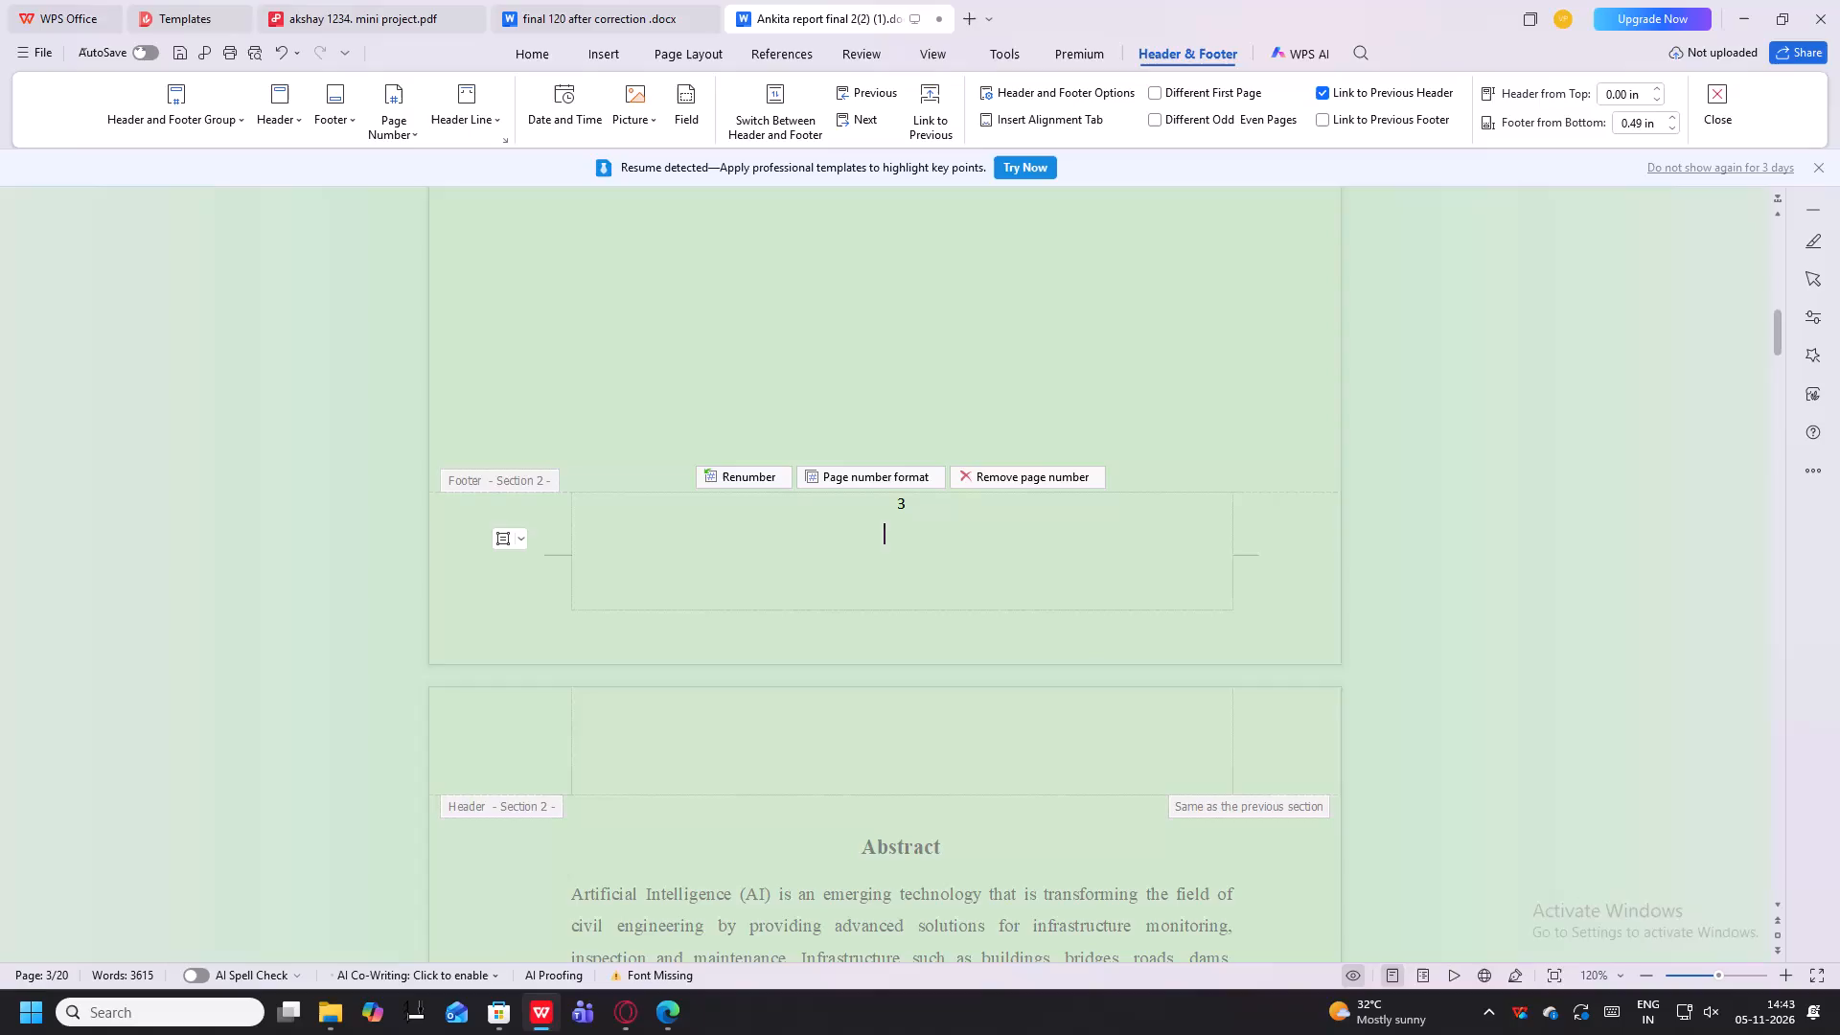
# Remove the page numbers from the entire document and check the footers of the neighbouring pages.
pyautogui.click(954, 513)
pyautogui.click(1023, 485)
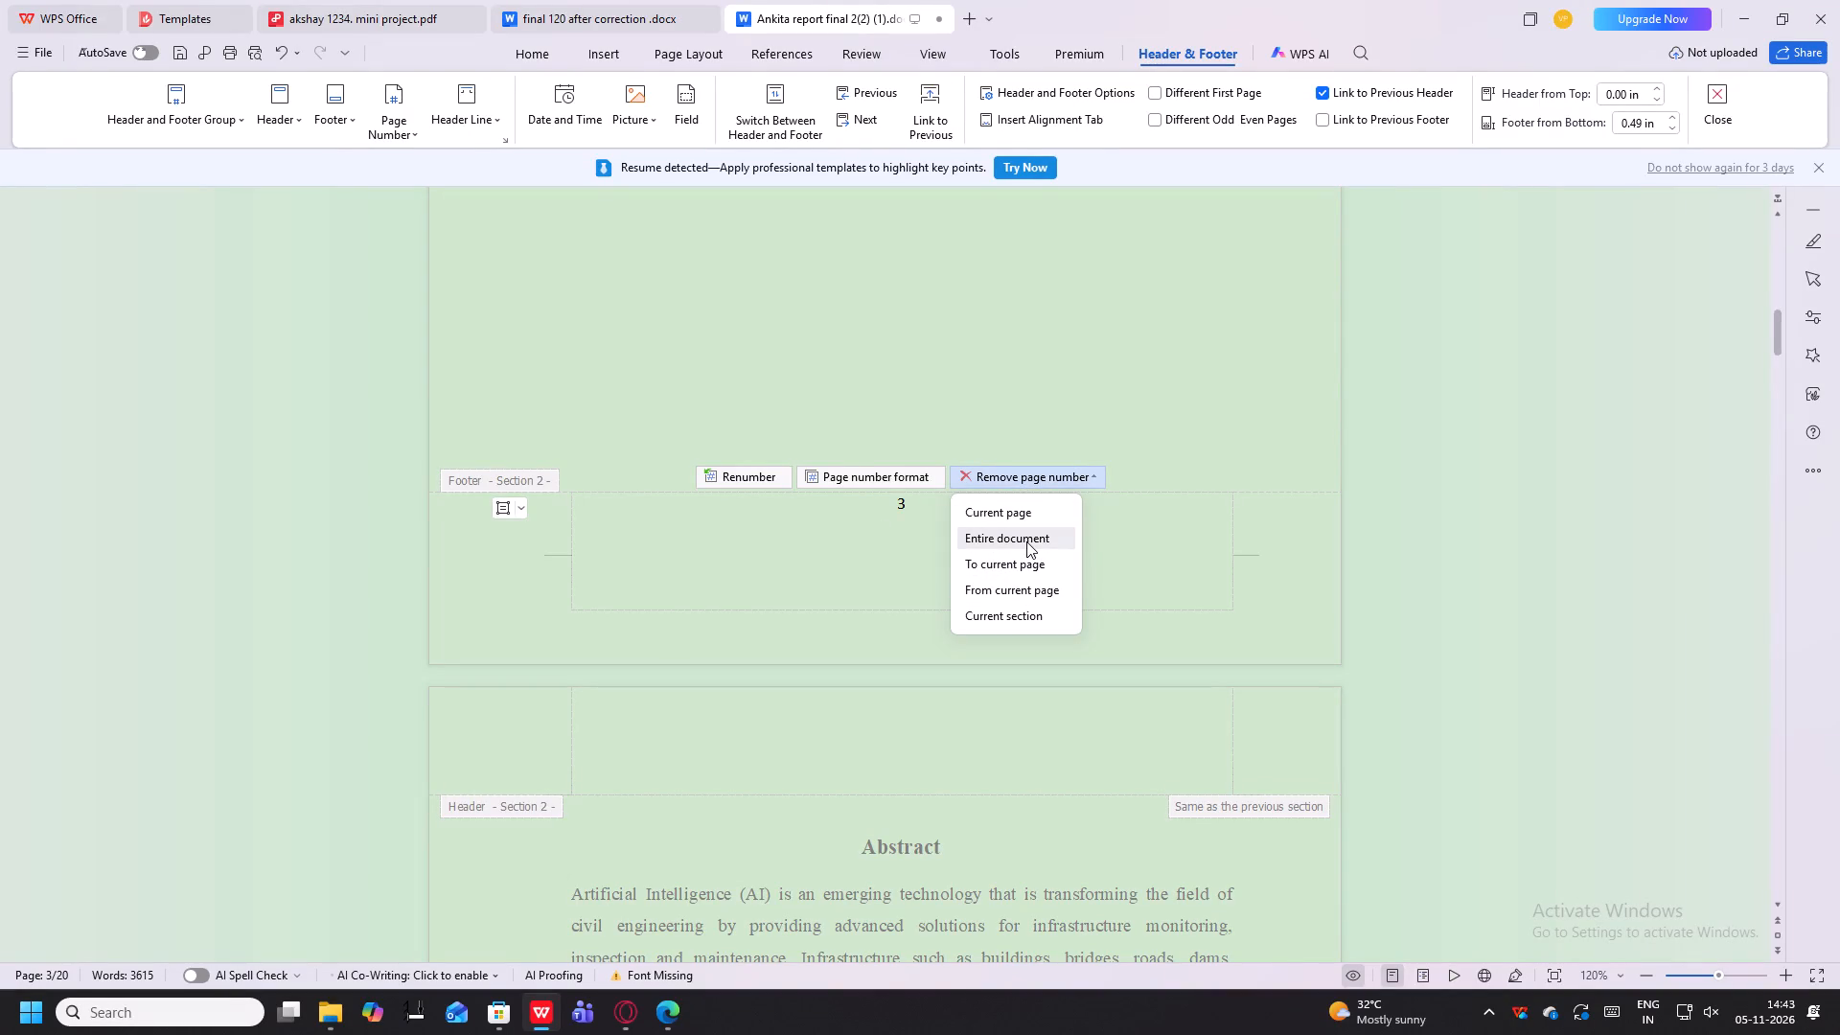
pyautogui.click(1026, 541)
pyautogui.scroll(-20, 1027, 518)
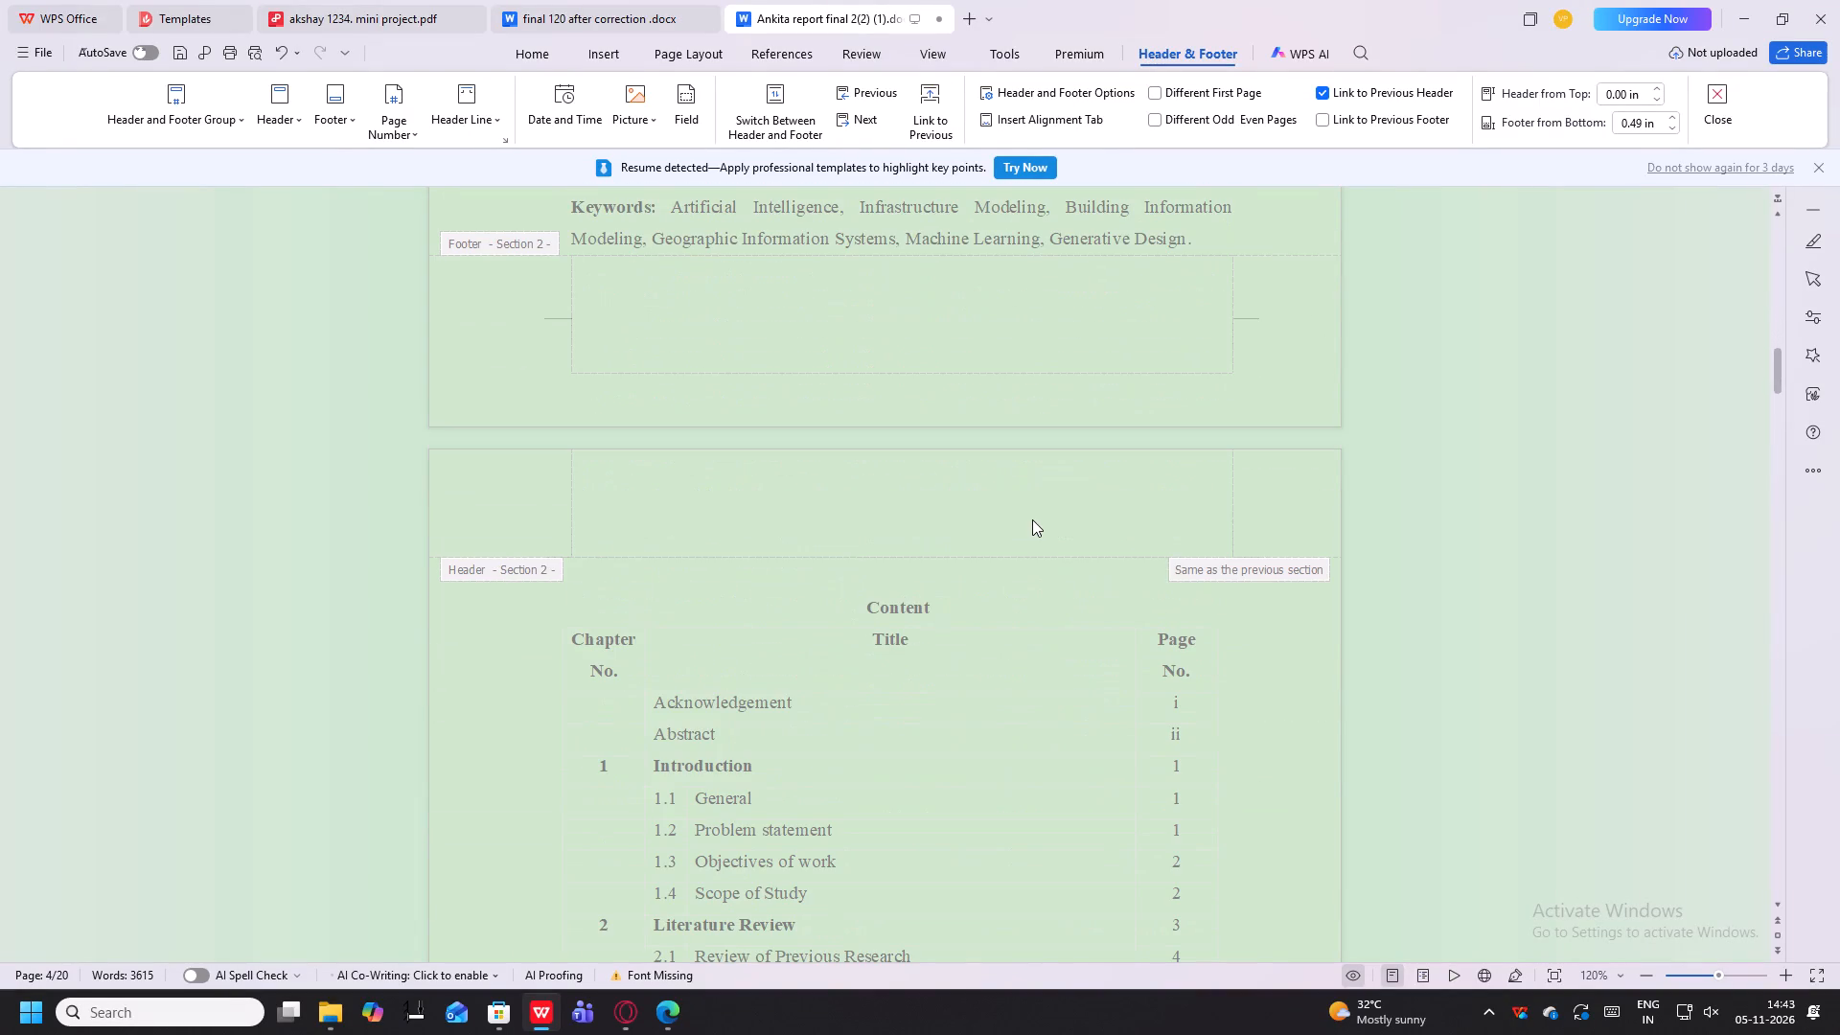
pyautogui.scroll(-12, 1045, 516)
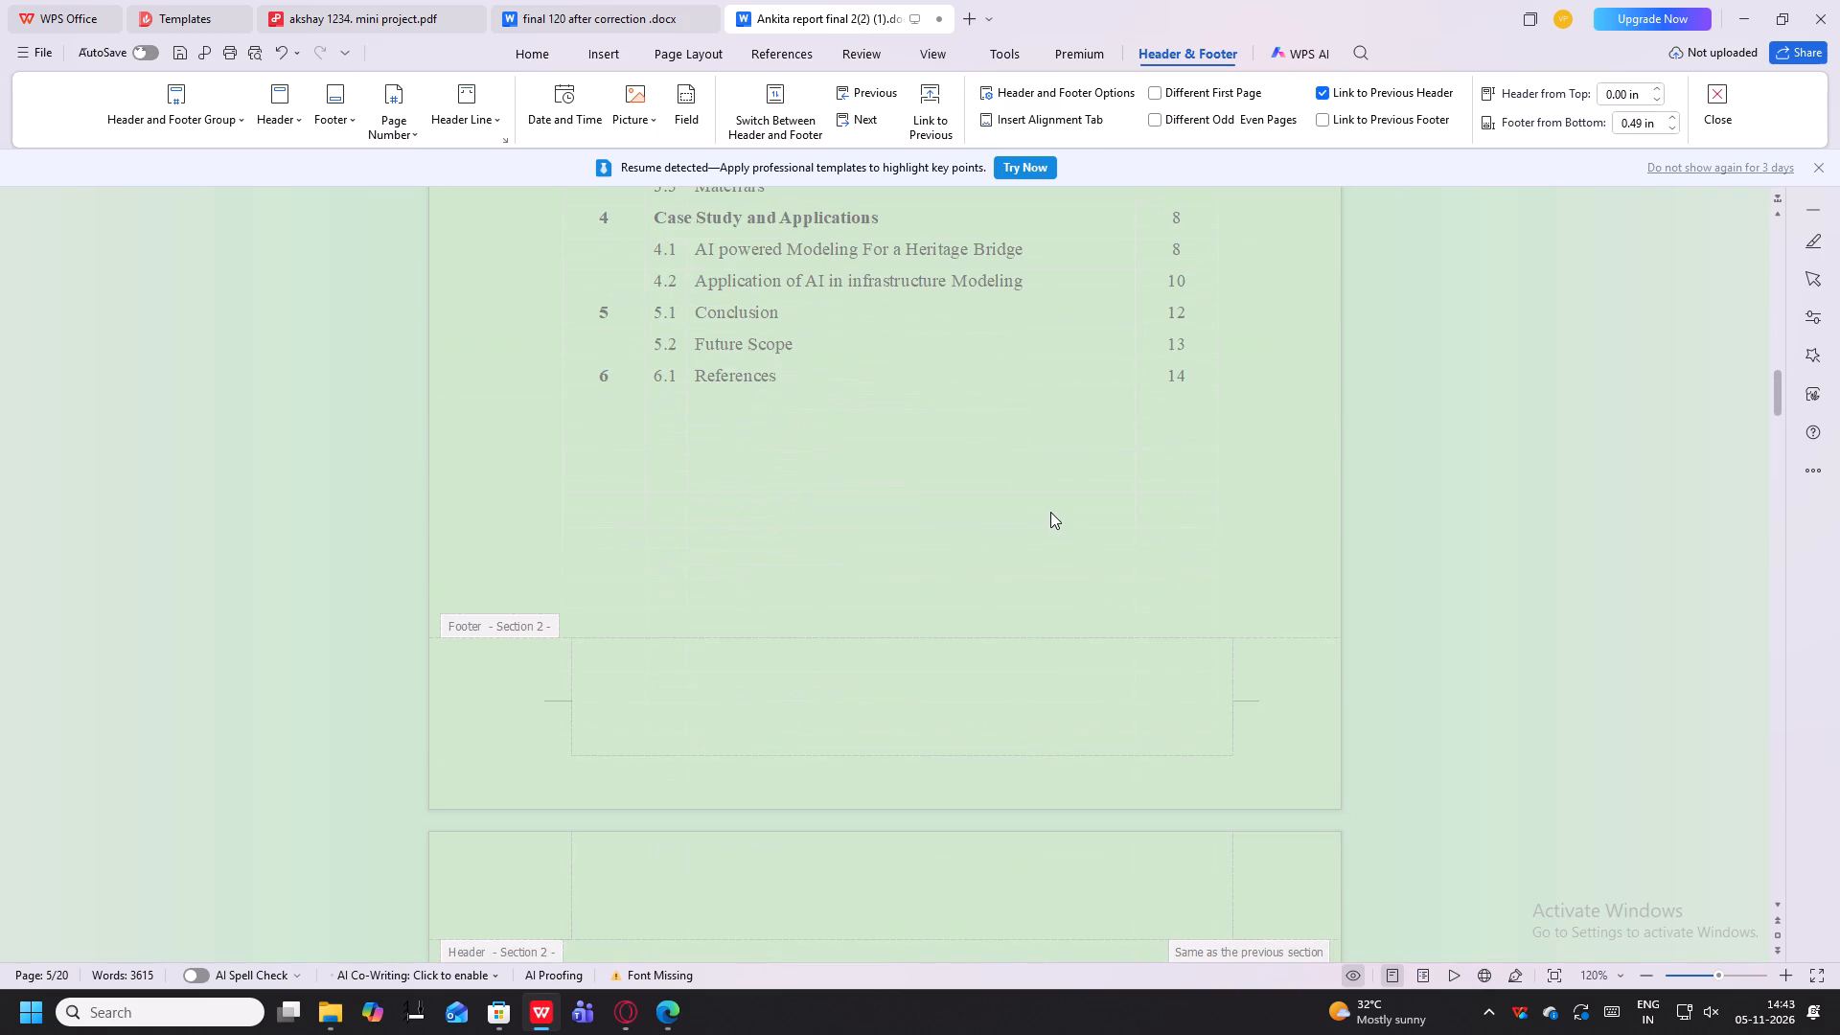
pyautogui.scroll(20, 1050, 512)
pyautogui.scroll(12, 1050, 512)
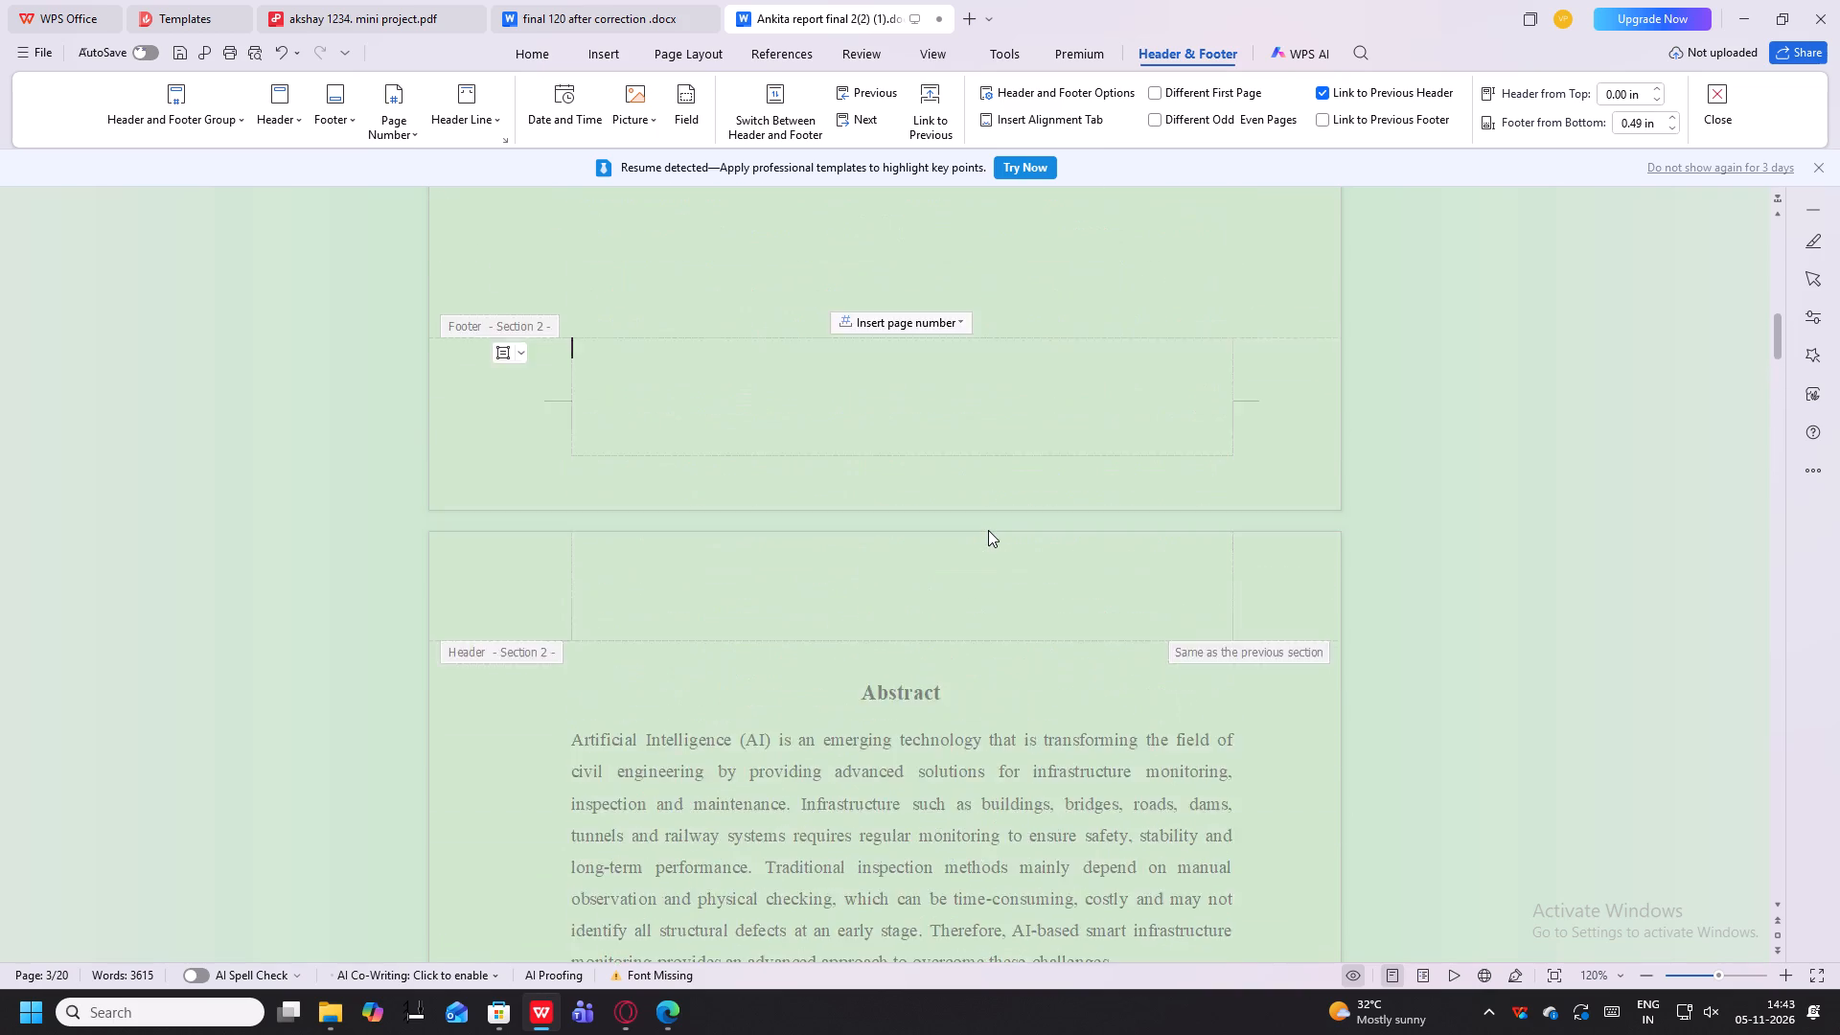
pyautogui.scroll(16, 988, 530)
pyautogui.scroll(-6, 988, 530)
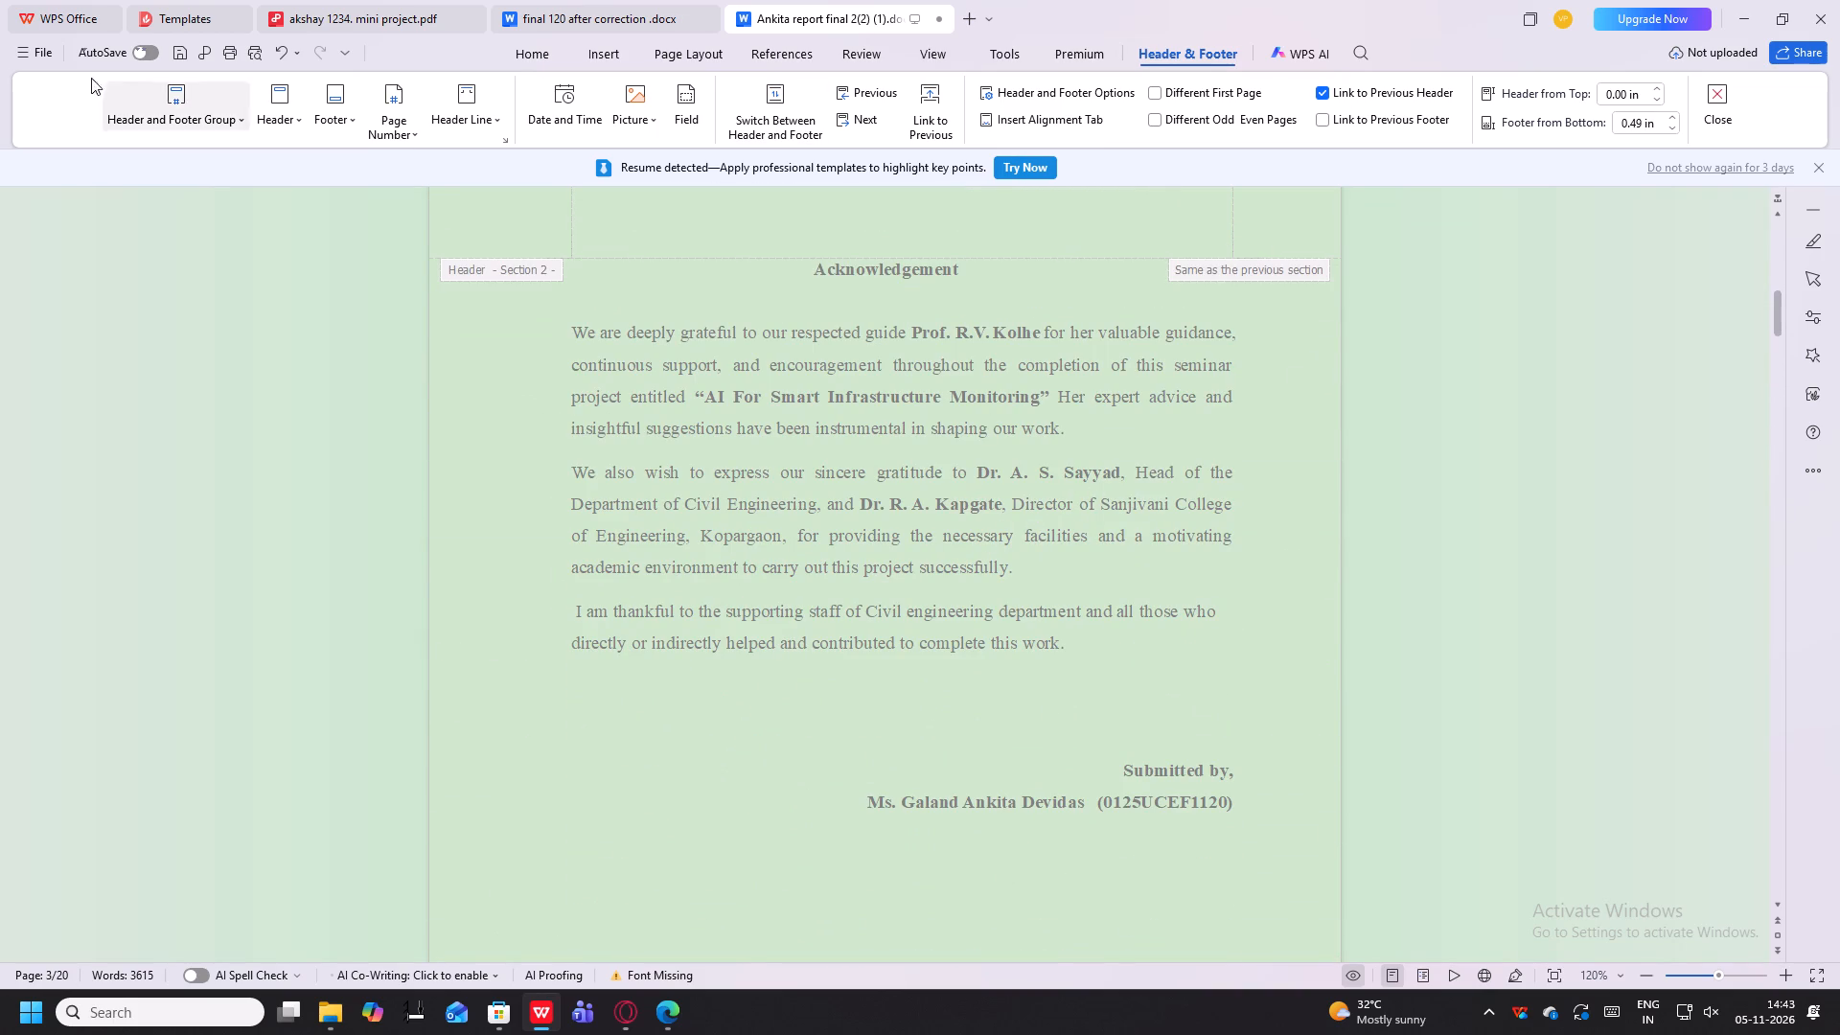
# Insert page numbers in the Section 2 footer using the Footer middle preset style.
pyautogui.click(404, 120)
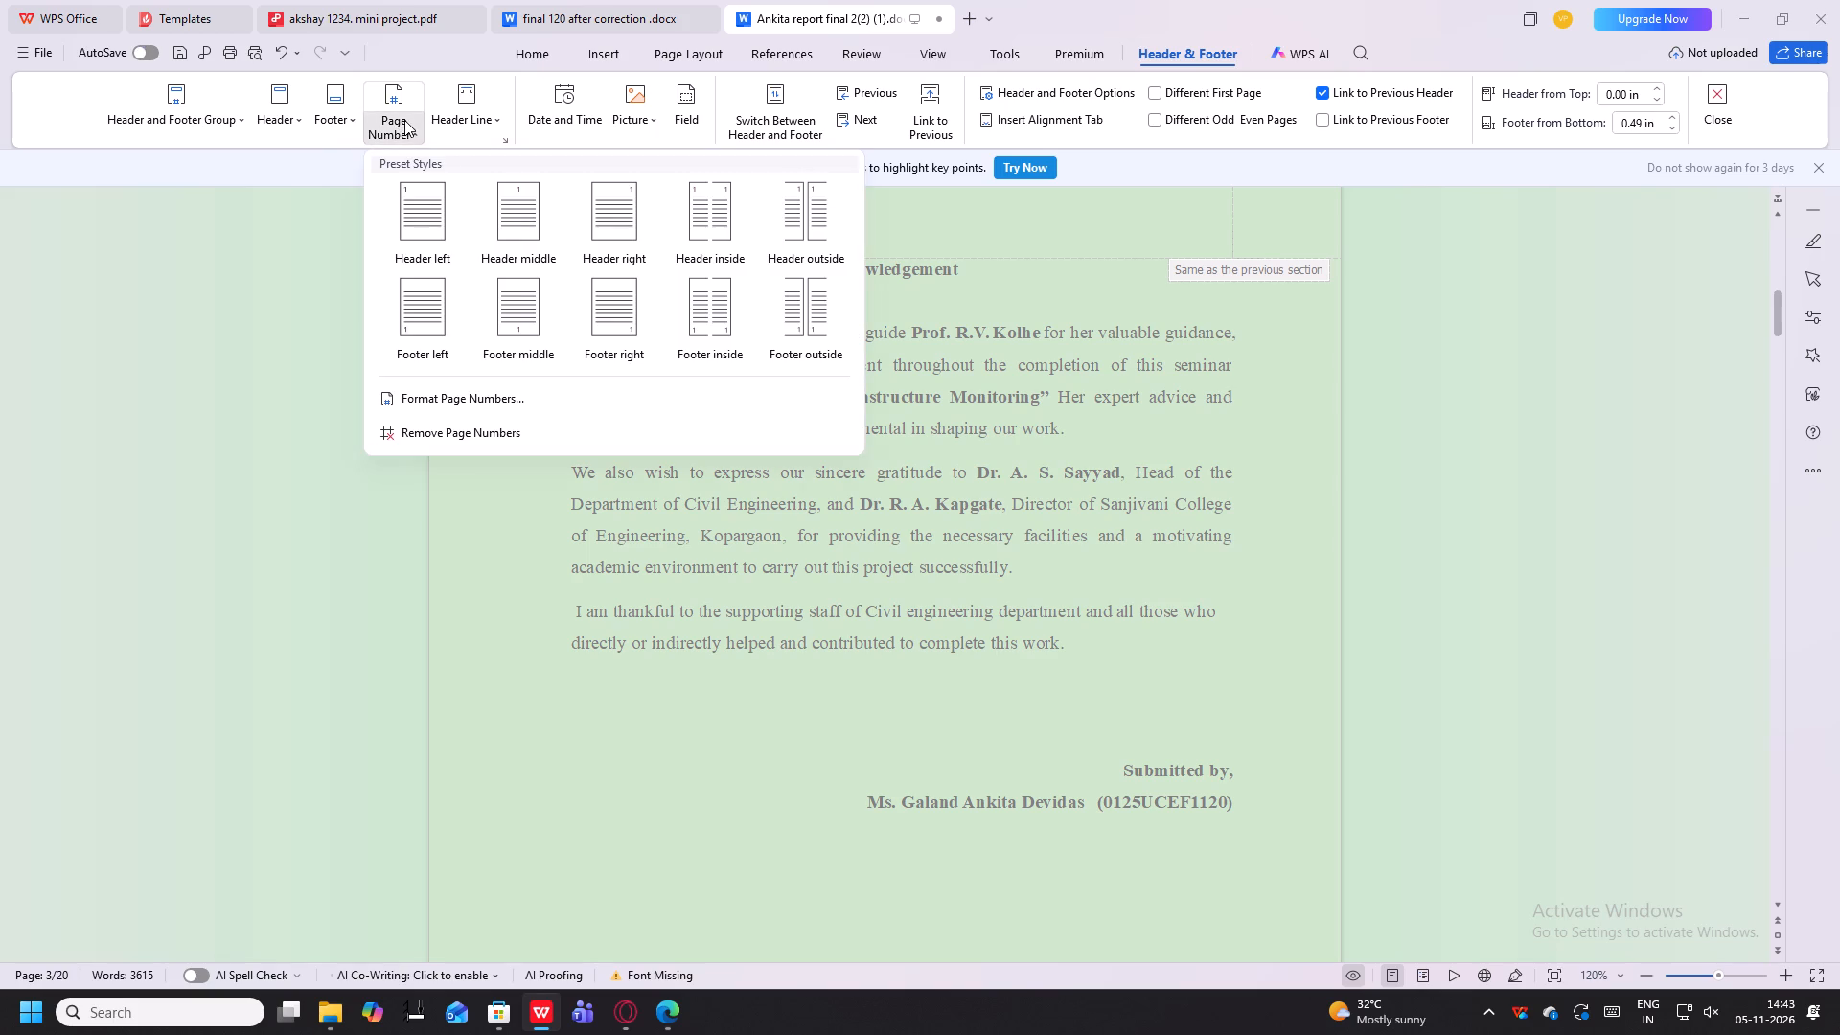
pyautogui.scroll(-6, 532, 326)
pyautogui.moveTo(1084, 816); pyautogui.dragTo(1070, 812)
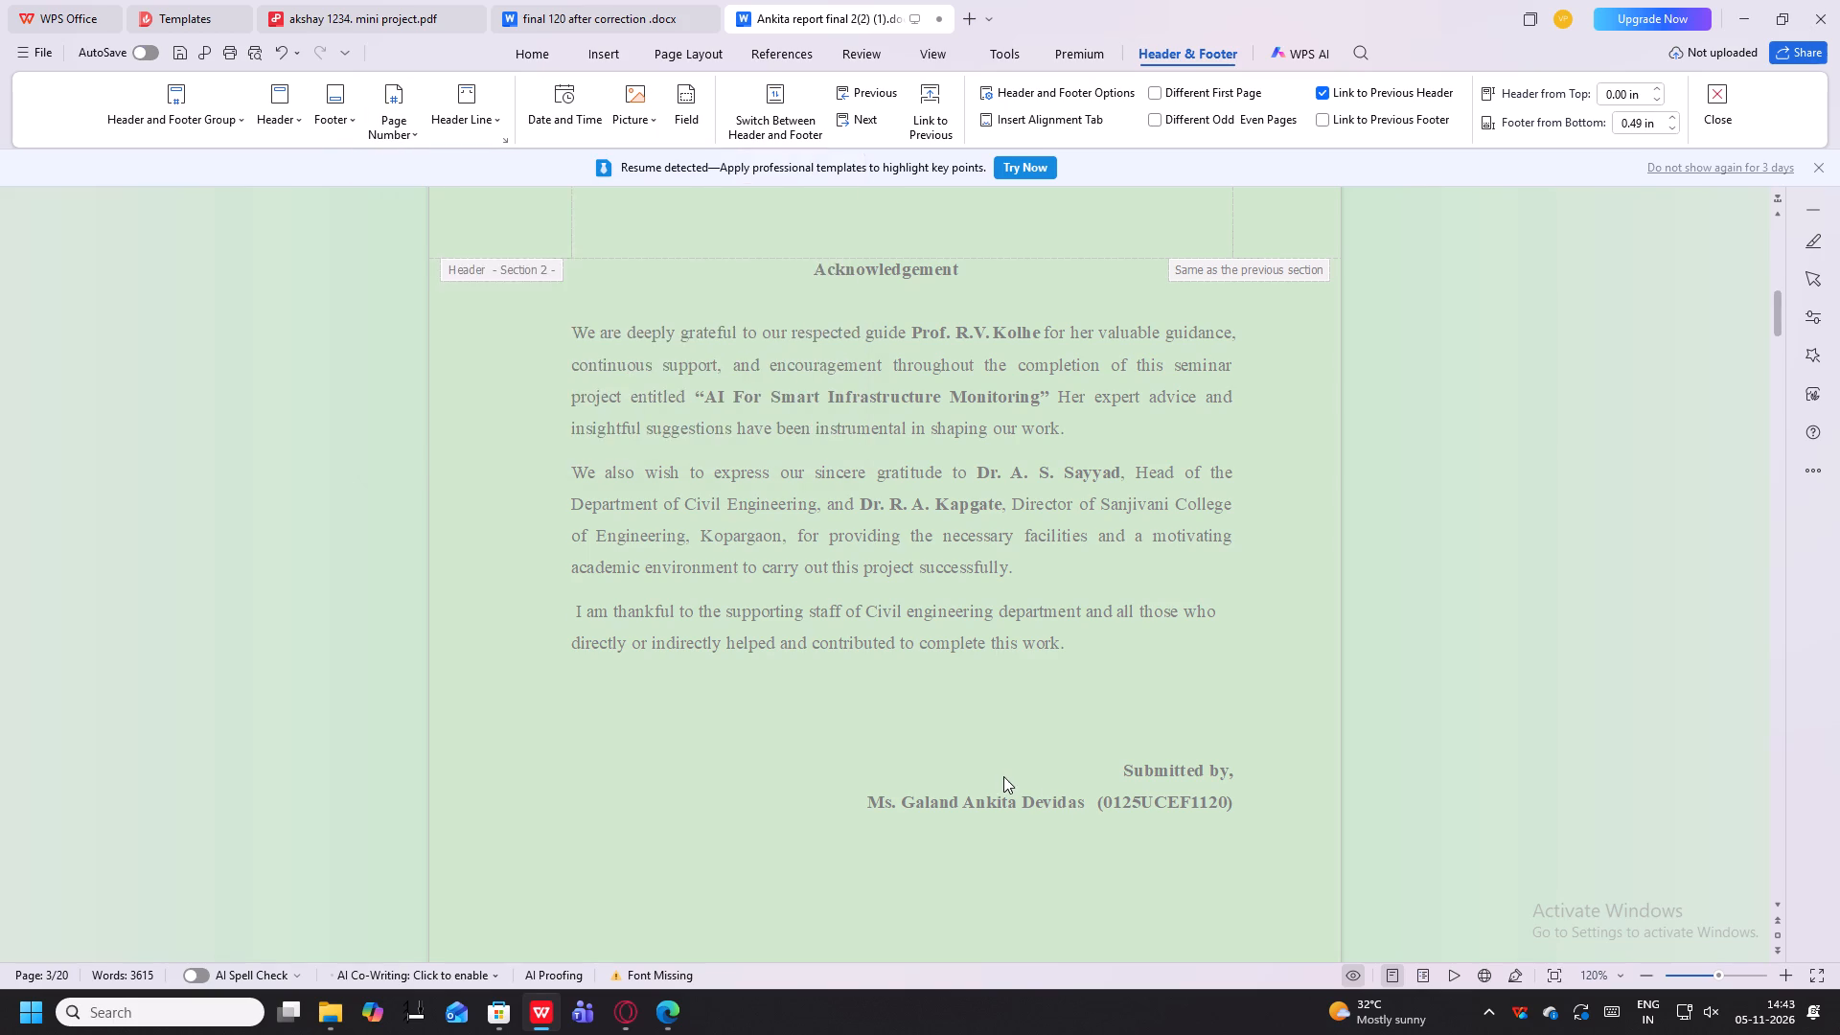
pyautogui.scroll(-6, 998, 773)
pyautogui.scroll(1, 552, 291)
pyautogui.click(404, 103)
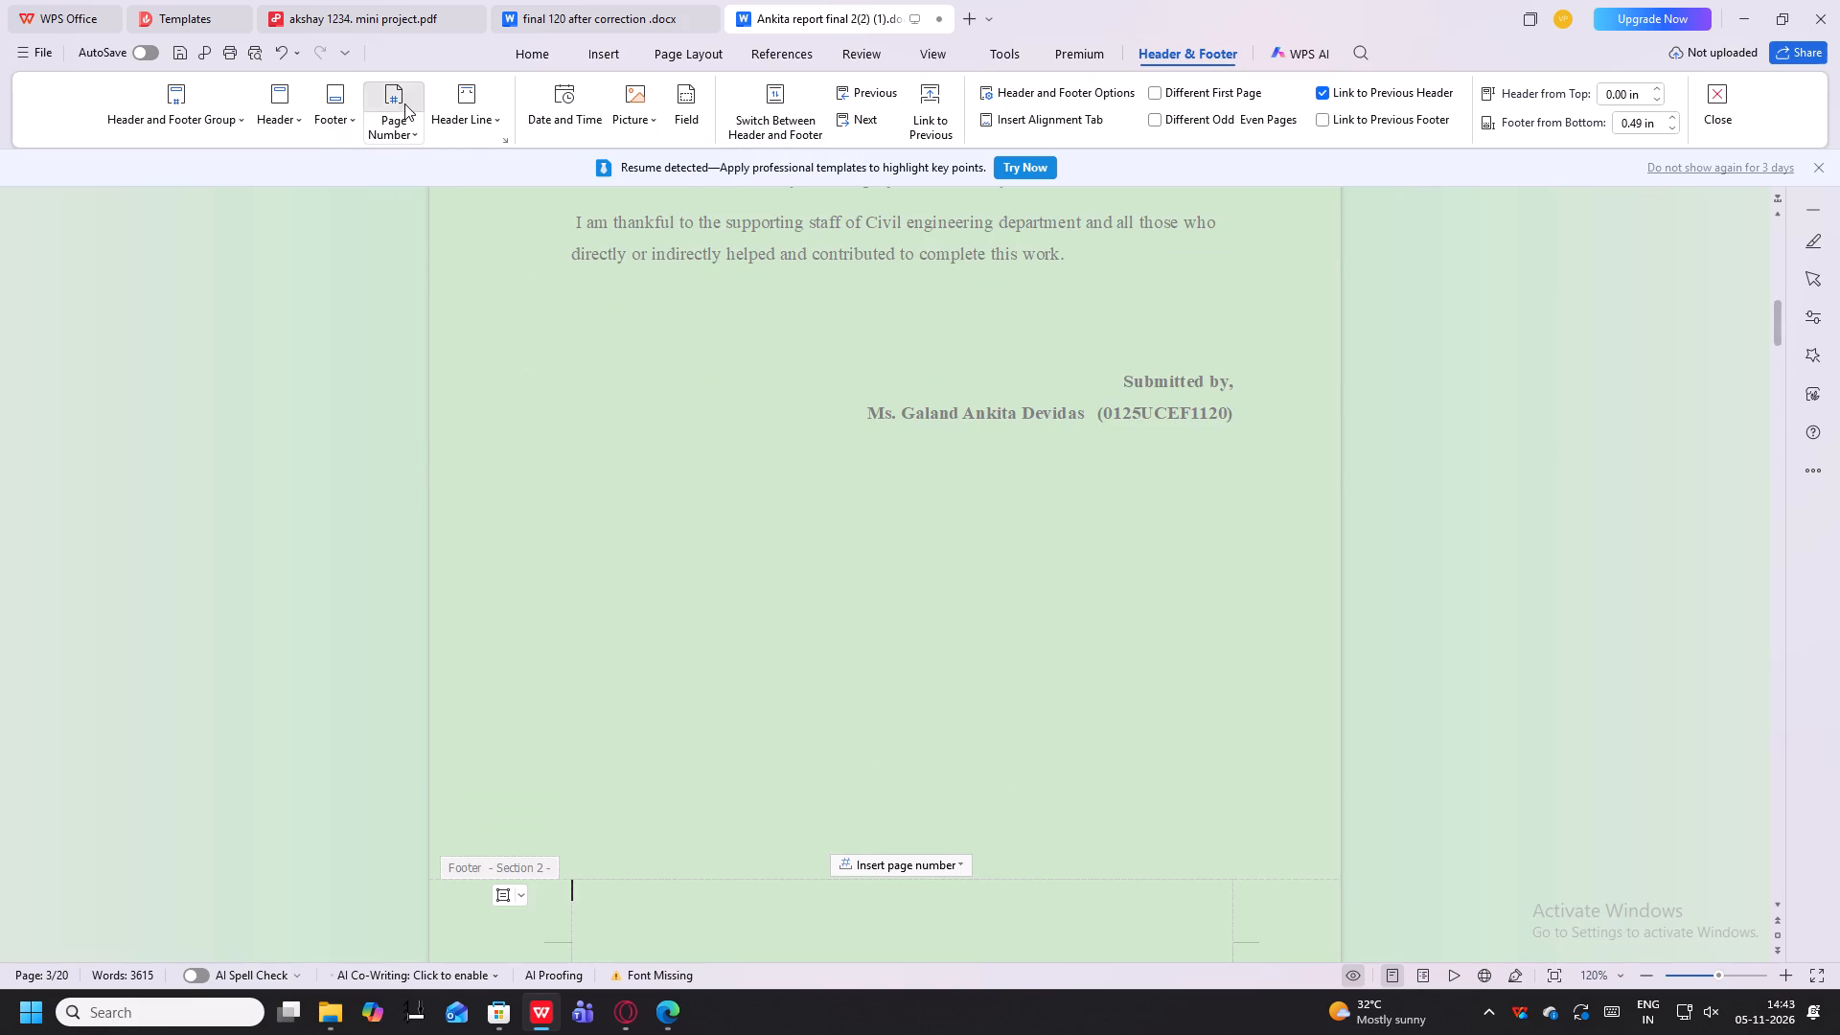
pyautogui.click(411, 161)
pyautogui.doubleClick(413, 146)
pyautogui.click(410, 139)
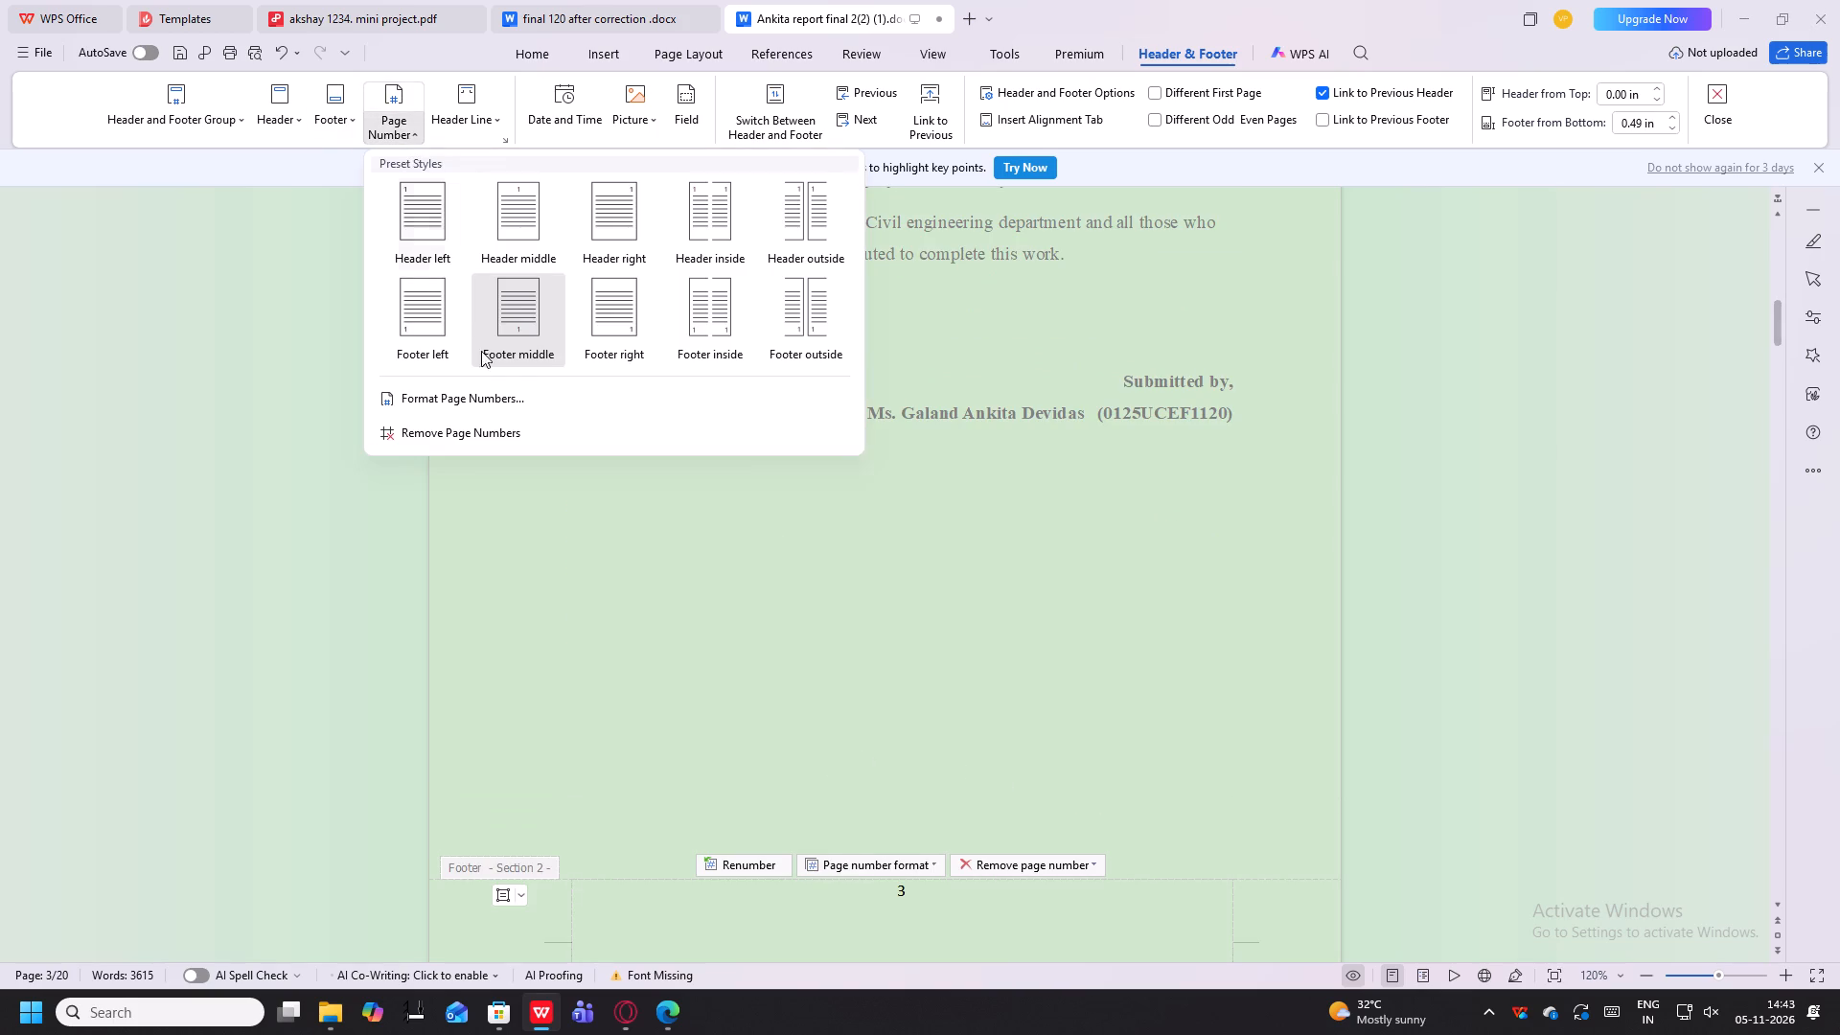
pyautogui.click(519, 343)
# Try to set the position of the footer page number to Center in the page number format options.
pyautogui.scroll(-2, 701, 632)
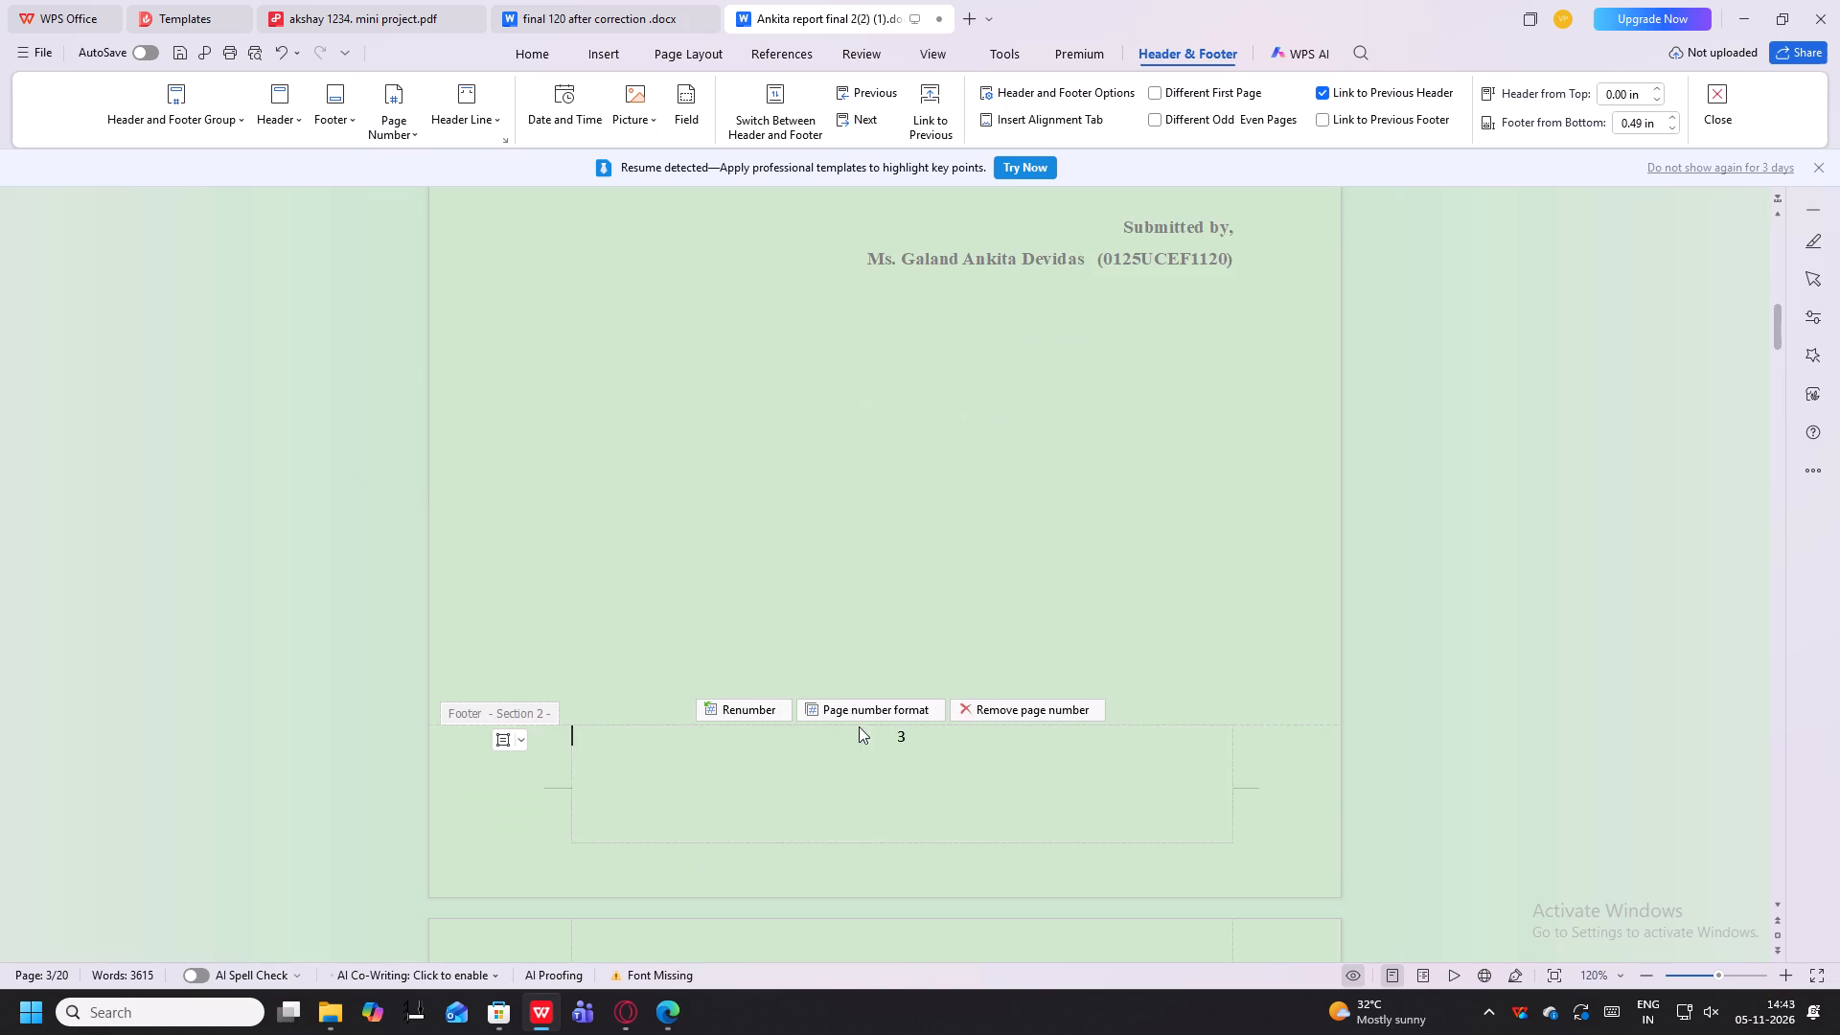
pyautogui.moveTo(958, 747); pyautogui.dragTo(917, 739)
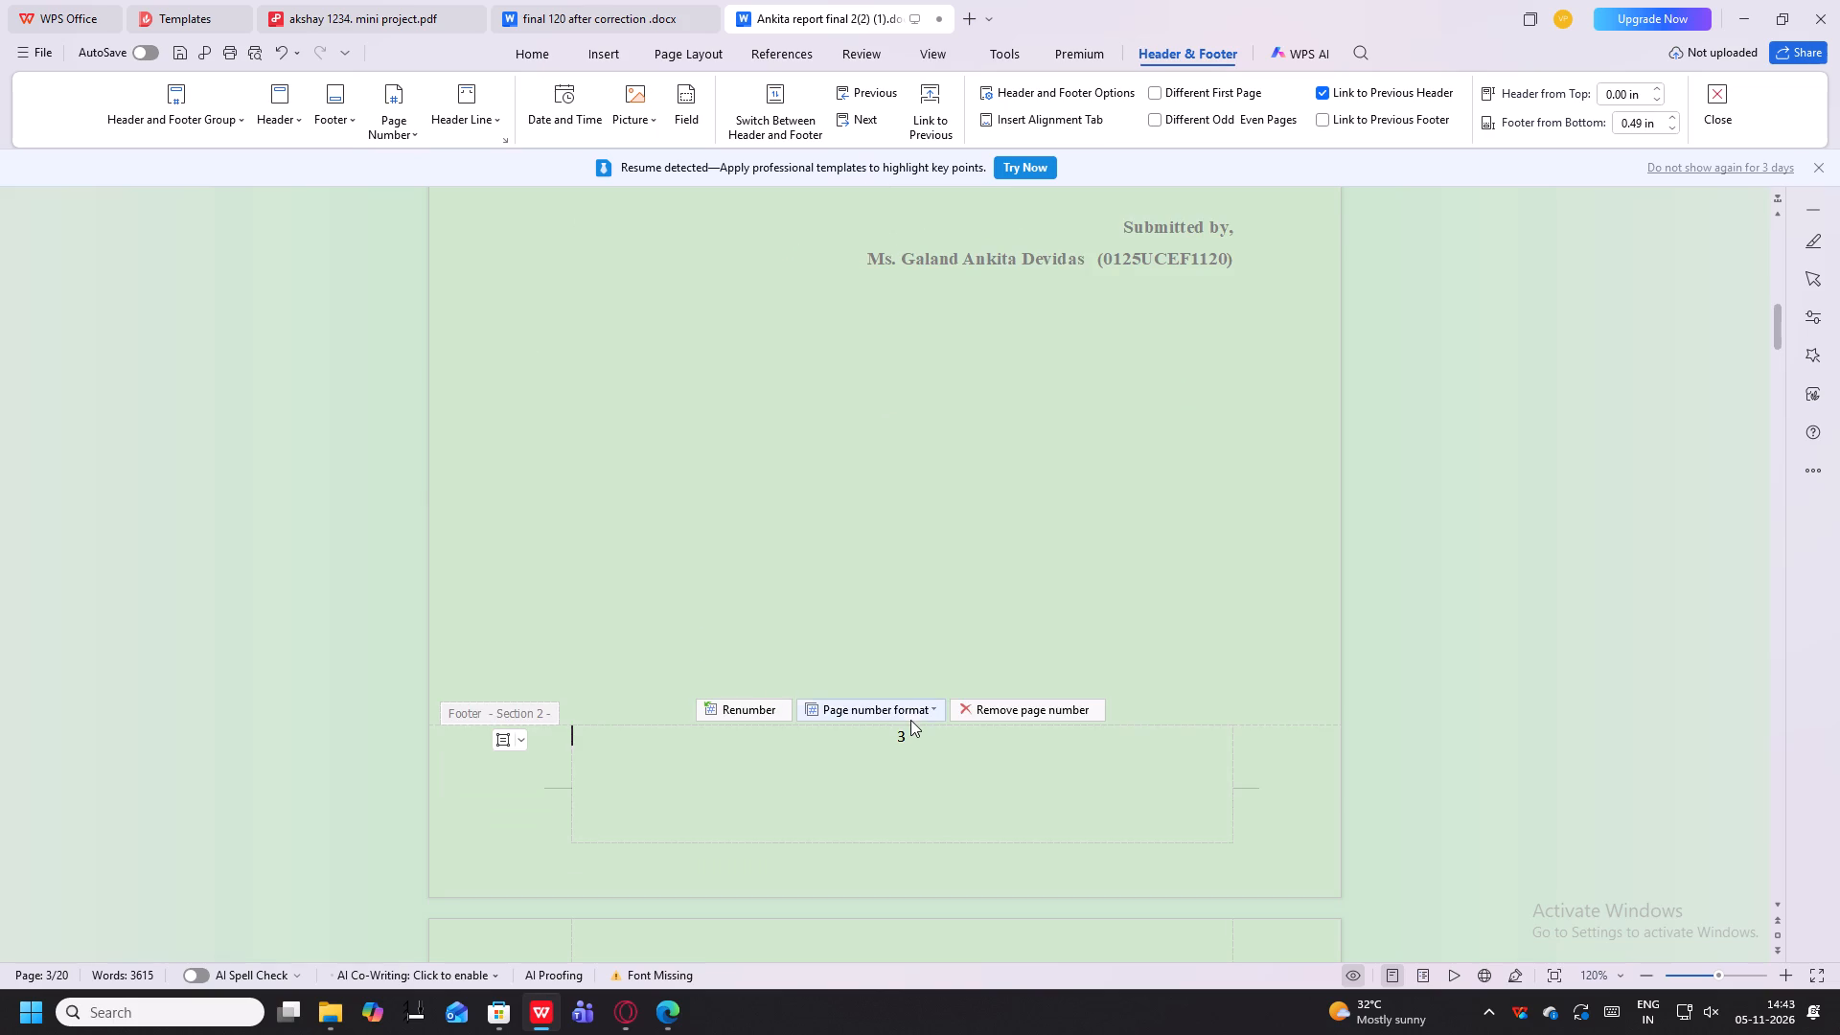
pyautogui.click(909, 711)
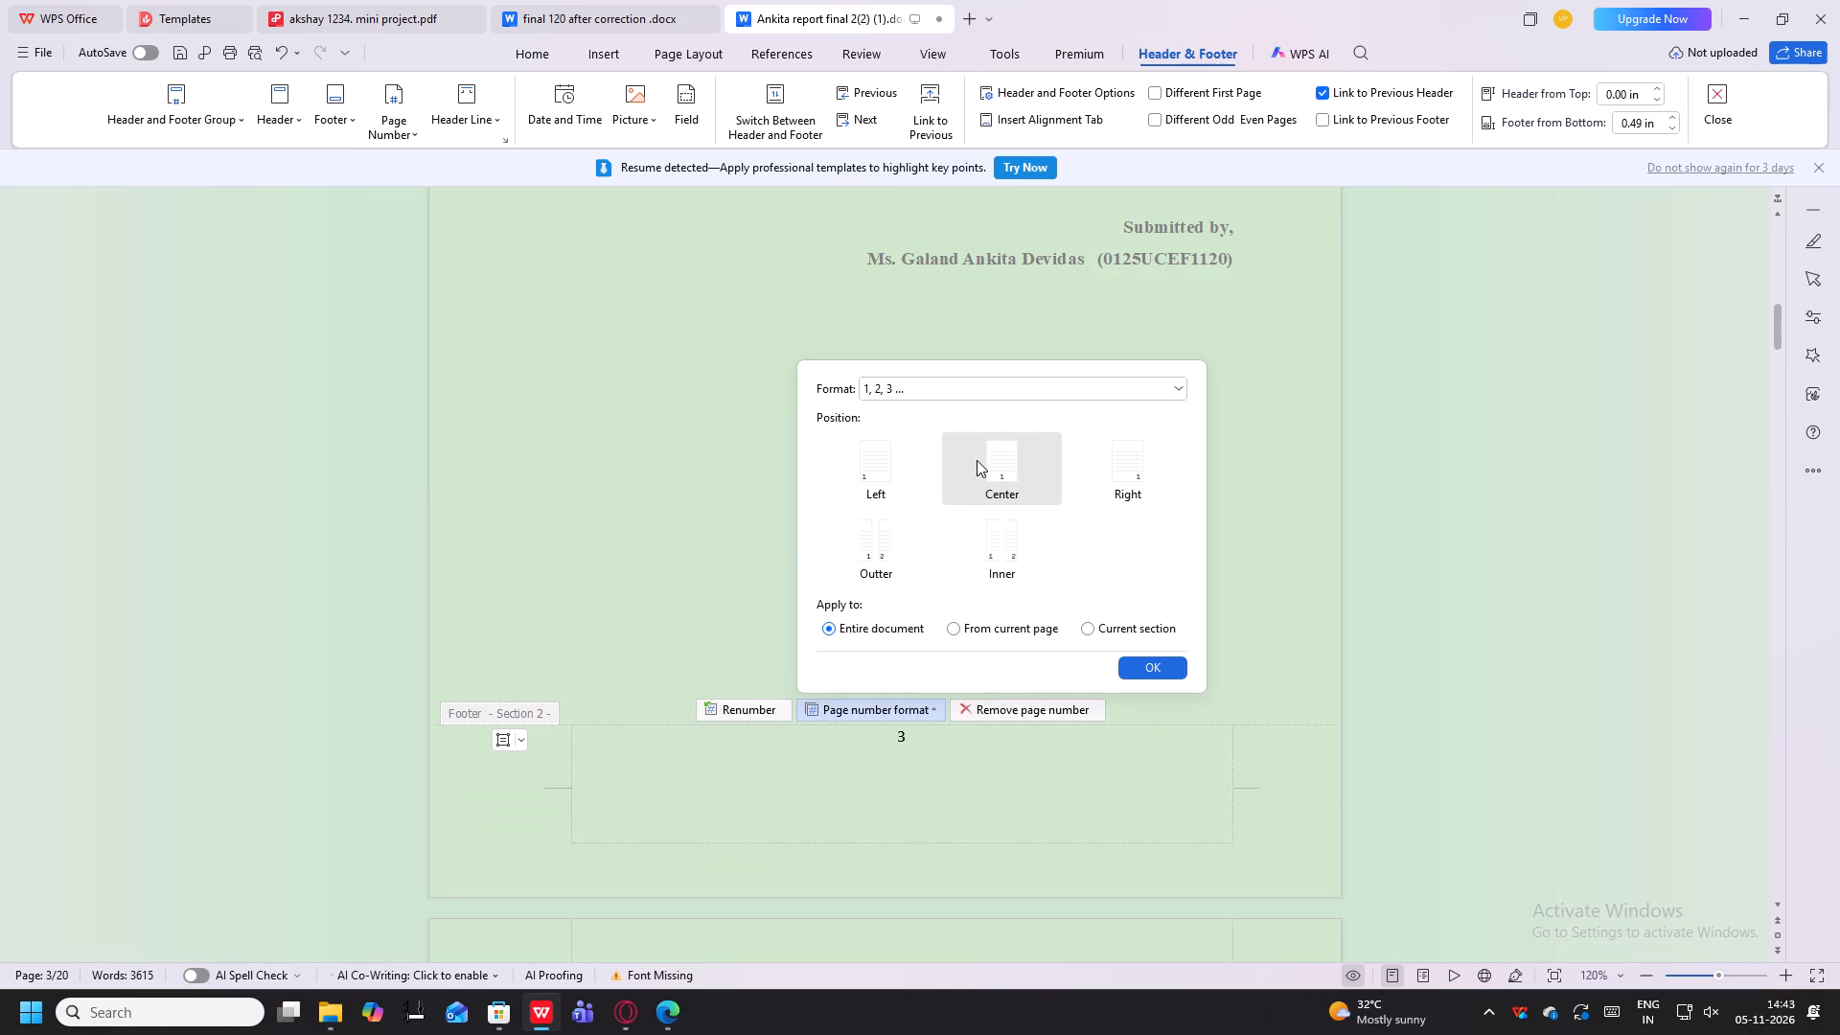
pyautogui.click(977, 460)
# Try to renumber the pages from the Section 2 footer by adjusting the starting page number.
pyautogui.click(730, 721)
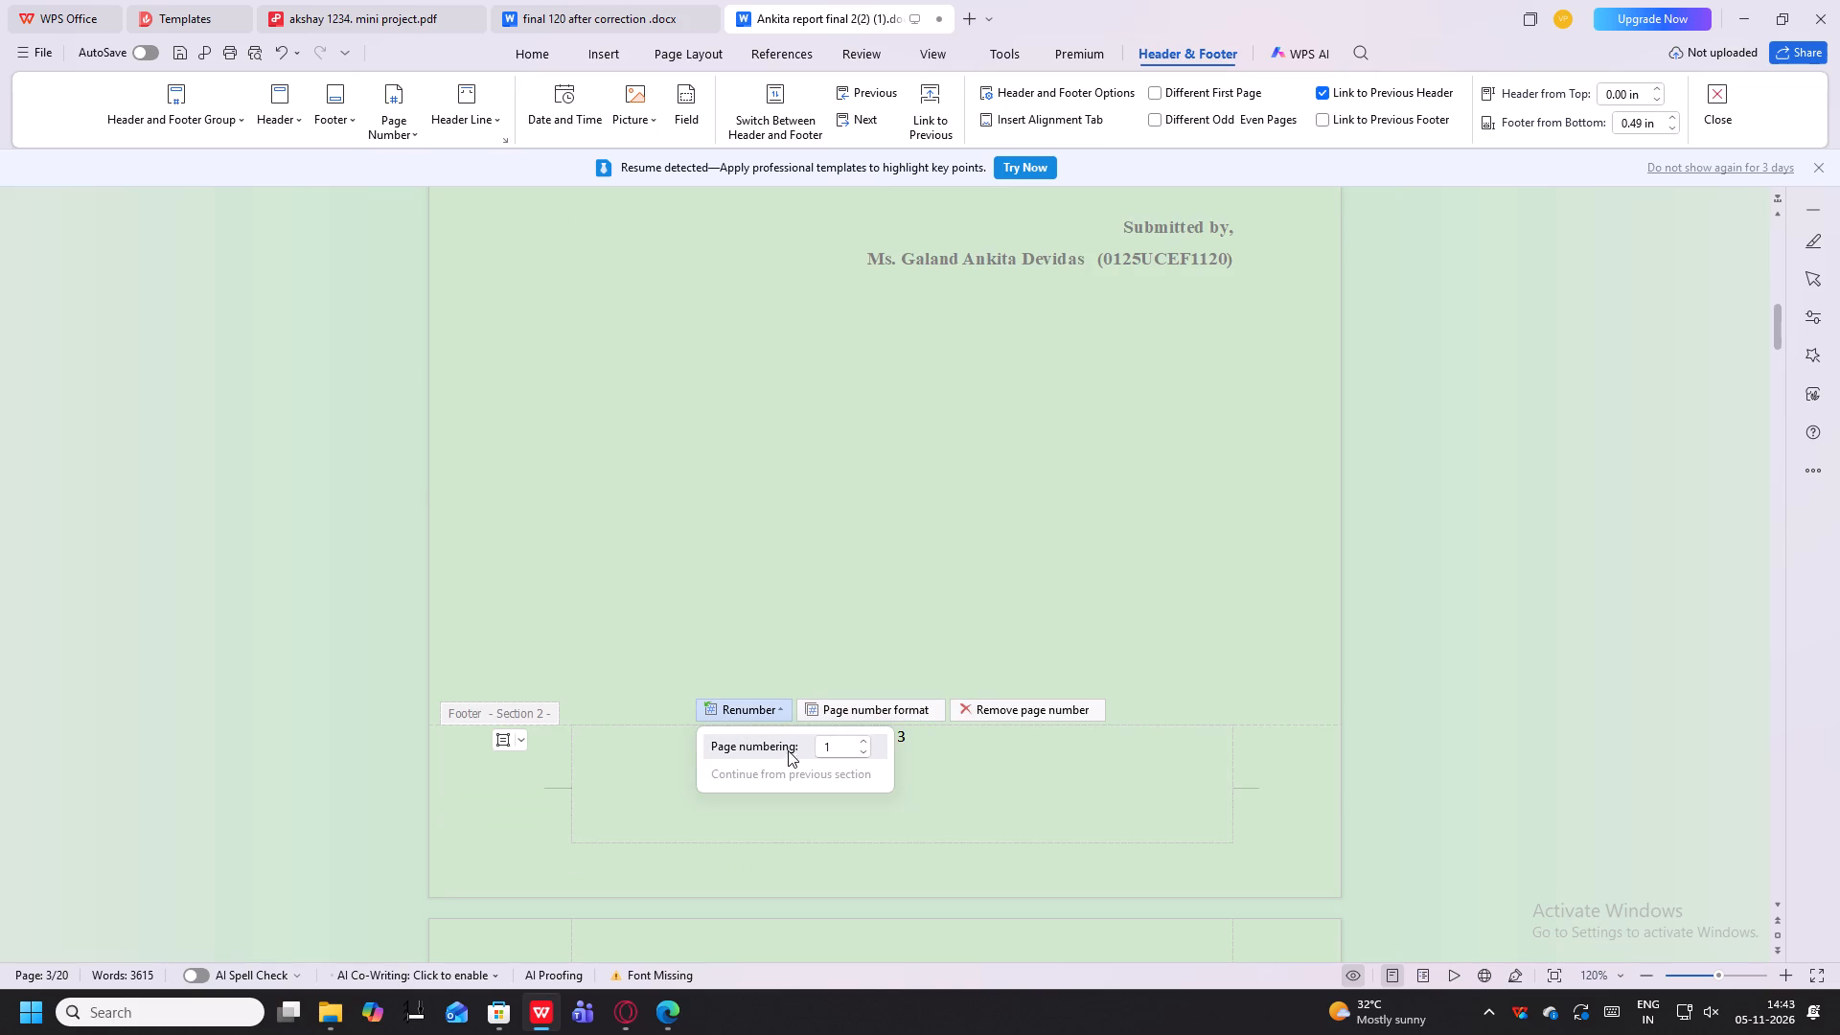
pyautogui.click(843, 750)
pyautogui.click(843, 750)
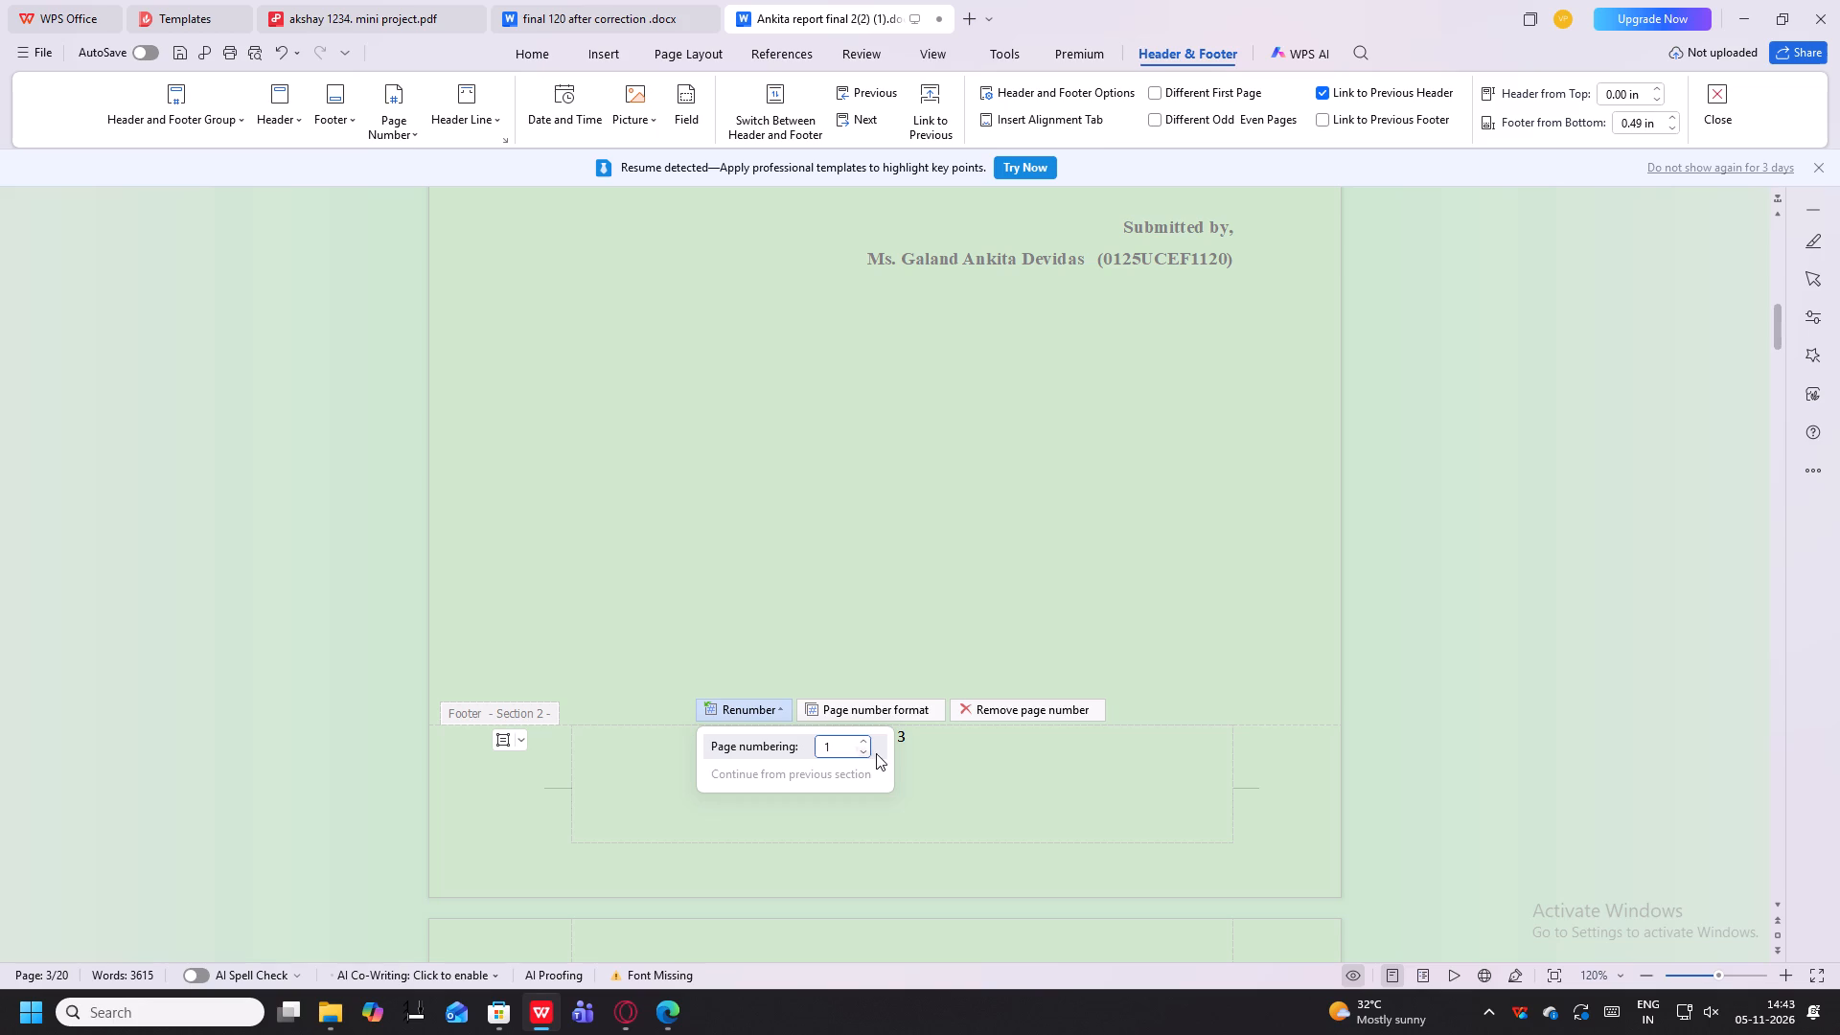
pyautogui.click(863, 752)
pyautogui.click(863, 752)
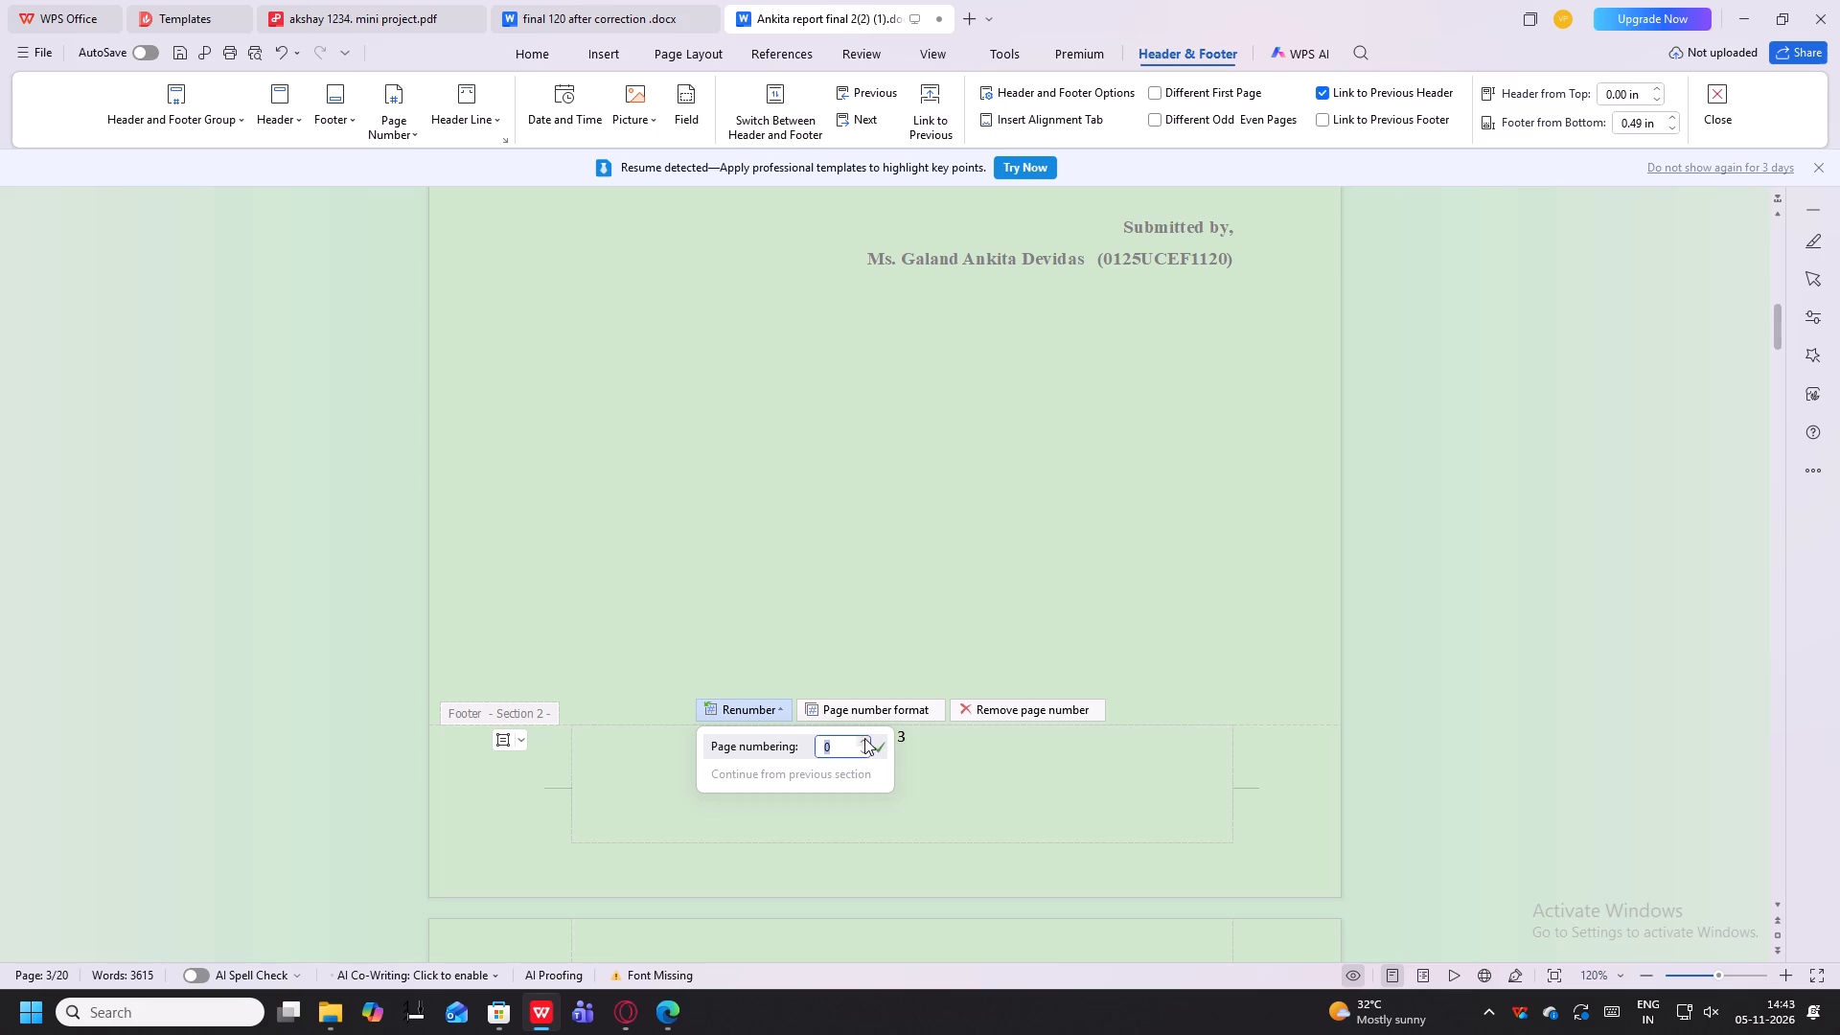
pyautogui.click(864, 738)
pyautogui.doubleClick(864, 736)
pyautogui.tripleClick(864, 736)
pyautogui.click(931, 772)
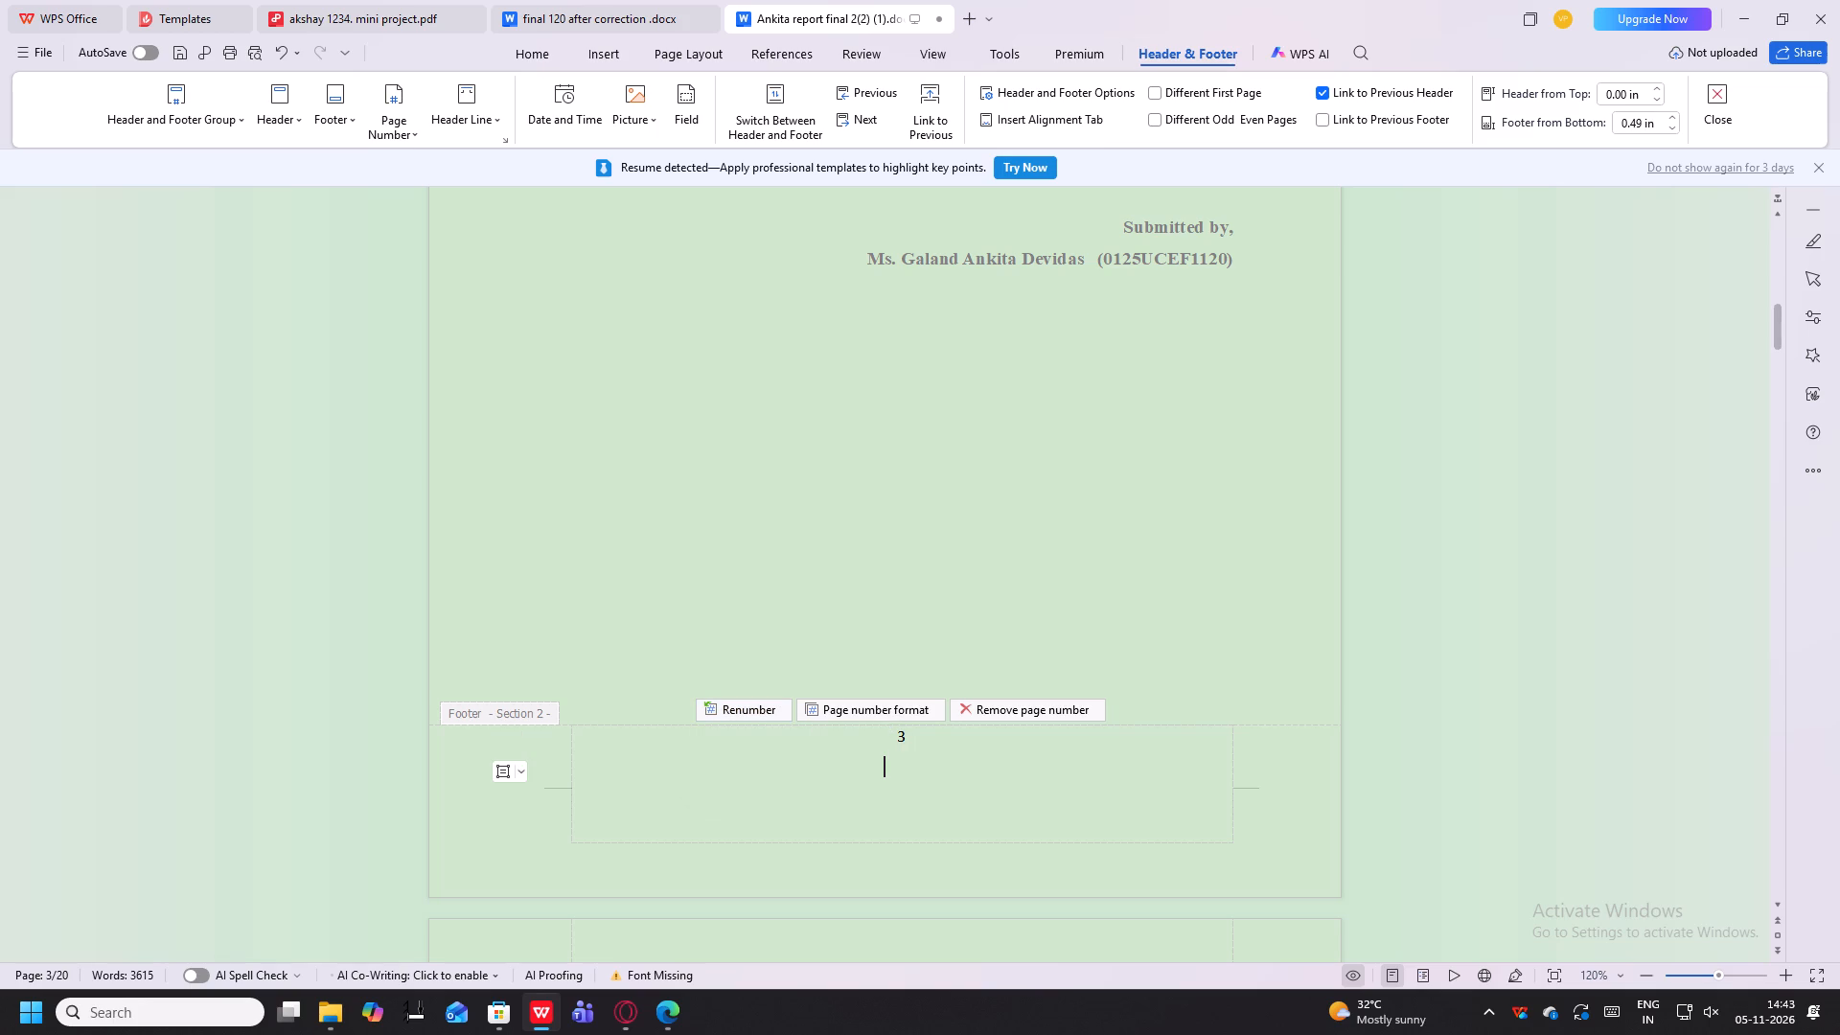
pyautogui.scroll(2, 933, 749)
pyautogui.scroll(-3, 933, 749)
# Remove the page numbers from the entire document and leave header and footer editing.
pyautogui.click(947, 685)
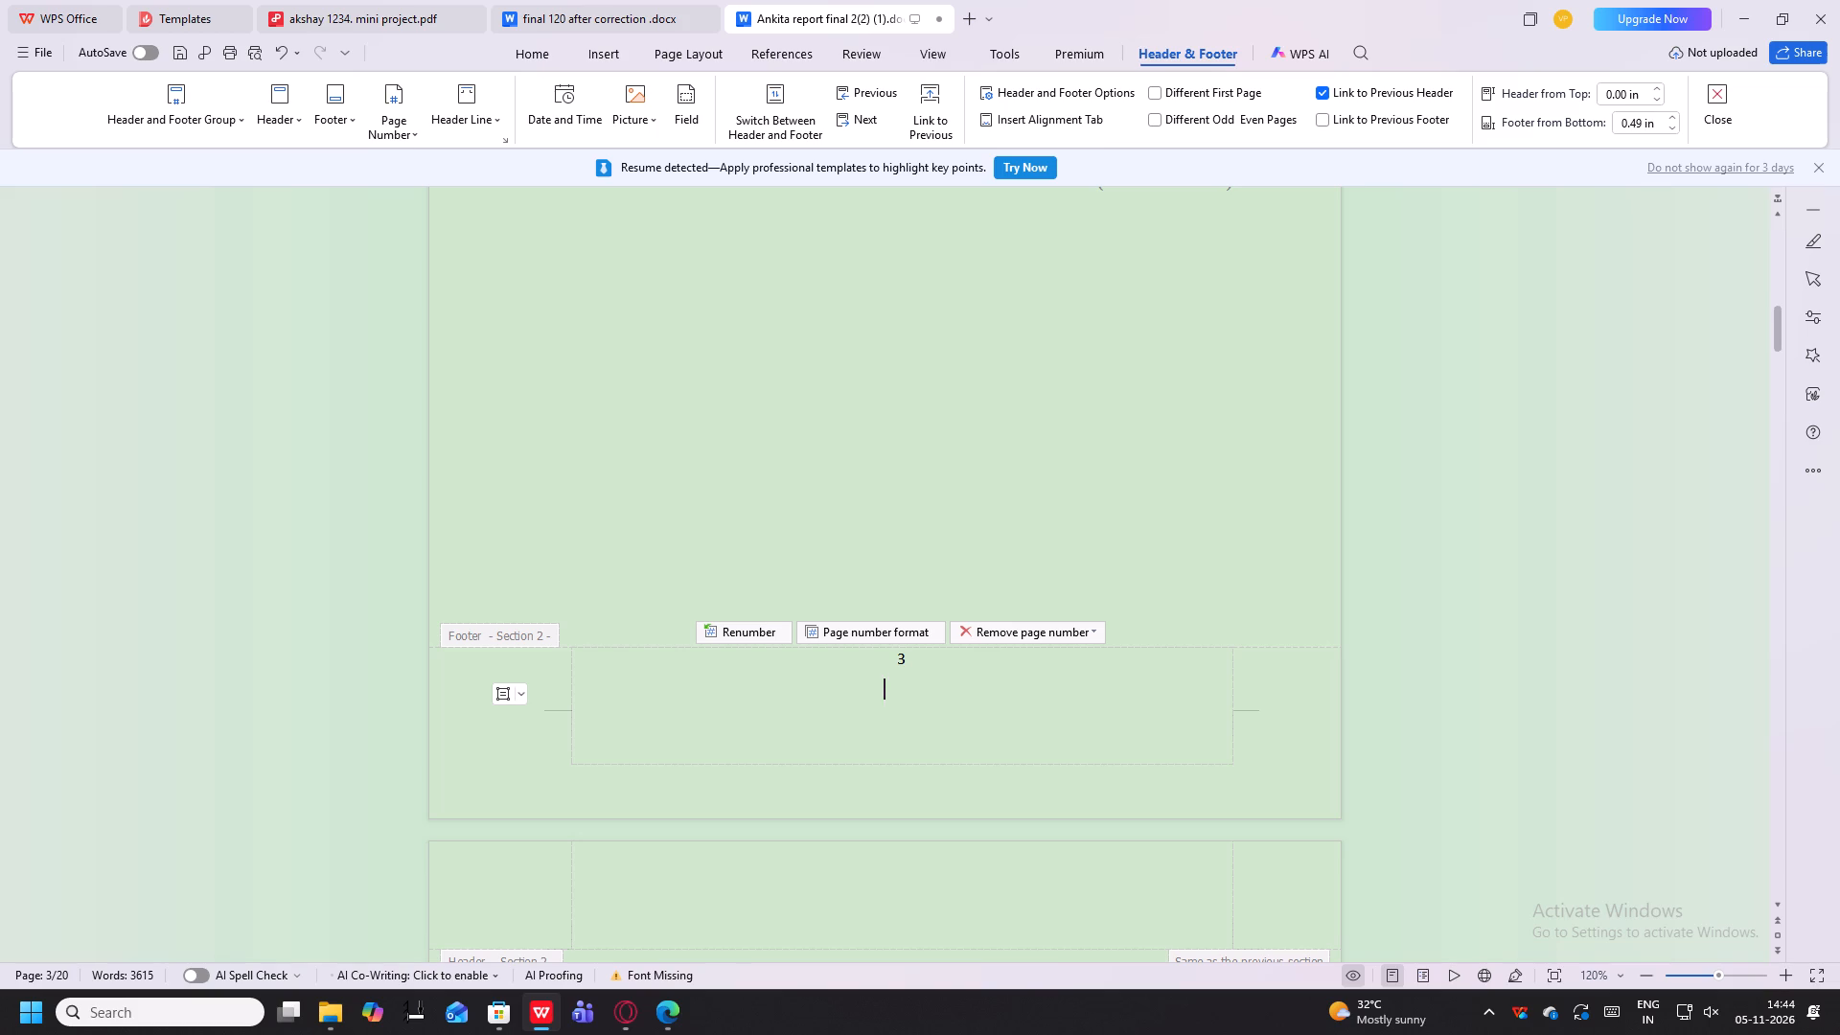
pyautogui.scroll(8, 962, 408)
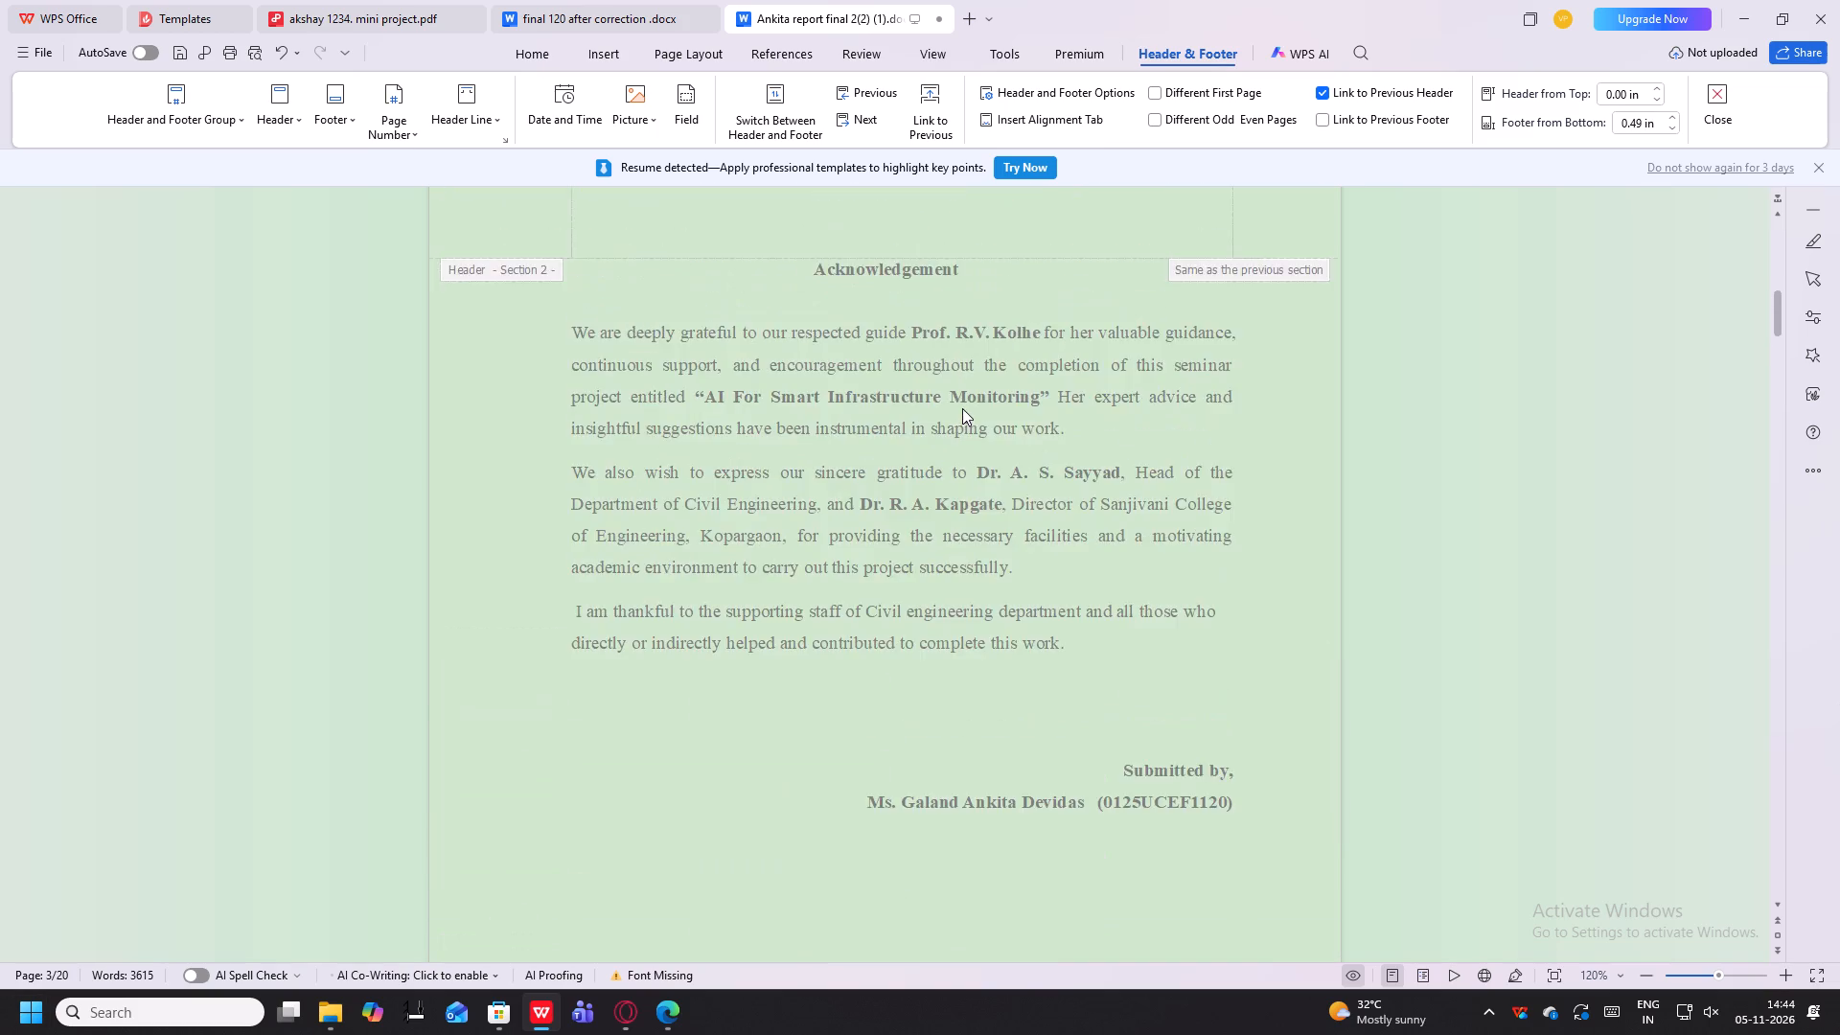
pyautogui.scroll(2, 962, 408)
pyautogui.scroll(-11, 963, 407)
pyautogui.click(1023, 557)
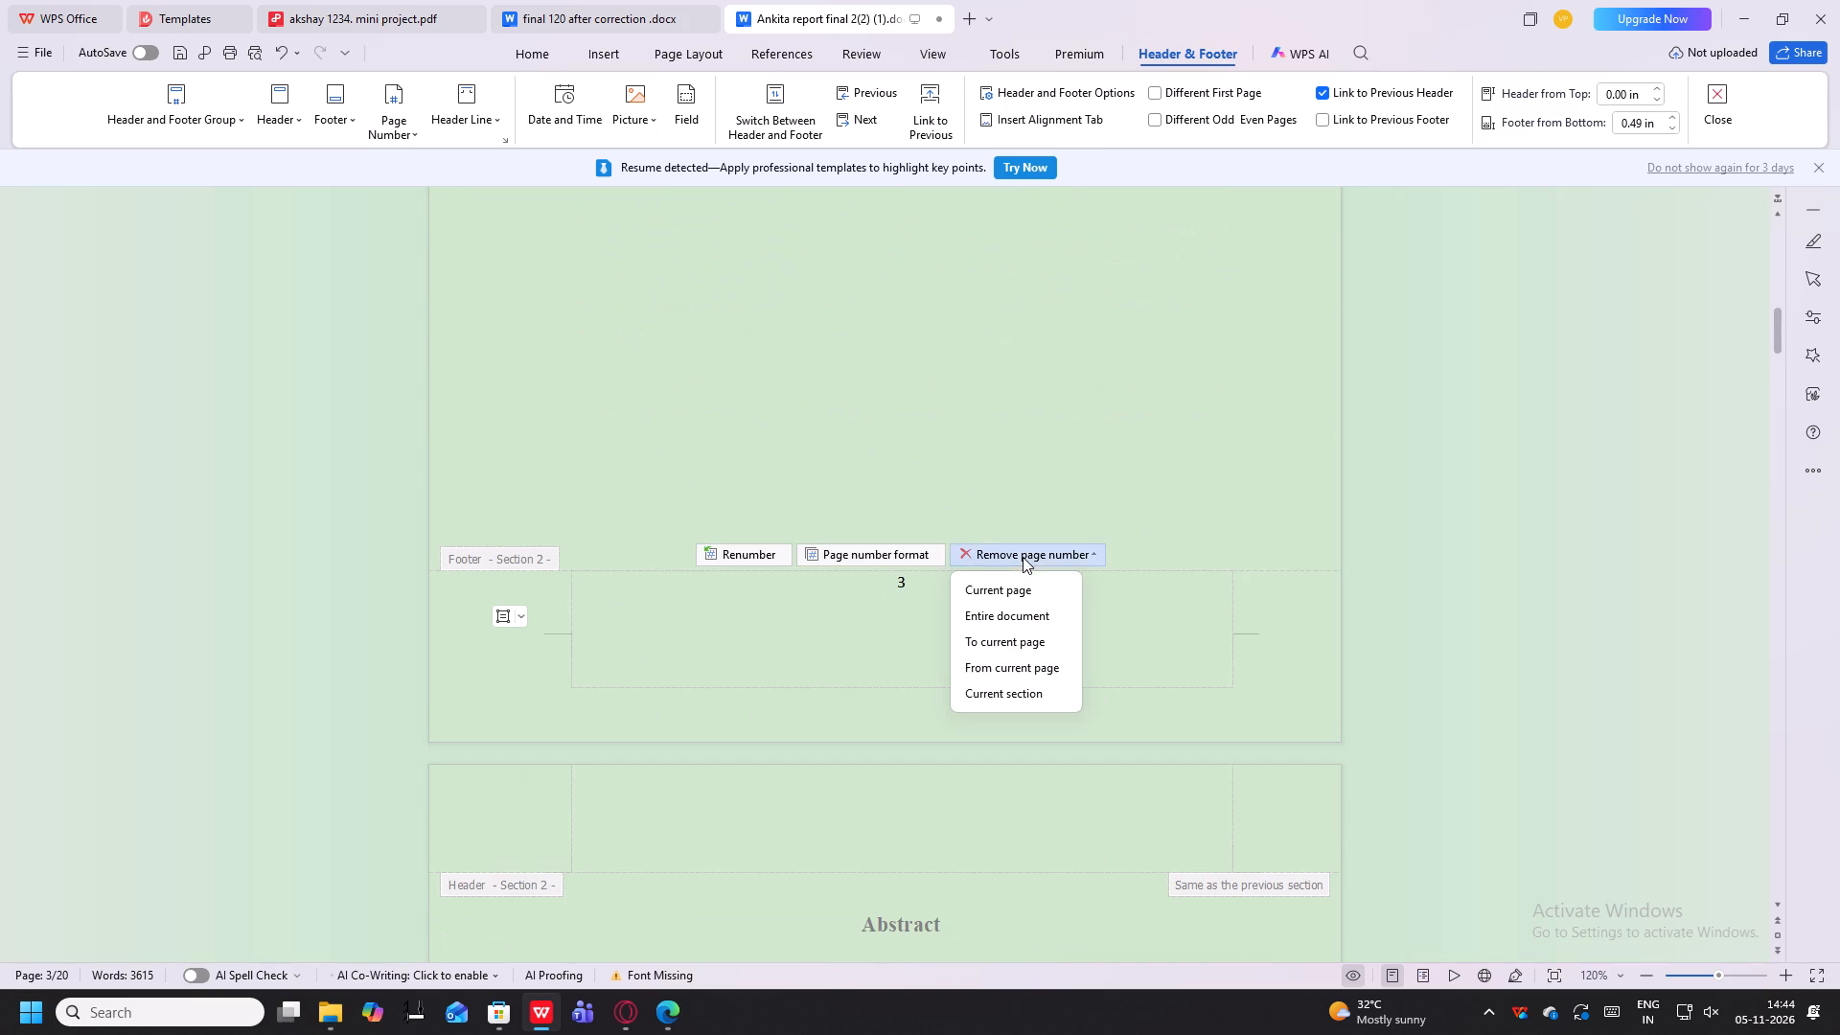
pyautogui.click(1029, 622)
pyautogui.scroll(-20, 940, 630)
pyautogui.scroll(7, 939, 630)
pyautogui.press('Escape')
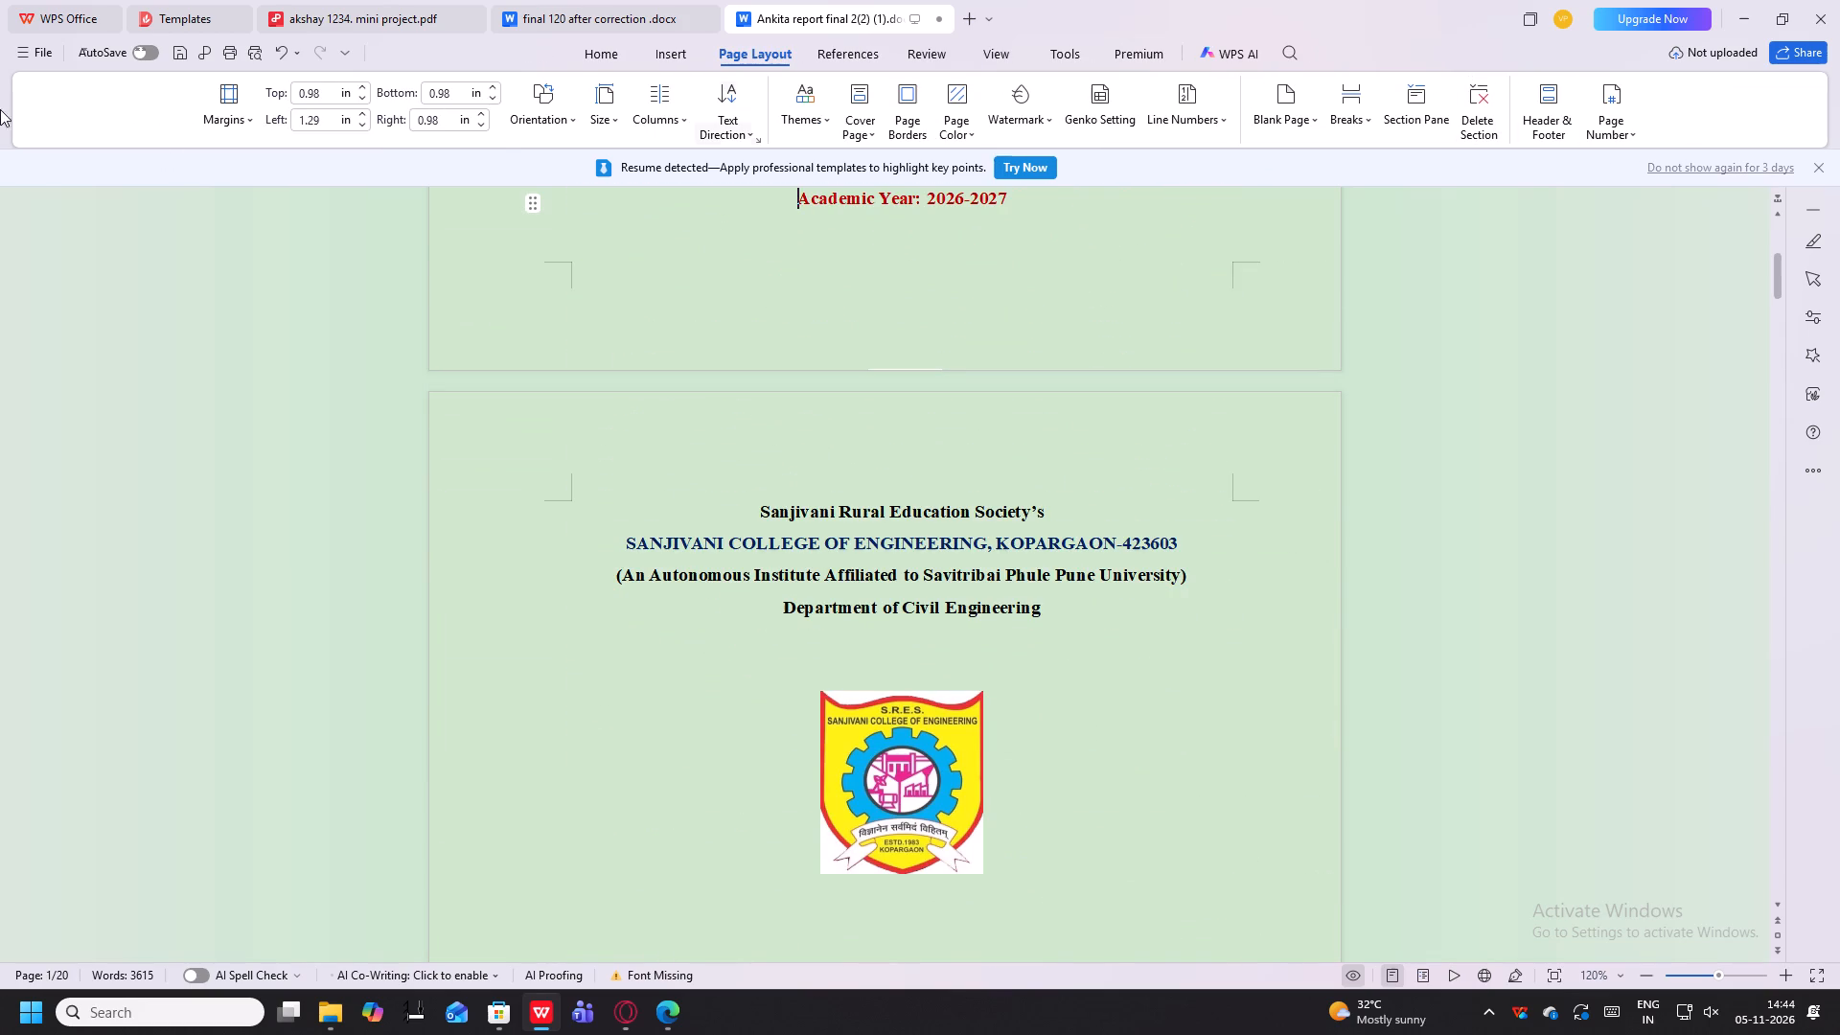
# Insert page numbers in I, II, III format at Bottom Center, starting at 1 and applied from the current page.
pyautogui.click(1618, 116)
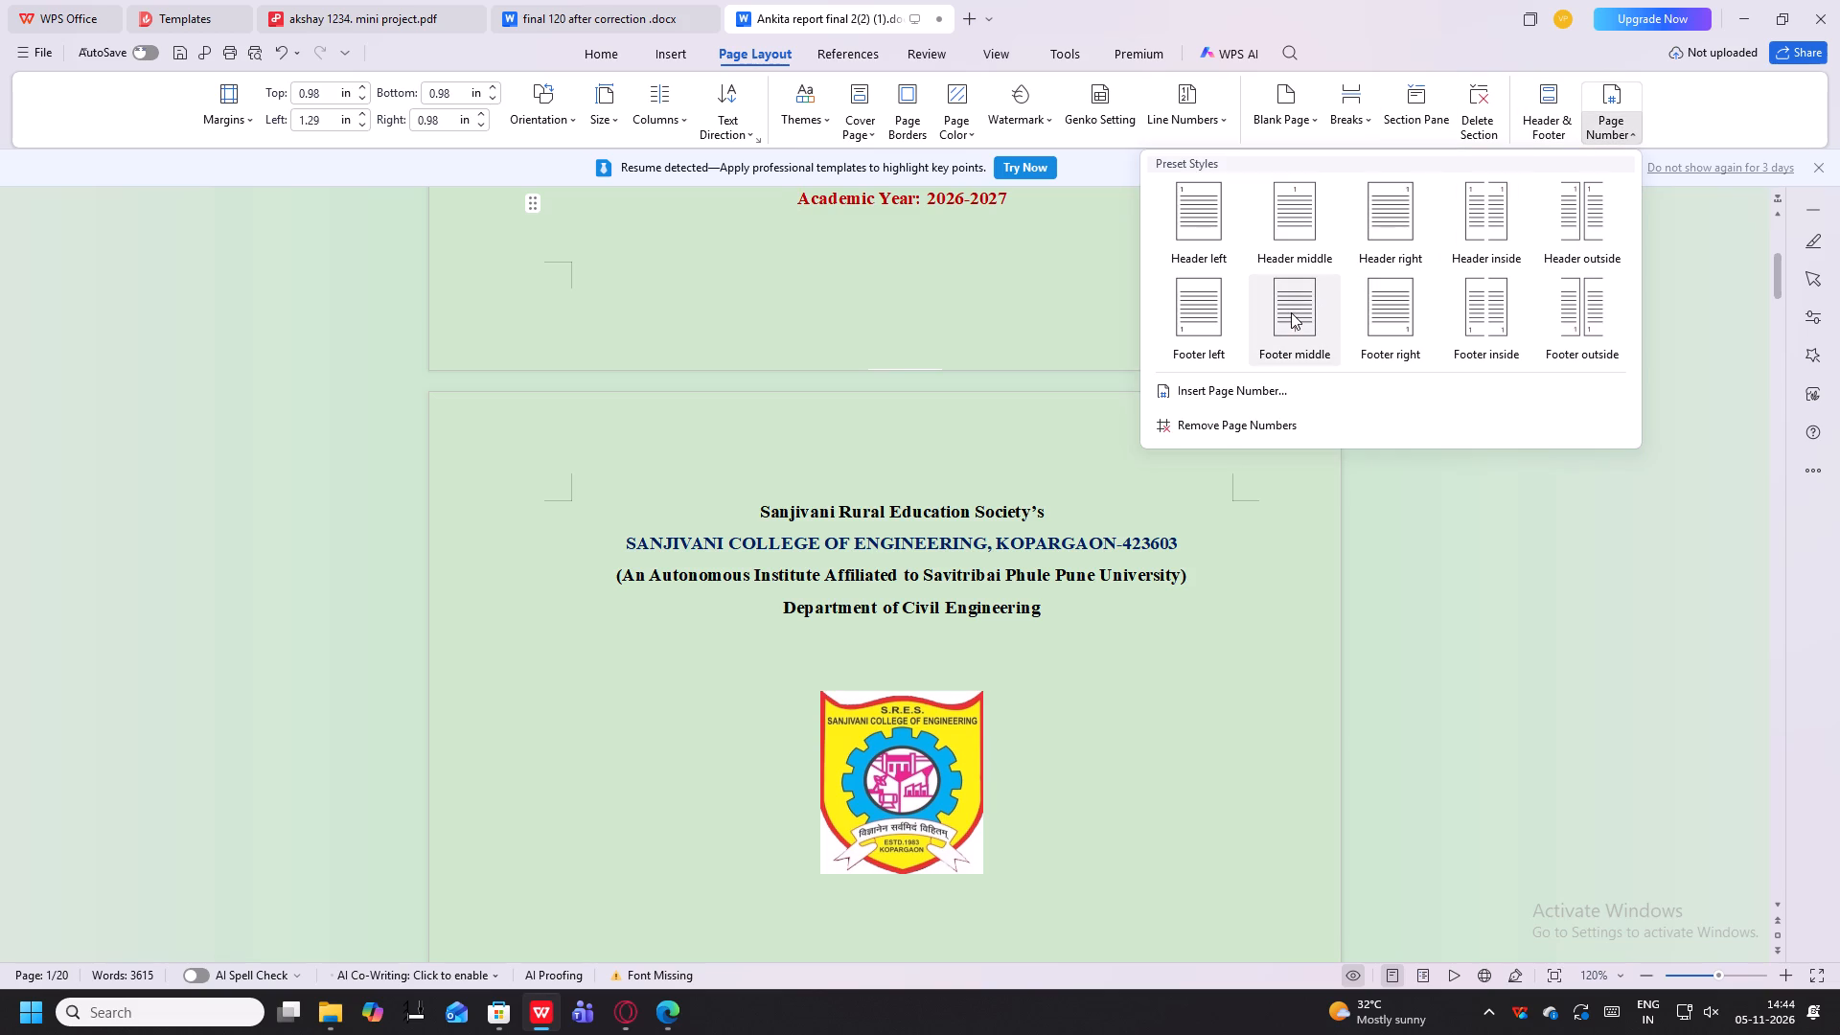
pyautogui.click(1238, 403)
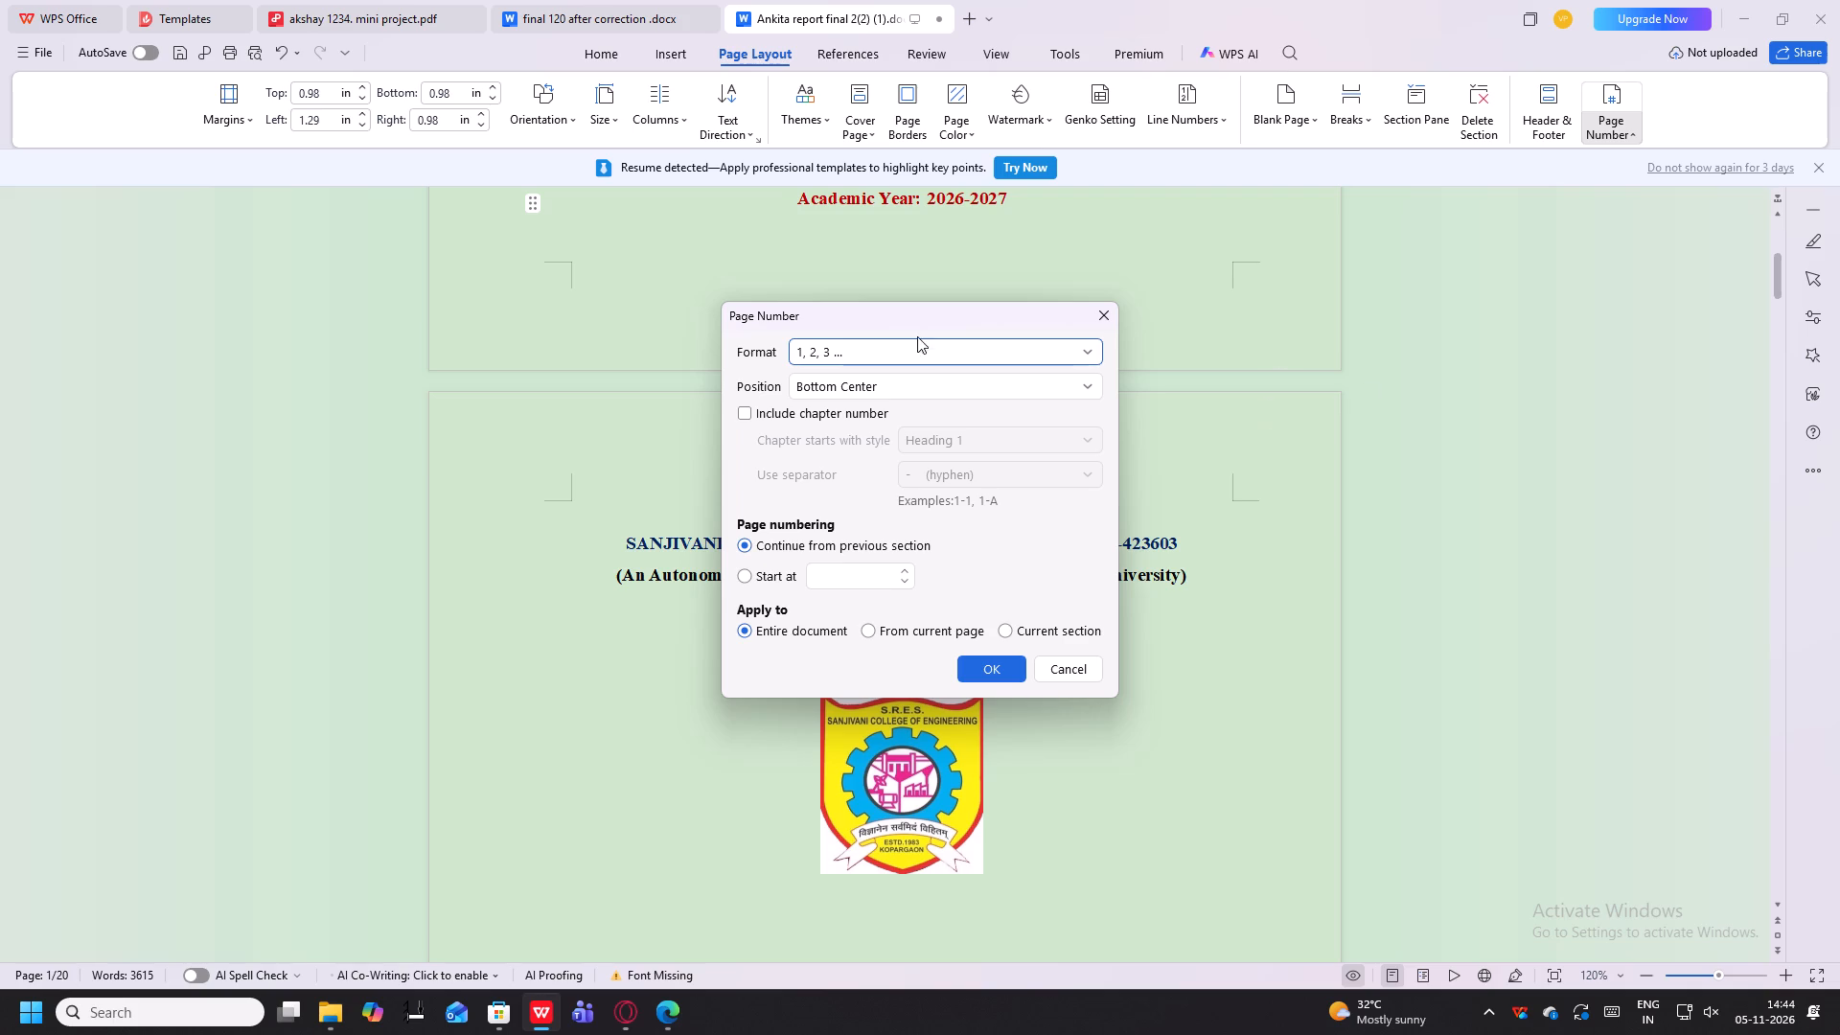
pyautogui.click(965, 343)
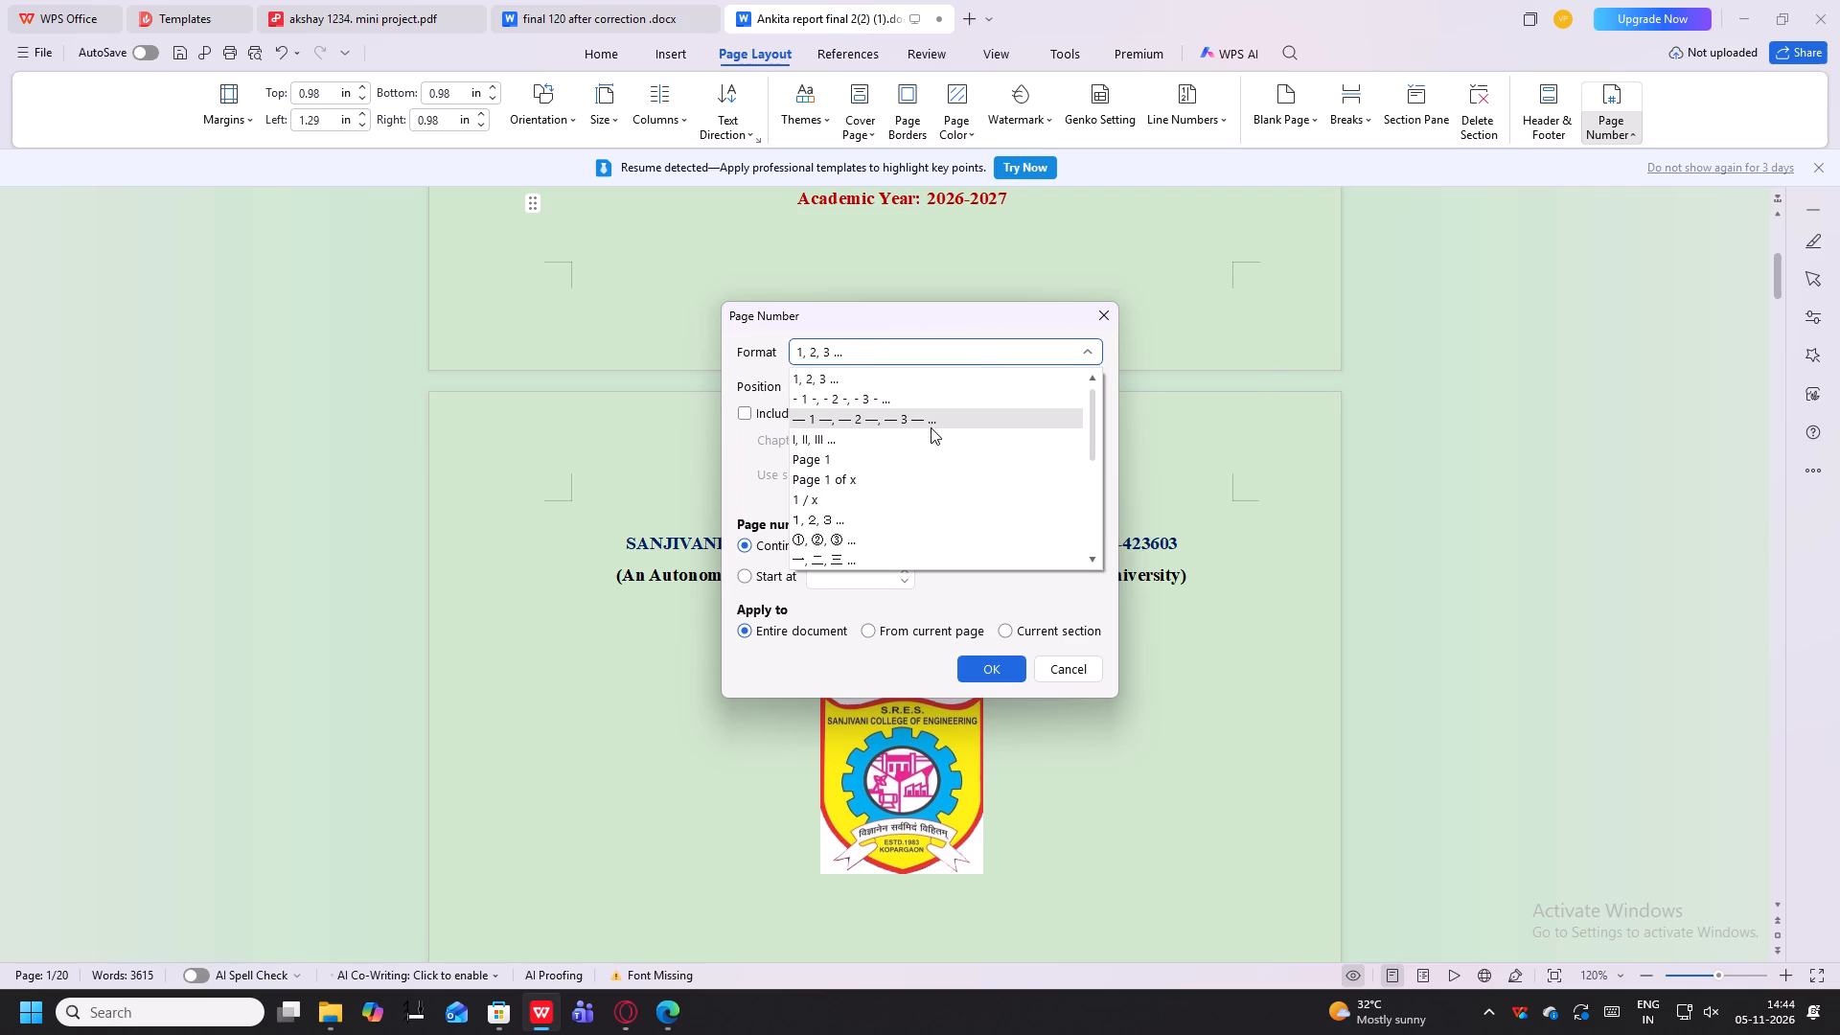
pyautogui.click(931, 438)
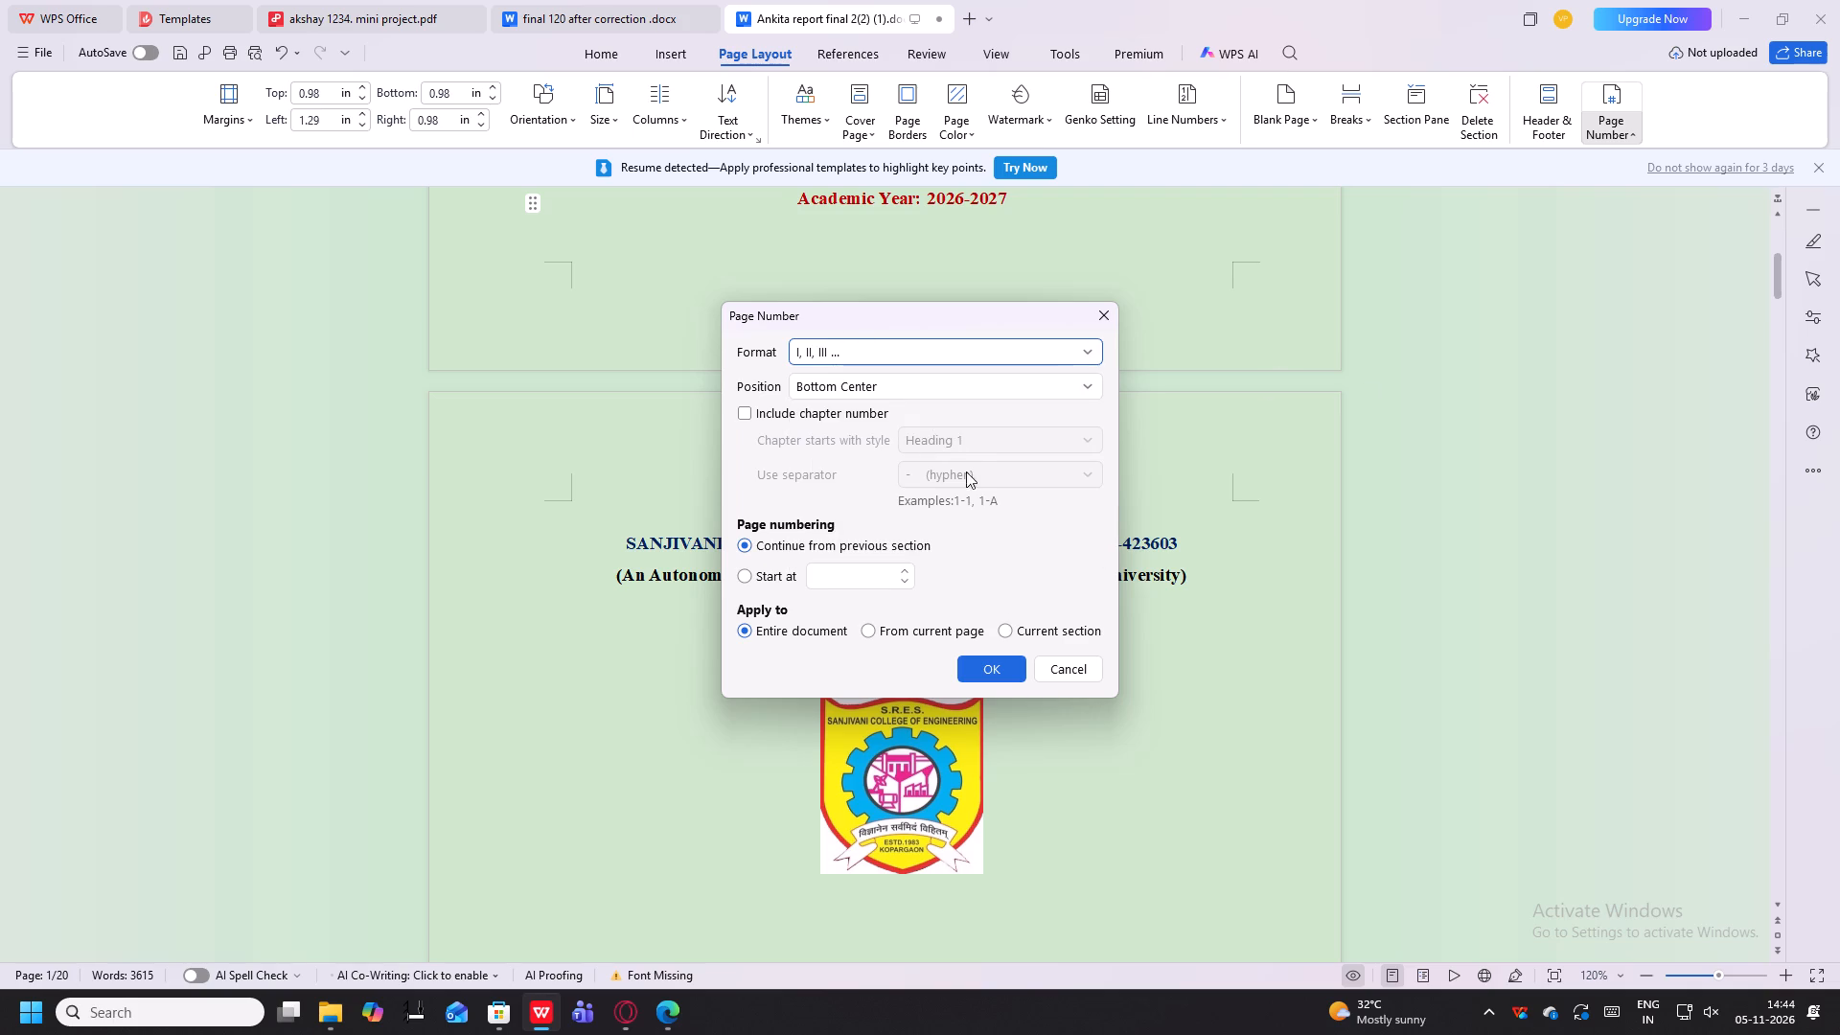
pyautogui.click(829, 578)
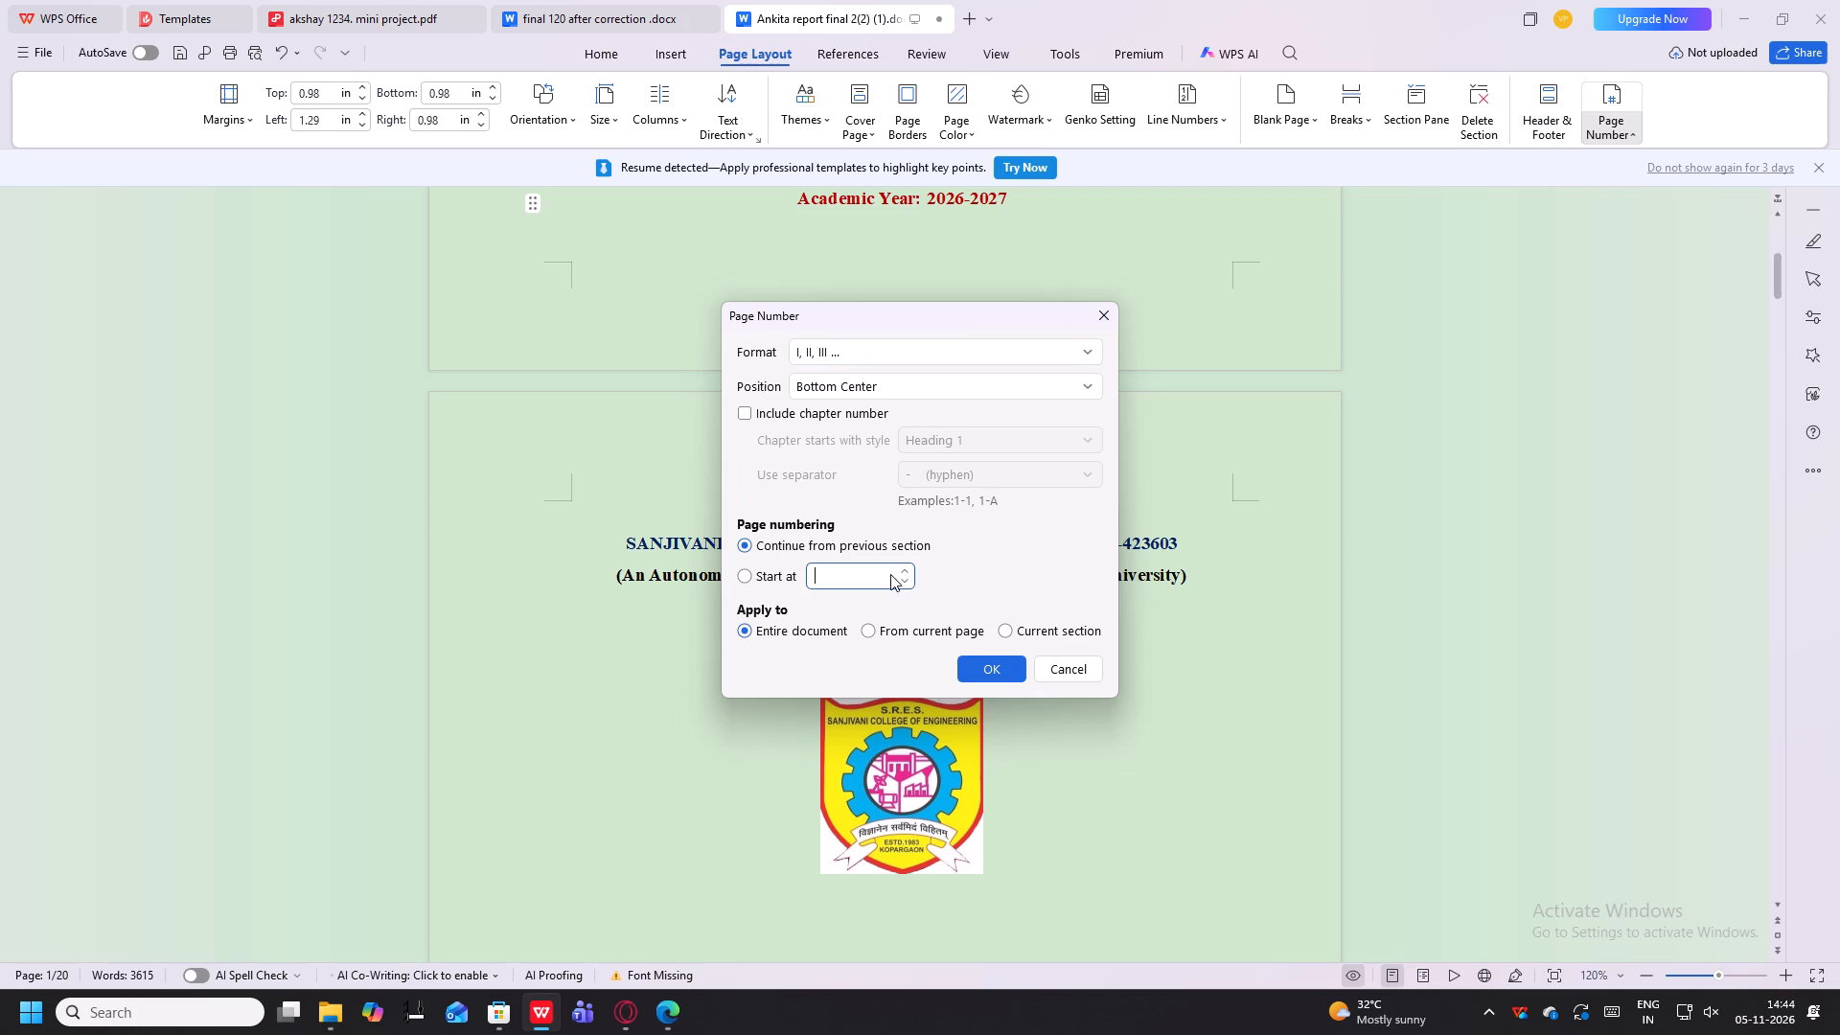
pyautogui.press('1')
pyautogui.moveTo(863, 574); pyautogui.dragTo(858, 574)
pyautogui.moveTo(858, 574); pyautogui.dragTo(798, 566)
pyautogui.click(939, 626)
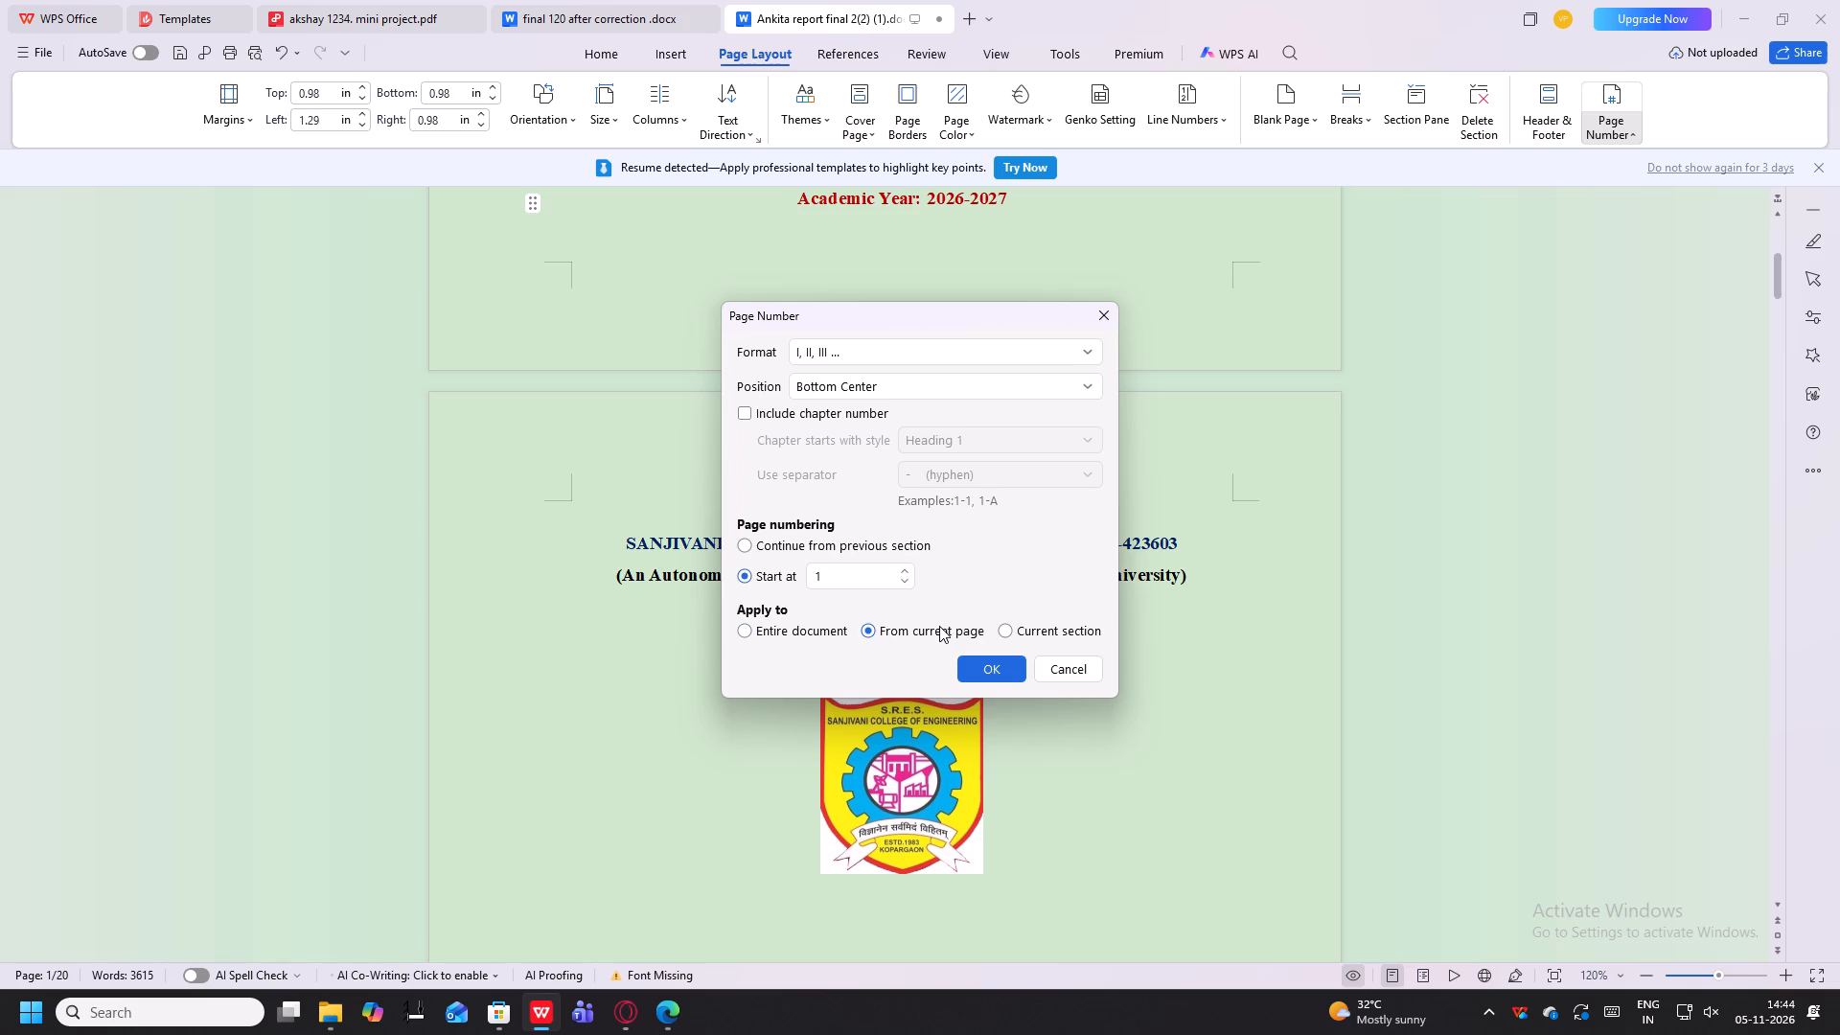
pyautogui.click(1005, 678)
# Examine the Roman page numbers in the footers from the cover pages through to the Introduction chapter.
pyautogui.scroll(-10, 1005, 678)
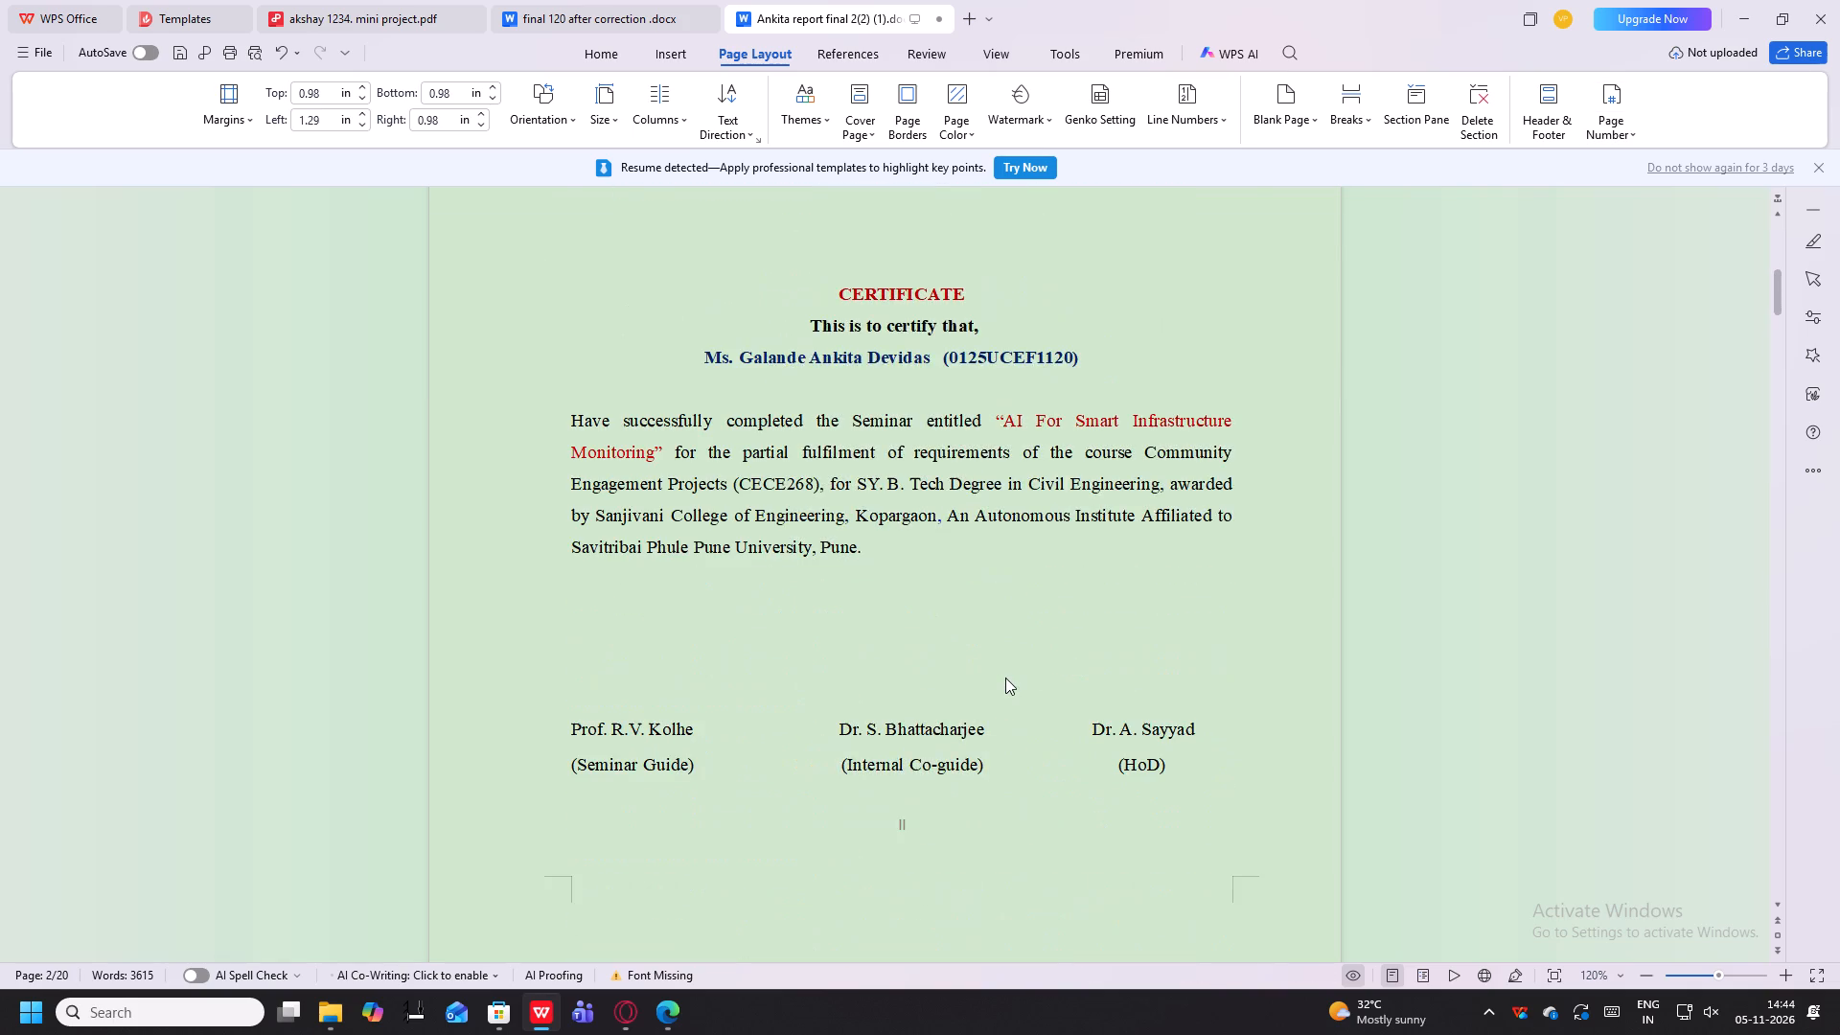
pyautogui.scroll(14, 1005, 678)
pyautogui.scroll(7, 1009, 678)
pyautogui.scroll(-20, 1009, 678)
pyautogui.scroll(1, 1031, 668)
pyautogui.scroll(-13, 1031, 668)
pyautogui.scroll(1, 1032, 668)
pyautogui.scroll(-2, 1032, 668)
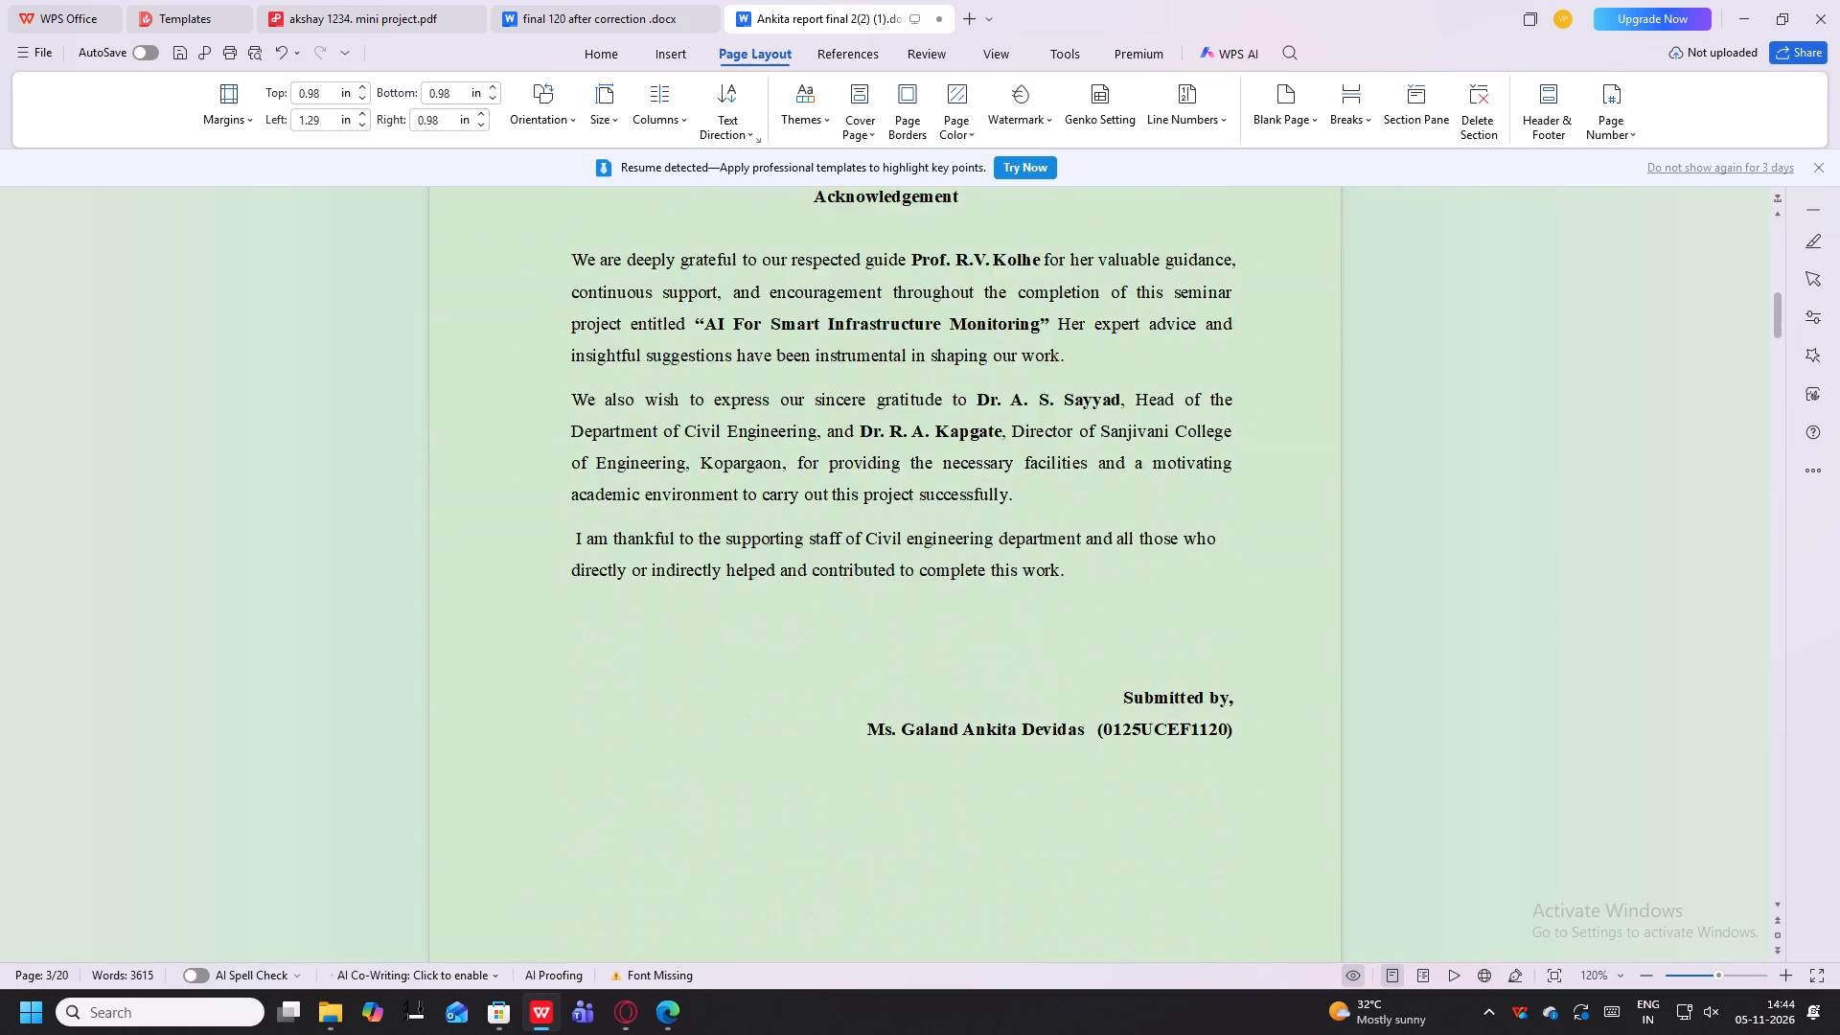
pyautogui.scroll(-2, 1032, 668)
pyautogui.scroll(1, 1032, 668)
pyautogui.scroll(-15, 1032, 668)
pyautogui.scroll(1, 1038, 668)
pyautogui.scroll(-11, 1039, 668)
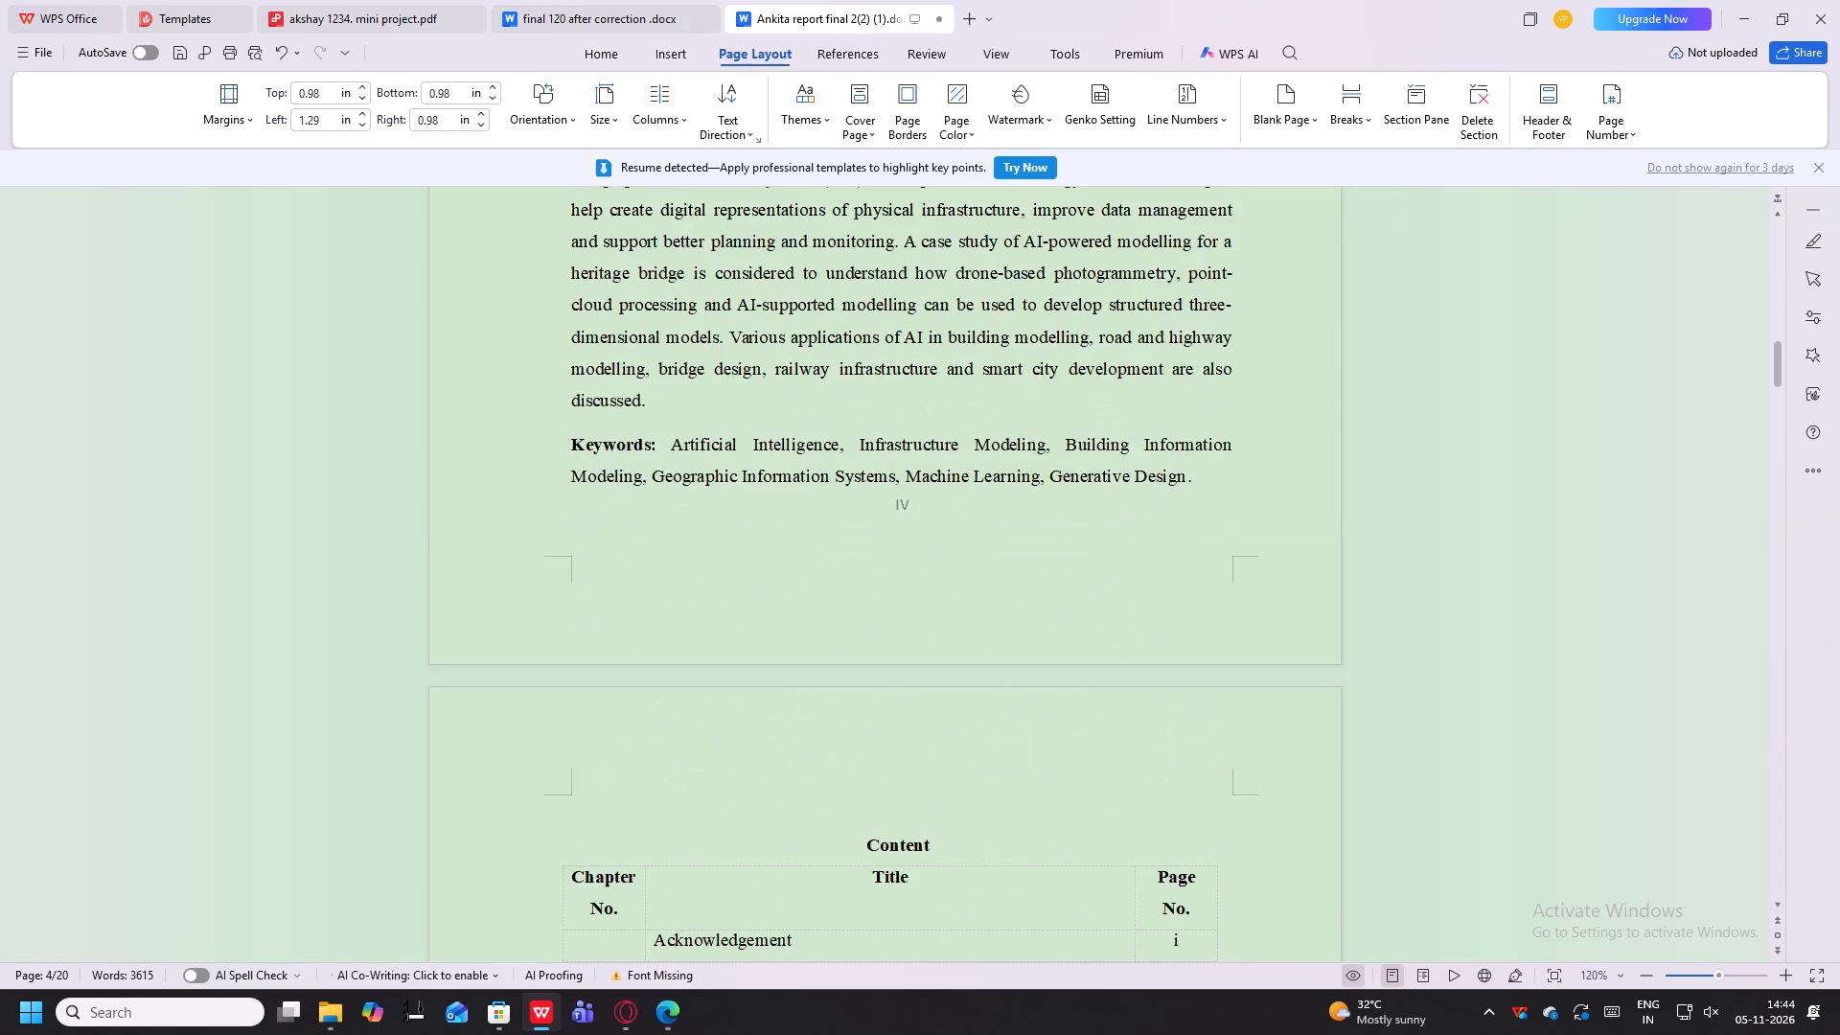
pyautogui.scroll(-12, 1039, 668)
pyautogui.scroll(1, 1042, 668)
pyautogui.scroll(-11, 1042, 668)
pyautogui.scroll(1, 1046, 668)
pyautogui.scroll(-10, 1046, 668)
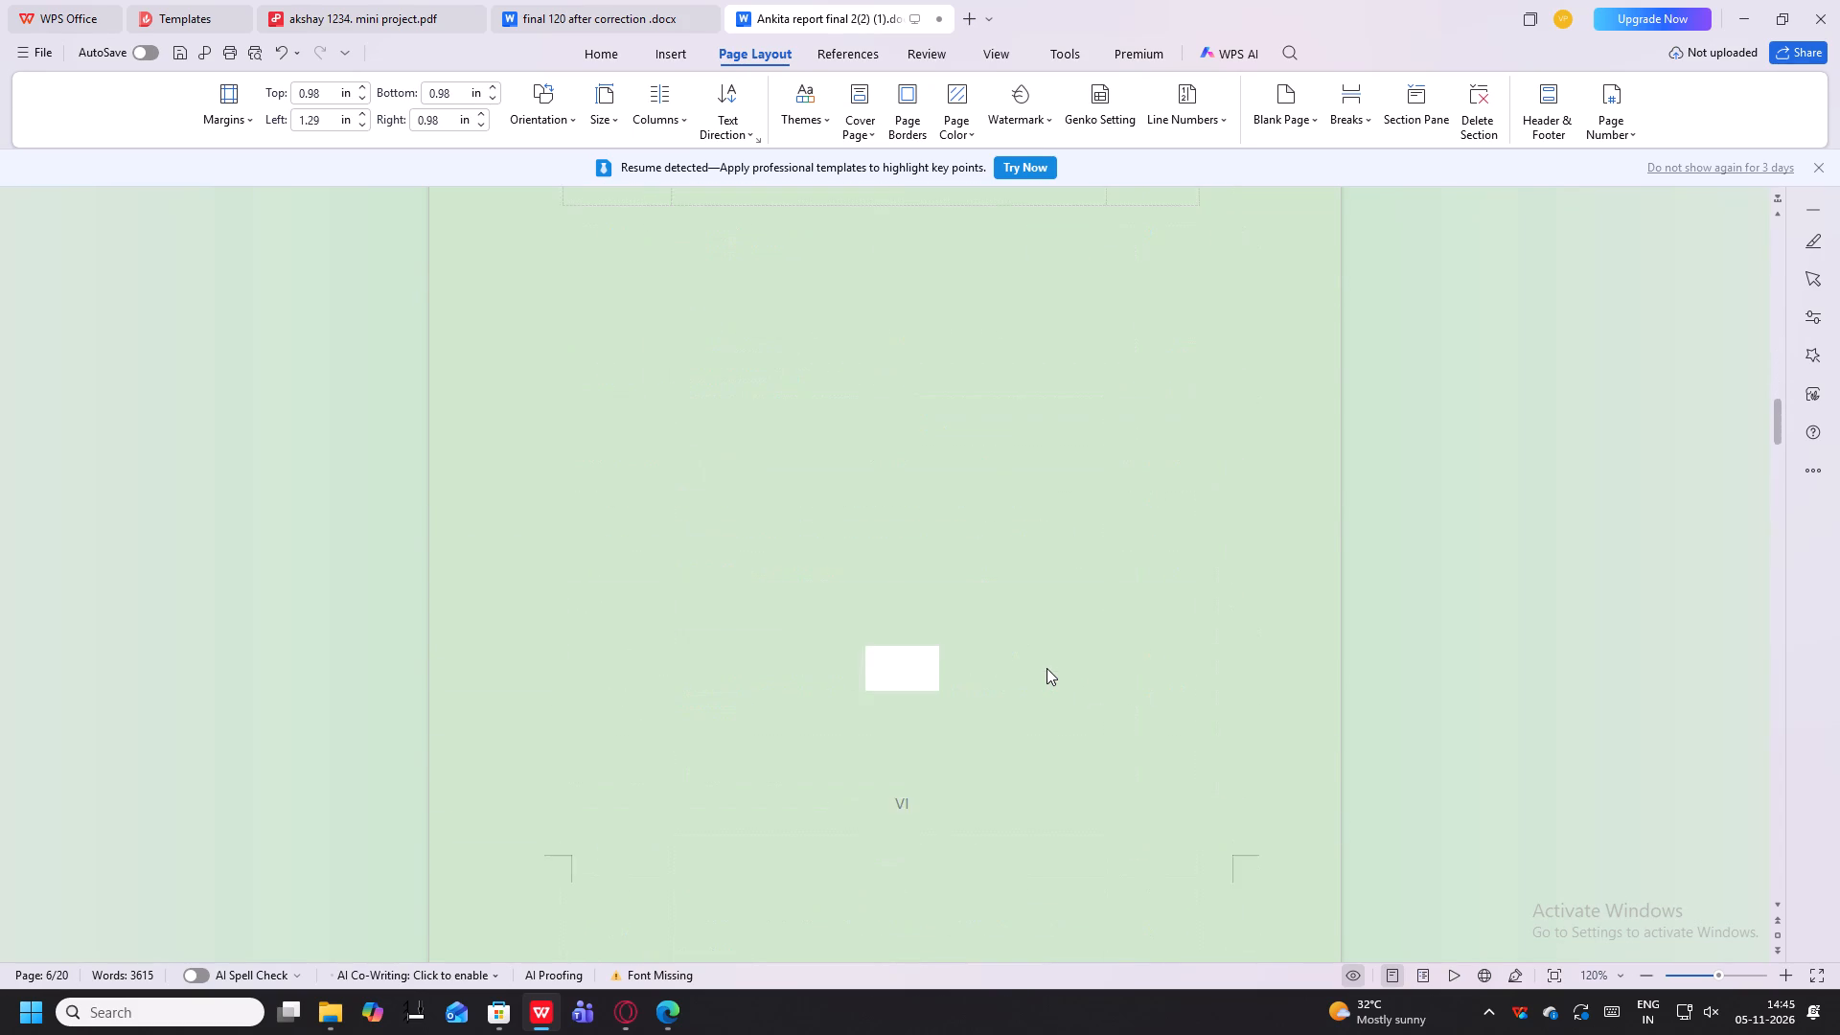
pyautogui.scroll(1, 1046, 668)
pyautogui.scroll(-3, 1046, 668)
pyautogui.scroll(-20, 1046, 669)
pyautogui.scroll(-6, 1046, 669)
pyautogui.scroll(1, 1049, 669)
pyautogui.scroll(-2, 1049, 669)
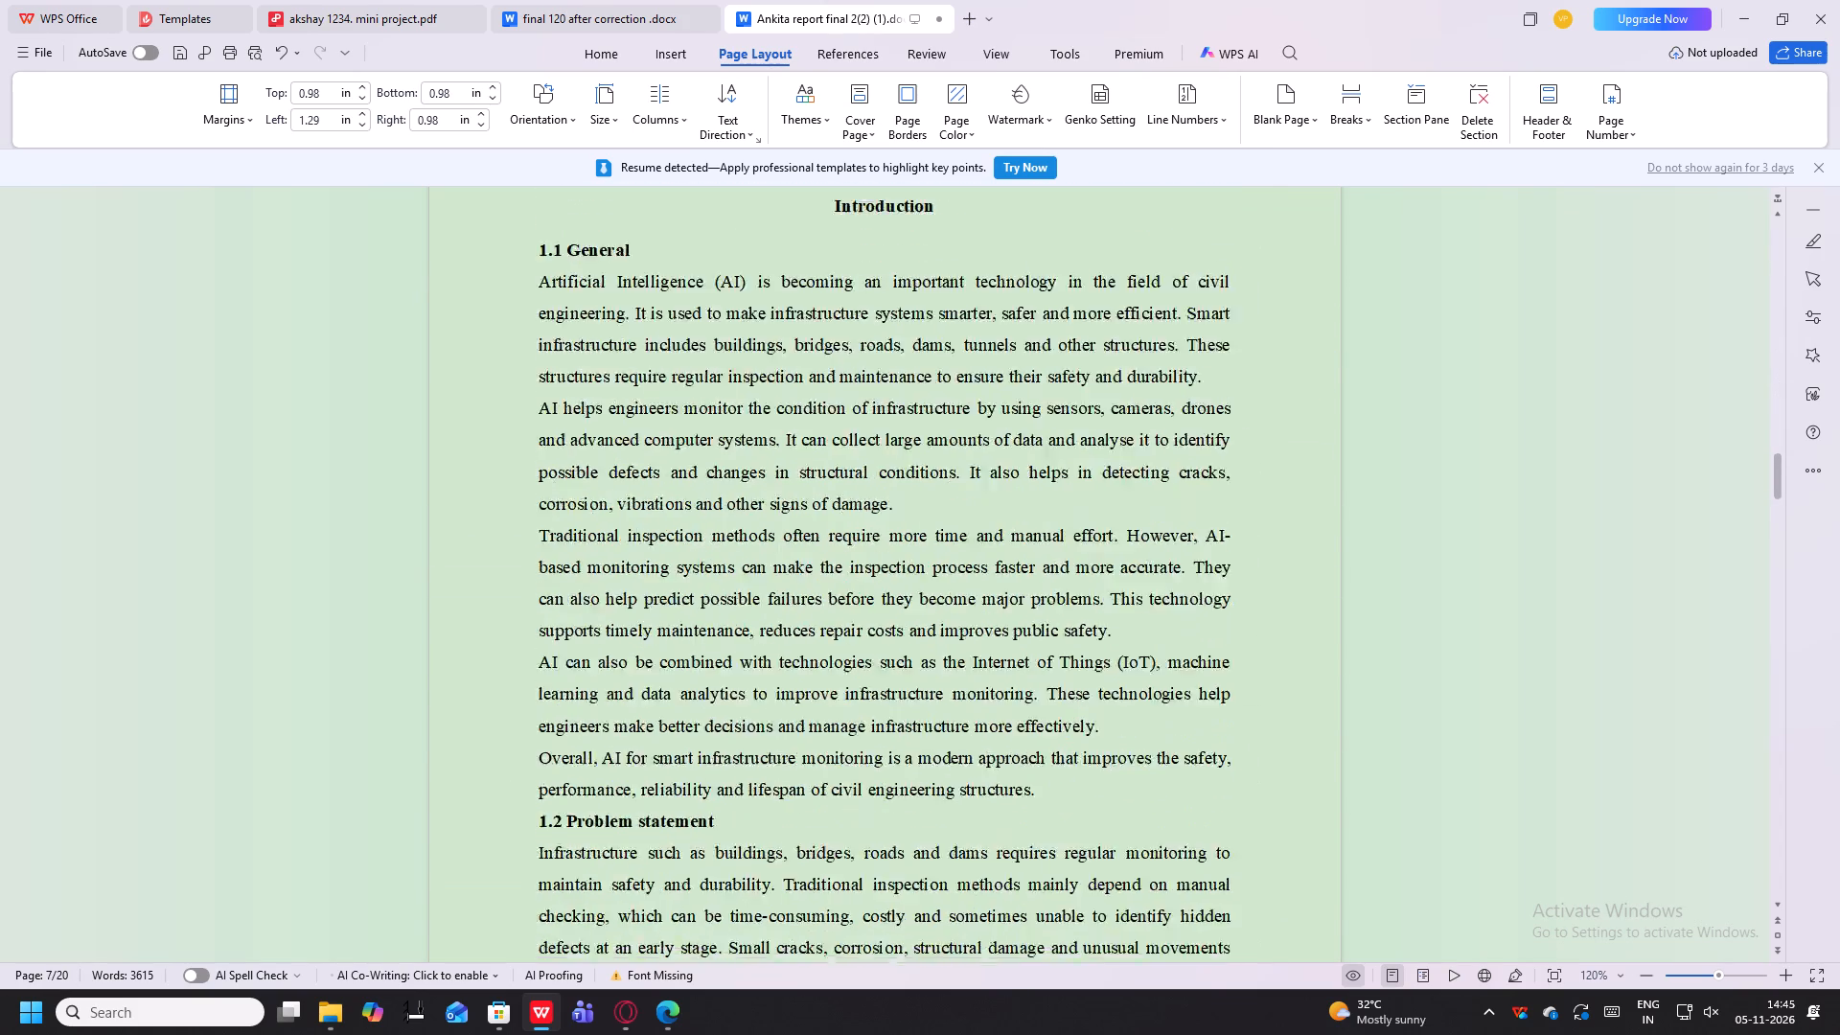
# Examine the footer page numbers from the Introduction chapter back to the cover page.
pyautogui.scroll(-3, 1049, 669)
pyautogui.scroll(1, 1049, 669)
pyautogui.scroll(-5, 1049, 669)
pyautogui.scroll(20, 1049, 669)
pyautogui.scroll(20, 1049, 669)
pyautogui.scroll(3, 1049, 669)
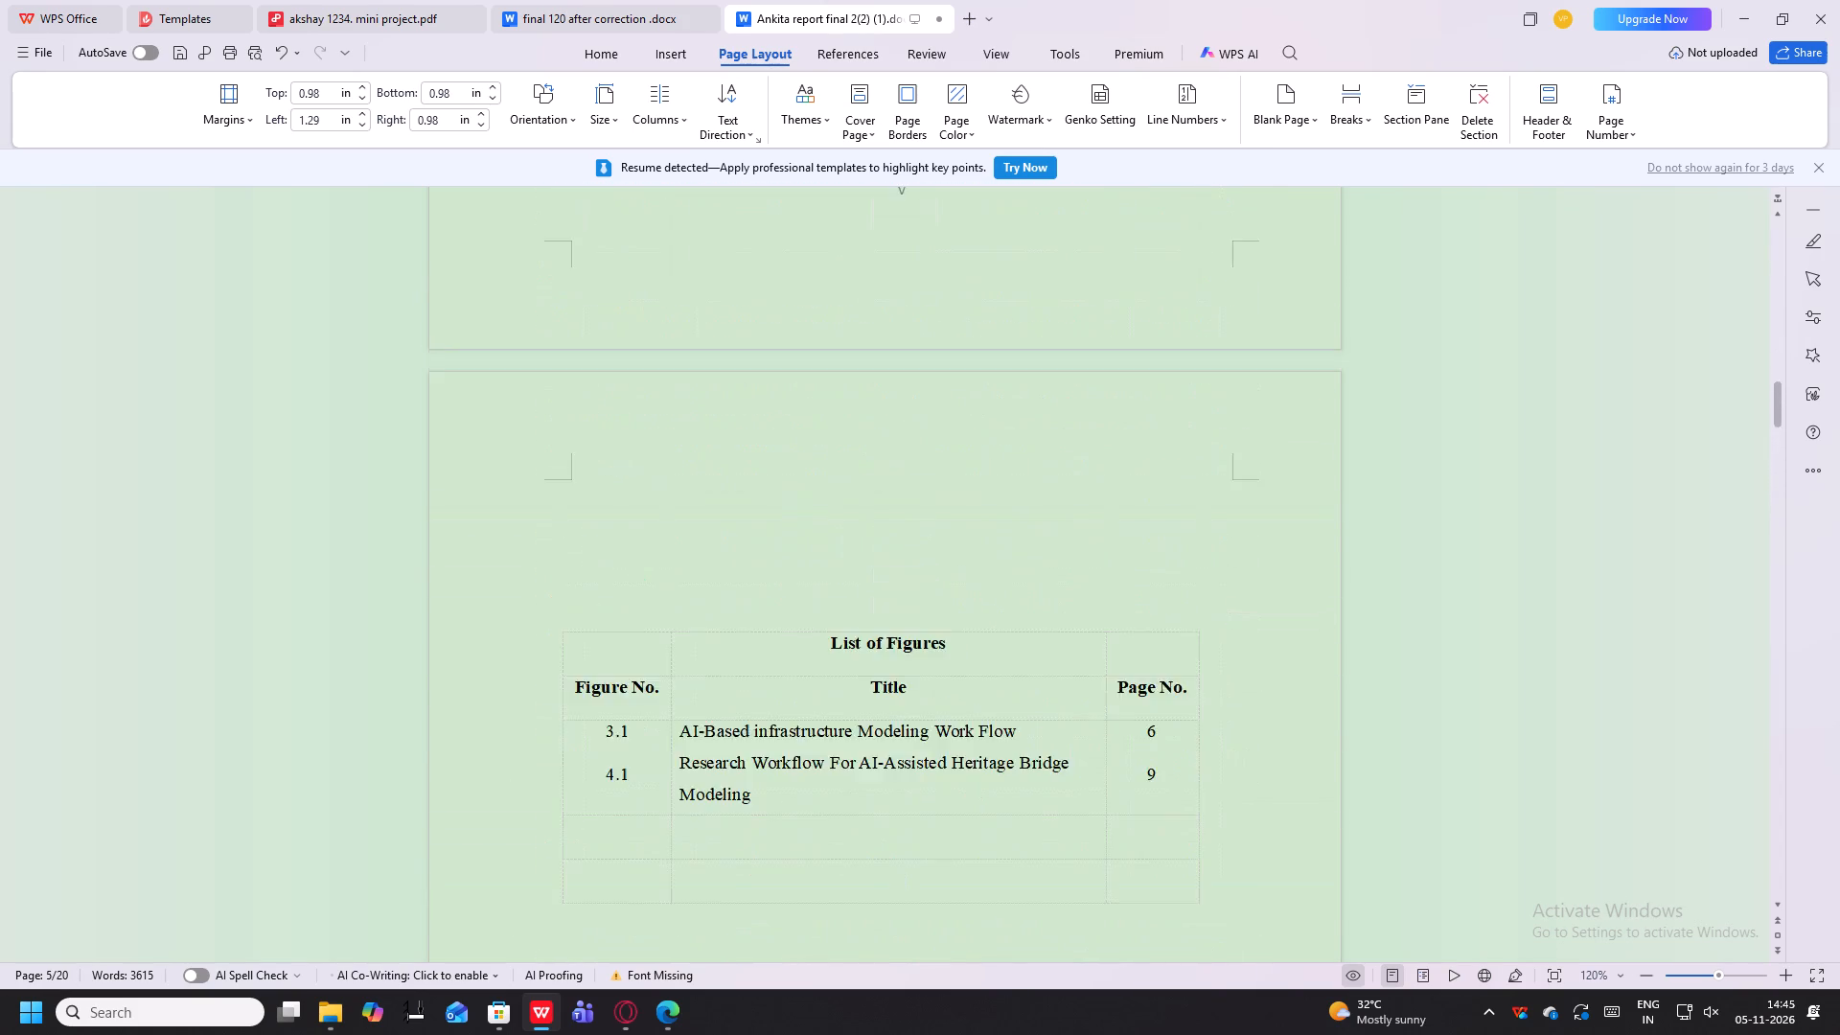
pyautogui.scroll(20, 1050, 669)
pyautogui.scroll(20, 1050, 669)
pyautogui.scroll(20, 1050, 669)
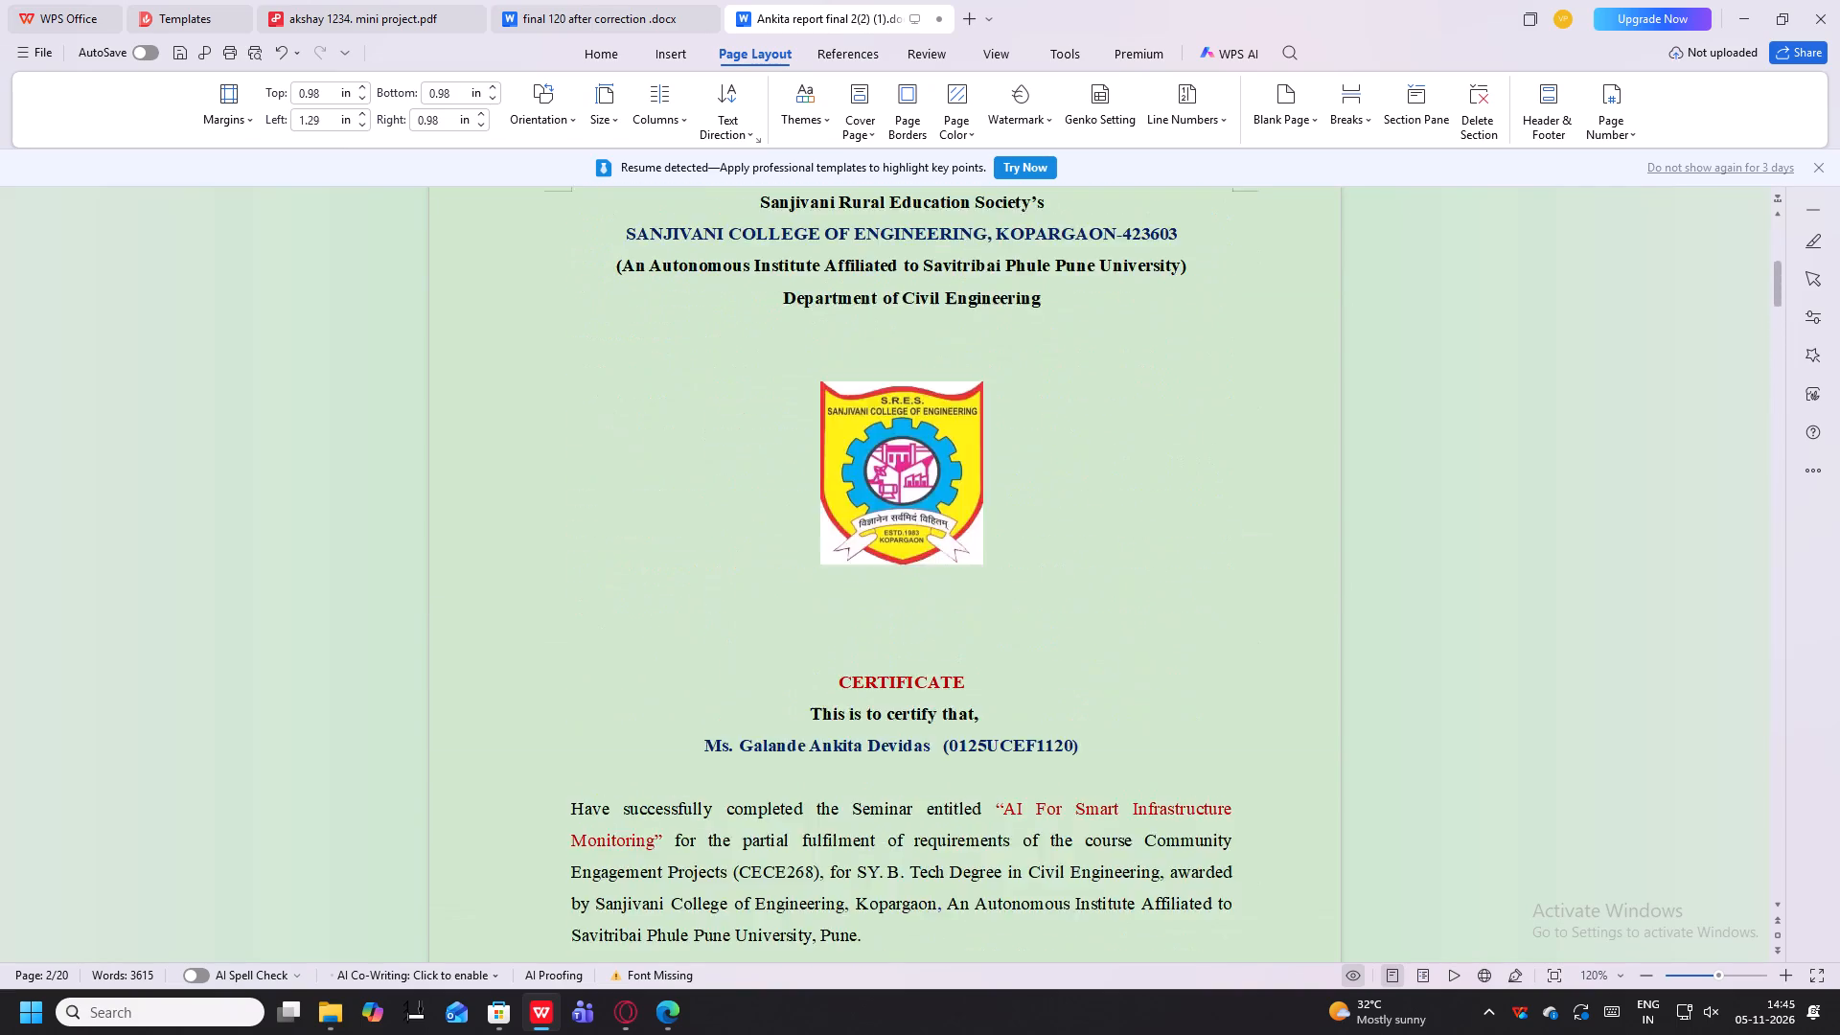
pyautogui.scroll(20, 1050, 669)
pyautogui.scroll(14, 1050, 669)
pyautogui.scroll(-15, 1046, 673)
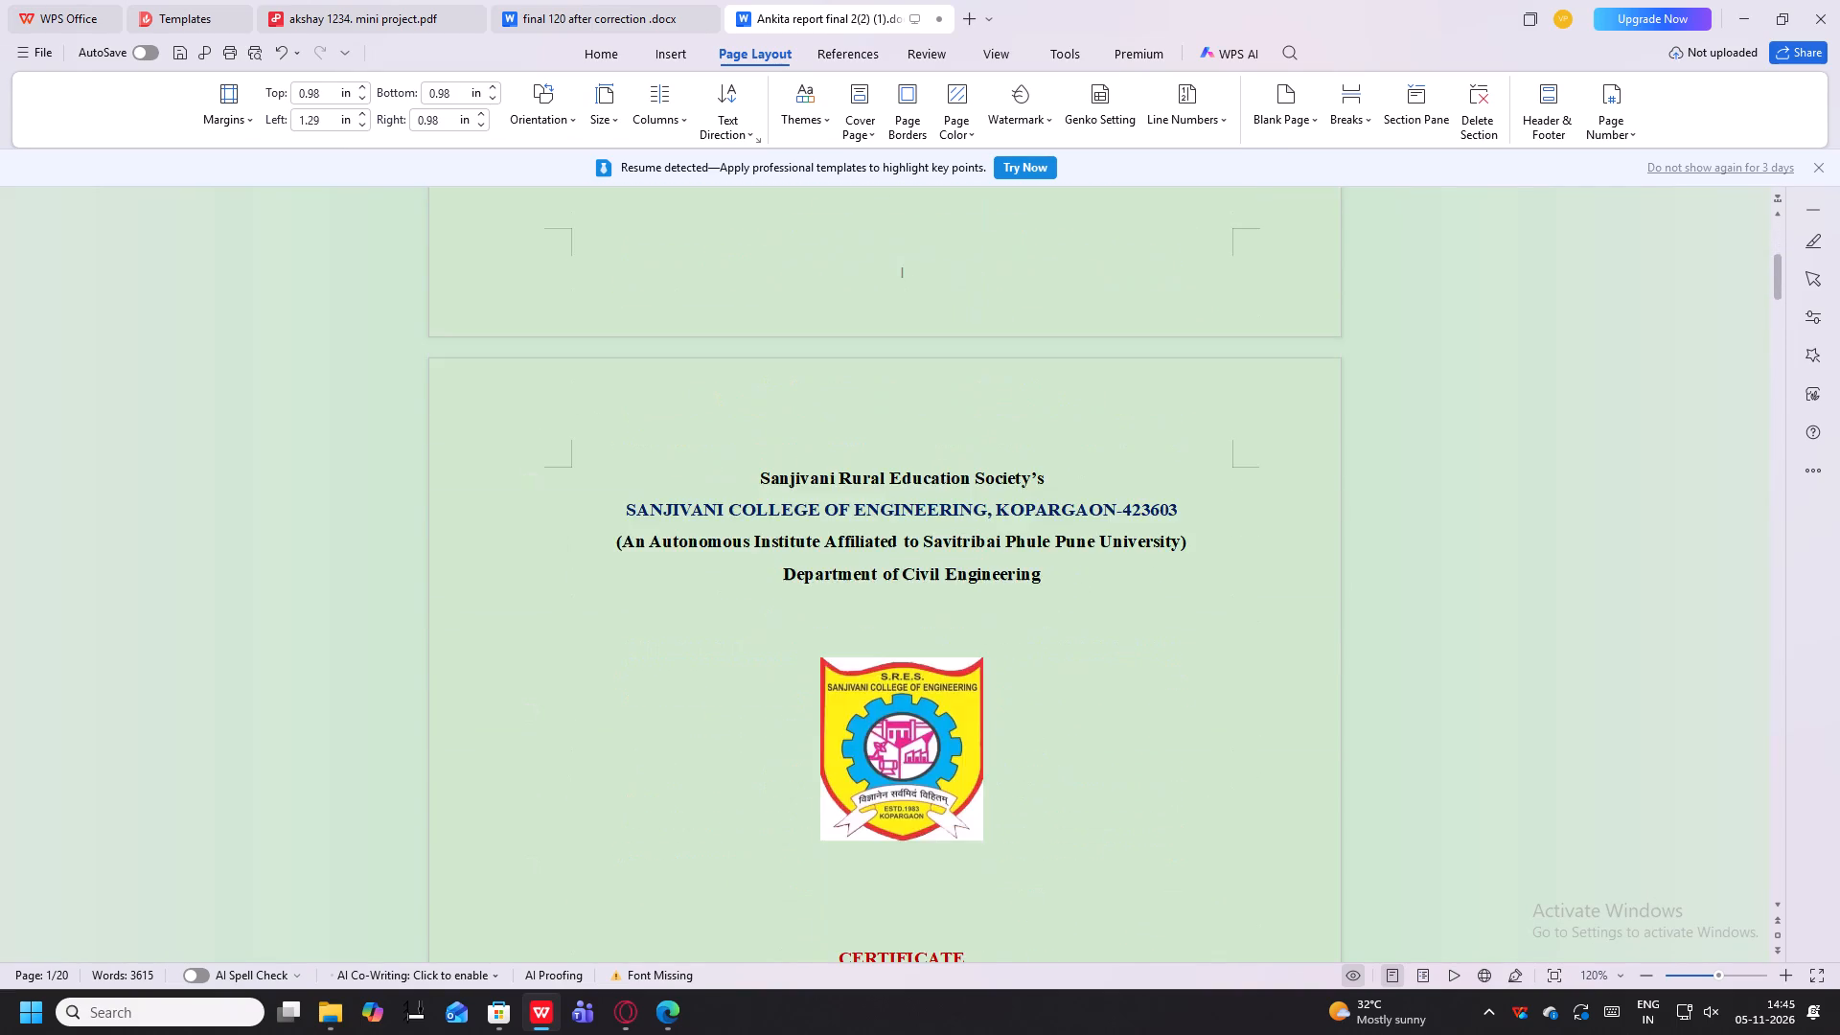
pyautogui.scroll(3, 1045, 673)
pyautogui.scroll(7, 916, 524)
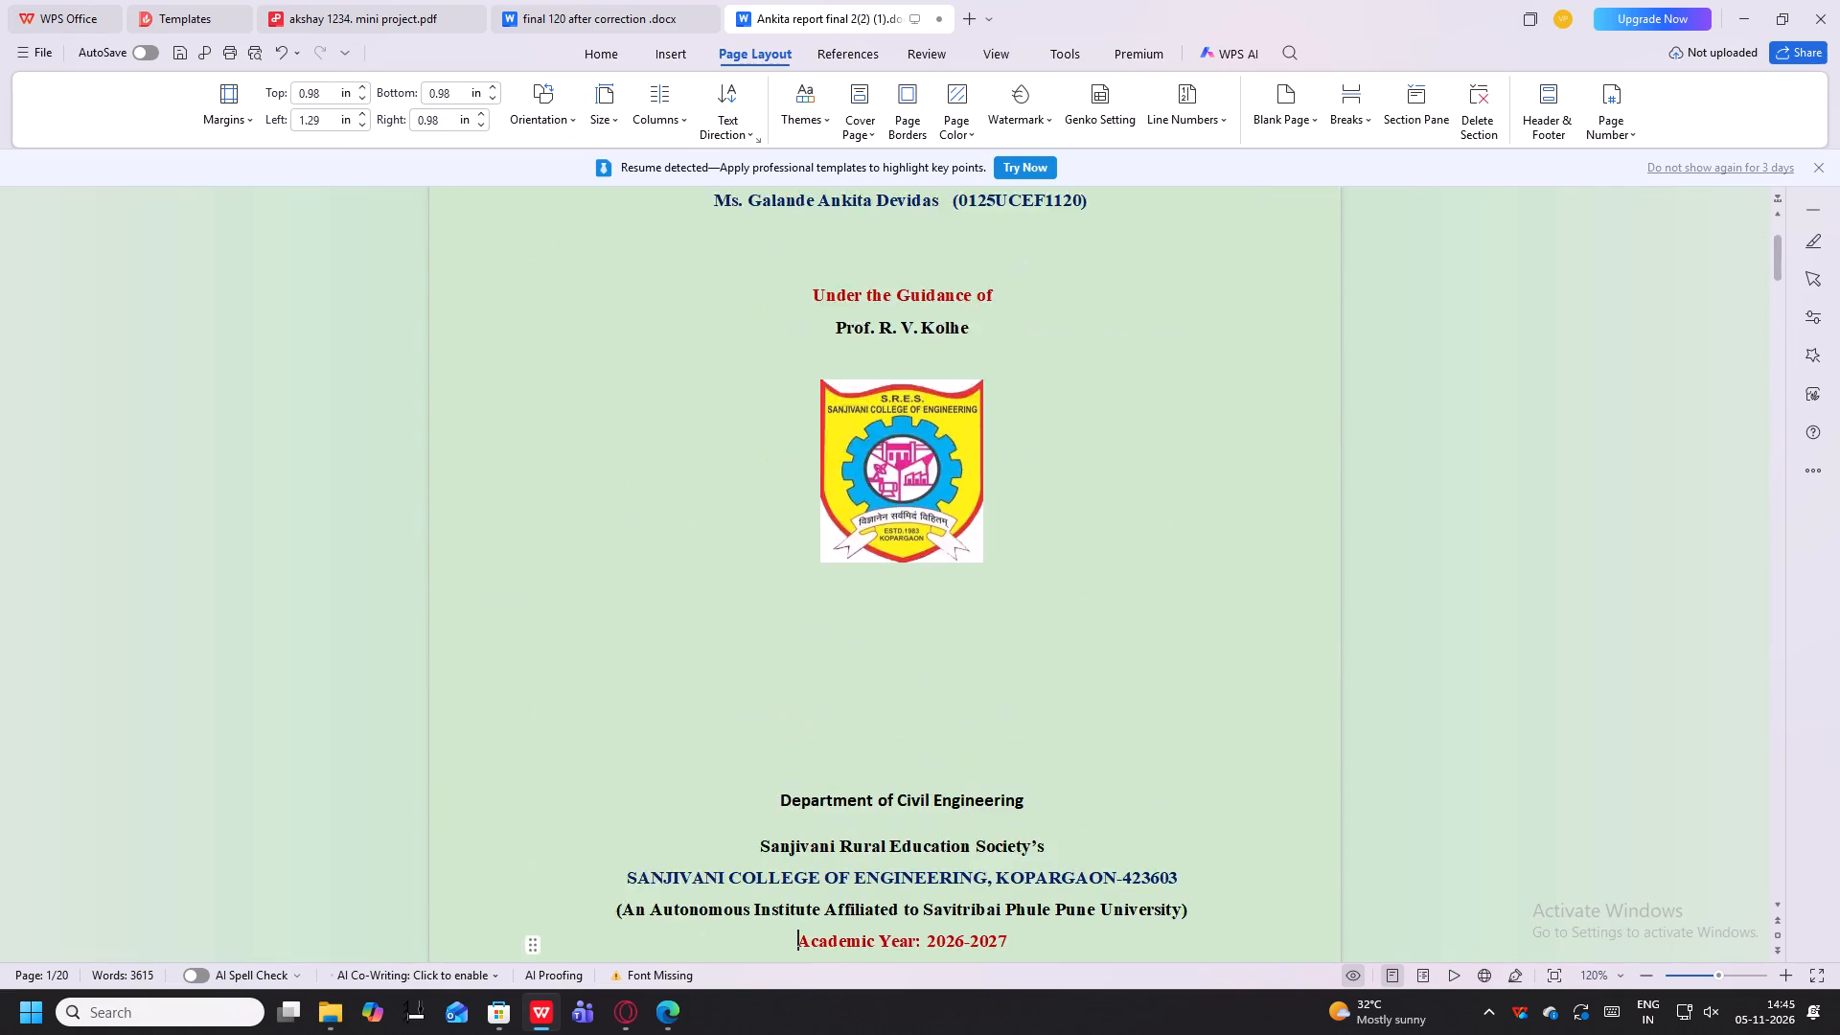
pyautogui.scroll(2, 916, 524)
pyautogui.scroll(-10, 1030, 406)
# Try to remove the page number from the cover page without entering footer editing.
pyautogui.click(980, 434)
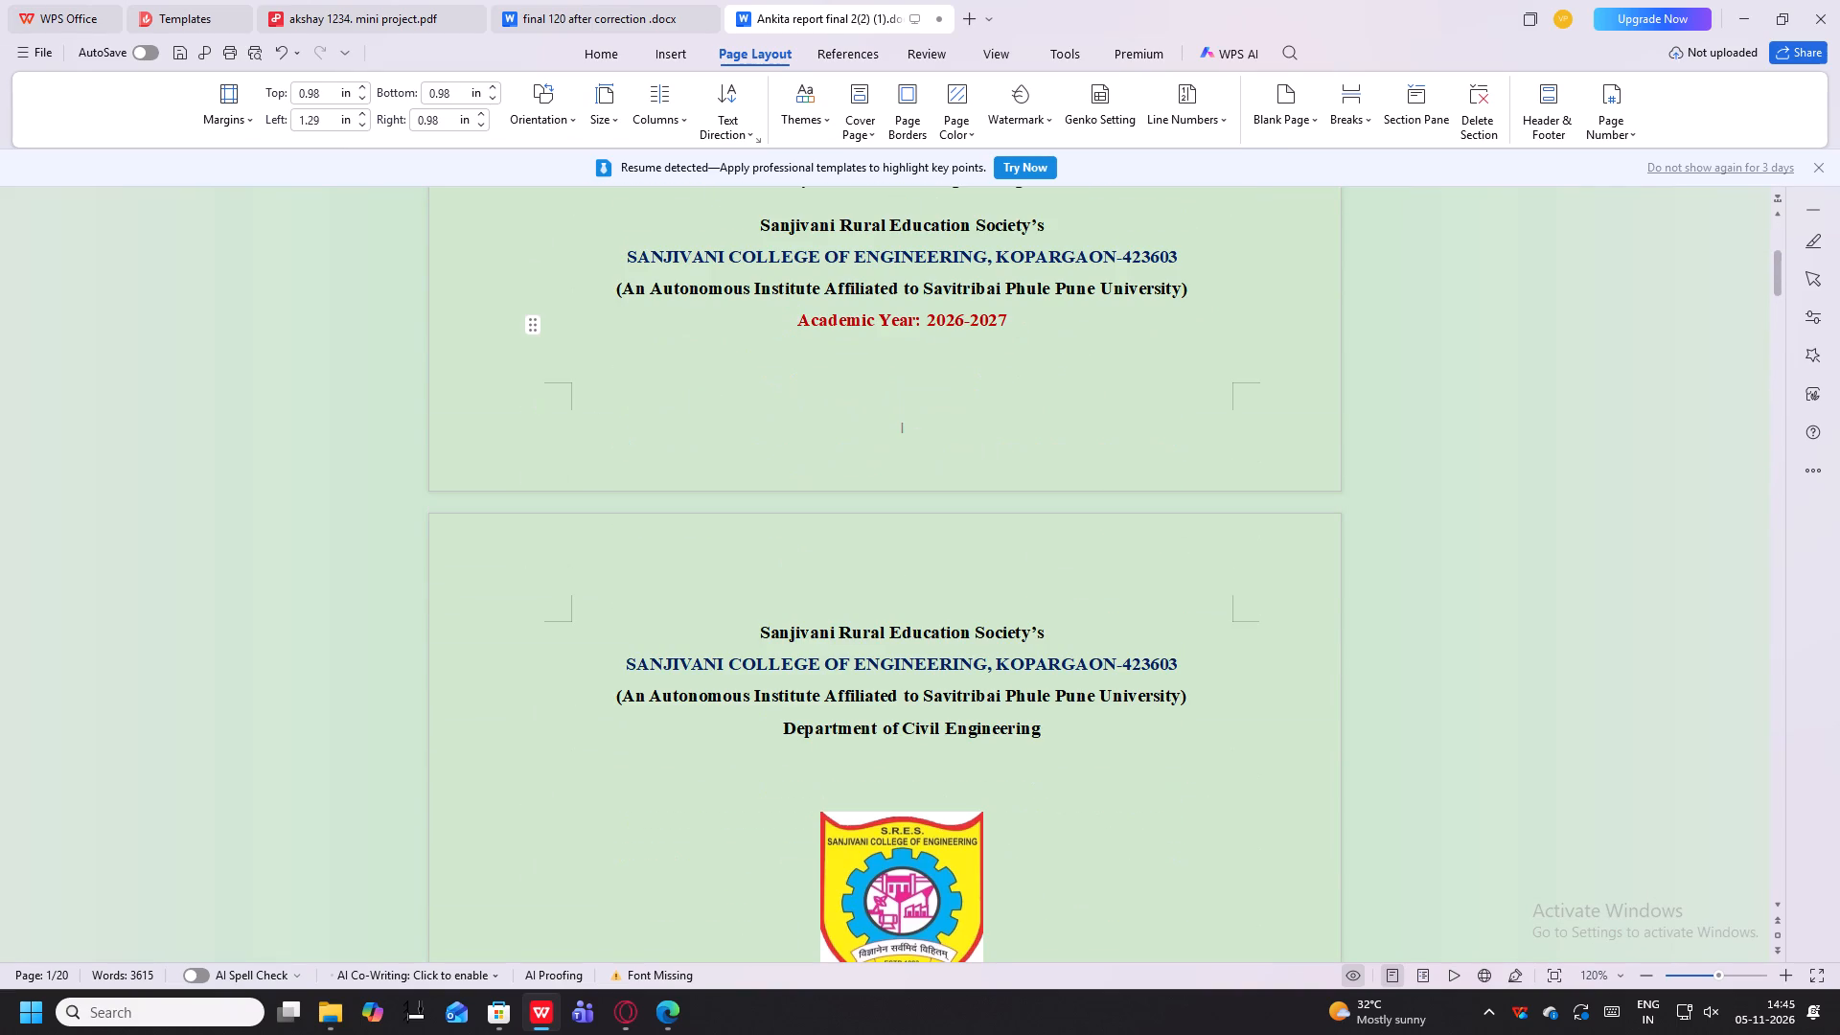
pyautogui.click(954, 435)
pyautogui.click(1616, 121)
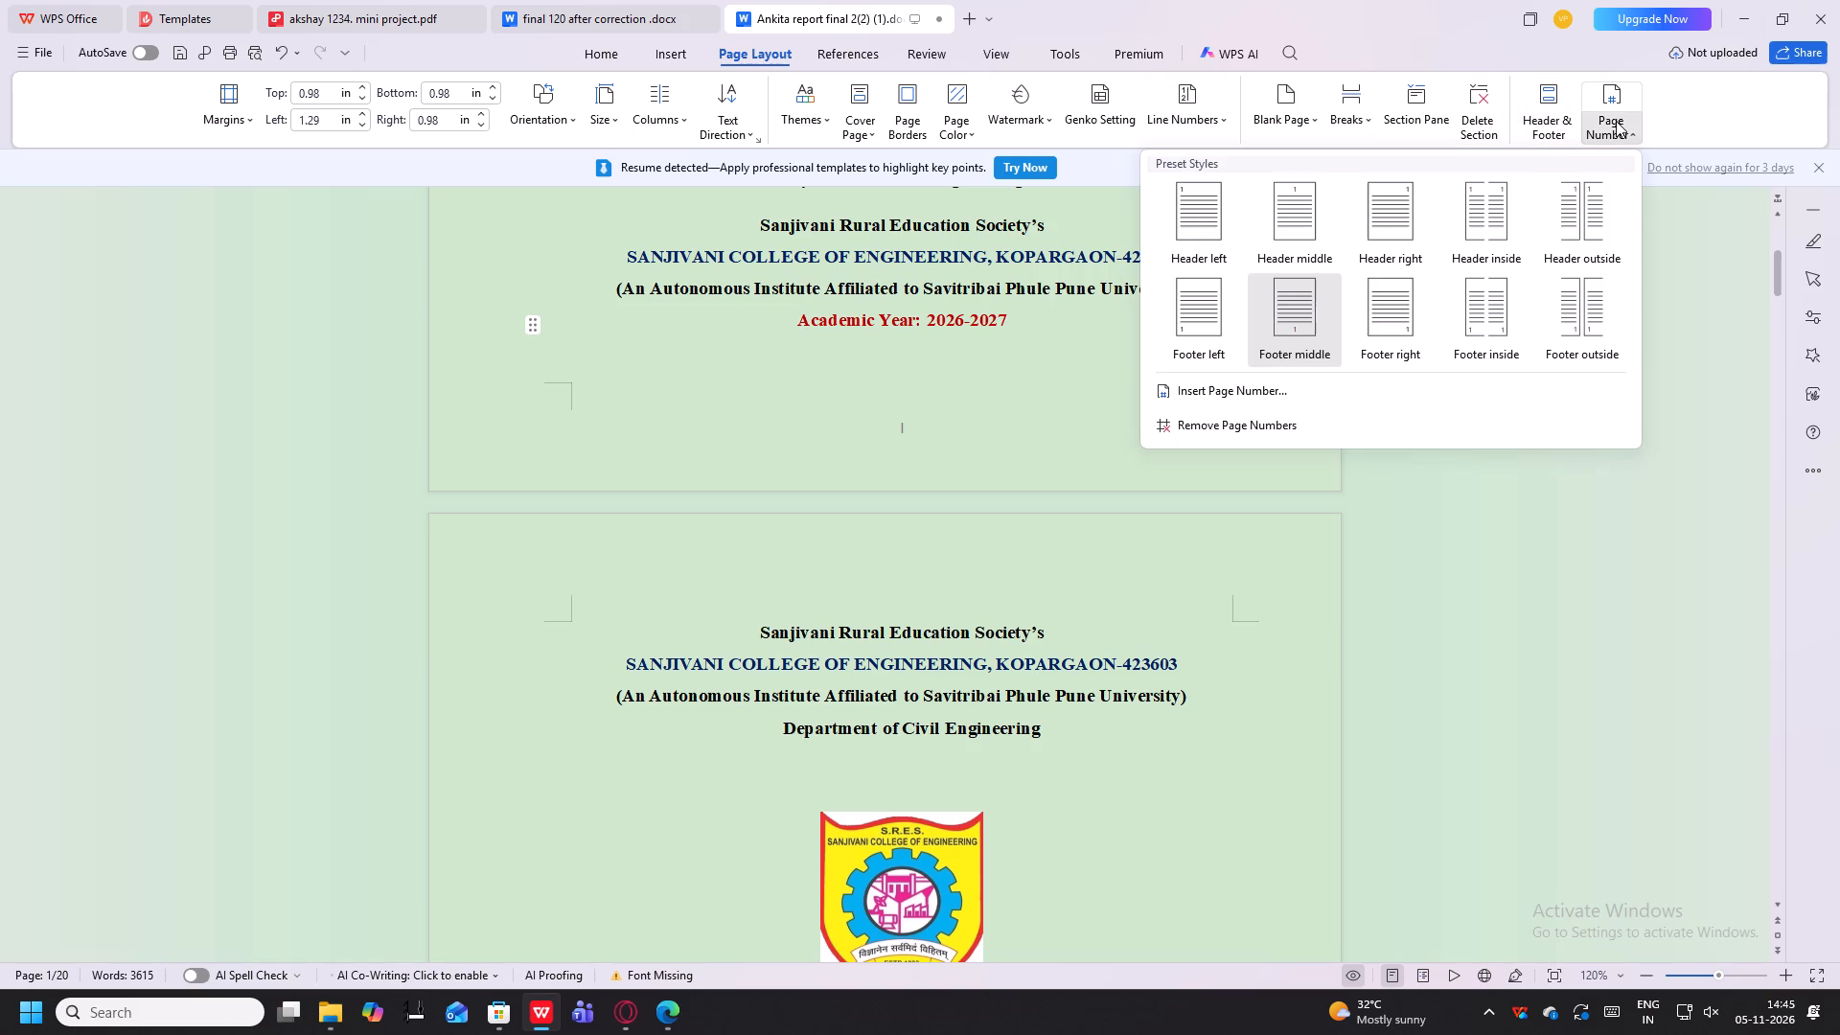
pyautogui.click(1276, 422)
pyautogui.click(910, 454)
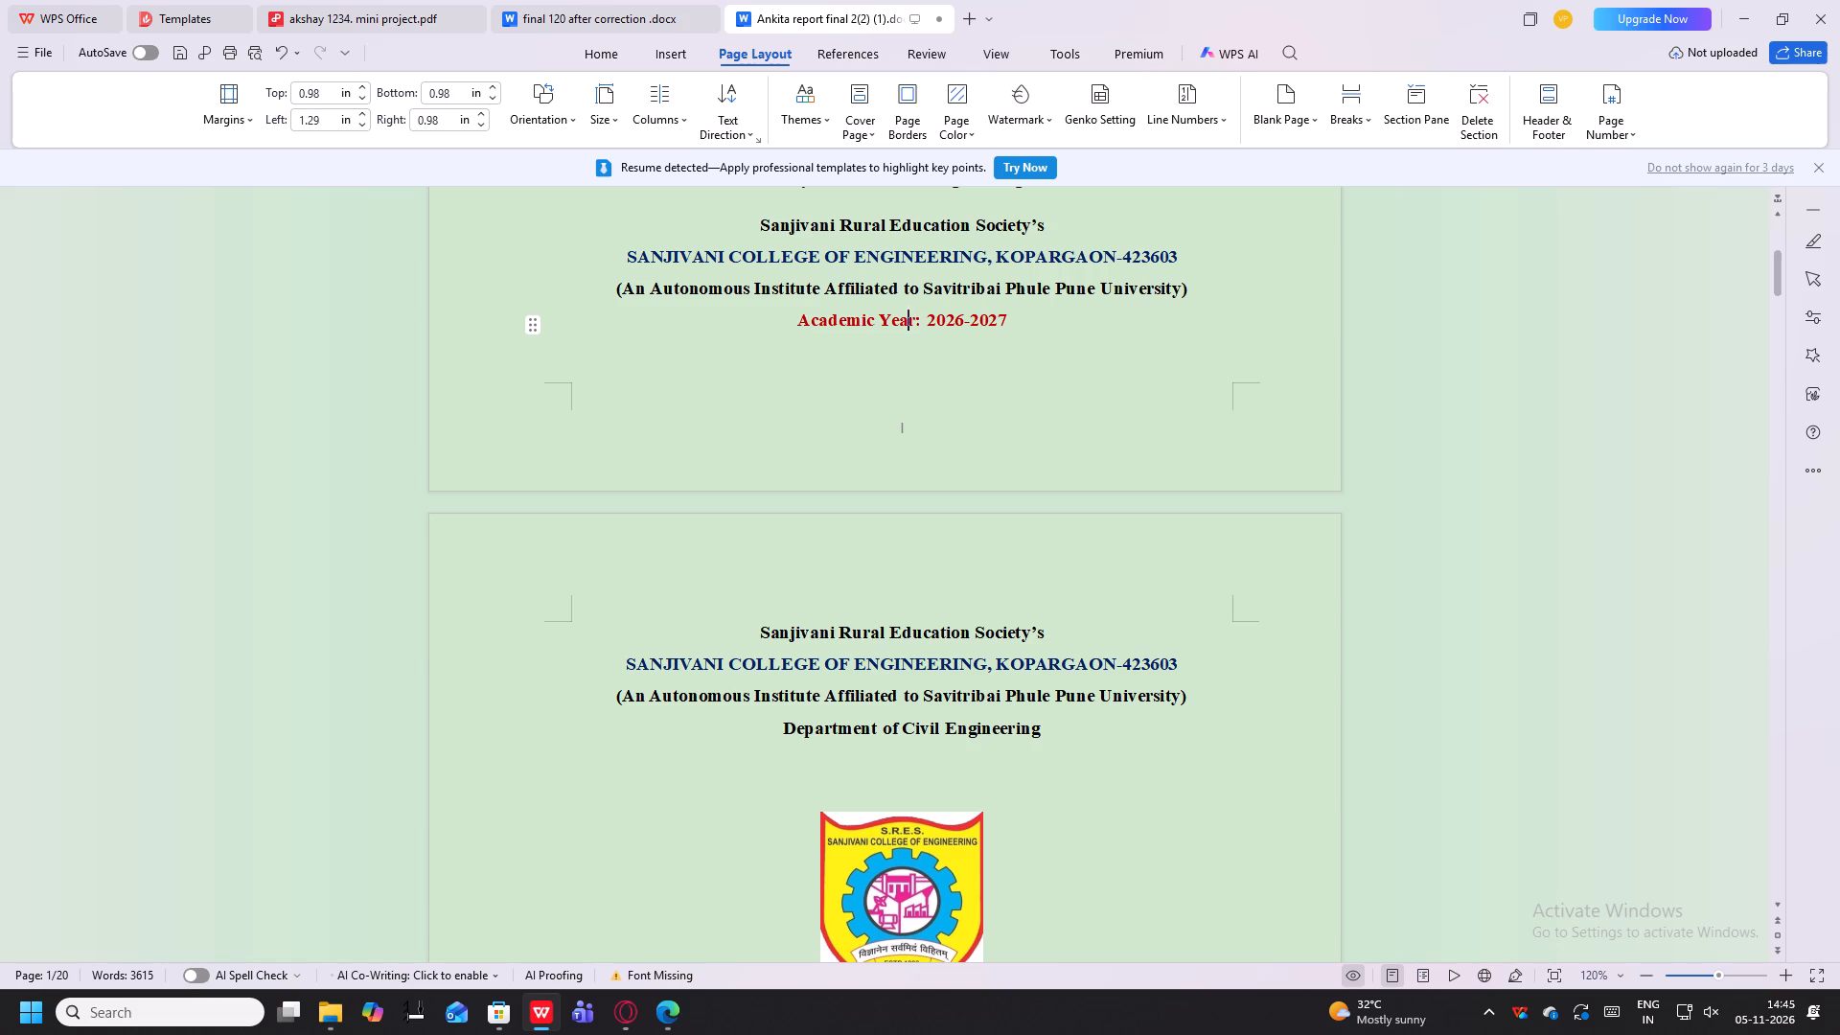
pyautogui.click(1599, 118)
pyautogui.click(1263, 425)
# Enter header and footer editing and remove the page number from the cover page's Section 1 footer, for the current page only.
pyautogui.click(1558, 117)
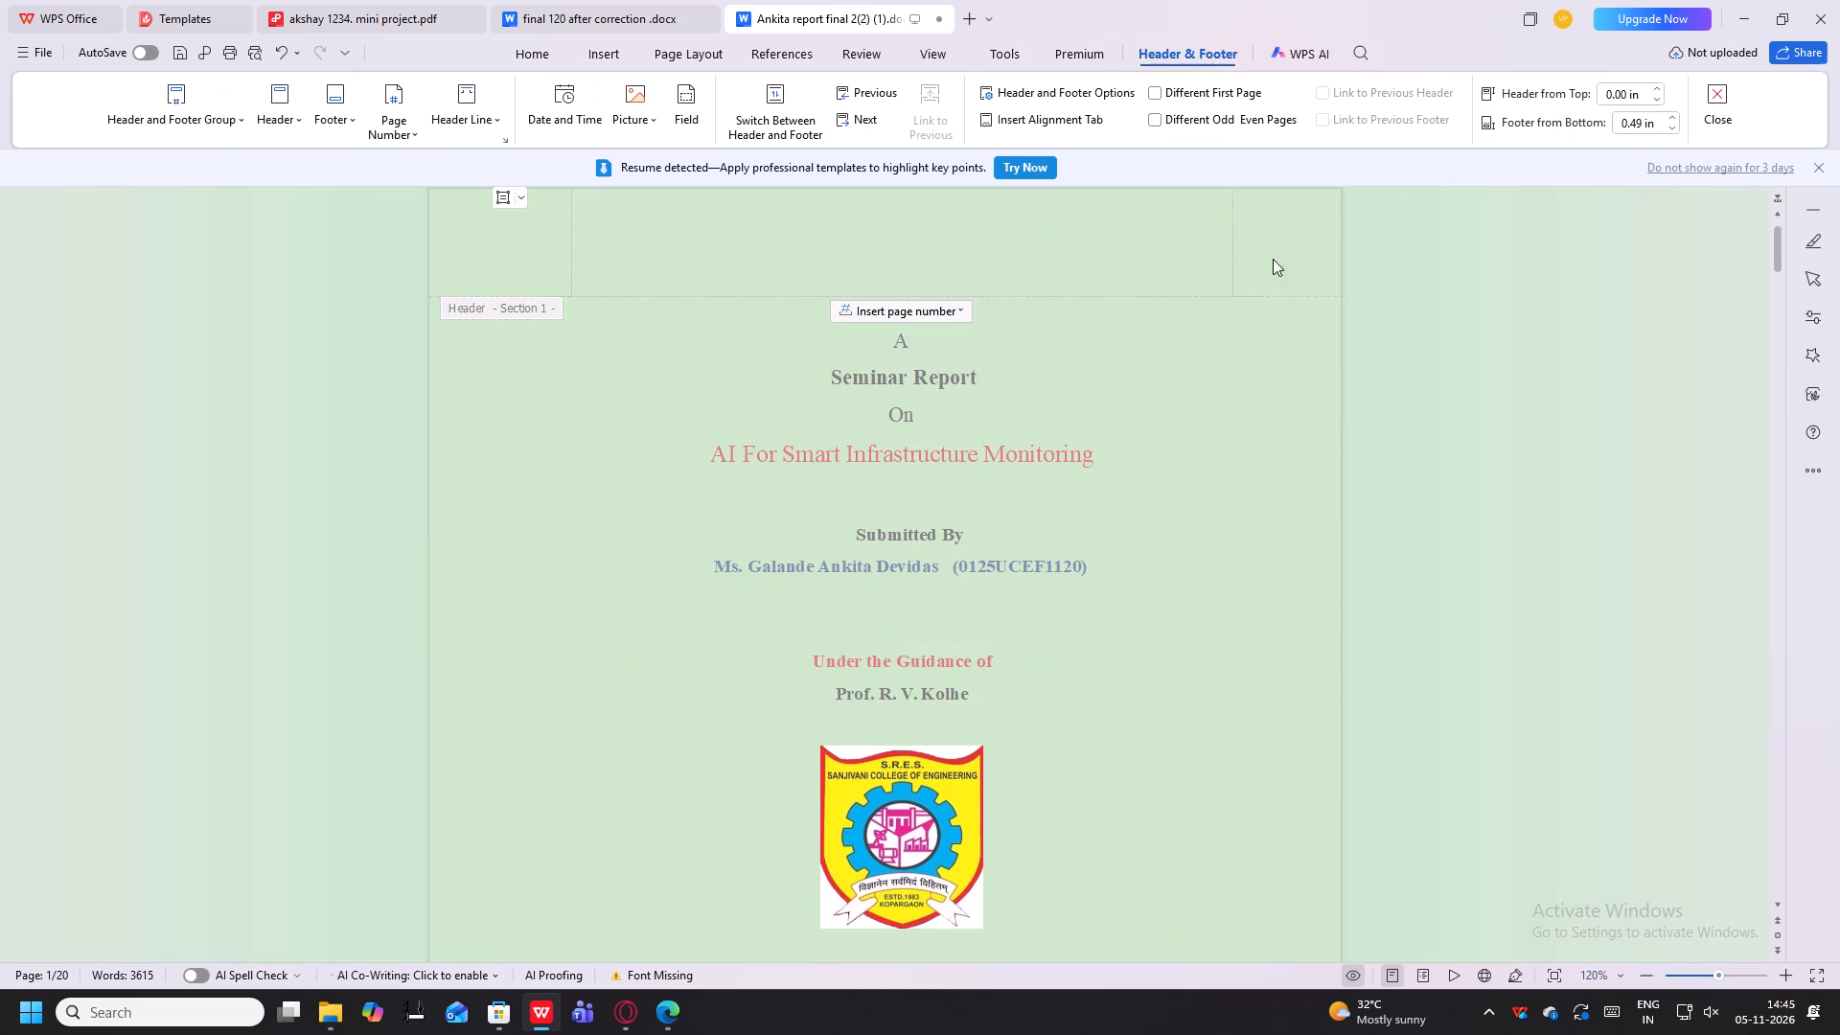
pyautogui.scroll(-11, 1268, 261)
pyautogui.click(1050, 563)
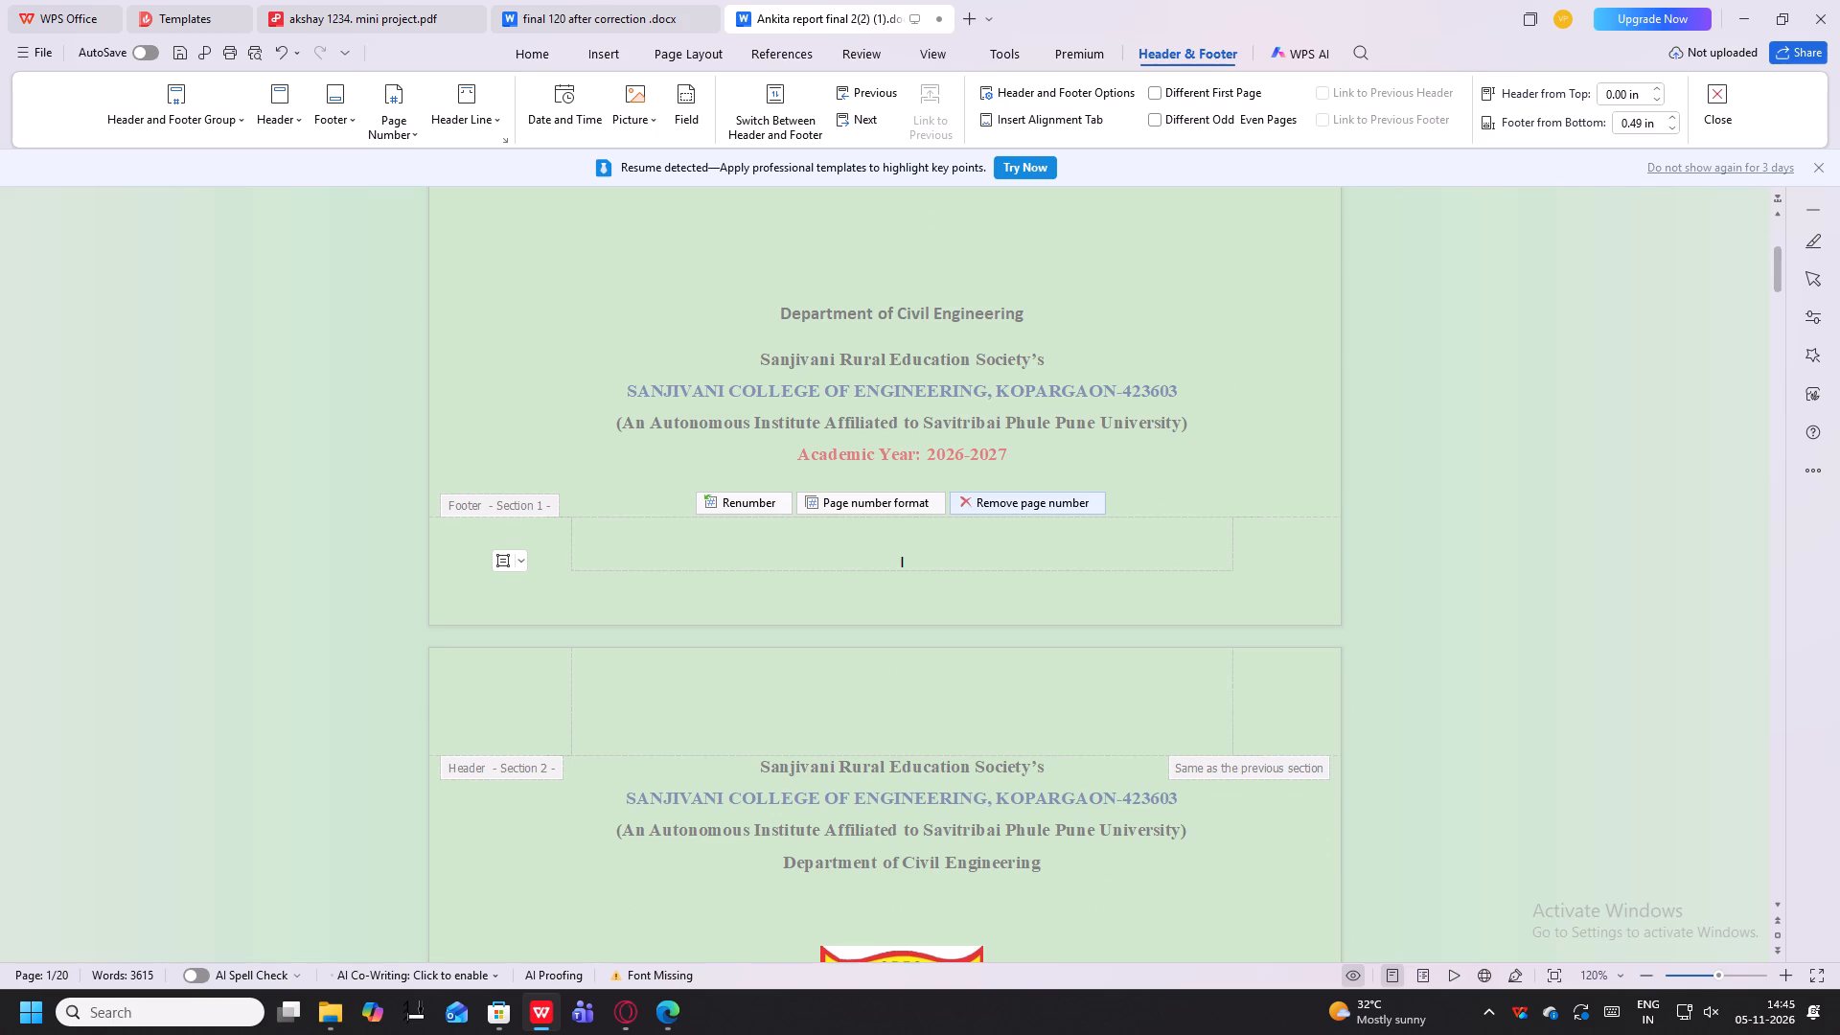
pyautogui.click(1021, 495)
pyautogui.click(988, 540)
# Remove the page number from the Certificate page's Section 2 footer, for the current page only.
pyautogui.scroll(-17, 995, 538)
pyautogui.click(995, 512)
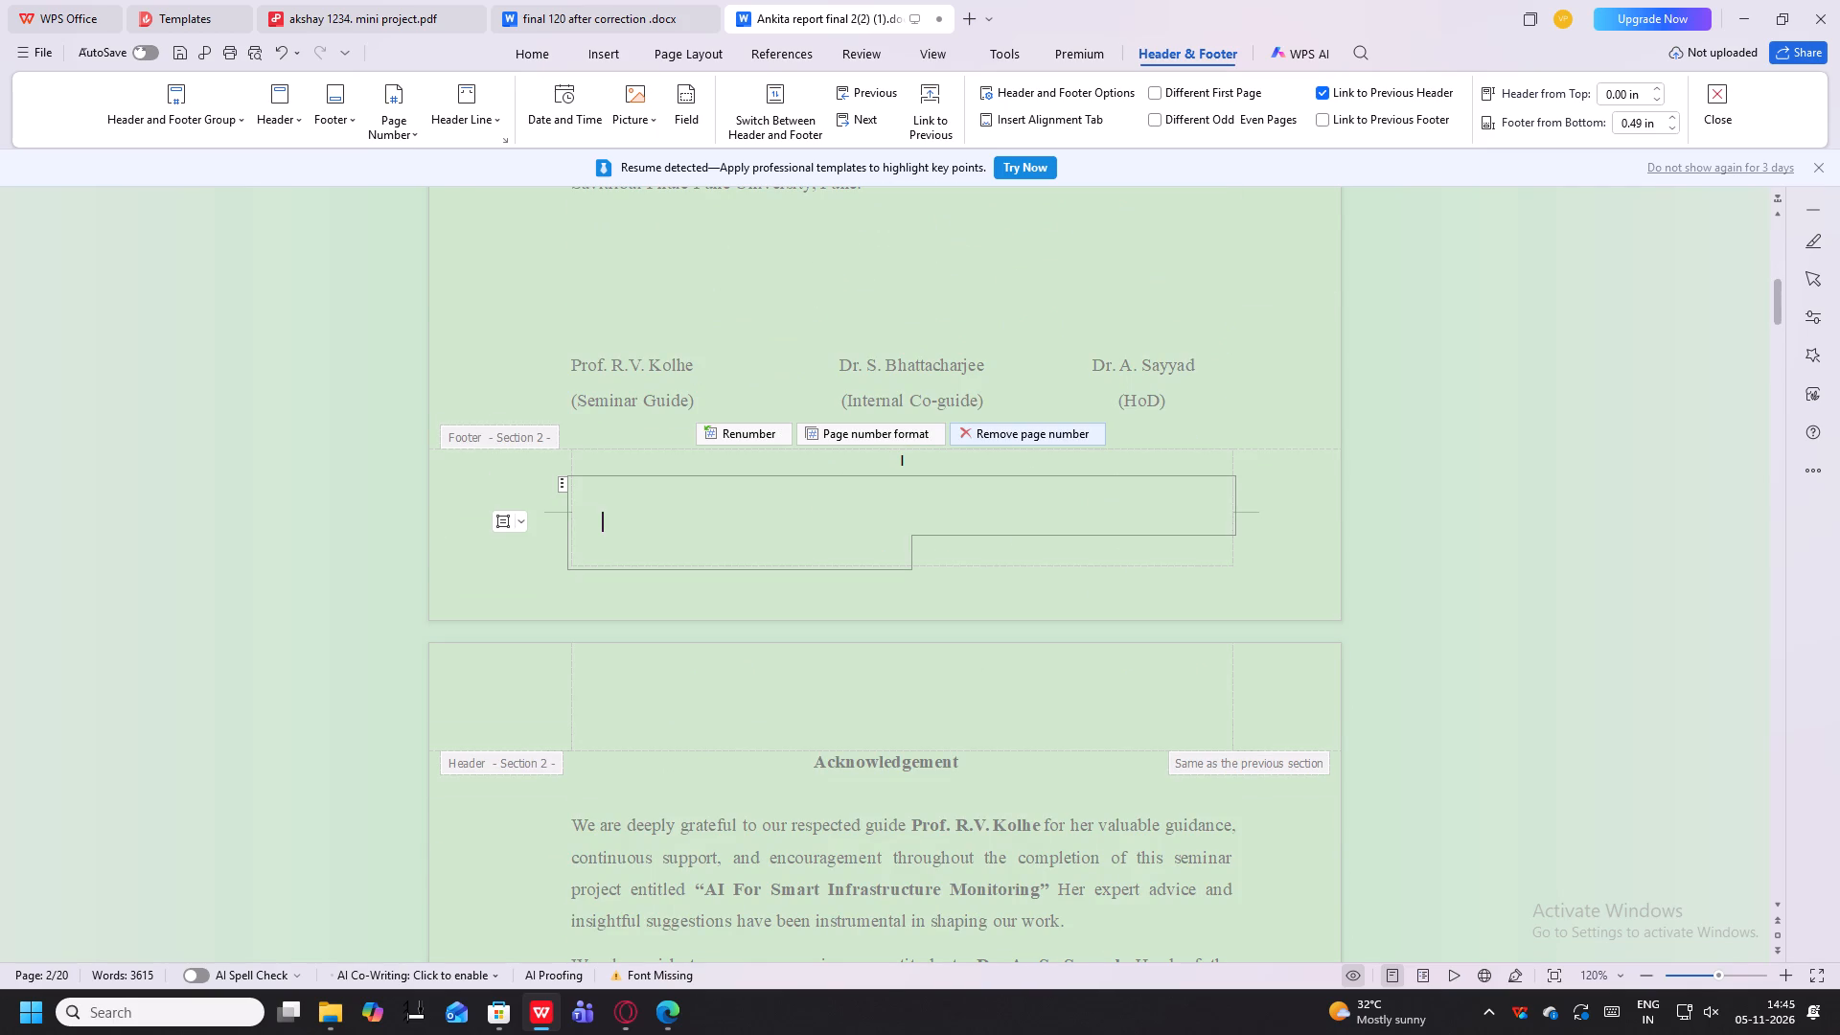
pyautogui.click(1043, 423)
pyautogui.click(1006, 466)
# Remove the page number from the Acknowledgement page's Section 3 footer, for the current page only.
pyautogui.scroll(-8, 1006, 466)
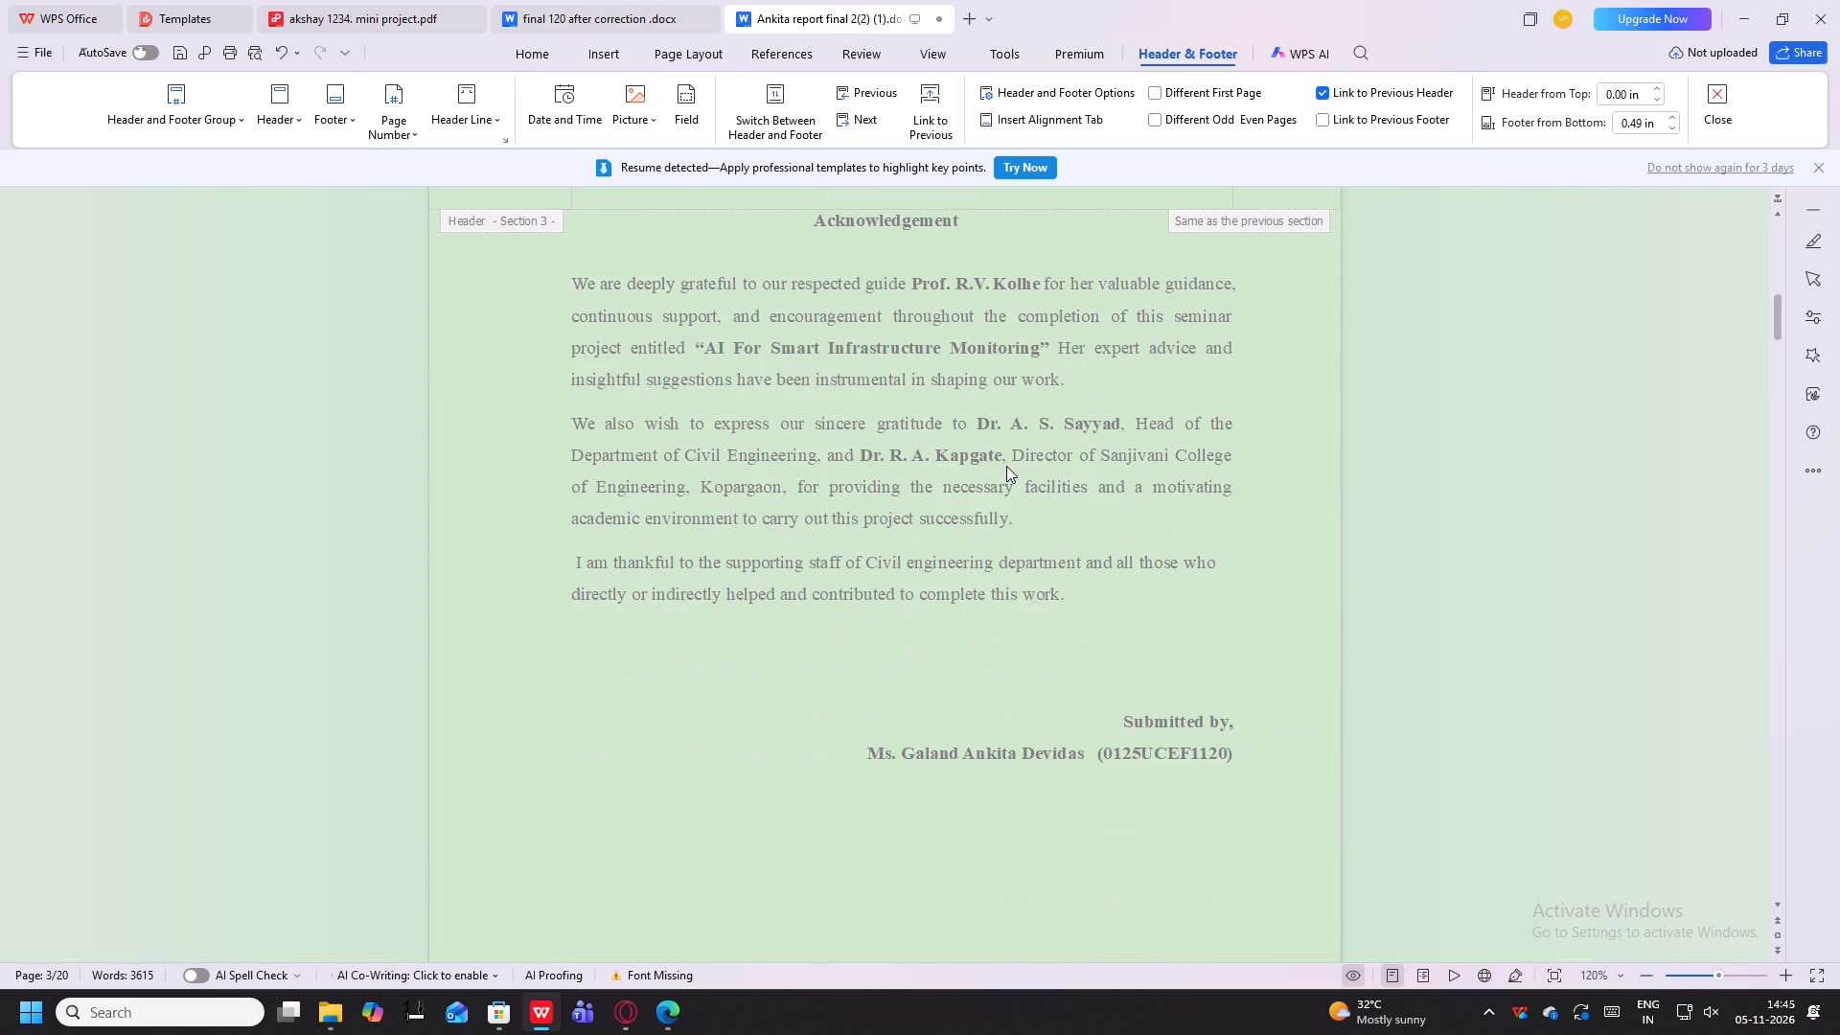
pyautogui.scroll(-3, 1007, 466)
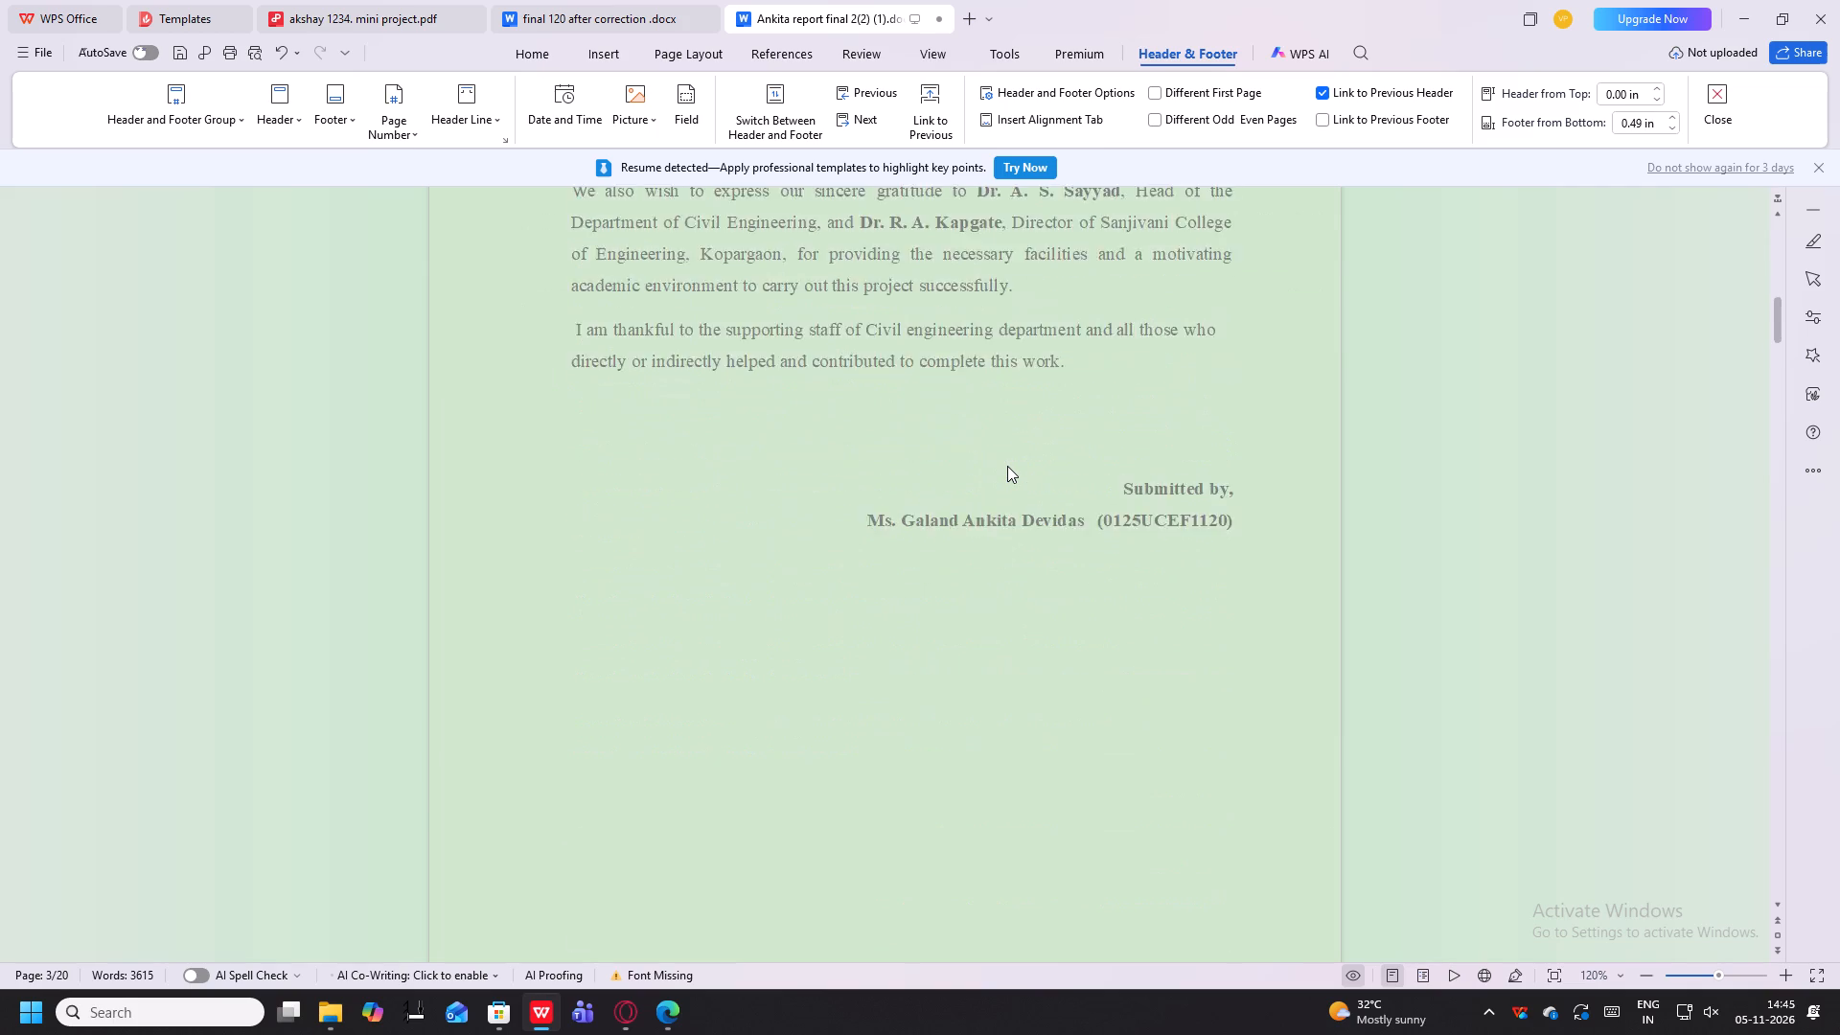
pyautogui.scroll(-8, 1007, 466)
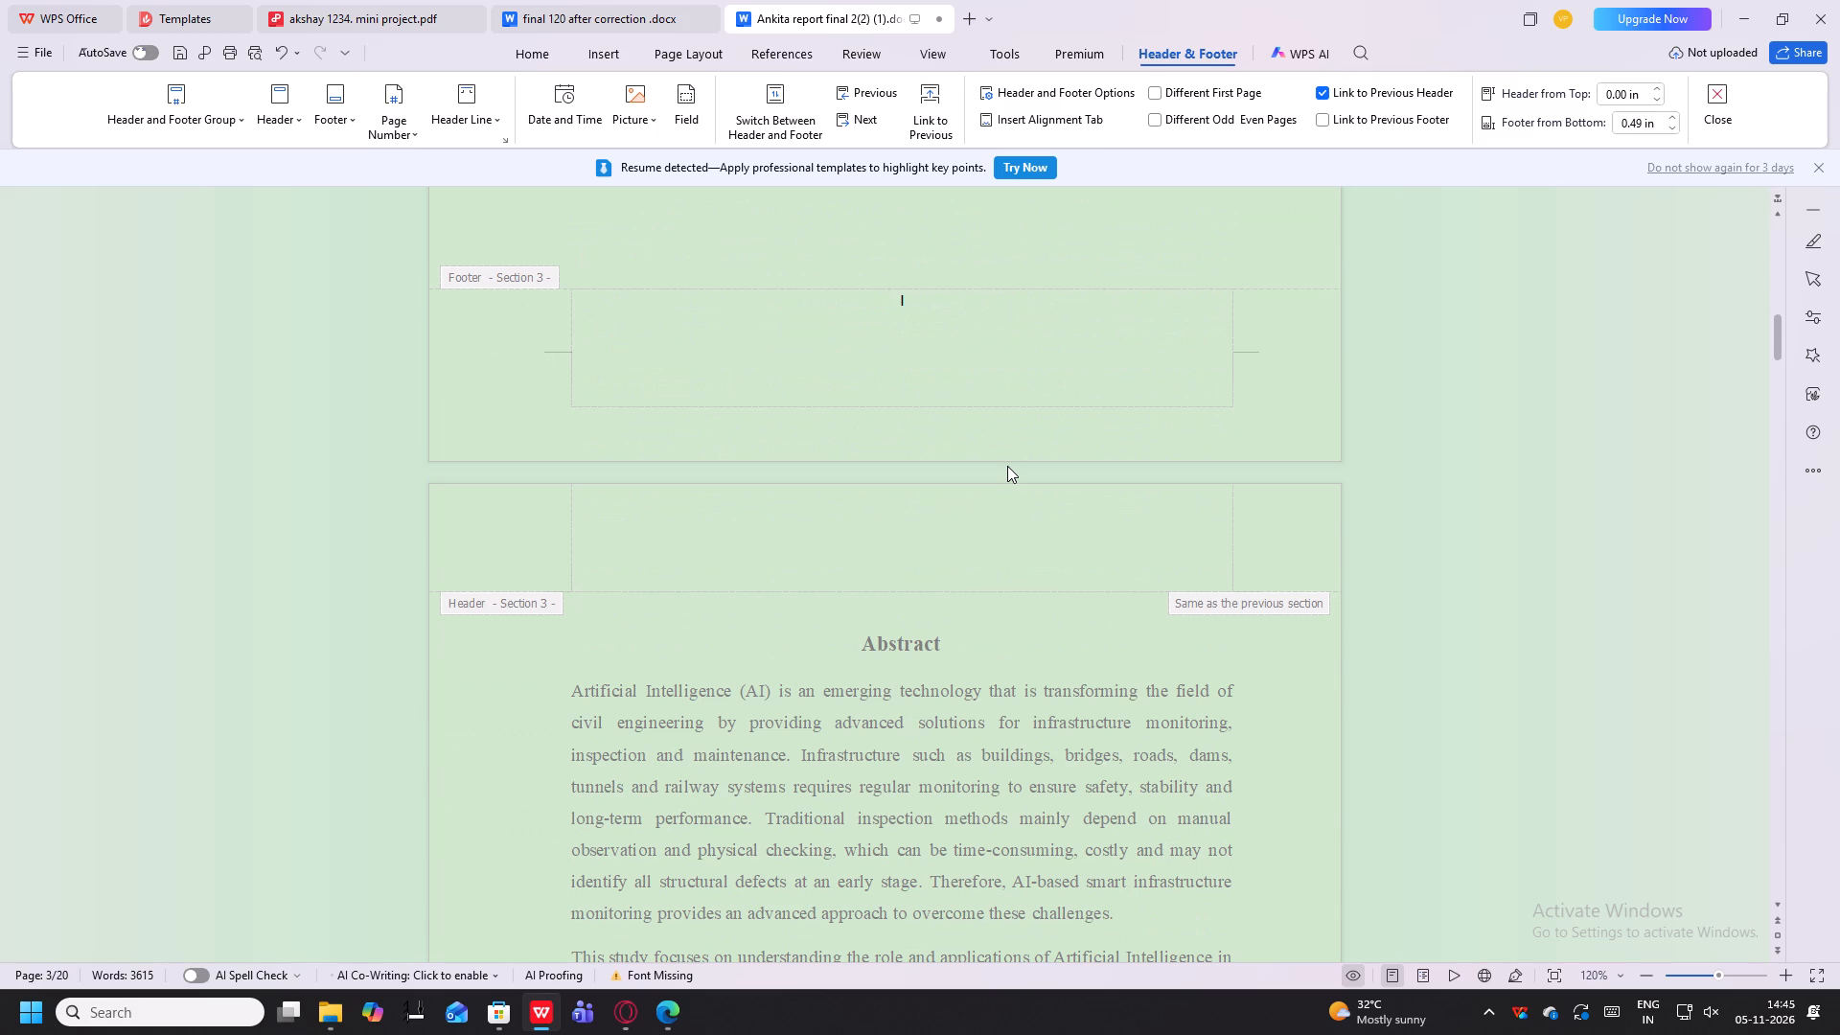
pyautogui.click(973, 322)
pyautogui.click(1009, 267)
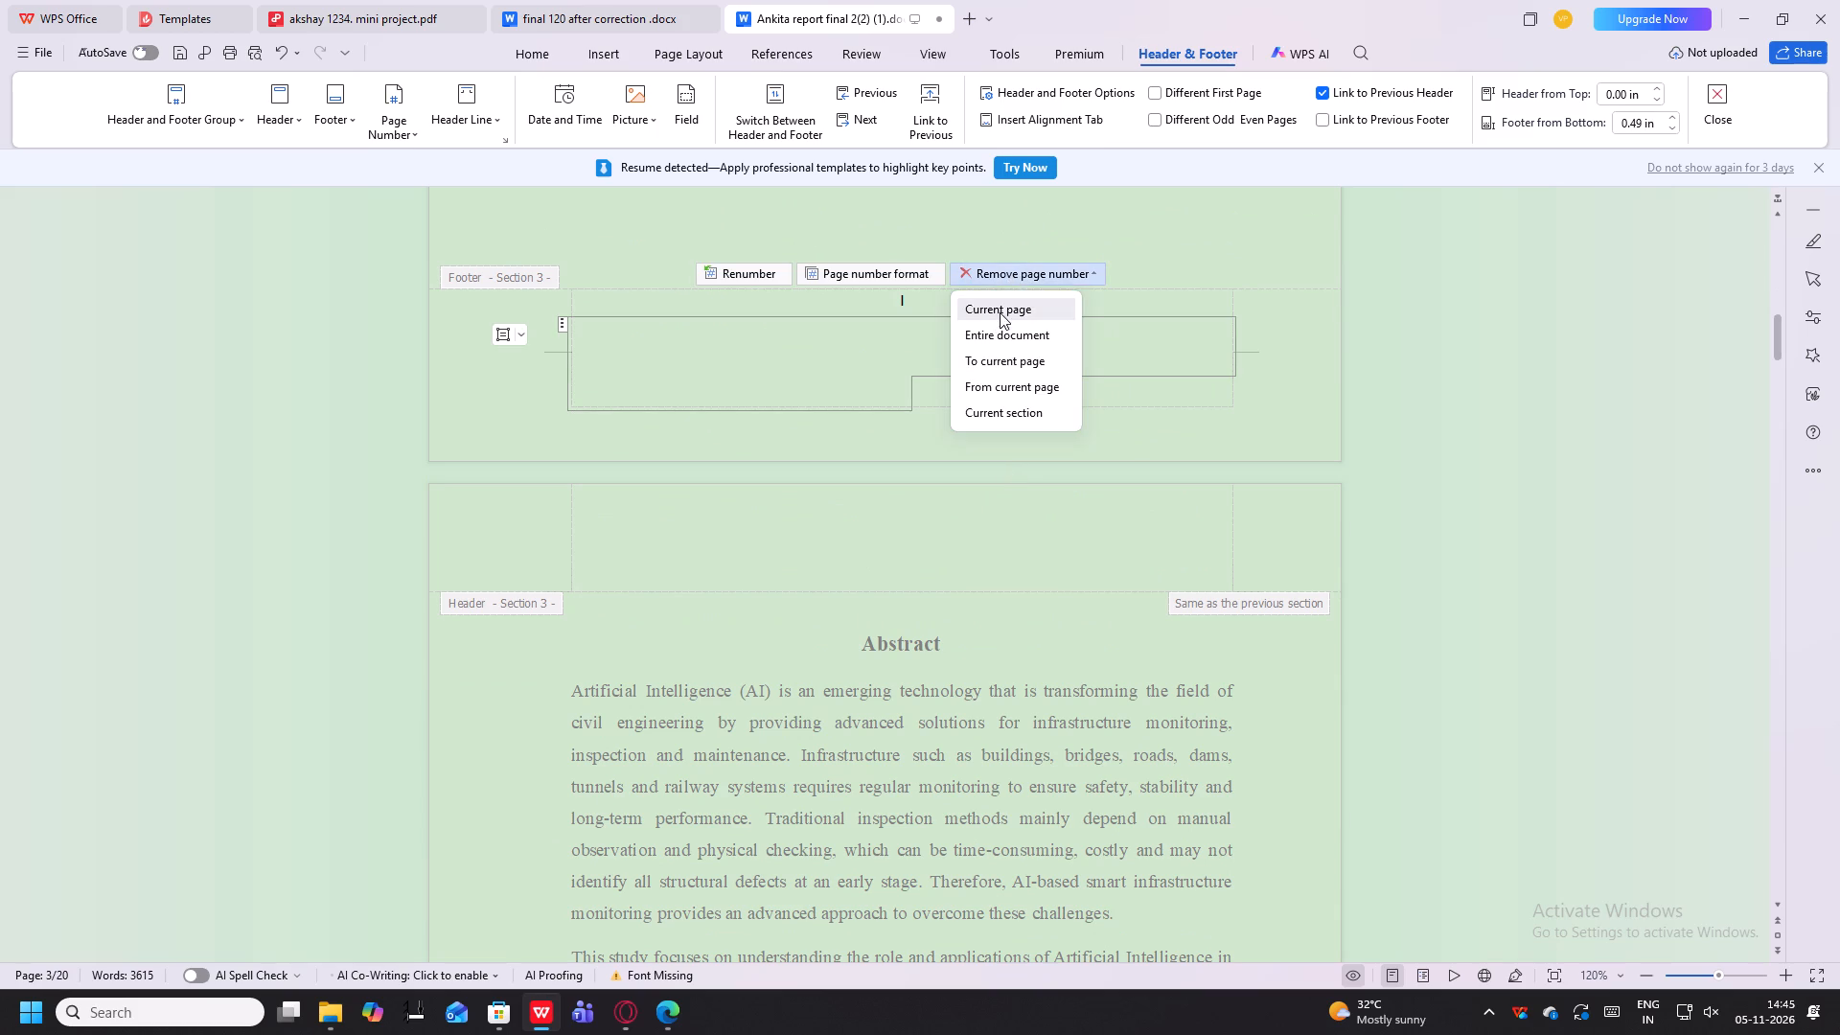
pyautogui.click(1000, 312)
pyautogui.scroll(-6, 969, 393)
pyautogui.scroll(16, 966, 394)
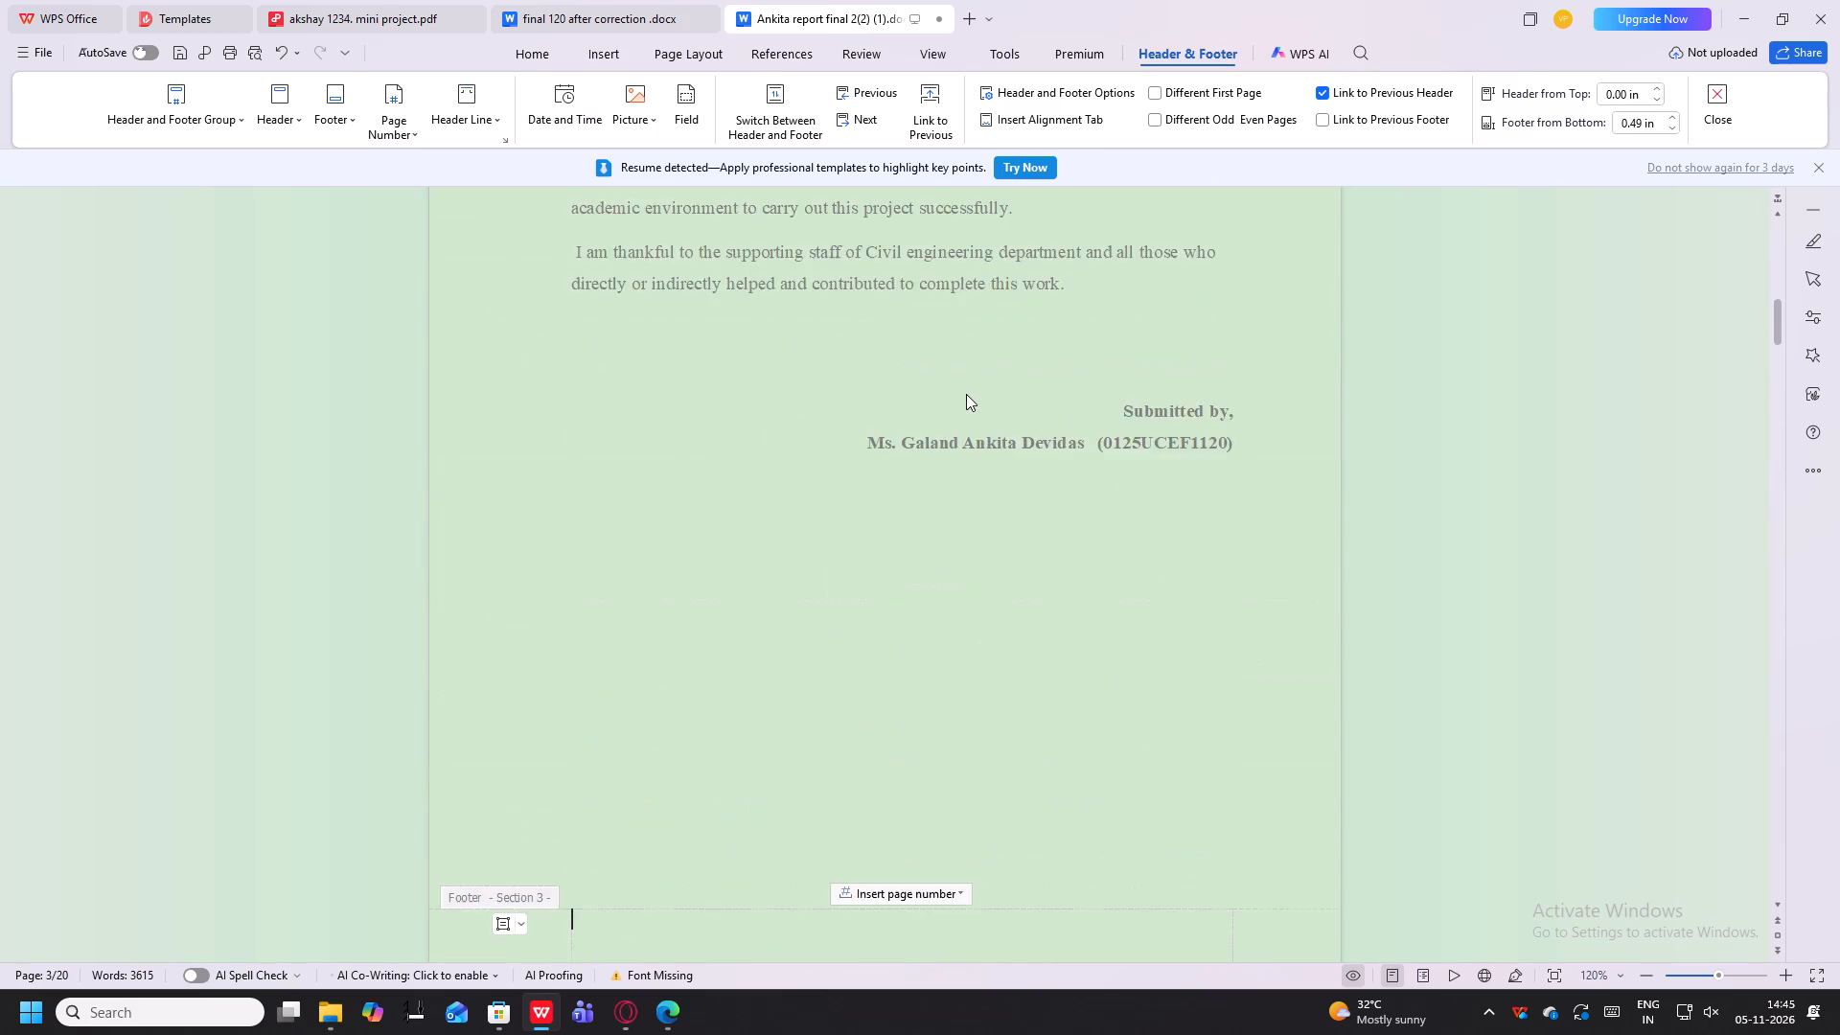
pyautogui.scroll(6, 966, 394)
pyautogui.scroll(-2, 965, 394)
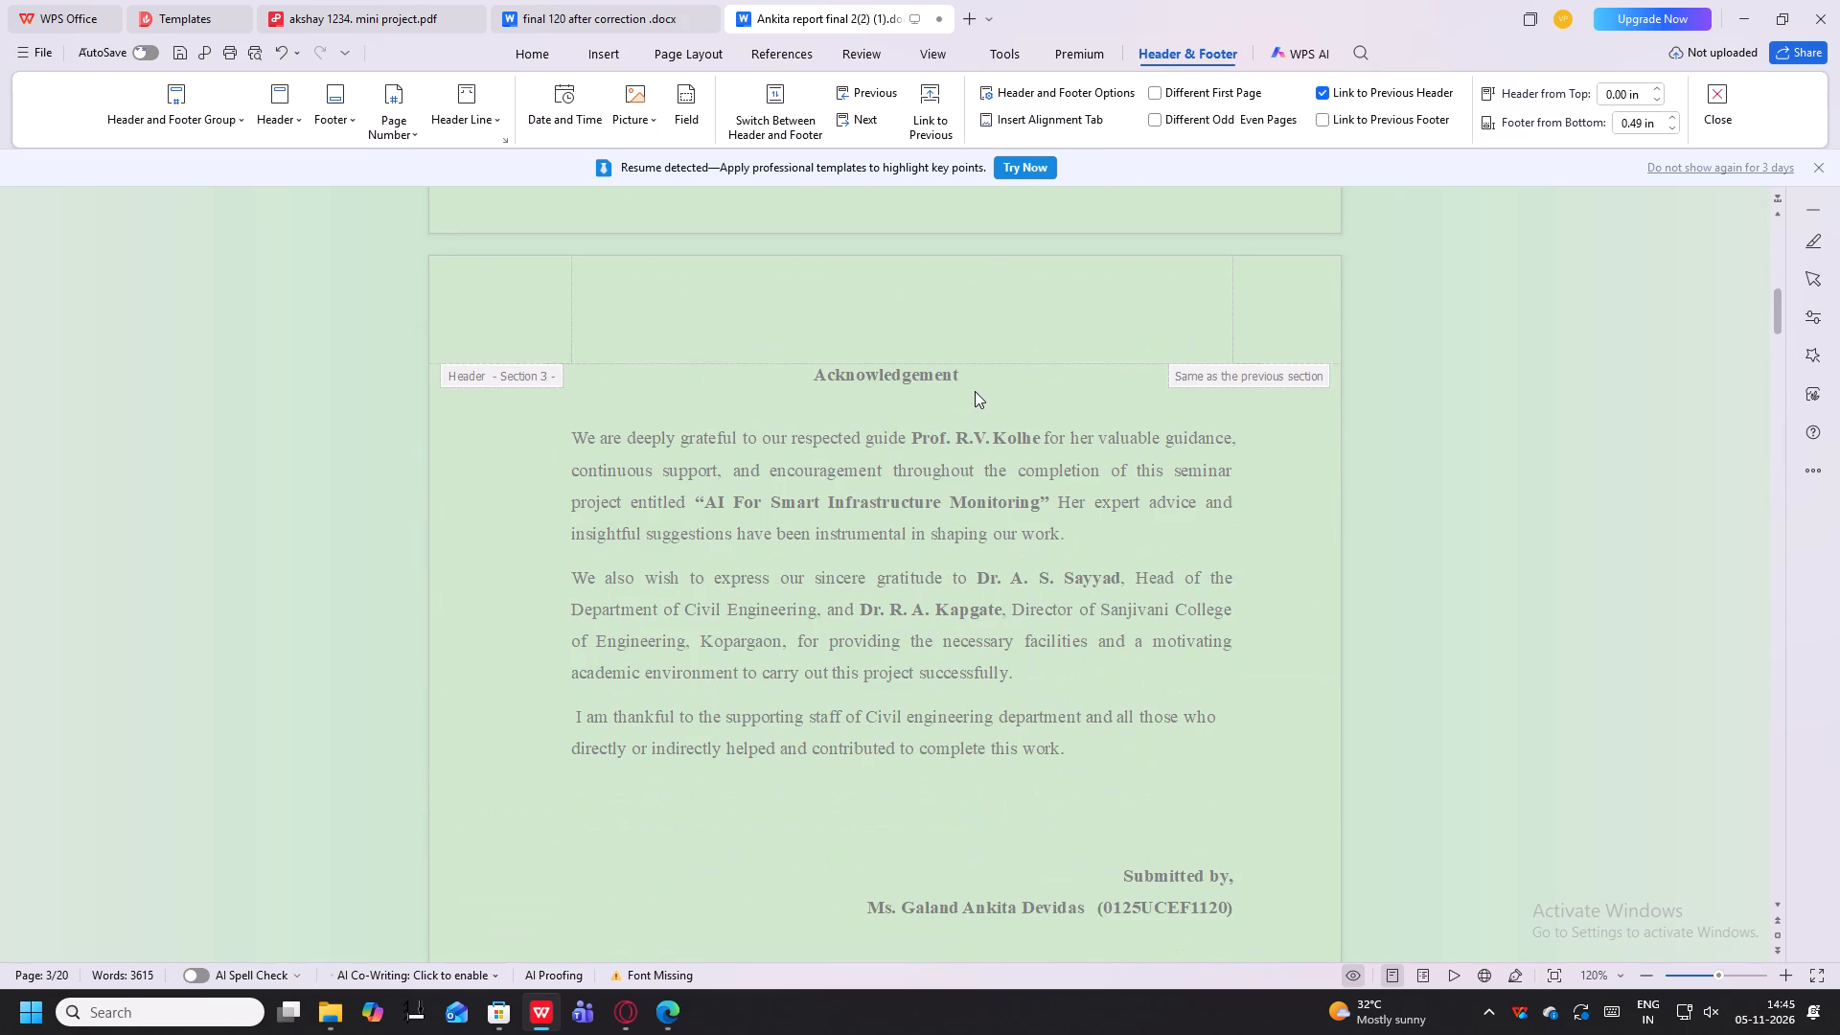
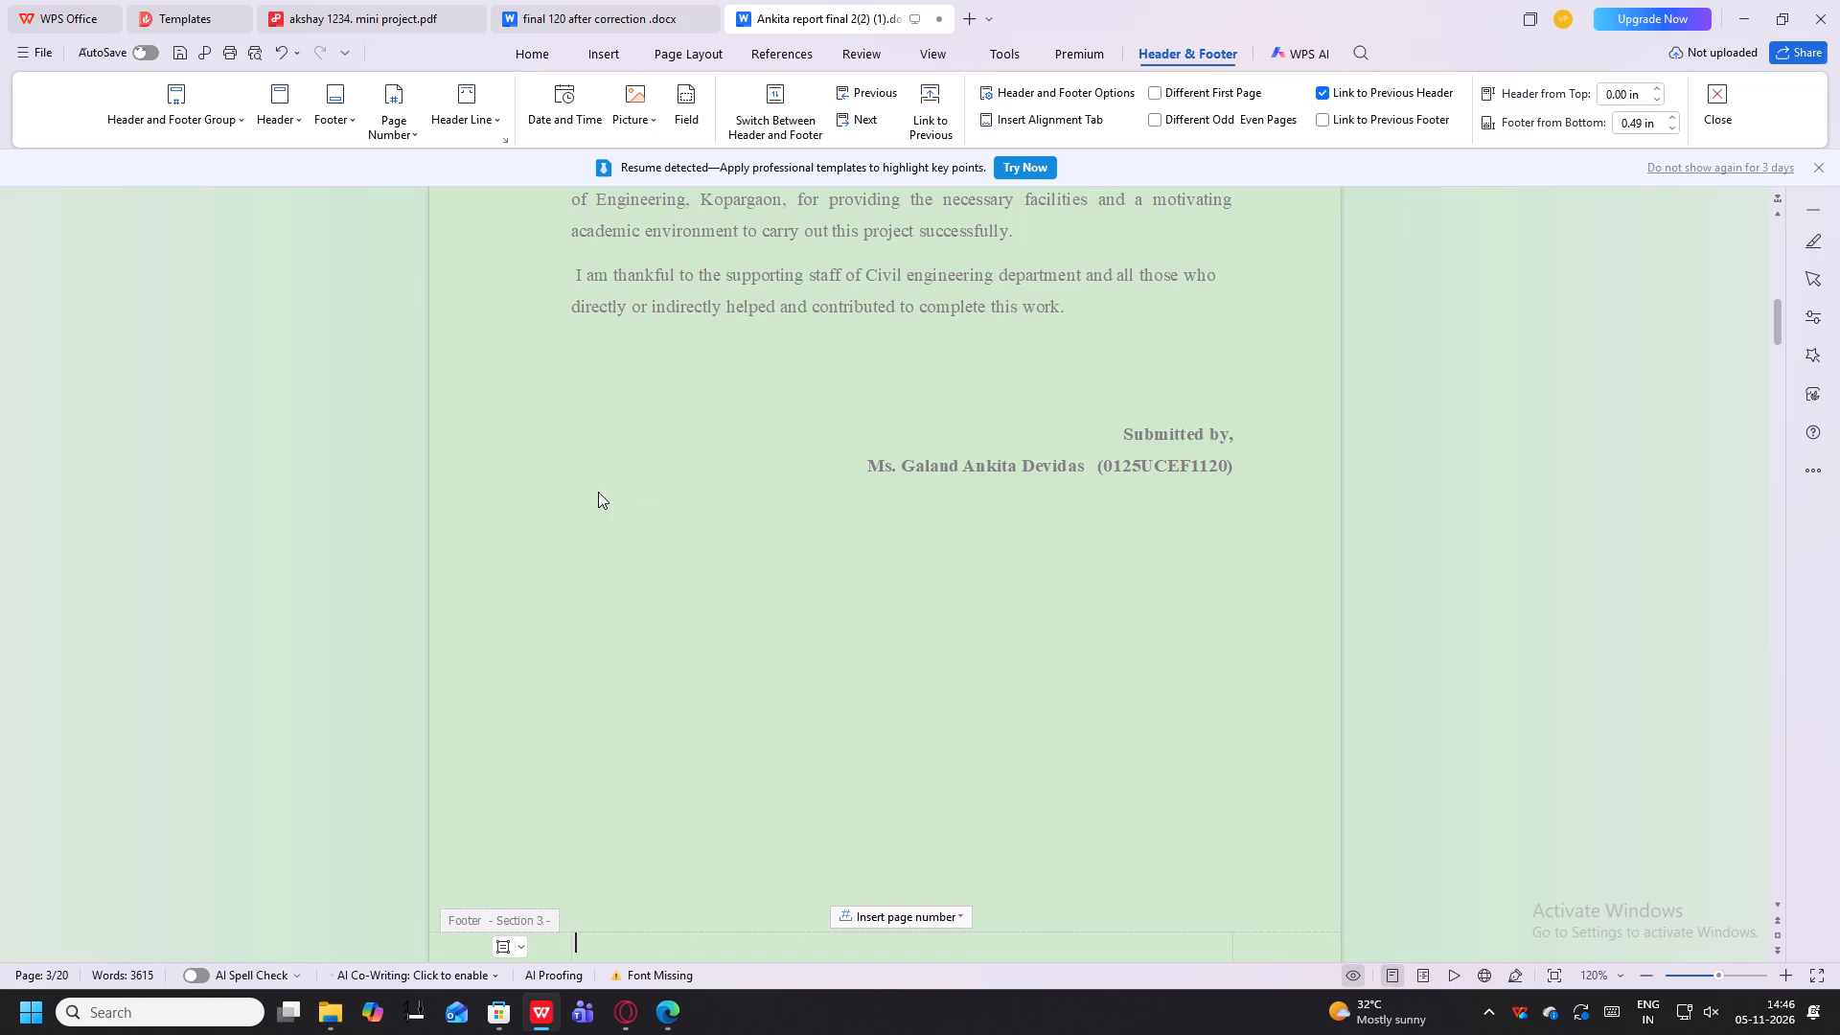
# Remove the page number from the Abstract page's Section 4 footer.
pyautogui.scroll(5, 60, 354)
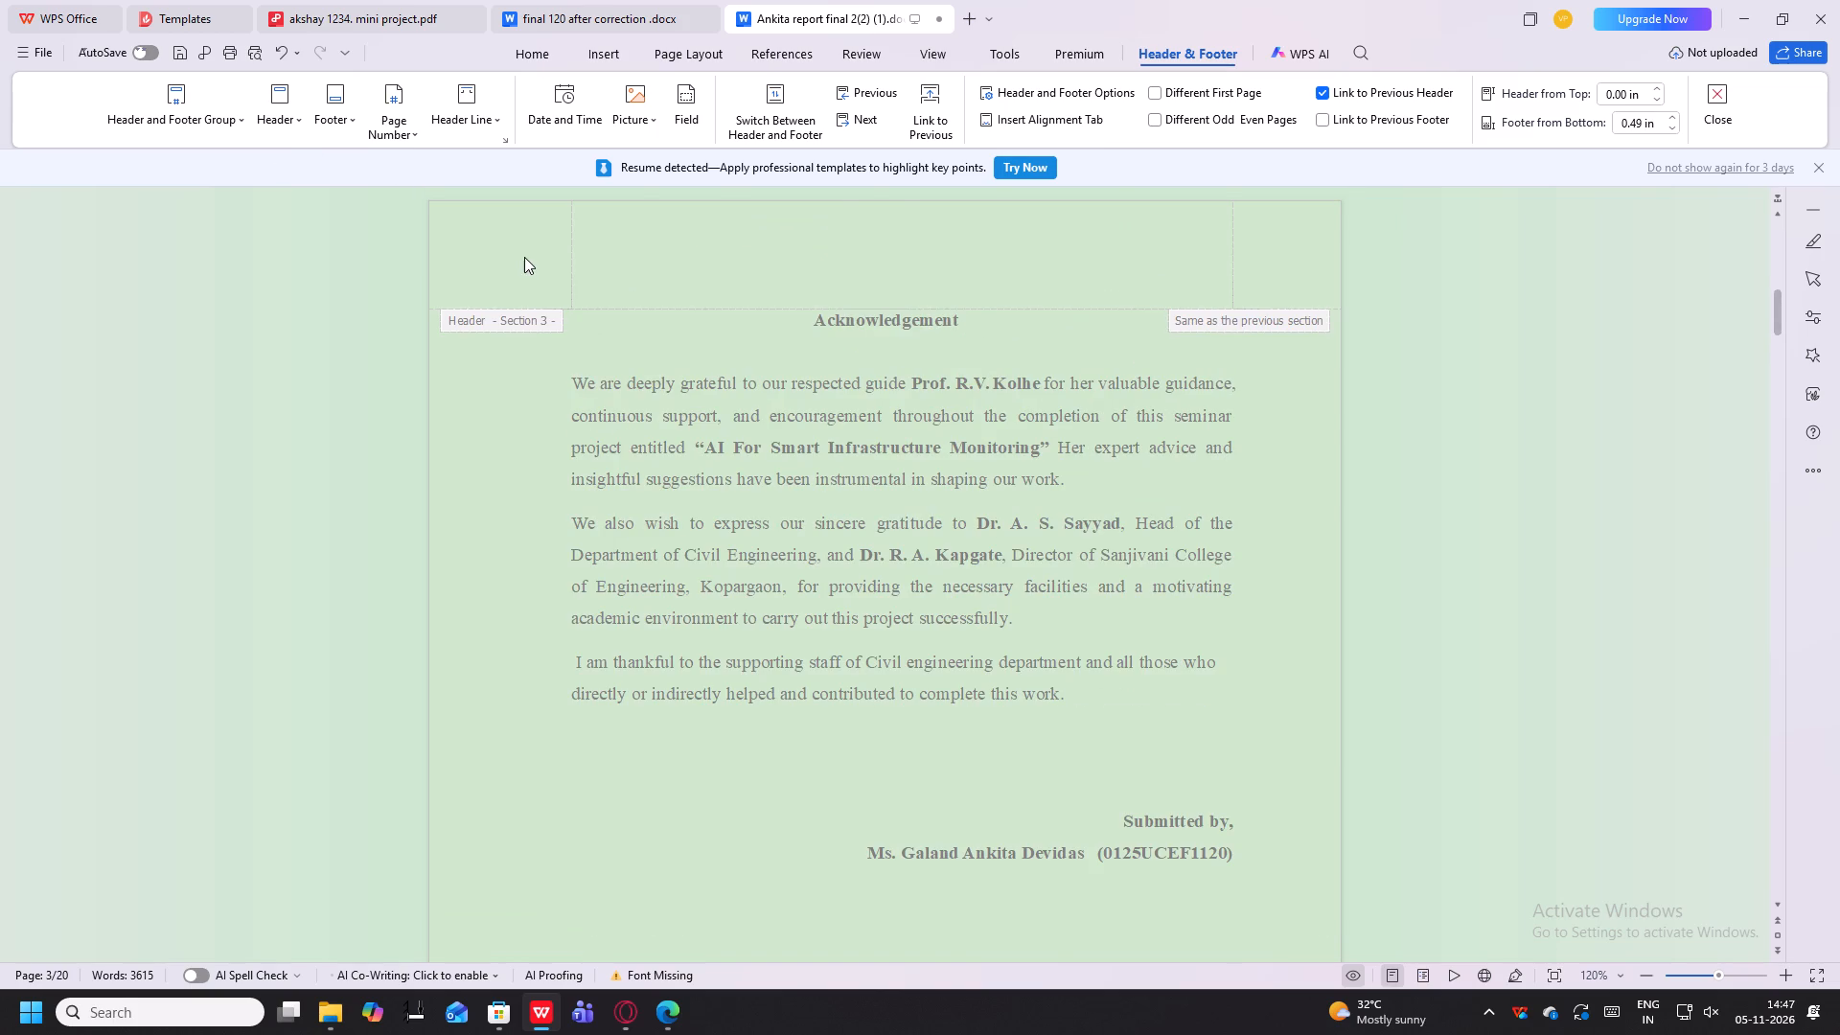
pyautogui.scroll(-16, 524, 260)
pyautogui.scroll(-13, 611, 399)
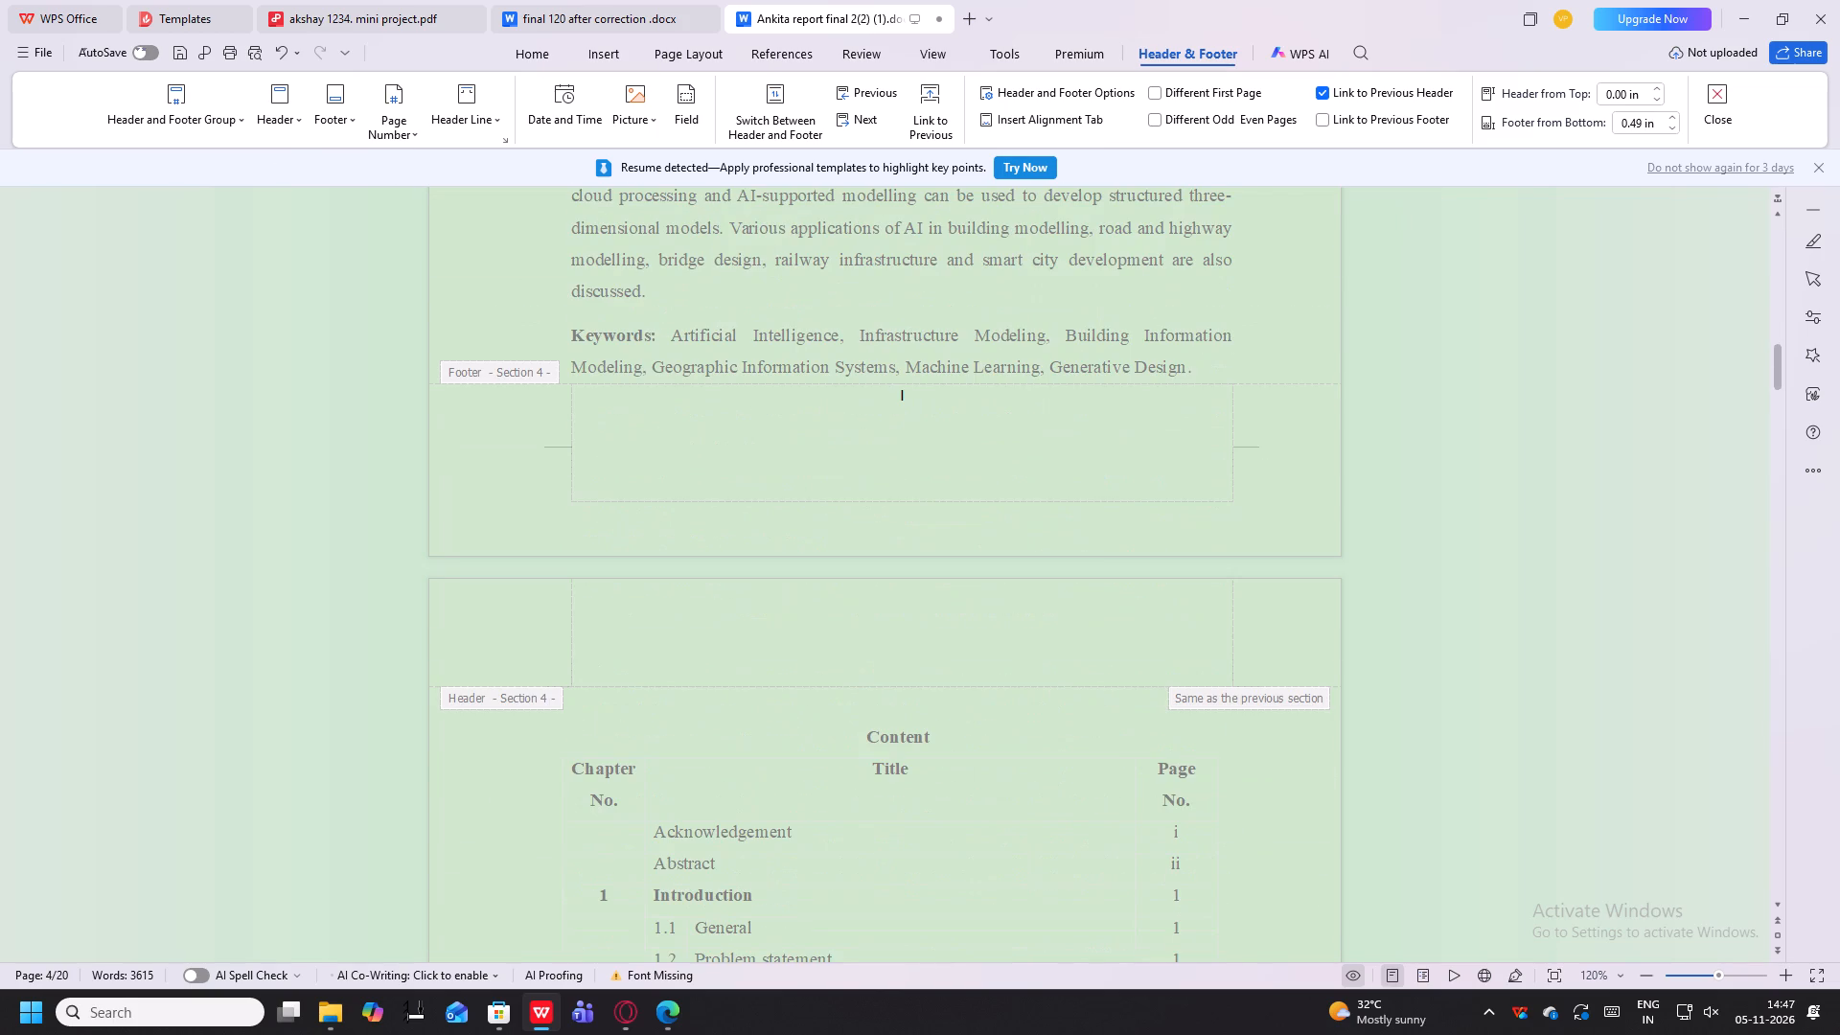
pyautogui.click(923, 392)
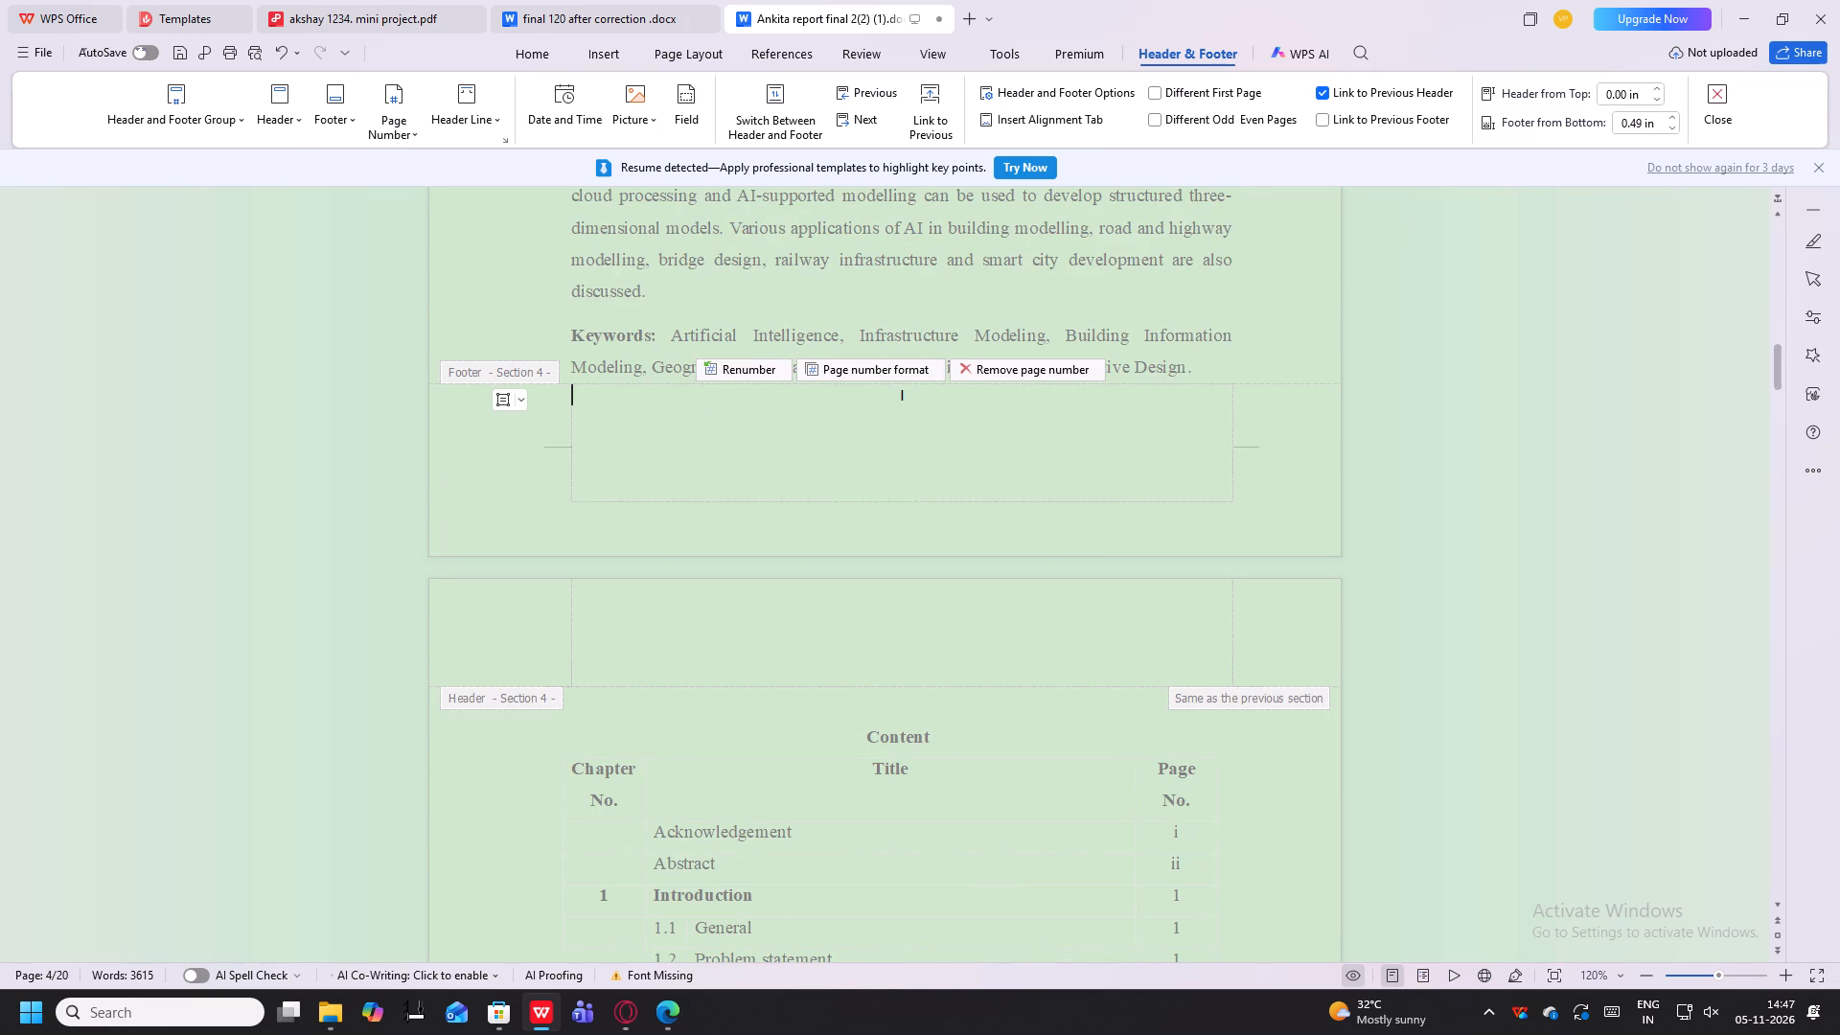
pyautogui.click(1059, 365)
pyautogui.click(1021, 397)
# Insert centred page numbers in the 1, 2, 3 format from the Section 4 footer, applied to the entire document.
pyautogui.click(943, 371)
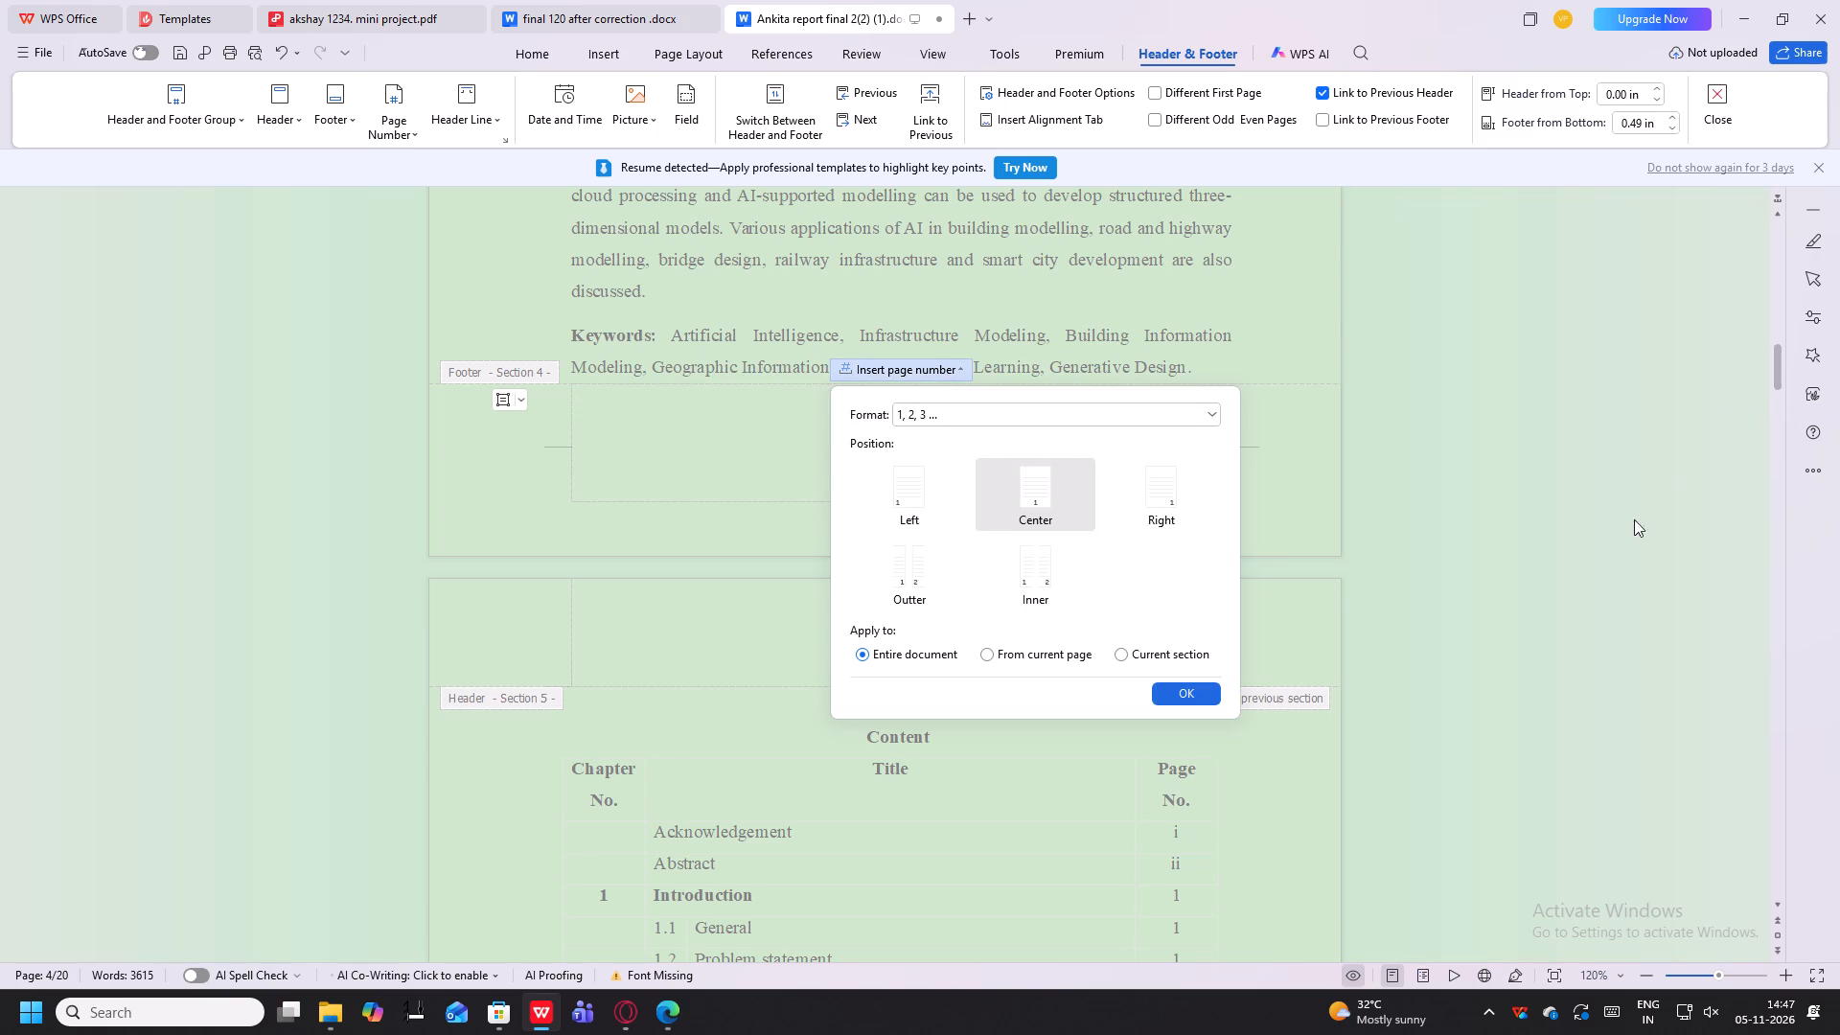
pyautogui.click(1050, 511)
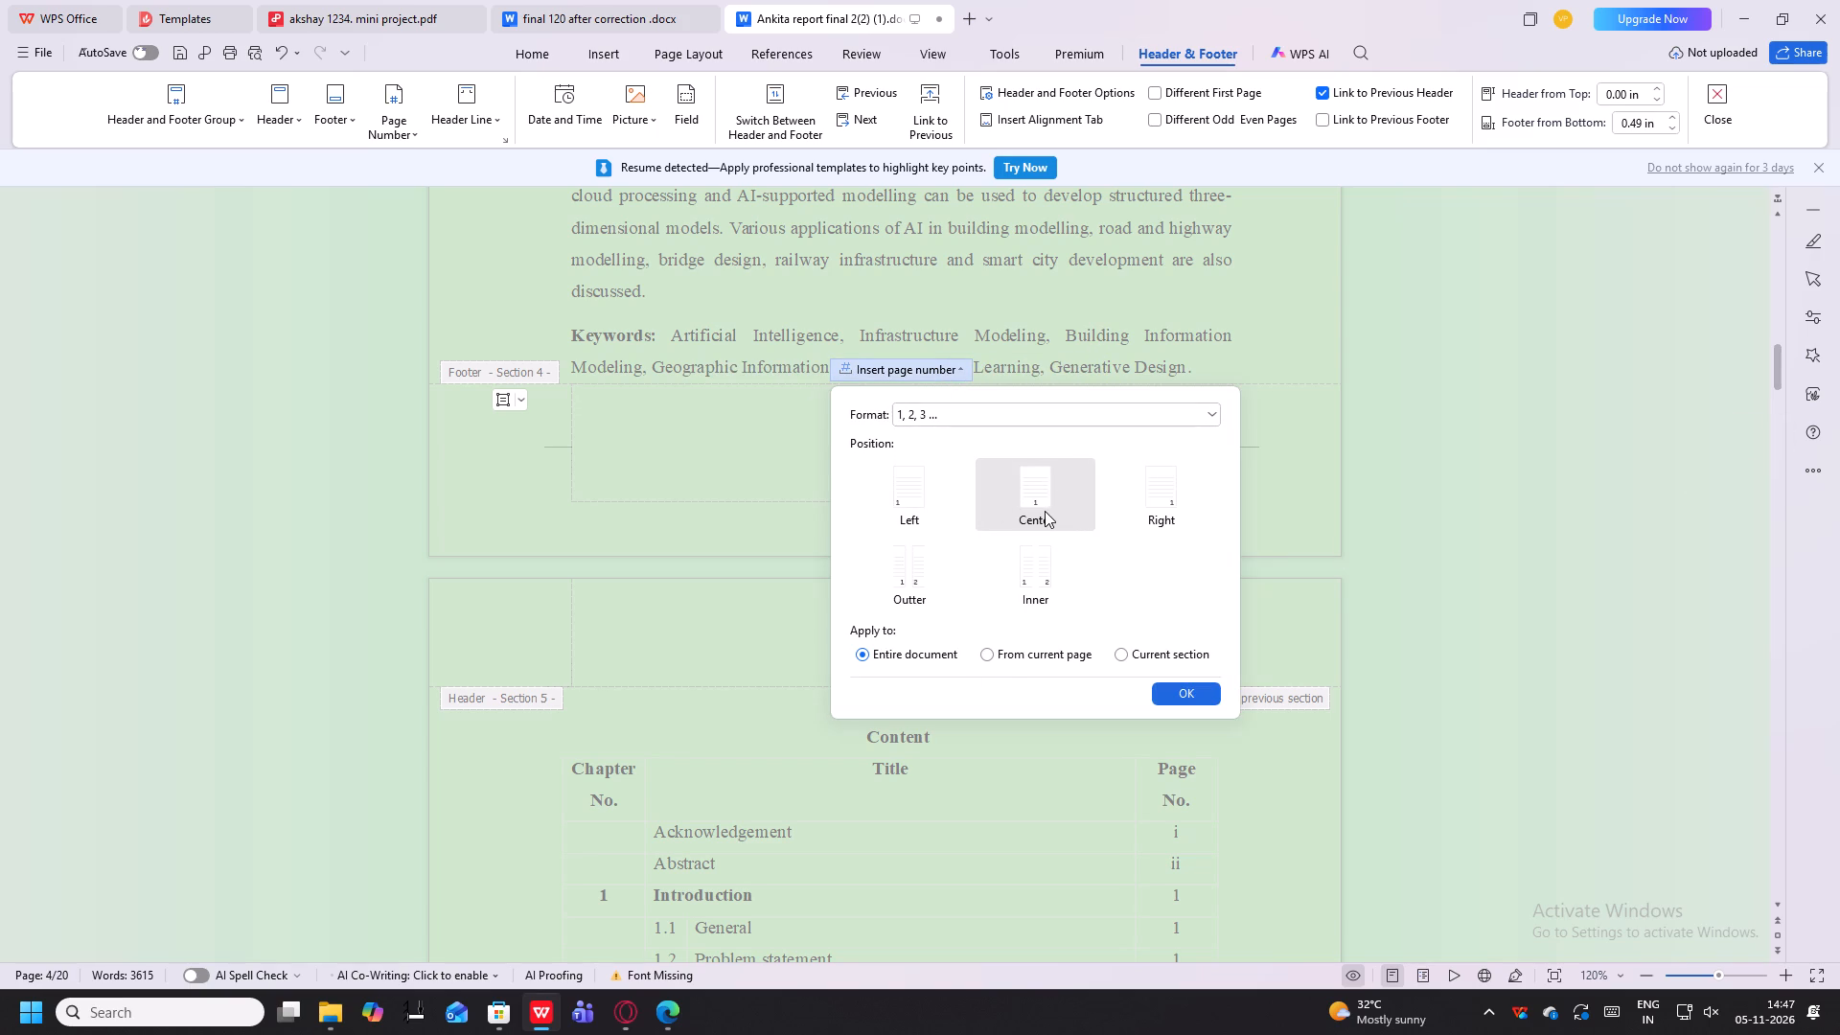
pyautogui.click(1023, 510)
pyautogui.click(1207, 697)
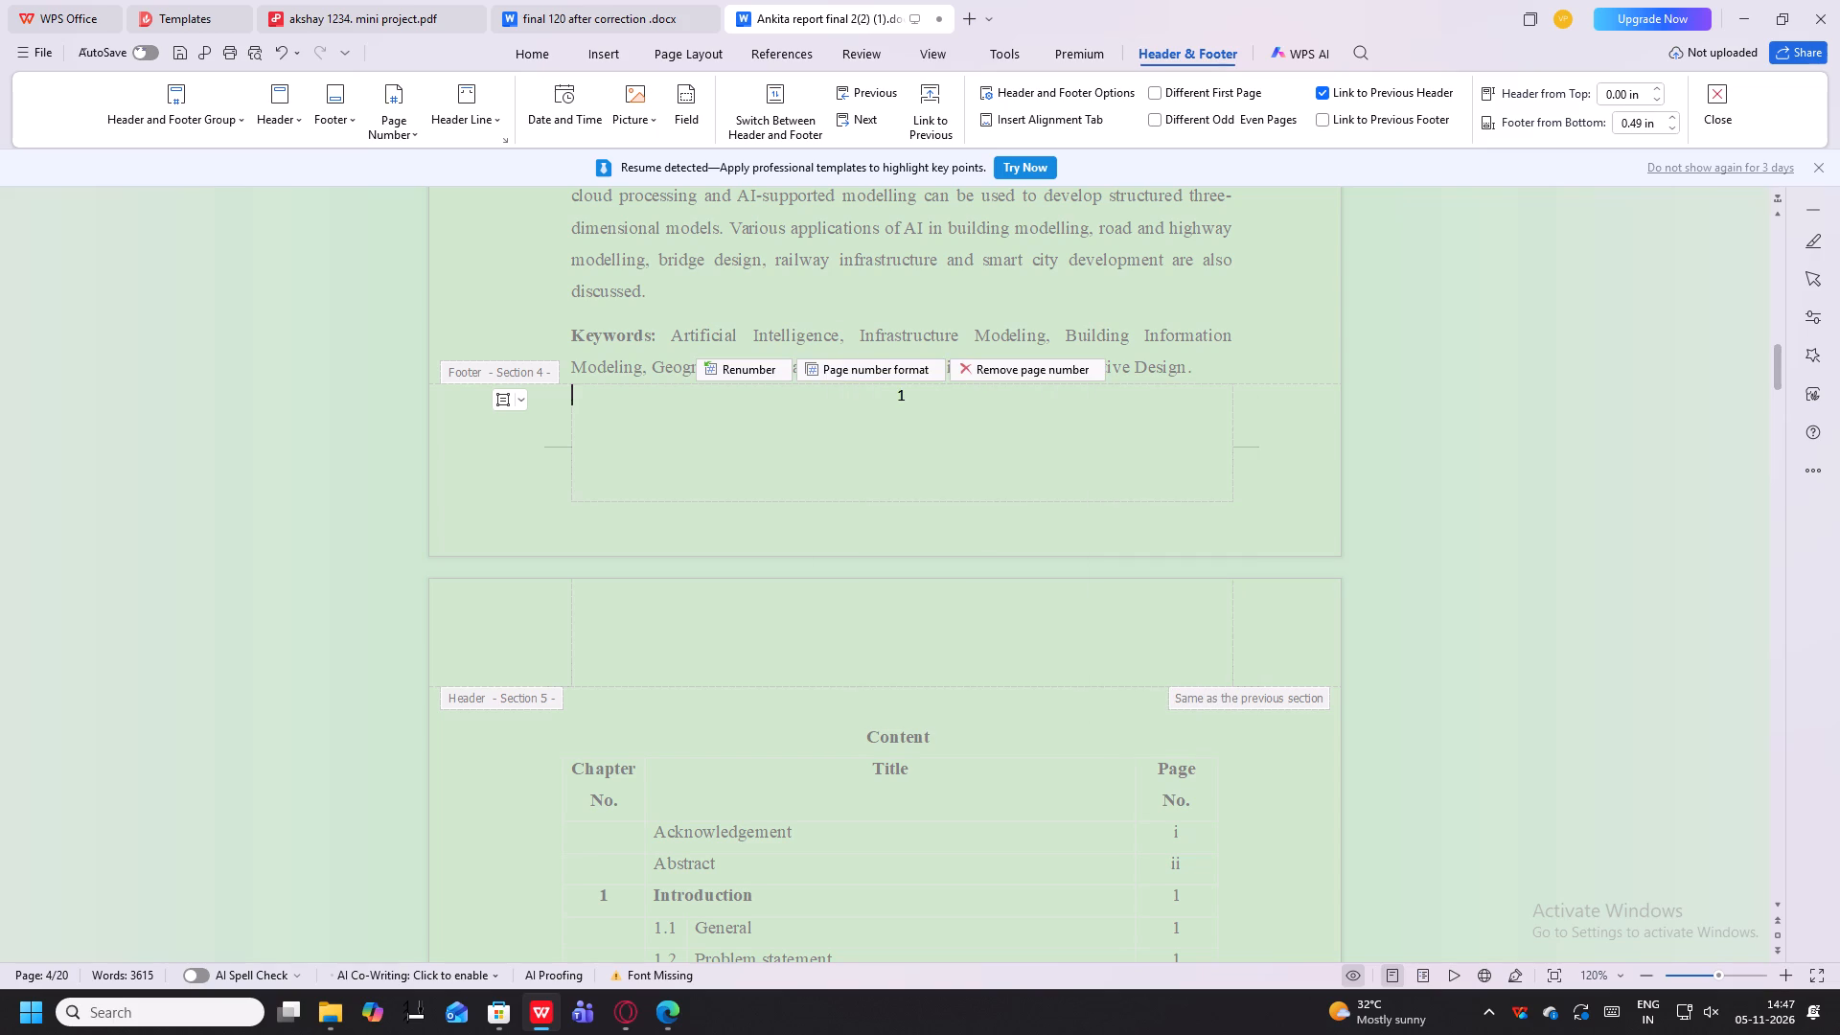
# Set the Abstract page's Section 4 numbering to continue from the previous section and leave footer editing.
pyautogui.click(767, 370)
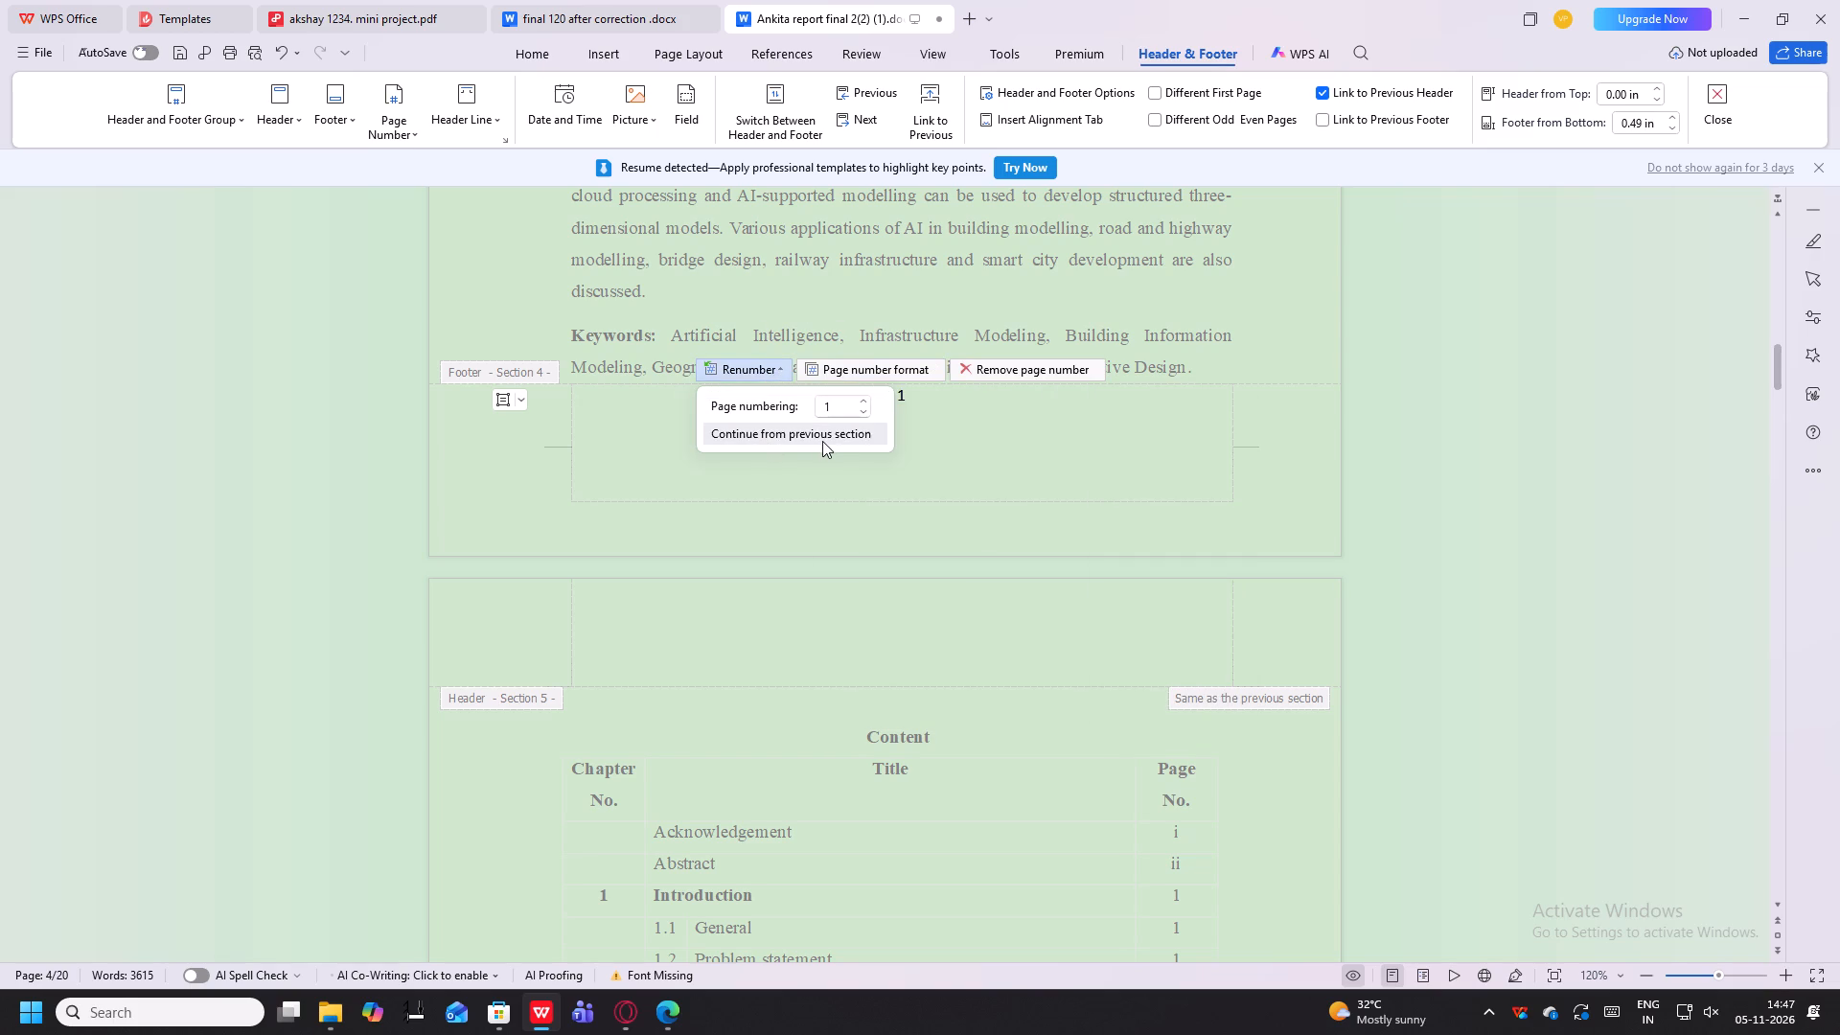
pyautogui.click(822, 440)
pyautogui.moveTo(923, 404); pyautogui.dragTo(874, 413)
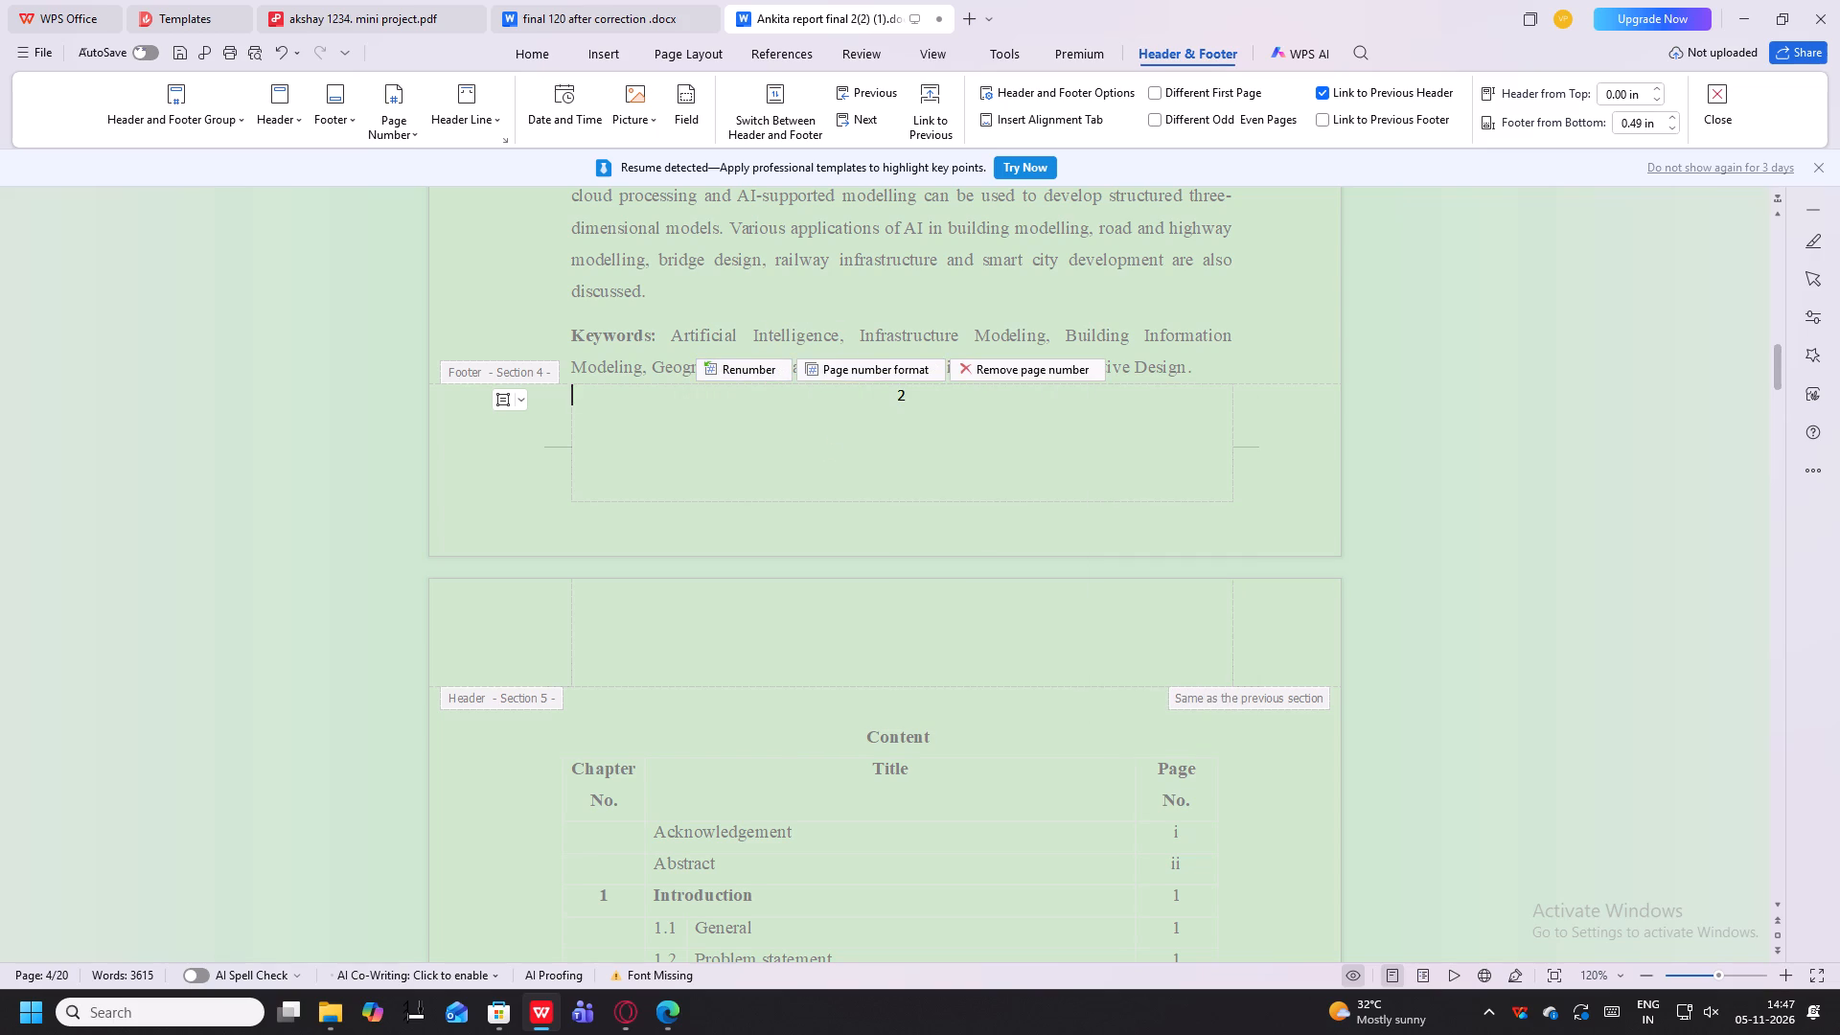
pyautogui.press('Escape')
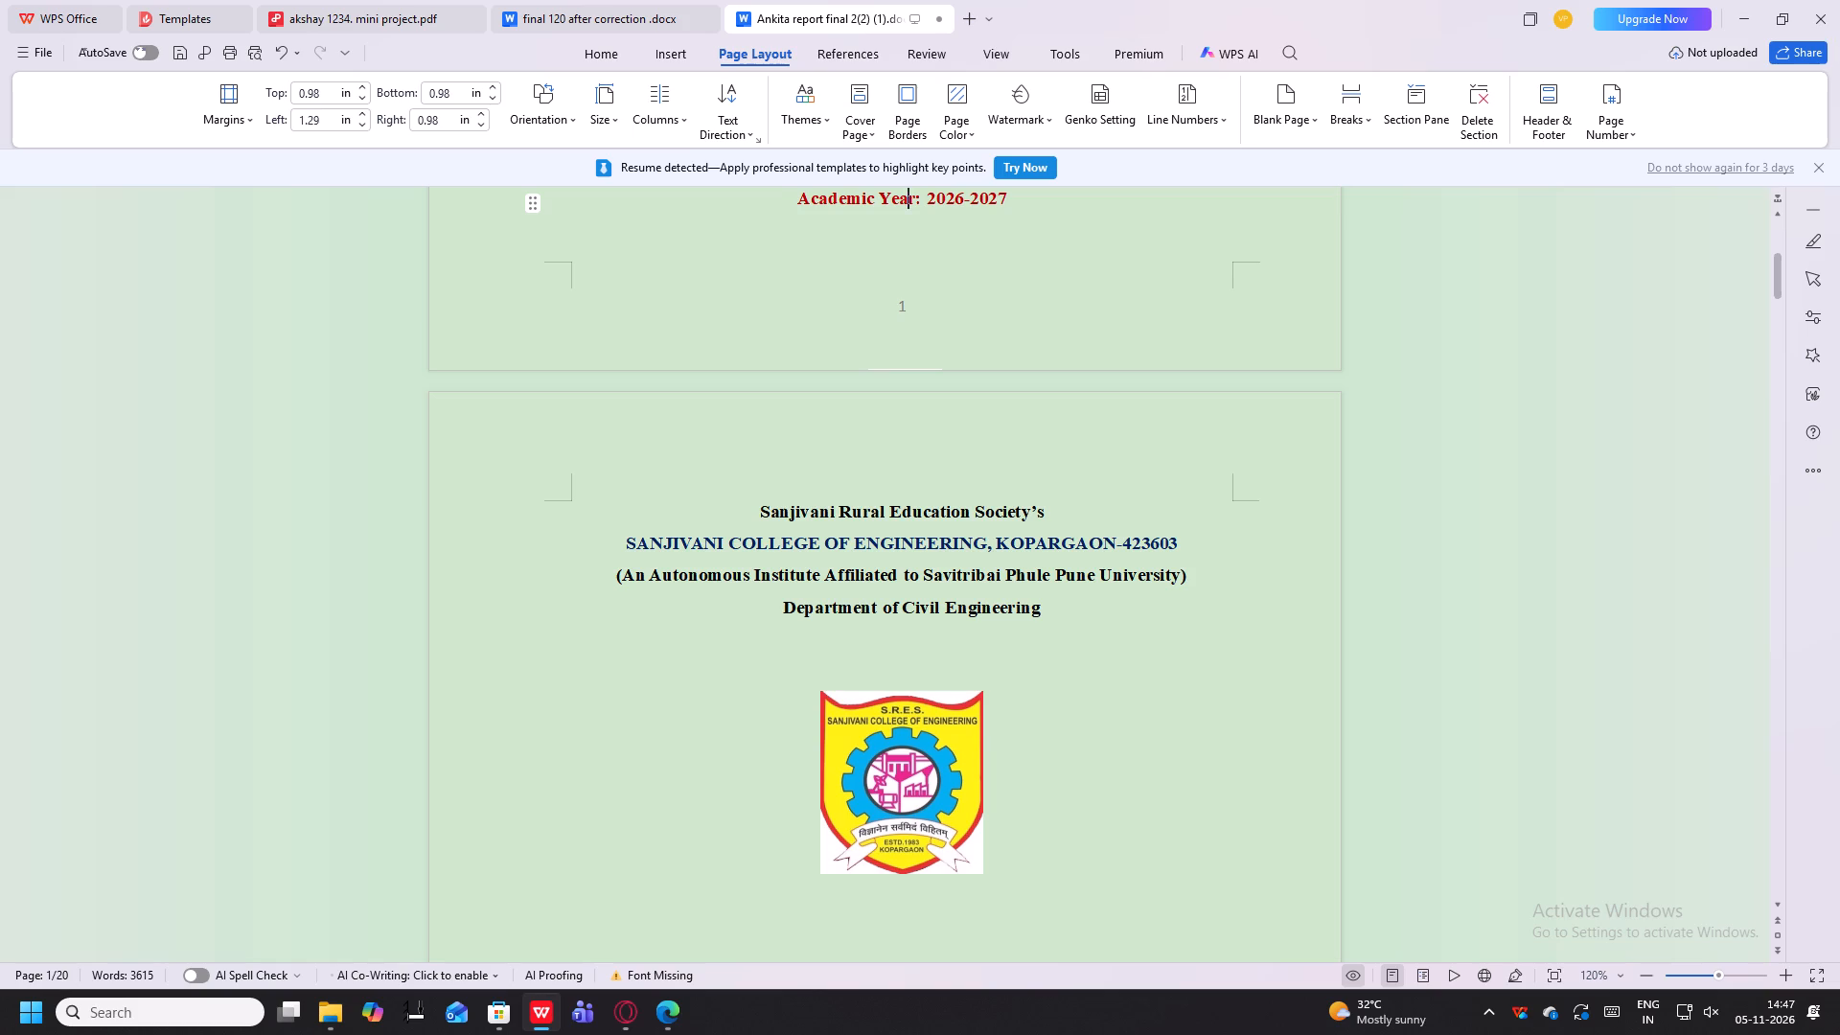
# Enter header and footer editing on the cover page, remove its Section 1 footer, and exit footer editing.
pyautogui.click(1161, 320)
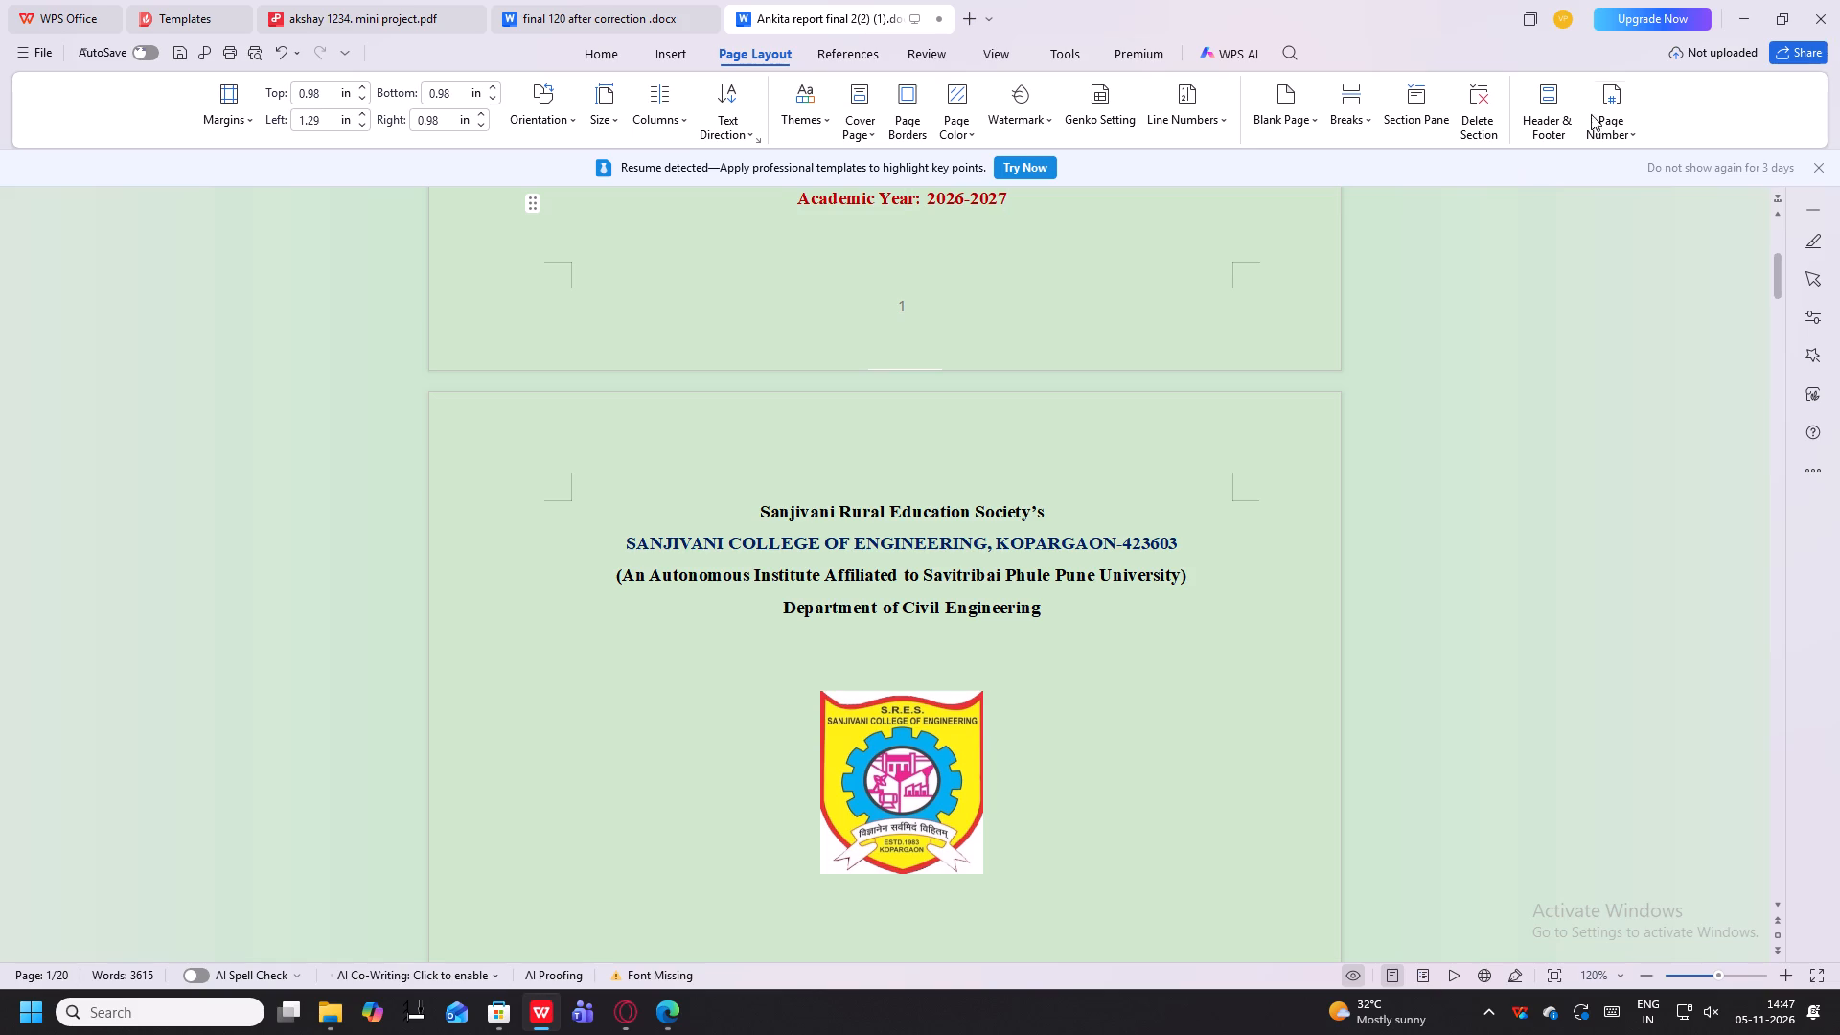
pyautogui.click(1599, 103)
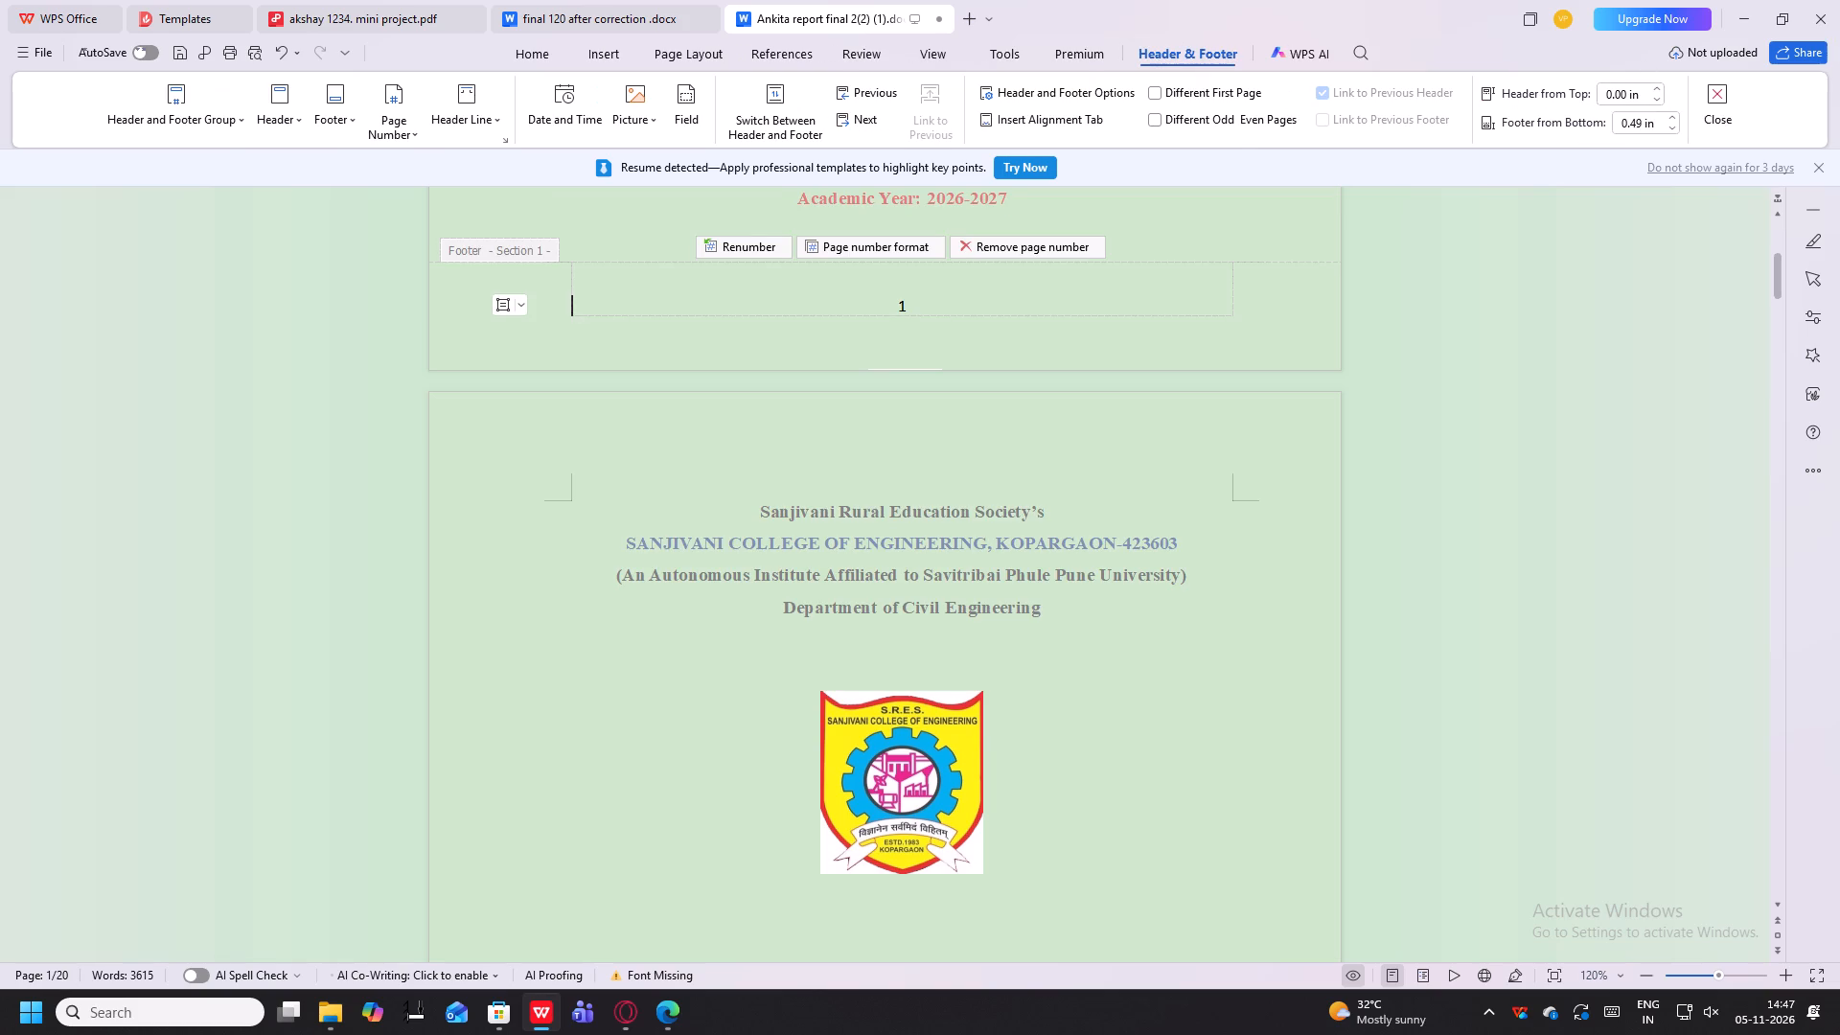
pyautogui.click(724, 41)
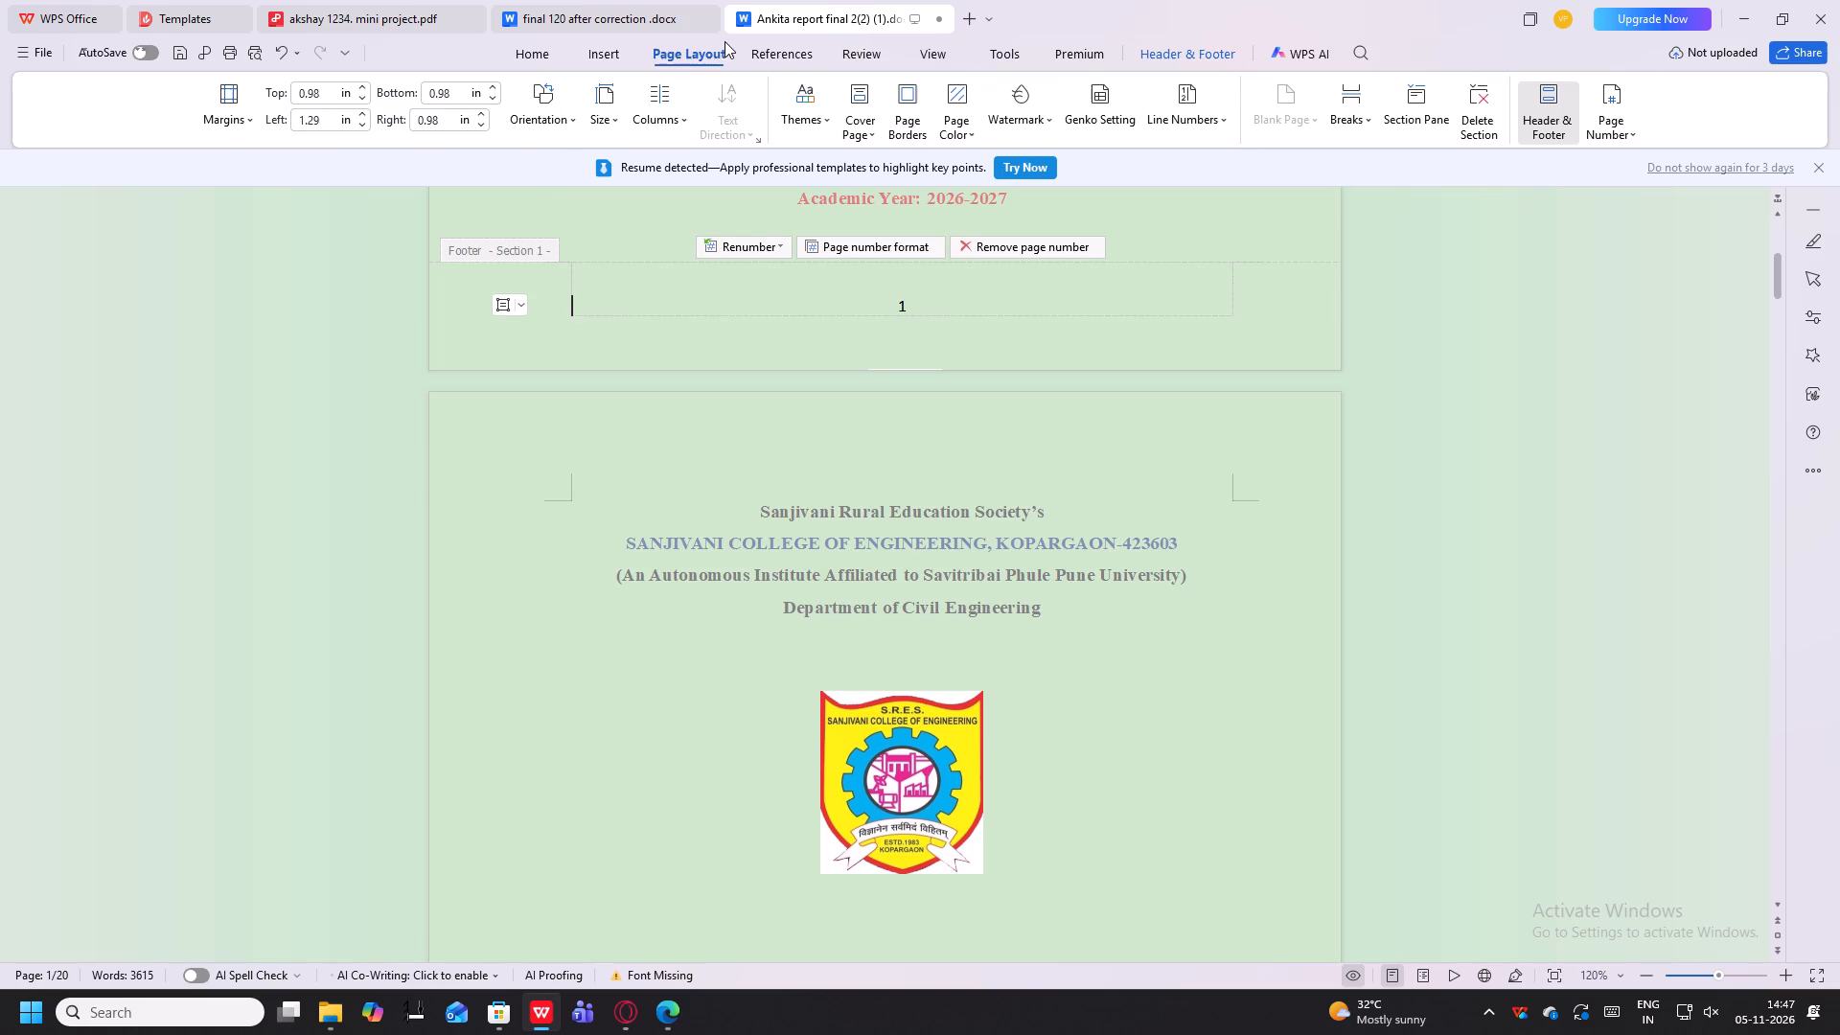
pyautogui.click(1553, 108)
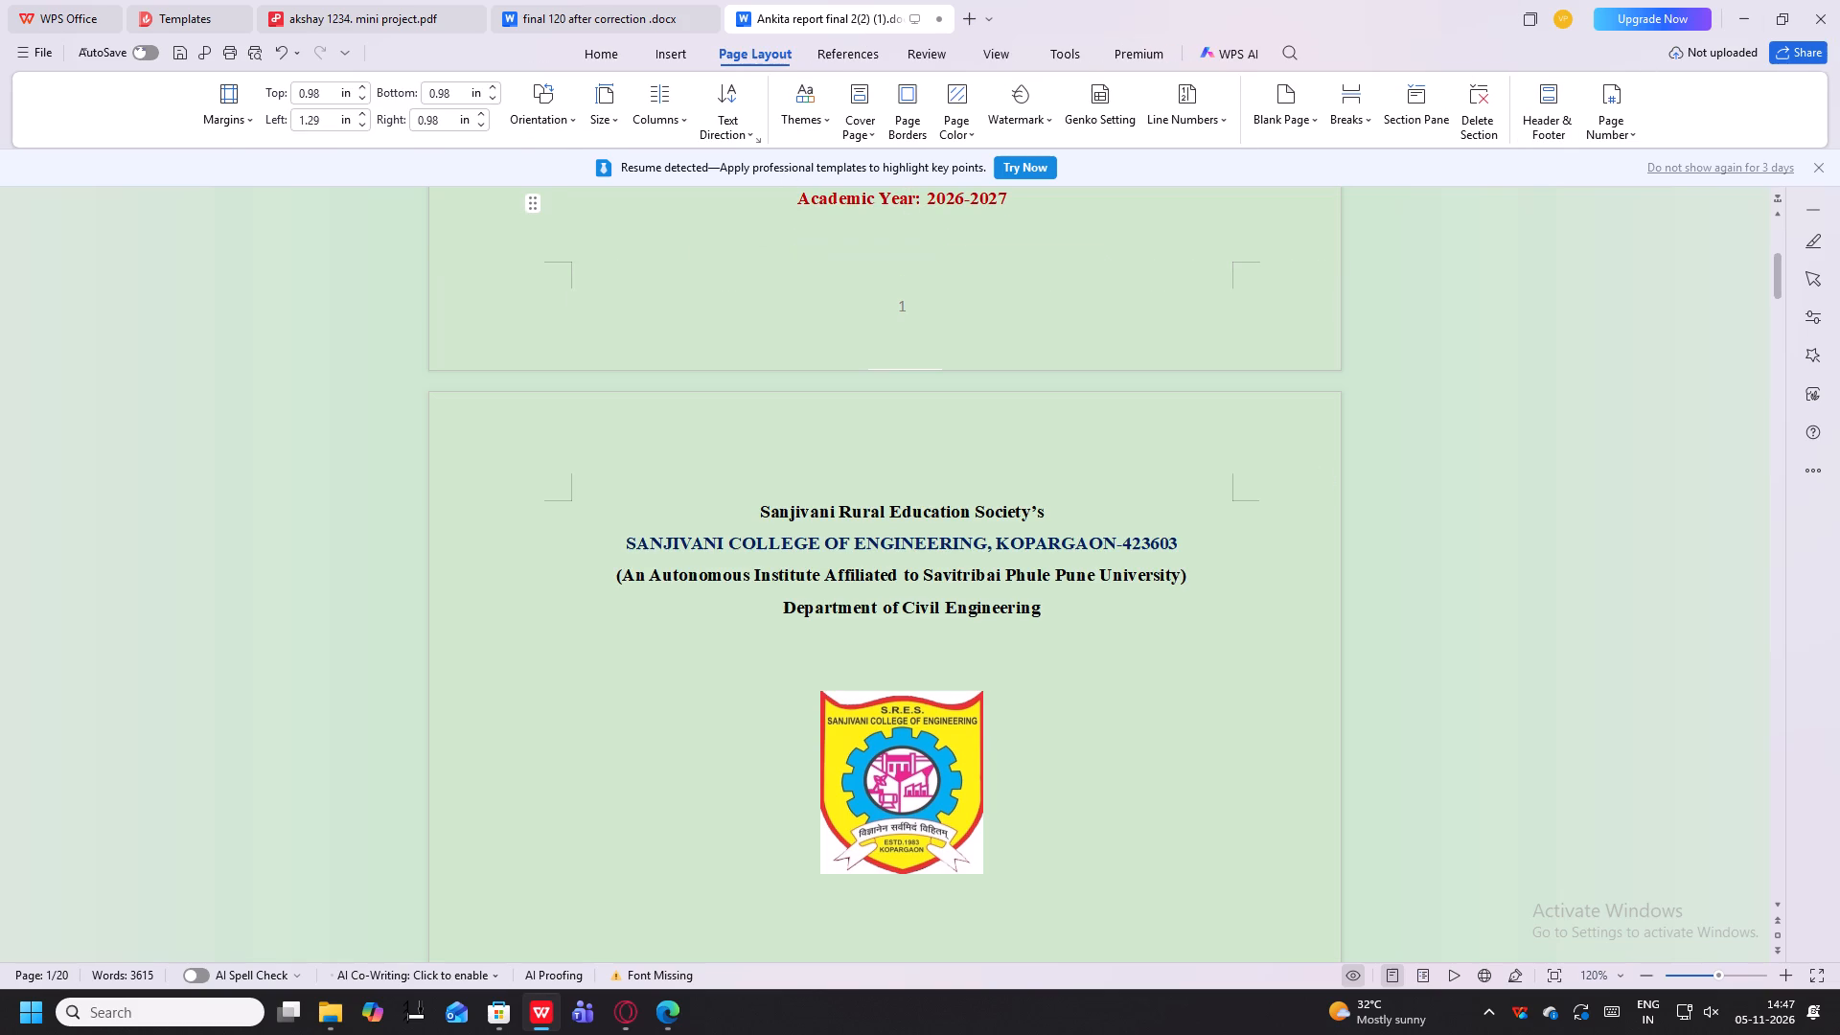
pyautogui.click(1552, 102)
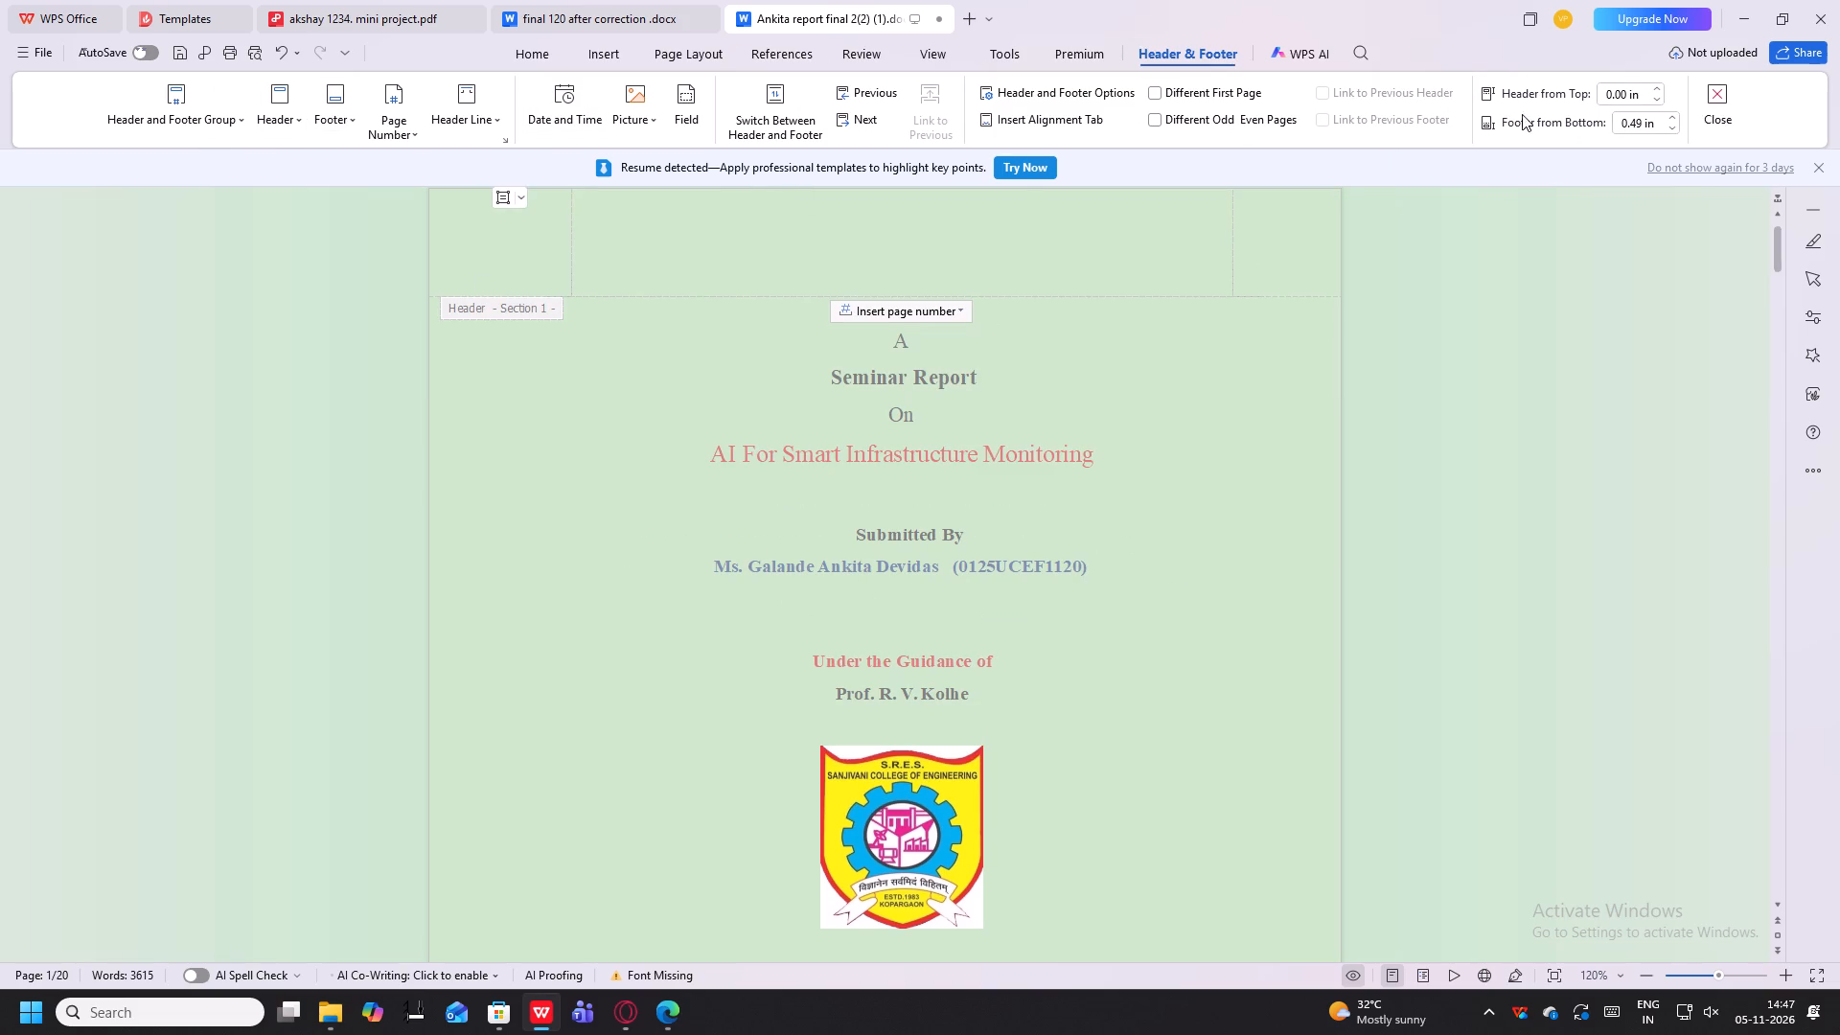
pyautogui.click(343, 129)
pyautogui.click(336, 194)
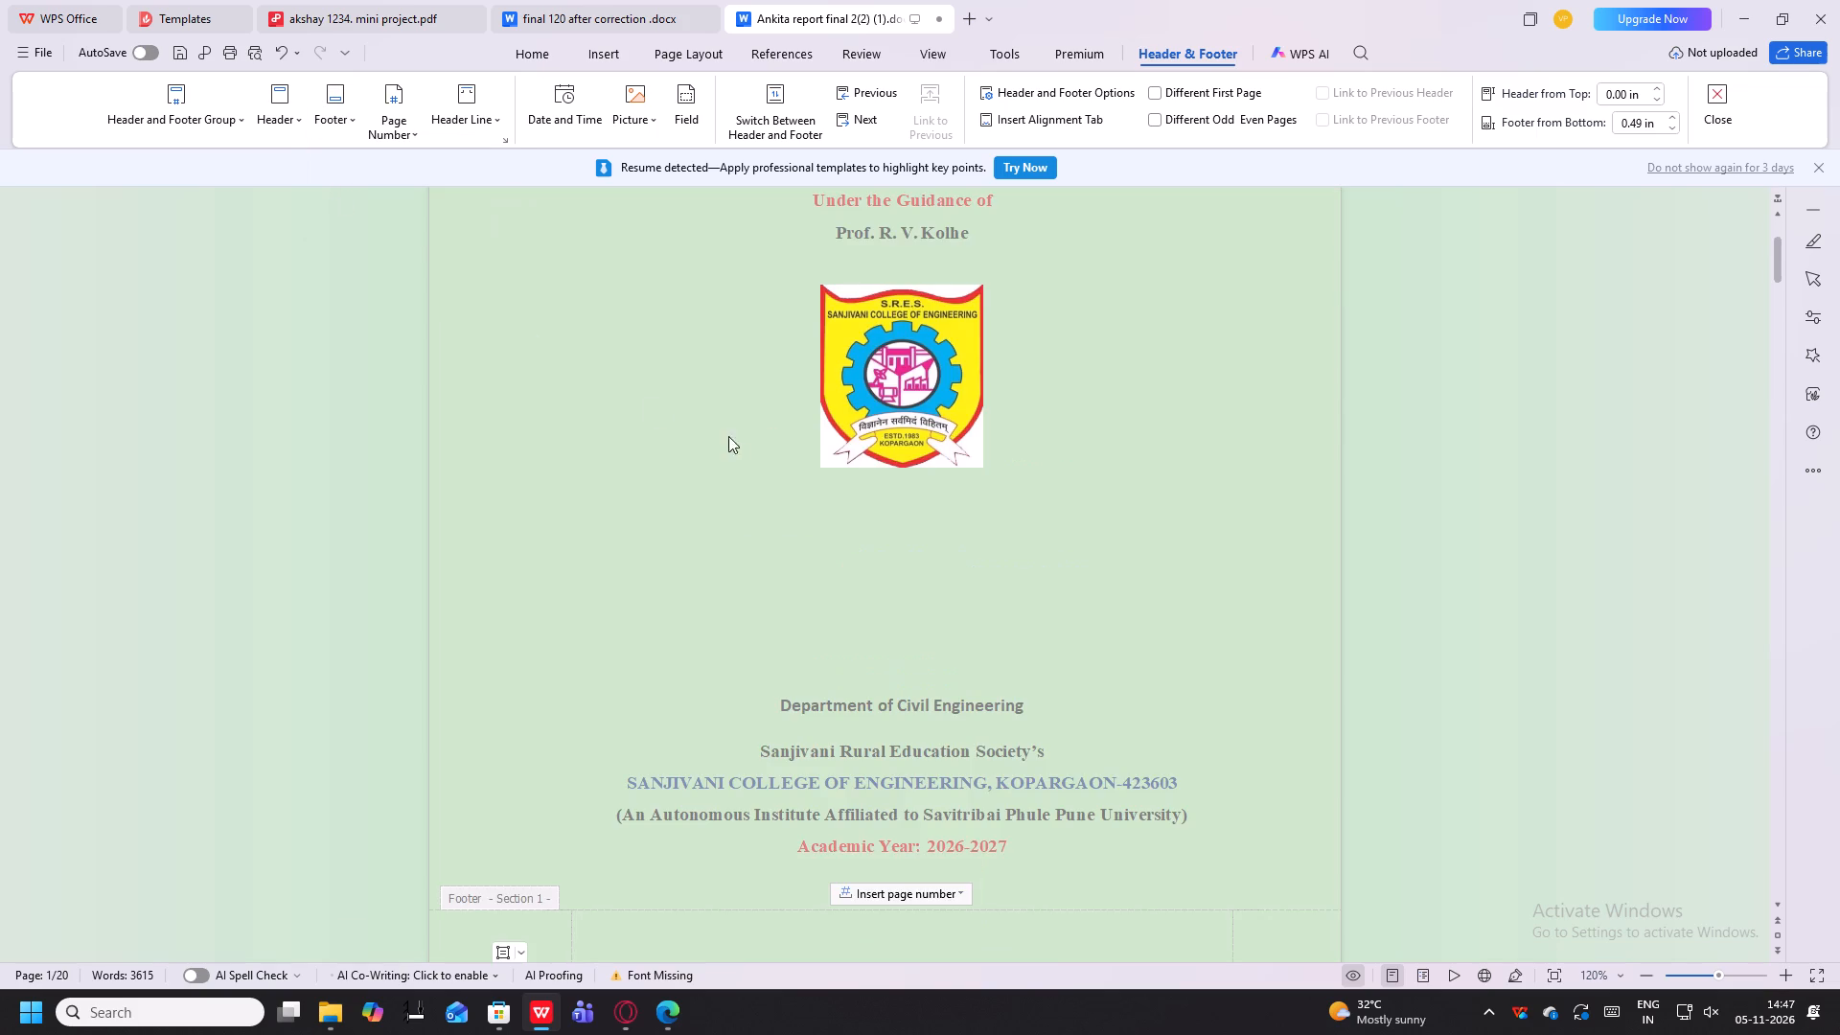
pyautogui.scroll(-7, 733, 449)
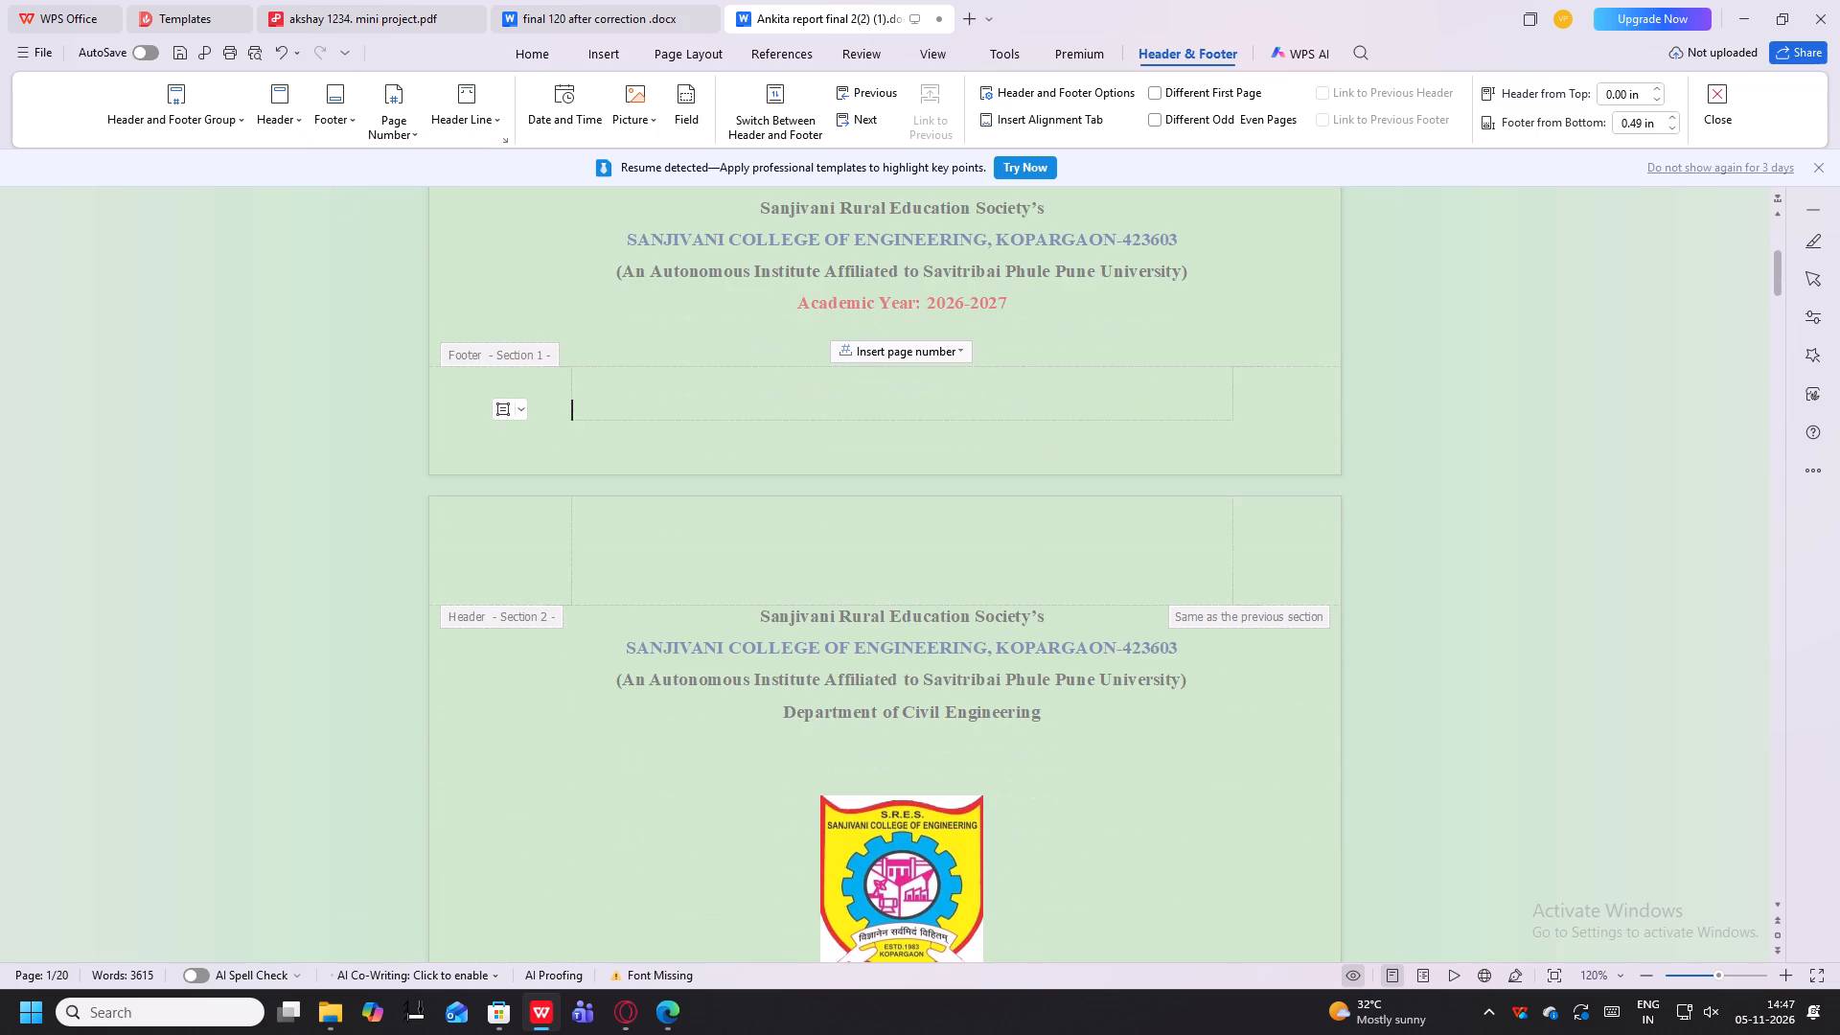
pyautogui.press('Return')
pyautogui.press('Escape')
# Check the footers of the cover, Certificate and Acknowledgement pages for remaining page numbers.
pyautogui.scroll(-3, 743, 465)
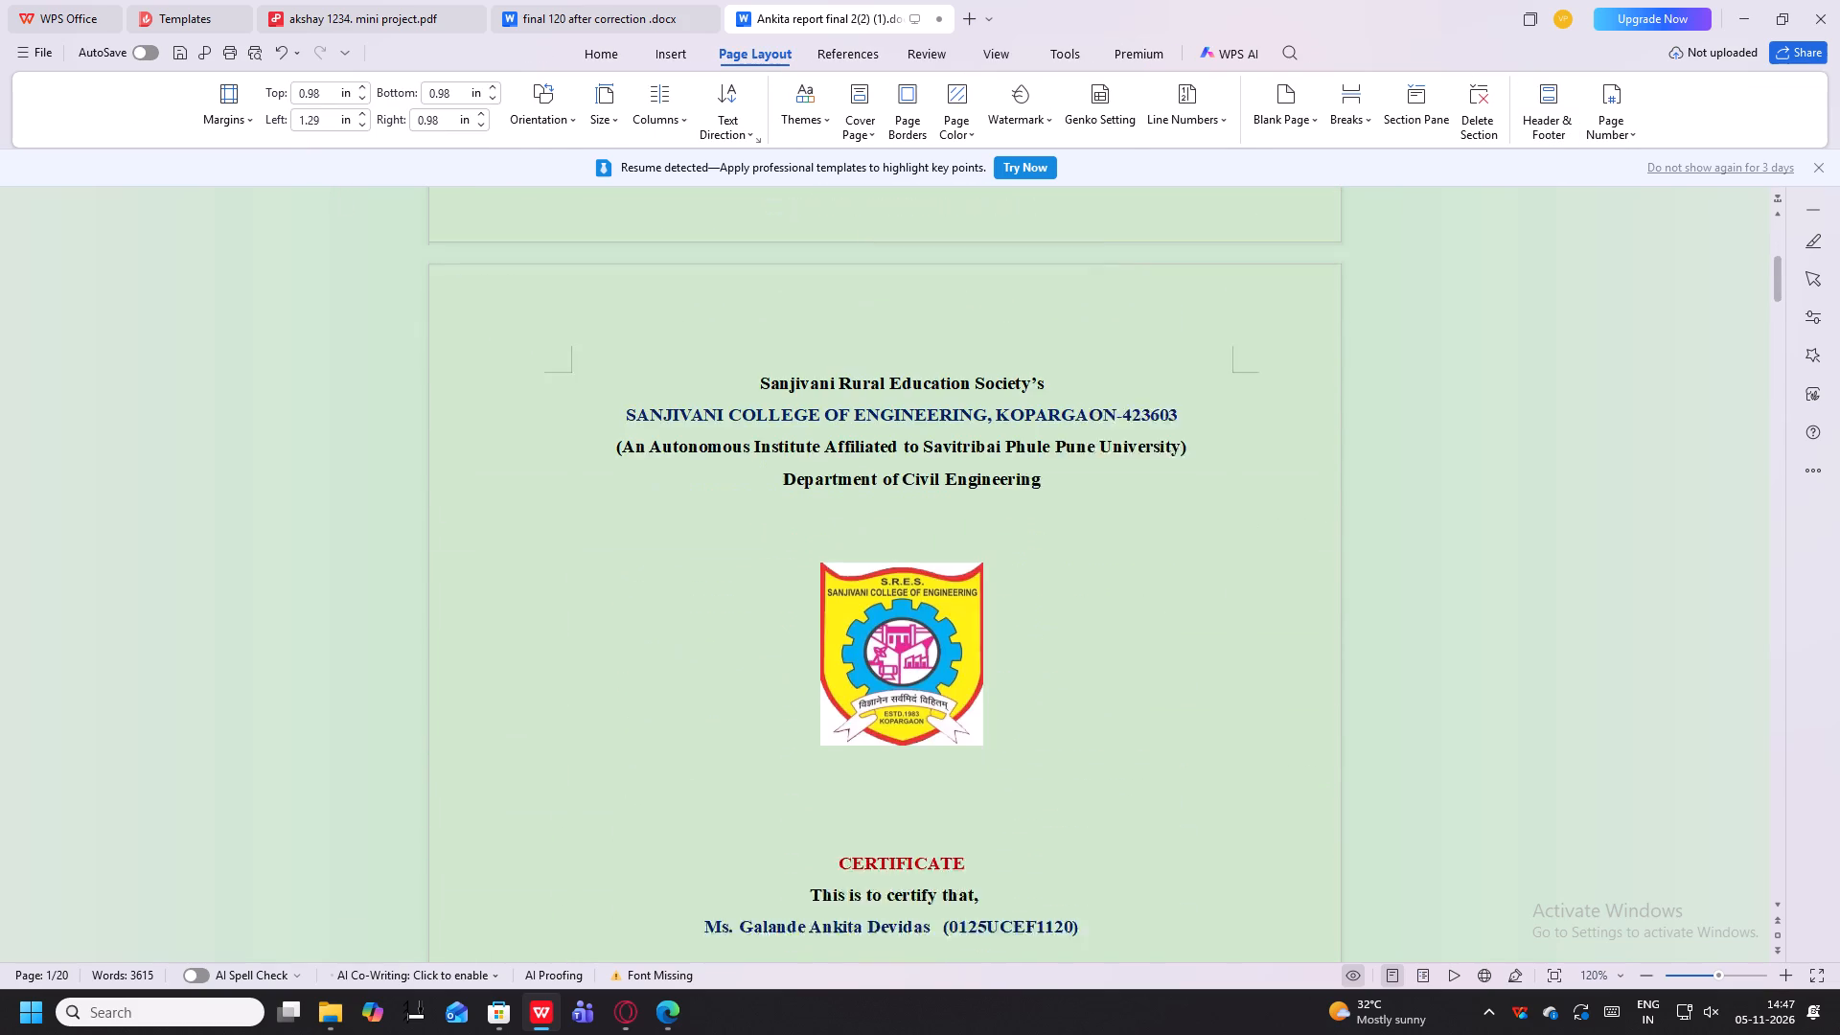
pyautogui.scroll(-4, 744, 466)
pyautogui.scroll(5, 740, 465)
pyautogui.scroll(-20, 740, 465)
pyautogui.scroll(-14, 740, 465)
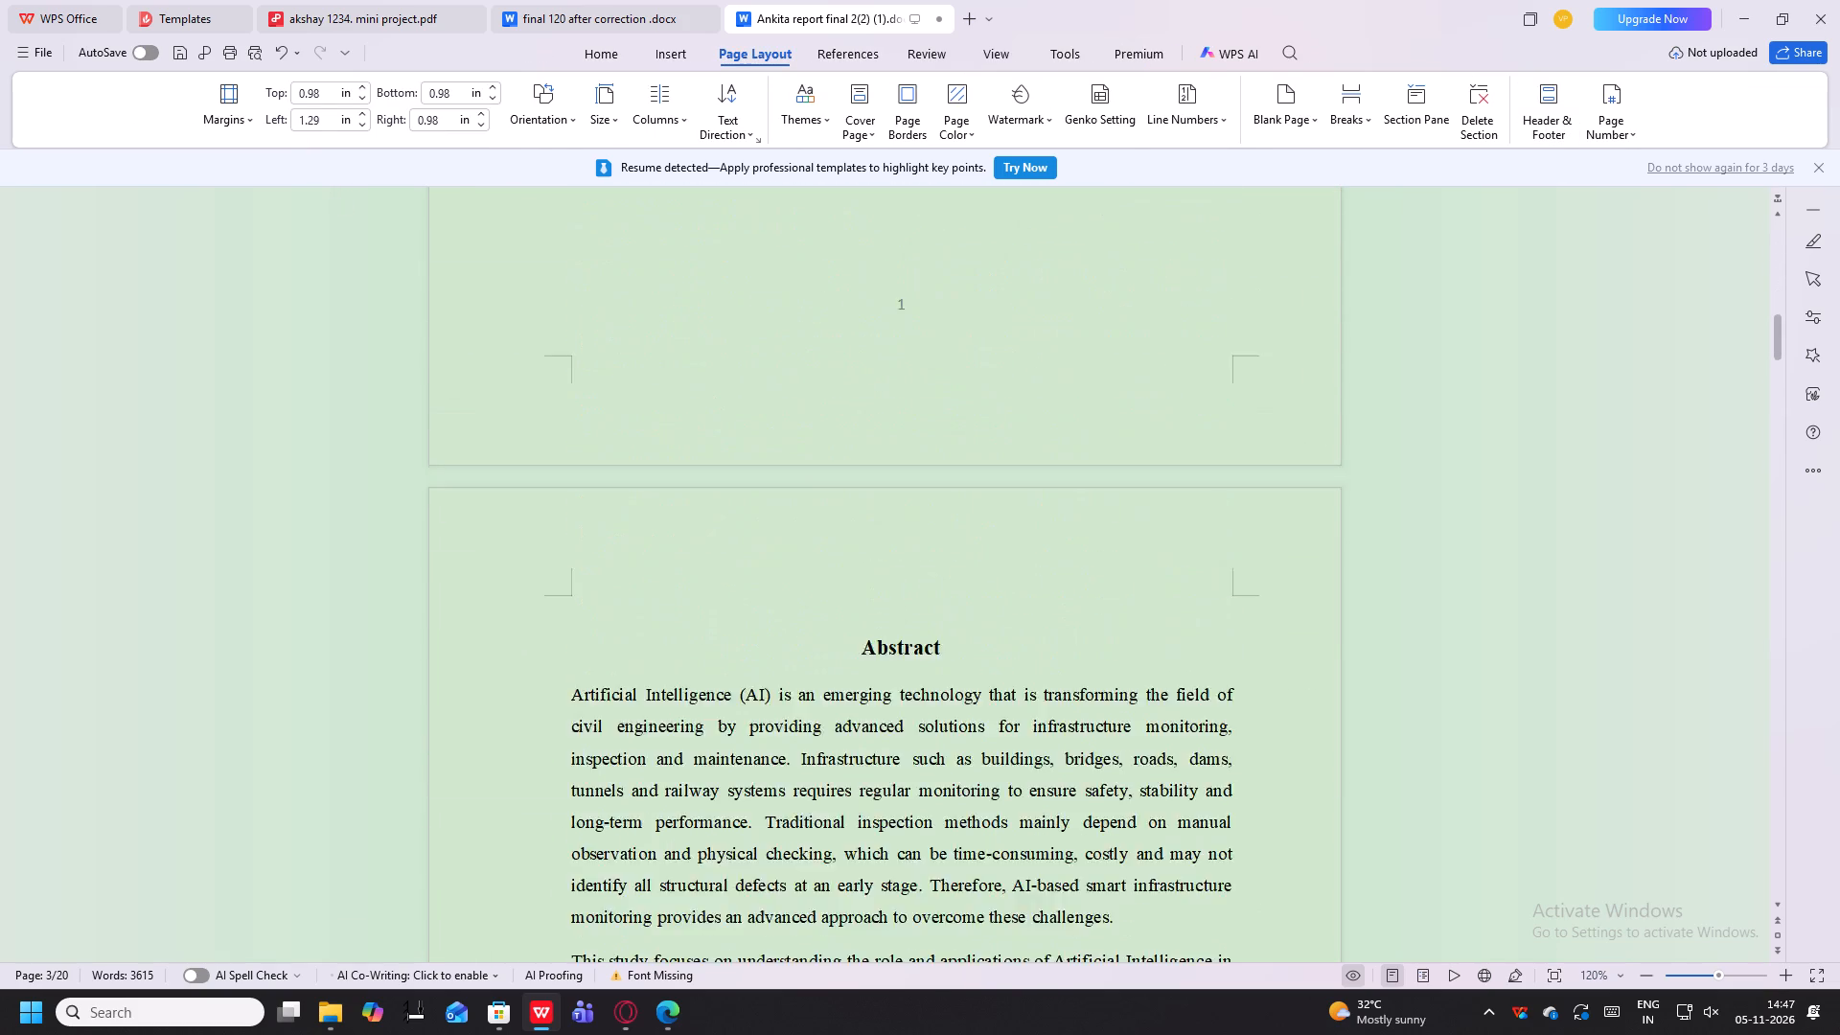
pyautogui.scroll(4, 740, 464)
pyautogui.click(912, 532)
pyautogui.scroll(7, 868, 563)
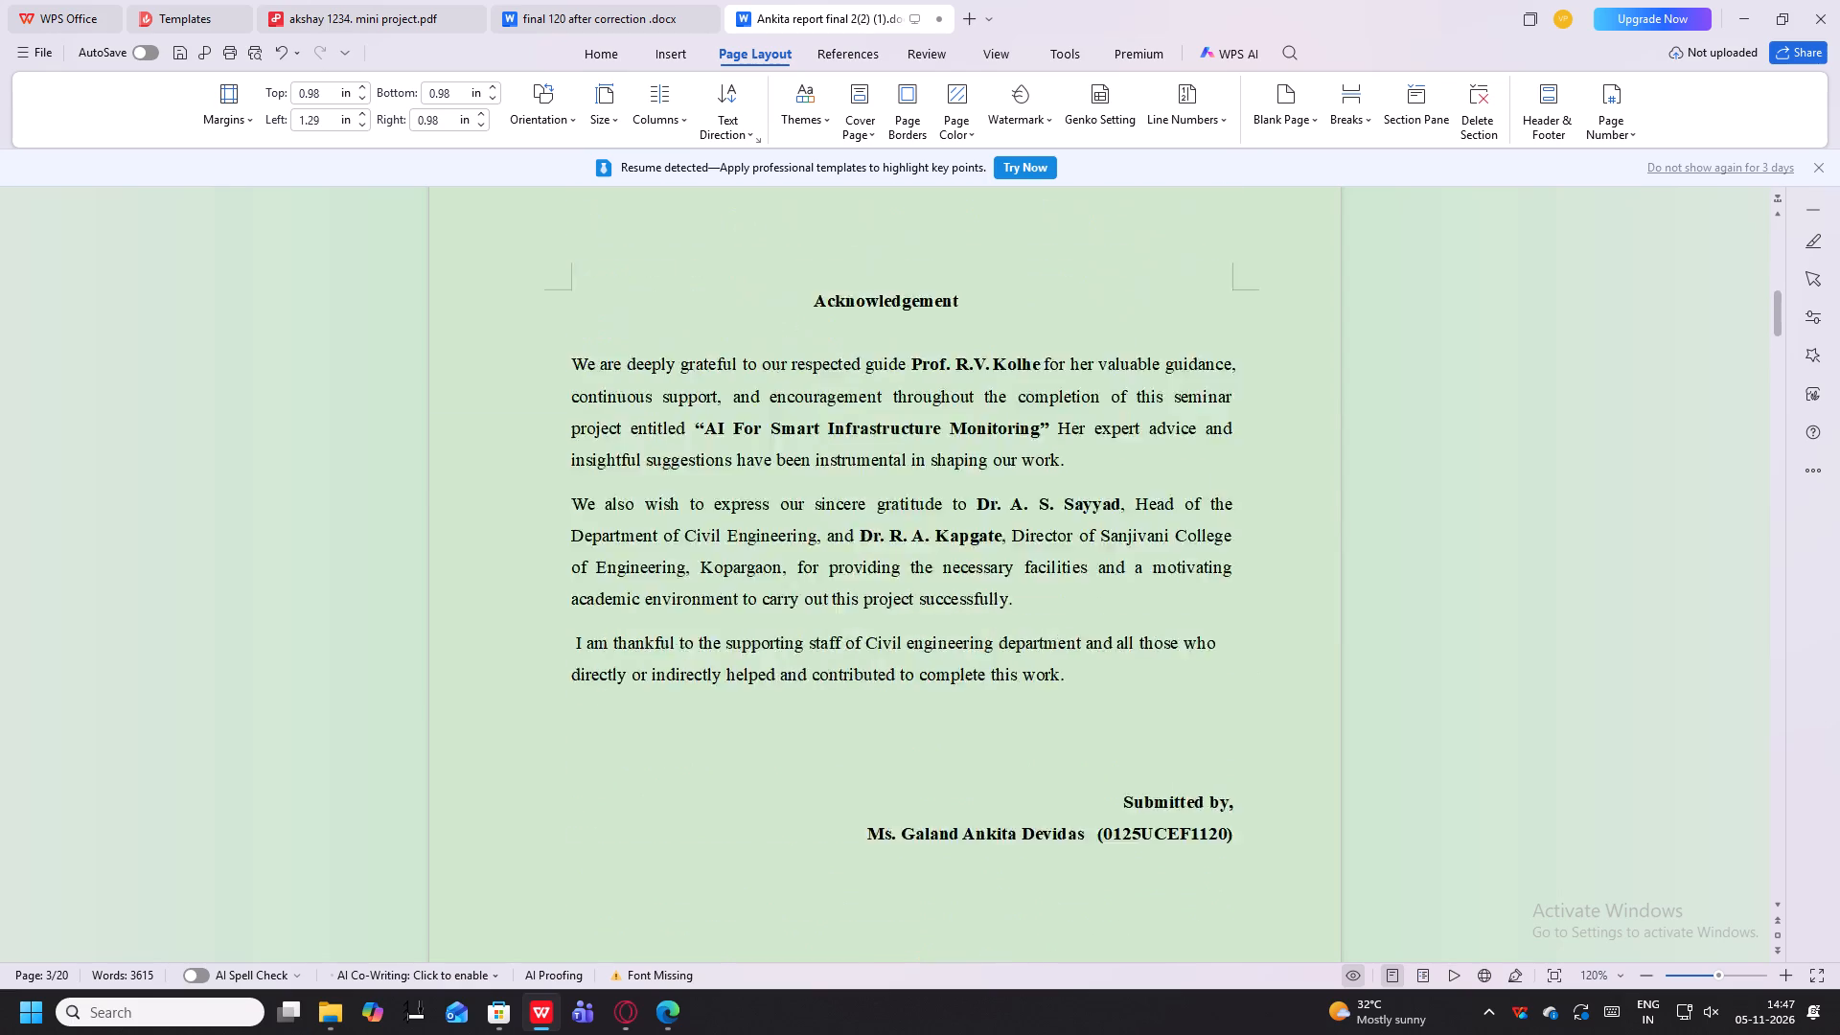
pyautogui.scroll(13, 856, 530)
pyautogui.scroll(-7, 856, 528)
pyautogui.scroll(13, 917, 436)
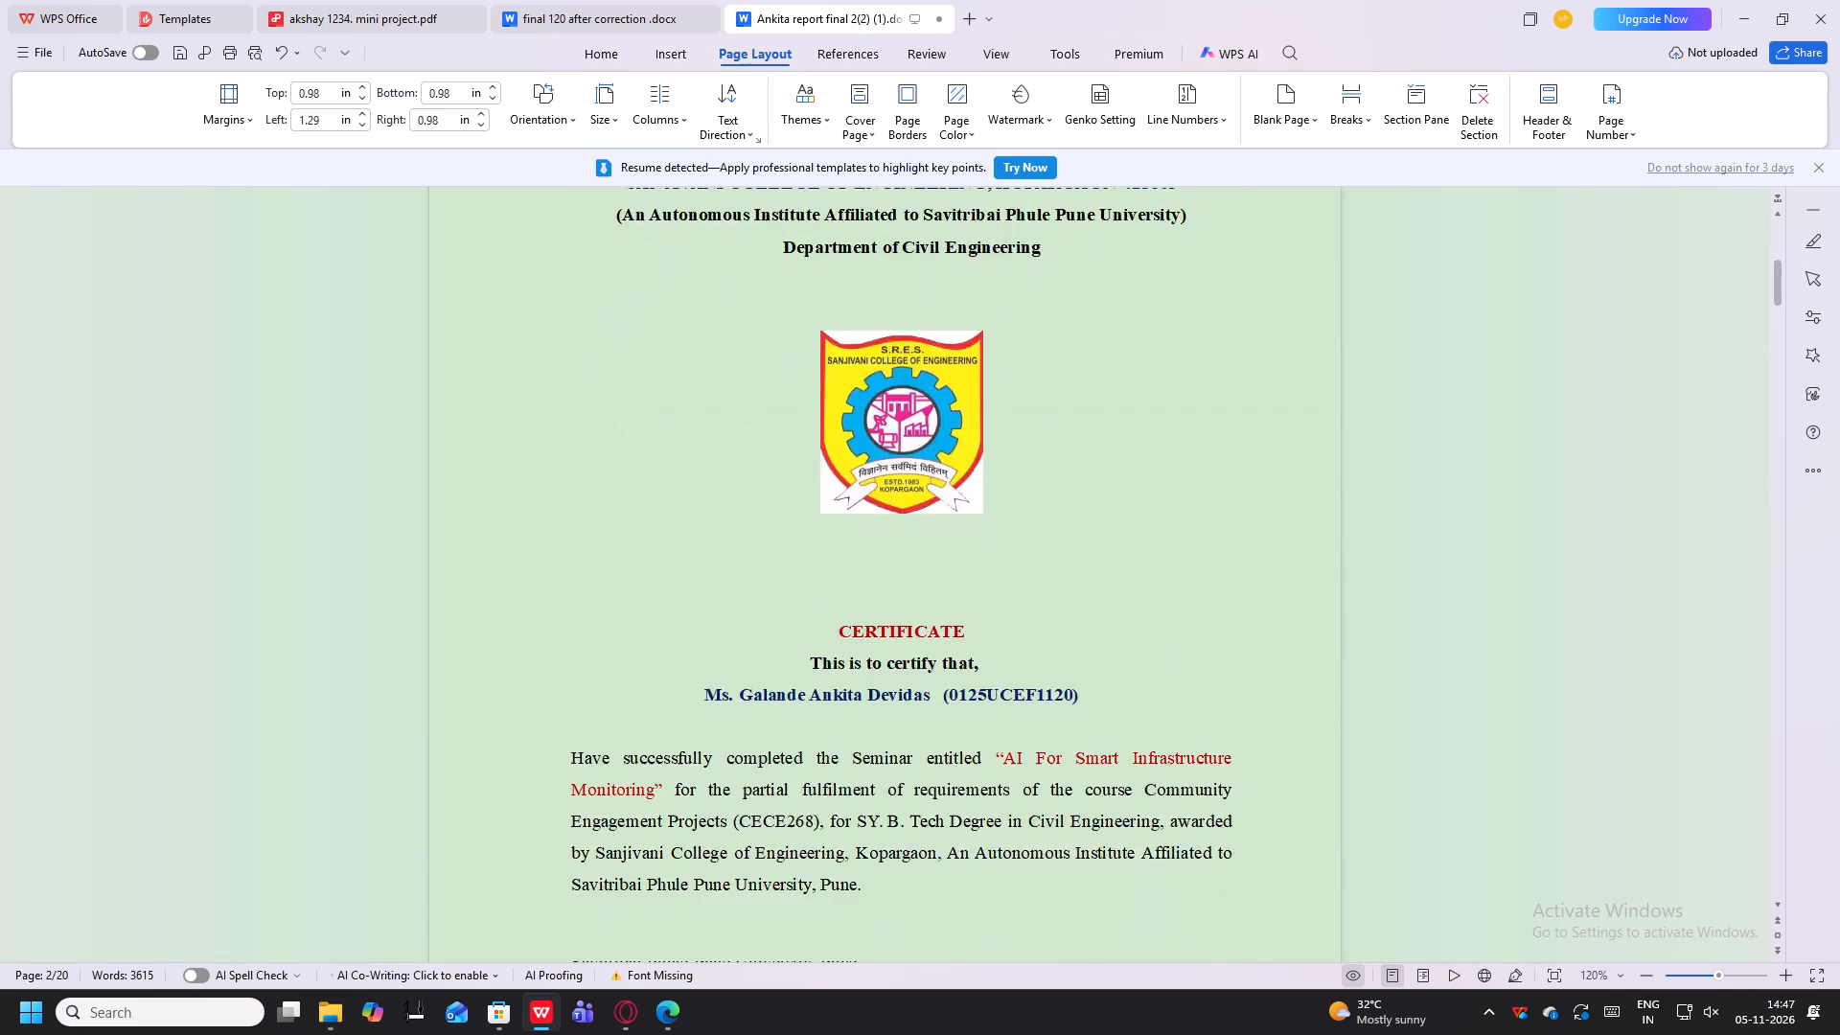
pyautogui.scroll(9, 918, 435)
pyautogui.scroll(-7, 908, 440)
pyautogui.scroll(1, 915, 441)
pyautogui.scroll(-10, 915, 441)
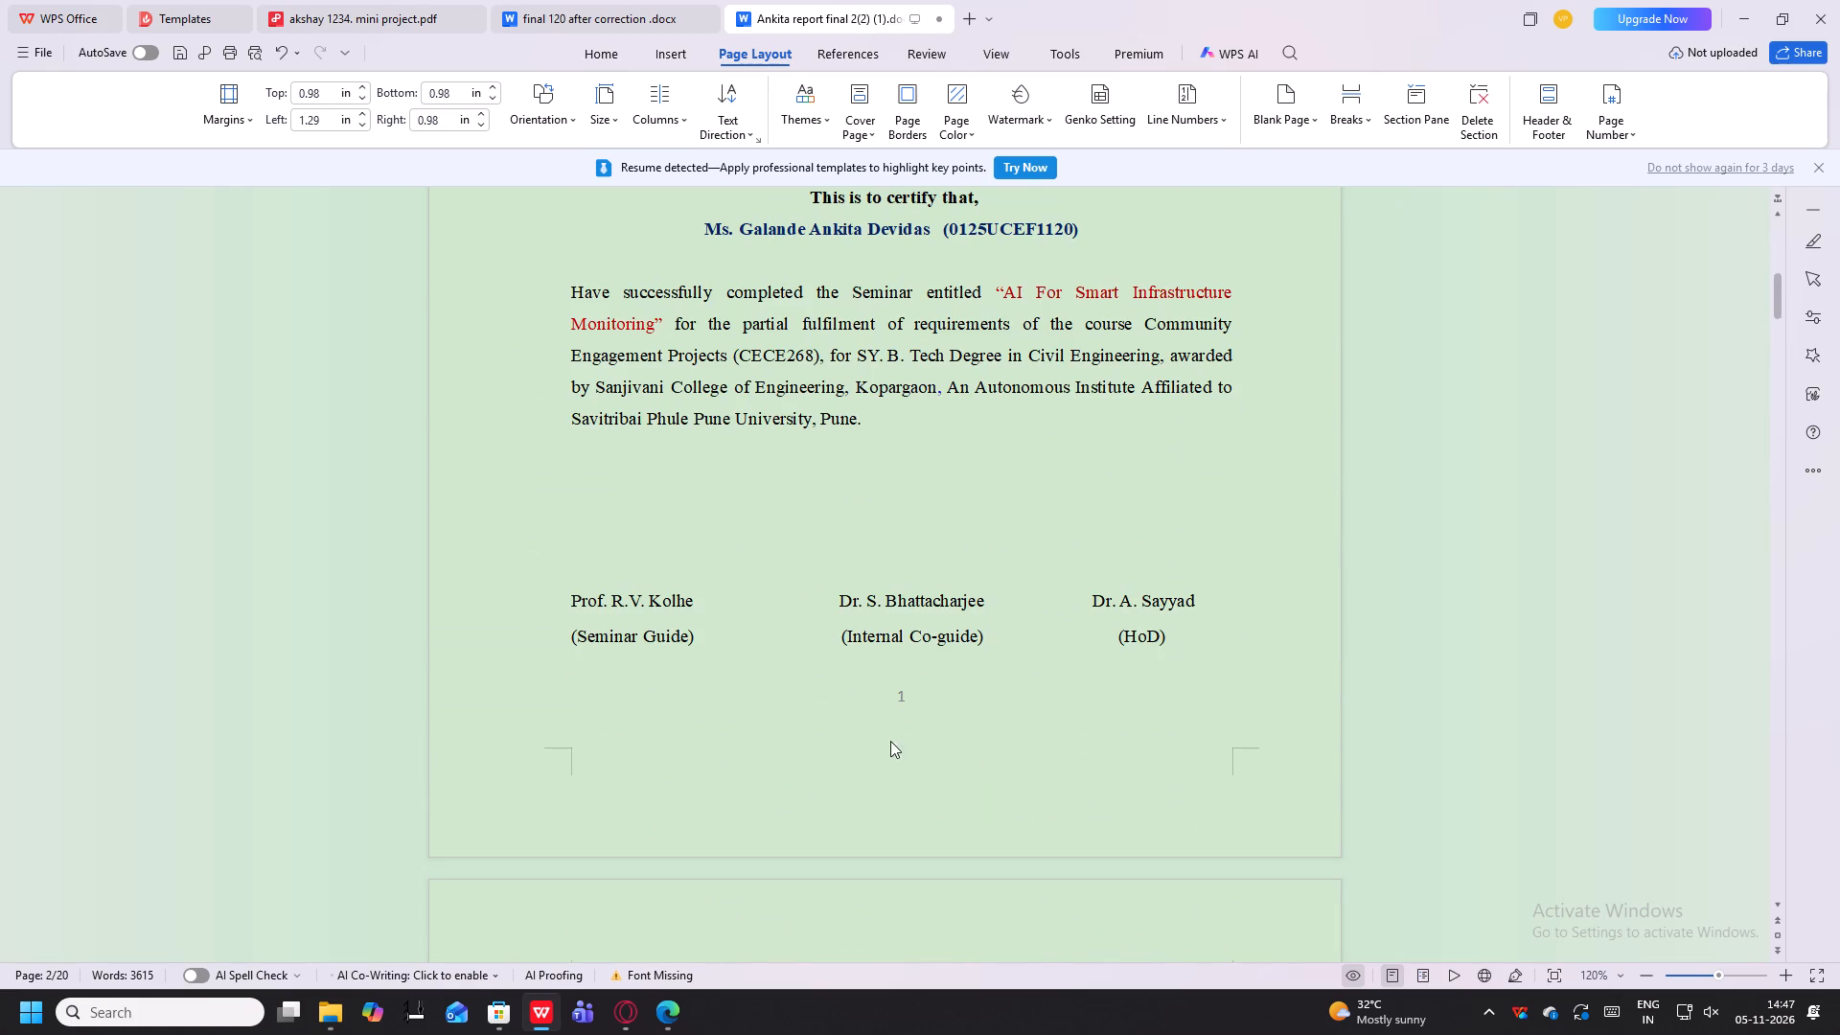
pyautogui.scroll(-1, 906, 719)
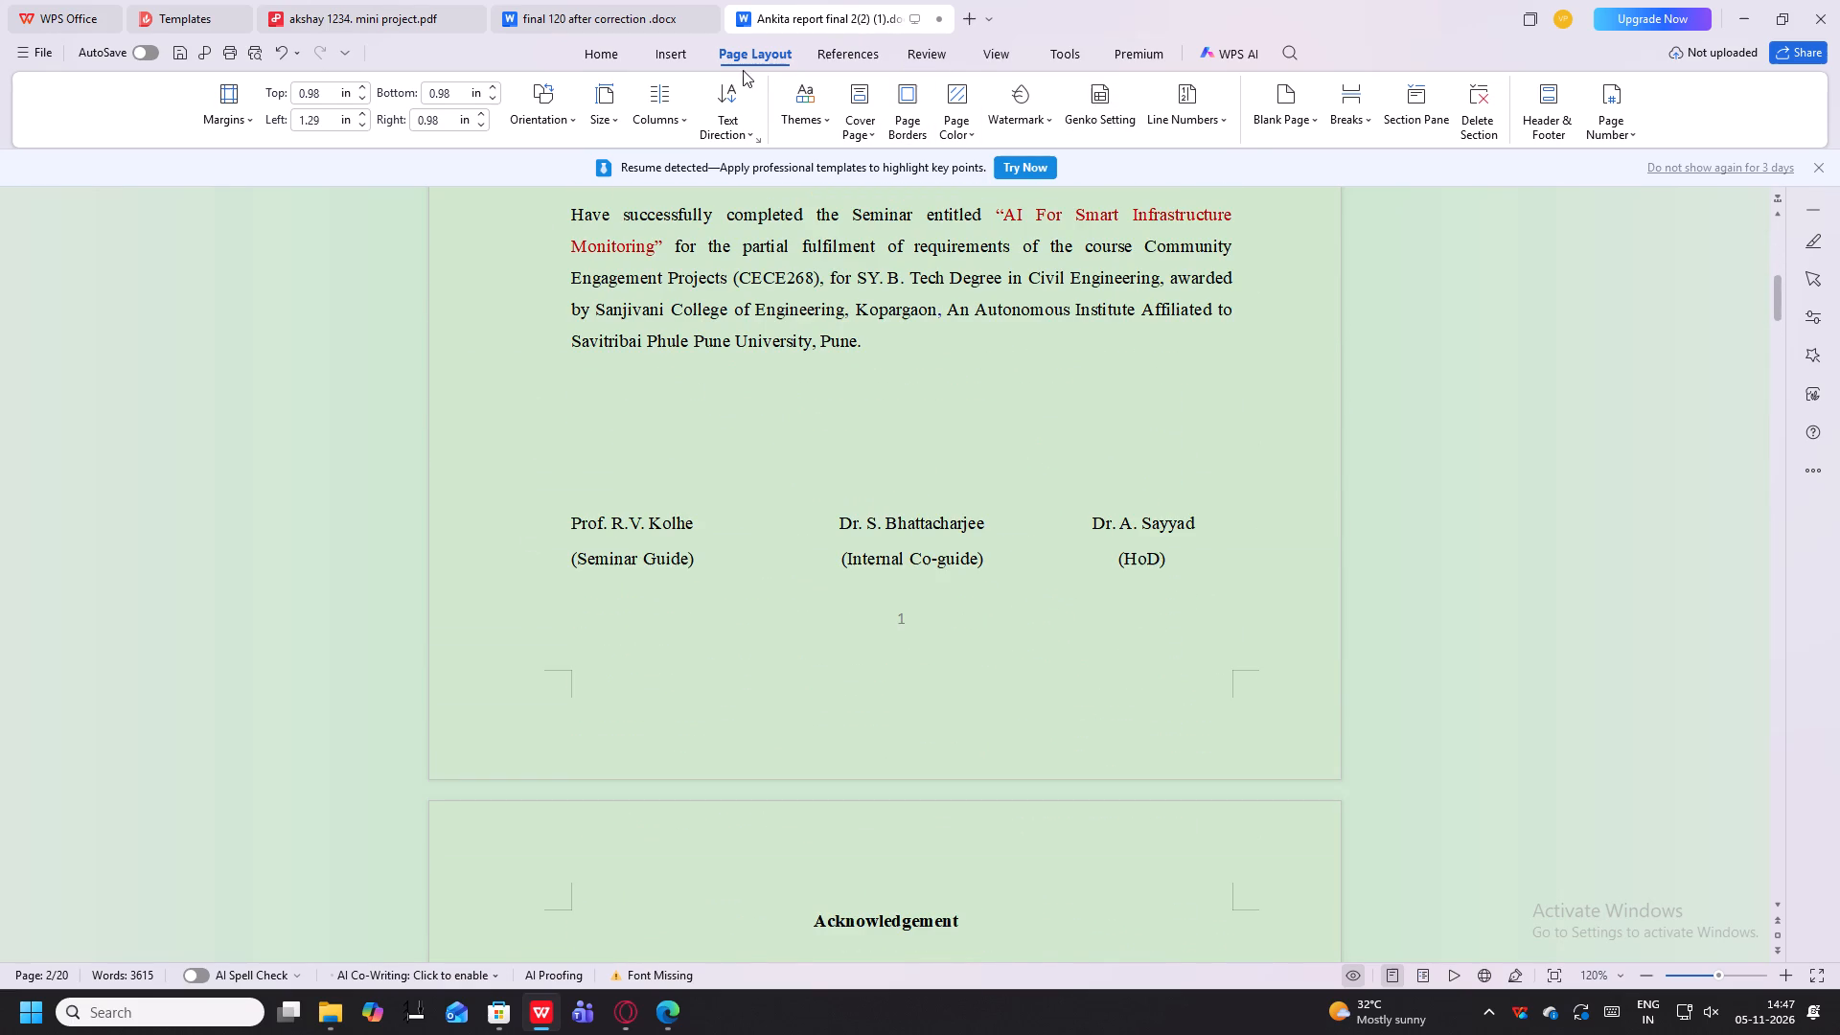
# Reopen header and footer editing, remove the footer of the entire document, and exit footer editing.
pyautogui.click(1543, 109)
pyautogui.scroll(-2, 1073, 290)
pyautogui.scroll(-3, 796, 722)
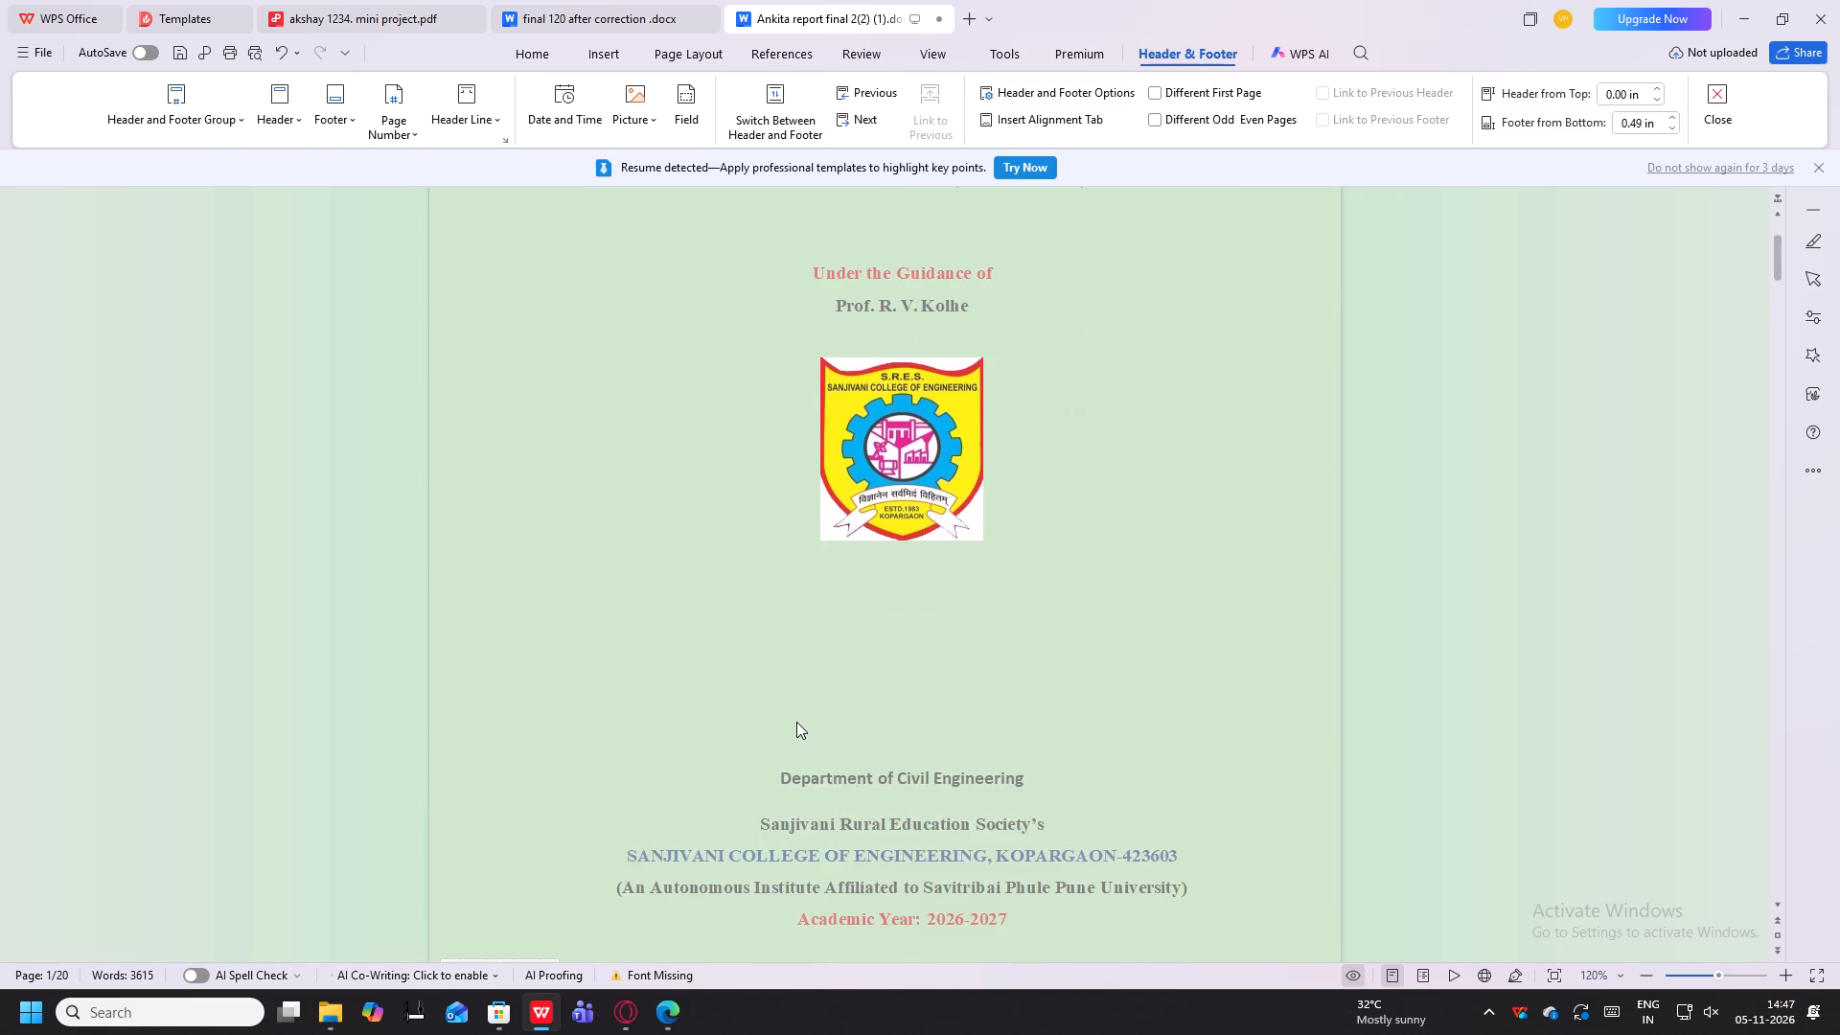
pyautogui.scroll(5, 797, 723)
pyautogui.scroll(2, 793, 612)
pyautogui.scroll(-5, 793, 612)
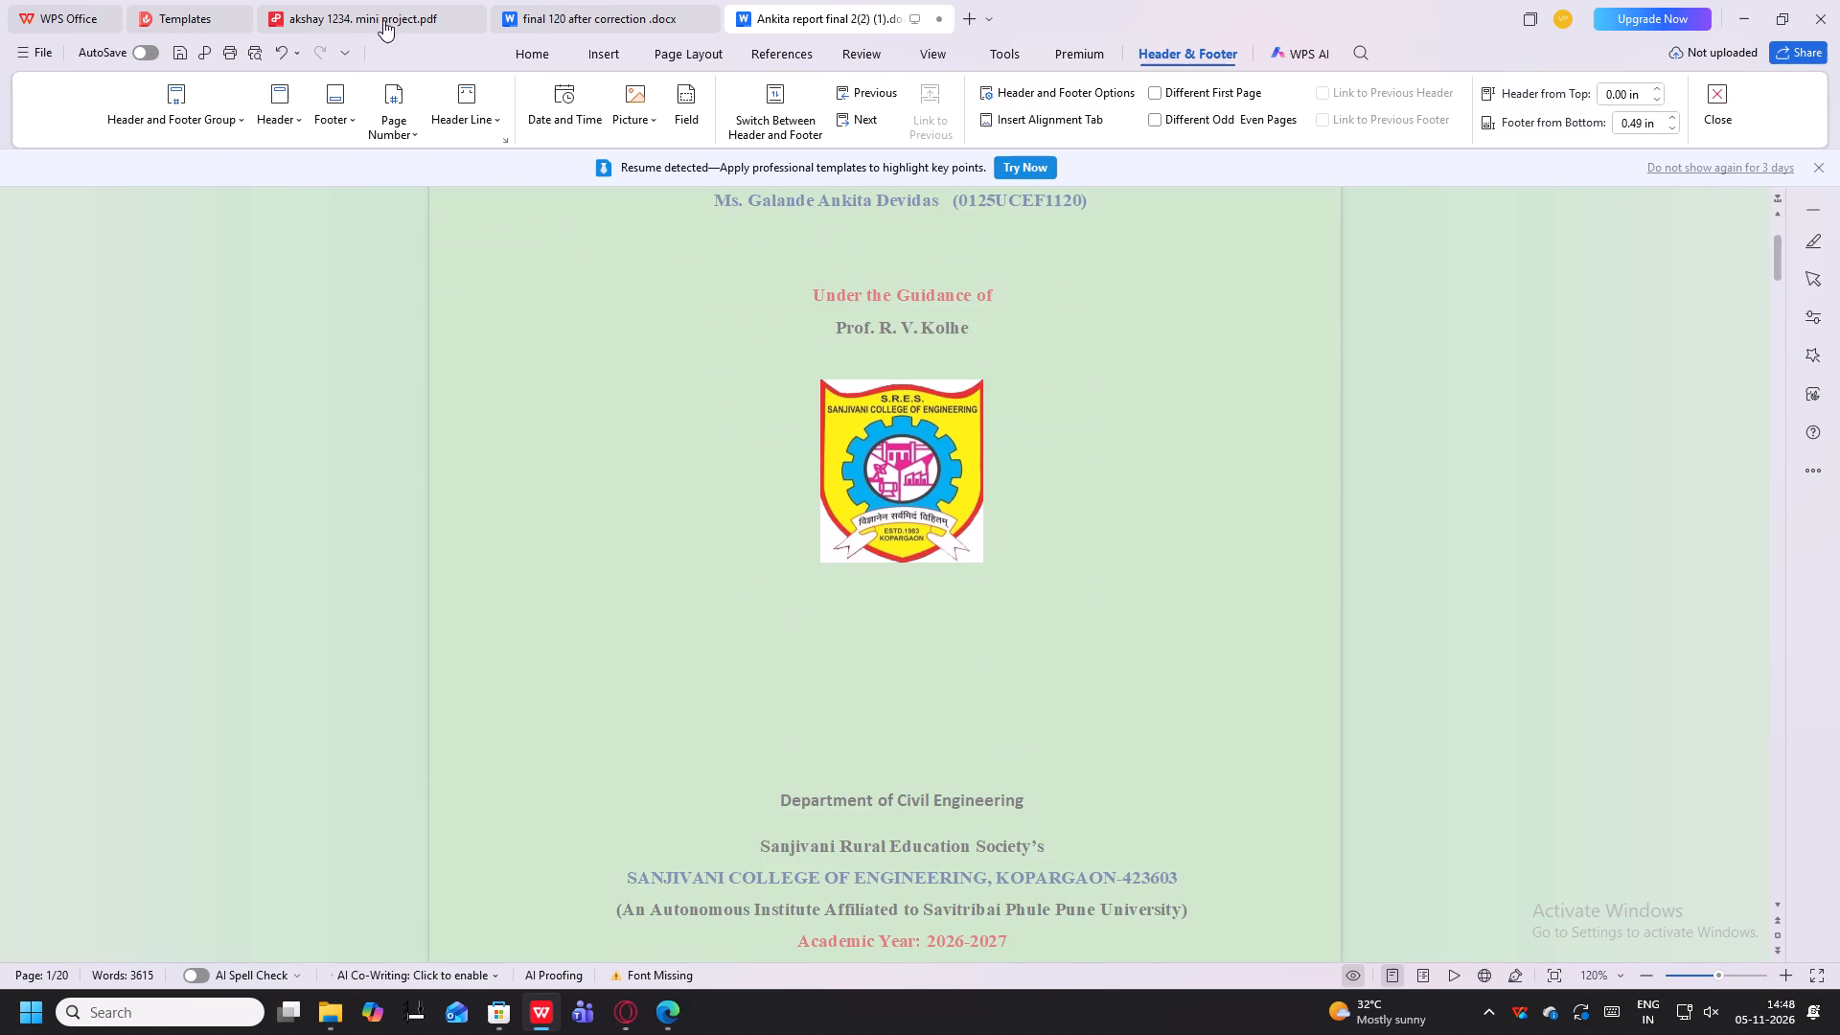
pyautogui.click(285, 131)
pyautogui.click(287, 118)
pyautogui.click(355, 105)
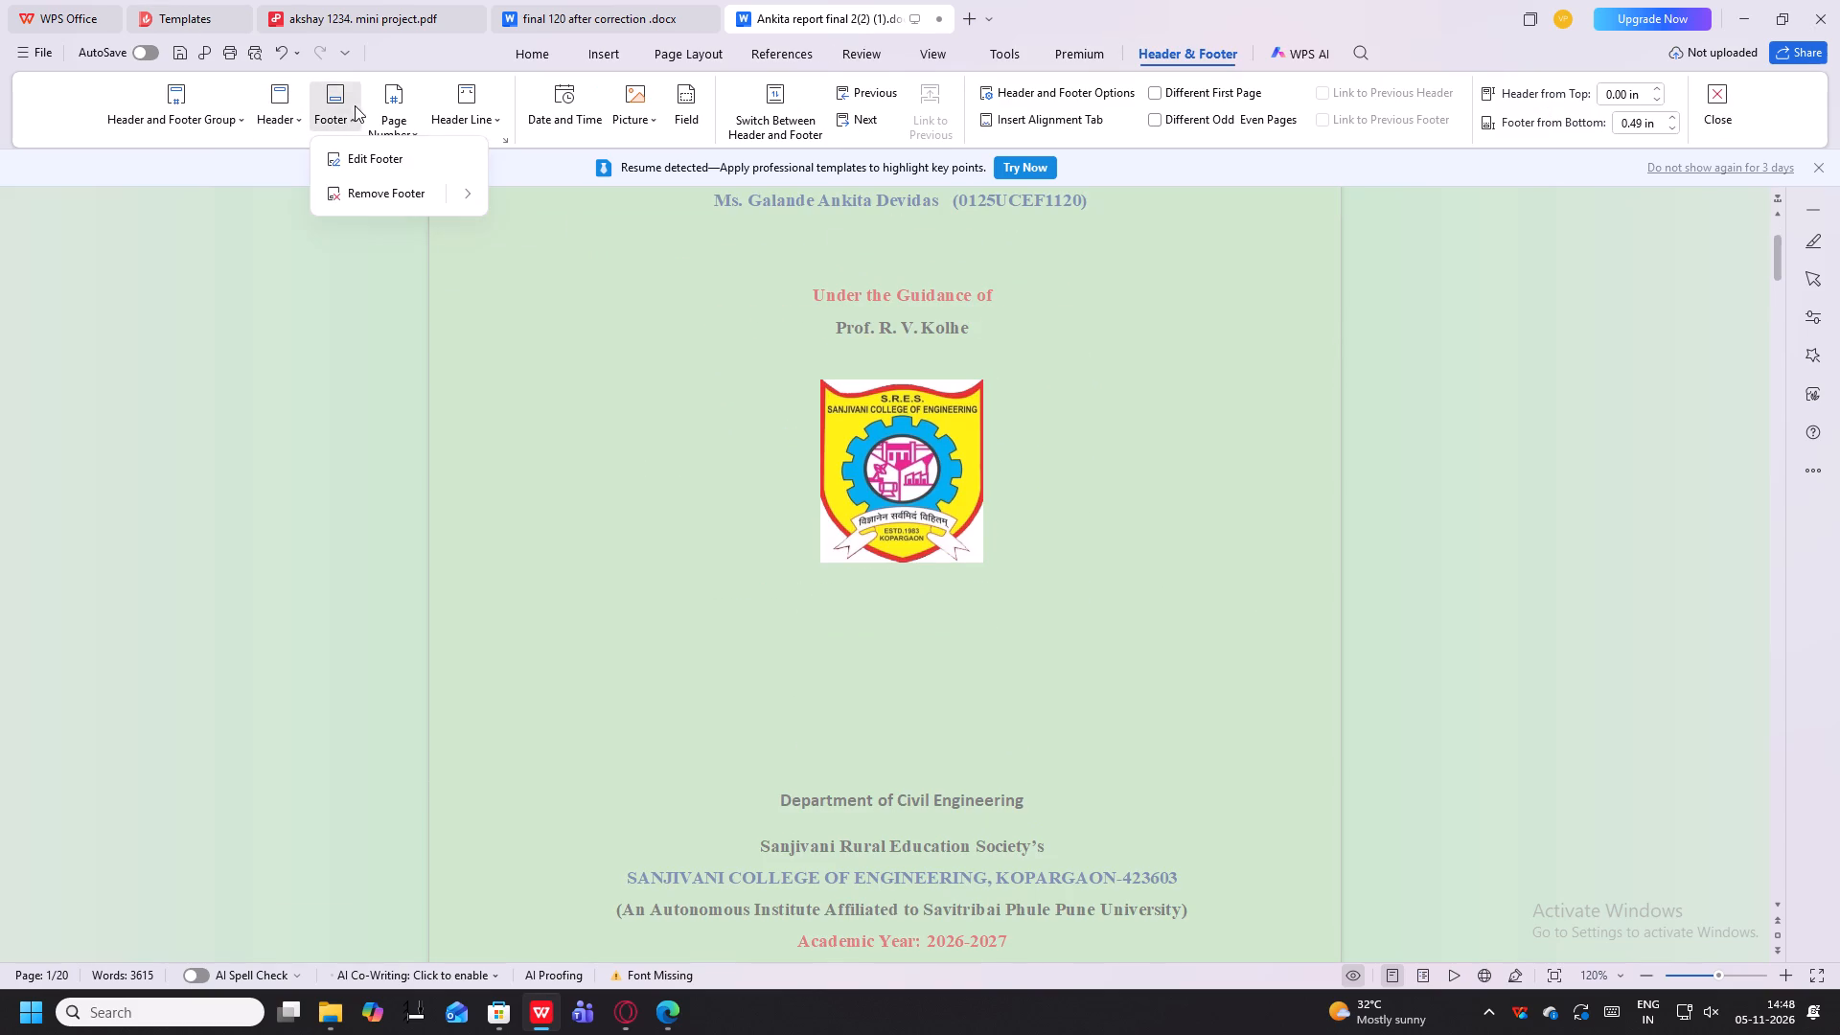
pyautogui.click(388, 188)
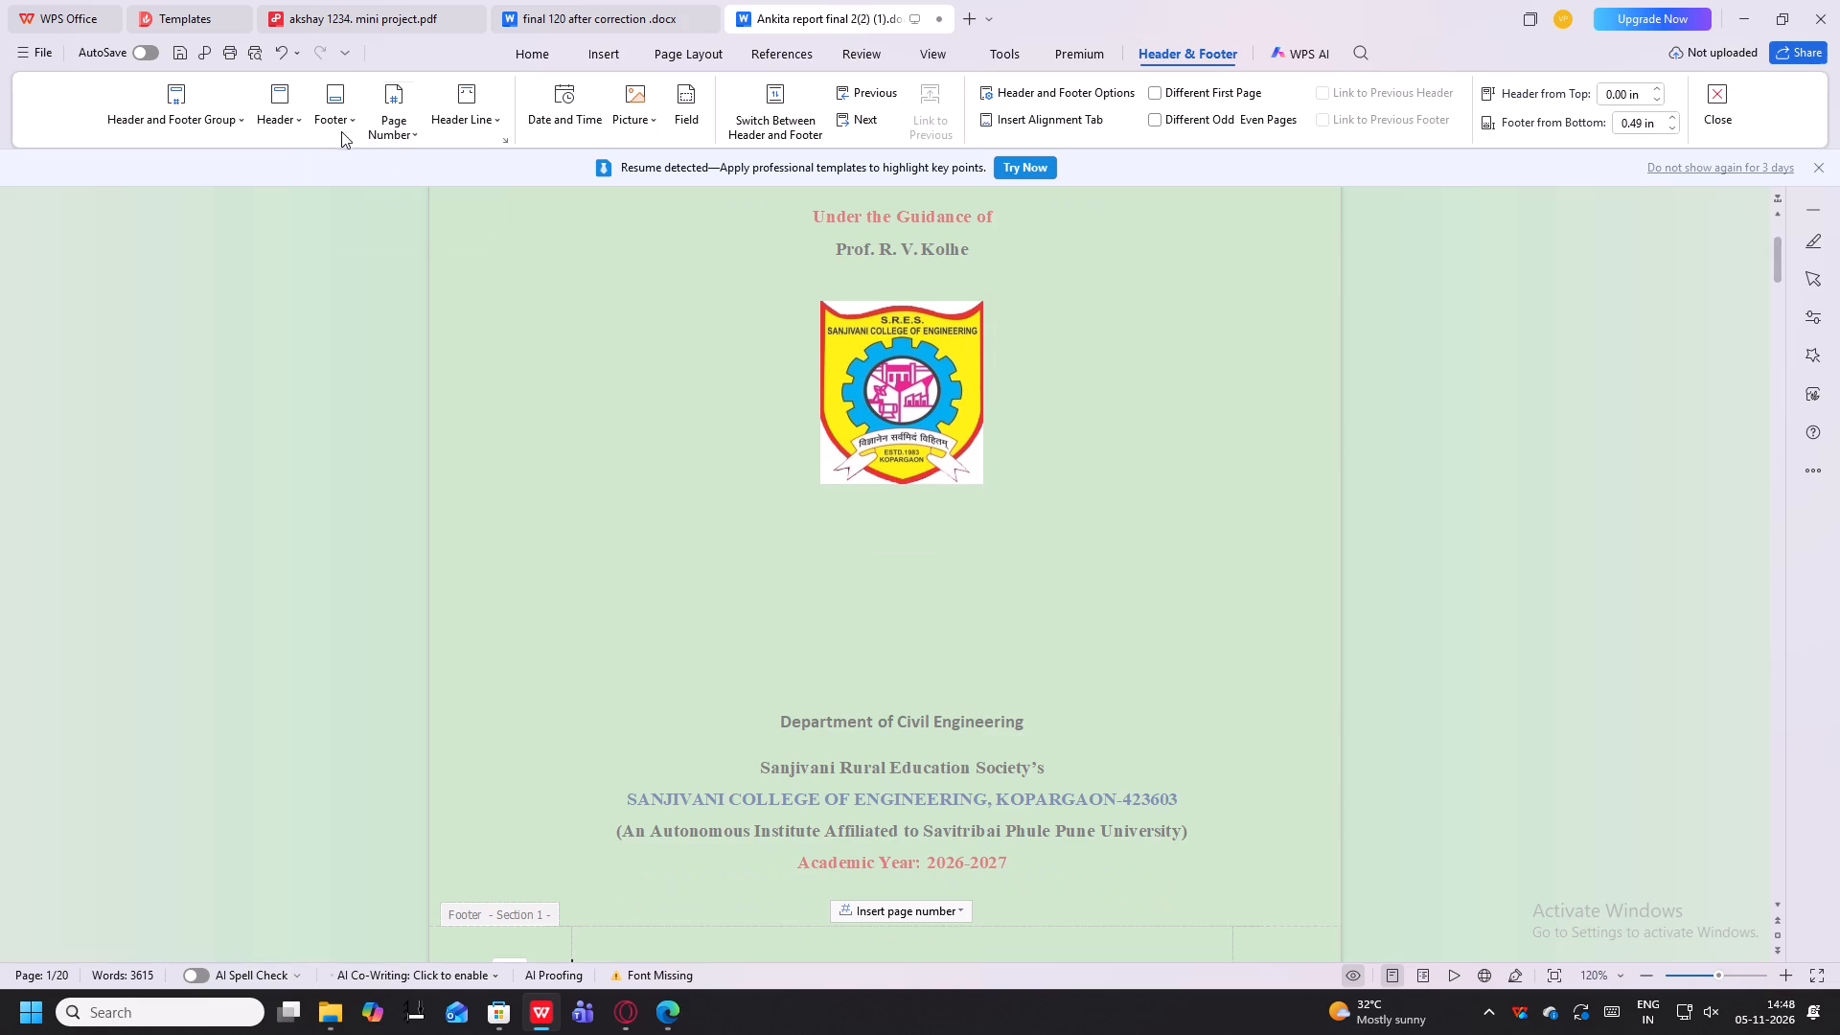
pyautogui.click(338, 130)
pyautogui.click(468, 201)
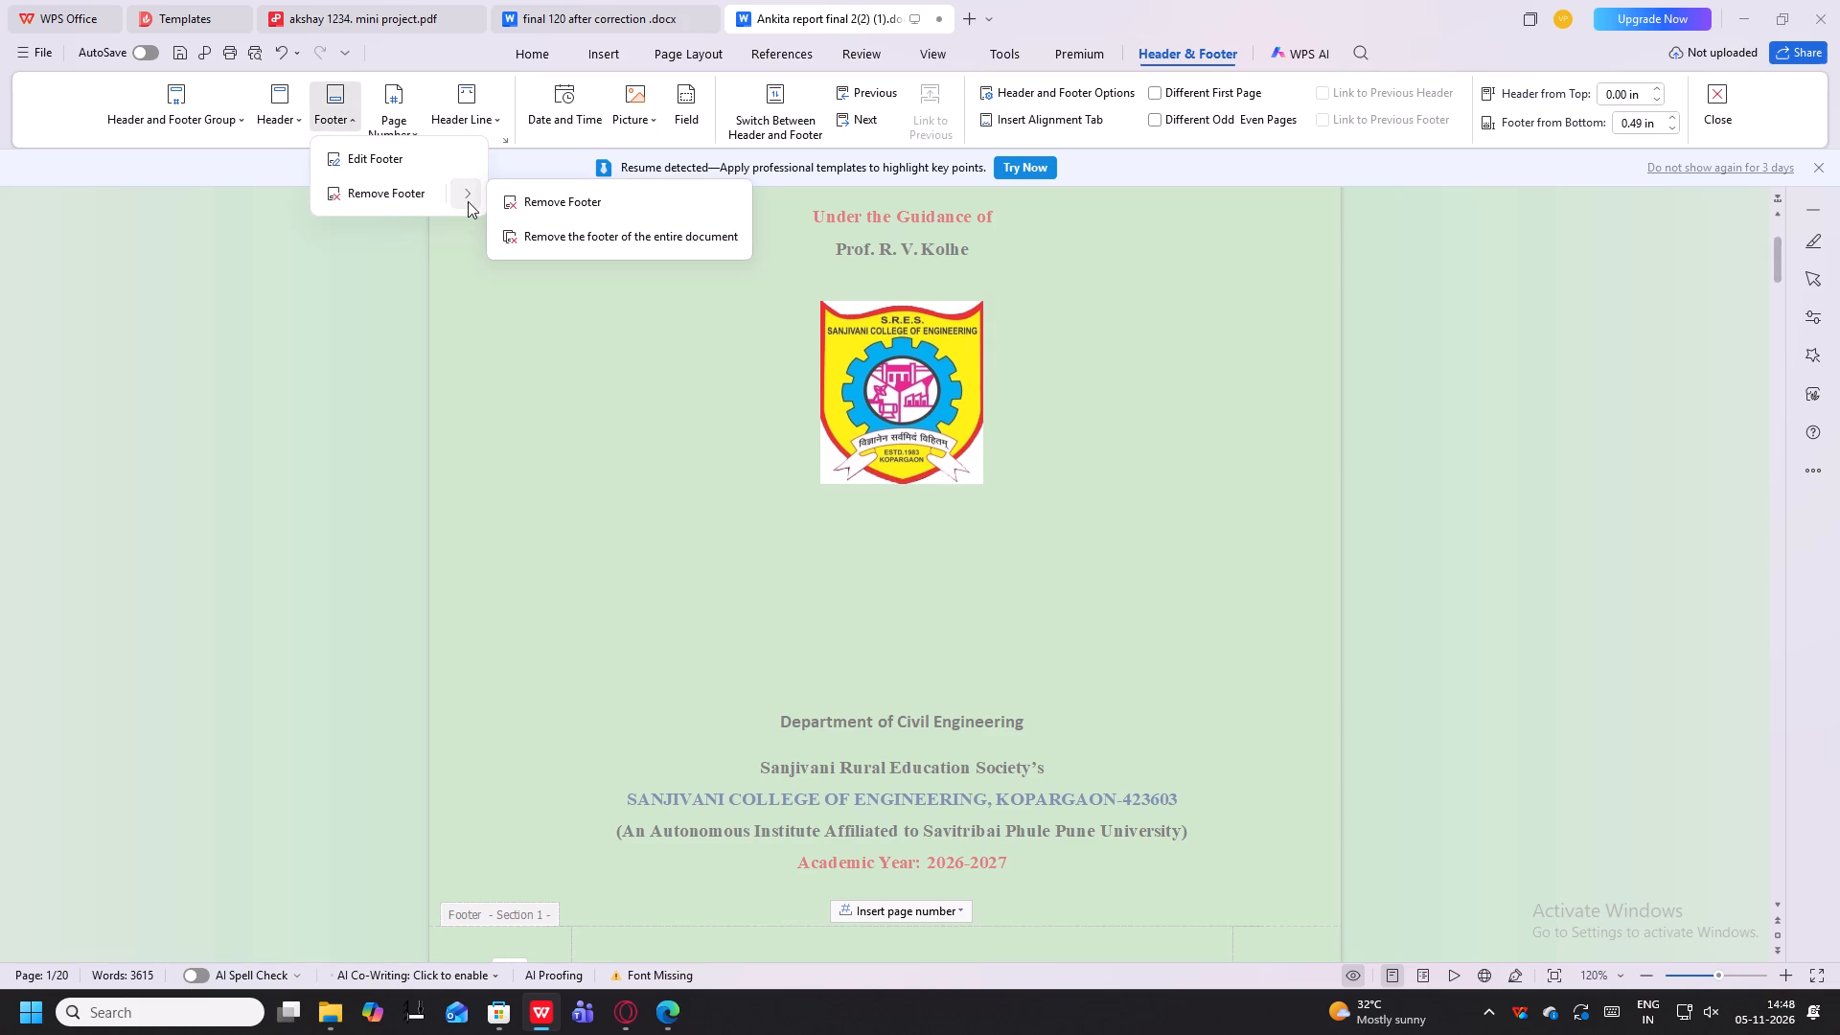
pyautogui.click(632, 239)
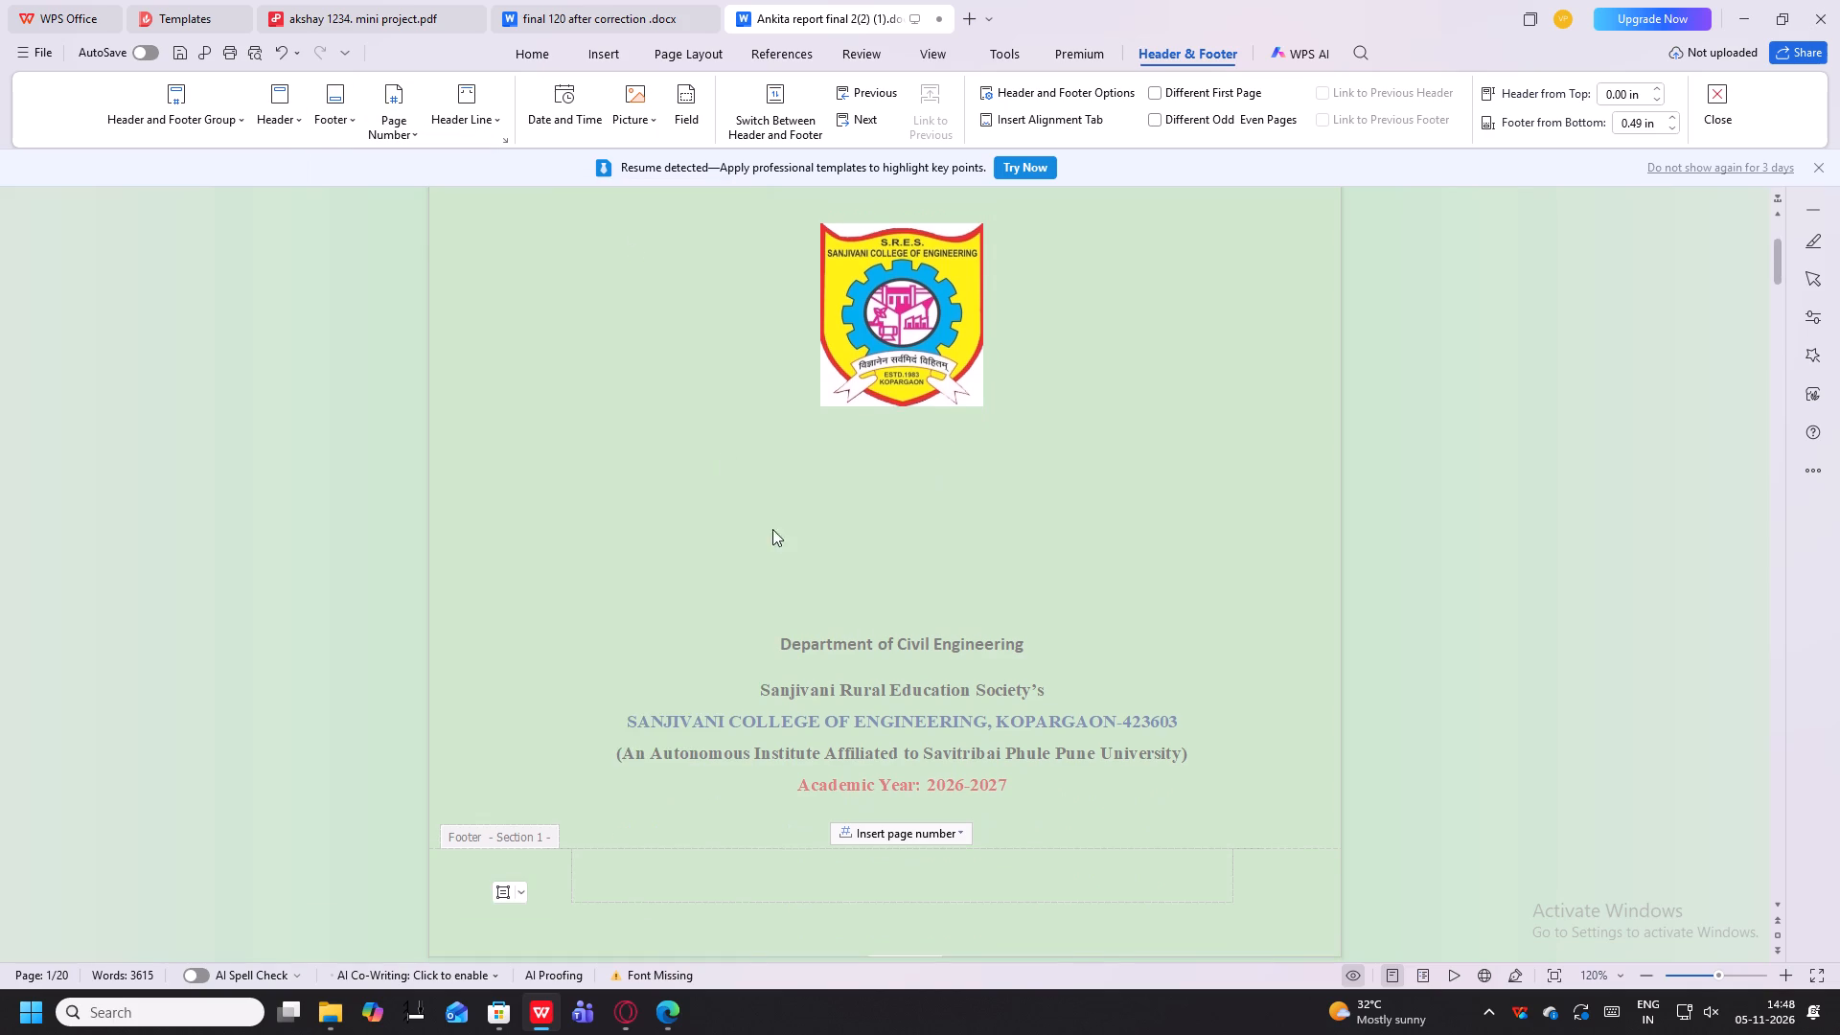
pyautogui.scroll(-6, 943, 651)
pyautogui.press('Escape')
# Check the footers of the Certificate, Acknowledgement and Abstract pages for any remaining page numbers.
pyautogui.scroll(-7, 923, 609)
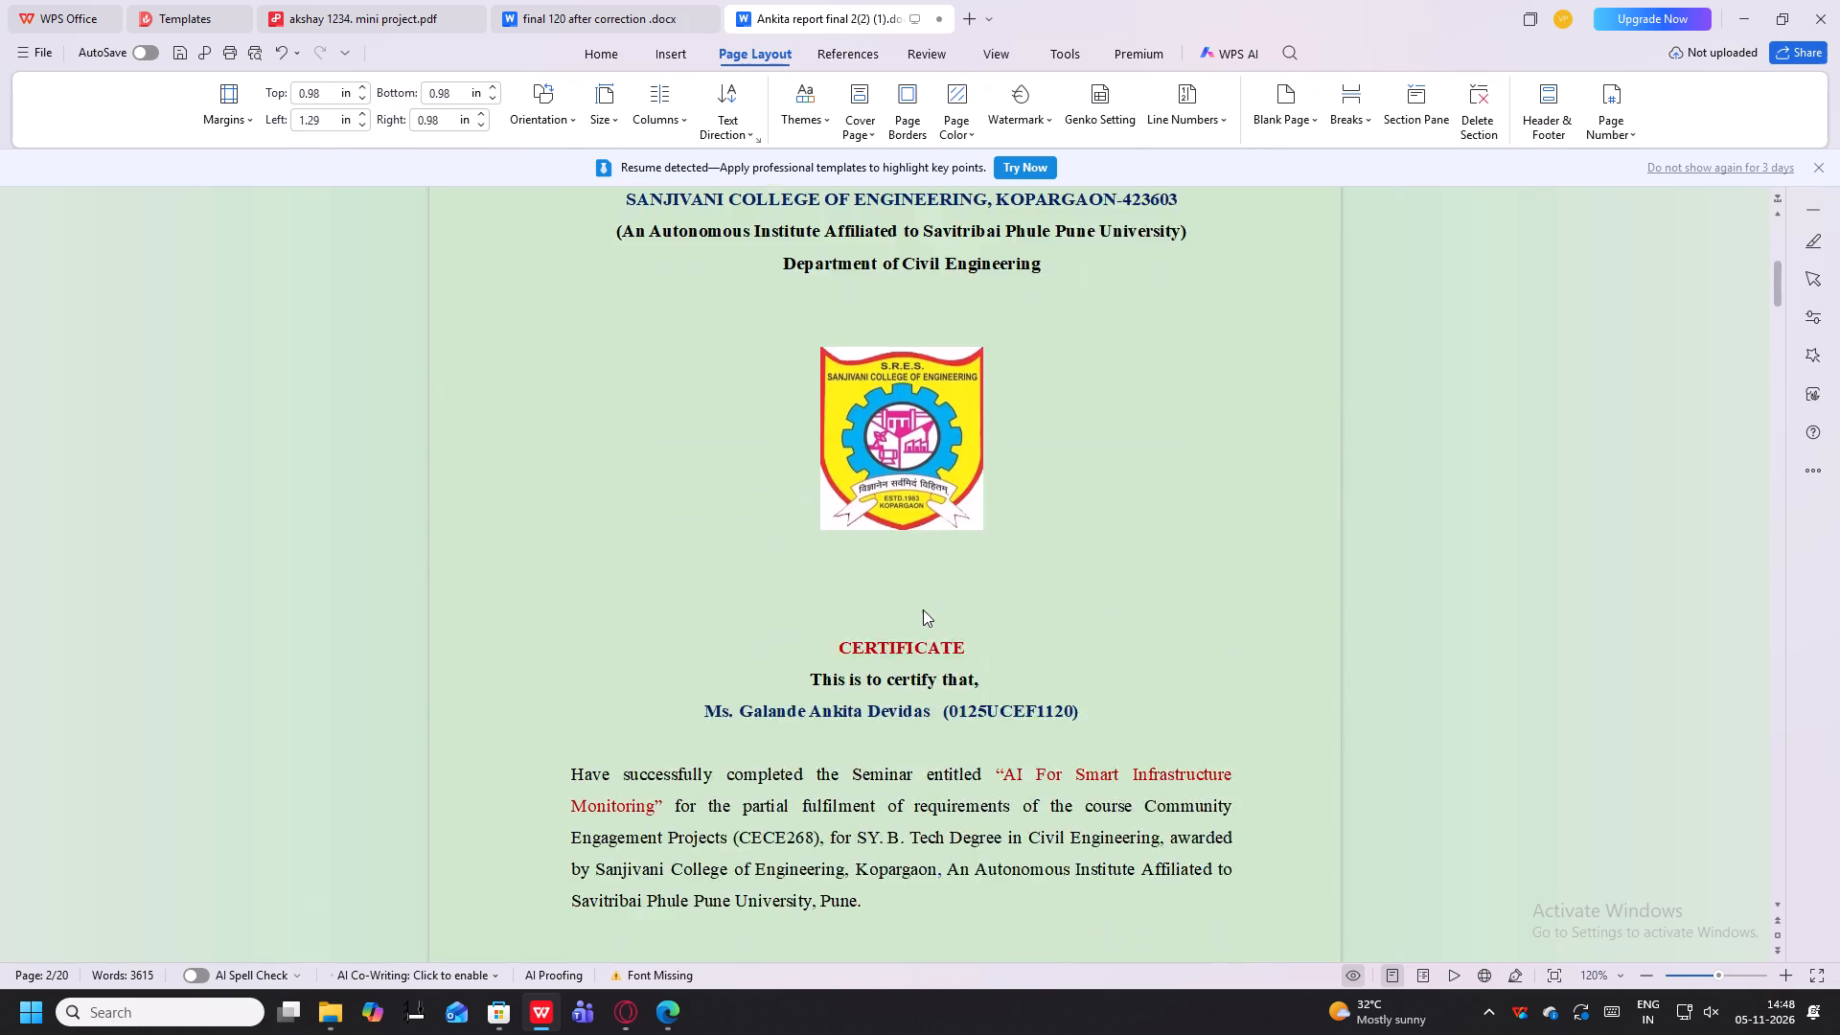
pyautogui.scroll(-7, 923, 609)
pyautogui.scroll(-19, 923, 609)
pyautogui.scroll(1, 922, 610)
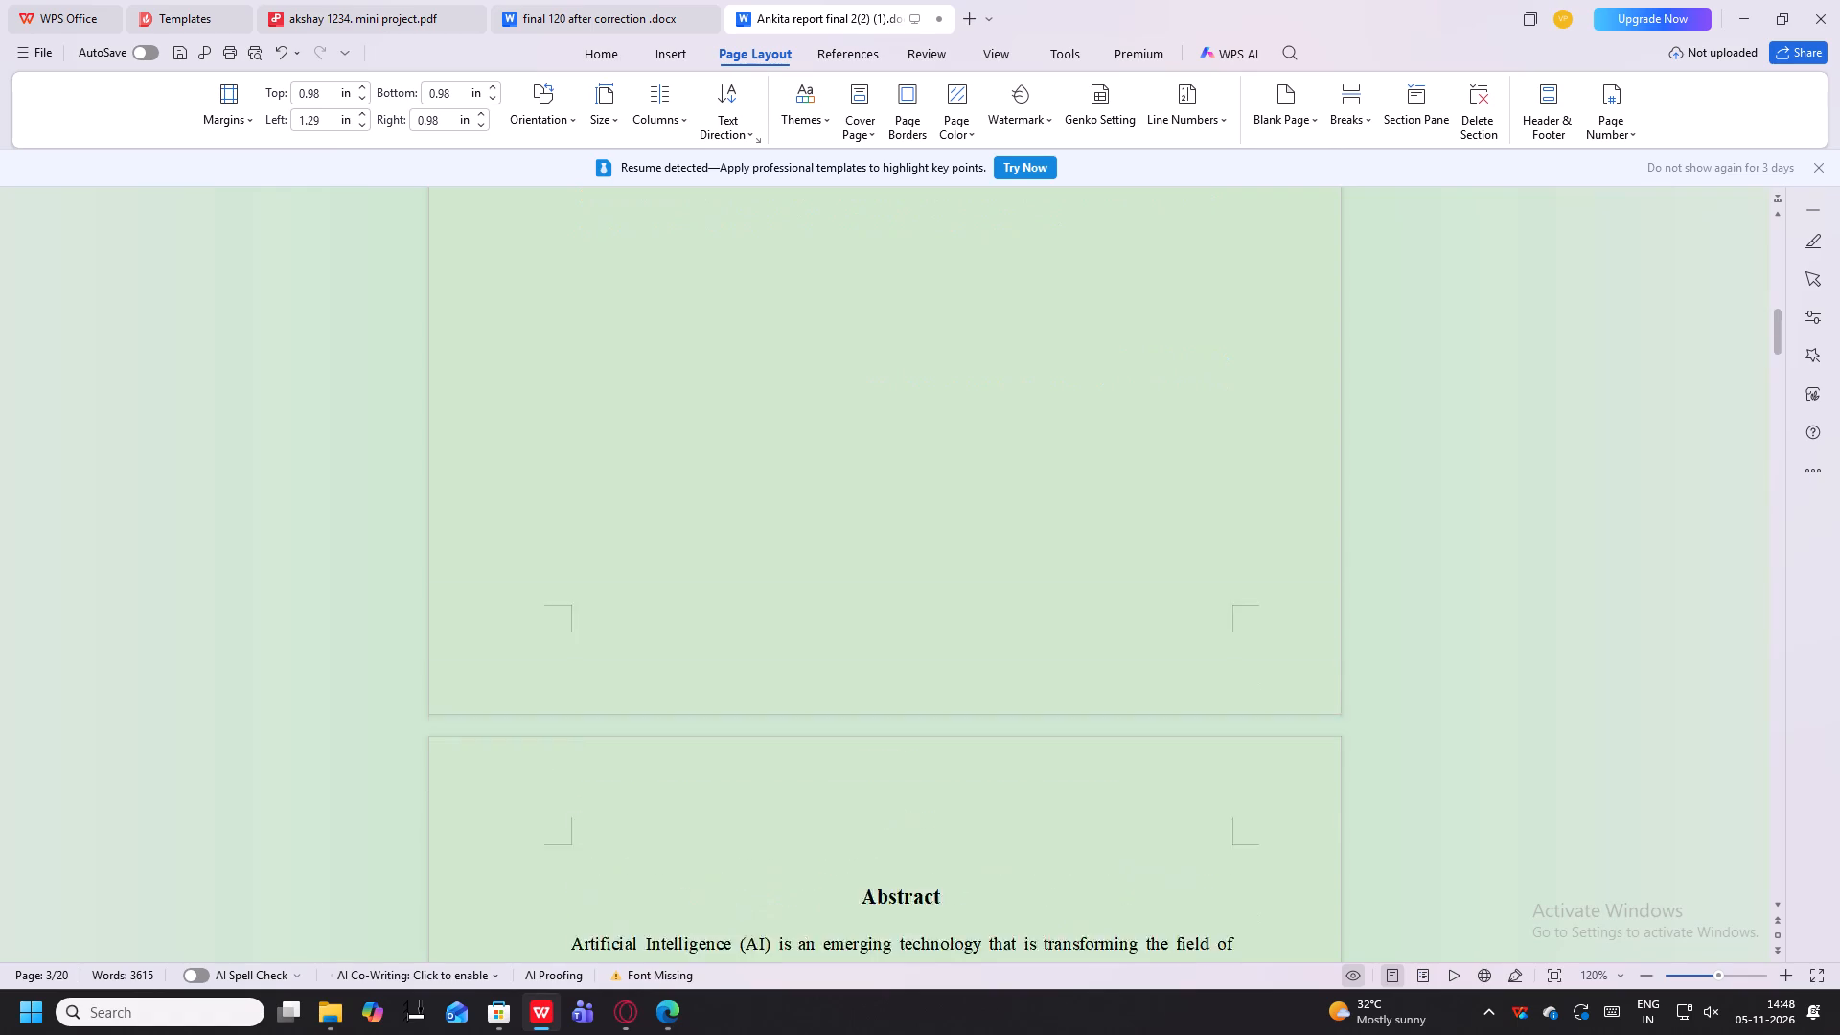
pyautogui.scroll(2, 922, 610)
pyautogui.scroll(-4, 922, 610)
pyautogui.scroll(1, 922, 610)
pyautogui.scroll(-11, 922, 610)
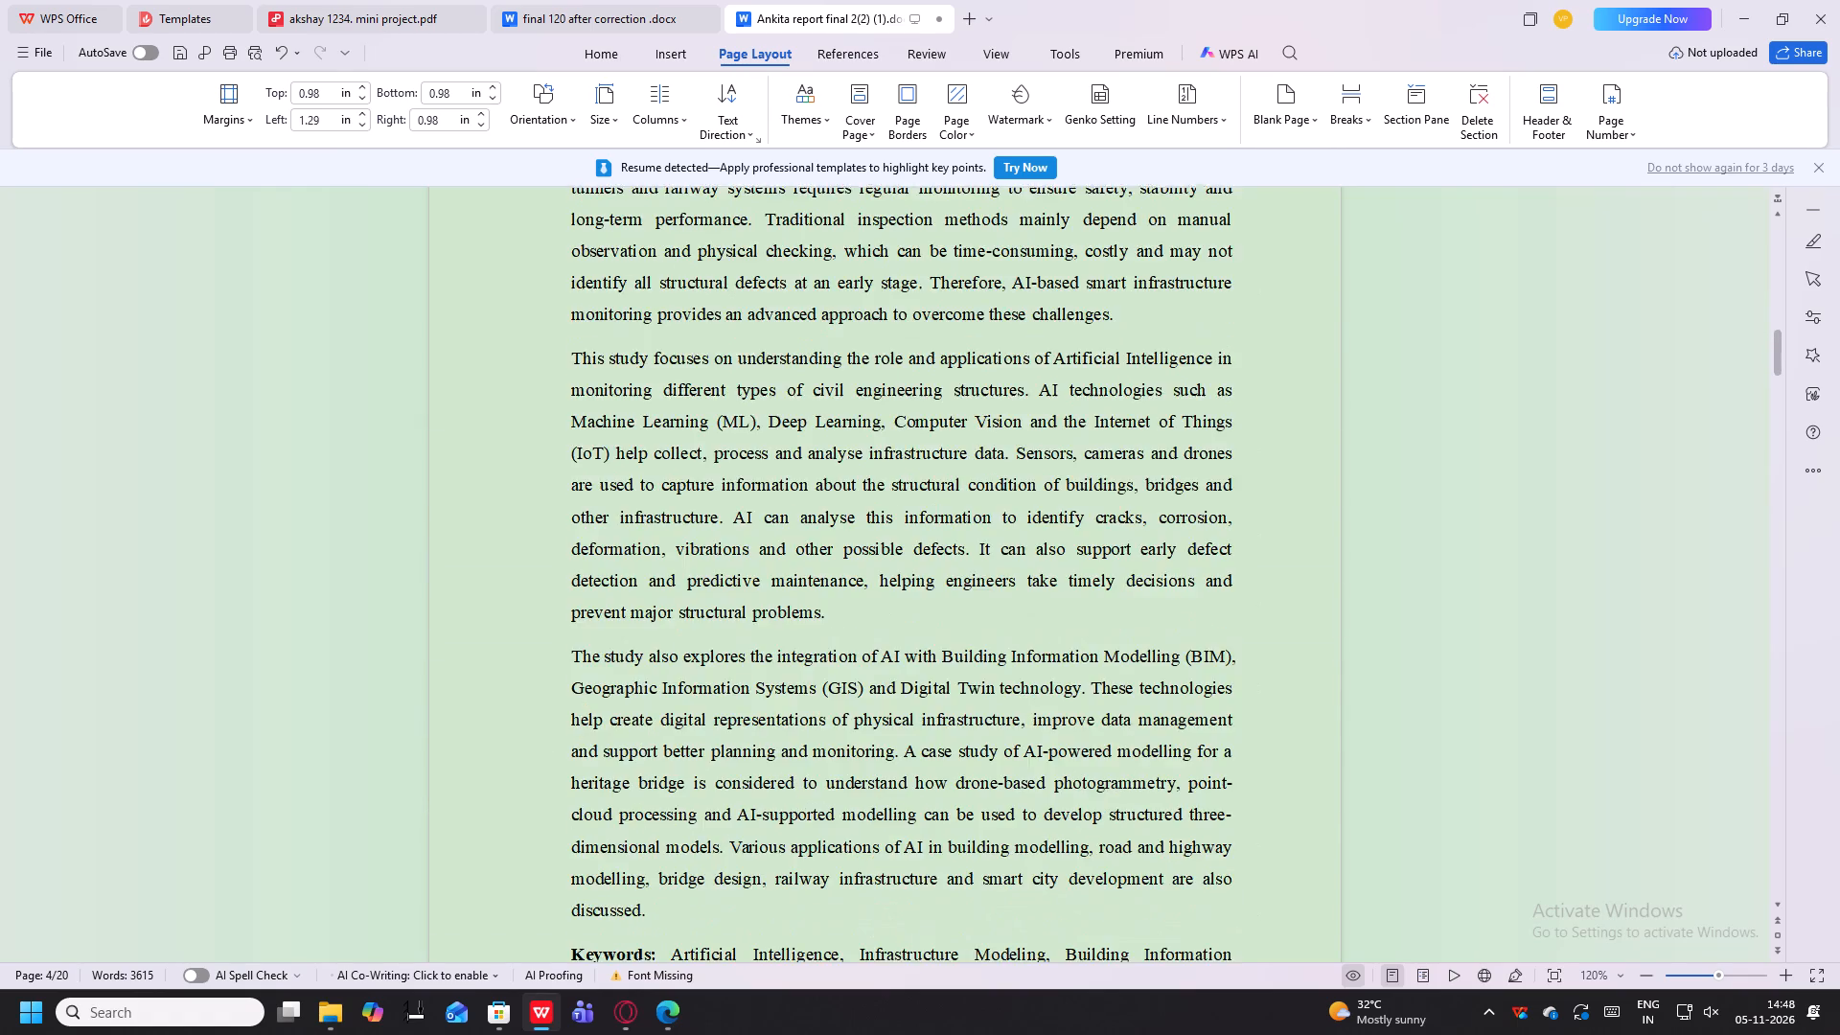
# Insert page numbers using the Footer middle preset style.
pyautogui.scroll(-3, 922, 610)
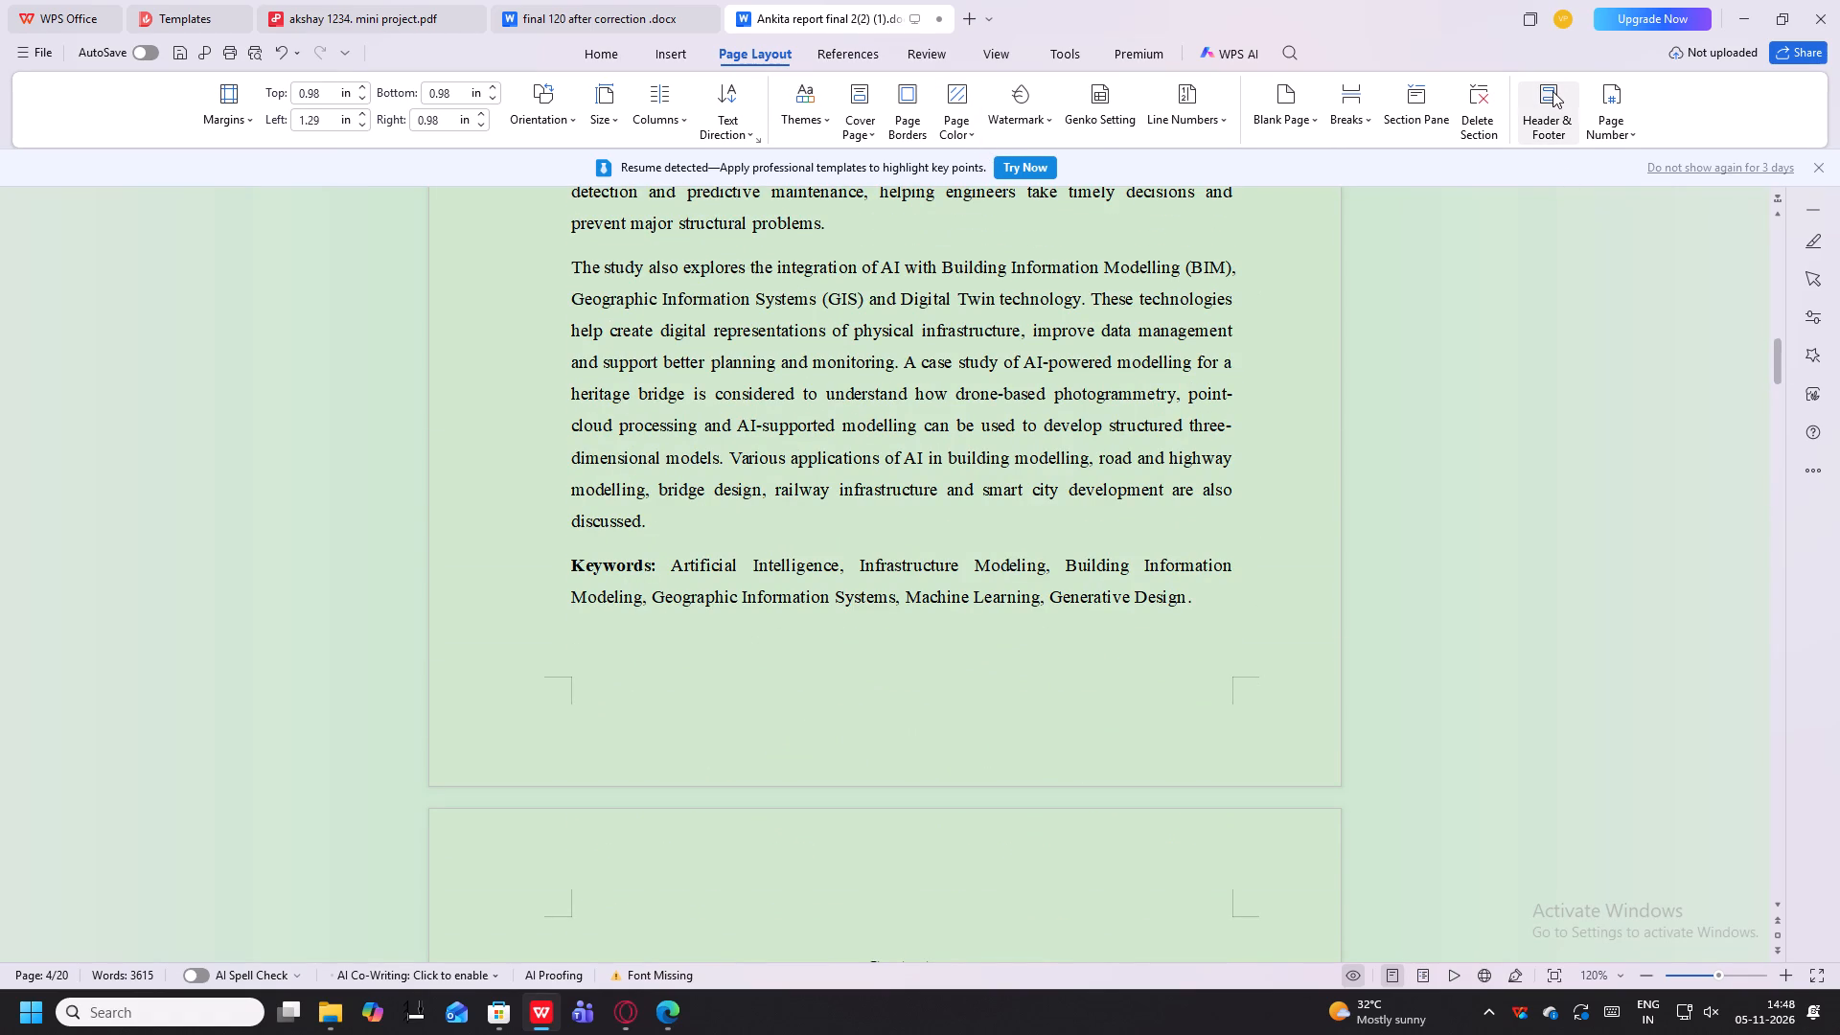
pyautogui.click(1599, 130)
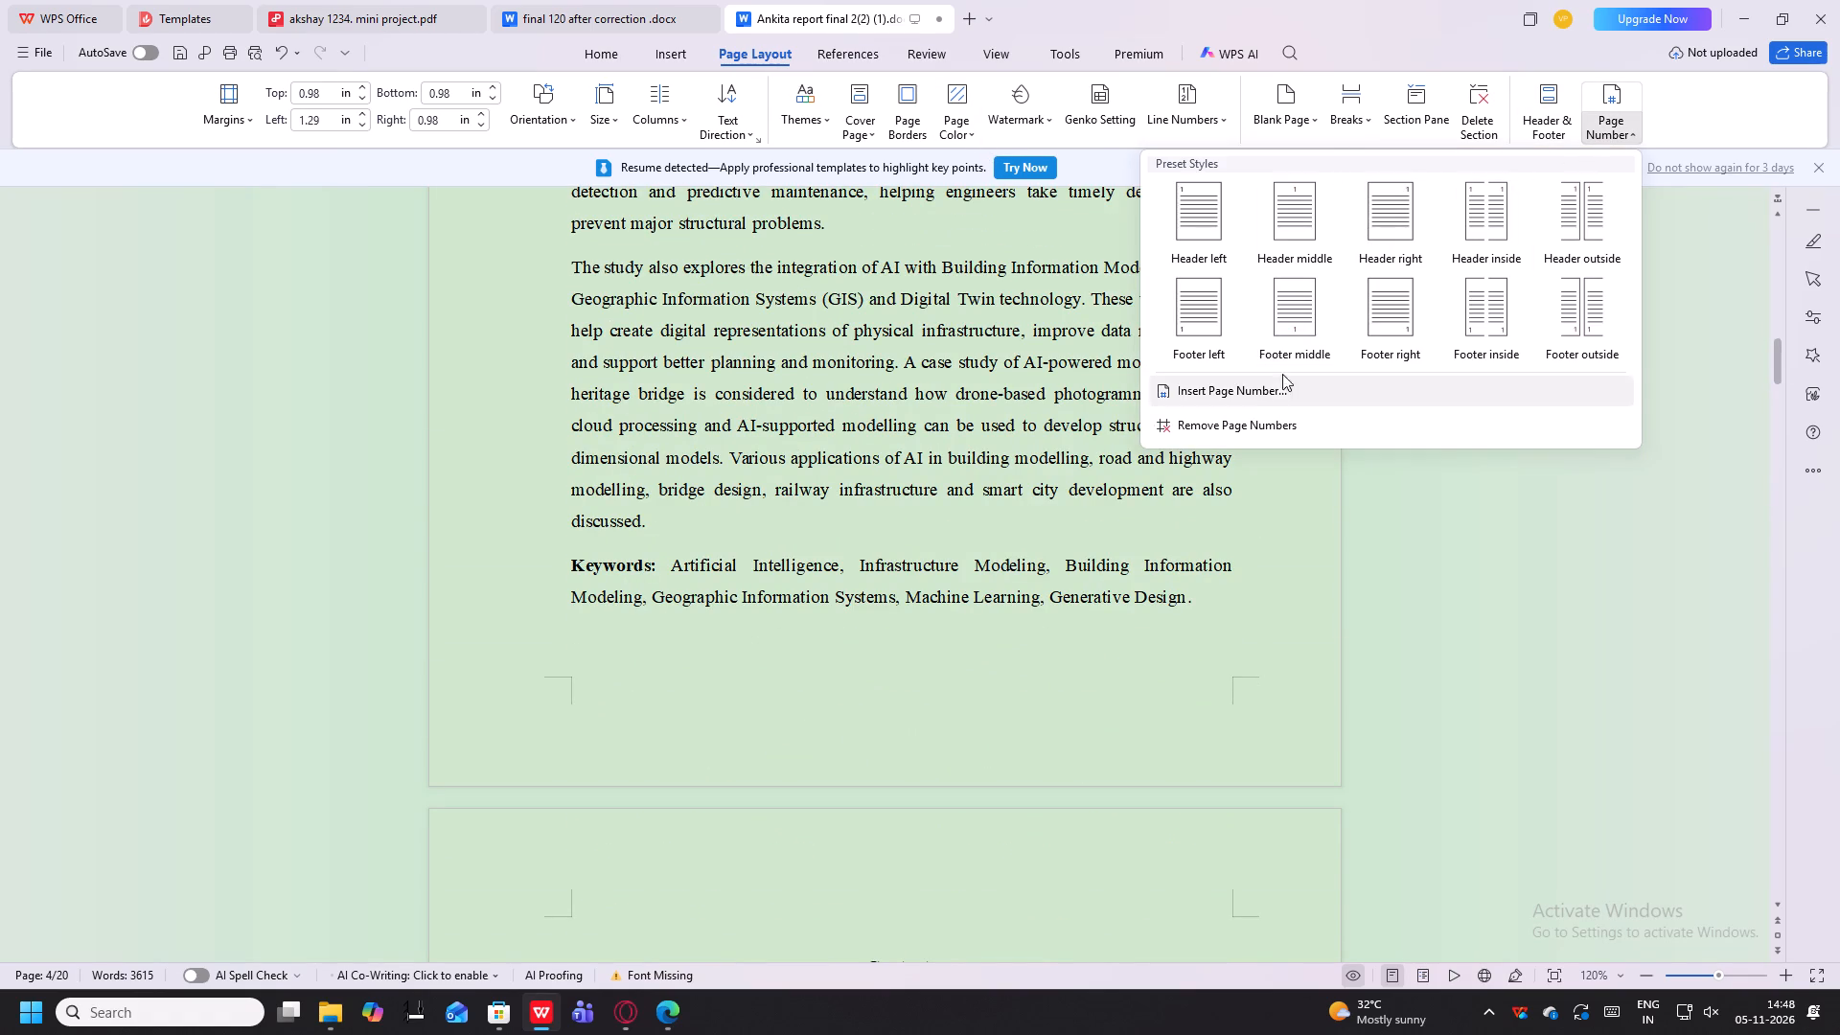
pyautogui.click(1299, 313)
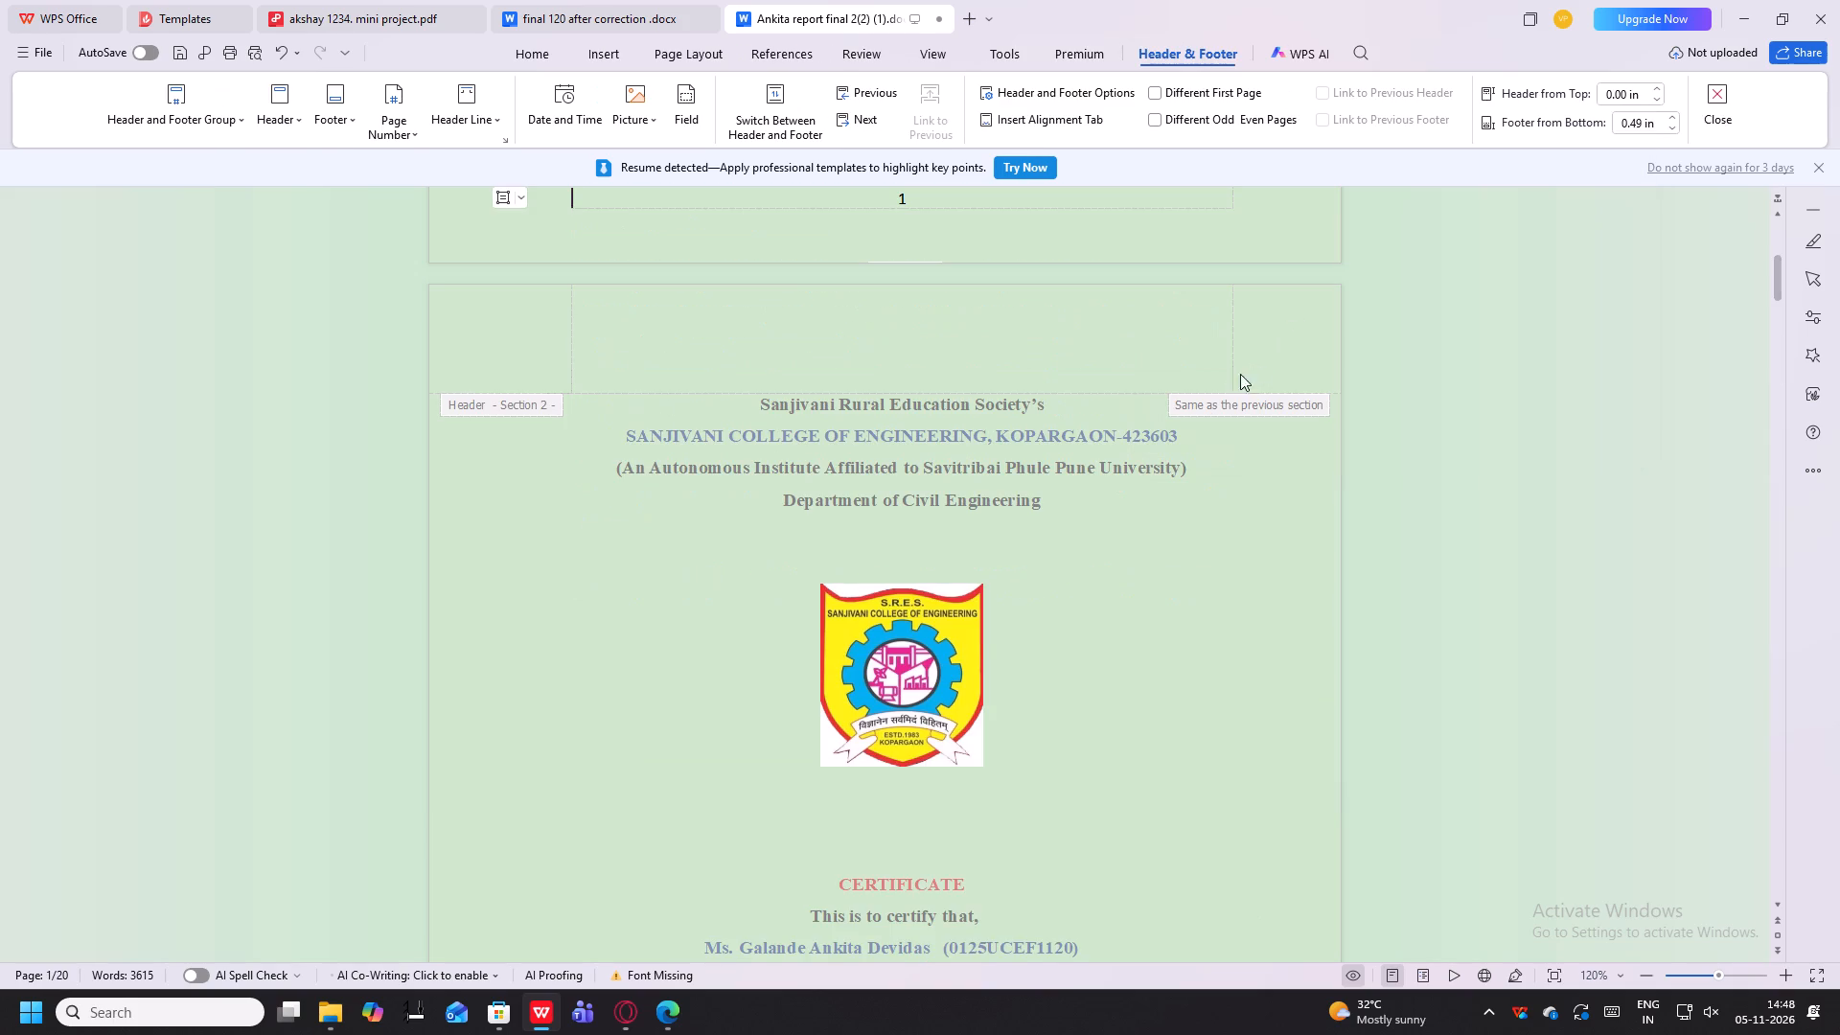
pyautogui.scroll(5, 1026, 510)
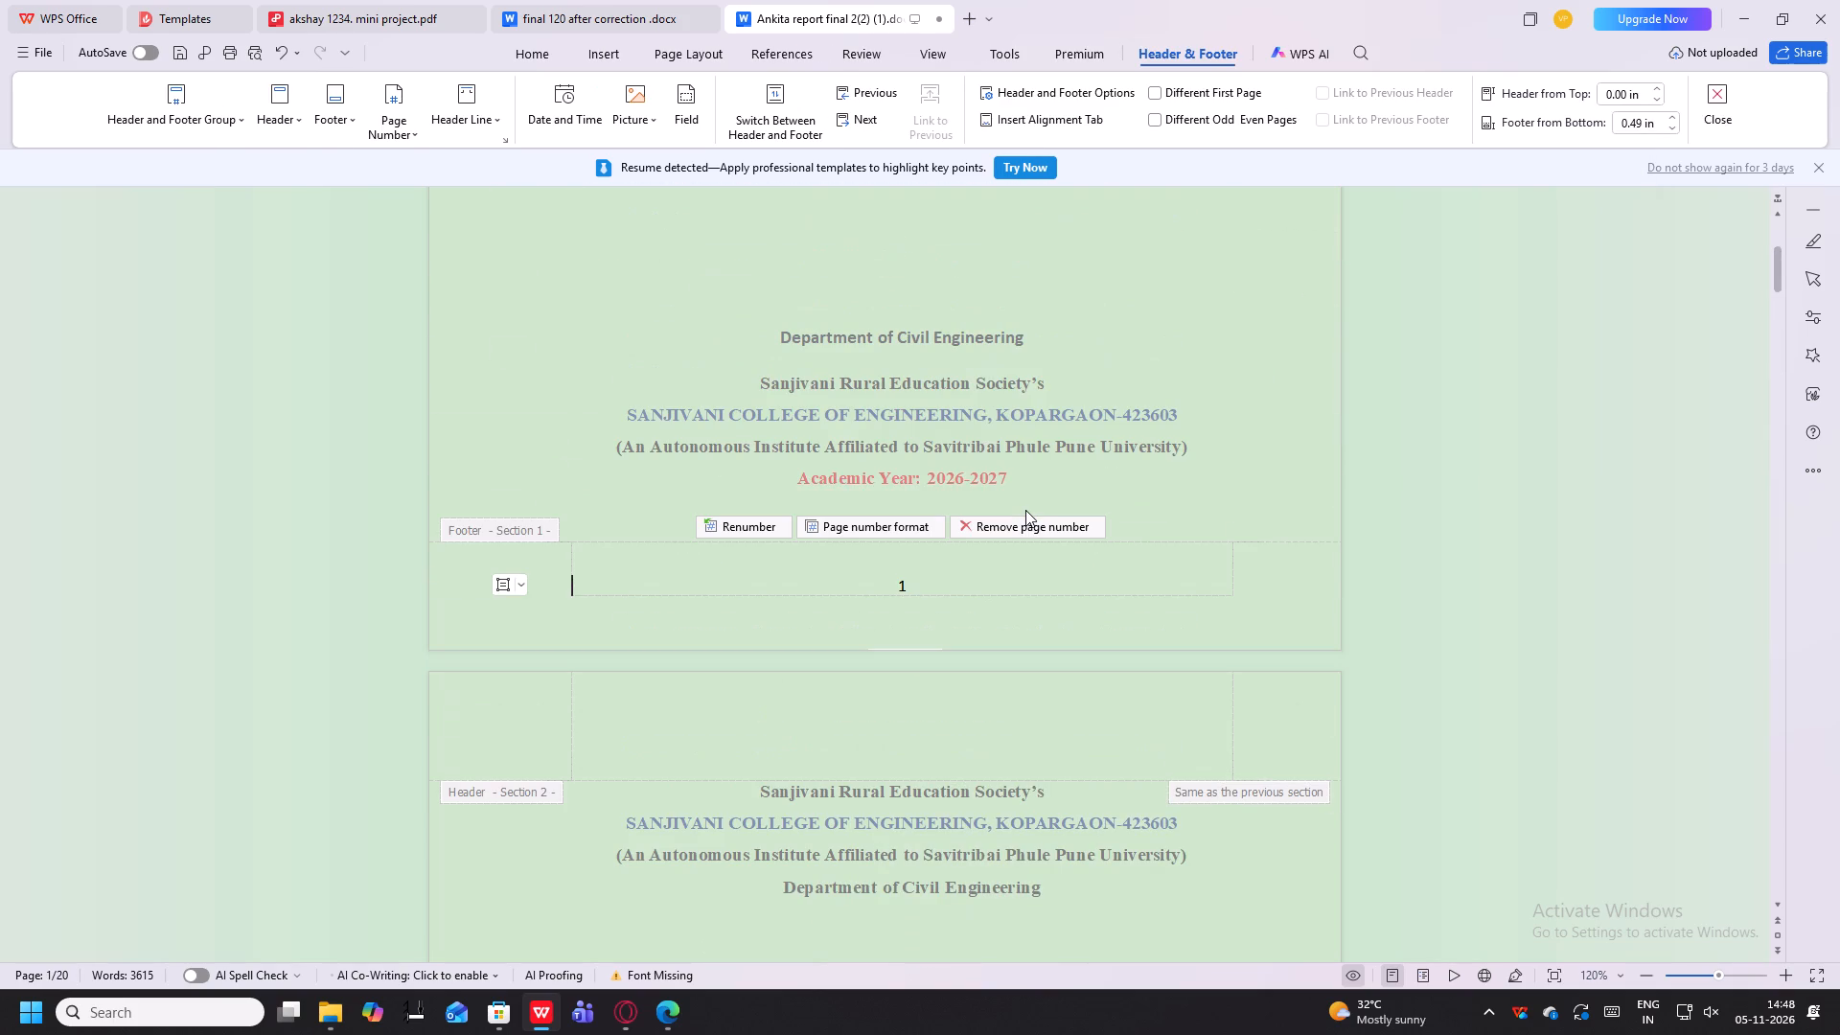
# Undo the last page number insertion.
pyautogui.hotkey('ctrl', 'z')
# Insert centred page numbers in the footer, starting from the Abstract page.
pyautogui.scroll(-11, 1044, 509)
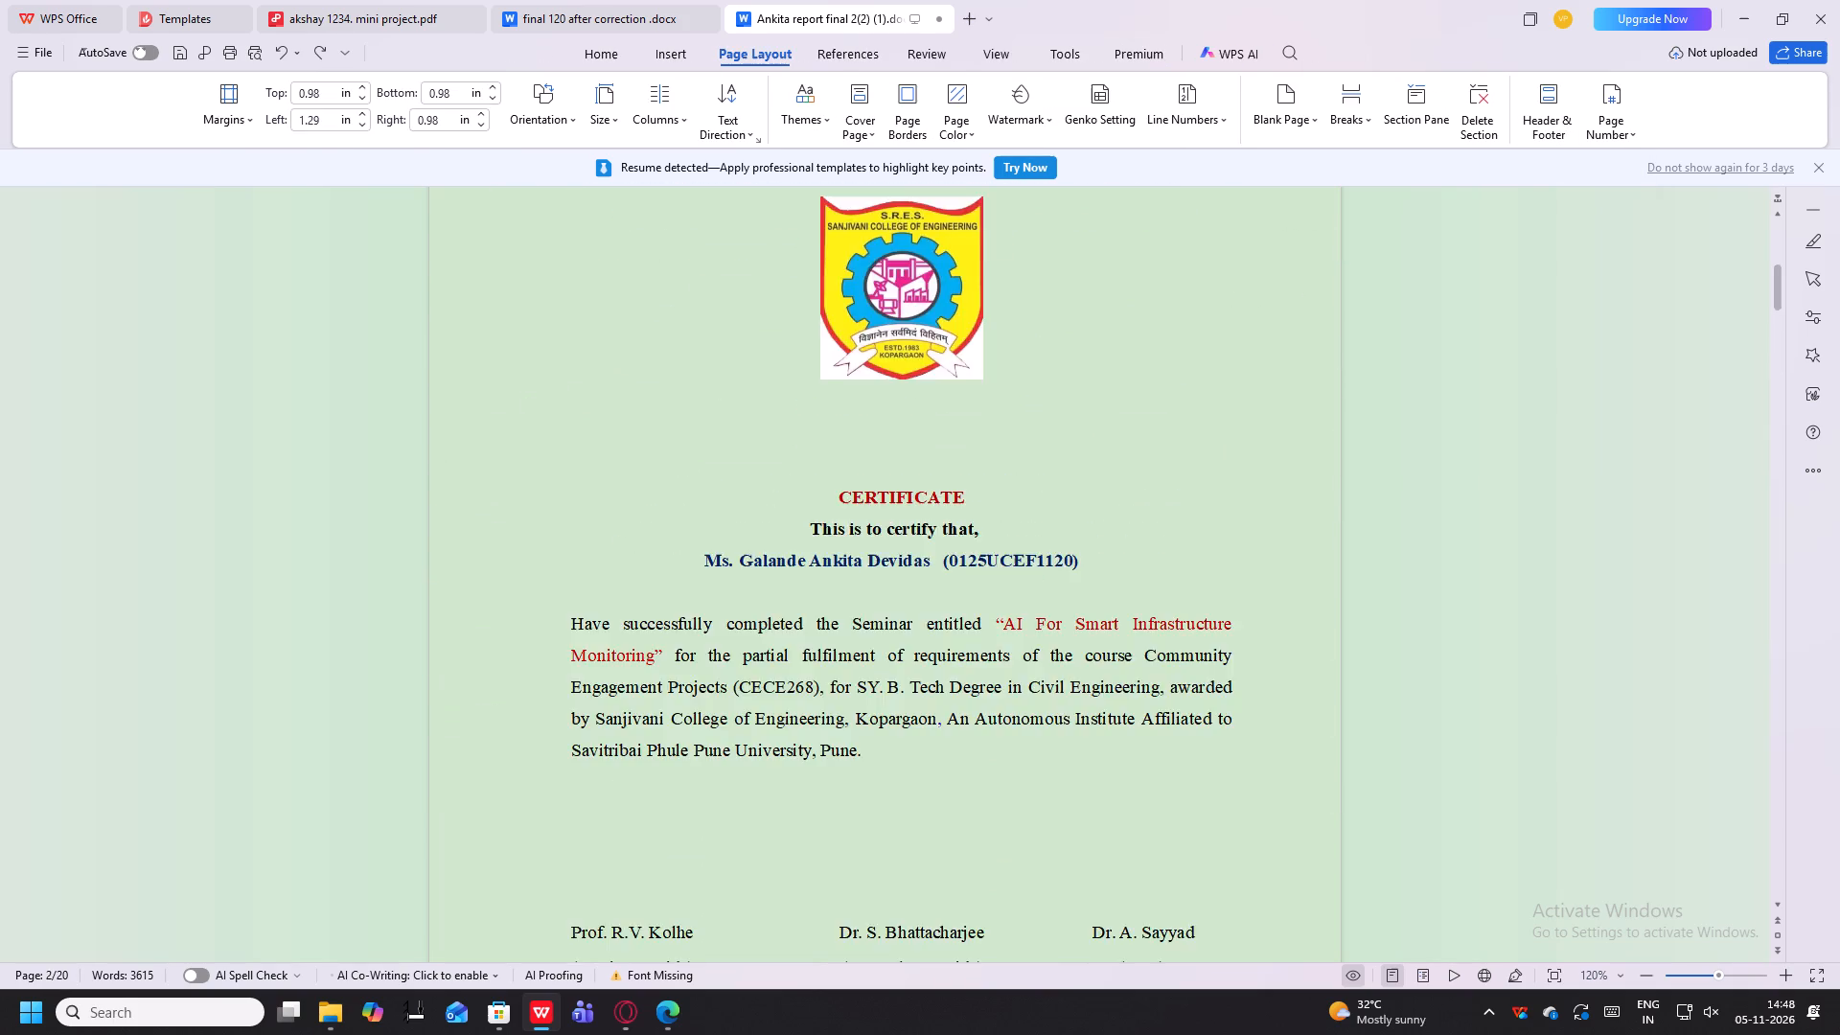
pyautogui.scroll(-20, 1044, 509)
pyautogui.scroll(-13, 1044, 509)
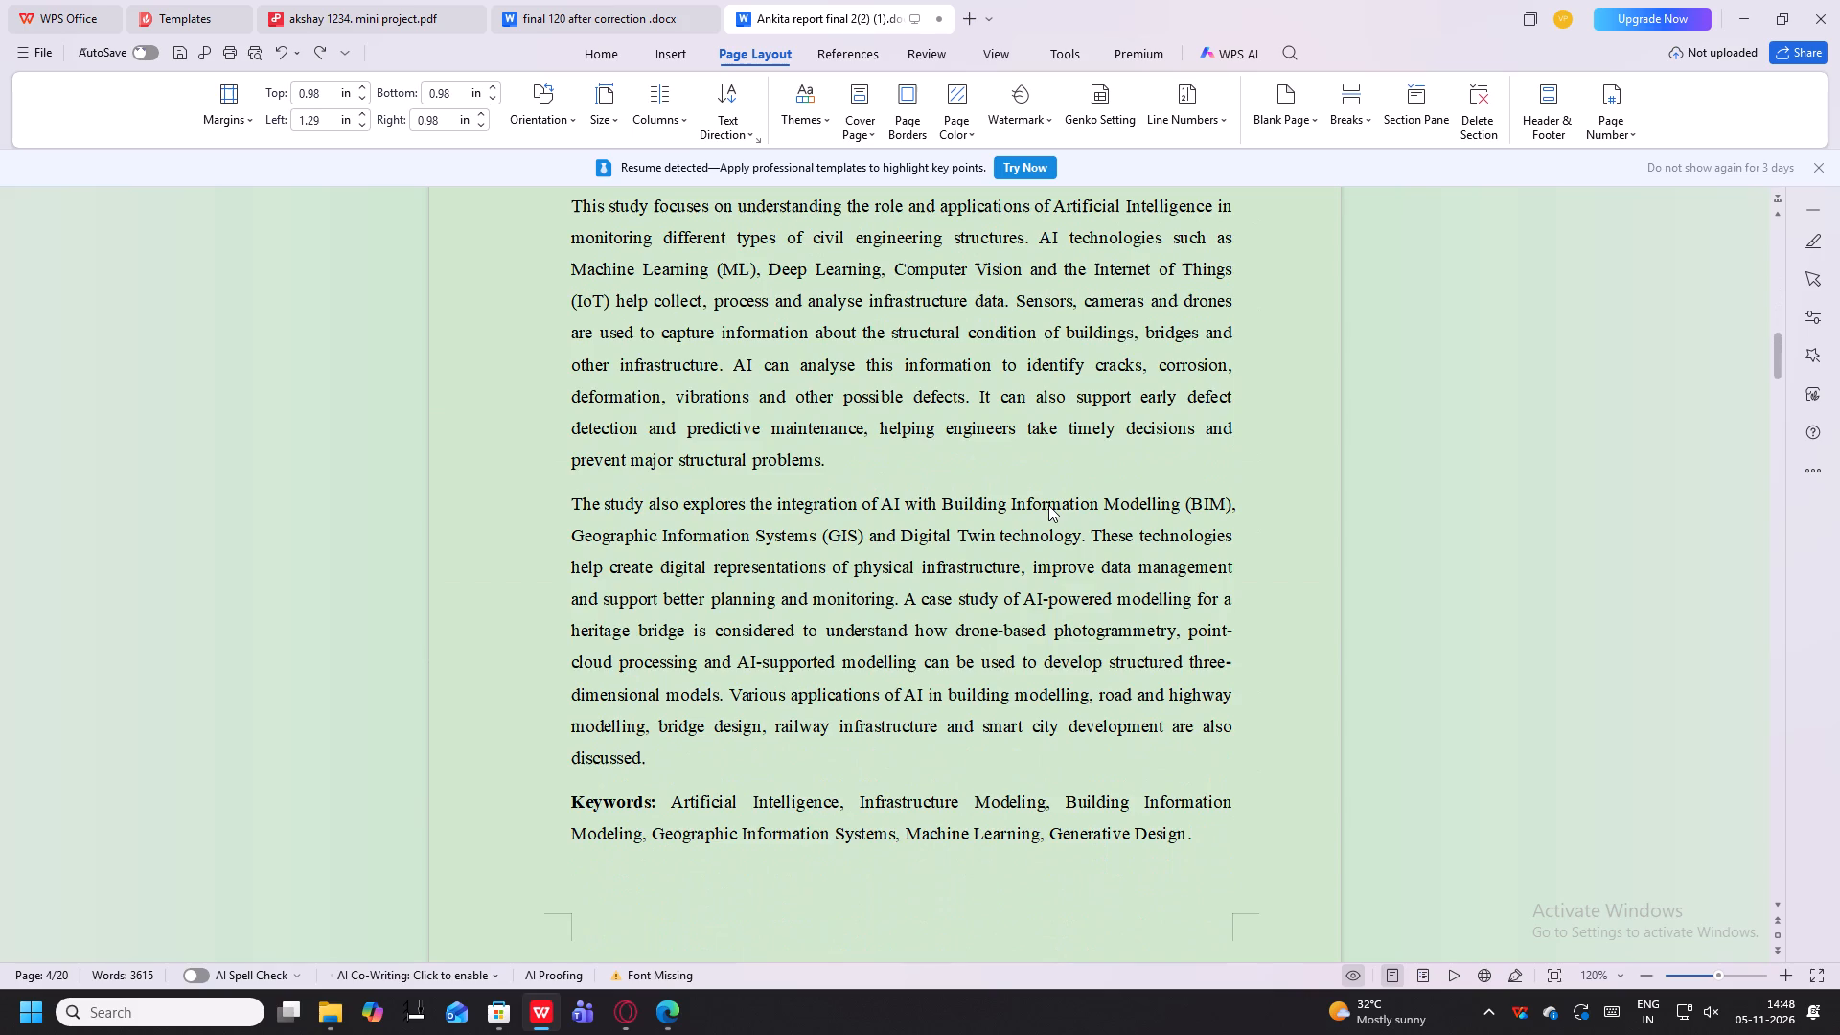
pyautogui.scroll(-7, 1048, 505)
pyautogui.rightClick(908, 519)
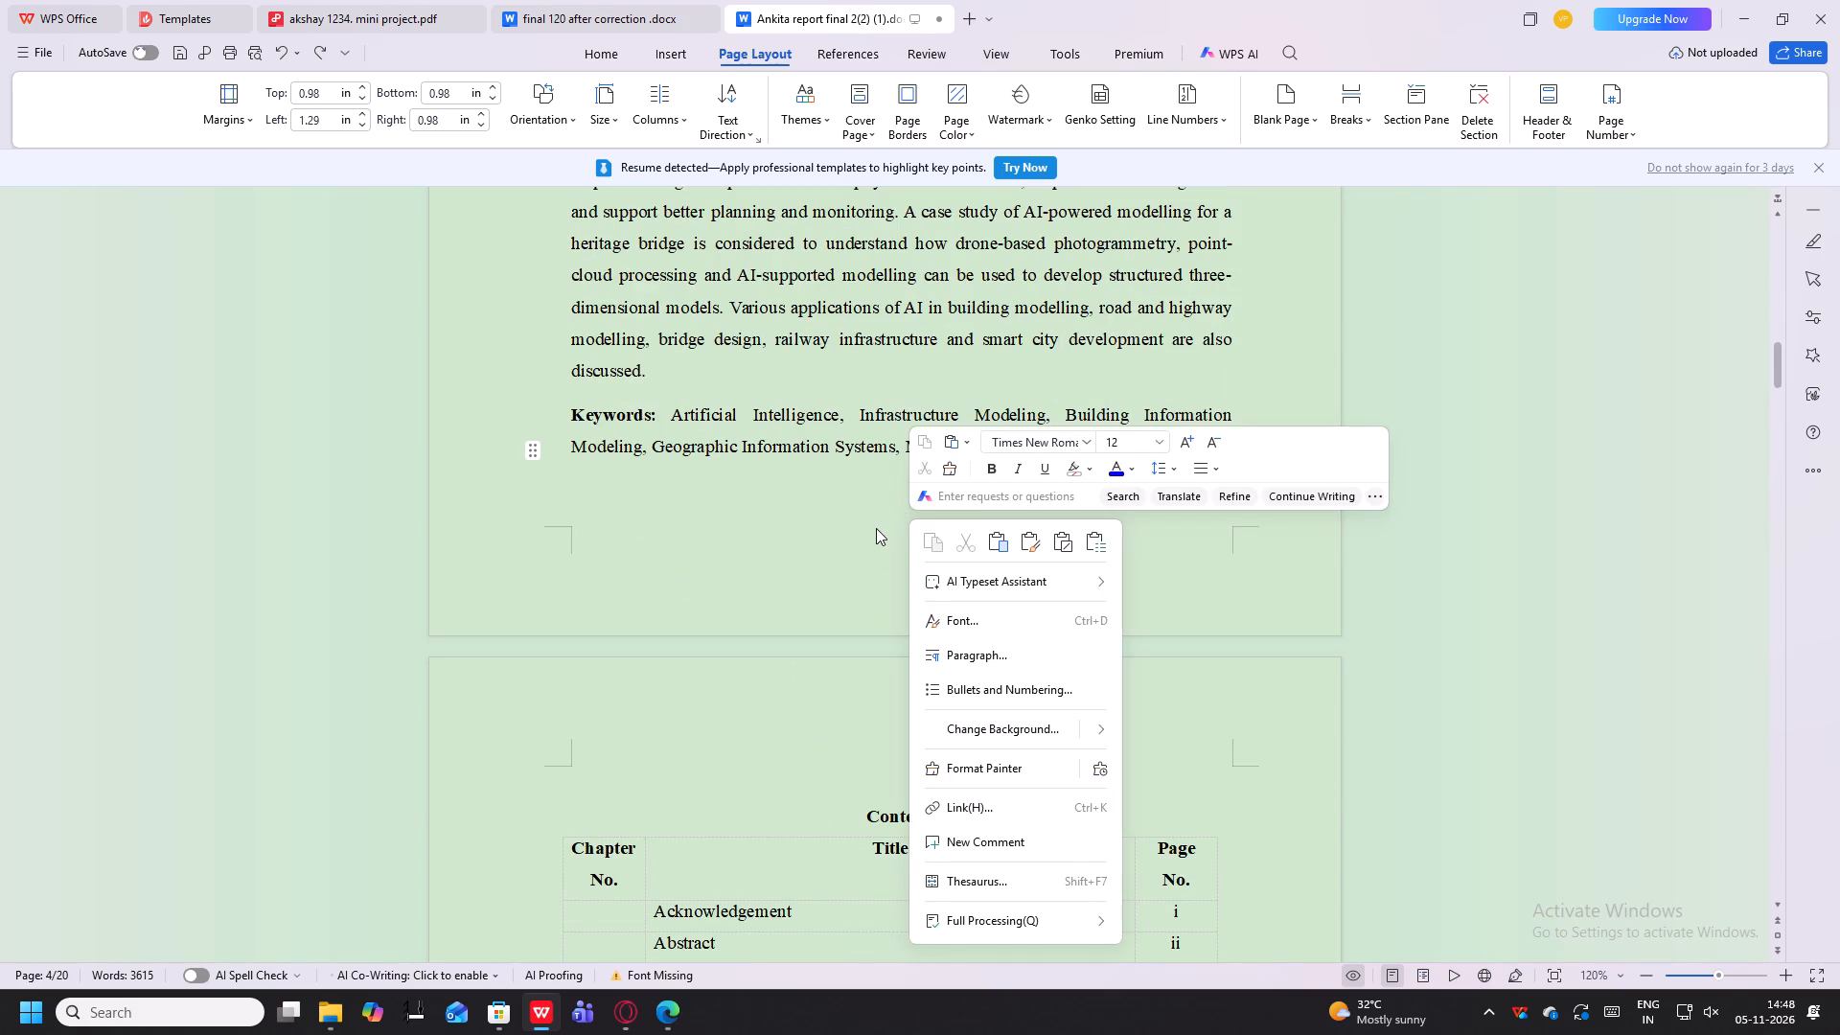
pyautogui.click(876, 528)
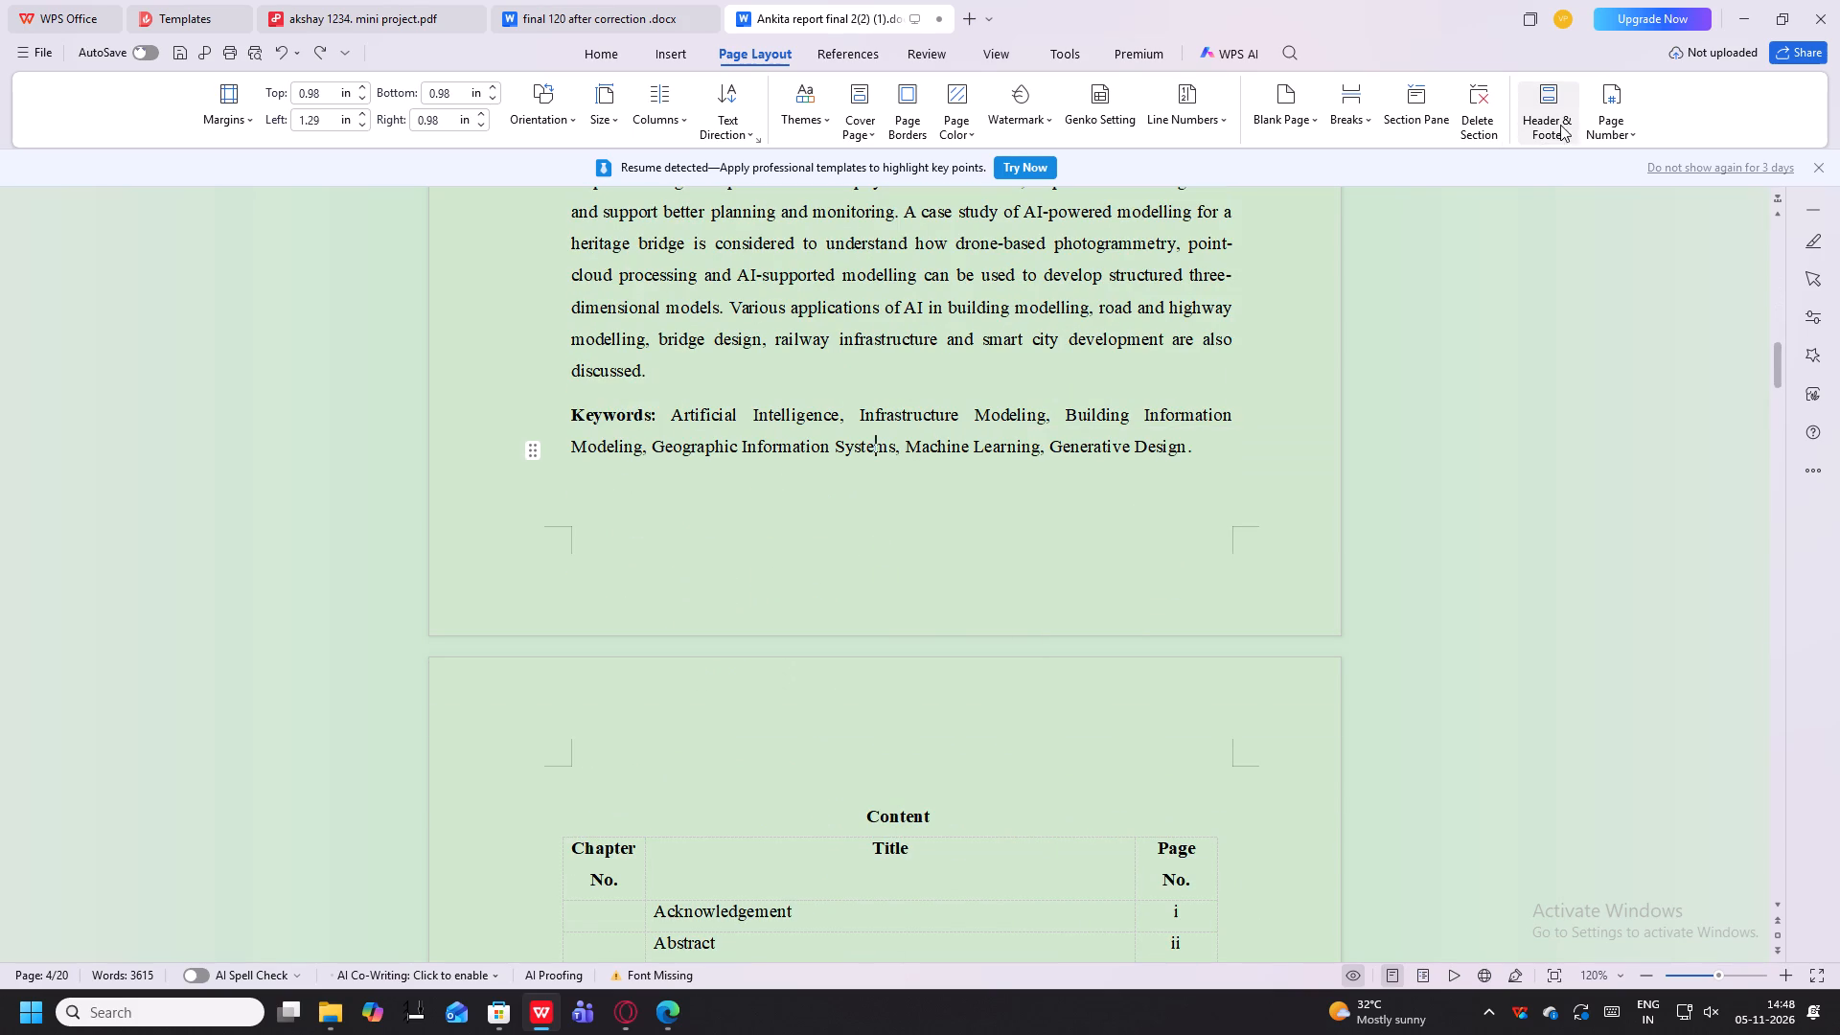
pyautogui.click(1609, 115)
pyautogui.click(1325, 310)
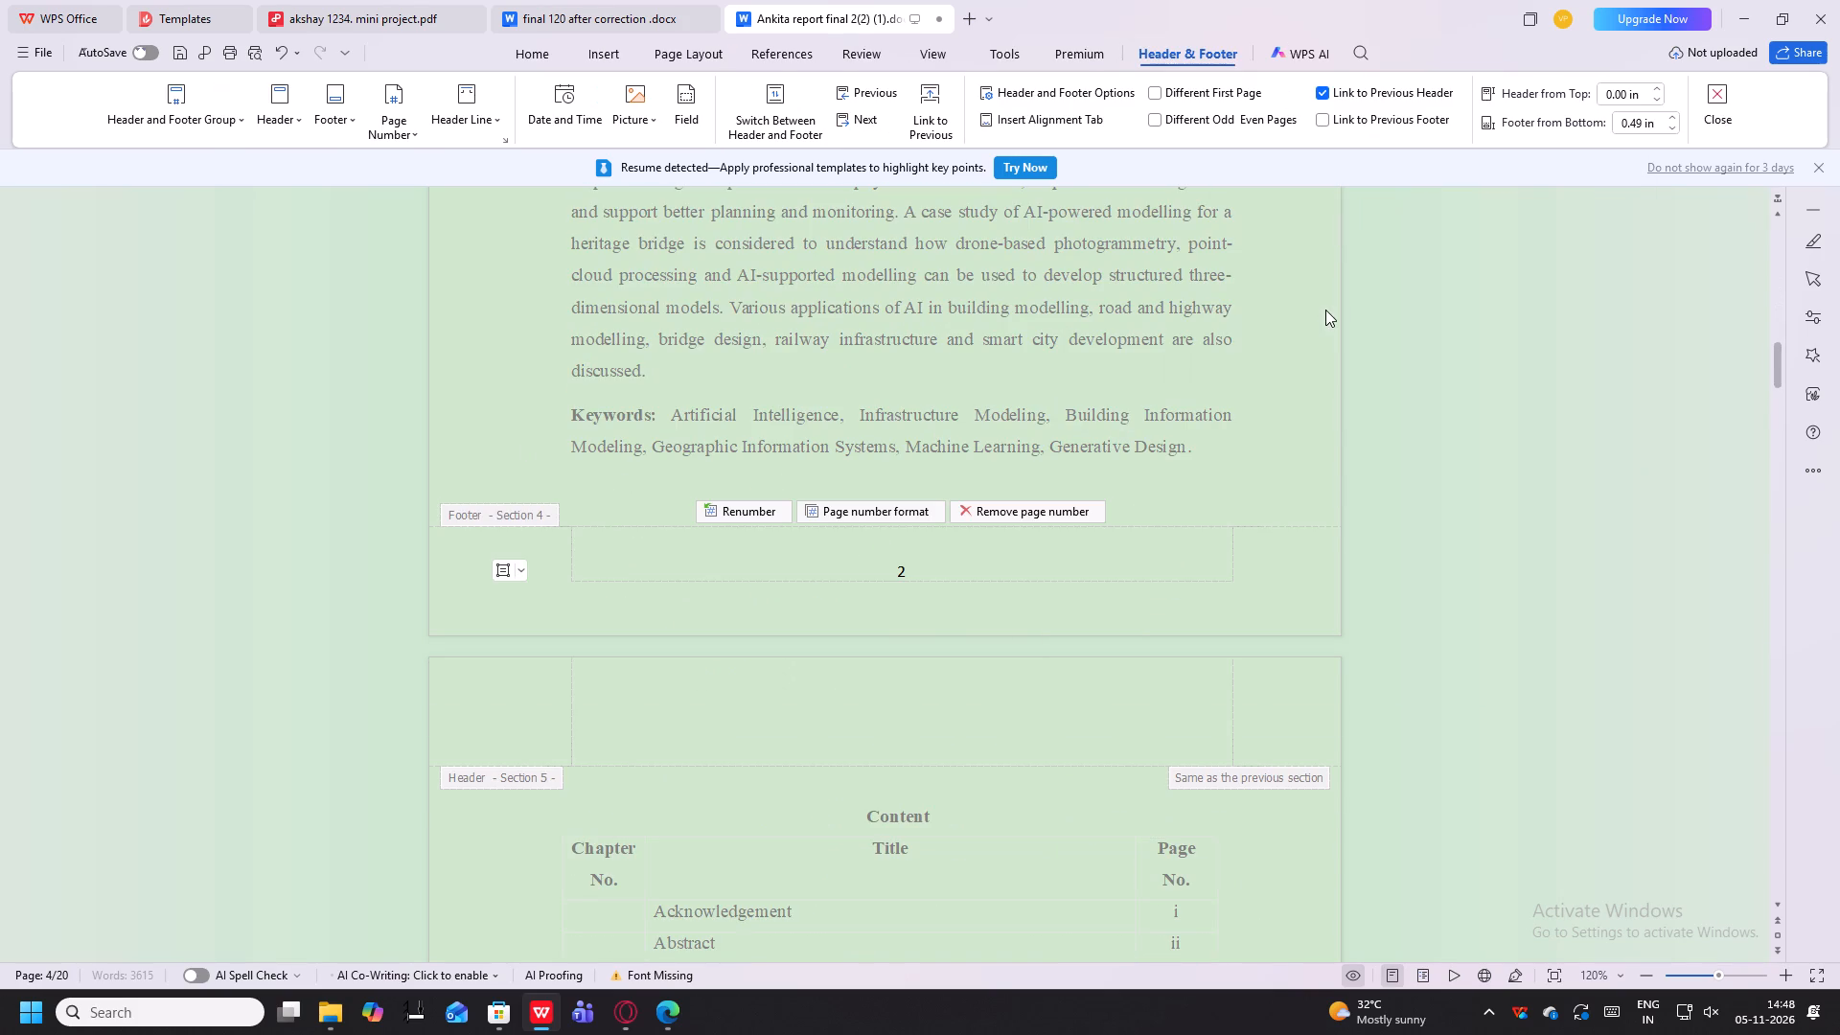
# Remove the page number from the Certificate page's footer, for the current page only.
pyautogui.scroll(13, 923, 596)
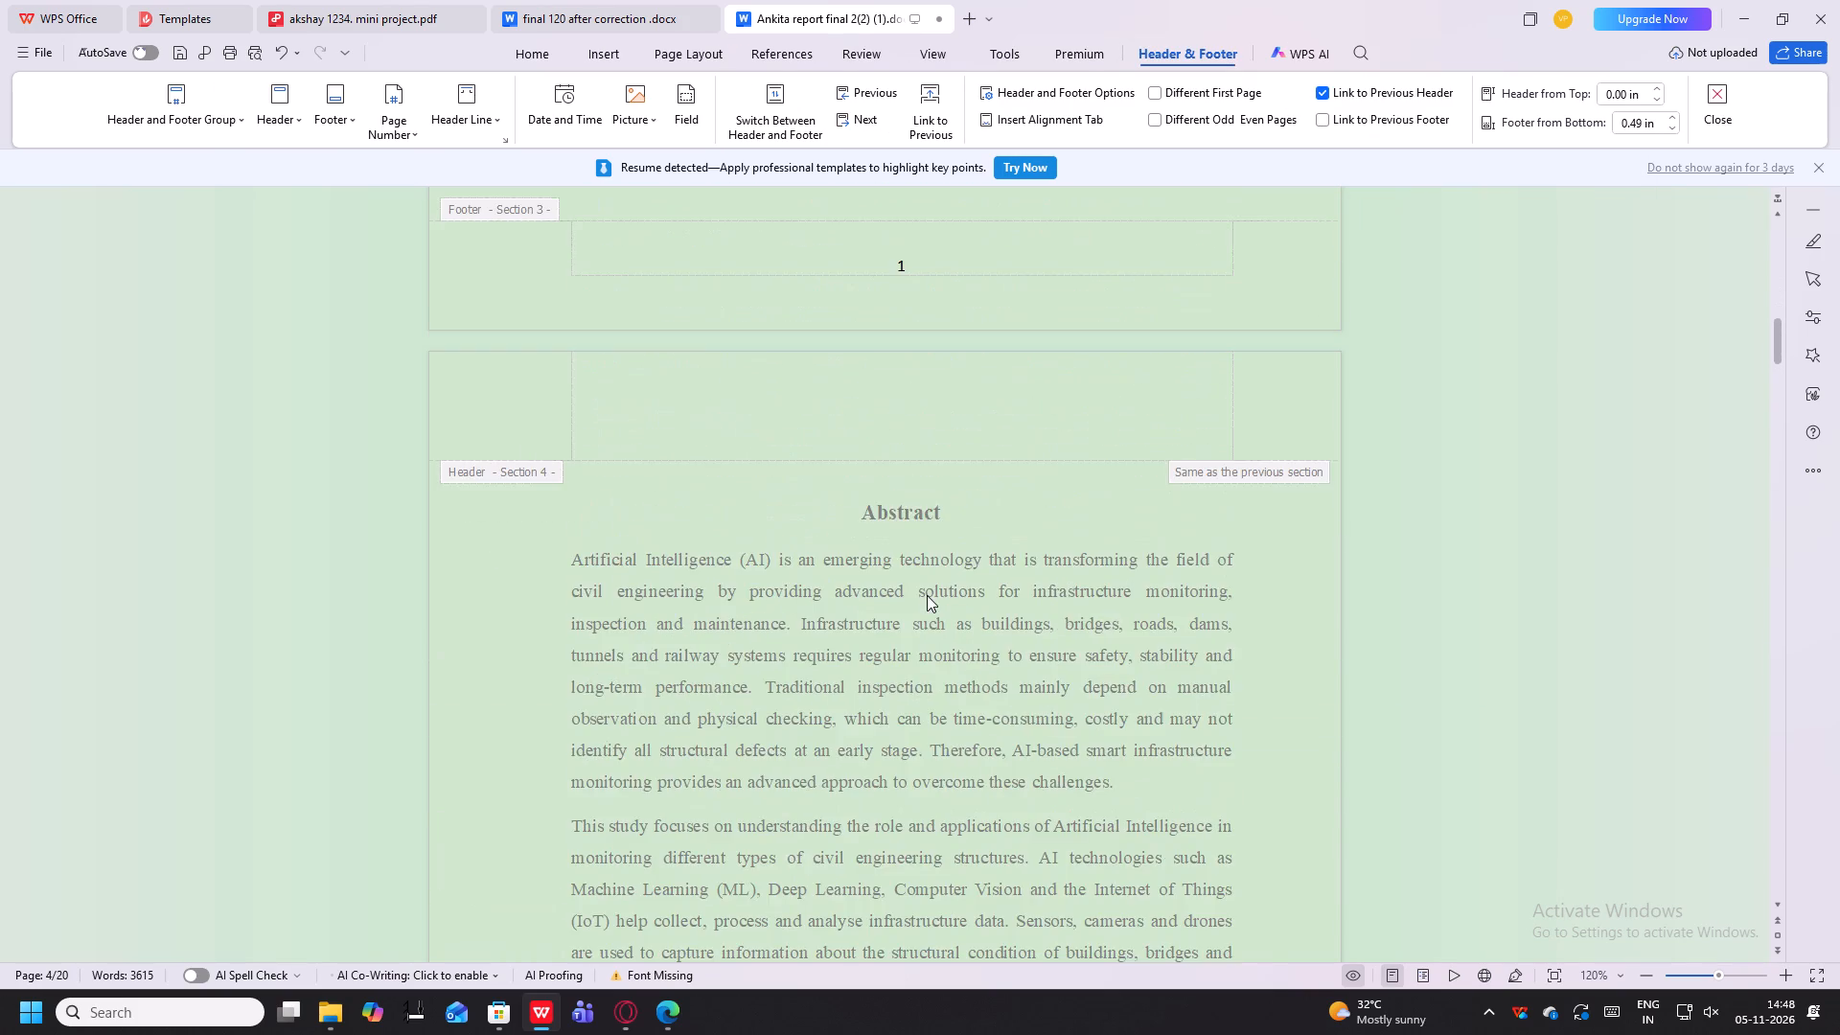
pyautogui.scroll(20, 929, 594)
pyautogui.scroll(2, 929, 594)
pyautogui.scroll(-1, 922, 594)
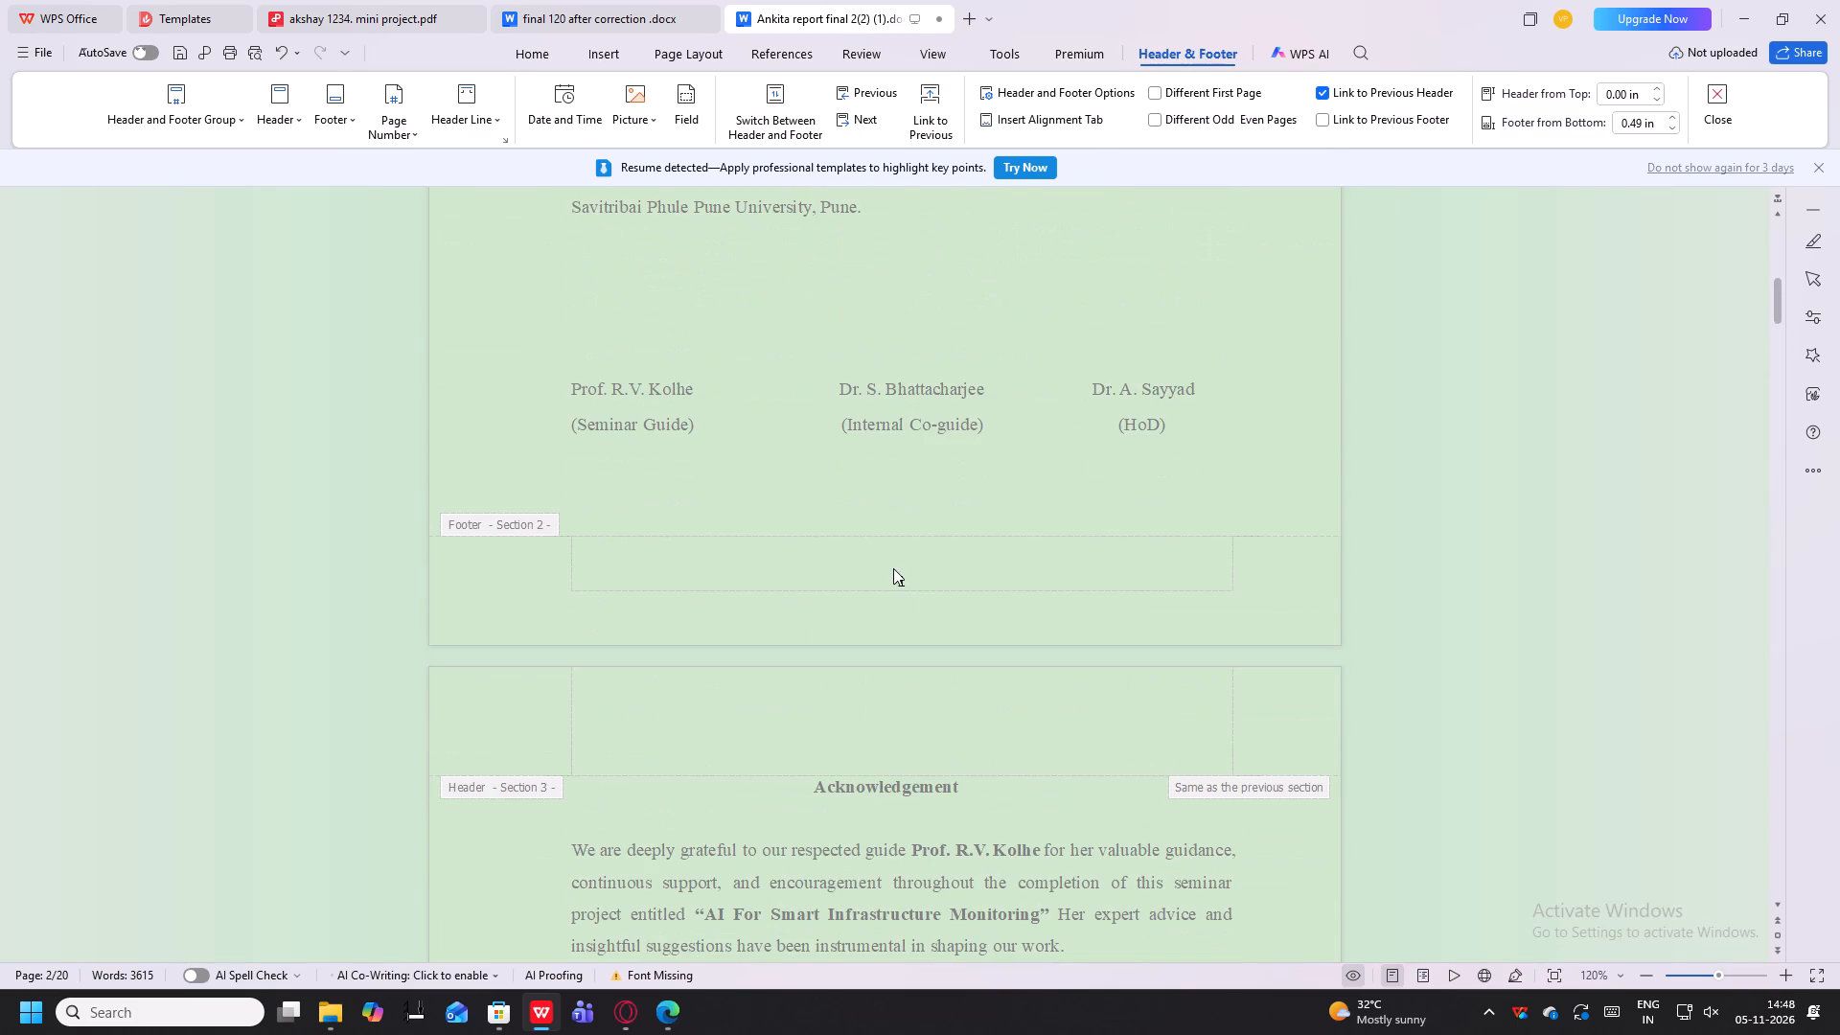
pyautogui.rightClick(893, 568)
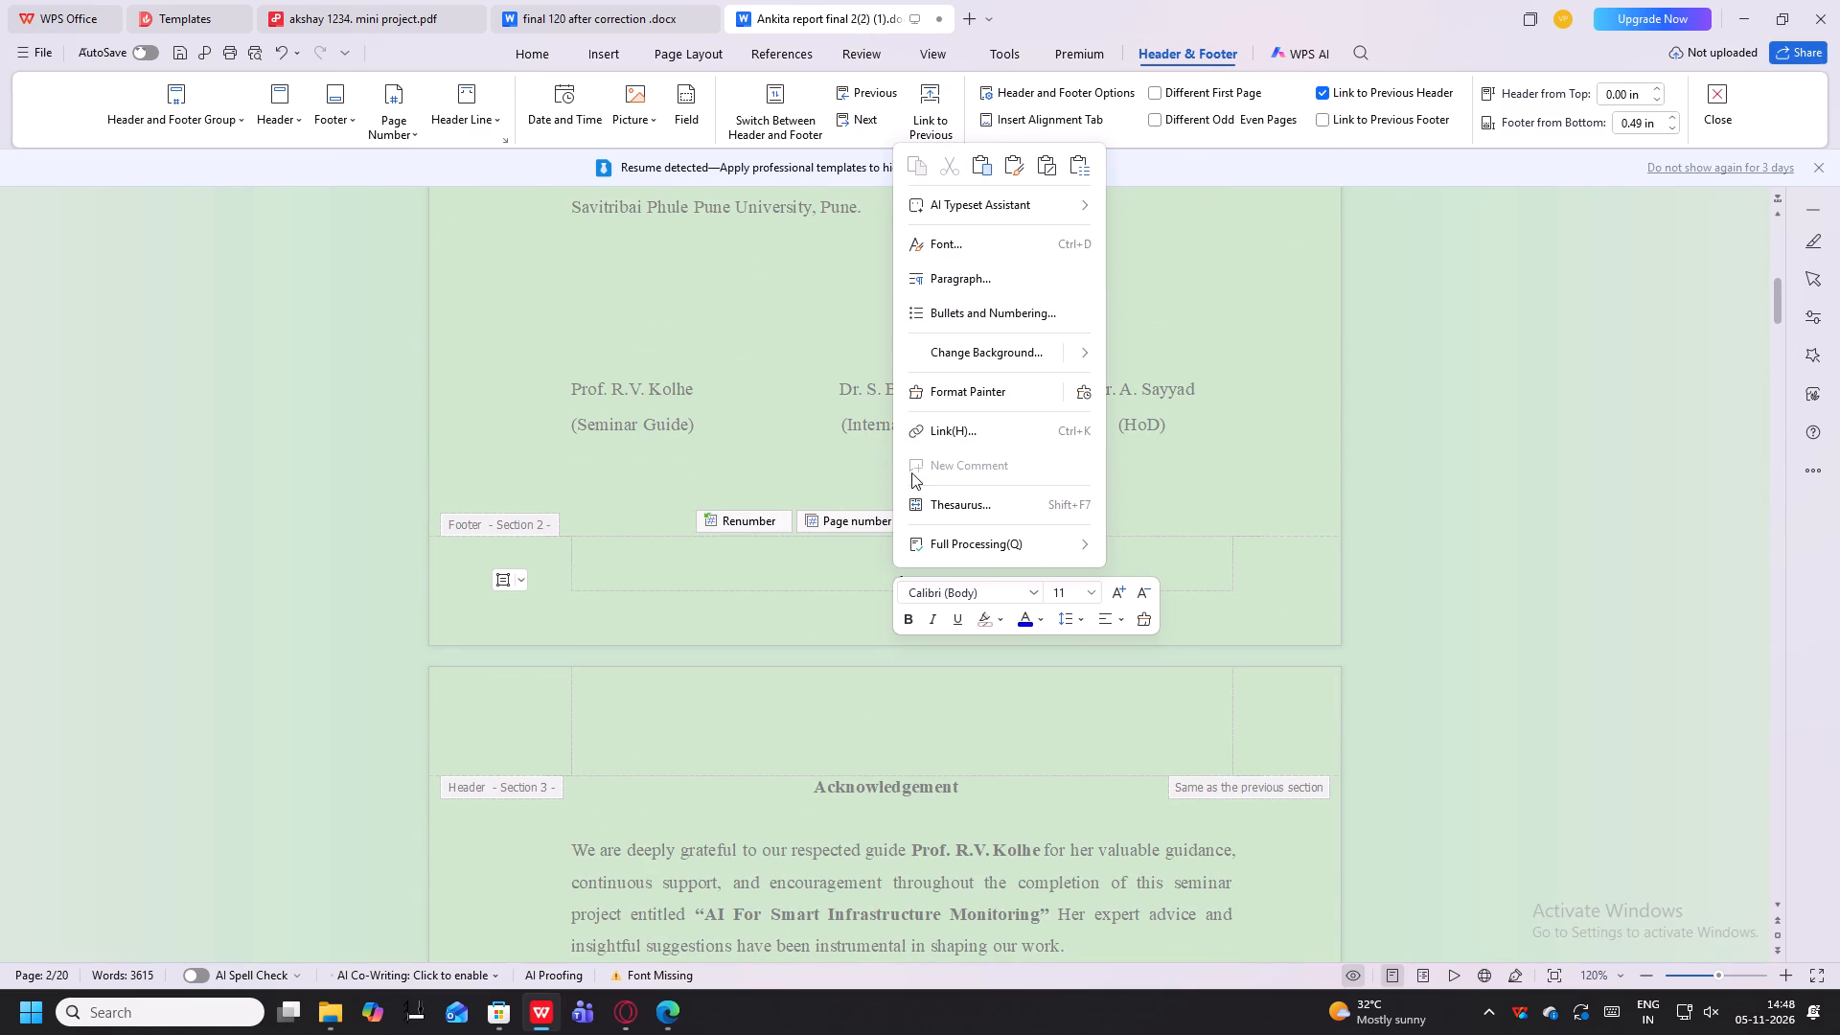
pyautogui.click(793, 602)
pyautogui.click(1033, 527)
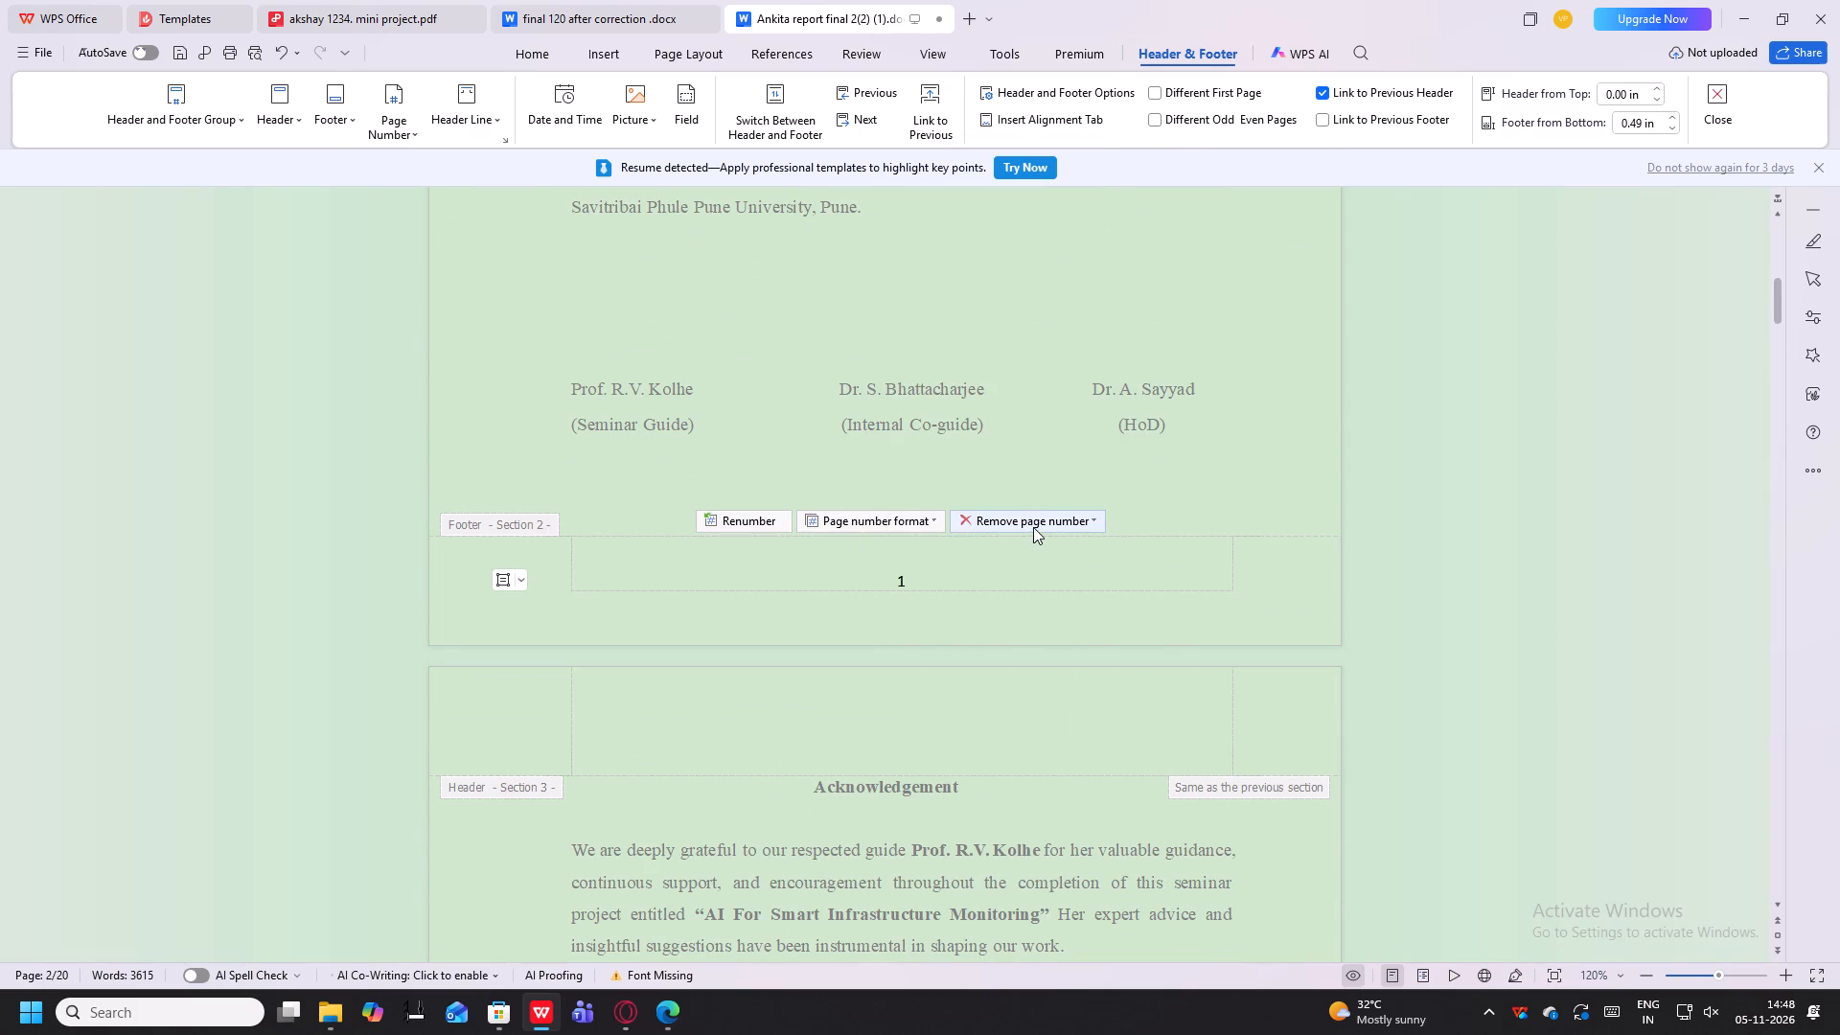
pyautogui.click(999, 562)
# Remove the page number from the Acknowledgement page's footer, for the current page only.
pyautogui.scroll(-9, 998, 563)
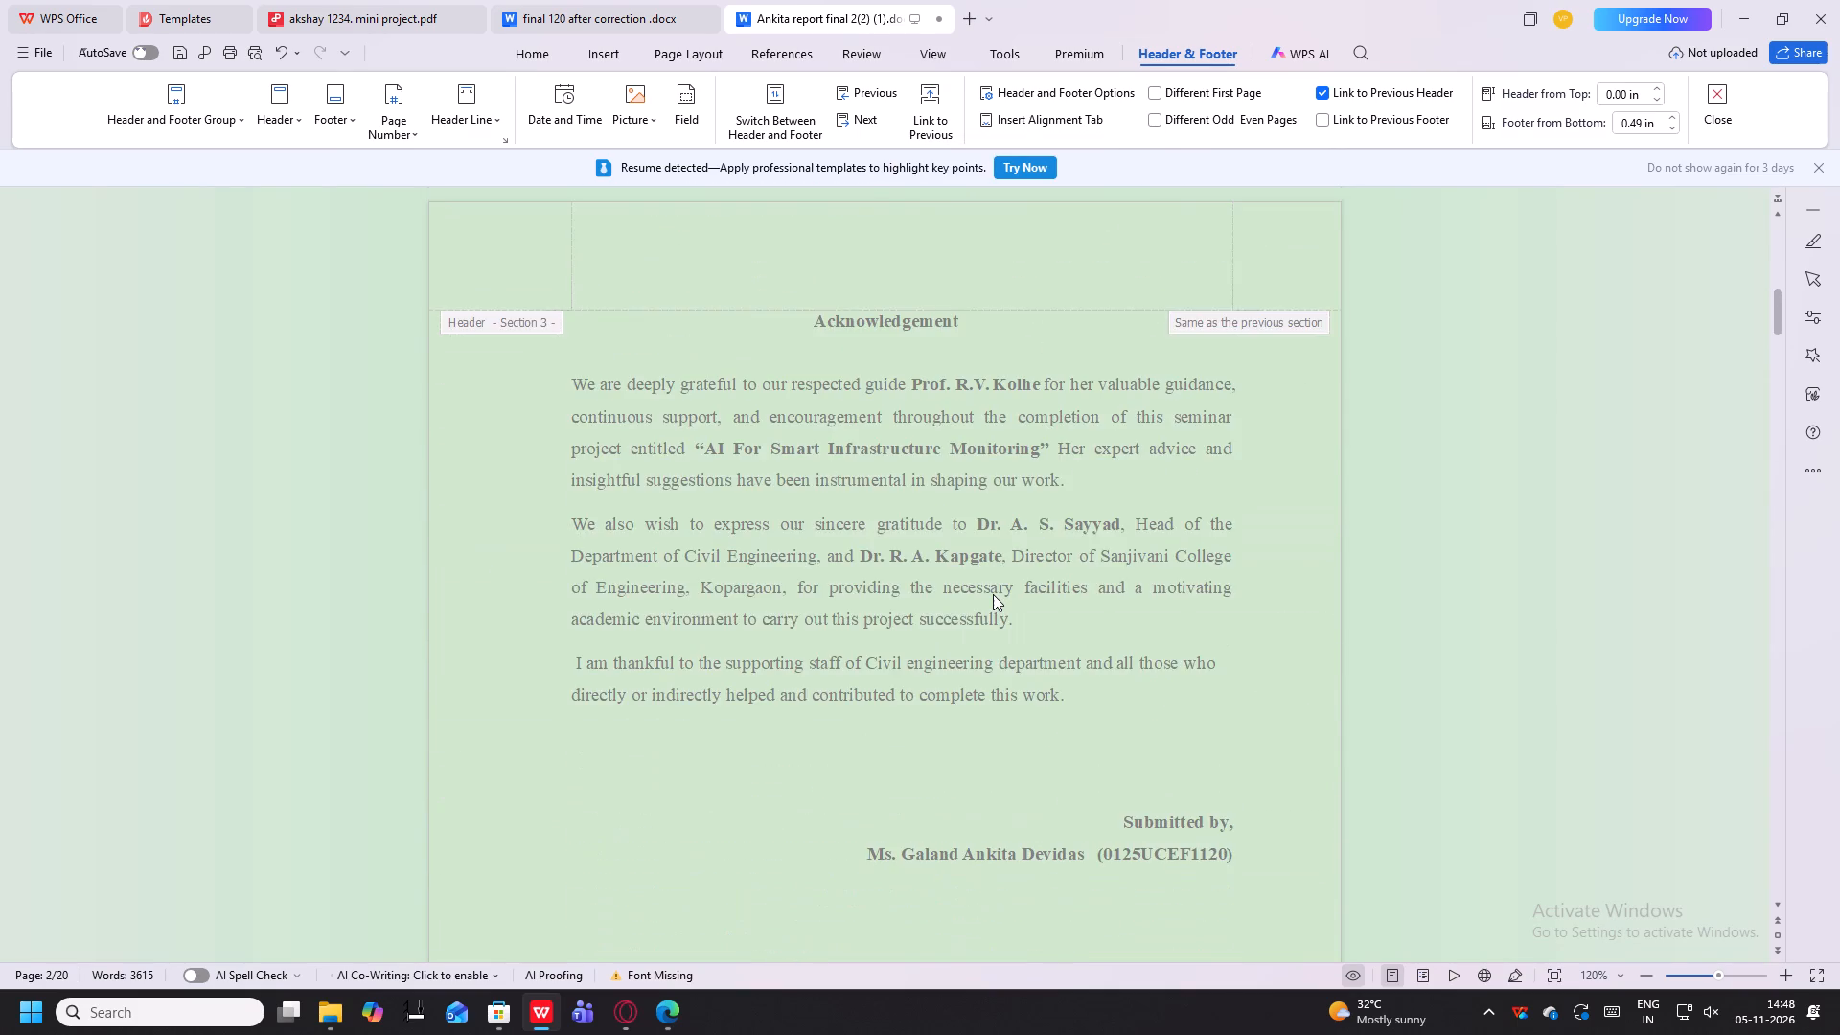
pyautogui.scroll(-9, 993, 594)
pyautogui.click(927, 497)
pyautogui.click(997, 435)
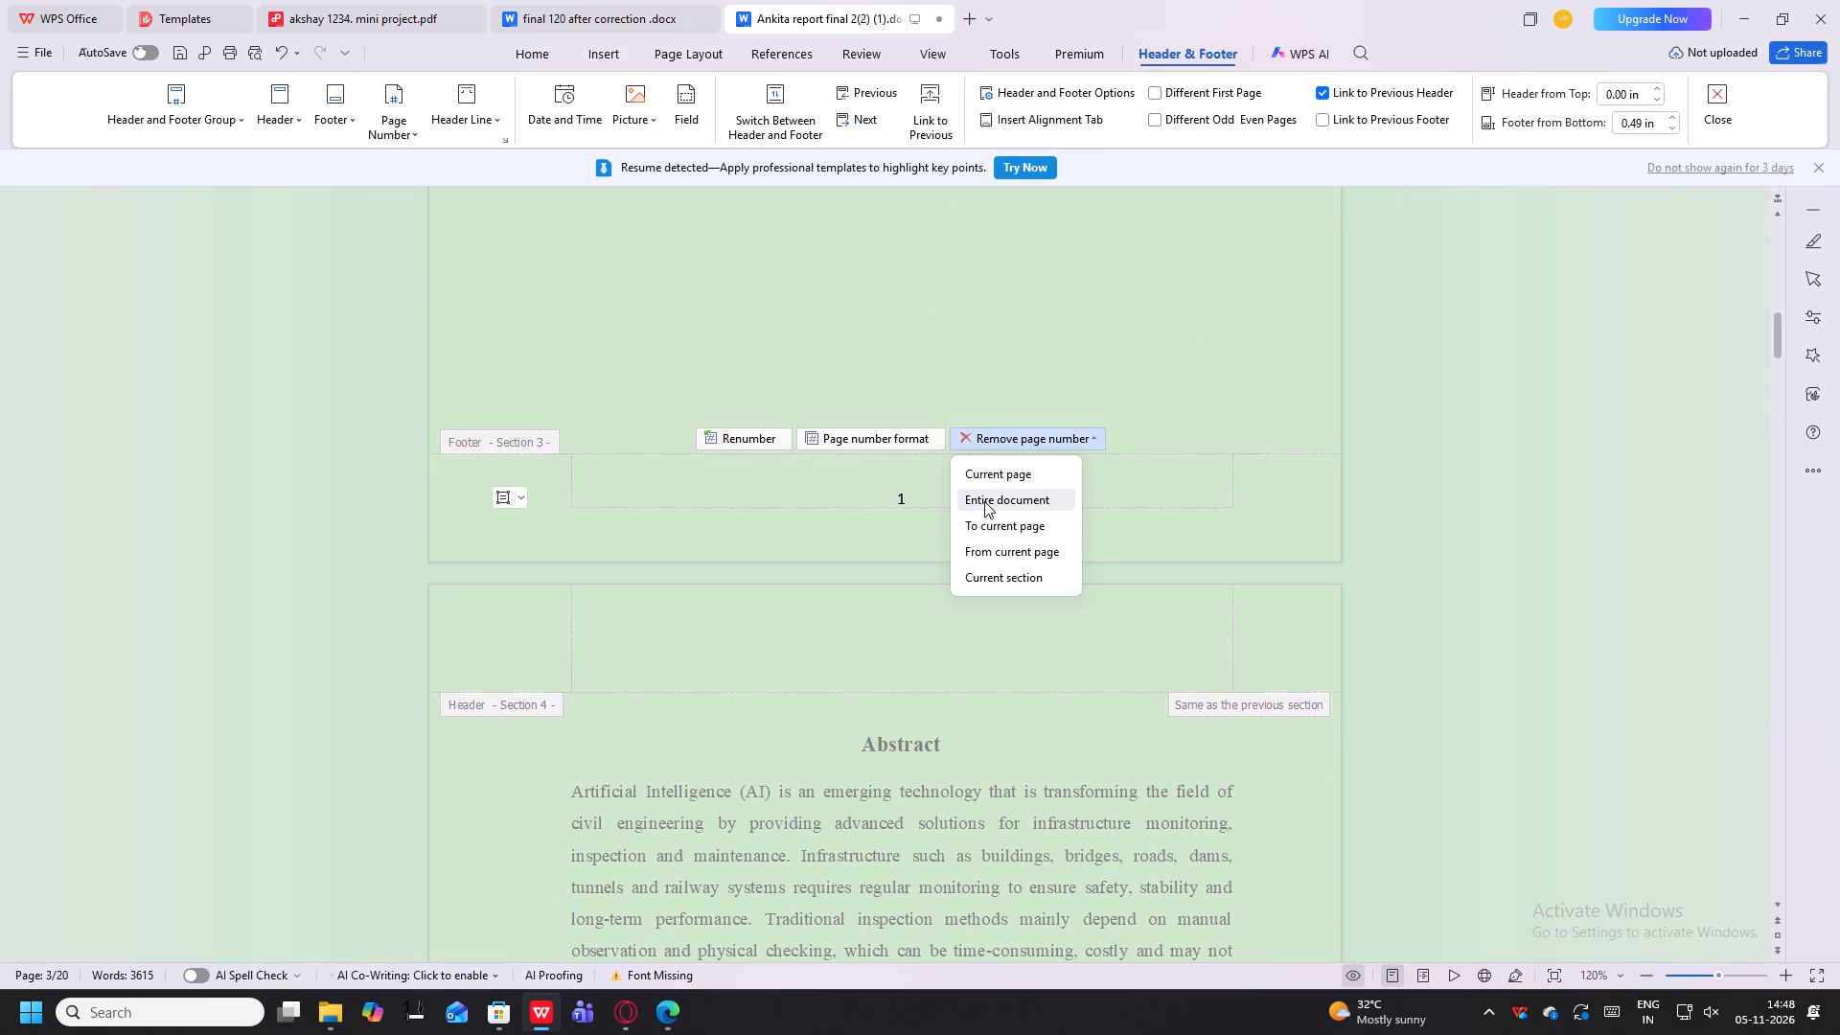
pyautogui.click(1000, 457)
pyautogui.click(1000, 468)
# Set the page number format to I, II, III with centre position for the entire document, working from the Abstract footer.
pyautogui.scroll(-20, 1004, 470)
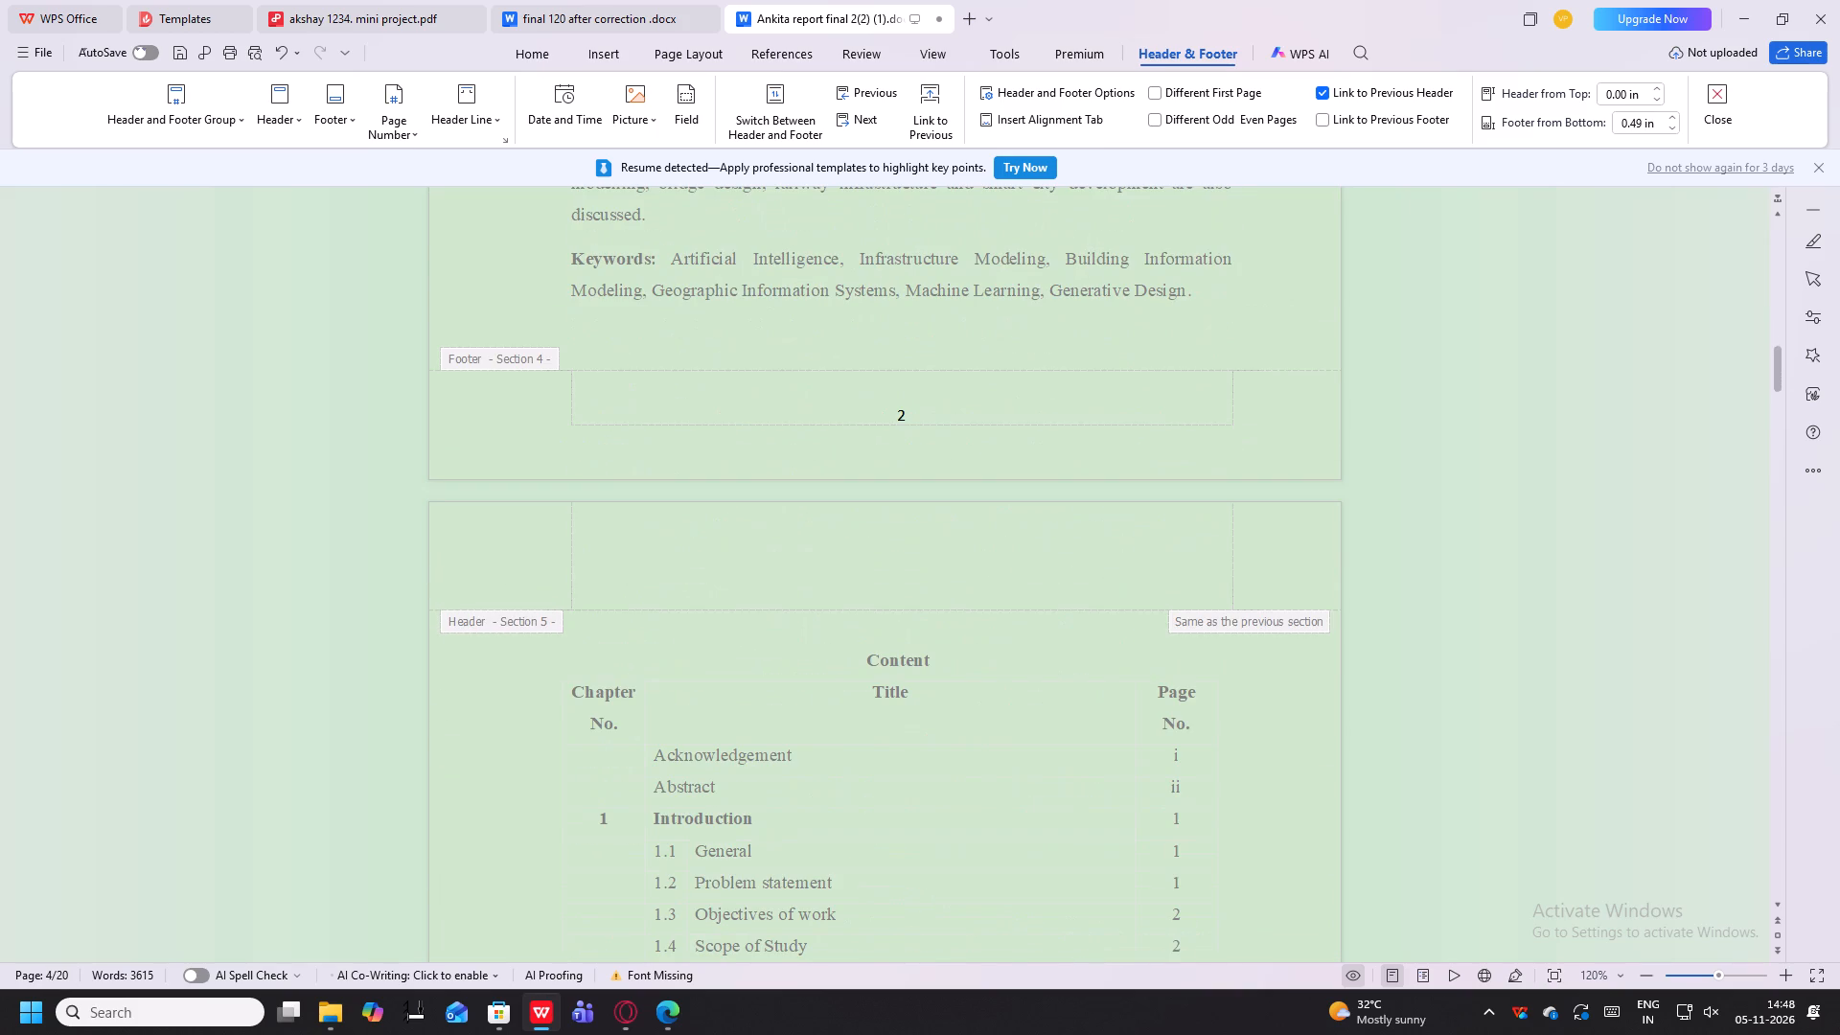
pyautogui.click(917, 412)
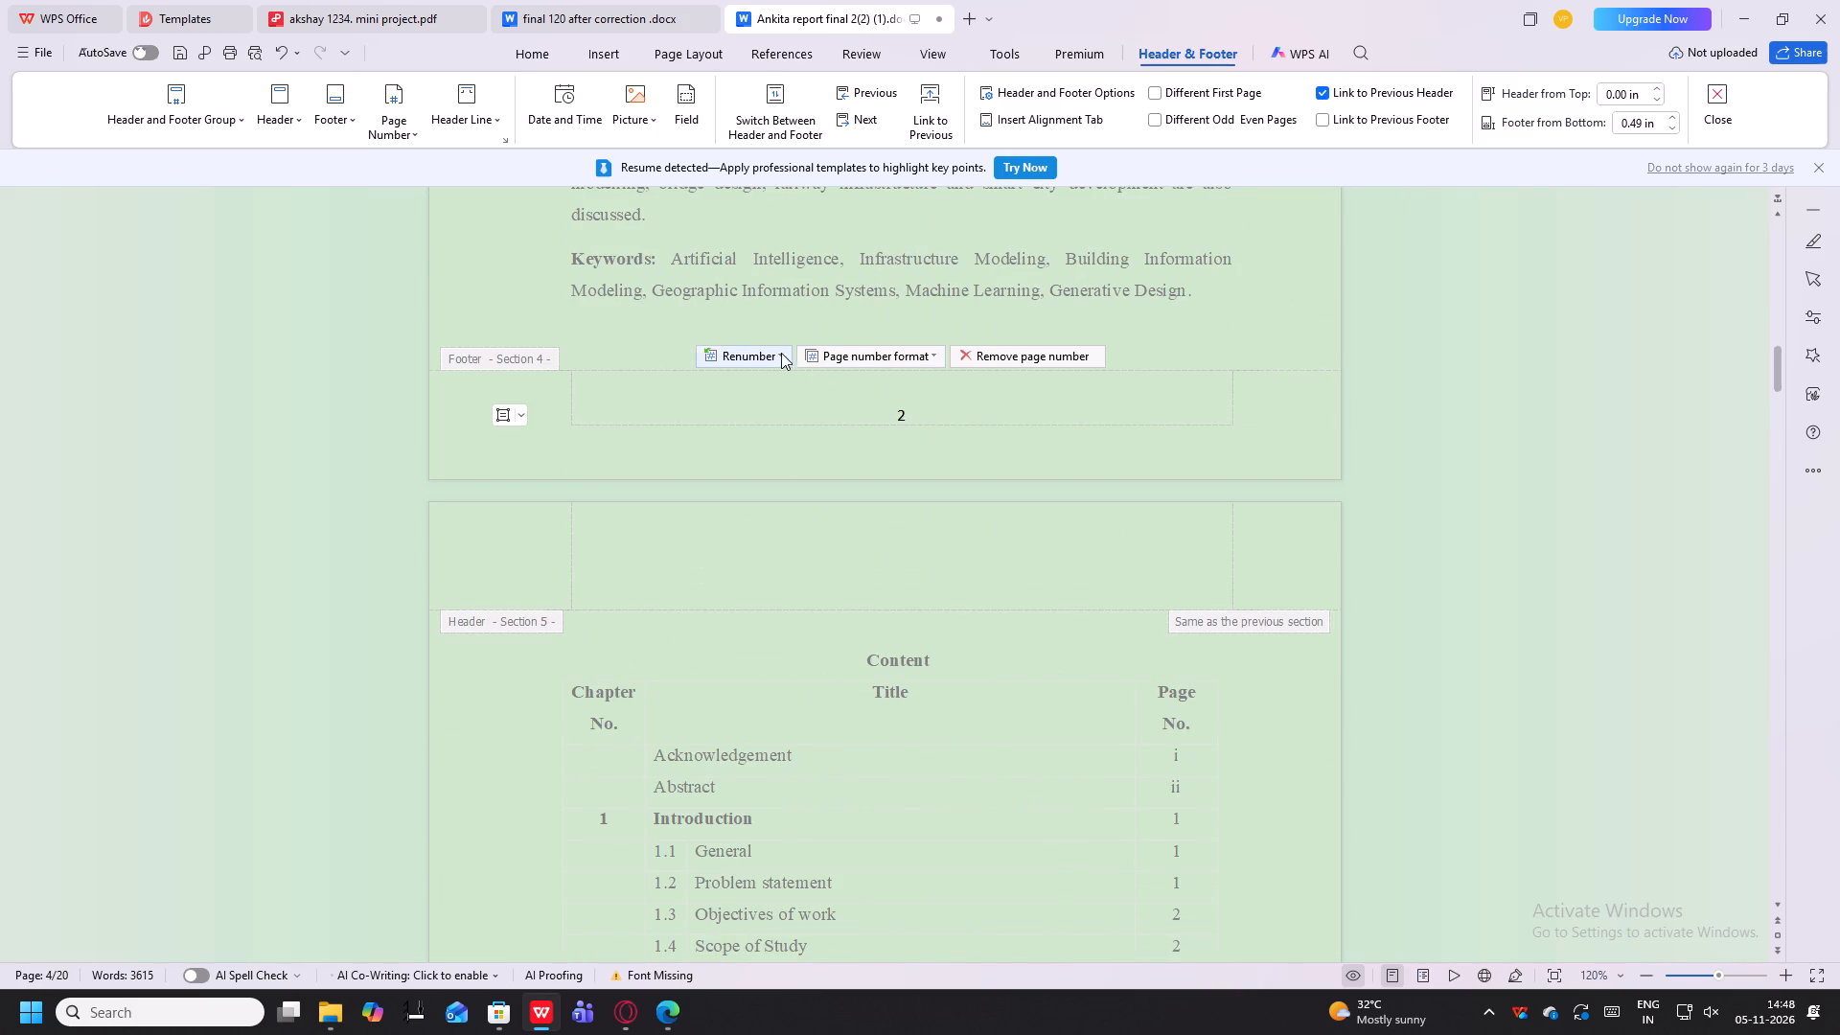
pyautogui.click(847, 348)
pyautogui.doubleClick(847, 348)
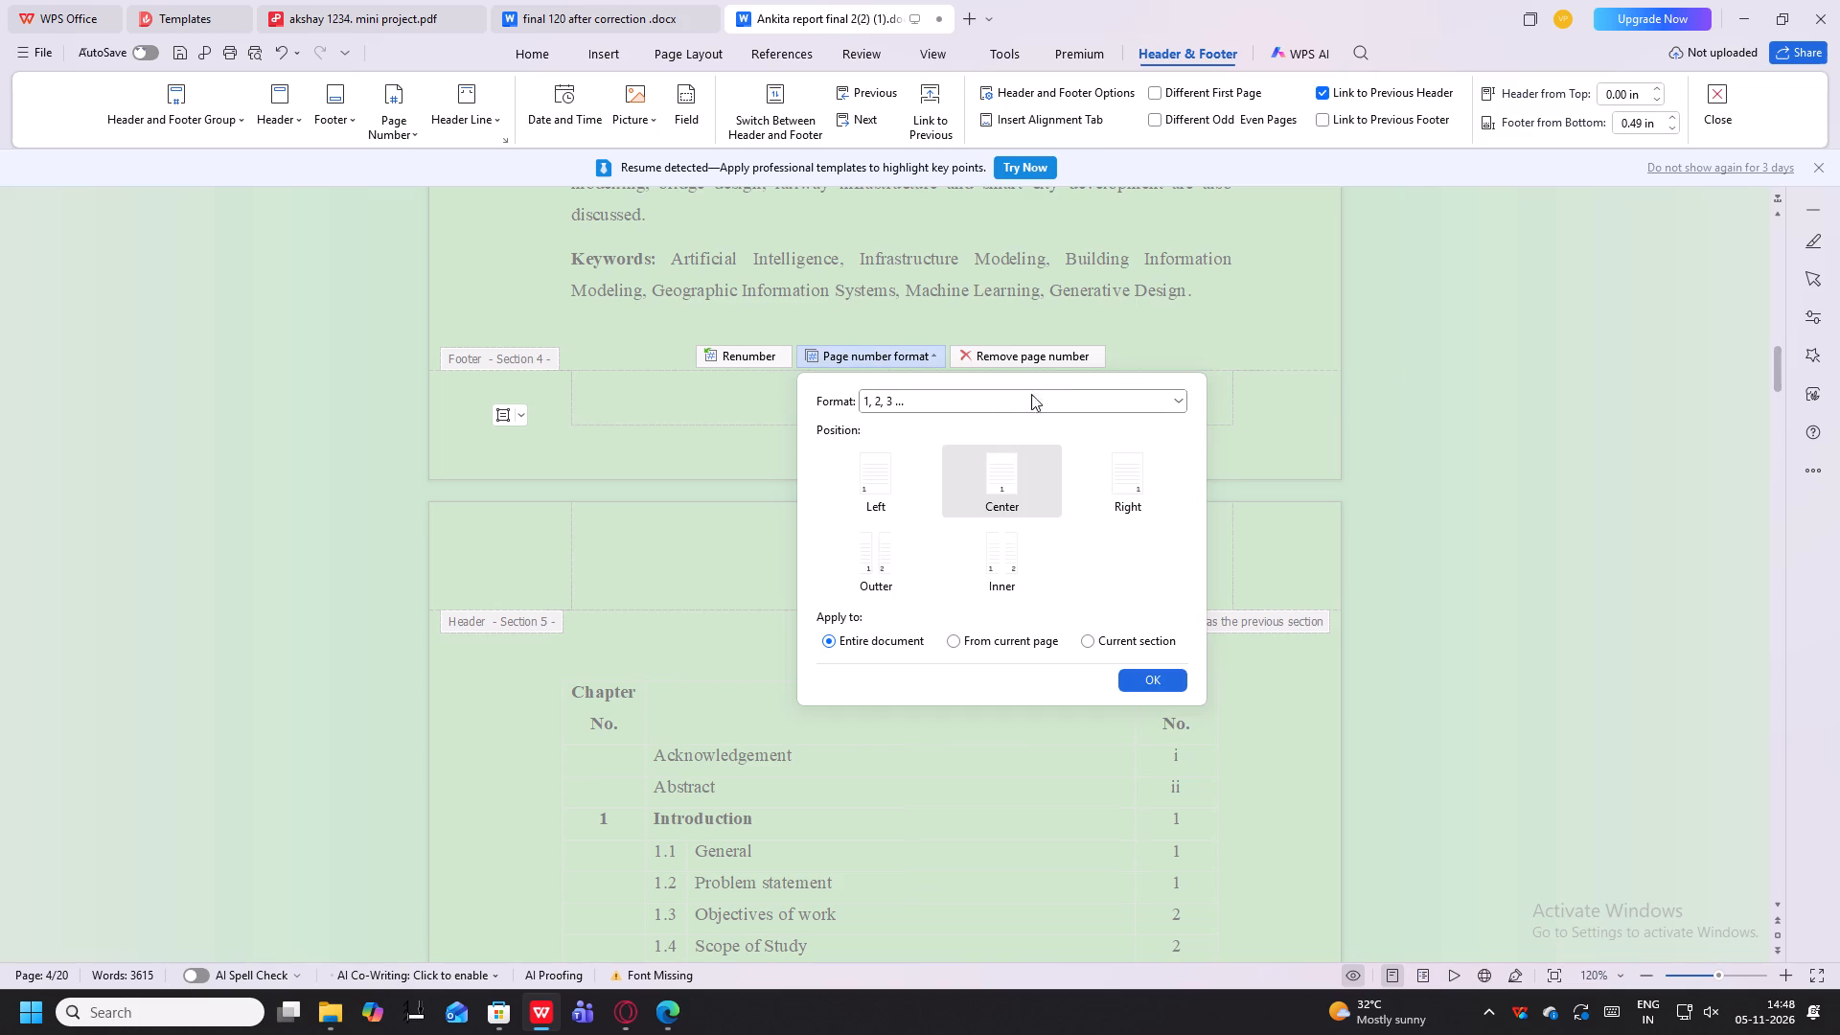
pyautogui.click(1183, 406)
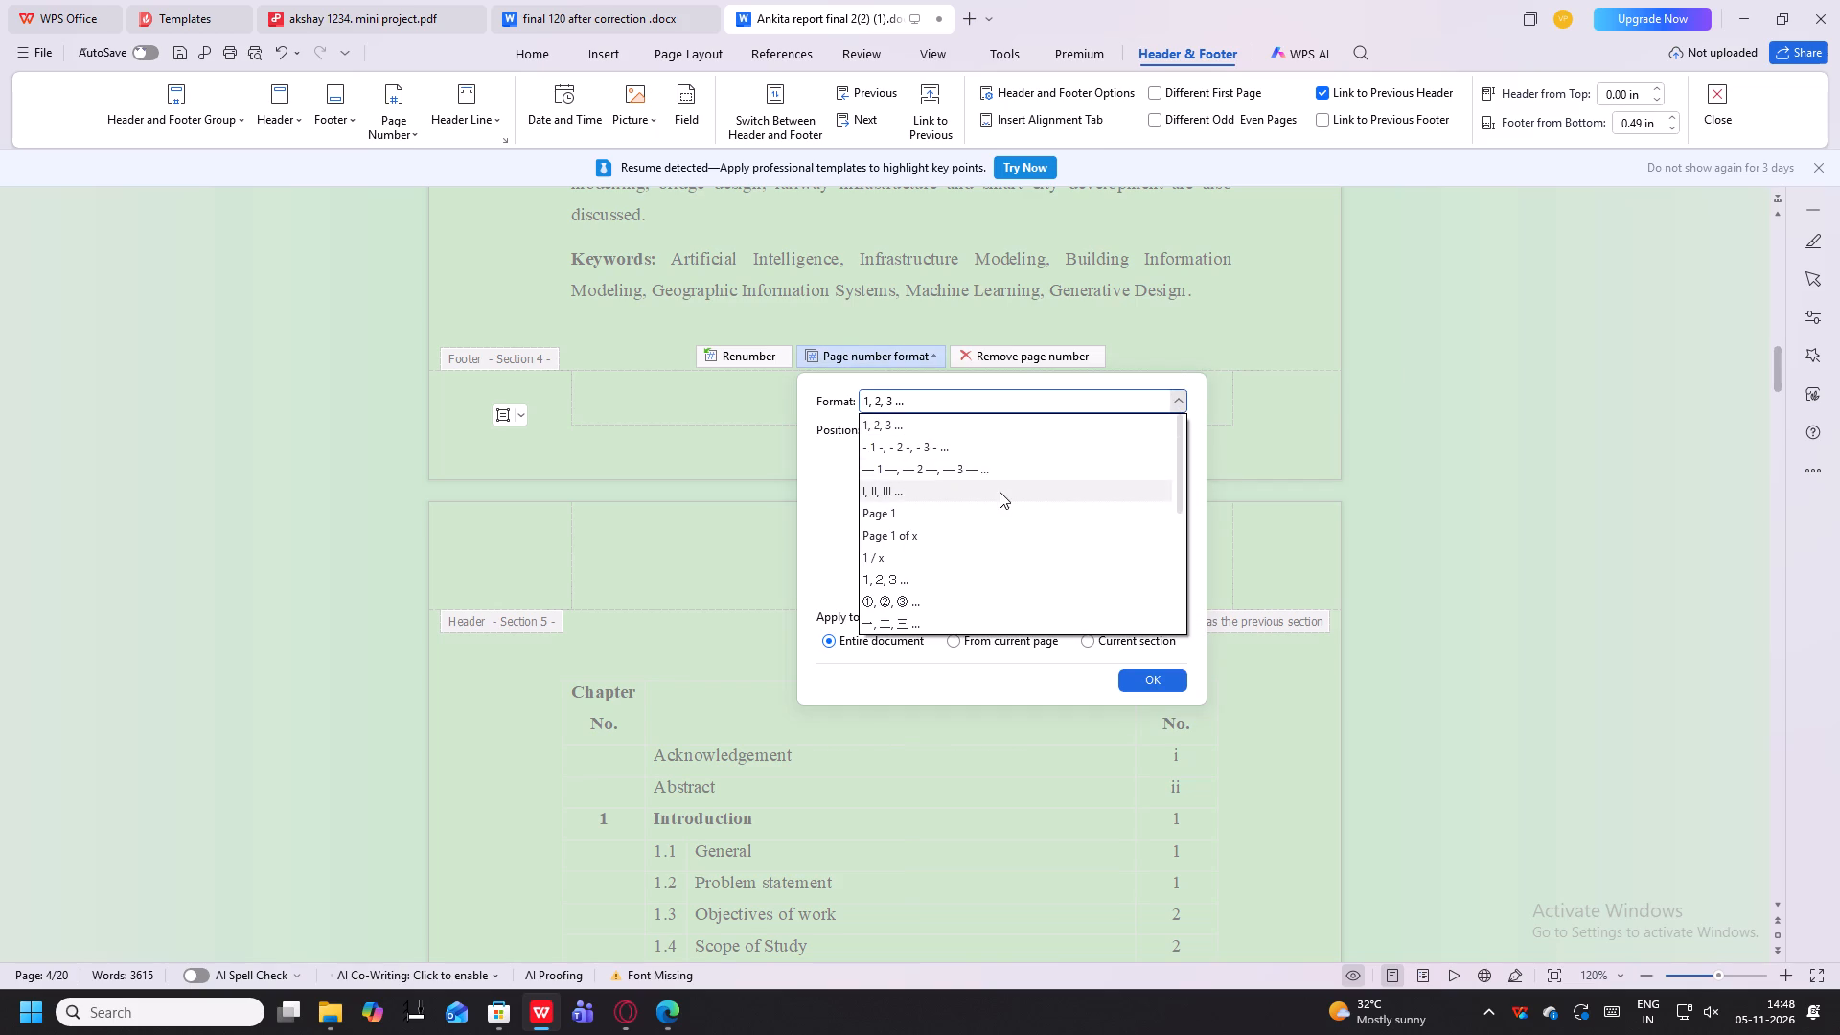
pyautogui.click(1000, 492)
pyautogui.click(1148, 678)
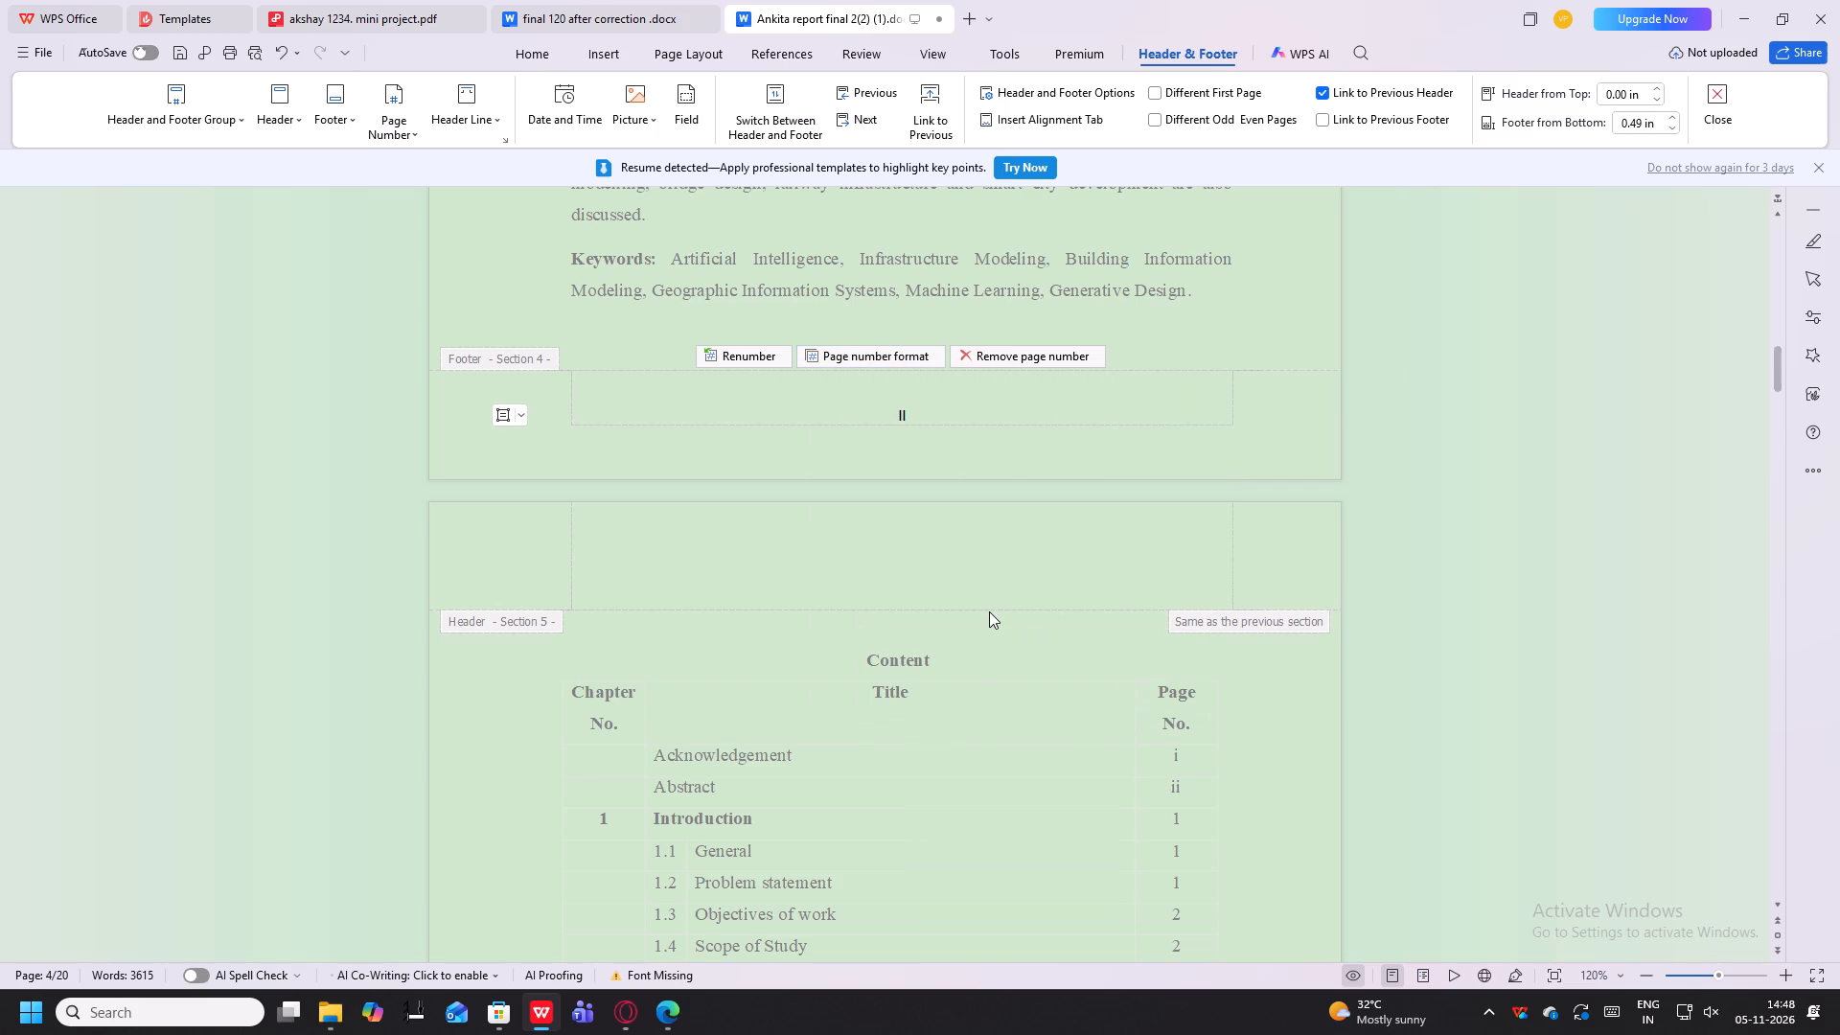
# Reapply the centred I, II, III page number format to the entire document from the Abstract footer.
pyautogui.scroll(20, 987, 609)
pyautogui.scroll(-5, 980, 661)
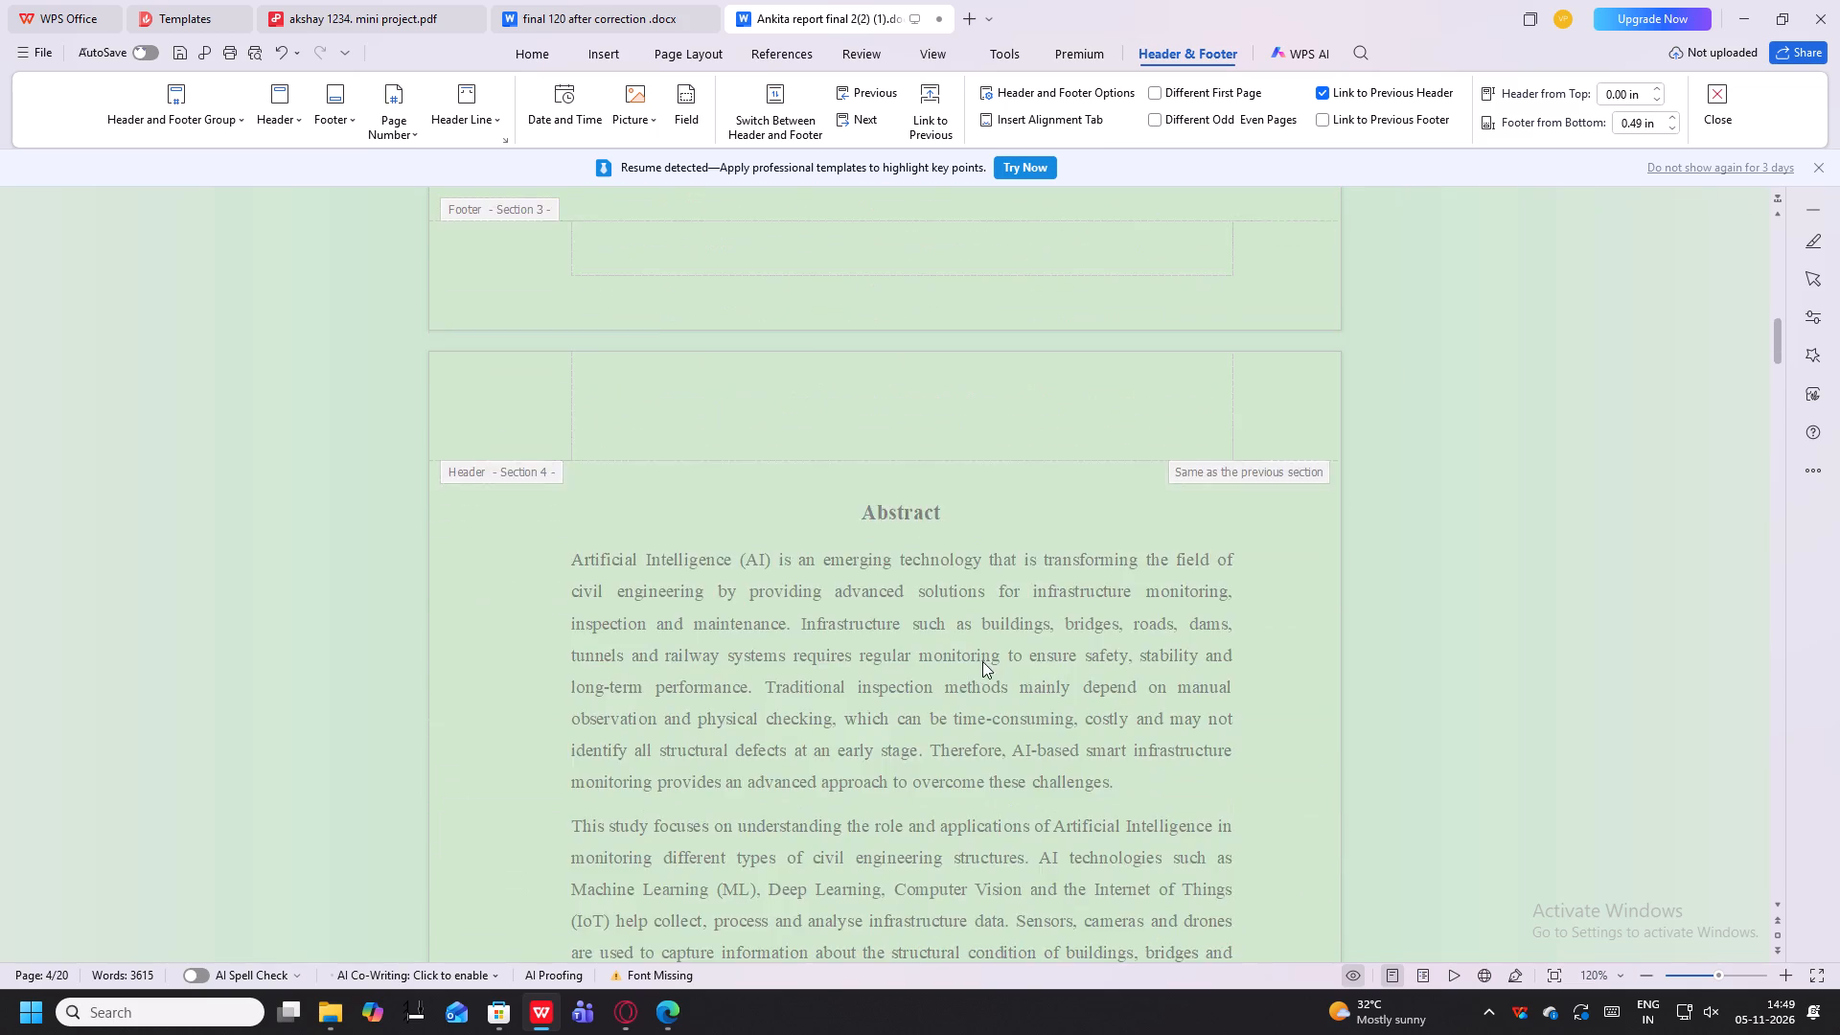
pyautogui.scroll(-19, 982, 661)
pyautogui.scroll(4, 991, 658)
pyautogui.click(921, 562)
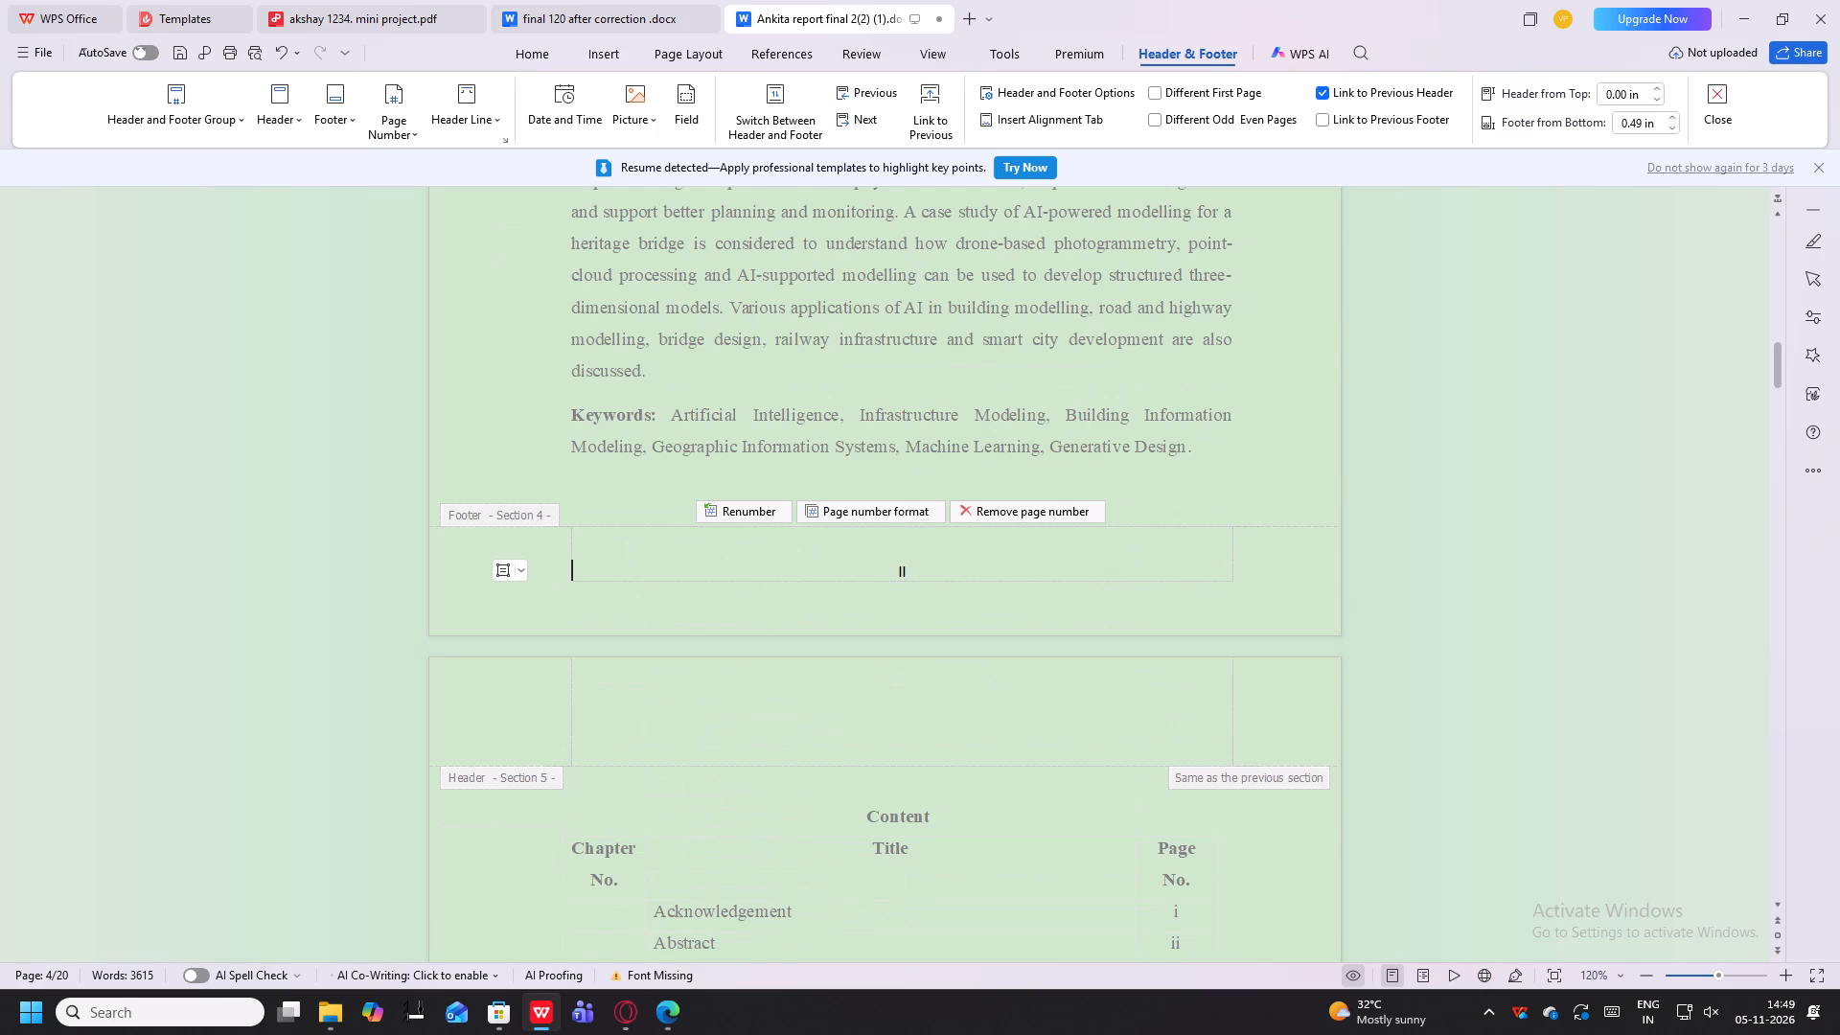
pyautogui.click(891, 516)
pyautogui.click(1091, 549)
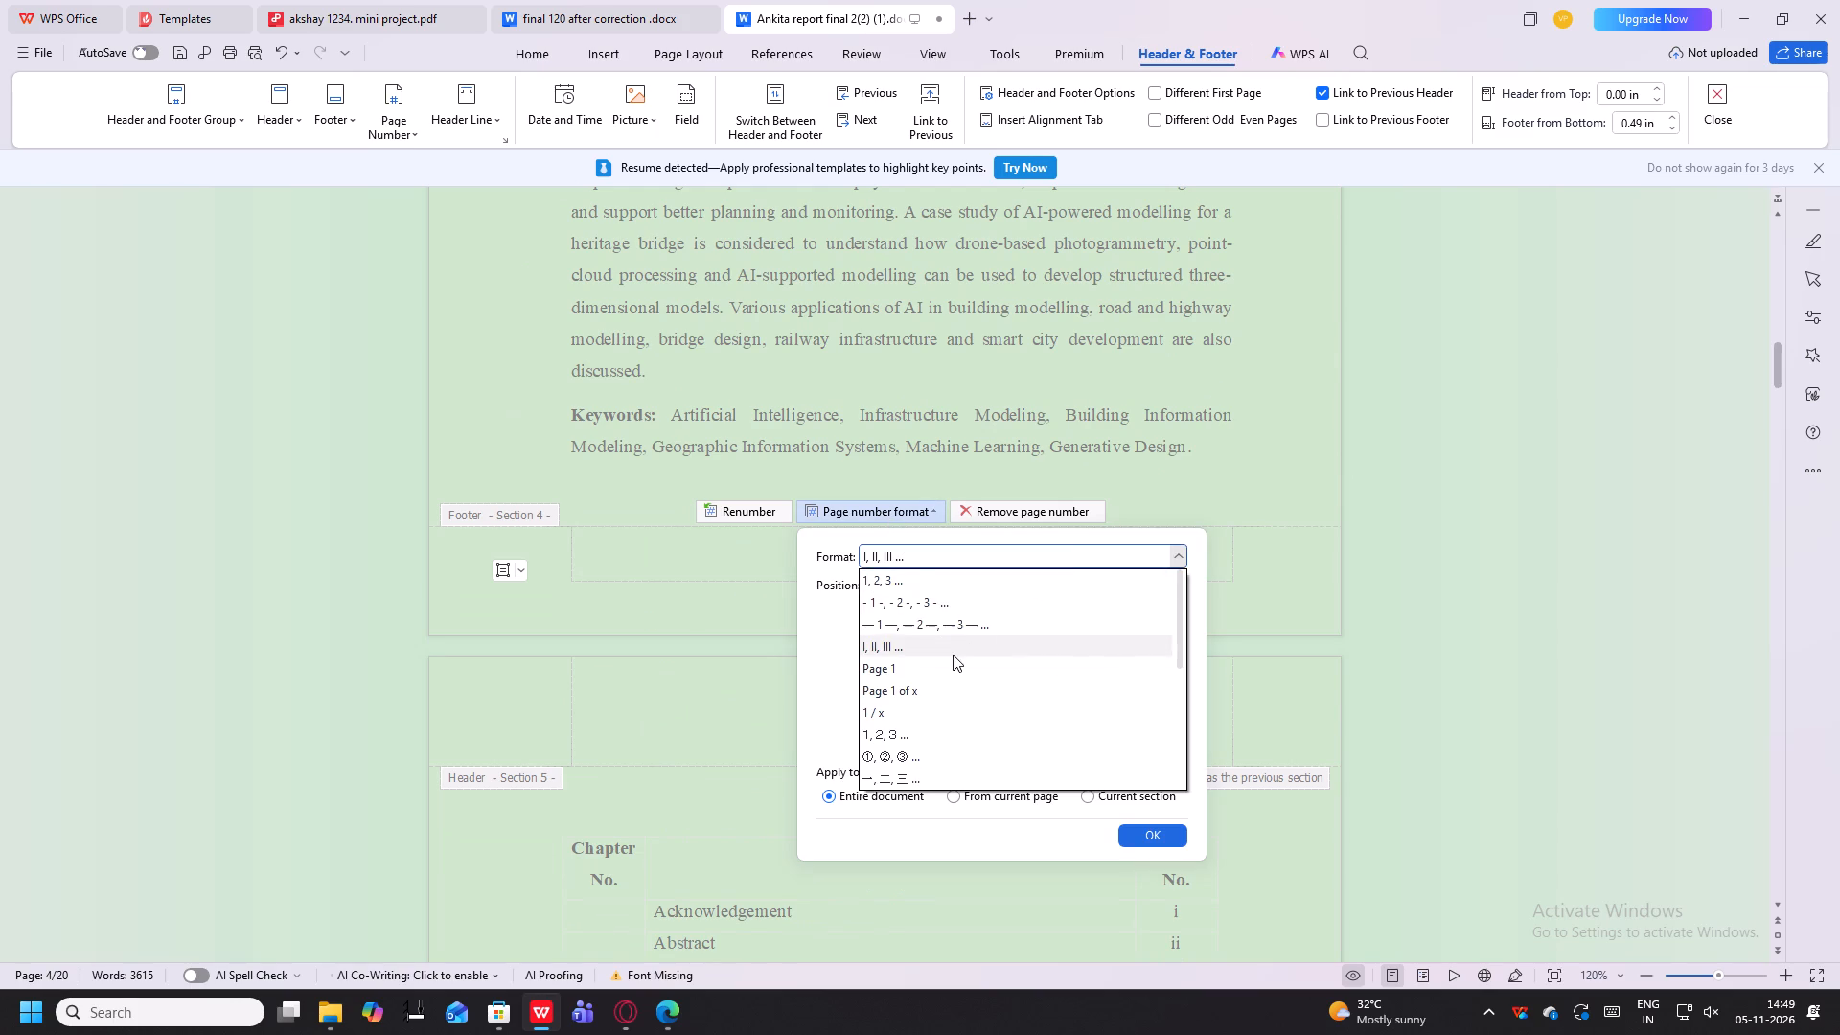
pyautogui.click(954, 645)
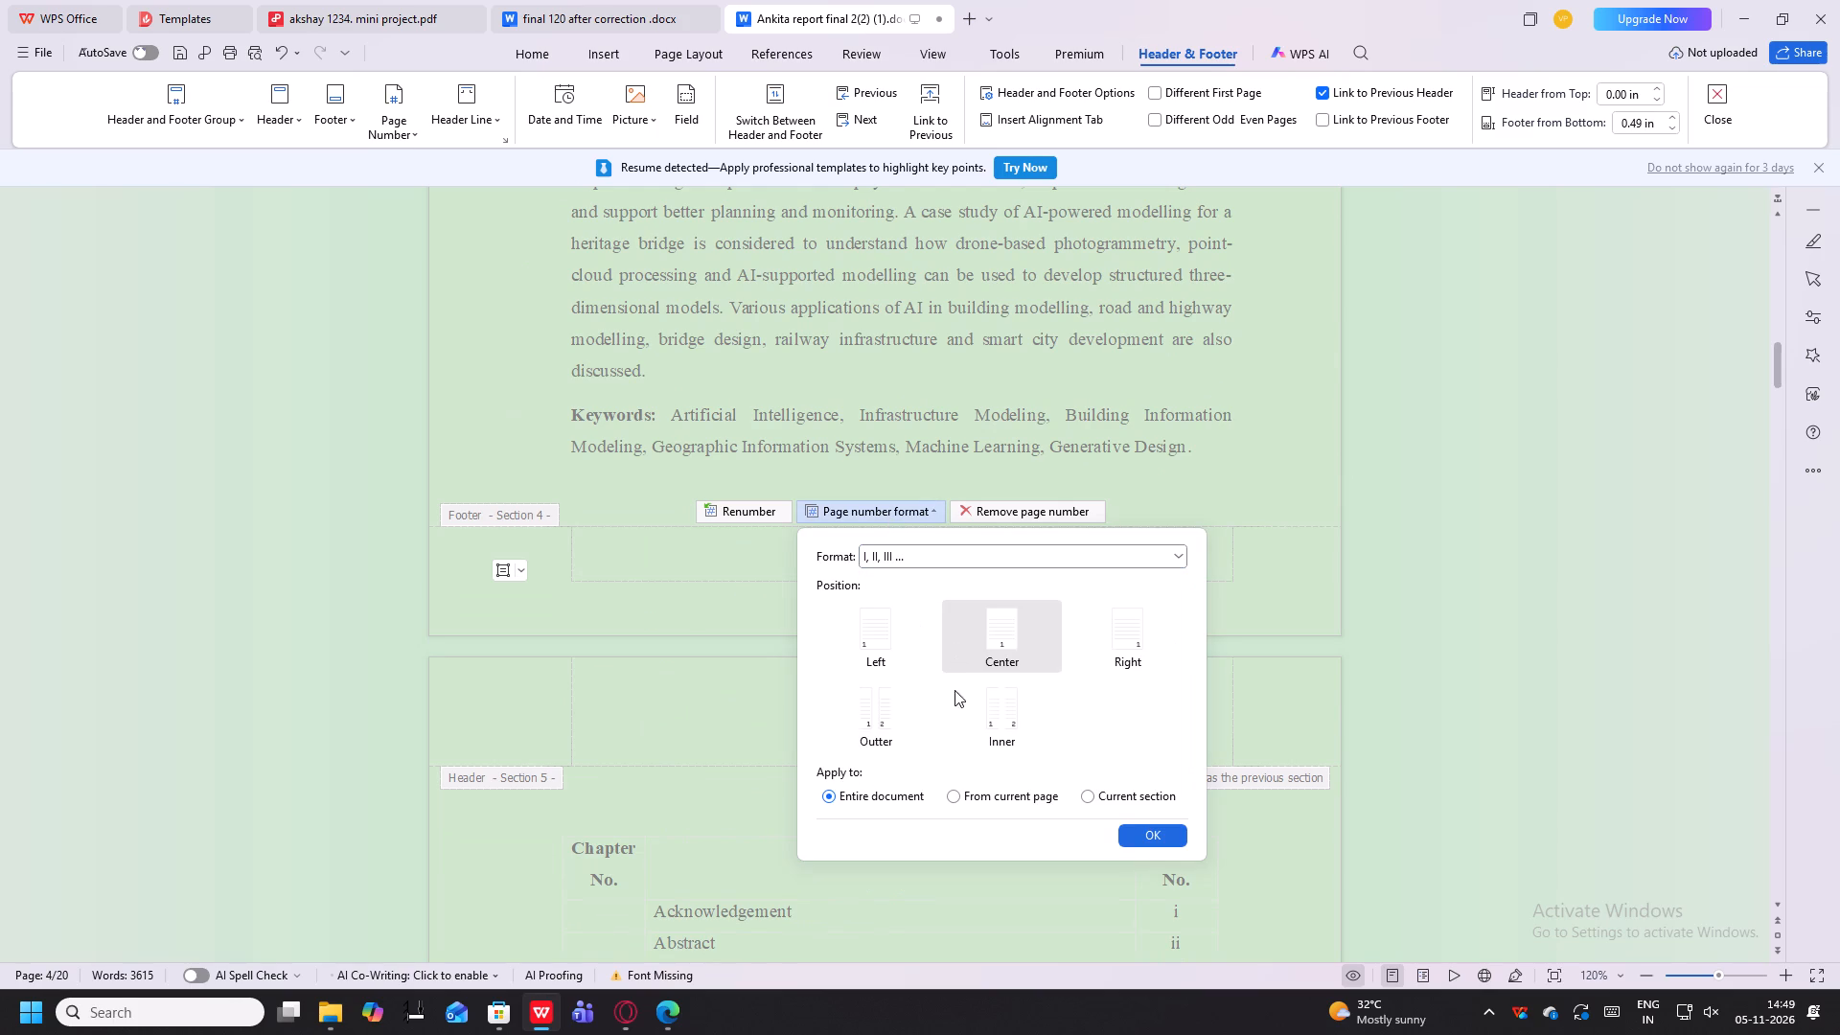
pyautogui.click(1155, 839)
pyautogui.click(966, 558)
# Remove the page number from the Content page's footer, for the current page only.
pyautogui.scroll(-7, 978, 632)
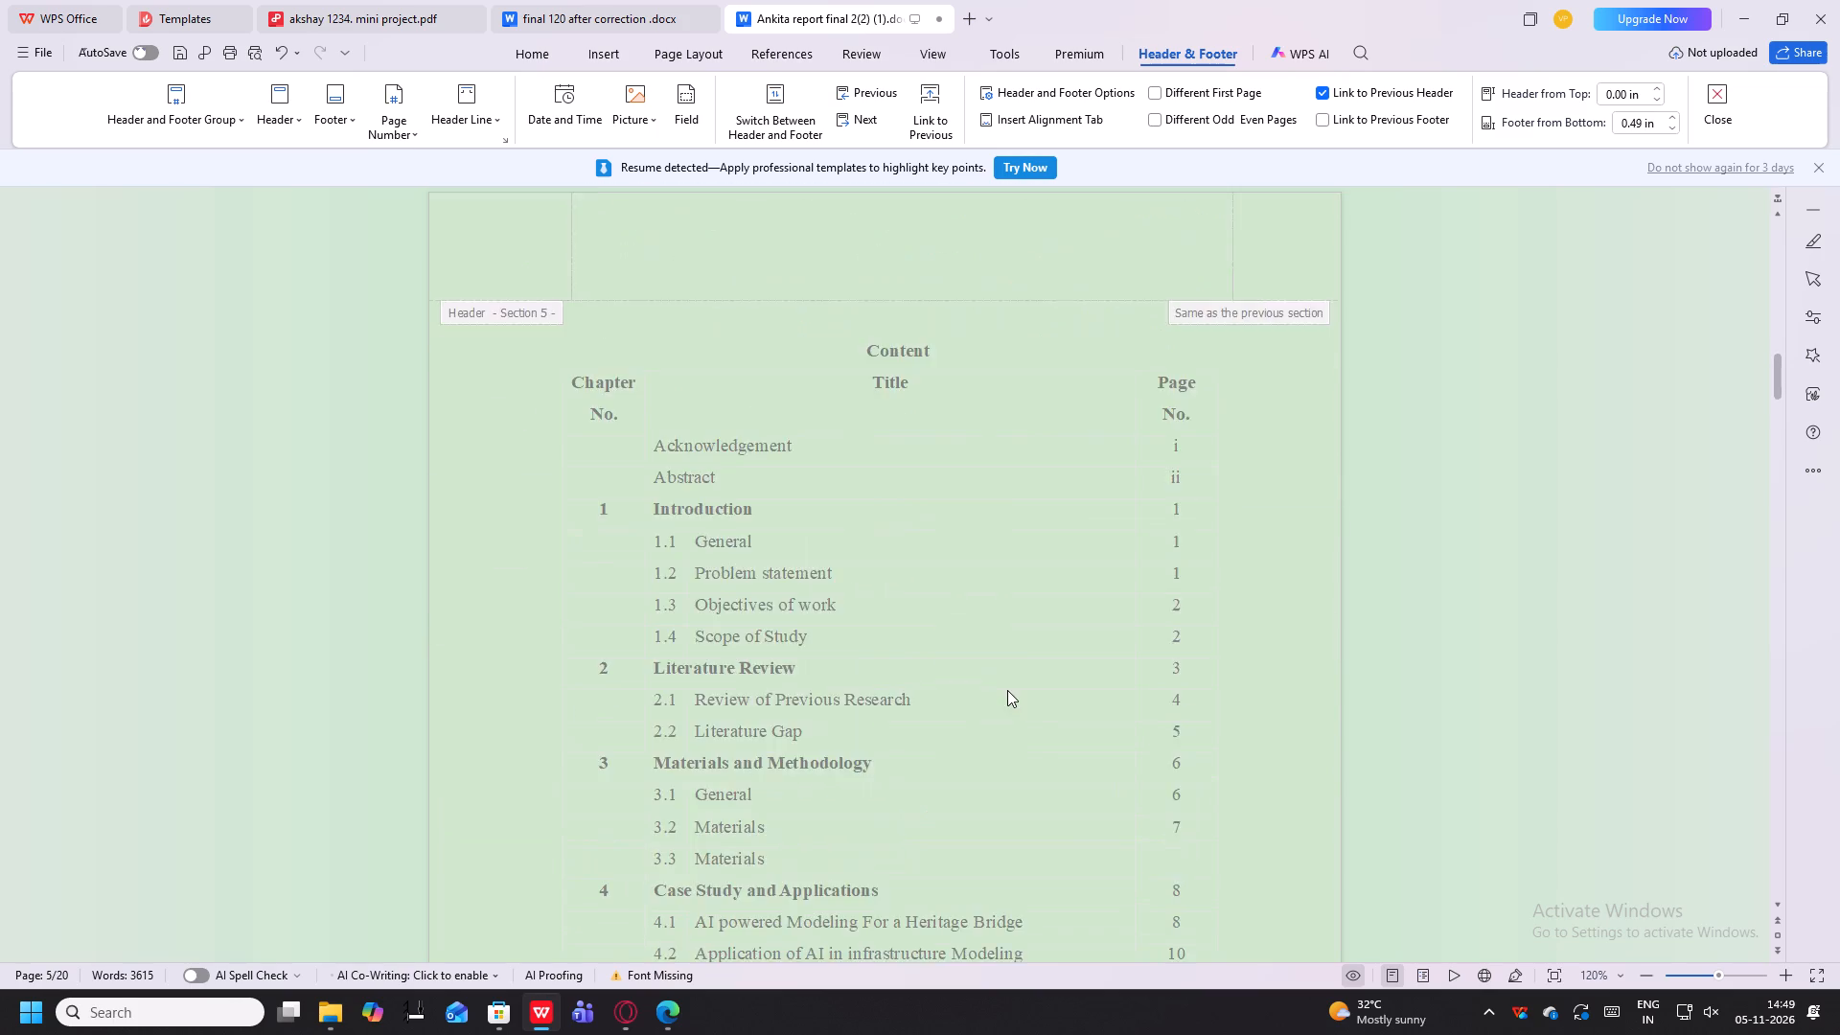
pyautogui.scroll(-8, 1007, 690)
pyautogui.click(932, 726)
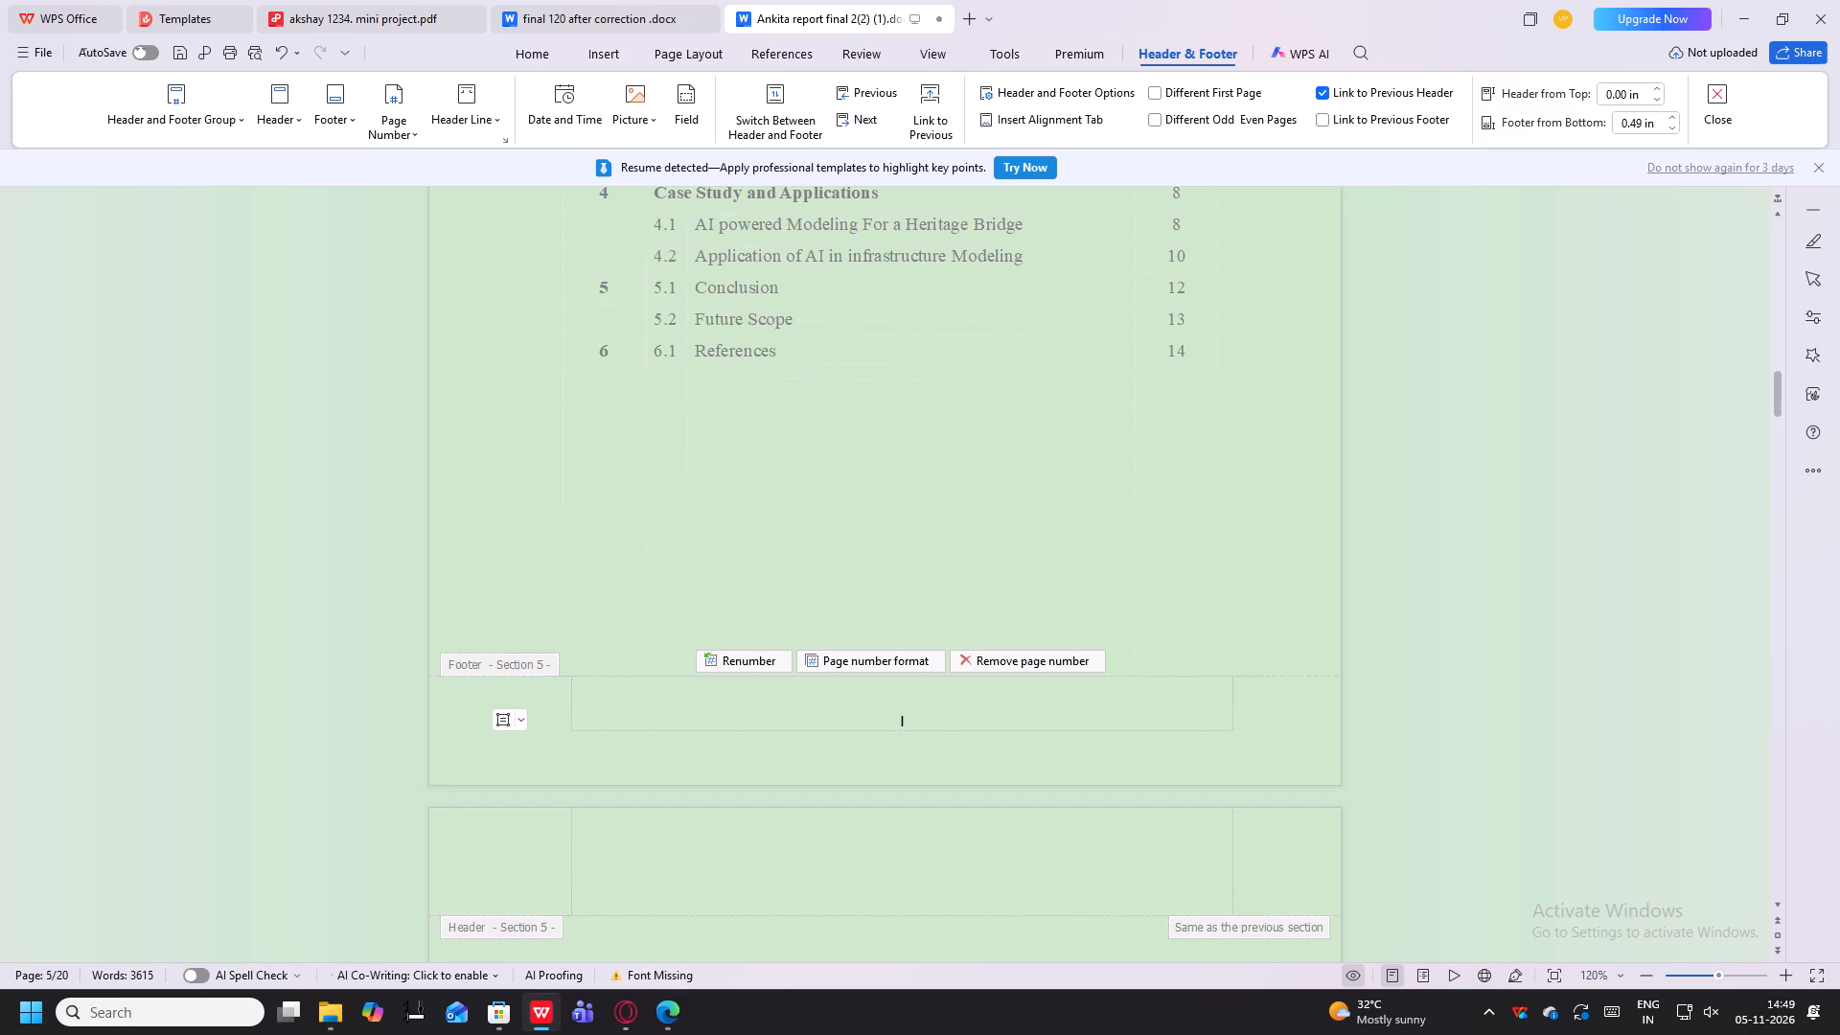
pyautogui.click(981, 663)
pyautogui.click(996, 691)
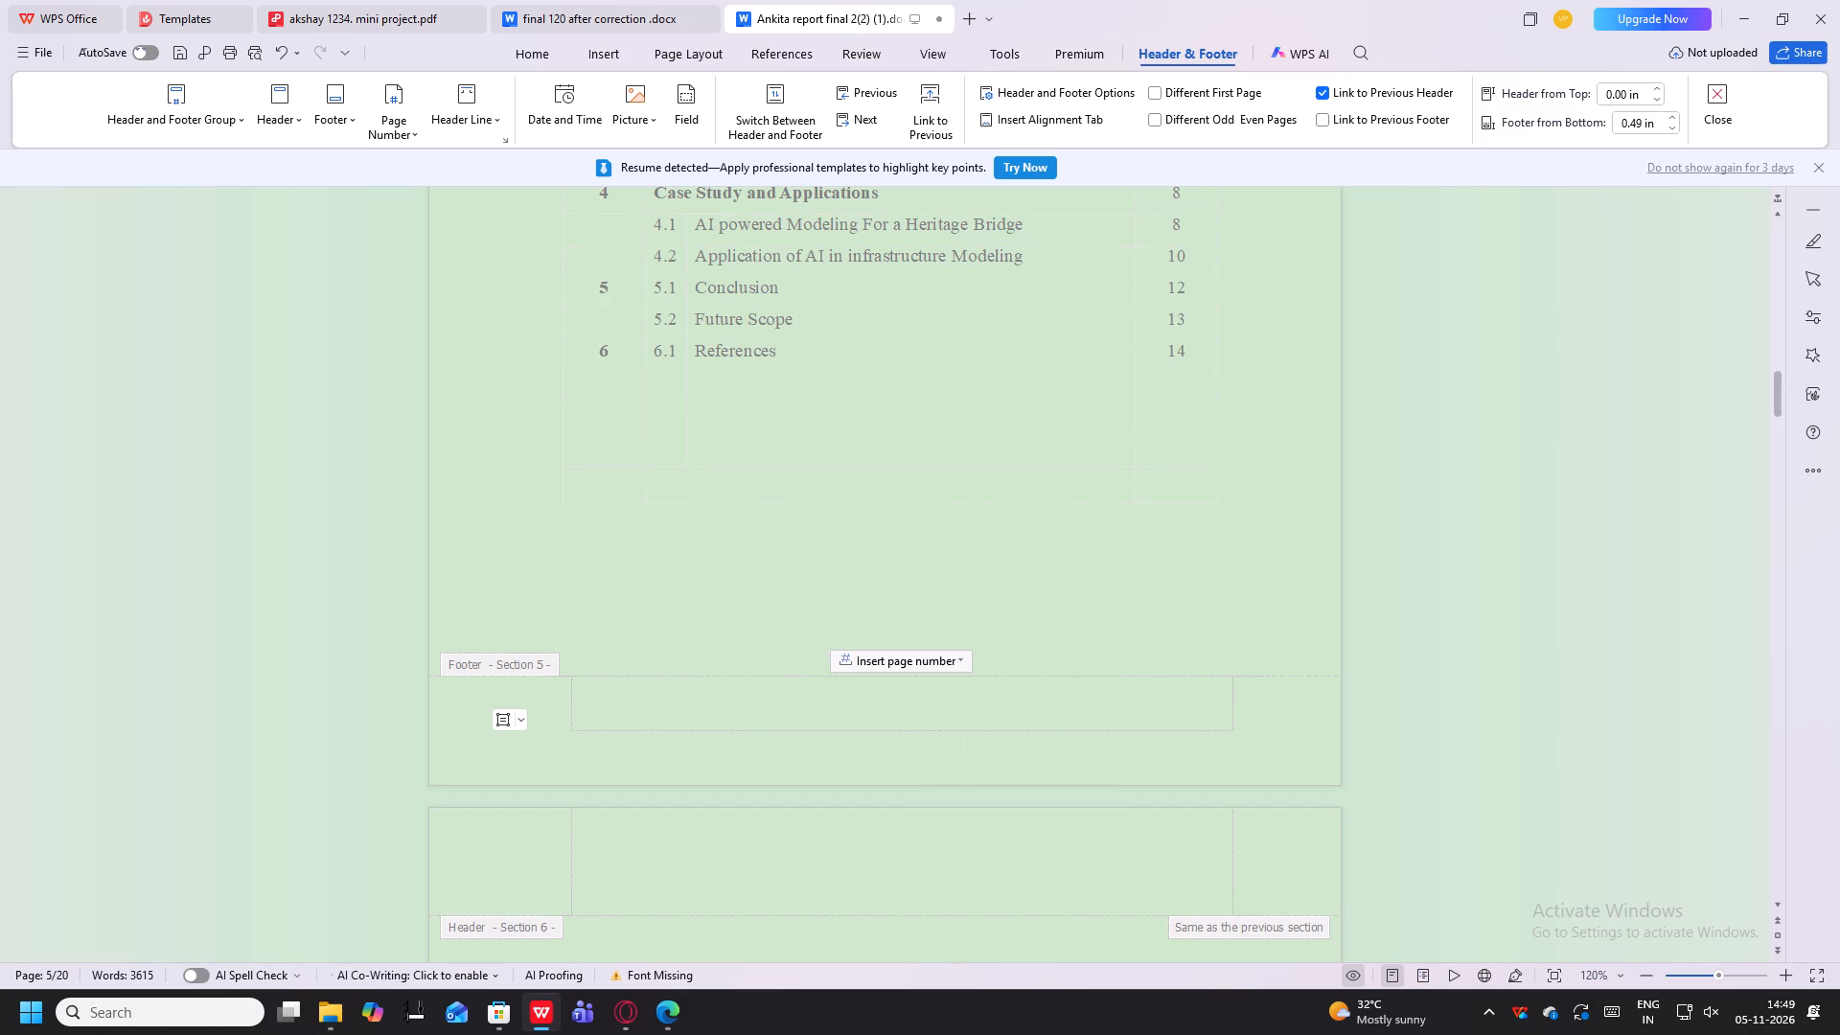
# Remove the page number from the Section 6 footer, before the List of Table page, for the current page only.
pyautogui.scroll(-18, 968, 716)
pyautogui.click(965, 634)
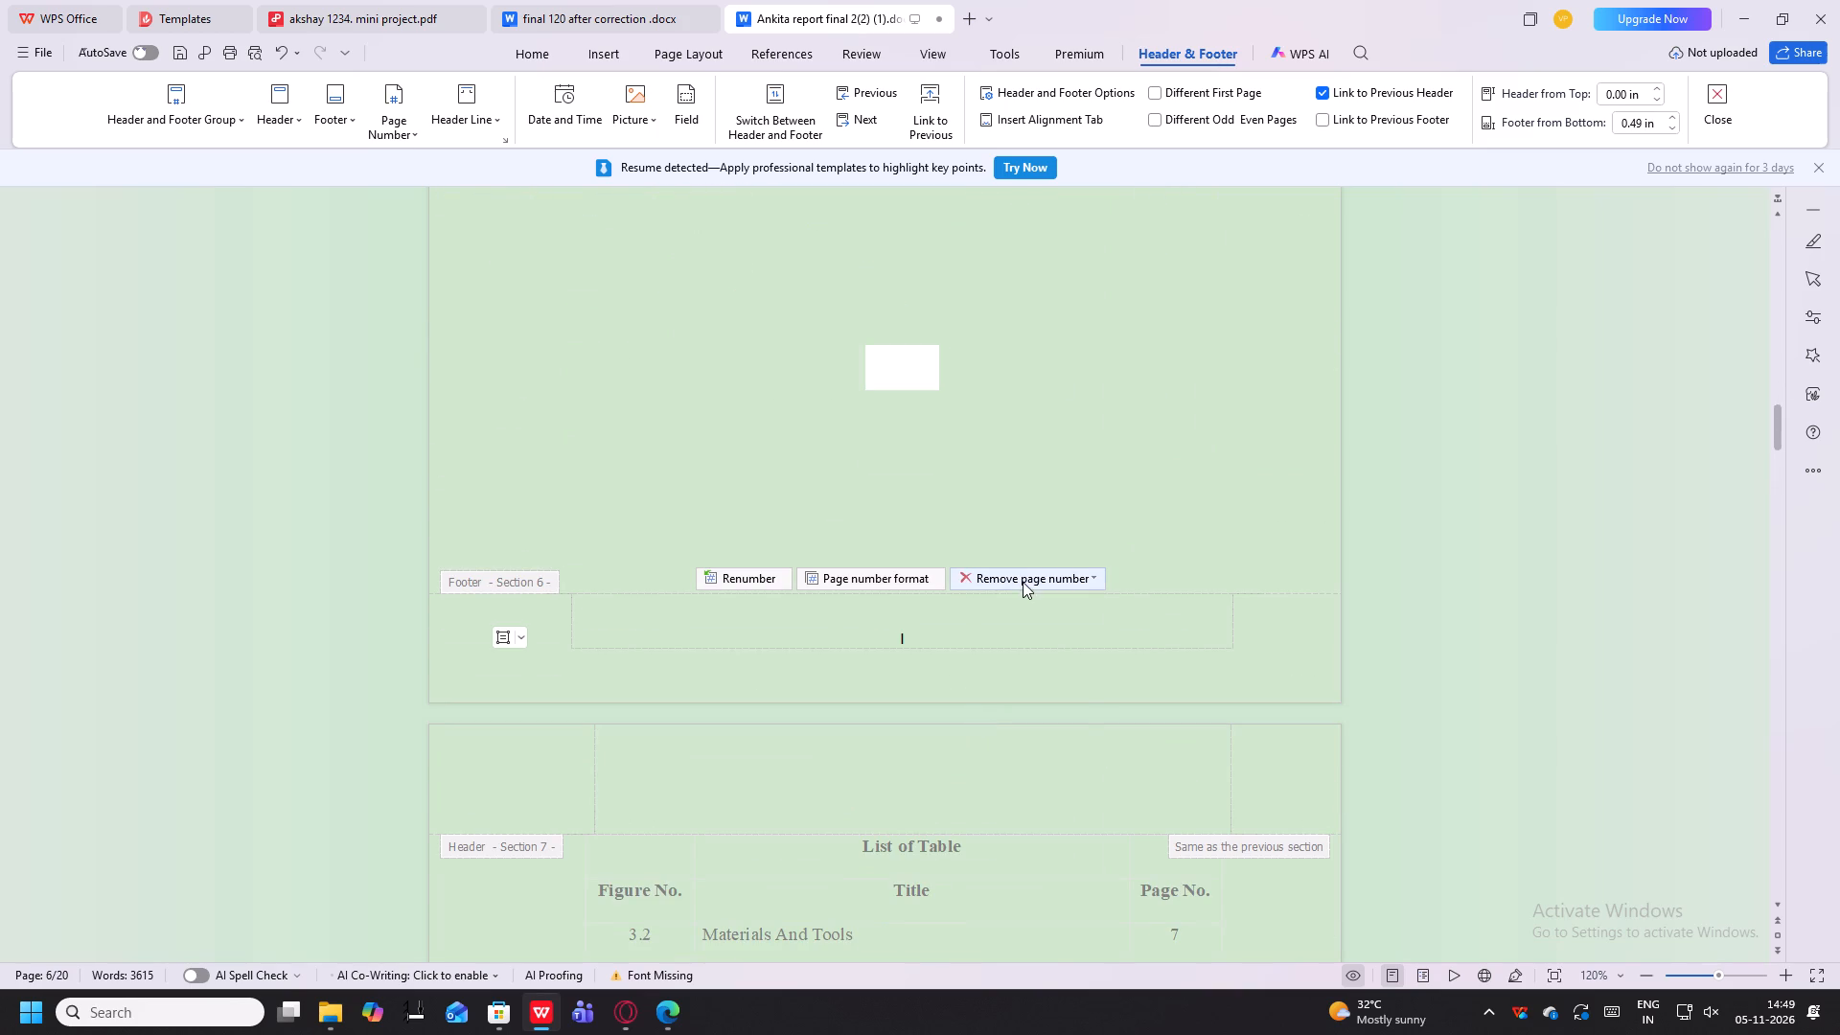
pyautogui.click(1023, 582)
pyautogui.scroll(-2, 1010, 637)
pyautogui.click(1018, 605)
# Check the footer page numbers from the List of Table page through Chapter 2 and back to the Abstract page.
pyautogui.scroll(-19, 1008, 680)
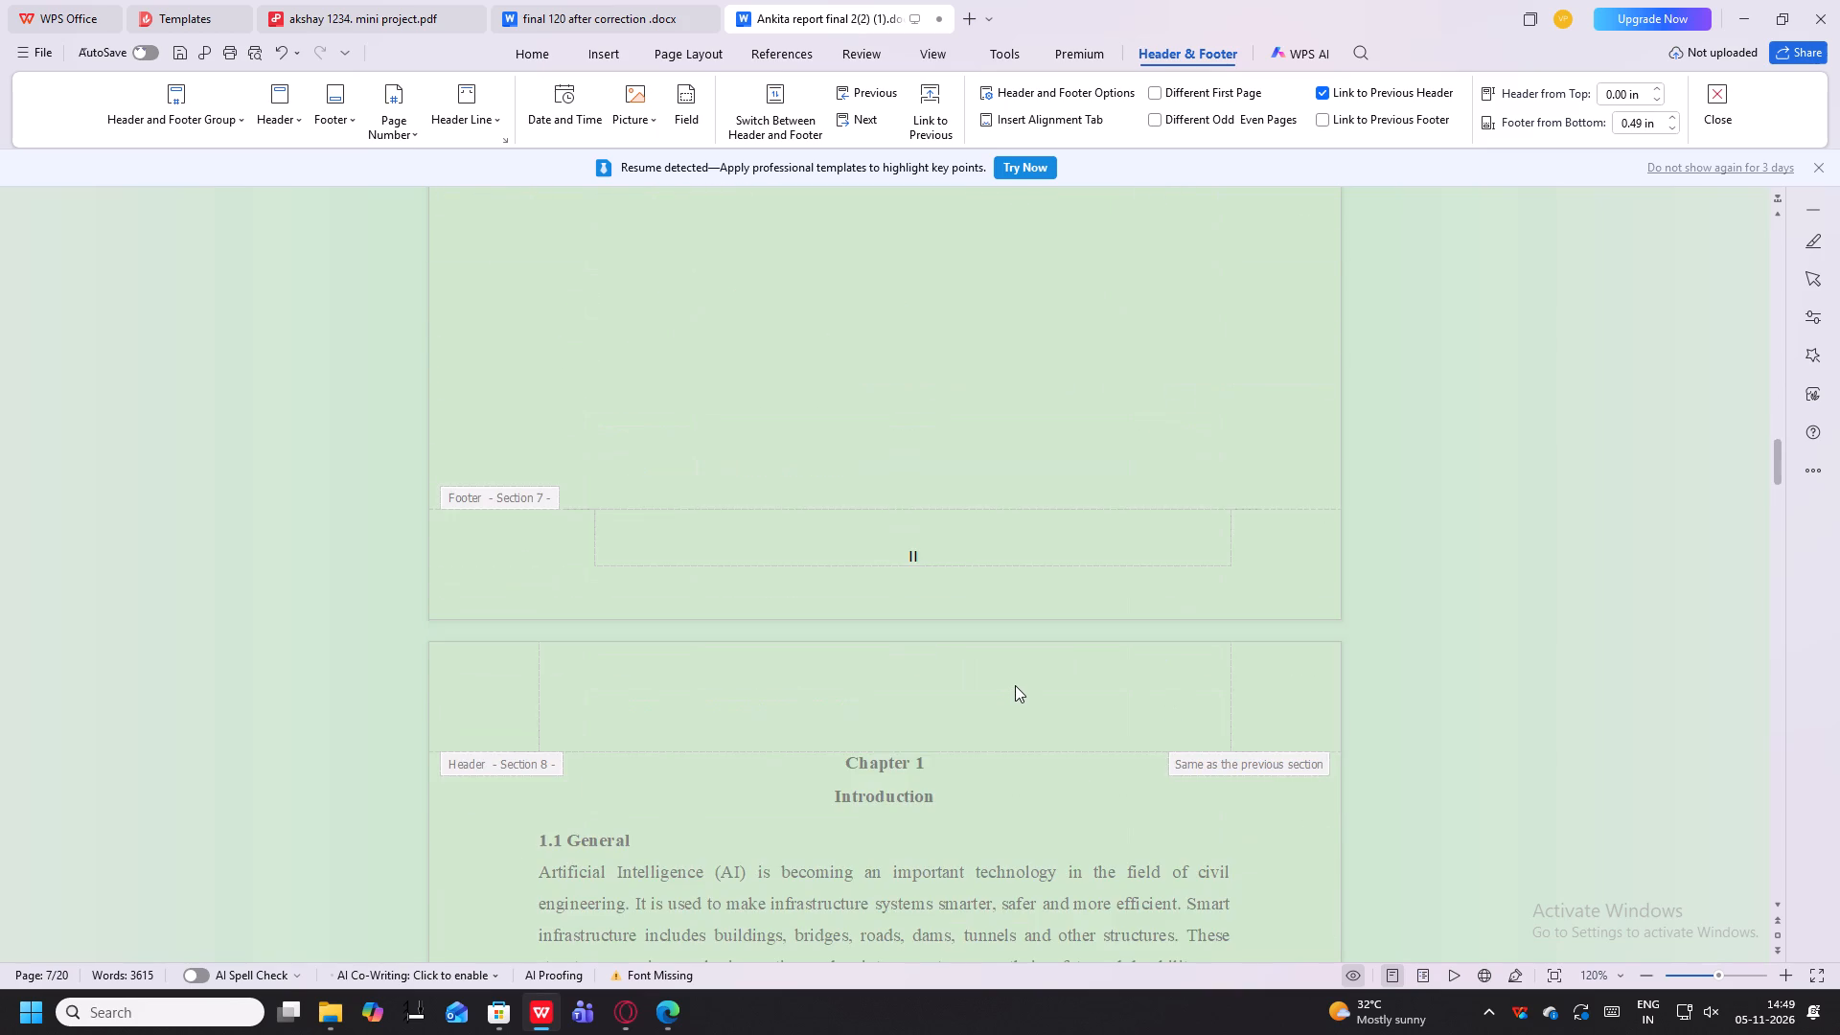
pyautogui.scroll(11, 1015, 685)
pyautogui.scroll(-11, 1015, 685)
pyautogui.scroll(1, 1019, 683)
pyautogui.scroll(-13, 1019, 683)
pyautogui.scroll(1, 1023, 688)
pyautogui.scroll(-4, 1023, 688)
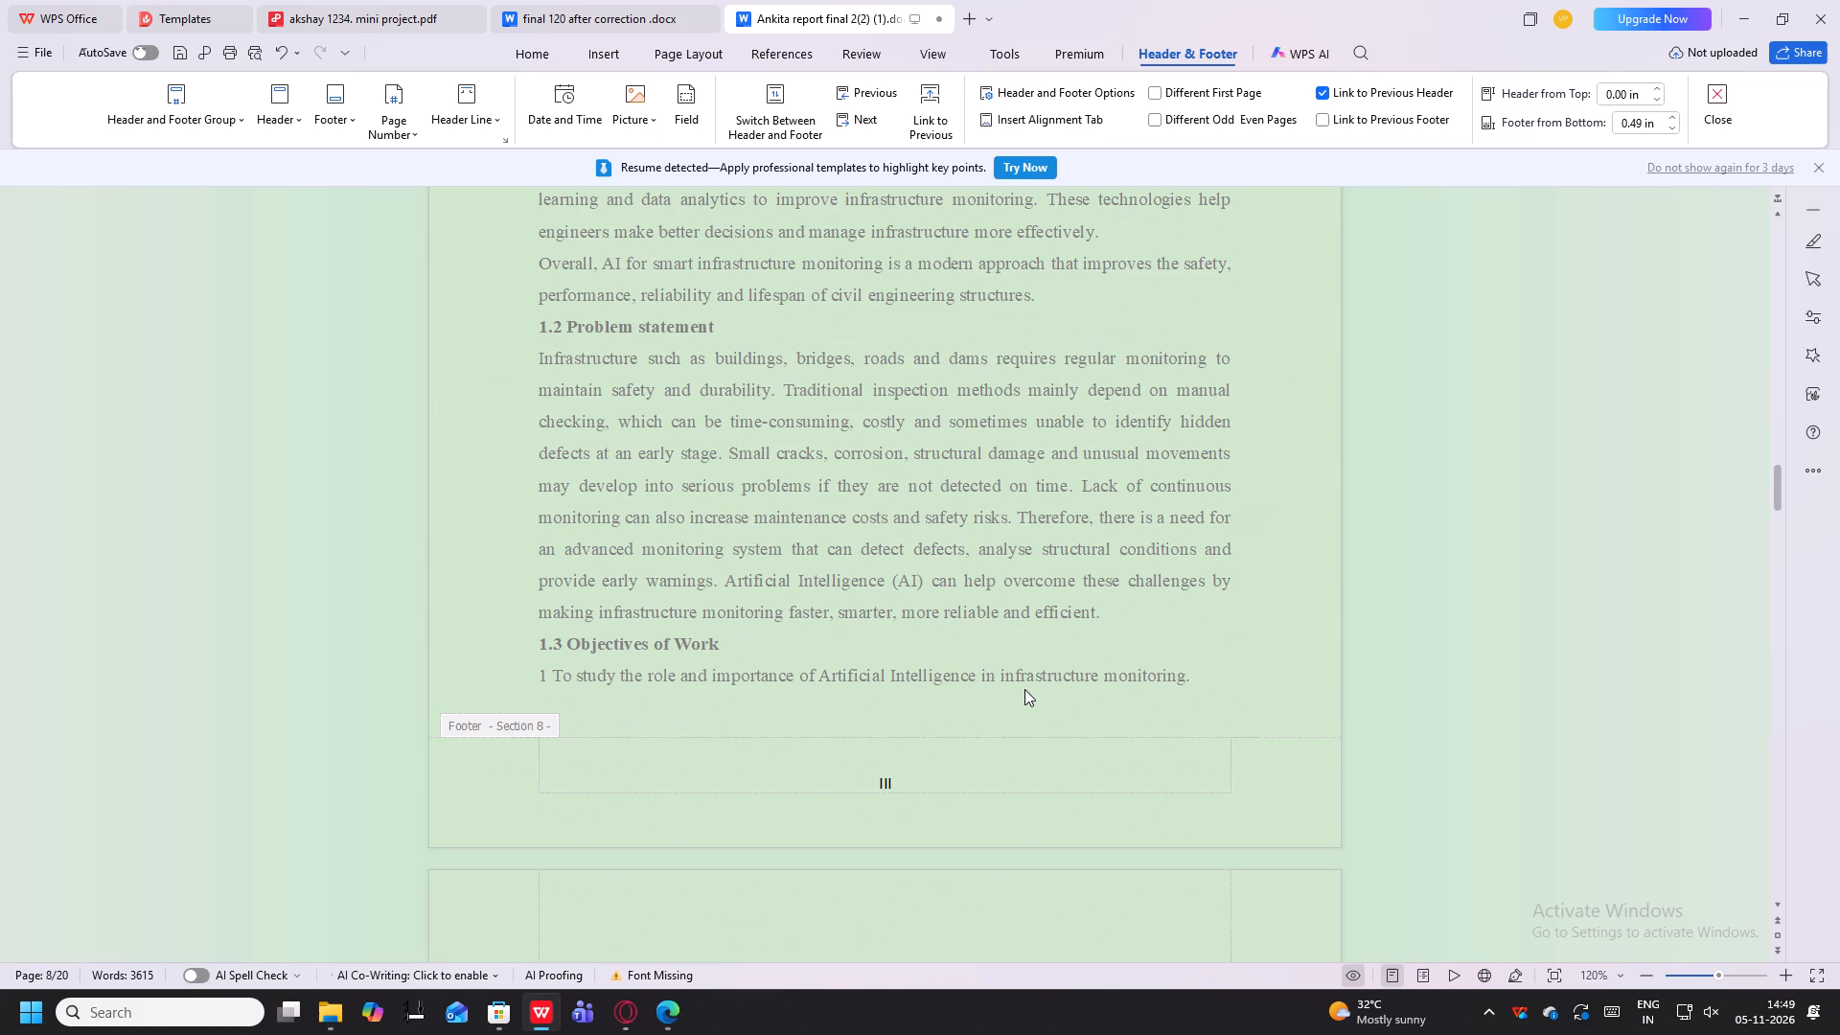
pyautogui.scroll(-8, 1026, 691)
pyautogui.scroll(1, 1035, 692)
pyautogui.scroll(-13, 1035, 692)
pyautogui.scroll(1, 1041, 692)
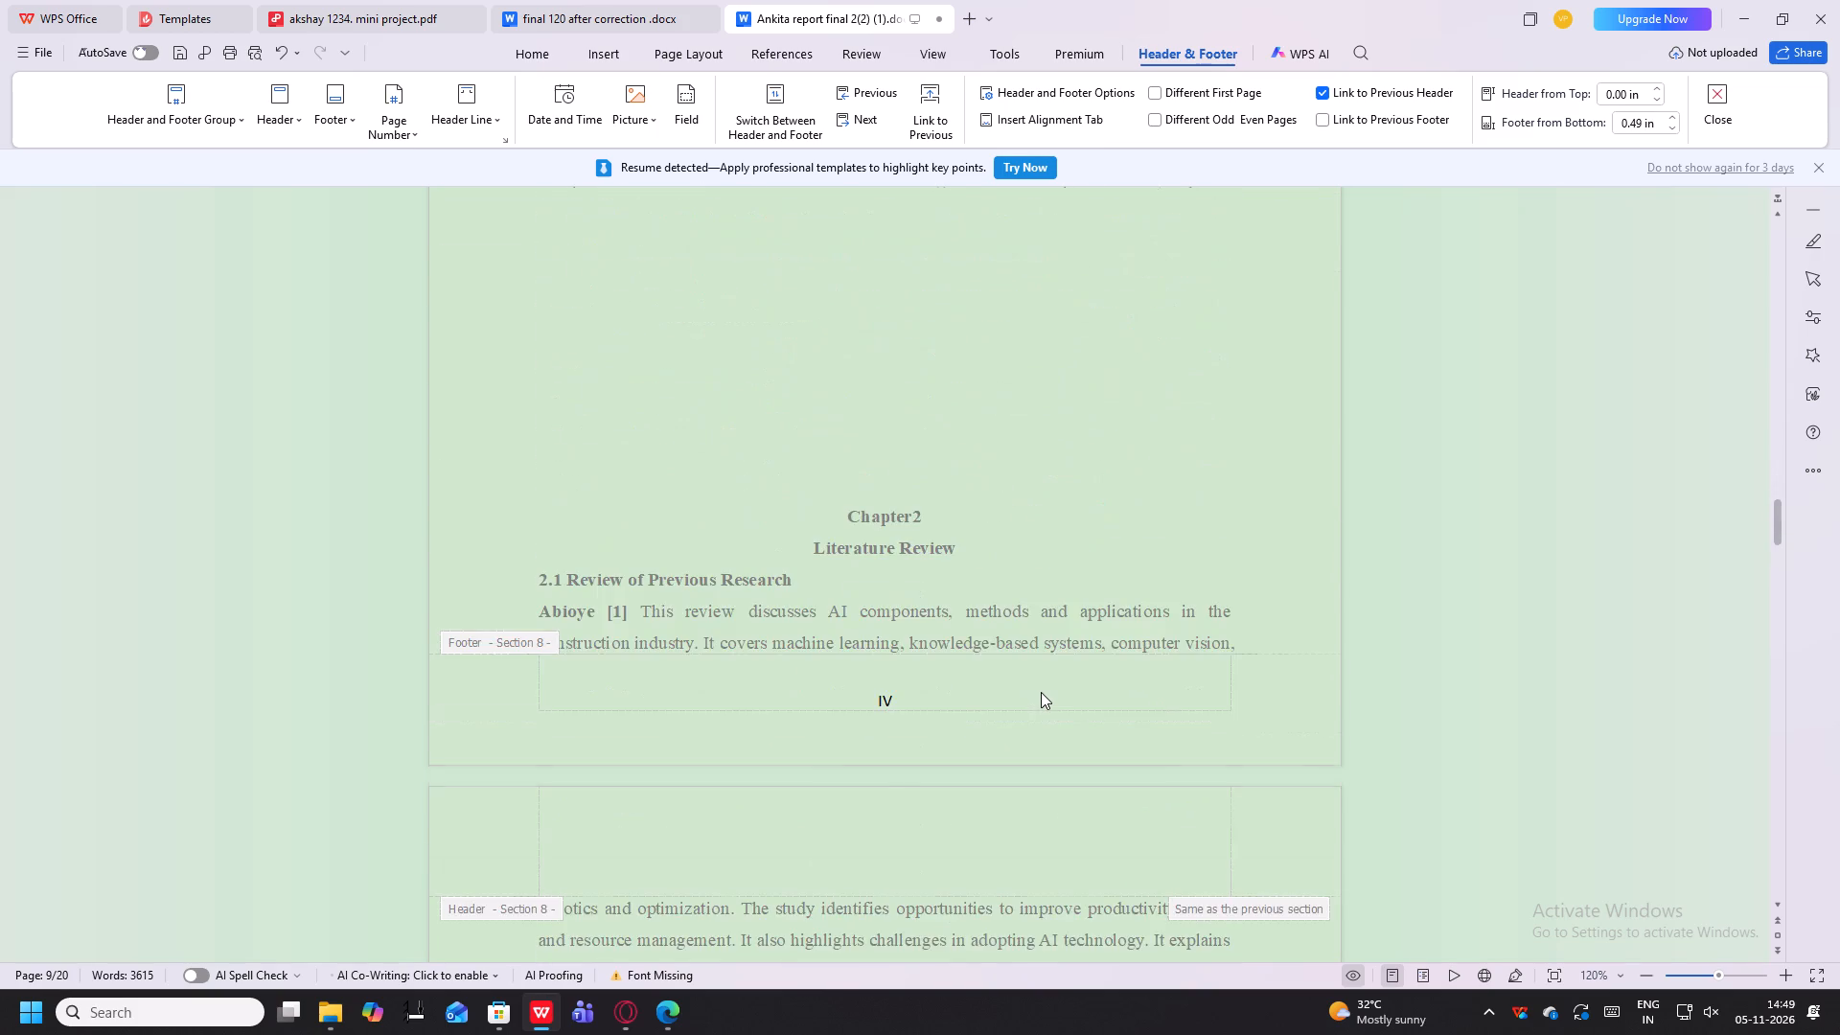
pyautogui.scroll(20, 1041, 692)
pyautogui.scroll(13, 1041, 692)
pyautogui.scroll(8, 855, 762)
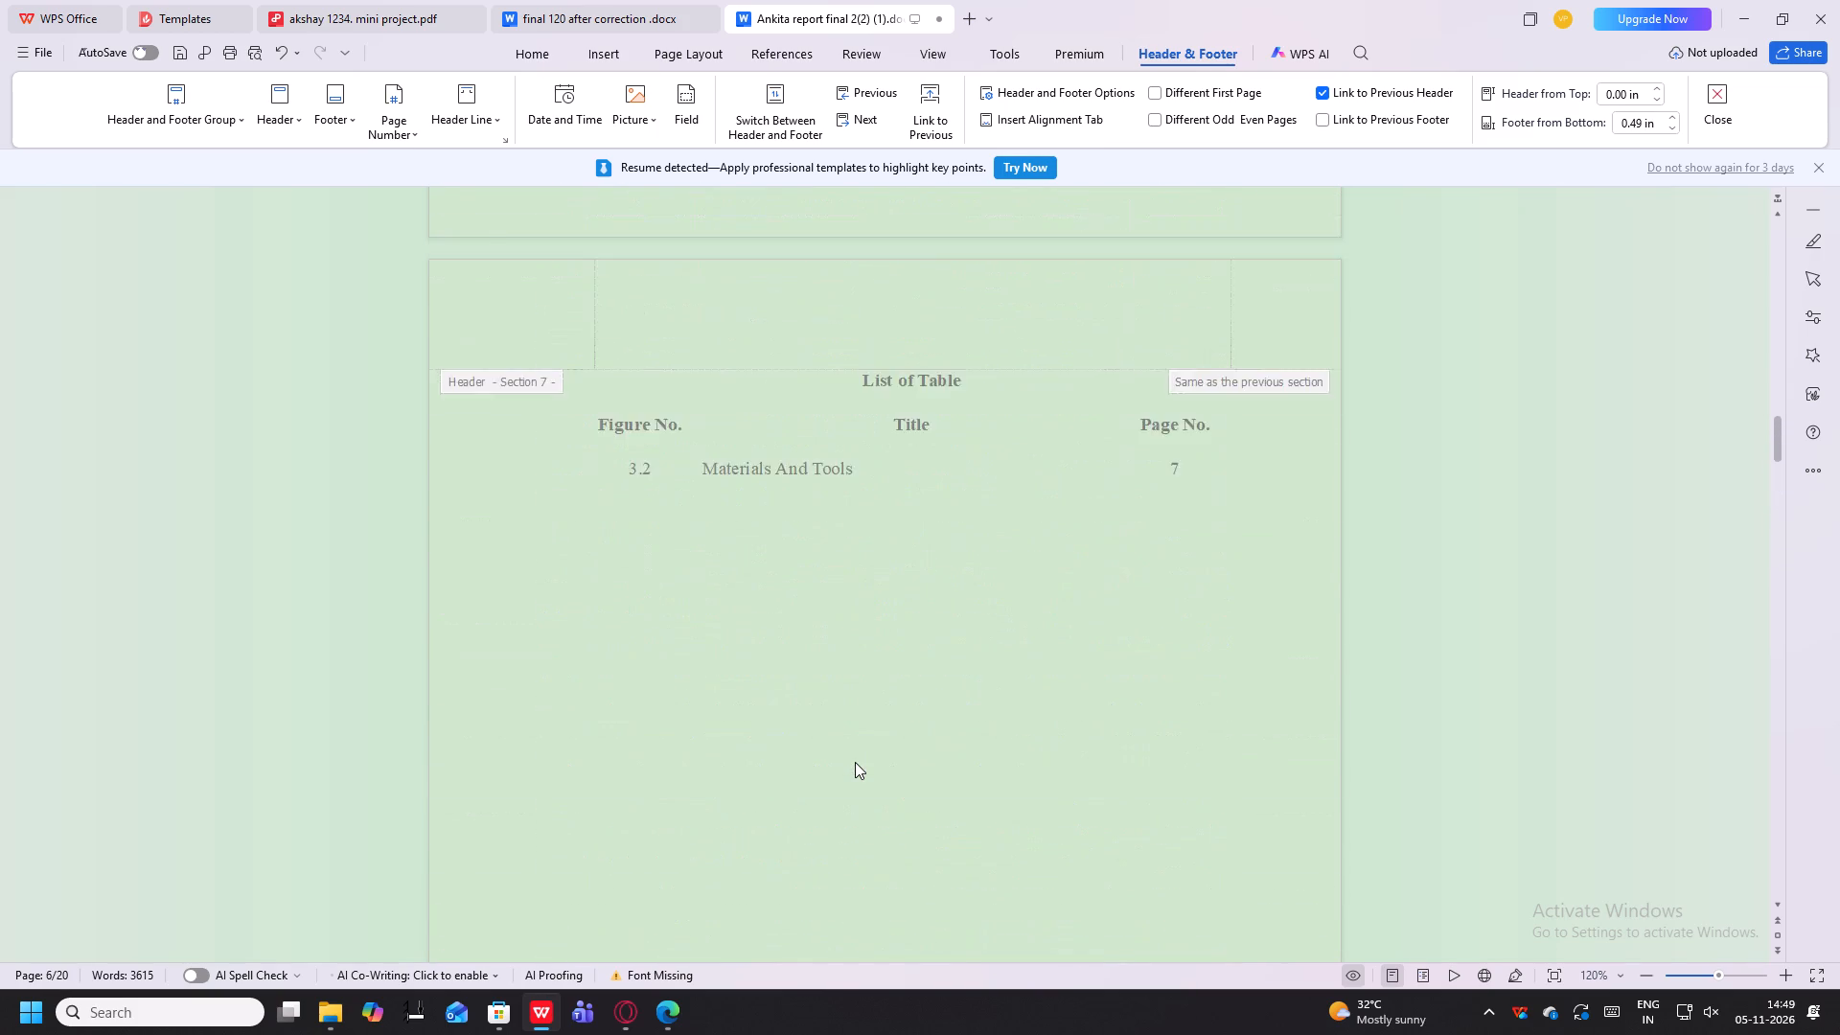
pyautogui.scroll(20, 855, 762)
pyautogui.scroll(11, 855, 762)
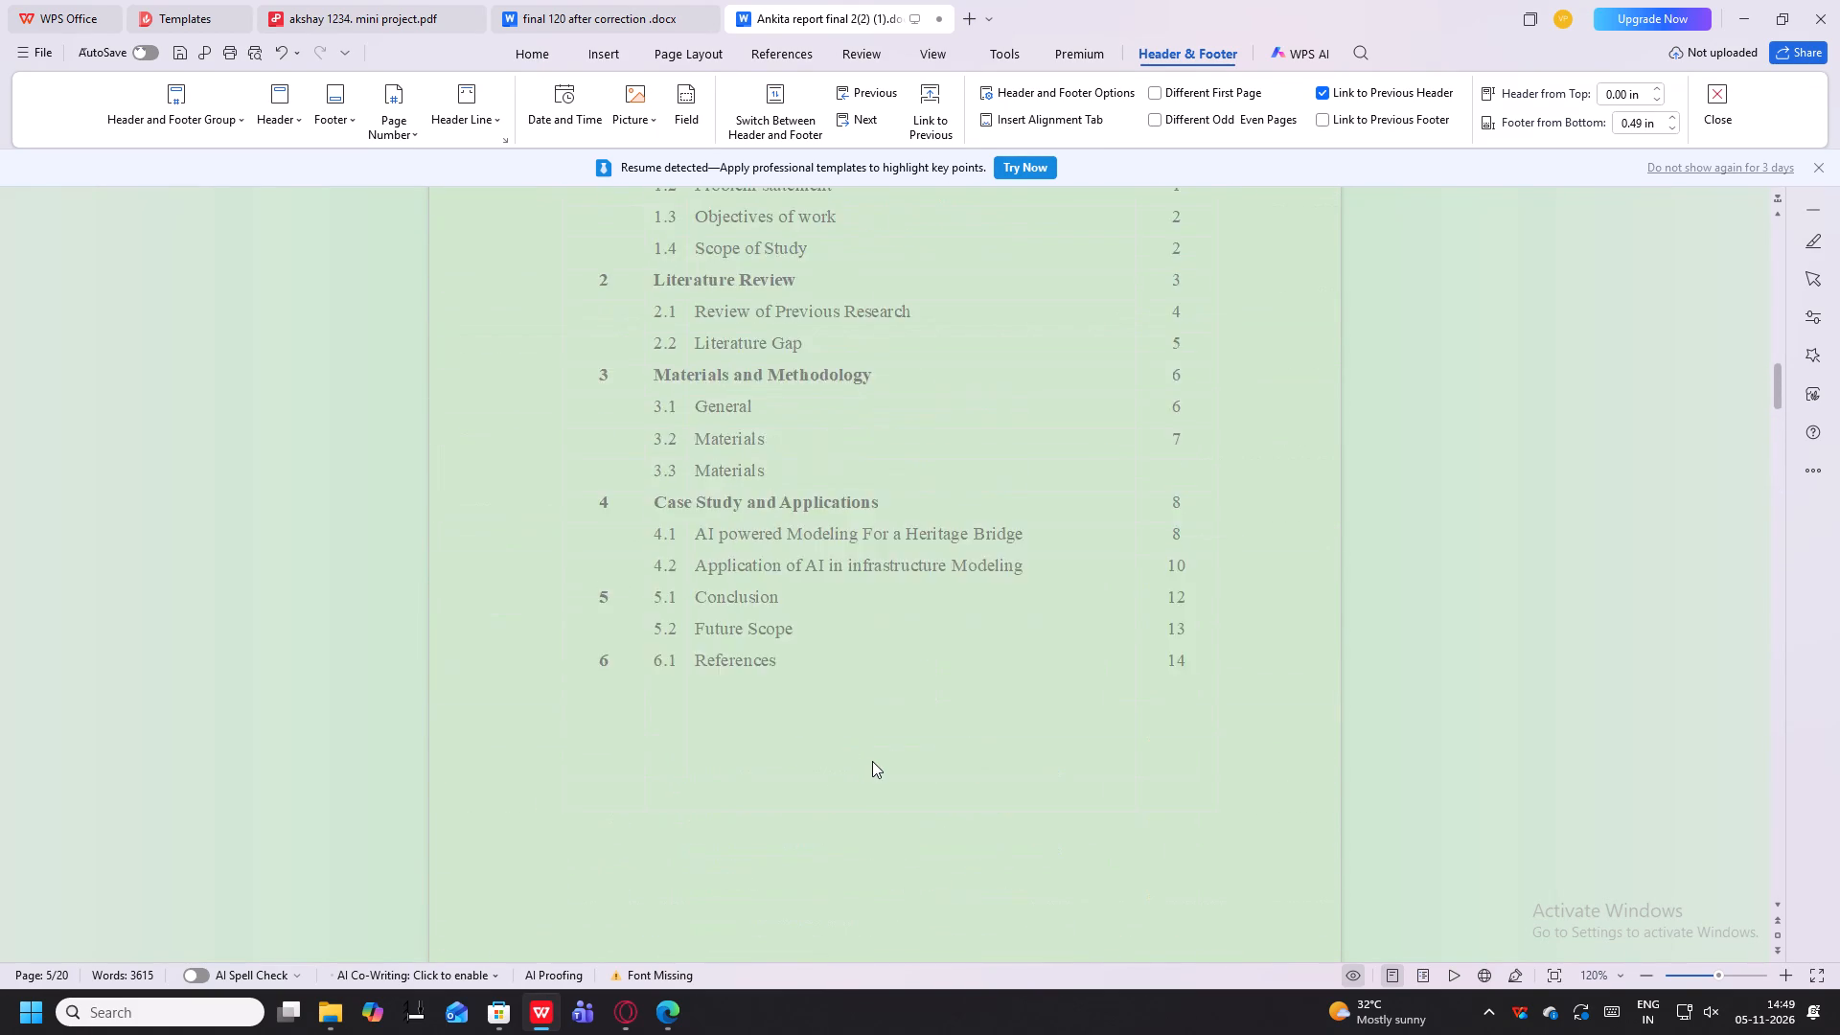
pyautogui.scroll(-12, 872, 761)
pyautogui.scroll(1, 903, 752)
pyautogui.scroll(-11, 904, 752)
pyautogui.scroll(1, 920, 751)
pyautogui.scroll(-5, 920, 751)
pyautogui.scroll(1, 920, 751)
pyautogui.scroll(-6, 920, 751)
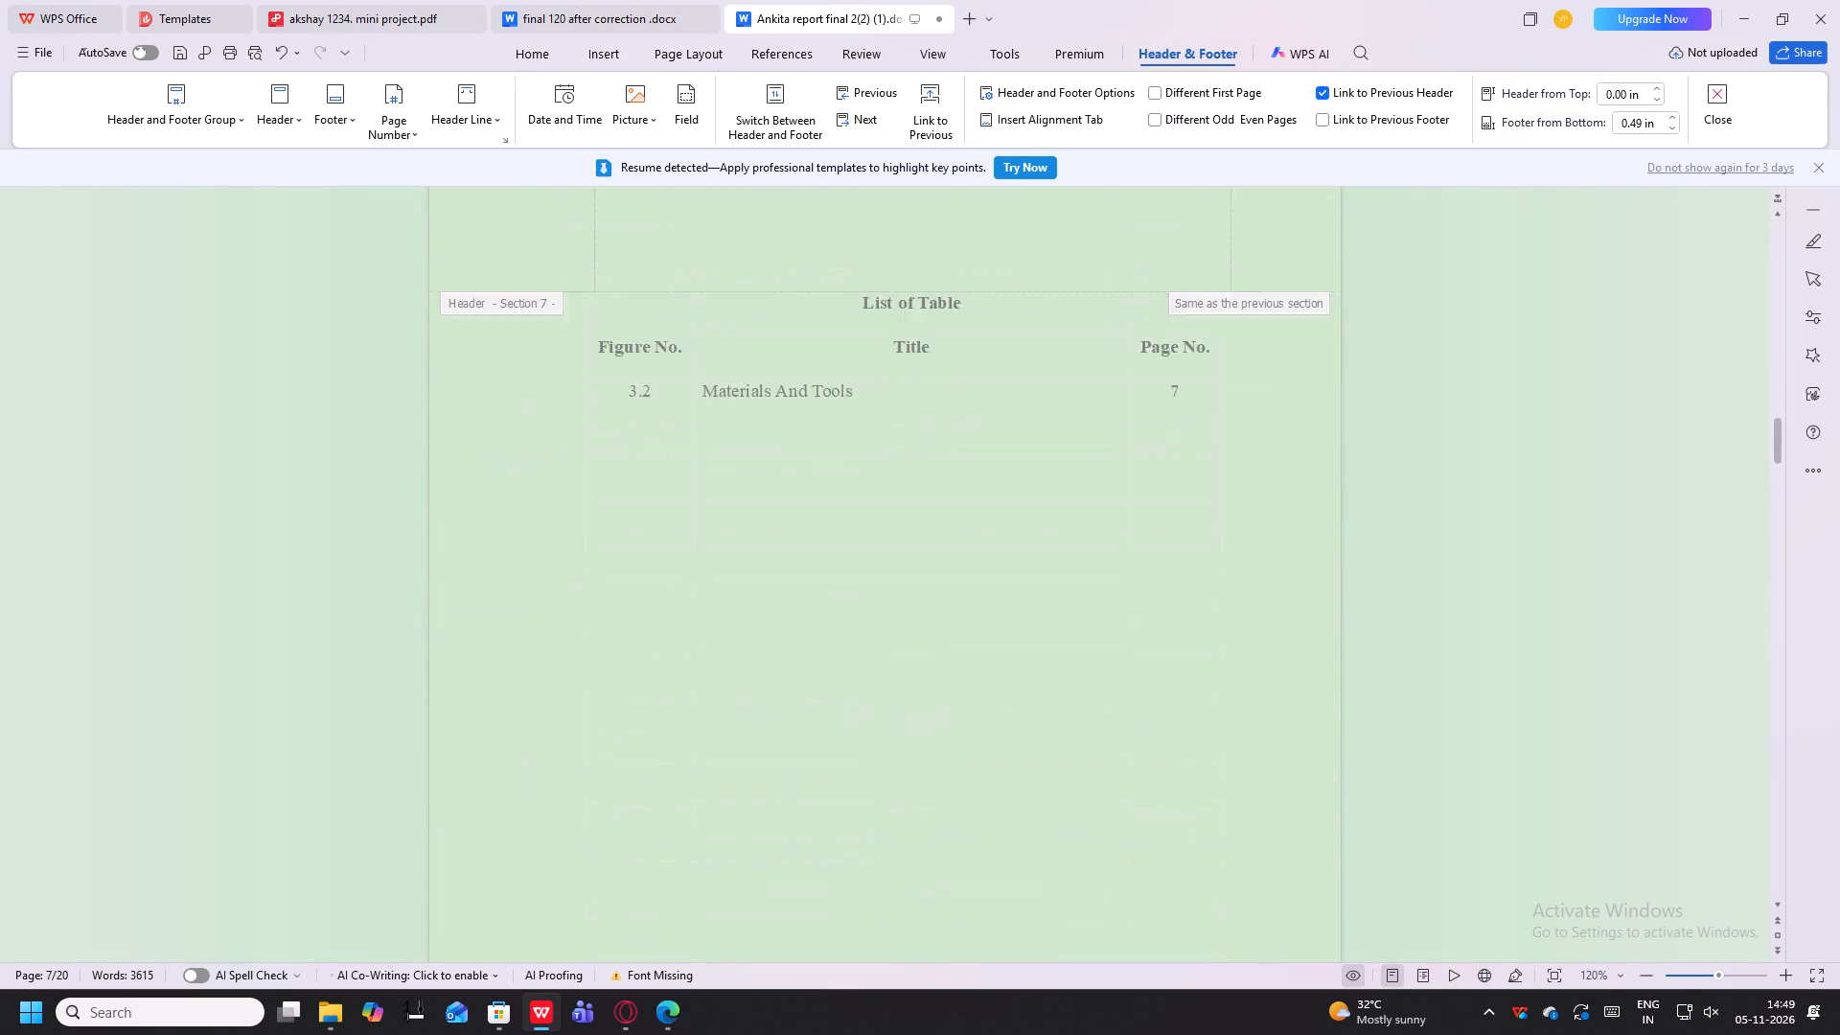
pyautogui.scroll(-11, 920, 751)
pyautogui.scroll(5, 940, 747)
pyautogui.scroll(-4, 933, 801)
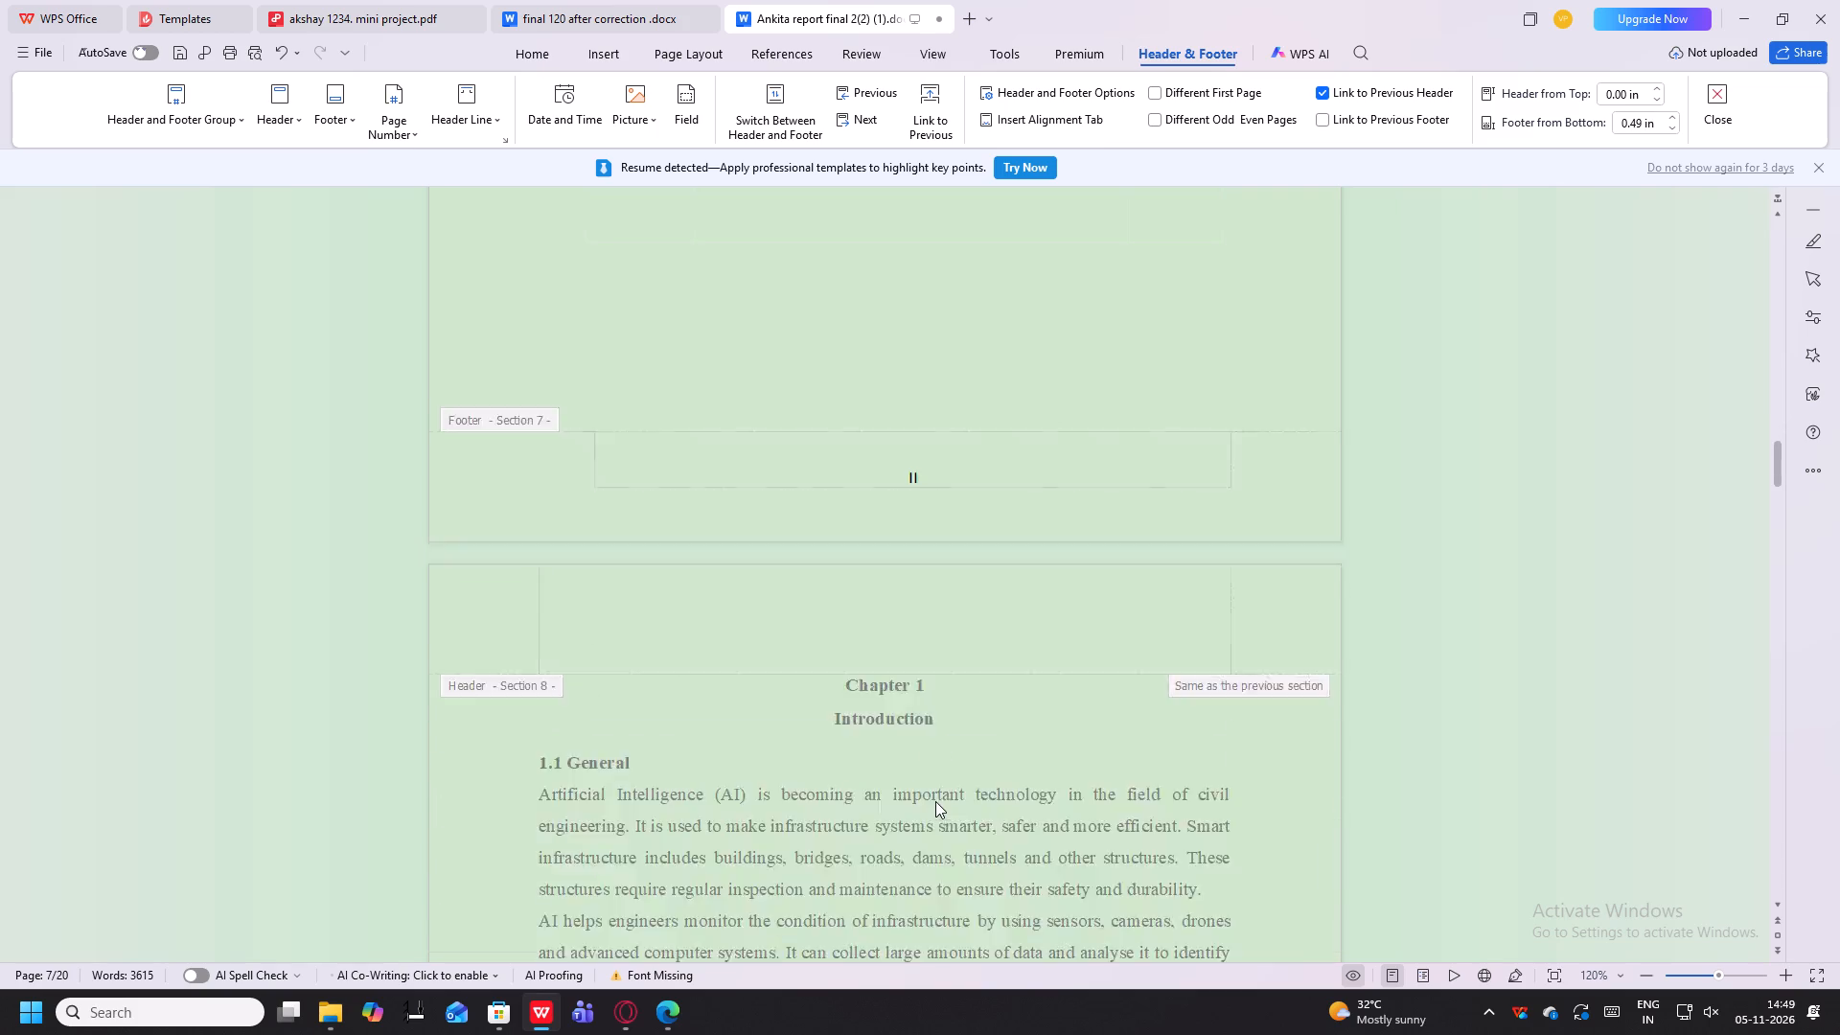
pyautogui.scroll(-2, 935, 801)
pyautogui.scroll(20, 940, 797)
pyautogui.scroll(20, 940, 797)
pyautogui.scroll(3, 940, 797)
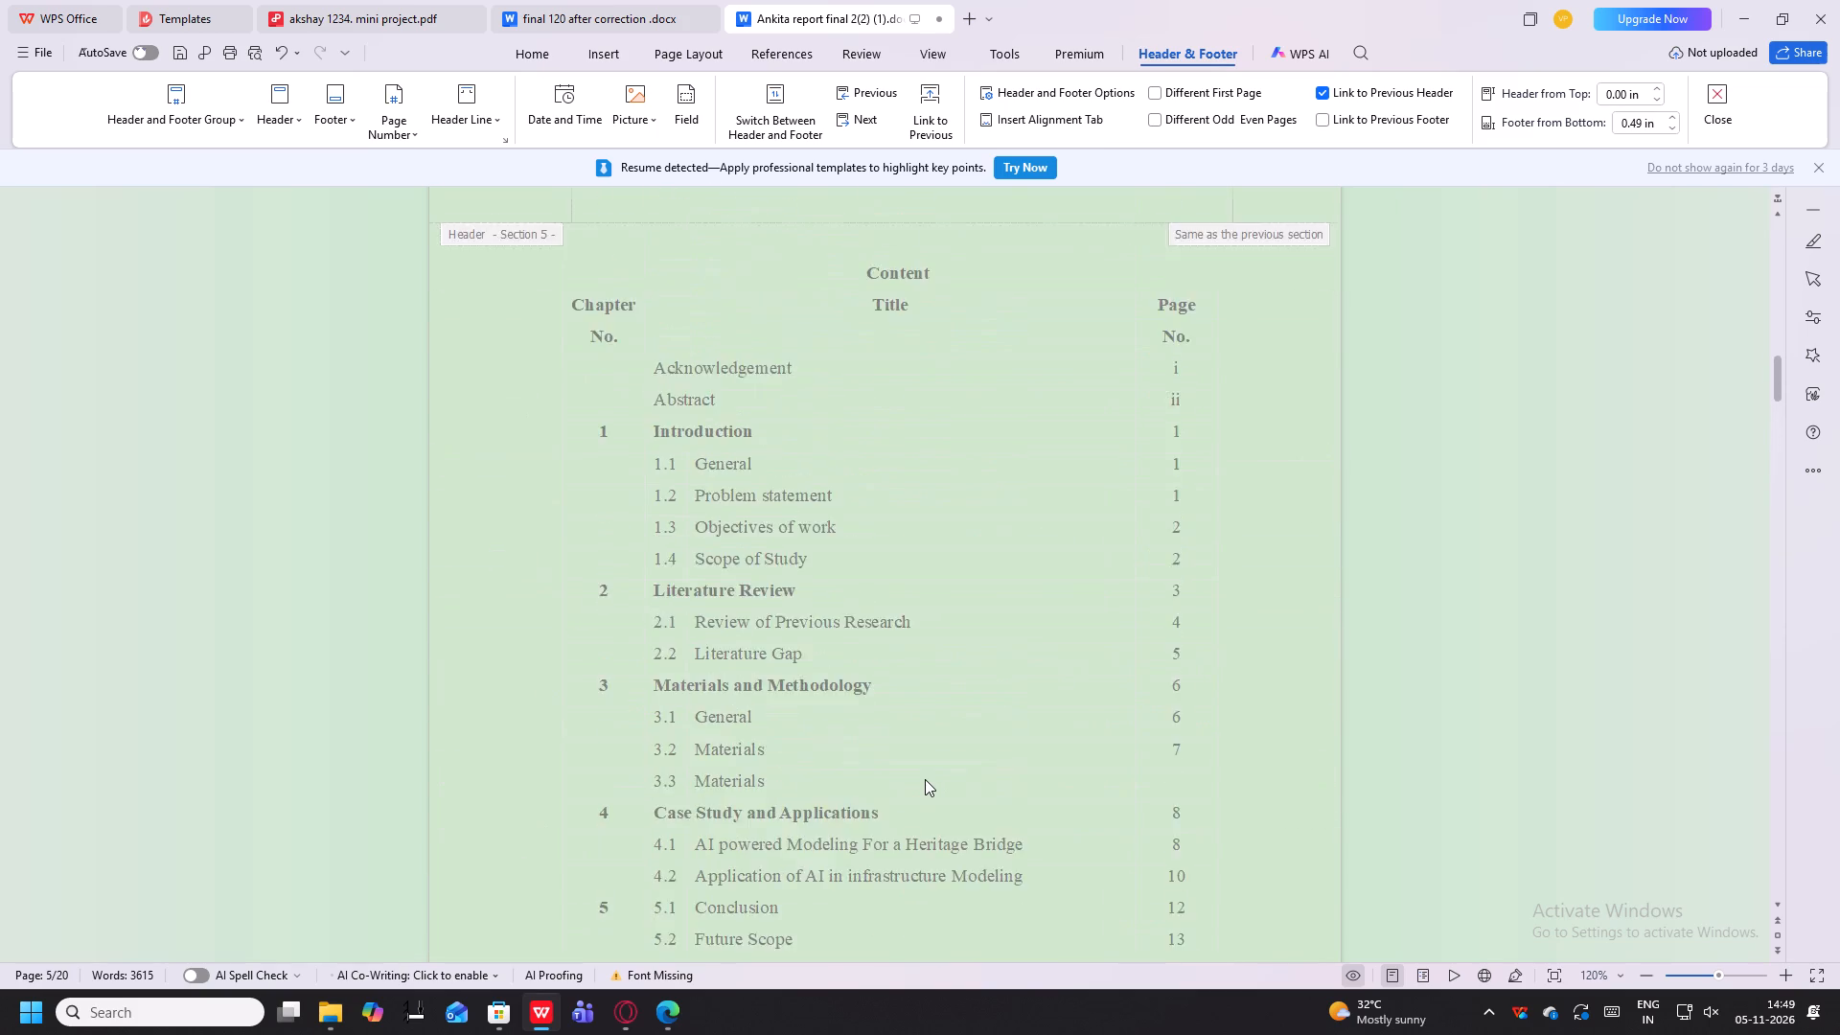
pyautogui.scroll(15, 925, 779)
pyautogui.scroll(-4, 952, 725)
pyautogui.scroll(8, 952, 725)
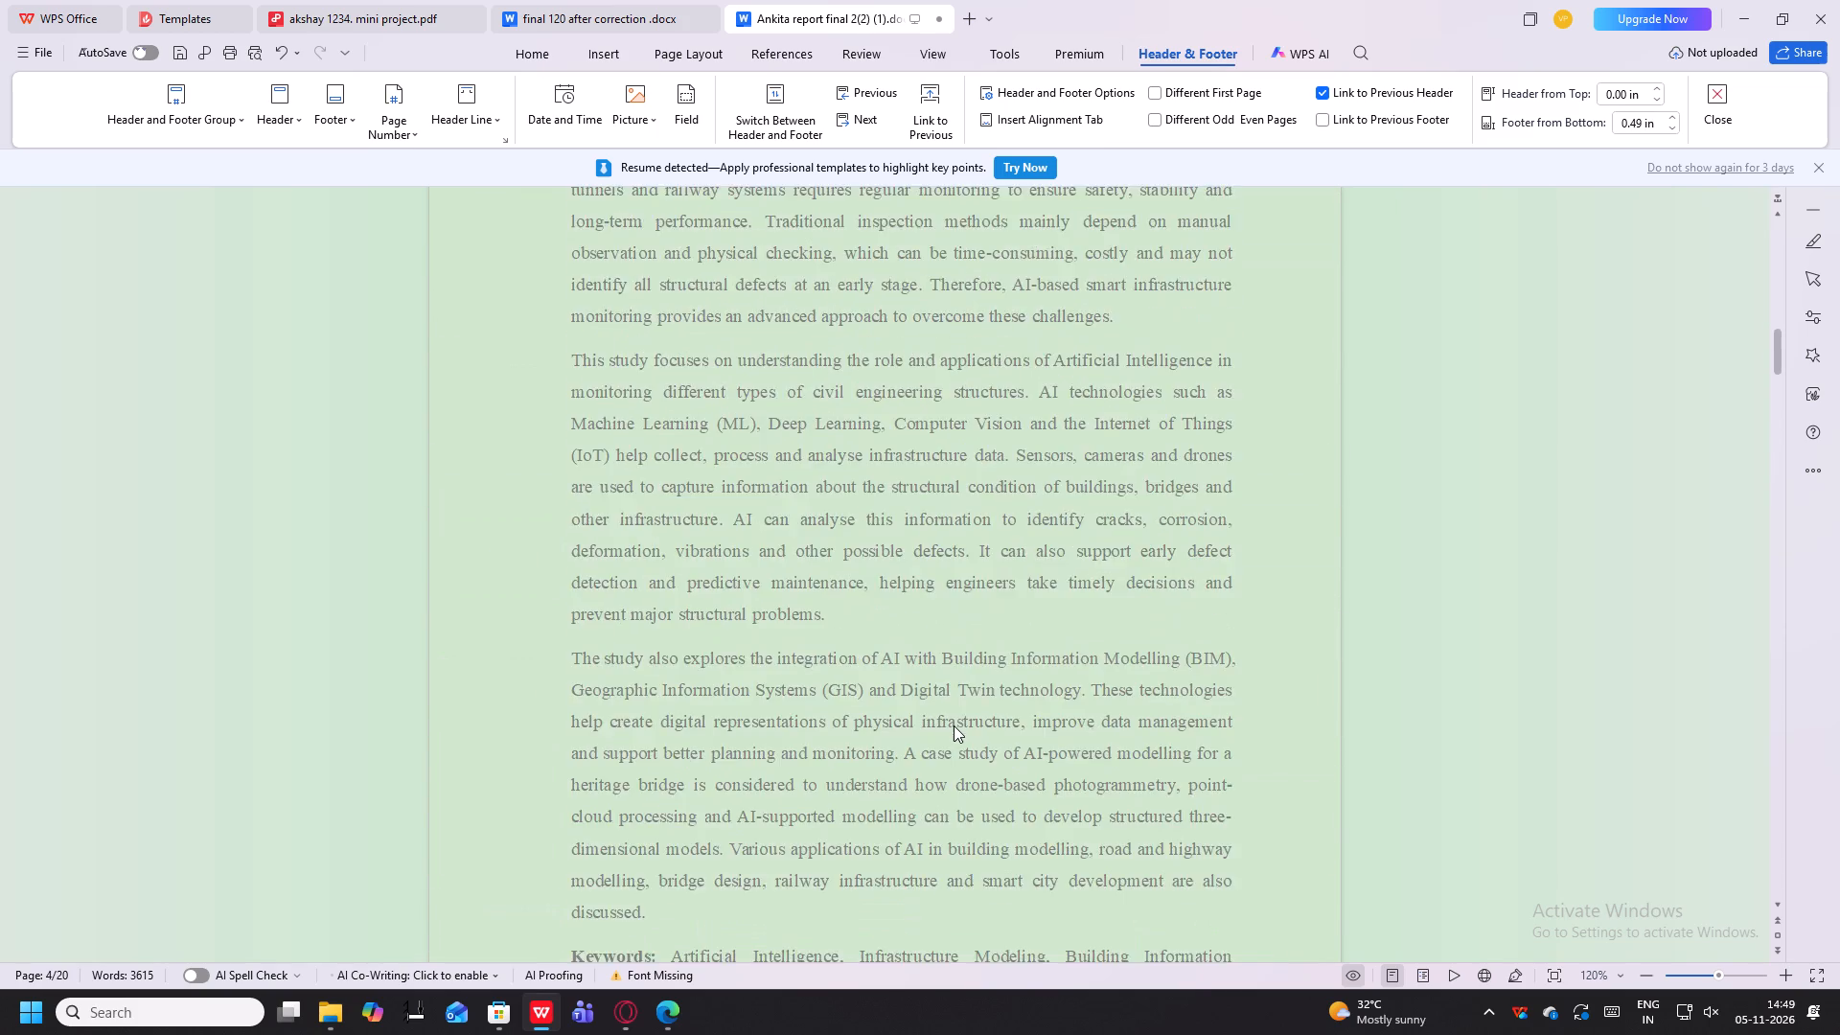
pyautogui.scroll(4, 954, 725)
pyautogui.scroll(-8, 954, 725)
pyautogui.scroll(1, 967, 736)
pyautogui.scroll(-4, 967, 736)
# Apply the centred I, II, III page number format from the current page onward in the Abstract page's footer.
pyautogui.click(927, 728)
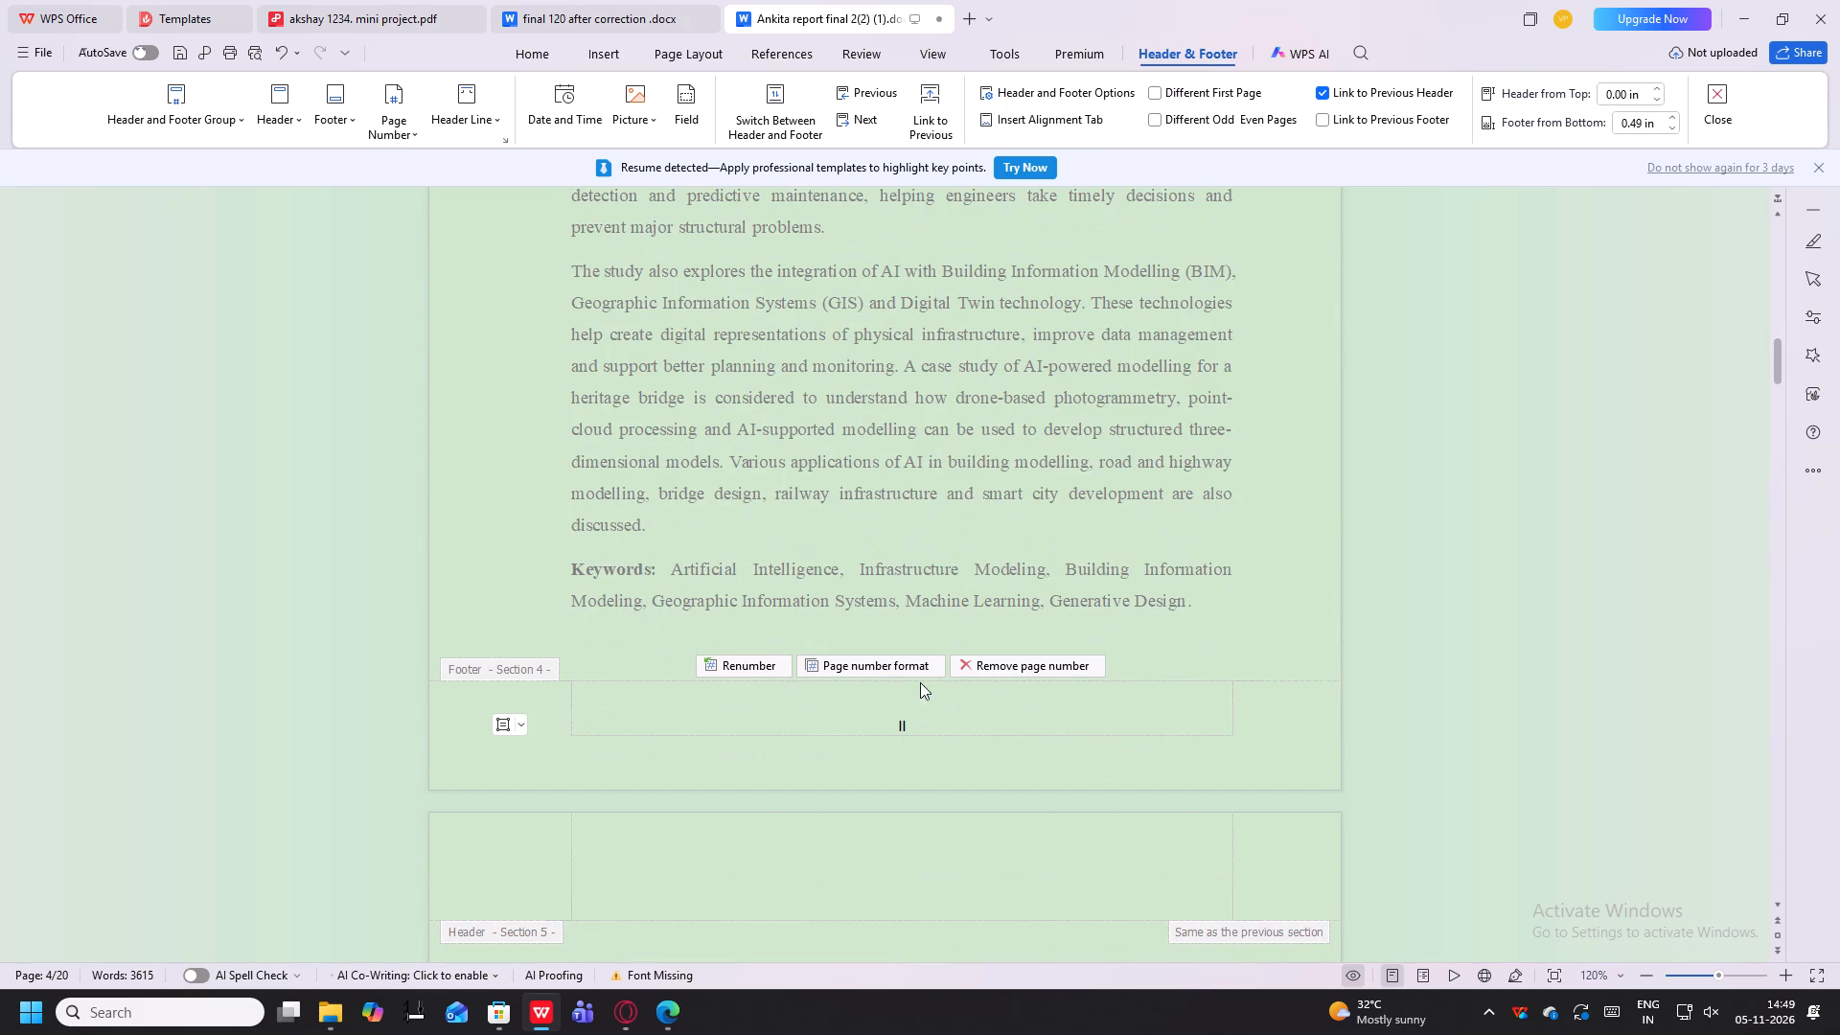
pyautogui.click(925, 660)
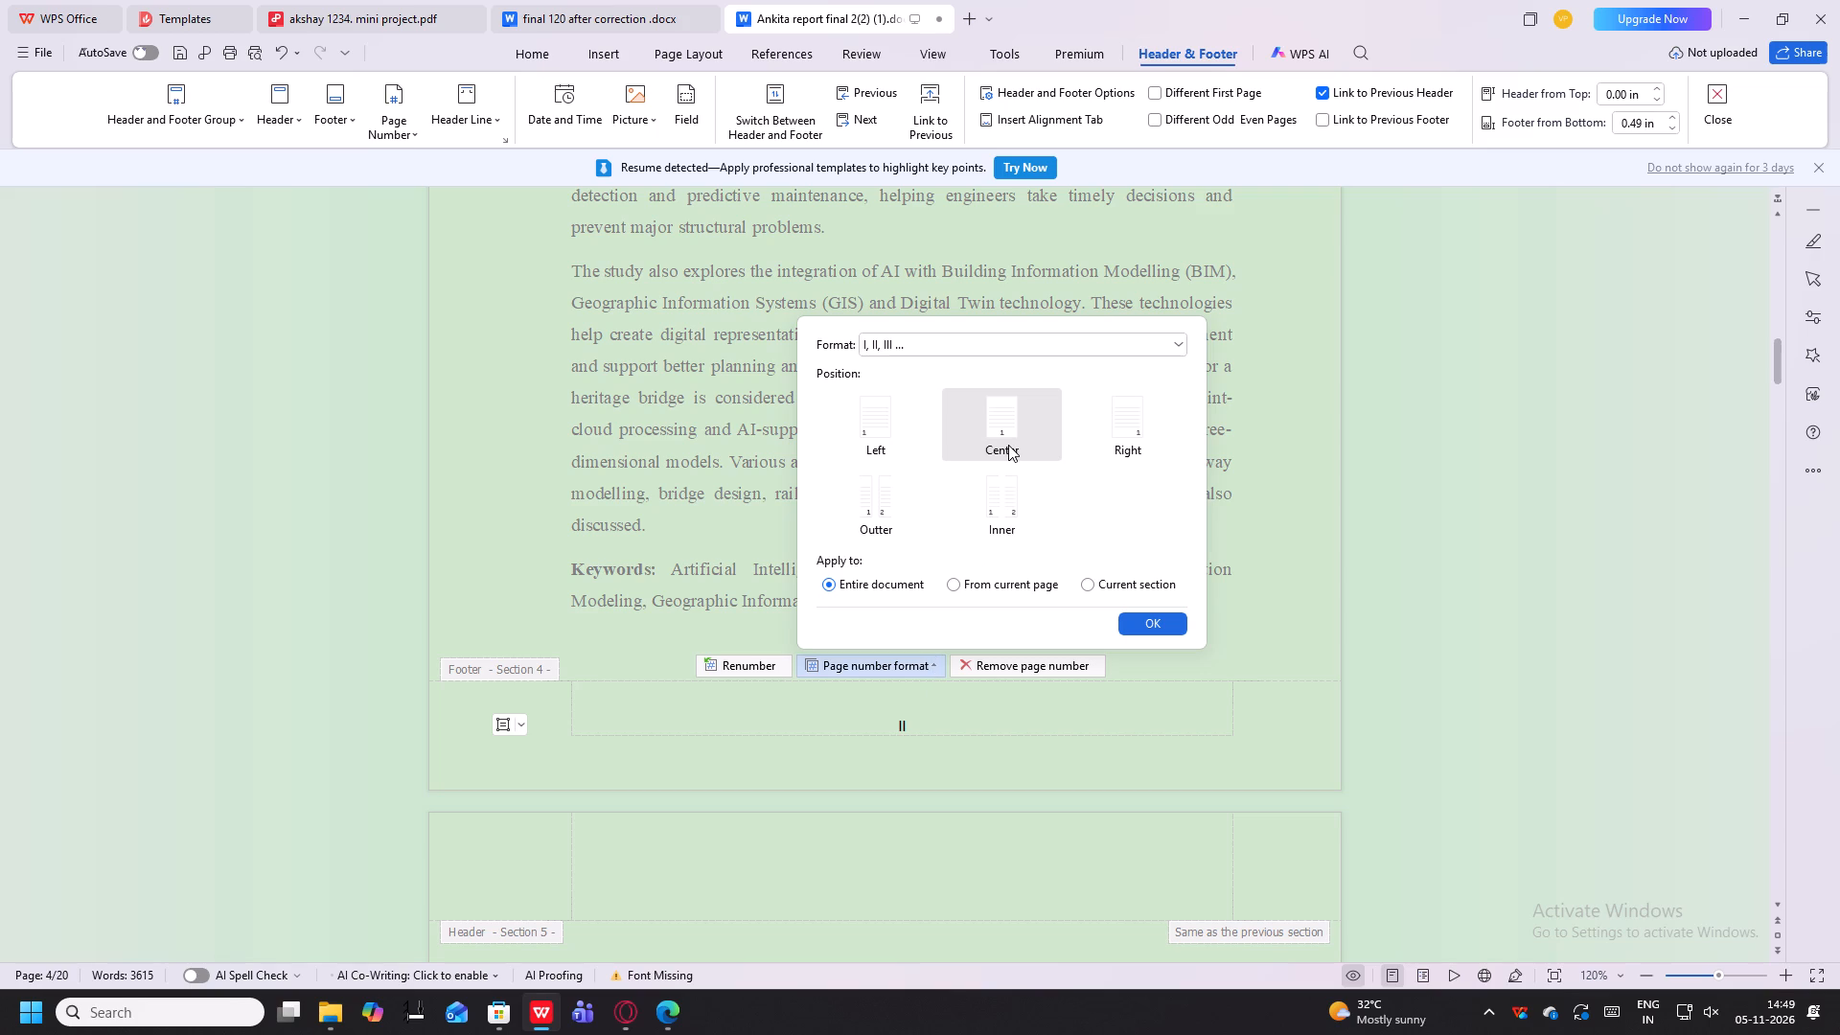
pyautogui.click(1008, 445)
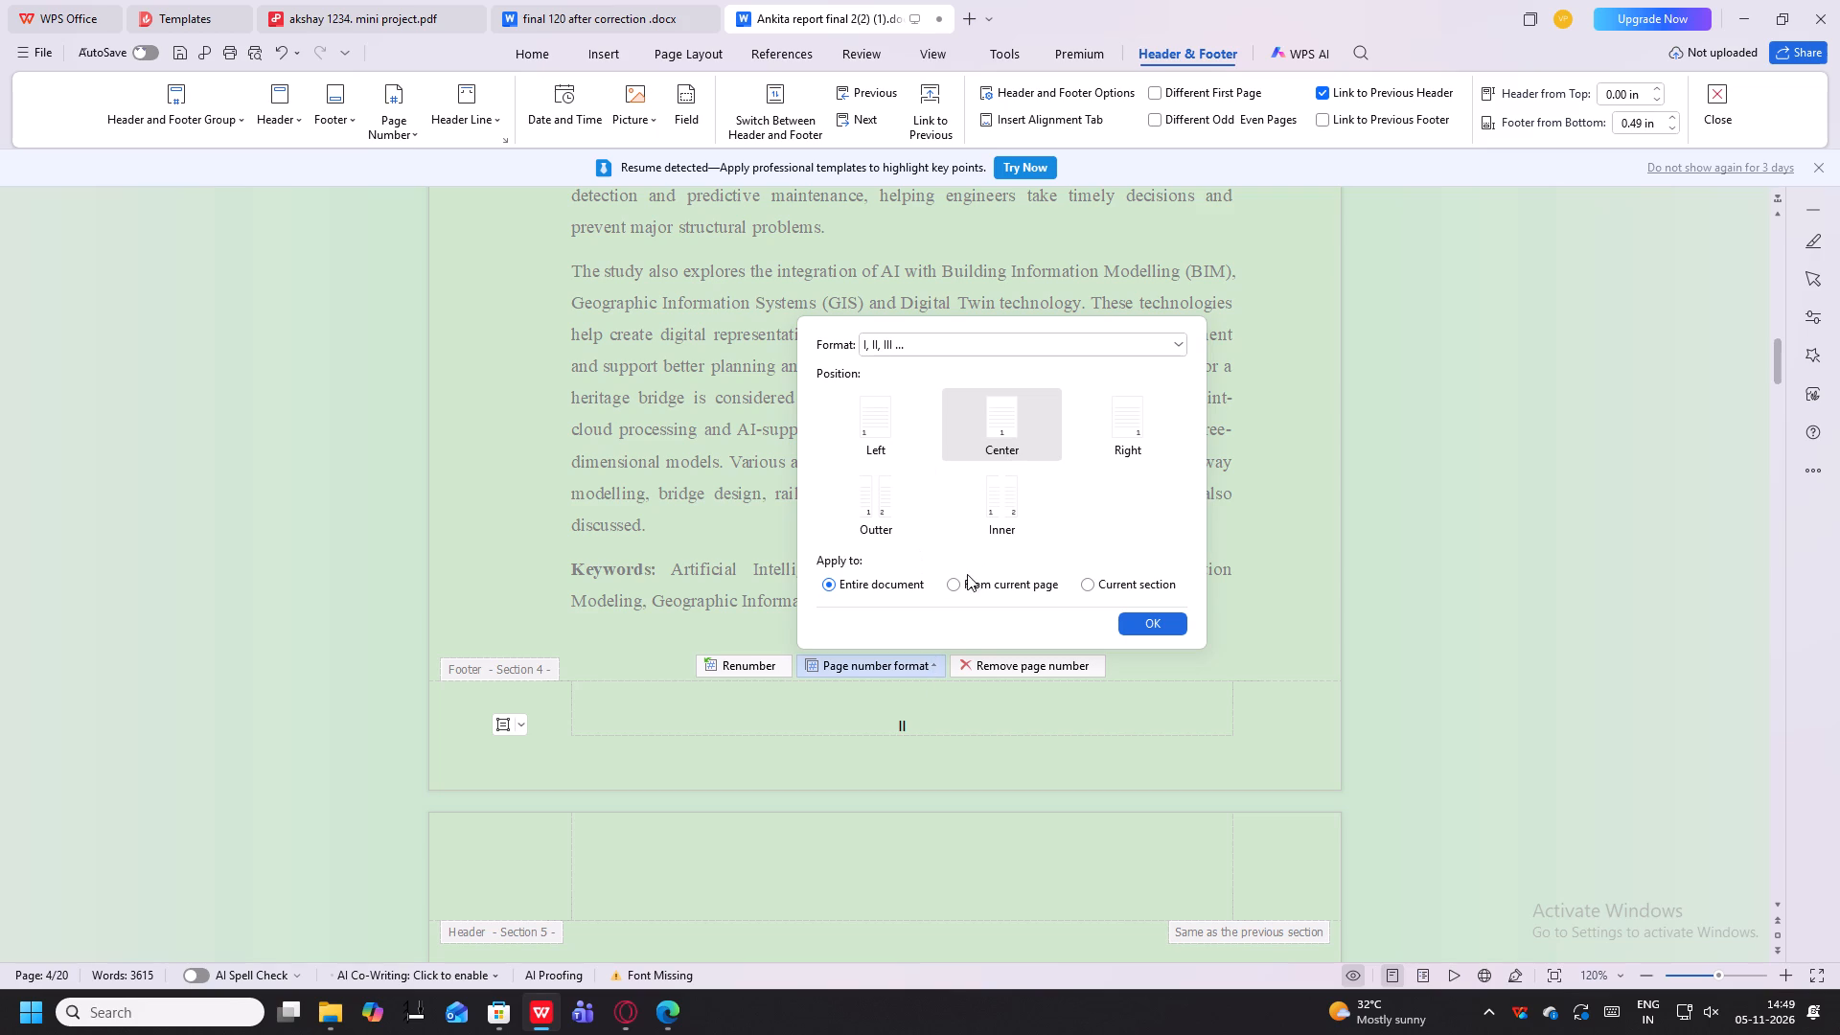
pyautogui.click(959, 587)
pyautogui.click(1140, 622)
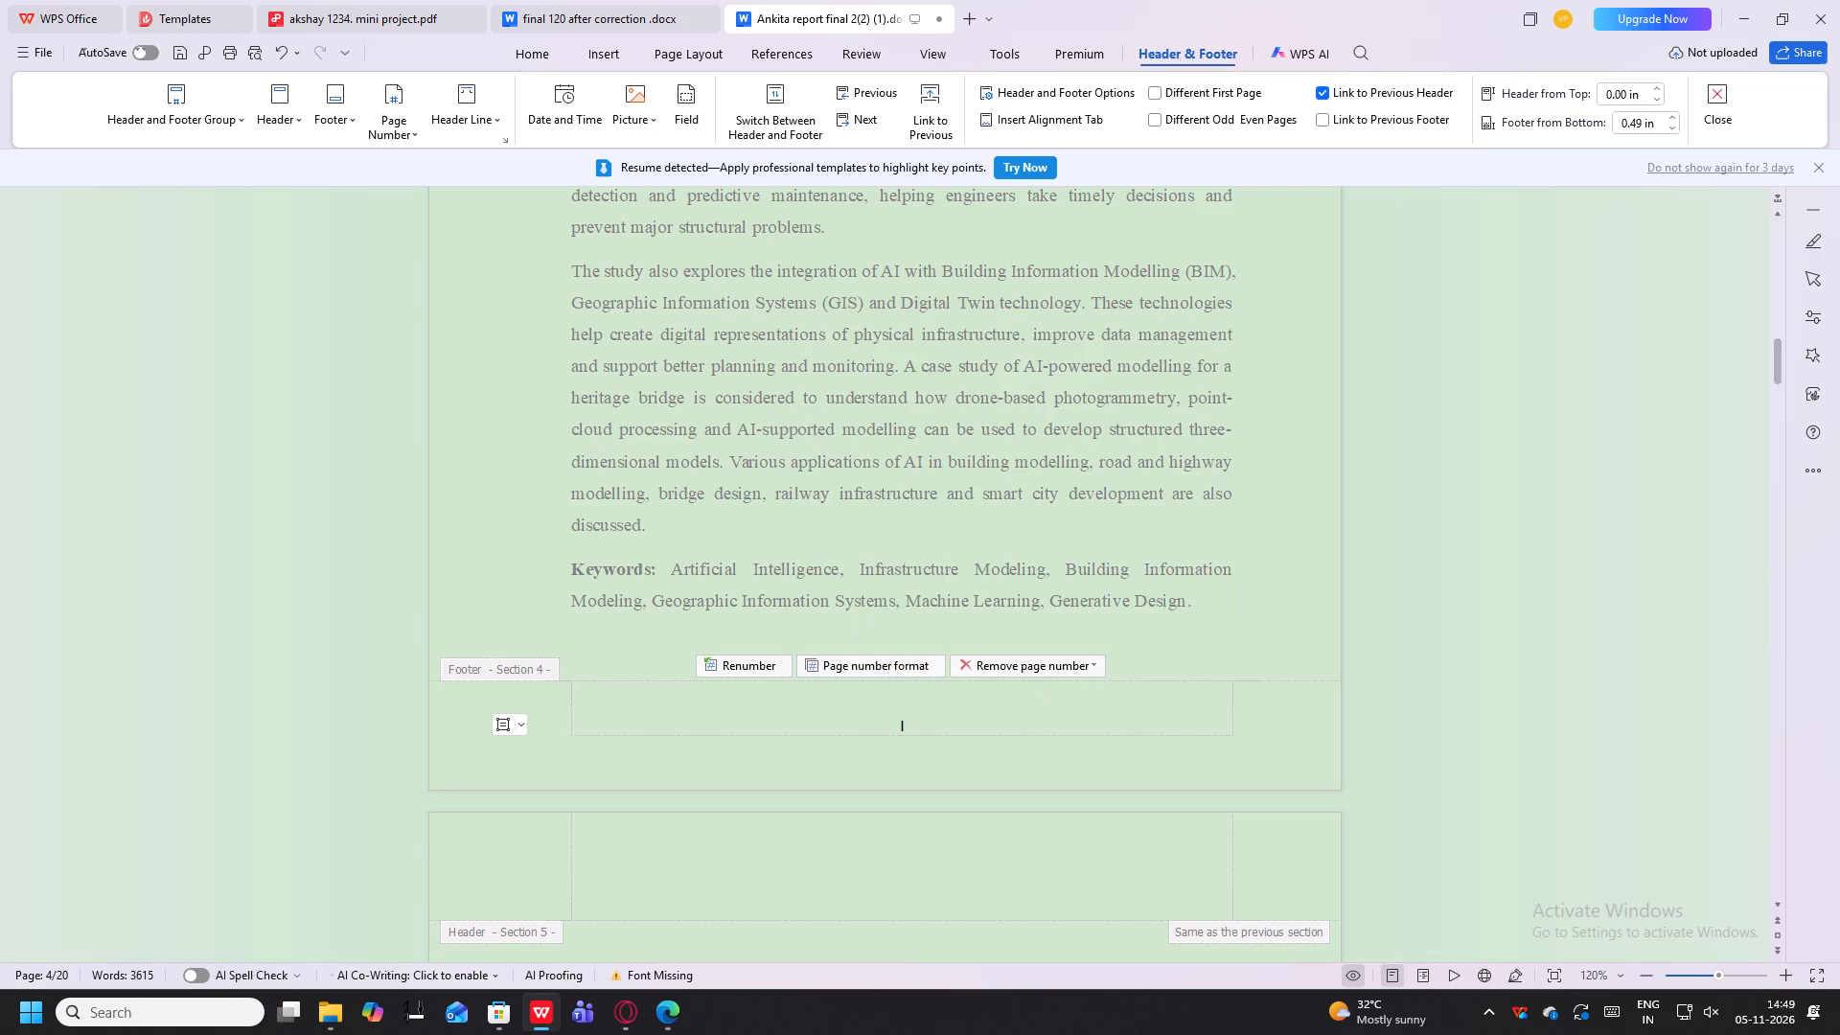
# Insert centred I, II, III page numbers in the Content page's footer, applied from the current page onward.
pyautogui.scroll(-16, 954, 740)
pyautogui.click(904, 781)
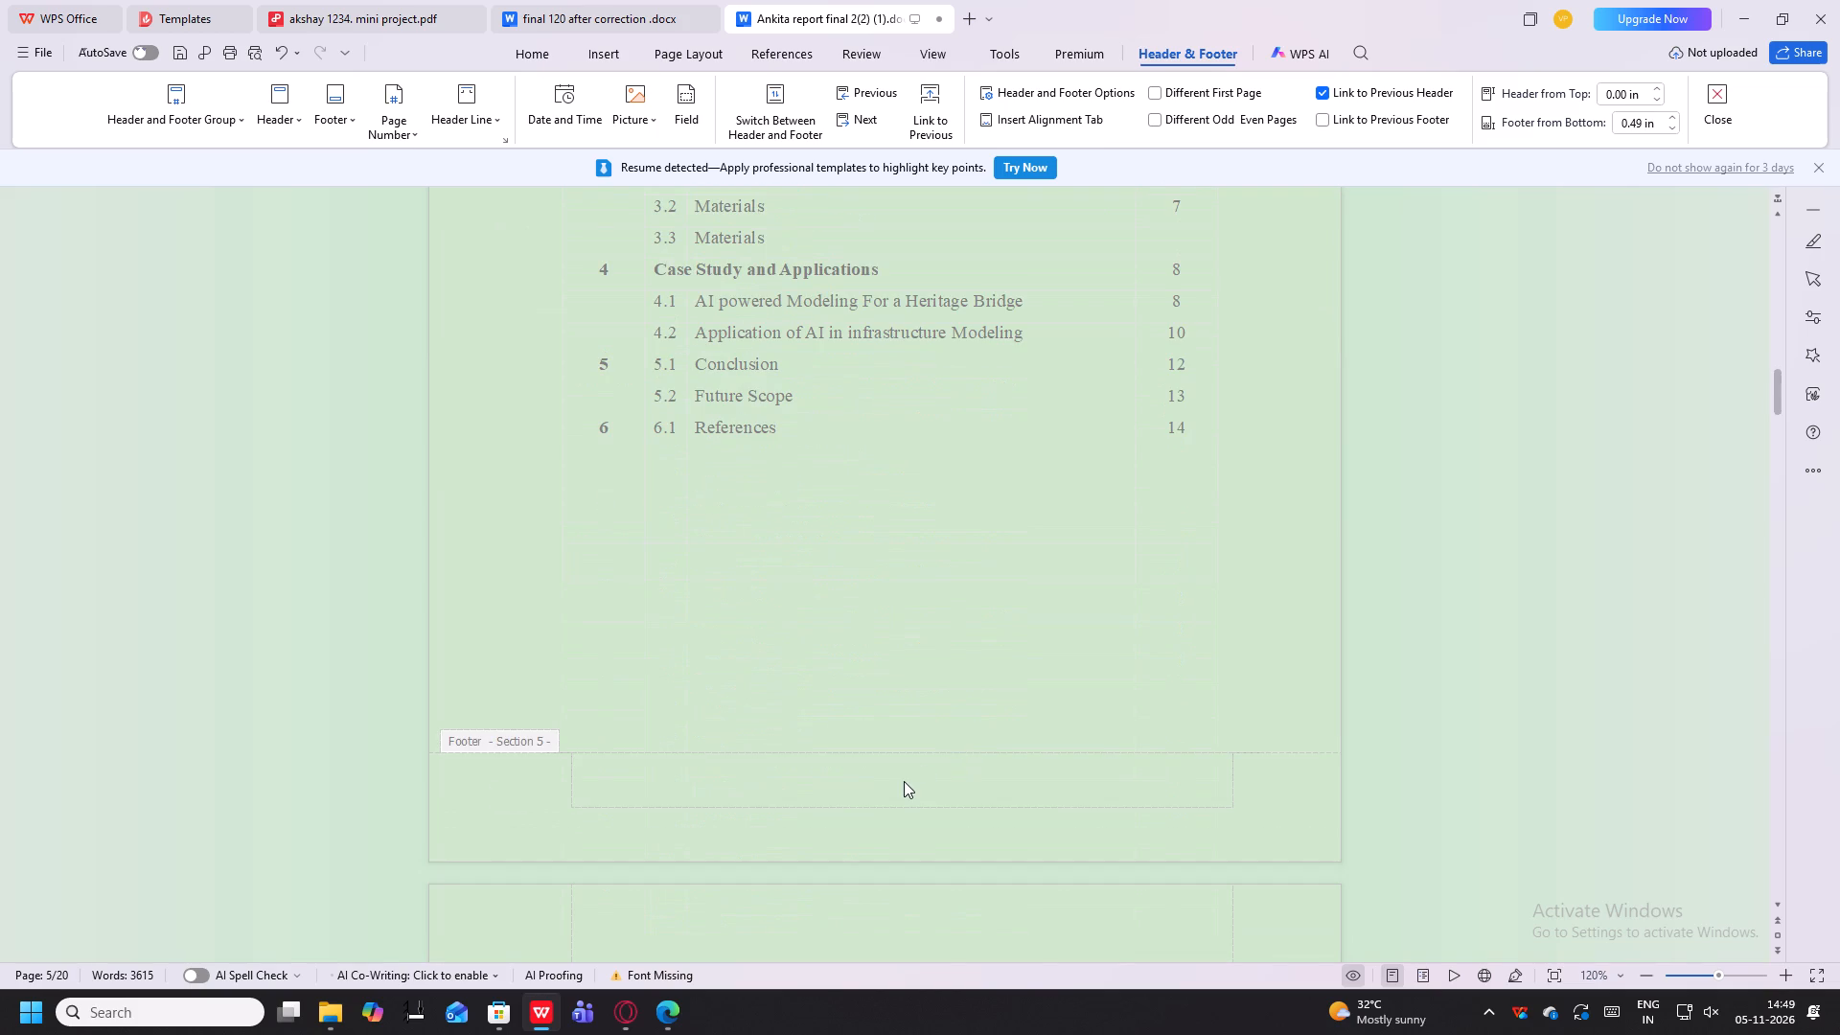
pyautogui.click(922, 731)
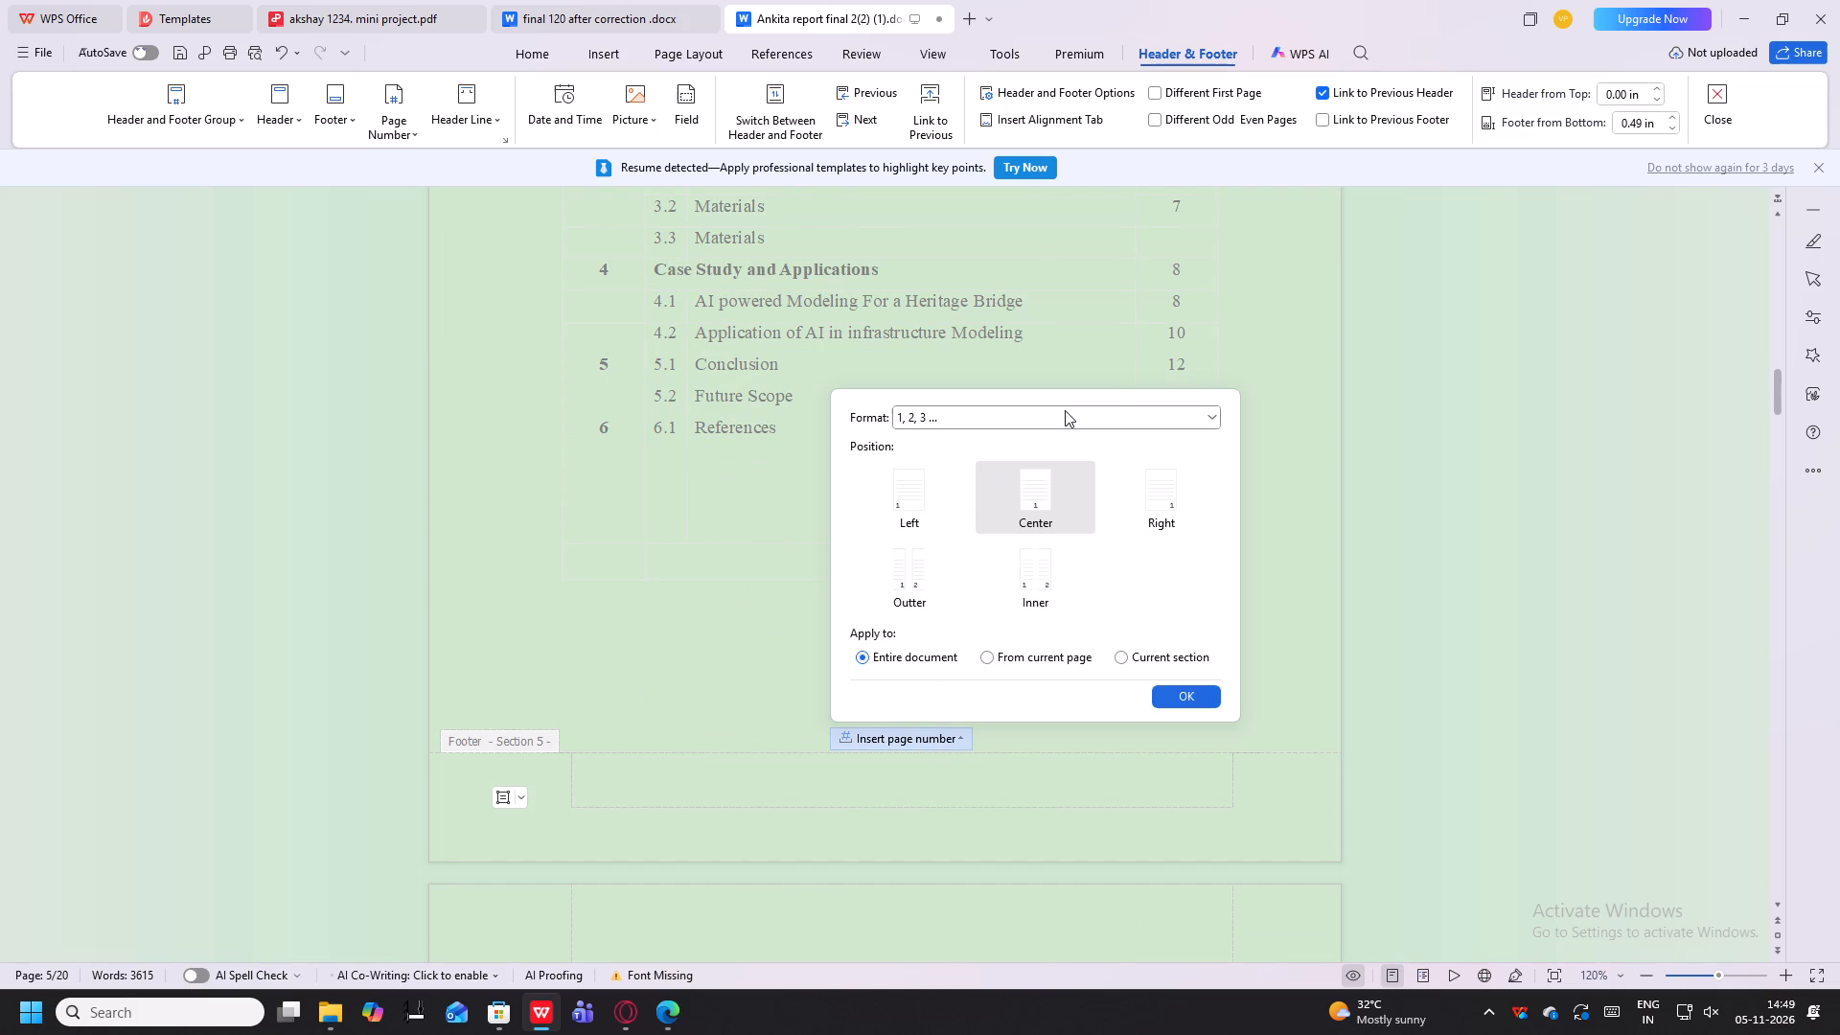
pyautogui.click(1065, 410)
pyautogui.click(1024, 502)
pyautogui.click(986, 654)
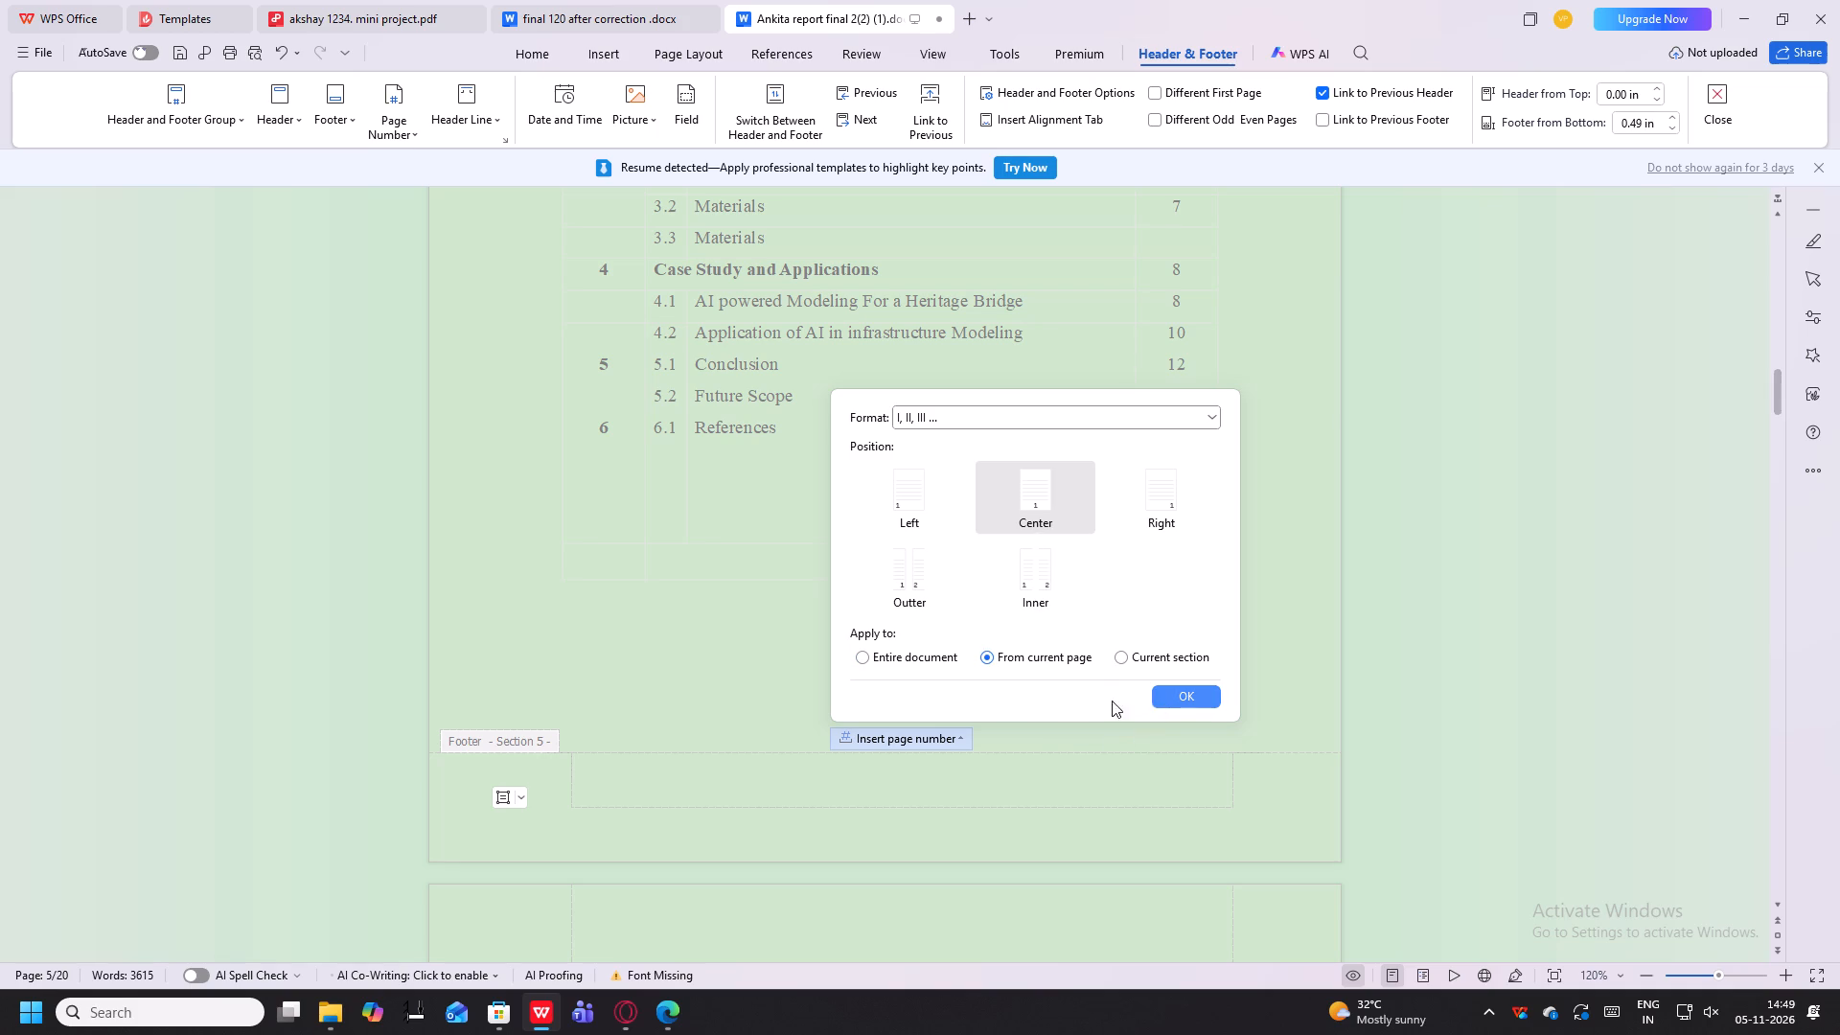
pyautogui.click(900, 653)
pyautogui.click(1014, 655)
pyautogui.click(1189, 697)
pyautogui.click(891, 734)
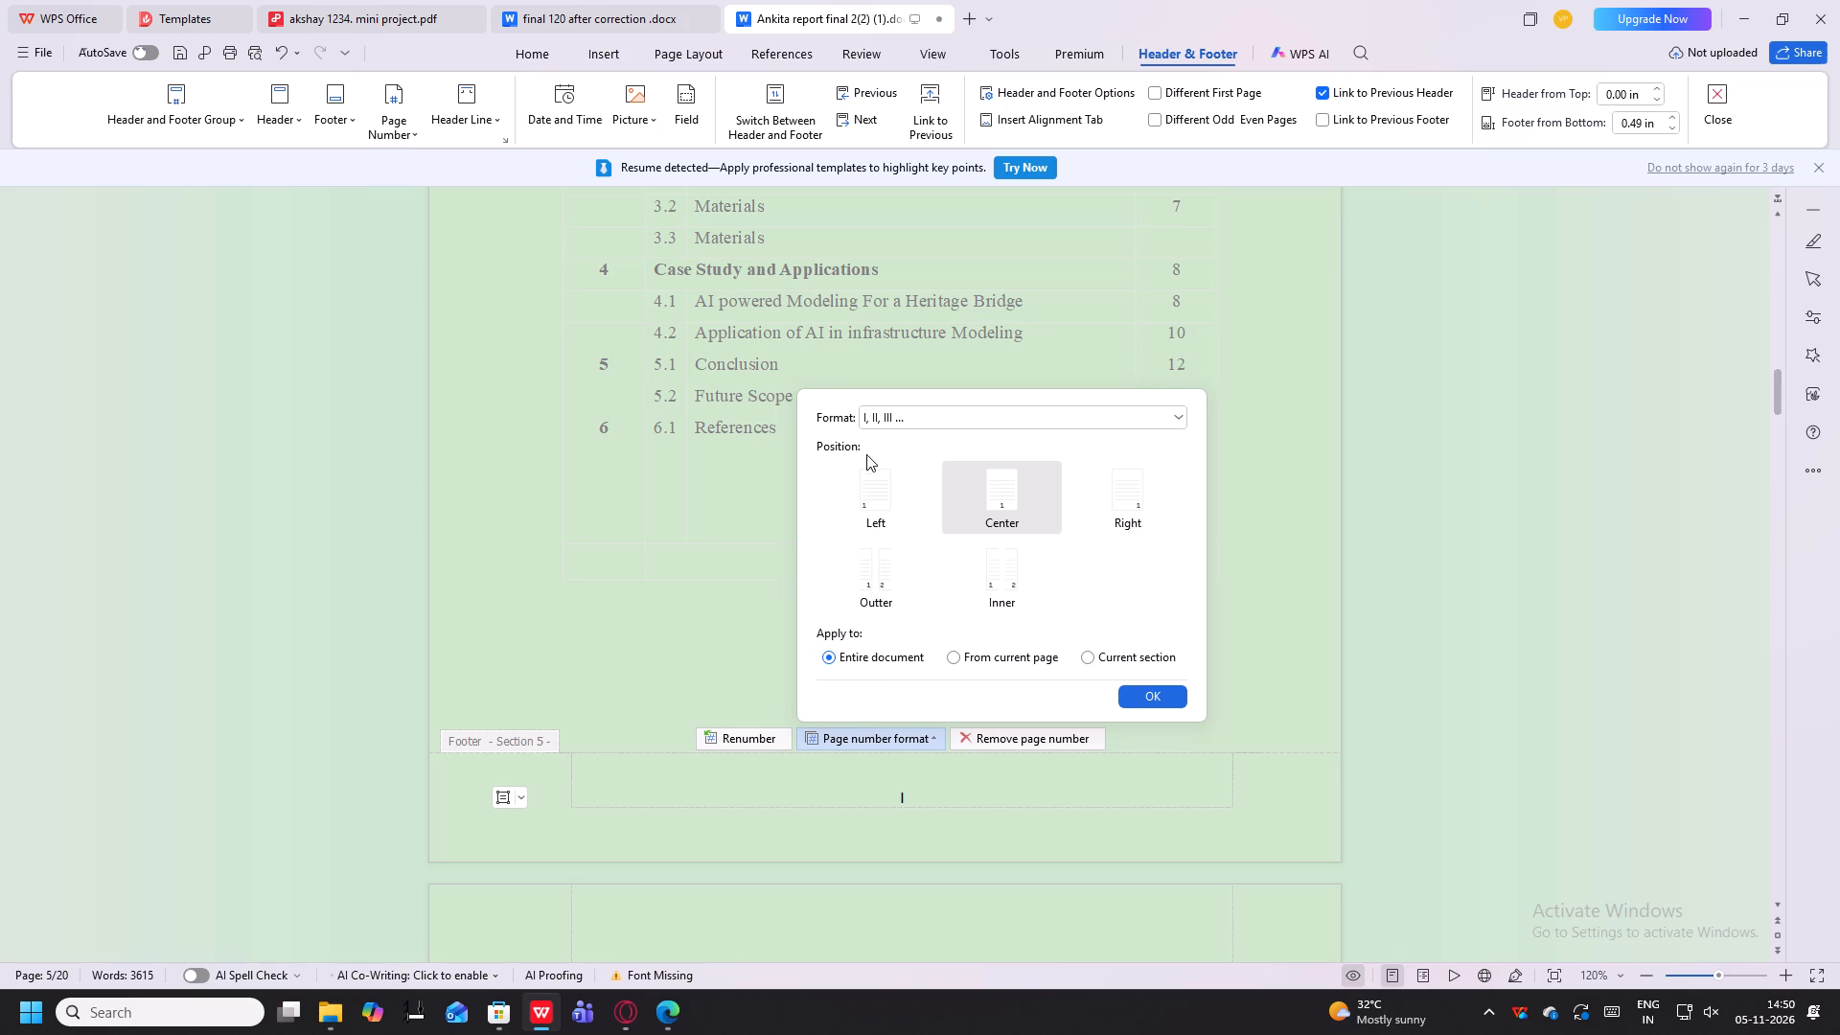
pyautogui.click(971, 659)
pyautogui.click(1169, 703)
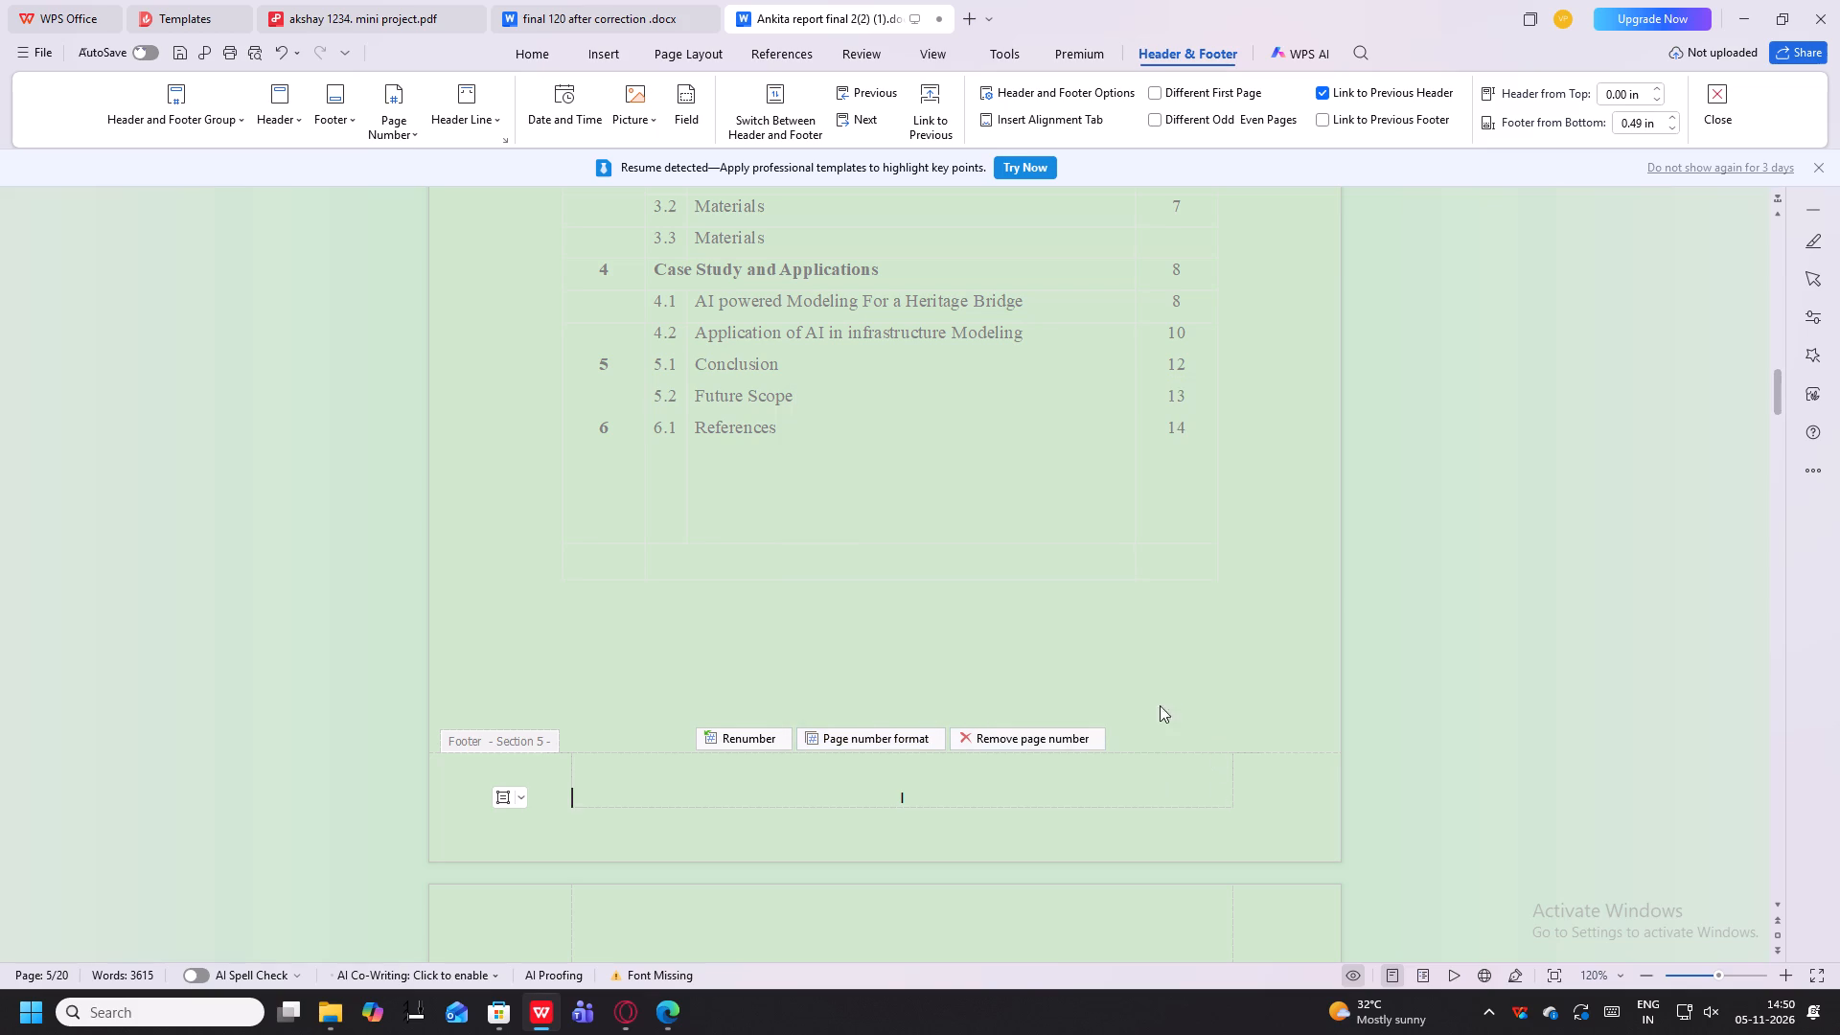
# Set the Content page's page numbering to continue from the previous section.
pyautogui.click(774, 747)
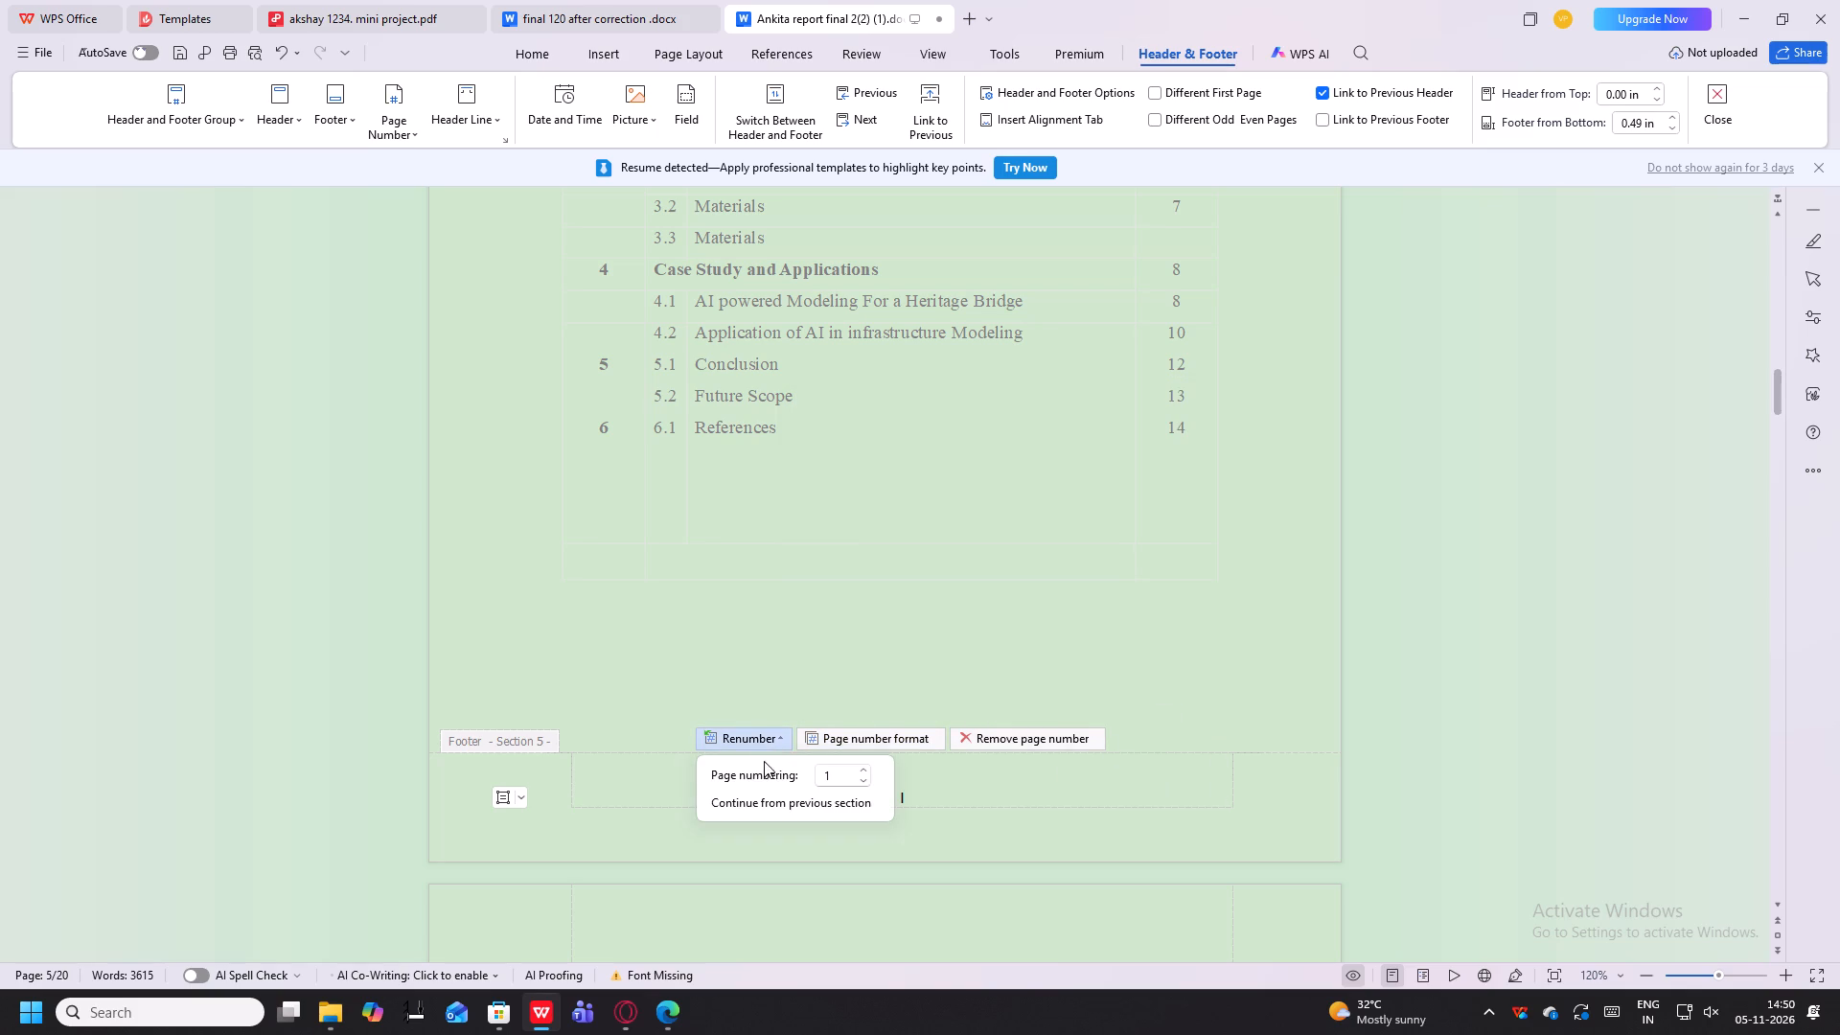
pyautogui.click(837, 798)
# Check the footer page numbers from the Content page through Chapter 1, and leave header and footer editing.
pyautogui.scroll(-8, 903, 778)
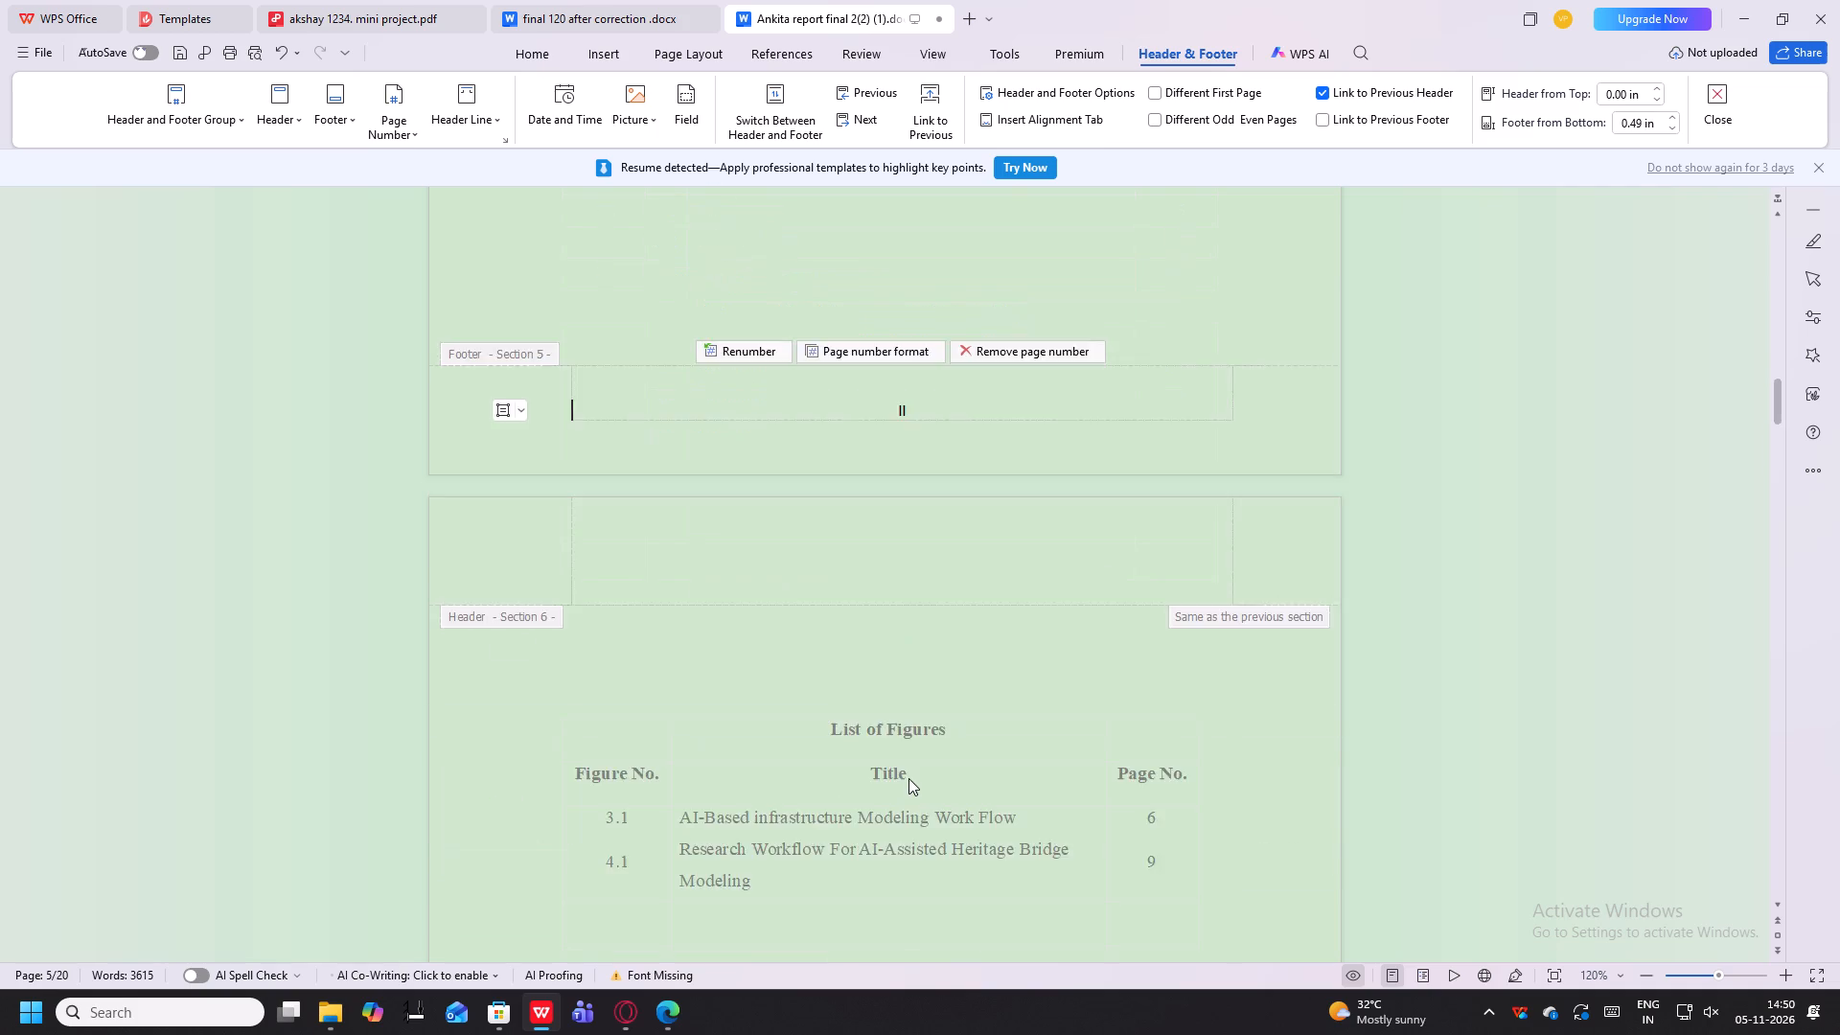
pyautogui.scroll(-9, 908, 778)
pyautogui.scroll(-13, 920, 807)
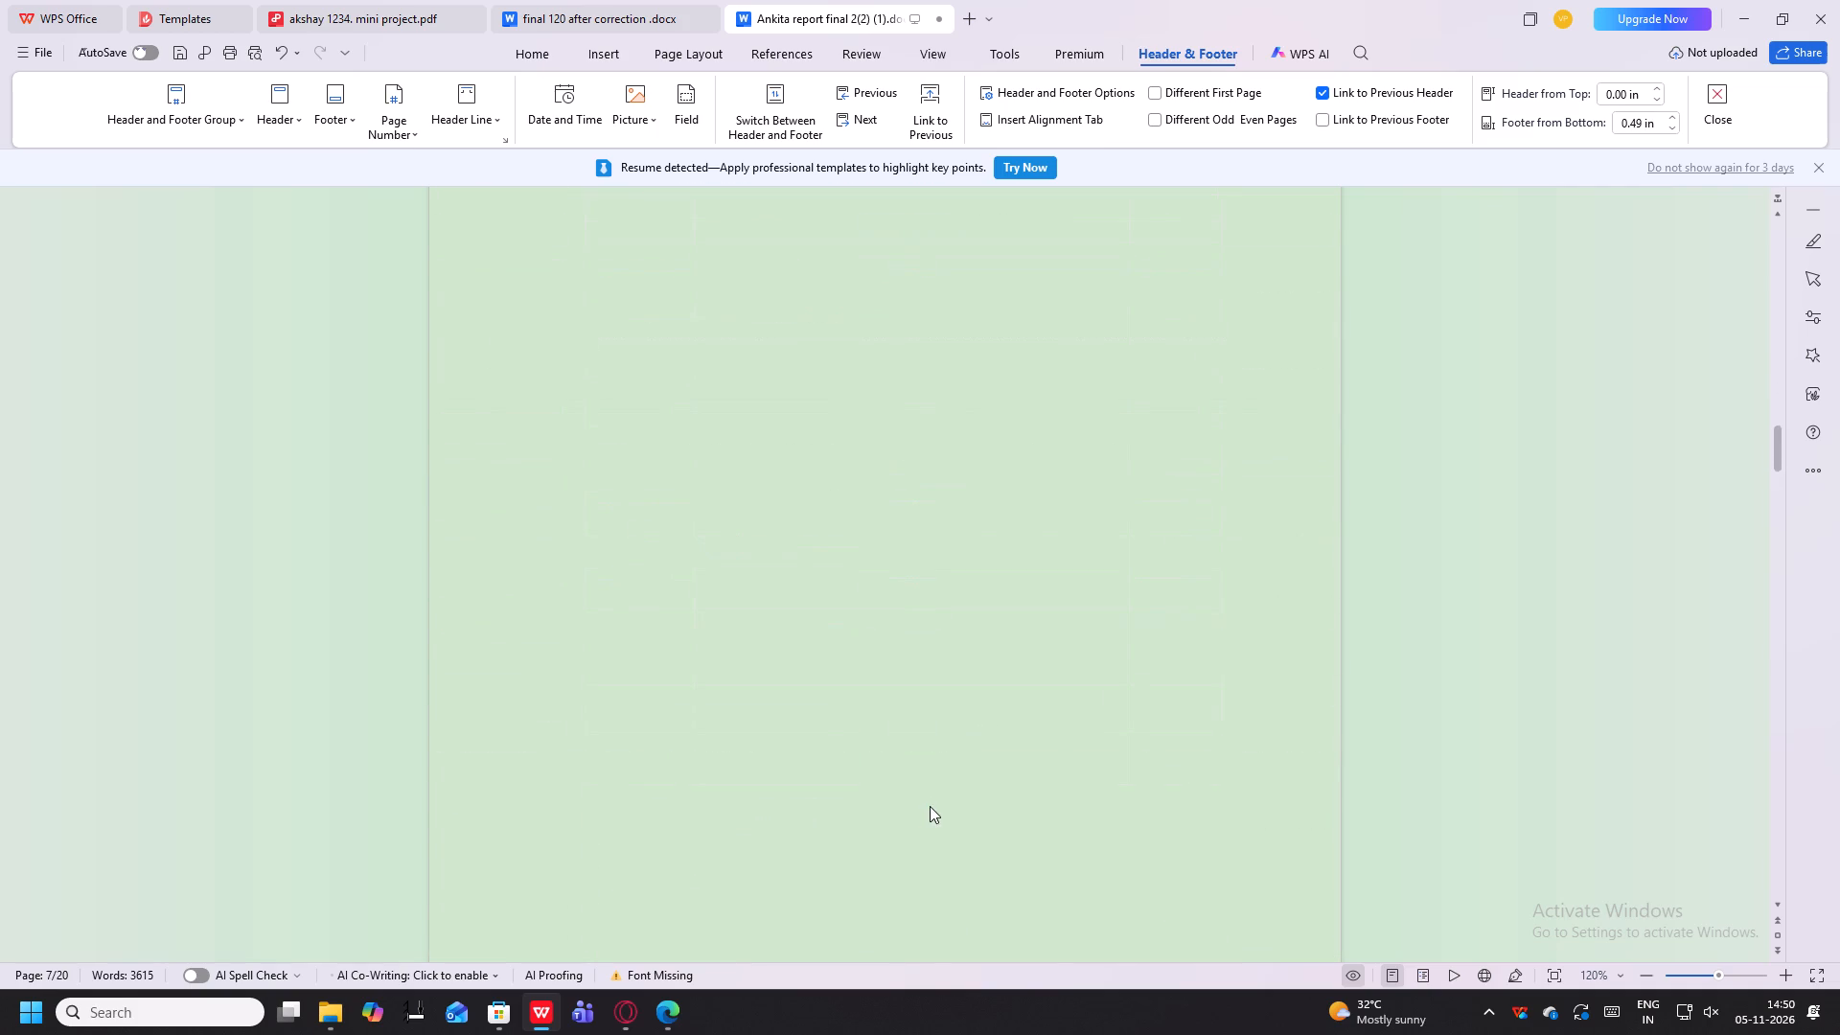
pyautogui.scroll(-5, 930, 806)
pyautogui.scroll(-17, 982, 749)
pyautogui.scroll(7, 986, 748)
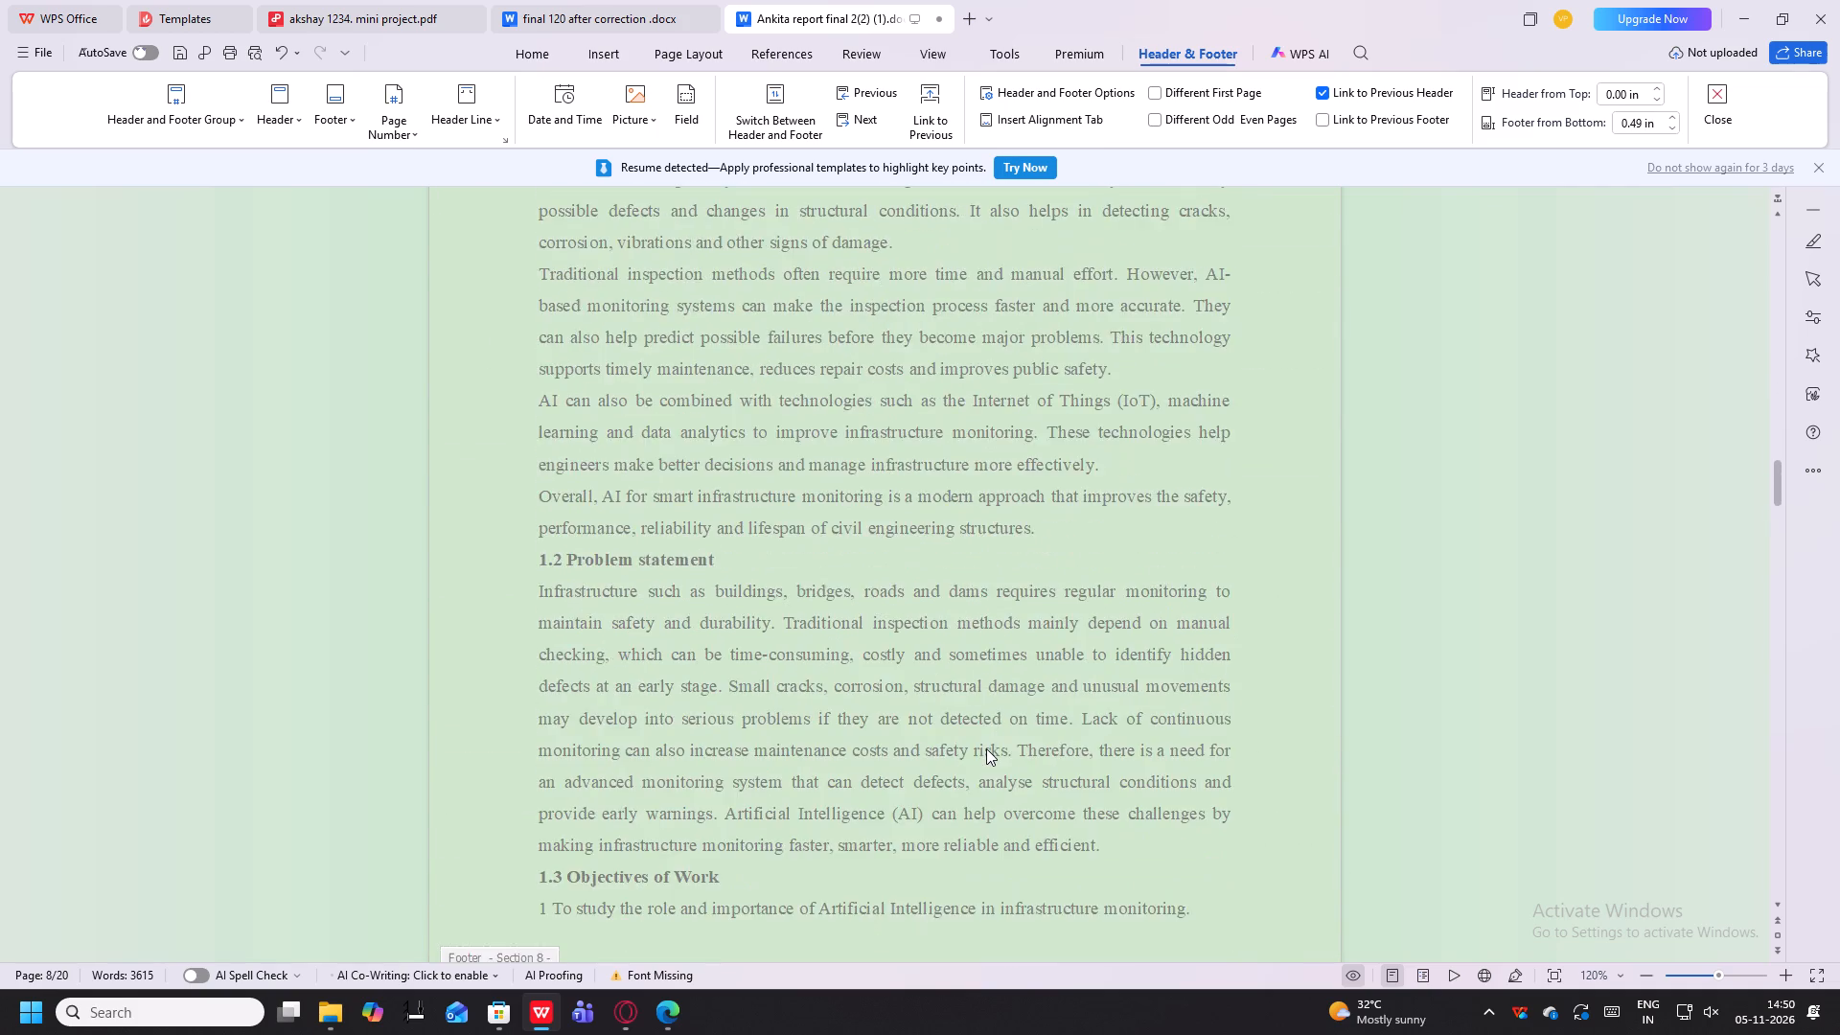
pyautogui.scroll(4, 986, 748)
pyautogui.scroll(2, 1075, 563)
pyautogui.press('Return')
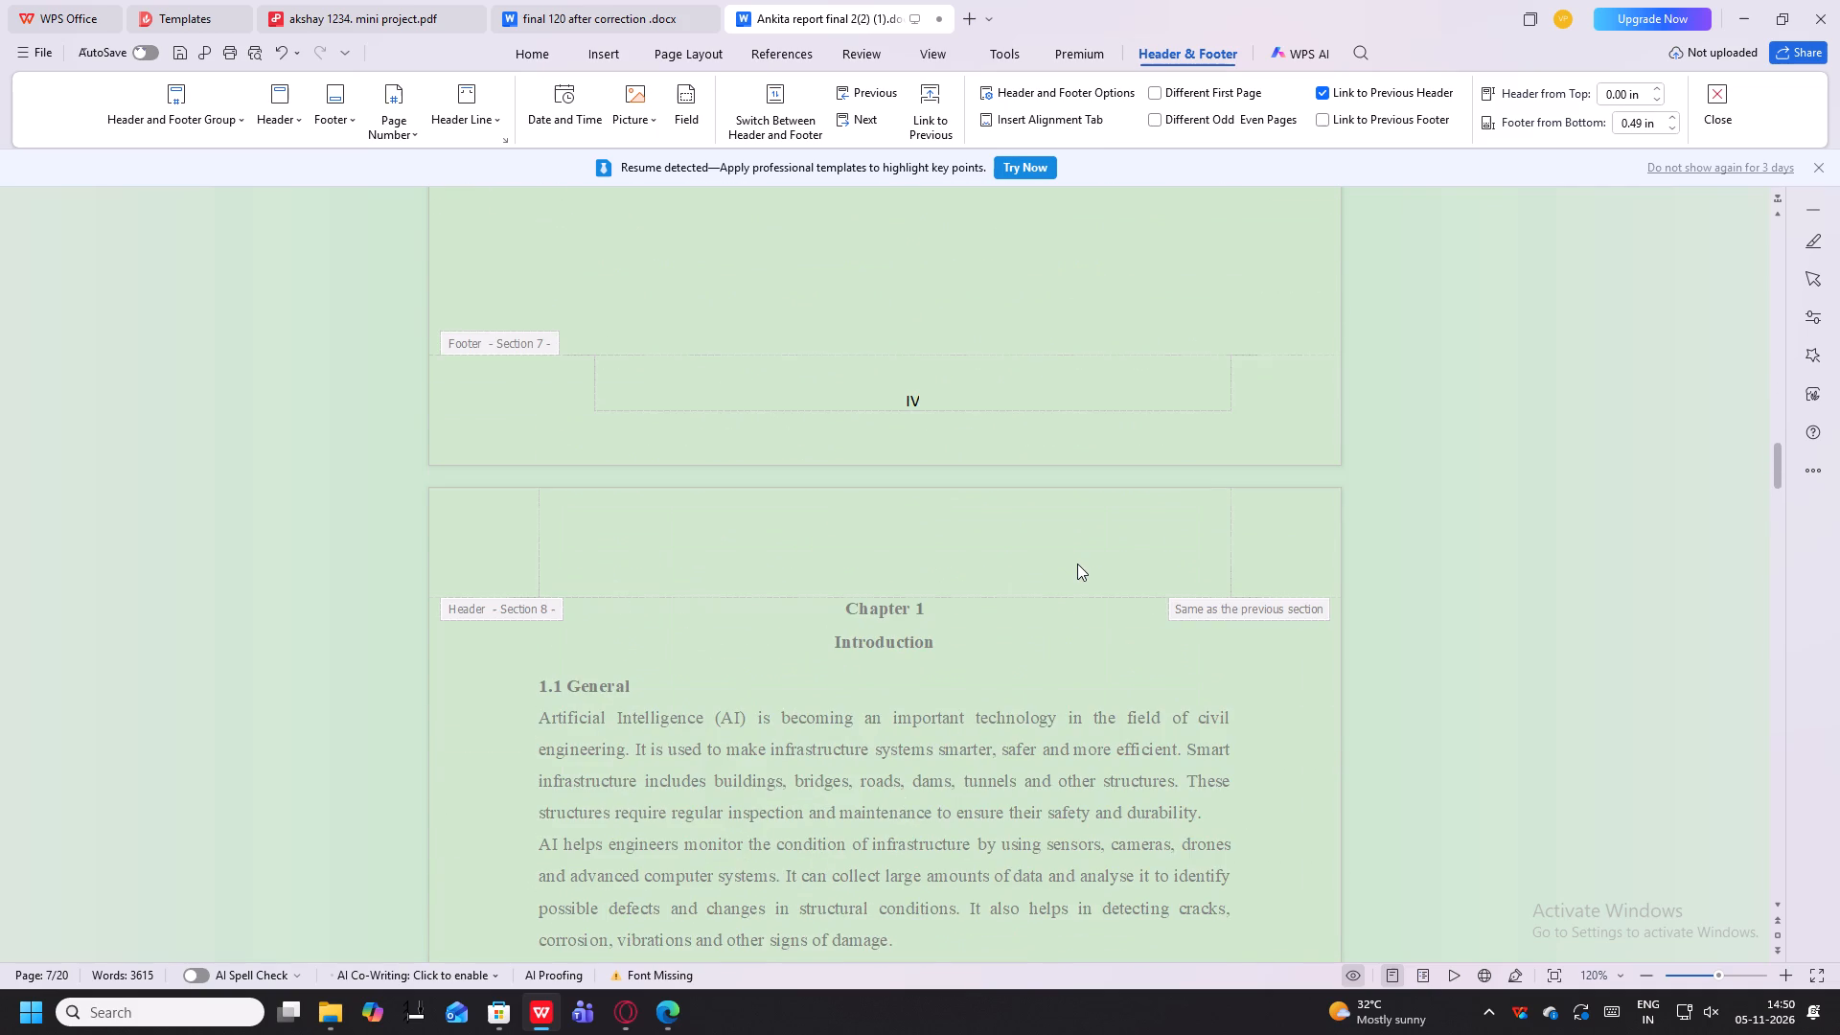
pyautogui.scroll(-5, 1066, 589)
pyautogui.press('Escape')
# Review the footer page numbering from the Certificate page through the end of Chapter 1's first page.
pyautogui.scroll(-4, 1041, 604)
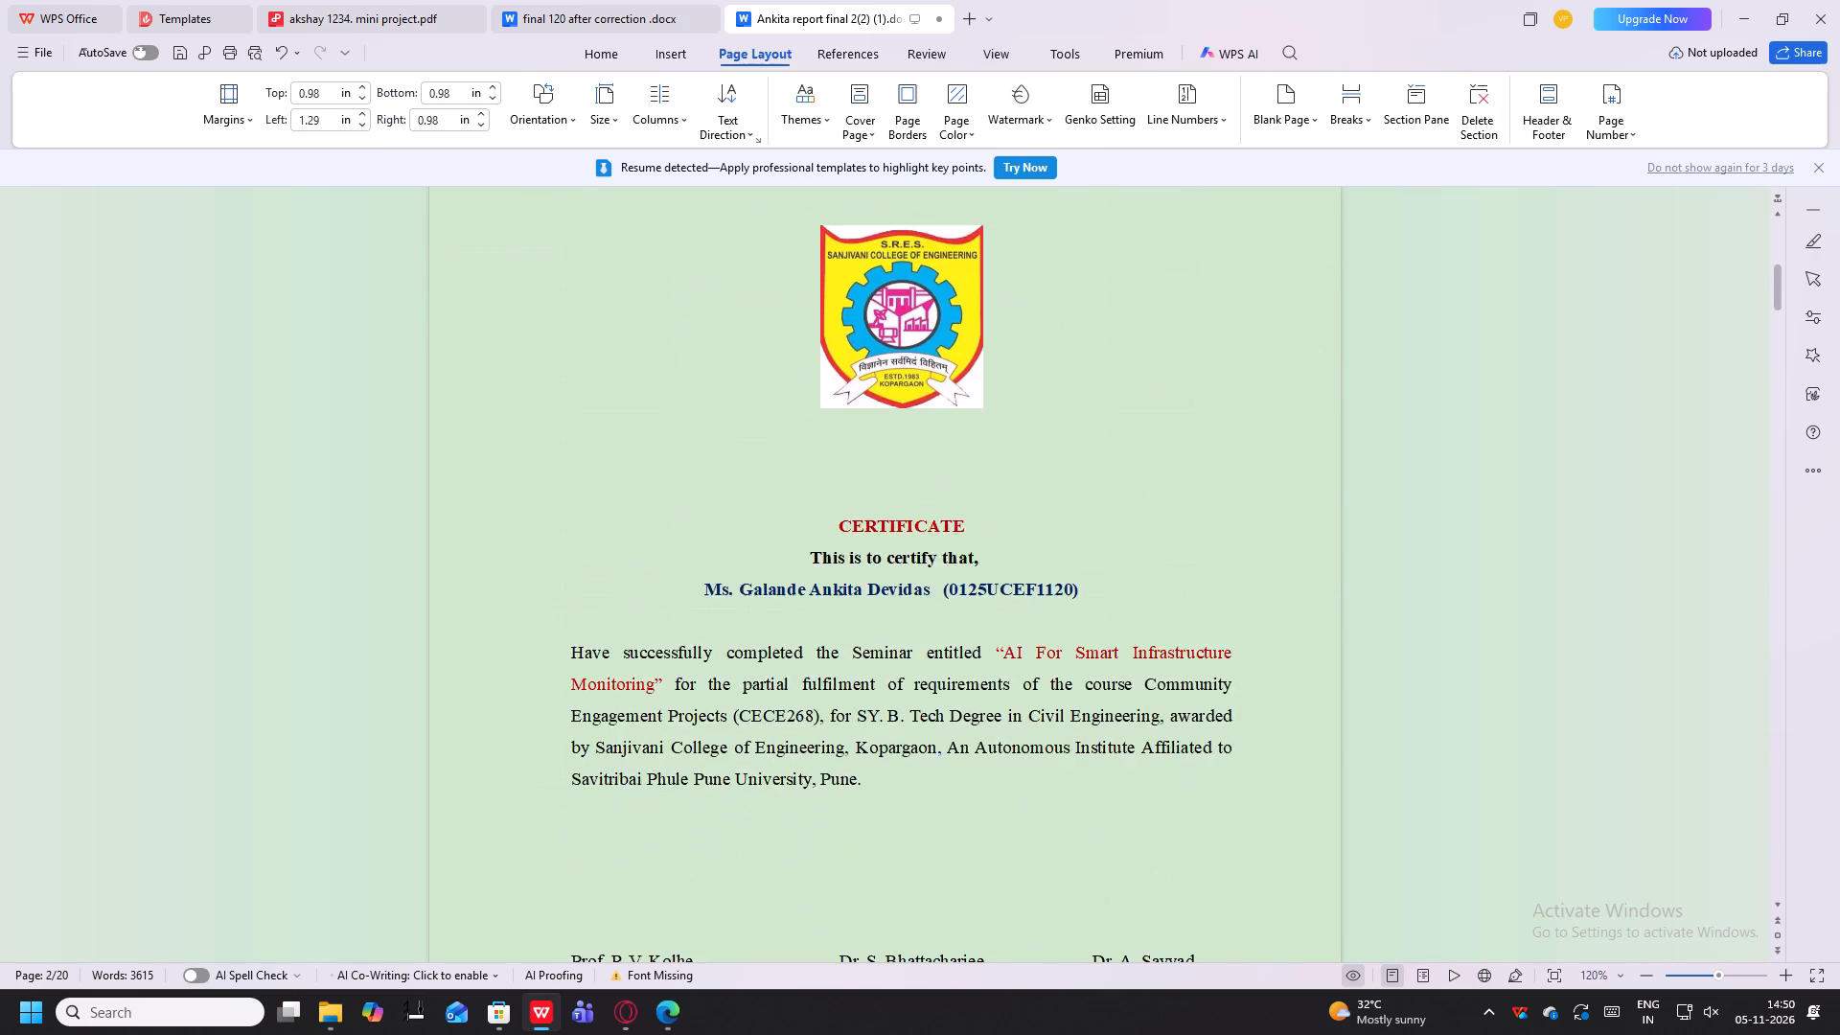
pyautogui.scroll(-16, 1042, 604)
pyautogui.scroll(1, 1053, 601)
pyautogui.scroll(-15, 1053, 601)
pyautogui.scroll(1, 1054, 600)
pyautogui.scroll(-6, 1054, 600)
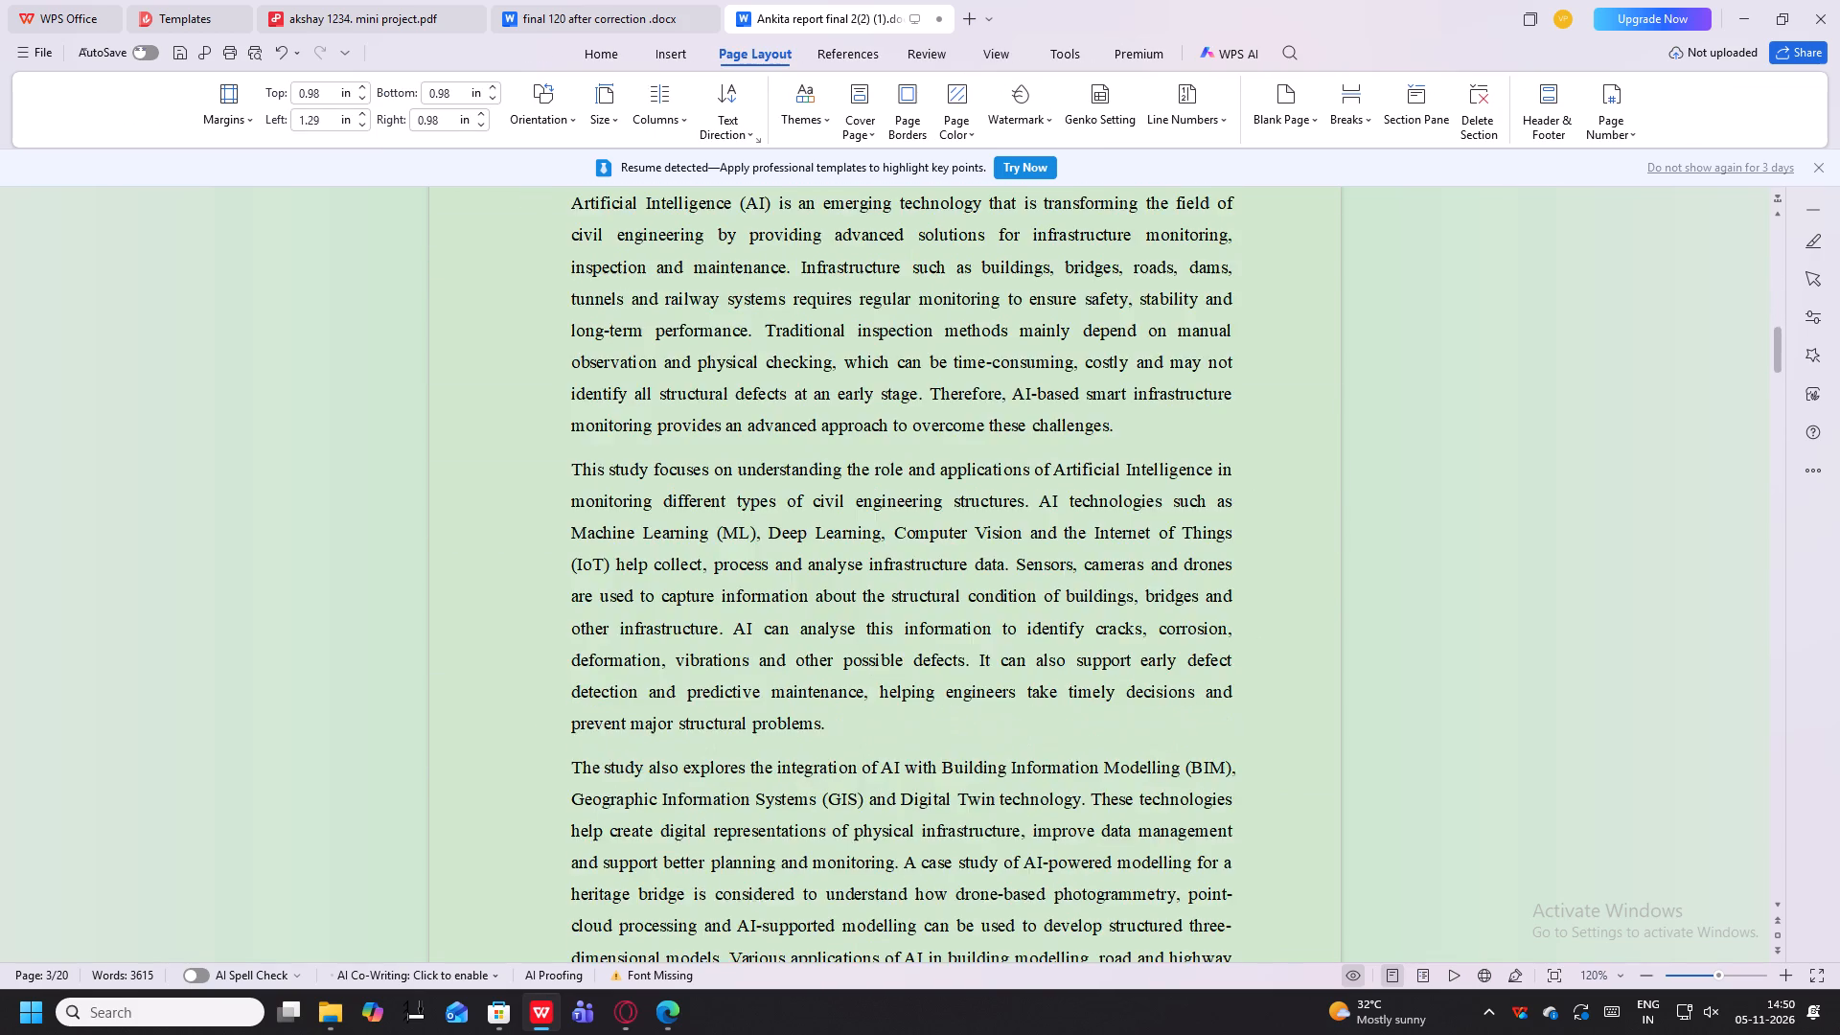
pyautogui.scroll(-11, 1054, 600)
pyautogui.scroll(1, 1000, 655)
pyautogui.scroll(-15, 1000, 655)
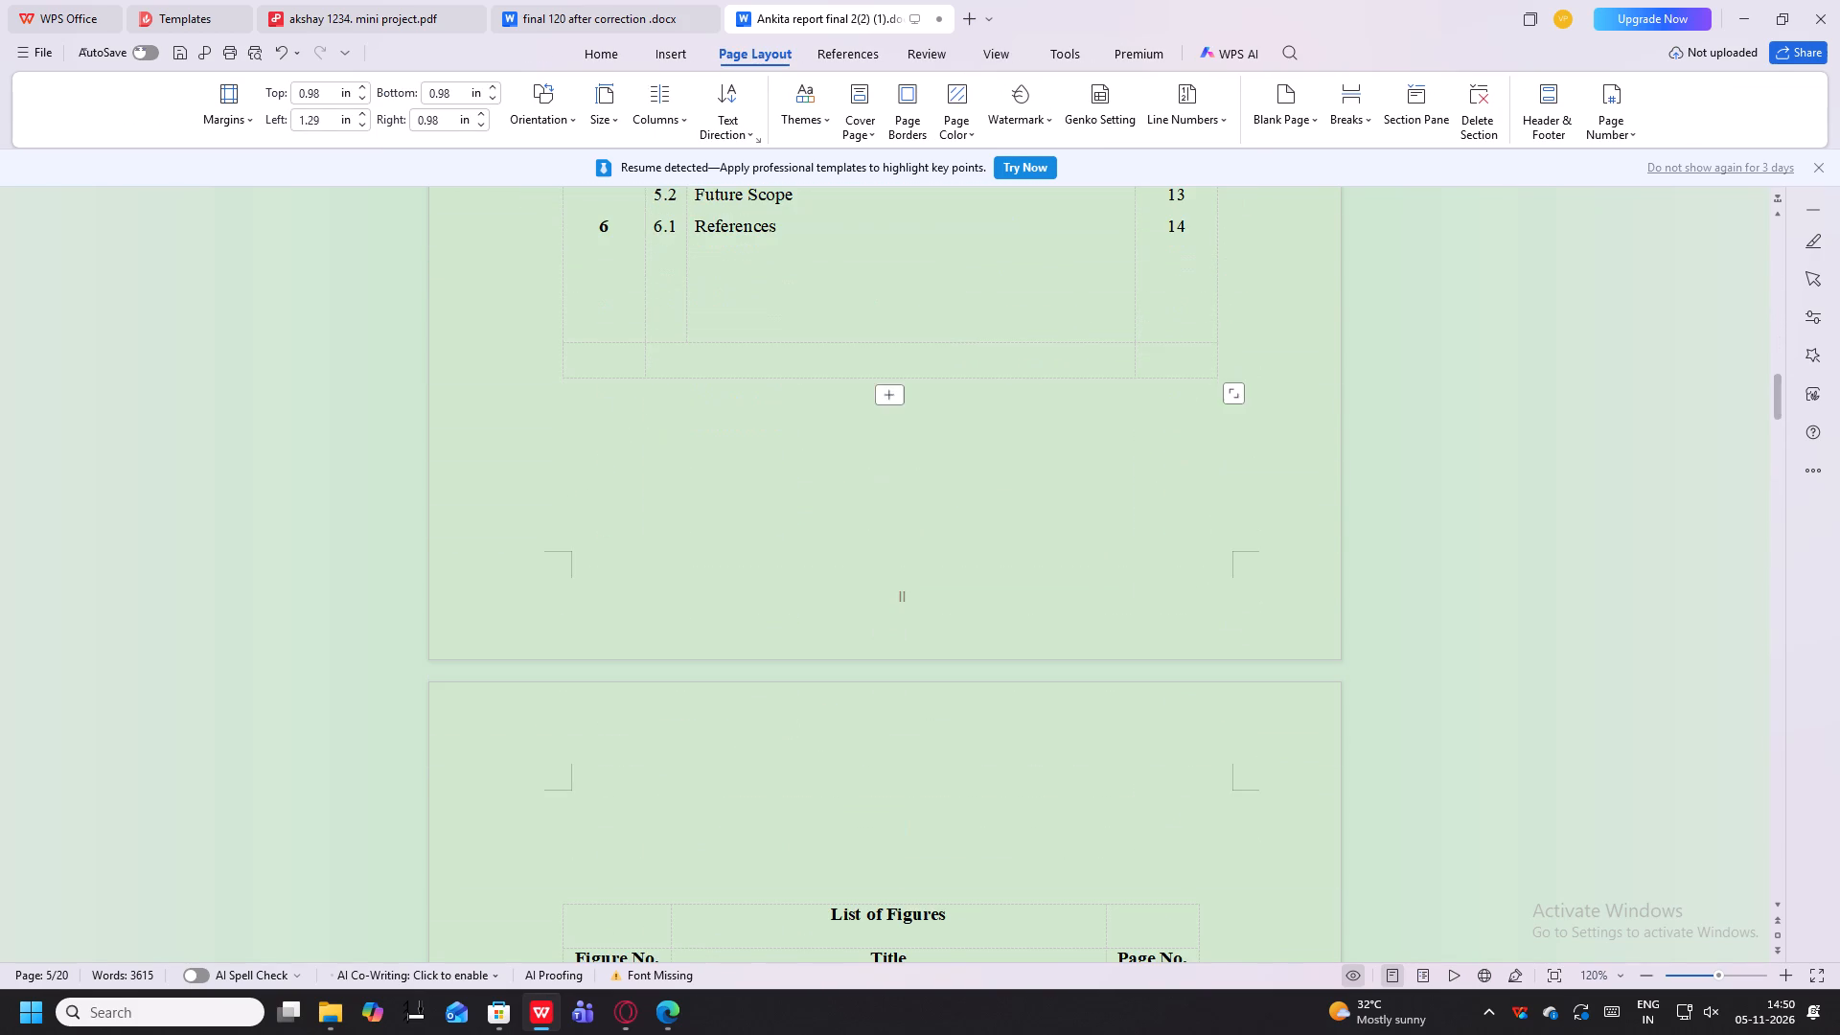
pyautogui.scroll(-6, 951, 637)
pyautogui.scroll(1, 951, 637)
pyautogui.scroll(-5, 951, 637)
pyautogui.scroll(1, 951, 636)
pyautogui.scroll(-5, 951, 636)
pyautogui.scroll(-6, 917, 766)
pyautogui.scroll(1, 928, 769)
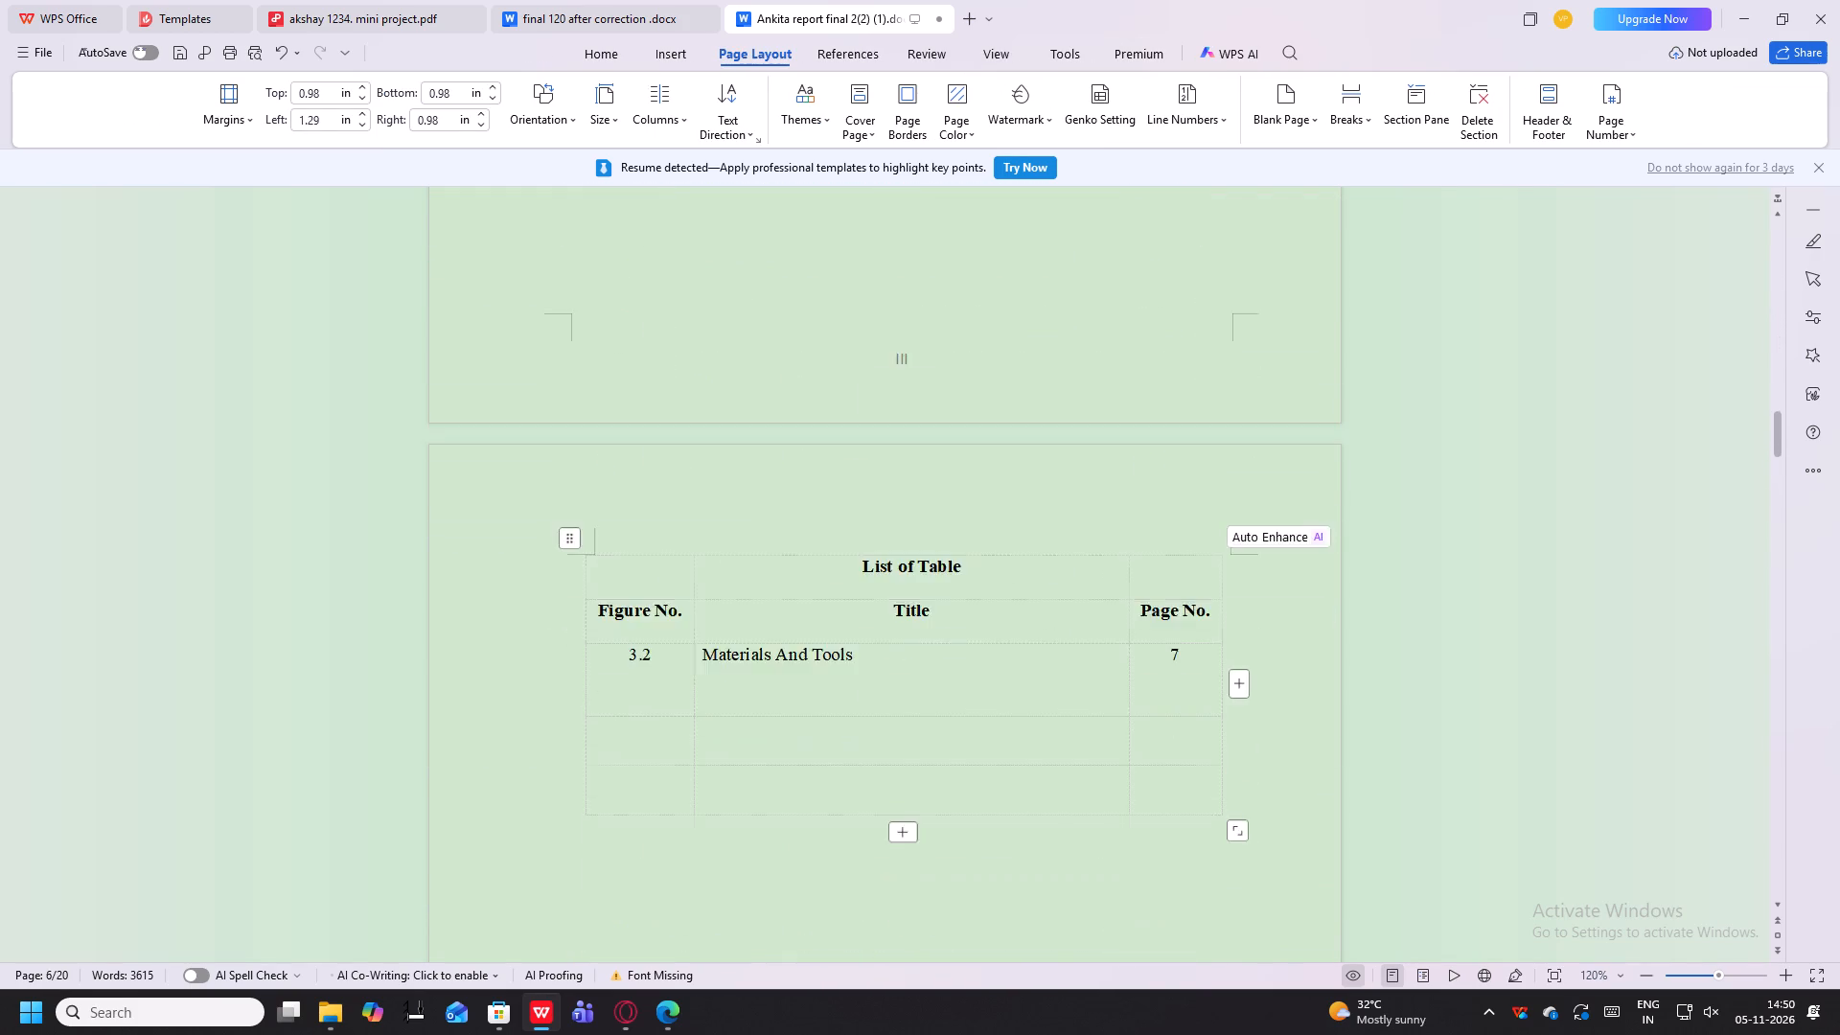
pyautogui.scroll(-14, 928, 769)
pyautogui.scroll(-11, 1029, 593)
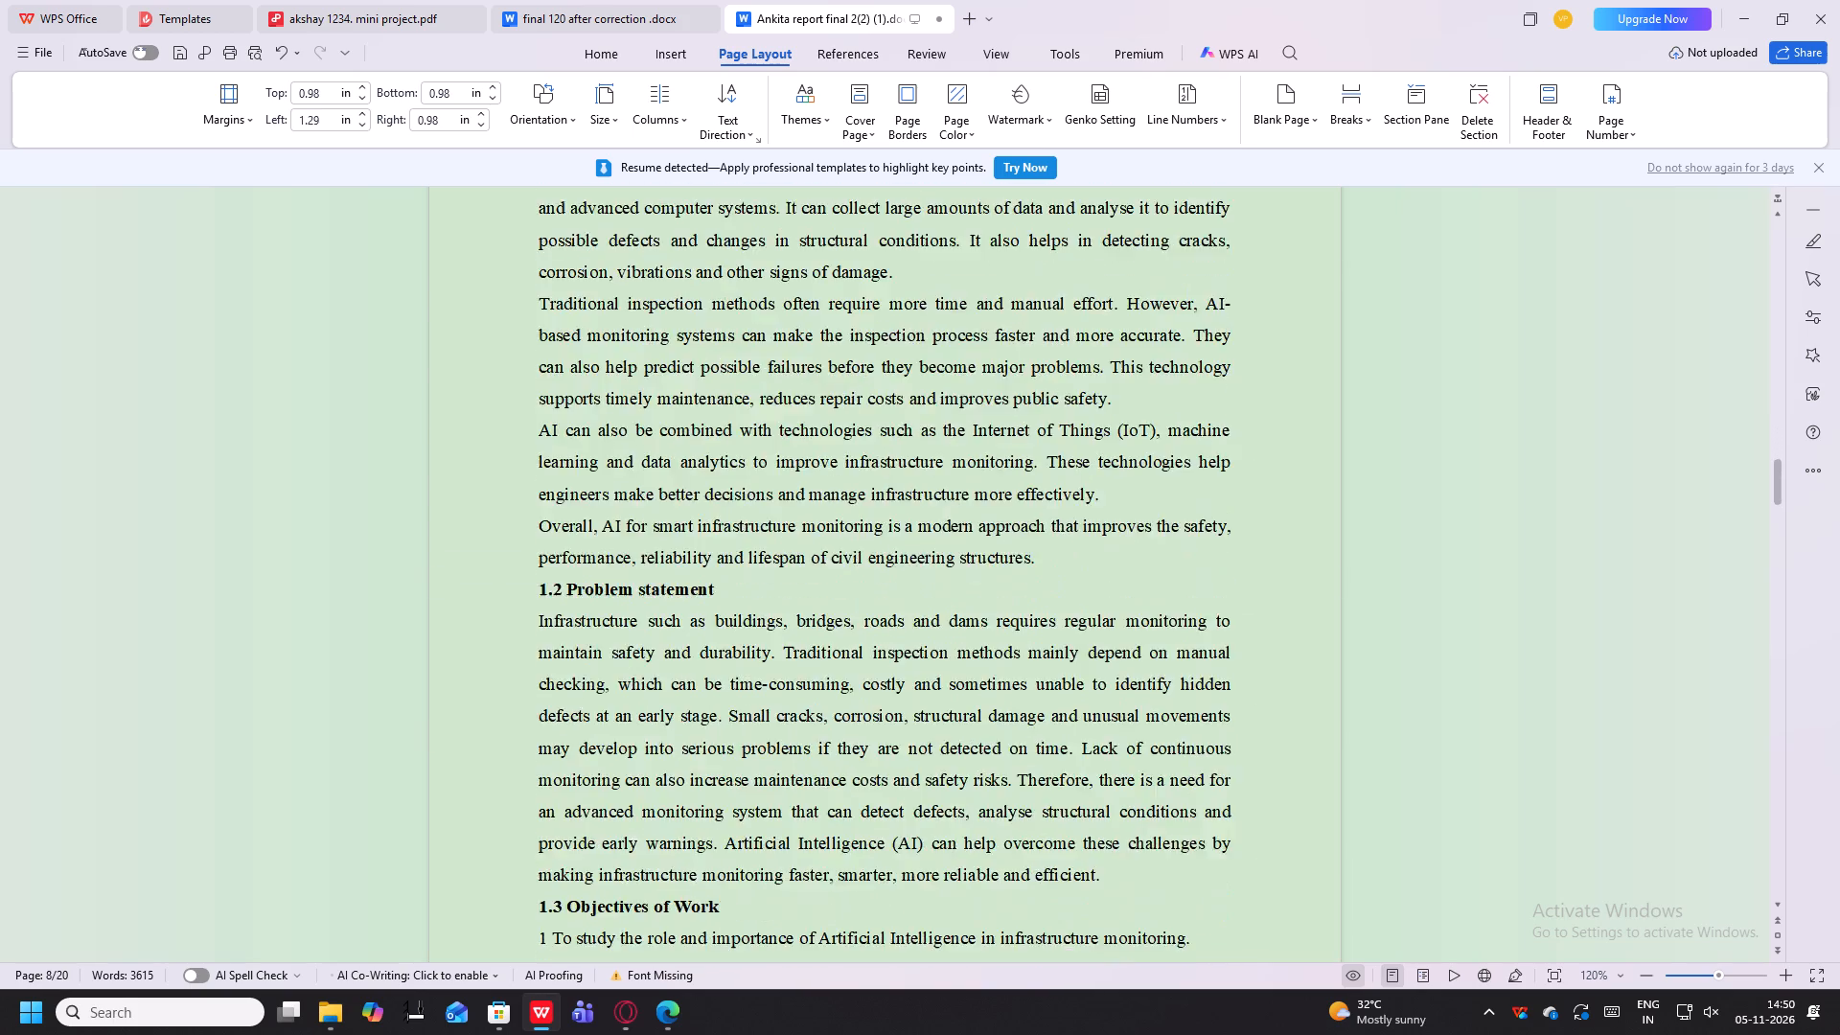
pyautogui.scroll(-9, 1021, 606)
# Reopen header and footer editing on Chapter 1's first page and remove the footer of Section 8.
pyautogui.click(897, 427)
pyautogui.click(871, 423)
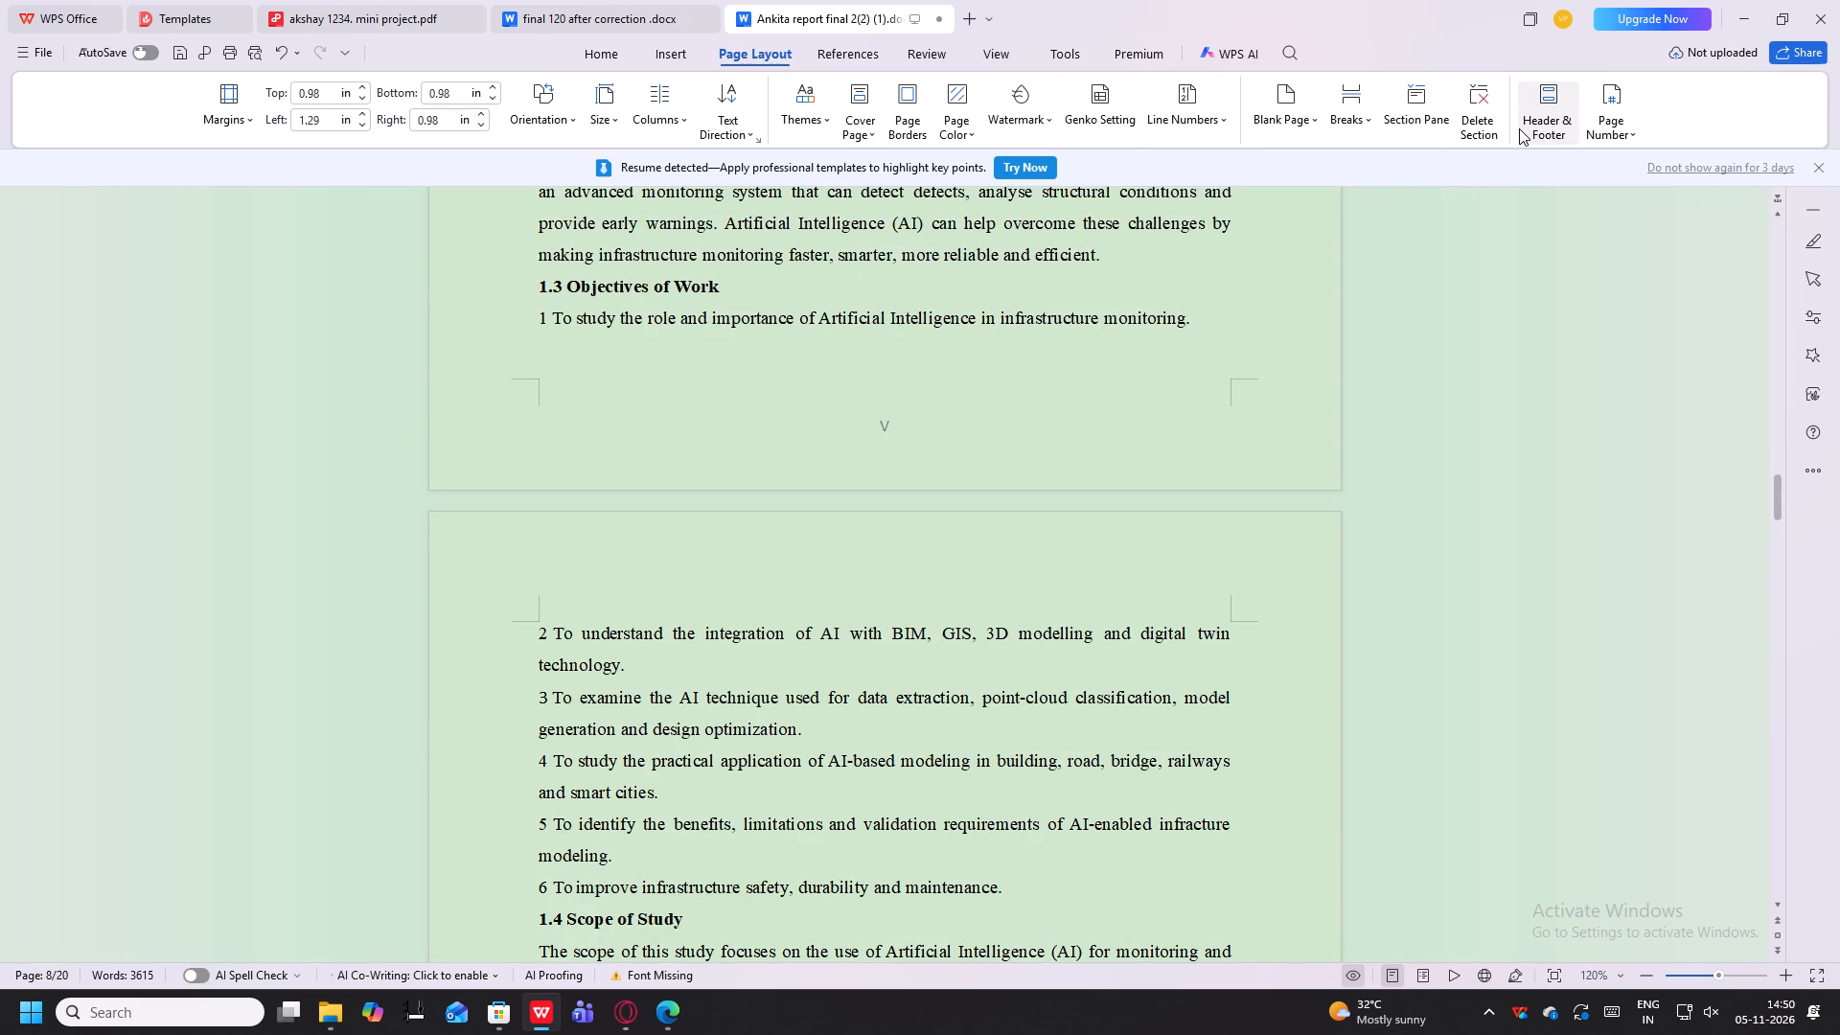
pyautogui.click(1578, 112)
pyautogui.click(1605, 114)
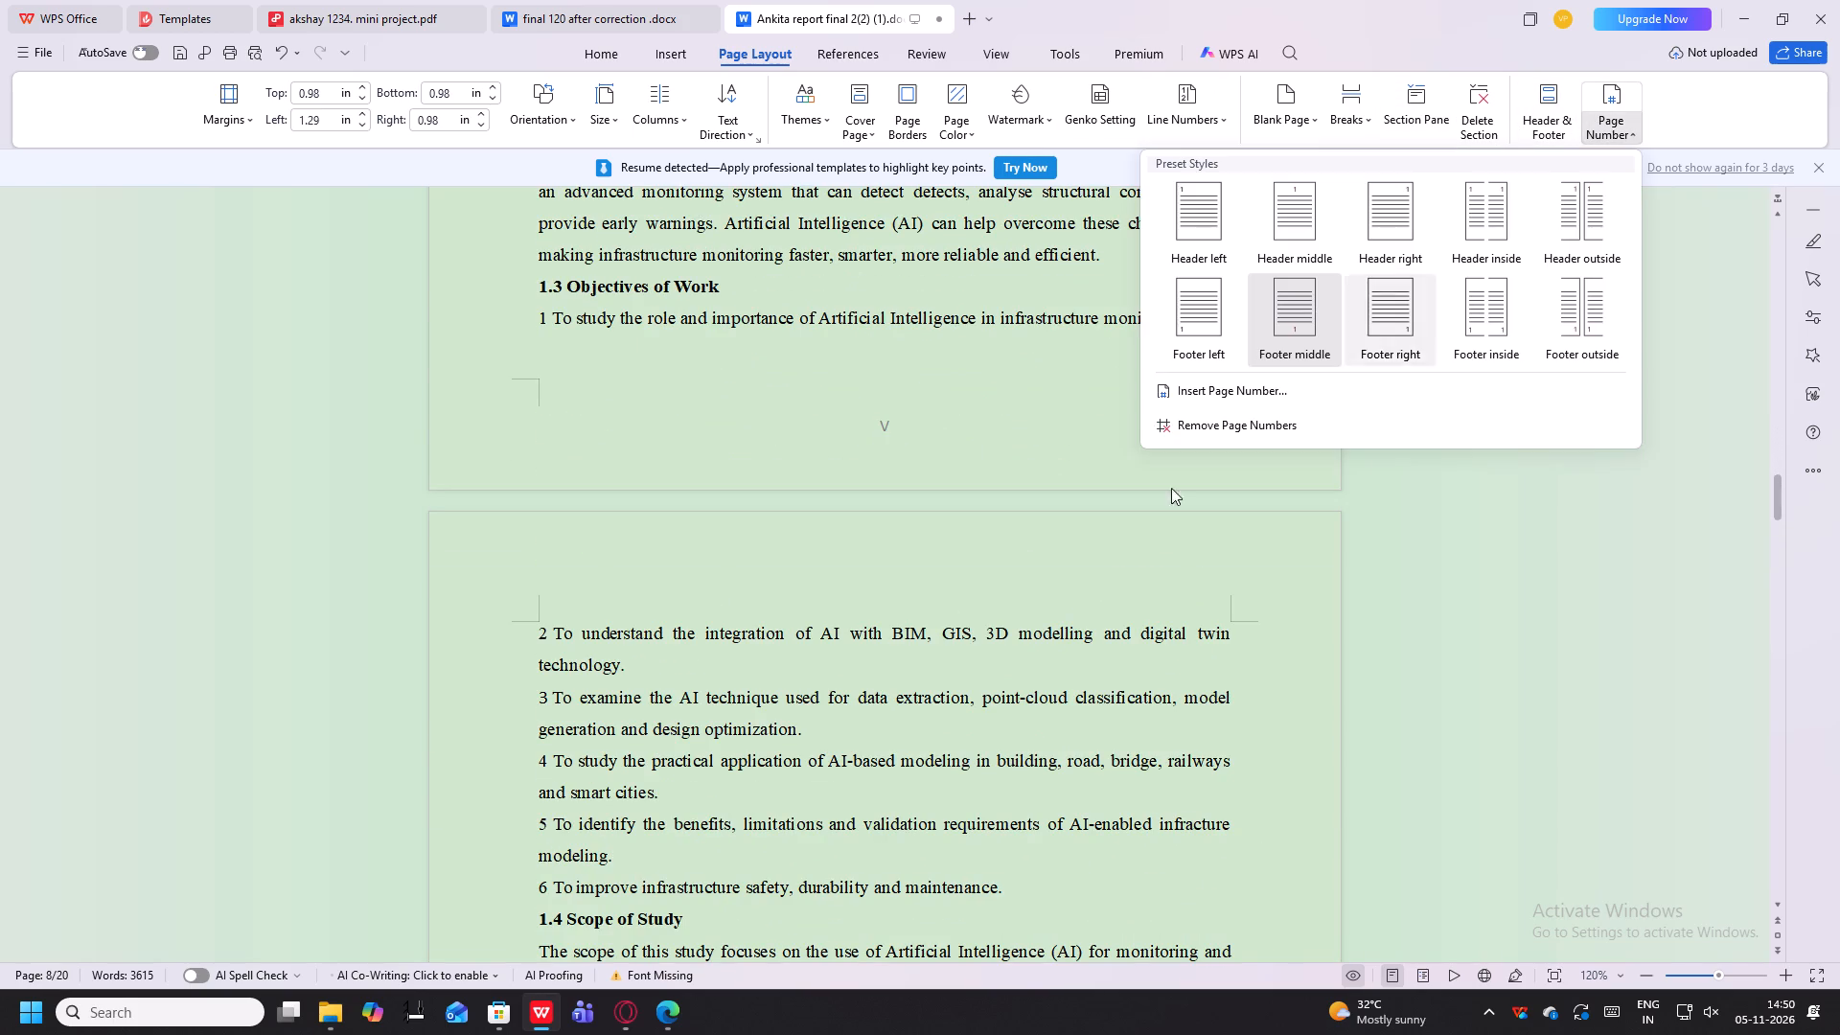
pyautogui.click(890, 438)
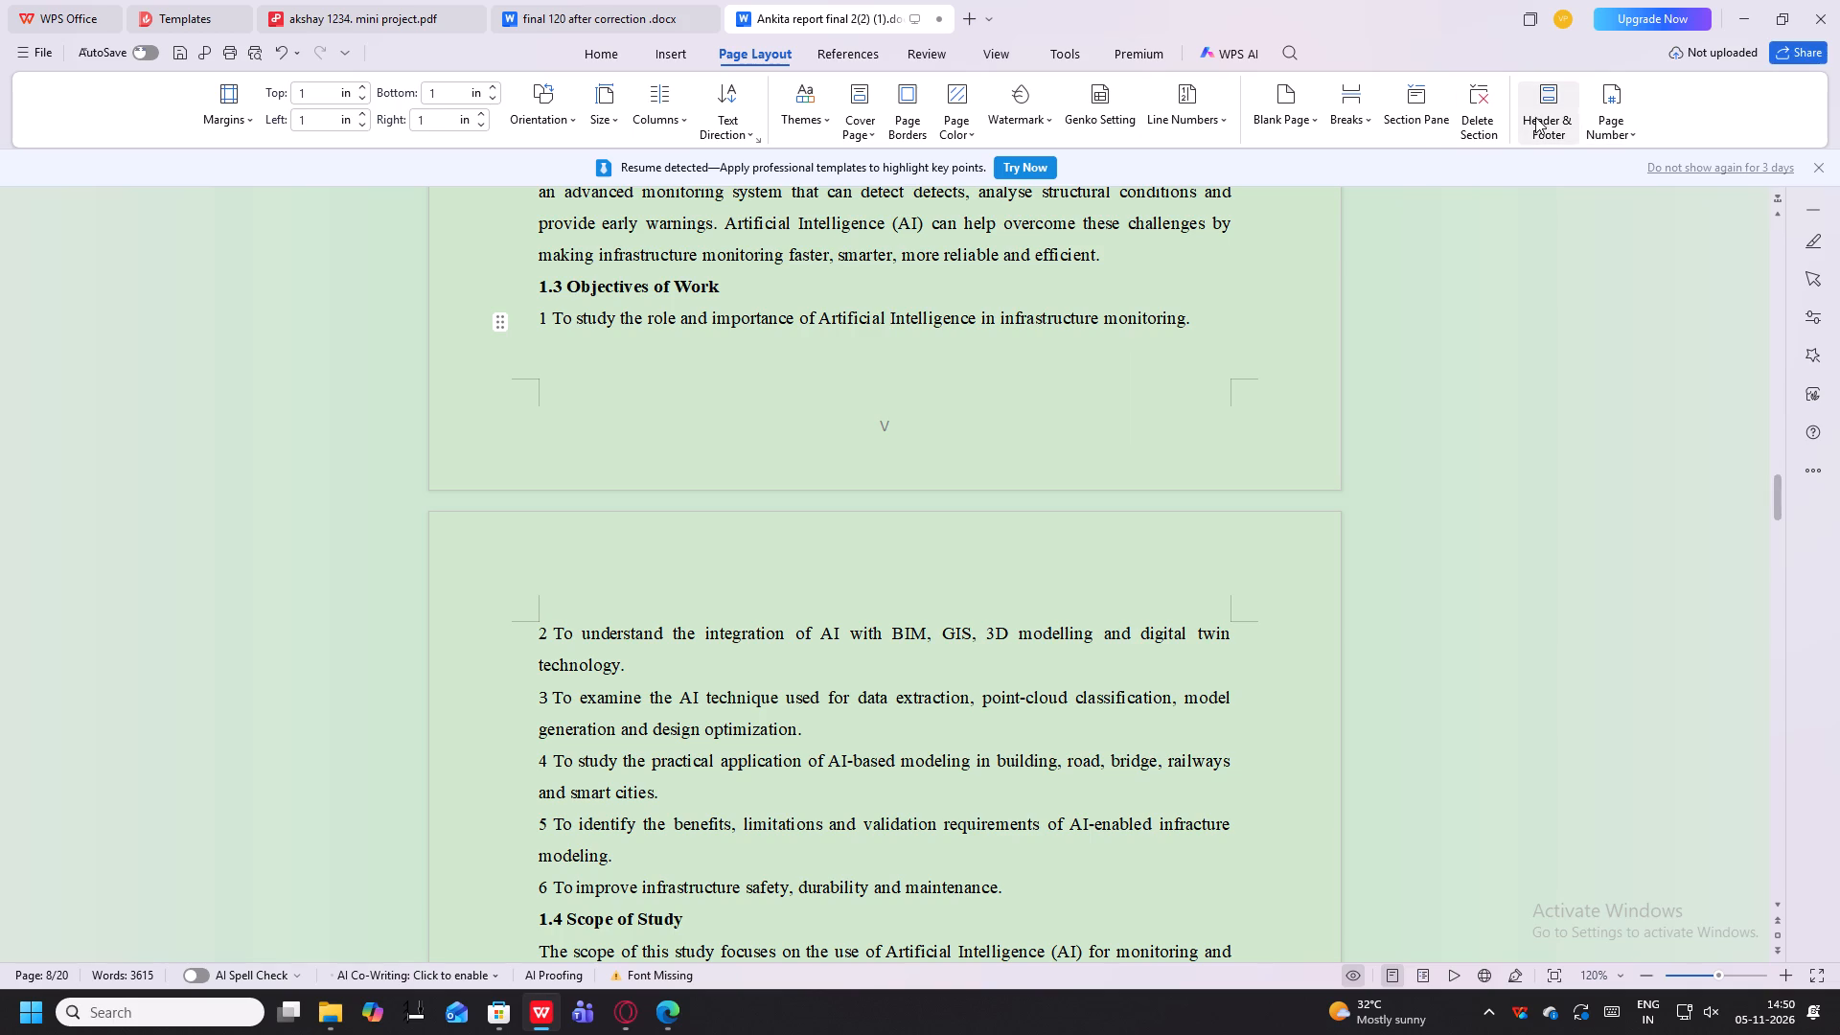
pyautogui.click(1535, 115)
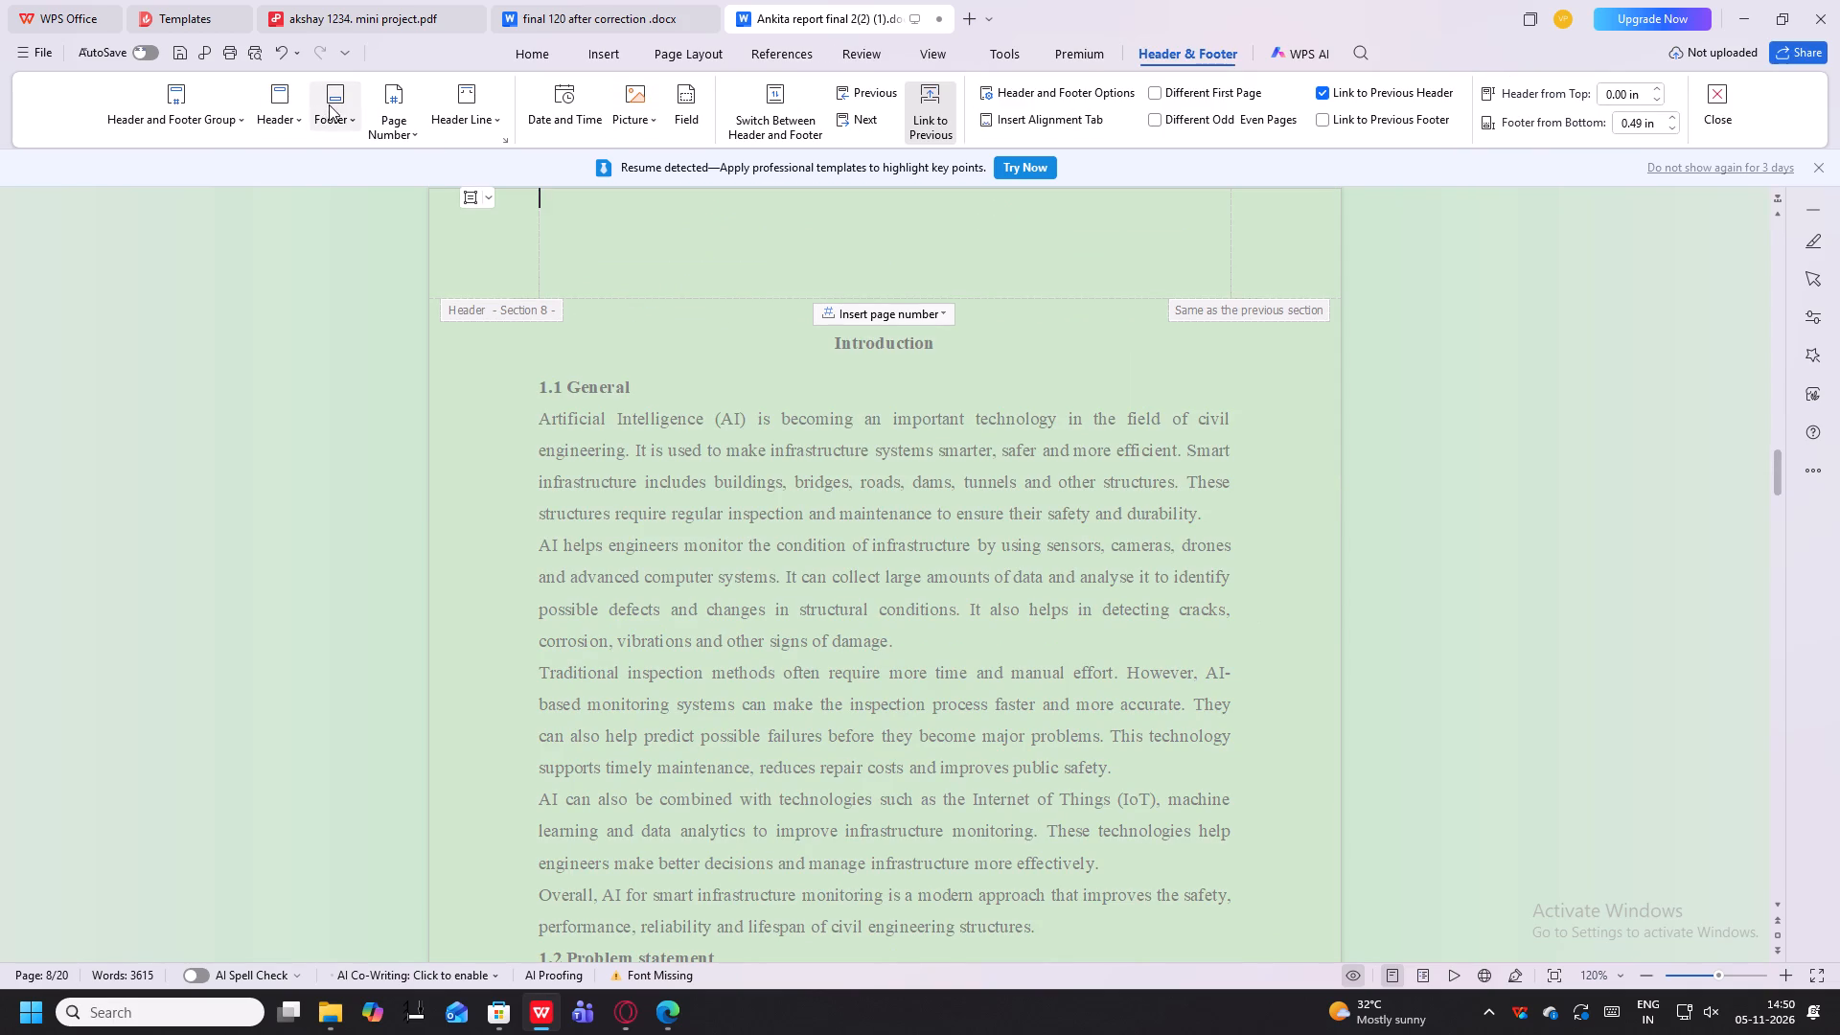
pyautogui.click(302, 115)
pyautogui.click(333, 115)
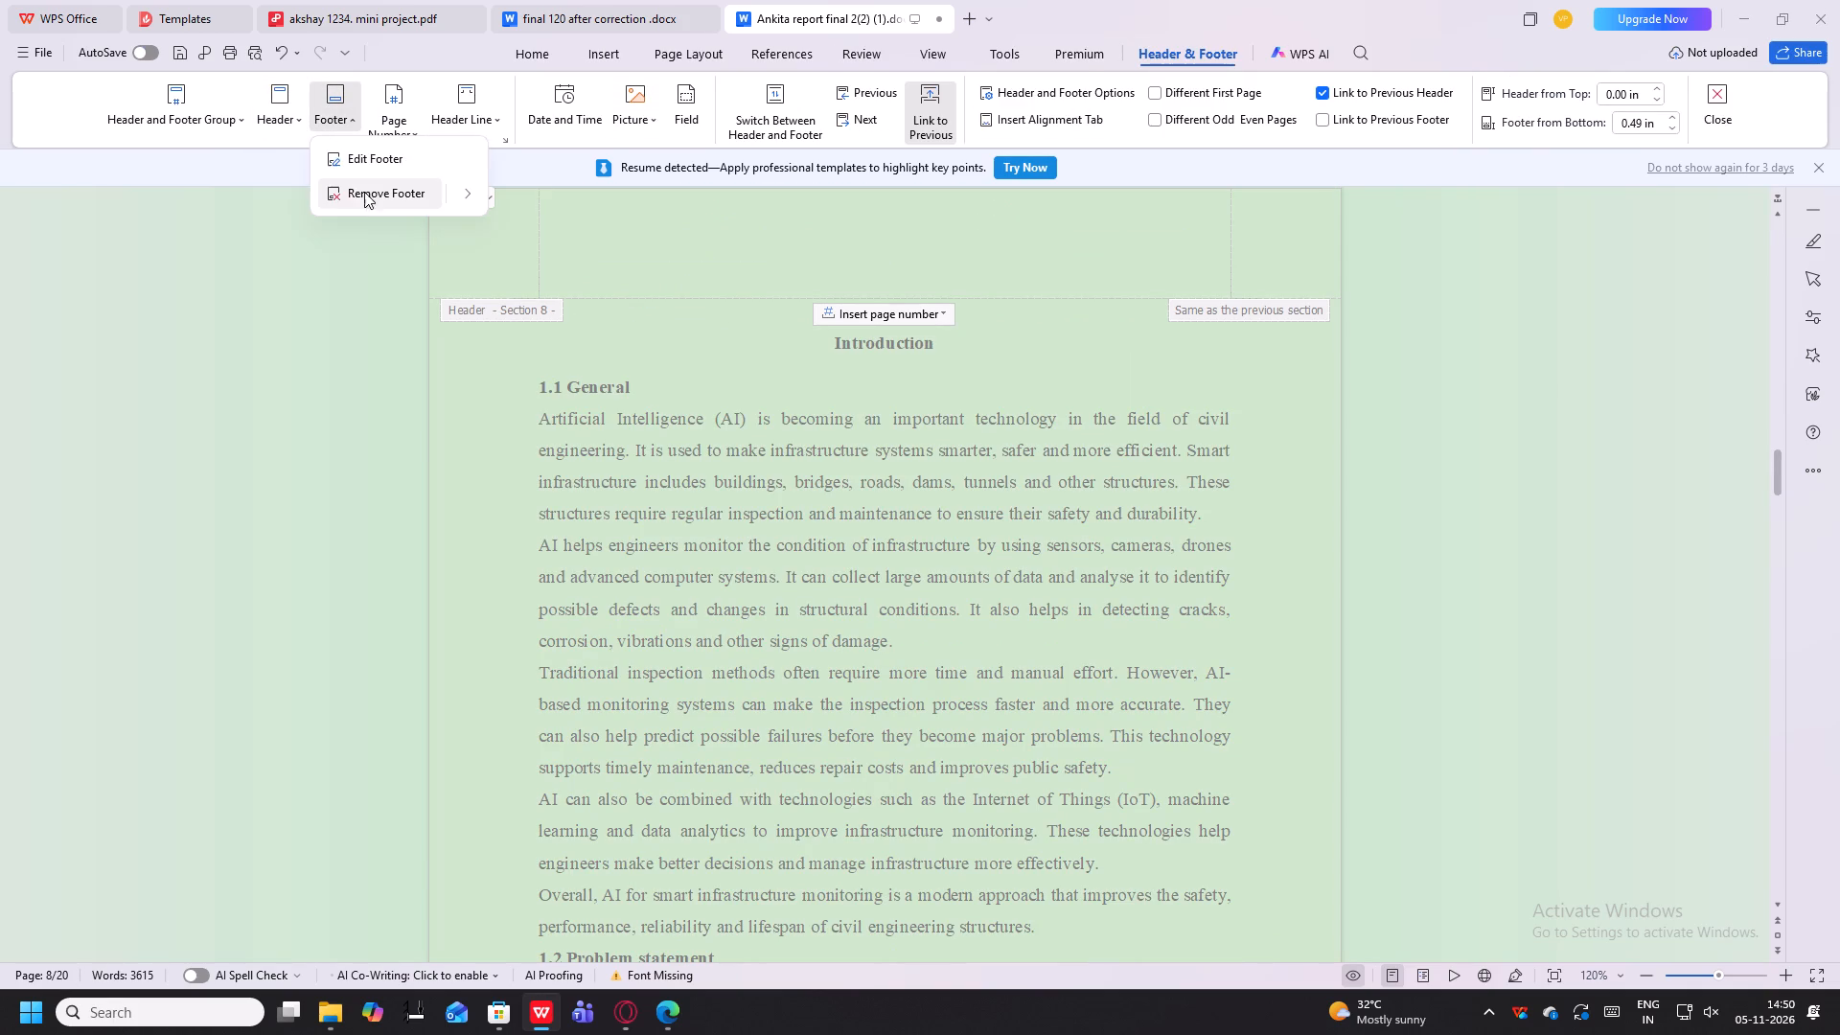
pyautogui.click(378, 194)
# Insert centred 1, 2, 3 page numbers in the footer of Chapter 1's first page, applied from the current page onward.
pyautogui.scroll(-3, 849, 444)
pyautogui.scroll(5, 850, 446)
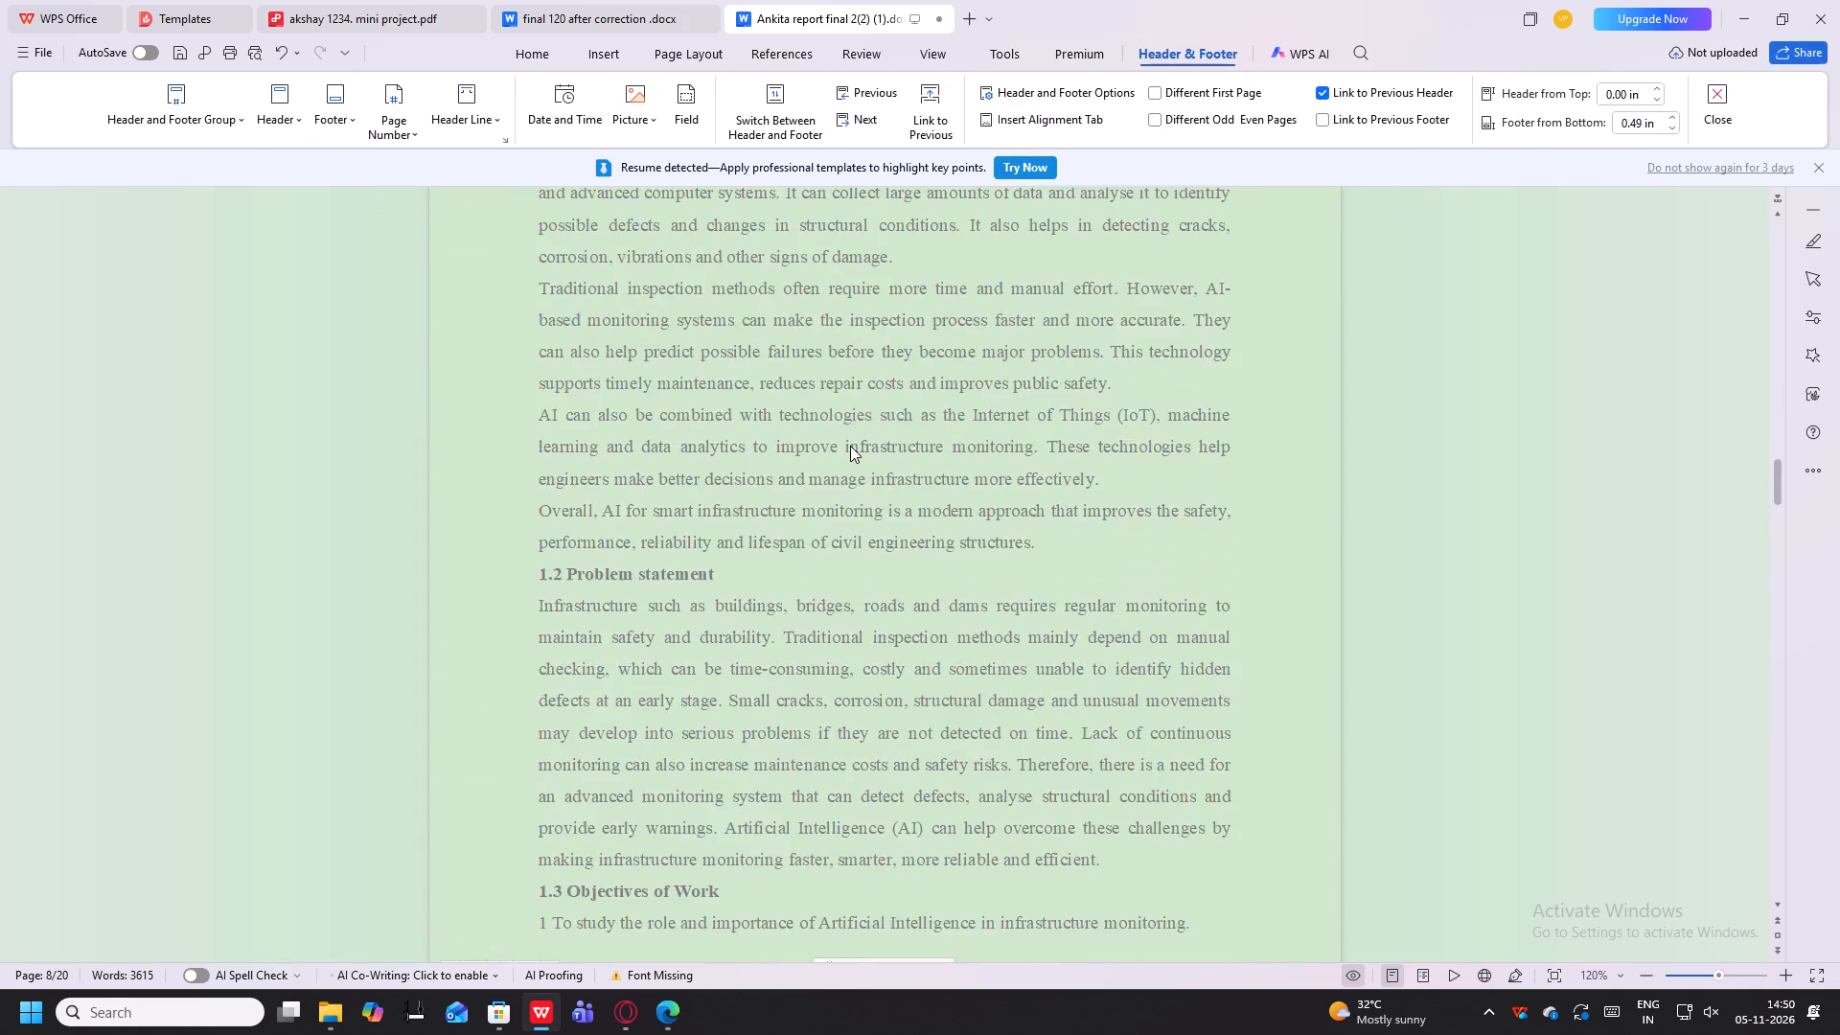
pyautogui.scroll(9, 850, 446)
pyautogui.scroll(-17, 816, 459)
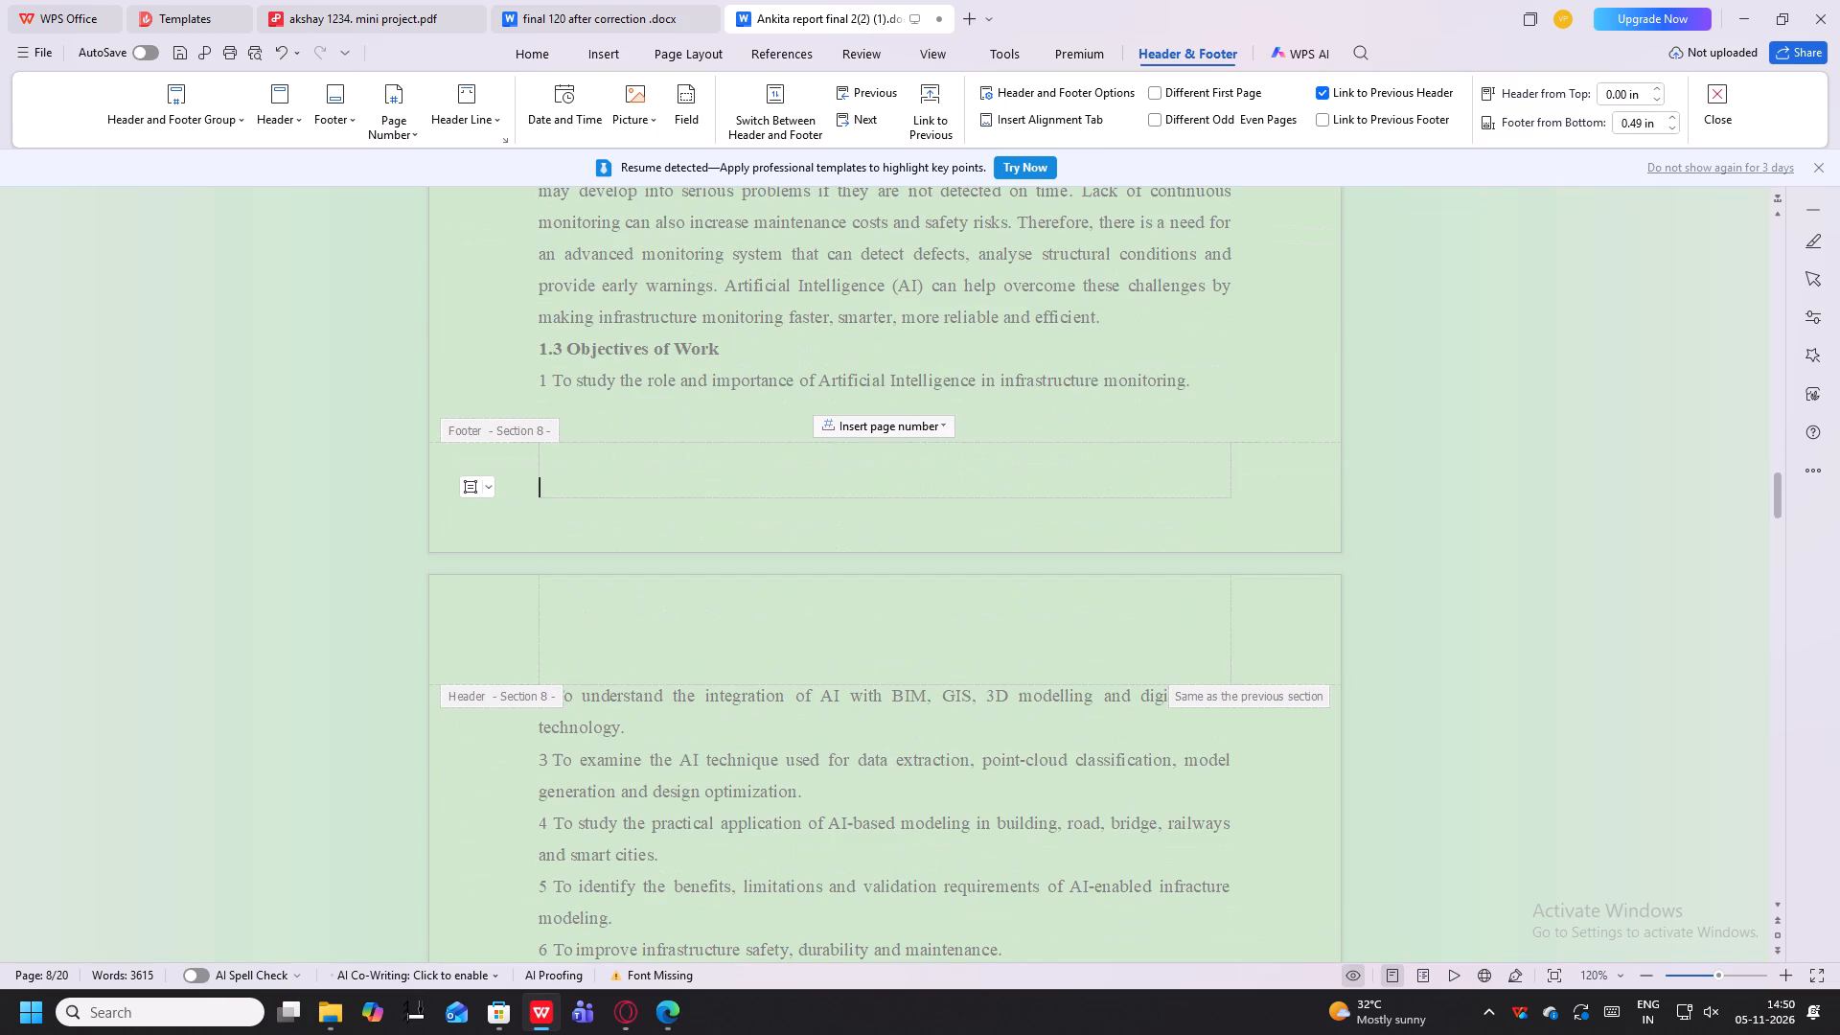
pyautogui.click(892, 419)
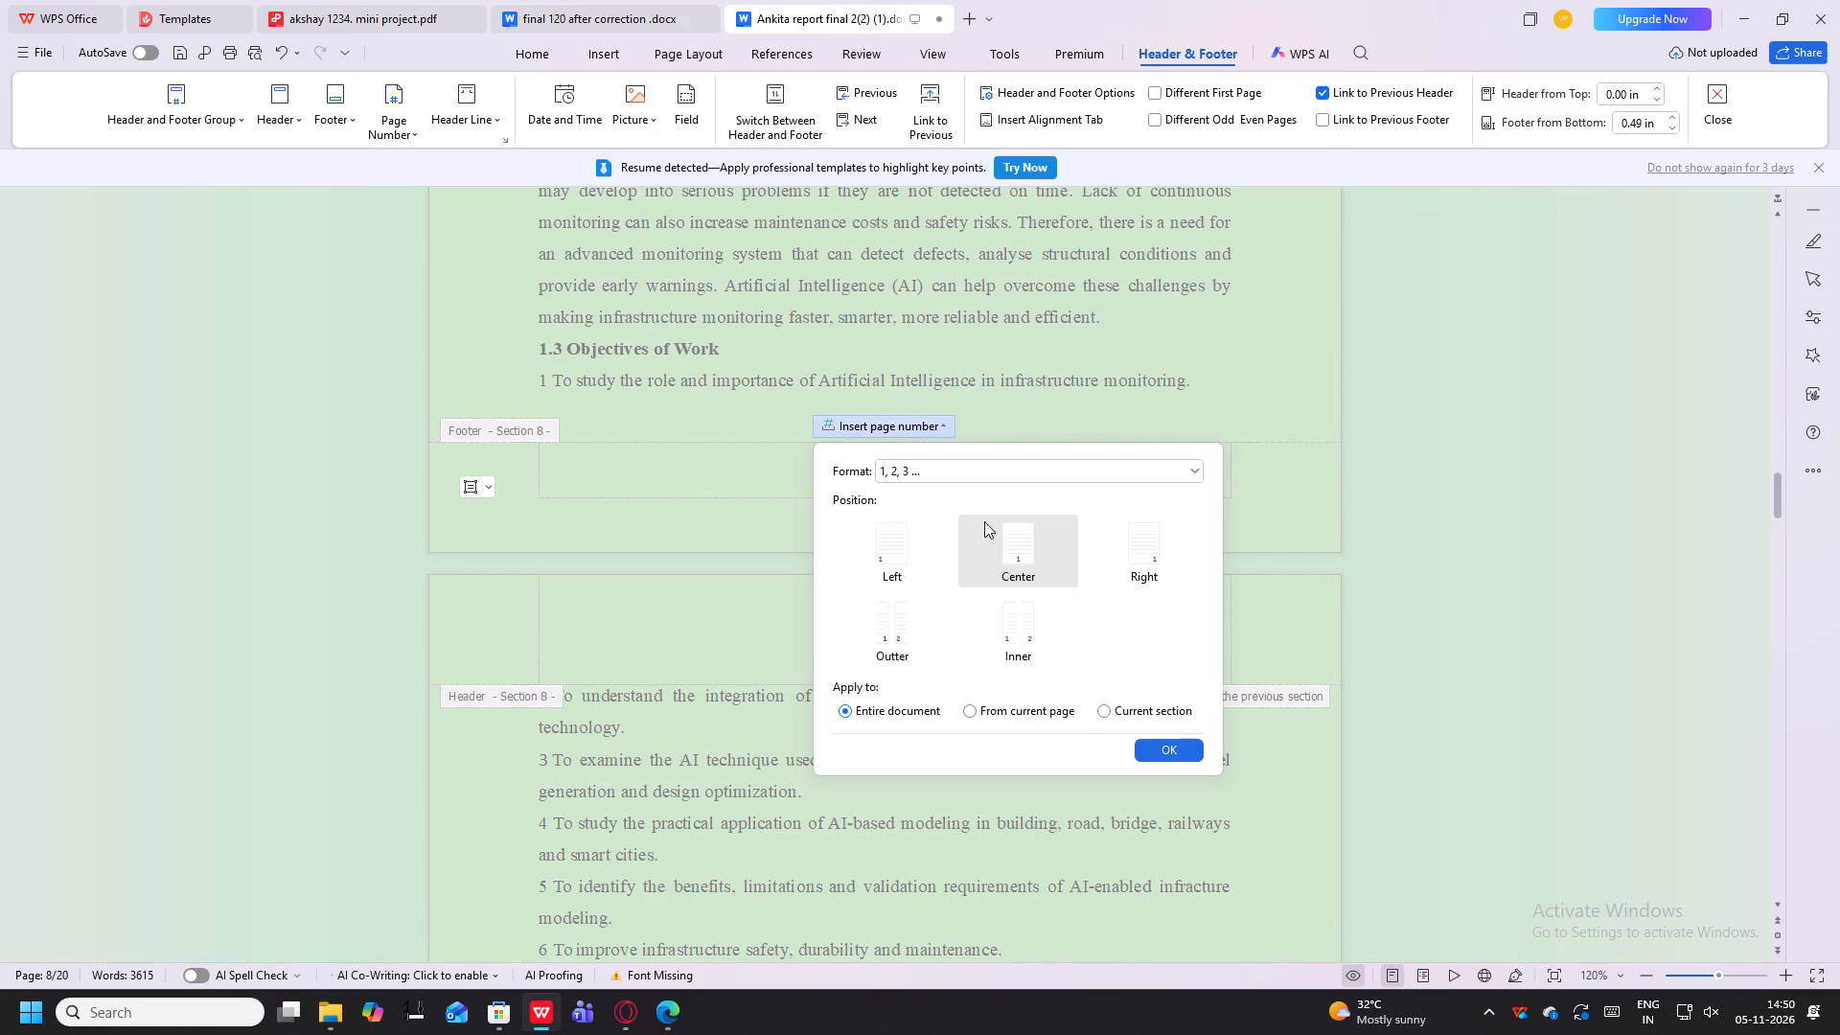
pyautogui.click(994, 712)
pyautogui.click(1159, 746)
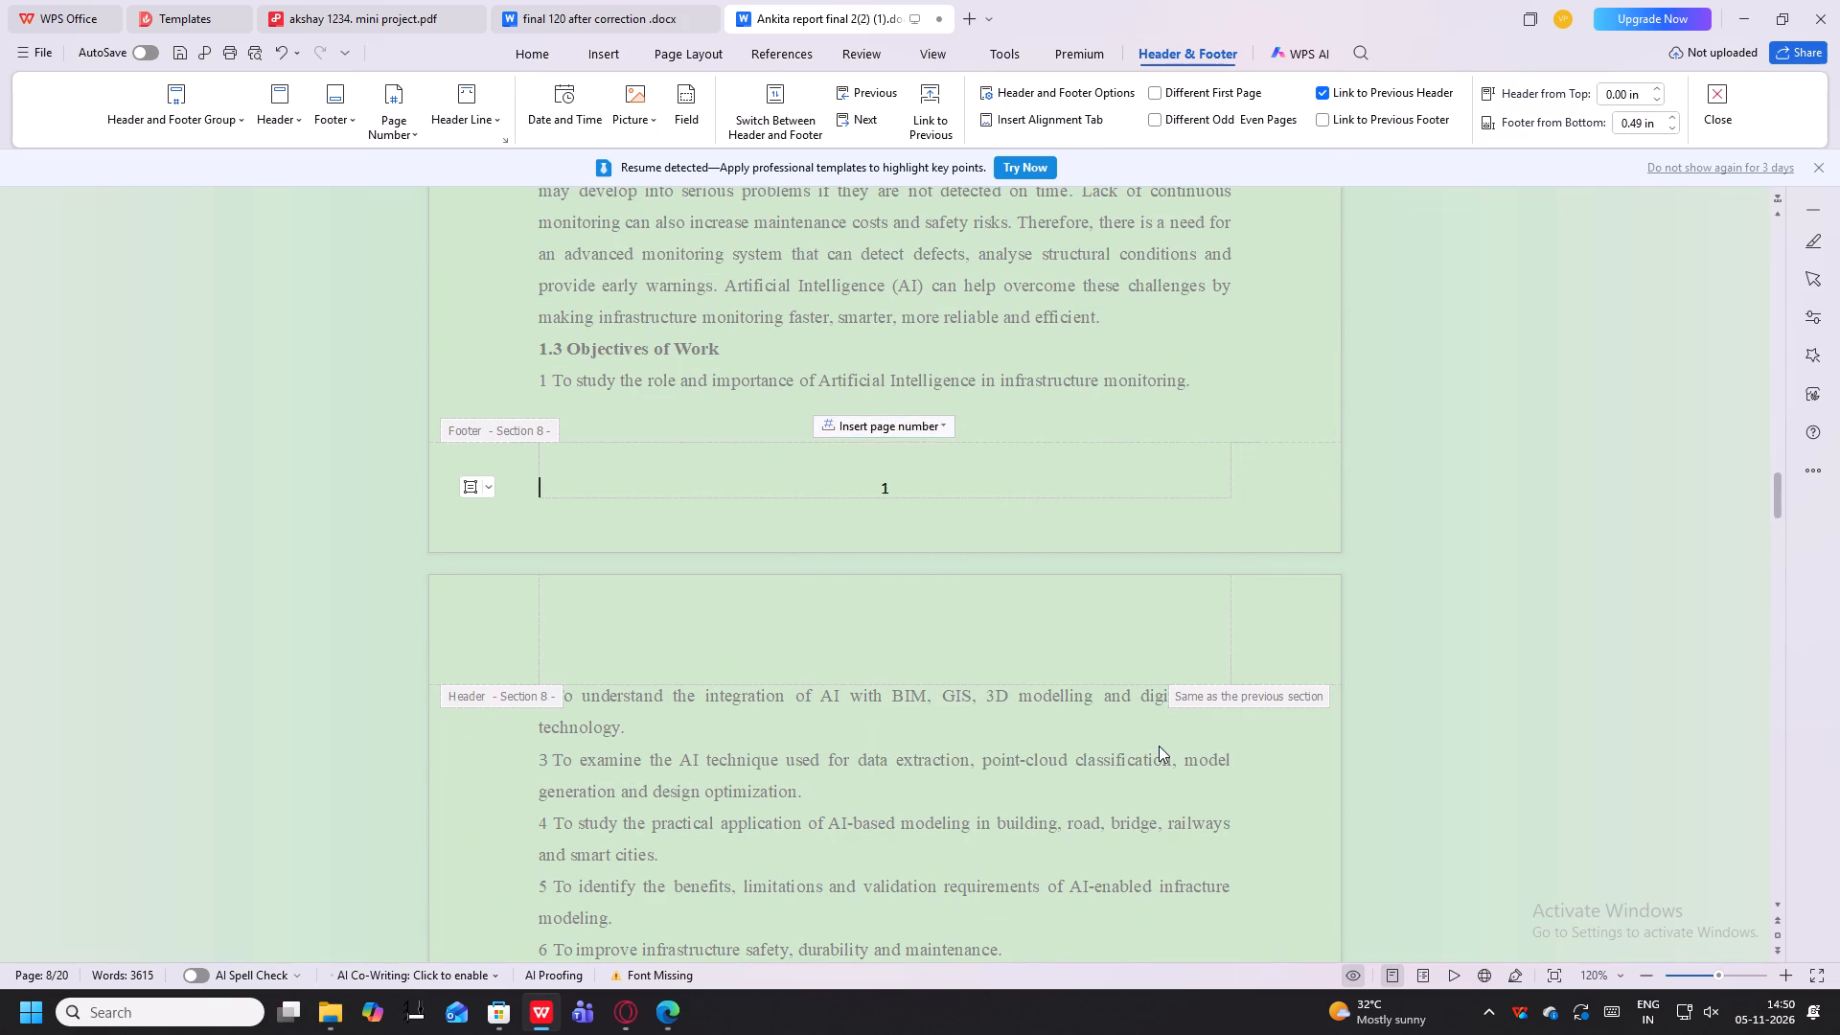
# Check the footer page numbers from Chapter 1 through the references on the last page, and leave header and footer editing.
pyautogui.scroll(-15, 962, 558)
pyautogui.scroll(2, 963, 574)
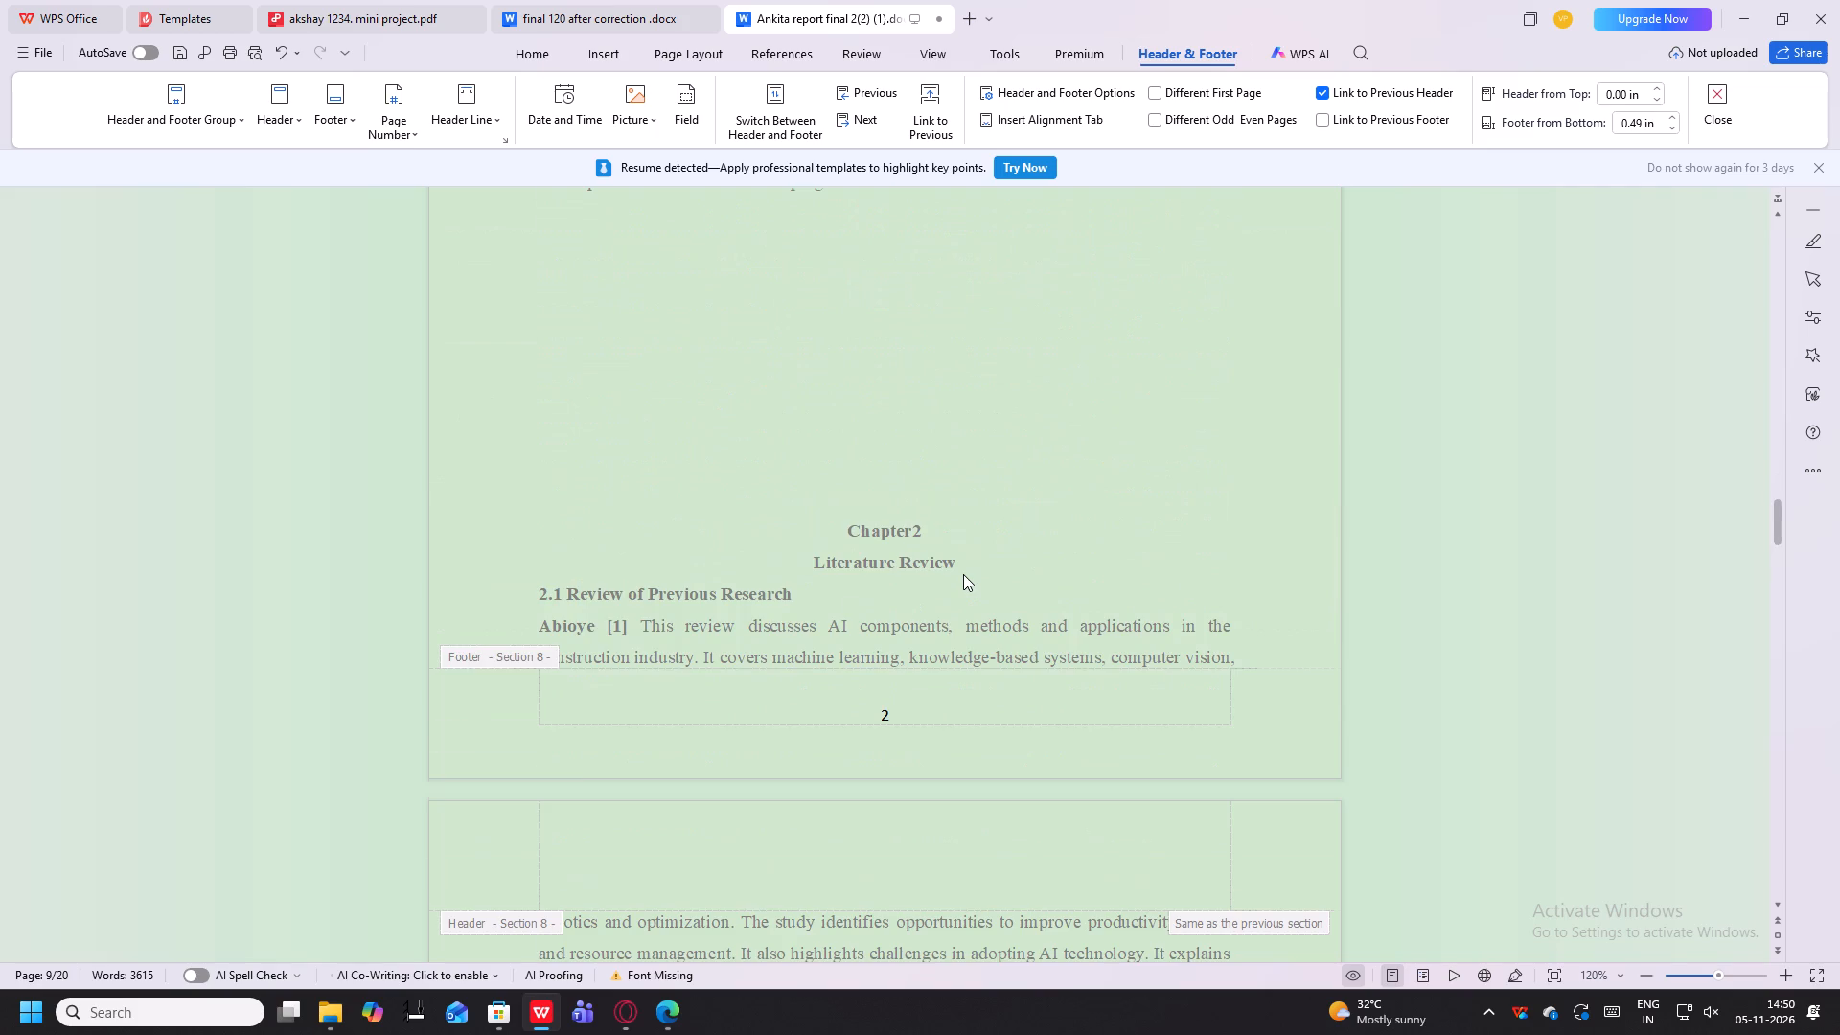
pyautogui.scroll(-20, 963, 574)
pyautogui.scroll(-4, 963, 574)
pyautogui.moveTo(1774, 558); pyautogui.dragTo(1775, 565)
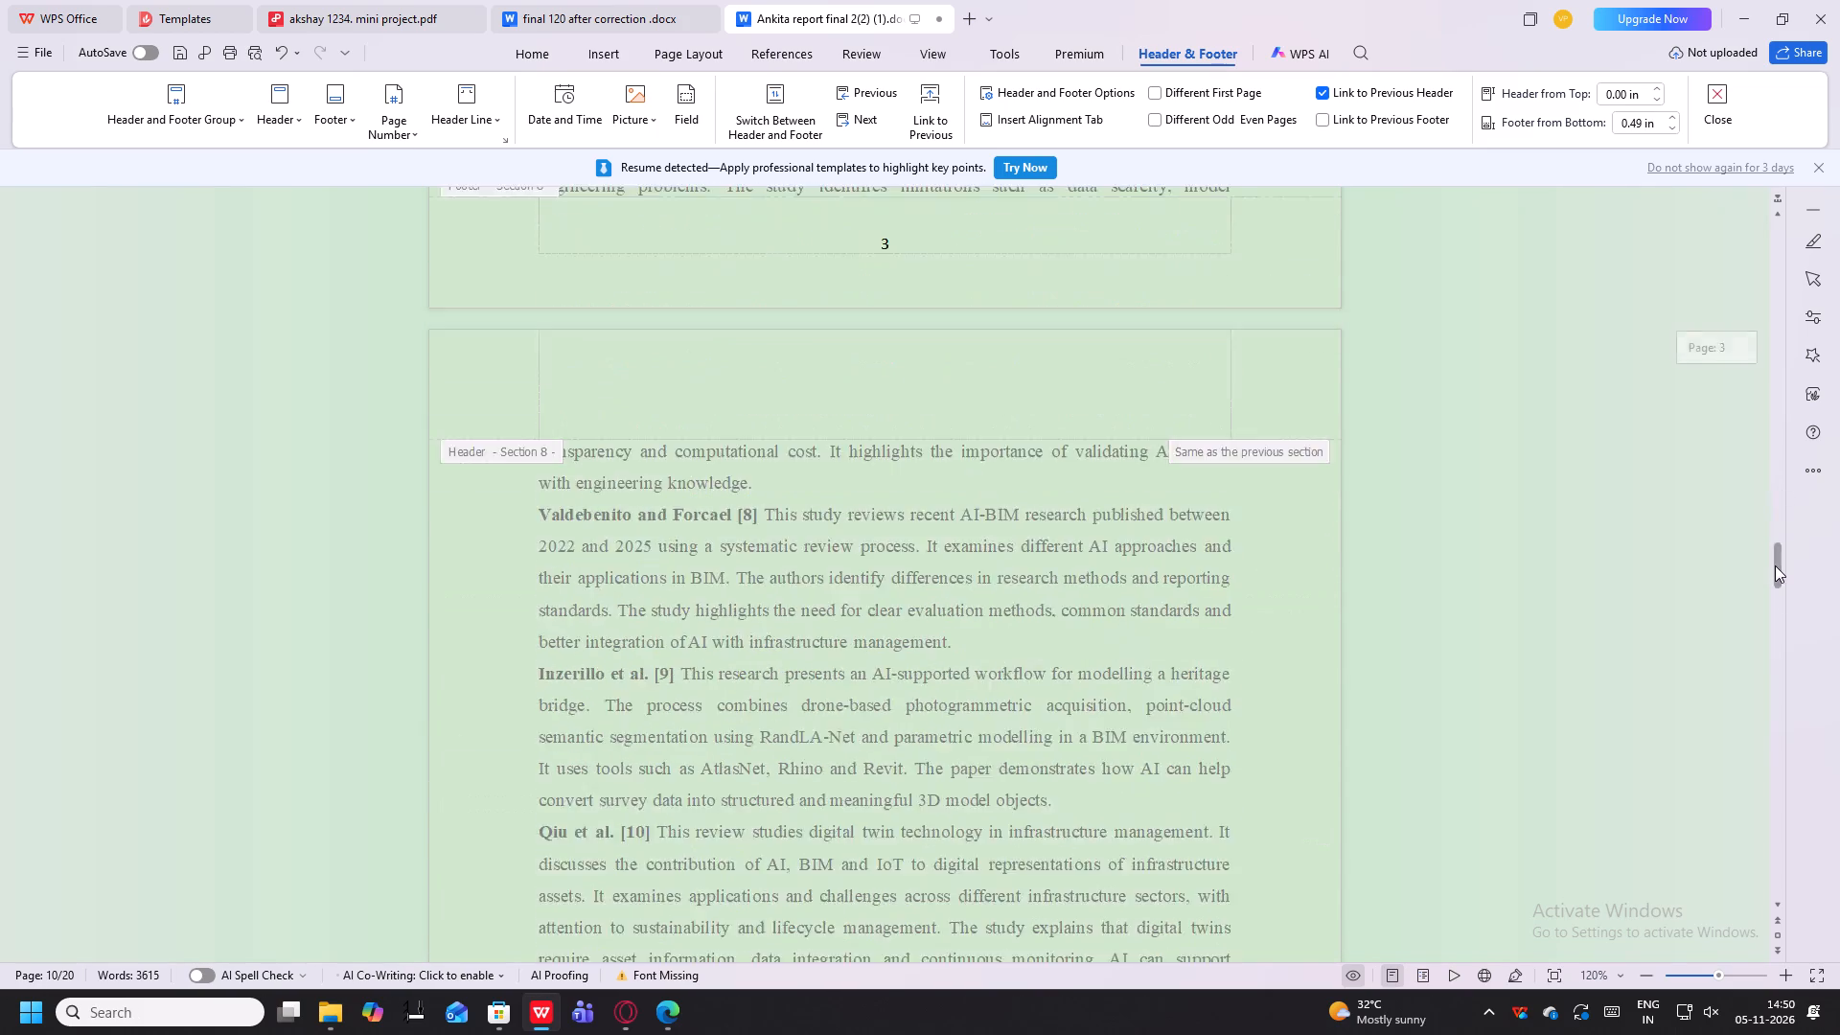
pyautogui.moveTo(1775, 565); pyautogui.dragTo(1831, 871)
pyautogui.scroll(-3, 1733, 837)
pyautogui.scroll(-7, 885, 534)
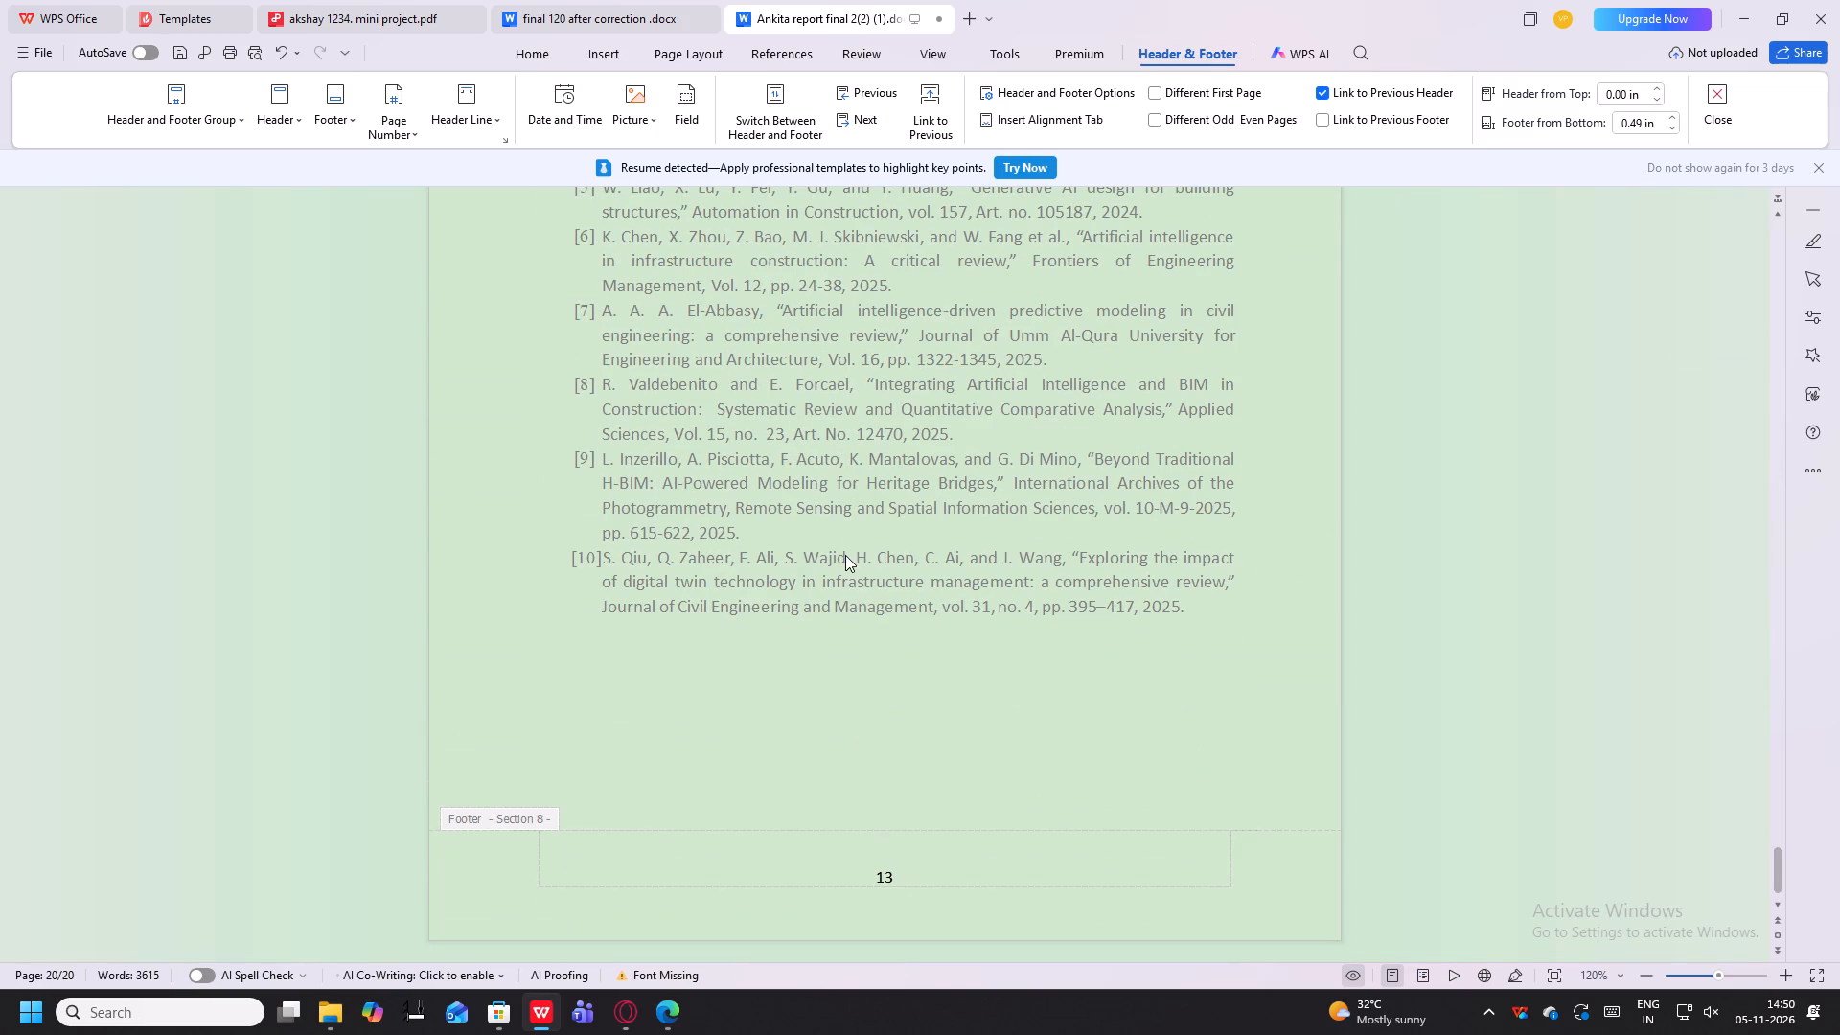
pyautogui.press('Return')
pyautogui.press('Escape')
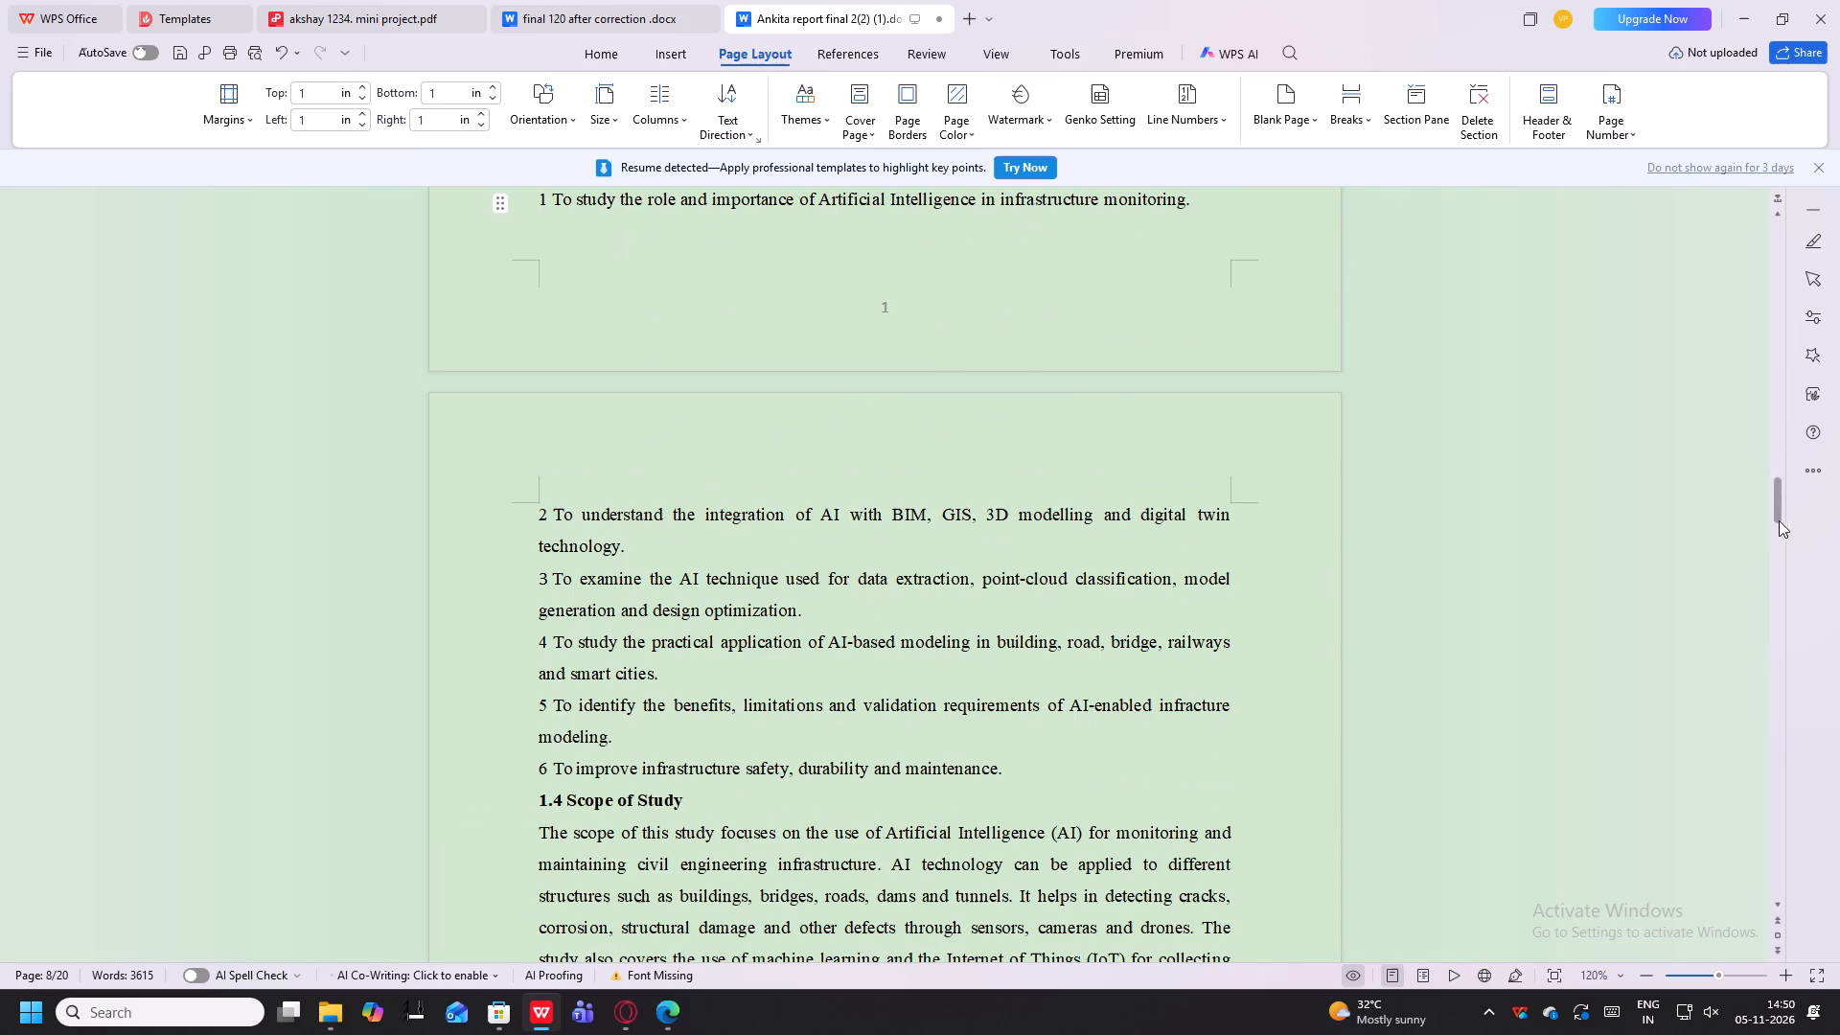
# Add blank lines above the Chapter 2 Literature Review heading so that the chapter starts on a new page.
pyautogui.scroll(-13, 1743, 501)
pyautogui.scroll(-6, 1085, 535)
pyautogui.scroll(4, 1086, 535)
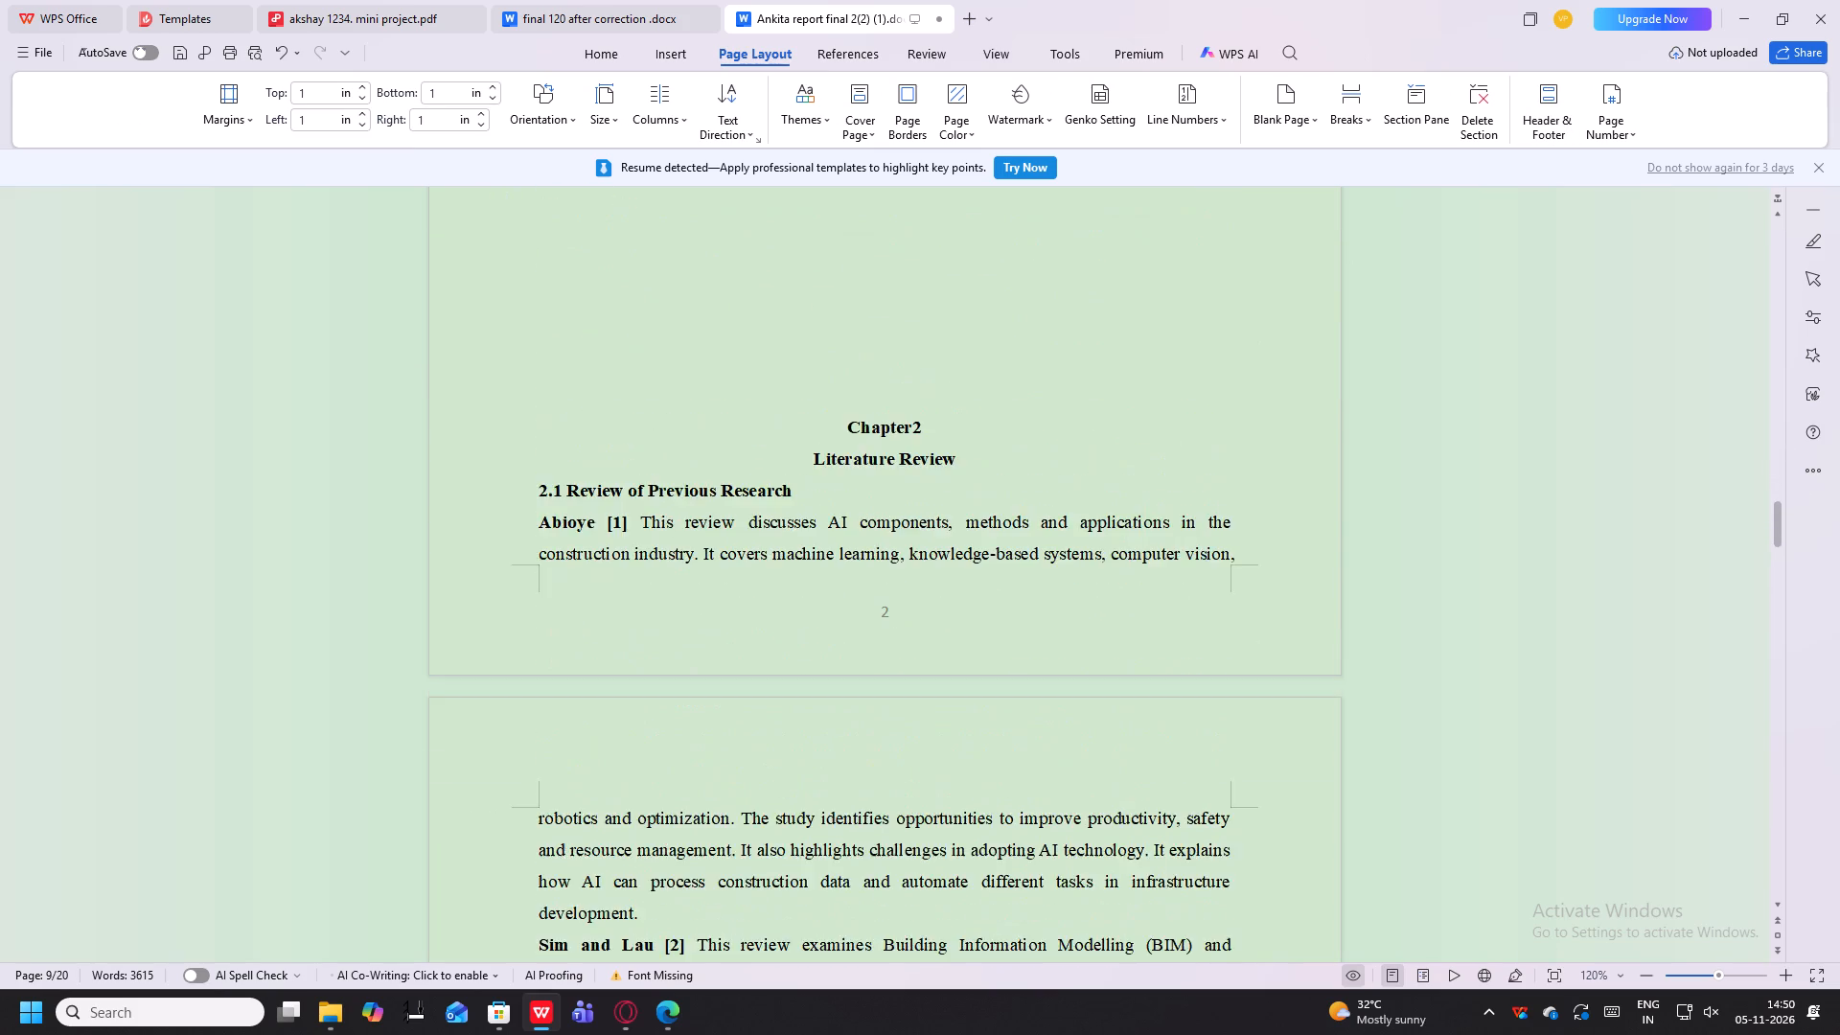
pyautogui.scroll(4, 1081, 539)
pyautogui.click(934, 488)
pyautogui.press('Return')
pyautogui.press('Return')
pyautogui.press('Return')
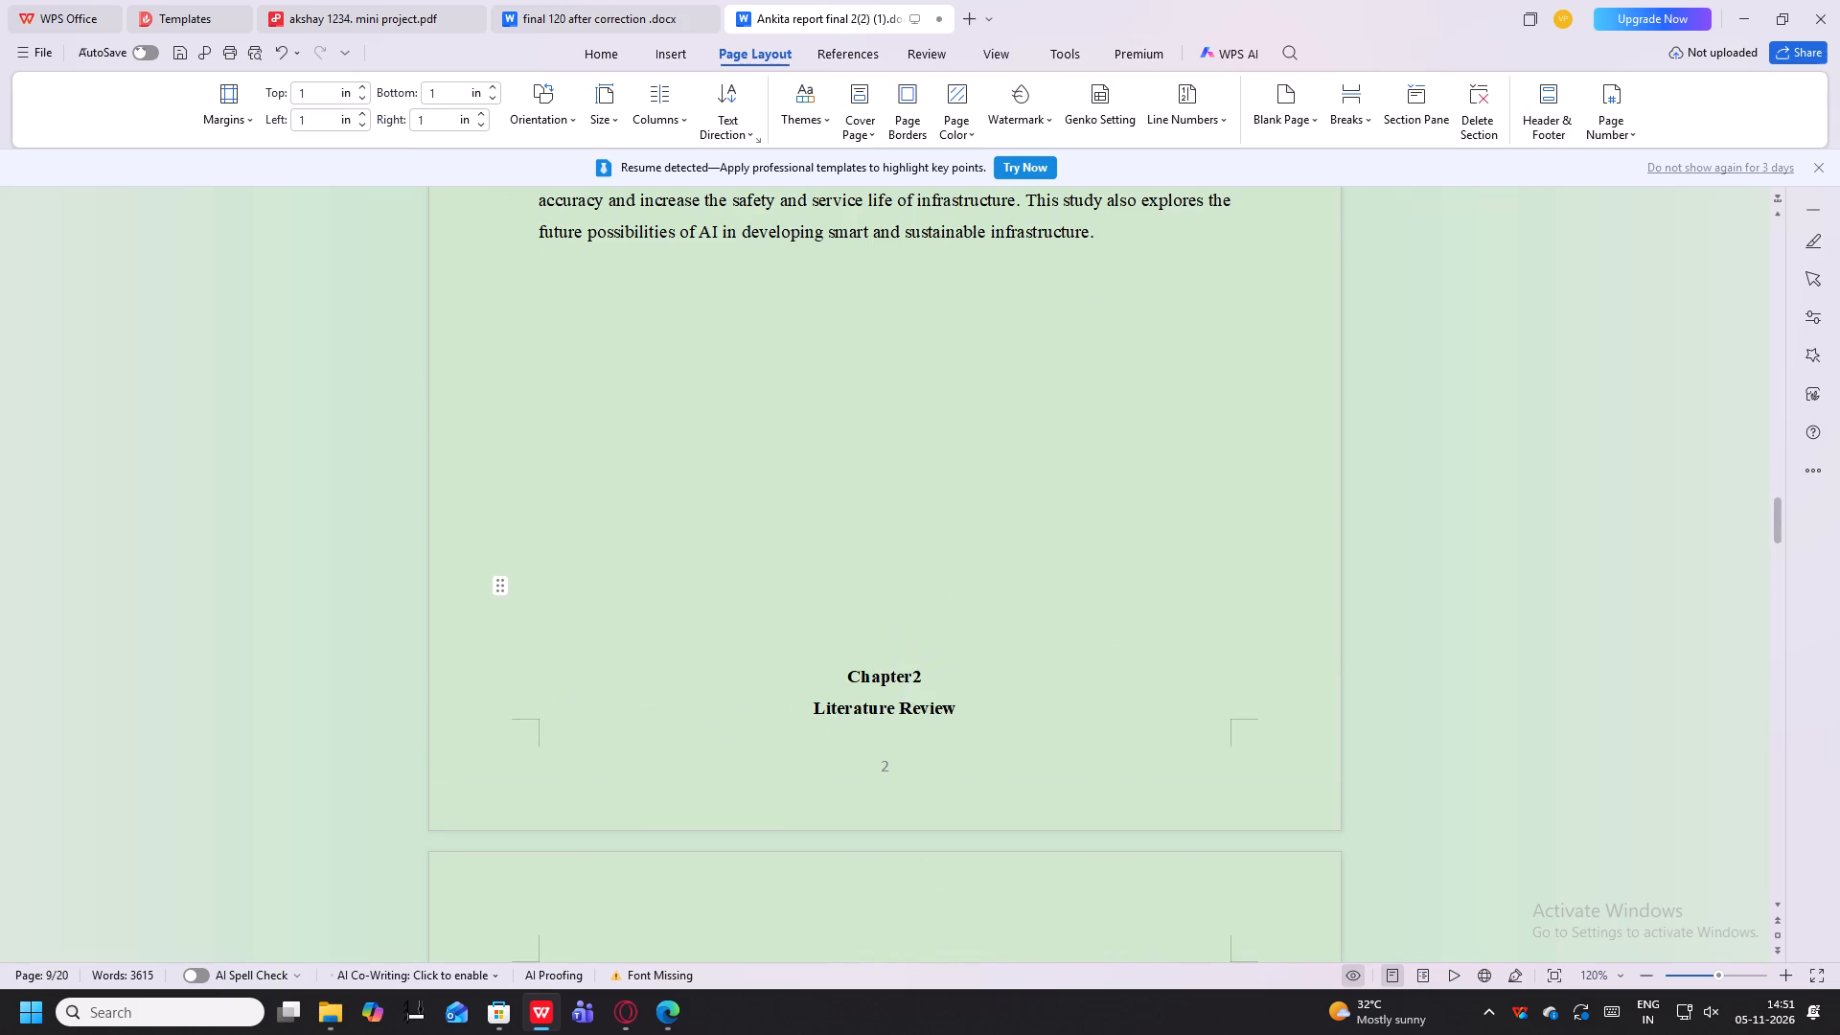
pyautogui.press('Return')
pyautogui.press('Return')
# Add blank lines above the Chapter 3 Materials and Methodology heading so that the chapter starts on a new page.
pyautogui.scroll(-11, 967, 527)
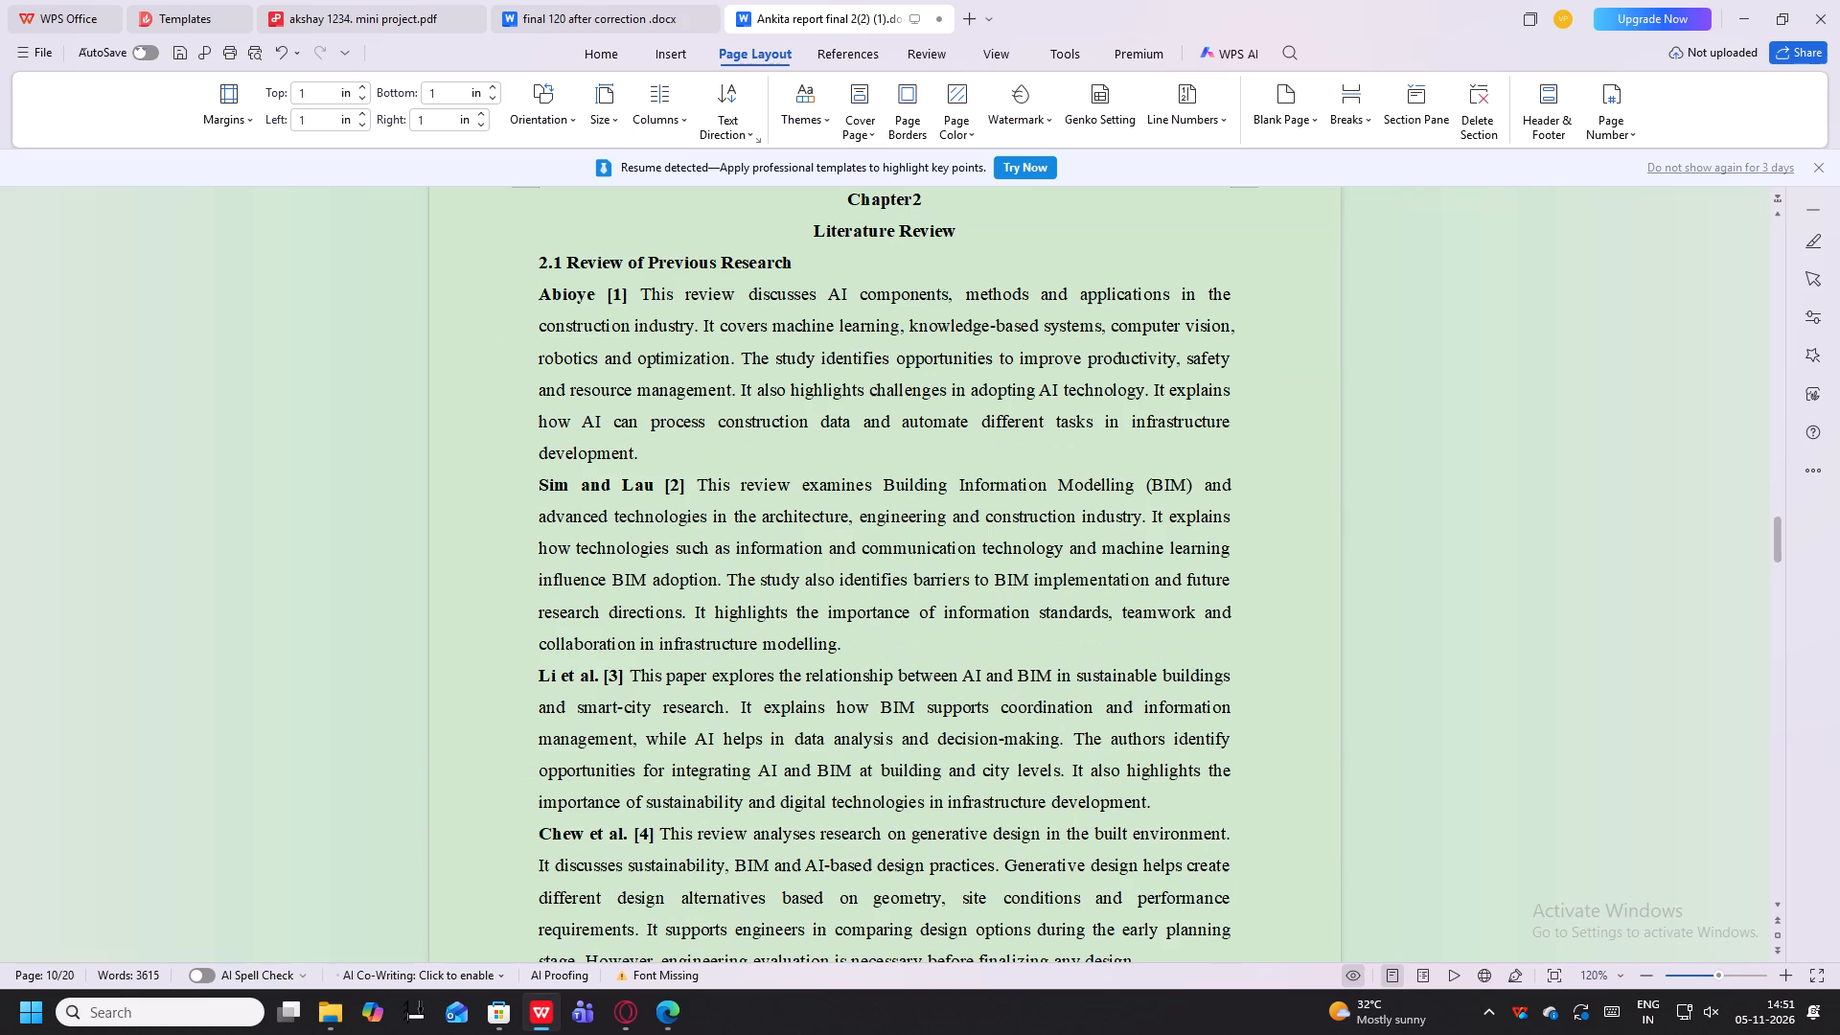
pyautogui.scroll(-20, 982, 593)
pyautogui.scroll(-4, 982, 593)
pyautogui.scroll(1, 1033, 611)
pyautogui.scroll(-3, 1033, 611)
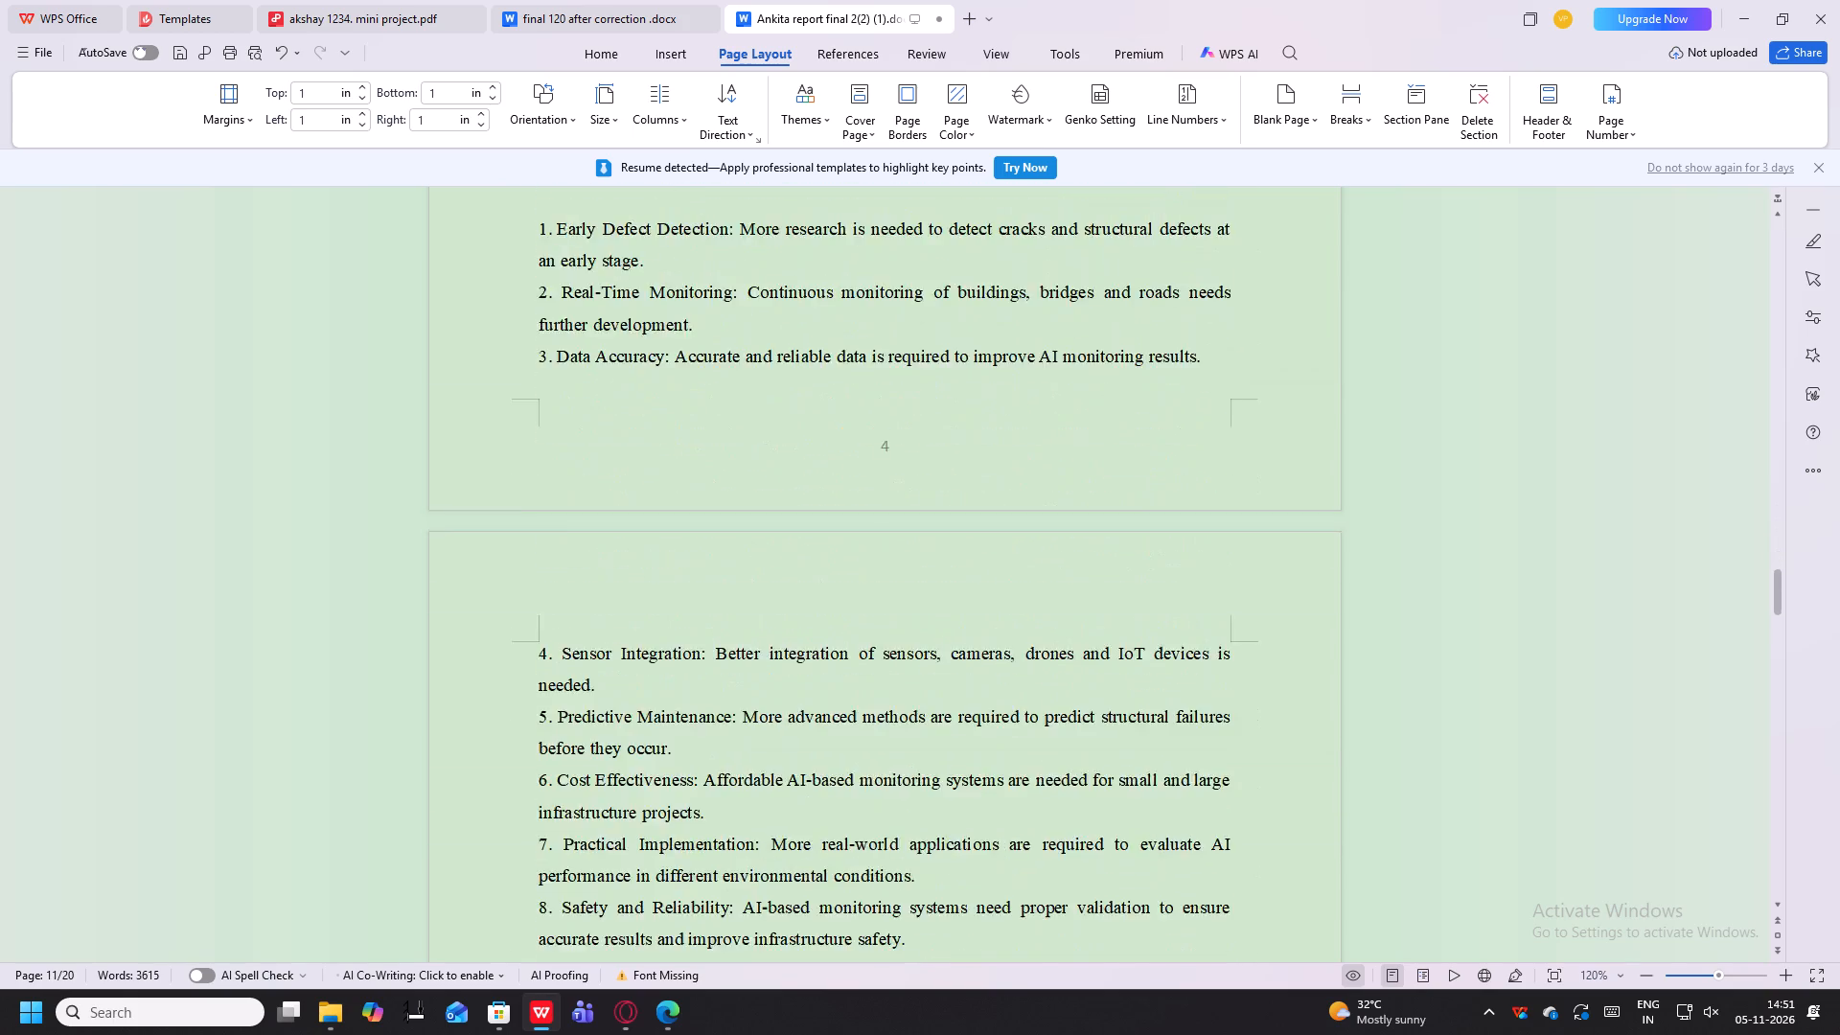
pyautogui.scroll(-8, 1033, 611)
pyautogui.scroll(1, 1033, 611)
pyautogui.scroll(-10, 1032, 613)
pyautogui.click(851, 247)
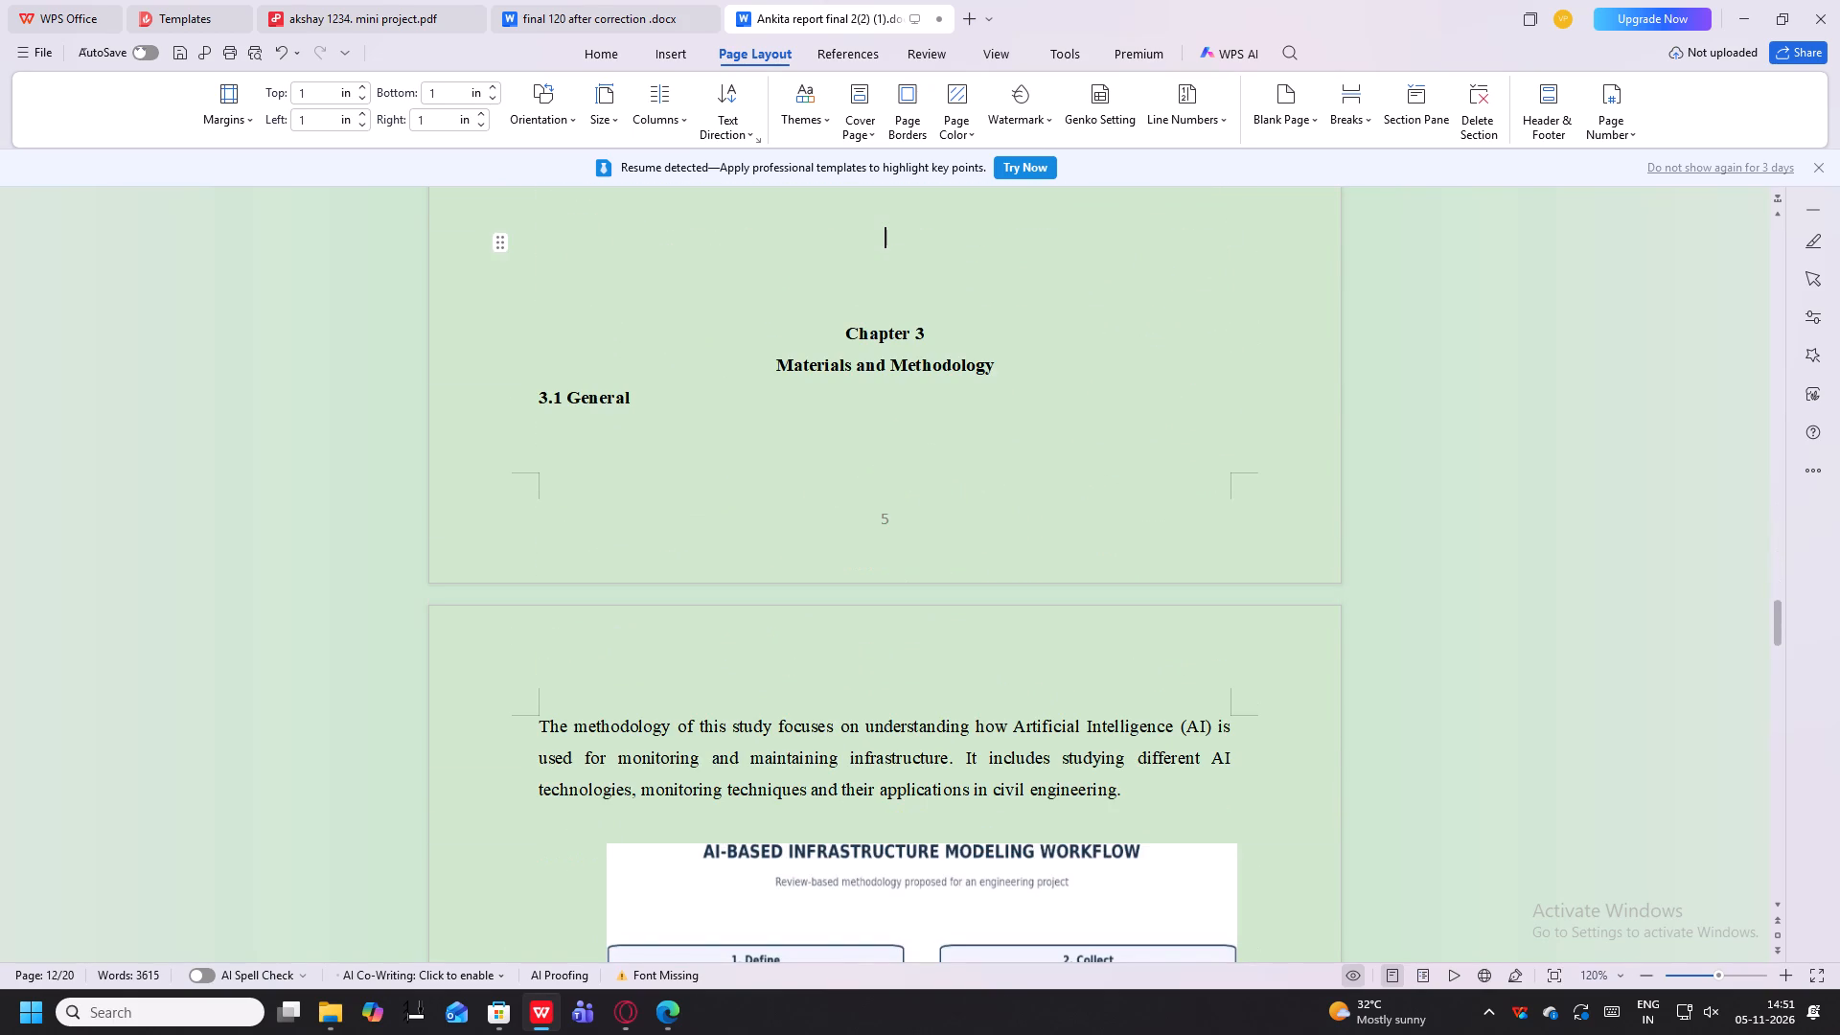
pyautogui.press('Return')
pyautogui.press('Return')
pyautogui.press('Return')
pyautogui.press('Return')
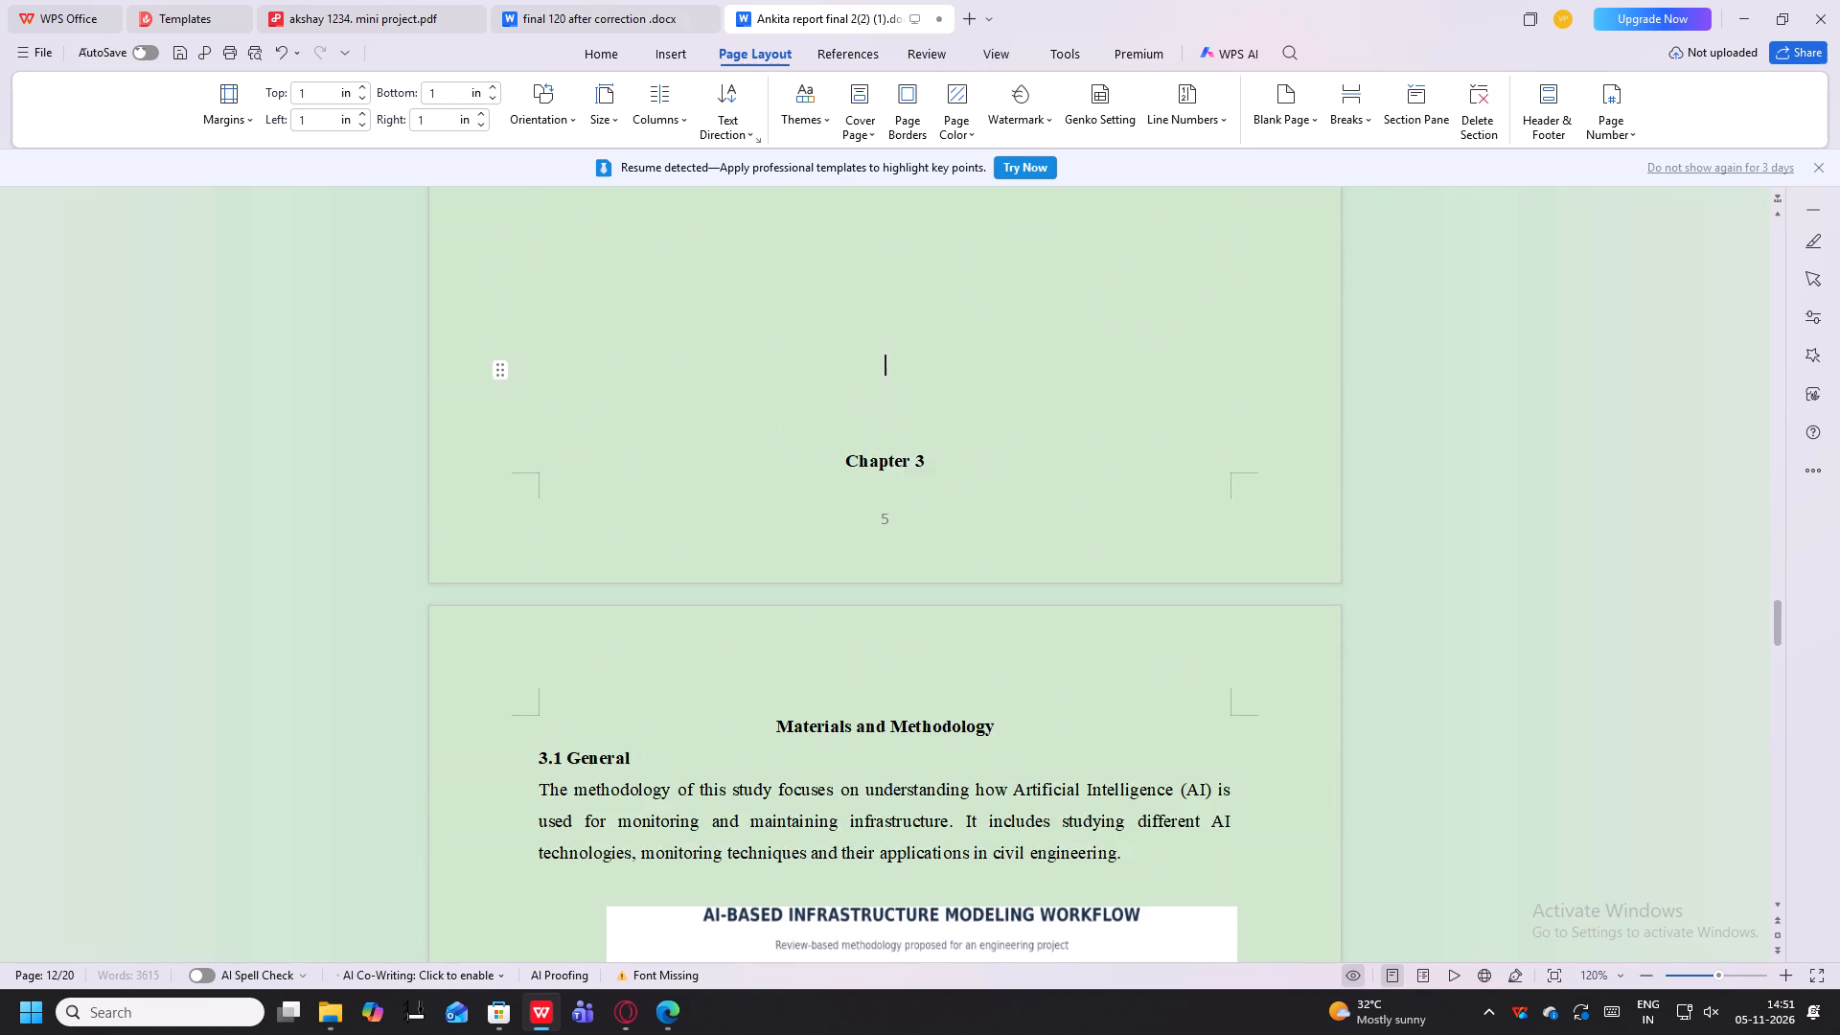
pyautogui.press('Return')
pyautogui.press('Return')
pyautogui.press('BackSpace')
pyautogui.press('BackSpace')
pyautogui.press('BackSpace')
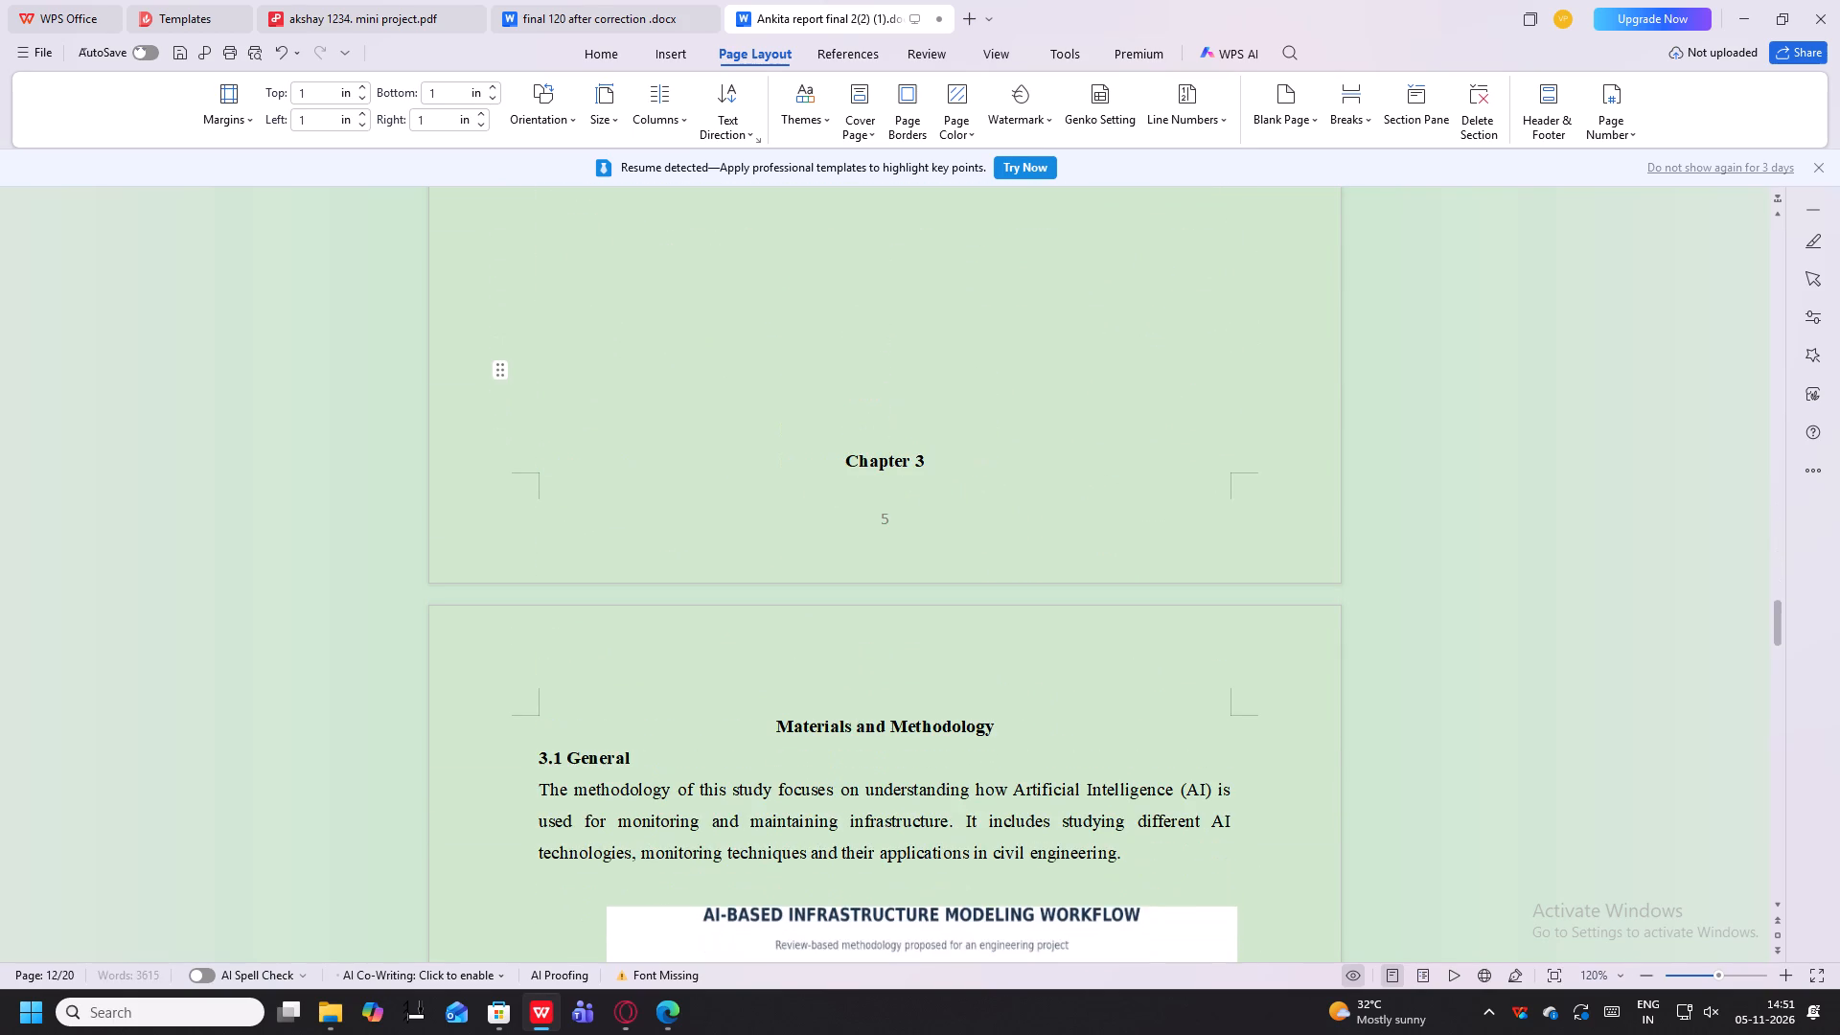
pyautogui.press('Return')
# Try to push the Chapter 4 heading below the tools table onto a new page by adding blank lines before it.
pyautogui.scroll(-15, 850, 246)
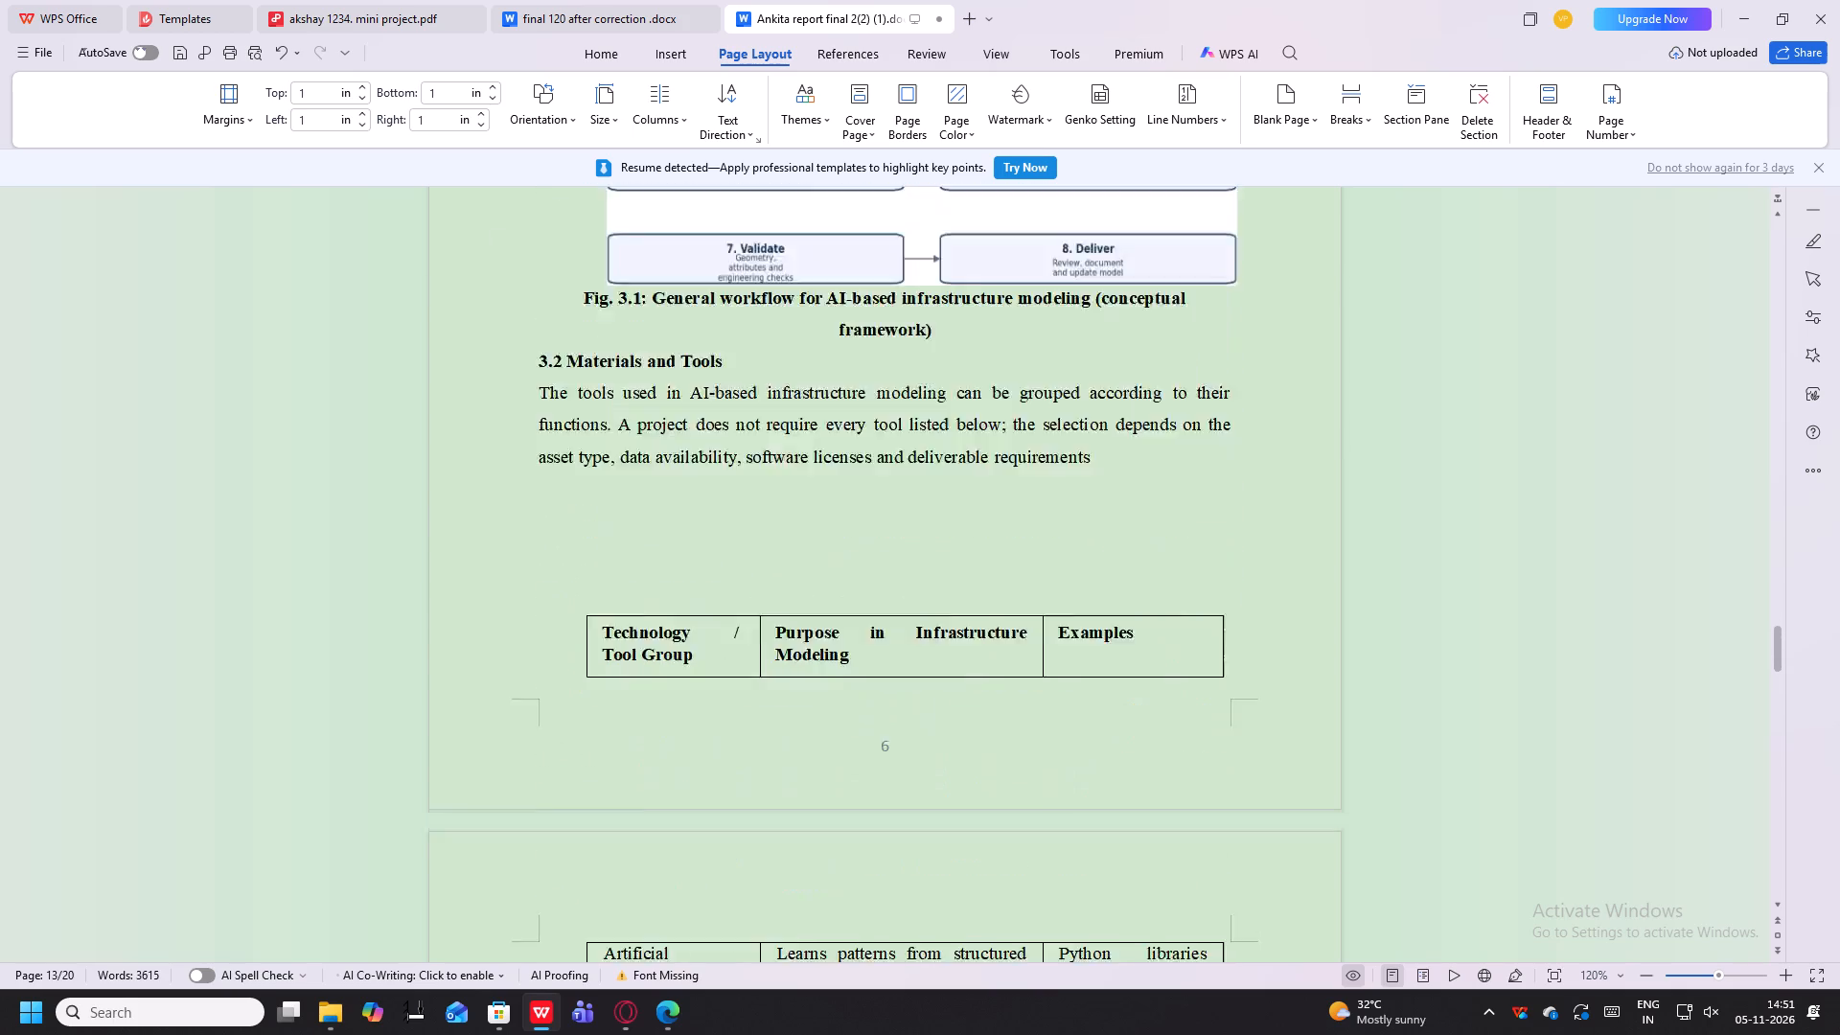
pyautogui.scroll(-18, 967, 490)
pyautogui.scroll(3, 976, 525)
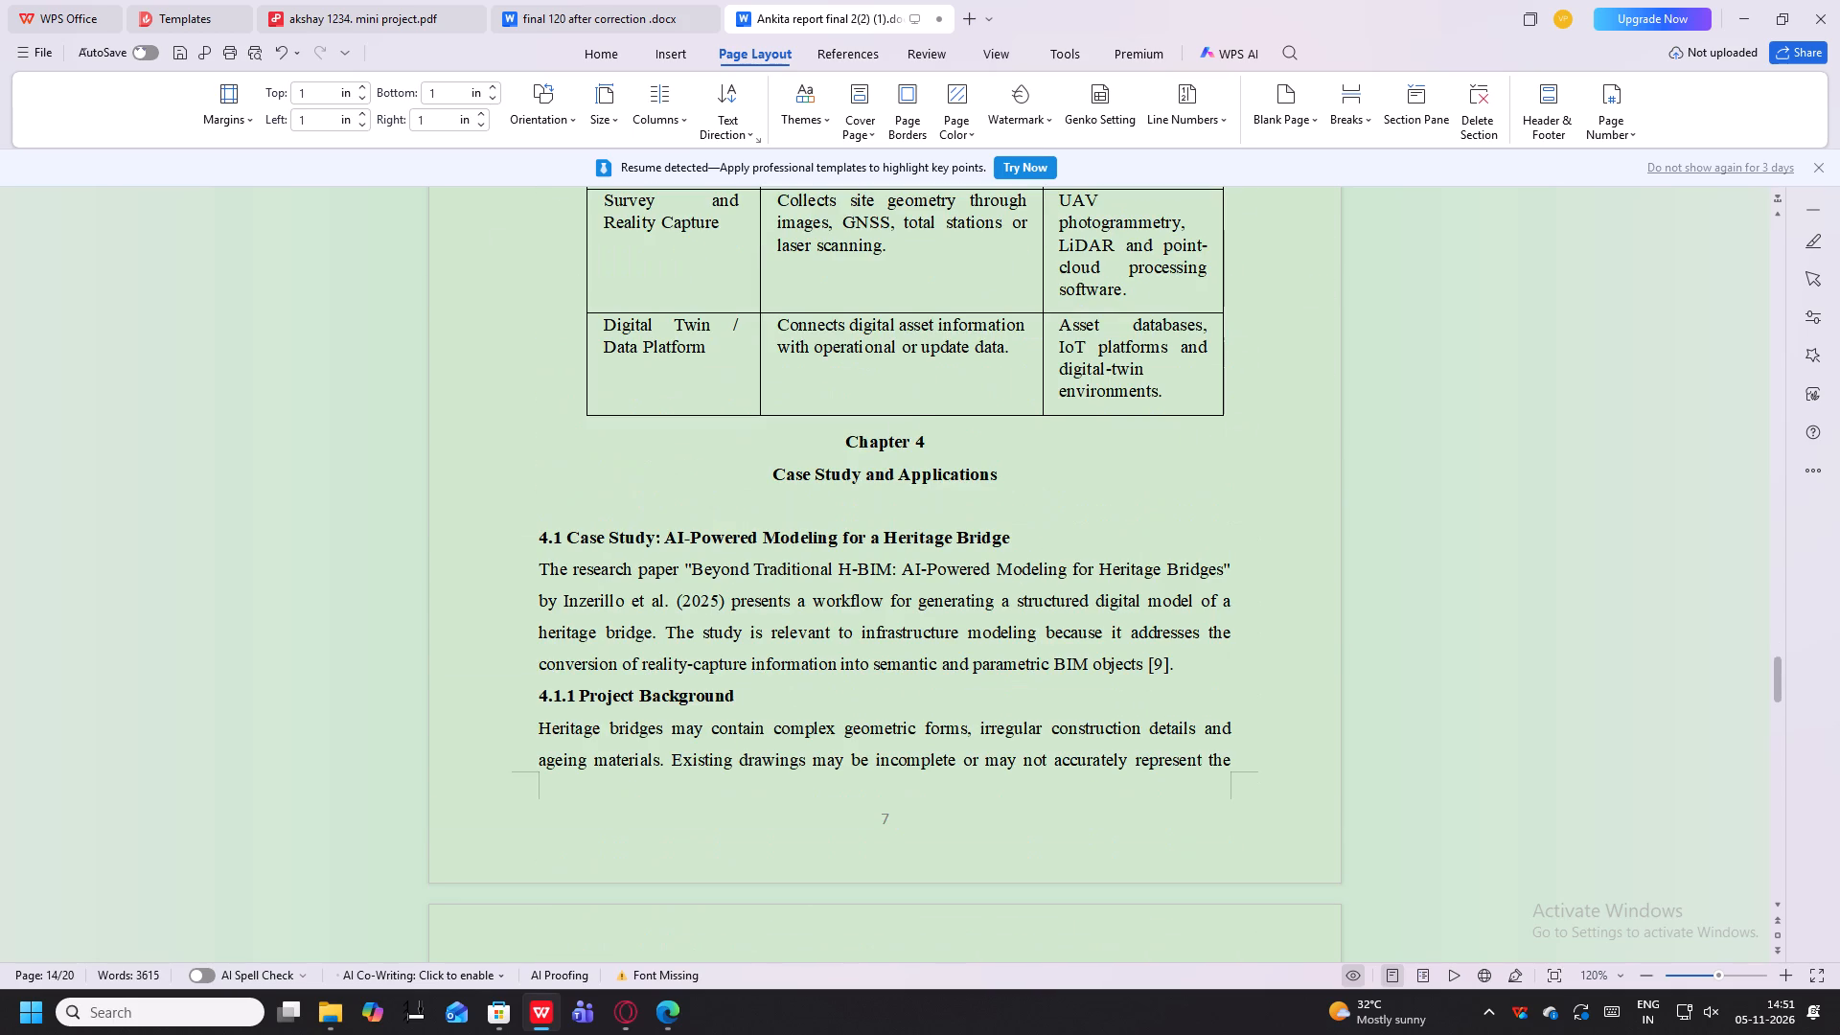
pyautogui.click(943, 428)
pyautogui.click(816, 426)
pyautogui.press('Return')
pyautogui.press('Return')
pyautogui.press('Return')
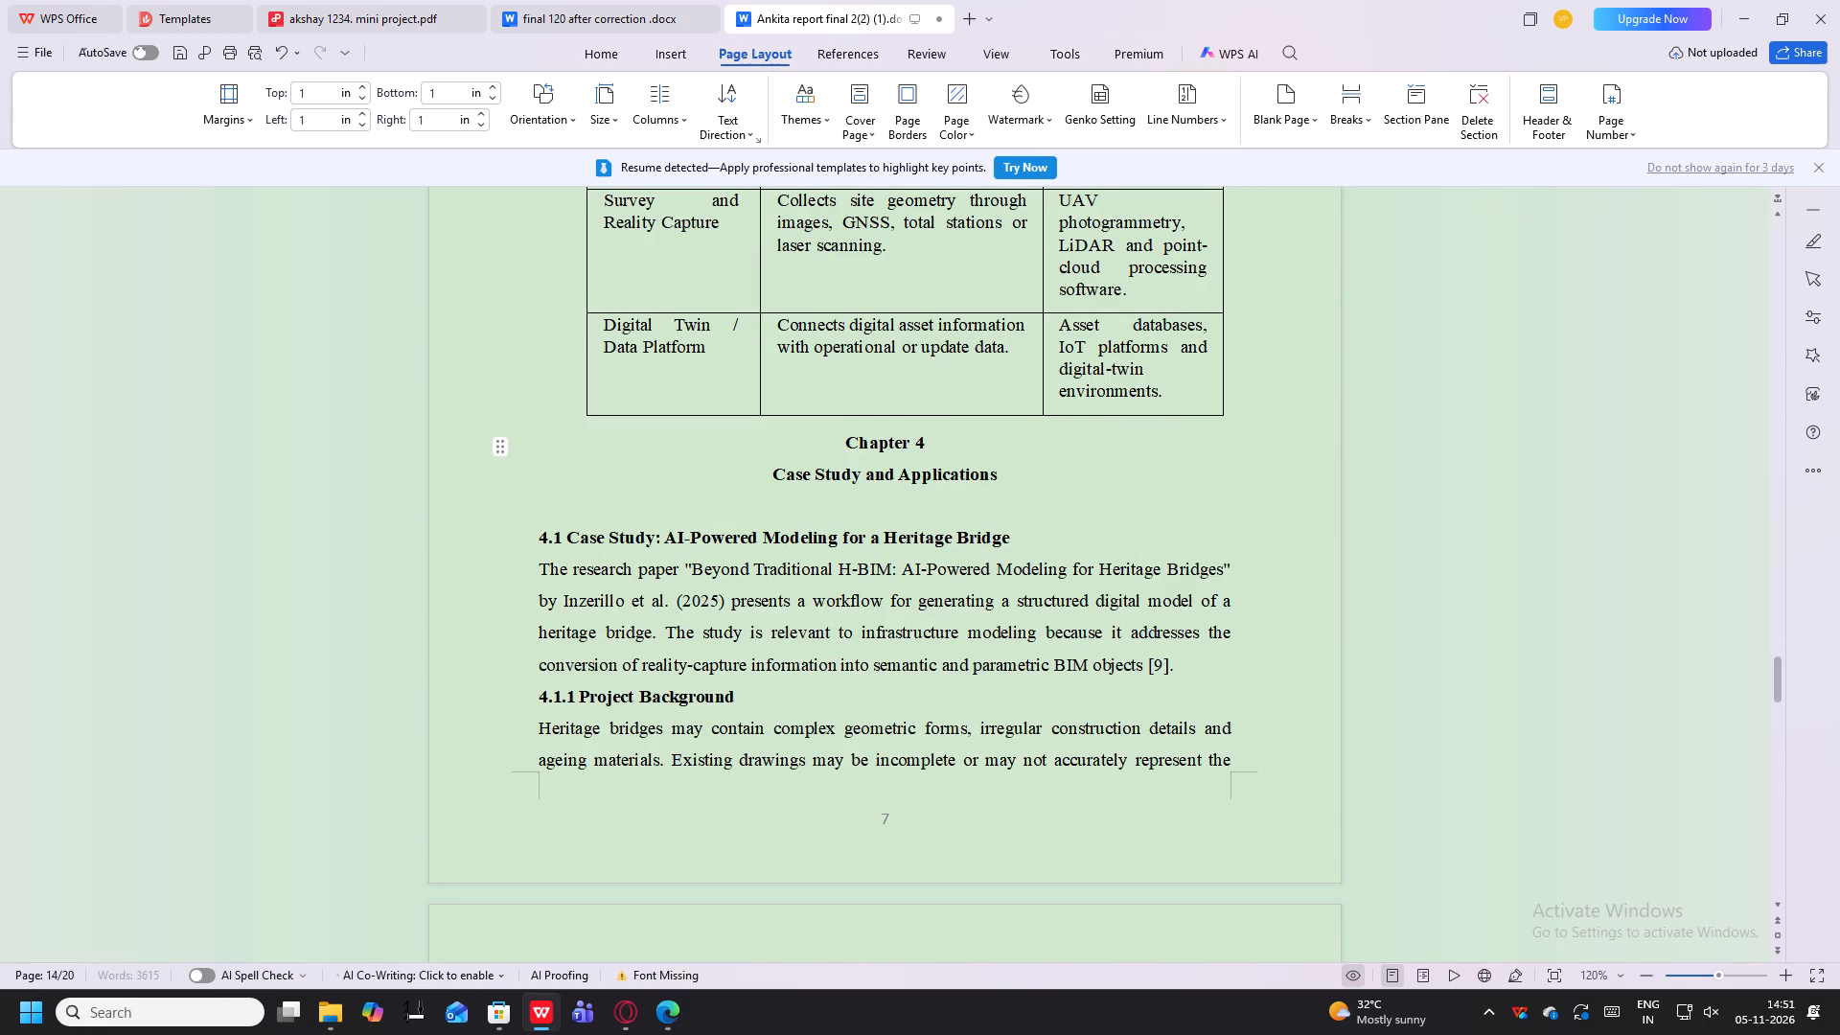
pyautogui.press('Return')
pyautogui.press('Return')
pyautogui.press('Return')
pyautogui.press('Return')
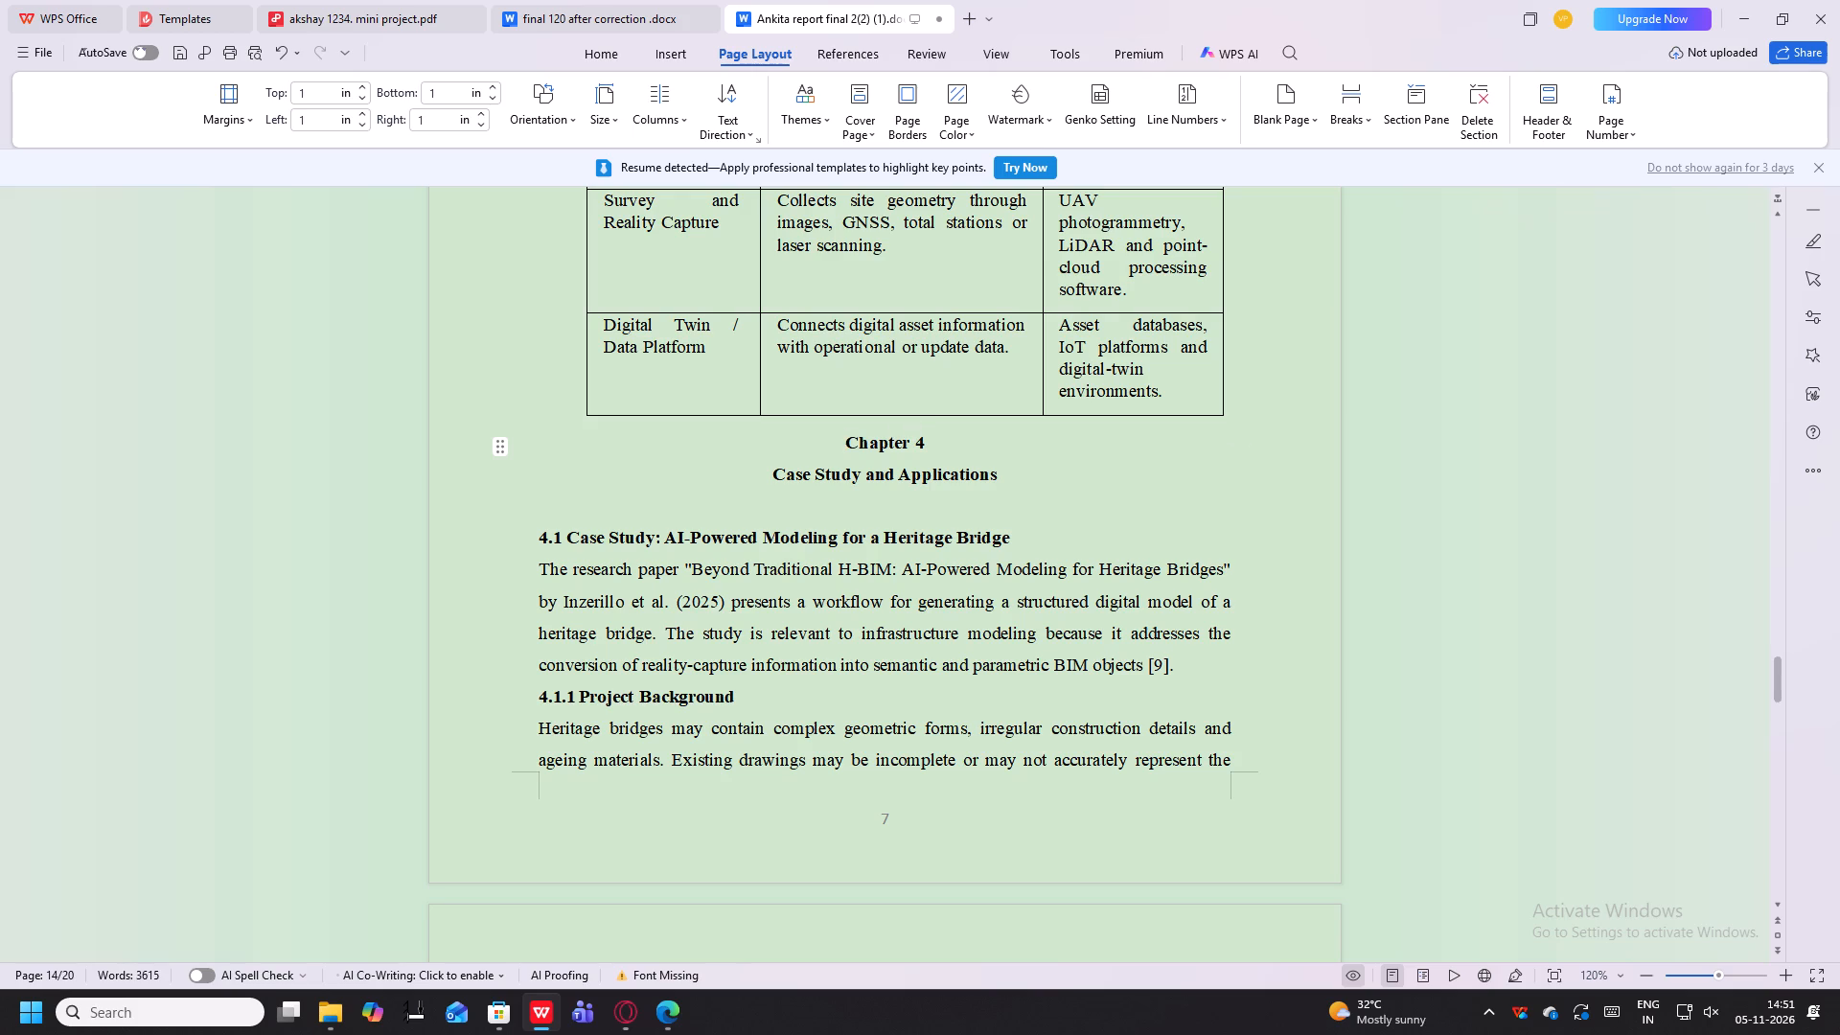
pyautogui.click(1298, 421)
pyautogui.click(1252, 415)
pyautogui.click(1222, 373)
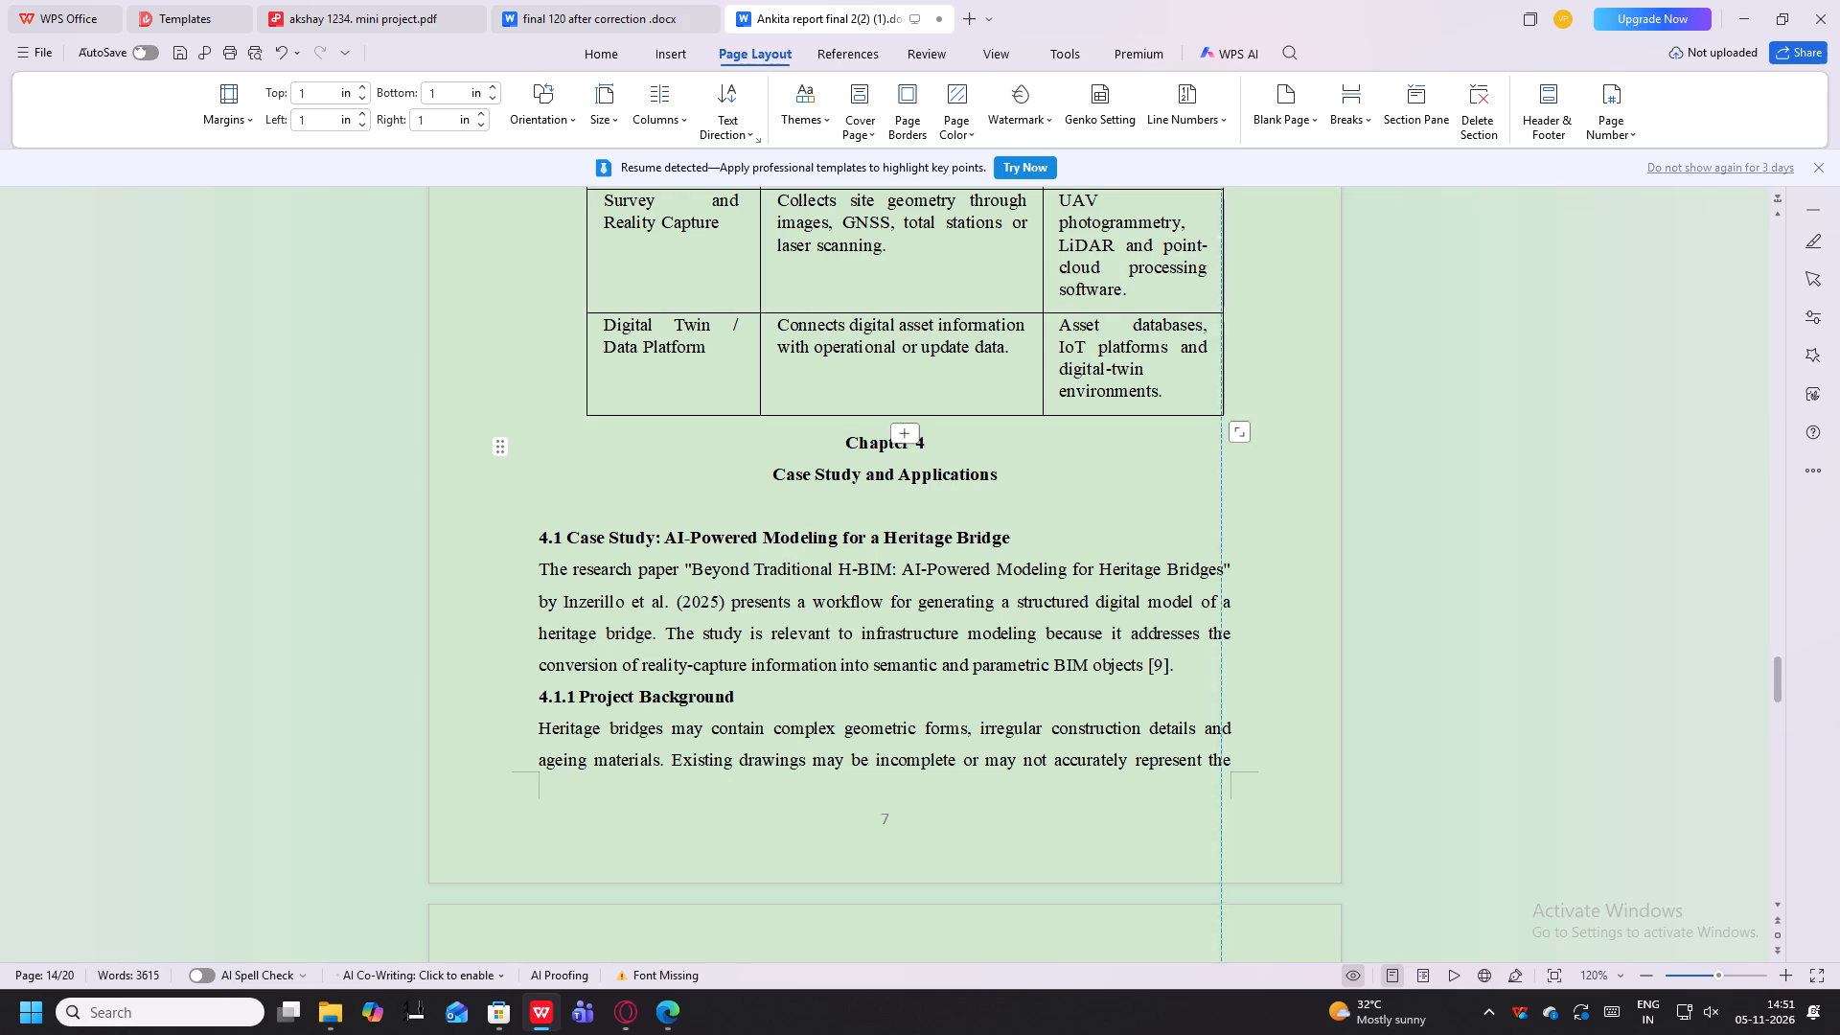
pyautogui.click(1234, 371)
pyautogui.click(1236, 372)
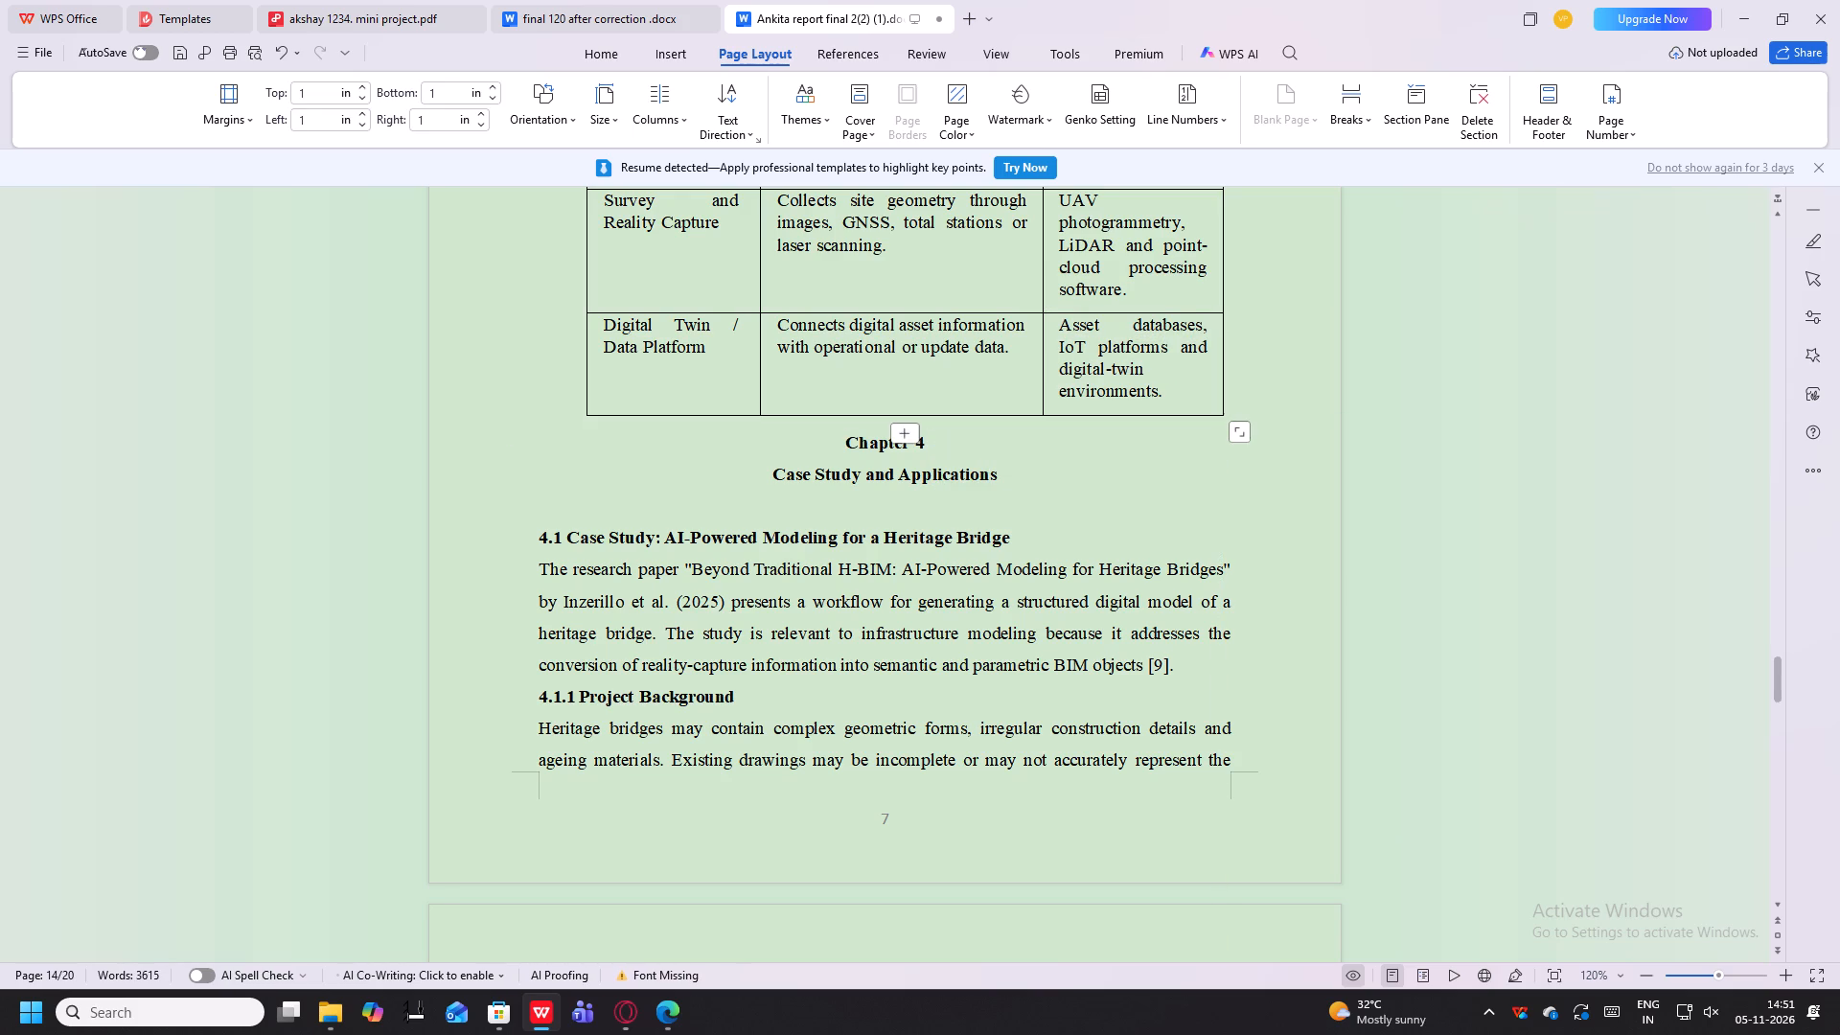
# Copy the two-line heading "Chapter 4 / Case Study and Applications" and delete it from below the tools table.
pyautogui.moveTo(841, 451); pyautogui.dragTo(1071, 482)
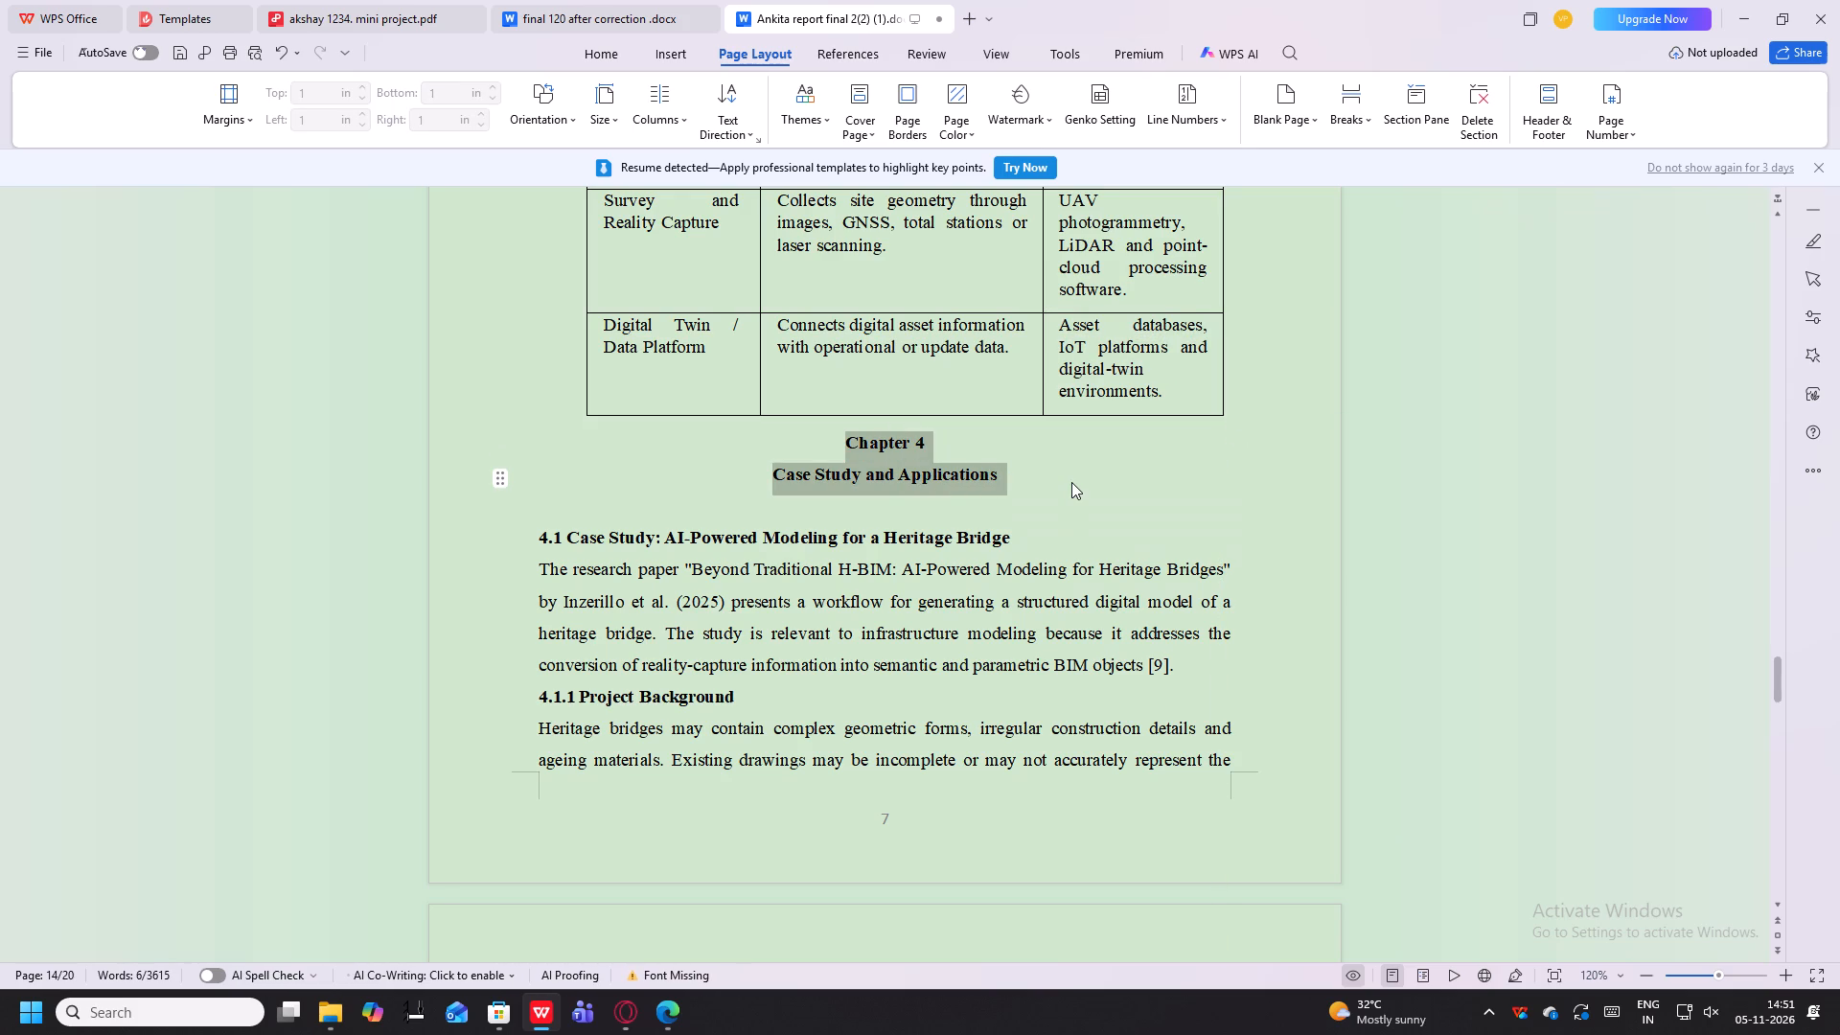
pyautogui.hotkey('ctrl', 'c')
pyautogui.press('BackSpace')
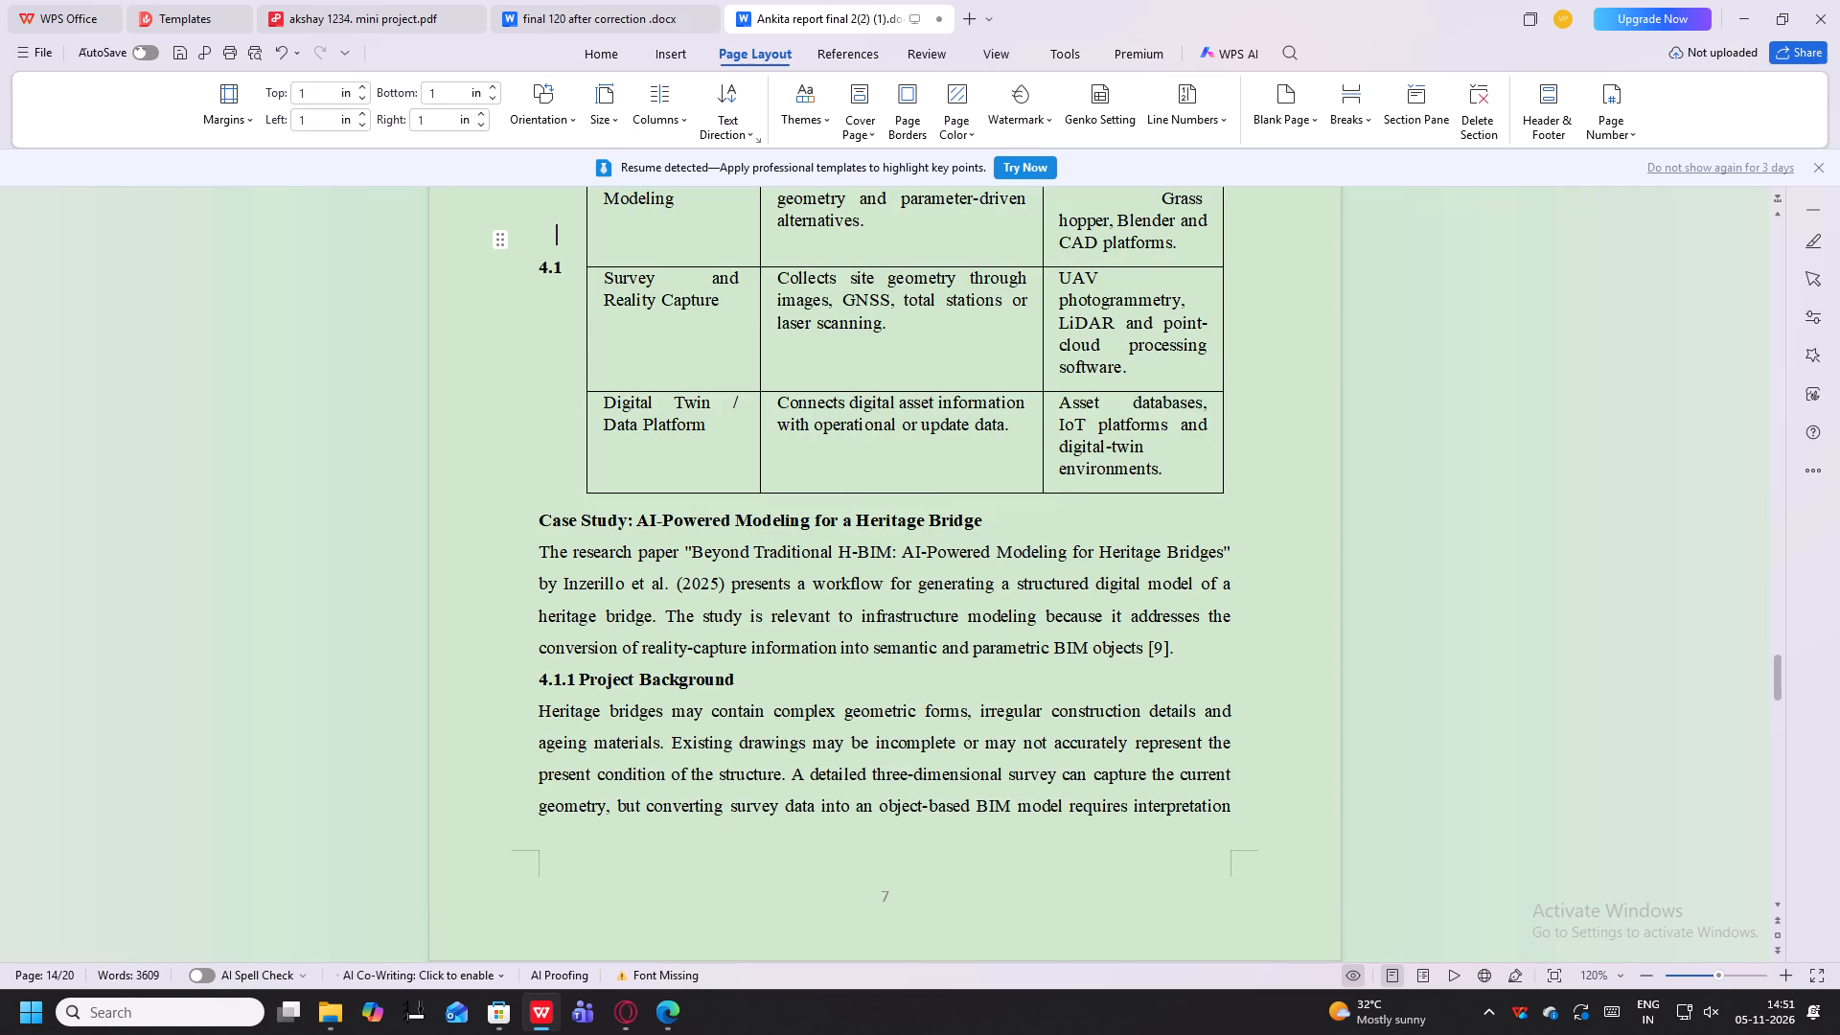
# Try to move the "Case Study: AI-Powered Modeling for a Heritage Bridge" heading down by adding blank lines before it.
pyautogui.click(539, 519)
pyautogui.press('Return')
pyautogui.press('Return')
pyautogui.press('Return')
pyautogui.press('Return')
pyautogui.press('Return')
pyautogui.press('Return')
pyautogui.press('Return')
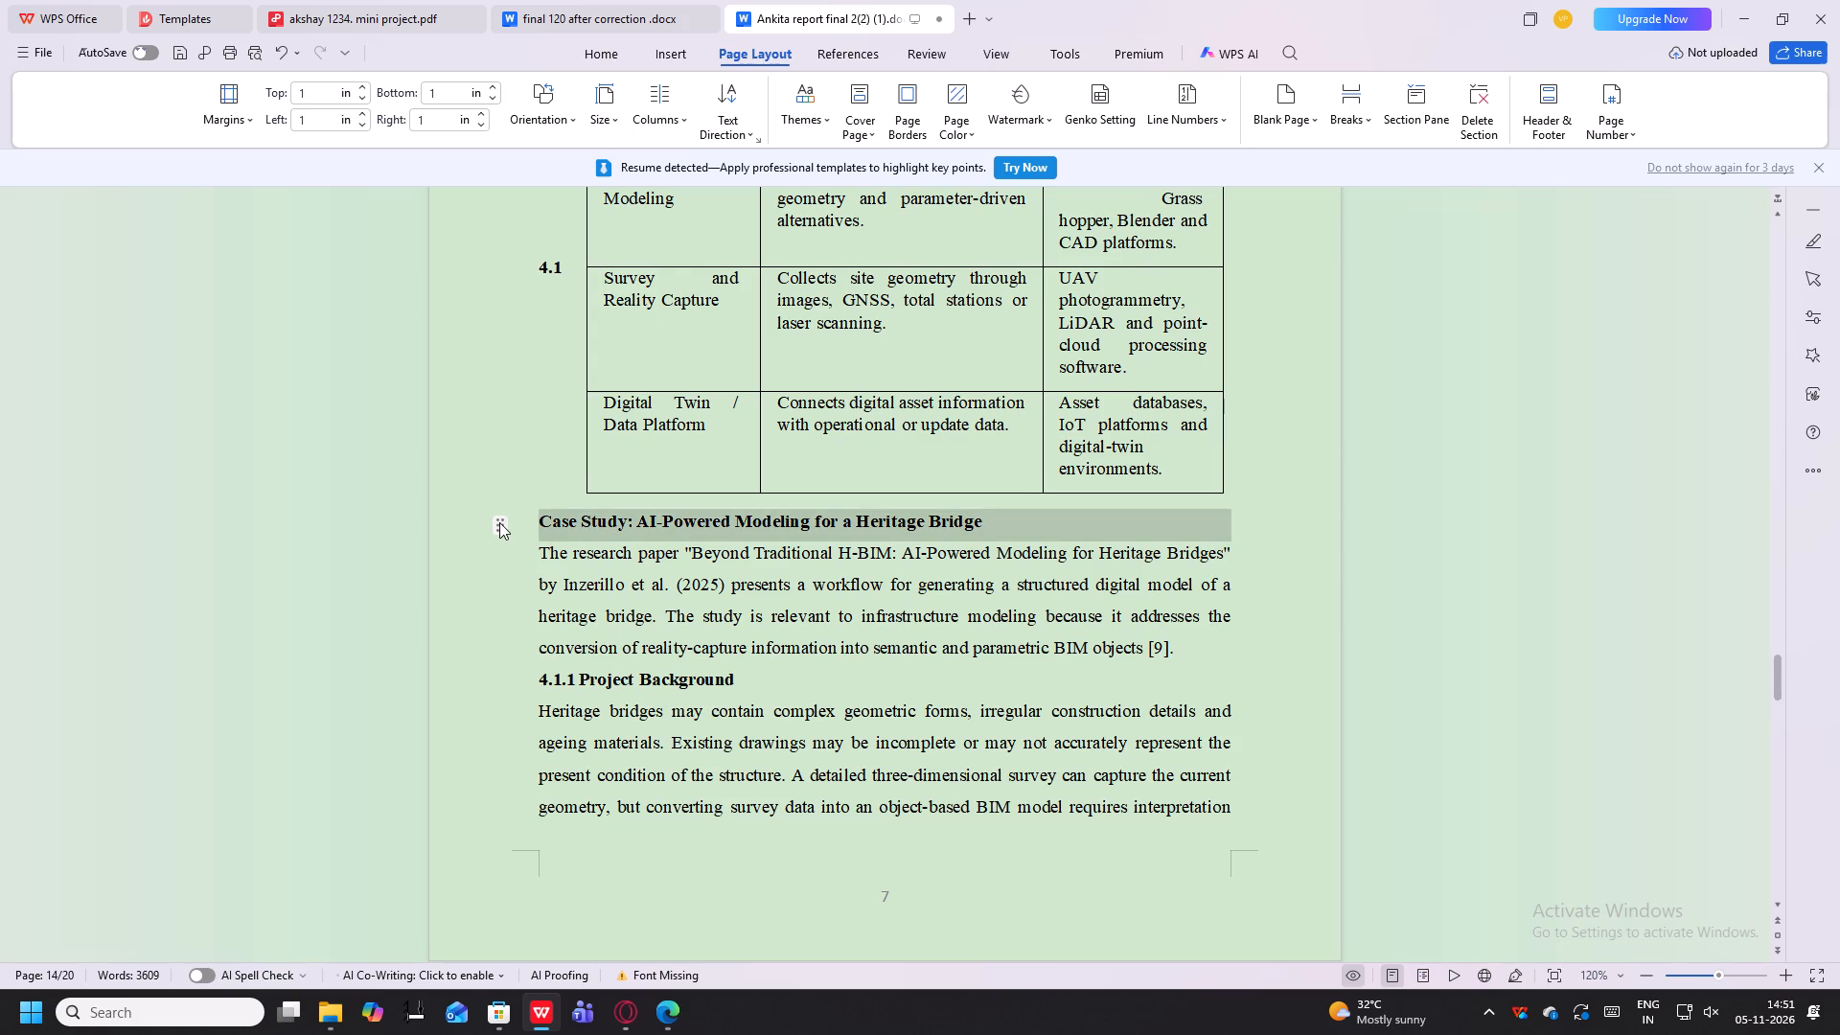
# Split the Heritage Bridge case study heading after "Cas" with blank lines, pushing the rest onto the next page.
pyautogui.click(499, 522)
pyautogui.click(507, 468)
pyautogui.click(572, 499)
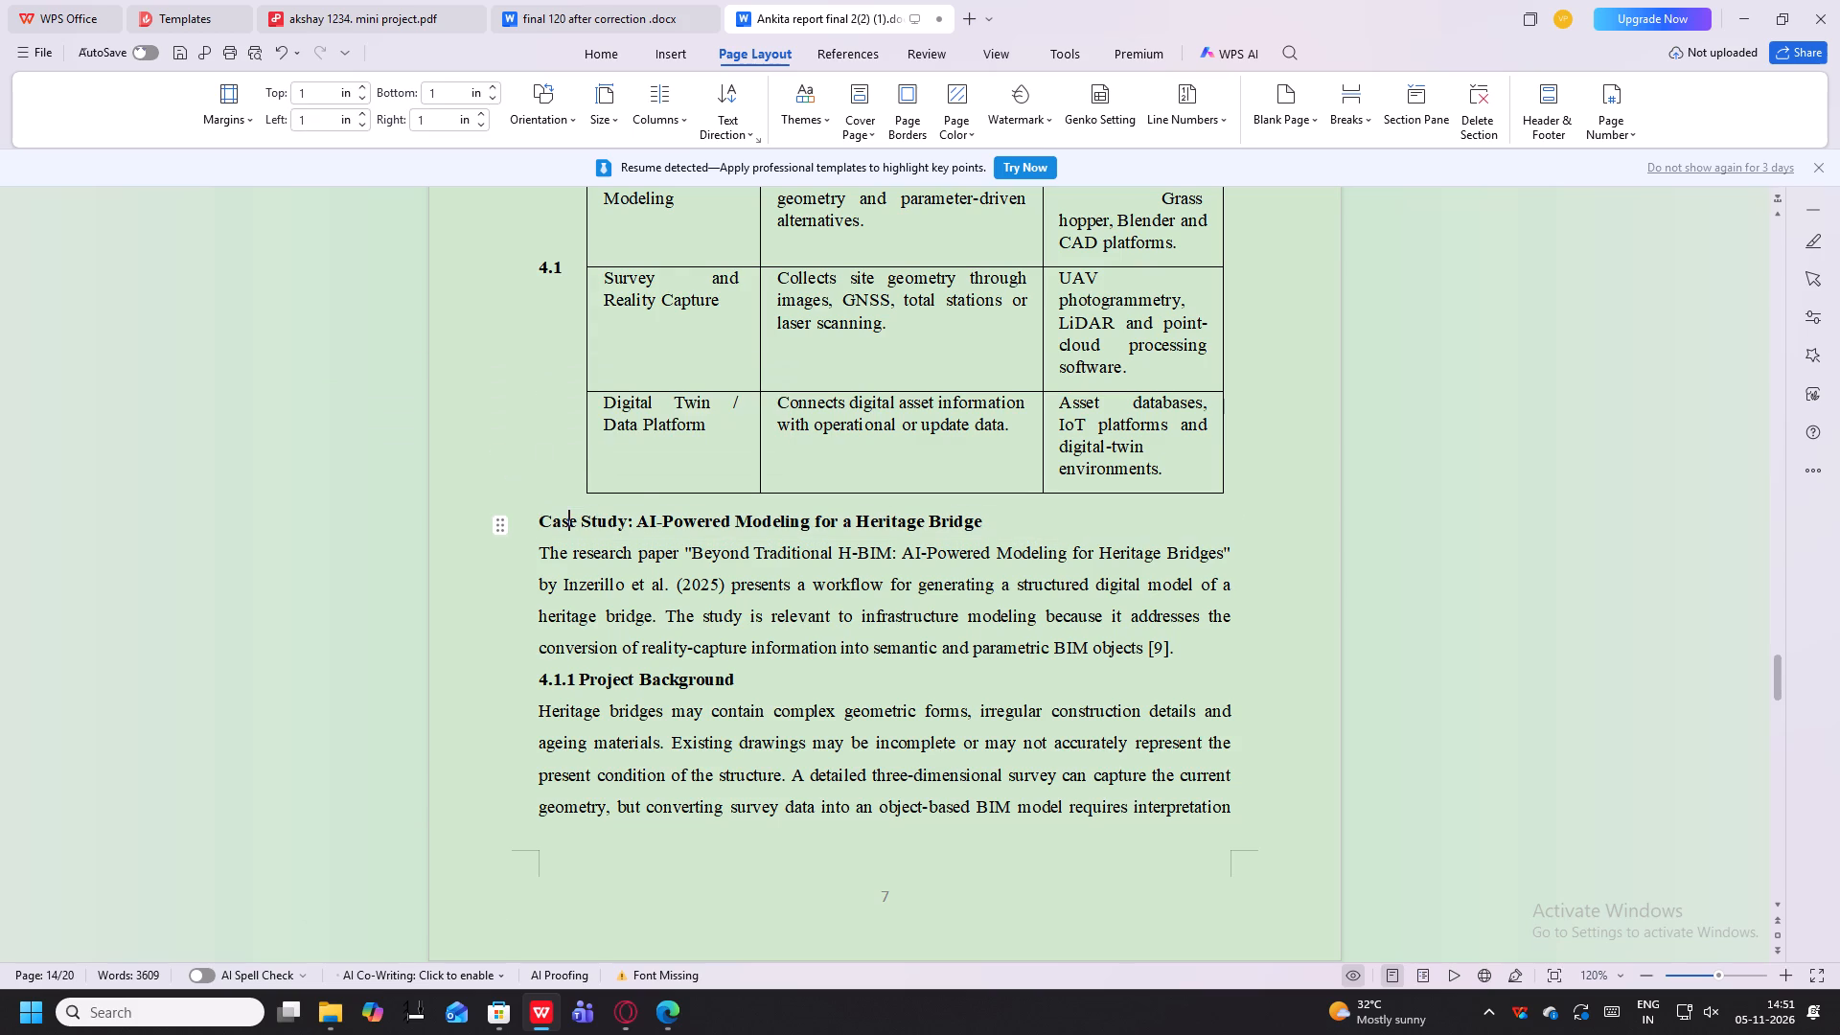
pyautogui.press('Return')
pyautogui.press('Return')
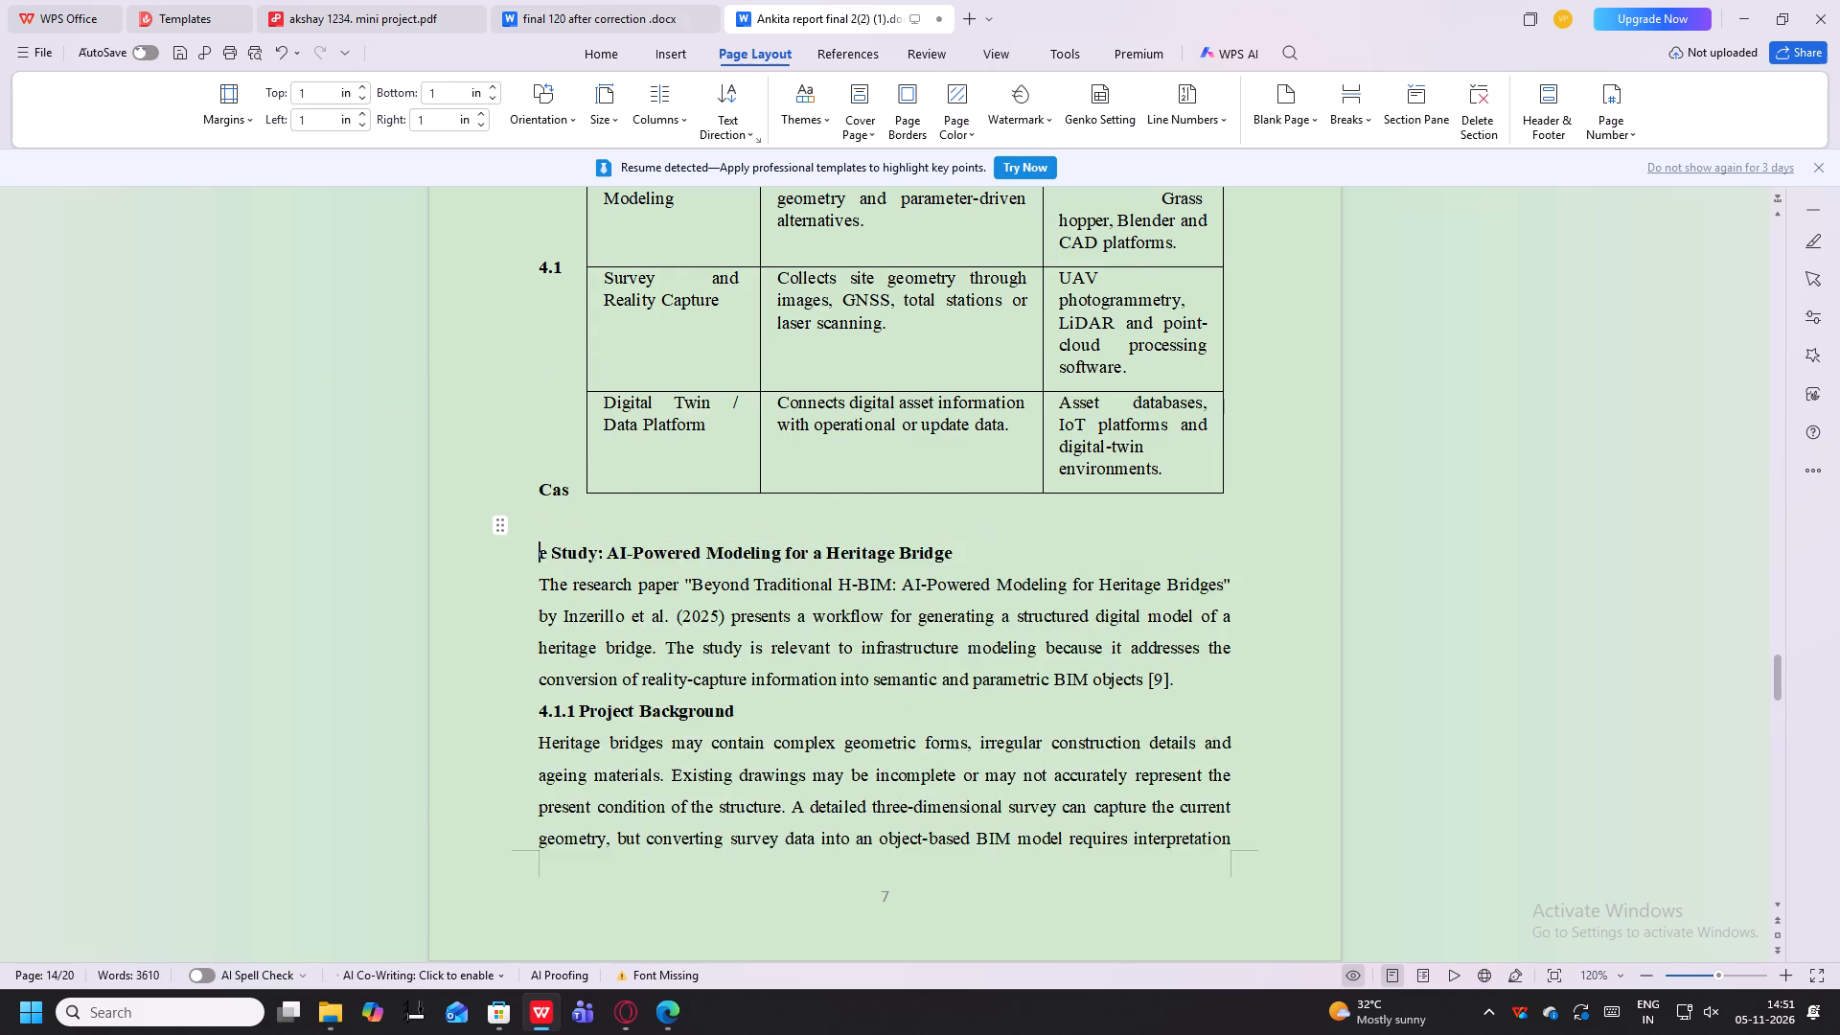
pyautogui.press('Return')
pyautogui.press('Return')
pyautogui.press('Return')
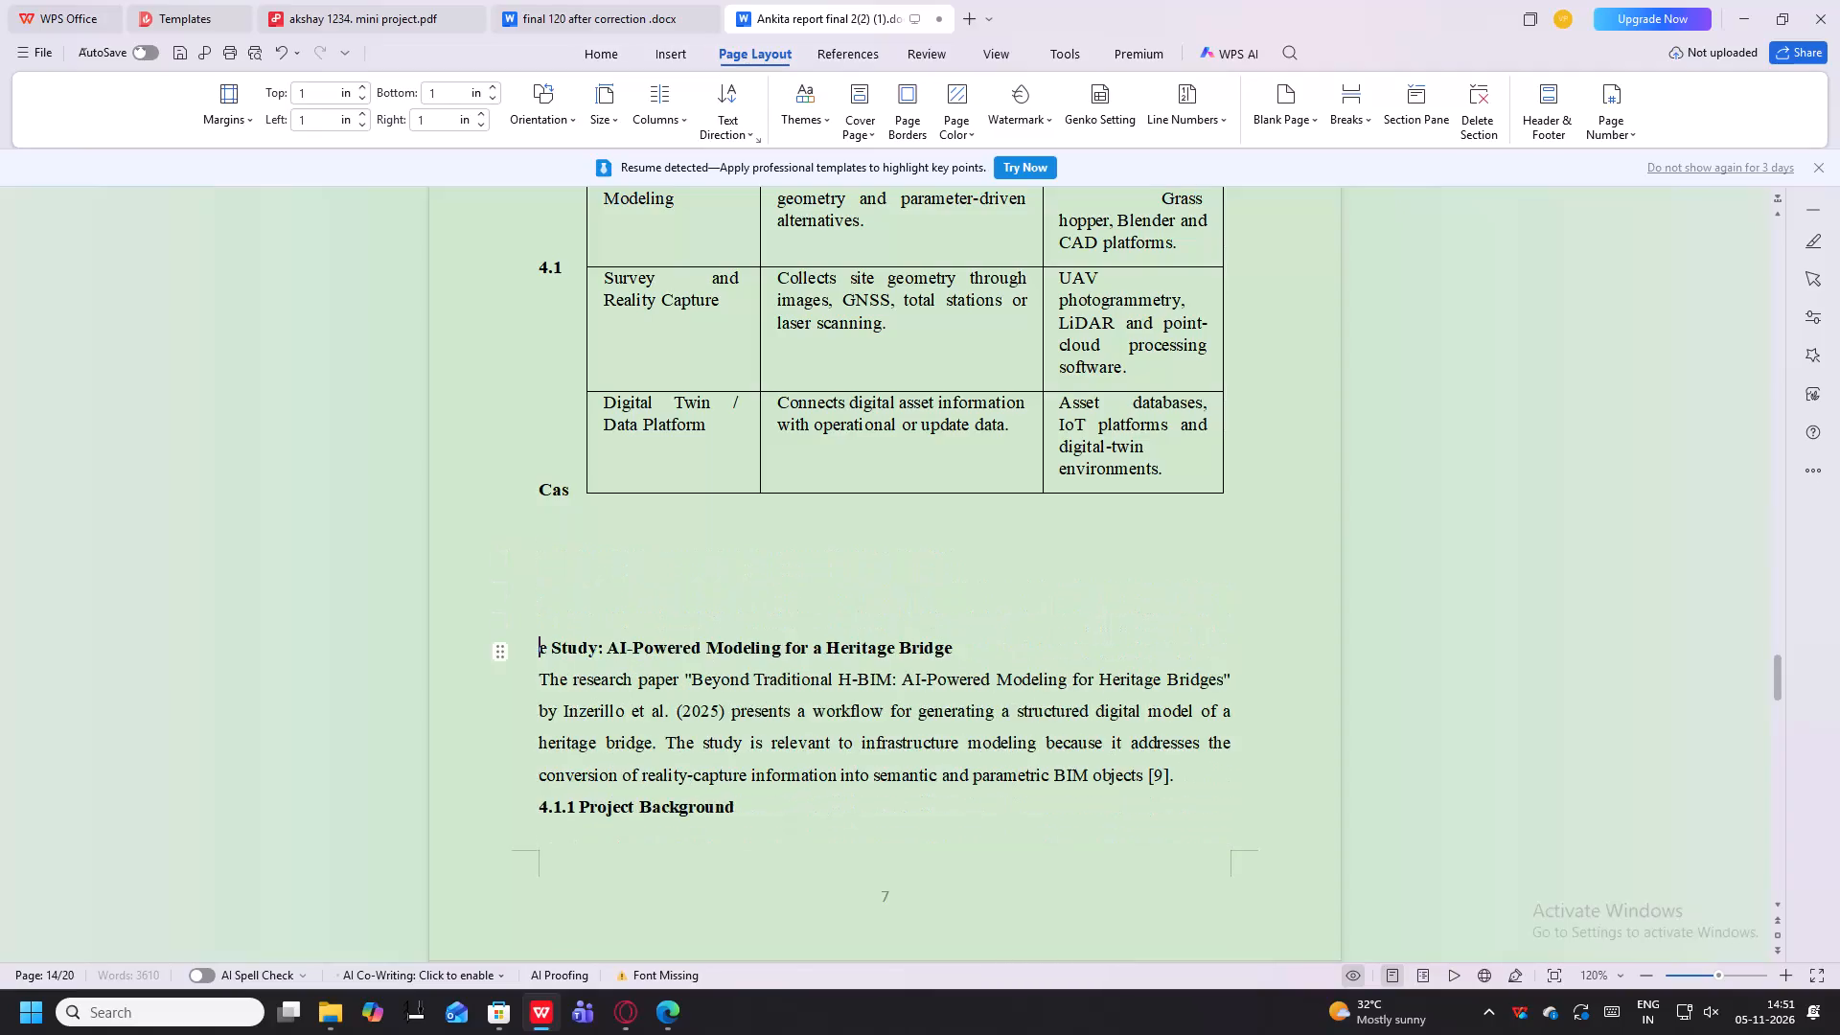
pyautogui.press('Return')
pyautogui.press('Return')
pyautogui.press('Return')
pyautogui.press('Return')
pyautogui.press('Return')
pyautogui.press('Return')
pyautogui.press('Return')
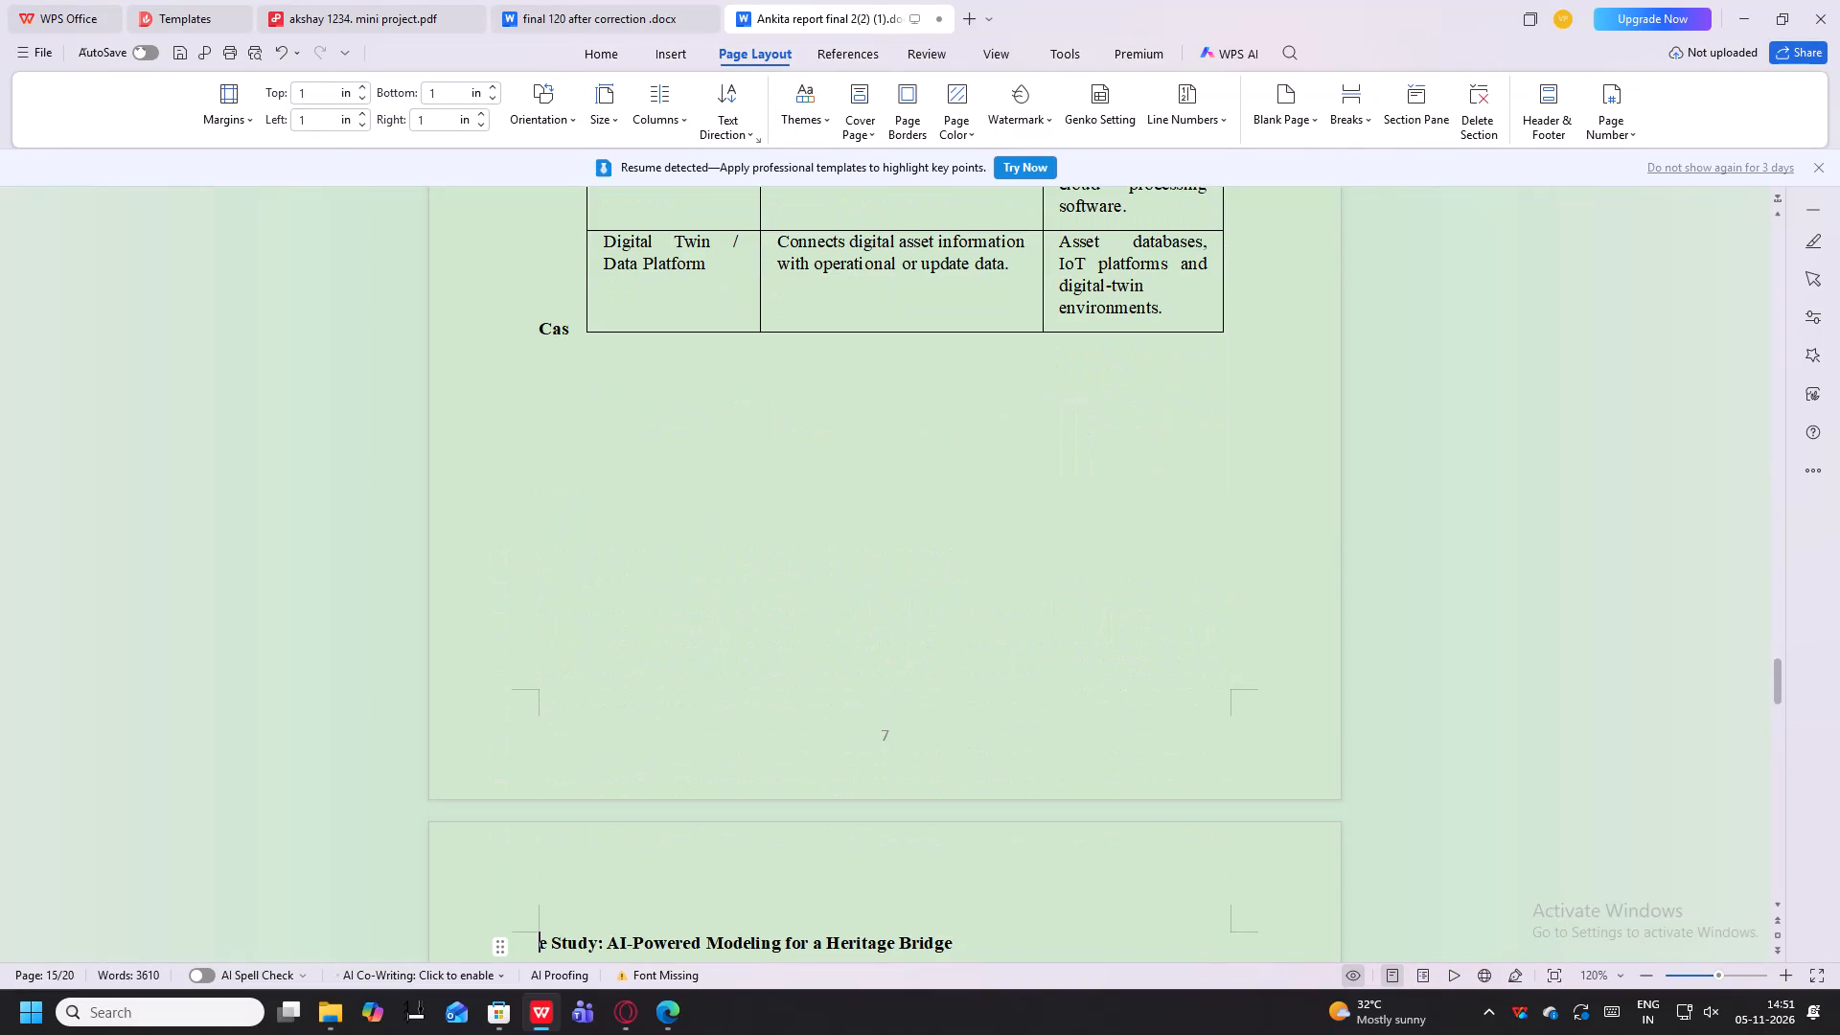
# Restore the first word of the Heritage Bridge heading on the new page as "case", removing the duplicate "e".
pyautogui.write('case')
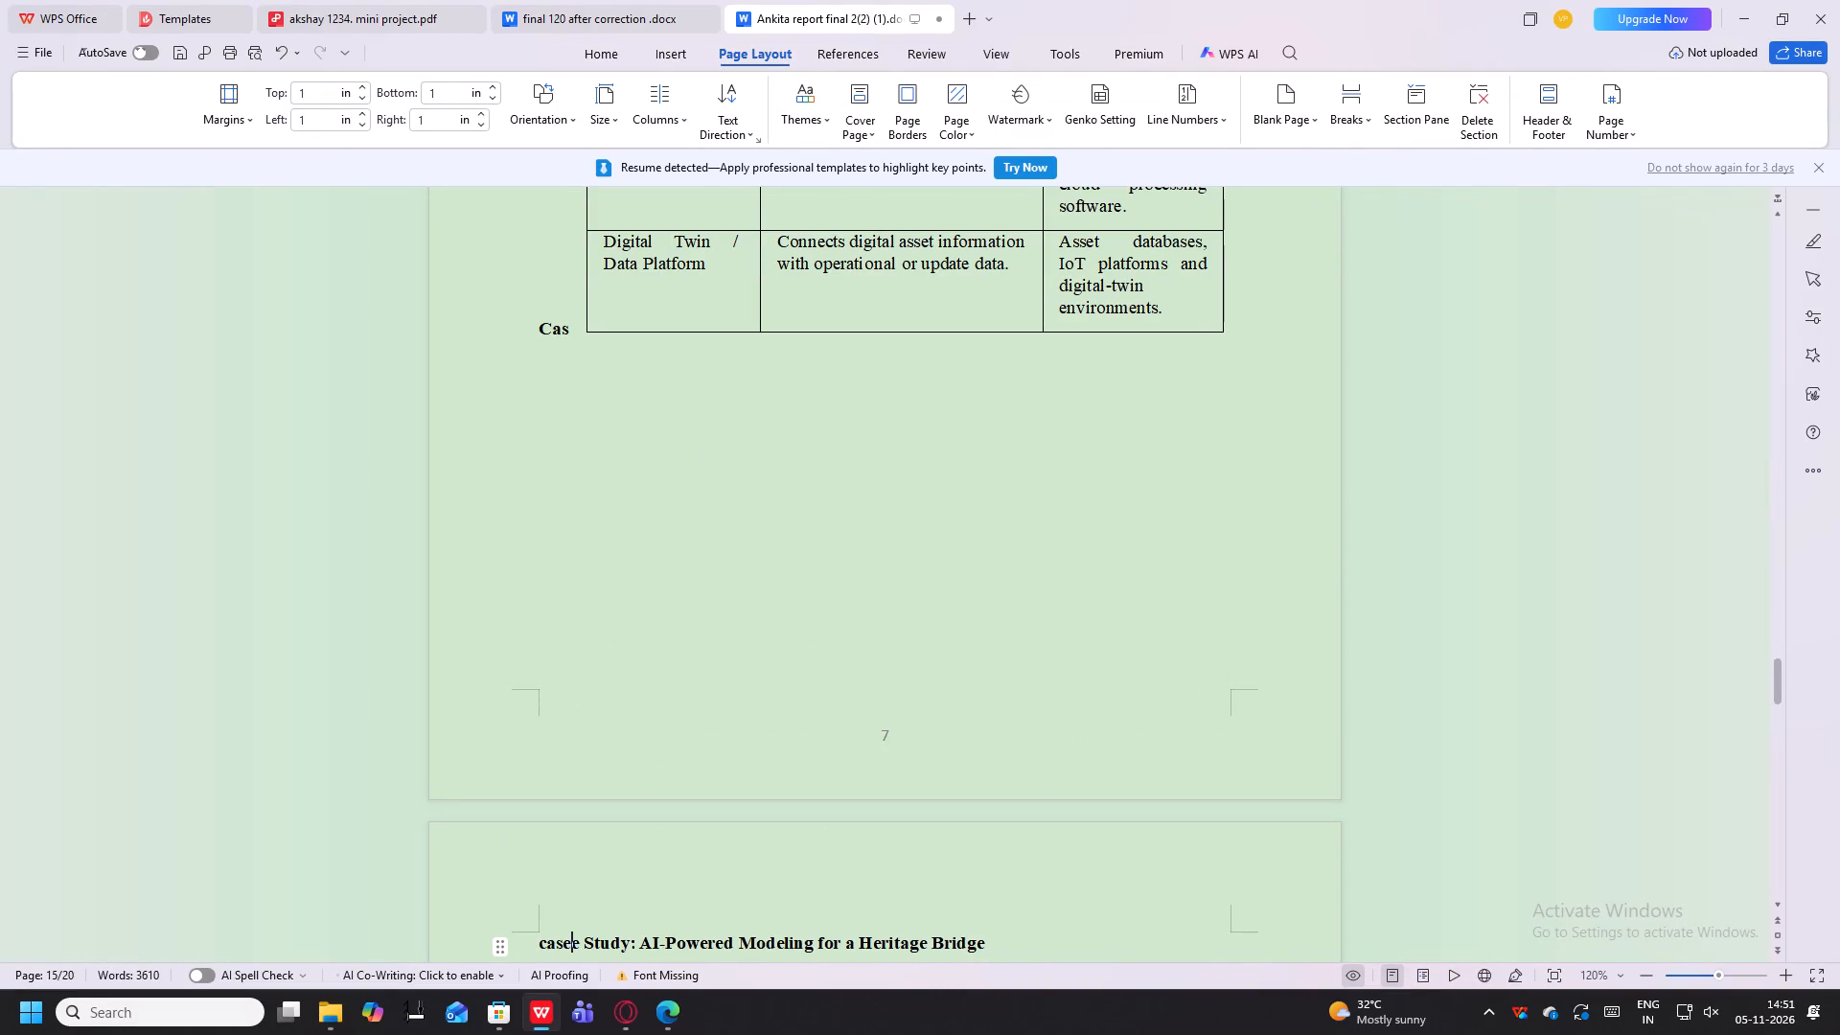
pyautogui.scroll(-5, 602, 648)
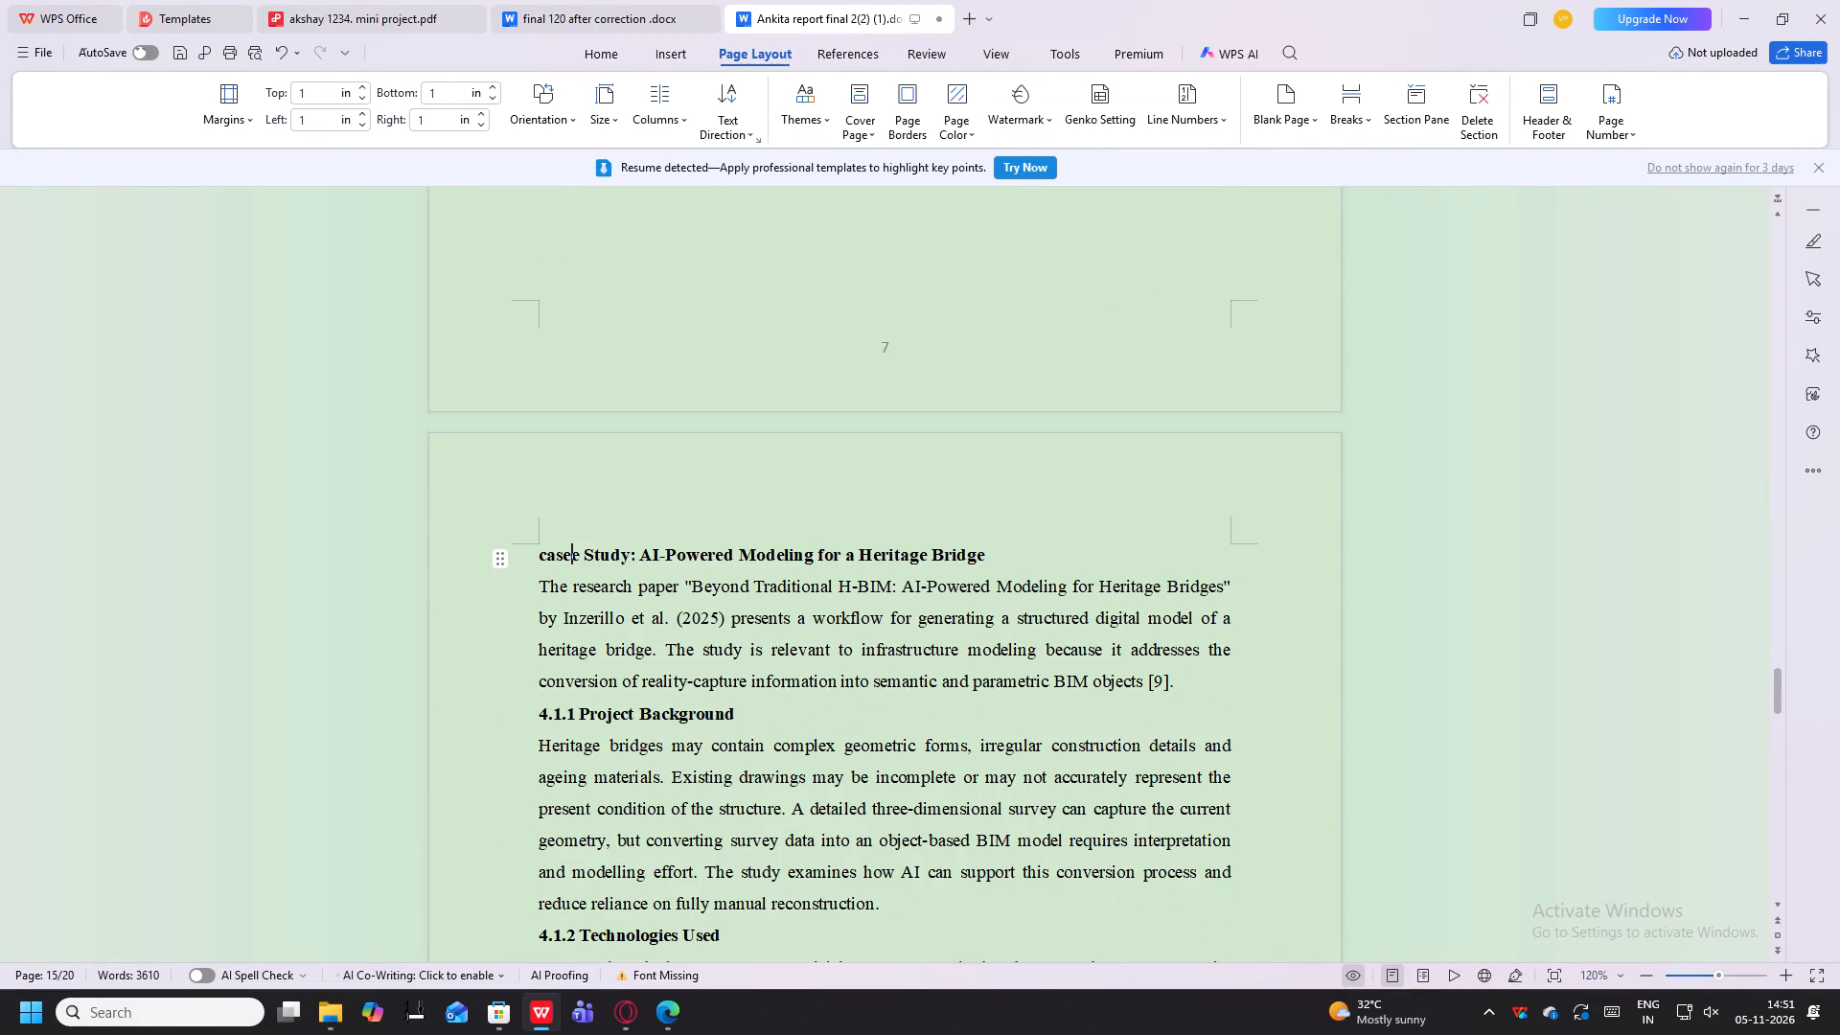
pyautogui.press('BackSpace')
# Insert a blank line above the Heritage Bridge heading and paste the copied Chapter 4 heading there.
pyautogui.click(541, 533)
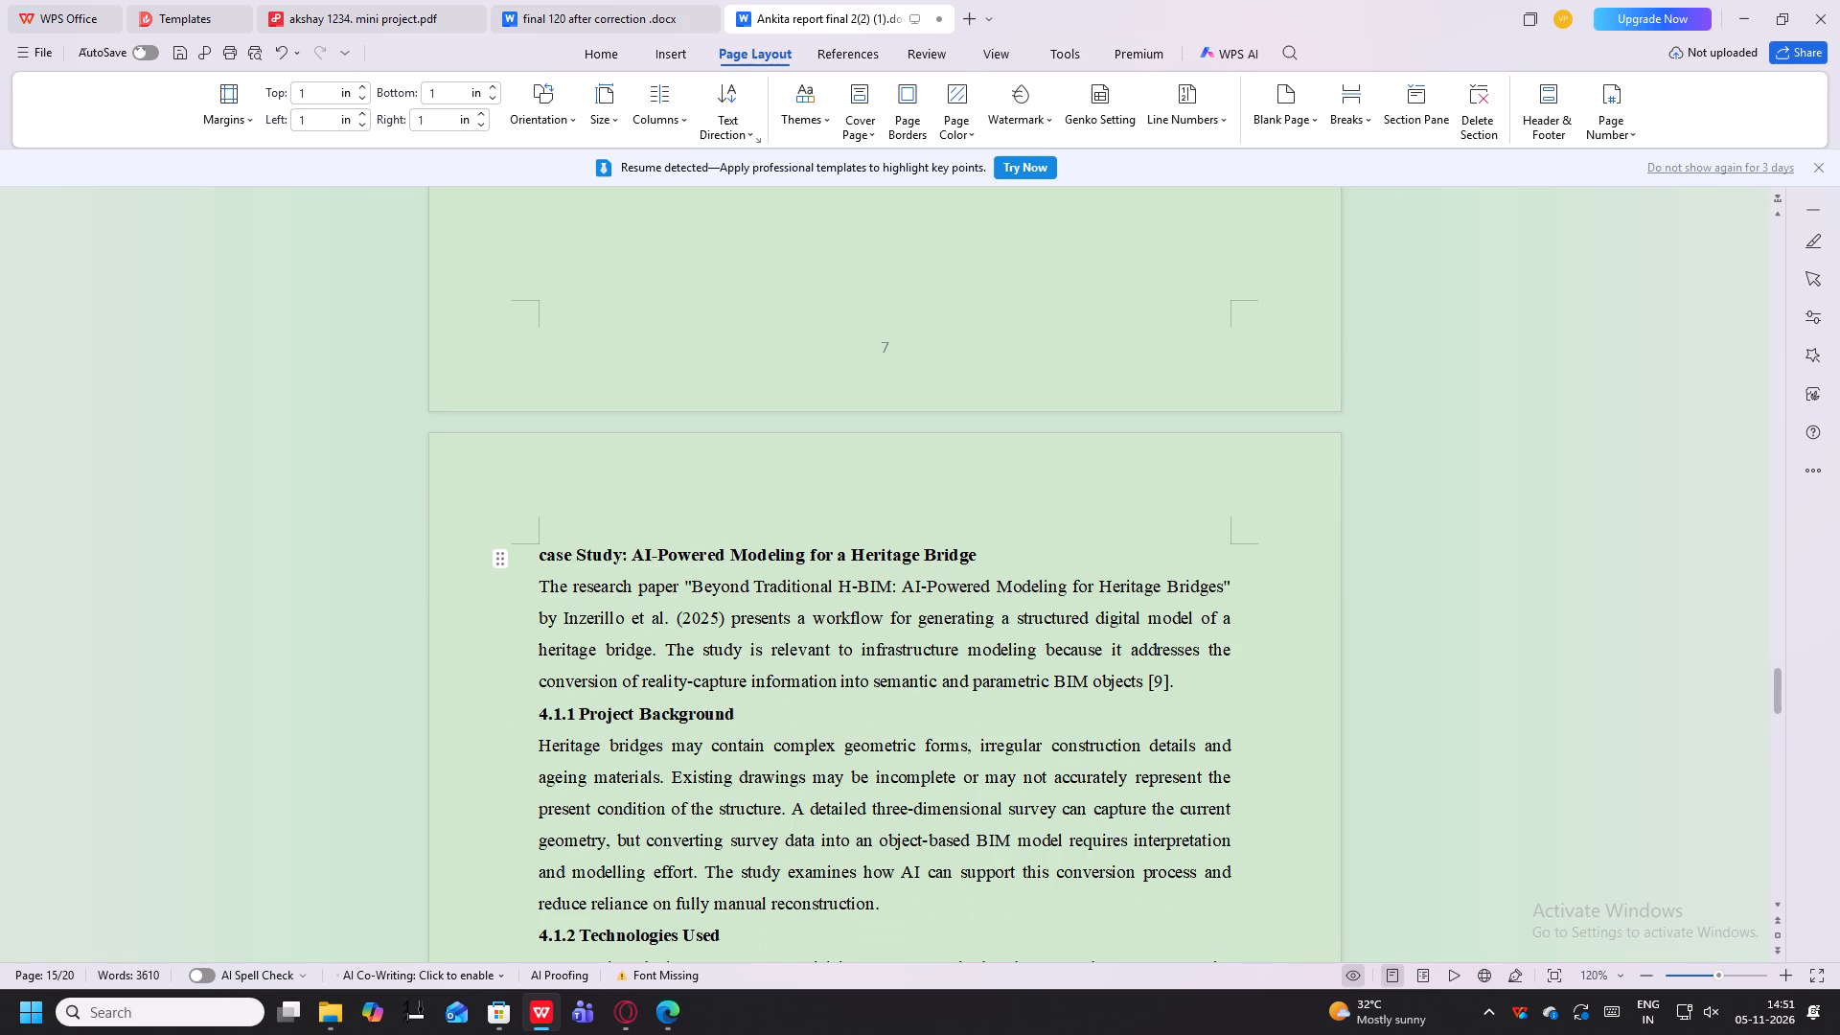
pyautogui.press('Return')
pyautogui.moveTo(536, 540); pyautogui.dragTo(607, 516)
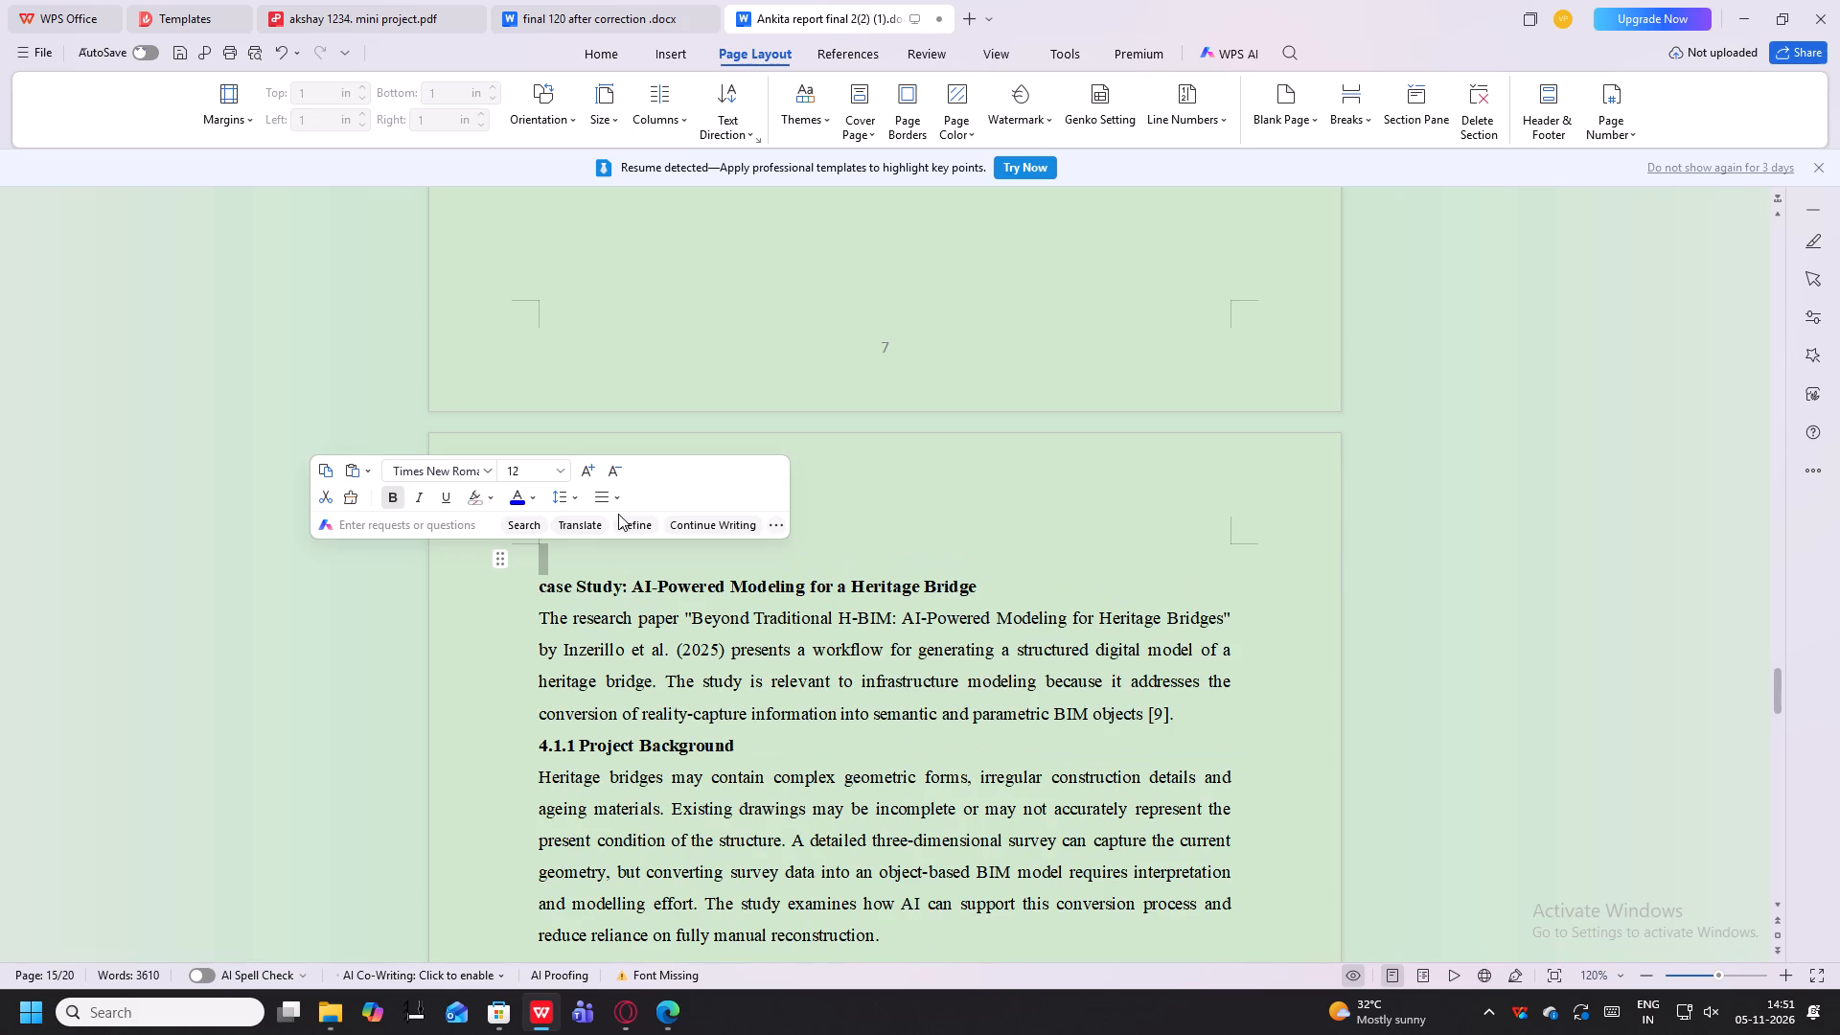
pyautogui.click(819, 487)
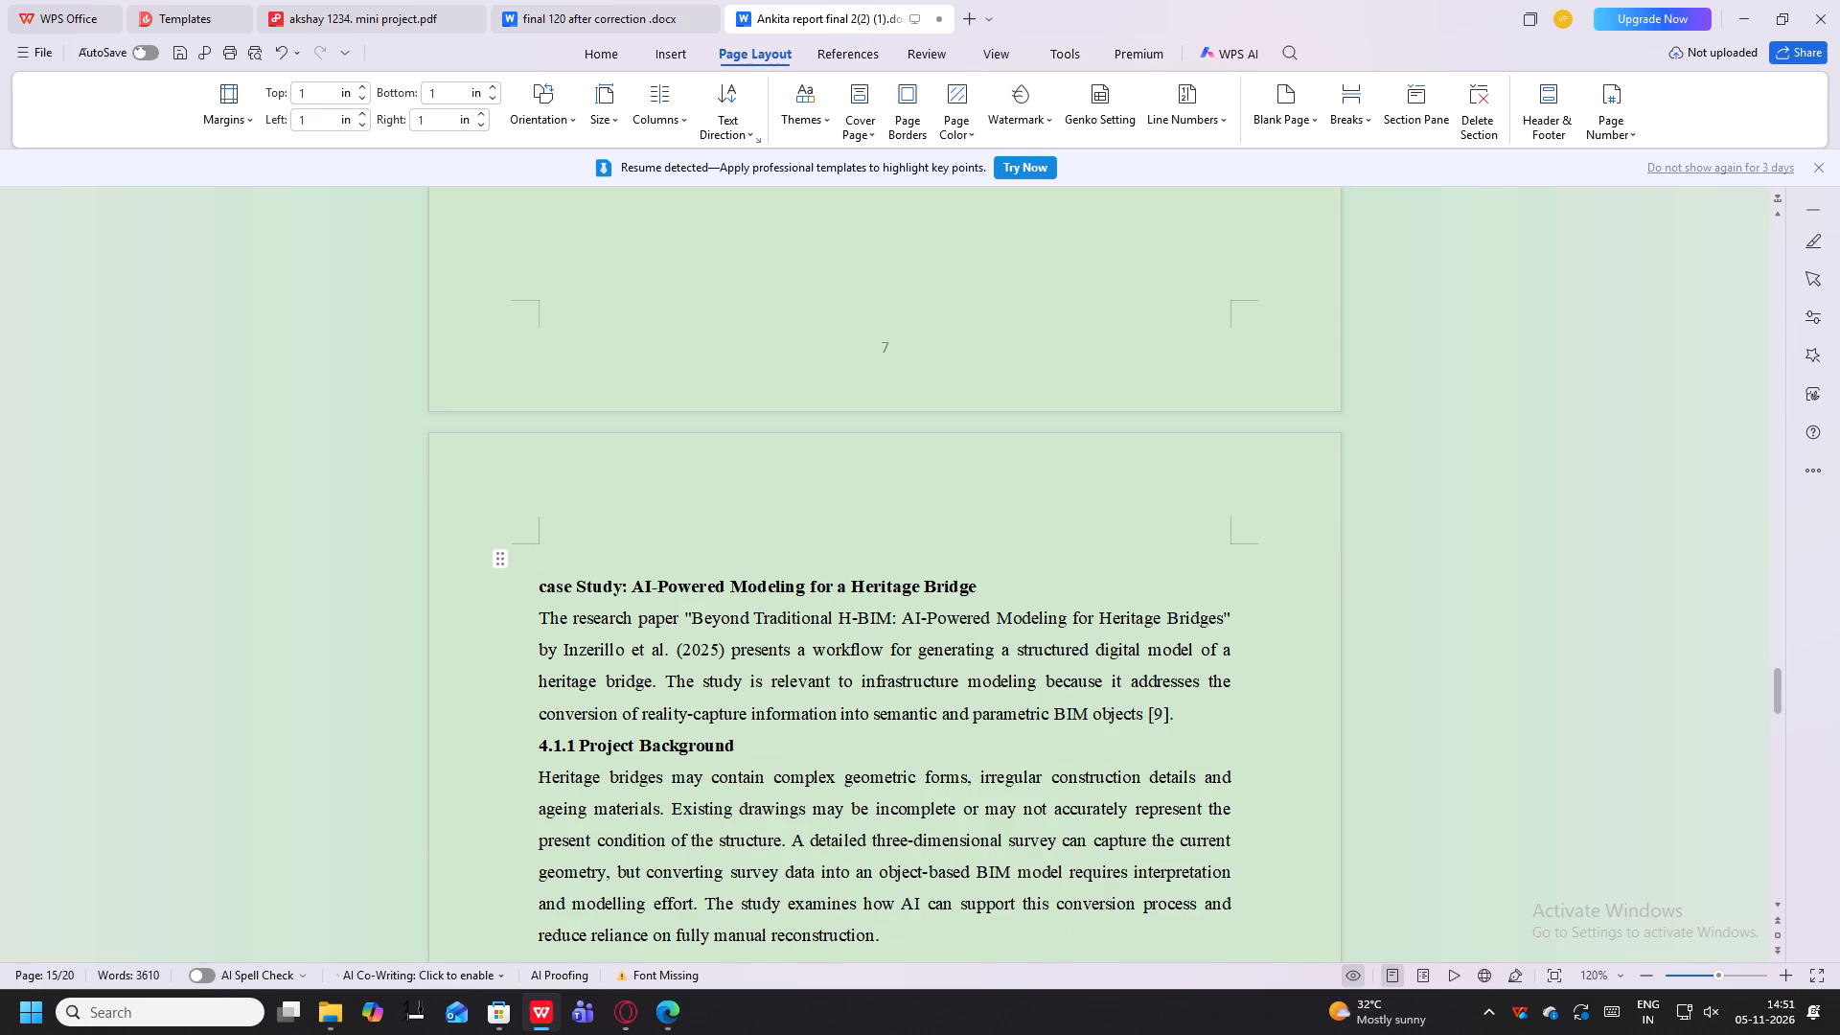
pyautogui.hotkey('ctrl', 'v')
# Delete the stray text fragments "Cas" and "4.1" beside the tools table.
pyautogui.scroll(5, 828, 458)
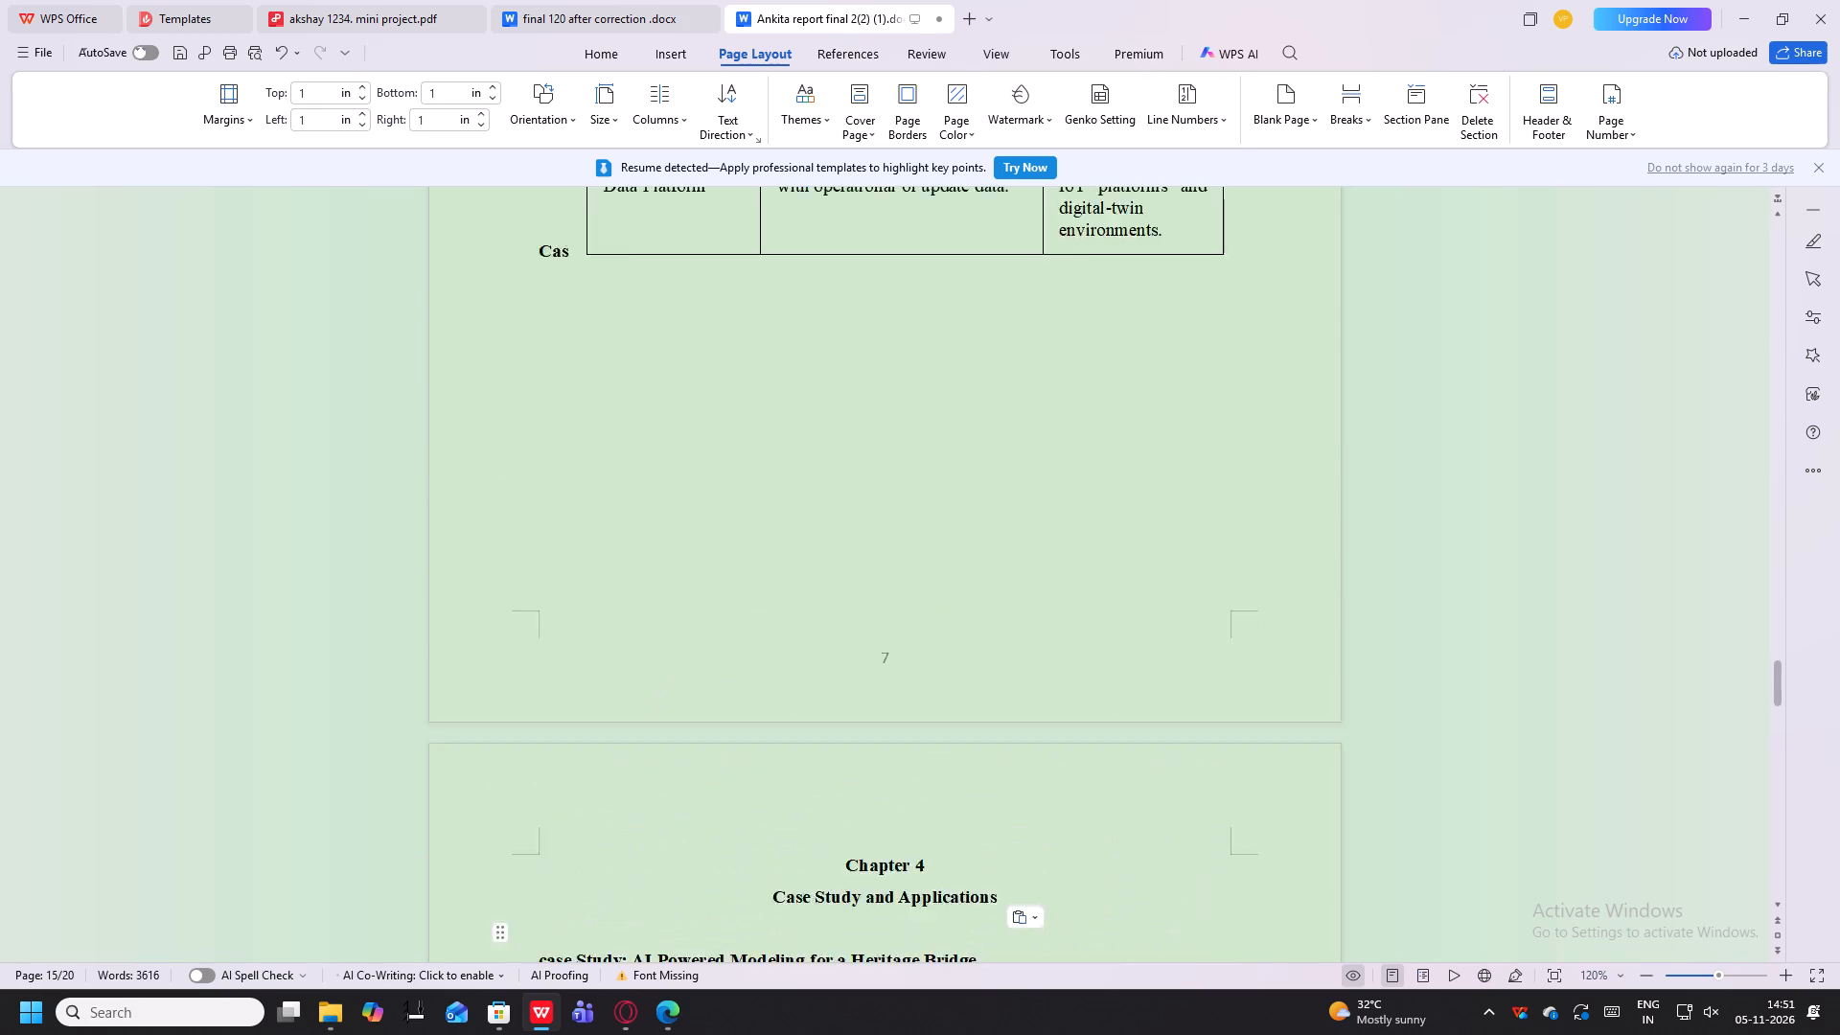
pyautogui.scroll(2, 816, 466)
pyautogui.moveTo(569, 491); pyautogui.dragTo(533, 479)
pyautogui.press('BackSpace')
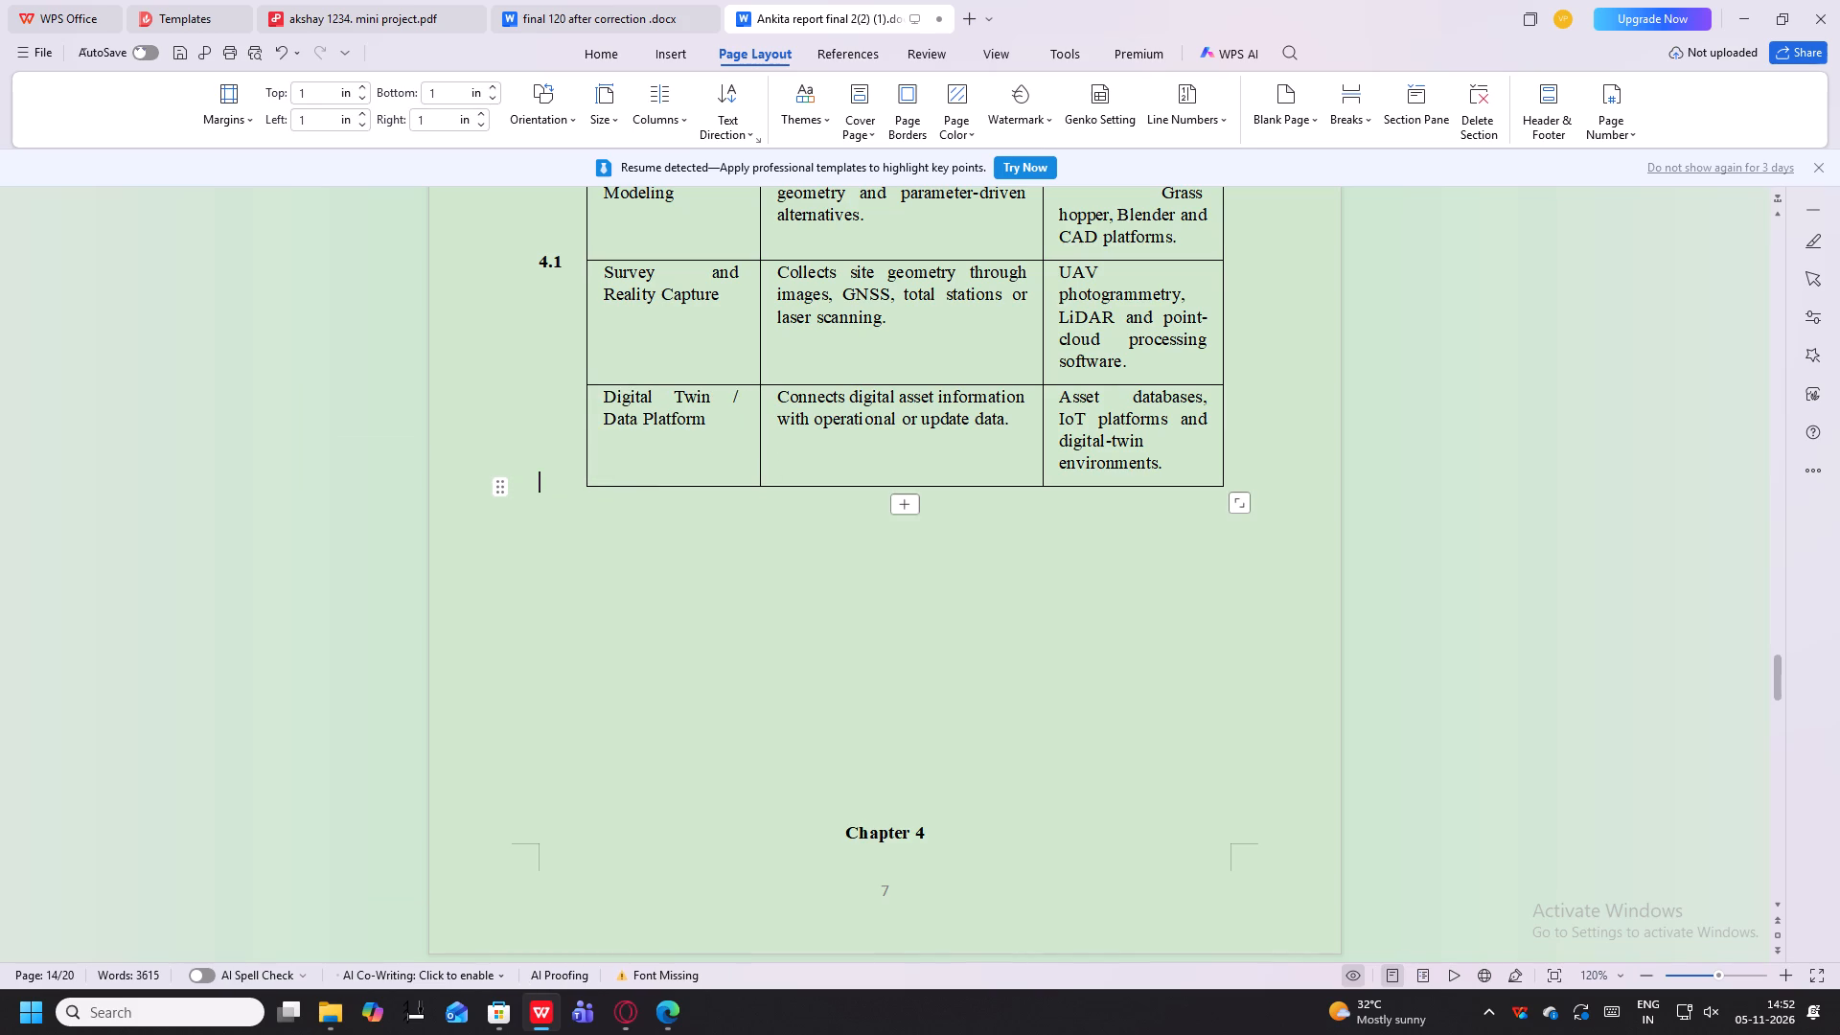
pyautogui.moveTo(560, 252); pyautogui.dragTo(434, 264)
pyautogui.press('BackSpace')
# Add a blank line below the tools table so that the Chapter 4 heading starts on the next page.
pyautogui.click(1005, 691)
pyautogui.press('Return')
pyautogui.scroll(-8, 914, 680)
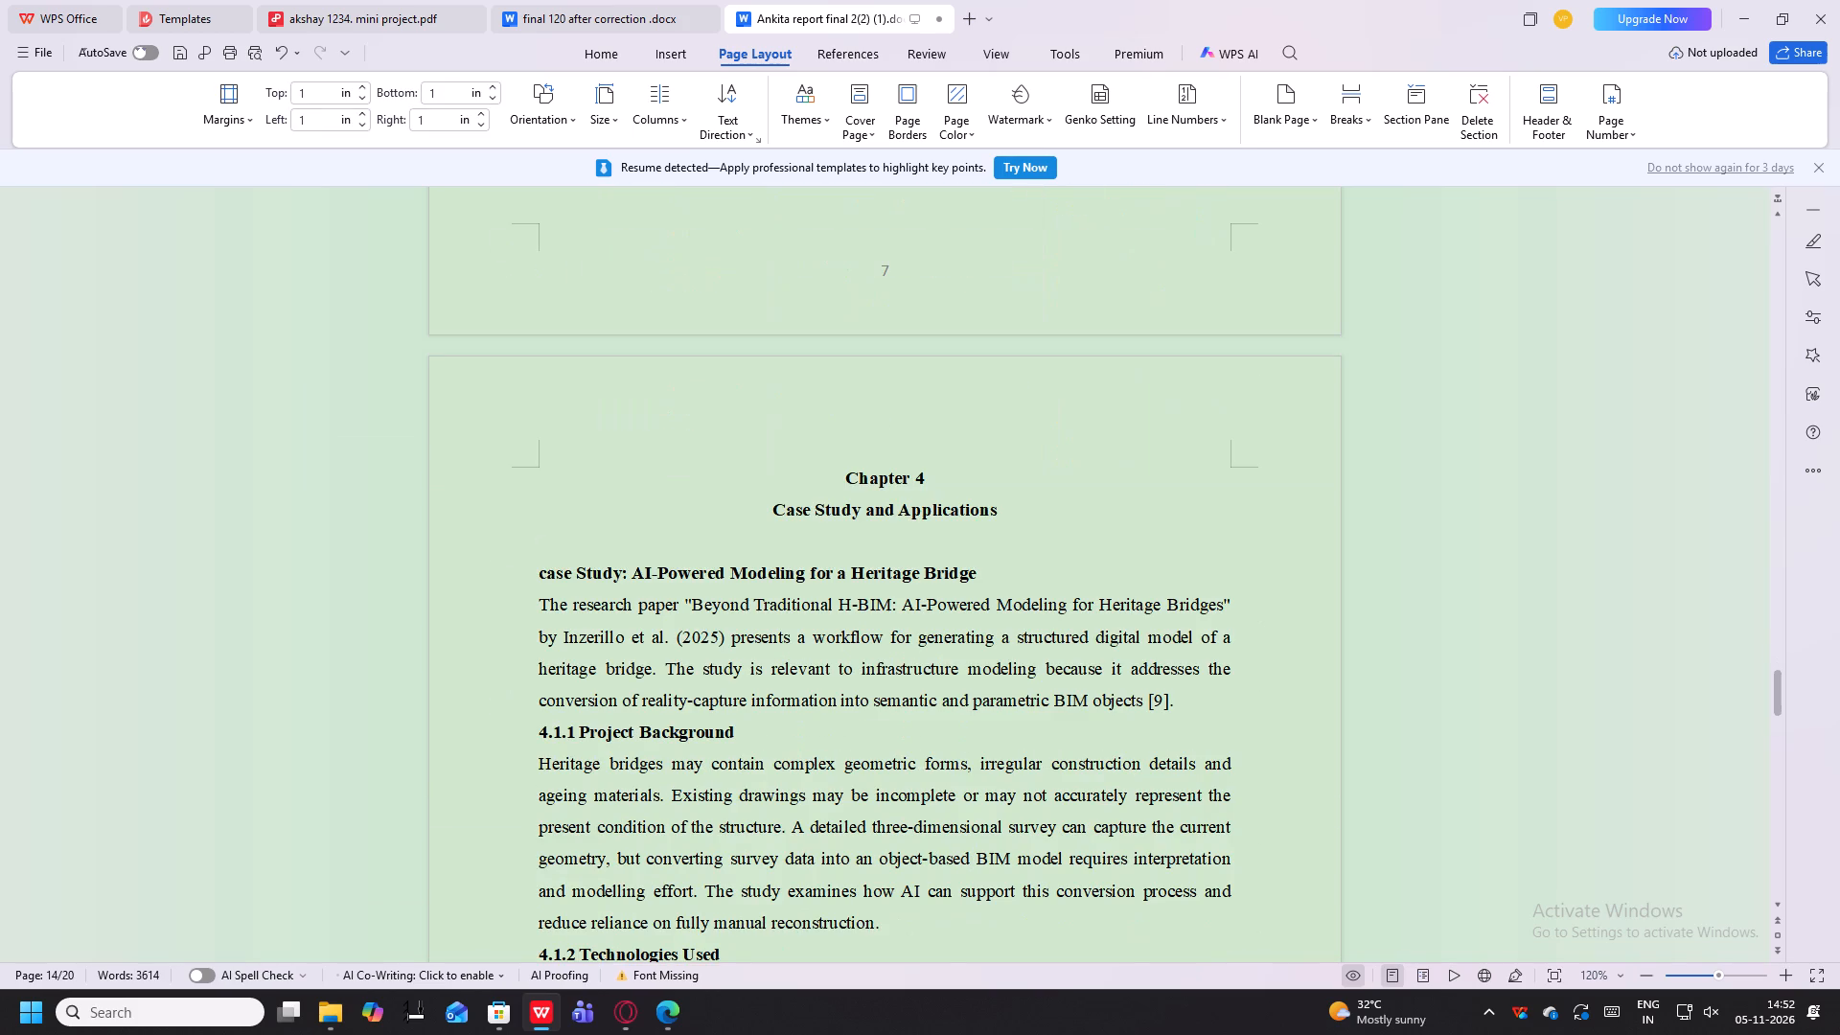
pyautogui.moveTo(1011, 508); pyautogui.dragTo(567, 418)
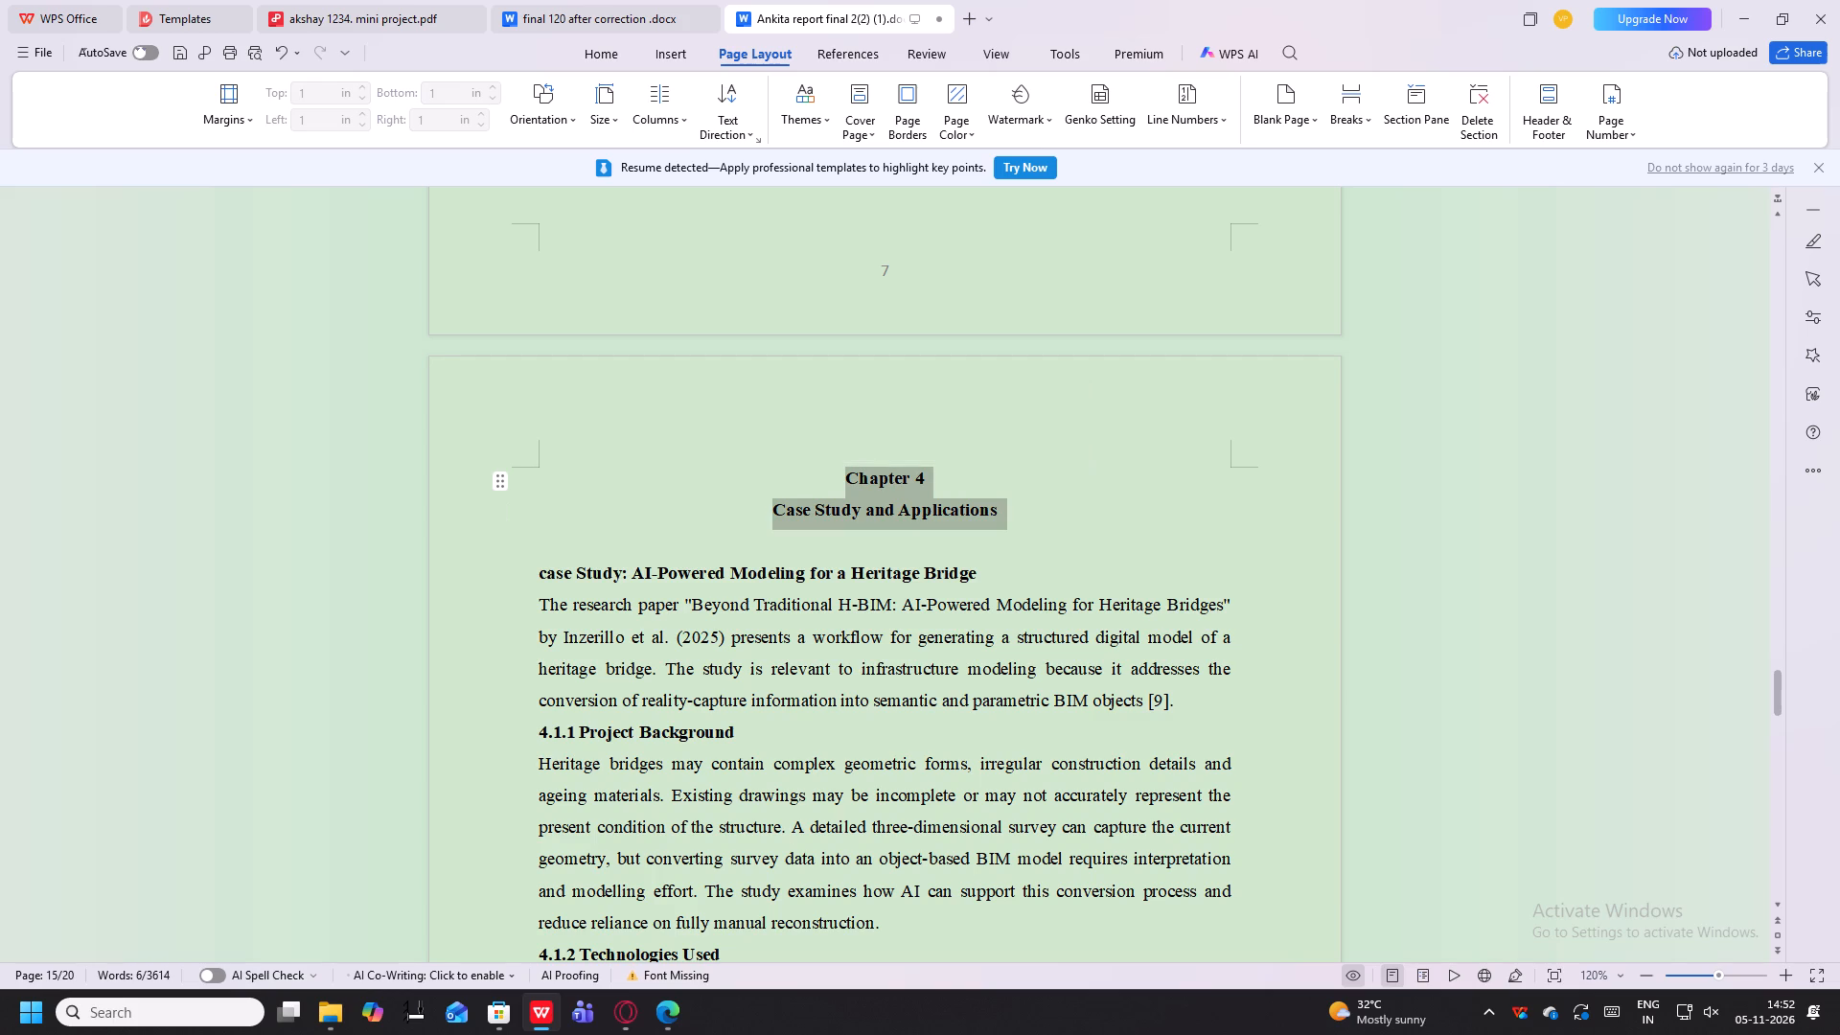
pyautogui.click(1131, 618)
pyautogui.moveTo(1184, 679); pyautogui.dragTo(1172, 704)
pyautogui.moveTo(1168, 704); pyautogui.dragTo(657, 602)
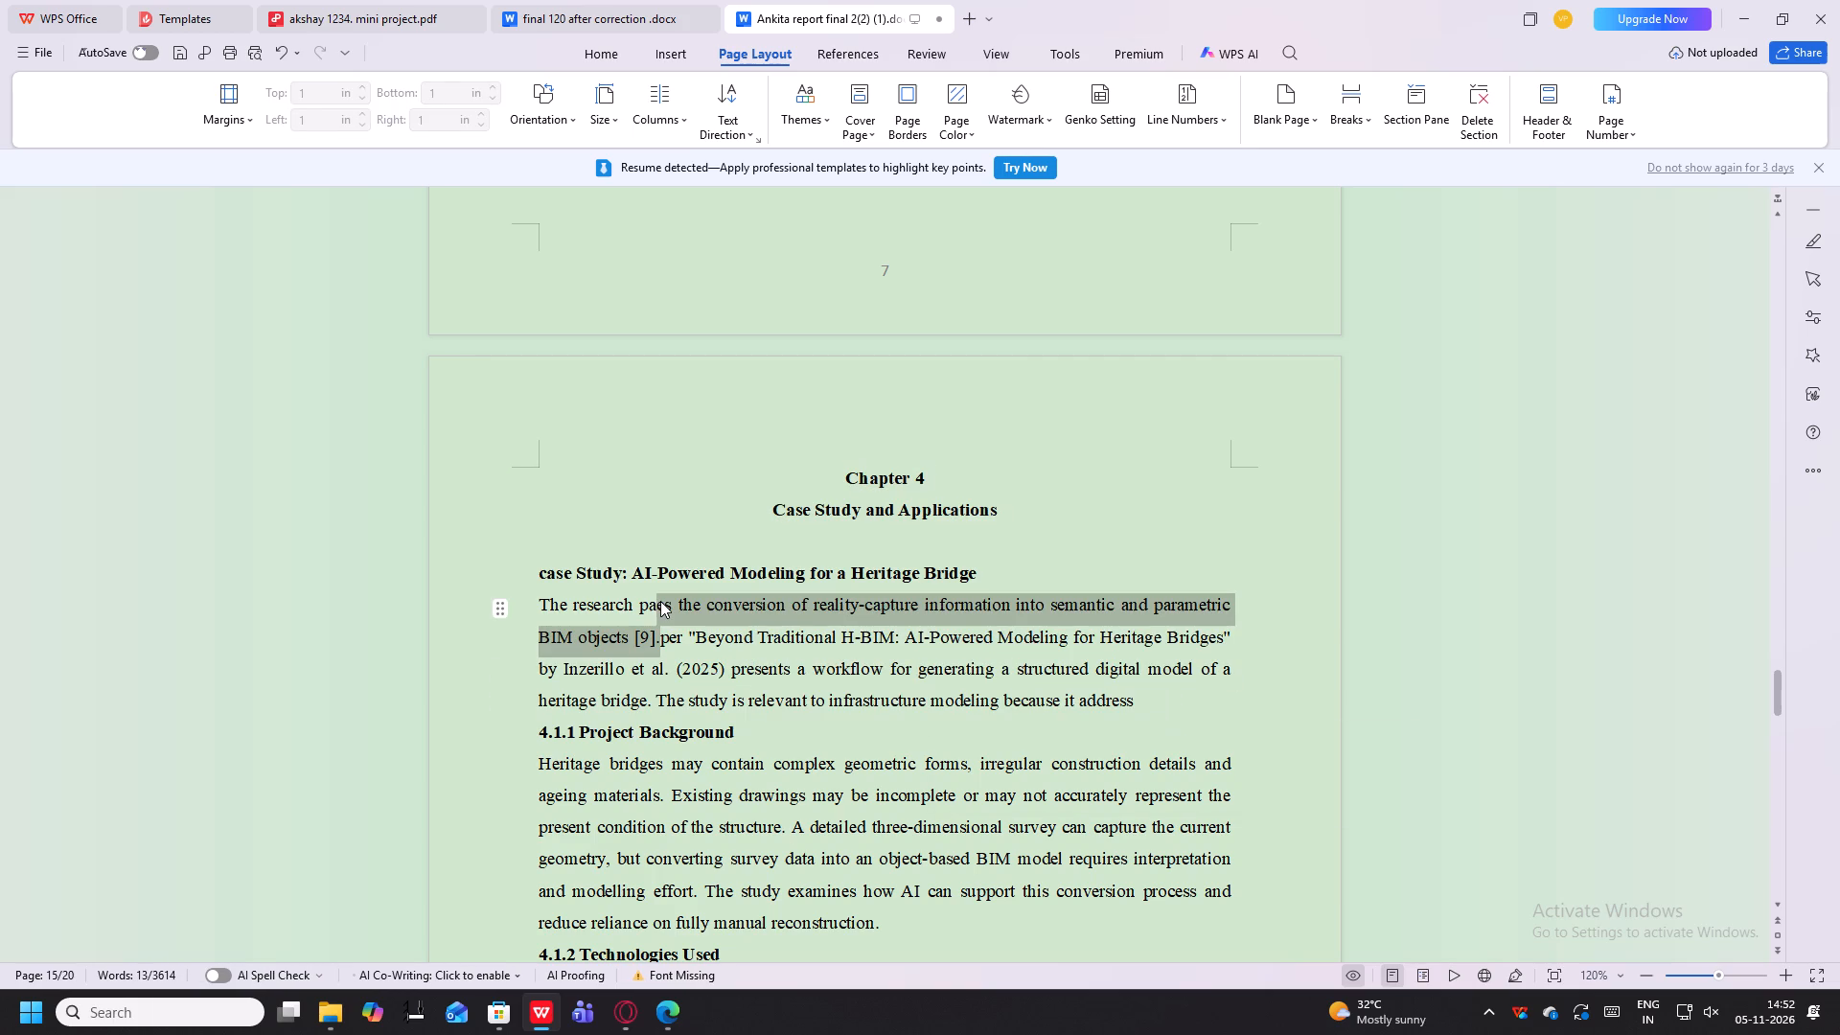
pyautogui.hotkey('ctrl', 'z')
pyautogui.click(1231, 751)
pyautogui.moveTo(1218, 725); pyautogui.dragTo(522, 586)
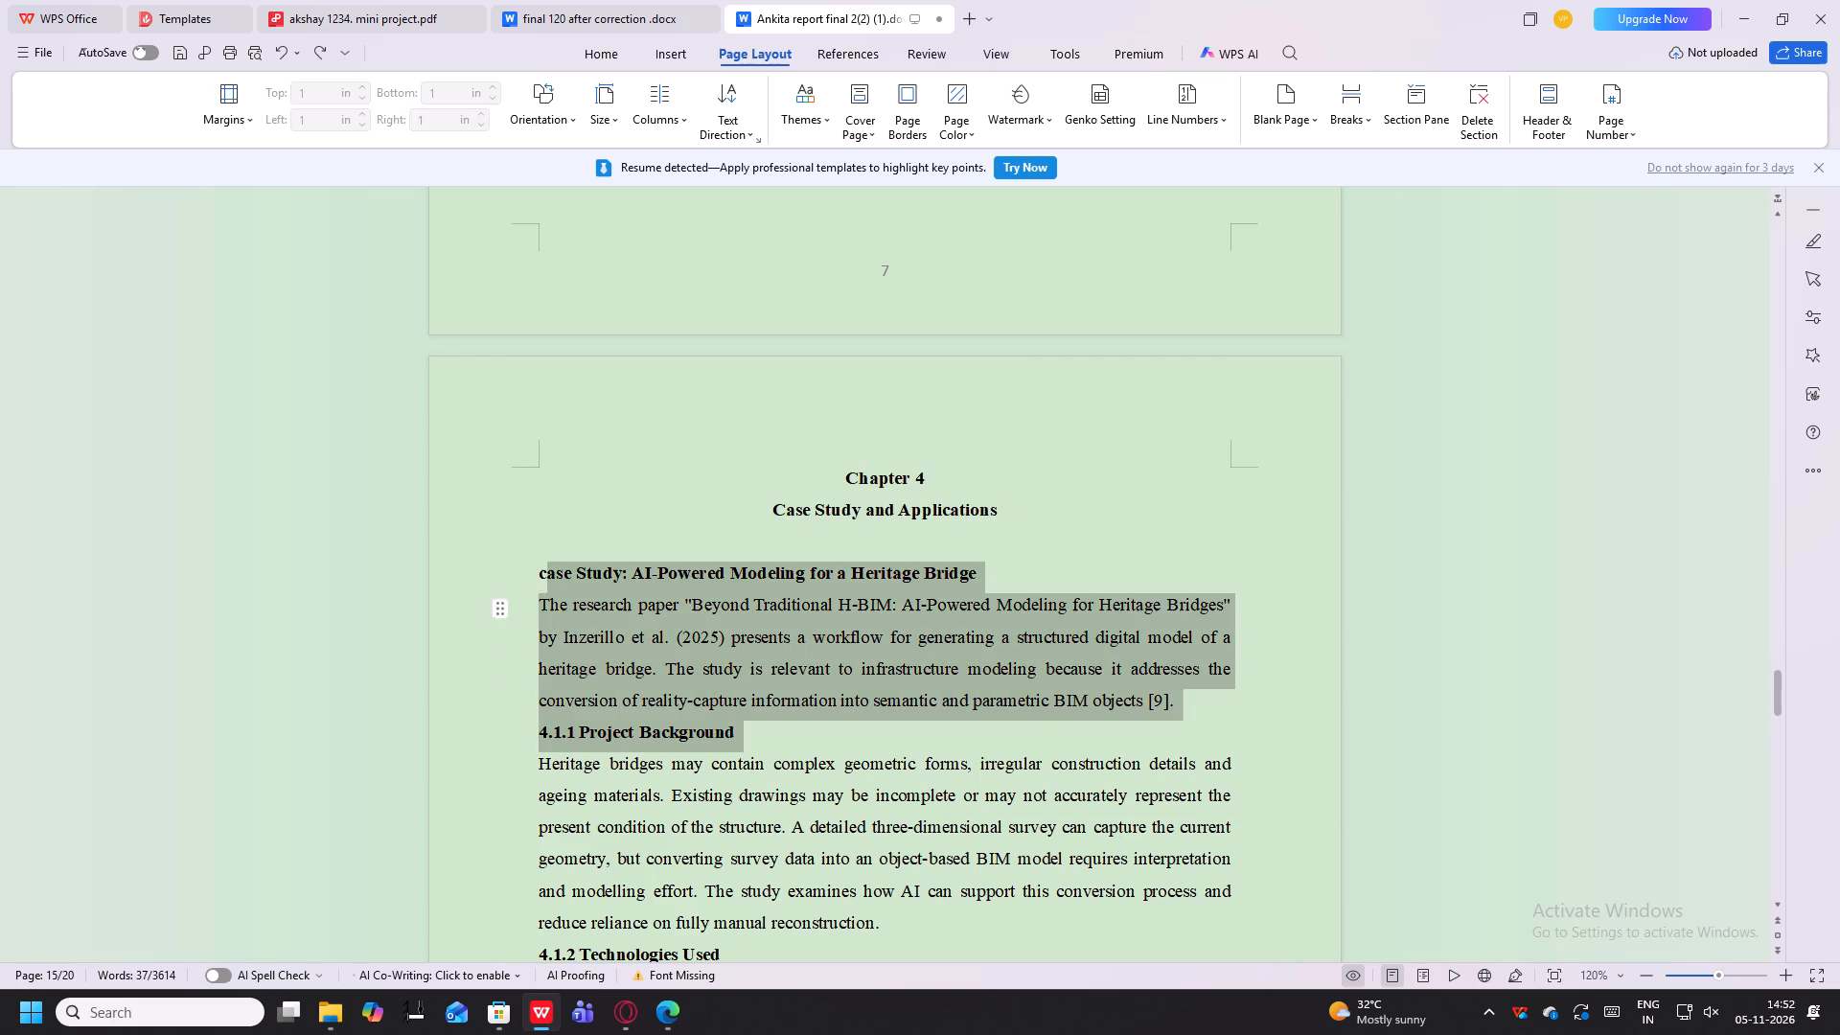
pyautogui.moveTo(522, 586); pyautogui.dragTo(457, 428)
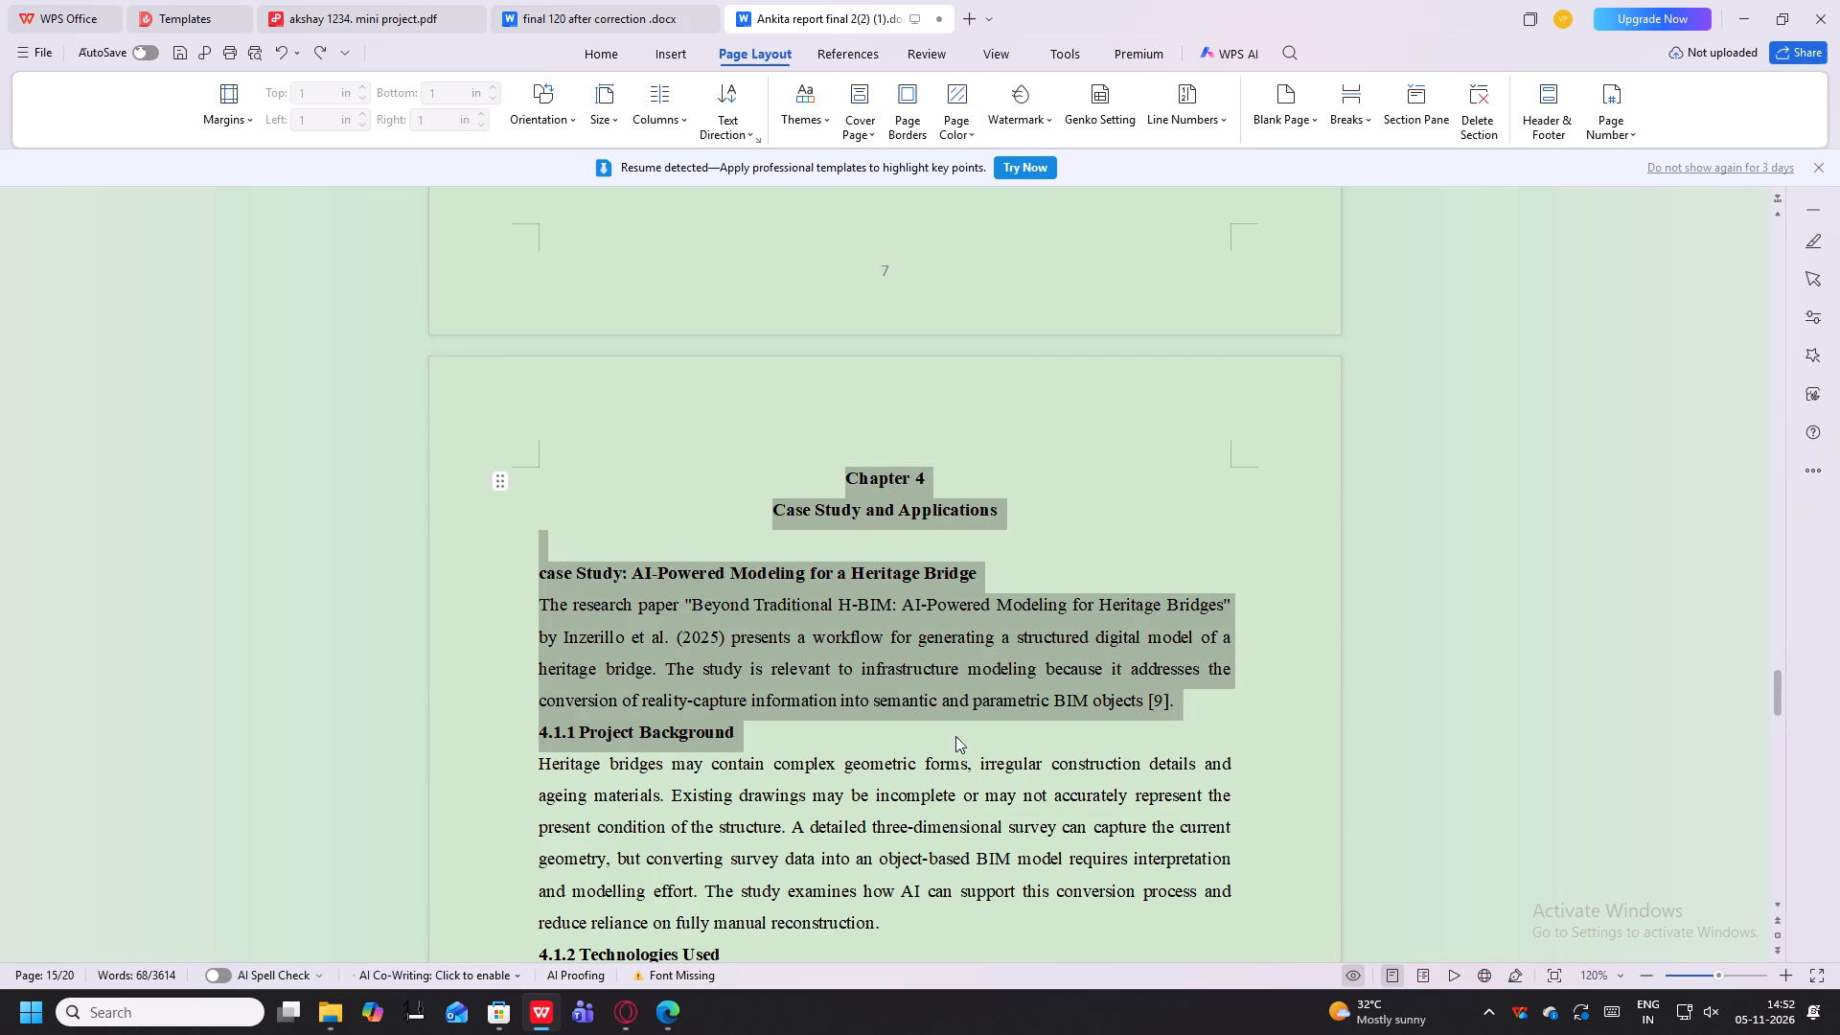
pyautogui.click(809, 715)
# Delete the year "(2025)" after "Inzerillo et al." in the Heritage Bridge introductory paragraph of Chapter 4.
pyautogui.scroll(-1, 809, 715)
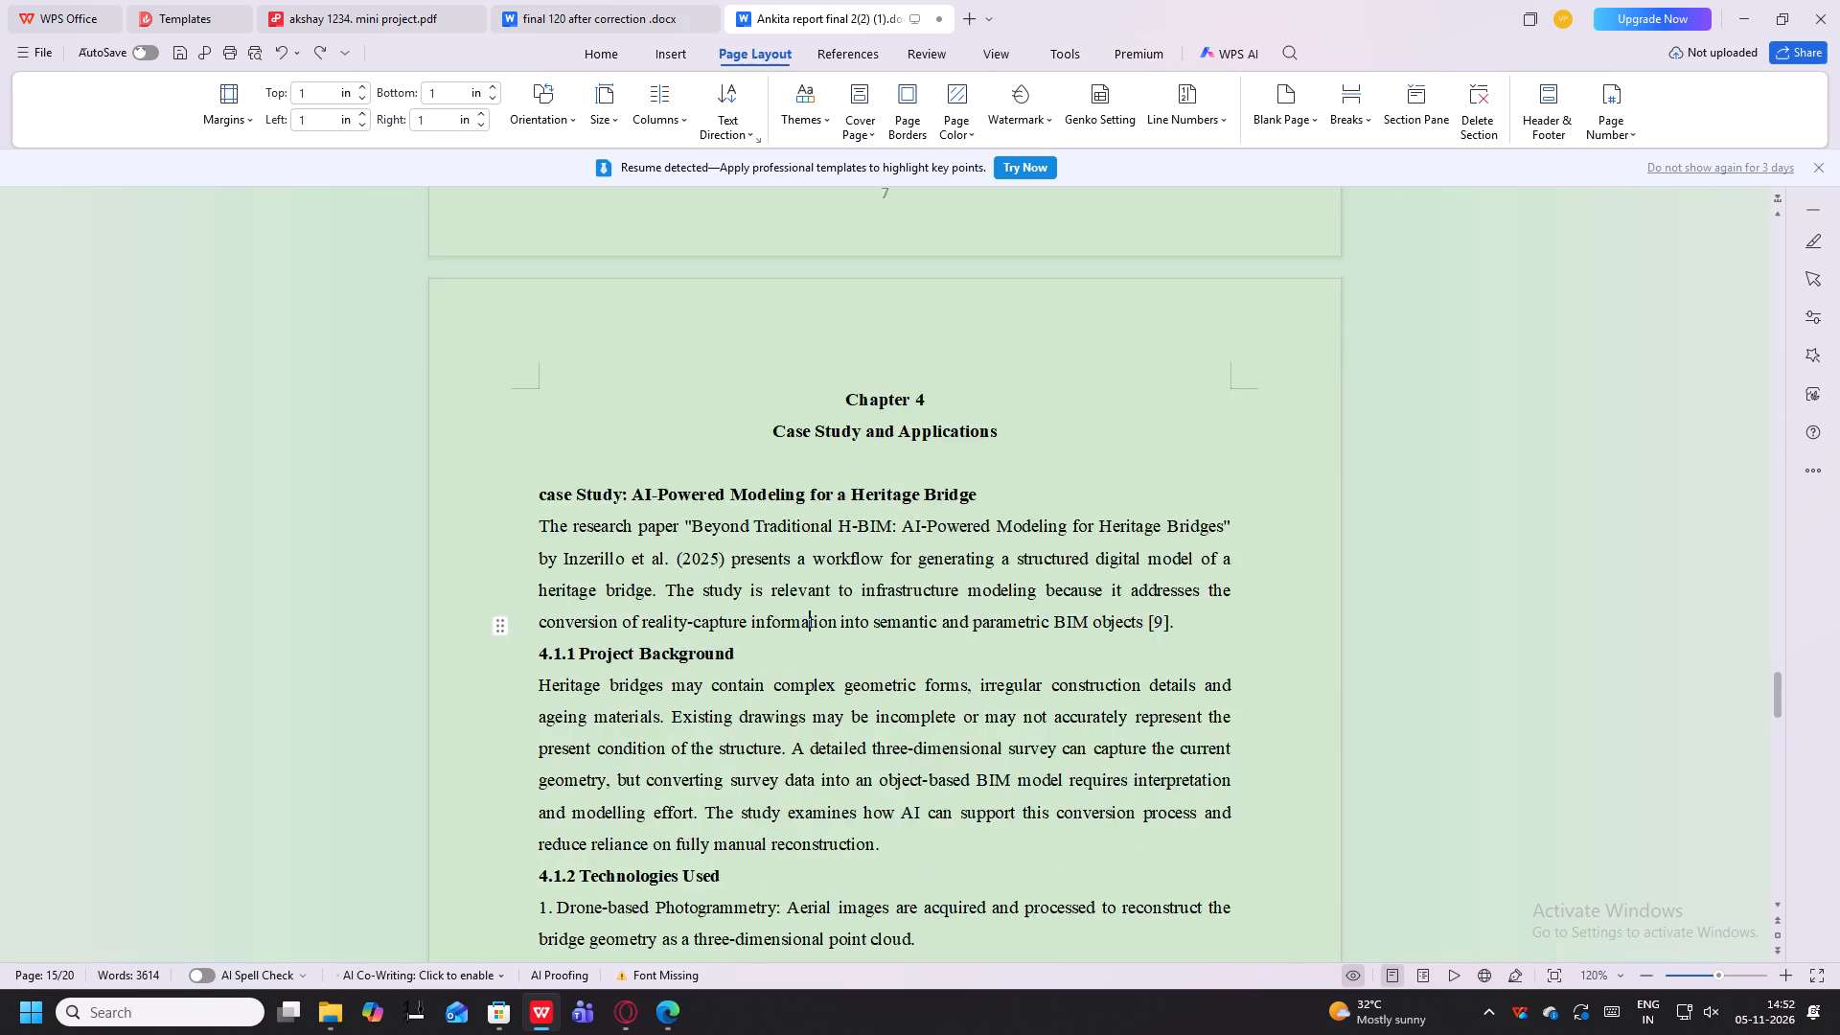
pyautogui.scroll(-1, 804, 722)
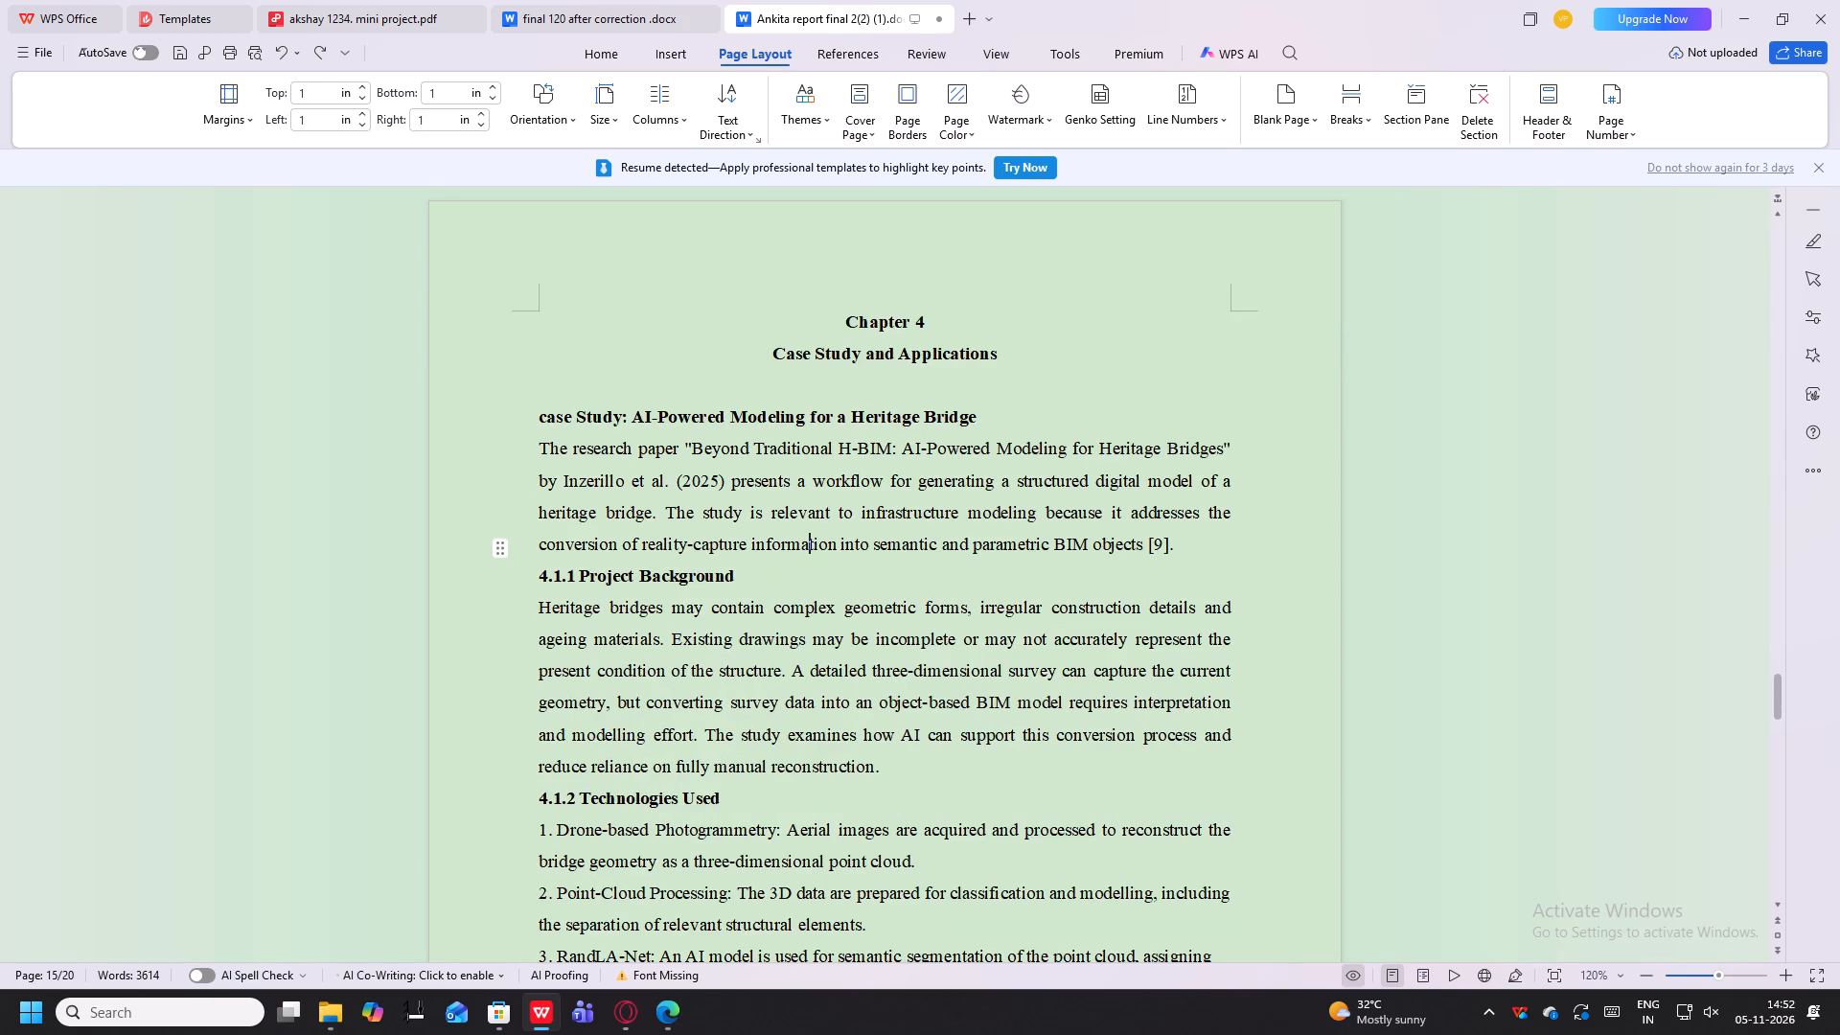
pyautogui.moveTo(727, 484); pyautogui.dragTo(669, 486)
pyautogui.press('BackSpace')
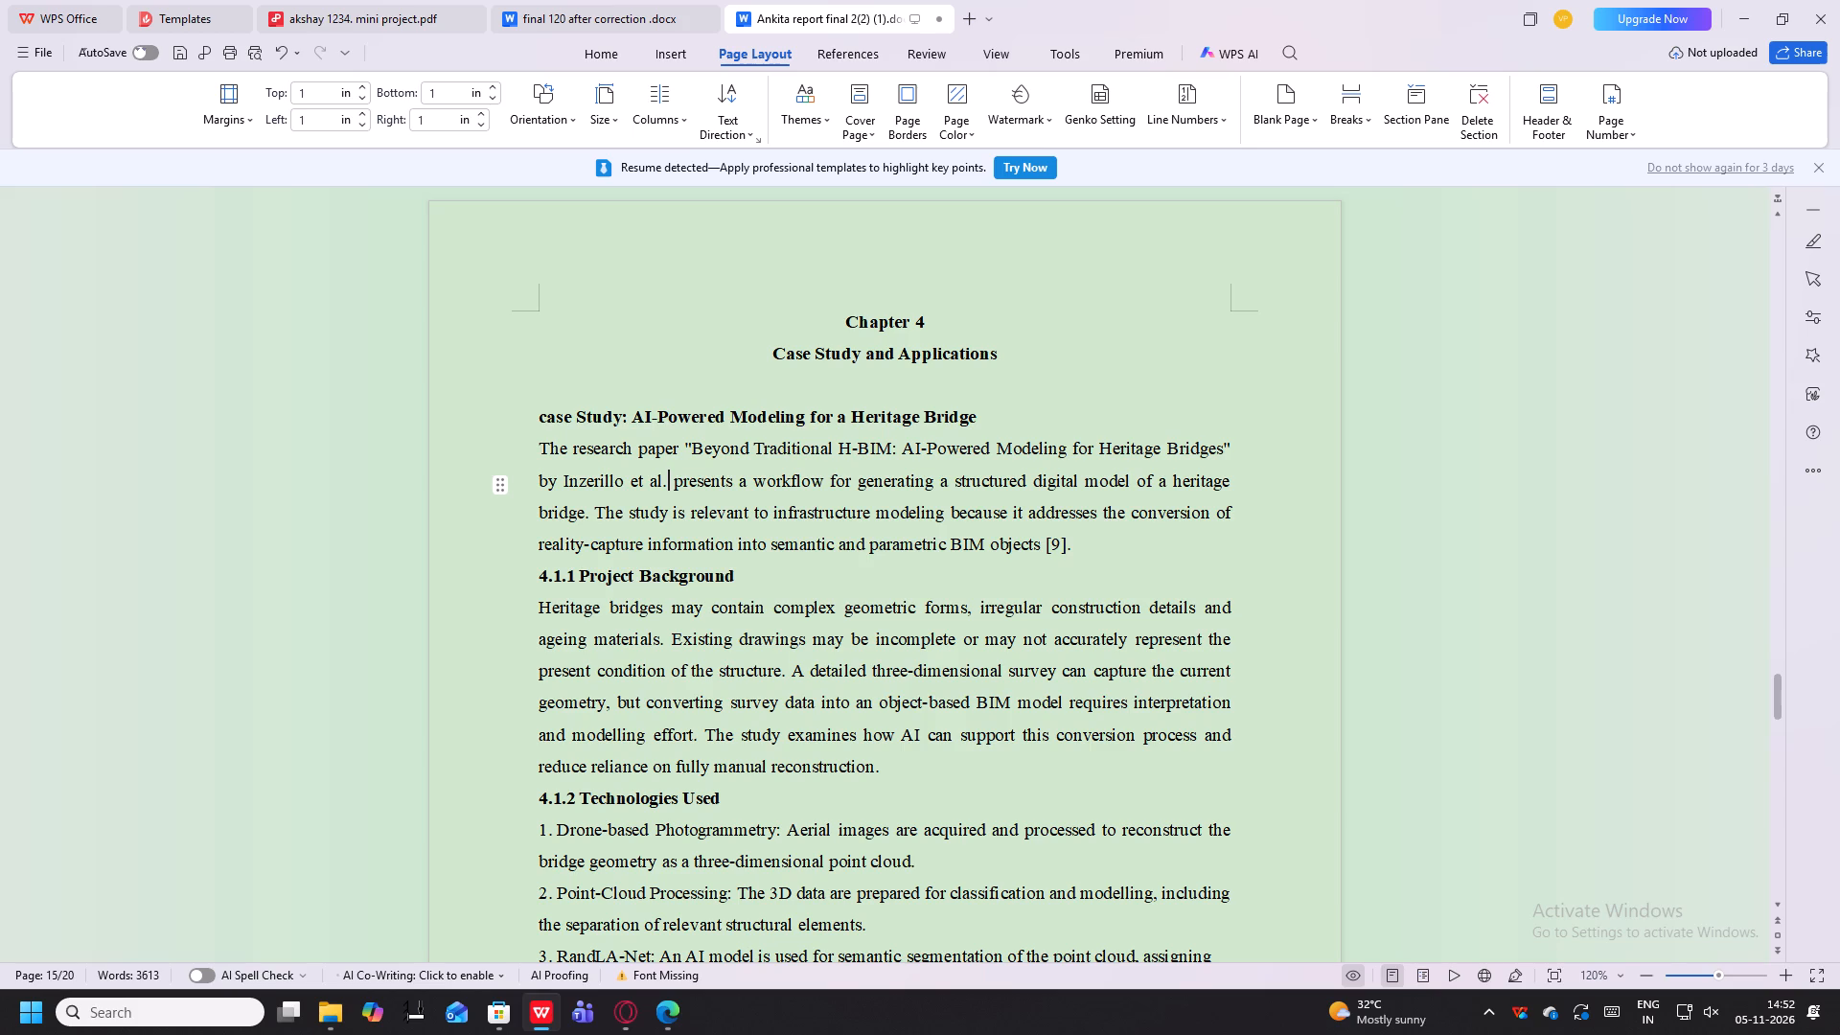
# Examine the page layout of the rest of Chapter 4 up to the start of Chapter 5.
pyautogui.scroll(-6, 669, 480)
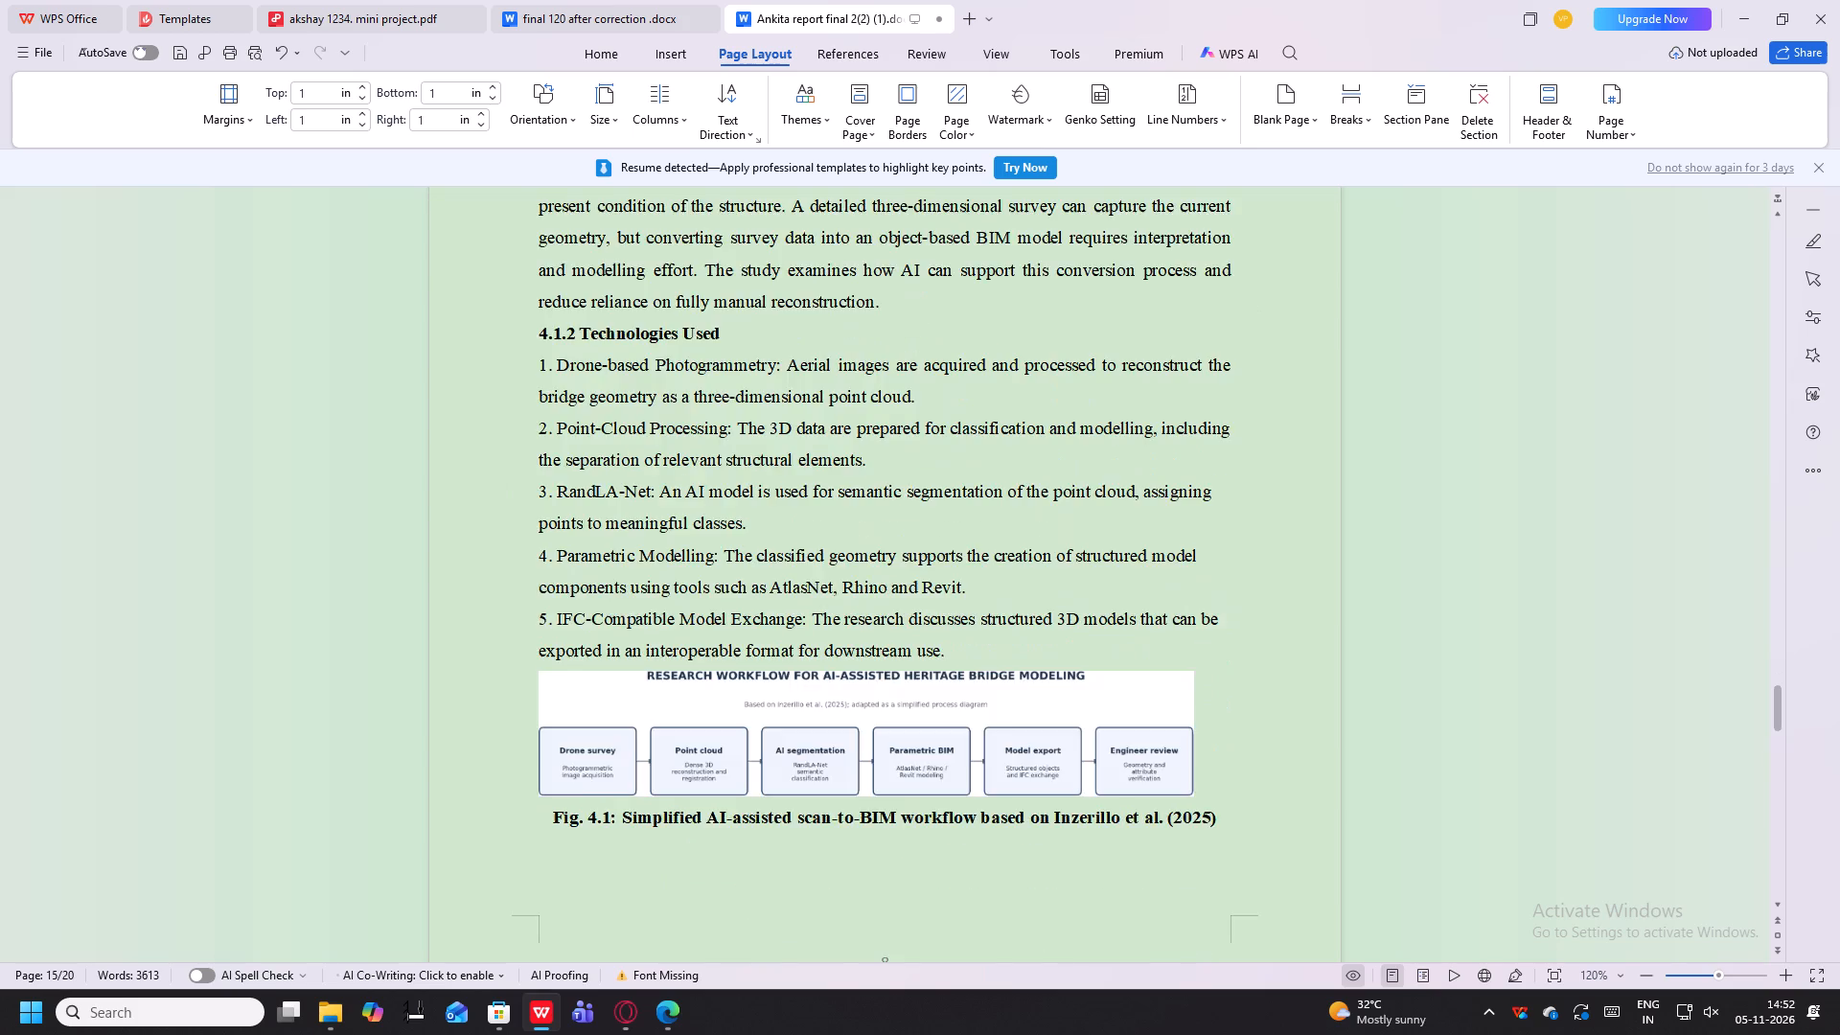
pyautogui.scroll(-11, 669, 480)
pyautogui.scroll(9, 689, 475)
pyautogui.scroll(-10, 689, 475)
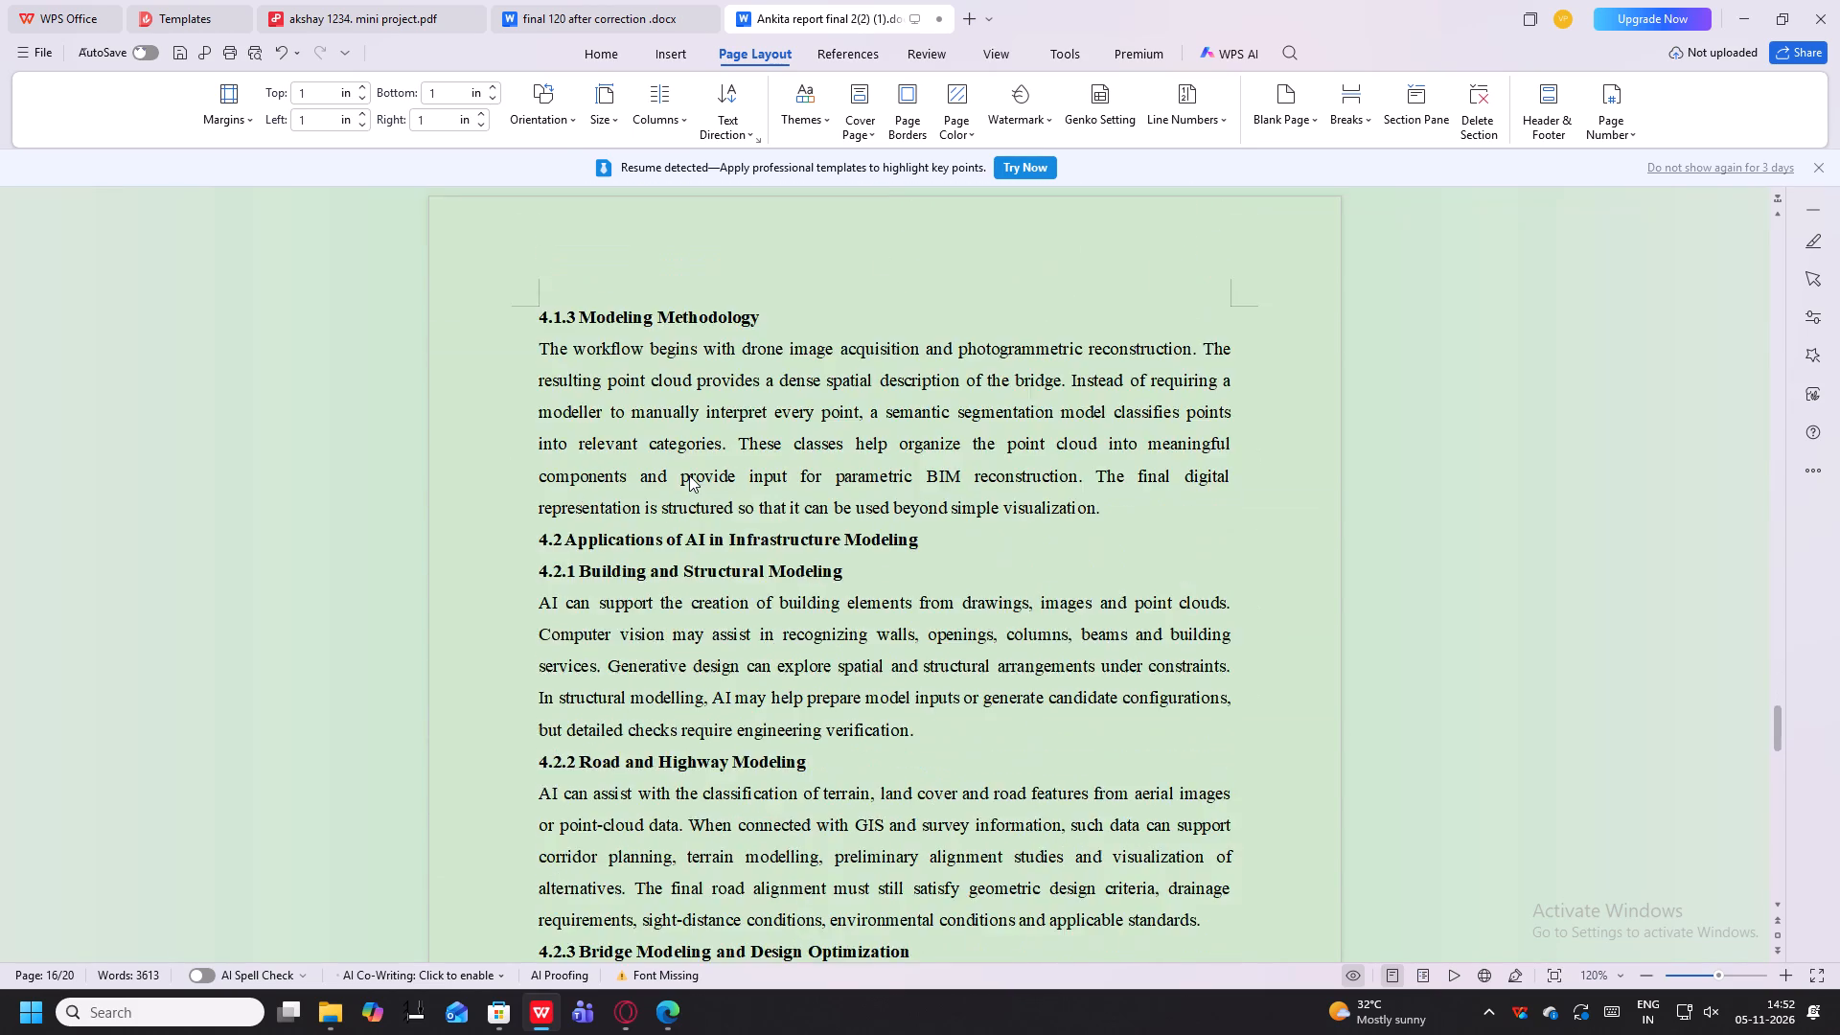
pyautogui.scroll(3, 689, 475)
pyautogui.scroll(-20, 708, 452)
pyautogui.scroll(-1, 708, 452)
pyautogui.scroll(3, 690, 525)
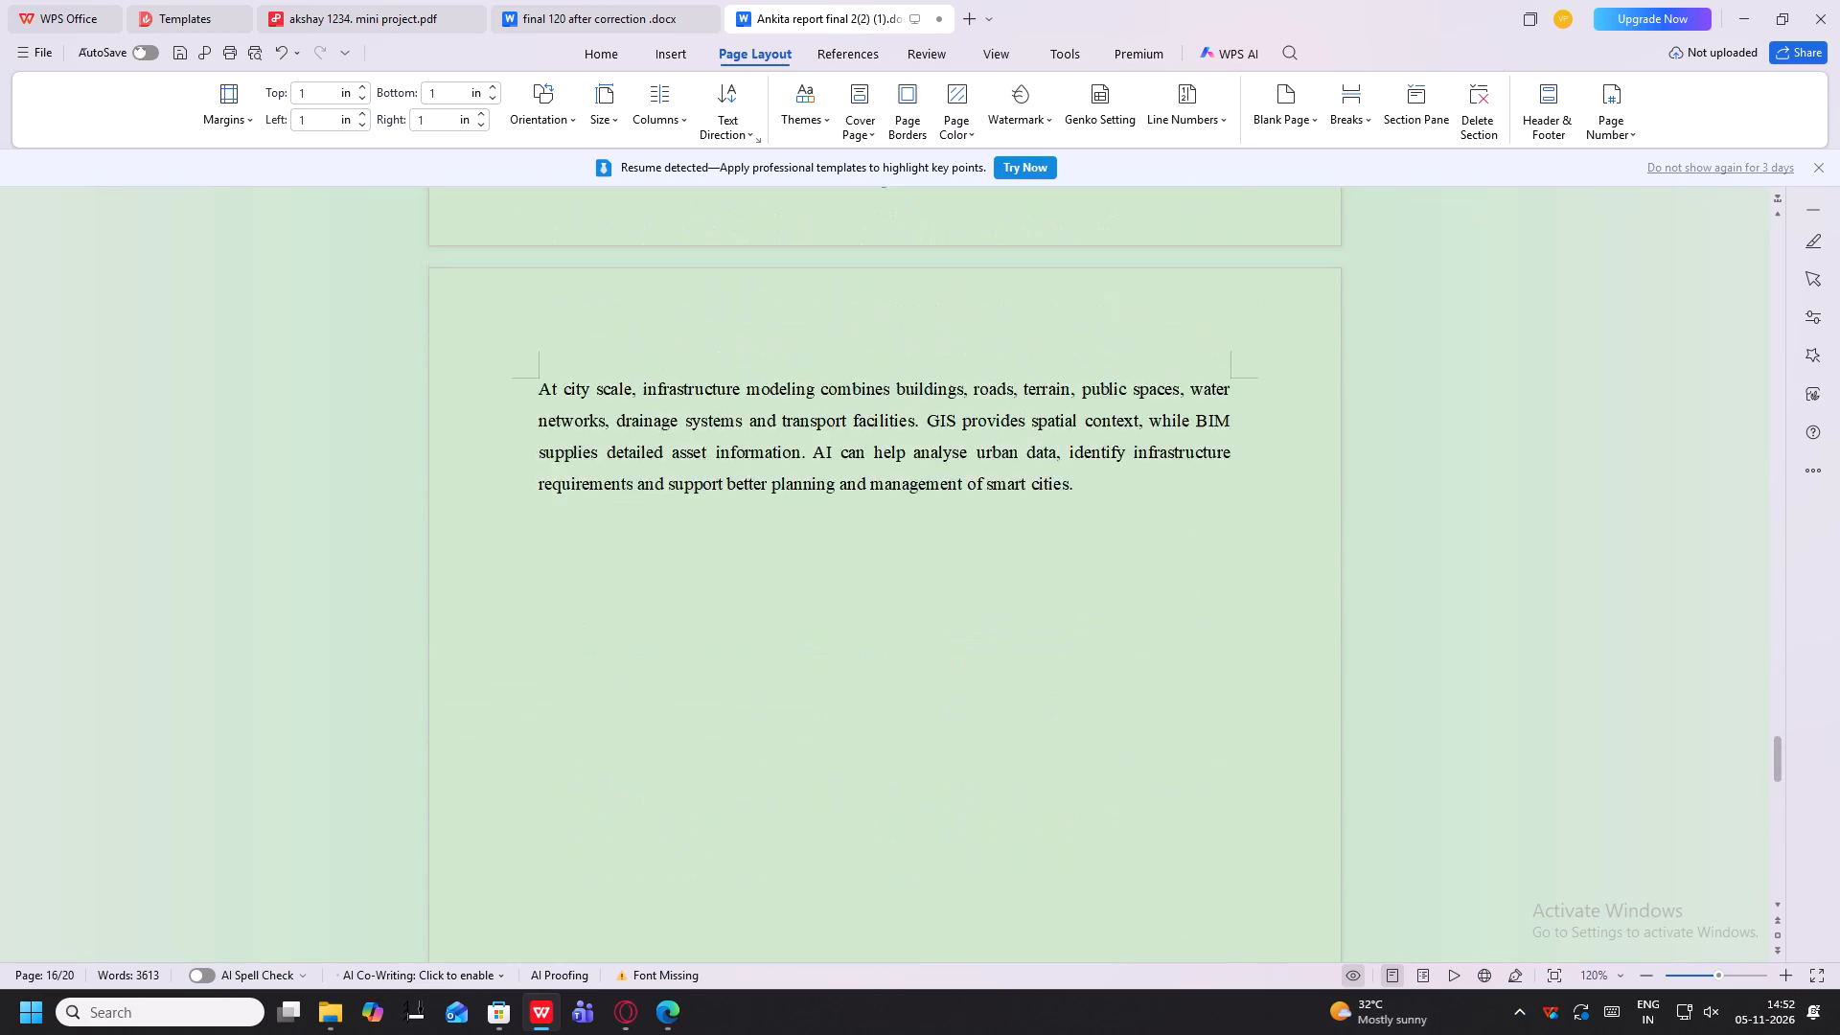
pyautogui.scroll(-8, 690, 525)
pyautogui.scroll(1, 668, 639)
pyautogui.scroll(-6, 668, 639)
# Apply 1.5 line spacing to the two-line "Chapter 5 Conclusion" heading.
pyautogui.moveTo(941, 732); pyautogui.dragTo(674, 618)
pyautogui.click(645, 695)
pyautogui.click(914, 622)
pyautogui.click(848, 646)
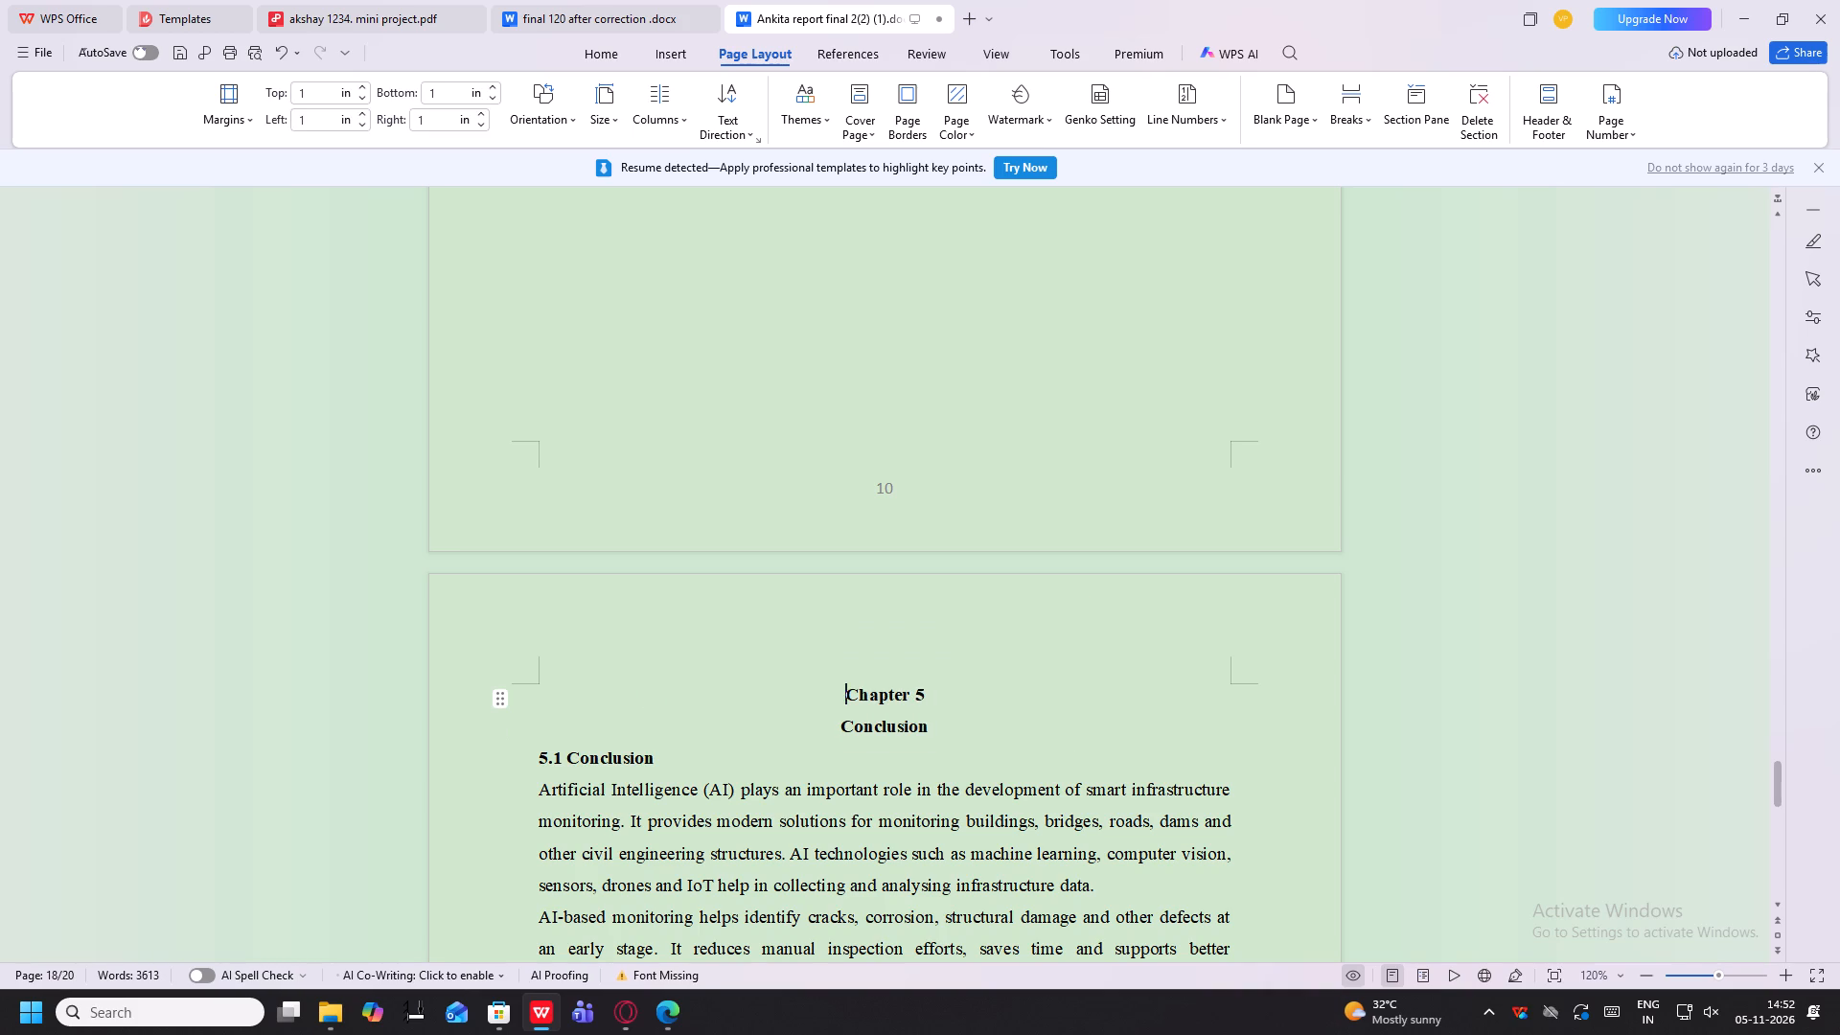
pyautogui.moveTo(949, 720); pyautogui.dragTo(811, 650)
pyautogui.click(929, 751)
pyautogui.moveTo(973, 729); pyautogui.dragTo(731, 659)
pyautogui.click(612, 63)
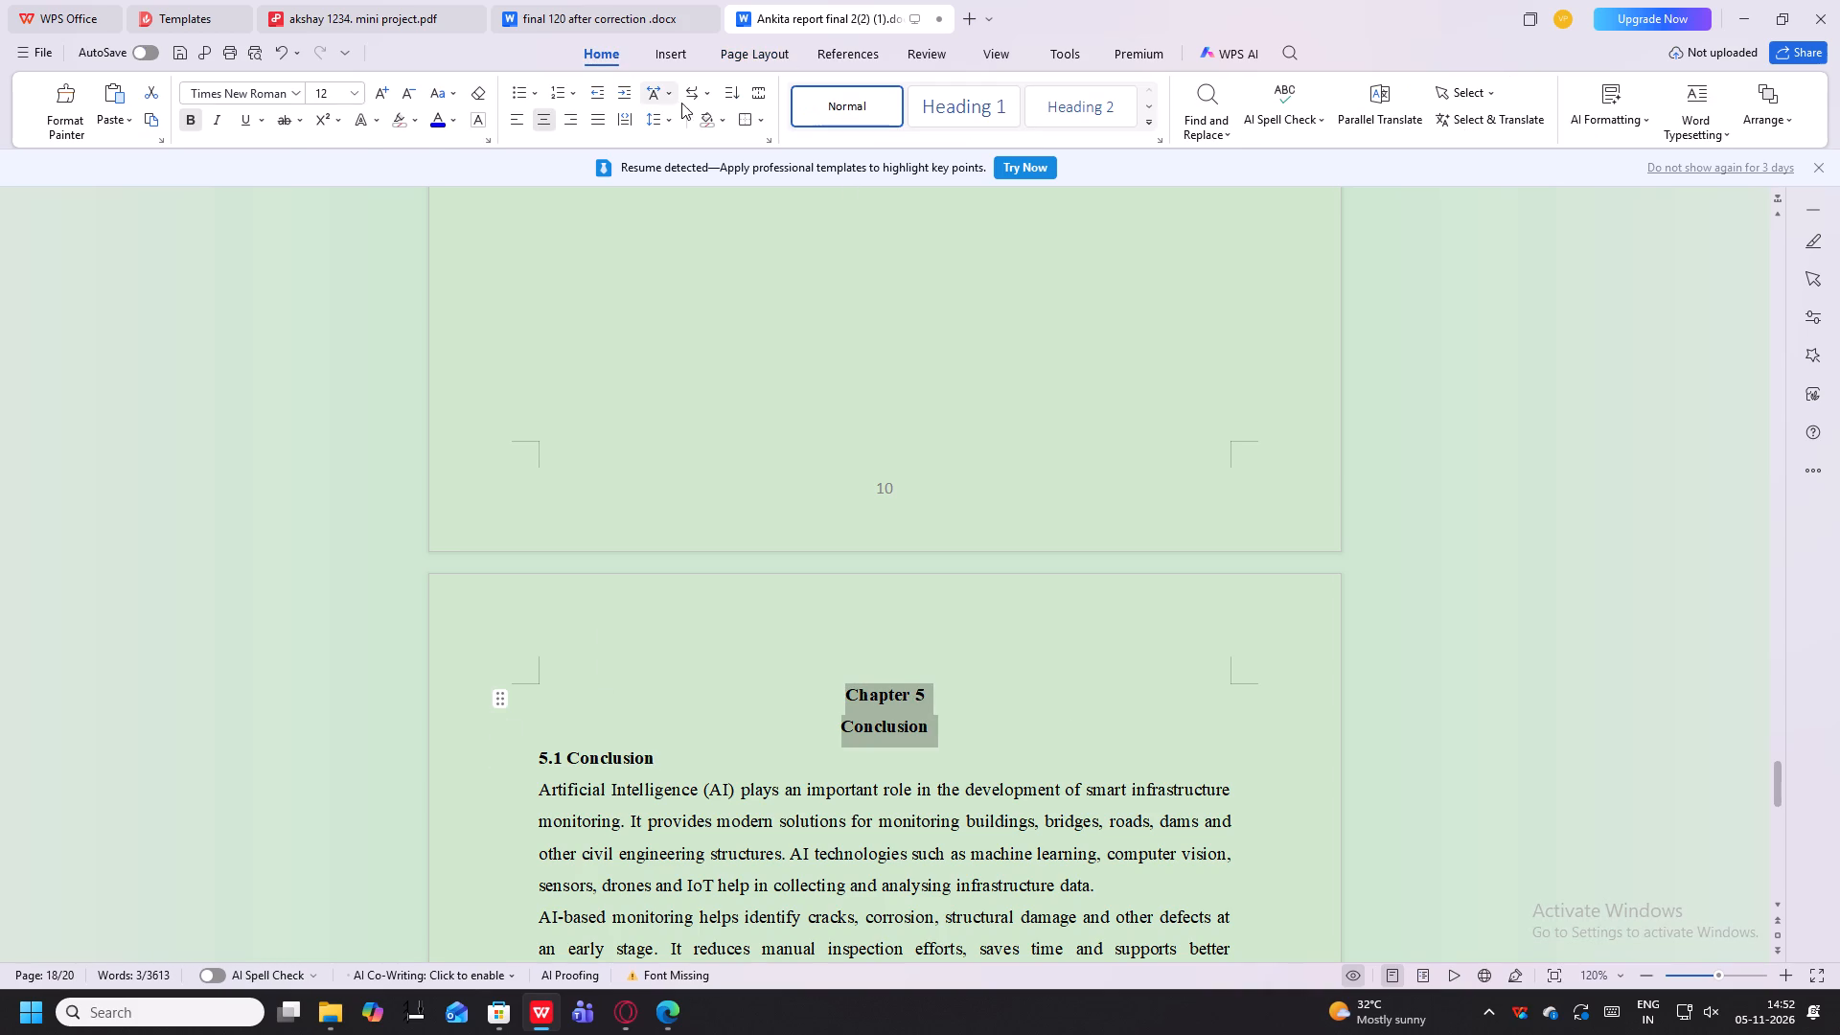
pyautogui.doubleClick(571, 95)
pyautogui.click(675, 117)
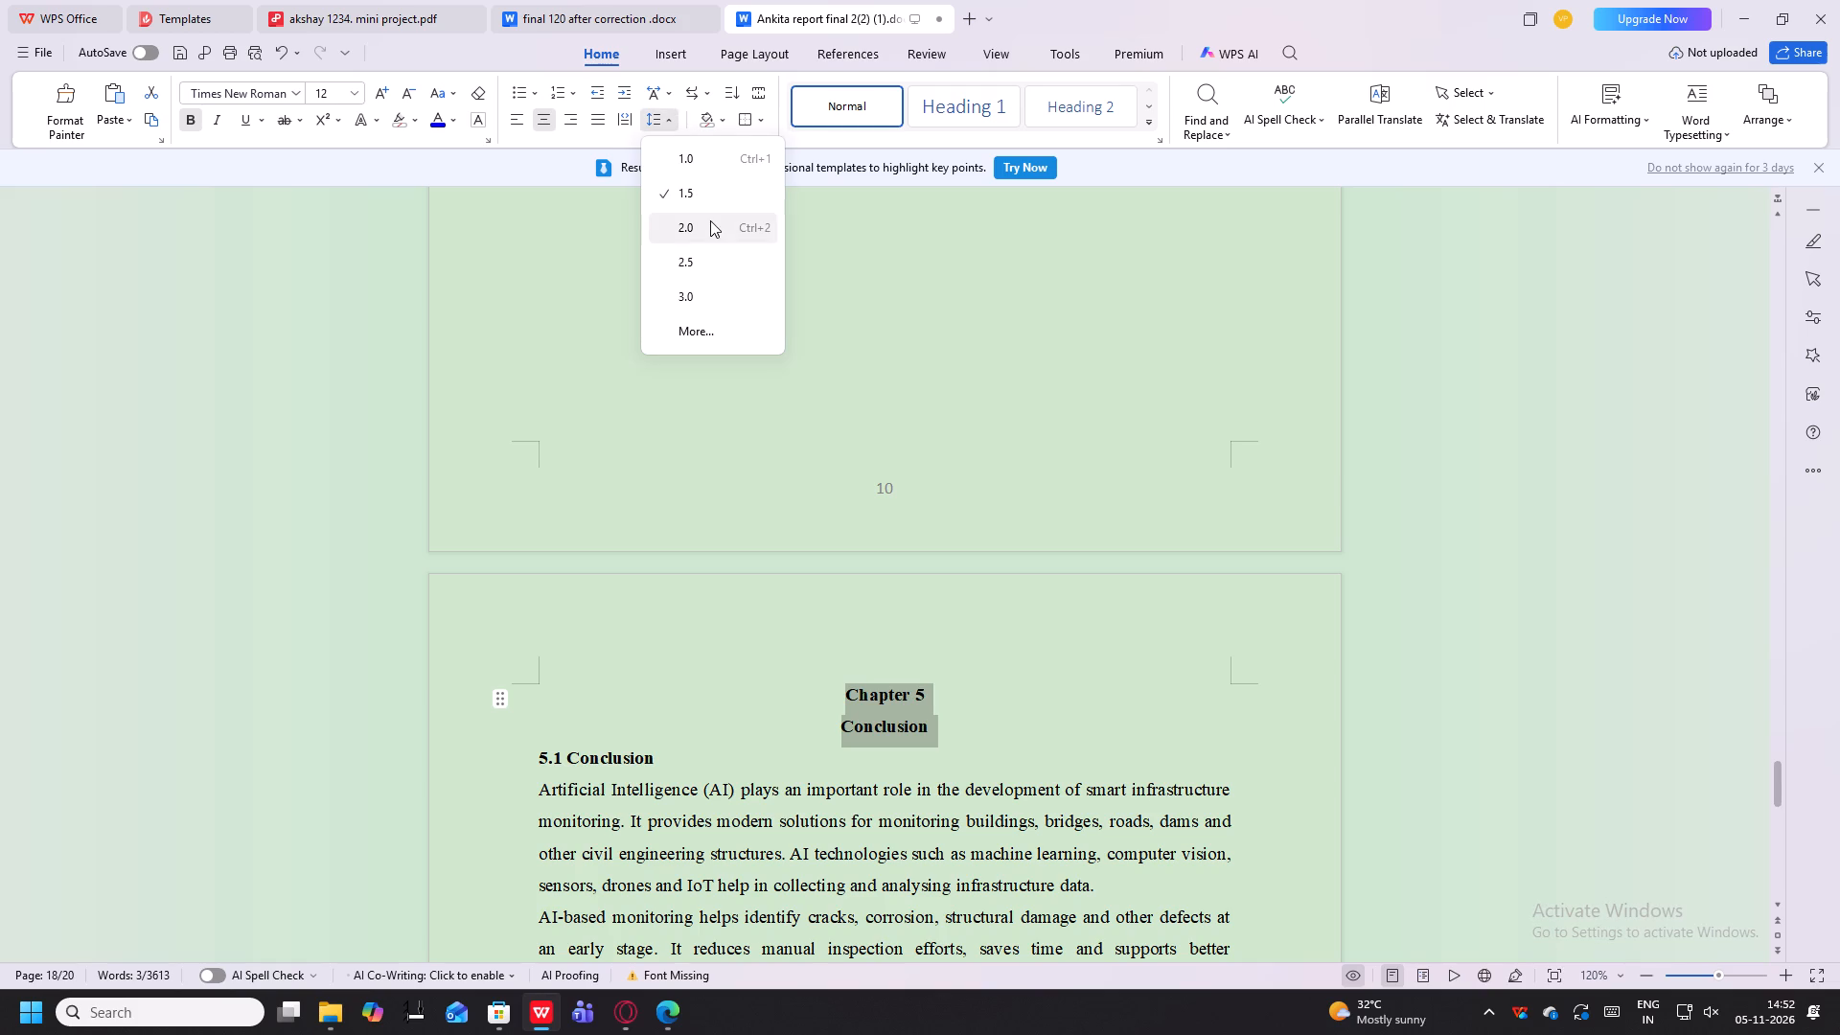
pyautogui.click(710, 202)
pyautogui.click(778, 656)
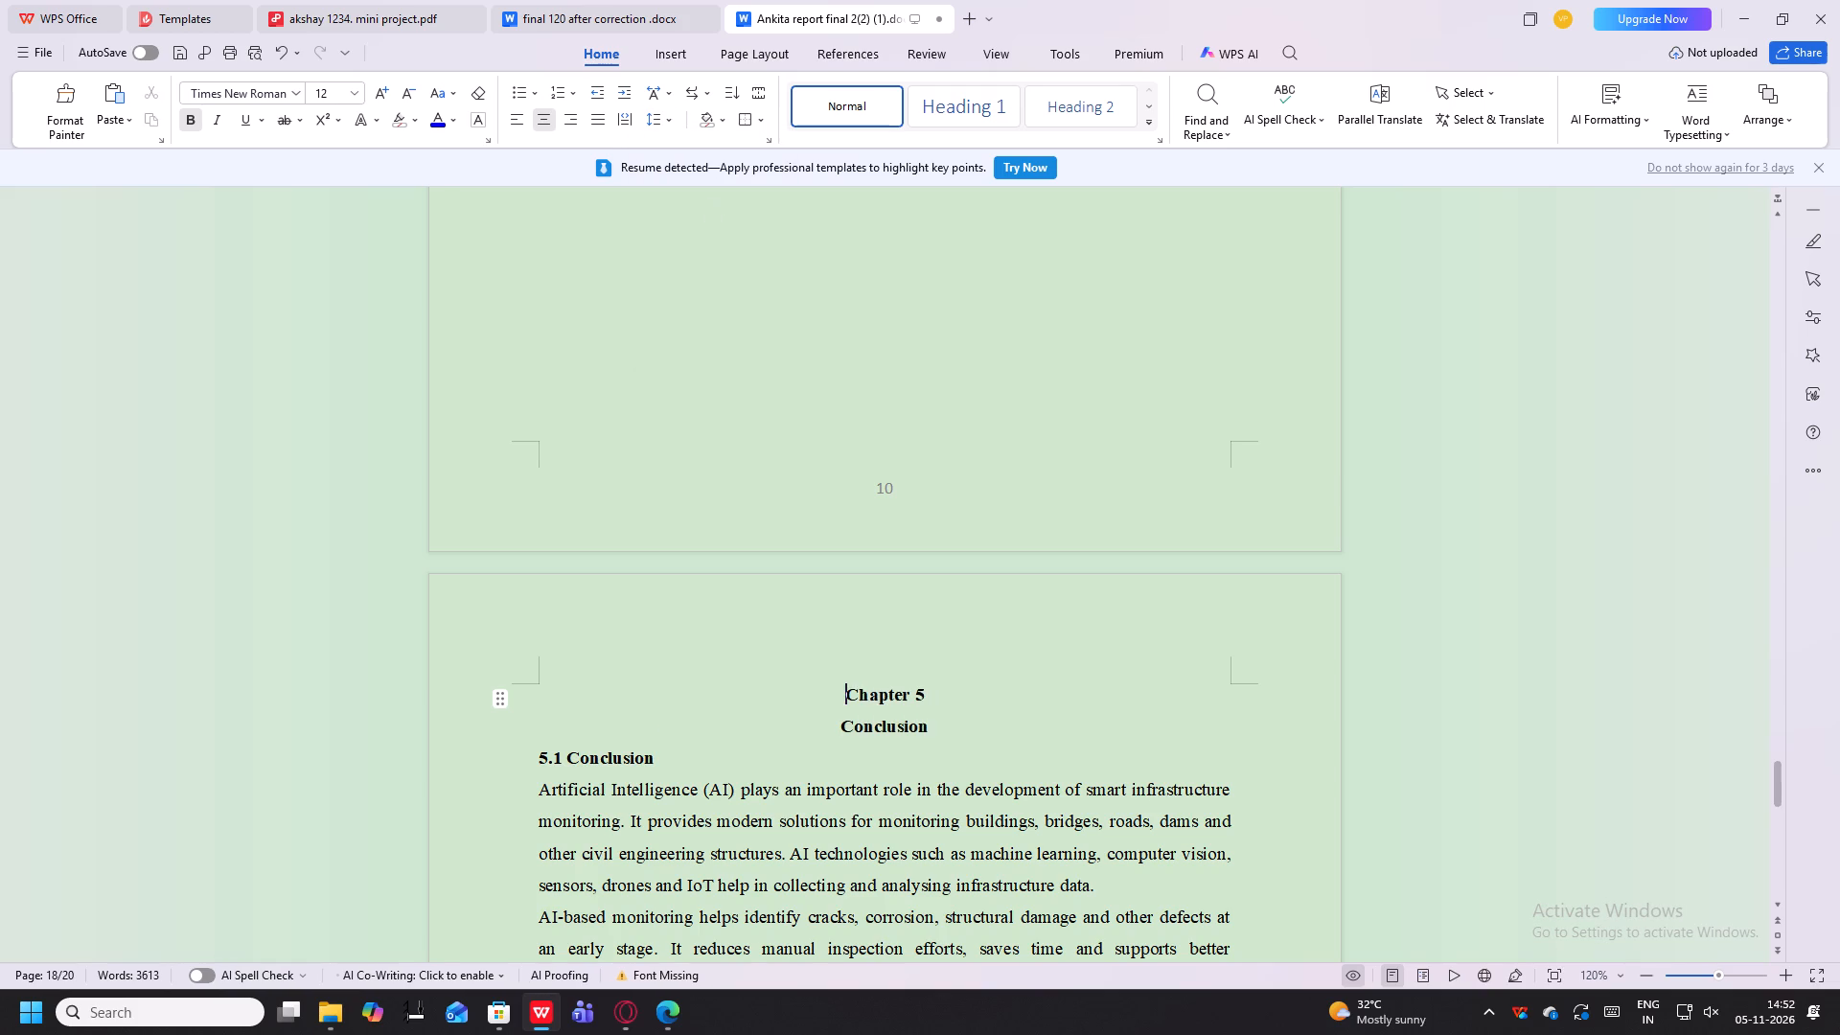
# Change the font of the Chapter 6 heading and all the reference entries to Times New Roman.
pyautogui.scroll(-10, 778, 656)
pyautogui.scroll(-11, 778, 656)
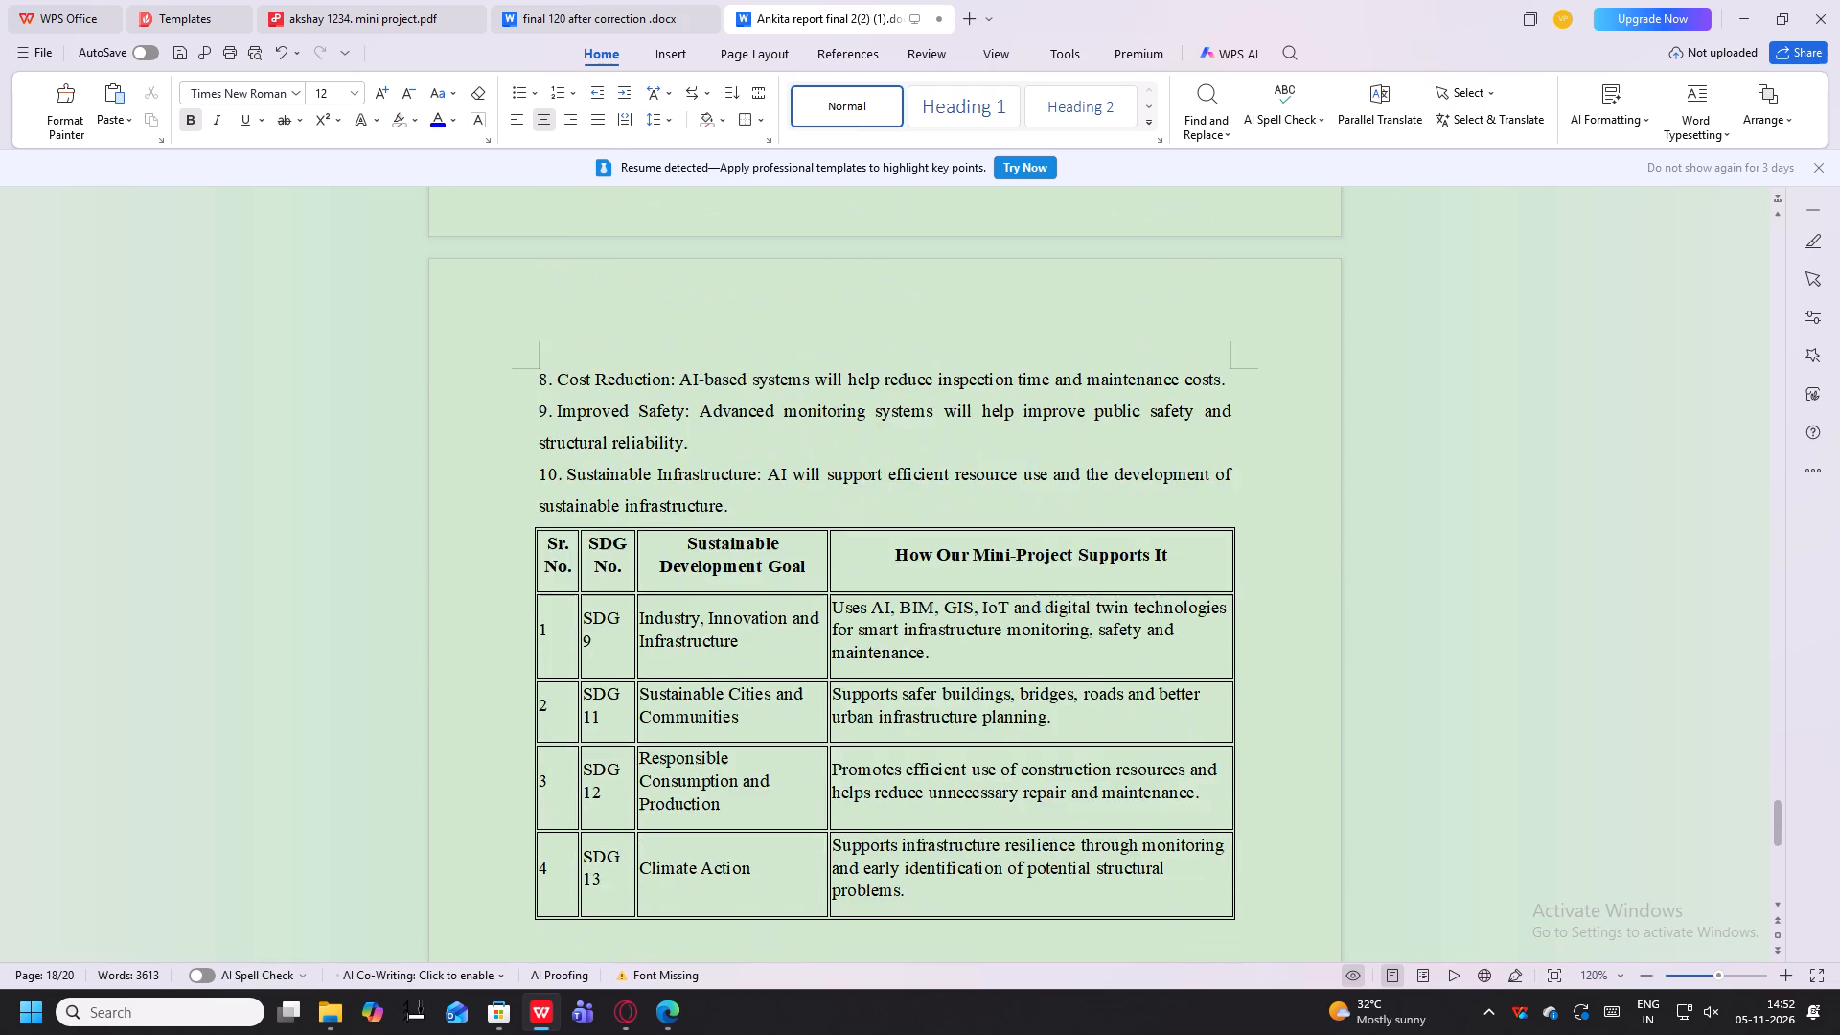
pyautogui.scroll(-17, 778, 656)
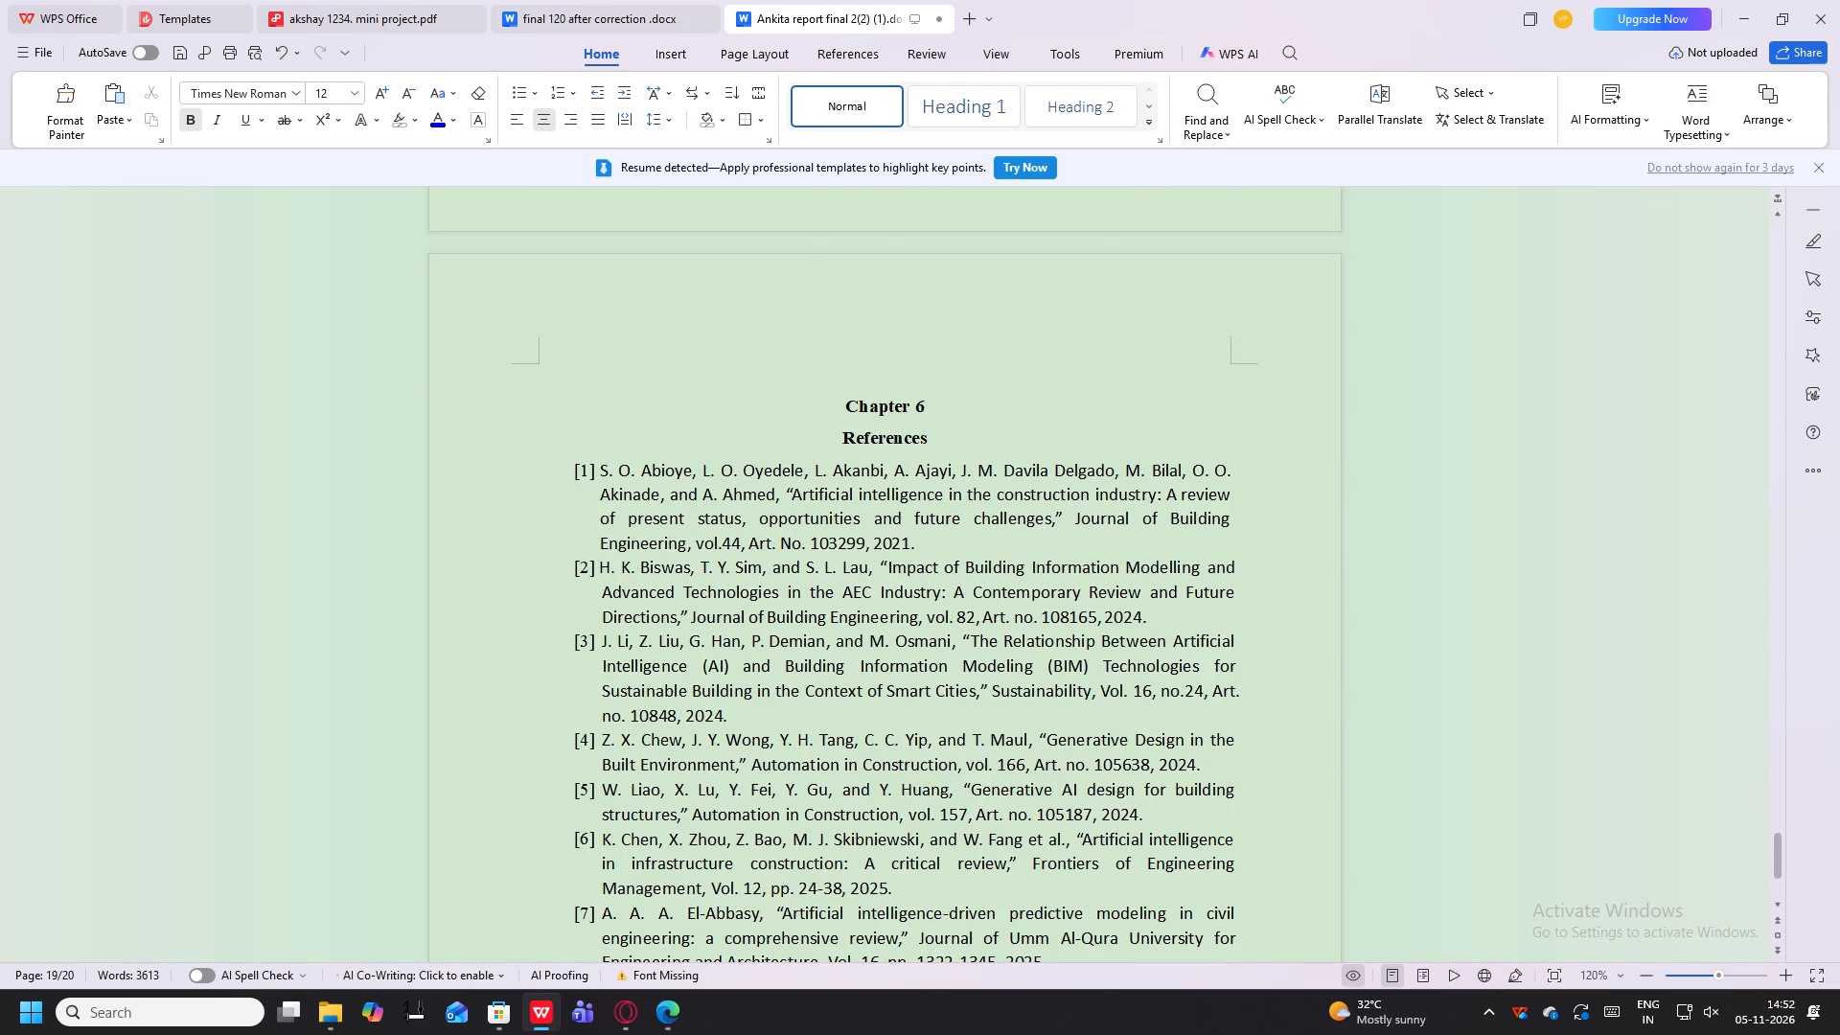
pyautogui.moveTo(950, 426); pyautogui.dragTo(798, 368)
pyautogui.click(864, 540)
pyautogui.moveTo(1133, 801); pyautogui.dragTo(665, 484)
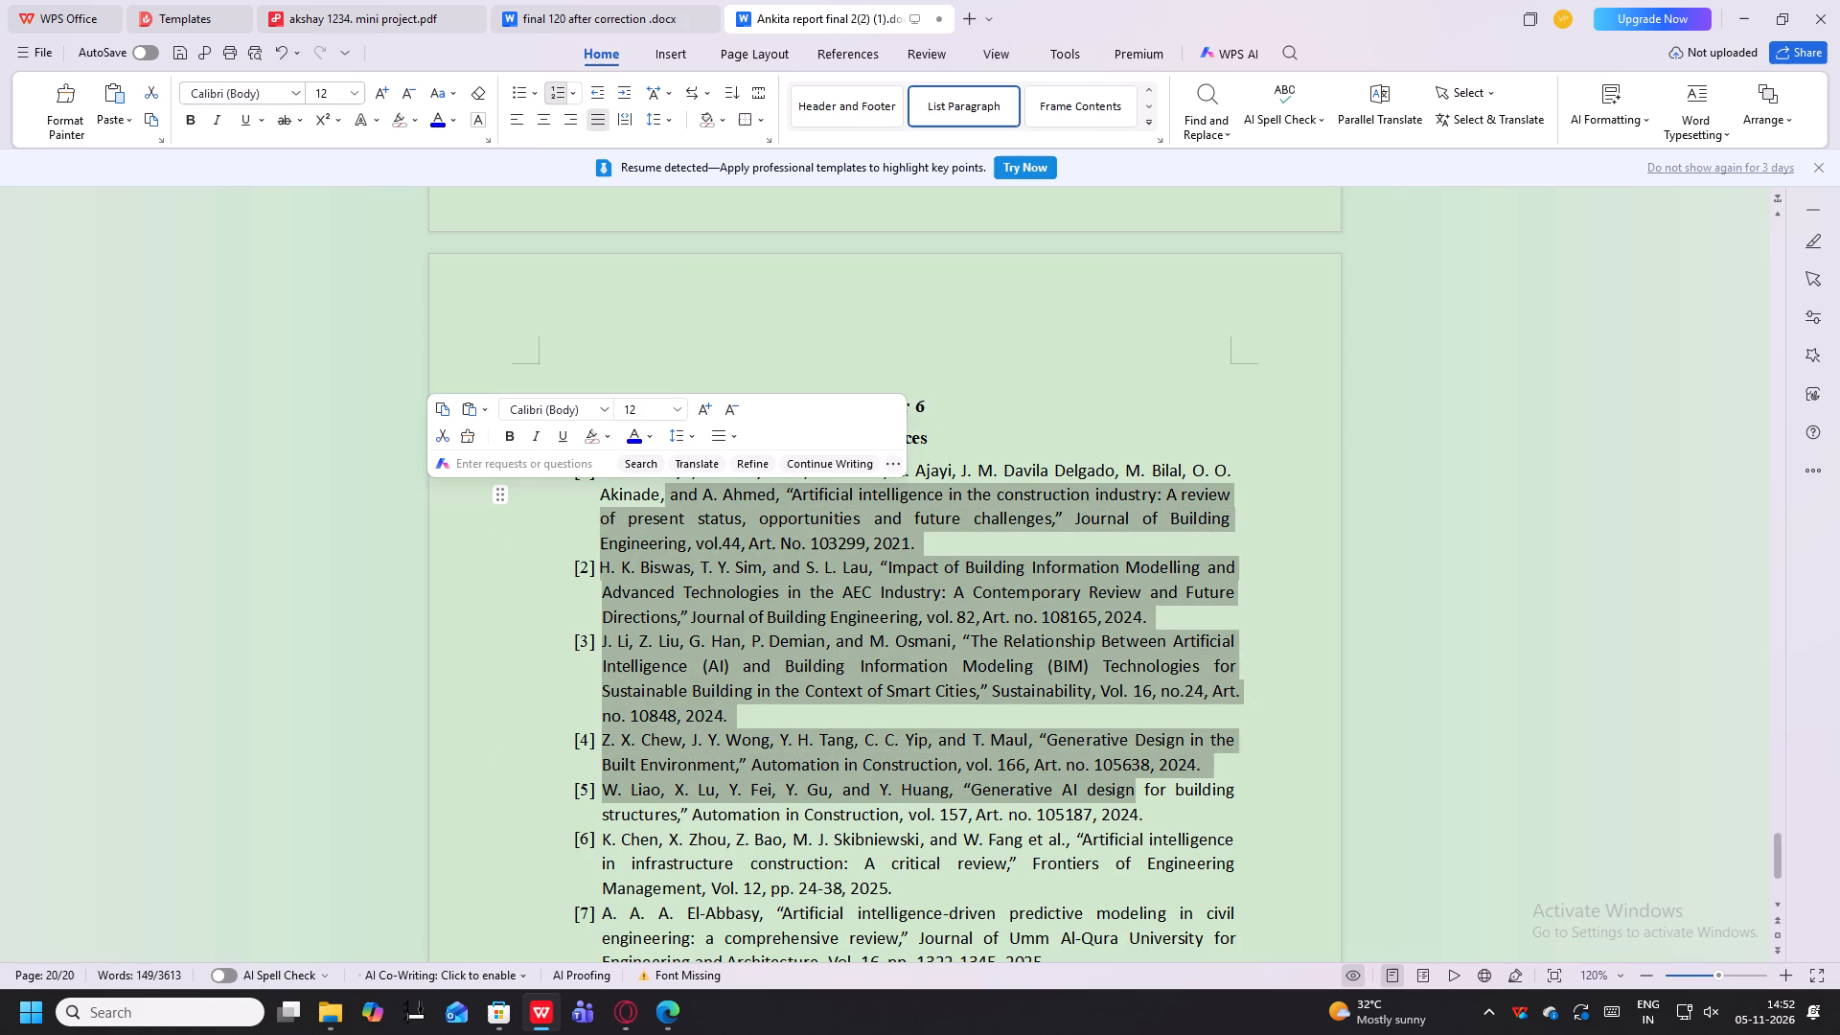
pyautogui.click(728, 686)
pyautogui.scroll(-9, 787, 693)
pyautogui.moveTo(1284, 571); pyautogui.dragTo(963, 531)
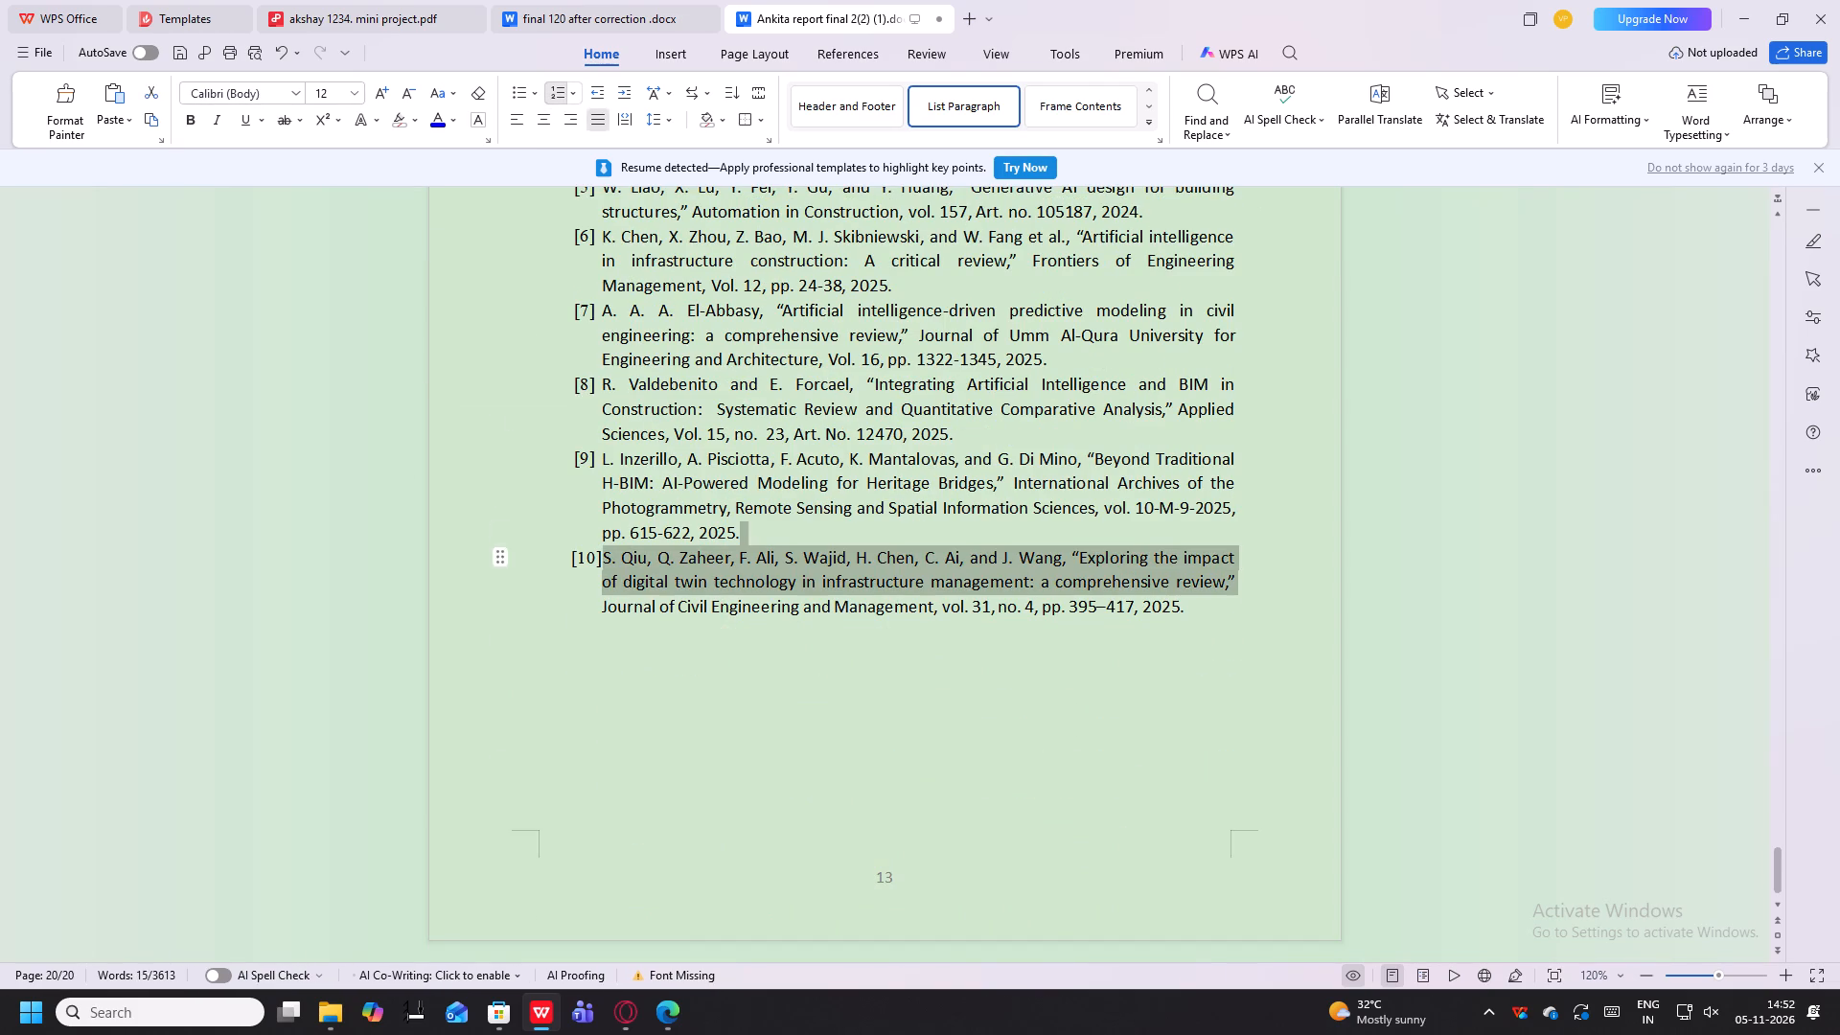
pyautogui.moveTo(963, 531); pyautogui.dragTo(955, 526)
pyautogui.click(1039, 613)
pyautogui.moveTo(1190, 609); pyautogui.dragTo(284, 147)
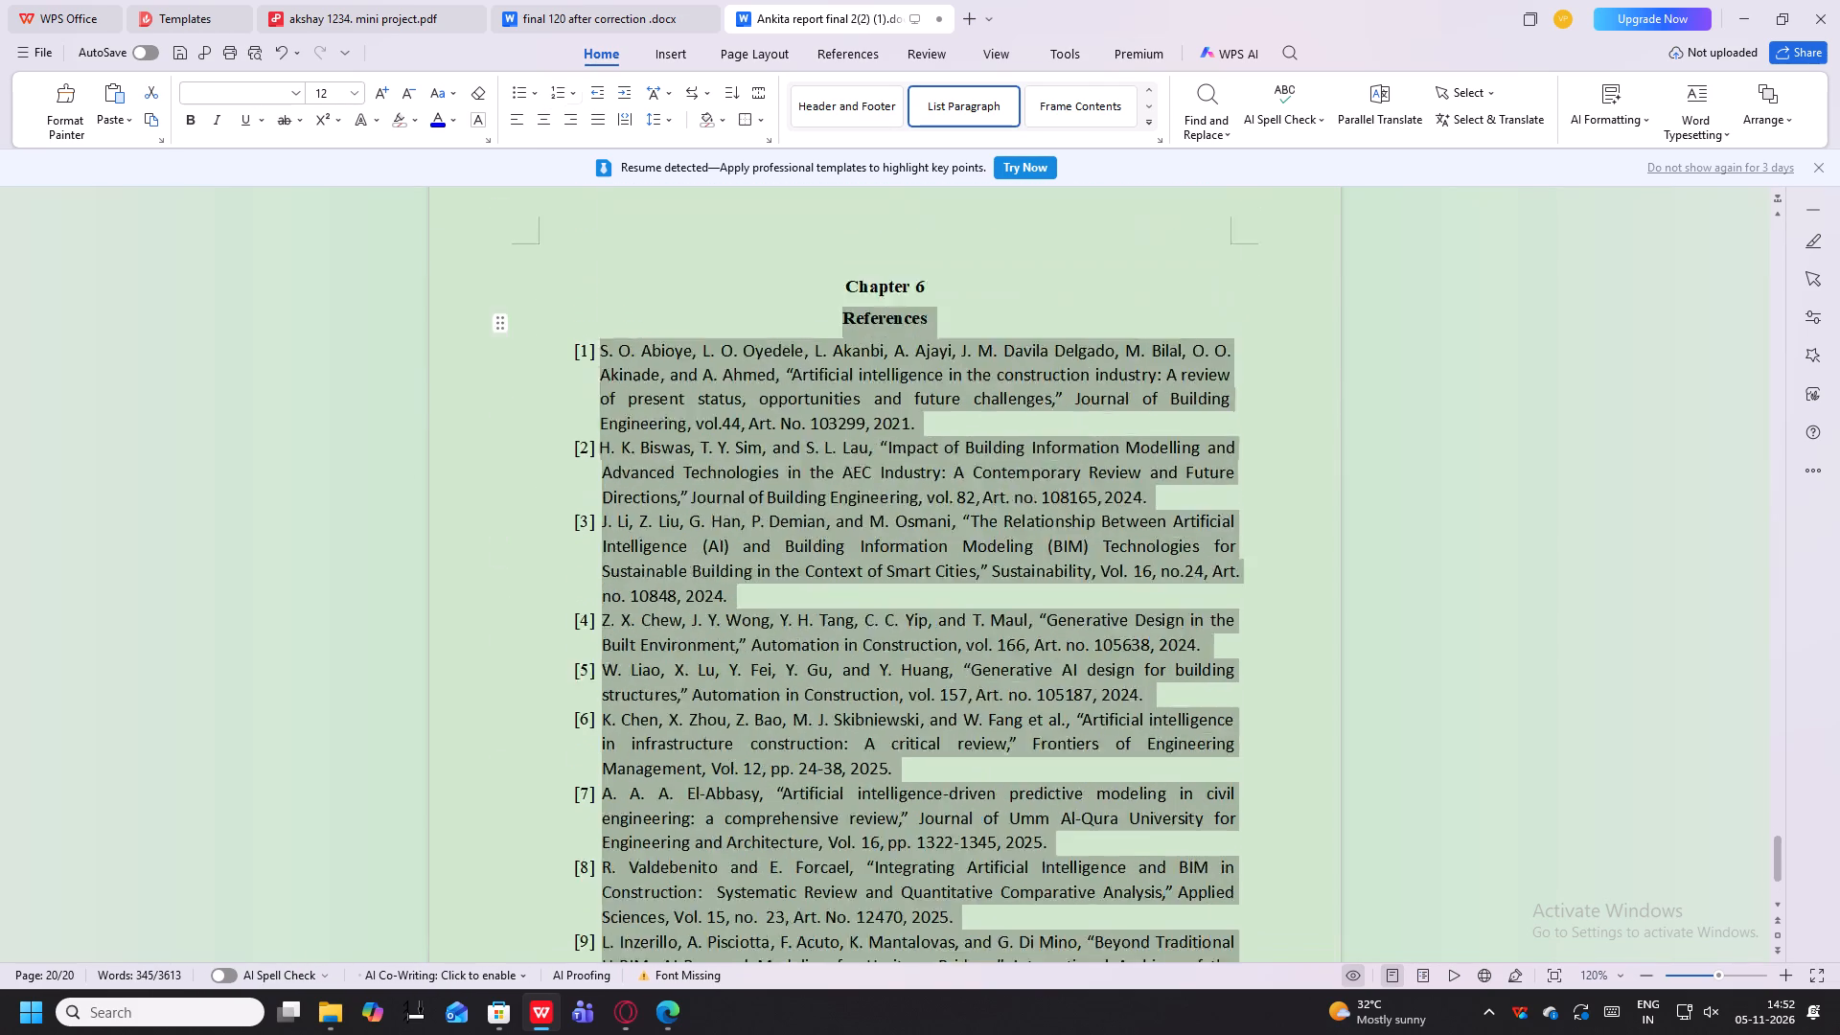
pyautogui.moveTo(284, 147); pyautogui.dragTo(455, 511)
pyautogui.click(233, 96)
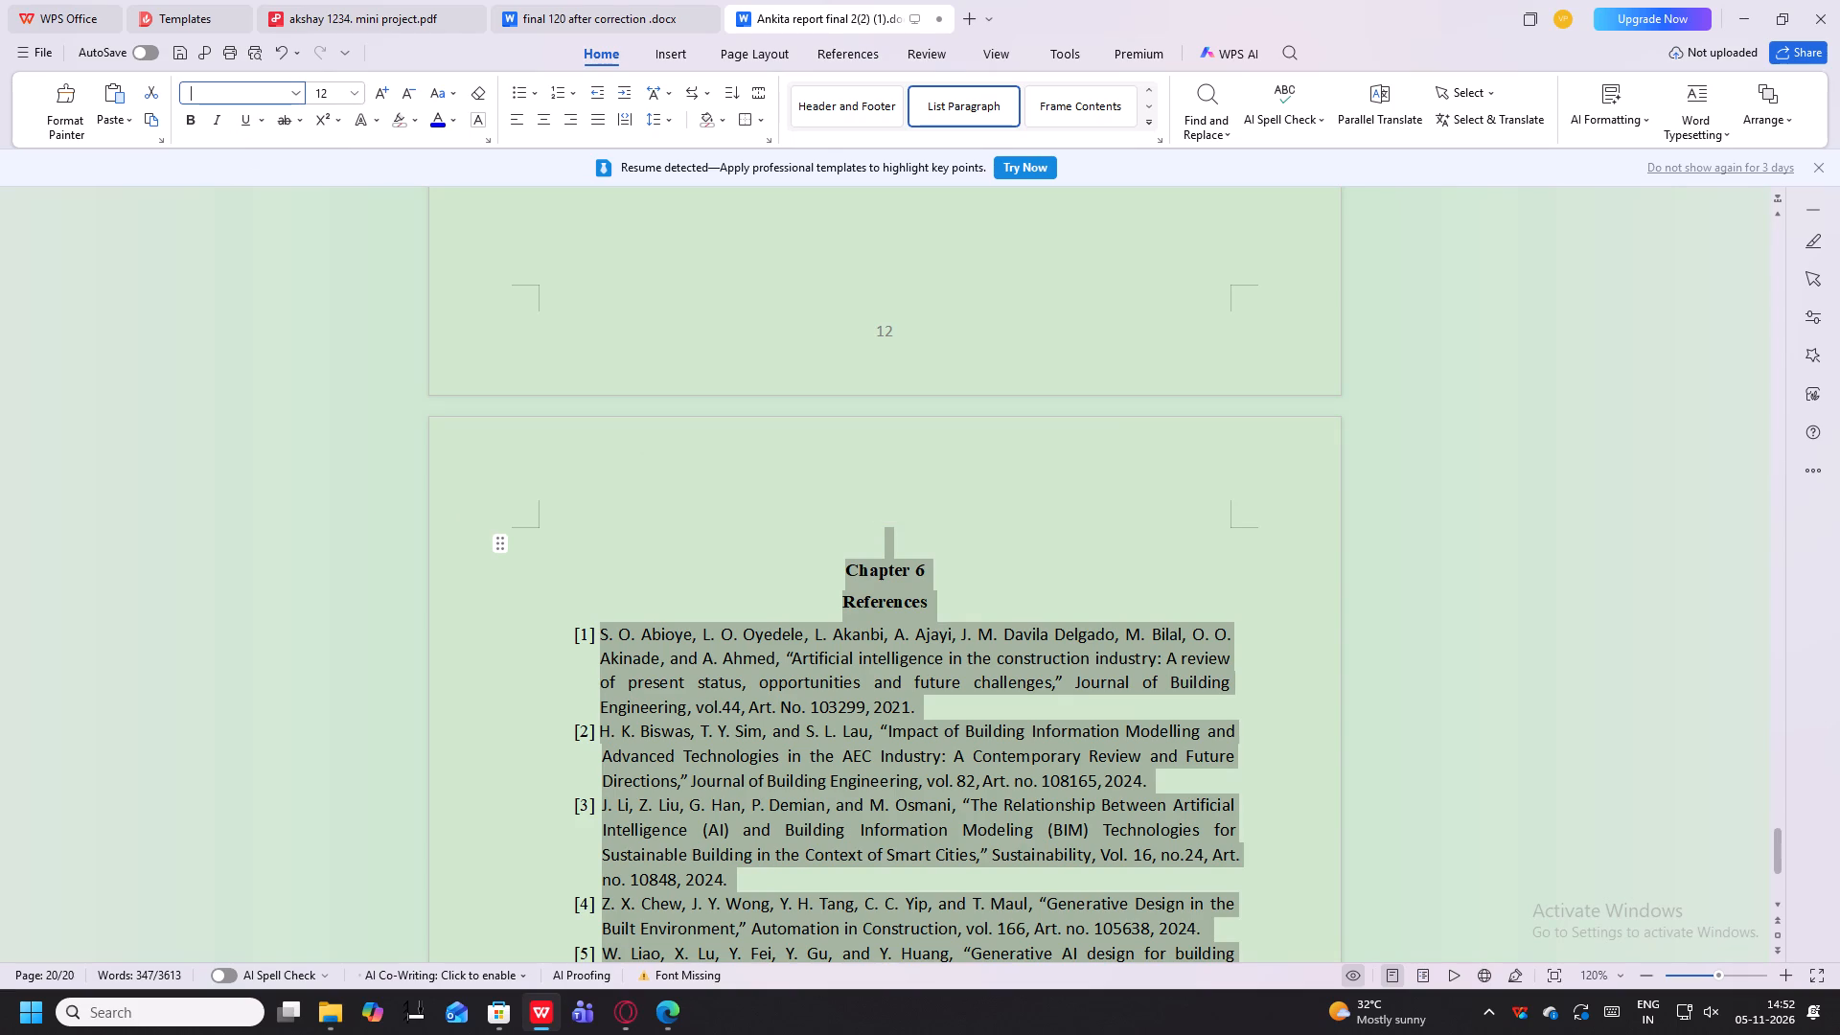
pyautogui.write('tim')
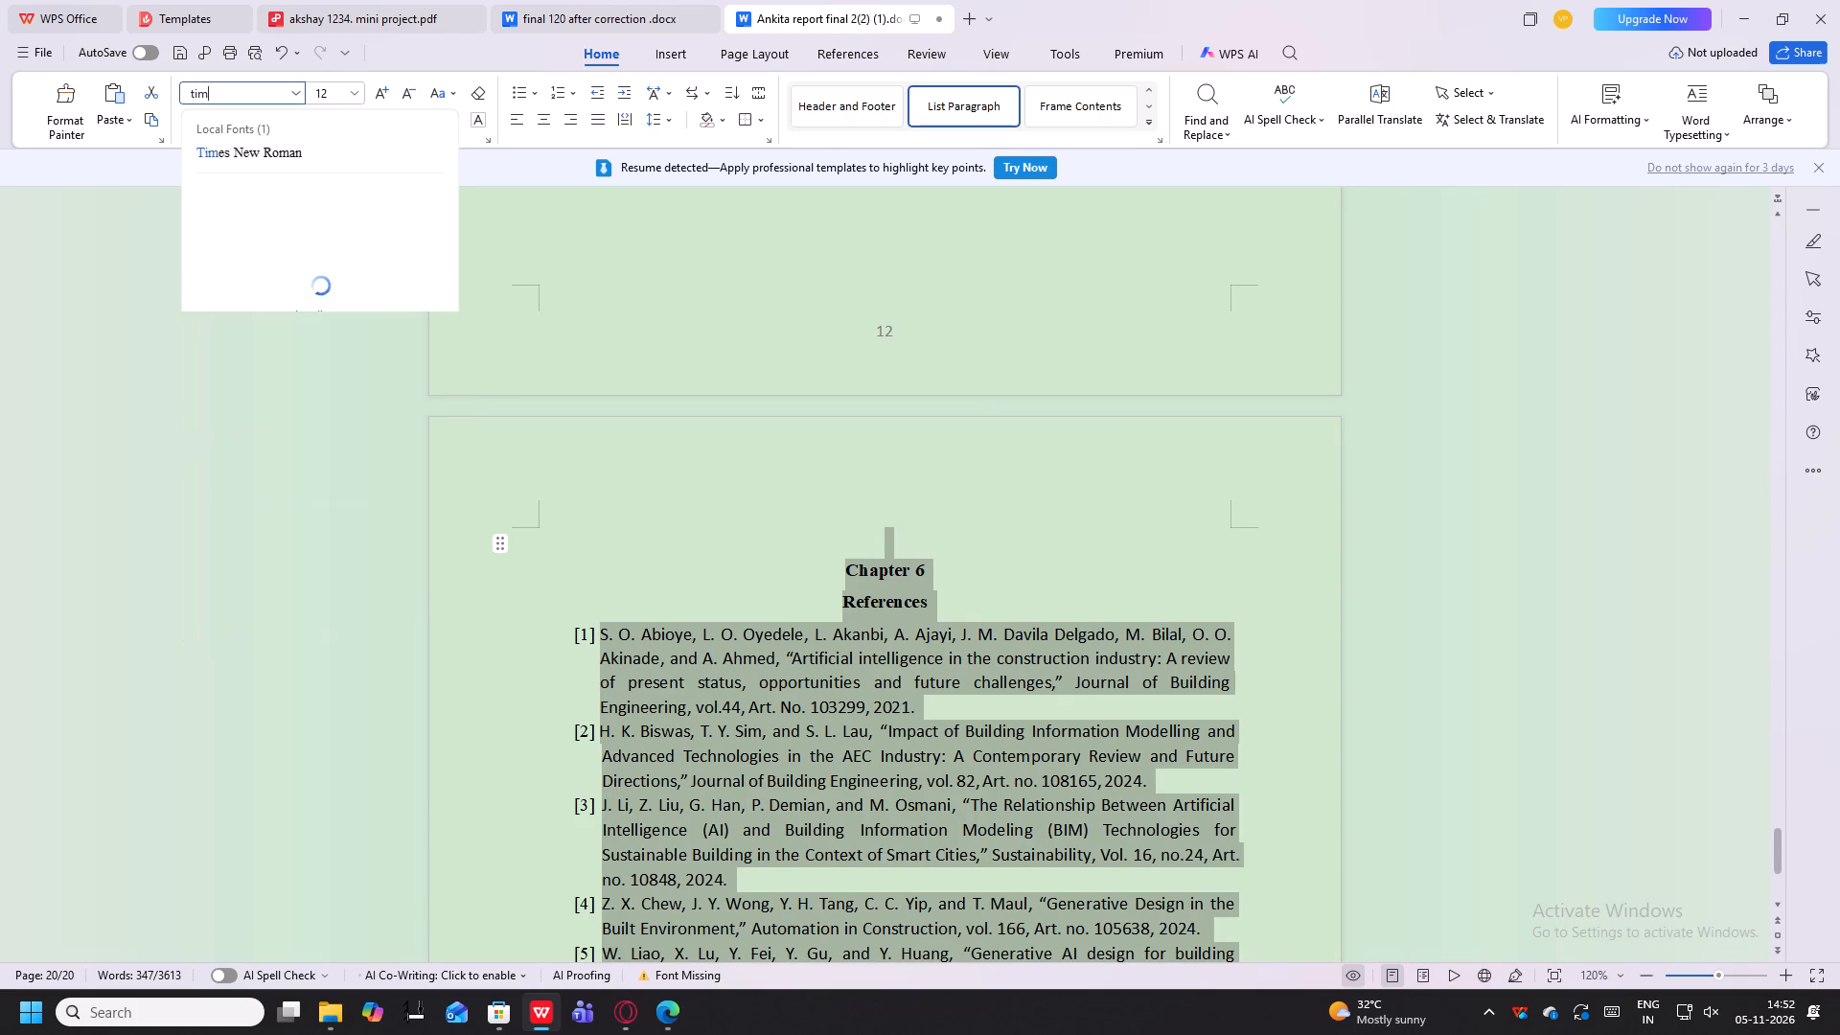
pyautogui.click(297, 147)
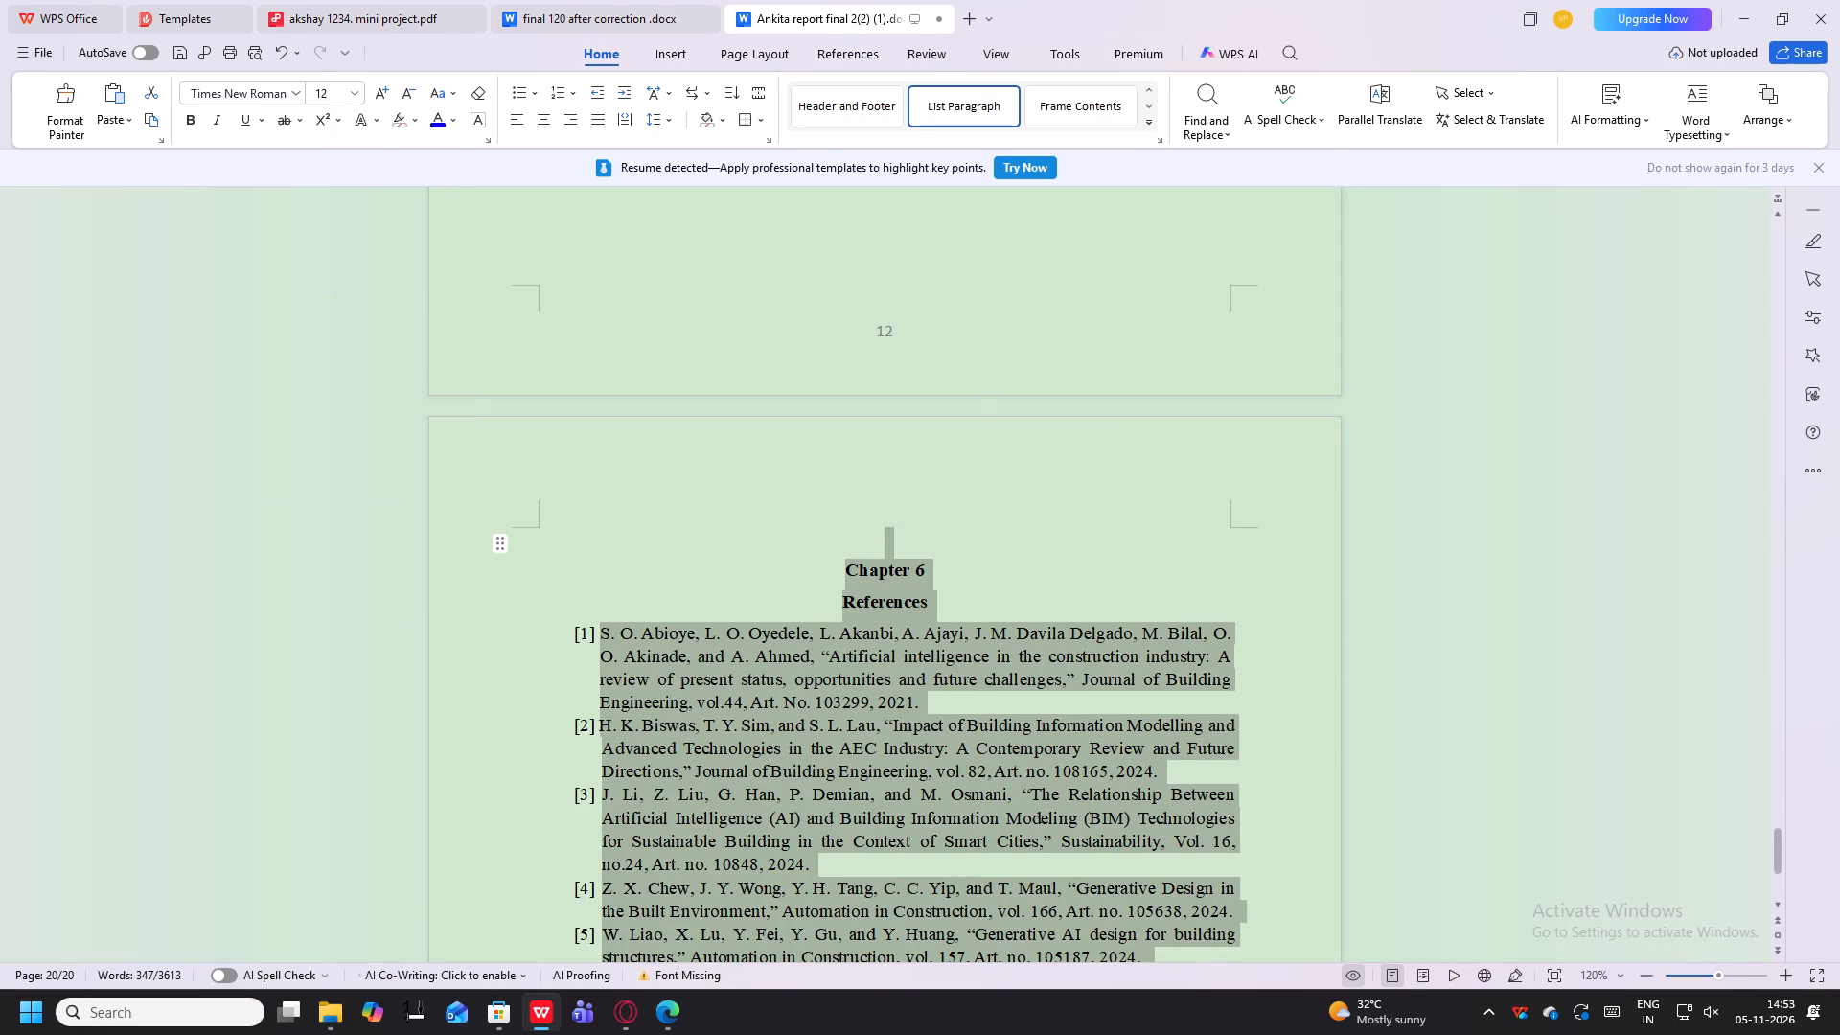
pyautogui.click(852, 584)
pyautogui.scroll(-6, 854, 586)
pyautogui.scroll(6, 856, 569)
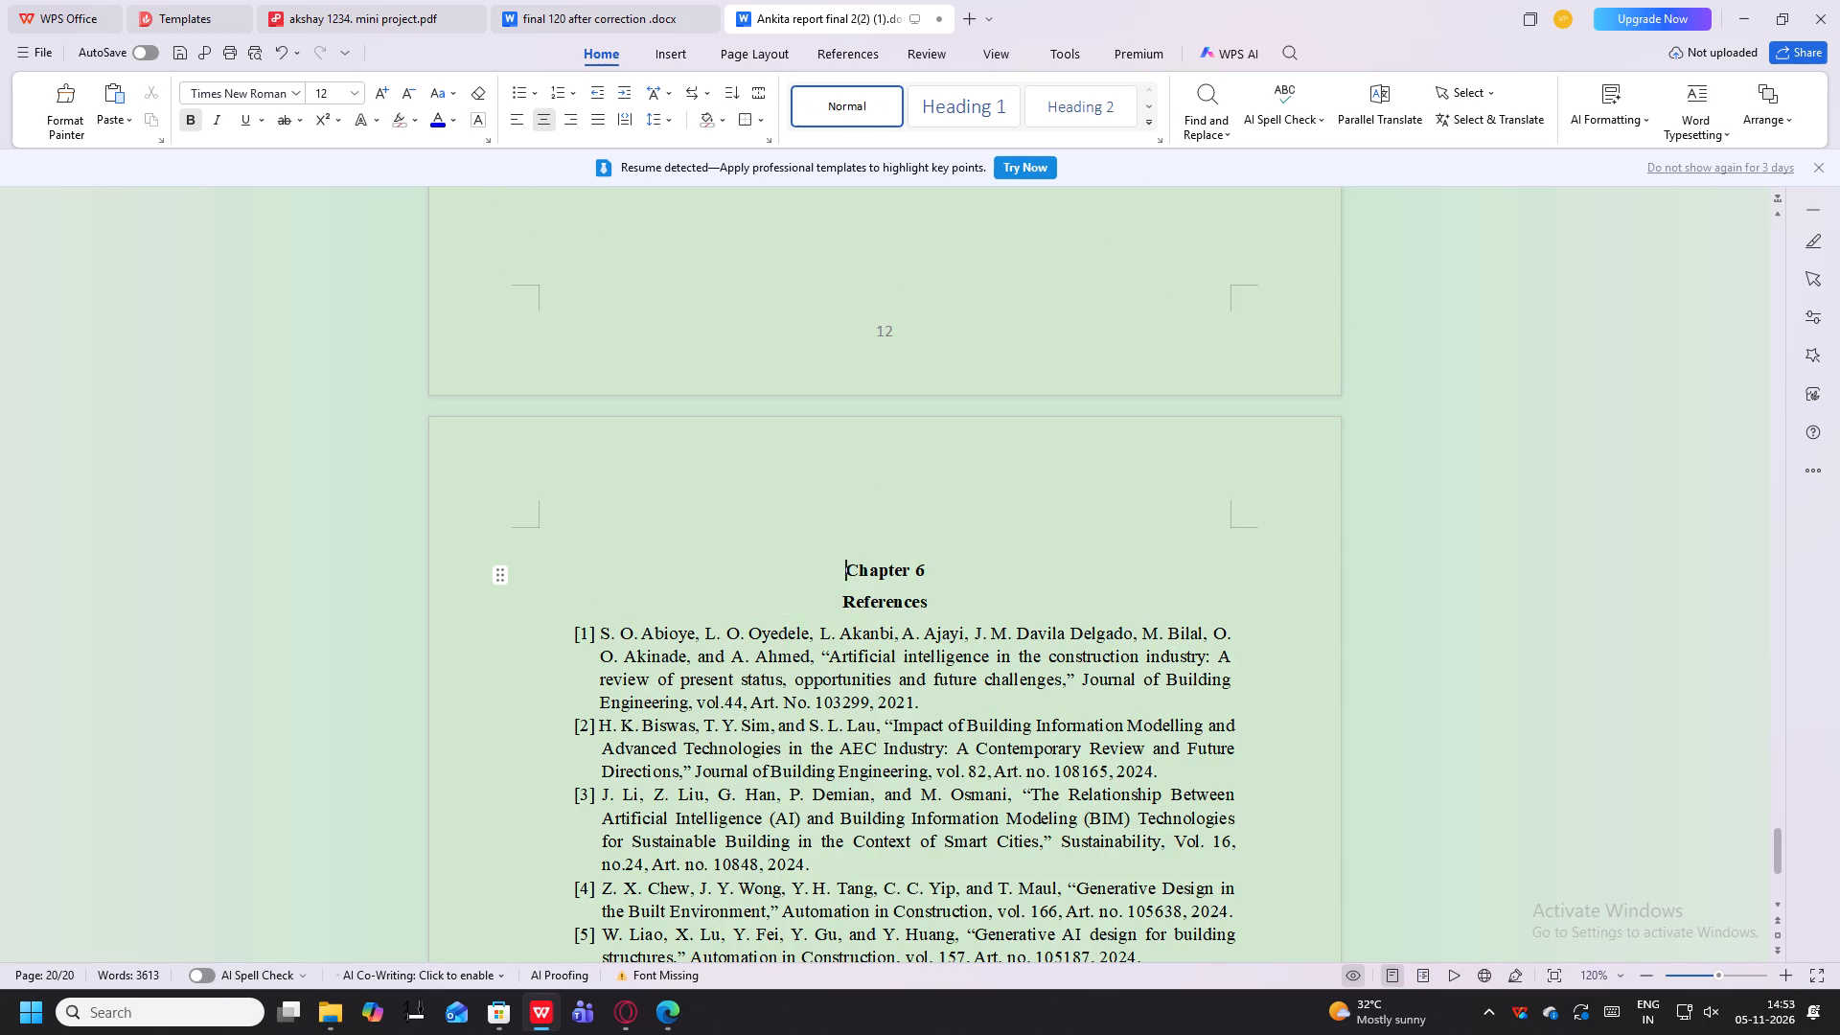
# Remove the blank line above the Chapter 6 heading at the start of the References page.
pyautogui.click(878, 452)
pyautogui.press('BackSpace')
pyautogui.press('BackSpace')
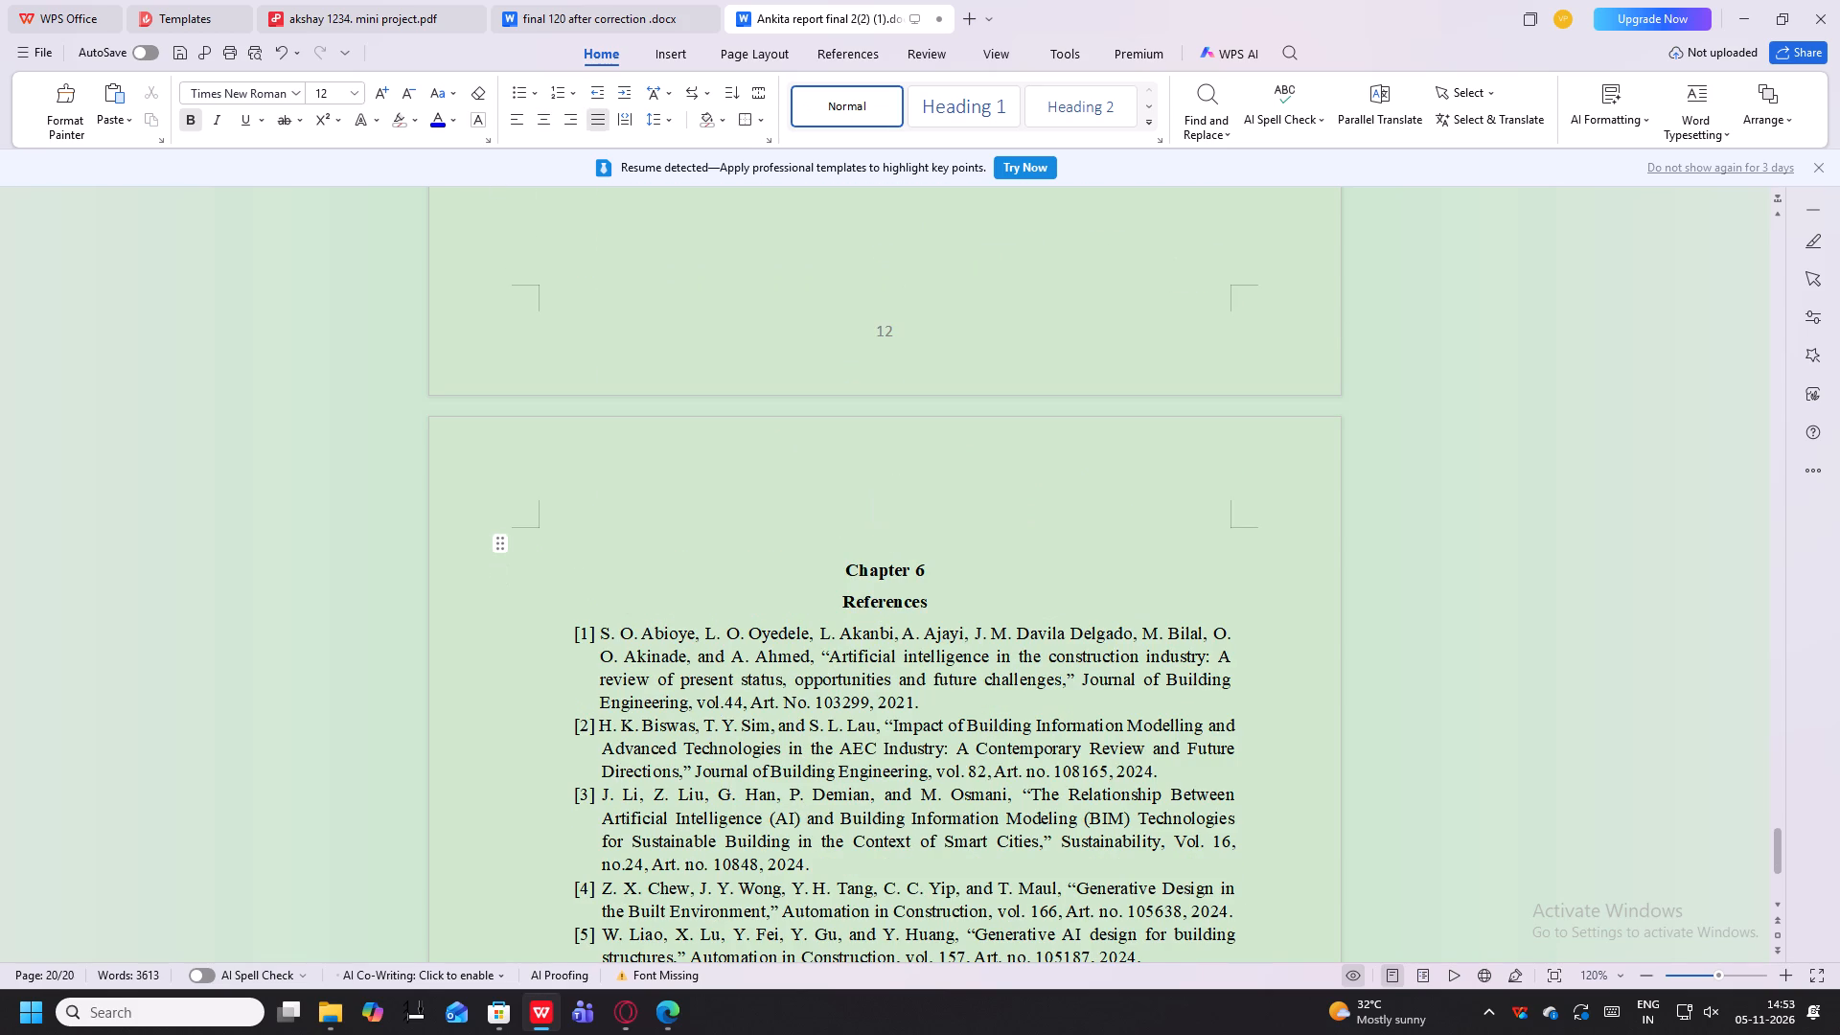
pyautogui.scroll(5, 876, 522)
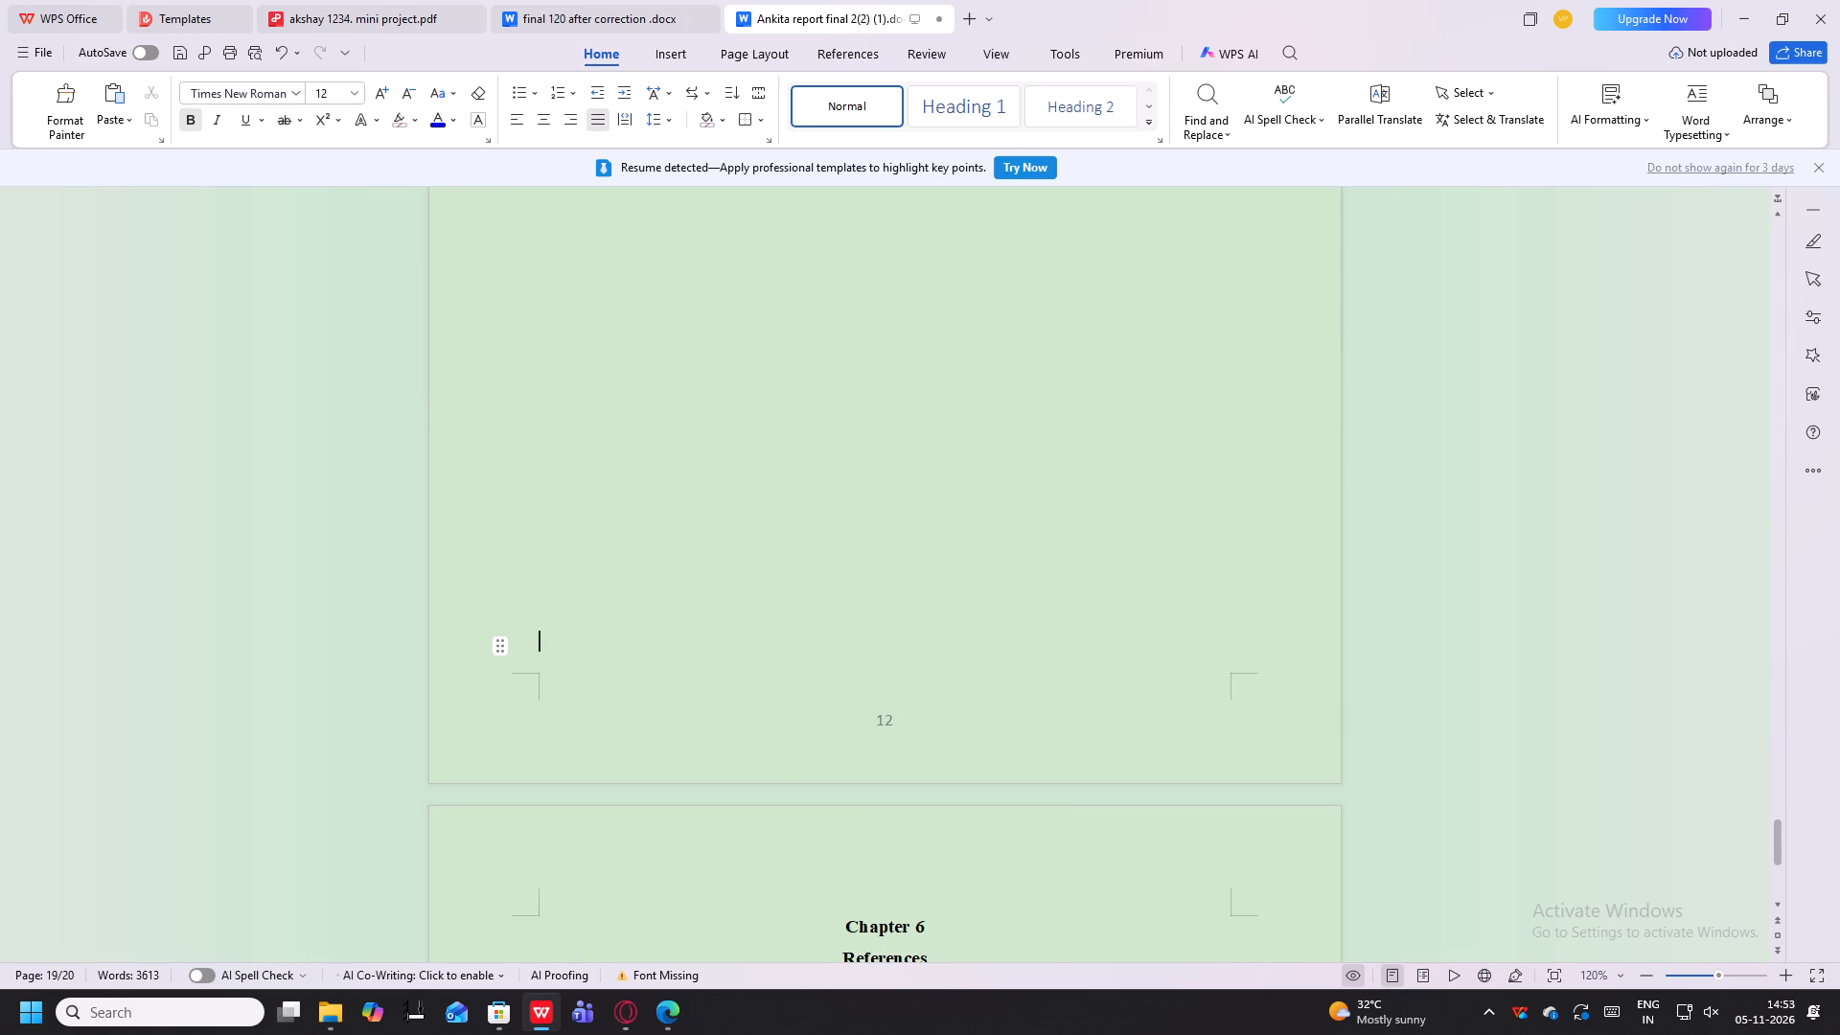
pyautogui.click(595, 465)
# Set the line spacing of the entire document to 1.5.
pyautogui.scroll(-10, 632, 453)
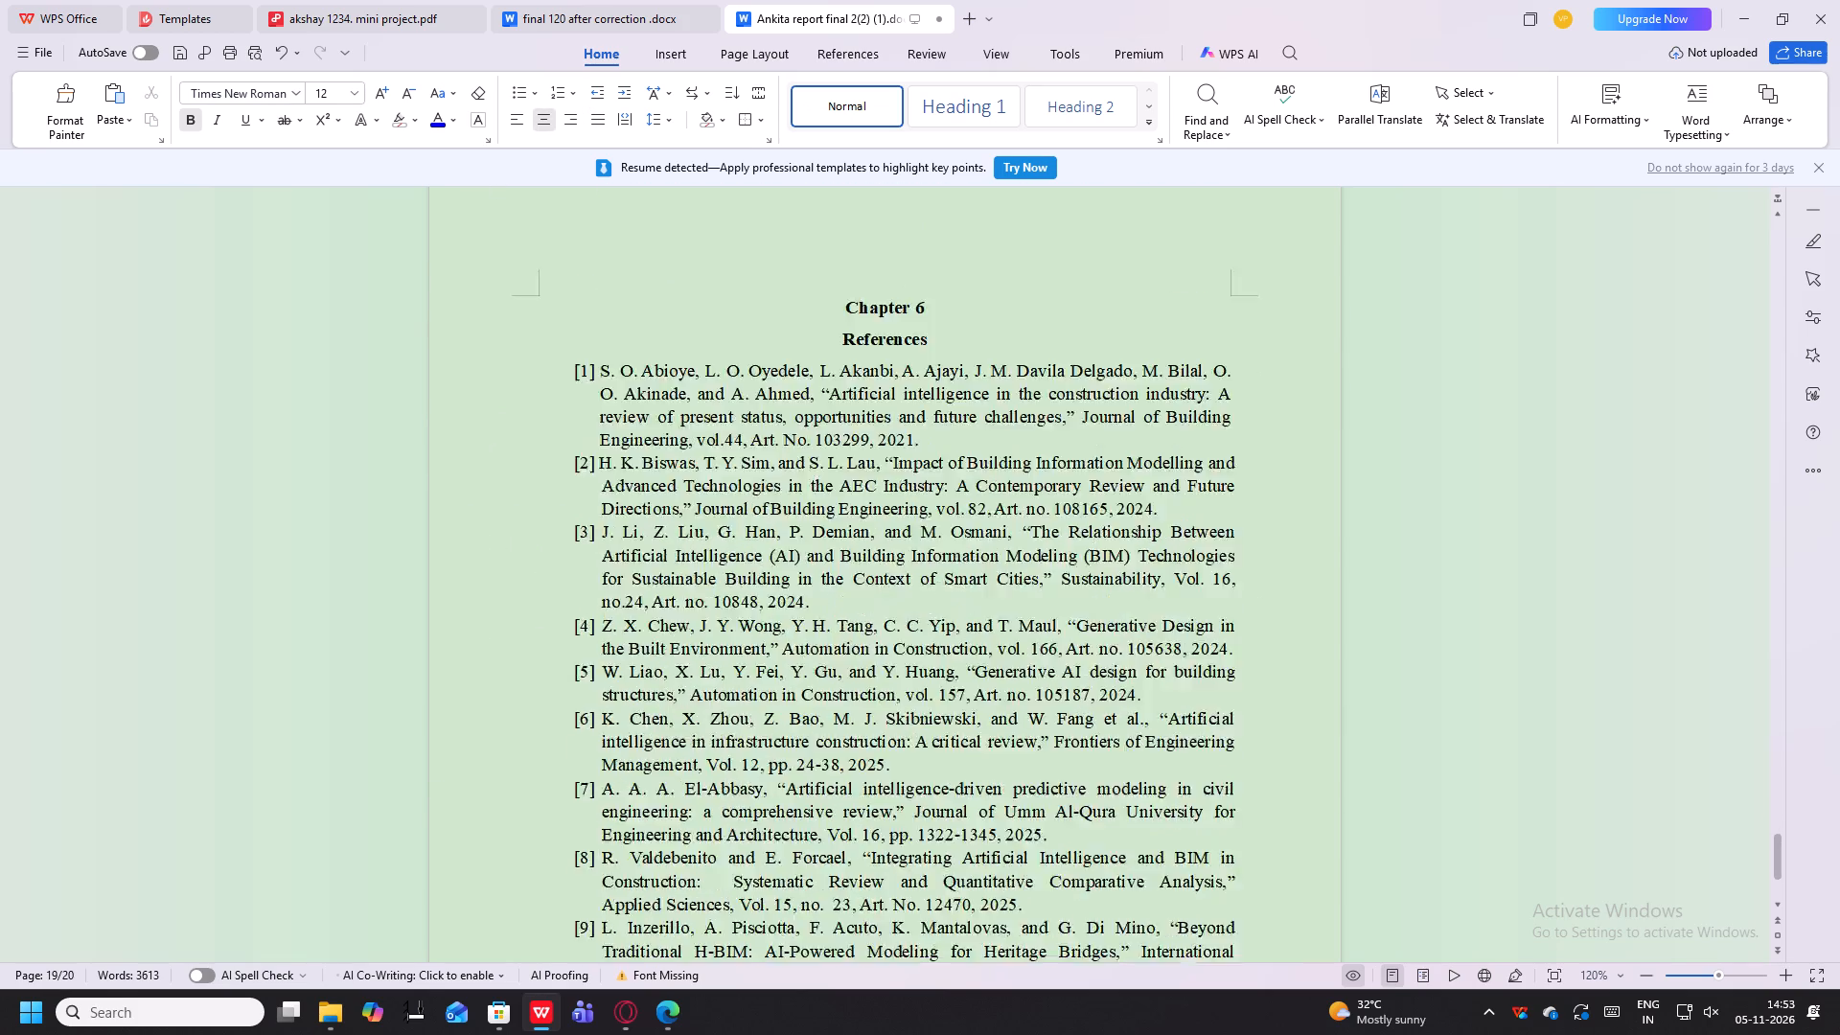
pyautogui.scroll(-2, 644, 450)
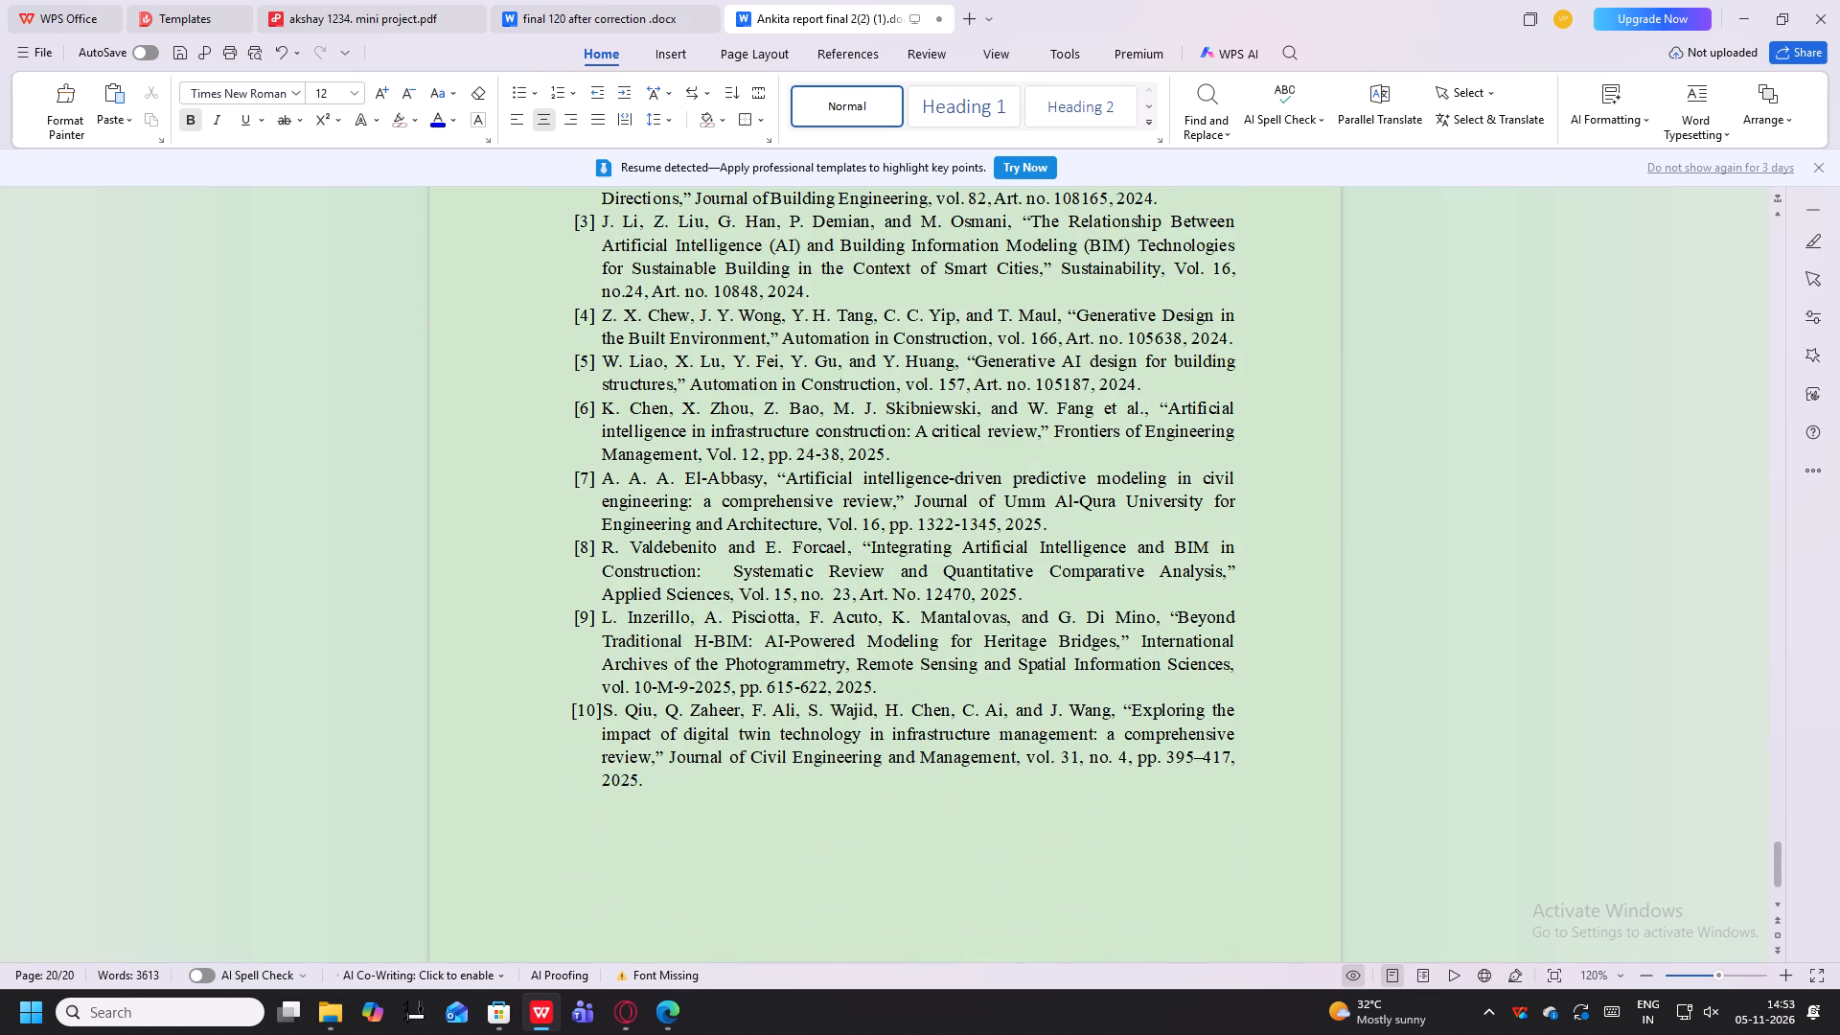
pyautogui.hotkey('ctrl', 'a')
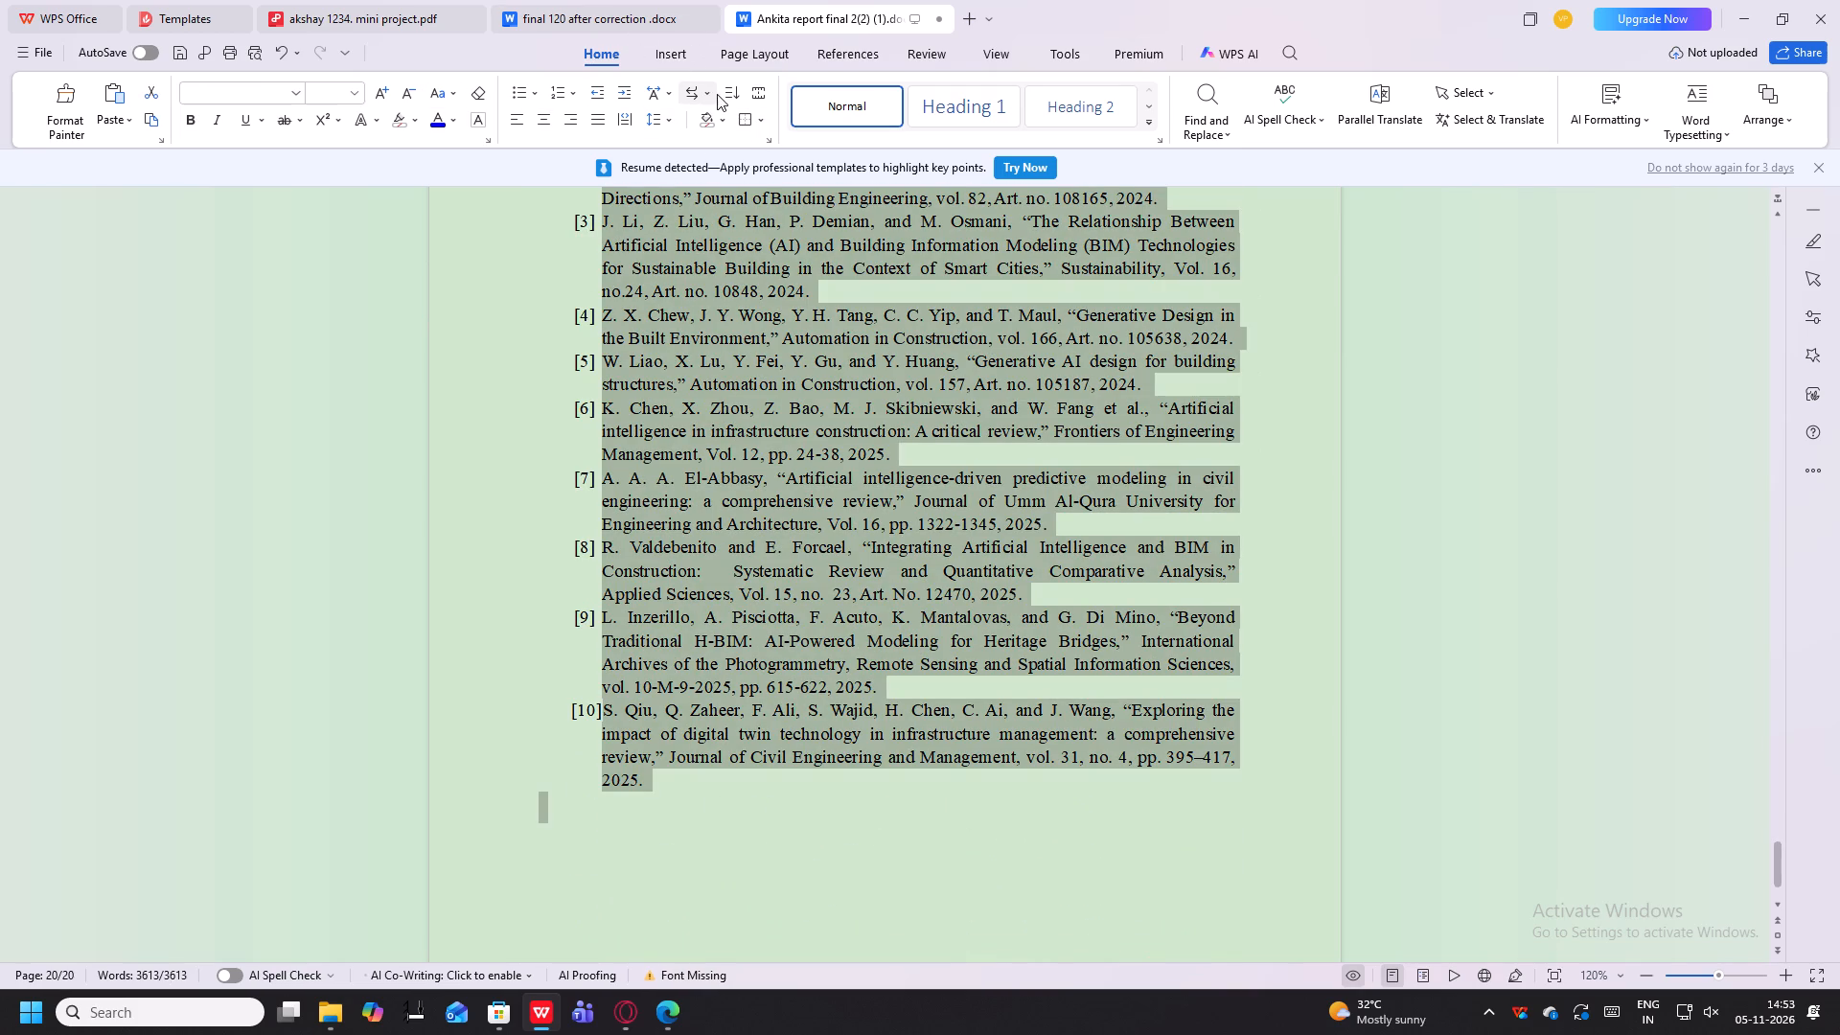
pyautogui.click(669, 123)
pyautogui.click(682, 198)
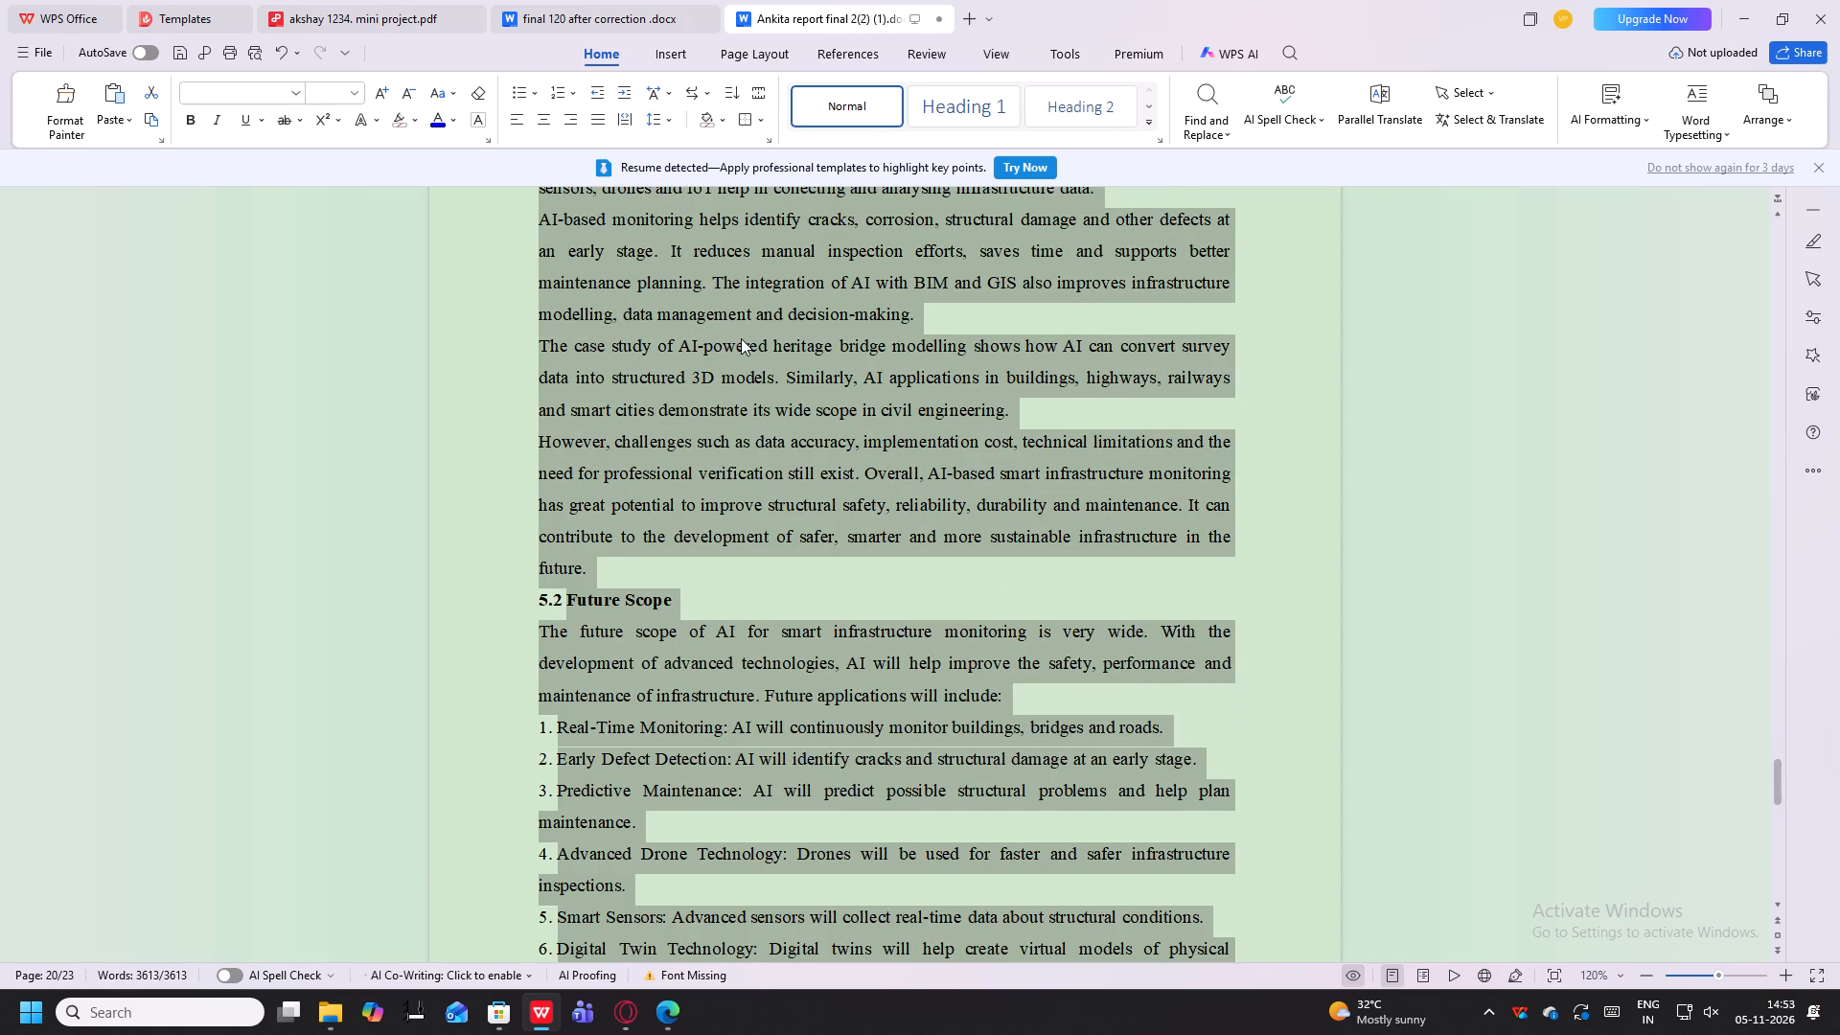
# Examine the page layout and line spacing from Chapter 5 through the Chapter 6 references.
pyautogui.scroll(-6, 741, 338)
pyautogui.scroll(5, 741, 338)
pyautogui.scroll(-20, 741, 338)
pyautogui.scroll(-7, 741, 338)
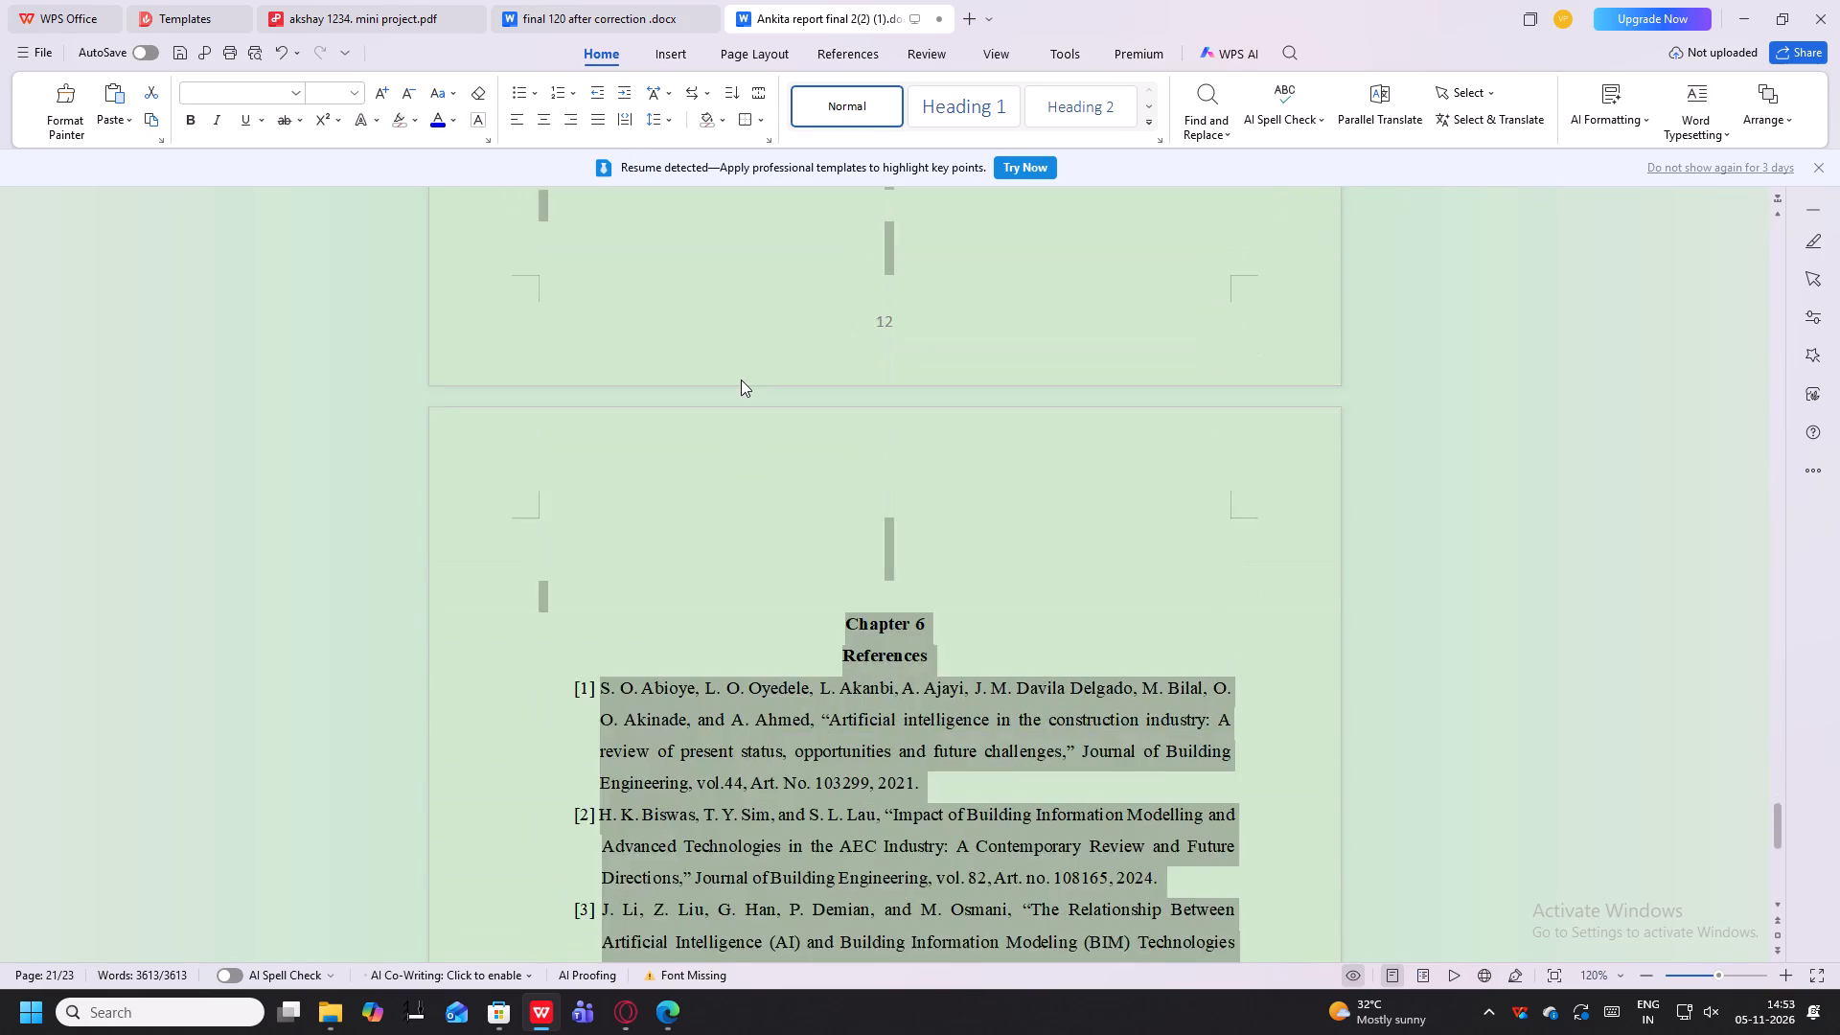
pyautogui.scroll(3, 741, 379)
pyautogui.scroll(-15, 741, 379)
pyautogui.scroll(-19, 758, 368)
pyautogui.scroll(16, 758, 368)
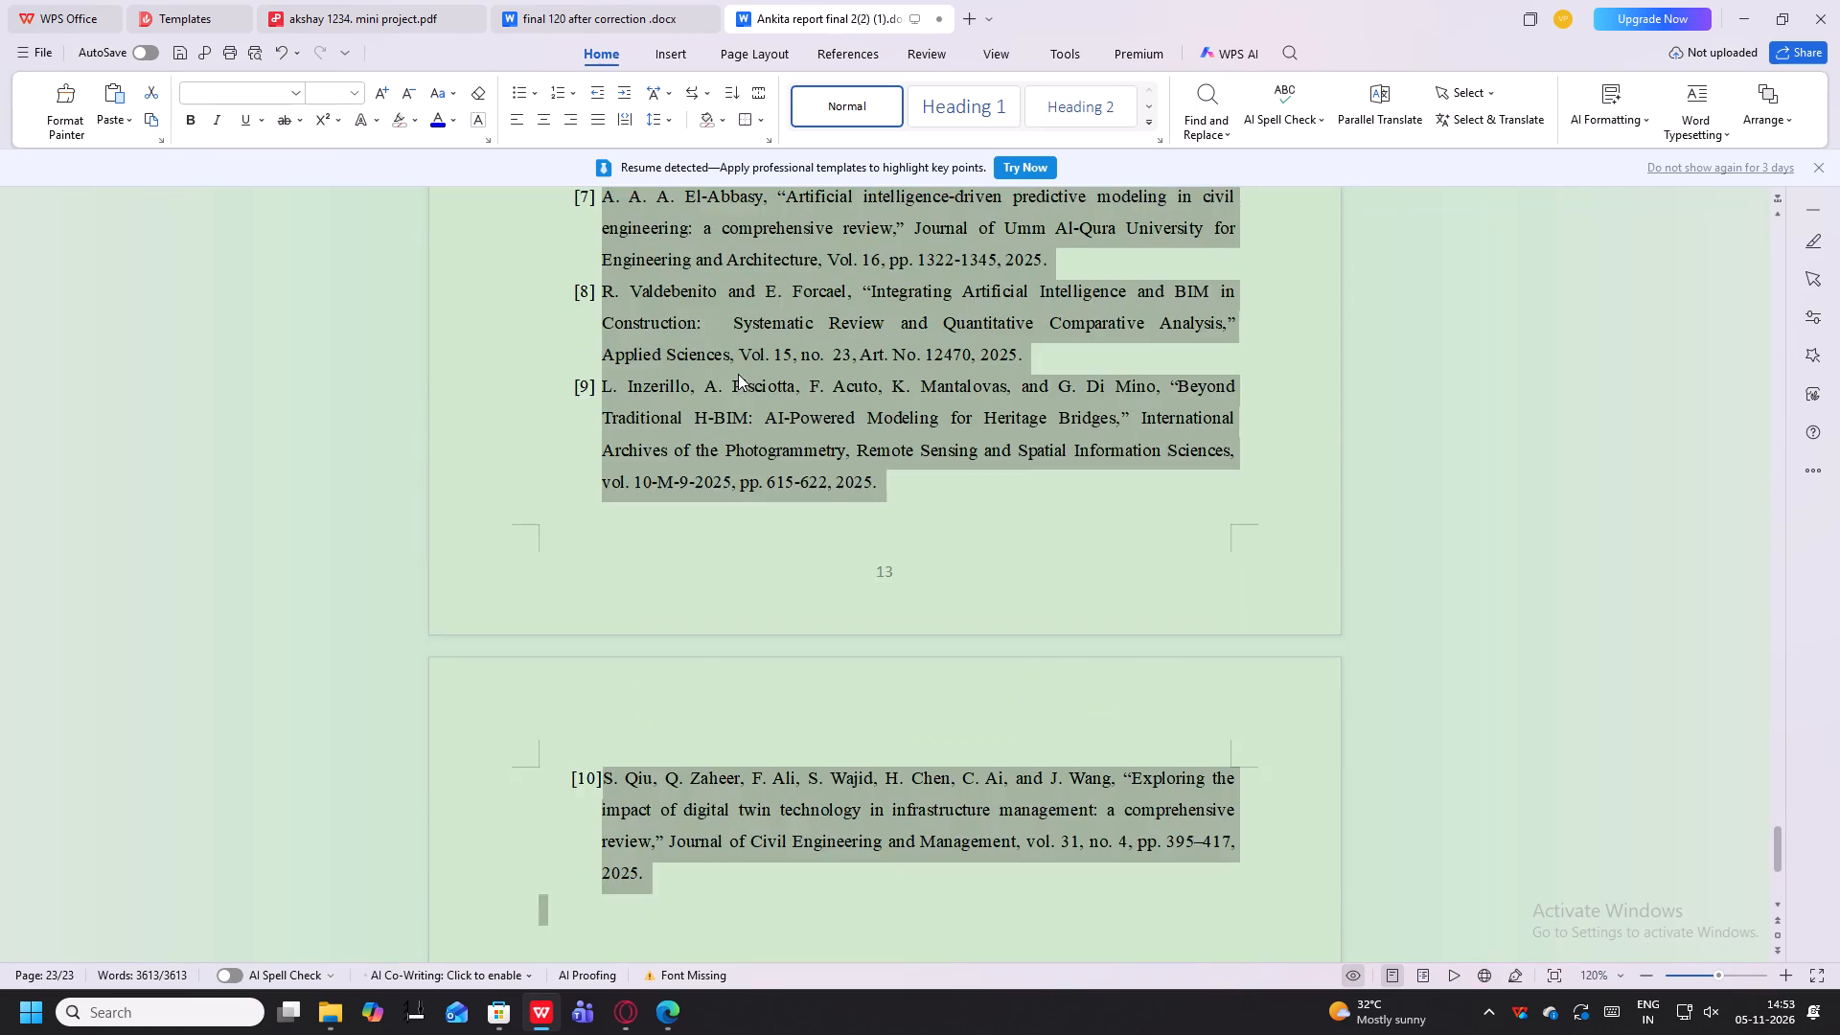
pyautogui.scroll(6, 738, 374)
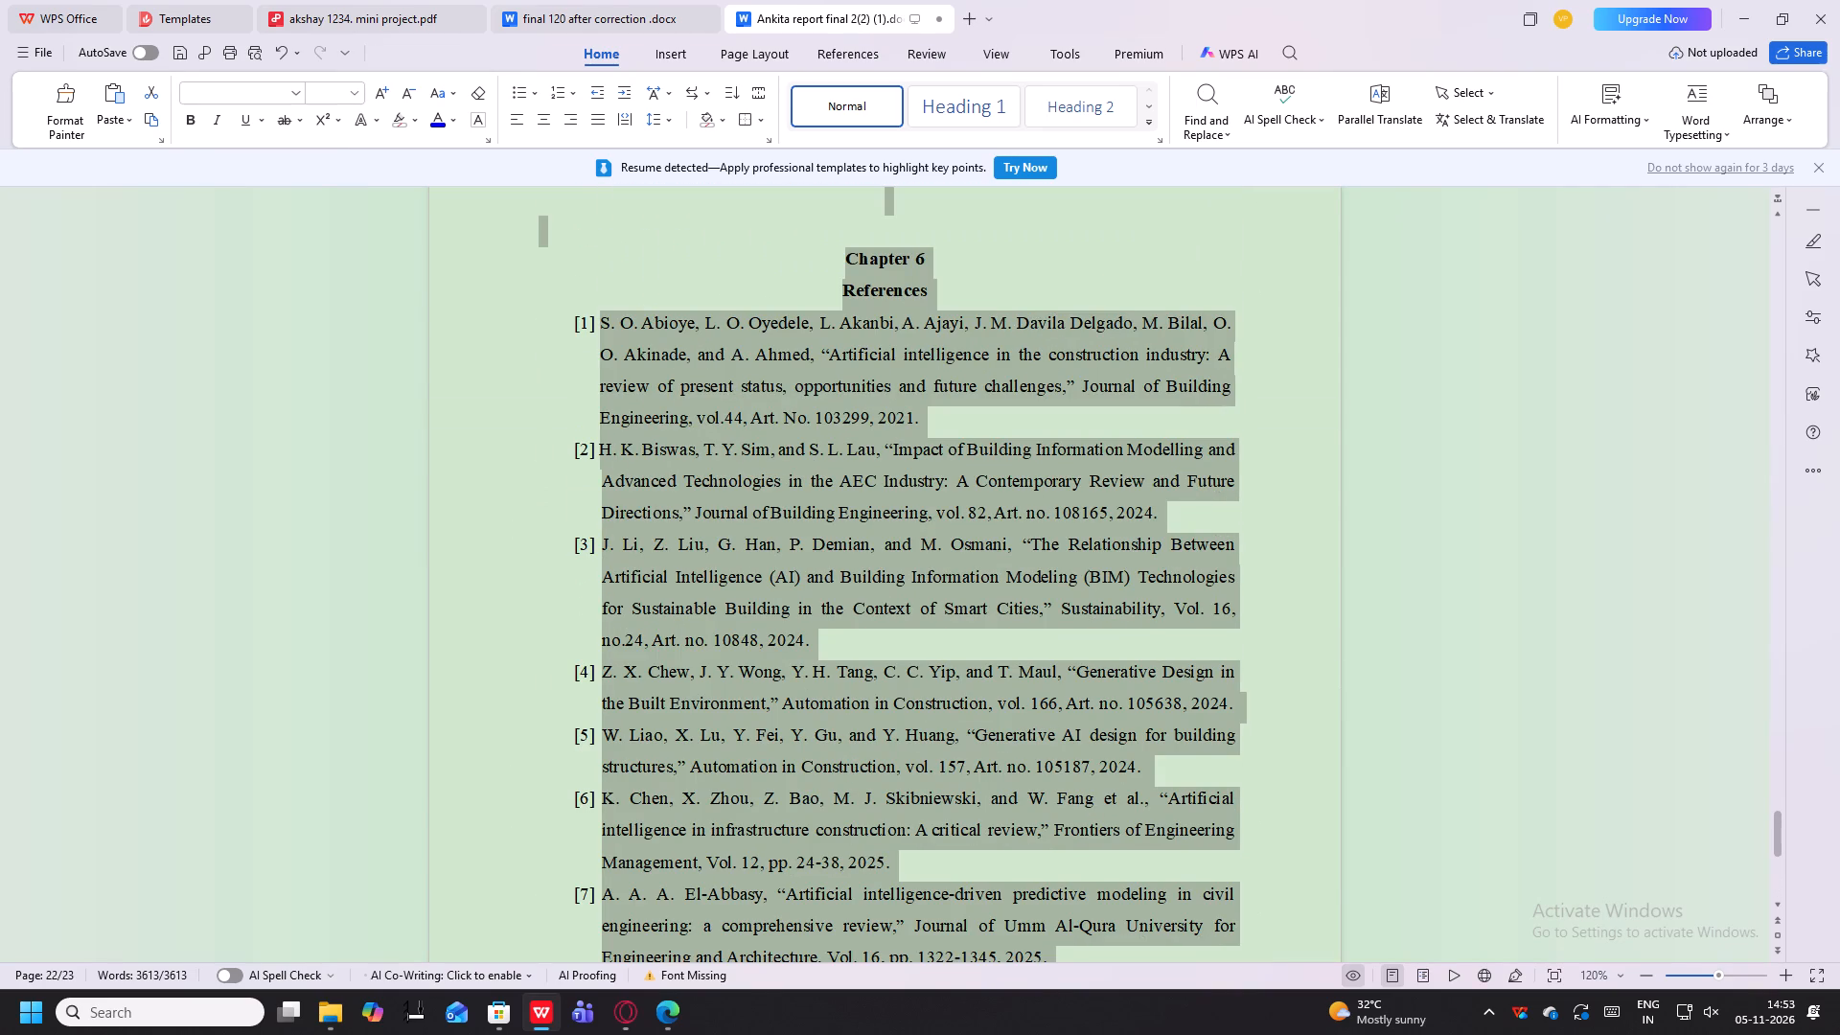
pyautogui.click(902, 514)
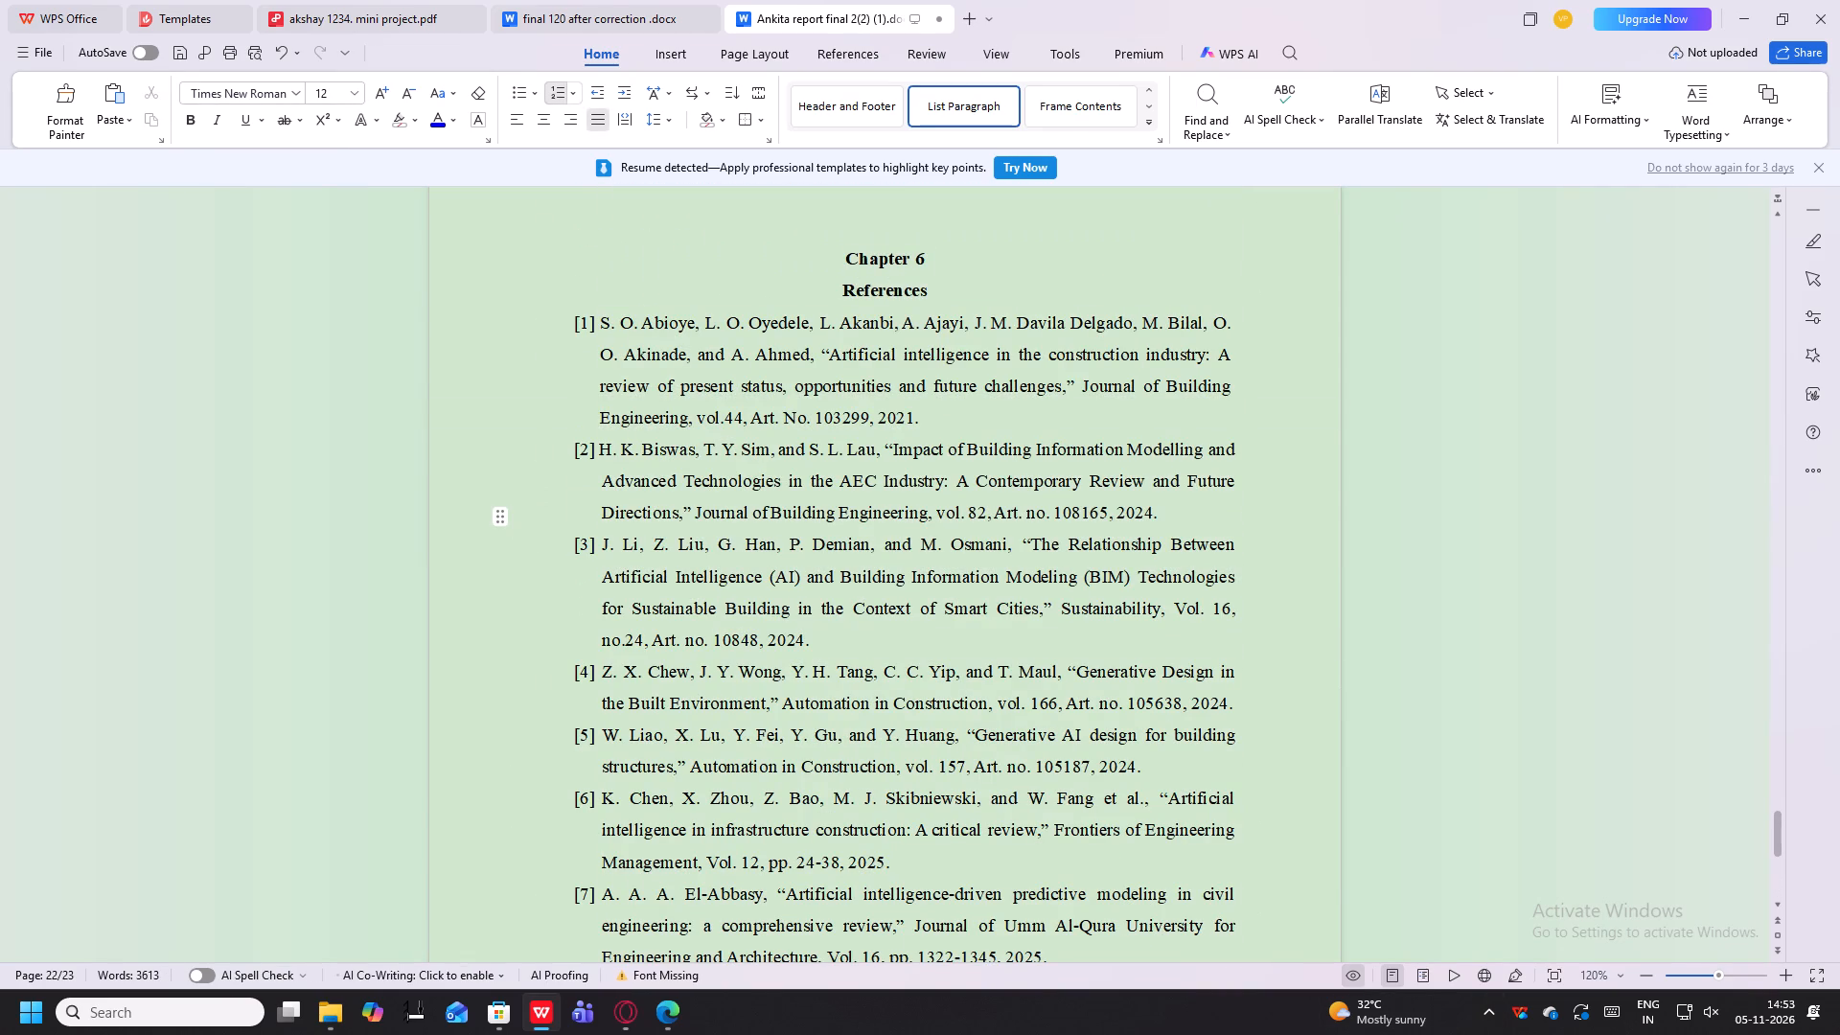
pyautogui.moveTo(1173, 495); pyautogui.dragTo(695, 328)
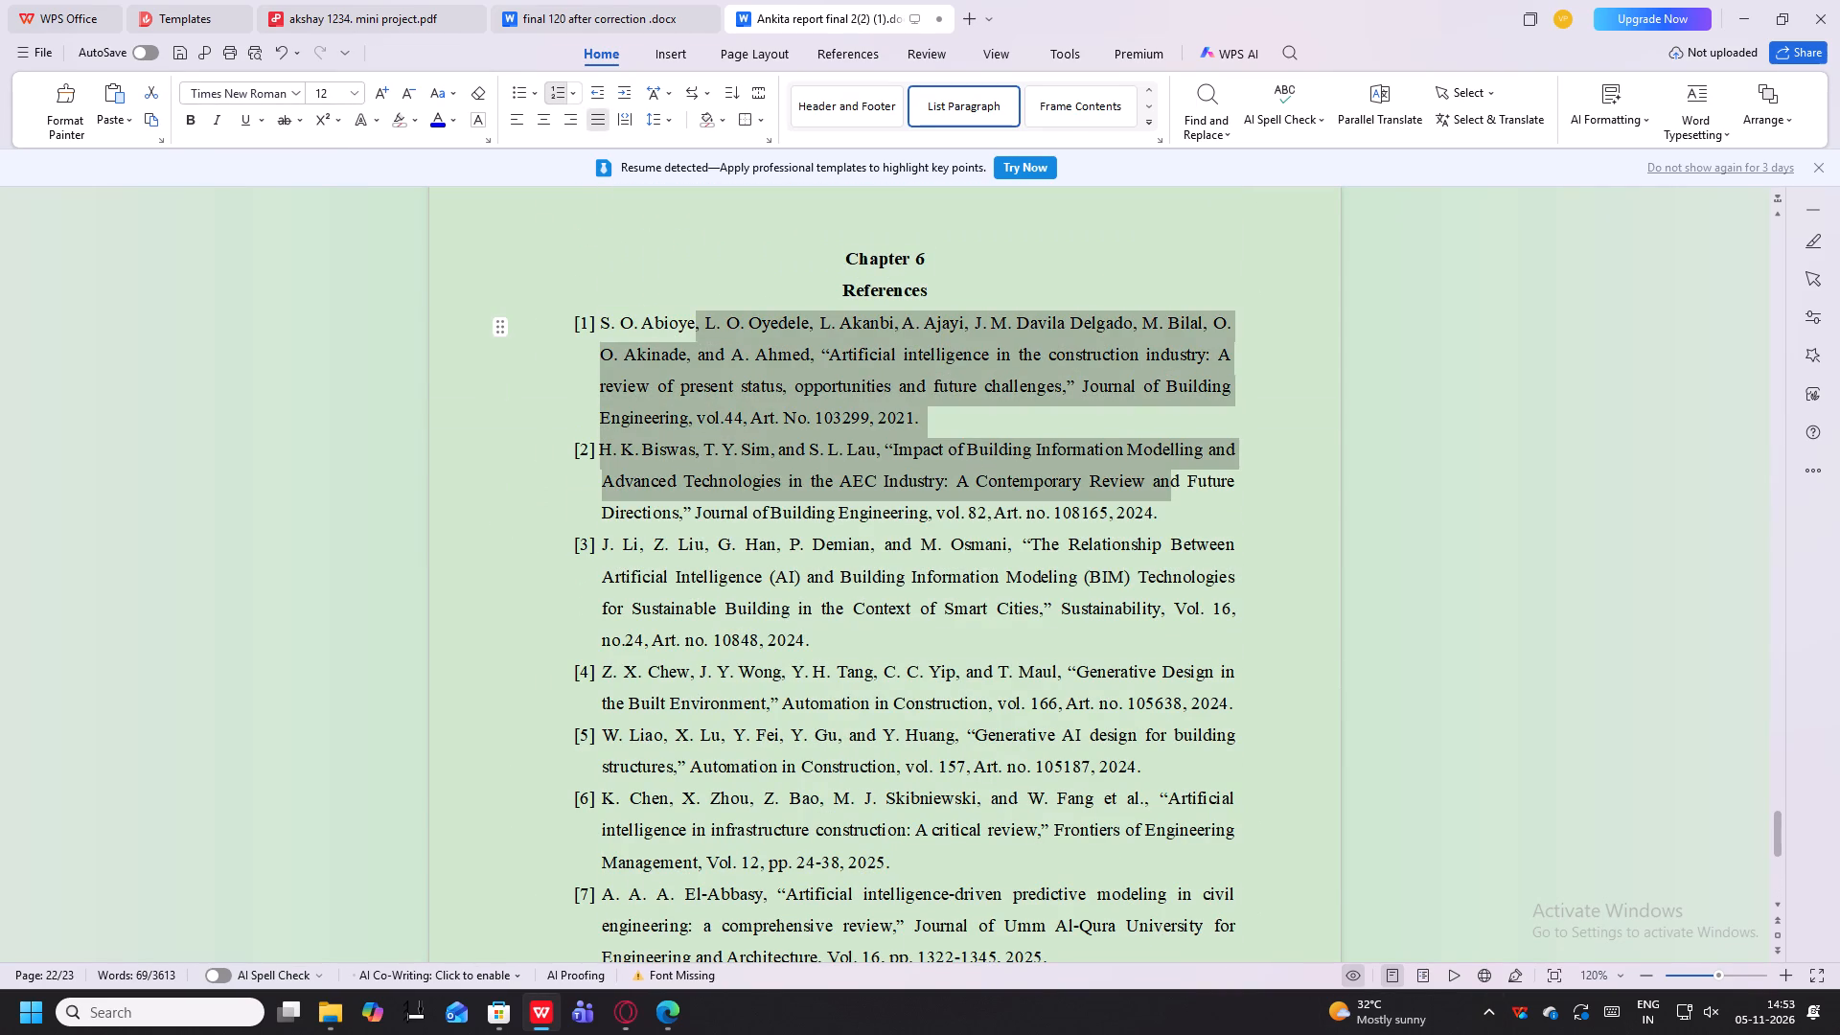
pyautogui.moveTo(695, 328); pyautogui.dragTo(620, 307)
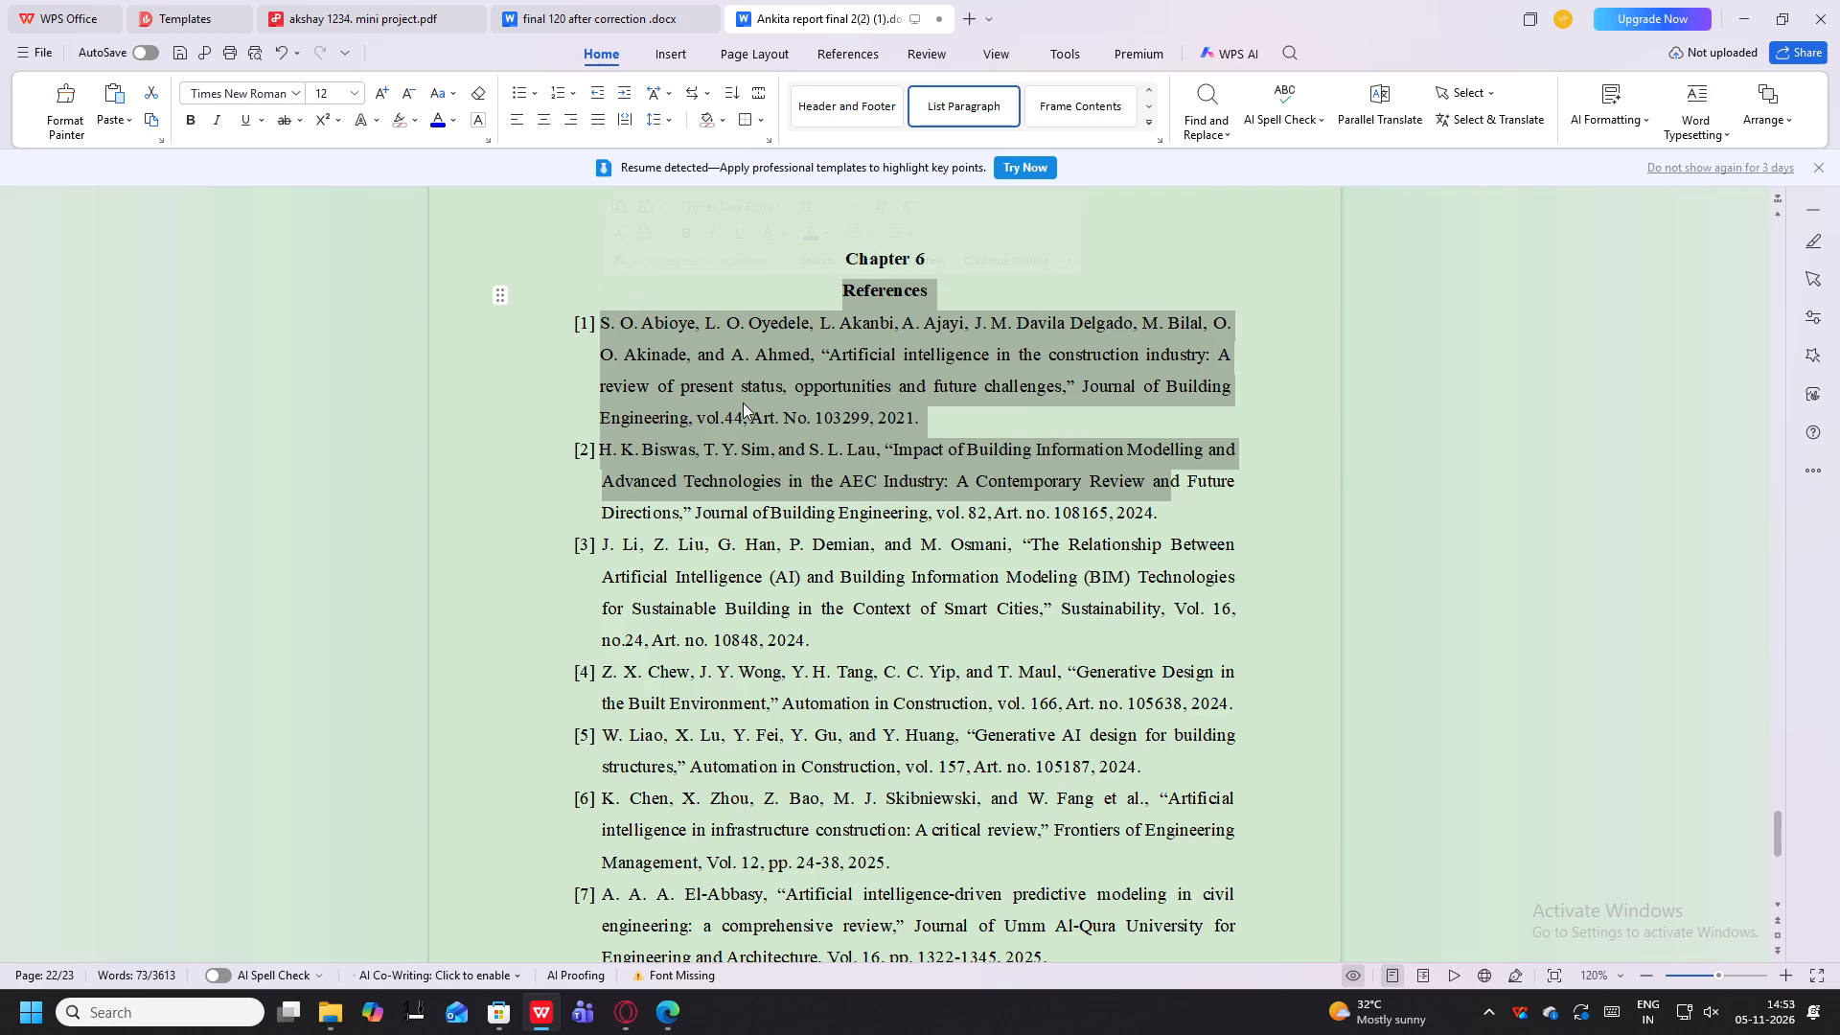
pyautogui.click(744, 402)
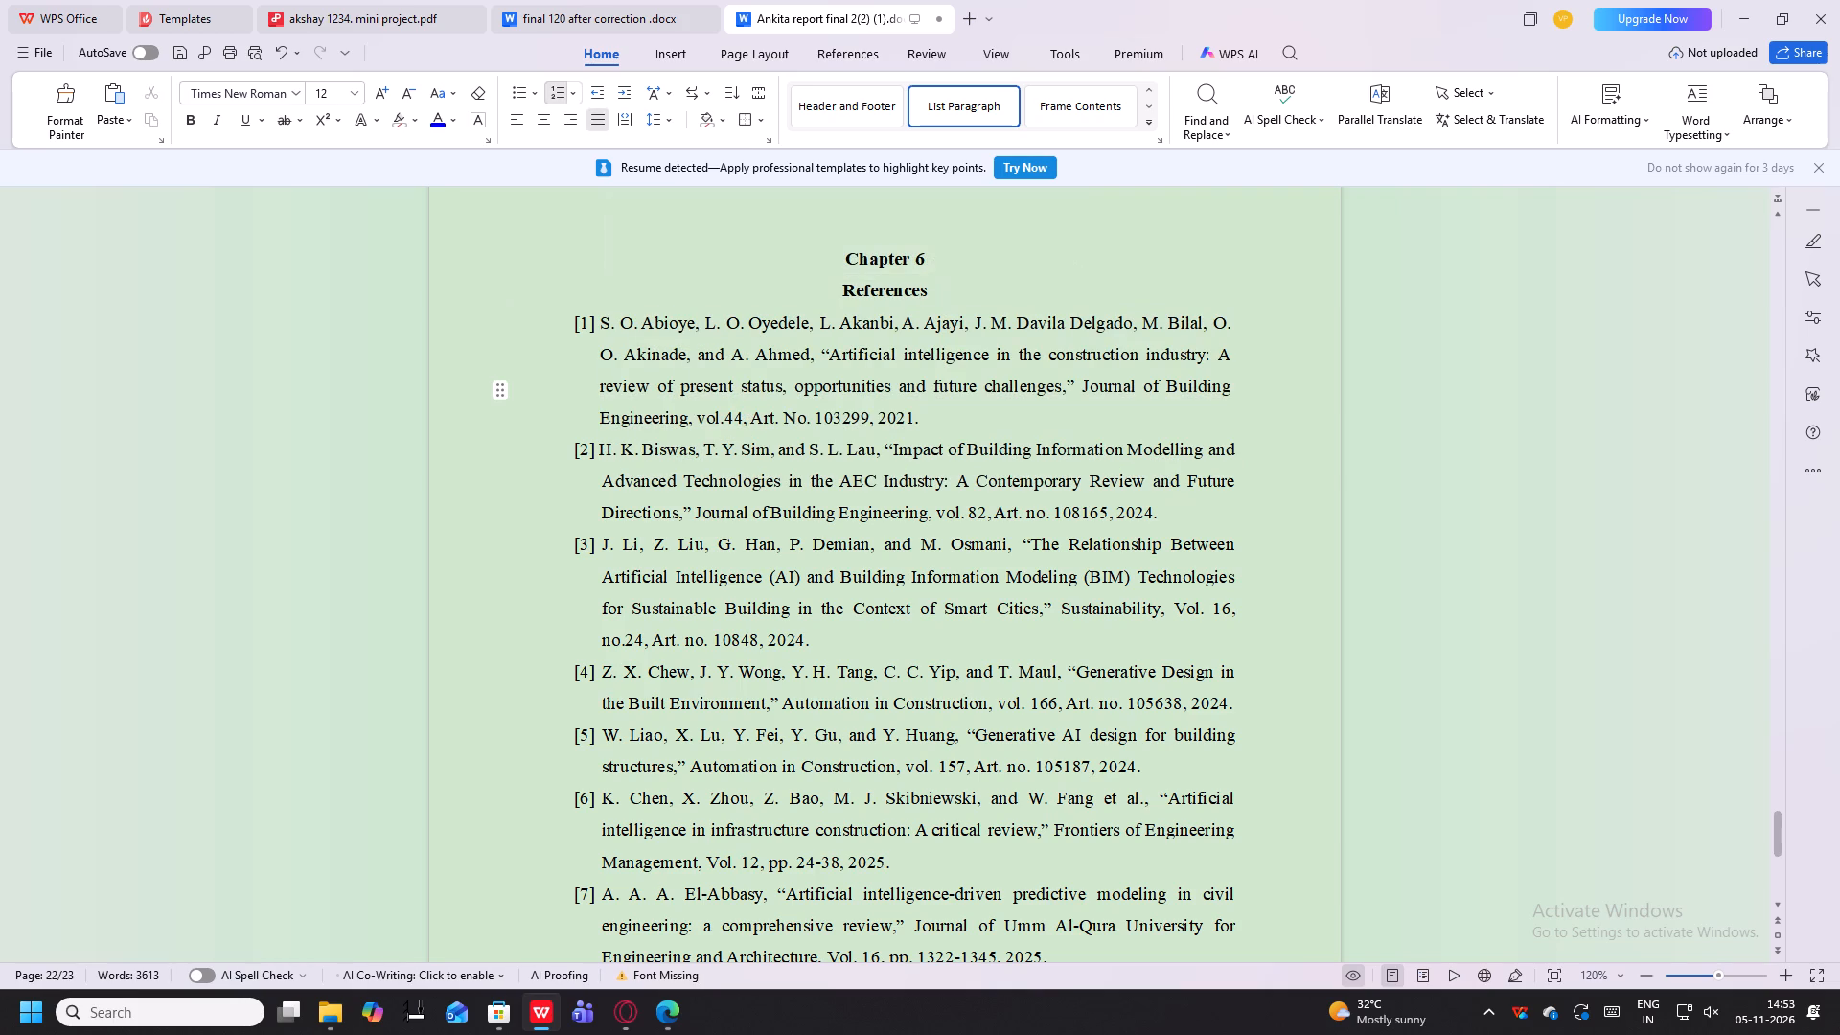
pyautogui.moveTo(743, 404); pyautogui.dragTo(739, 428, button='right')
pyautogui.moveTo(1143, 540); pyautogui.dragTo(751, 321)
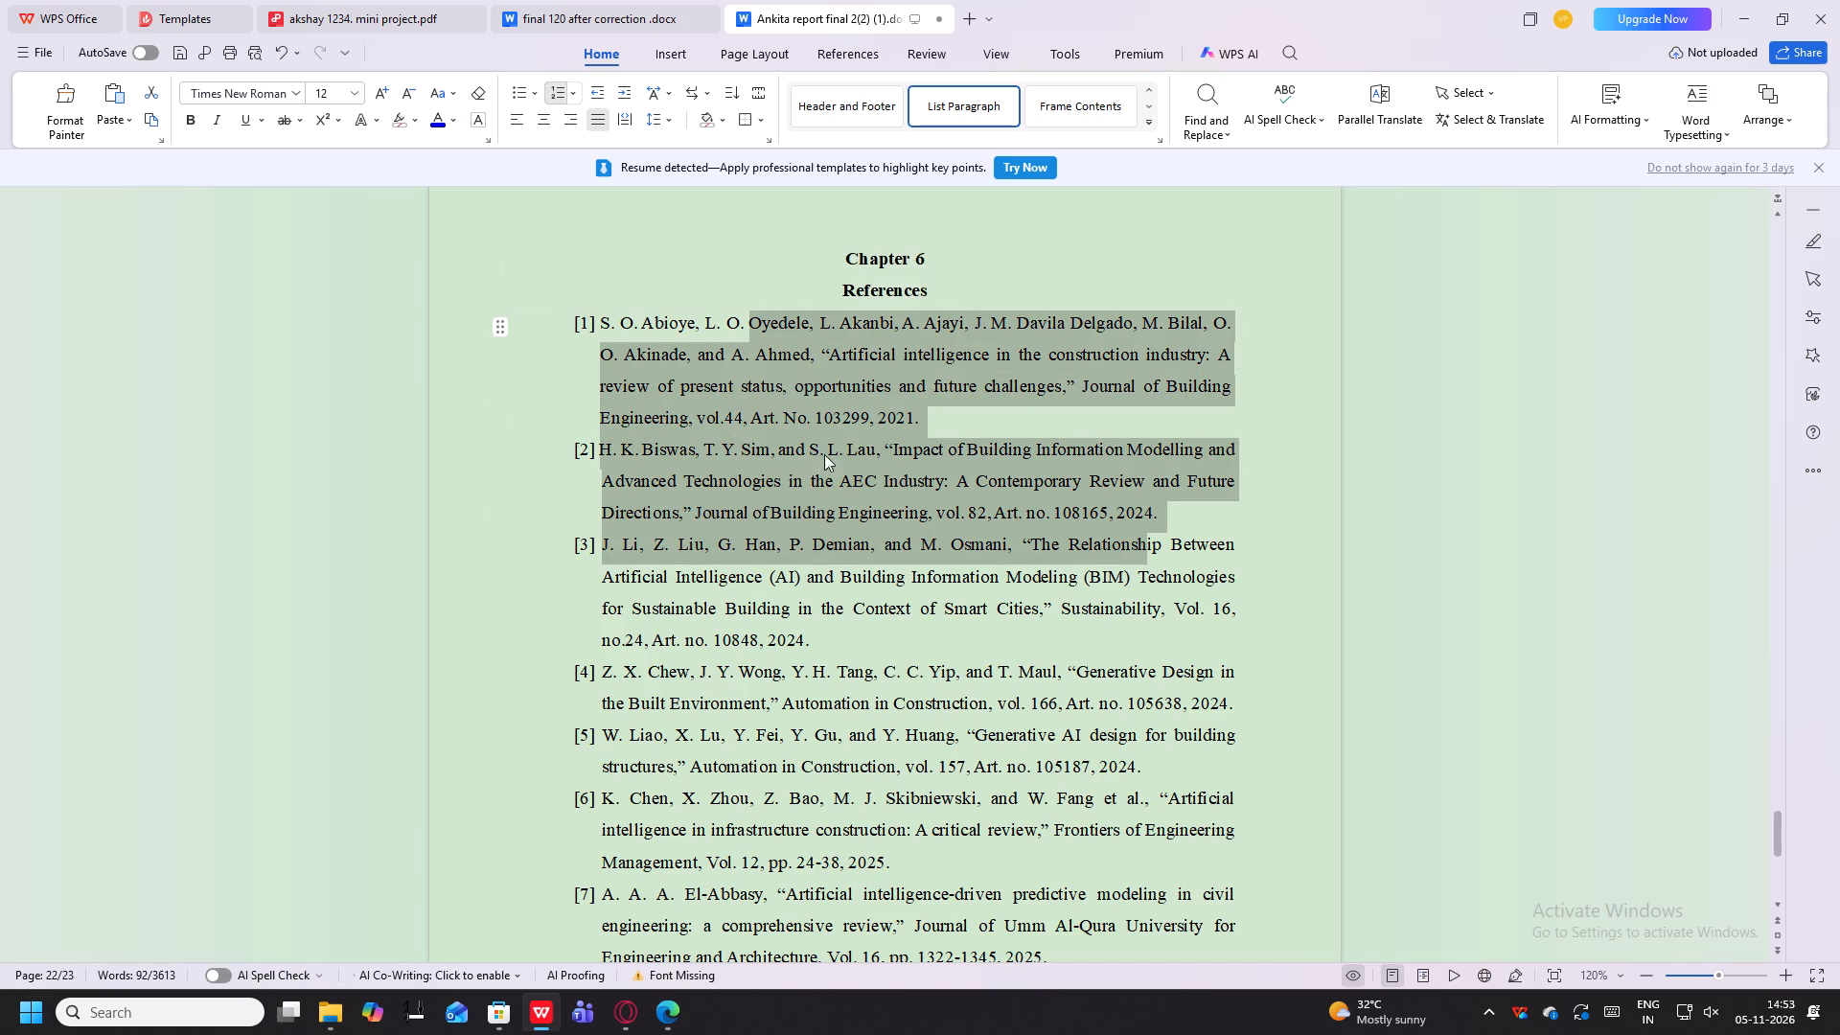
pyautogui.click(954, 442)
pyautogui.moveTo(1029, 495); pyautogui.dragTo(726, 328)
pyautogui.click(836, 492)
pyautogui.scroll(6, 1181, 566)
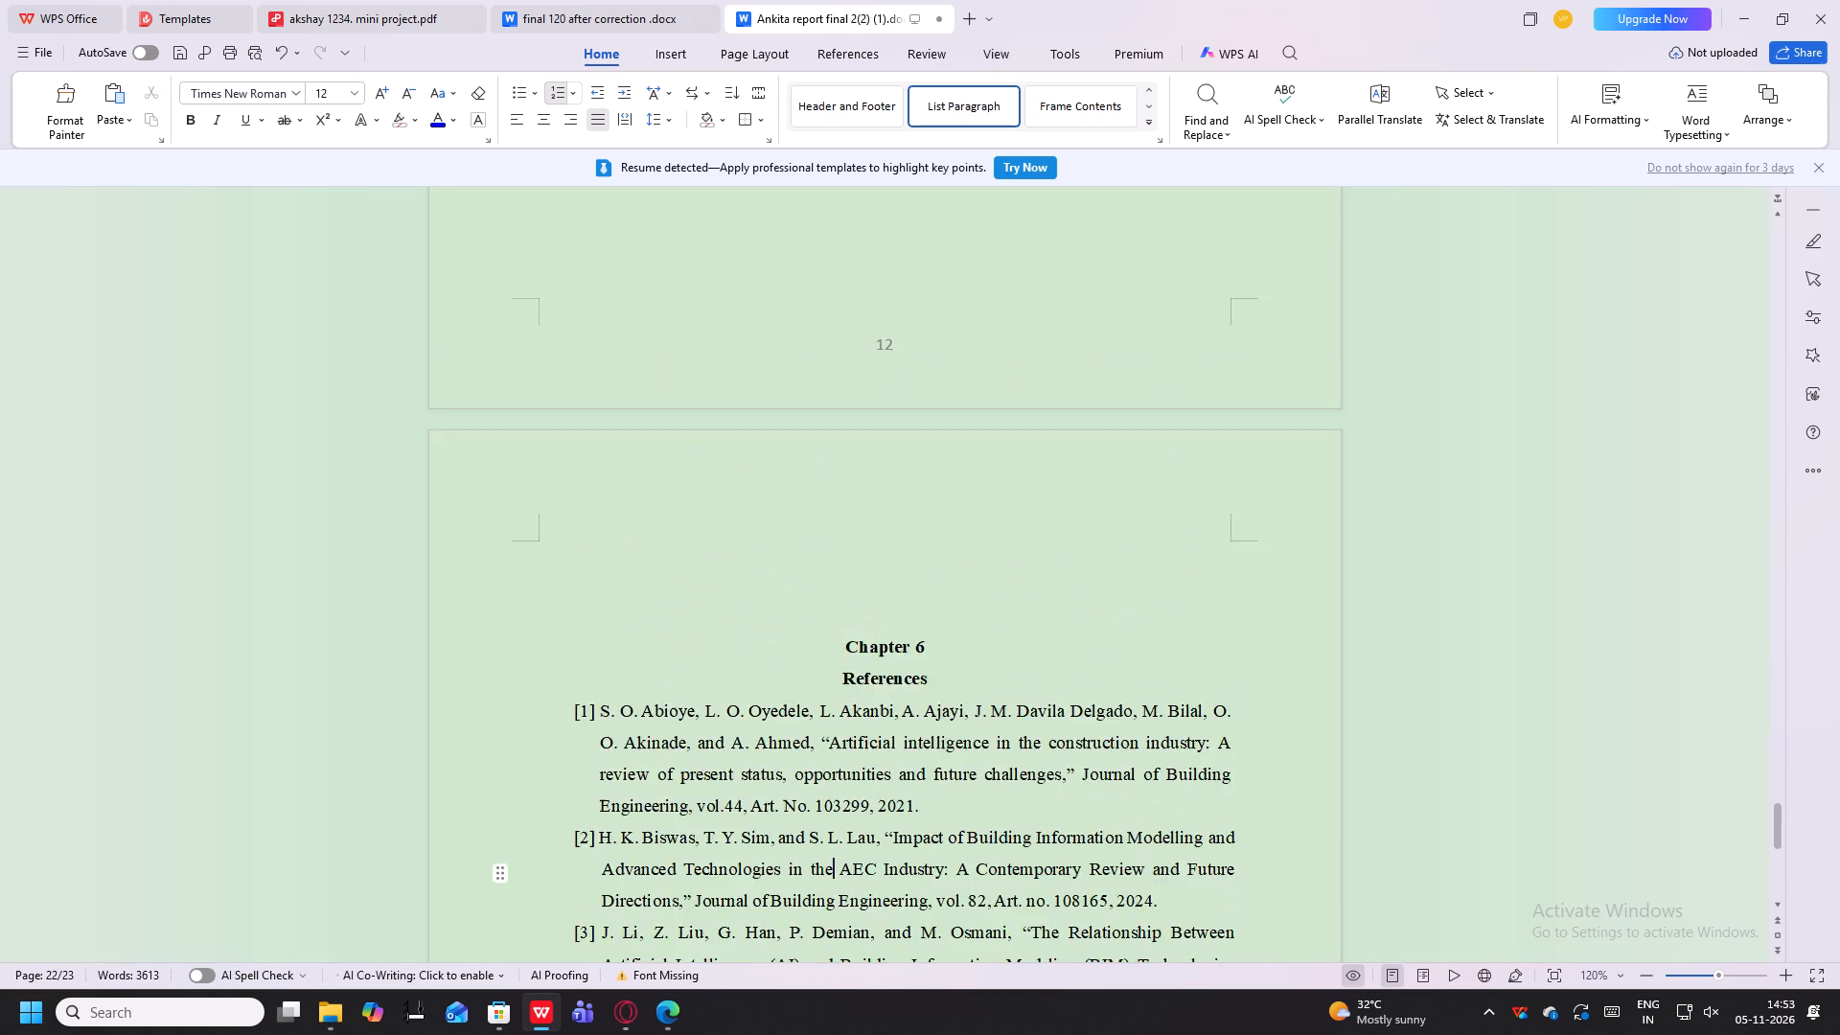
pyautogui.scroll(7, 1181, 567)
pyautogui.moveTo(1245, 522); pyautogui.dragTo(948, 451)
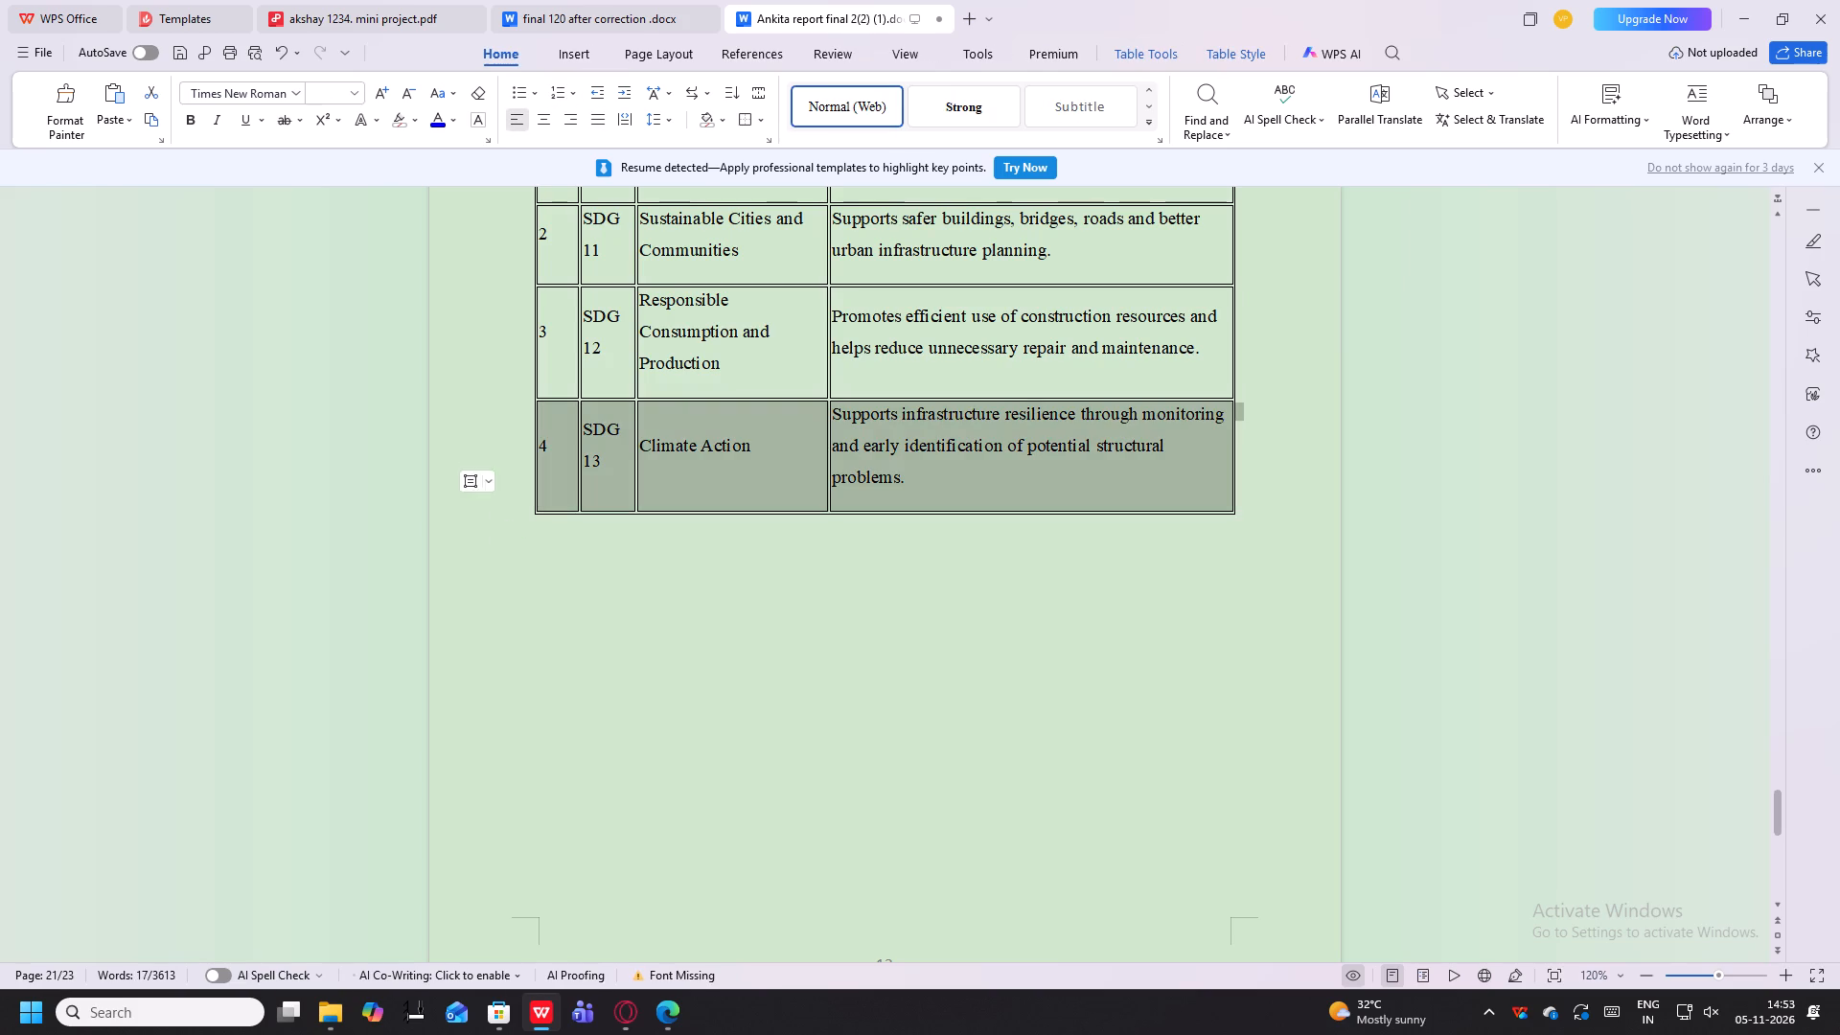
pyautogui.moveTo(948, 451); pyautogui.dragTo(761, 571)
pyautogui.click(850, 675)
# Remove the blank space above the Chapter 6 heading, keeping the heading on the first line of its own page.
pyautogui.scroll(-5, 868, 667)
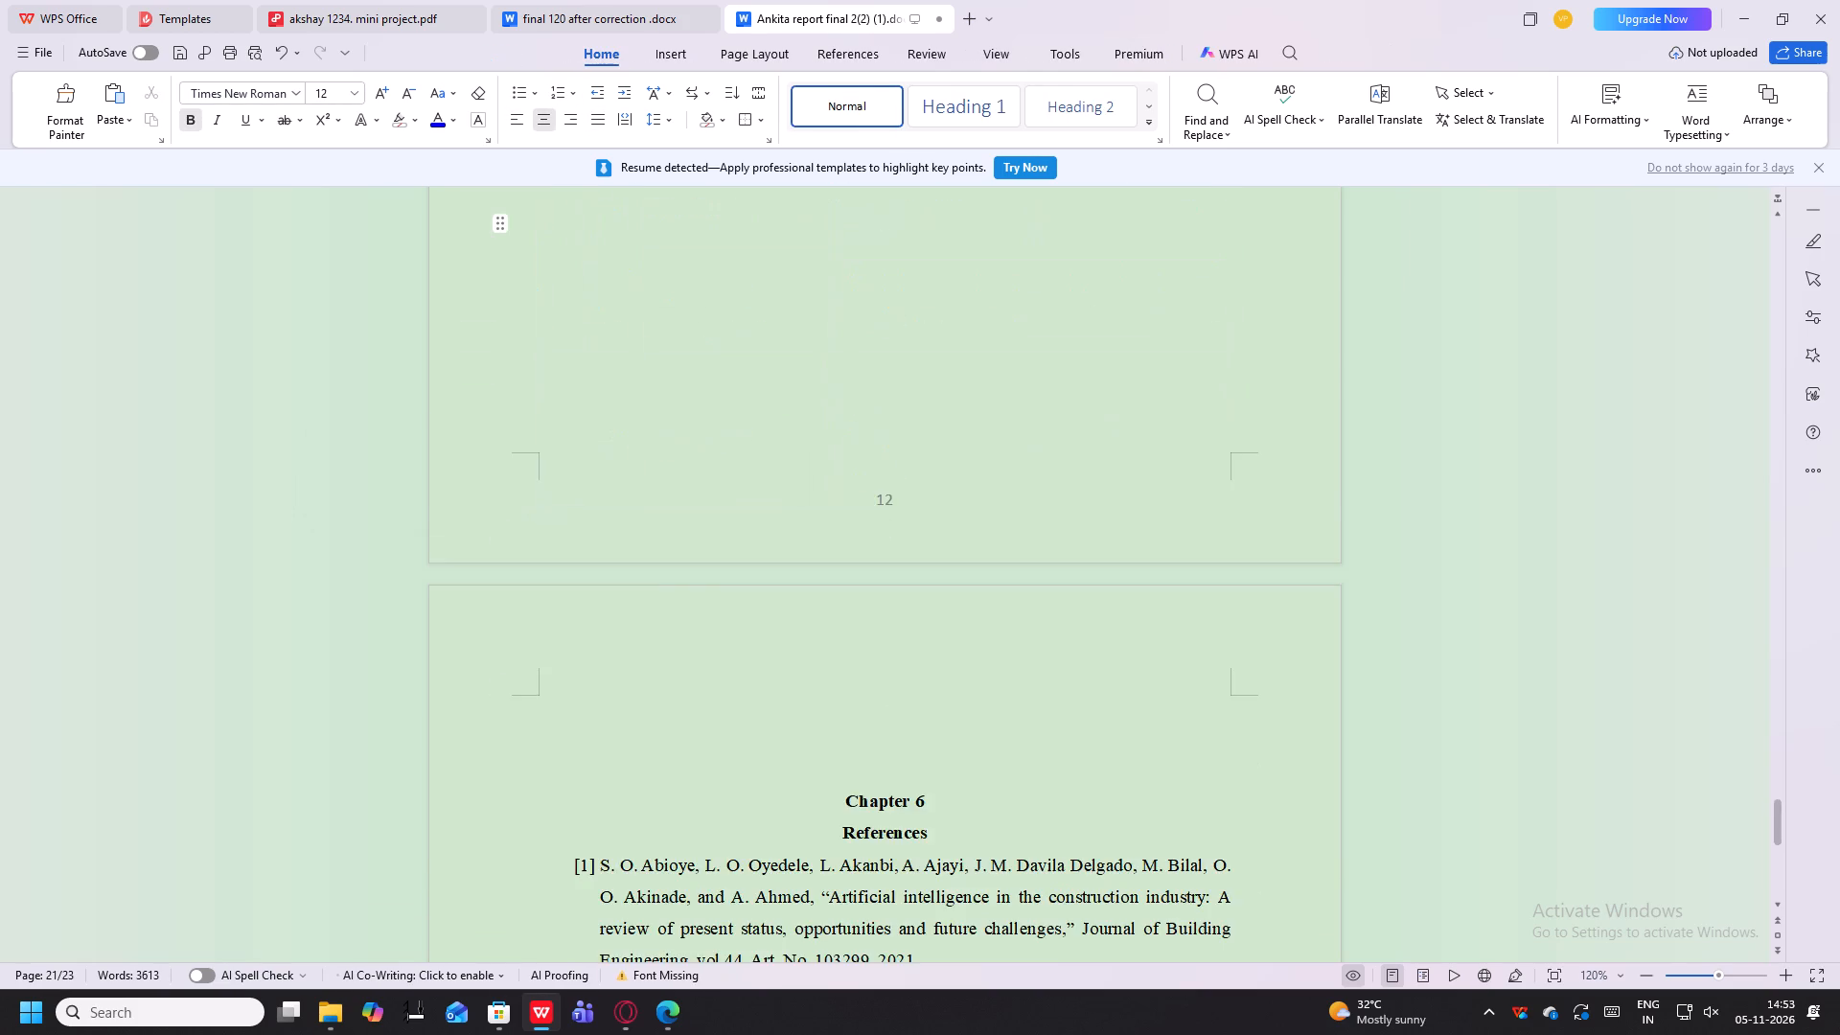
pyautogui.scroll(-2, 871, 664)
pyautogui.click(903, 637)
pyautogui.press('BackSpace')
pyautogui.press('BackSpace')
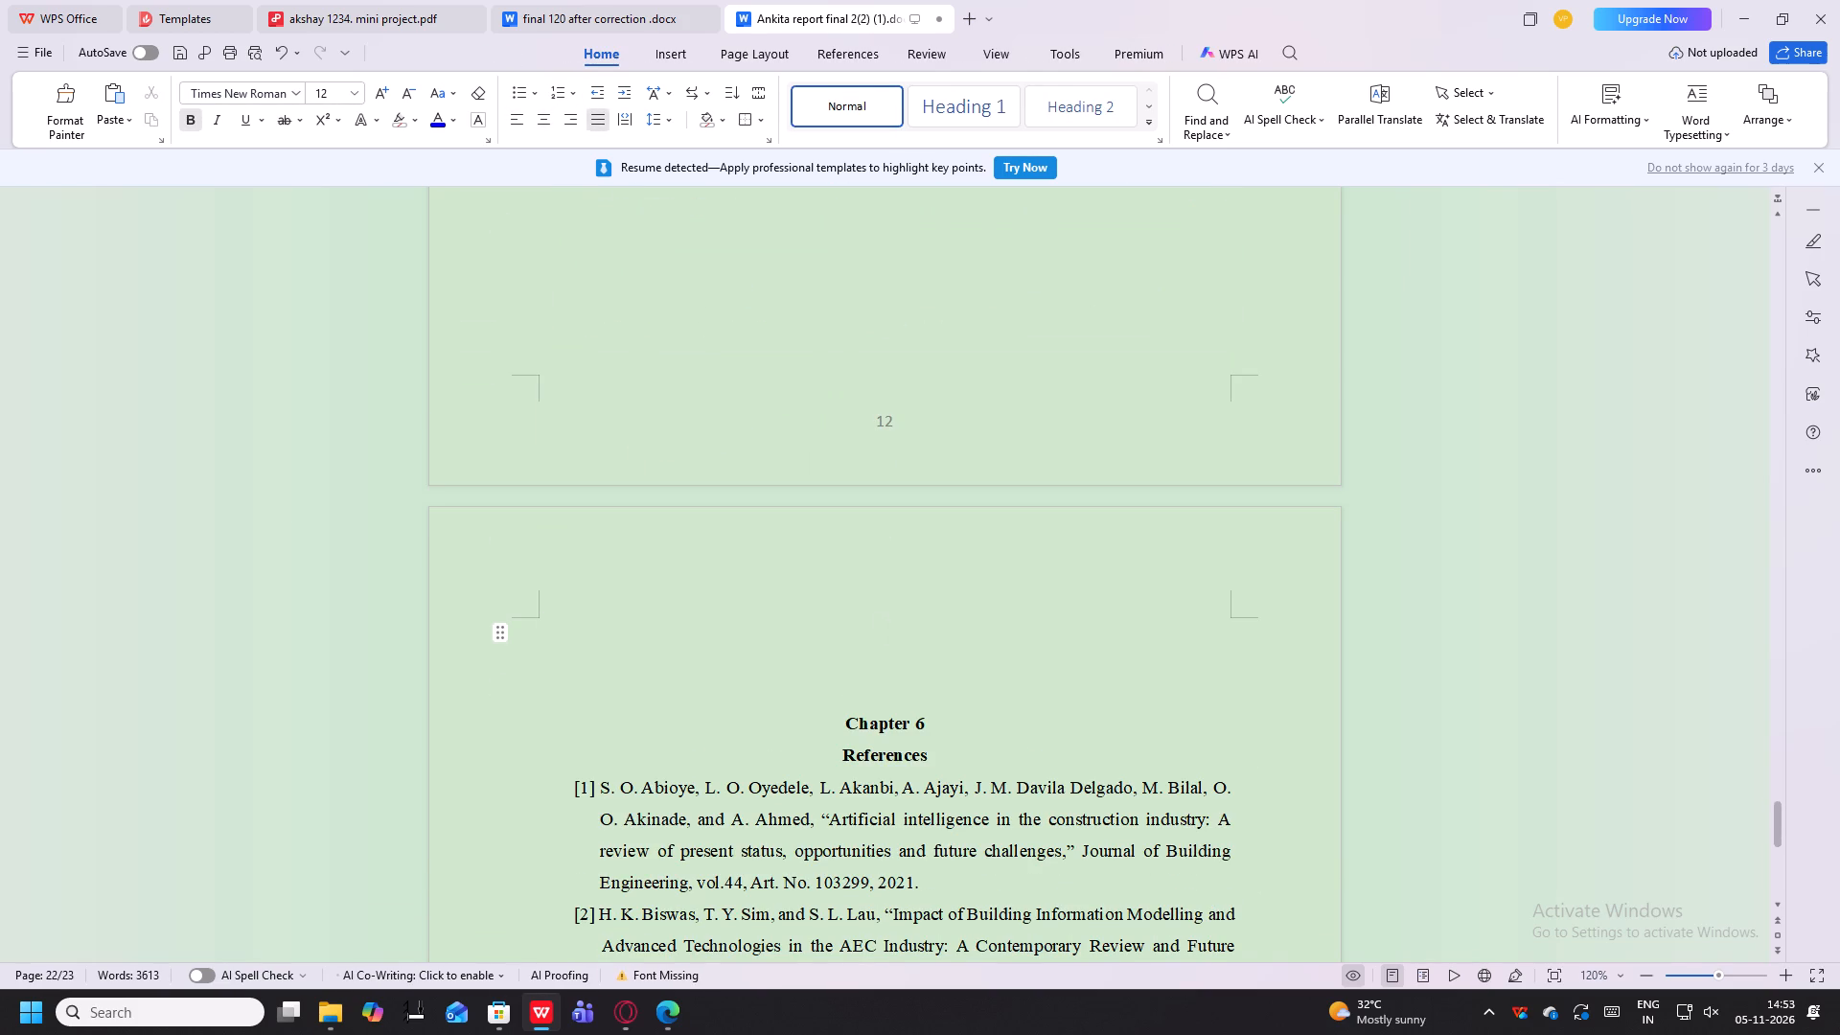
pyautogui.press('BackSpace')
pyautogui.press('BackSpace')
pyautogui.press('BackSpace')
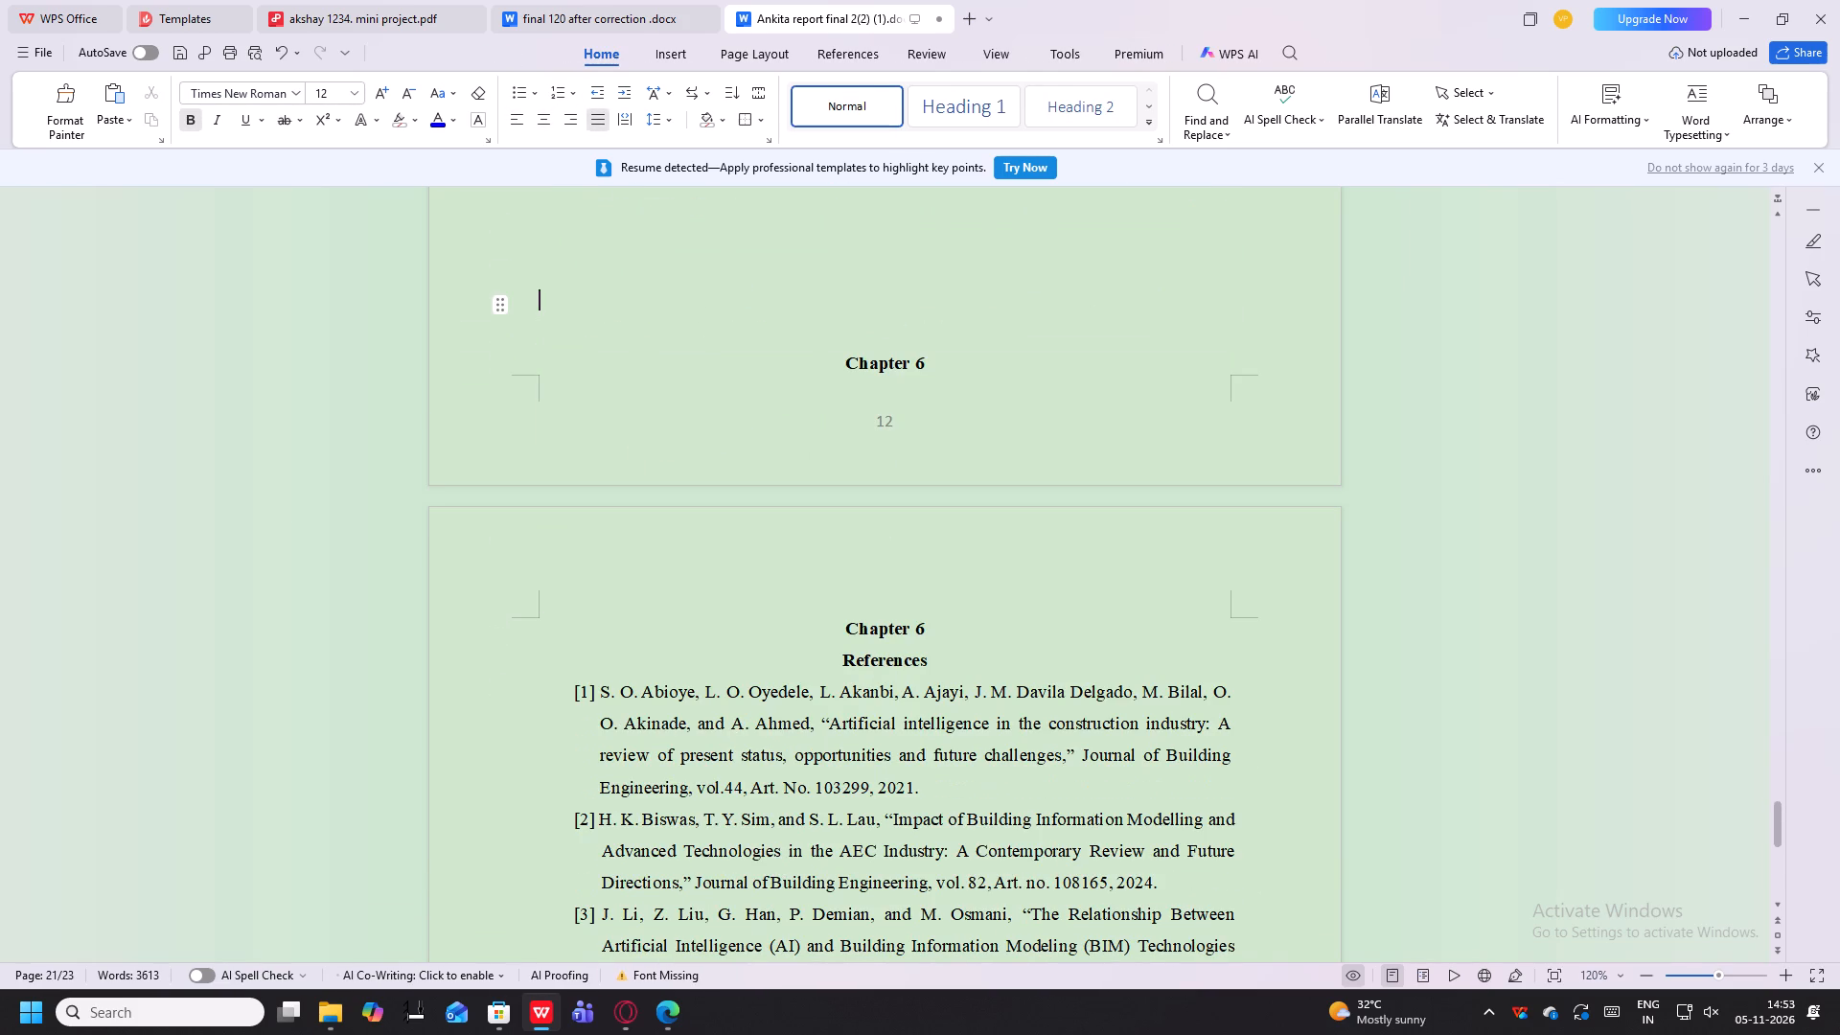
pyautogui.press('Return')
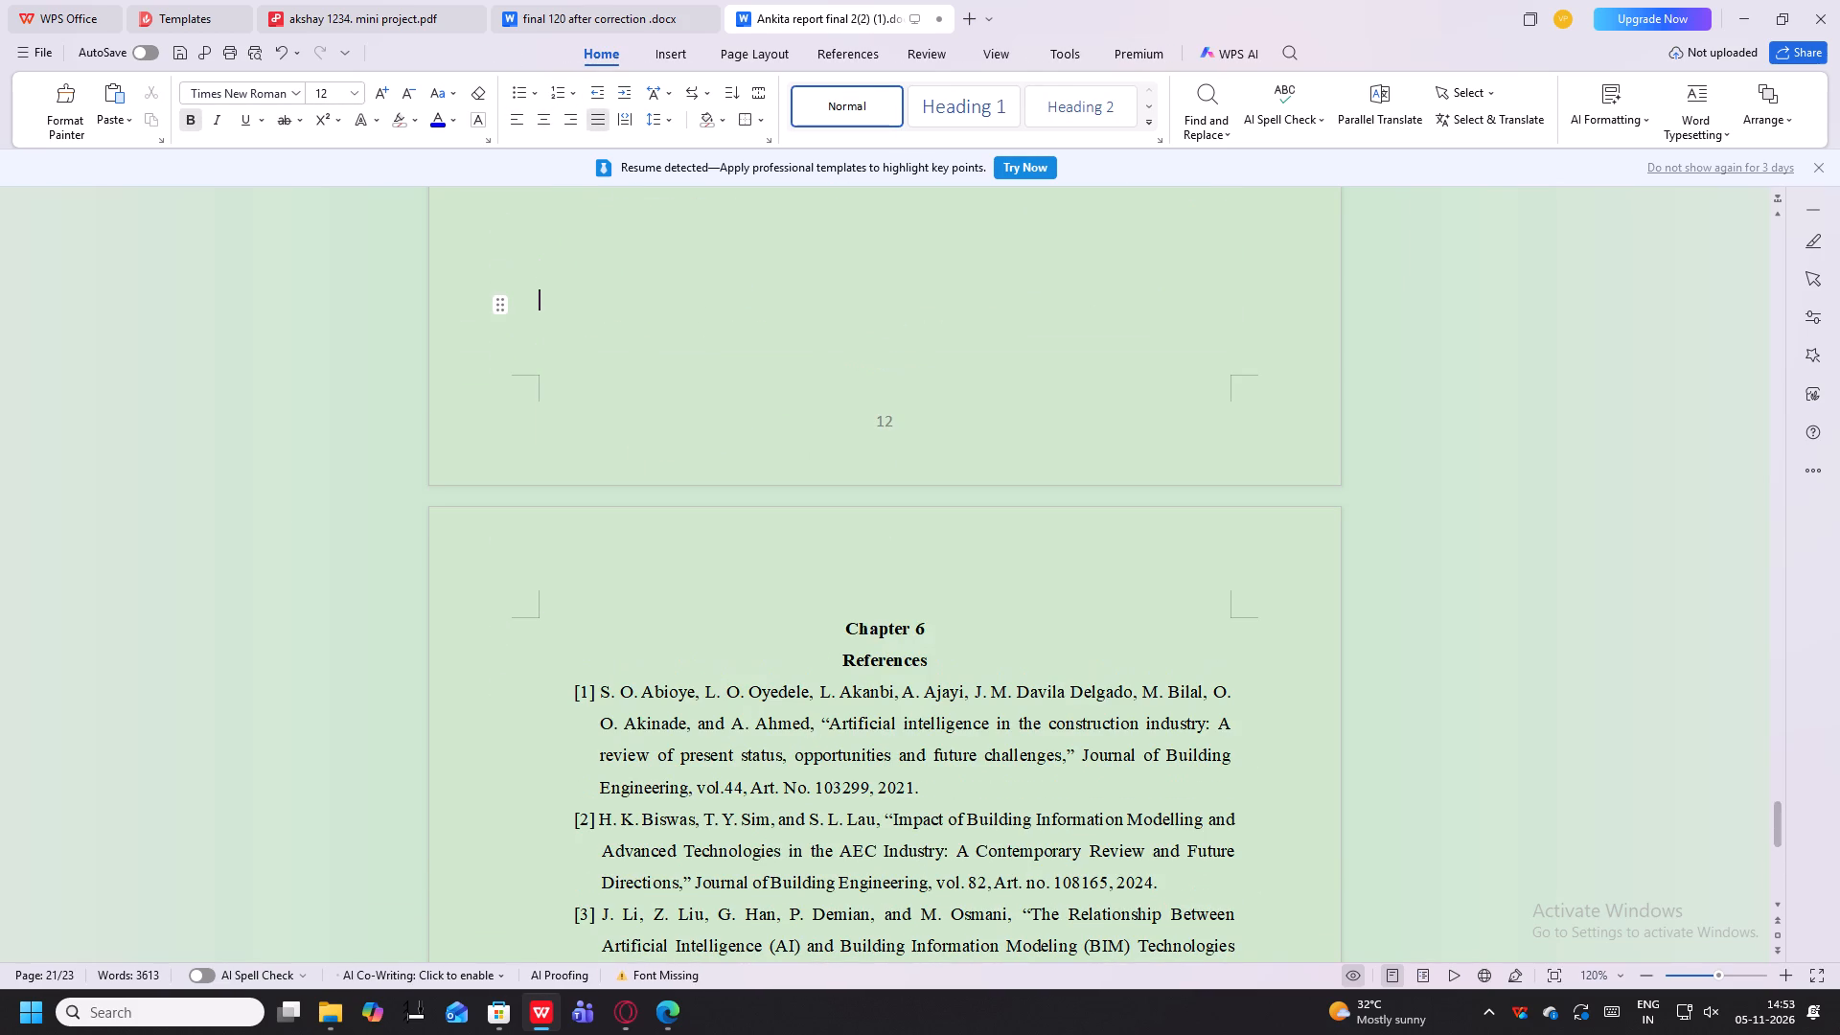
# Examine the page layout from the Chapter 6 references to the end of the report and back up to Chapter 5.
pyautogui.moveTo(950, 659); pyautogui.dragTo(785, 626)
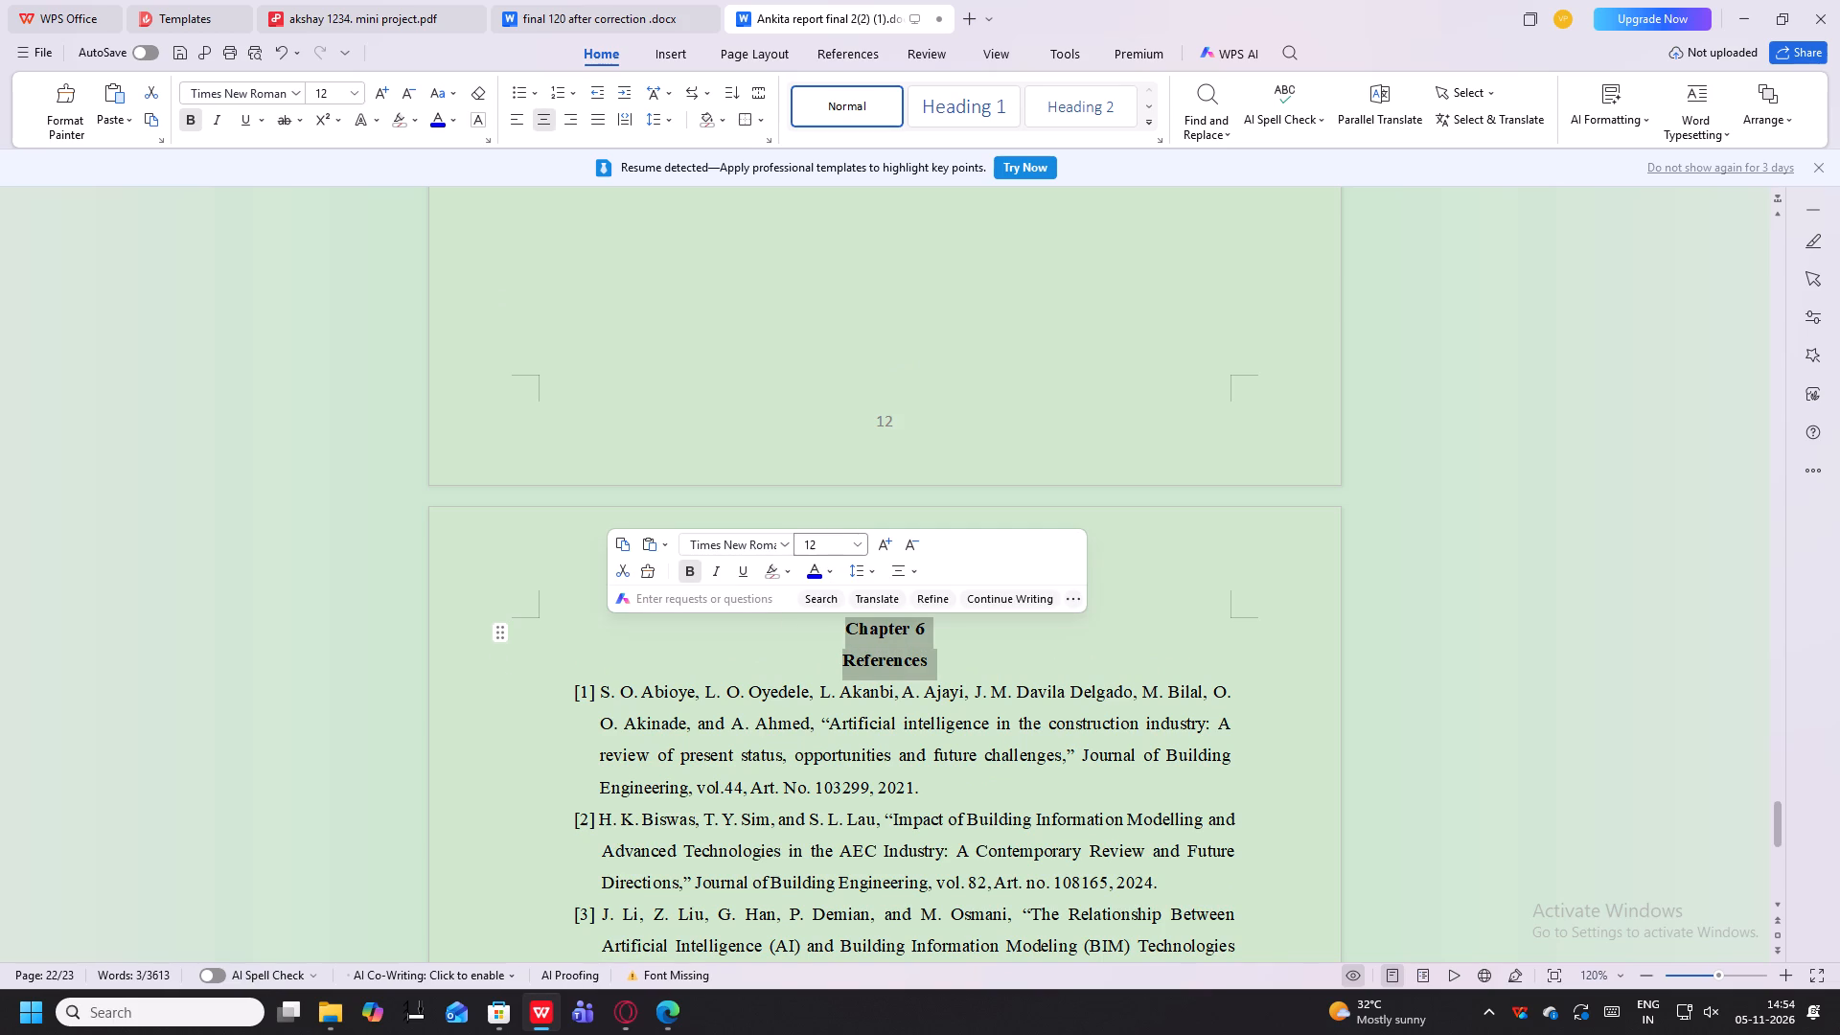
pyautogui.click(1294, 624)
pyautogui.scroll(-4, 1069, 689)
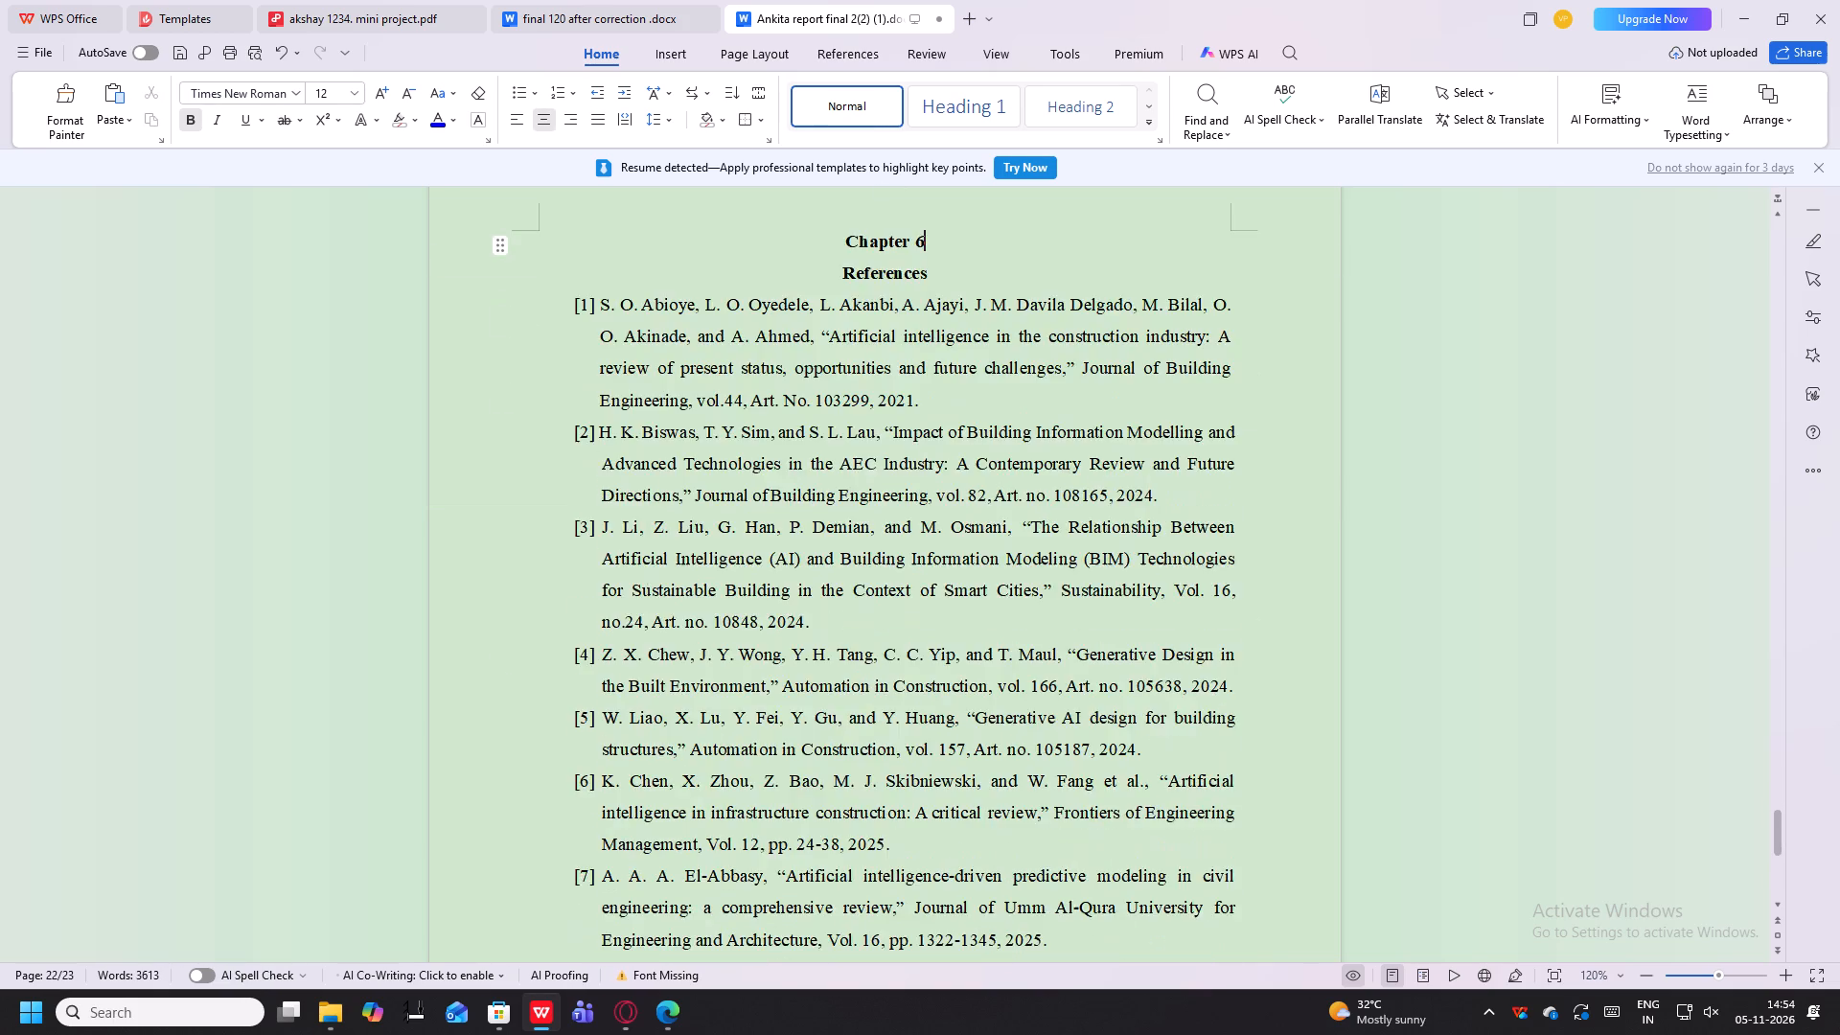
pyautogui.scroll(-12, 1069, 689)
pyautogui.scroll(-15, 1081, 684)
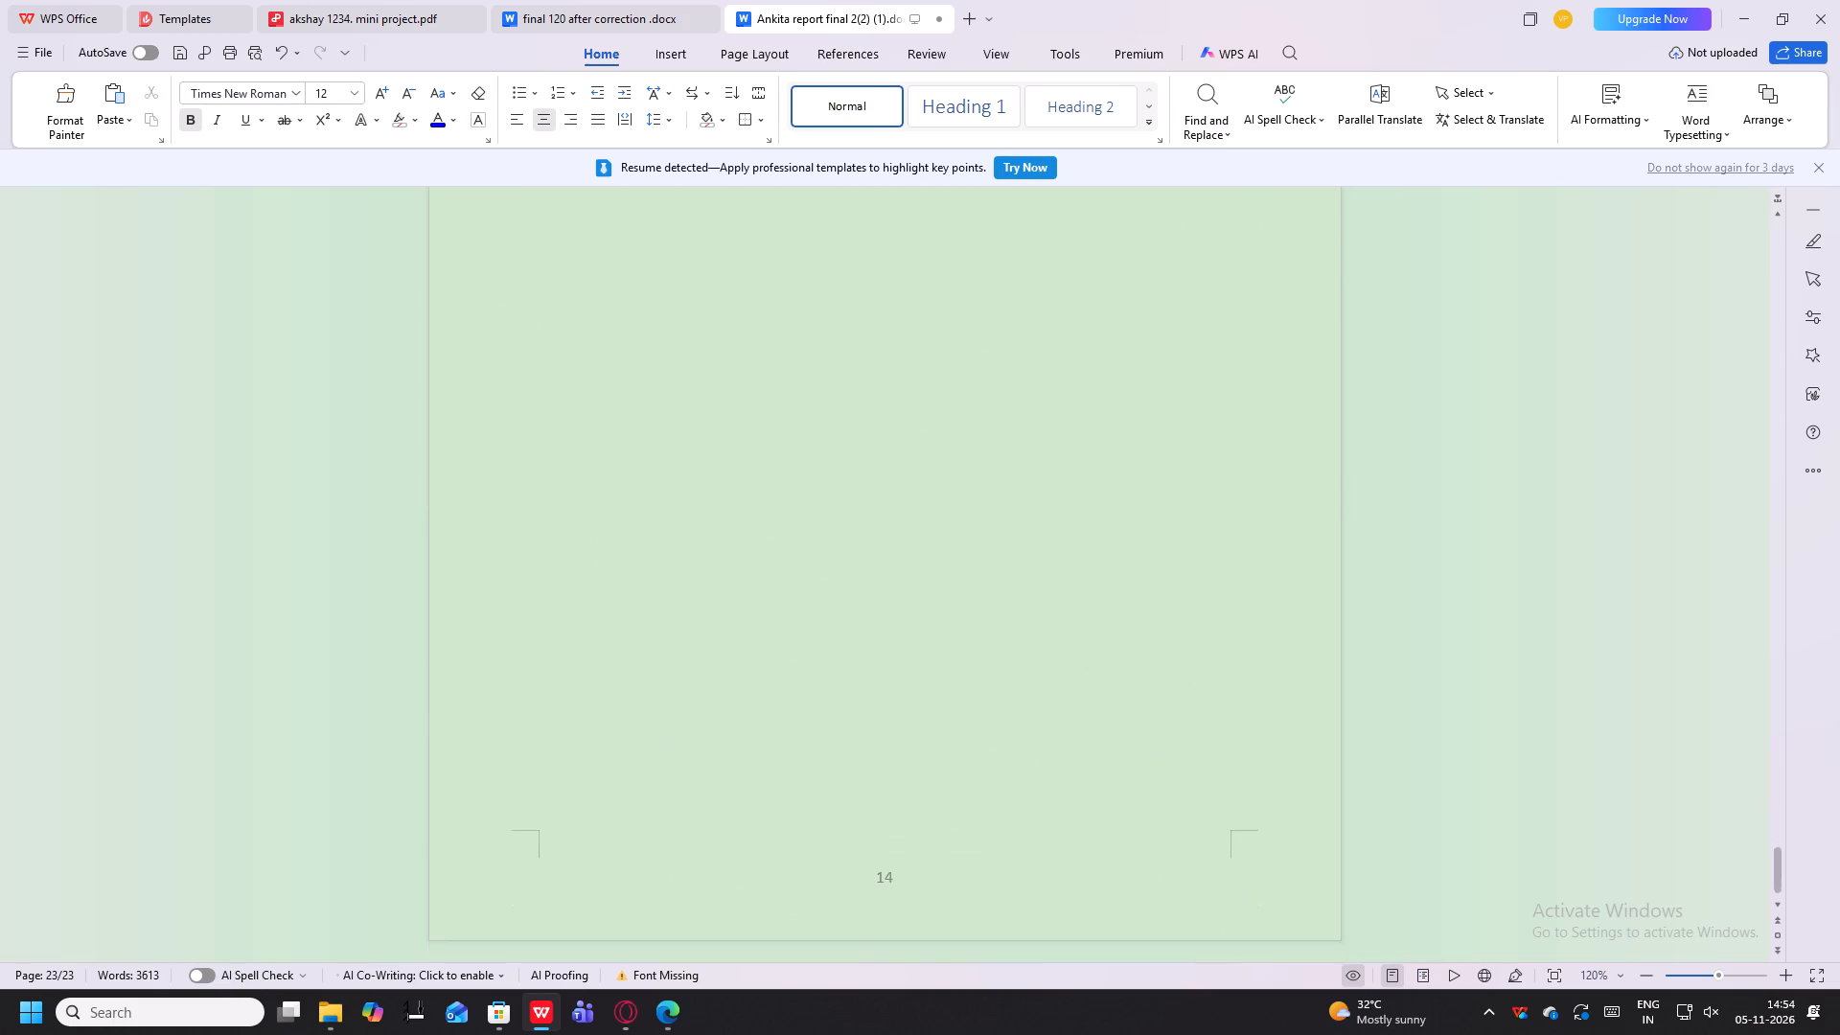
pyautogui.scroll(-5, 1085, 684)
pyautogui.scroll(20, 1098, 678)
pyautogui.scroll(4, 1098, 678)
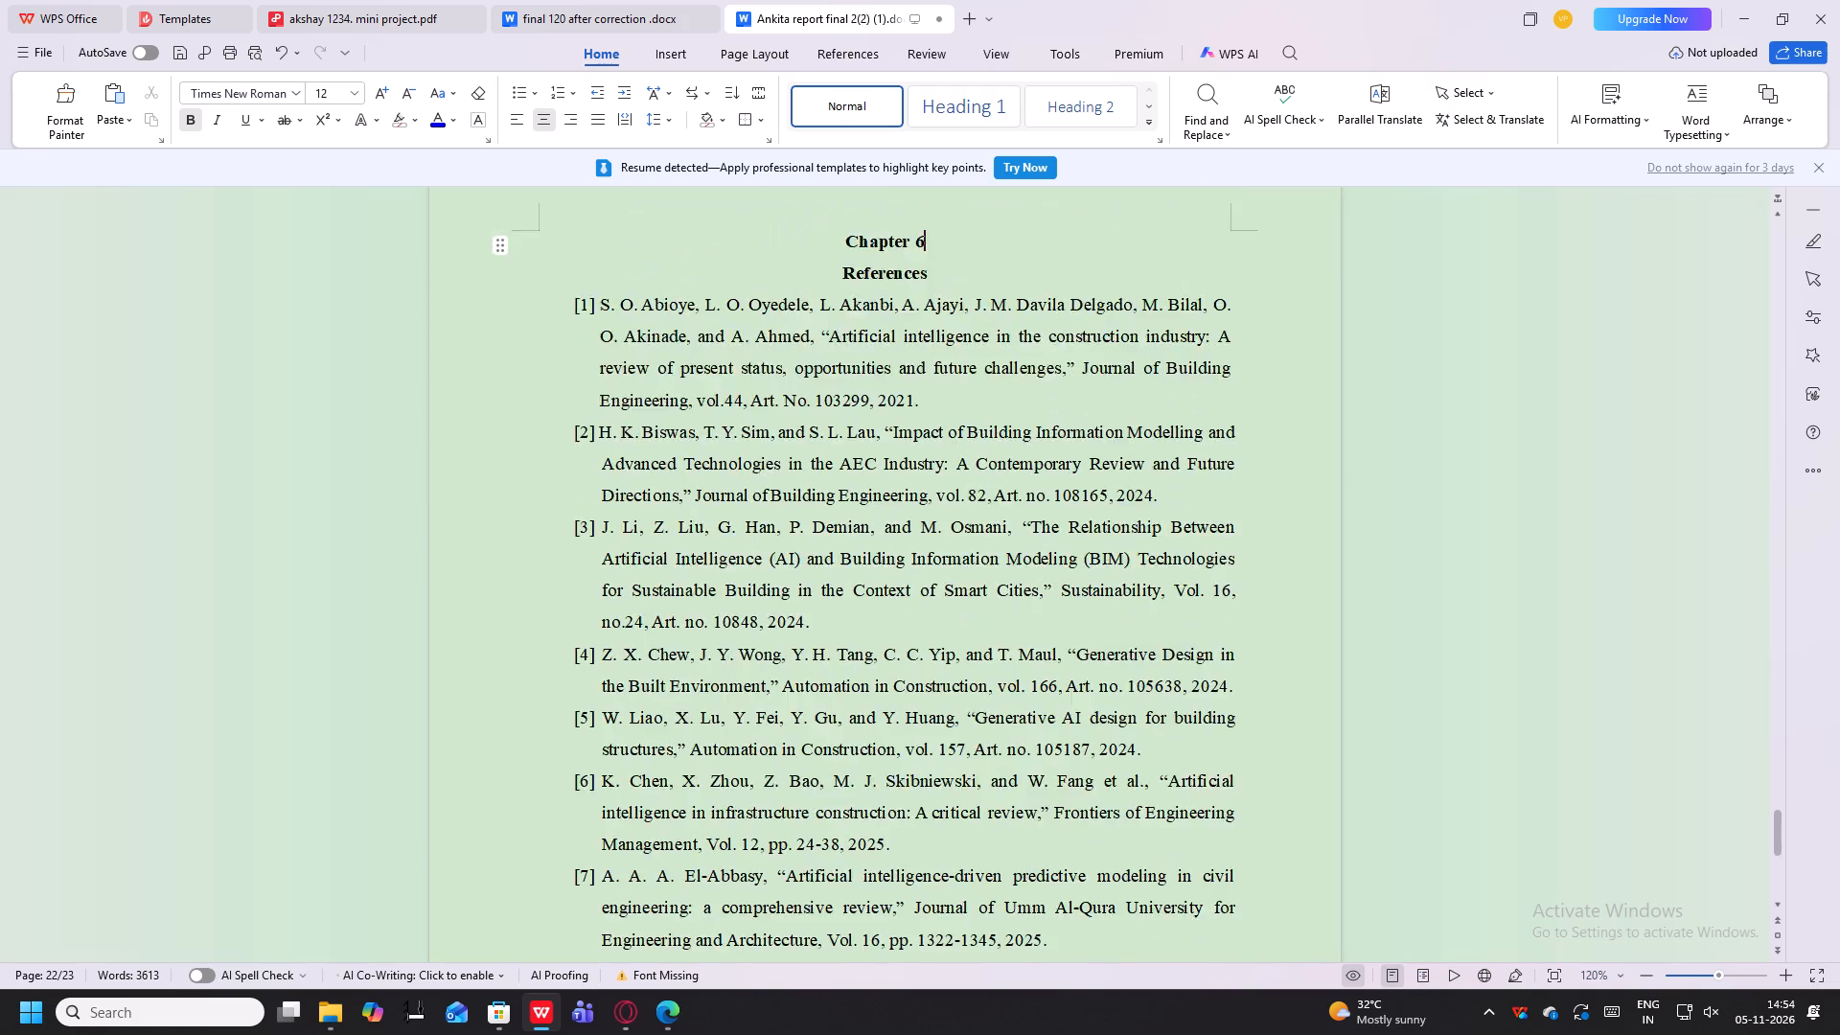
pyautogui.scroll(11, 1098, 678)
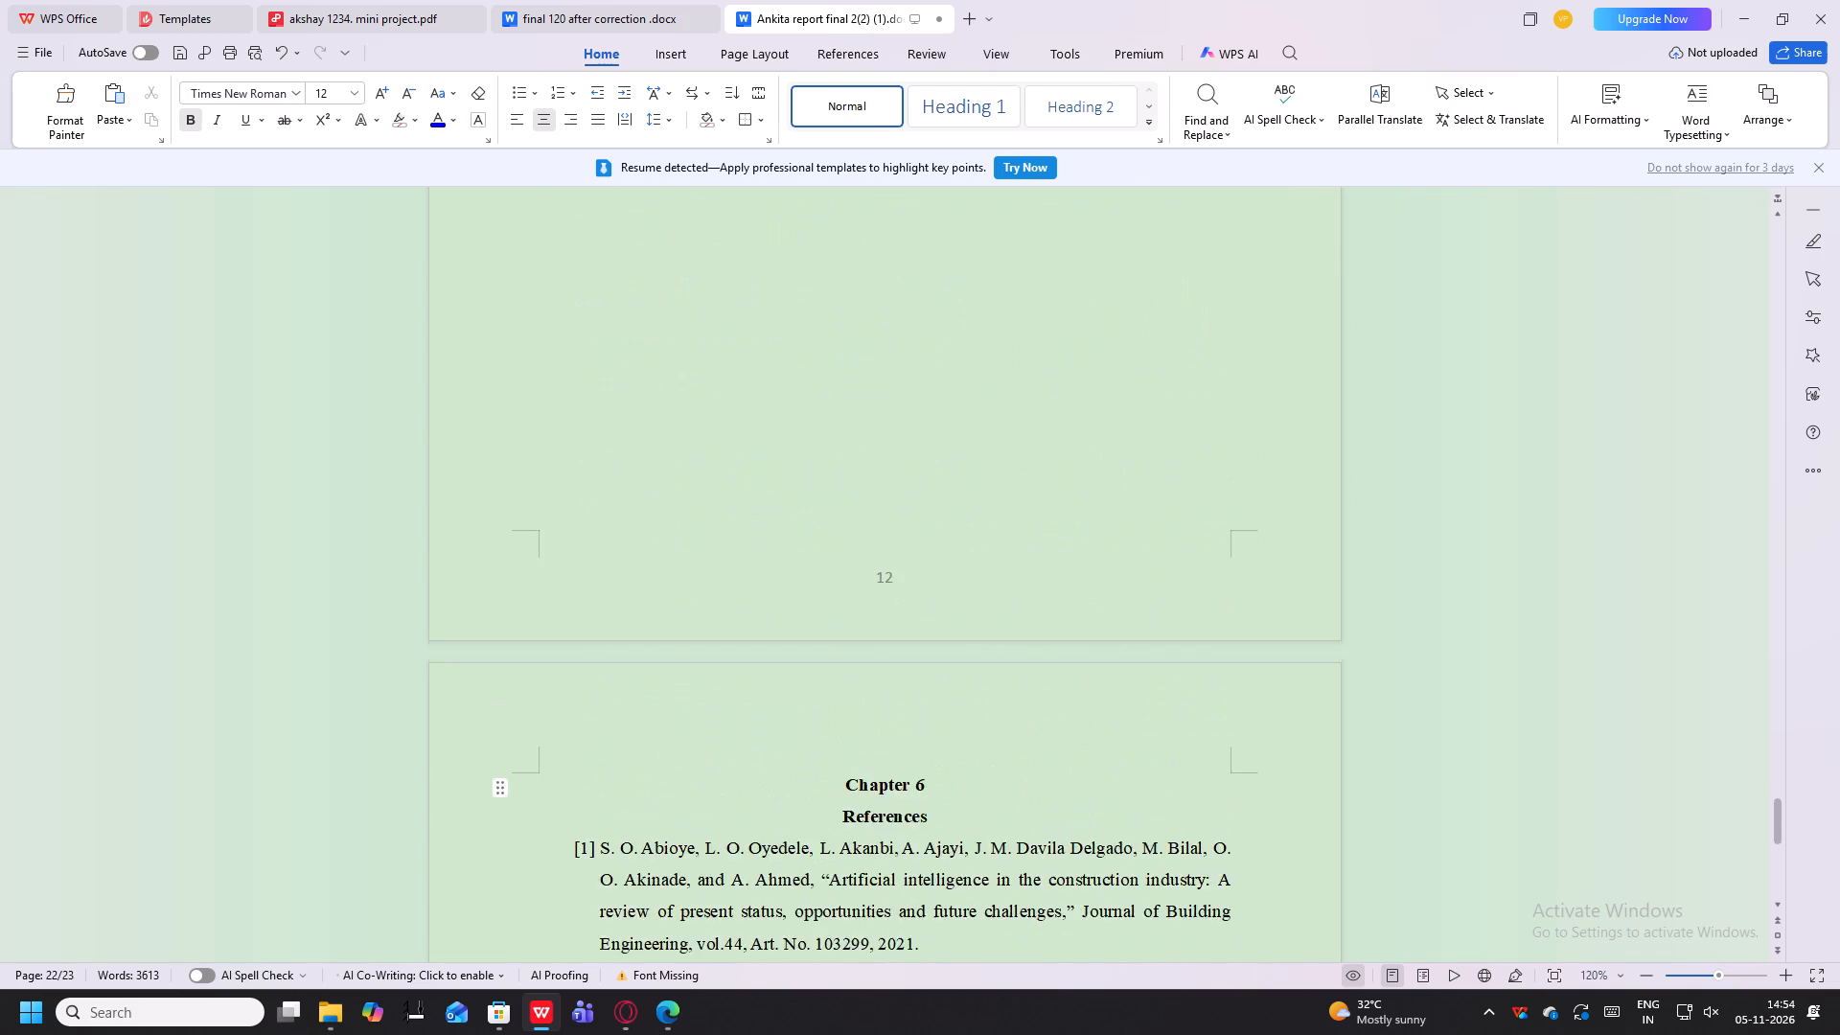
pyautogui.scroll(20, 1098, 678)
pyautogui.scroll(14, 1098, 678)
pyautogui.scroll(-3, 1099, 678)
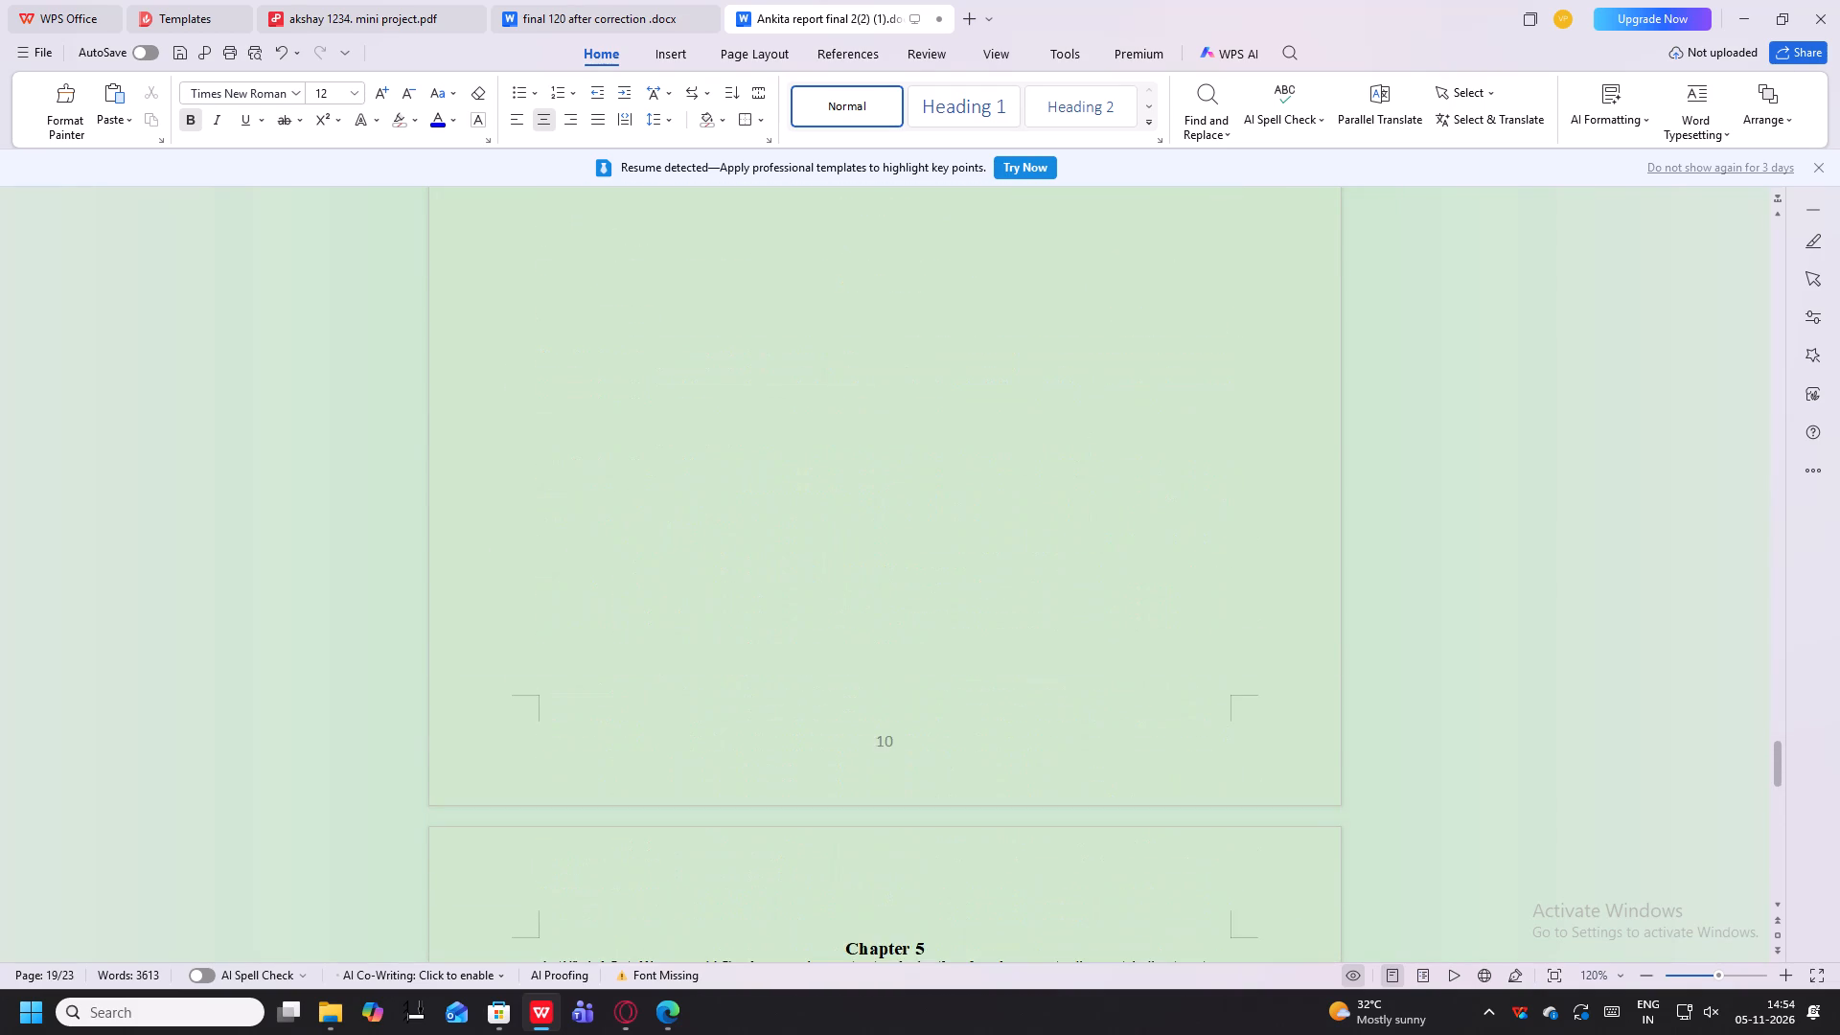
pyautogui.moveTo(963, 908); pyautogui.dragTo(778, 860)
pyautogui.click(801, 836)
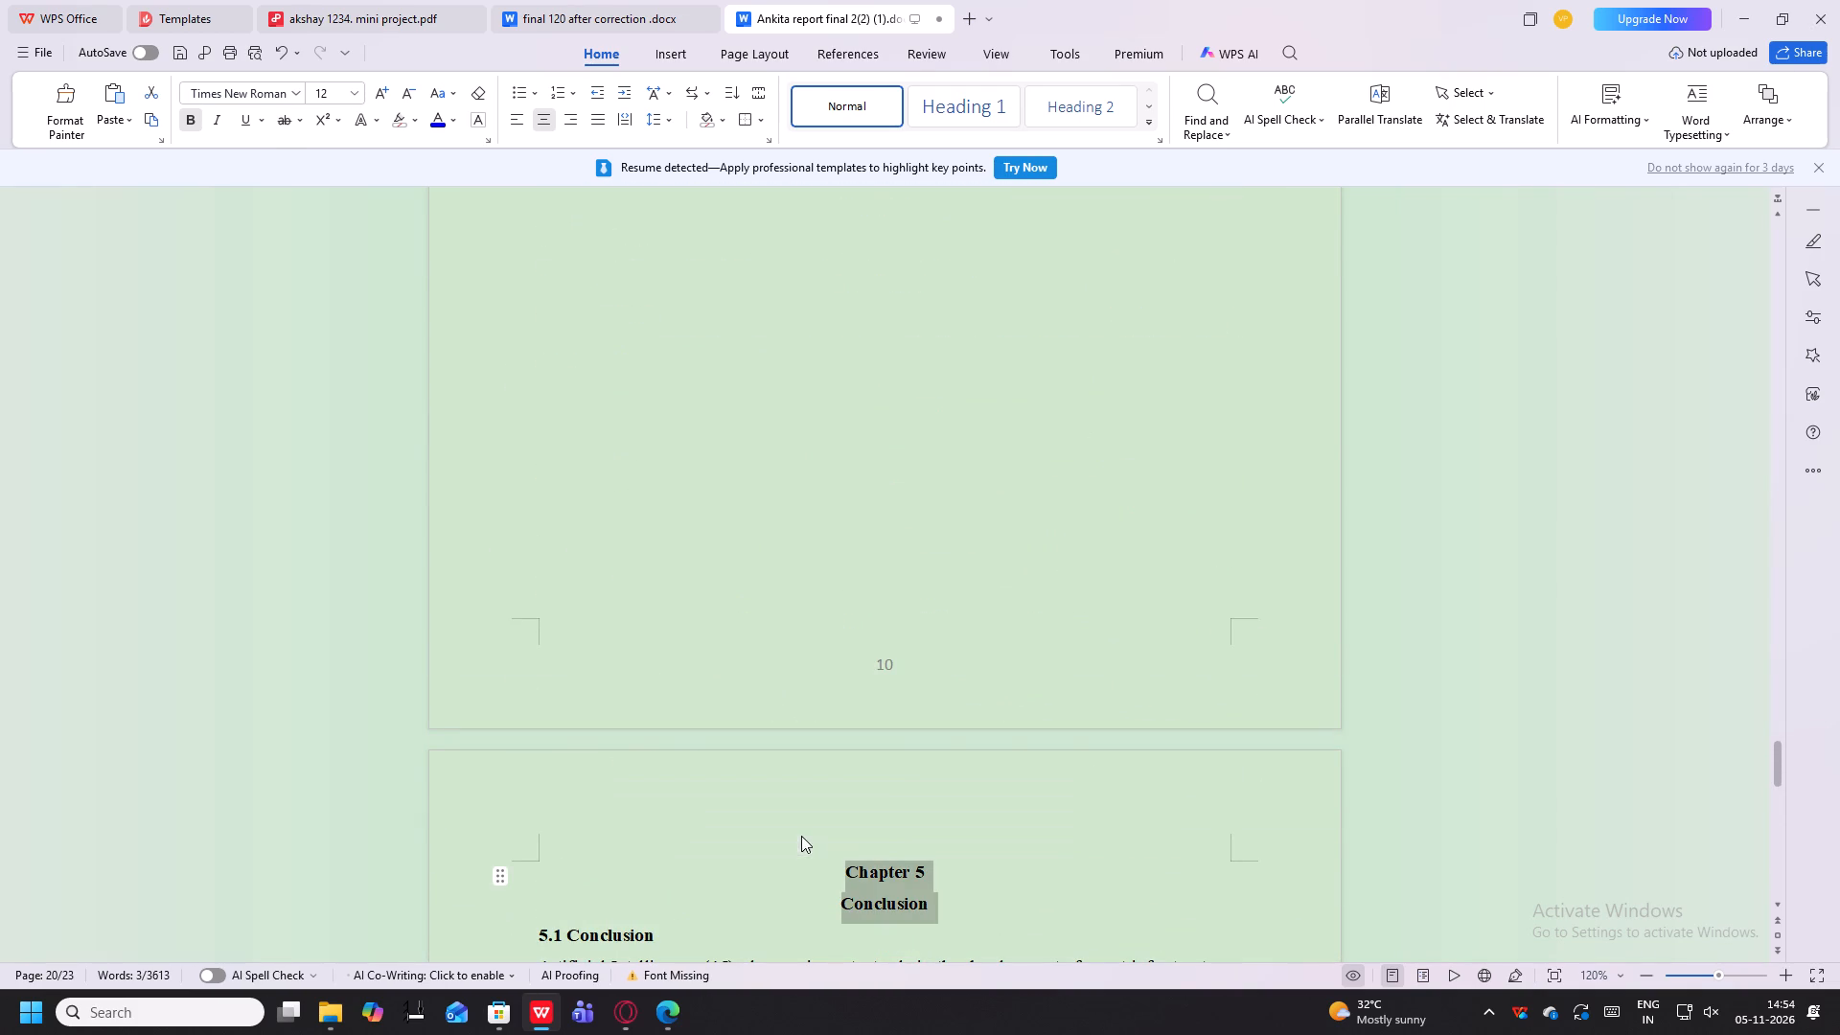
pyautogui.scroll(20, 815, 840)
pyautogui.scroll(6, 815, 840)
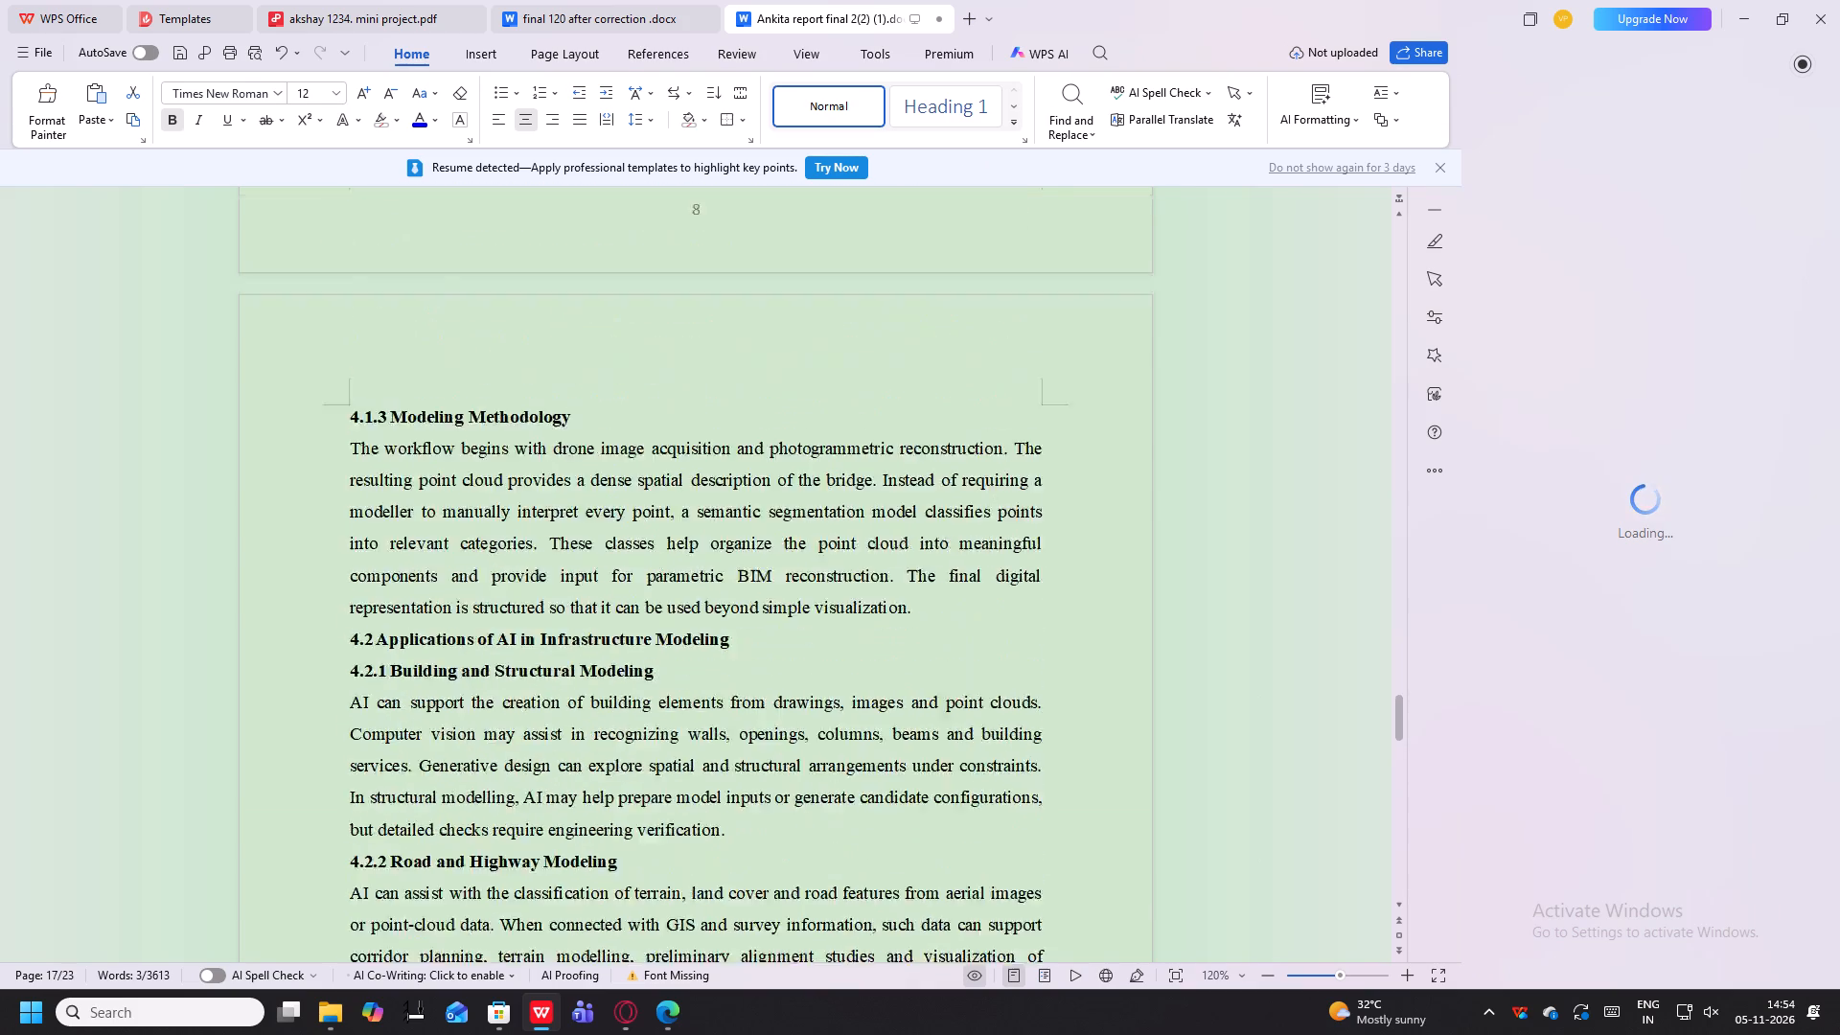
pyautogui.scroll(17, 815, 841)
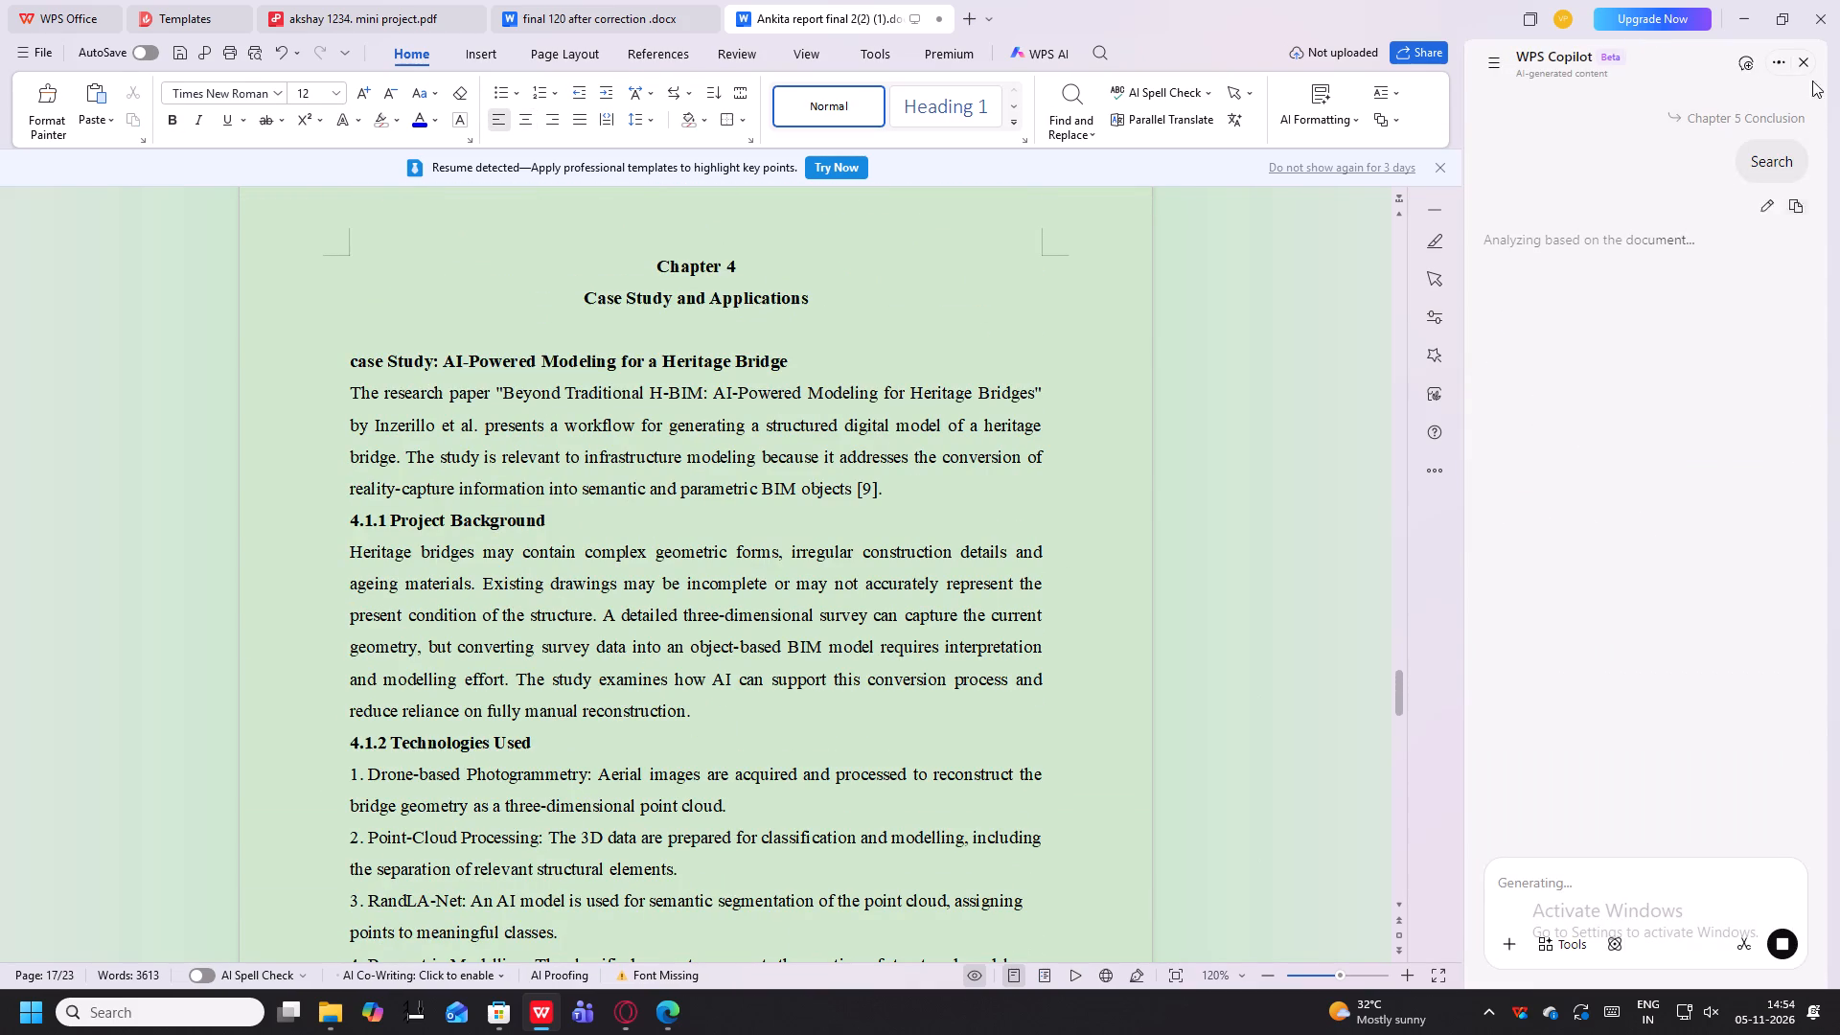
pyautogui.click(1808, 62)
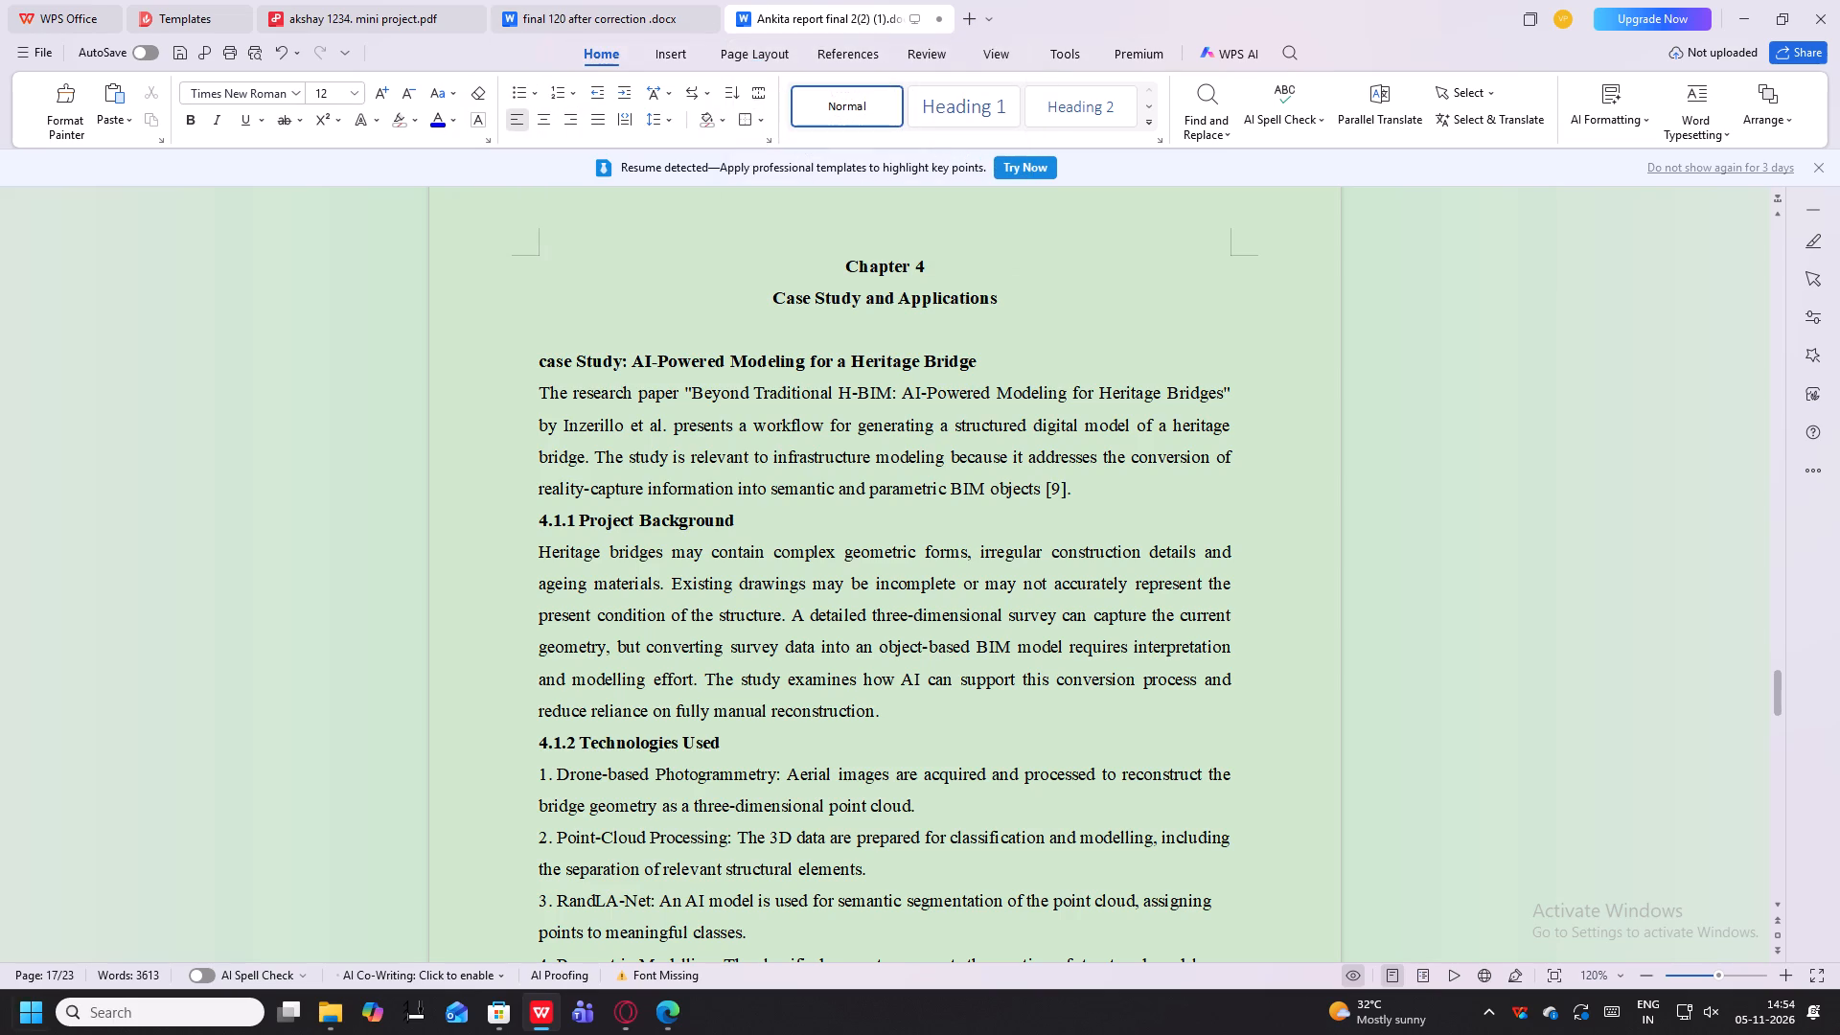
# Examine the front matter from the title page through the certificate, acknowledgement and abstract.
pyautogui.scroll(5, 959, 441)
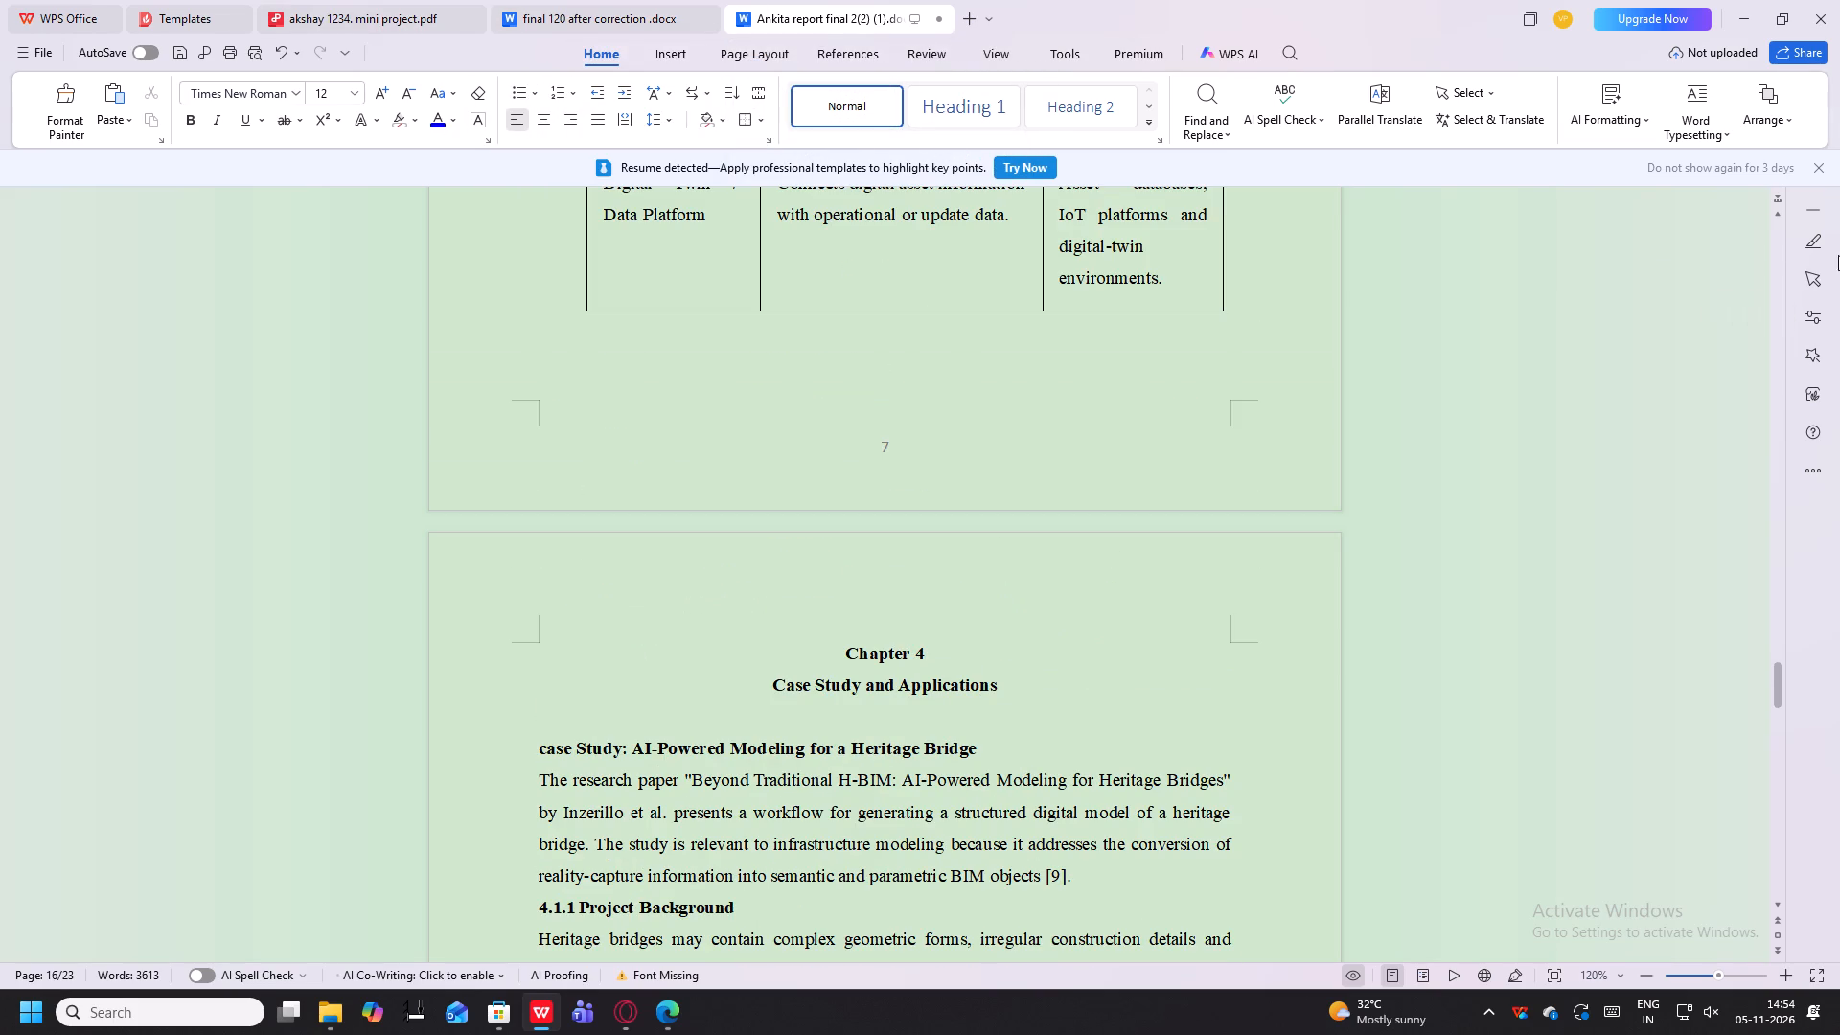
pyautogui.click(1778, 218)
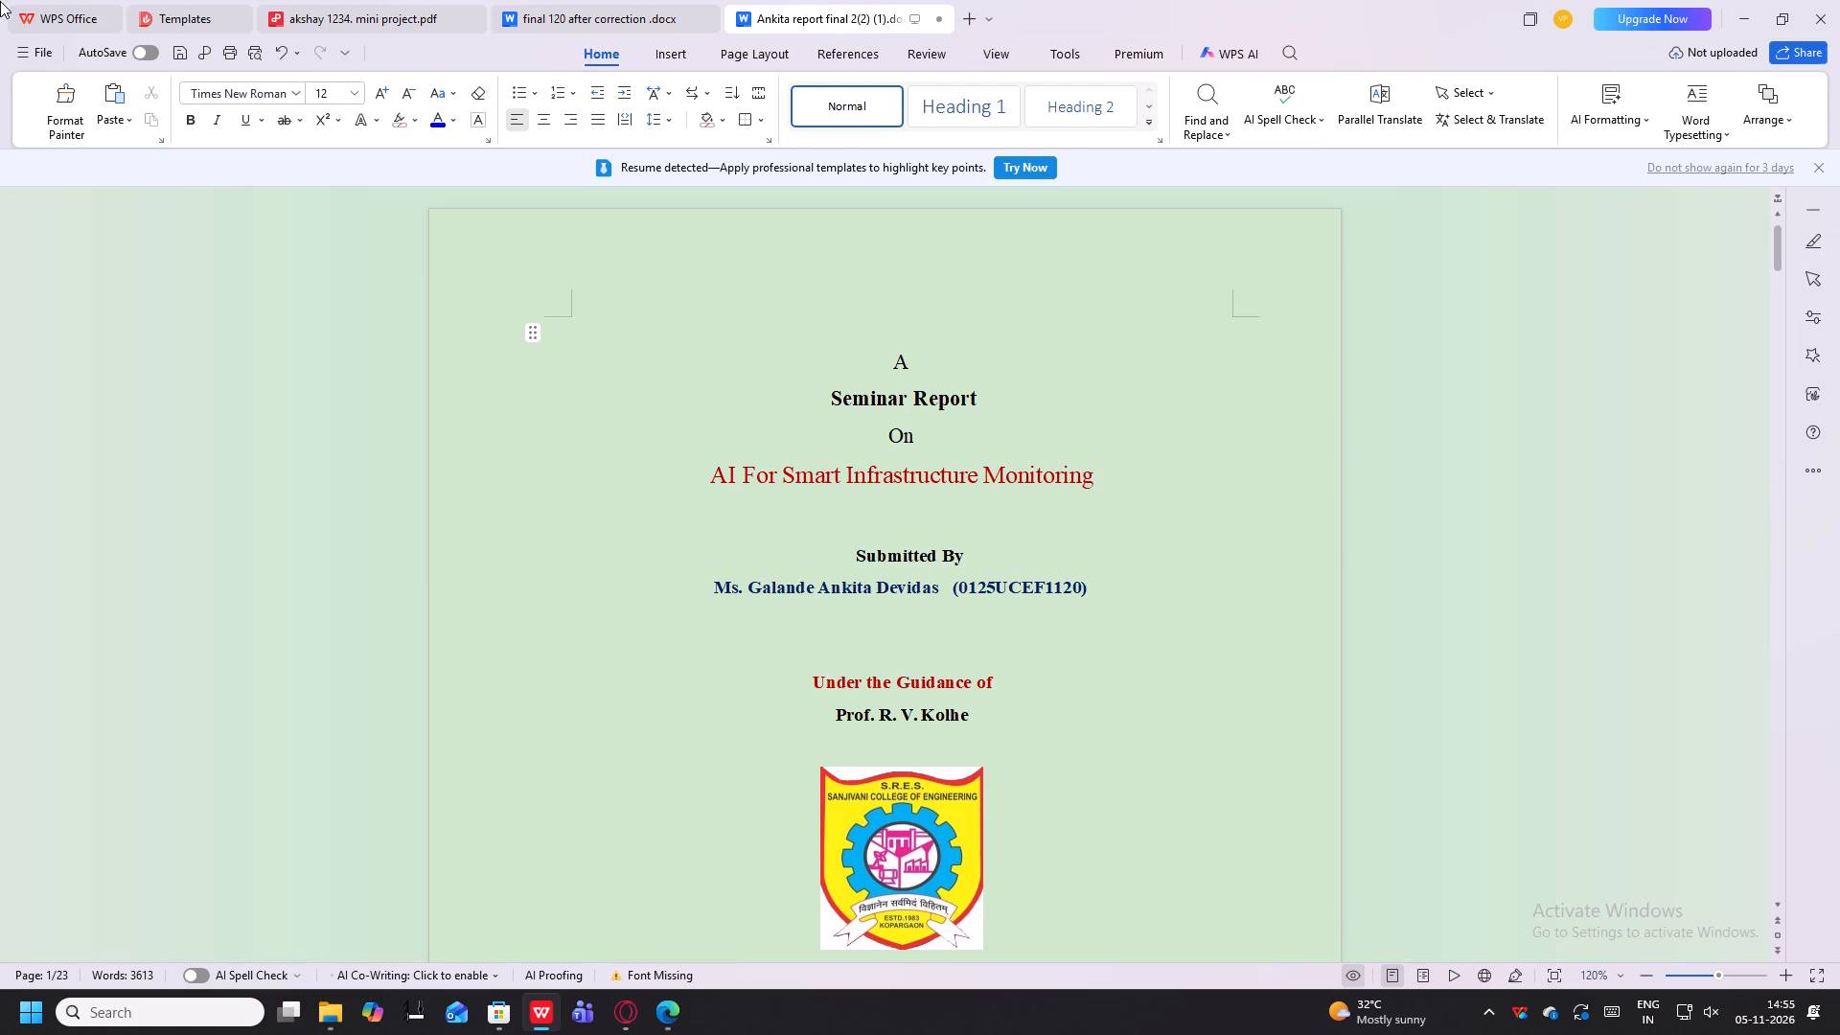
pyautogui.scroll(-1, 827, 389)
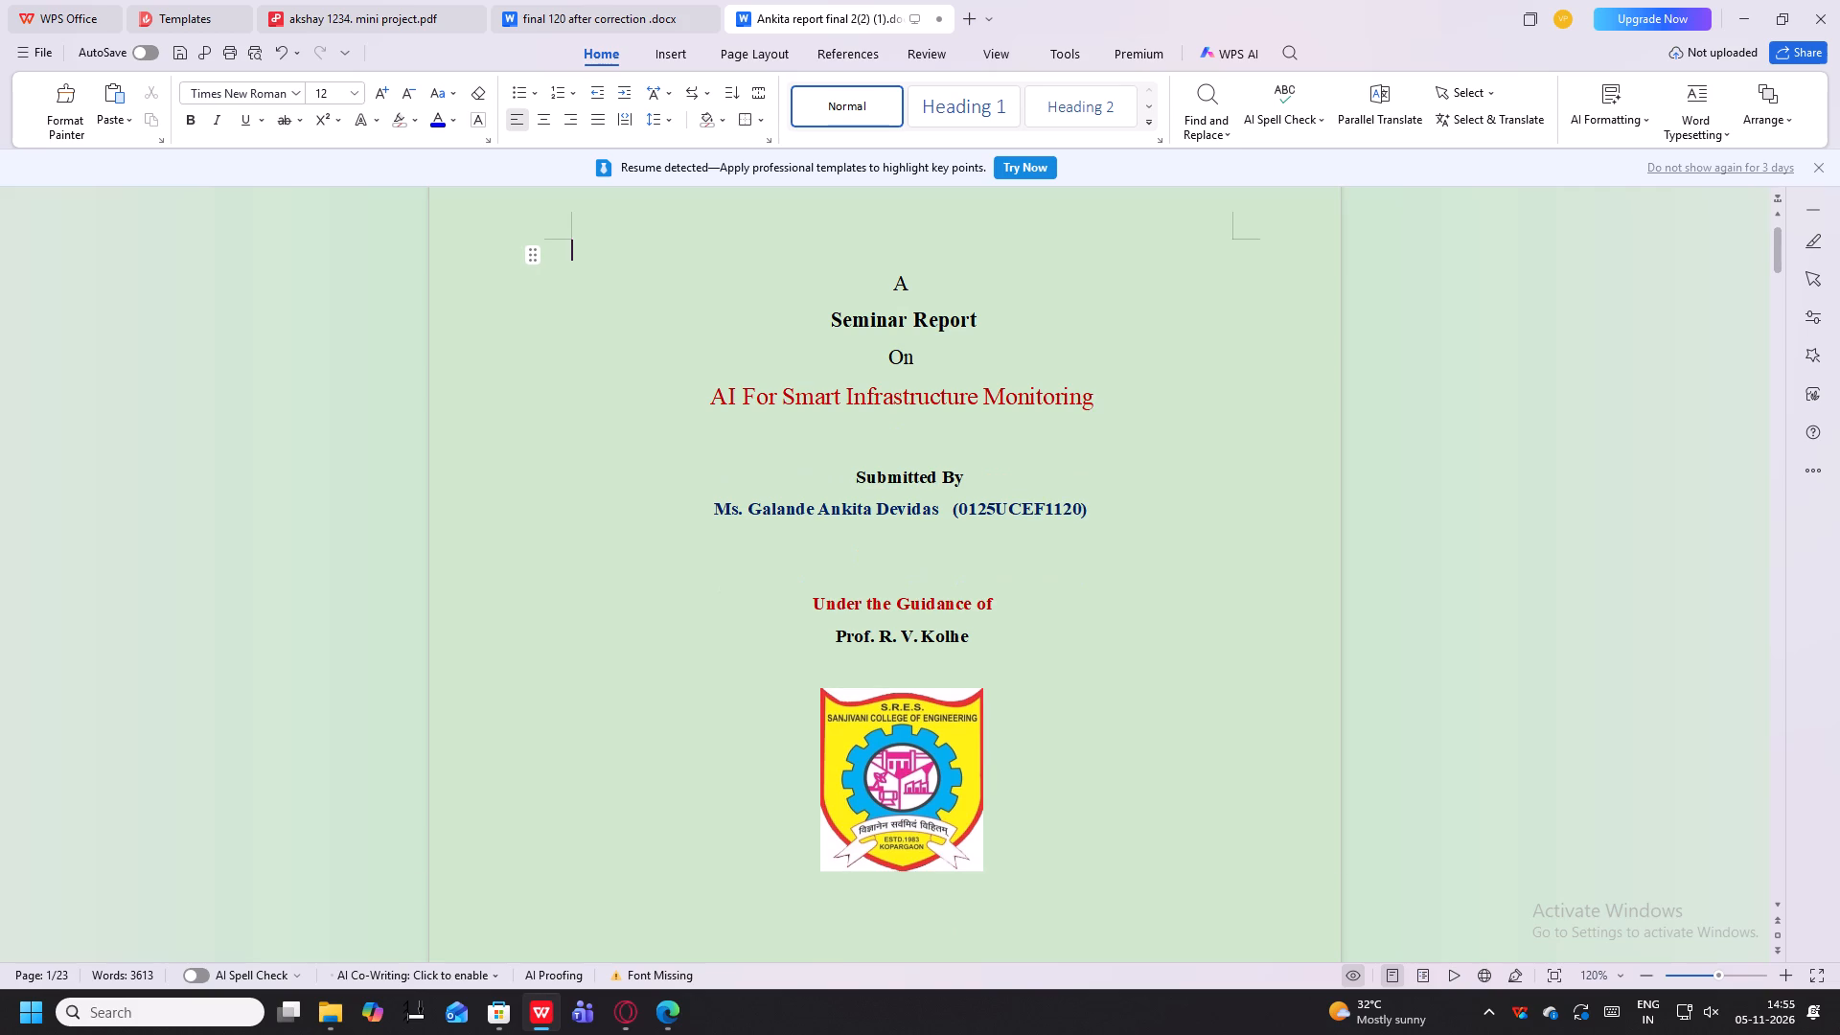
pyautogui.scroll(-4, 827, 389)
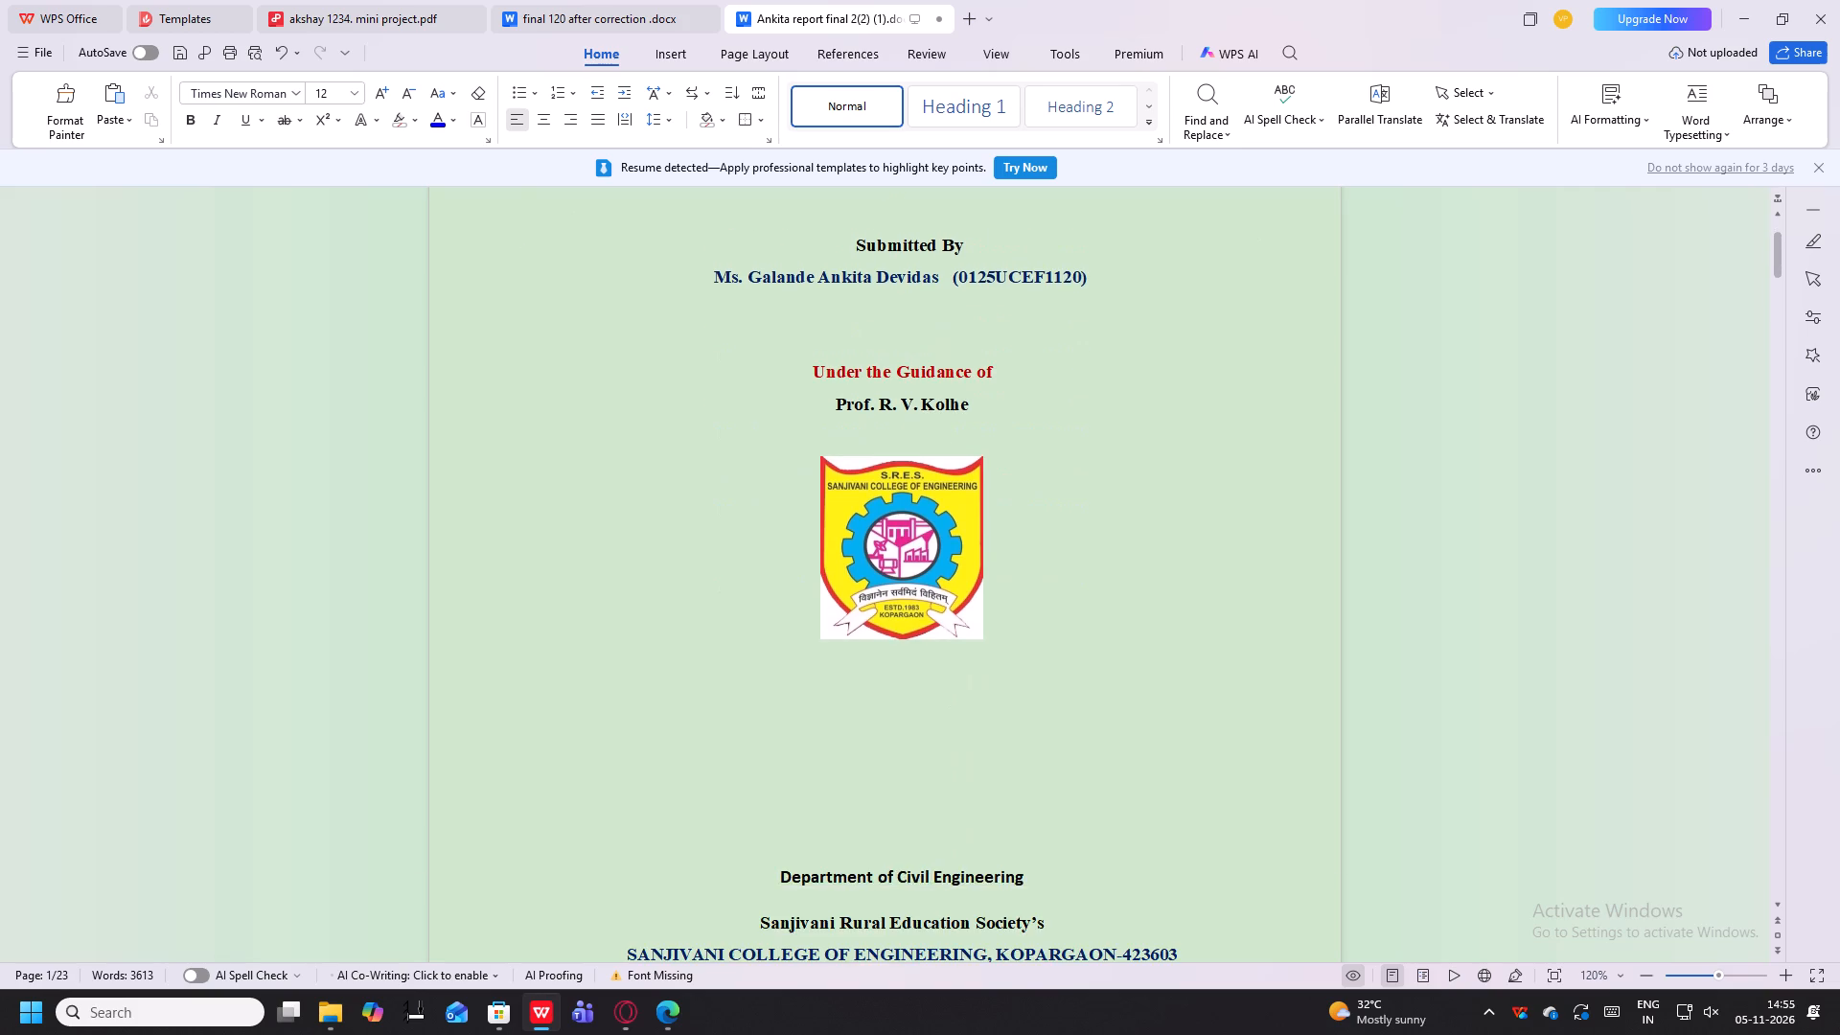
pyautogui.scroll(-13, 827, 389)
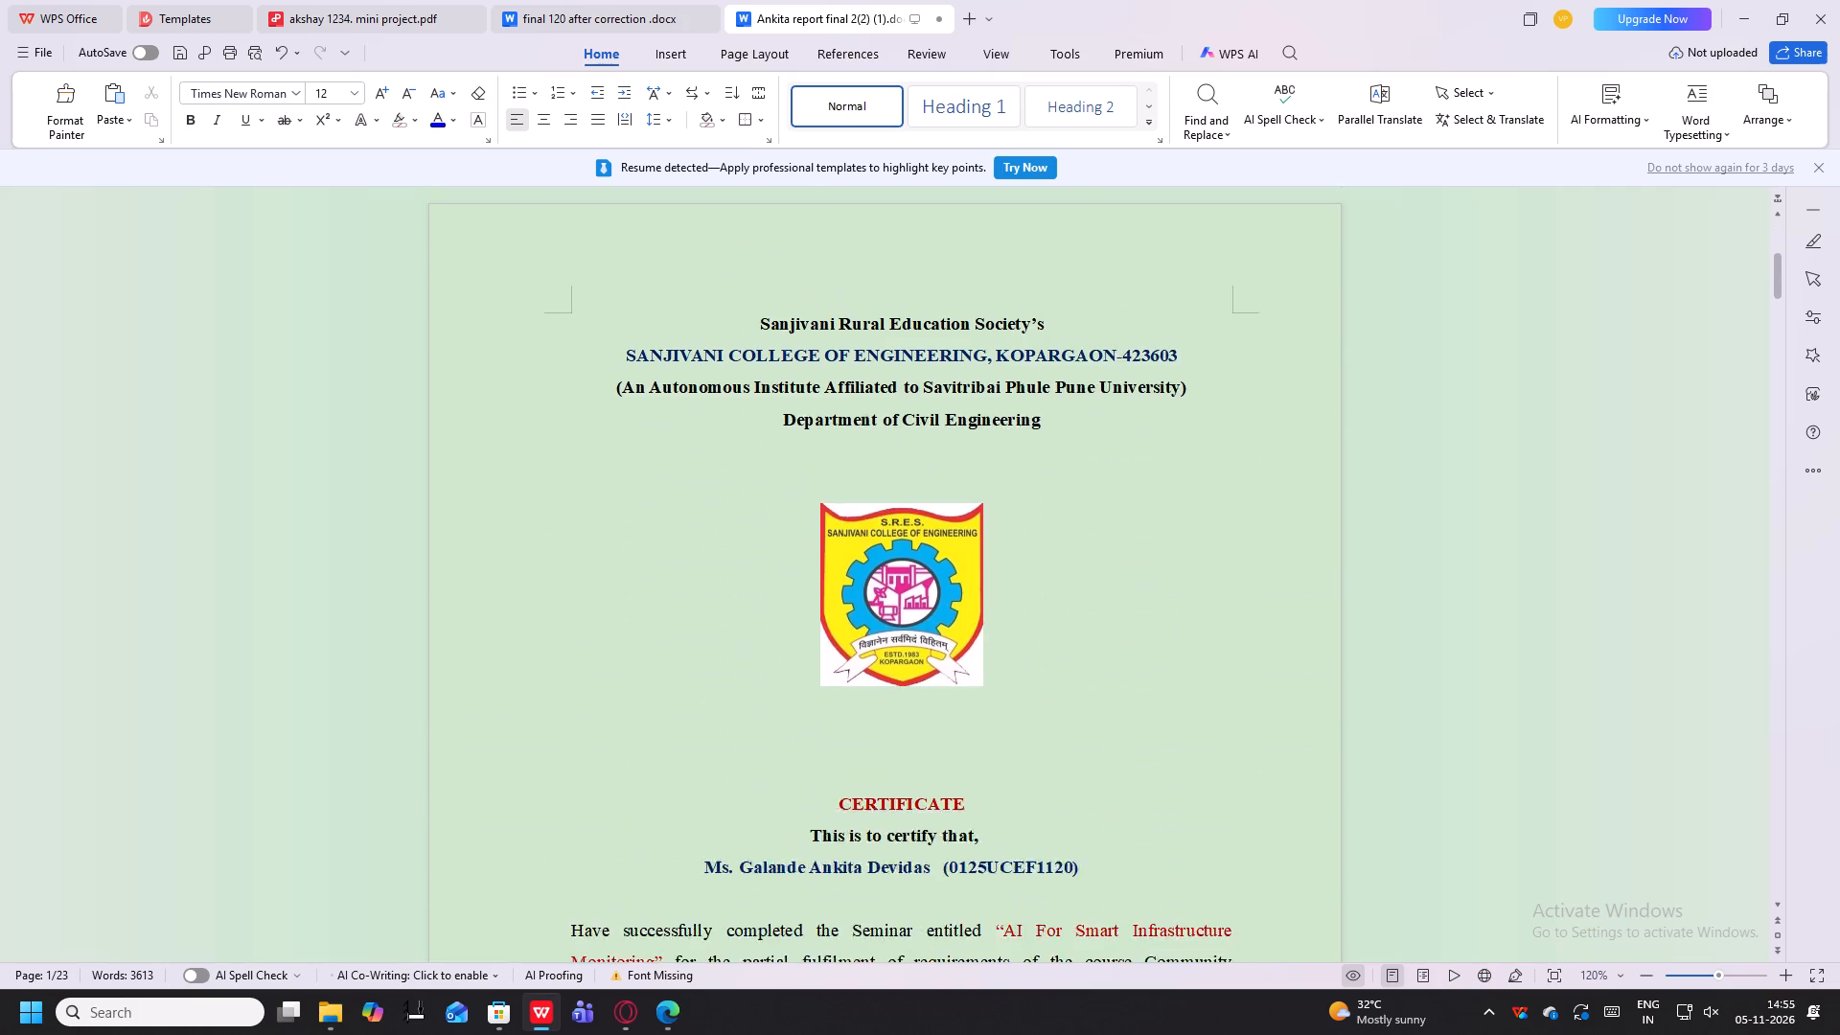
pyautogui.scroll(-10, 827, 389)
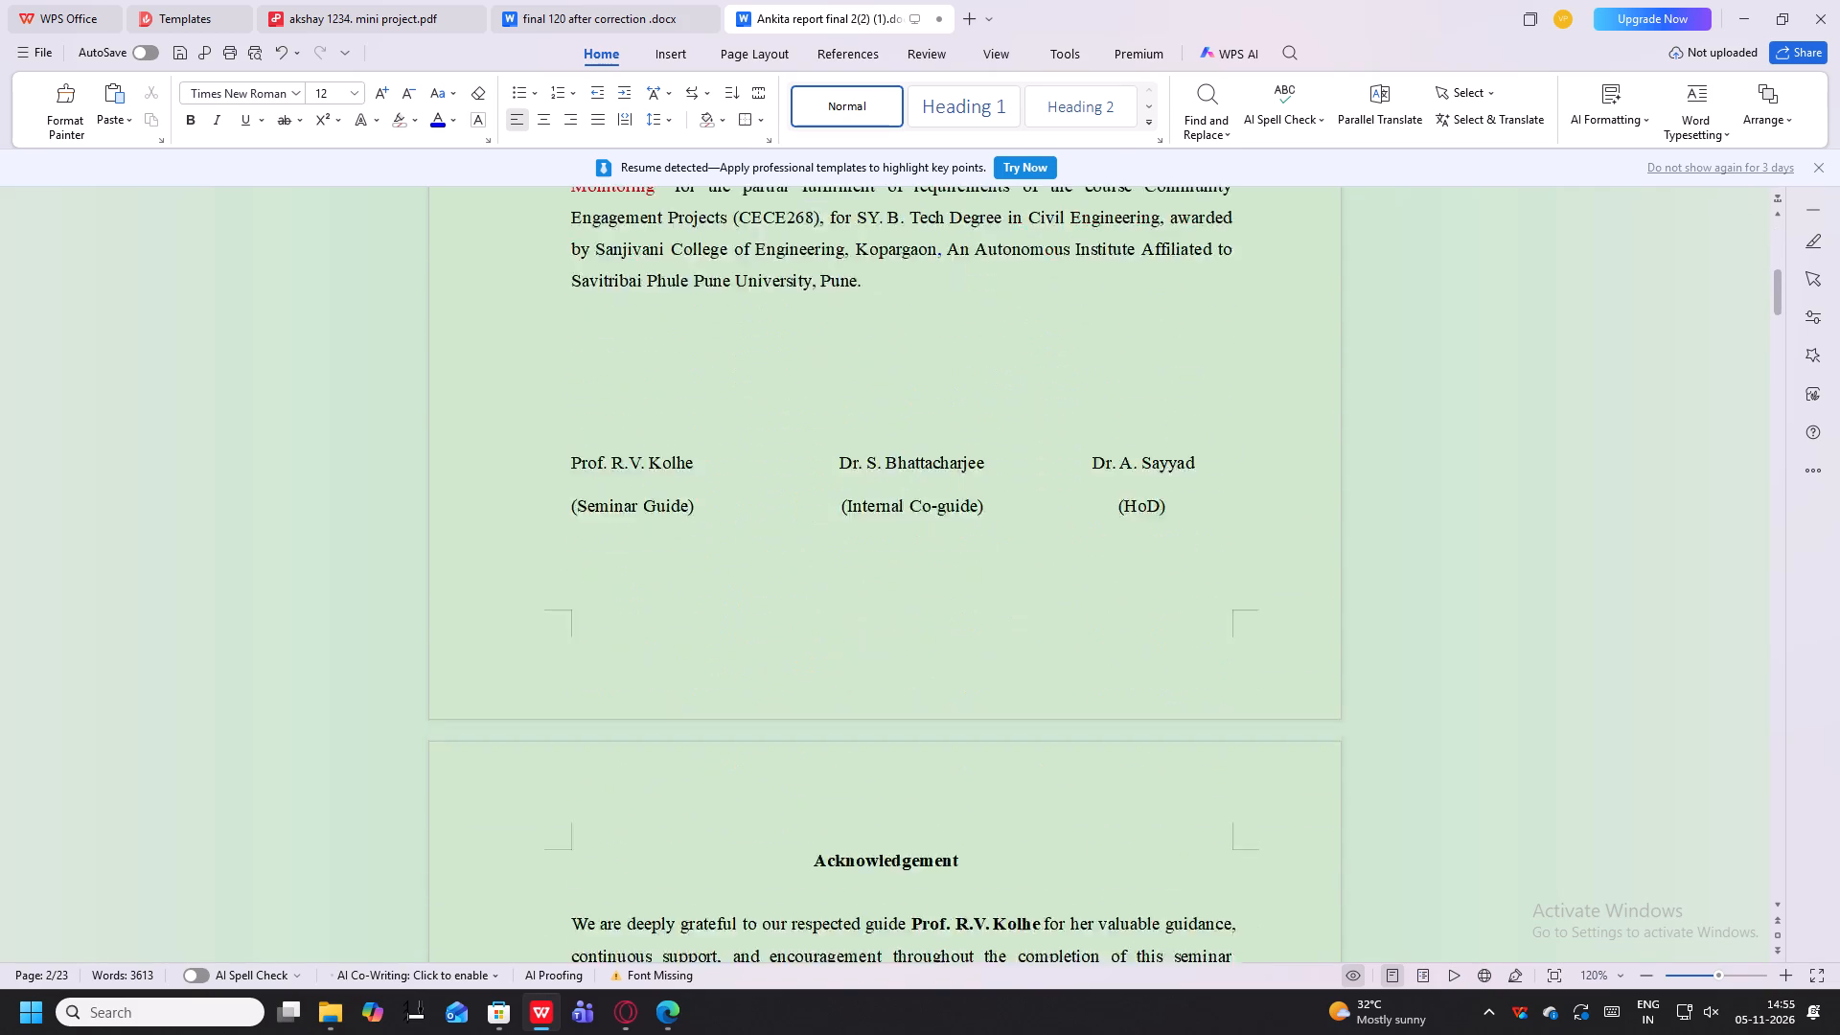
pyautogui.scroll(-4, 828, 389)
pyautogui.scroll(11, 828, 389)
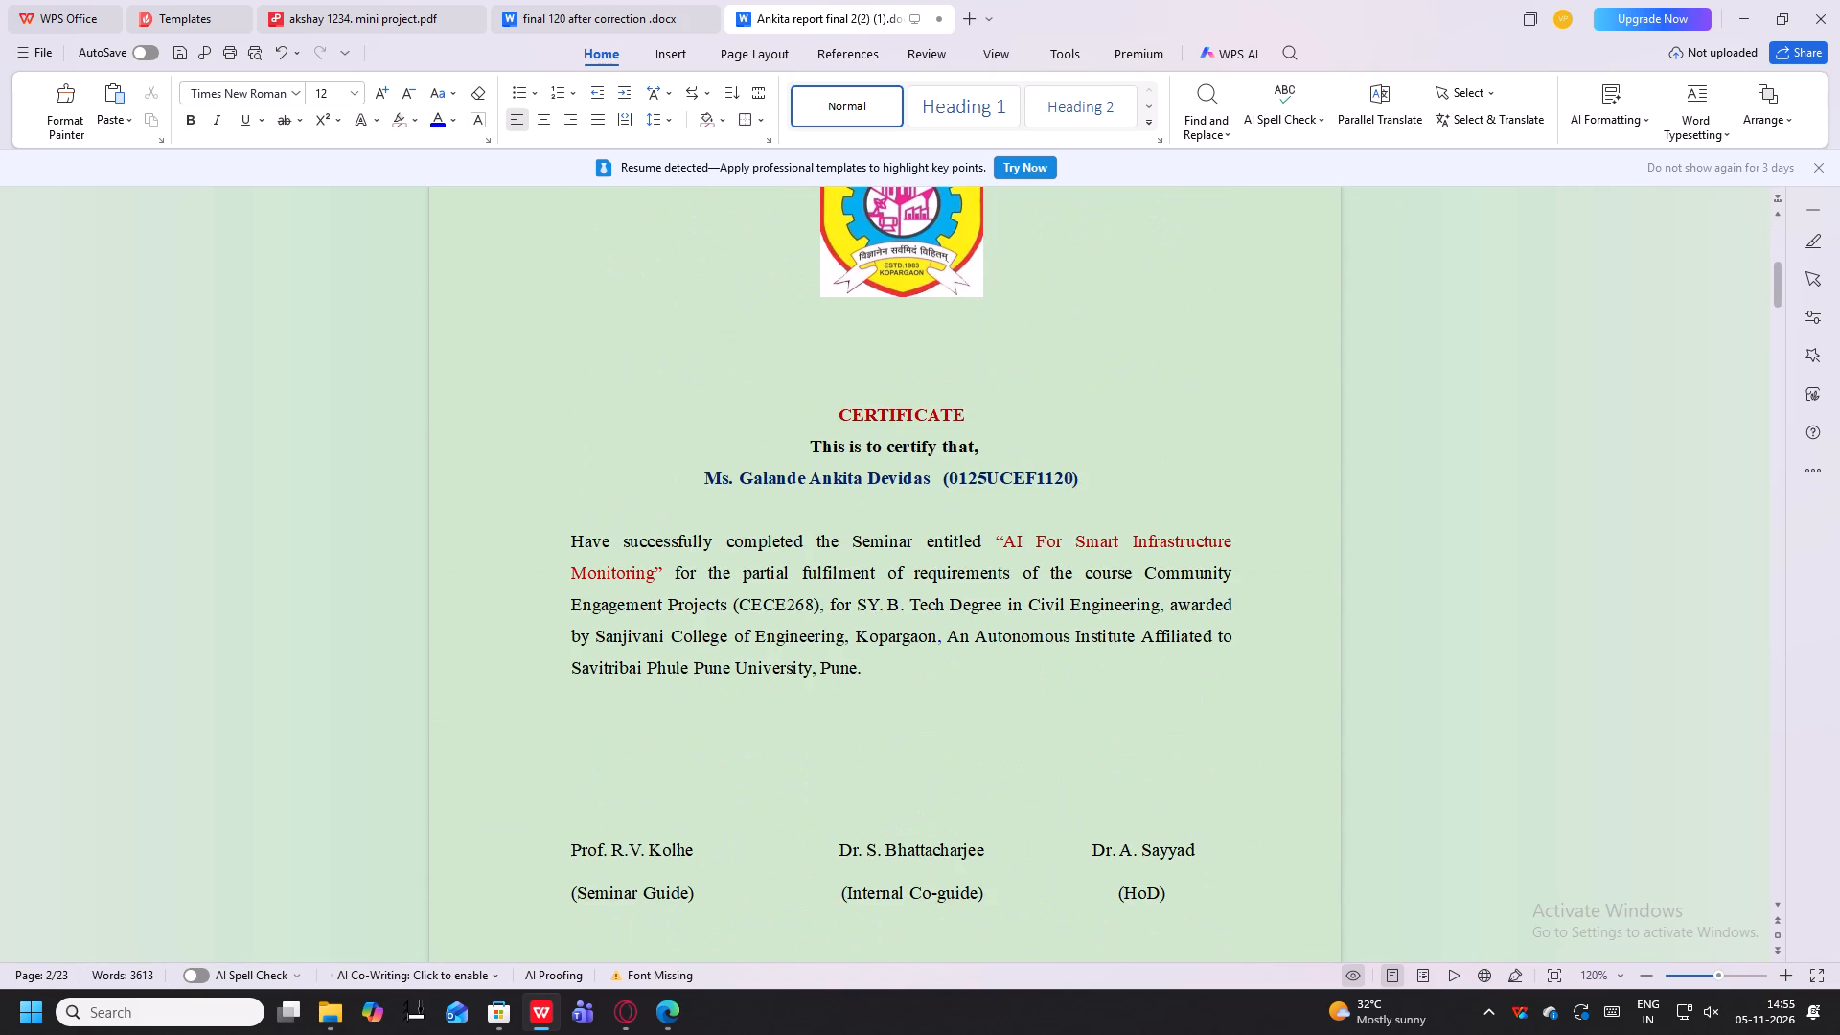
pyautogui.scroll(-18, 828, 389)
pyautogui.scroll(-5, 829, 390)
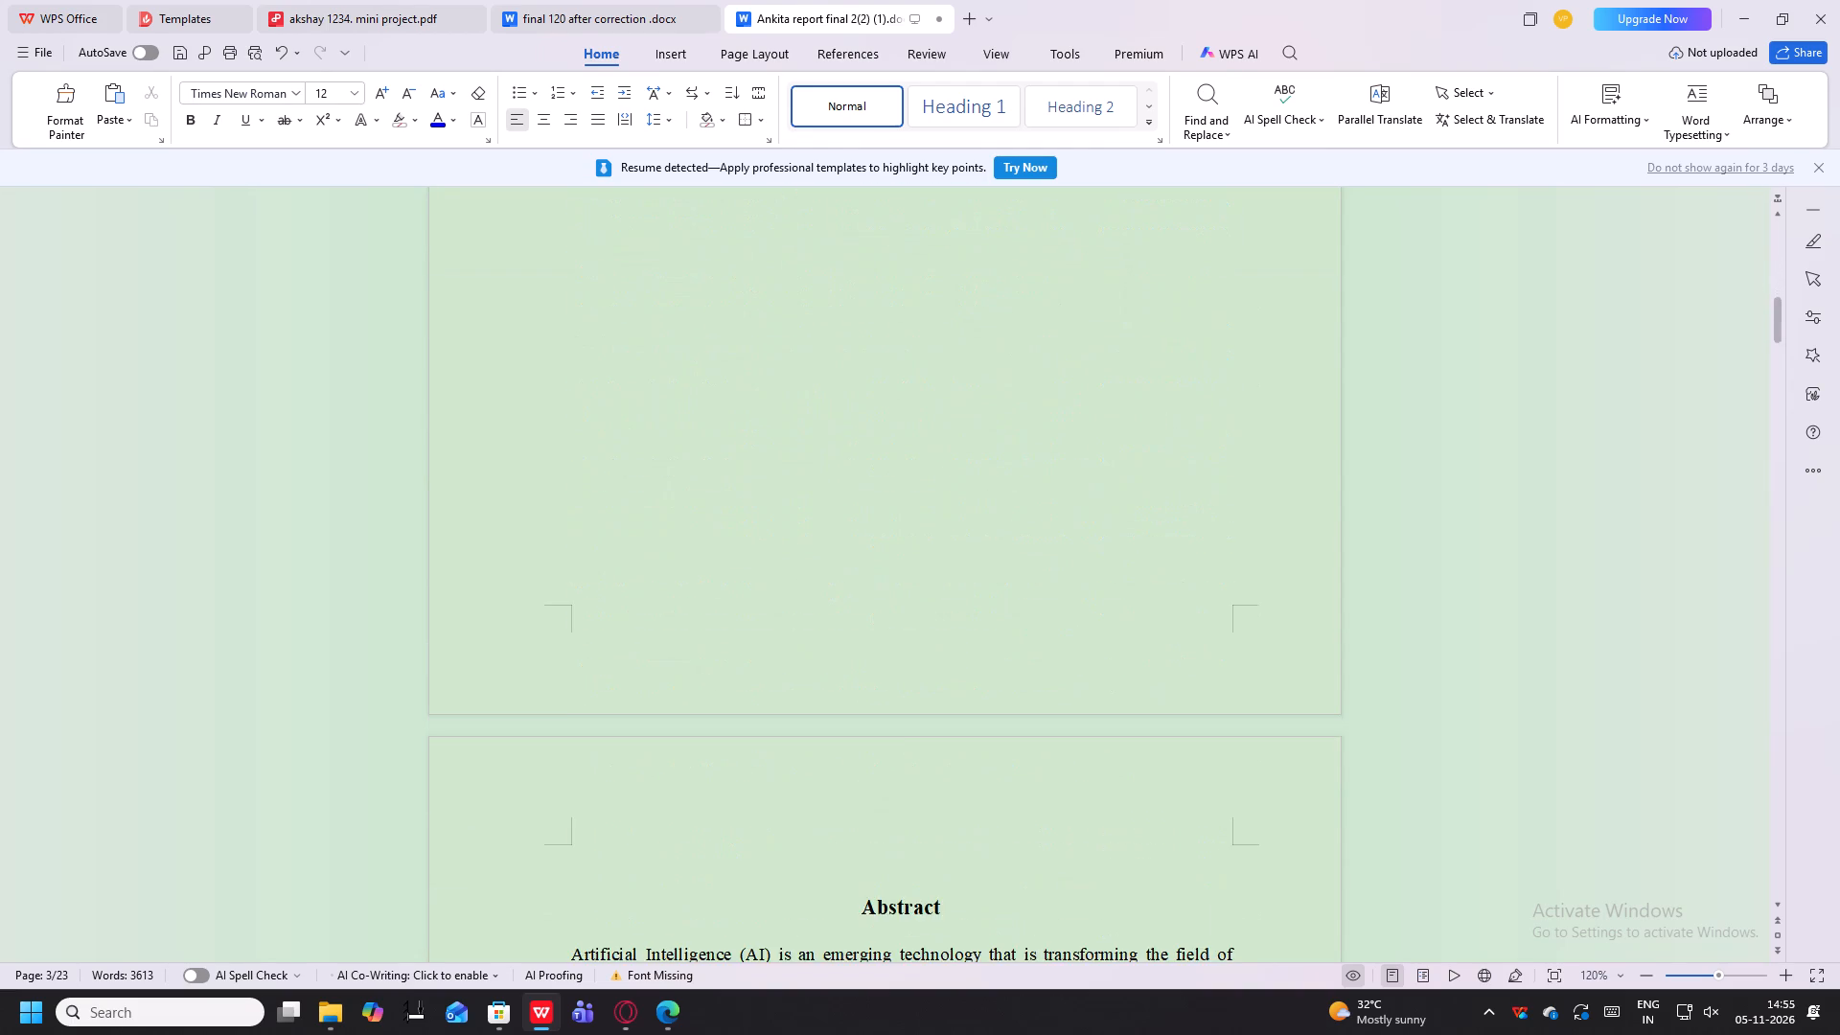
pyautogui.scroll(-17, 829, 390)
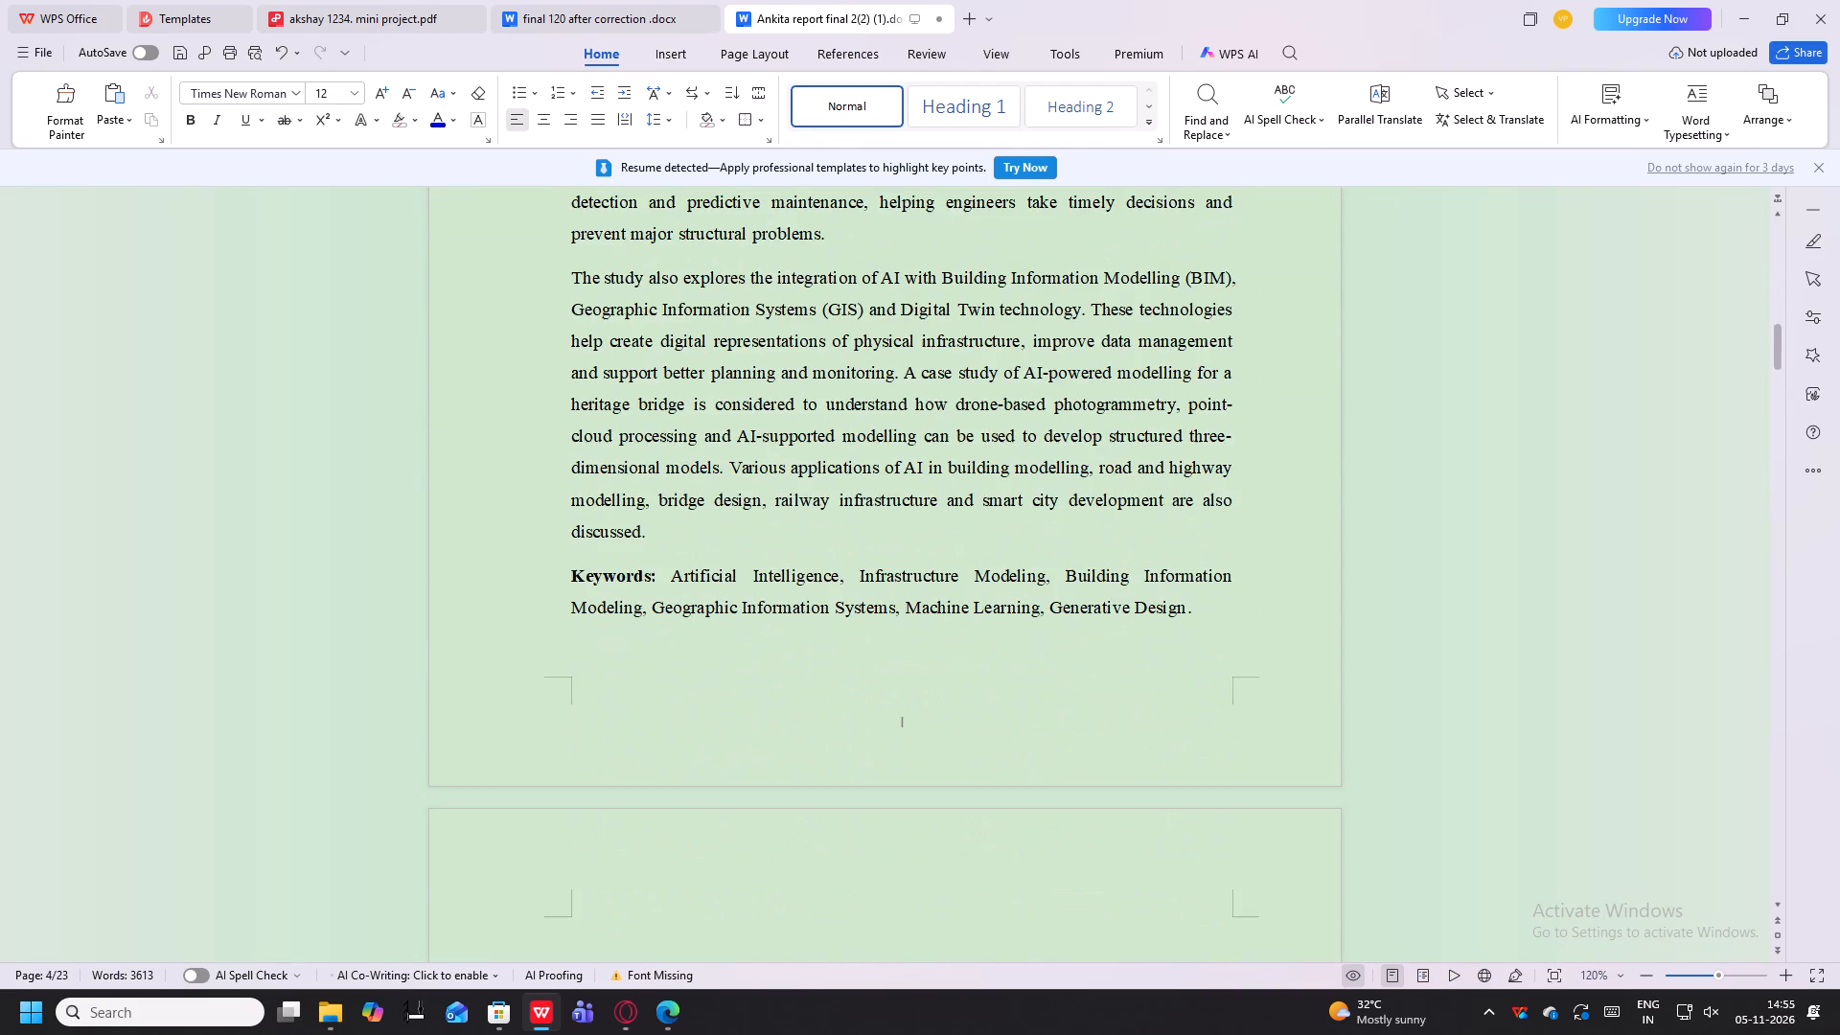
# Examine the contents table, the blank page after it, the List of Figures and the List of Table pages.
pyautogui.scroll(-7, 829, 390)
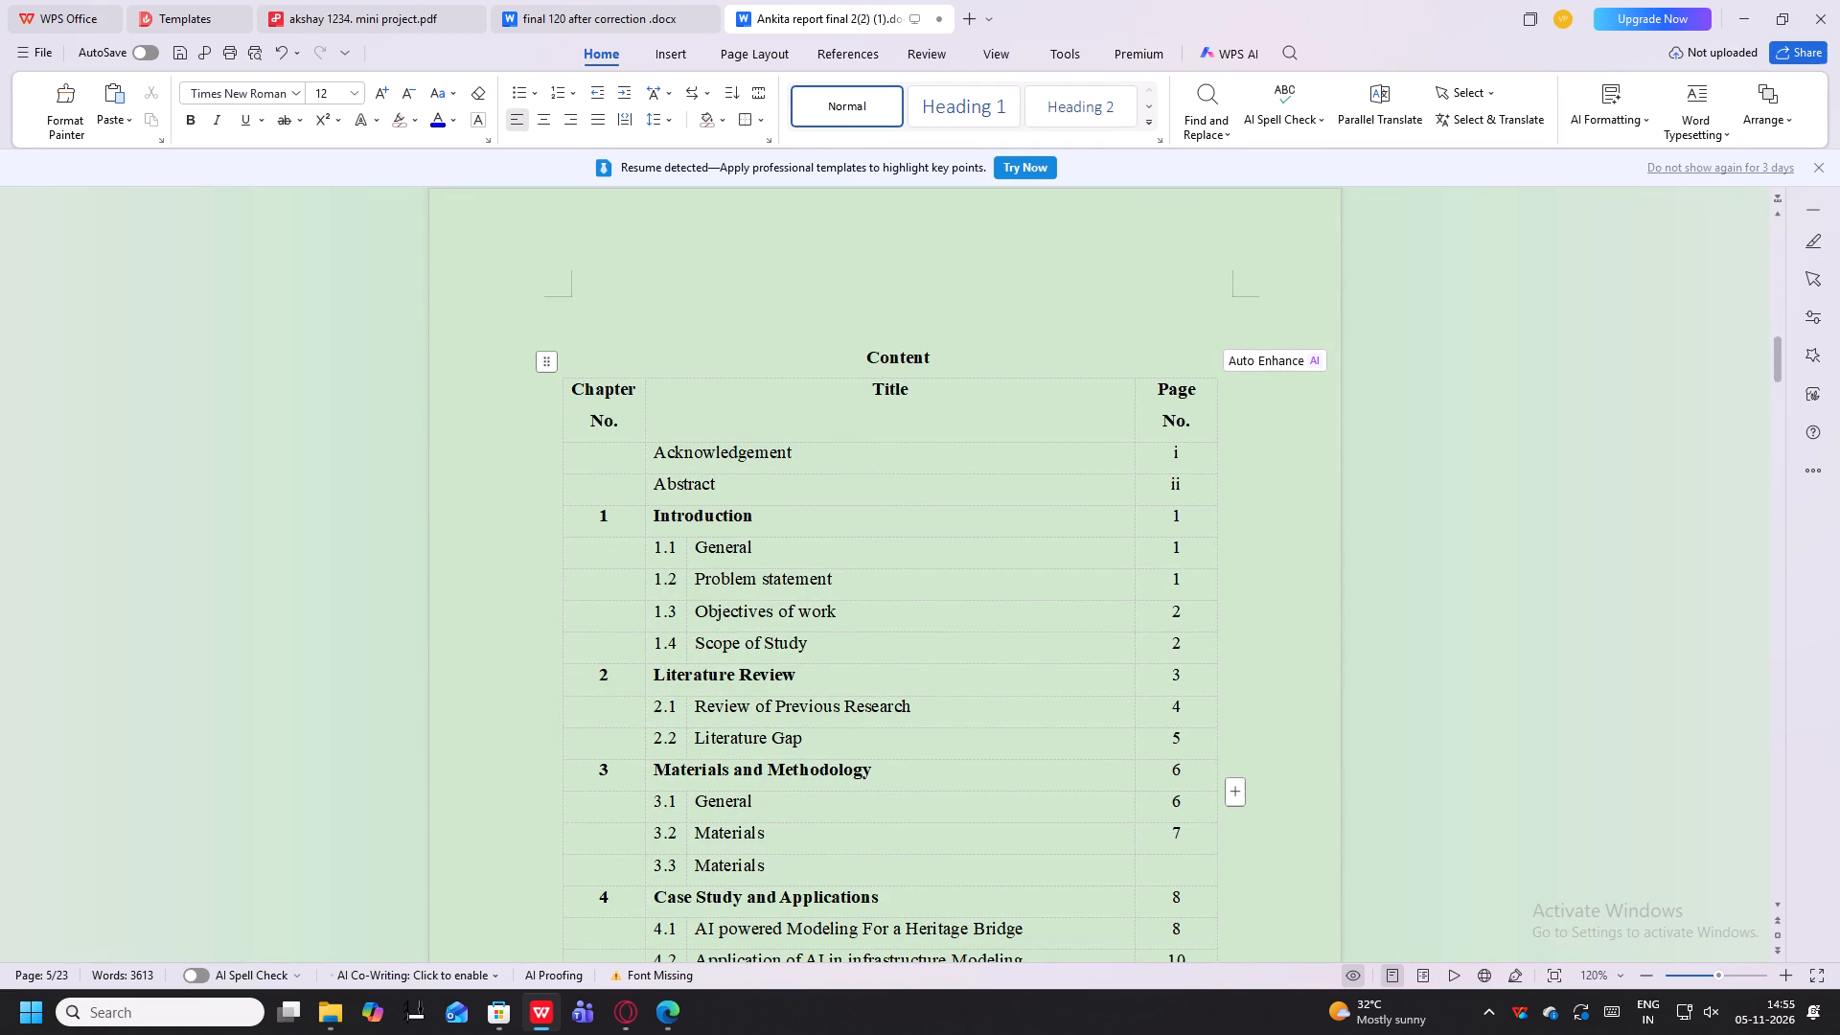
pyautogui.scroll(-2, 1188, 472)
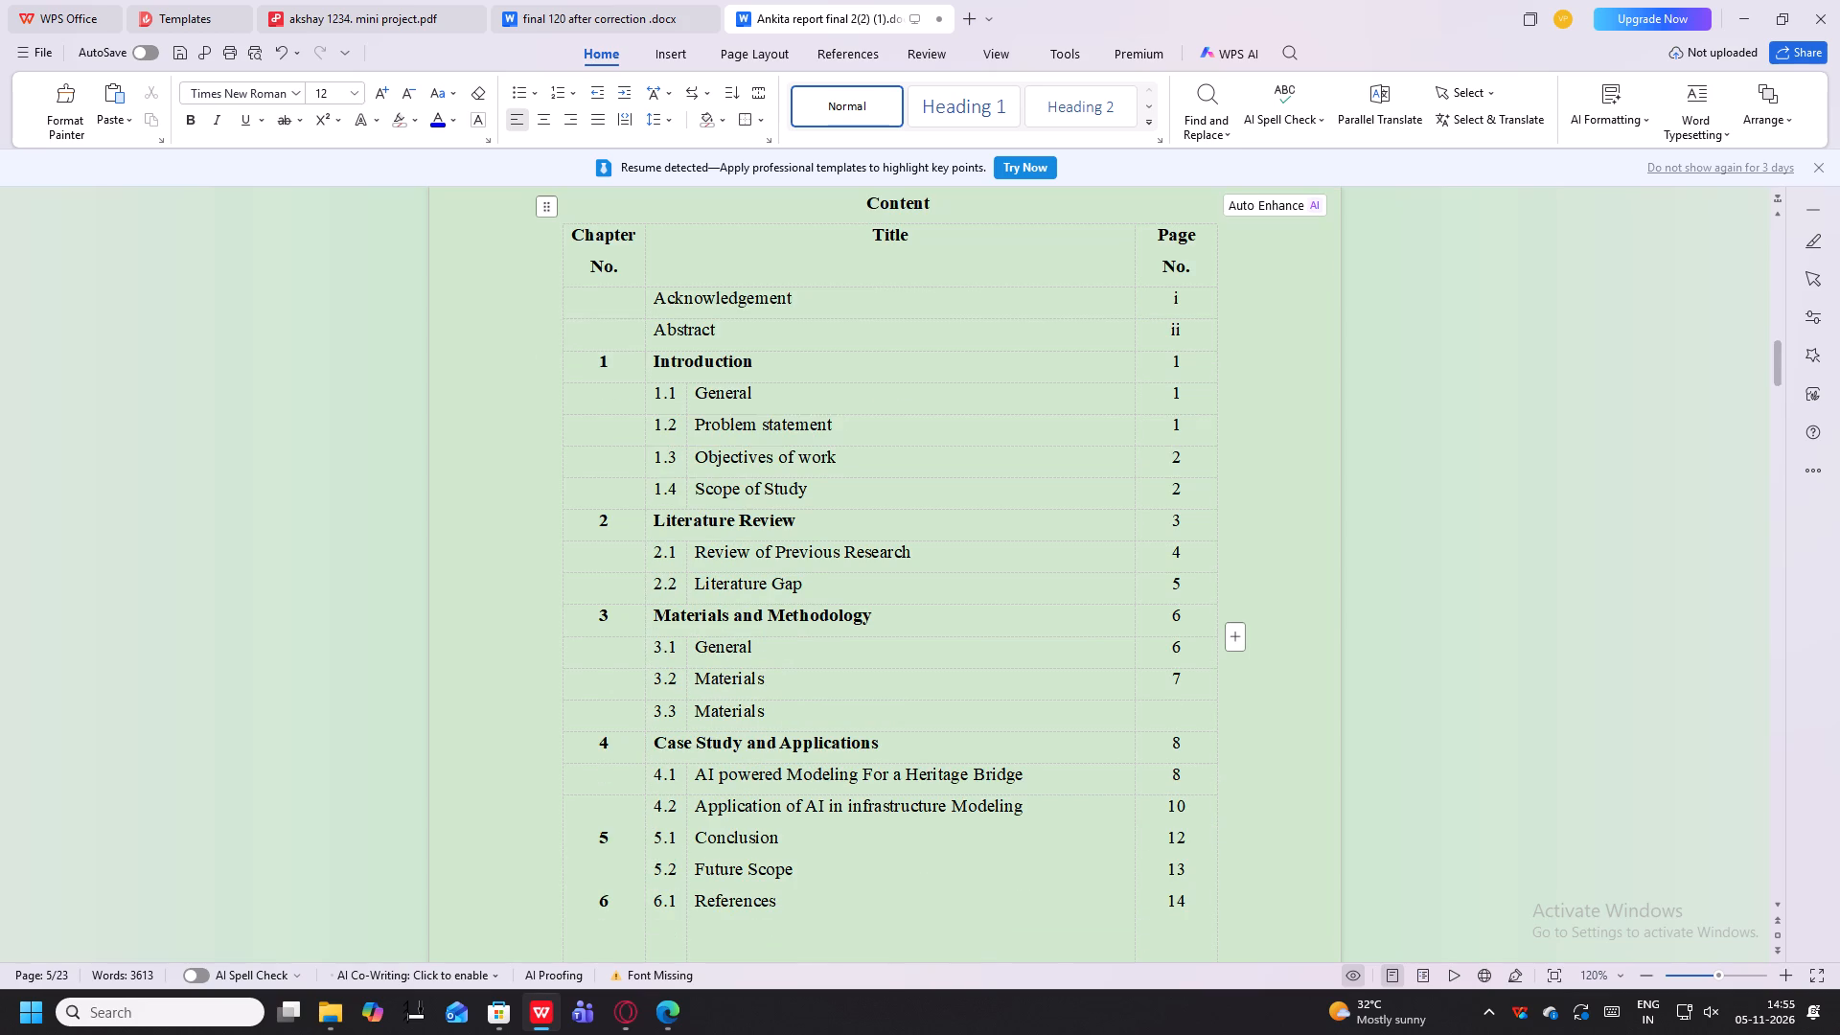
pyautogui.scroll(-5, 862, 425)
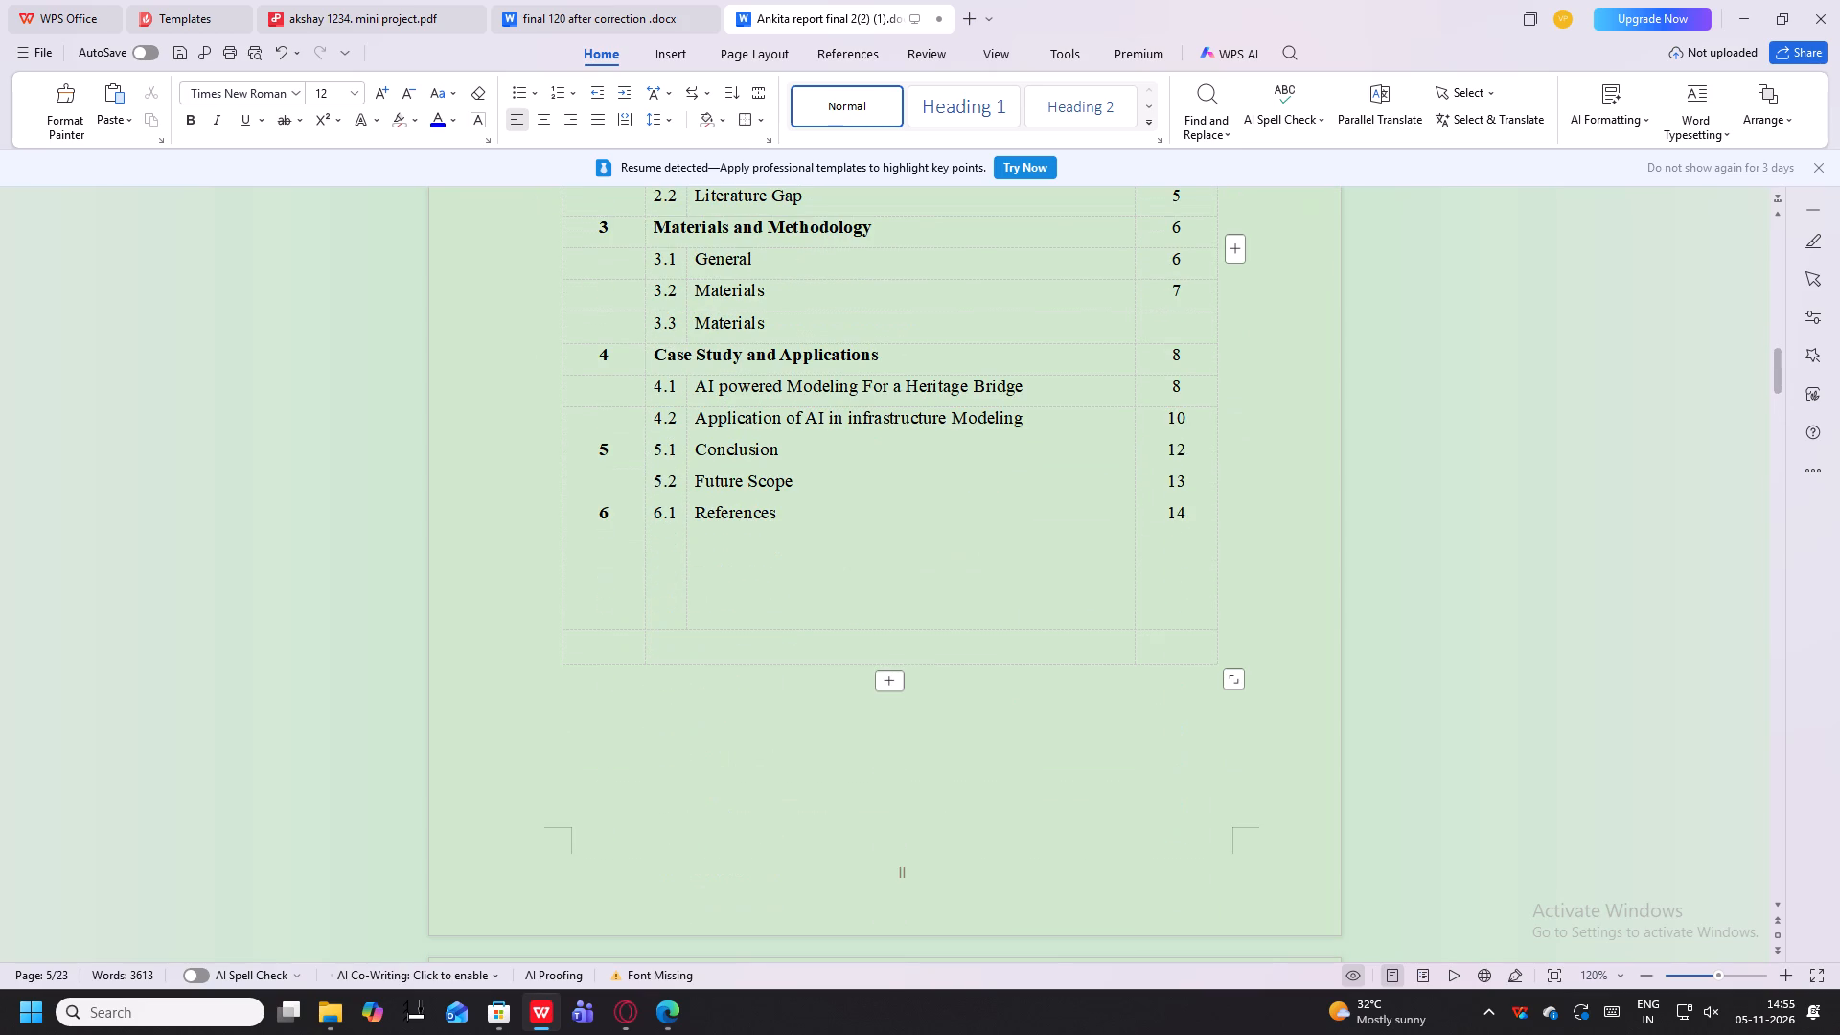
pyautogui.scroll(-18, 880, 496)
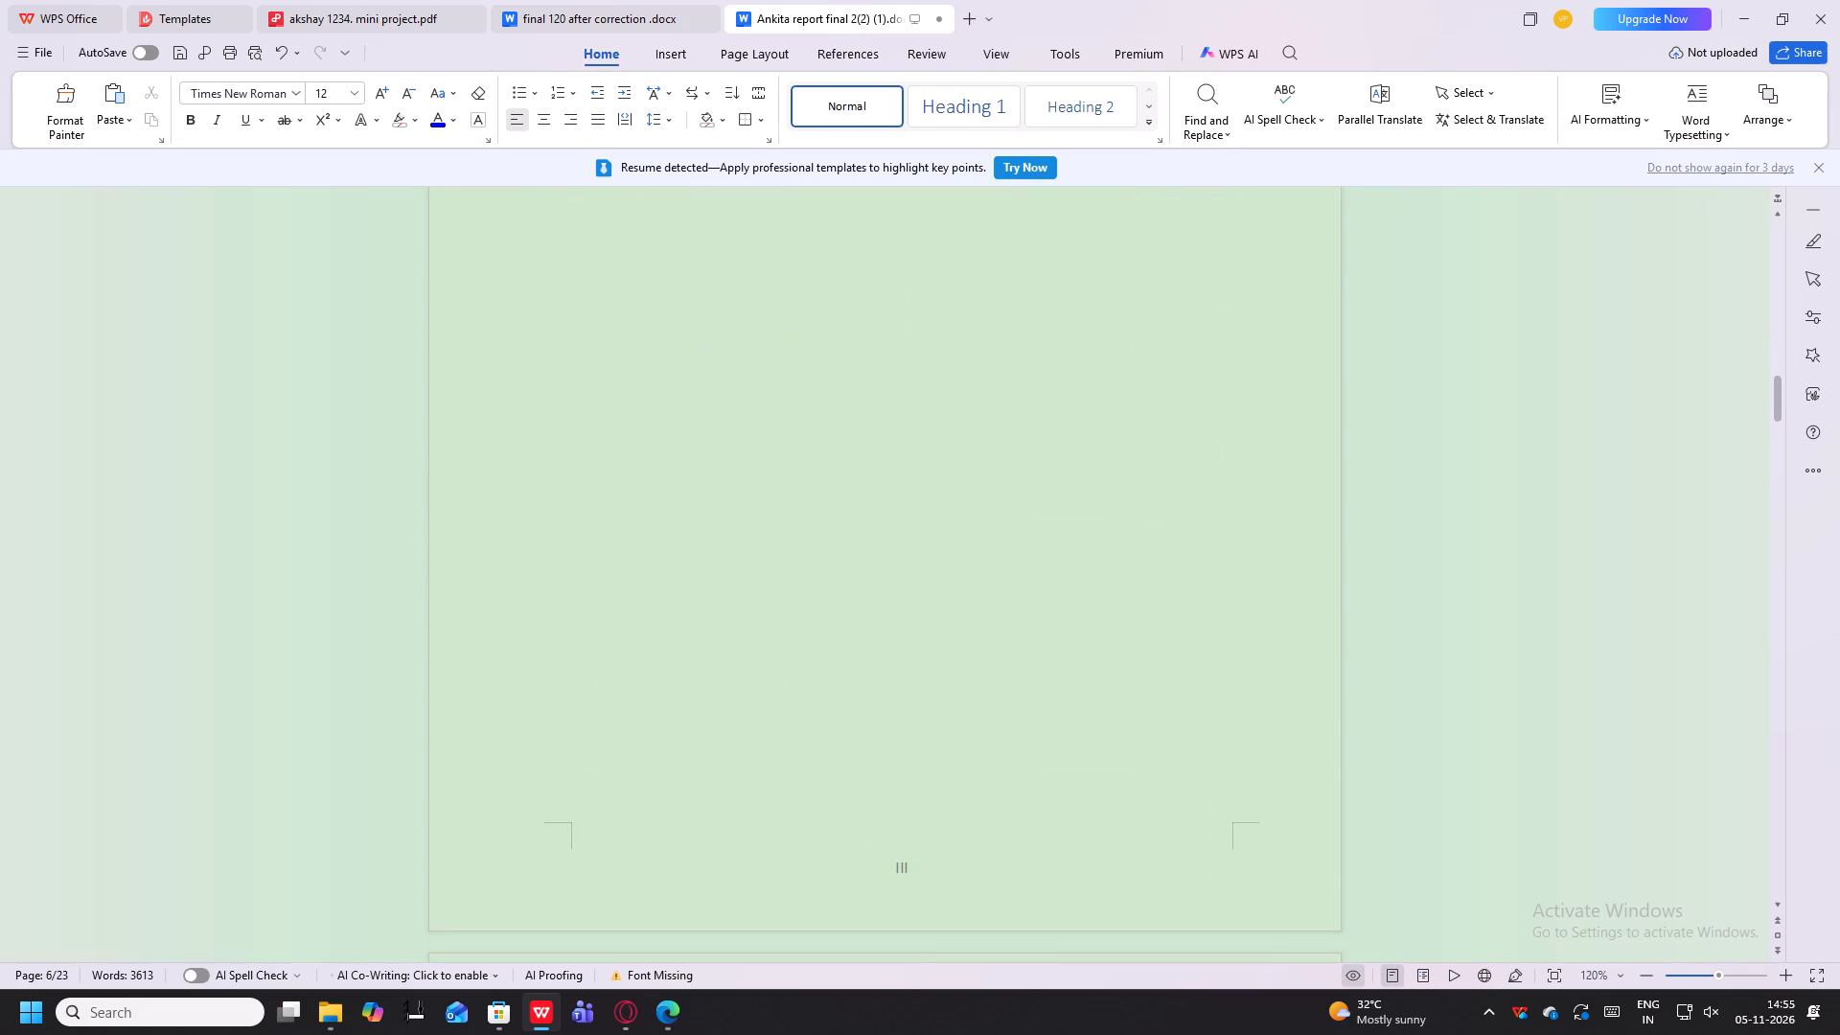
pyautogui.scroll(10, 880, 496)
pyautogui.scroll(-6, 880, 496)
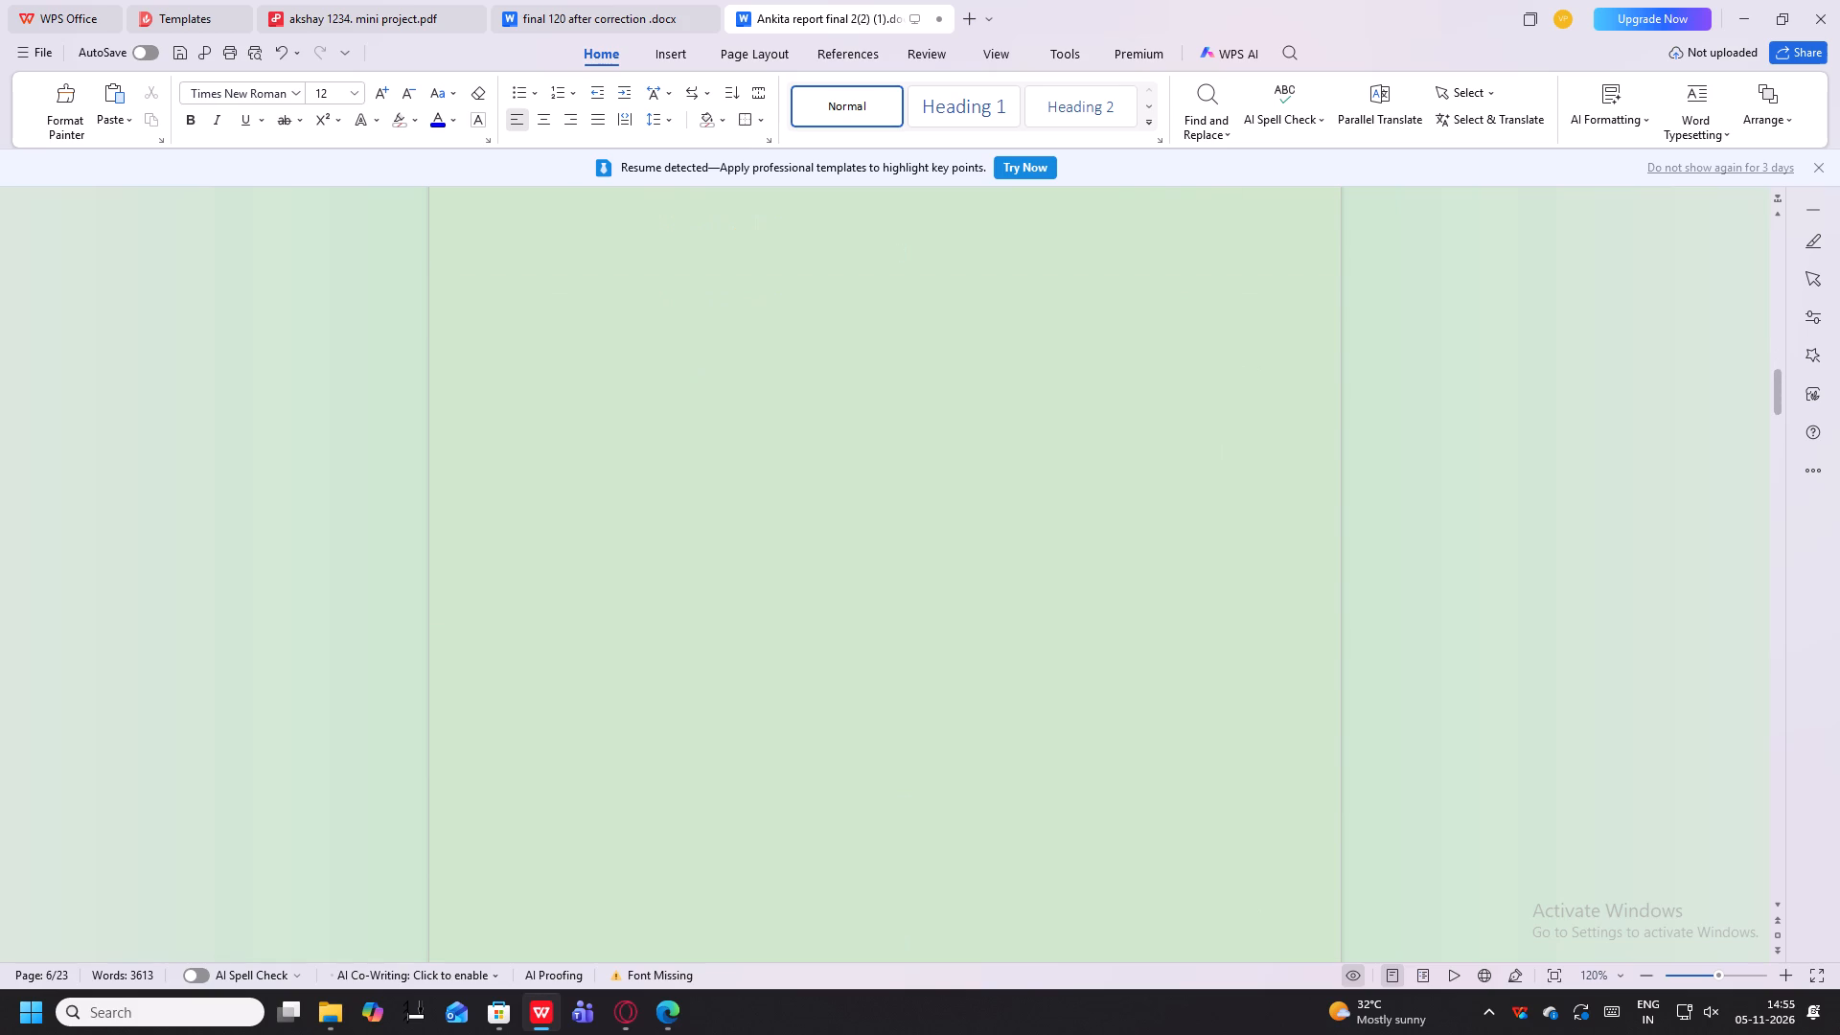
pyautogui.scroll(-18, 880, 496)
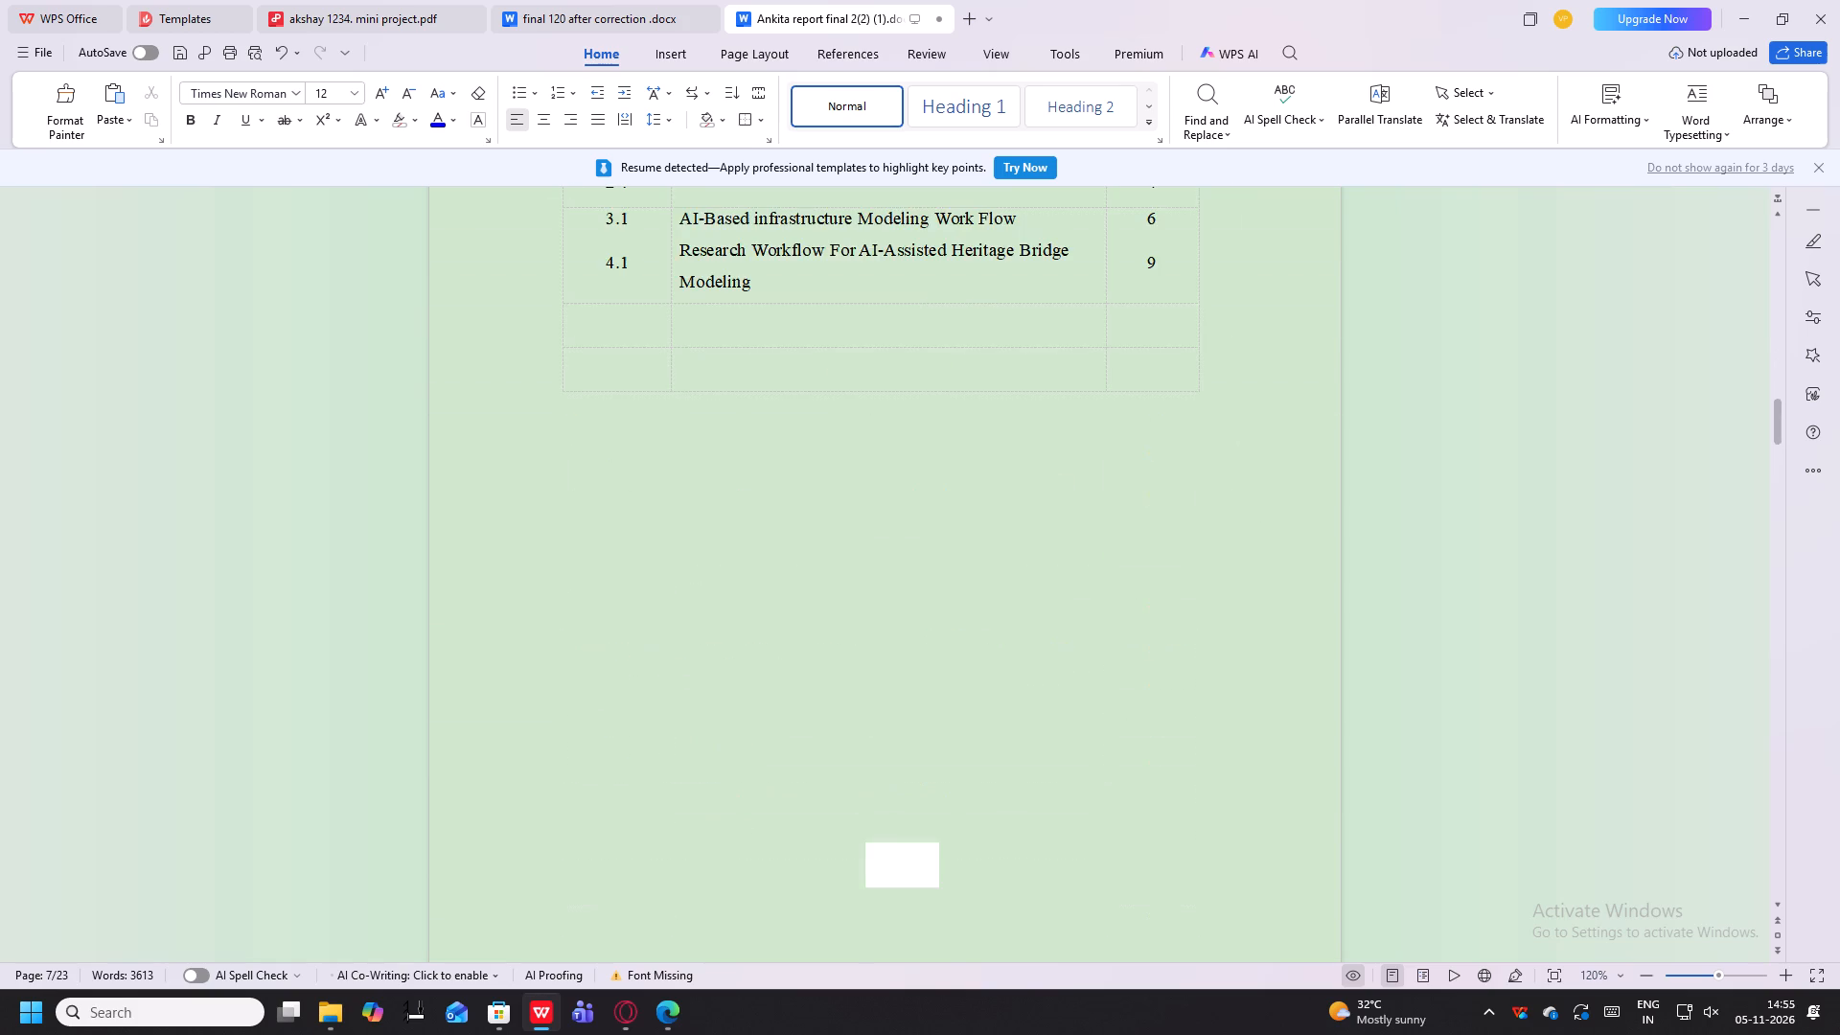
pyautogui.scroll(-13, 880, 496)
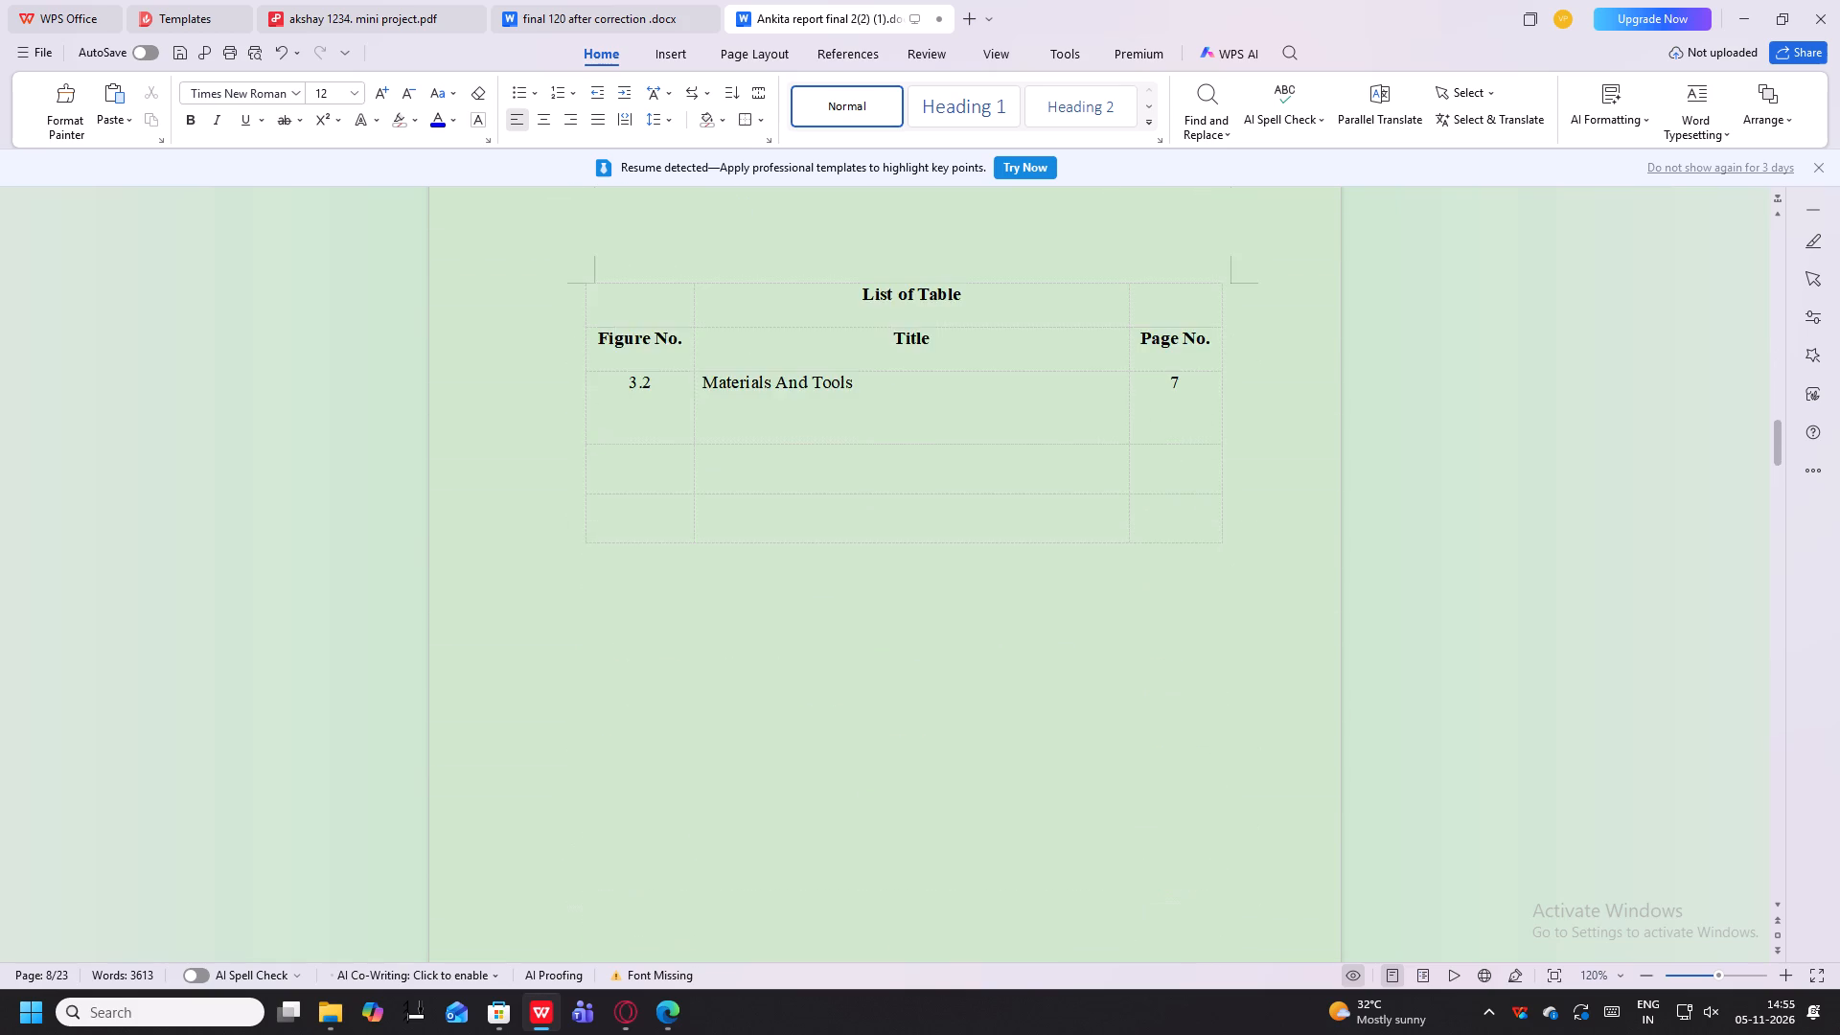
pyautogui.scroll(-5, 880, 496)
# Copy the filled rows of the List of Figures table onto the blank page following the contents table.
pyautogui.scroll(17, 880, 496)
pyautogui.scroll(6, 880, 496)
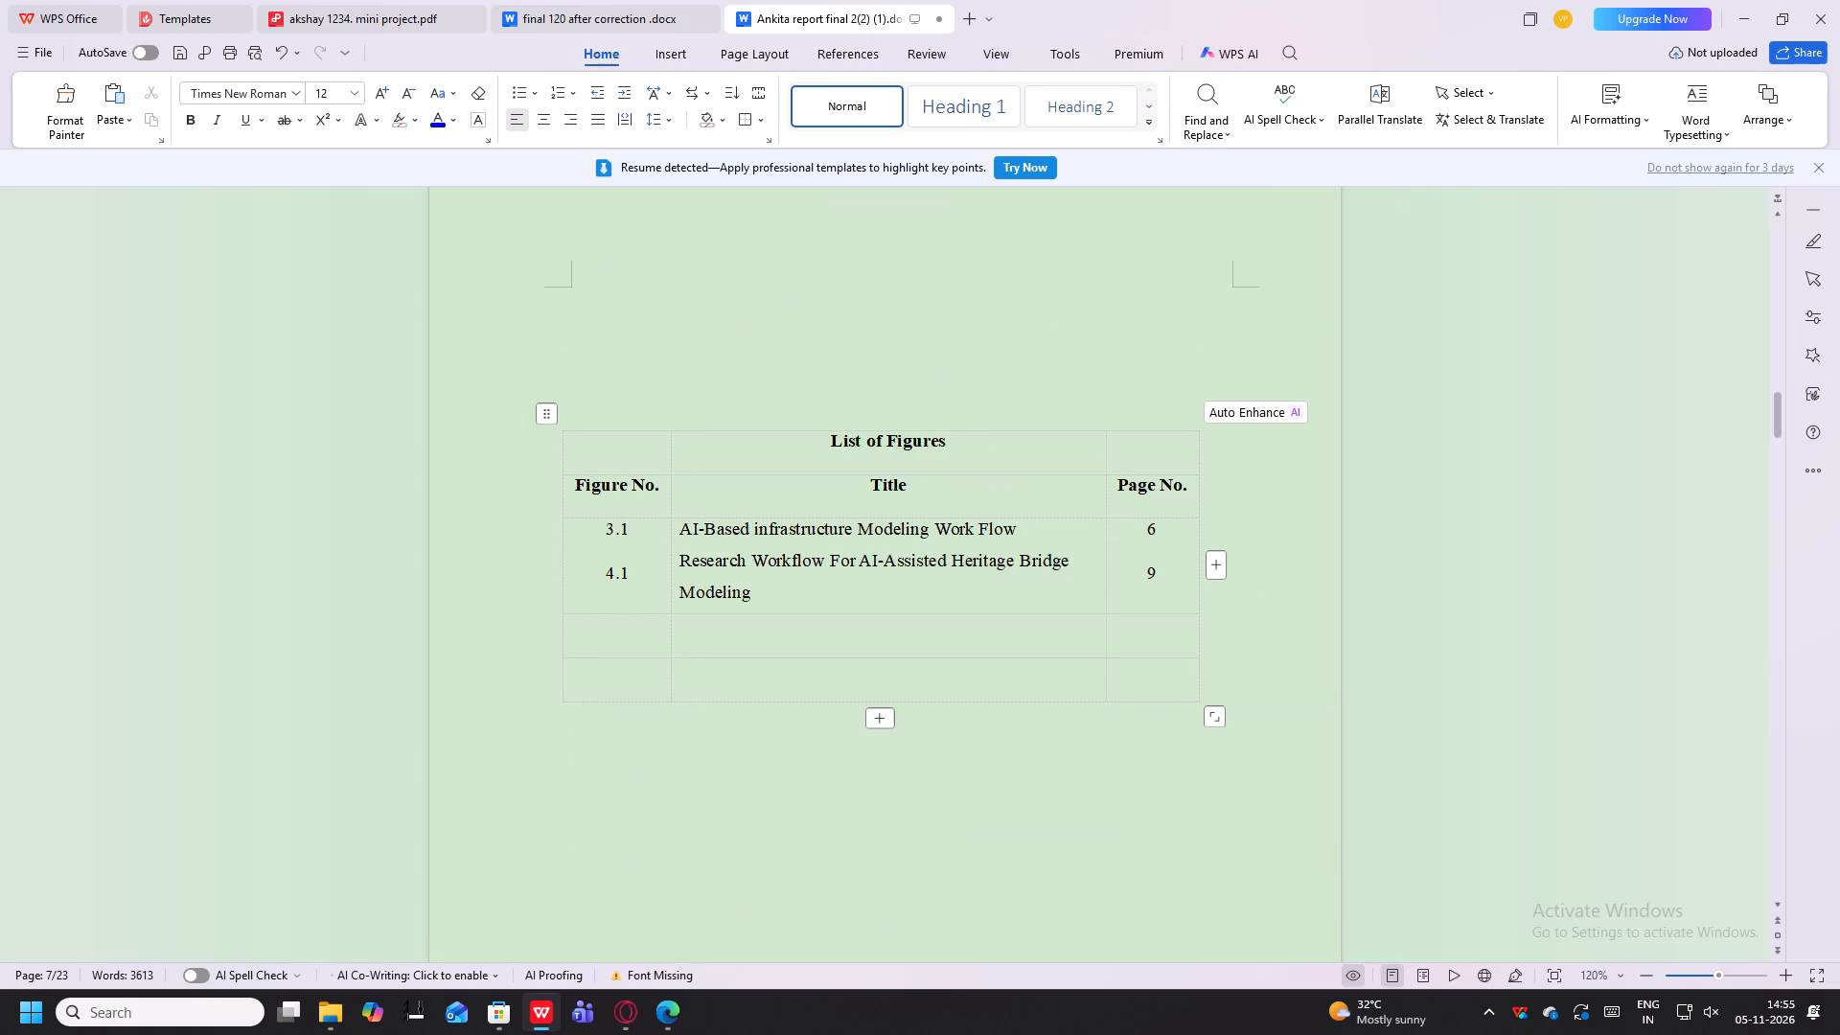
pyautogui.scroll(5, 727, 453)
pyautogui.scroll(-3, 727, 453)
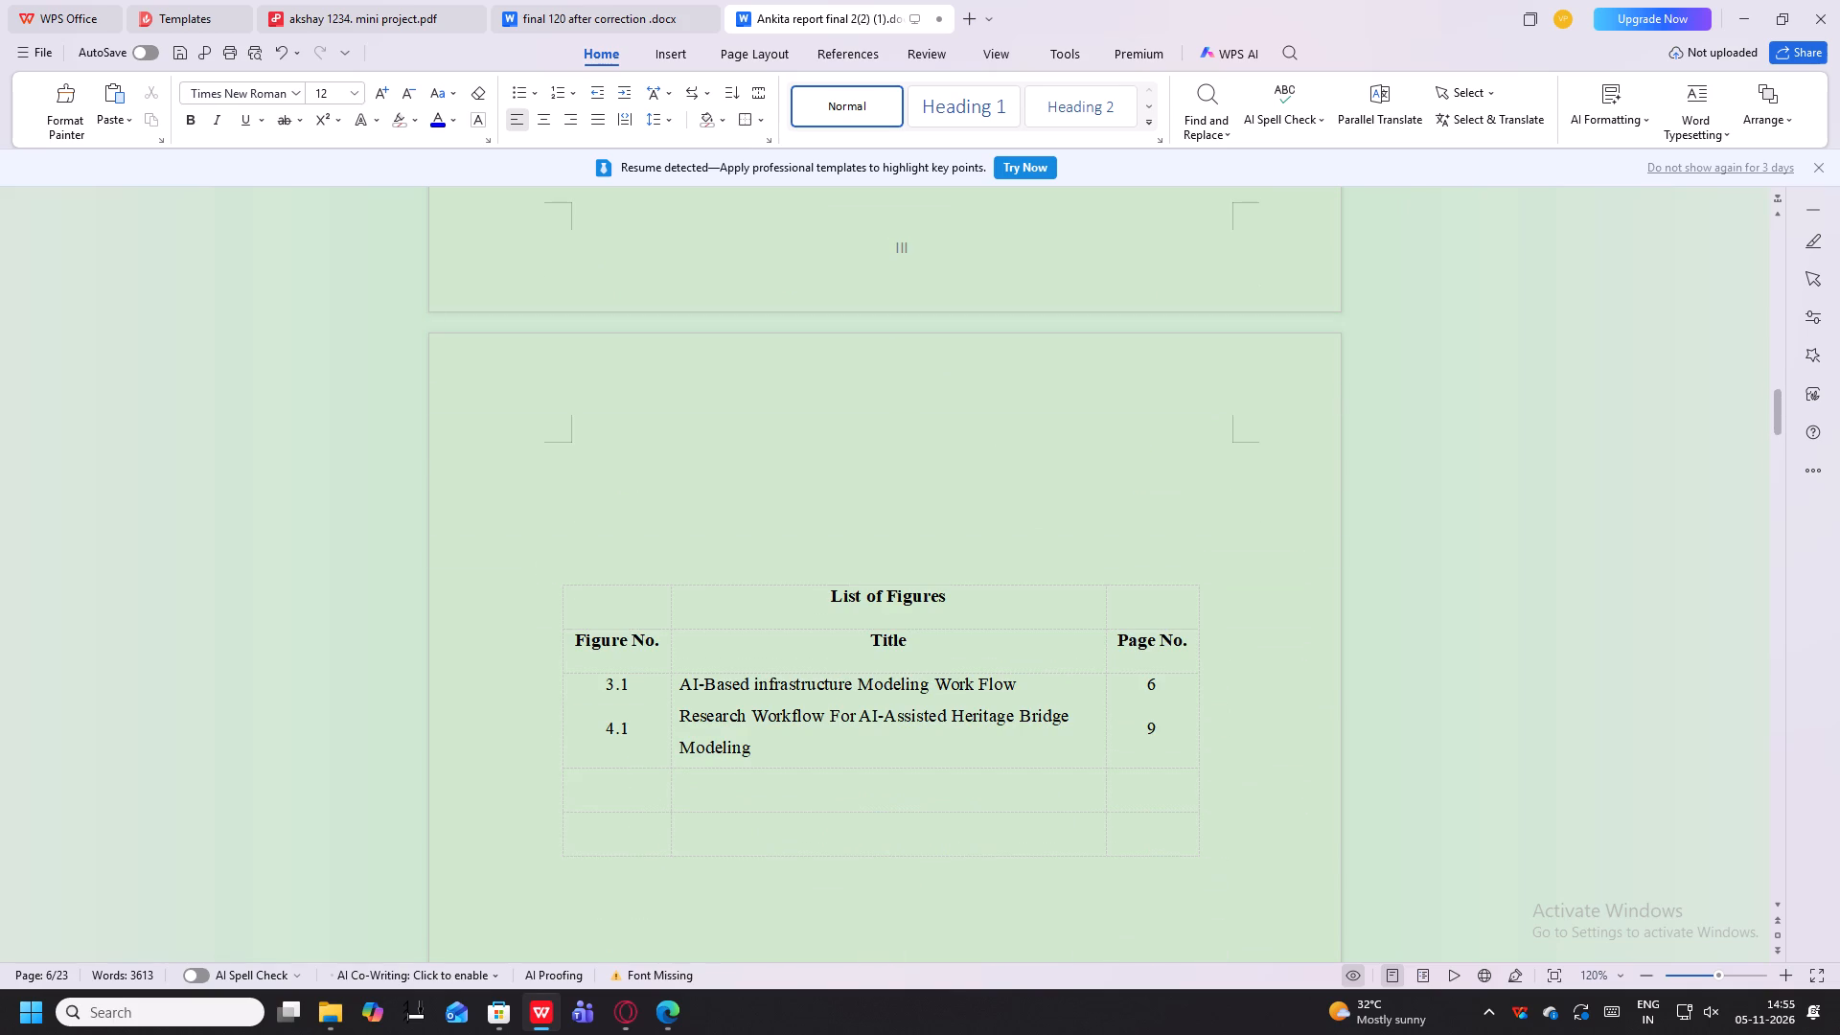
pyautogui.moveTo(526, 559); pyautogui.dragTo(1177, 818)
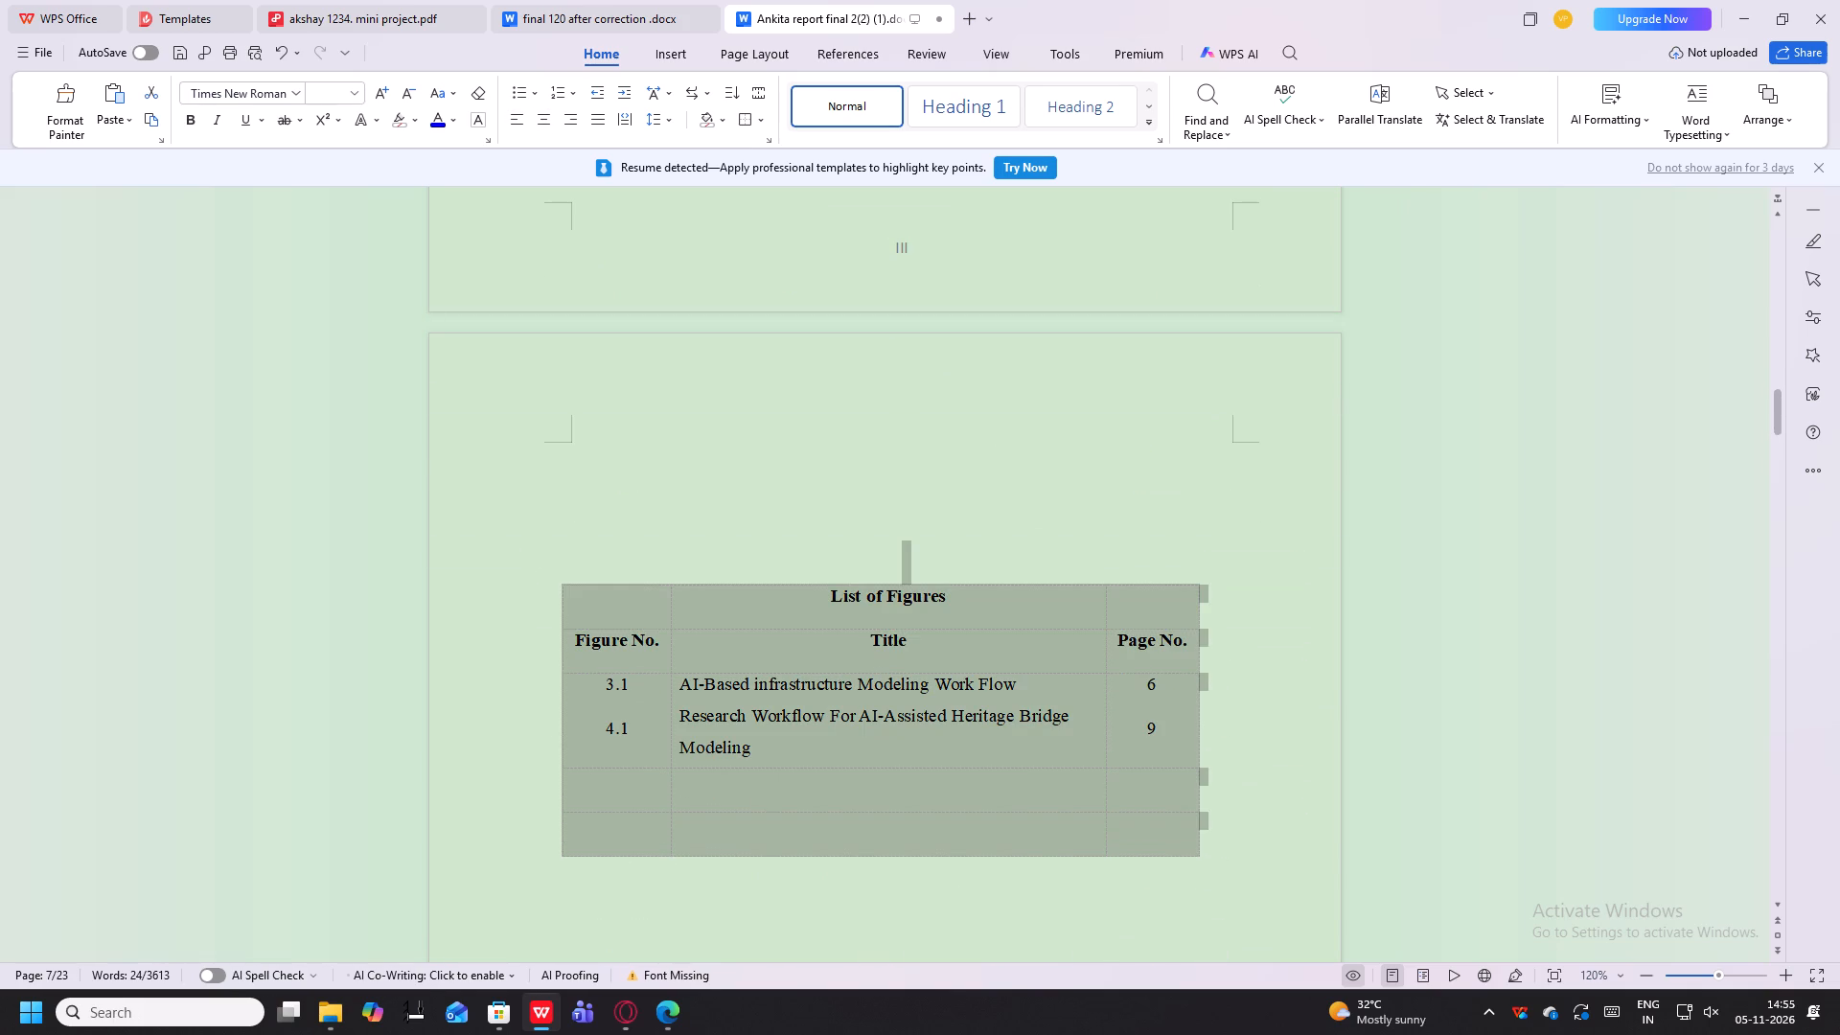
pyautogui.moveTo(1177, 818); pyautogui.dragTo(1214, 741)
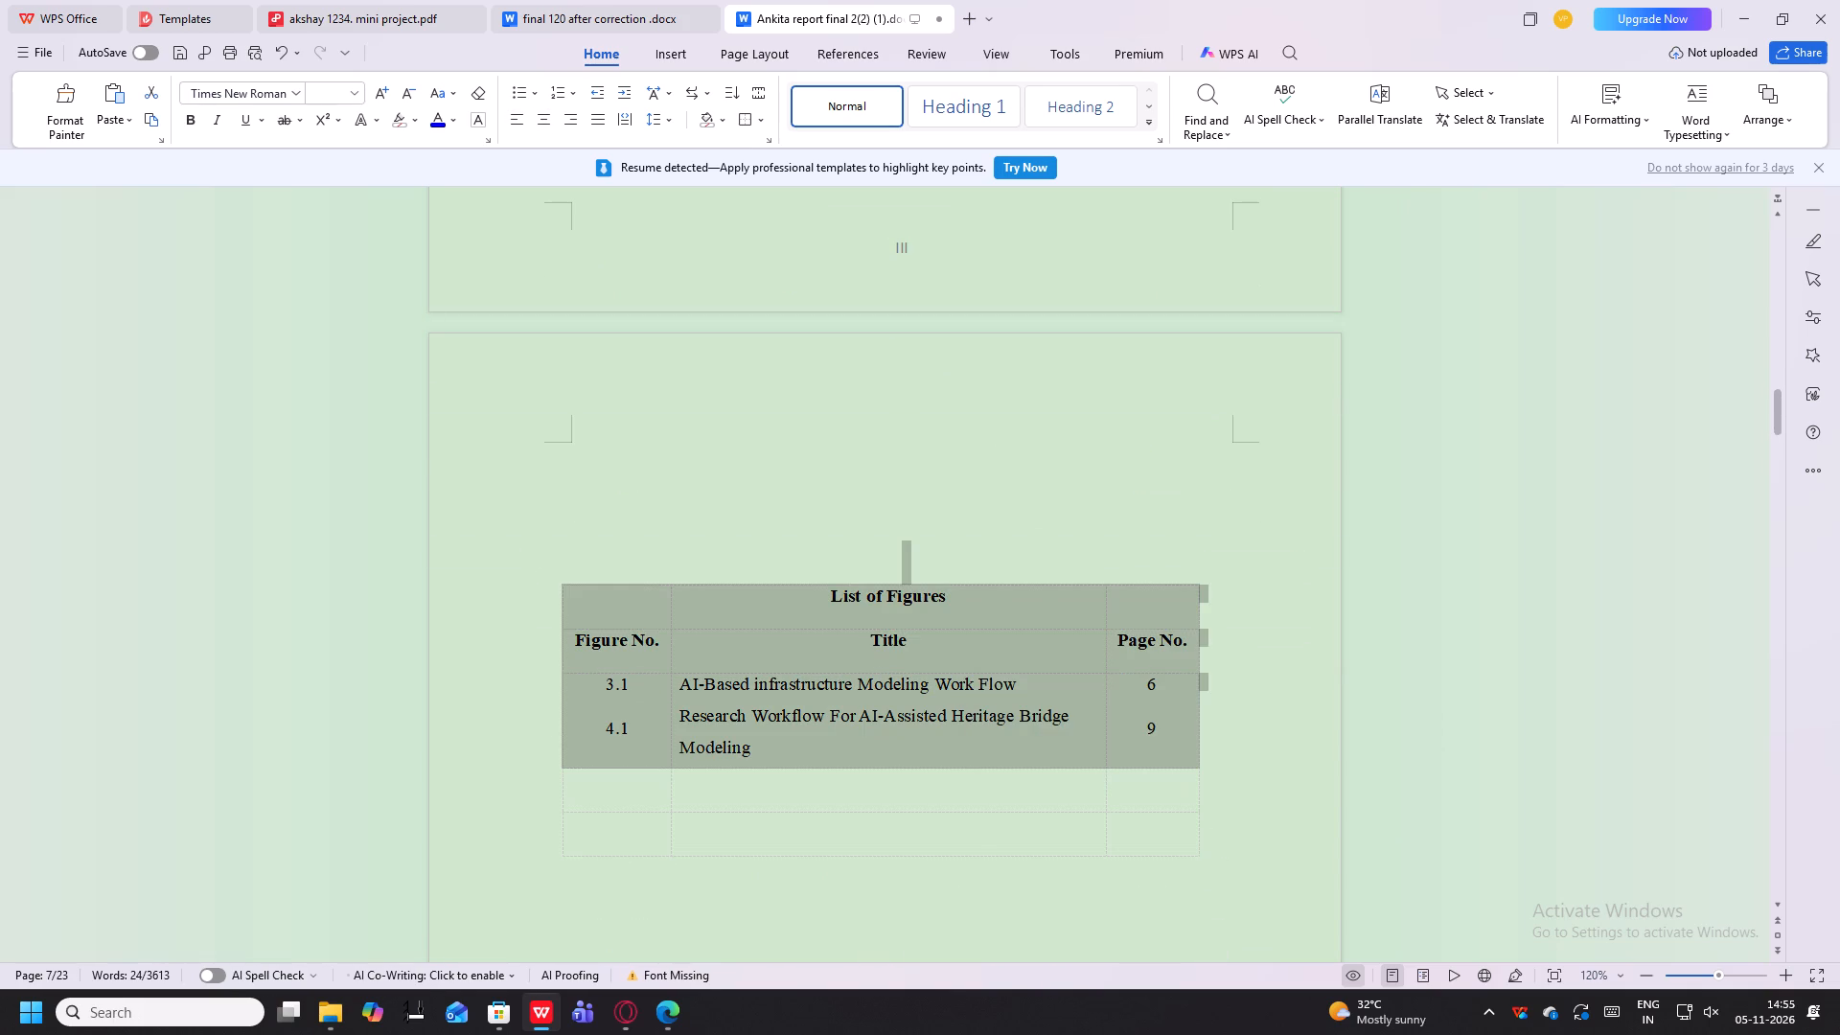
pyautogui.hotkey('ctrl', 'c')
pyautogui.scroll(17, 1025, 621)
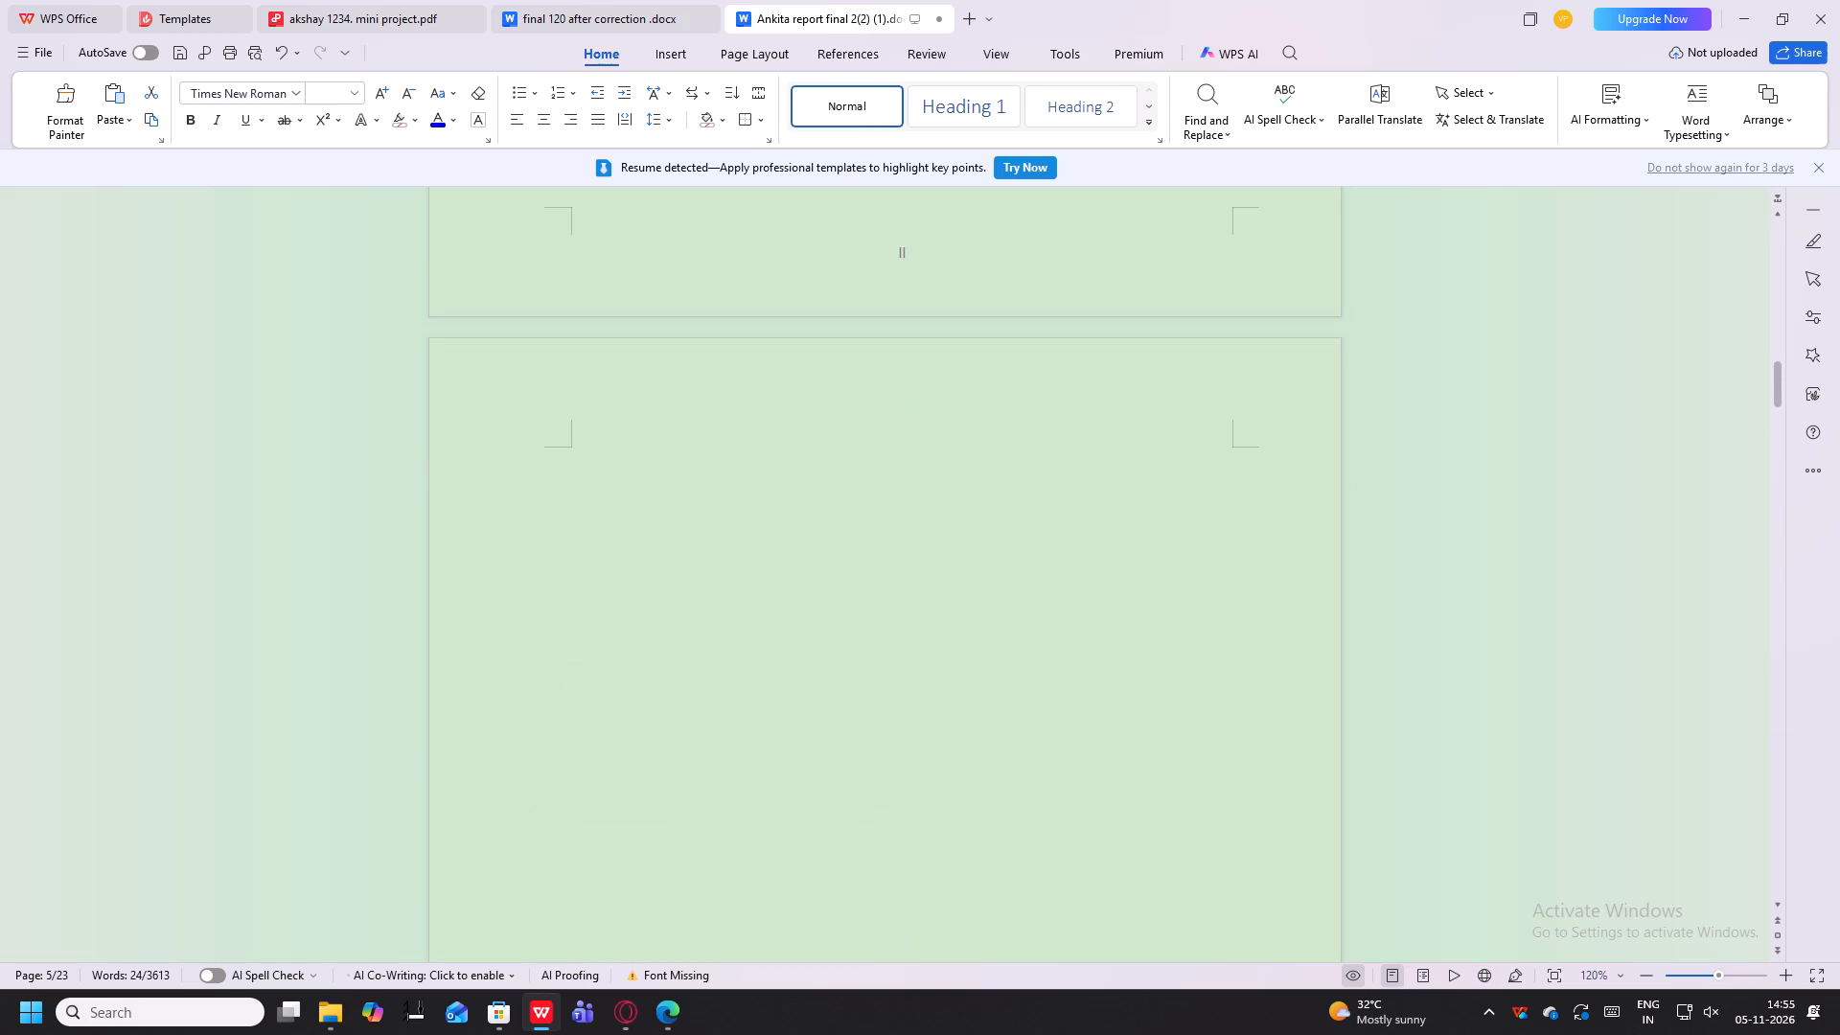
pyautogui.click(623, 436)
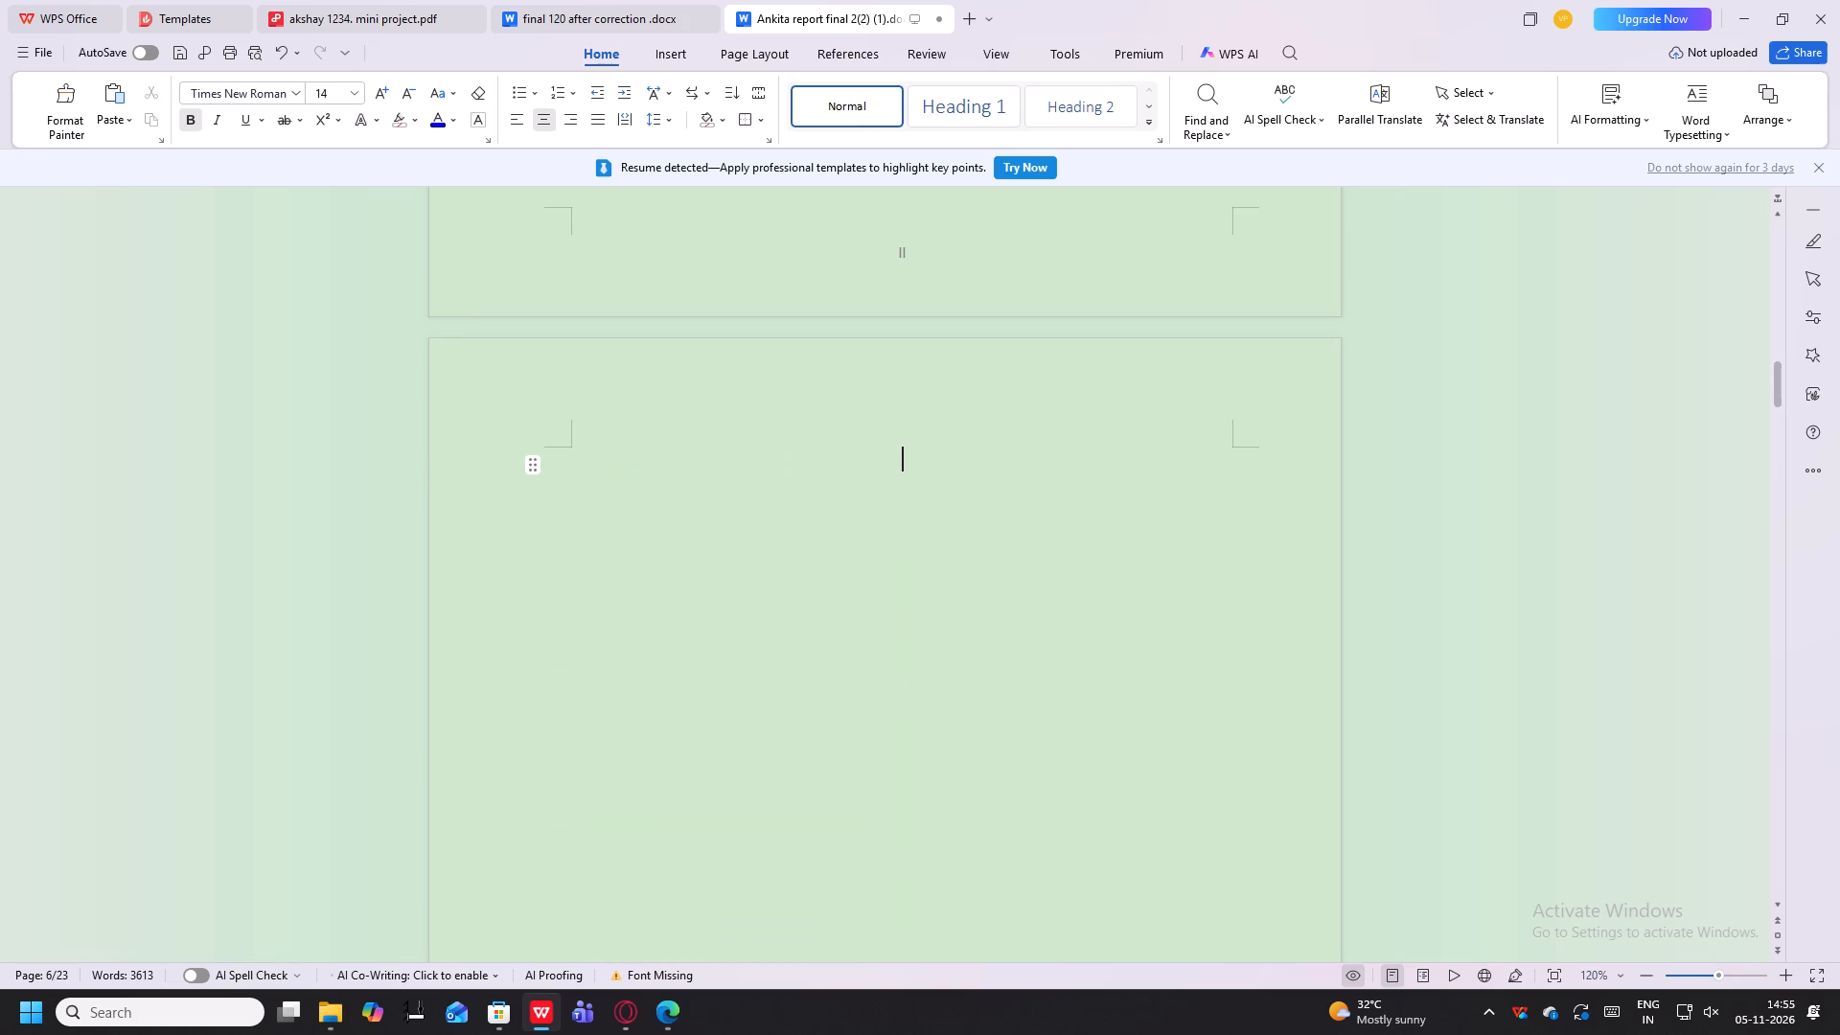
pyautogui.hotkey('ctrl', 'v')
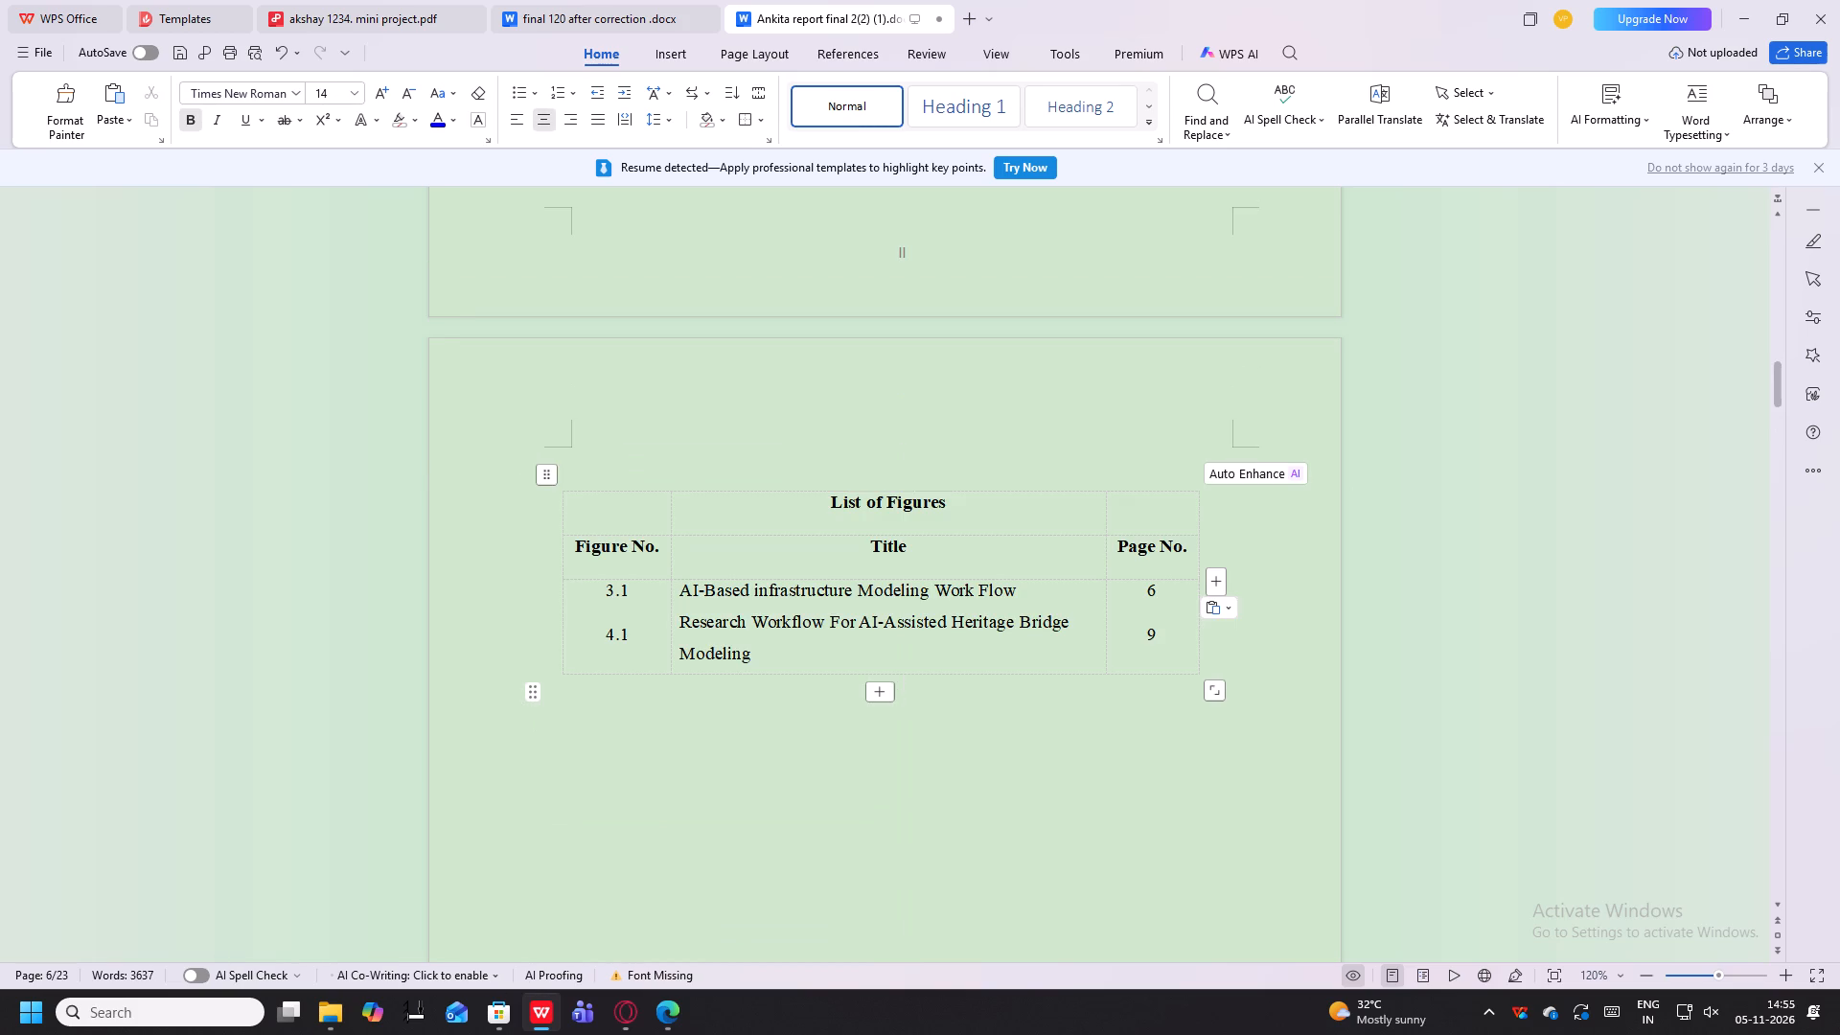
# Remove the blank line above the pasted List of Figures table, keeping the table at the top of its own page.
pyautogui.click(562, 480)
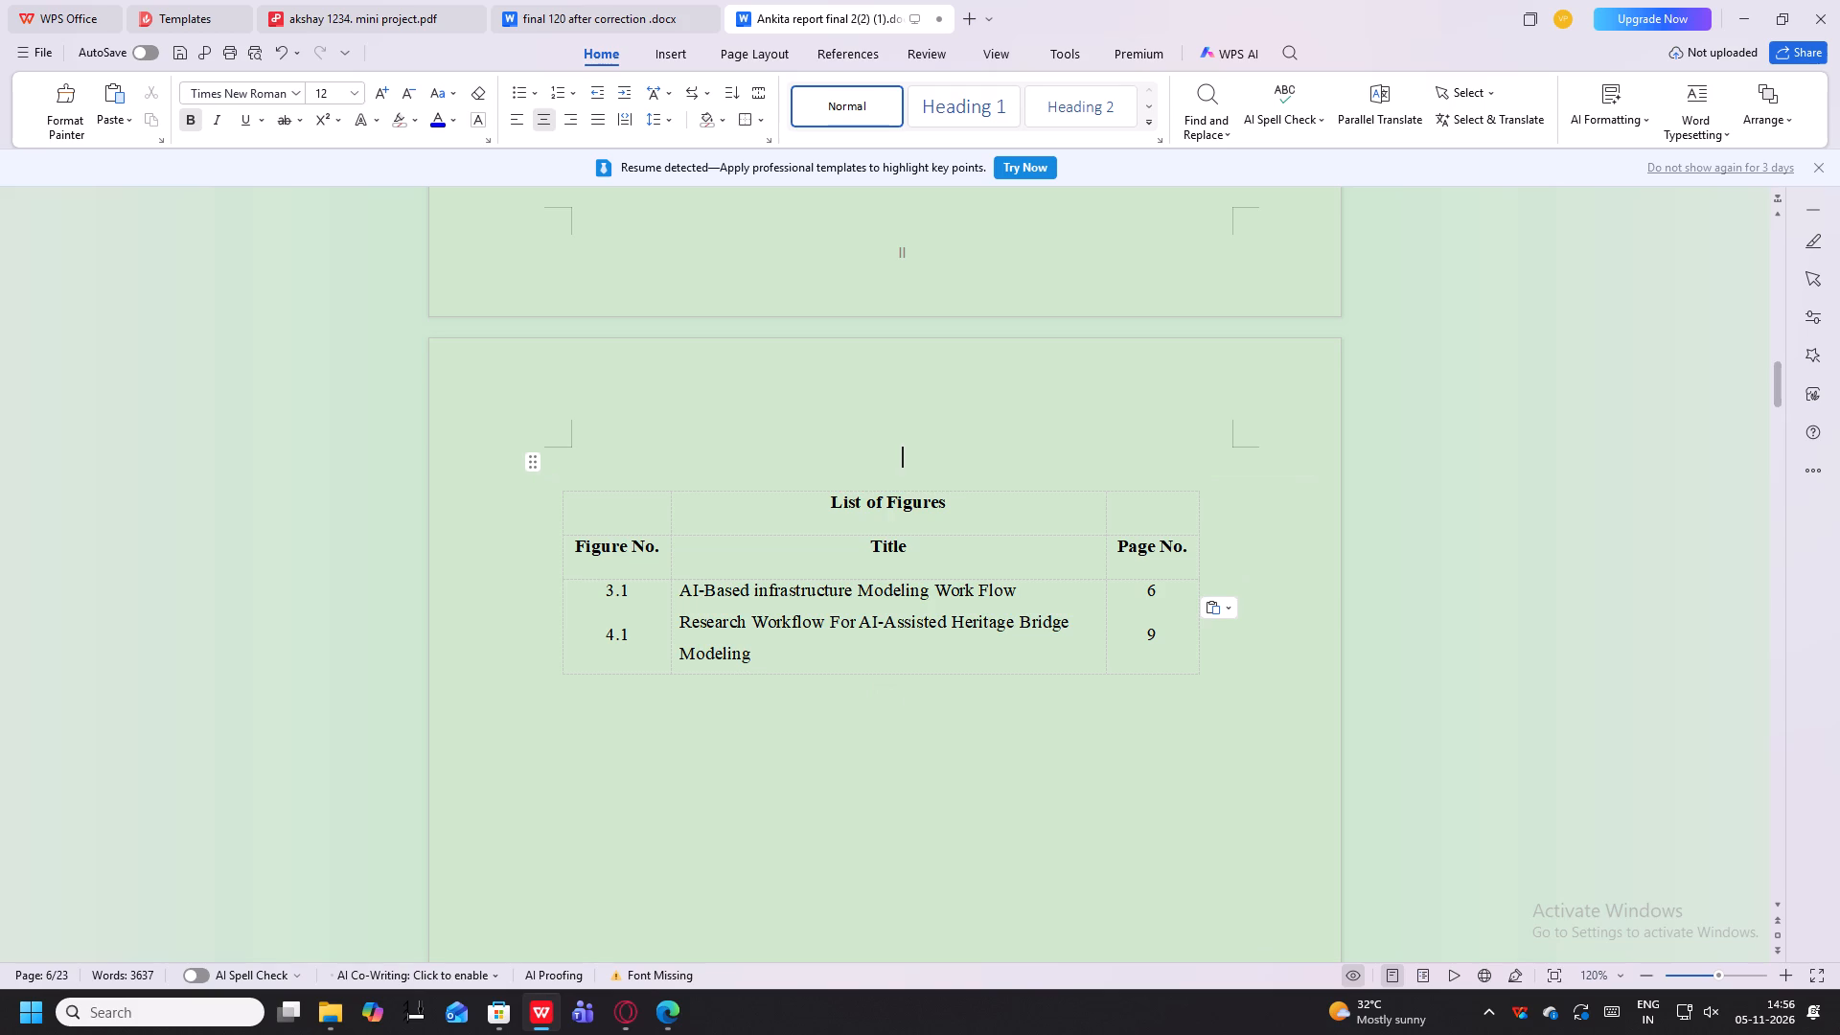
pyautogui.press('BackSpace')
pyautogui.press('BackSpace')
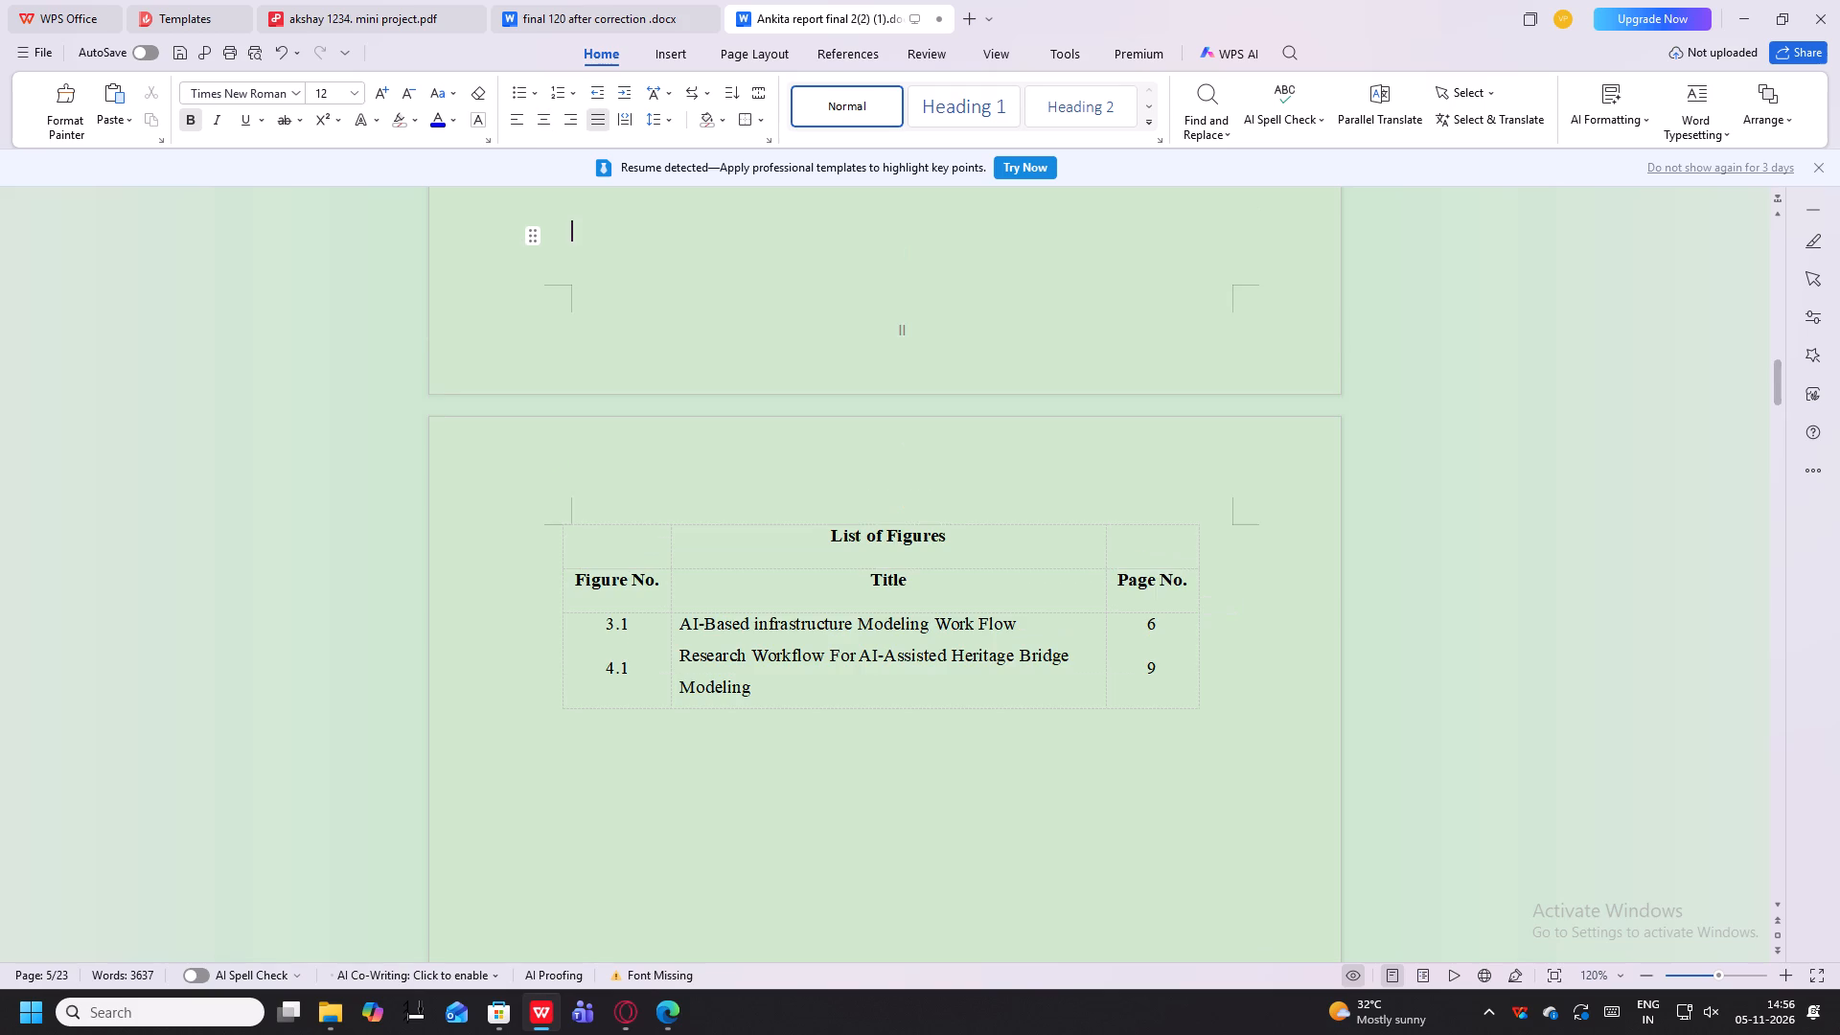
pyautogui.press('BackSpace')
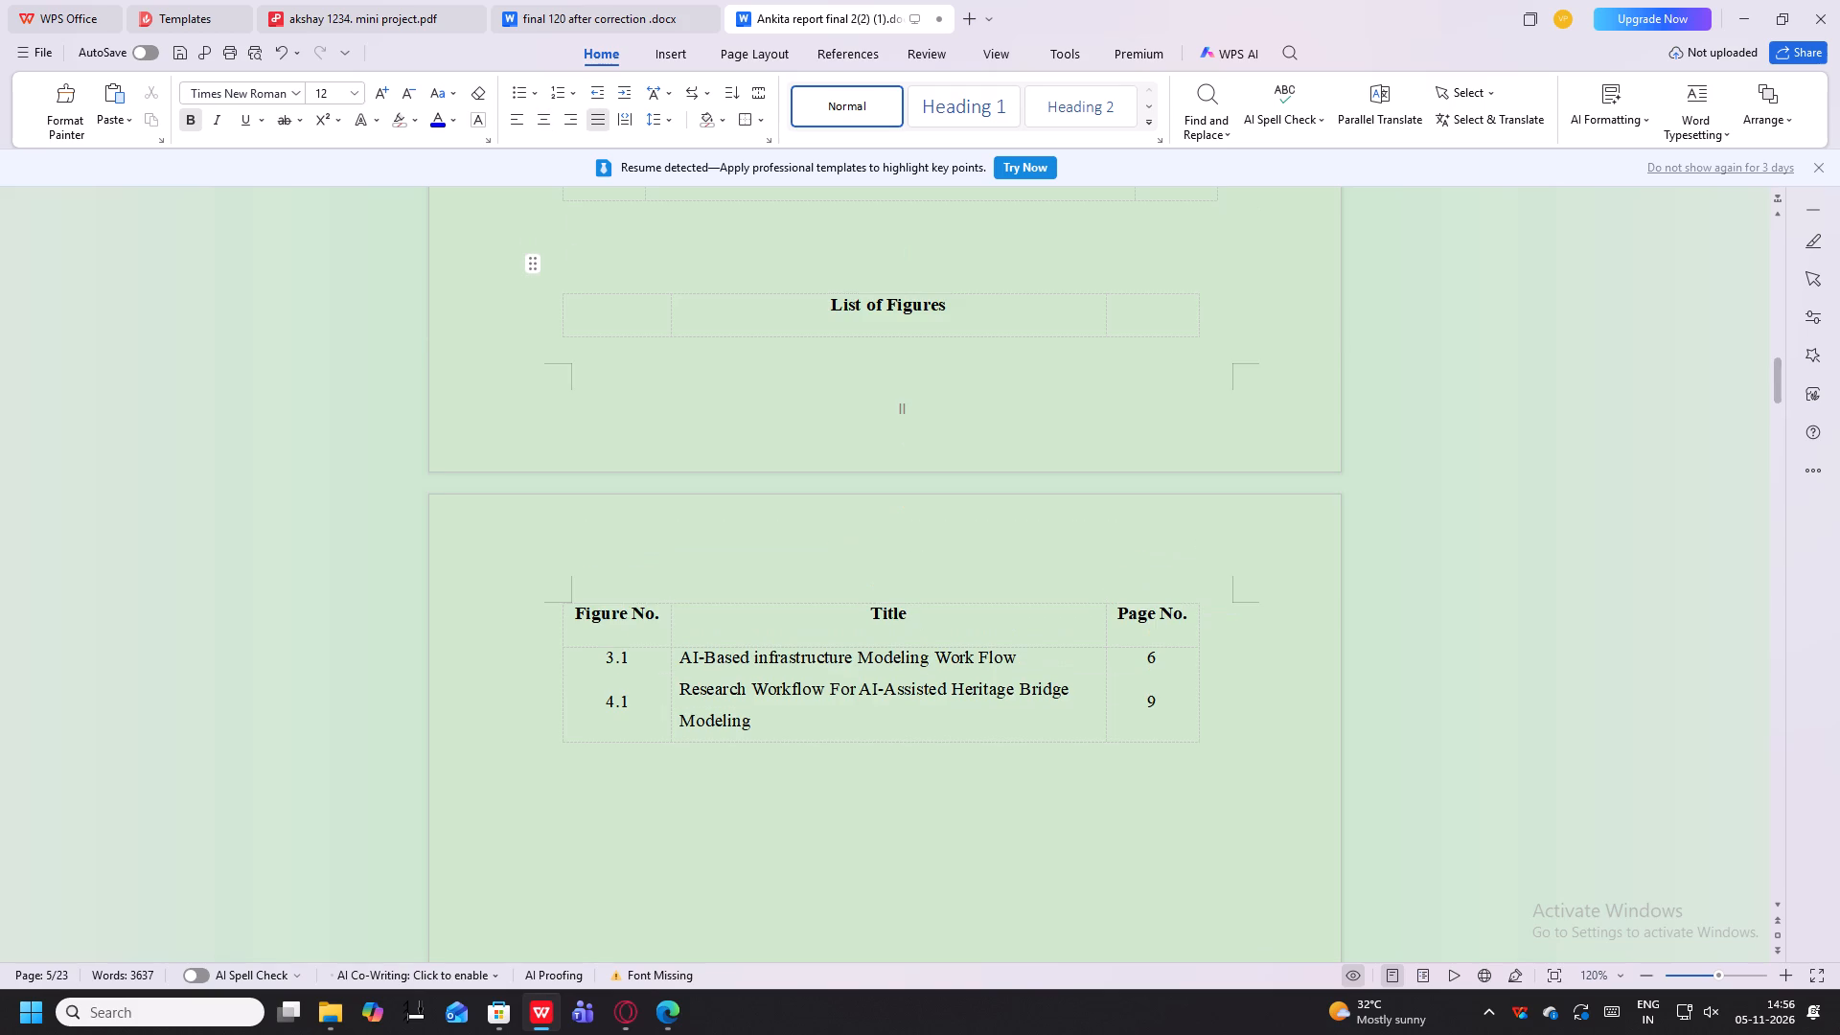
pyautogui.press('Return')
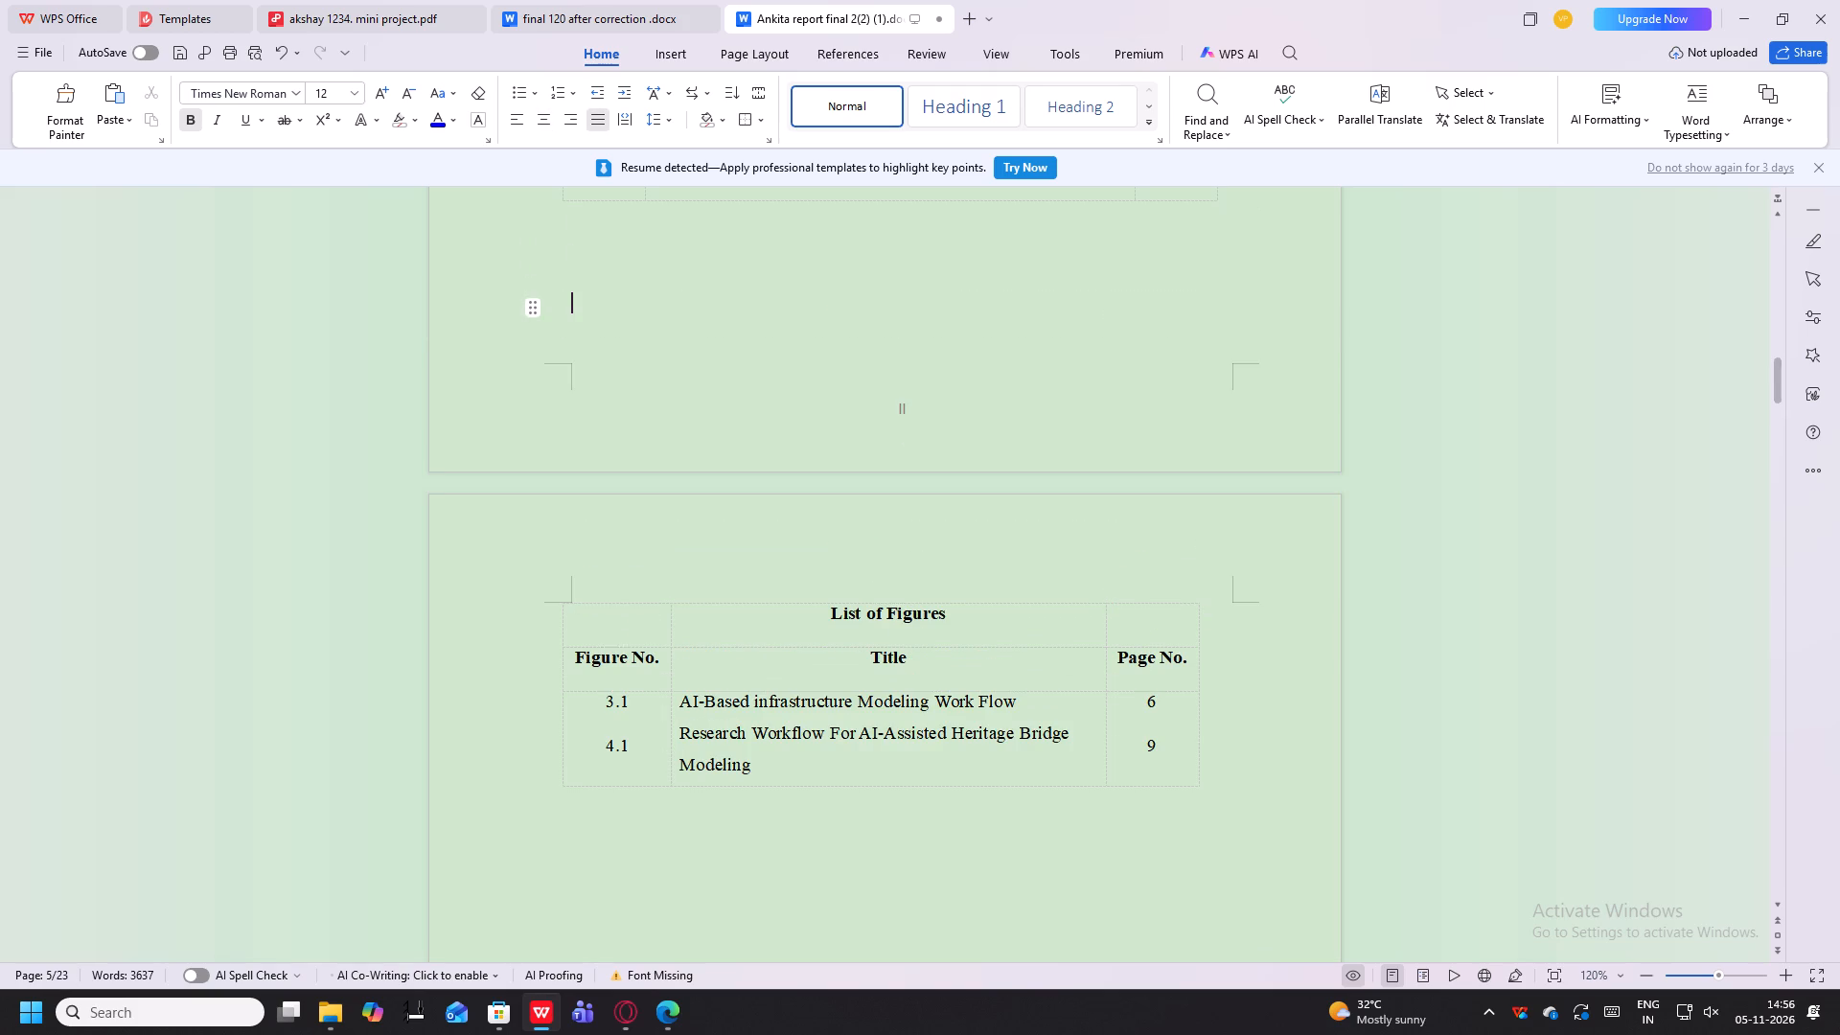
# Clear all text from the original List of Figures table on the page after the pasted copy.
pyautogui.scroll(-12, 685, 515)
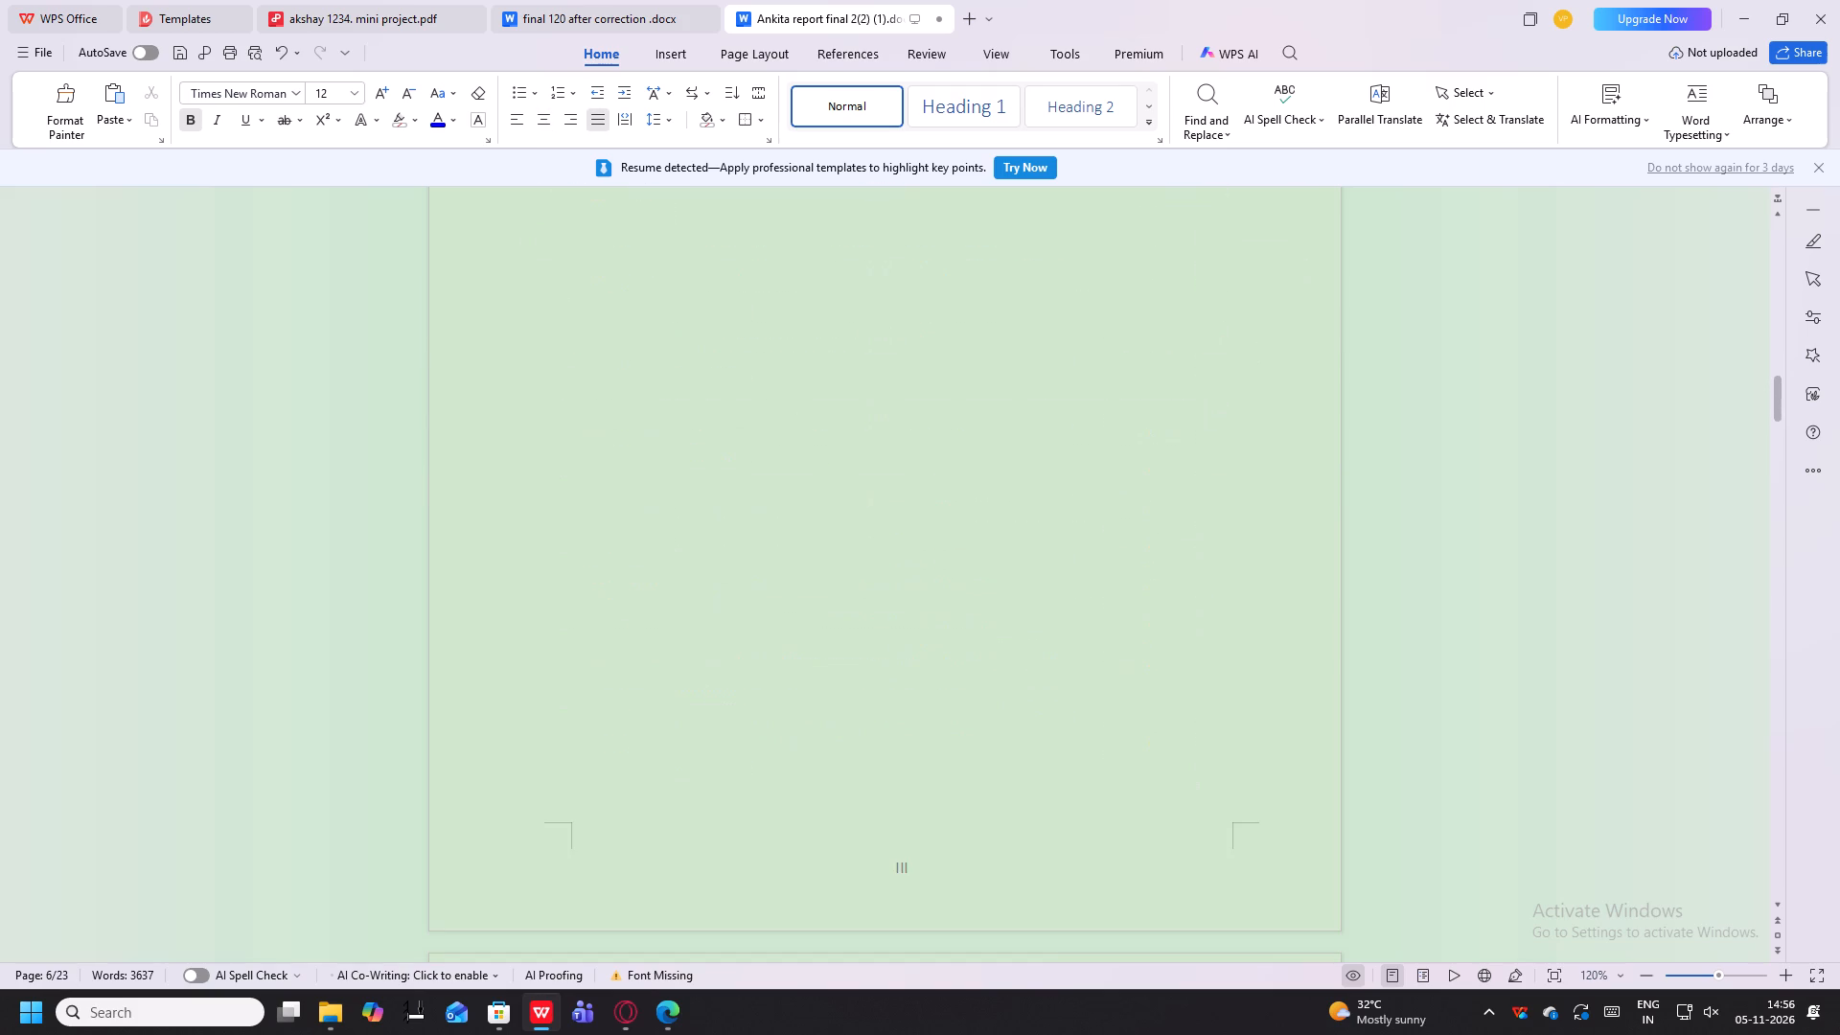
pyautogui.scroll(-15, 679, 515)
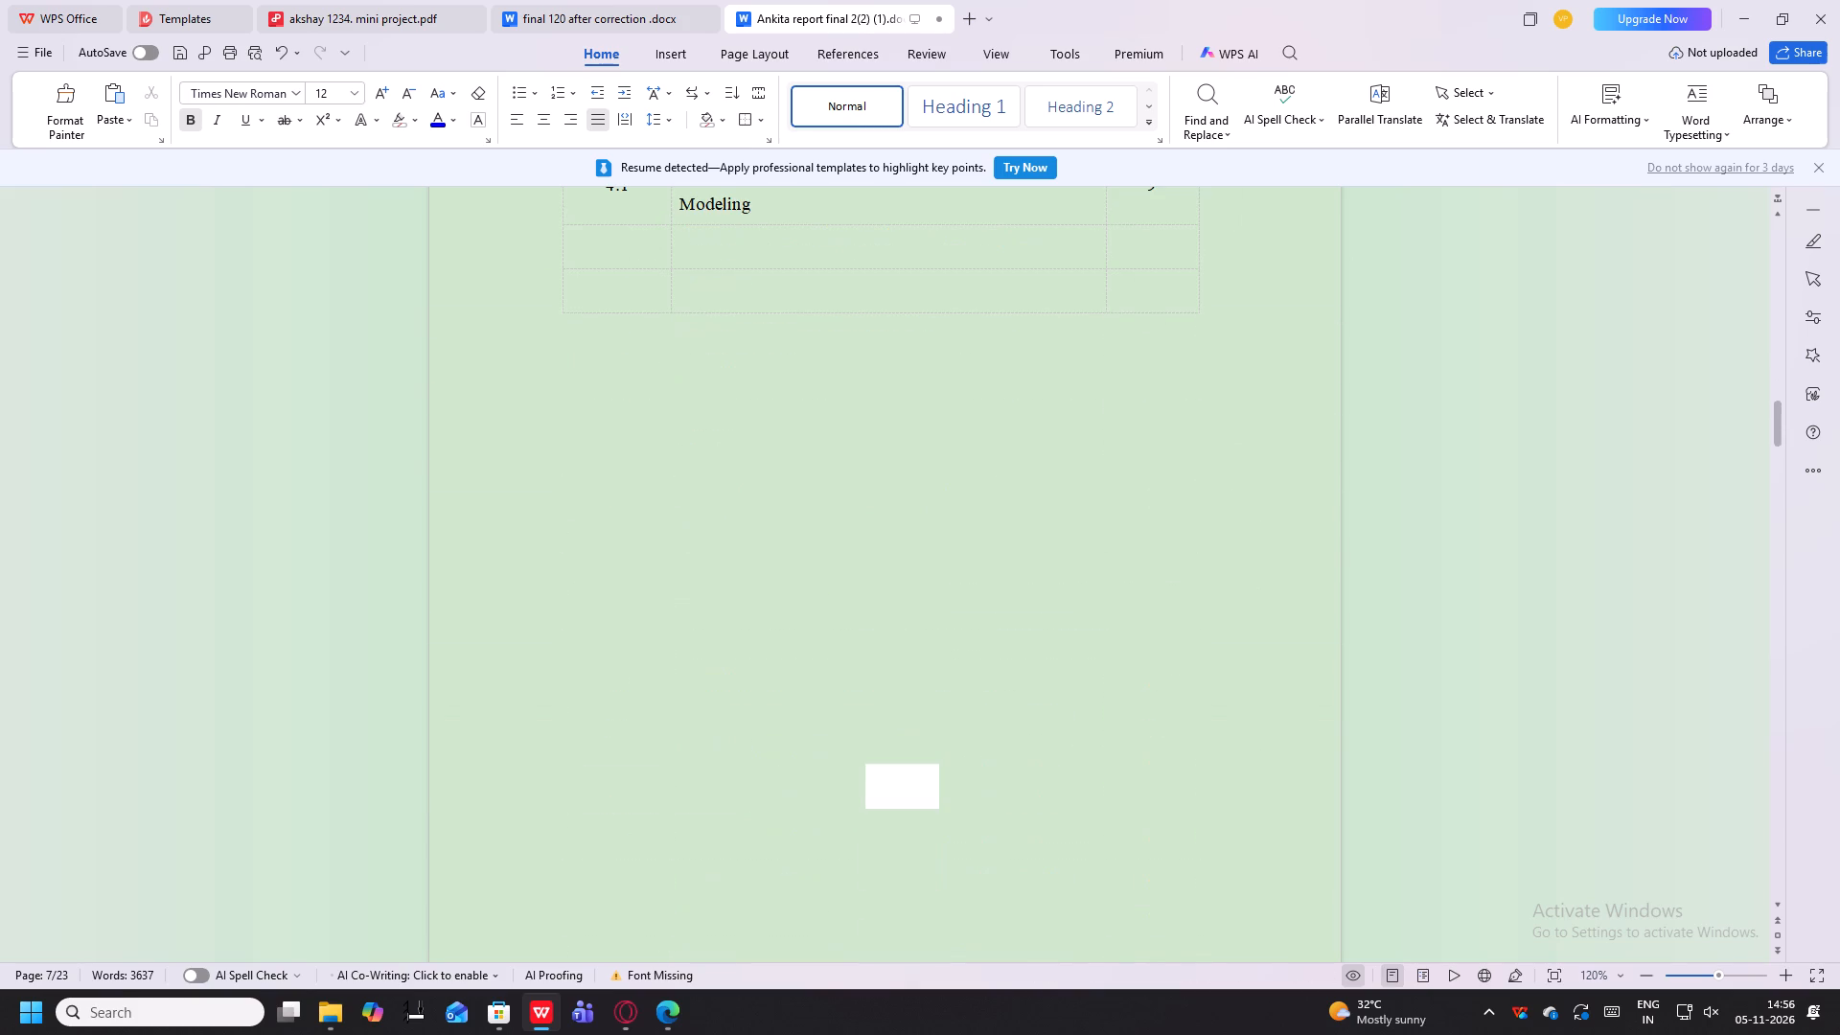
pyautogui.scroll(7, 679, 535)
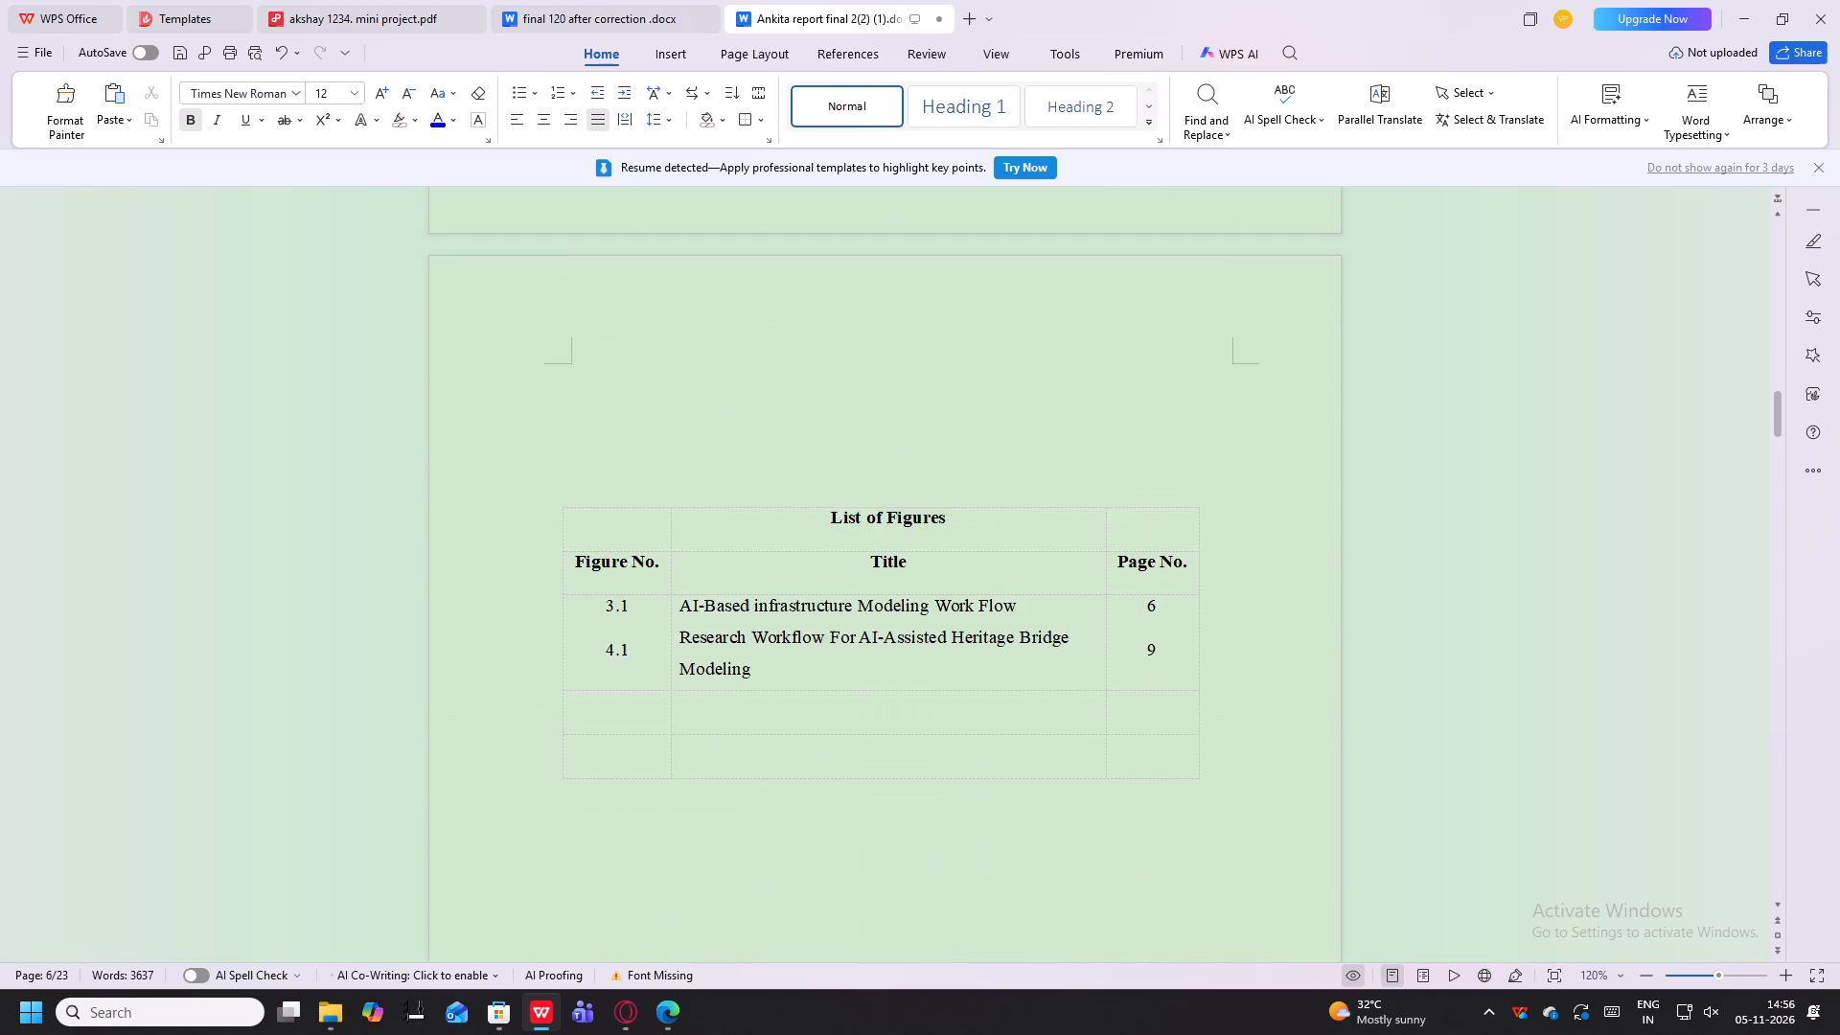
pyautogui.moveTo(552, 519); pyautogui.dragTo(727, 678)
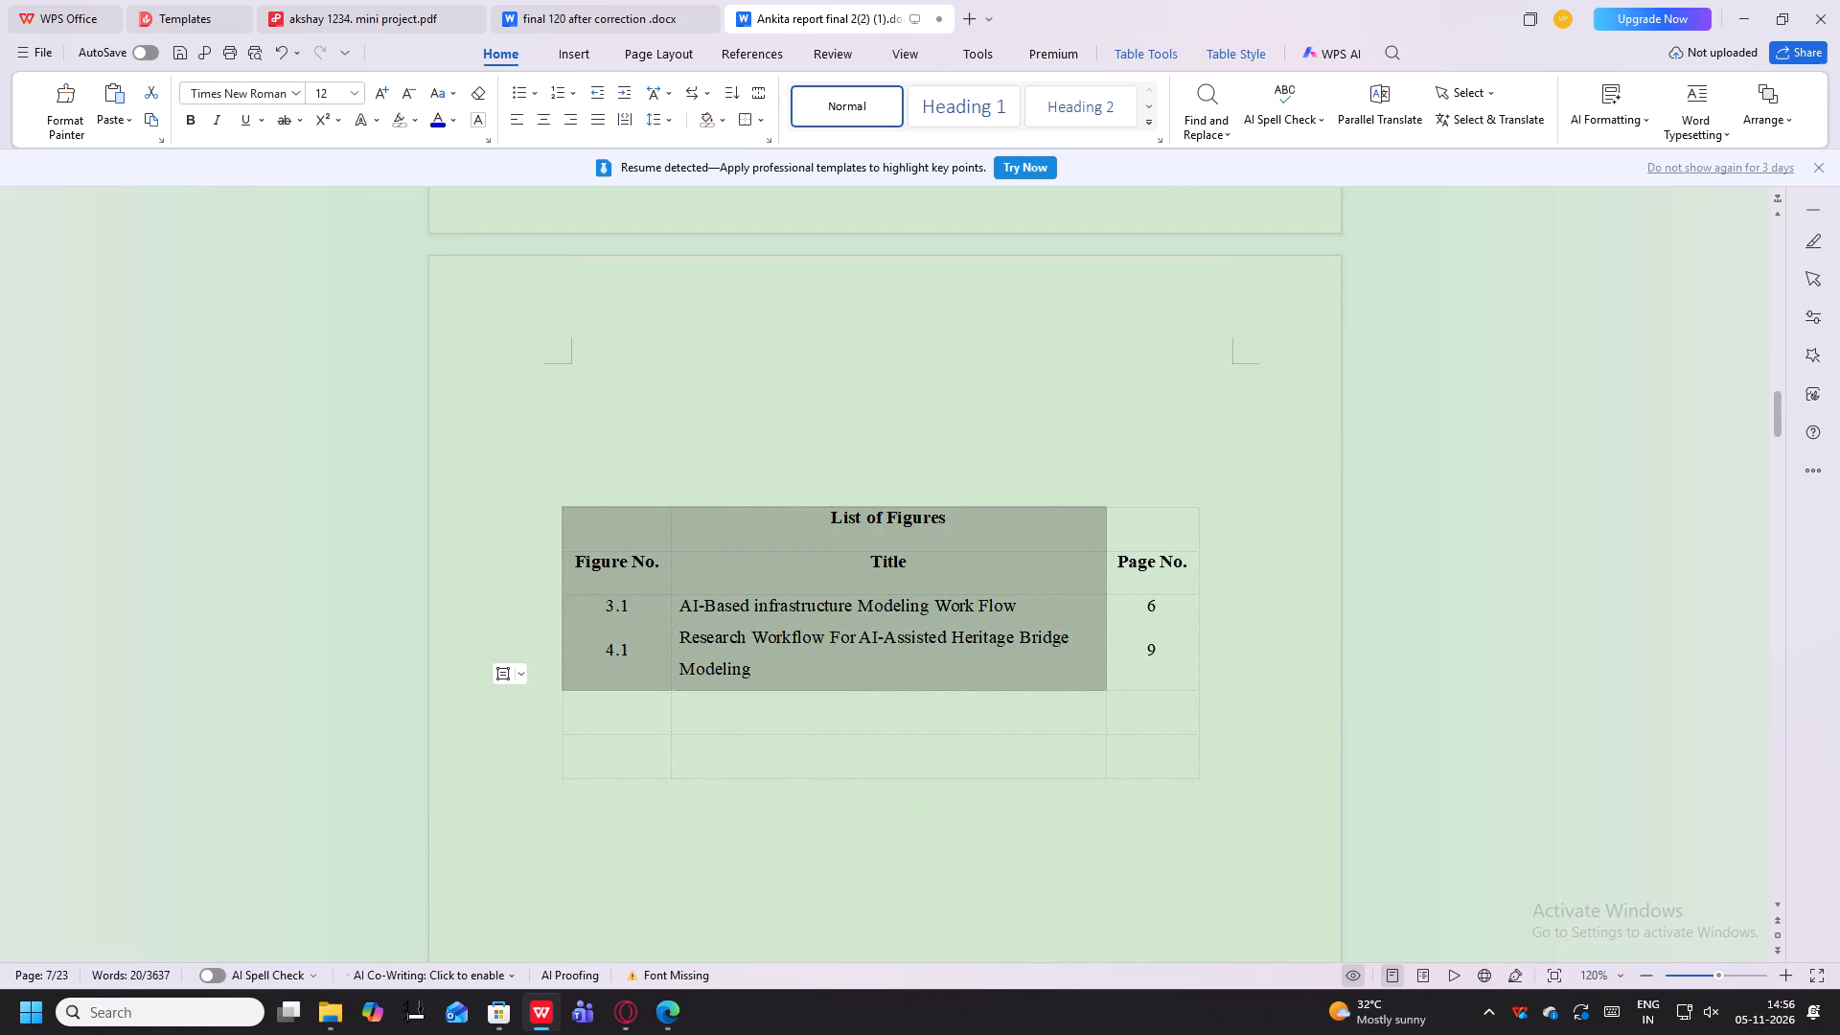
pyautogui.moveTo(727, 678); pyautogui.dragTo(1227, 772)
pyautogui.press('Delete')
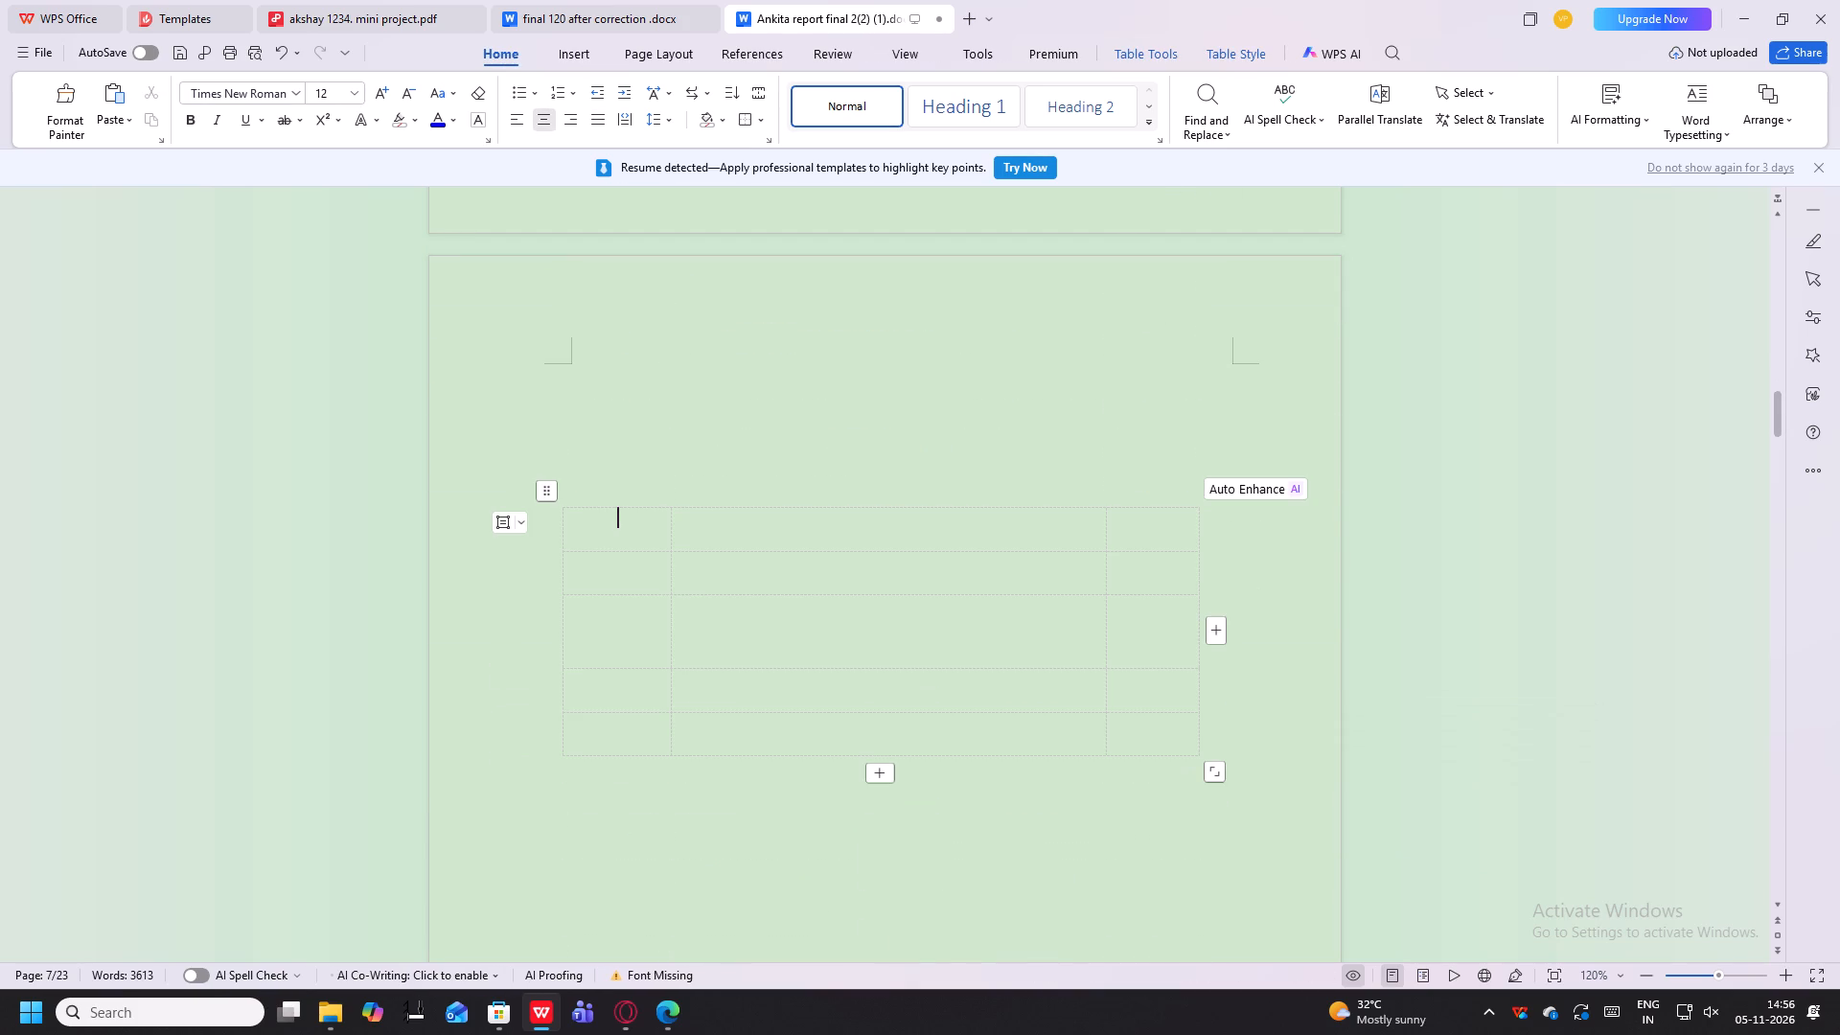
pyautogui.click(790, 464)
# Copy the filled rows of the List of Table to the top of the page holding the emptied figures table.
pyautogui.scroll(-11, 790, 461)
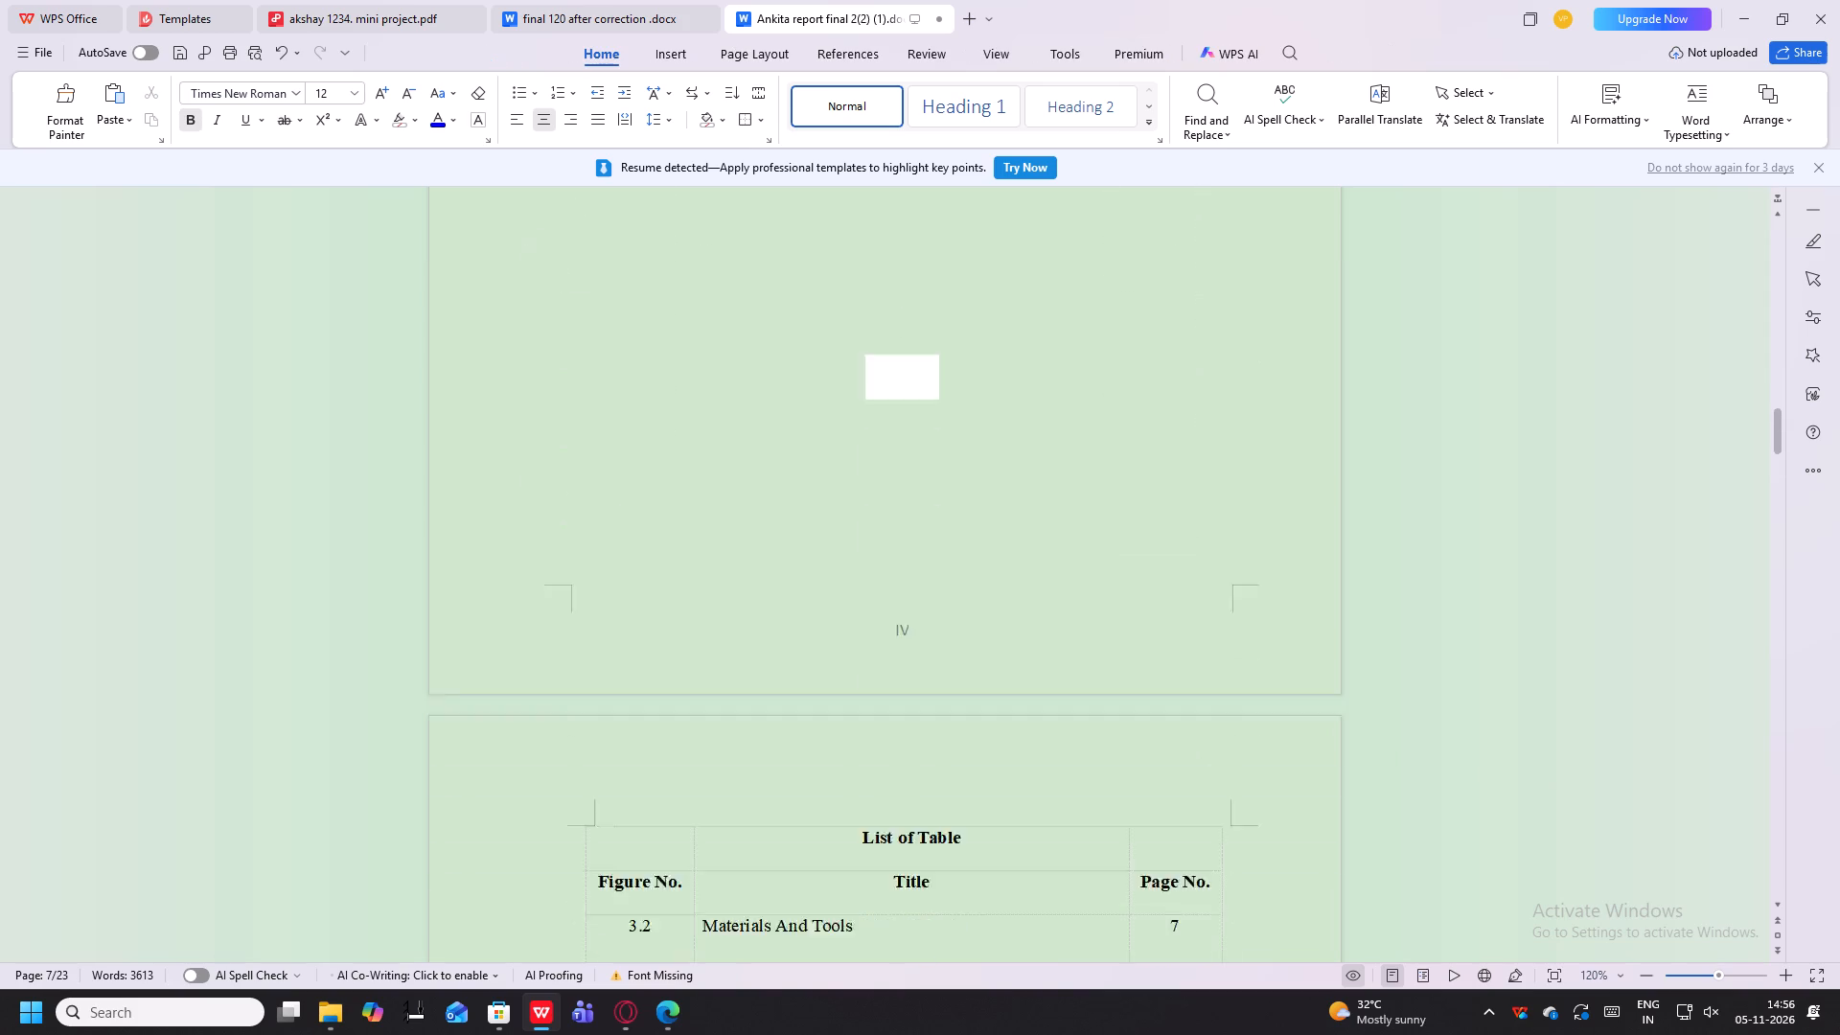
pyautogui.scroll(-15, 789, 488)
pyautogui.scroll(10, 789, 491)
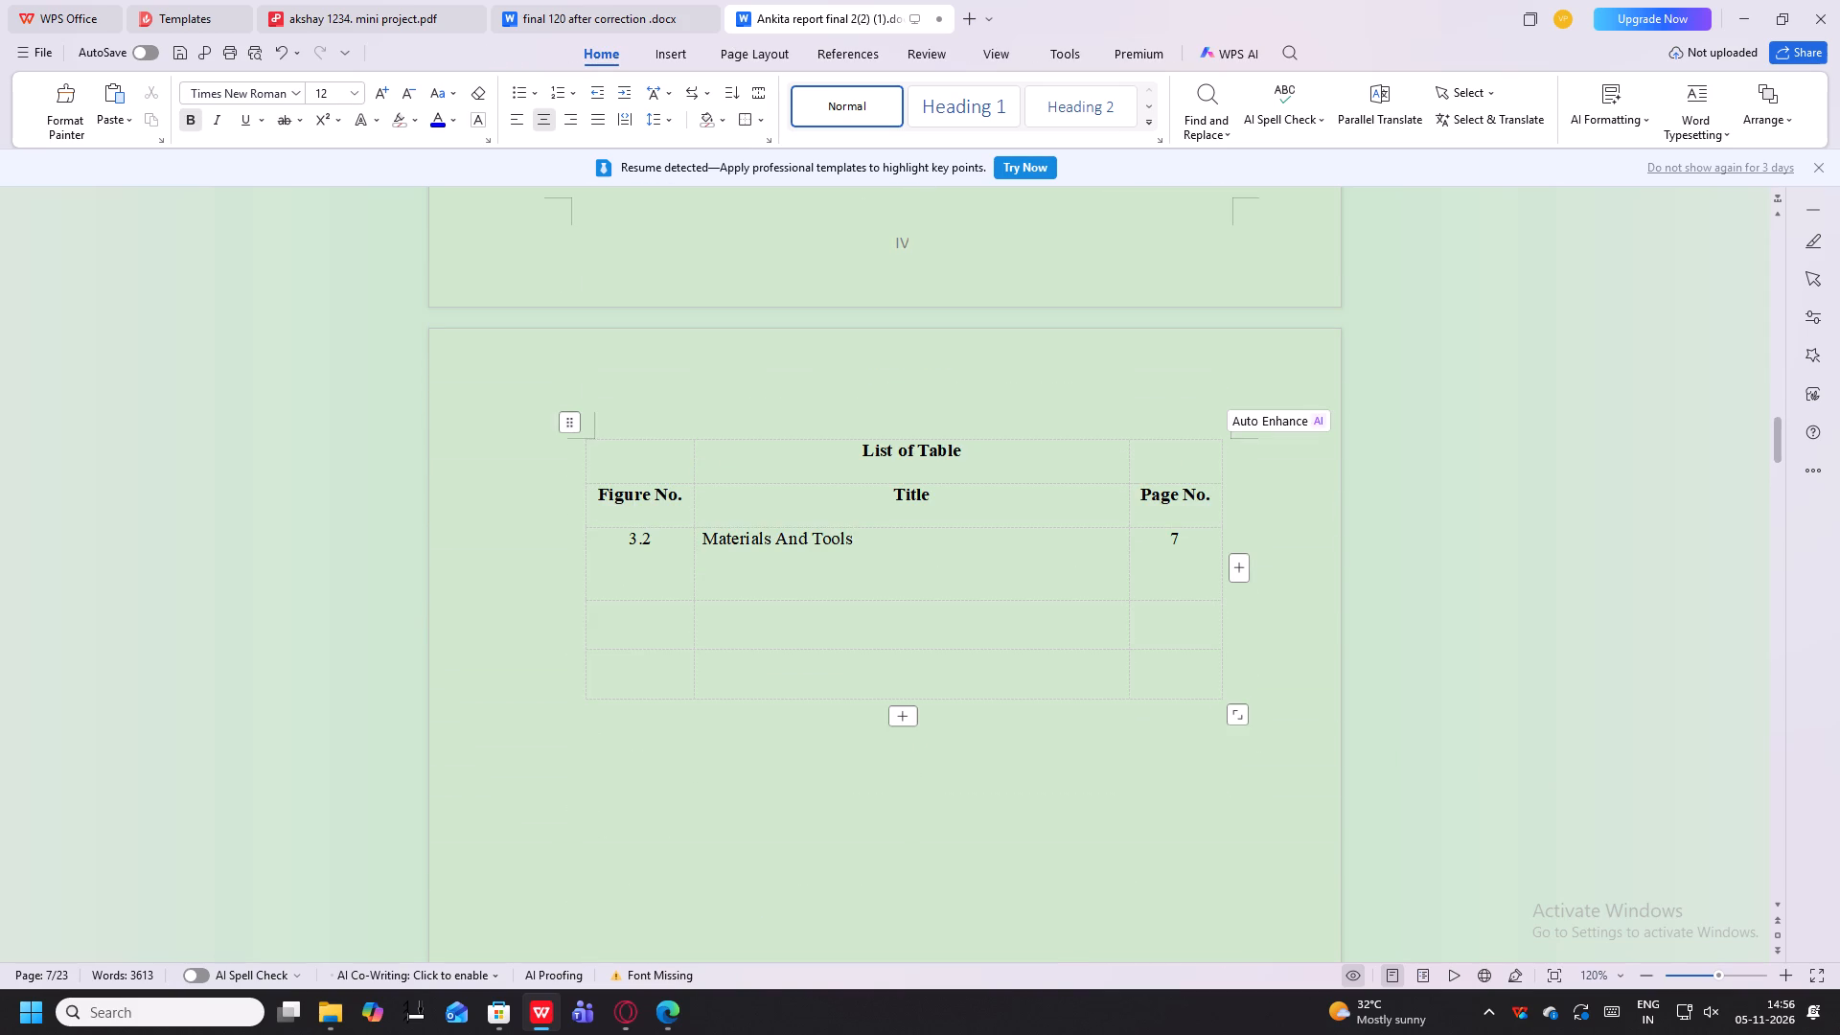
pyautogui.moveTo(574, 441); pyautogui.dragTo(652, 580)
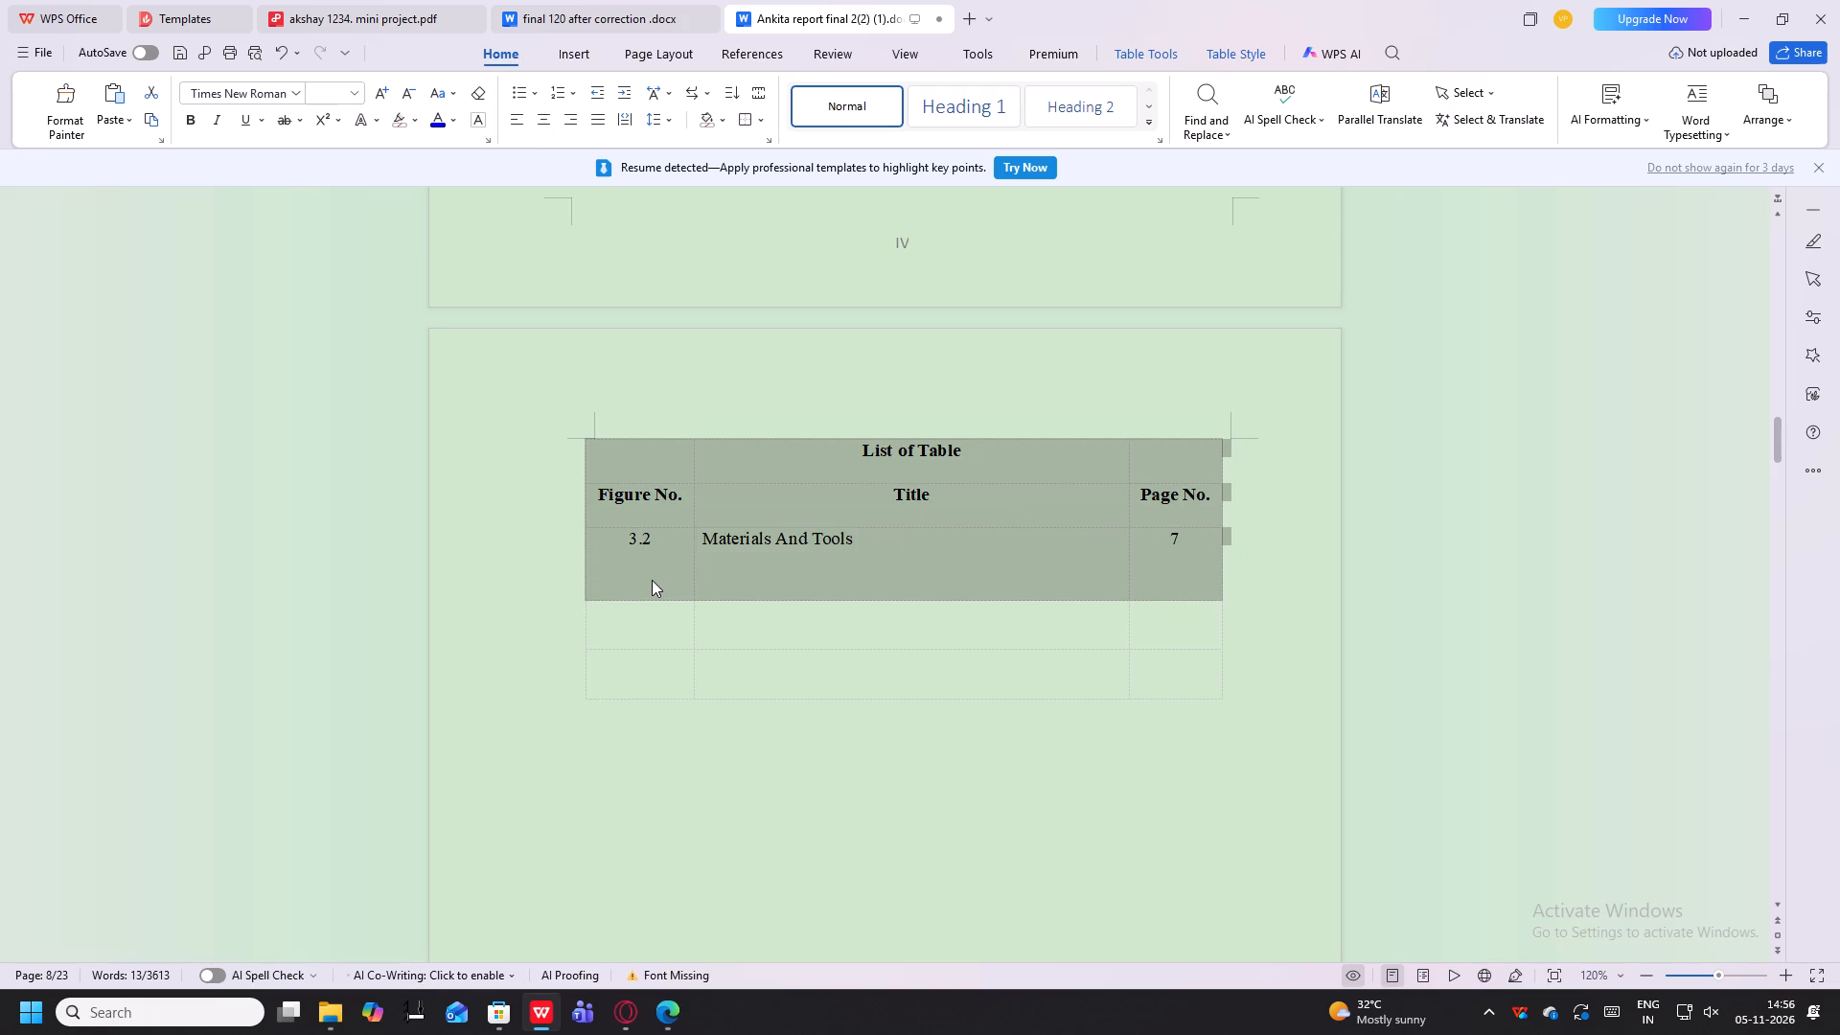
pyautogui.hotkey('ctrl', 'c')
pyautogui.scroll(16, 646, 576)
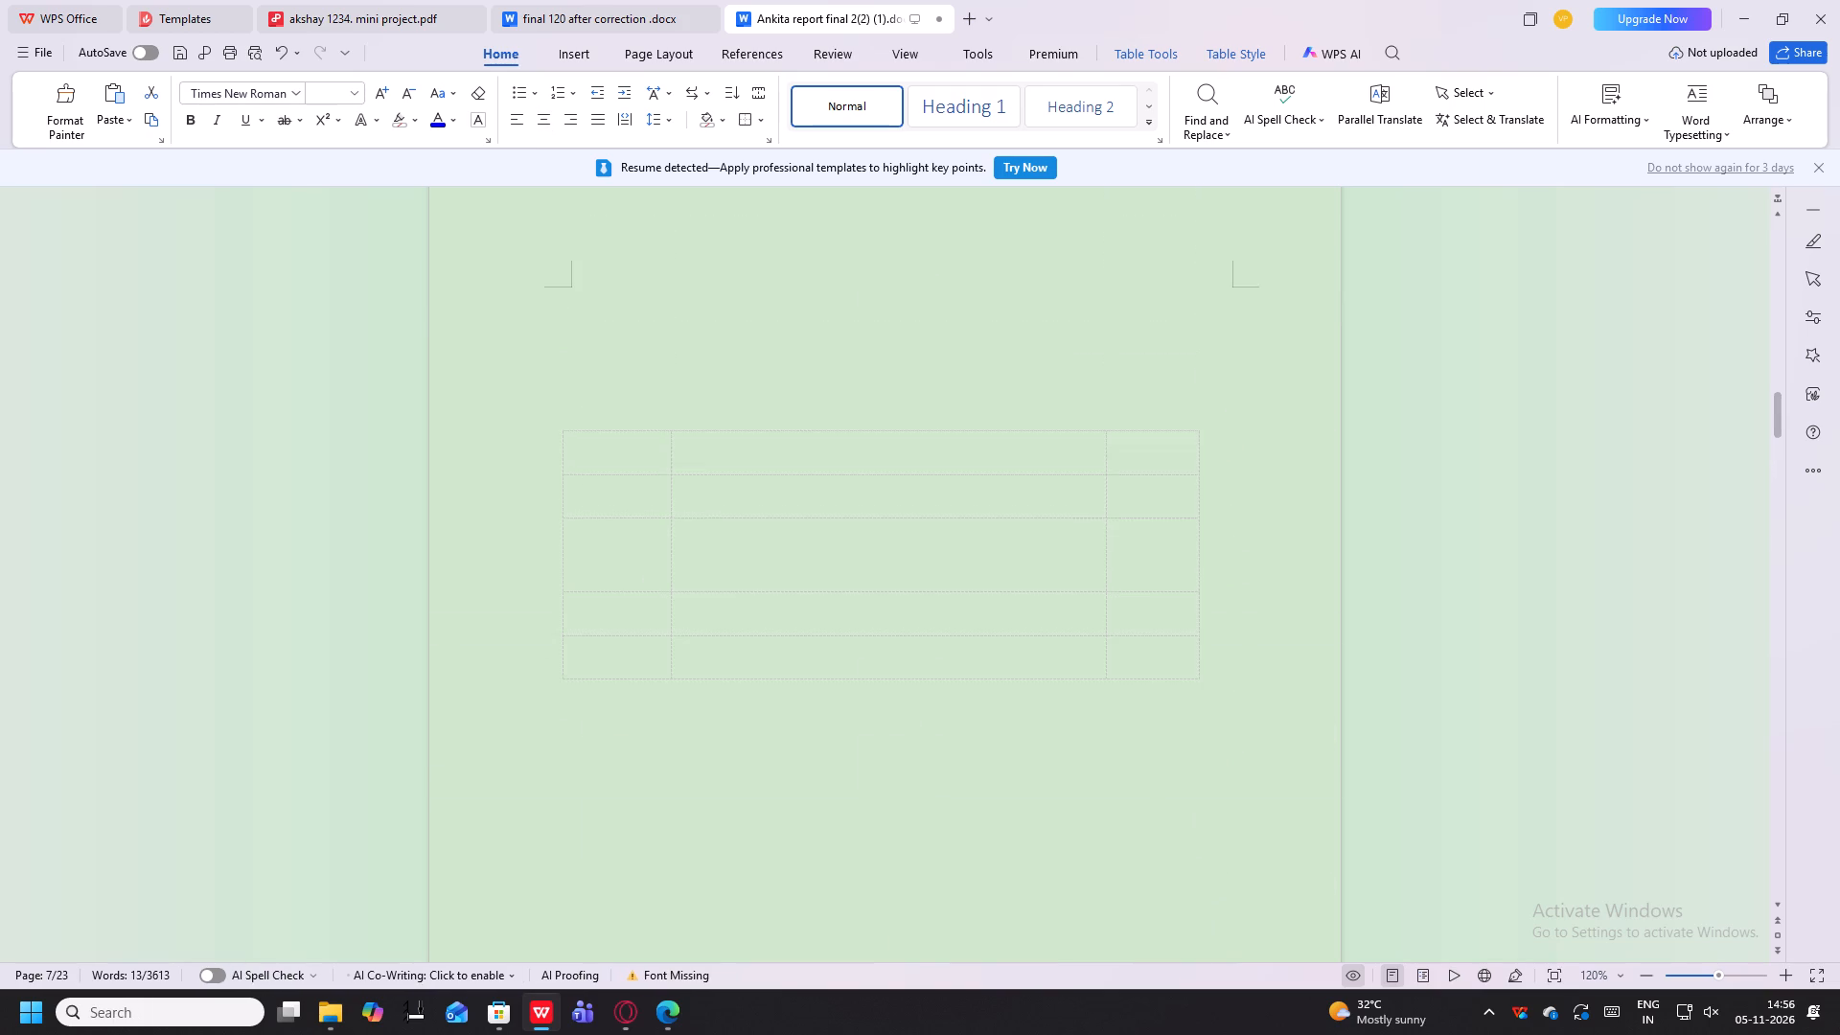
pyautogui.click(625, 368)
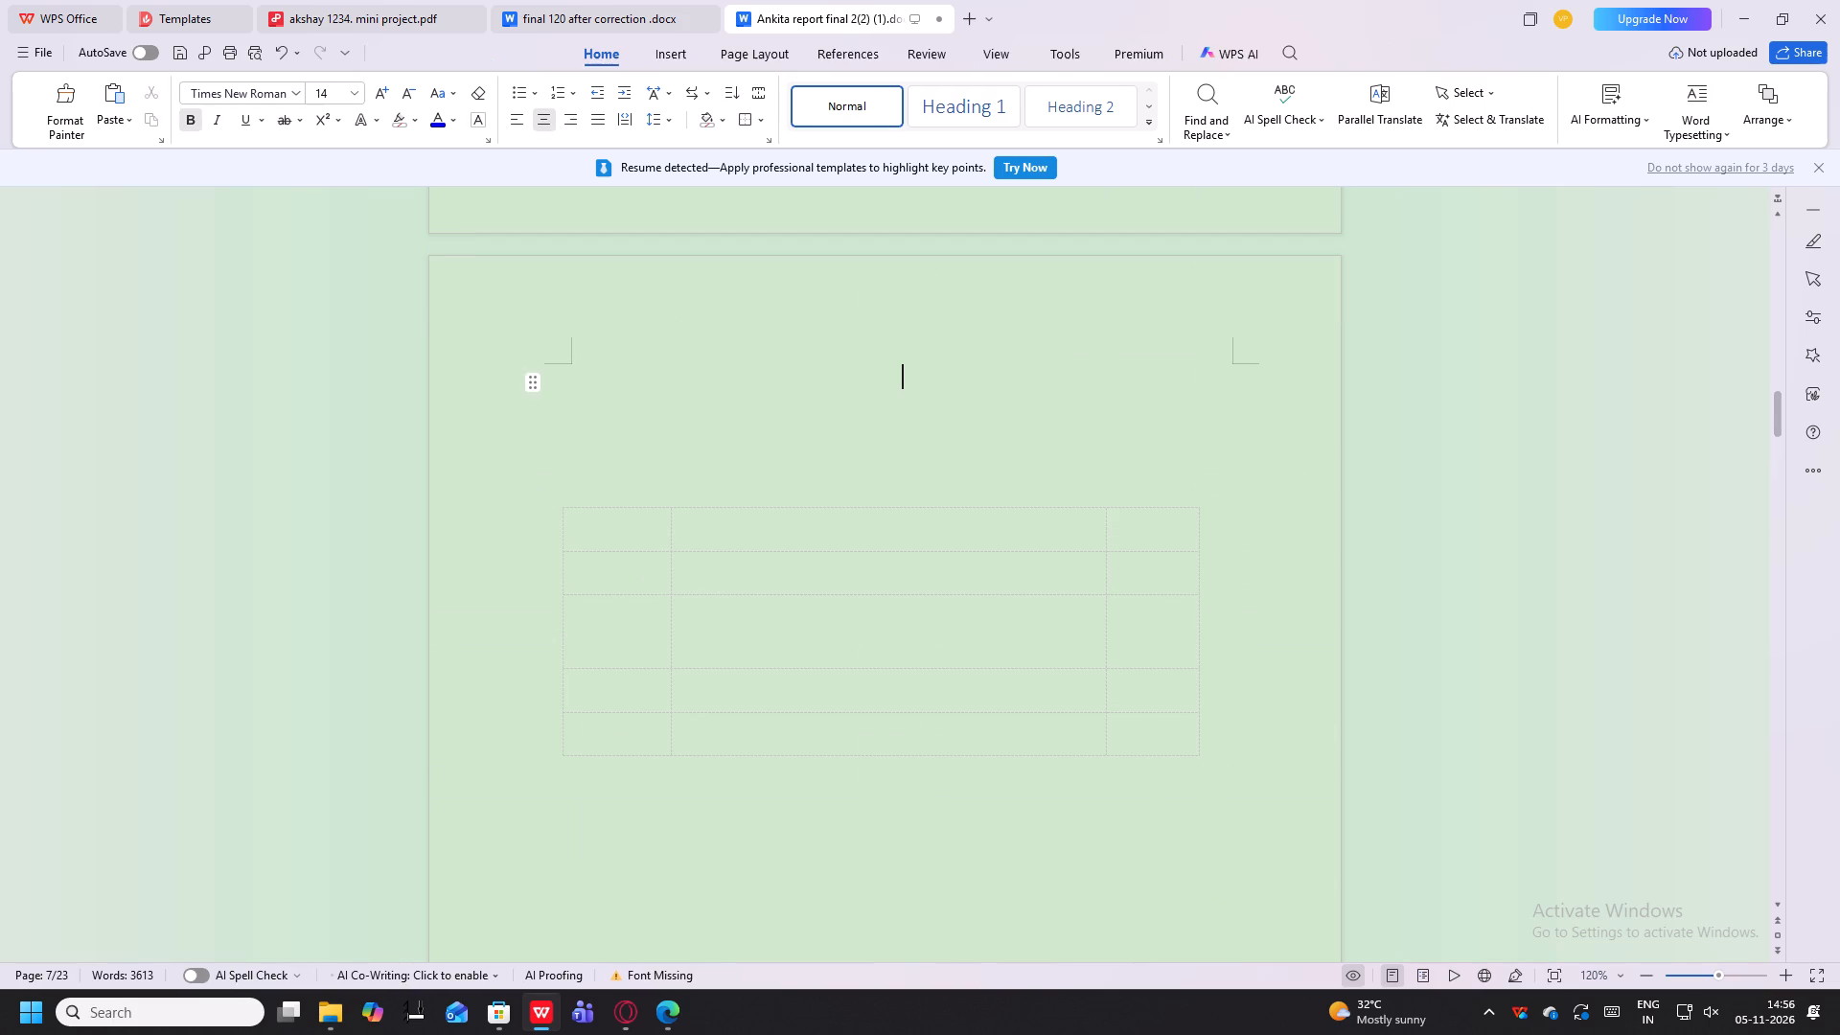
pyautogui.hotkey('ctrl', 'v')
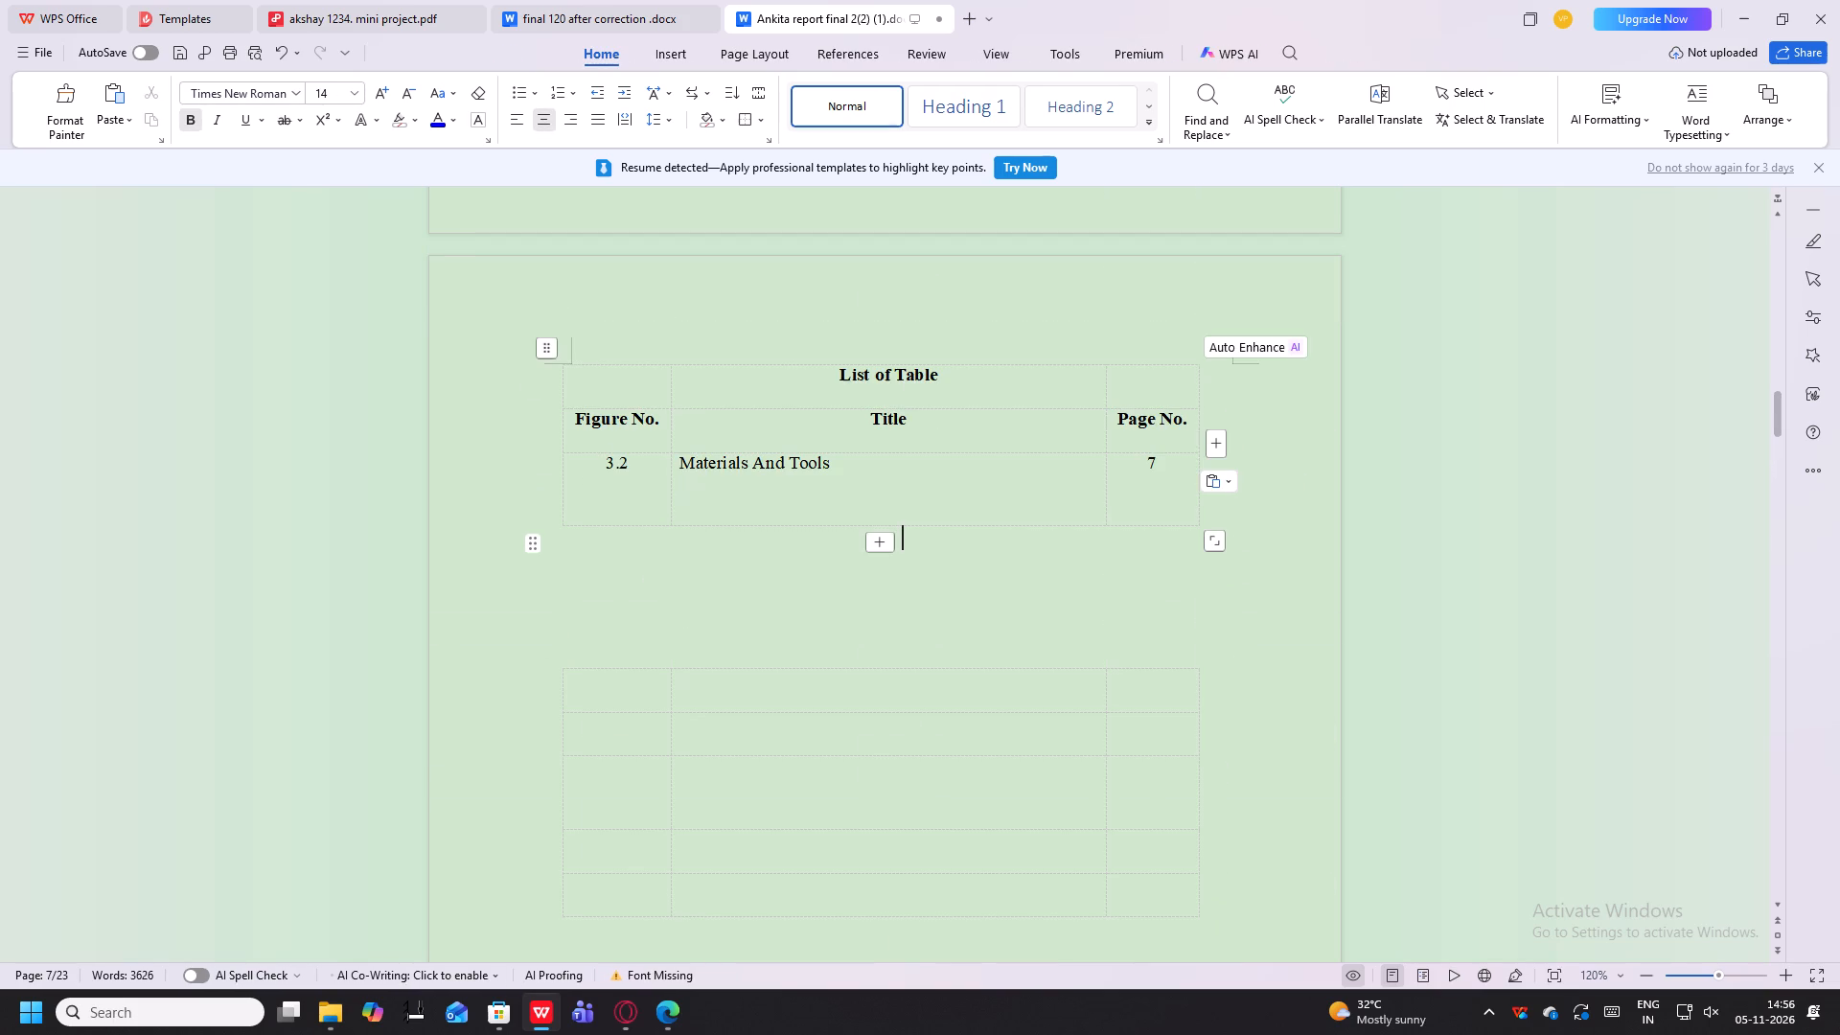
pyautogui.click(636, 622)
# Delete the section number 6.1 beside References in the contents table.
pyautogui.scroll(17, 717, 586)
pyautogui.scroll(15, 717, 586)
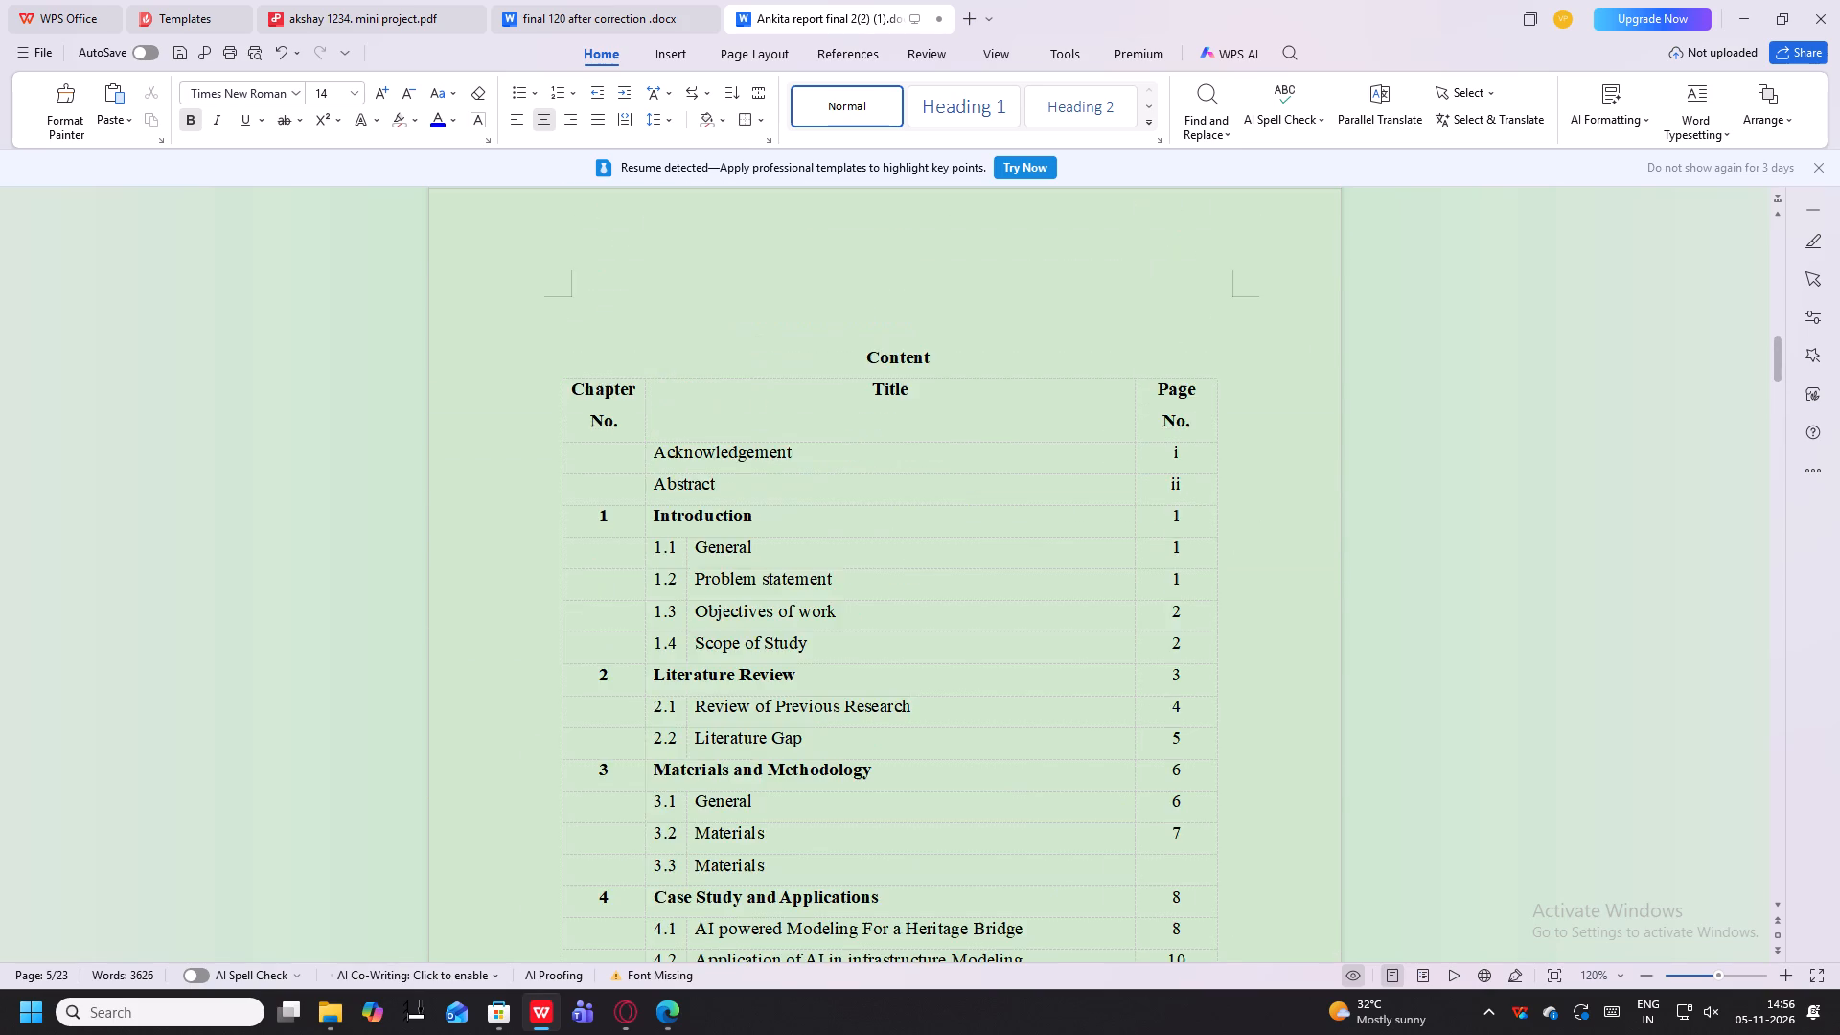
pyautogui.scroll(12, 717, 586)
pyautogui.scroll(-4, 717, 586)
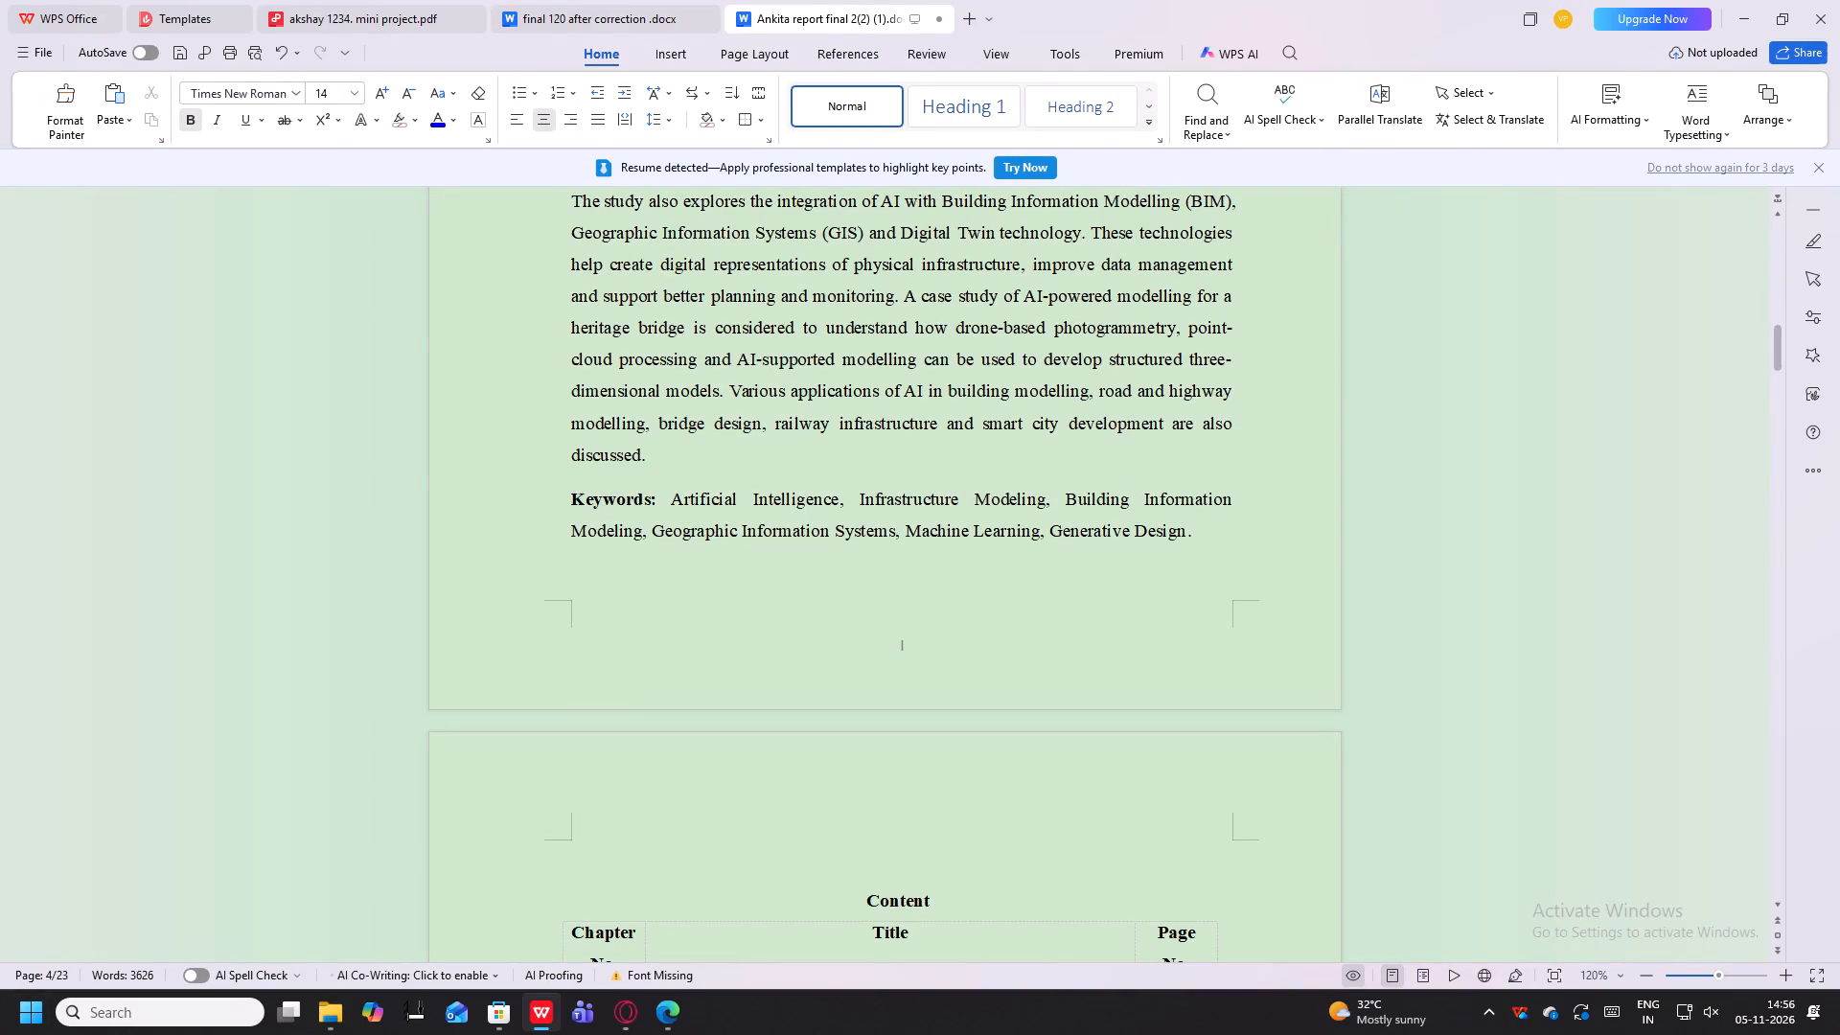
pyautogui.scroll(-12, 1044, 564)
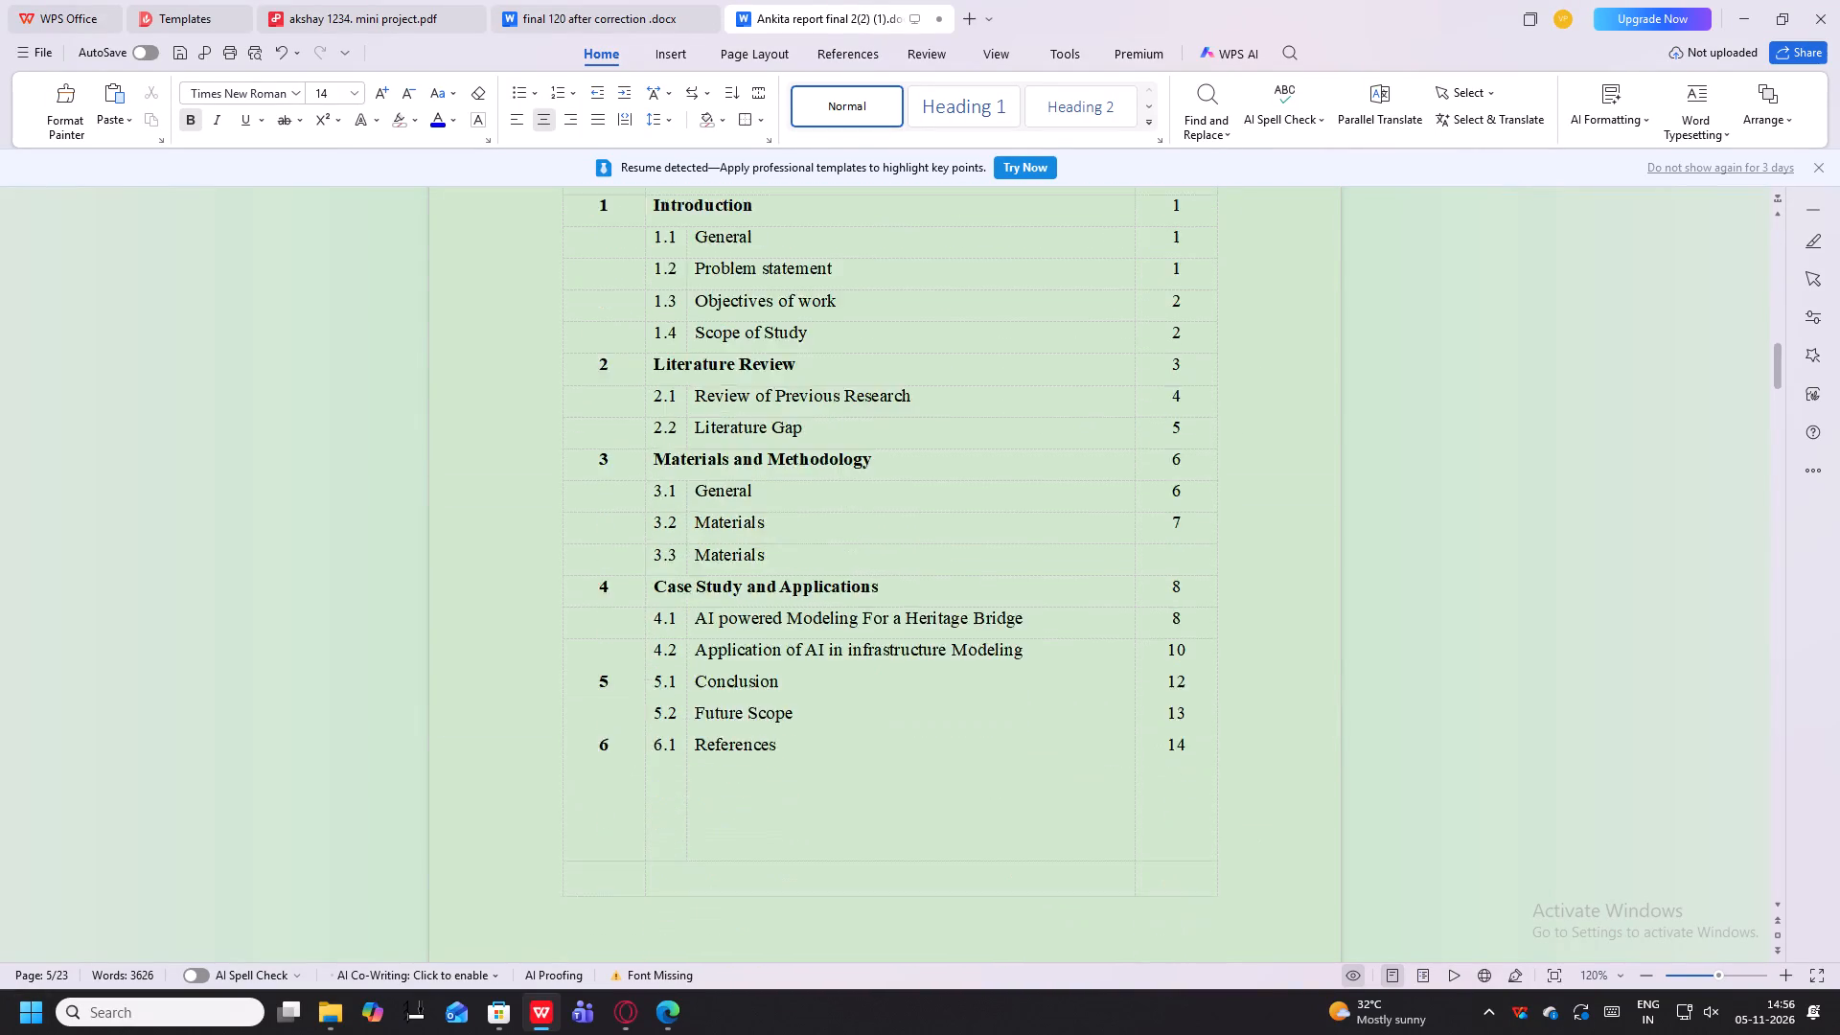
pyautogui.scroll(-4, 1044, 567)
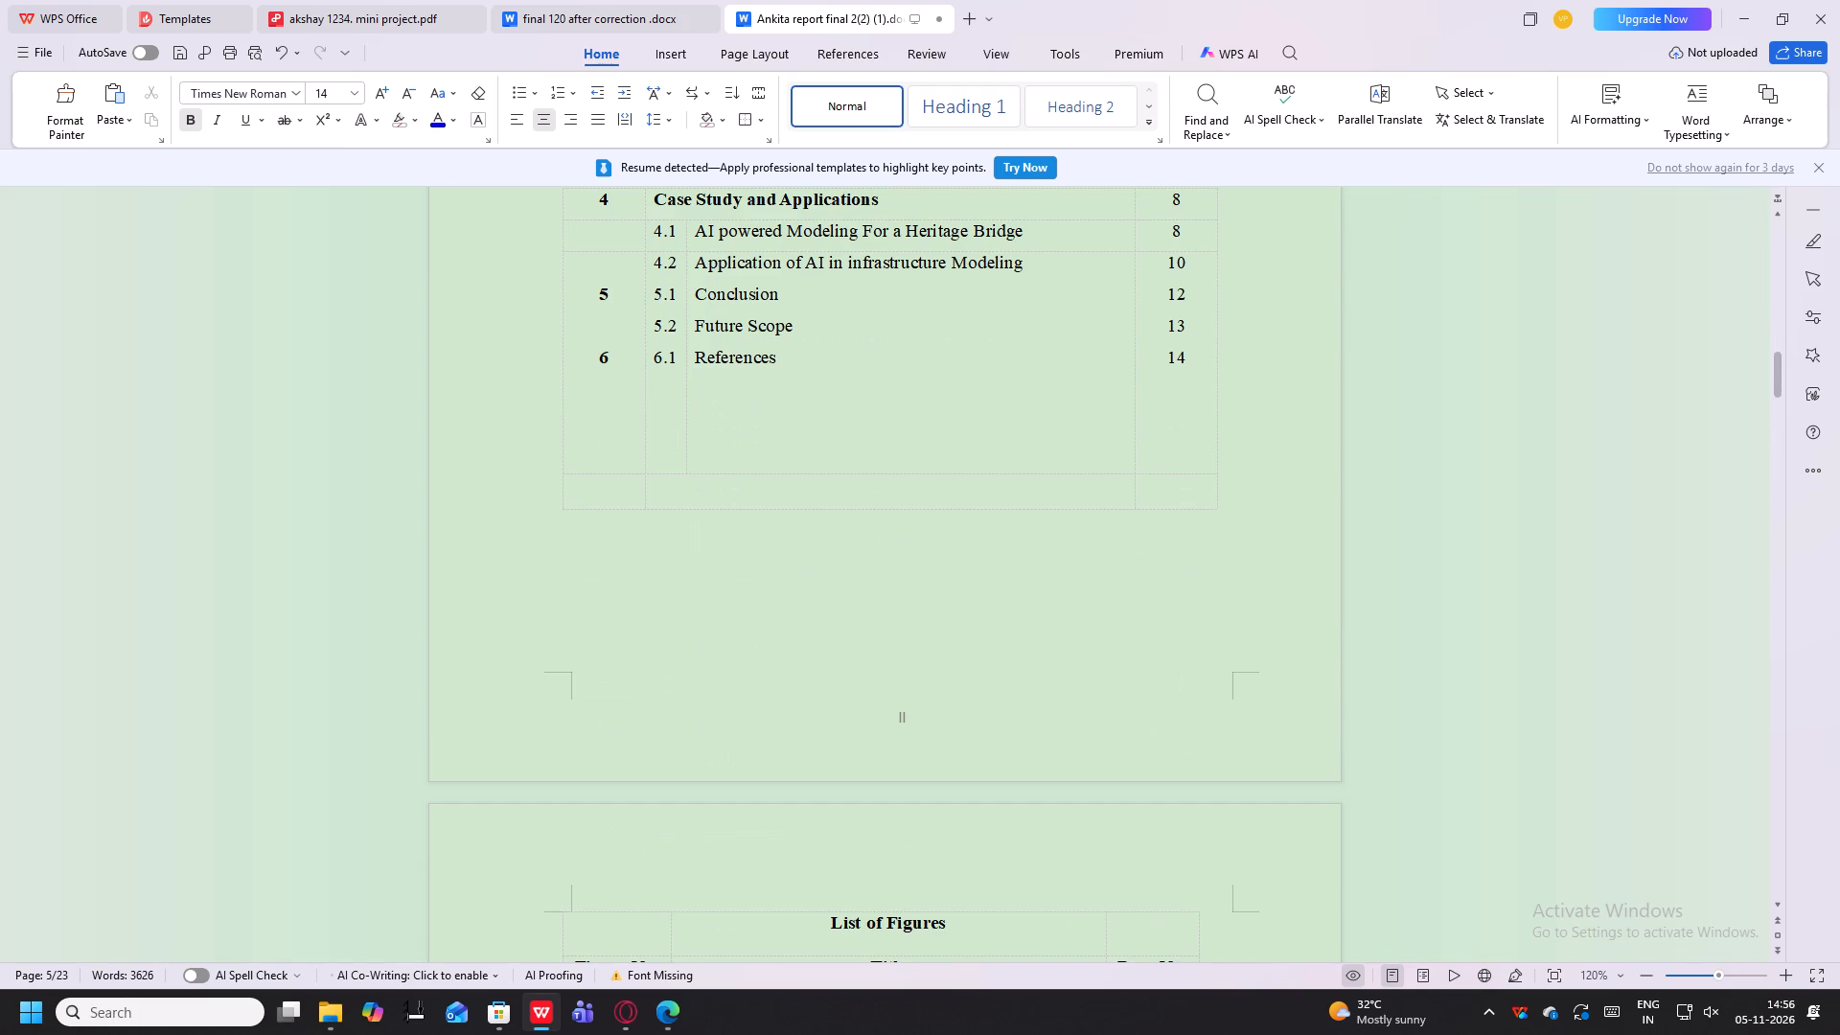
pyautogui.scroll(3, 1044, 567)
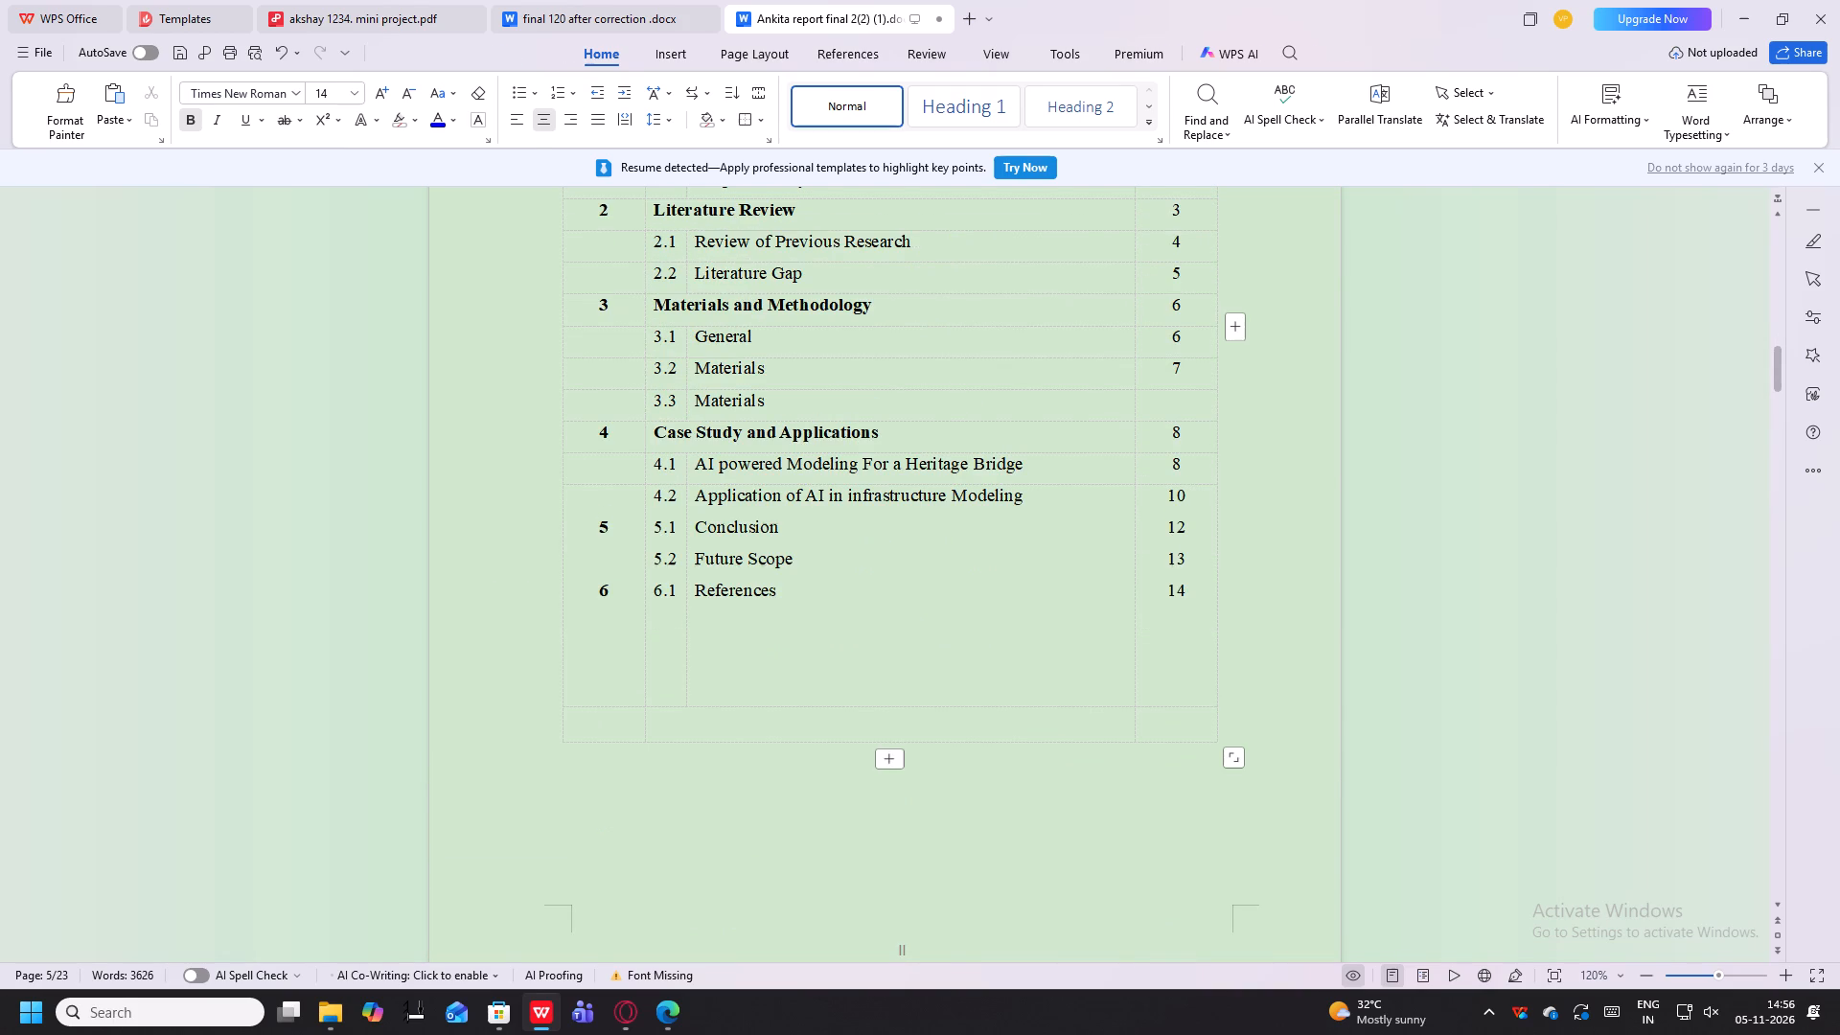
pyautogui.click(680, 593)
pyautogui.press('BackSpace')
pyautogui.press('BackSpace')
pyautogui.press('BackSpace')
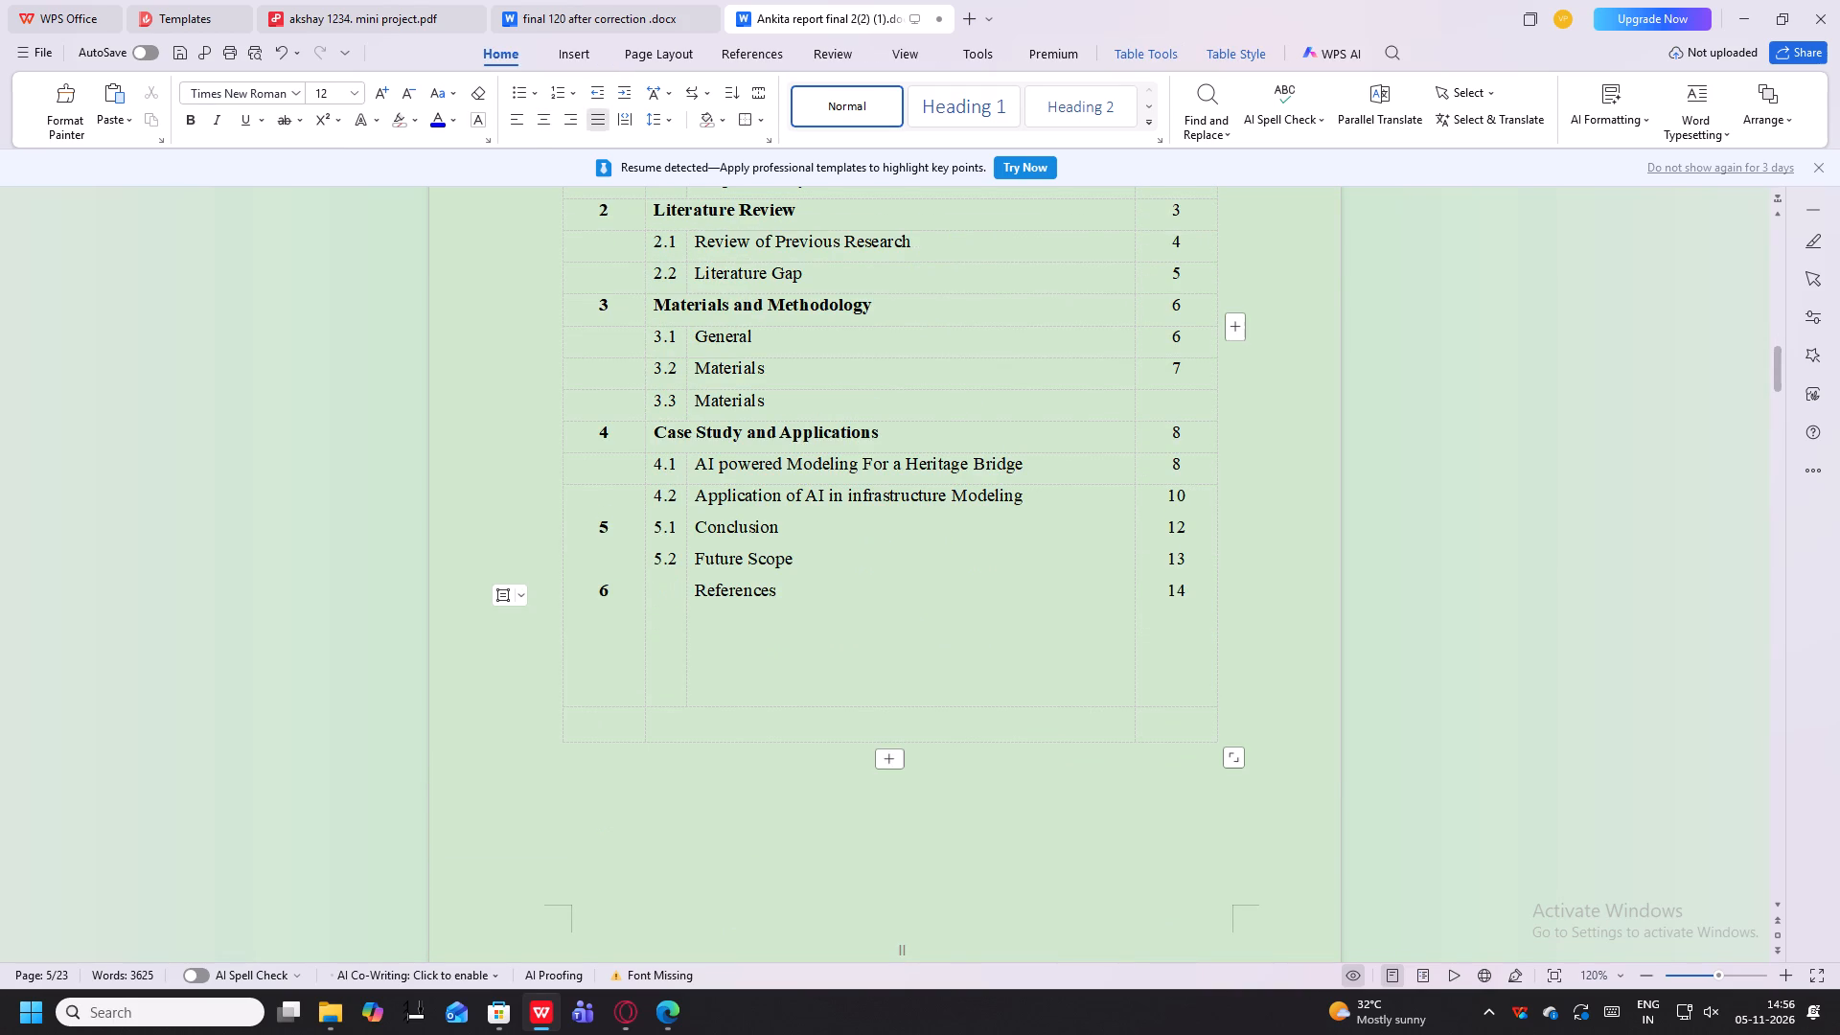
# Delete the chapter number 6 from the References row of the contents table.
pyautogui.click(610, 595)
pyautogui.press('BackSpace')
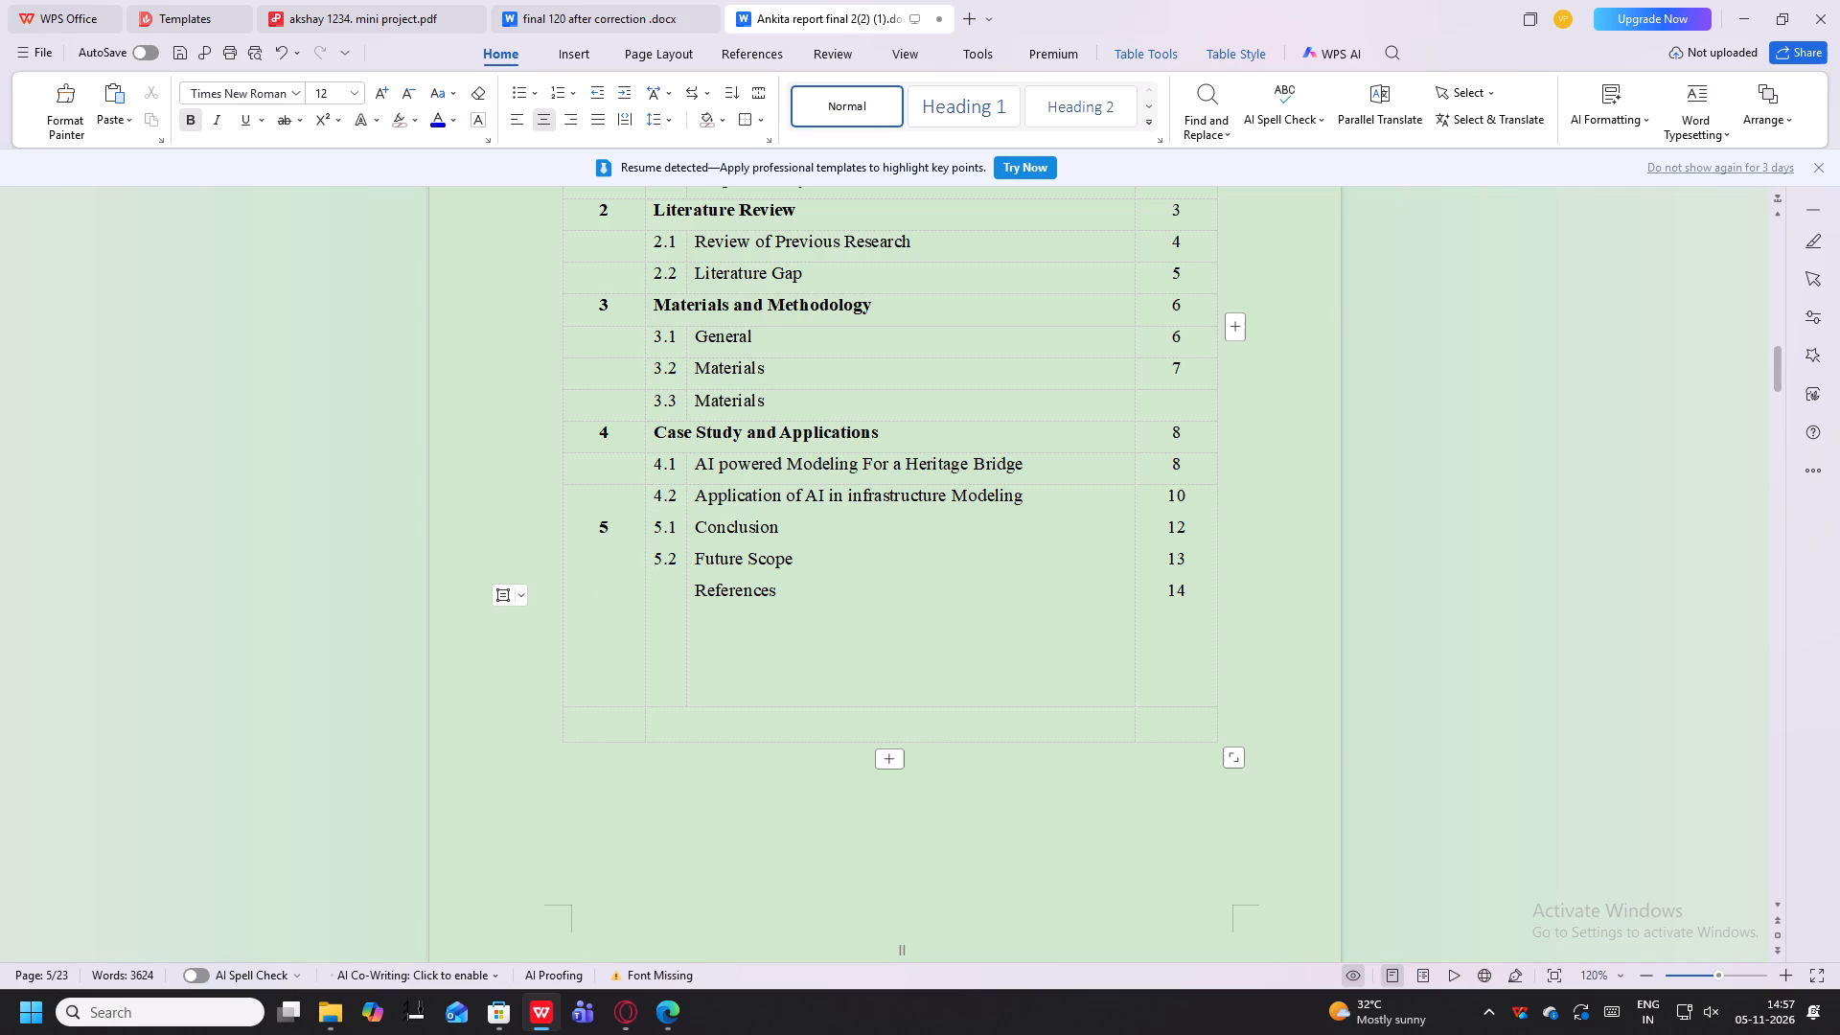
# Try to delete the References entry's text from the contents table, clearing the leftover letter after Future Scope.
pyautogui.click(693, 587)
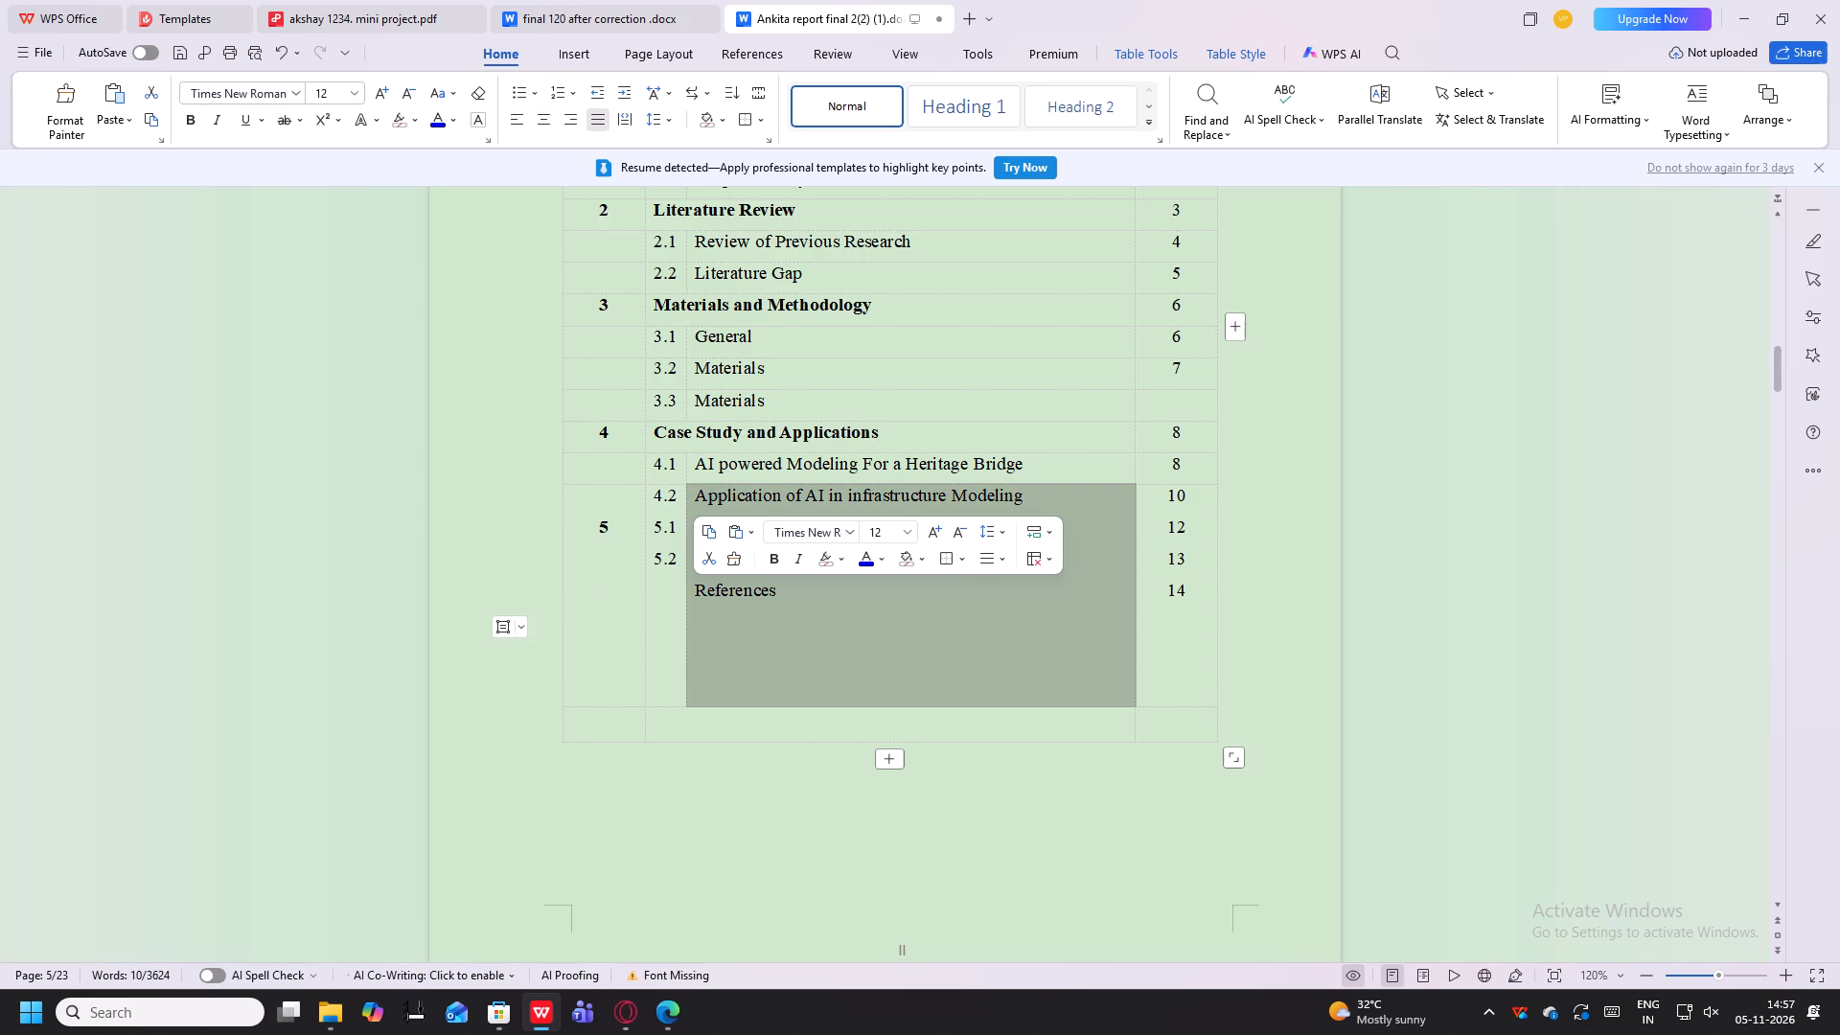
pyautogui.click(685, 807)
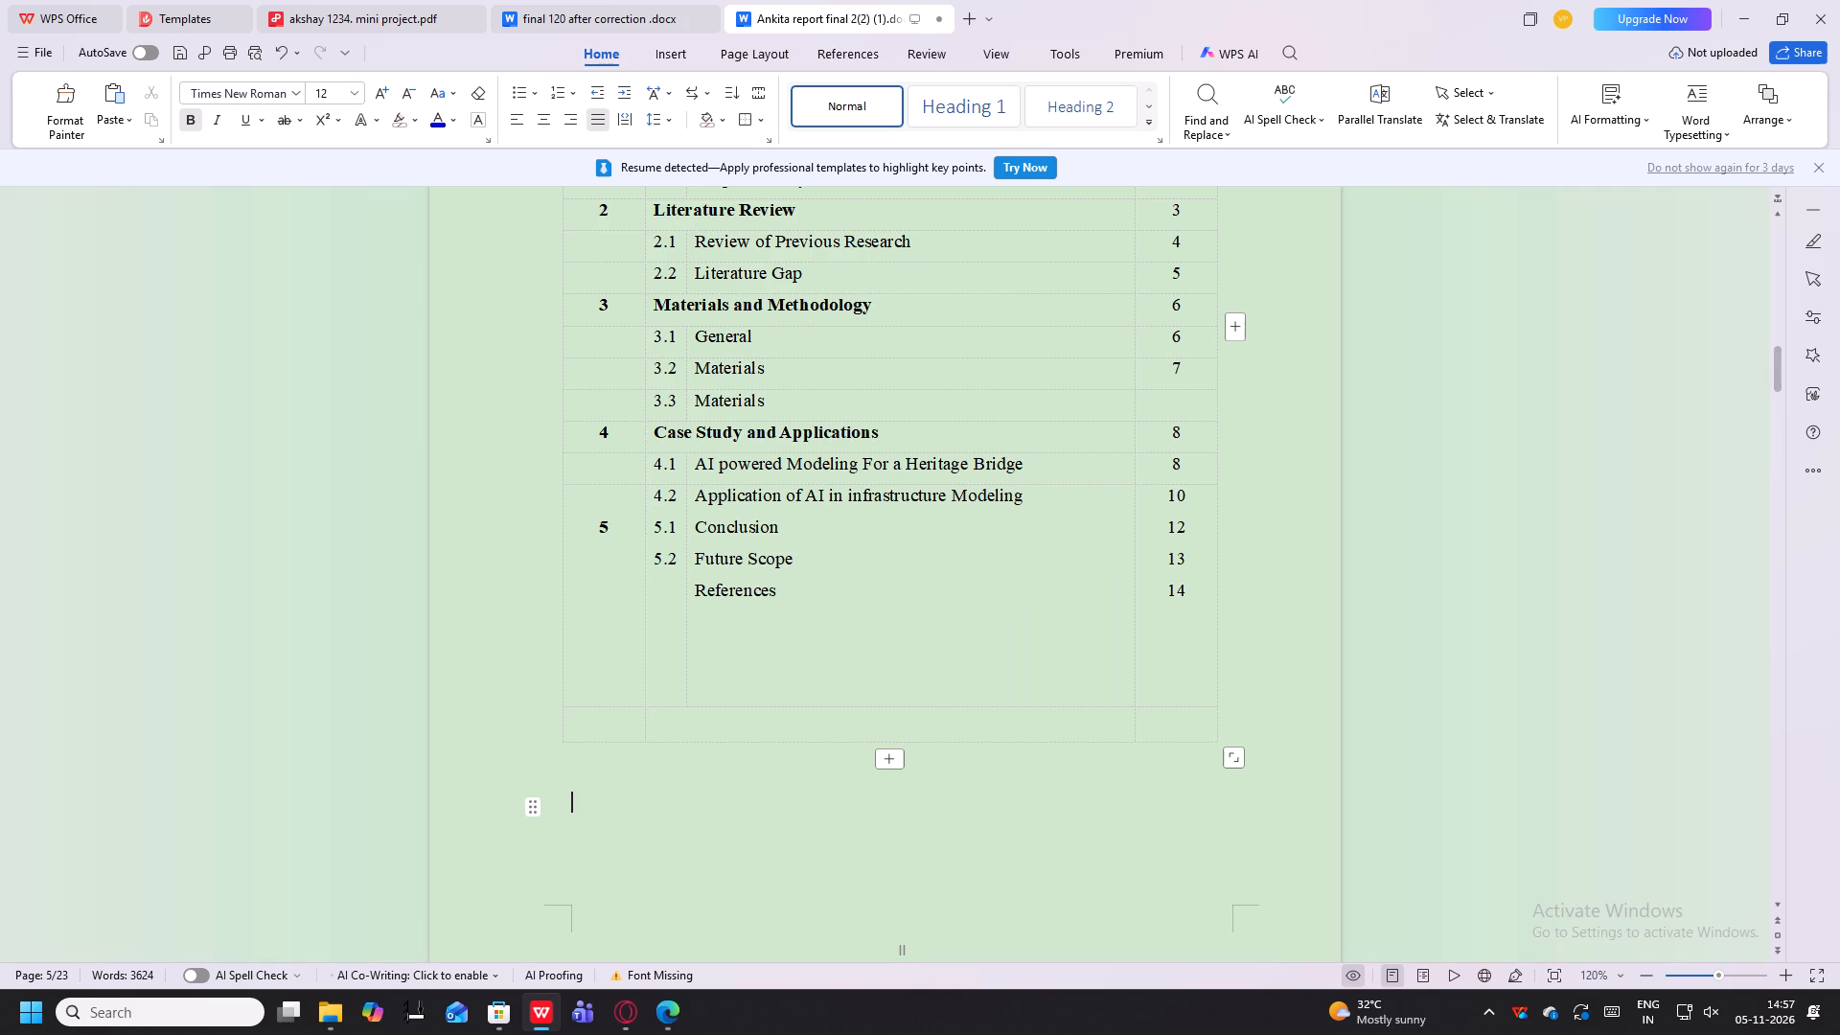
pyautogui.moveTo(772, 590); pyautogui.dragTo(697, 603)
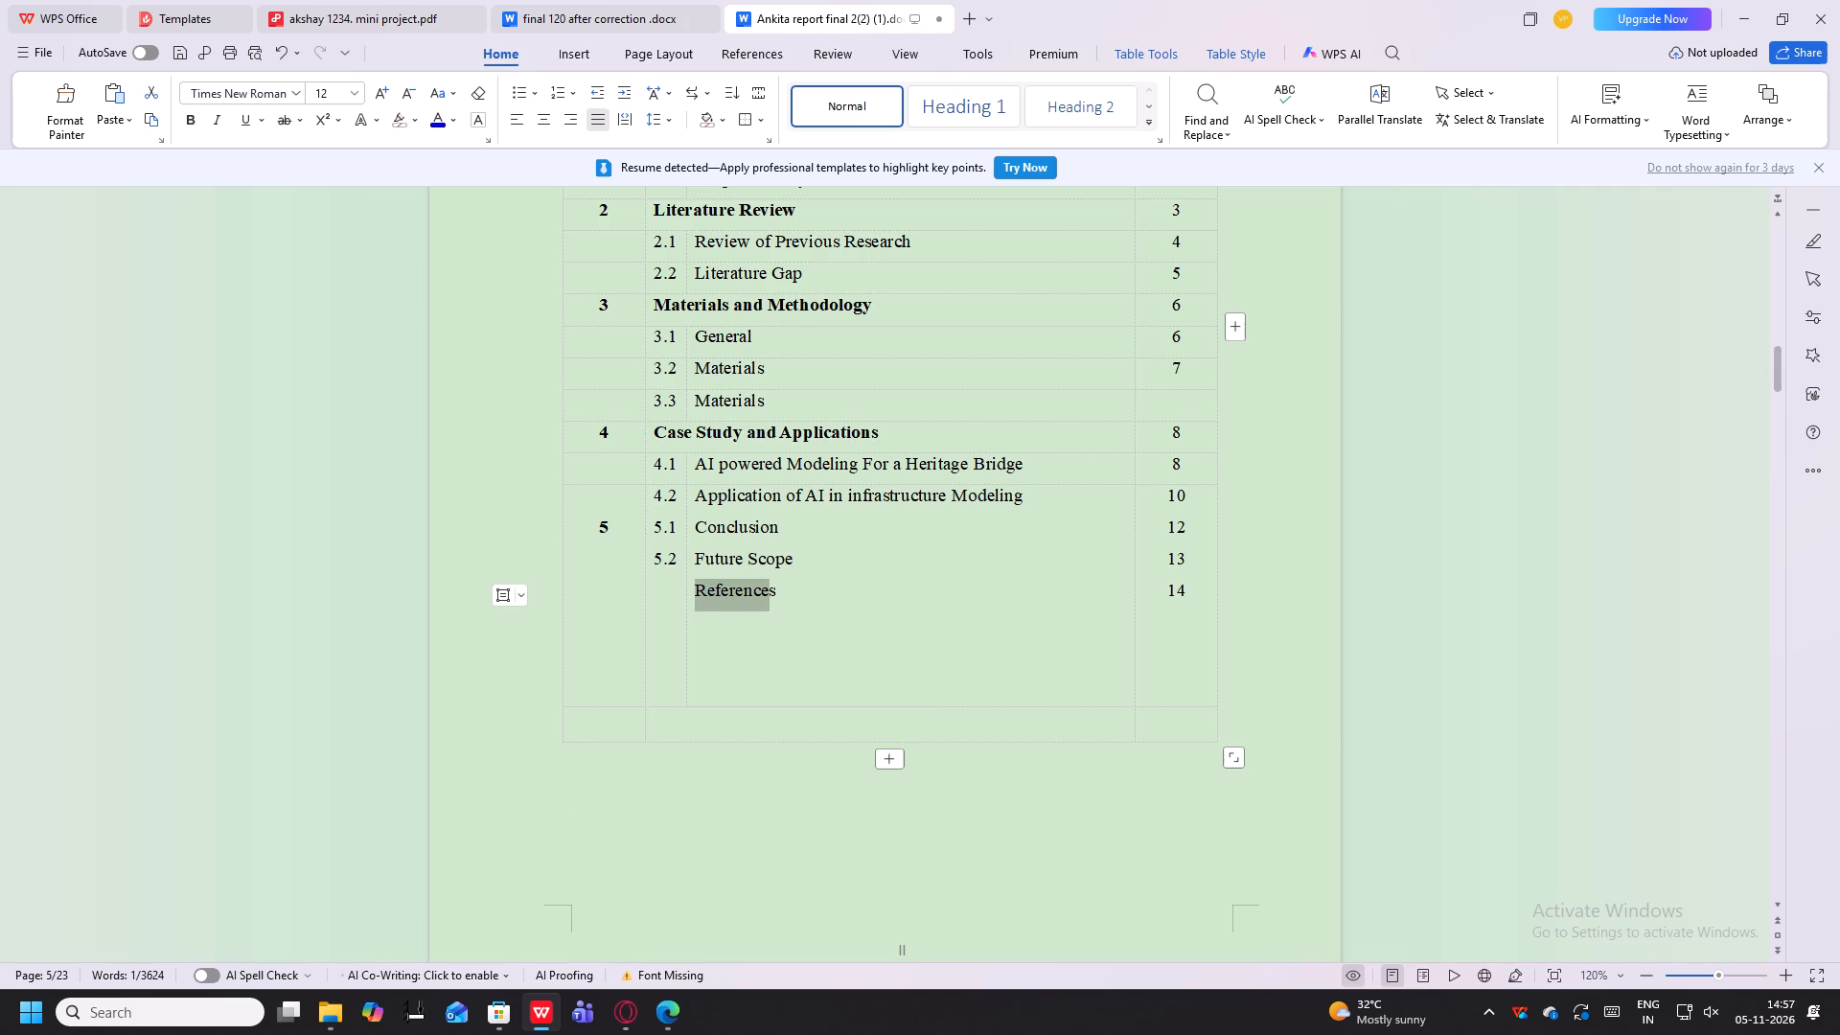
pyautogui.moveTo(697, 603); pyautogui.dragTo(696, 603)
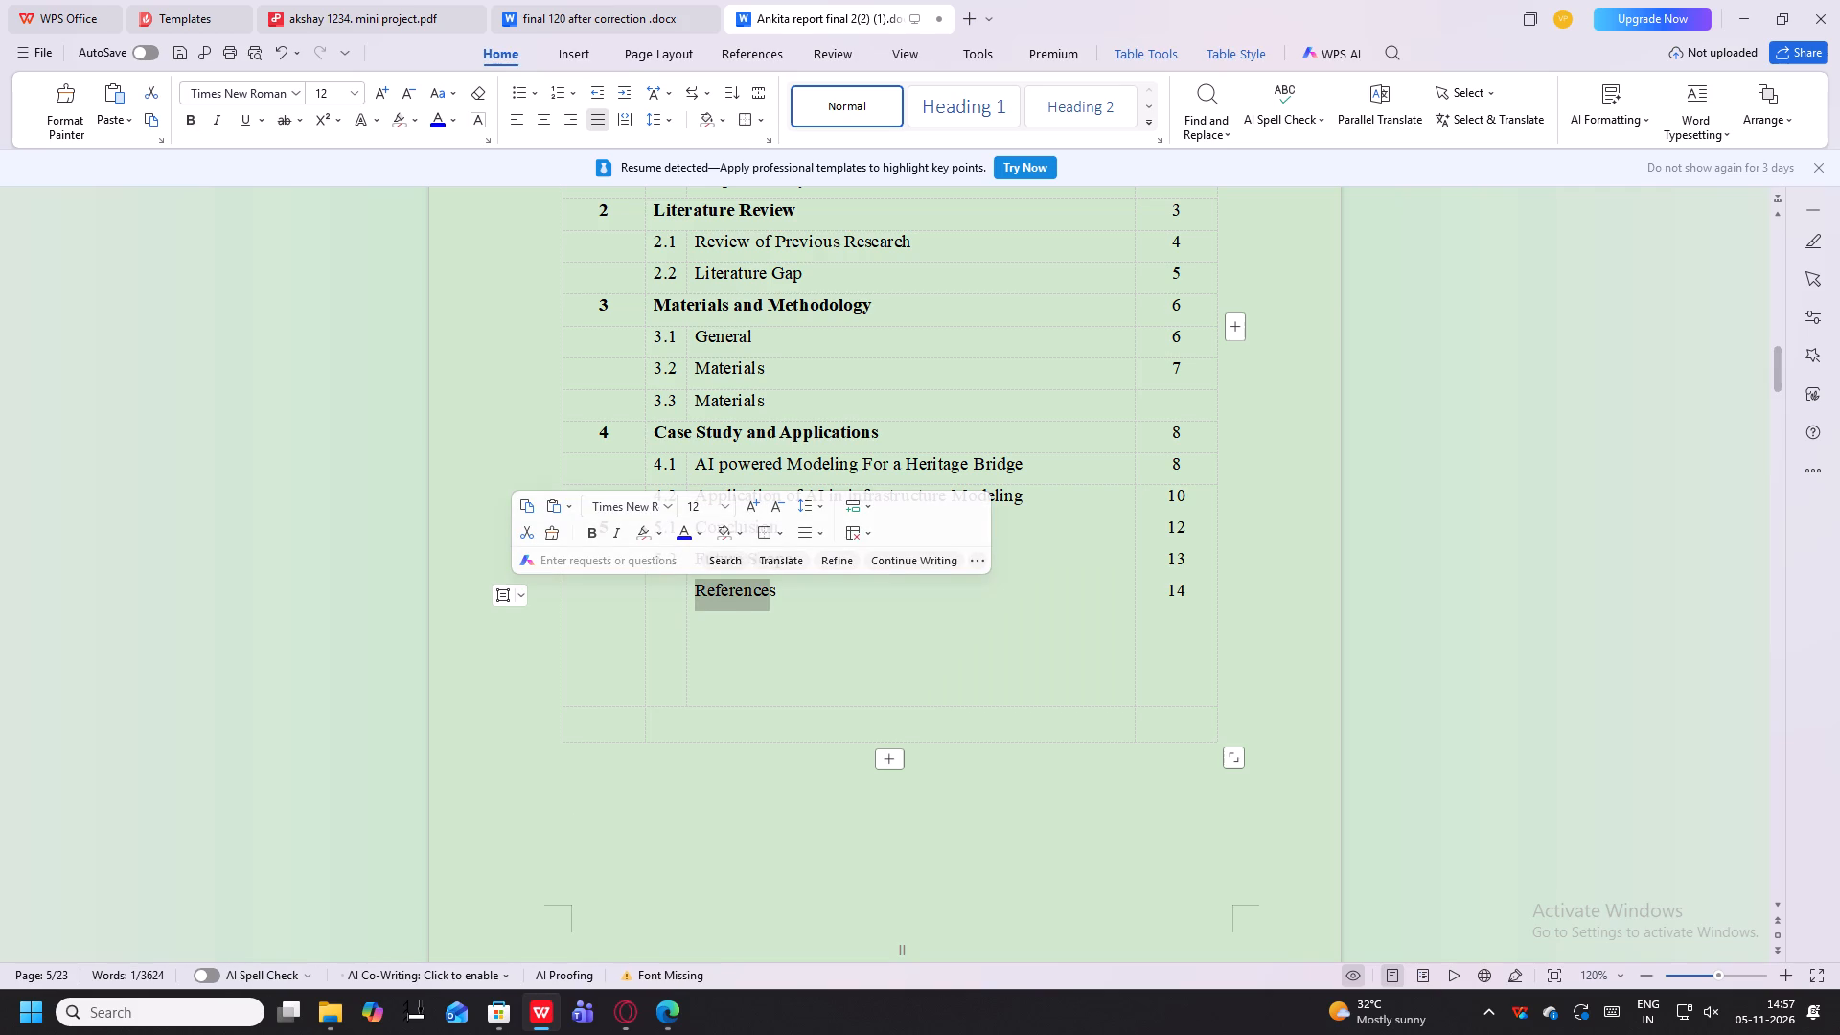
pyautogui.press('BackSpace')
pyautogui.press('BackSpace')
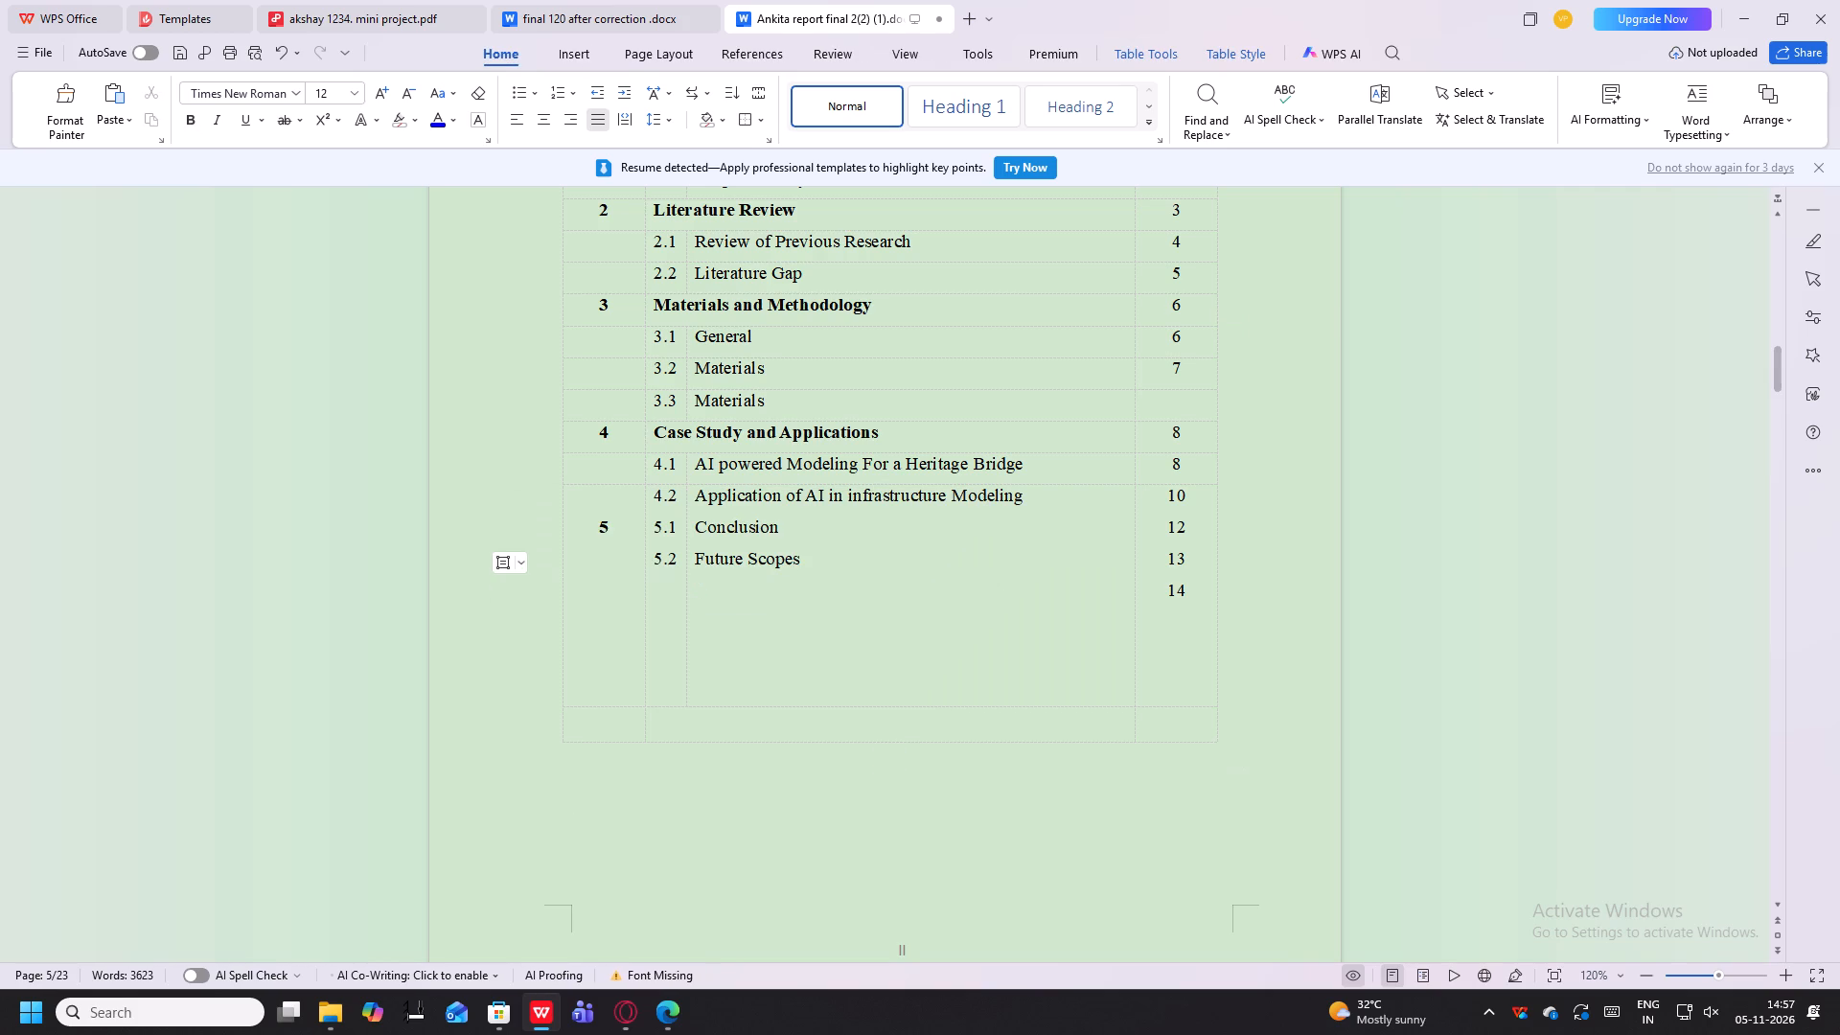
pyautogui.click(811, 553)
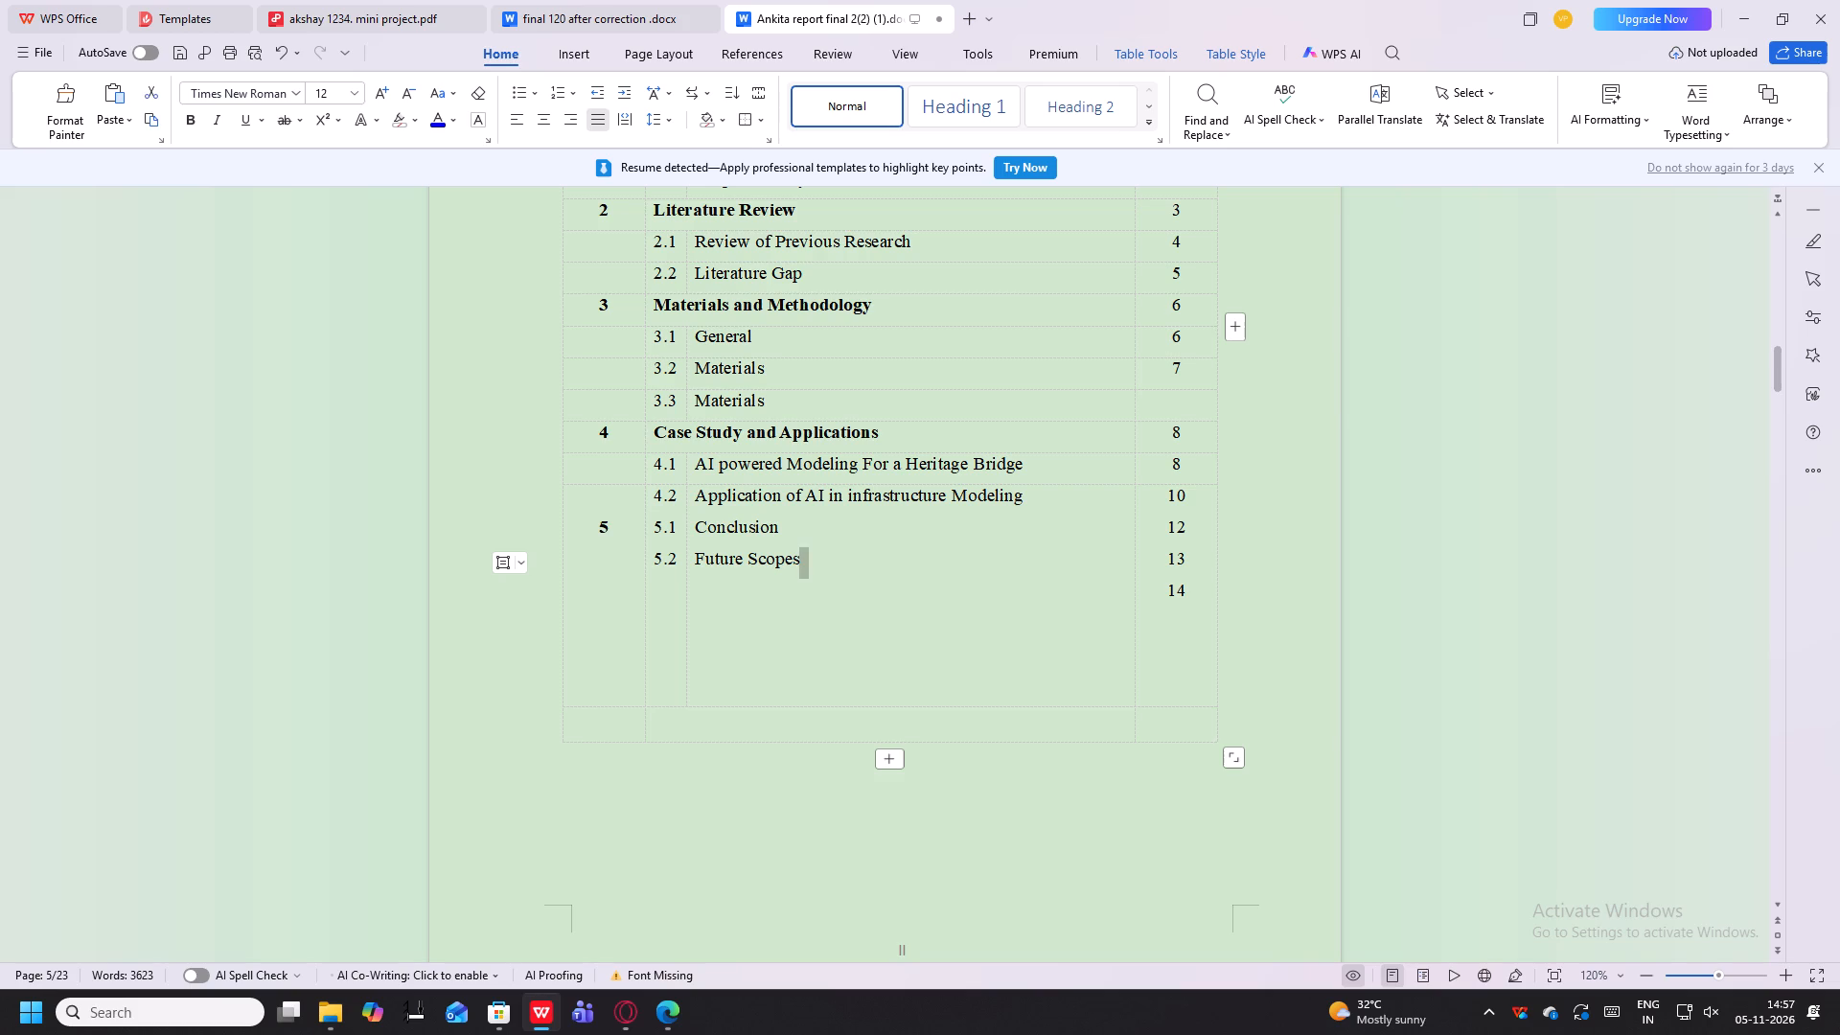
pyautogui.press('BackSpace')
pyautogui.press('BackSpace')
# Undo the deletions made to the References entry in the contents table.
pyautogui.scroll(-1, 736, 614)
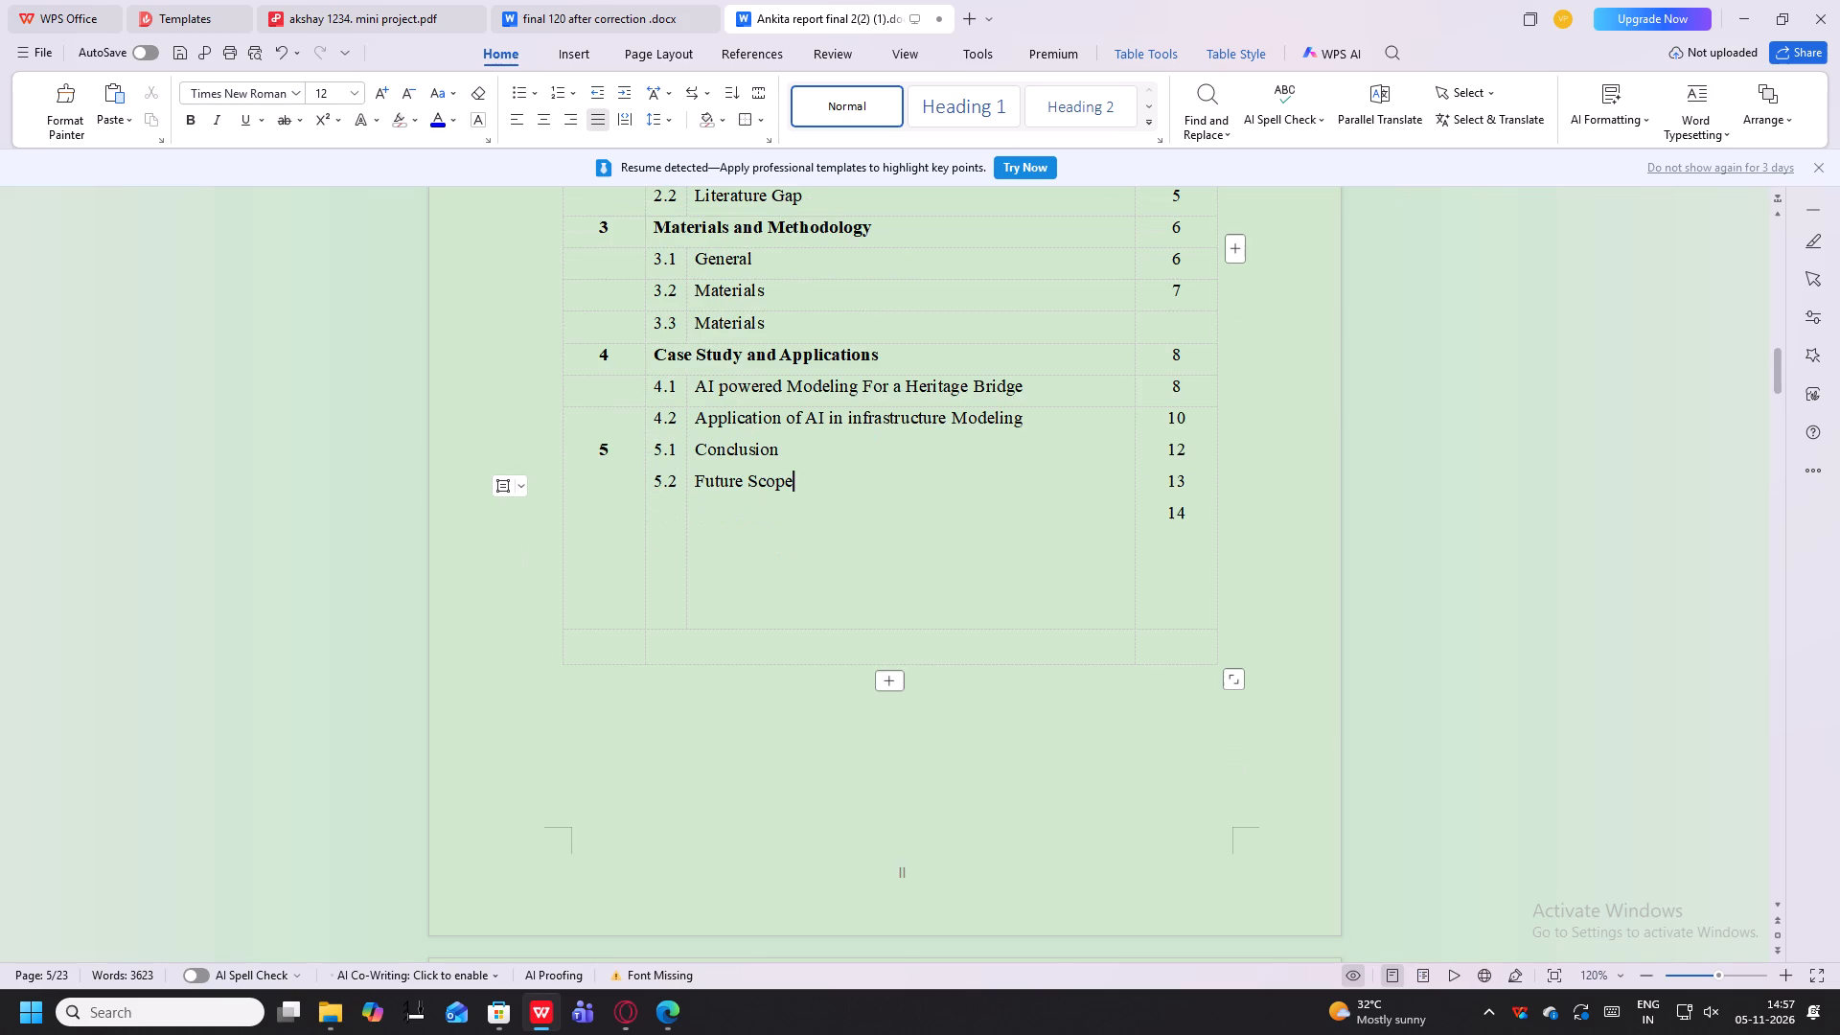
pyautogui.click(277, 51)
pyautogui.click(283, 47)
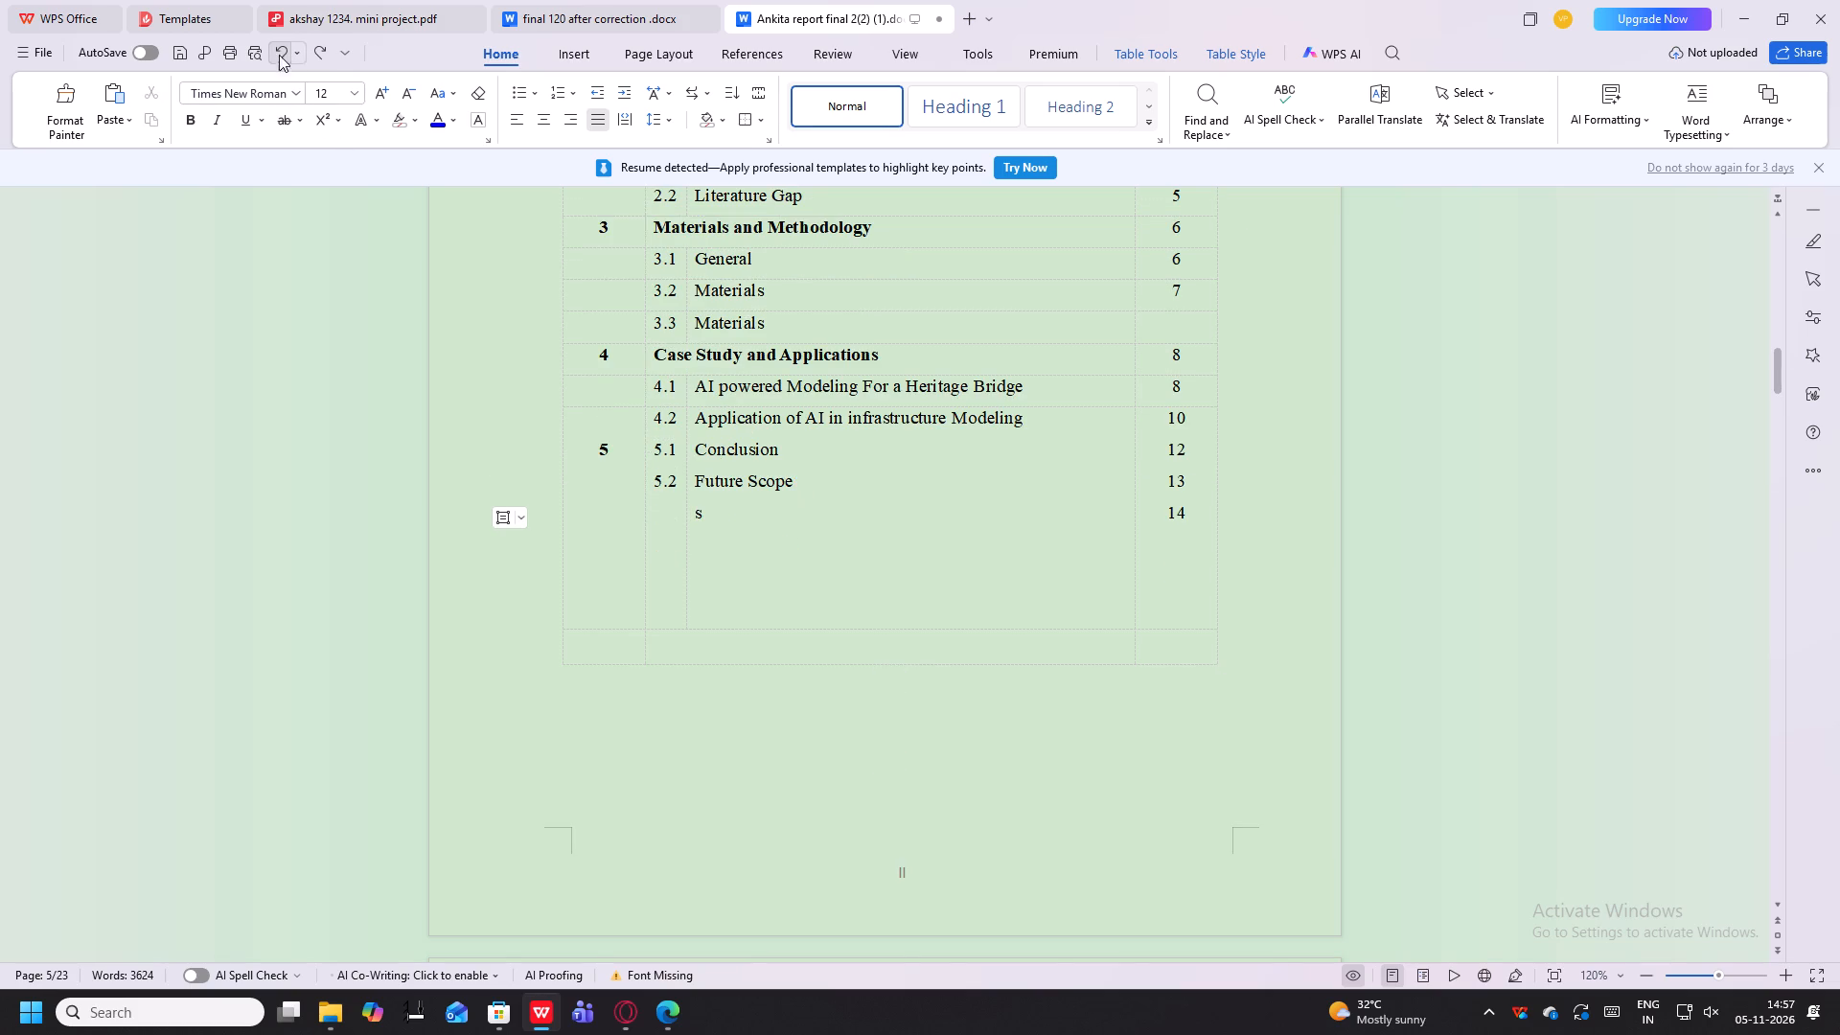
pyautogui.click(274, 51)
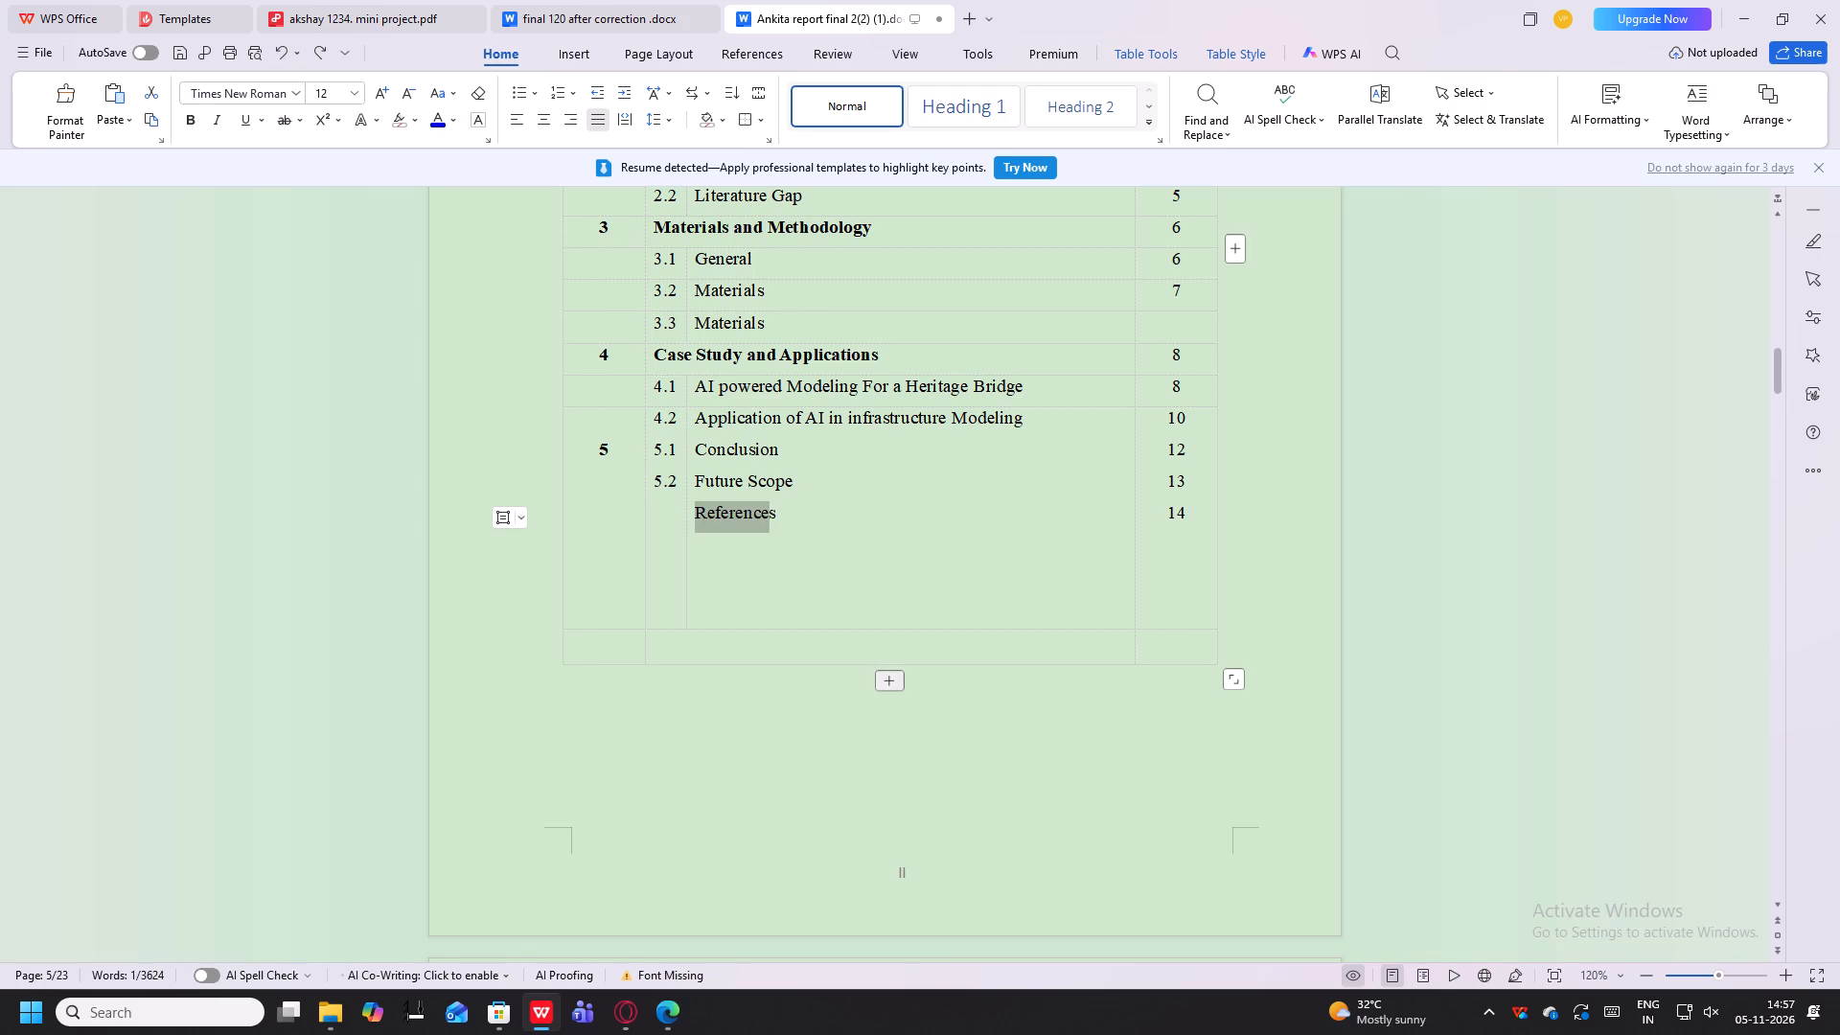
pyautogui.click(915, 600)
# Clear all text from the original List of Table on the page after page IV, leaving its empty grid.
pyautogui.scroll(-4, 811, 561)
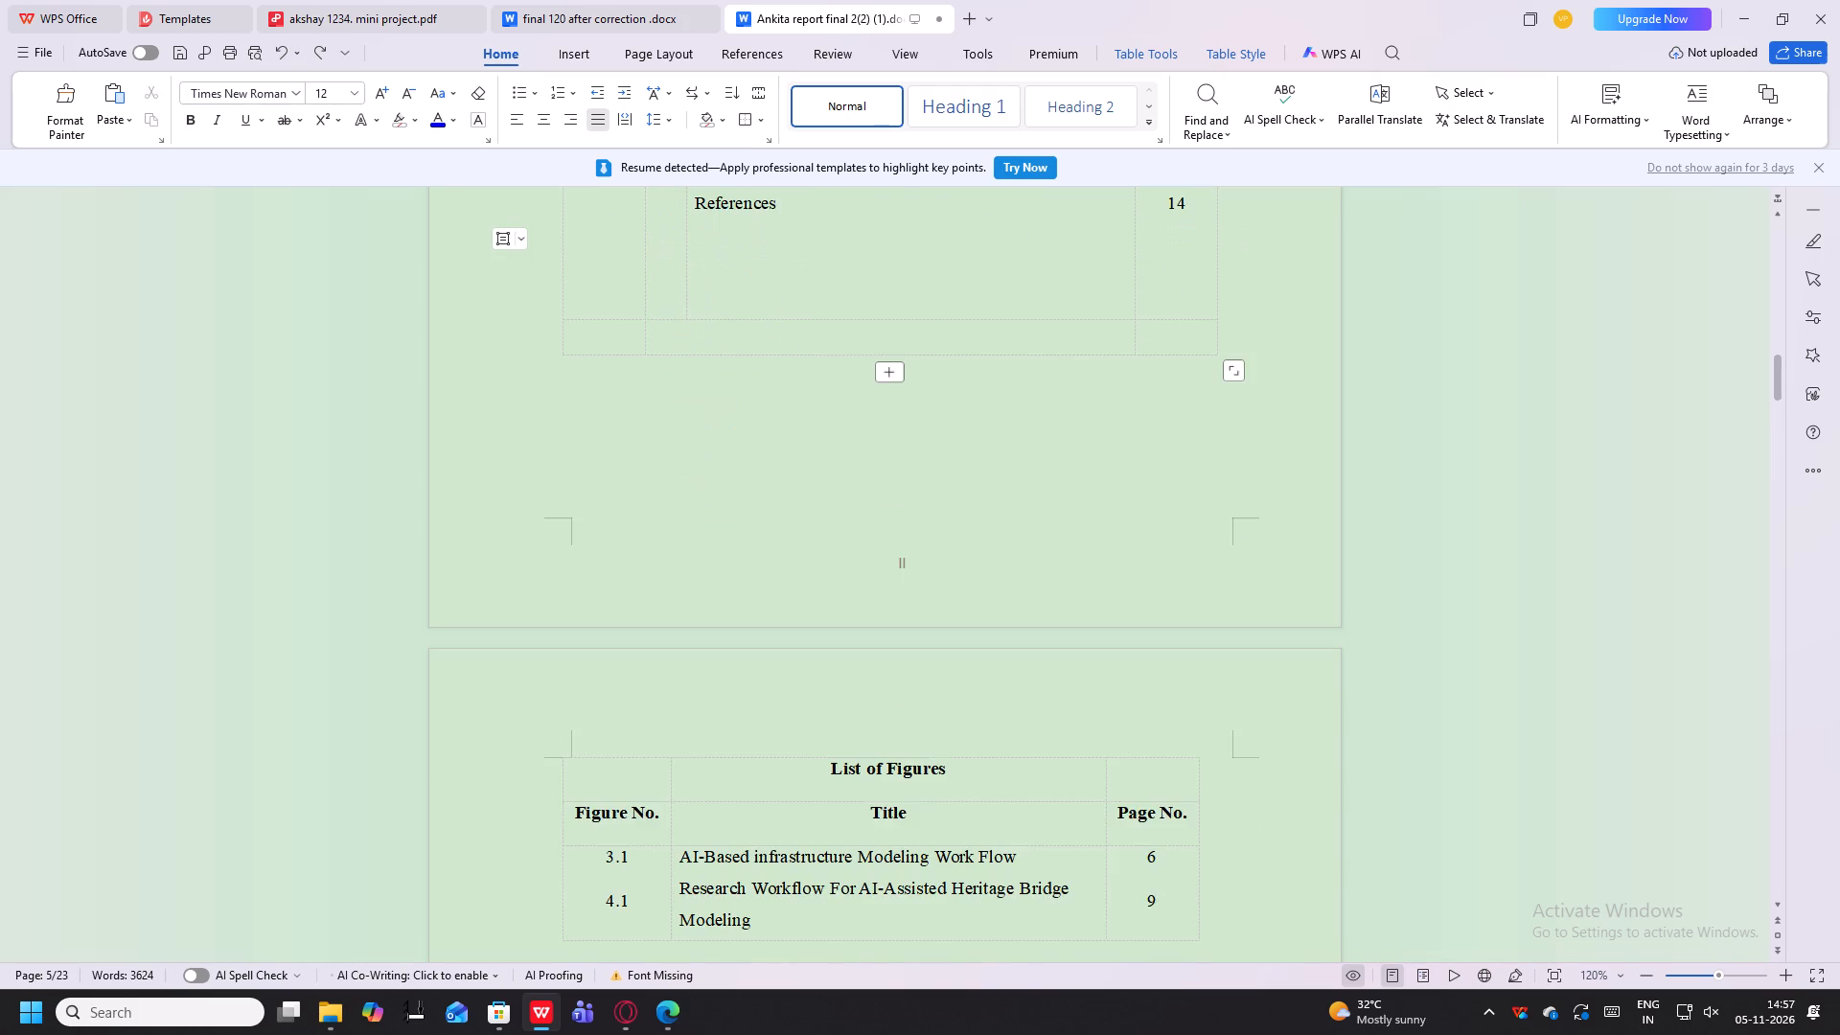
pyautogui.scroll(-14, 811, 561)
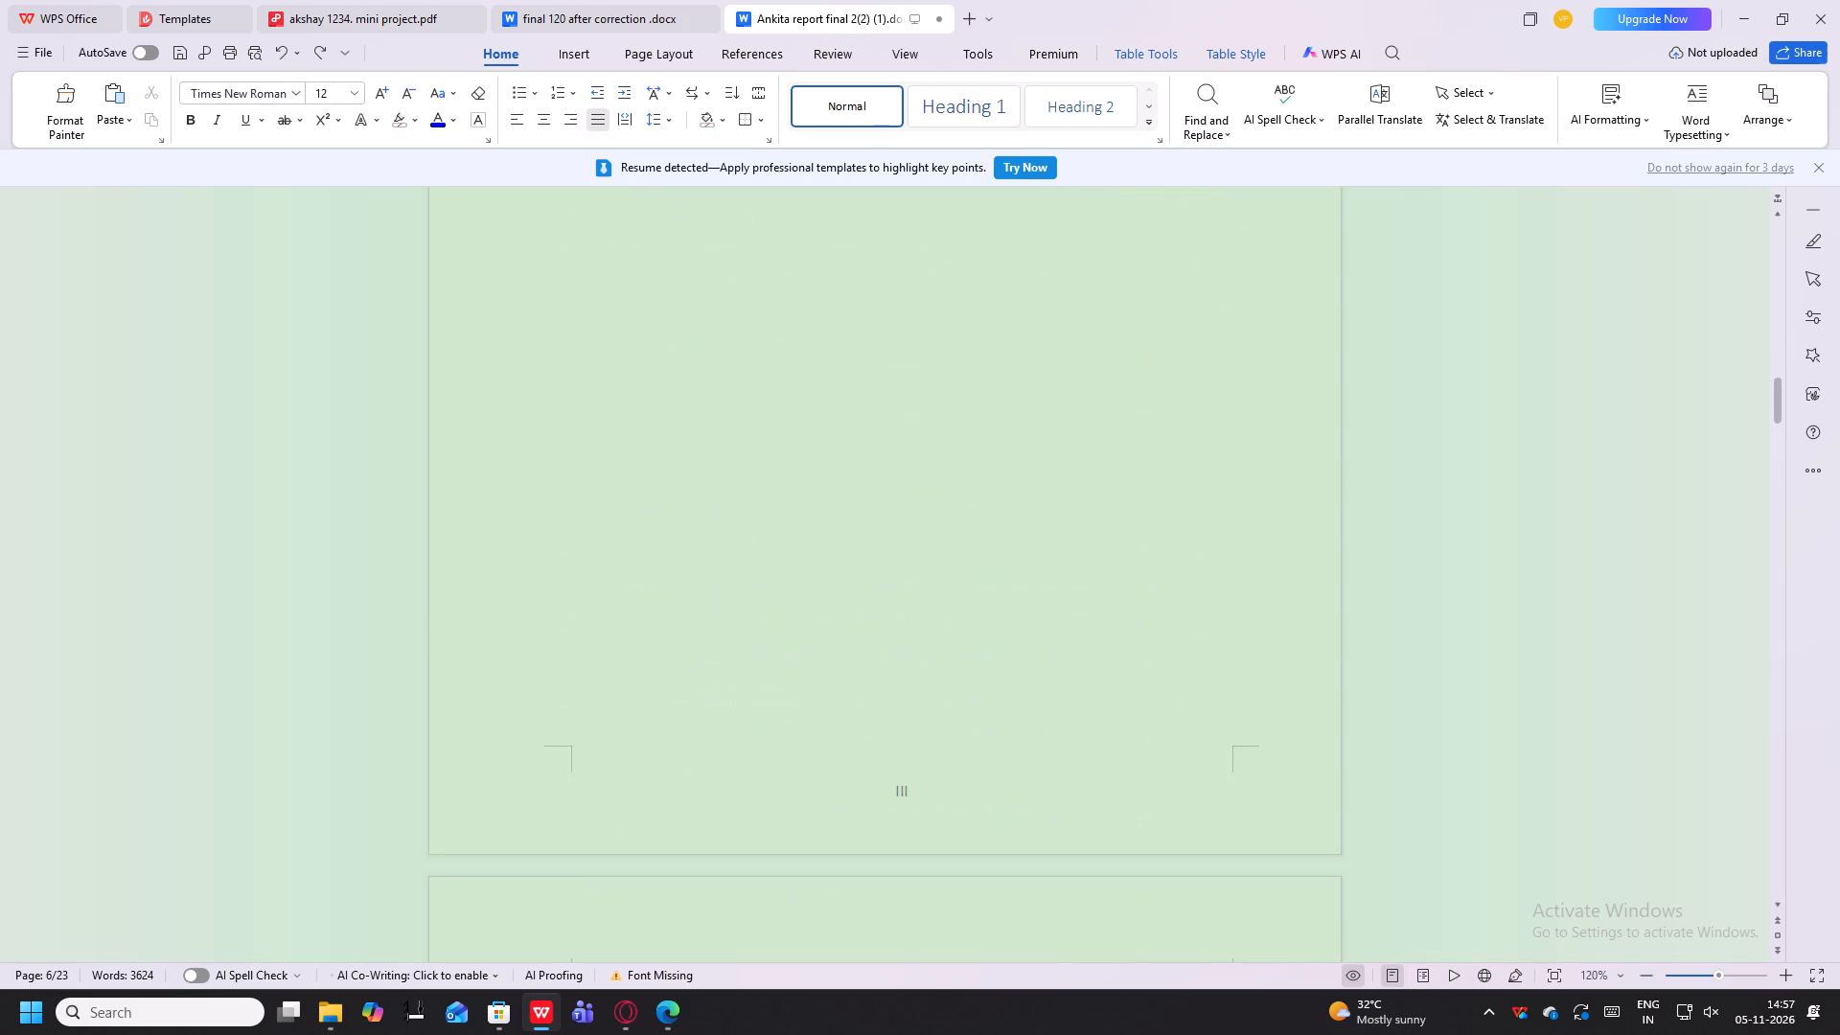
pyautogui.scroll(-18, 811, 561)
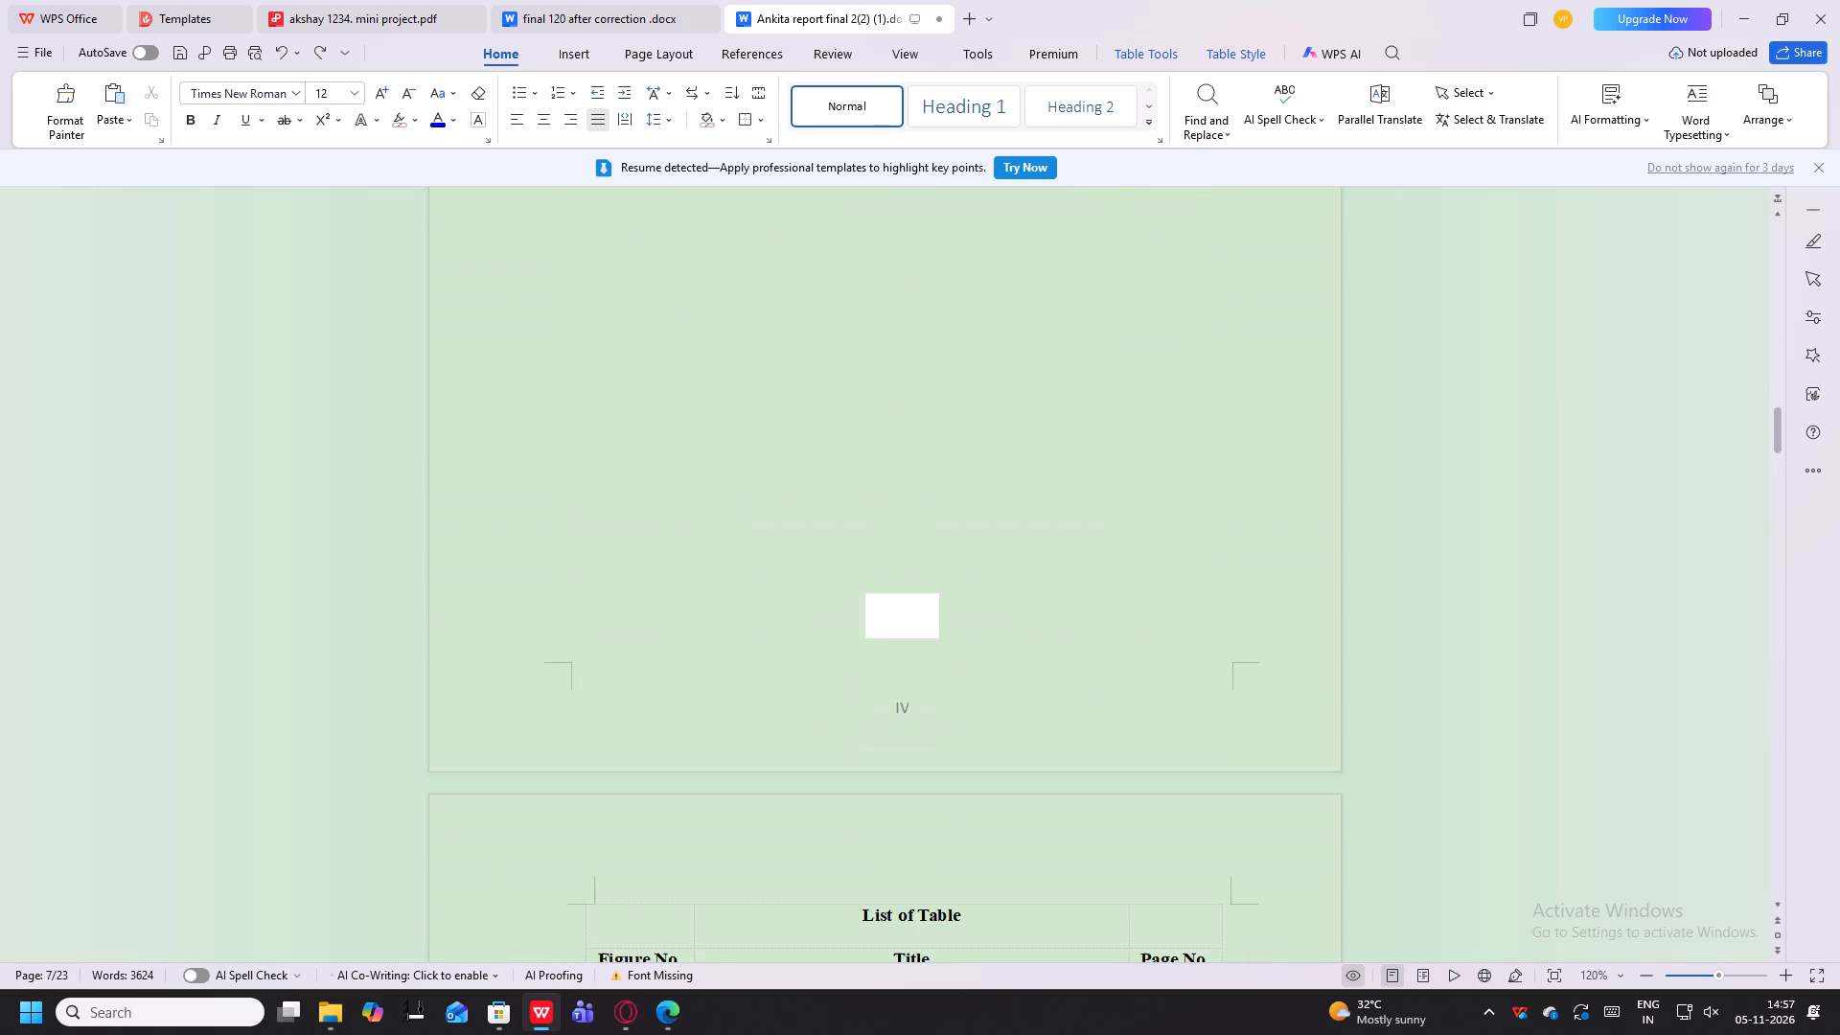
pyautogui.scroll(-6, 811, 561)
pyautogui.moveTo(535, 448); pyautogui.dragTo(540, 448)
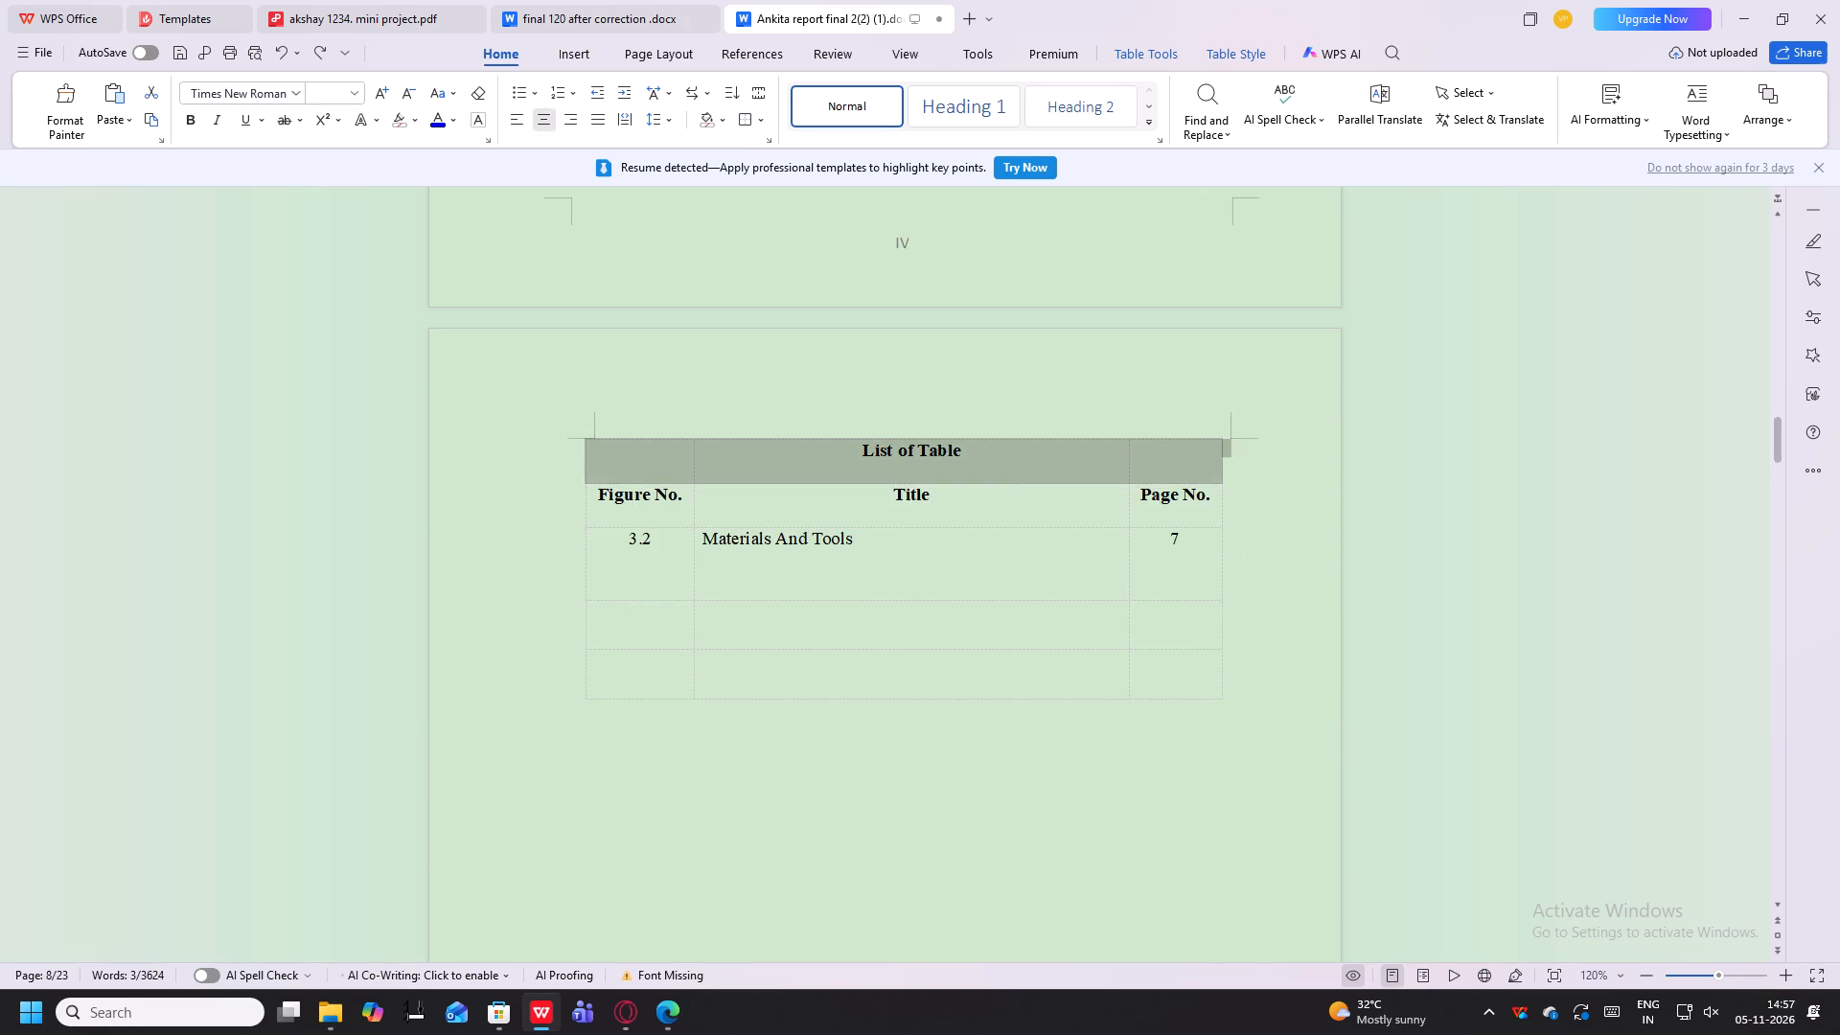
pyautogui.moveTo(540, 448); pyautogui.dragTo(921, 687)
pyautogui.press('Delete')
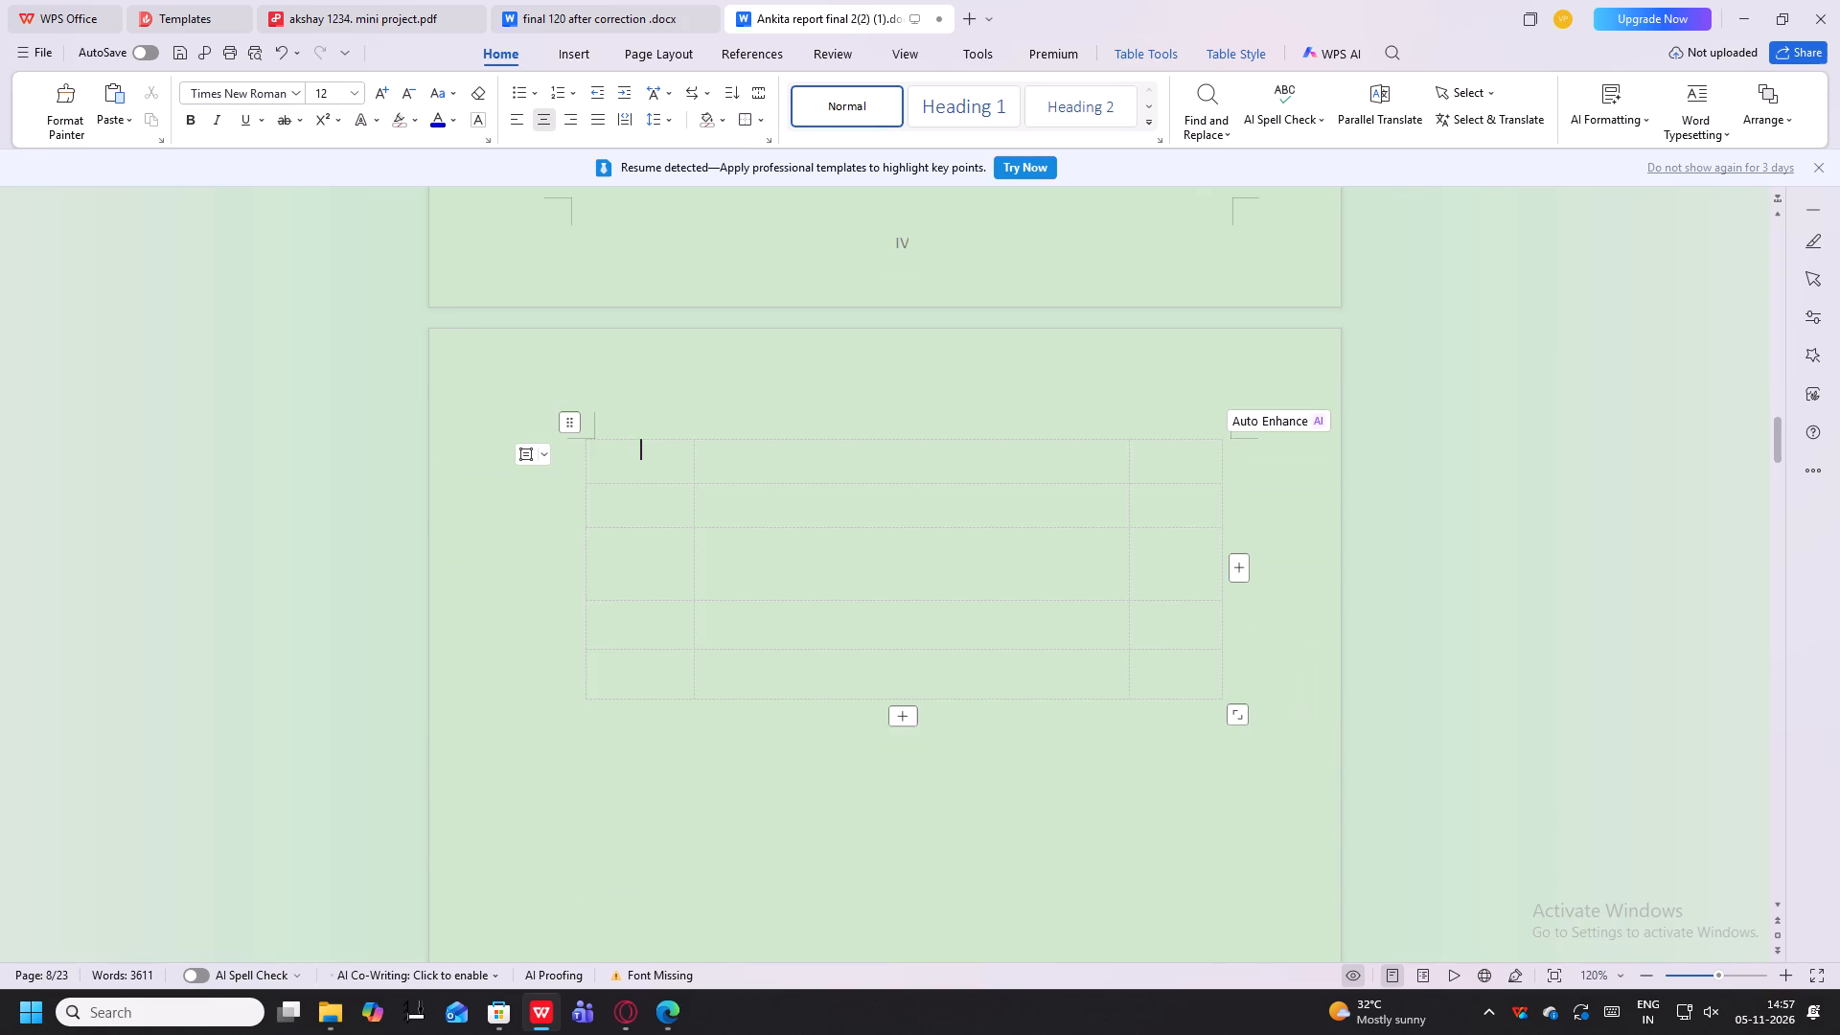
# Examine the page layout, headings and body text of Chapter 1, Introduction, following the front-matter pages.
pyautogui.scroll(-19, 855, 591)
pyautogui.scroll(-3, 855, 591)
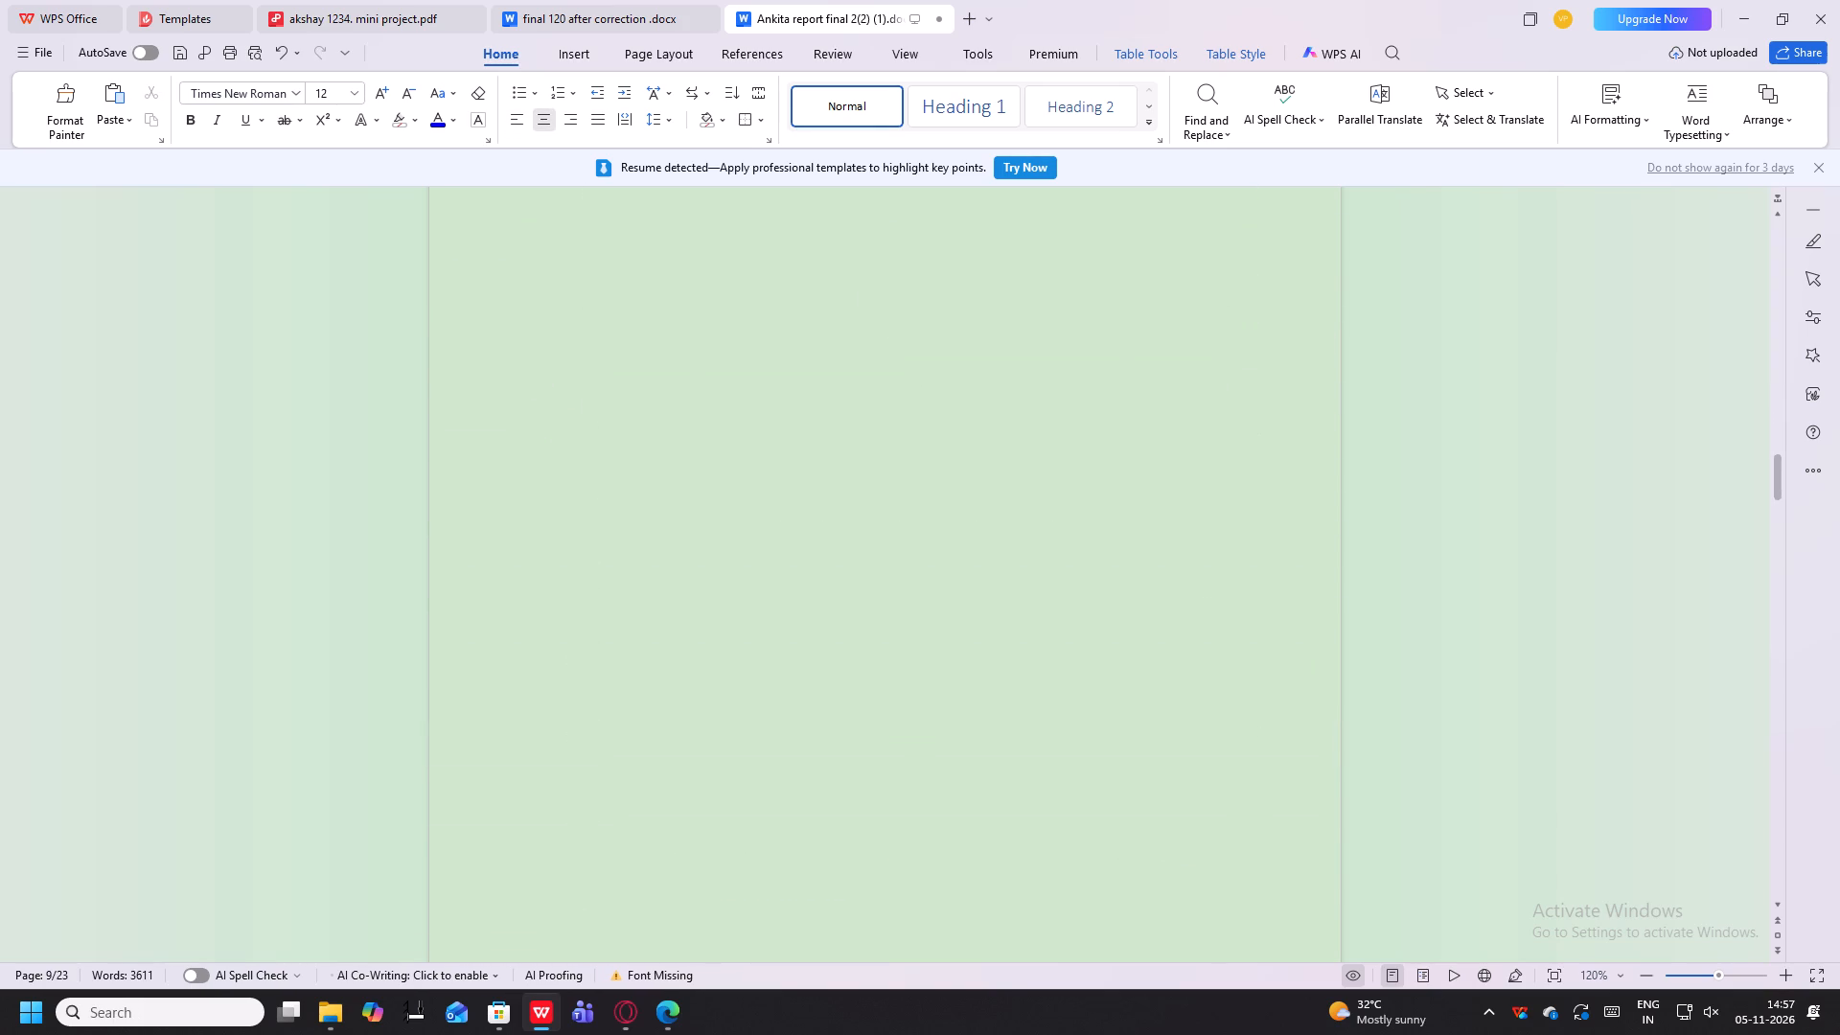
pyautogui.scroll(-10, 855, 591)
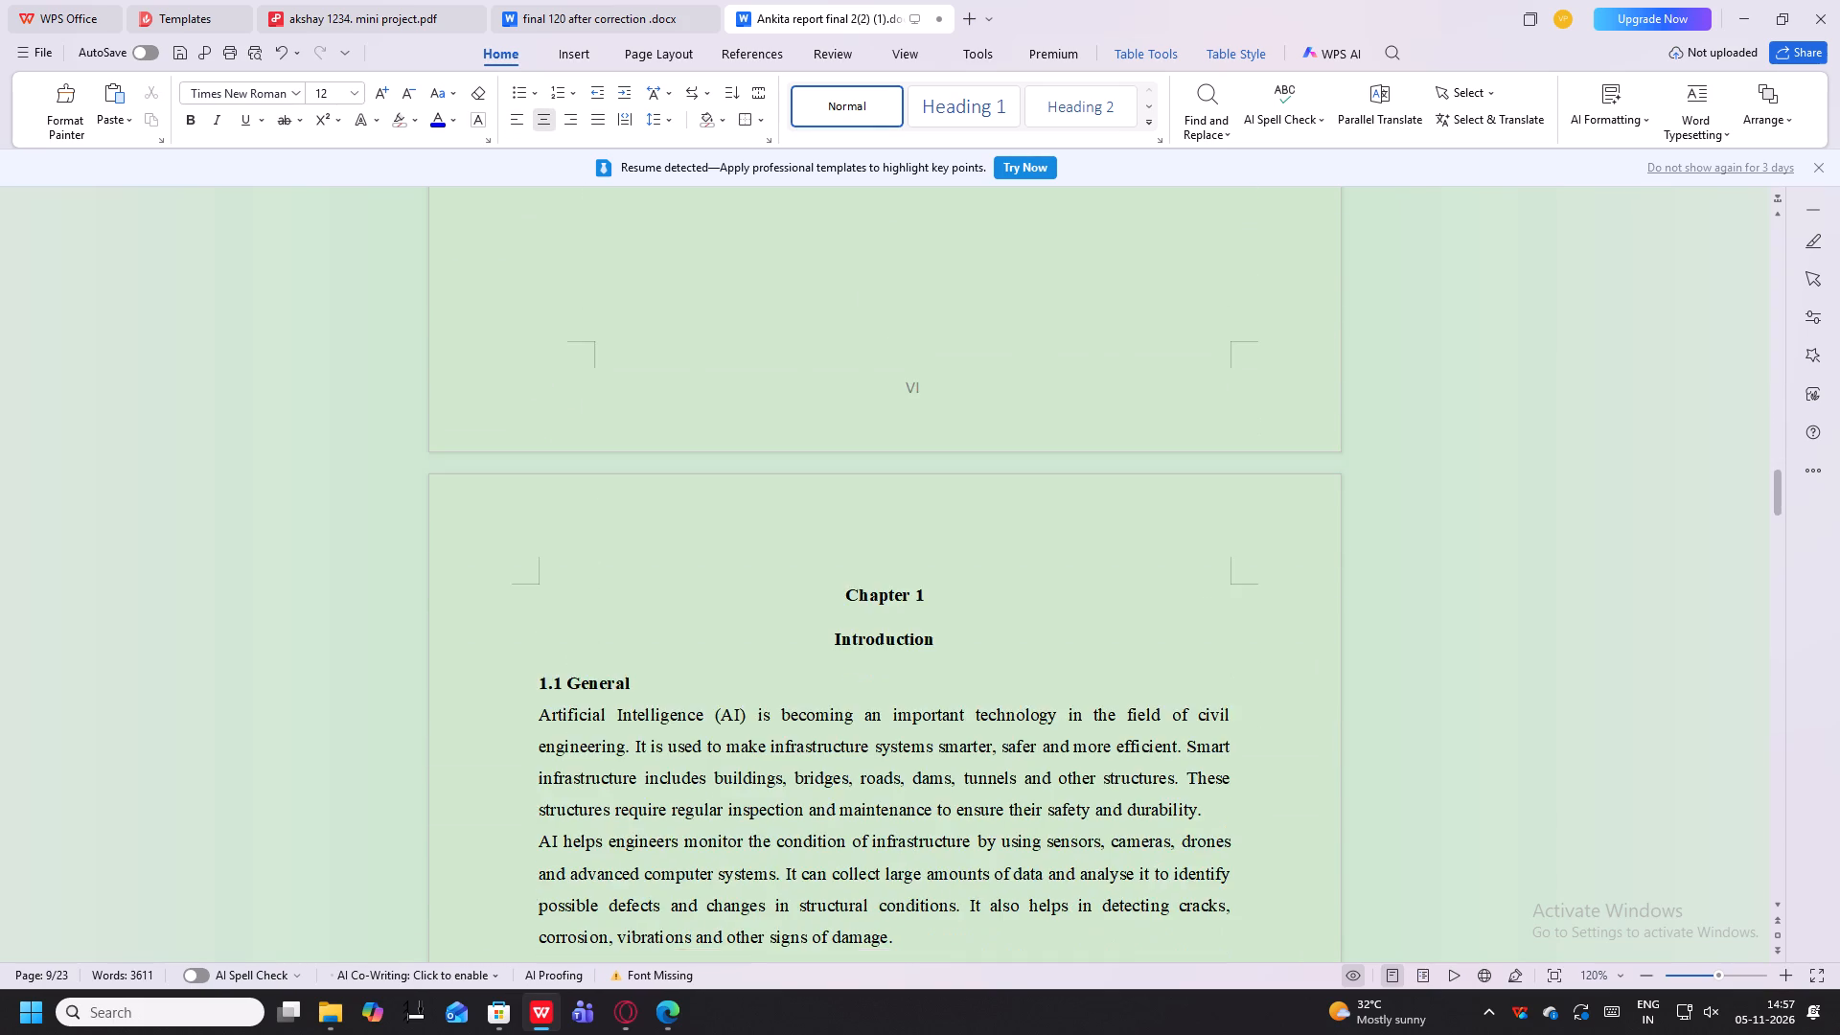
pyautogui.scroll(-14, 855, 591)
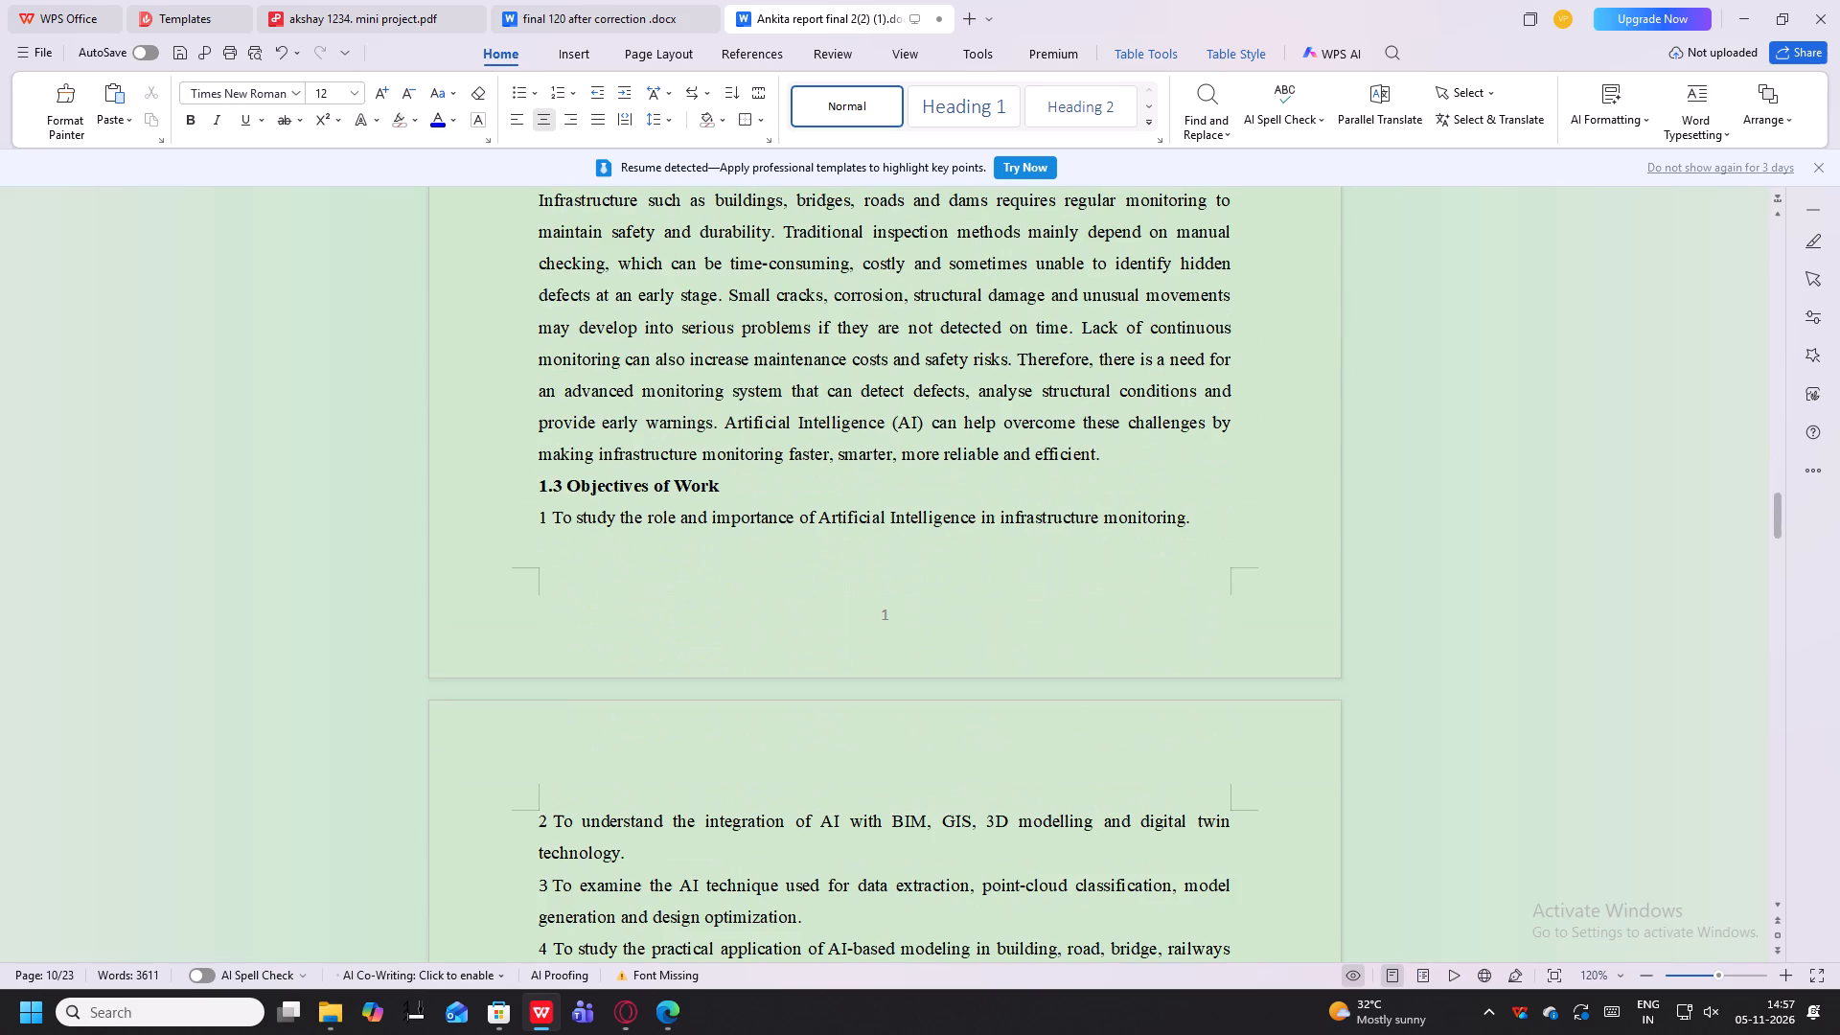
pyautogui.scroll(-5, 855, 591)
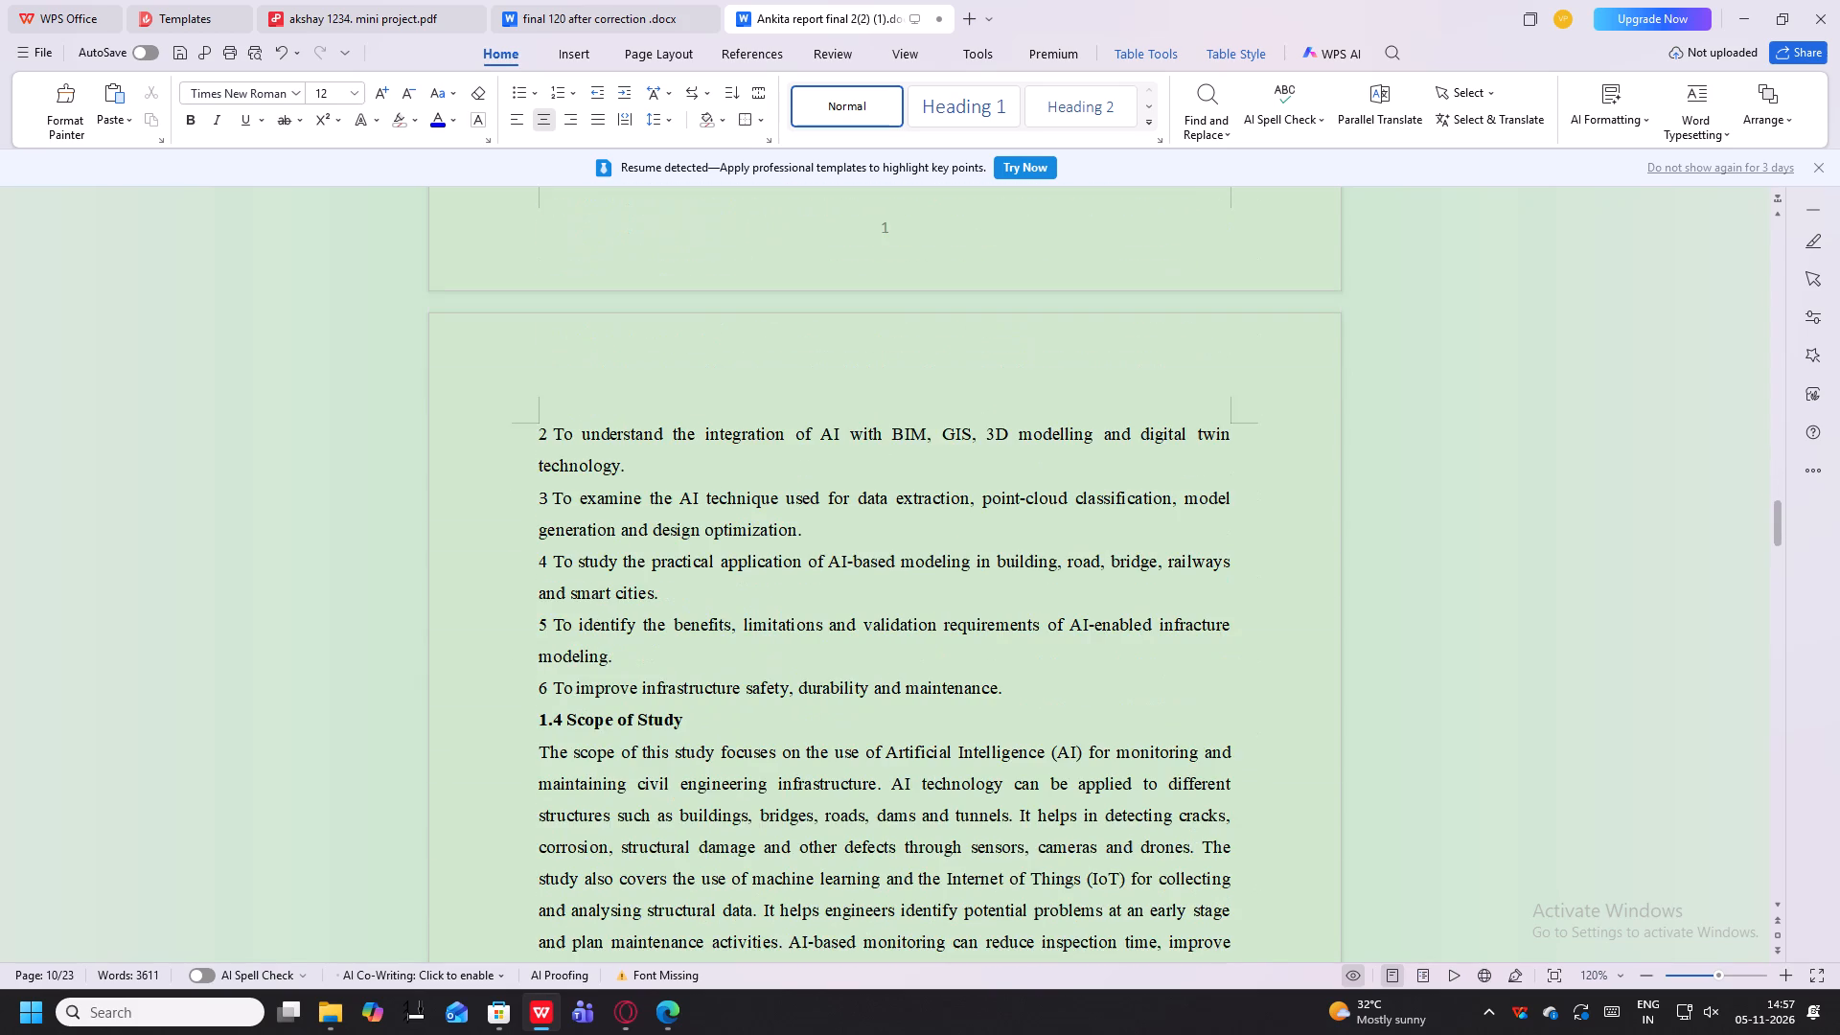
pyautogui.scroll(12, 855, 591)
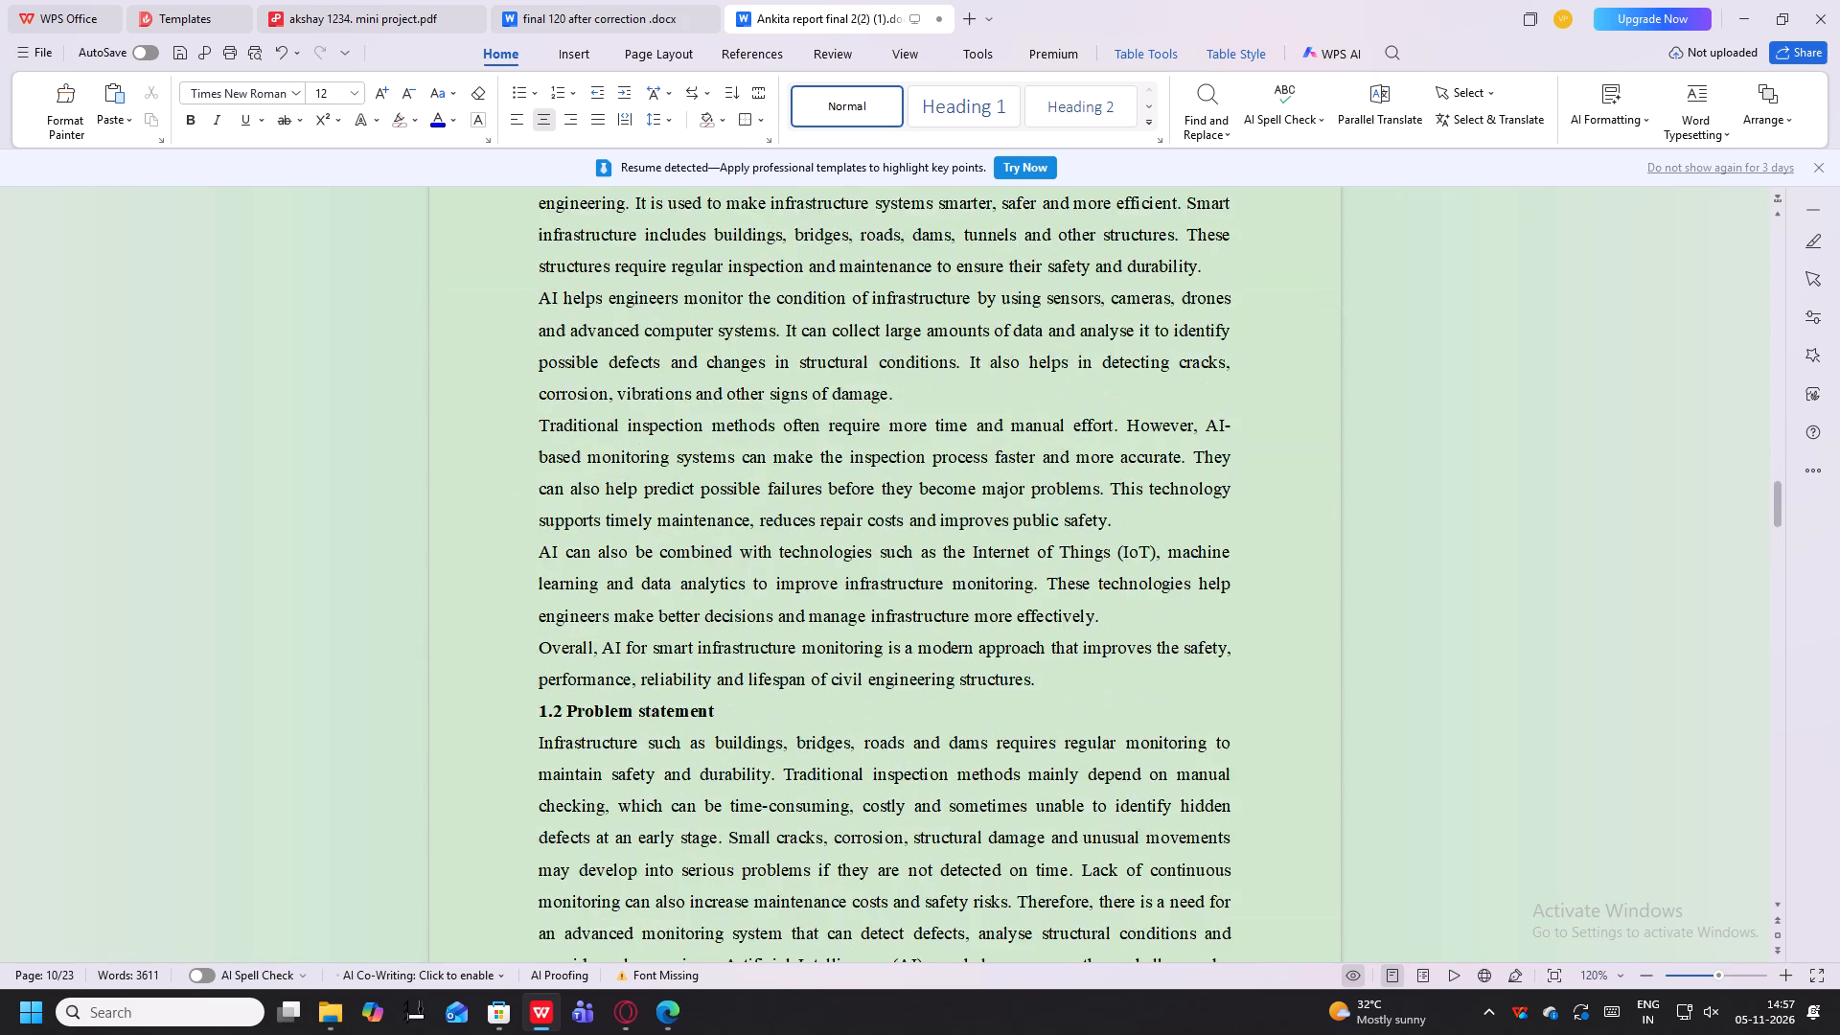
pyautogui.scroll(3, 855, 591)
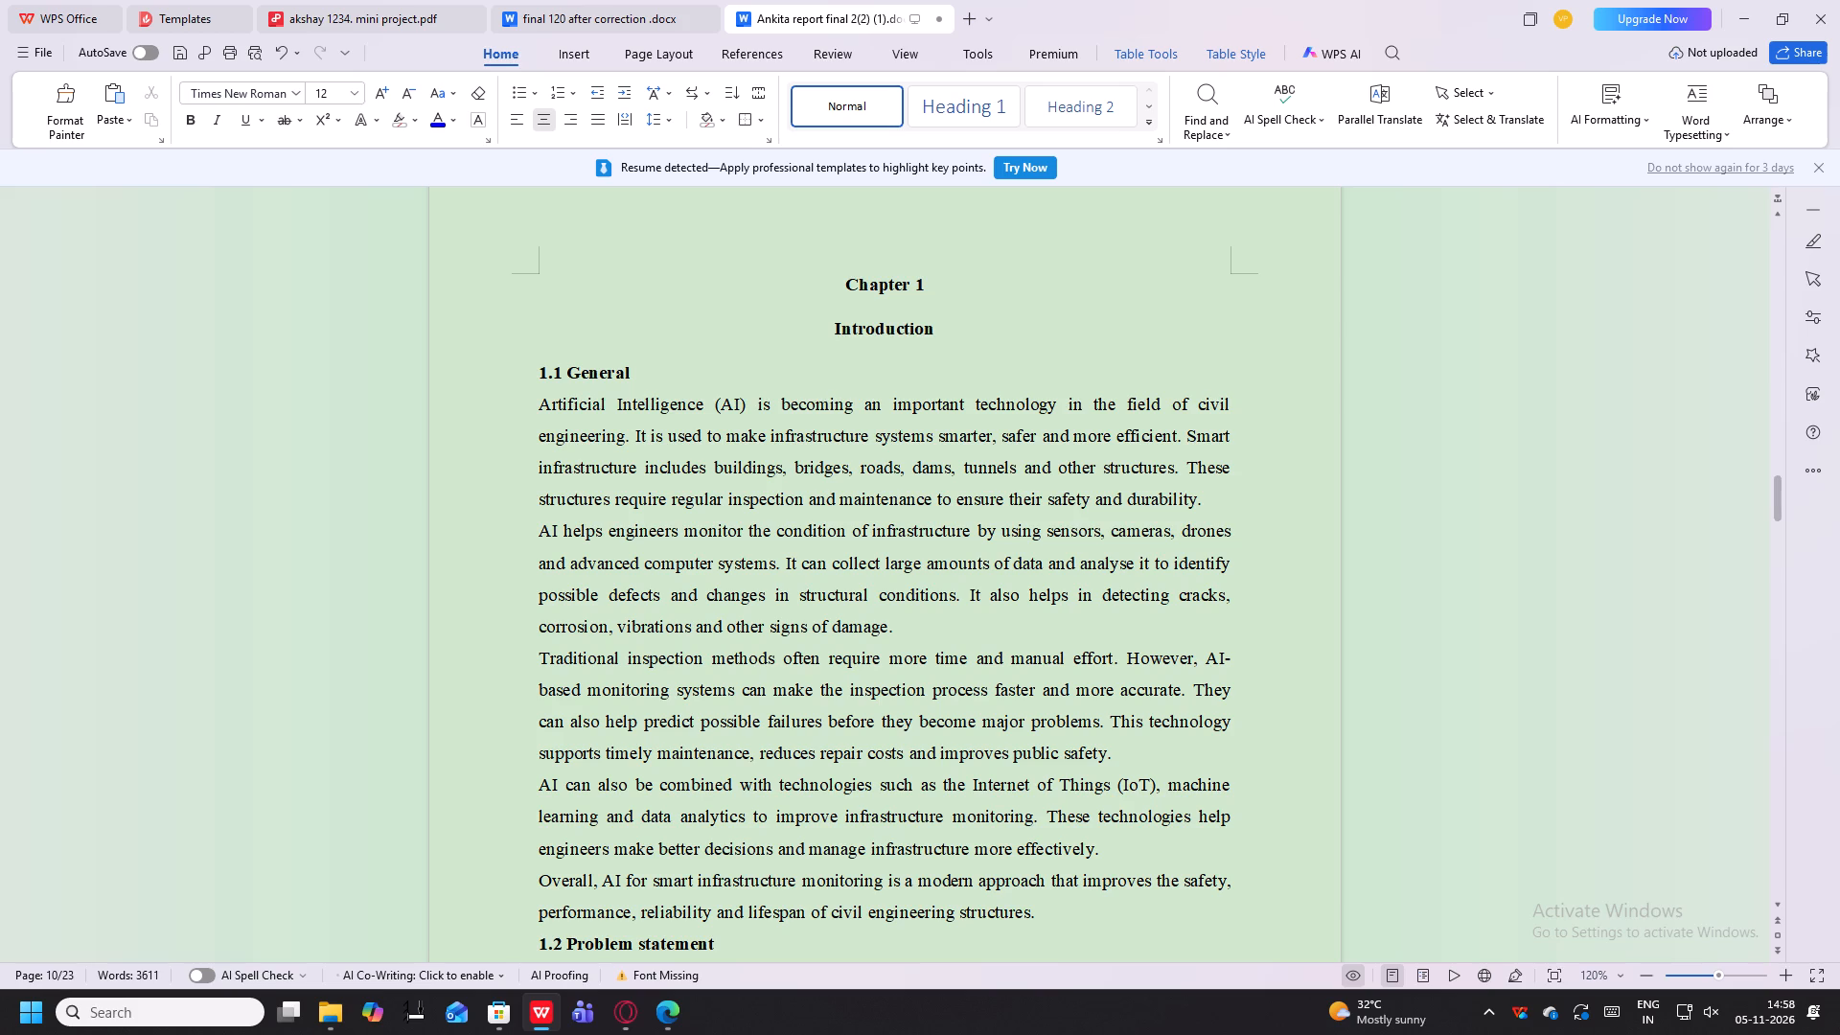
pyautogui.moveTo(837, 285); pyautogui.dragTo(942, 320)
pyautogui.click(1035, 288)
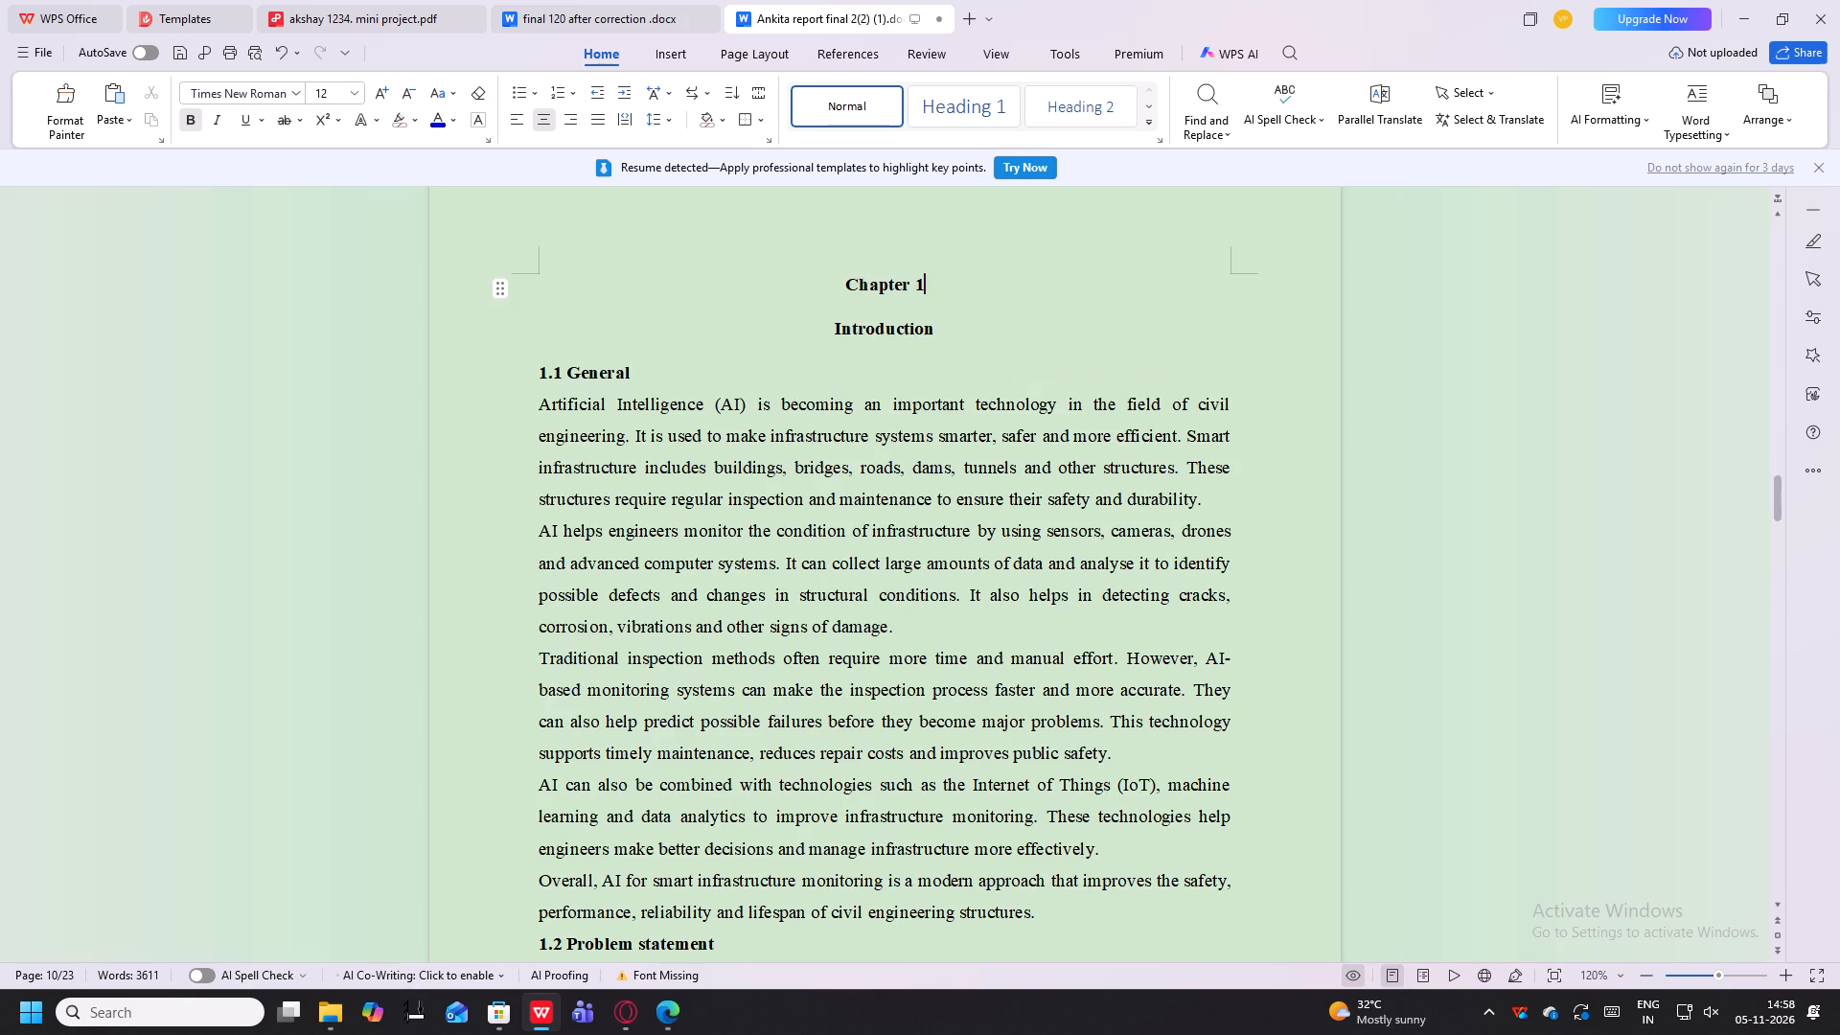
pyautogui.scroll(-2, 968, 301)
pyautogui.moveTo(534, 222); pyautogui.dragTo(879, 417)
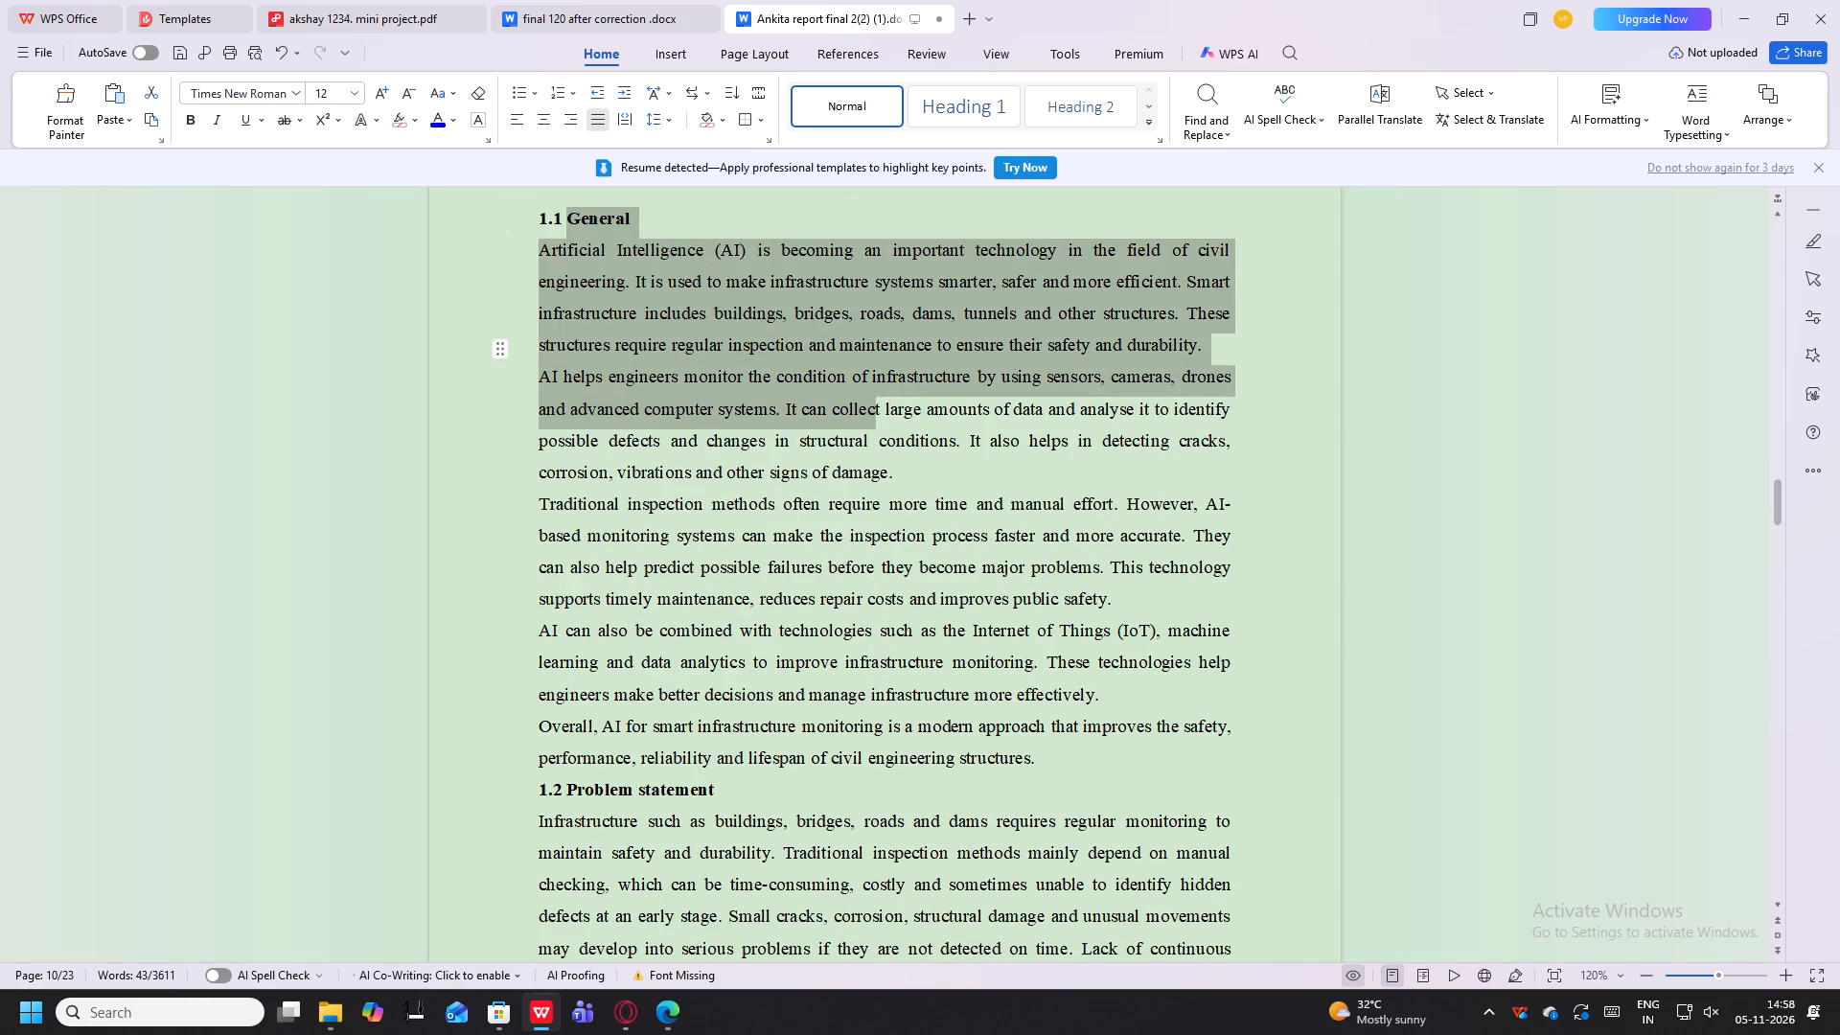
pyautogui.moveTo(879, 417); pyautogui.dragTo(1177, 765)
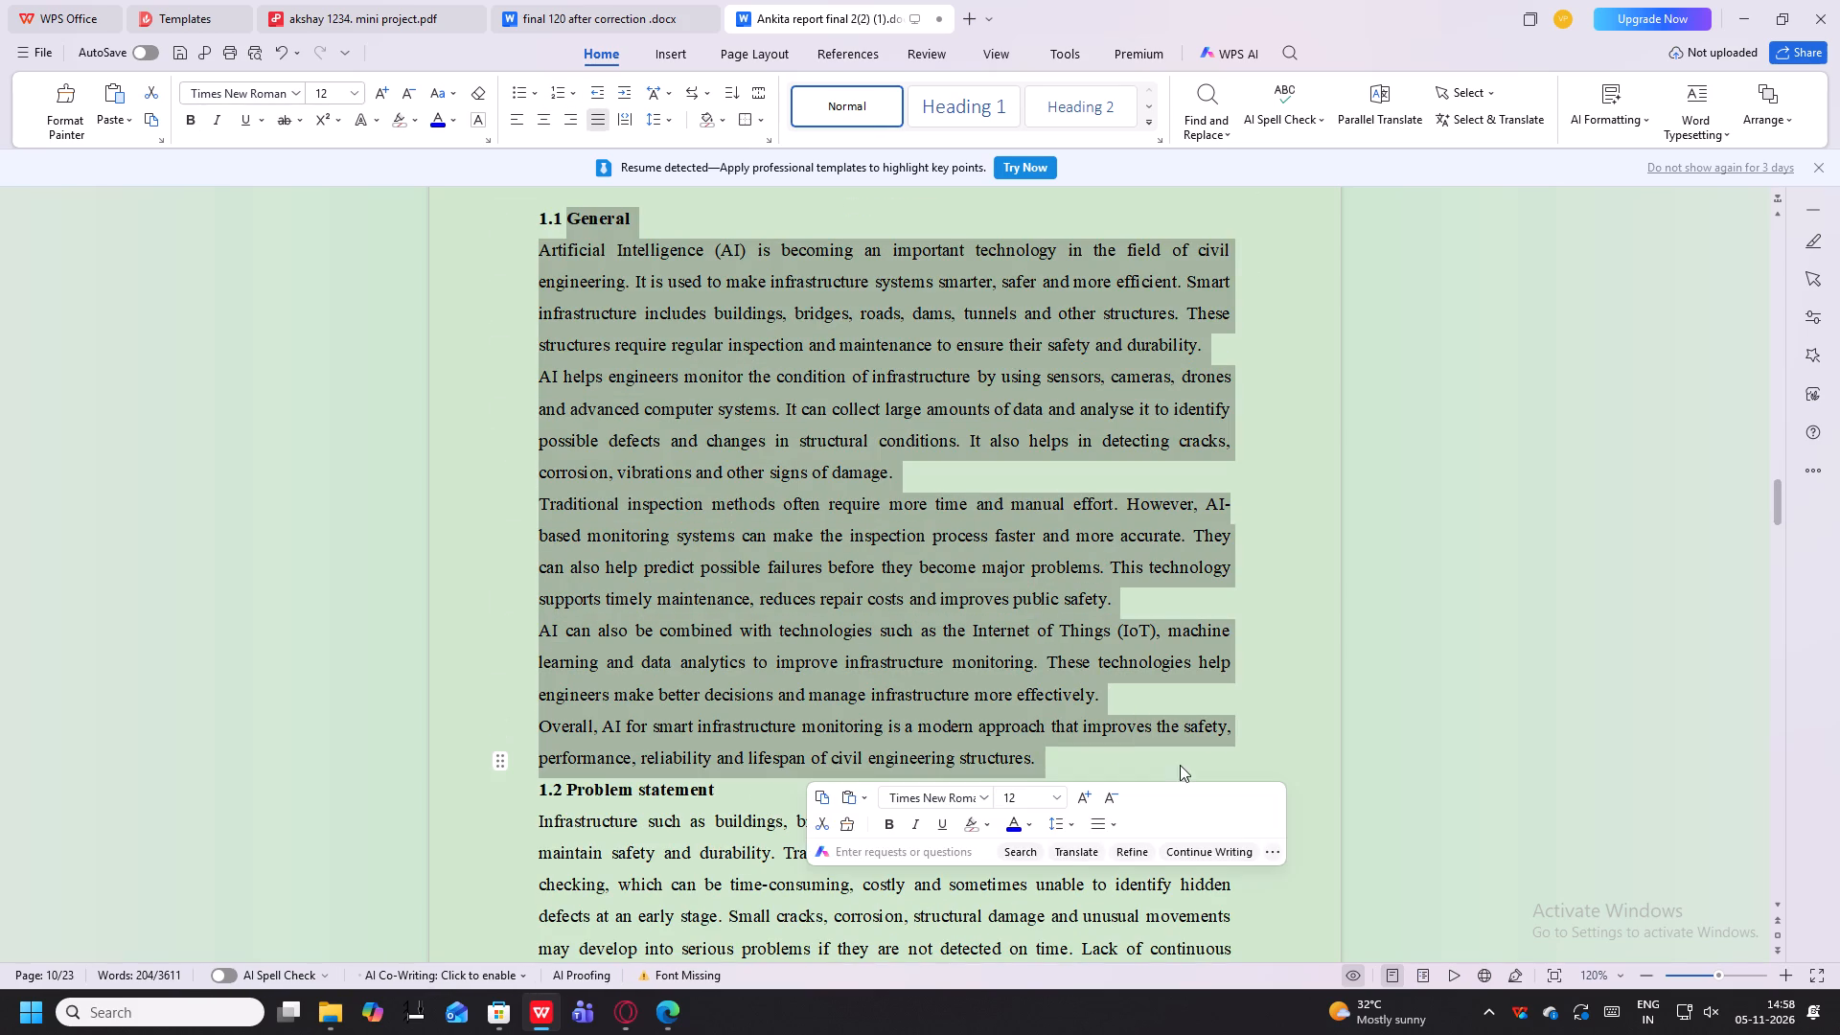
pyautogui.click(1267, 635)
# Review the rest of Chapter 1, Chapter 2 Literature Review and the start of Chapter 3 for layout and page numbering.
pyautogui.scroll(-5, 1261, 619)
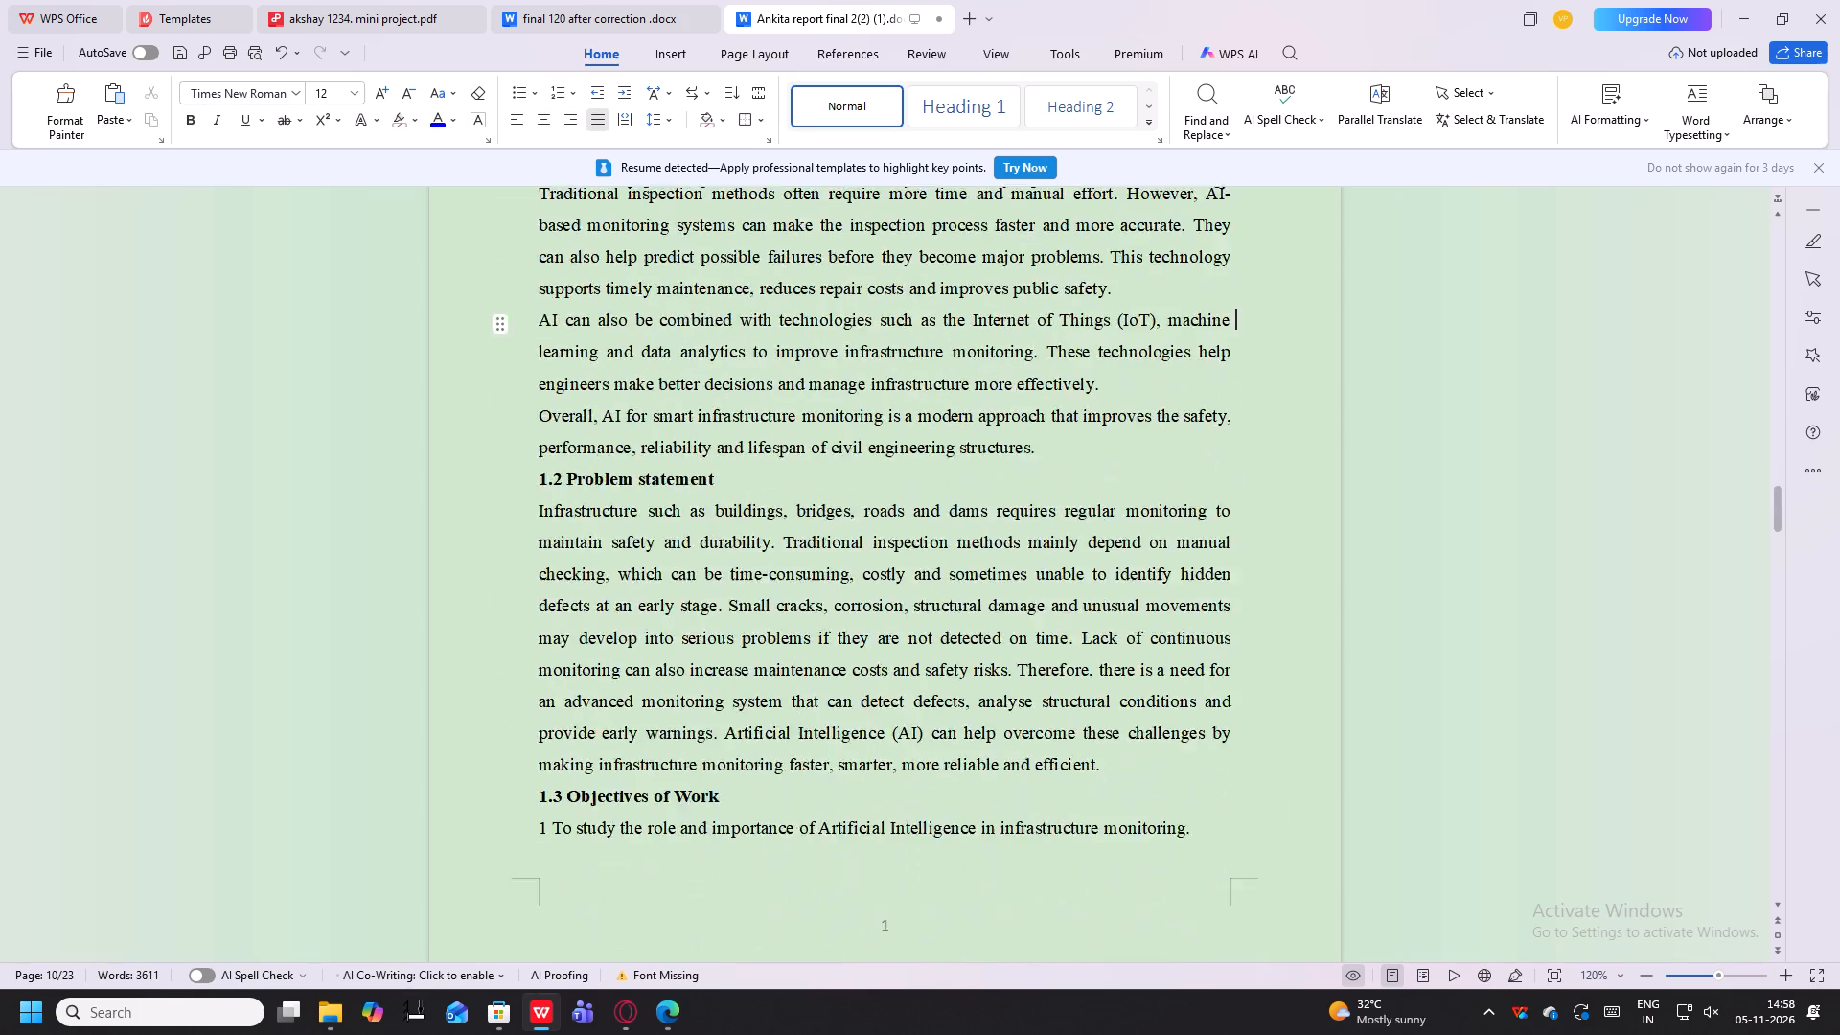
pyautogui.scroll(-3, 1166, 622)
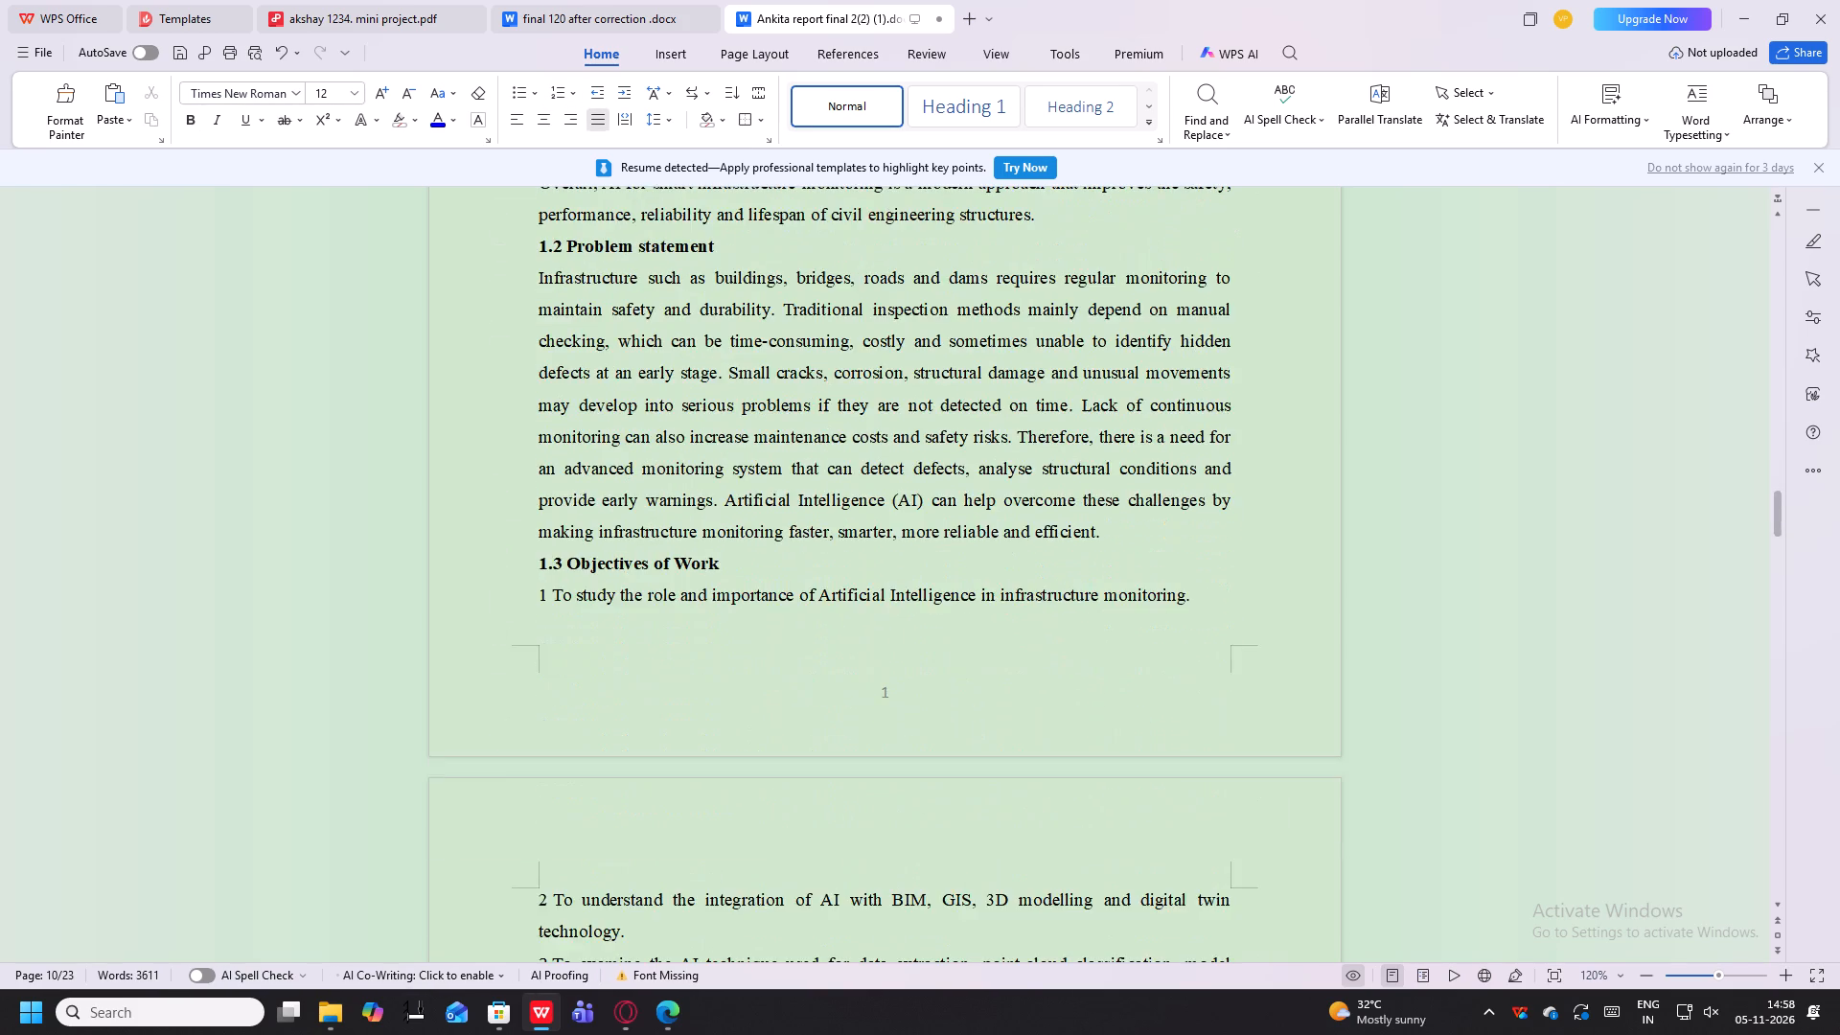
pyautogui.scroll(-13, 1166, 622)
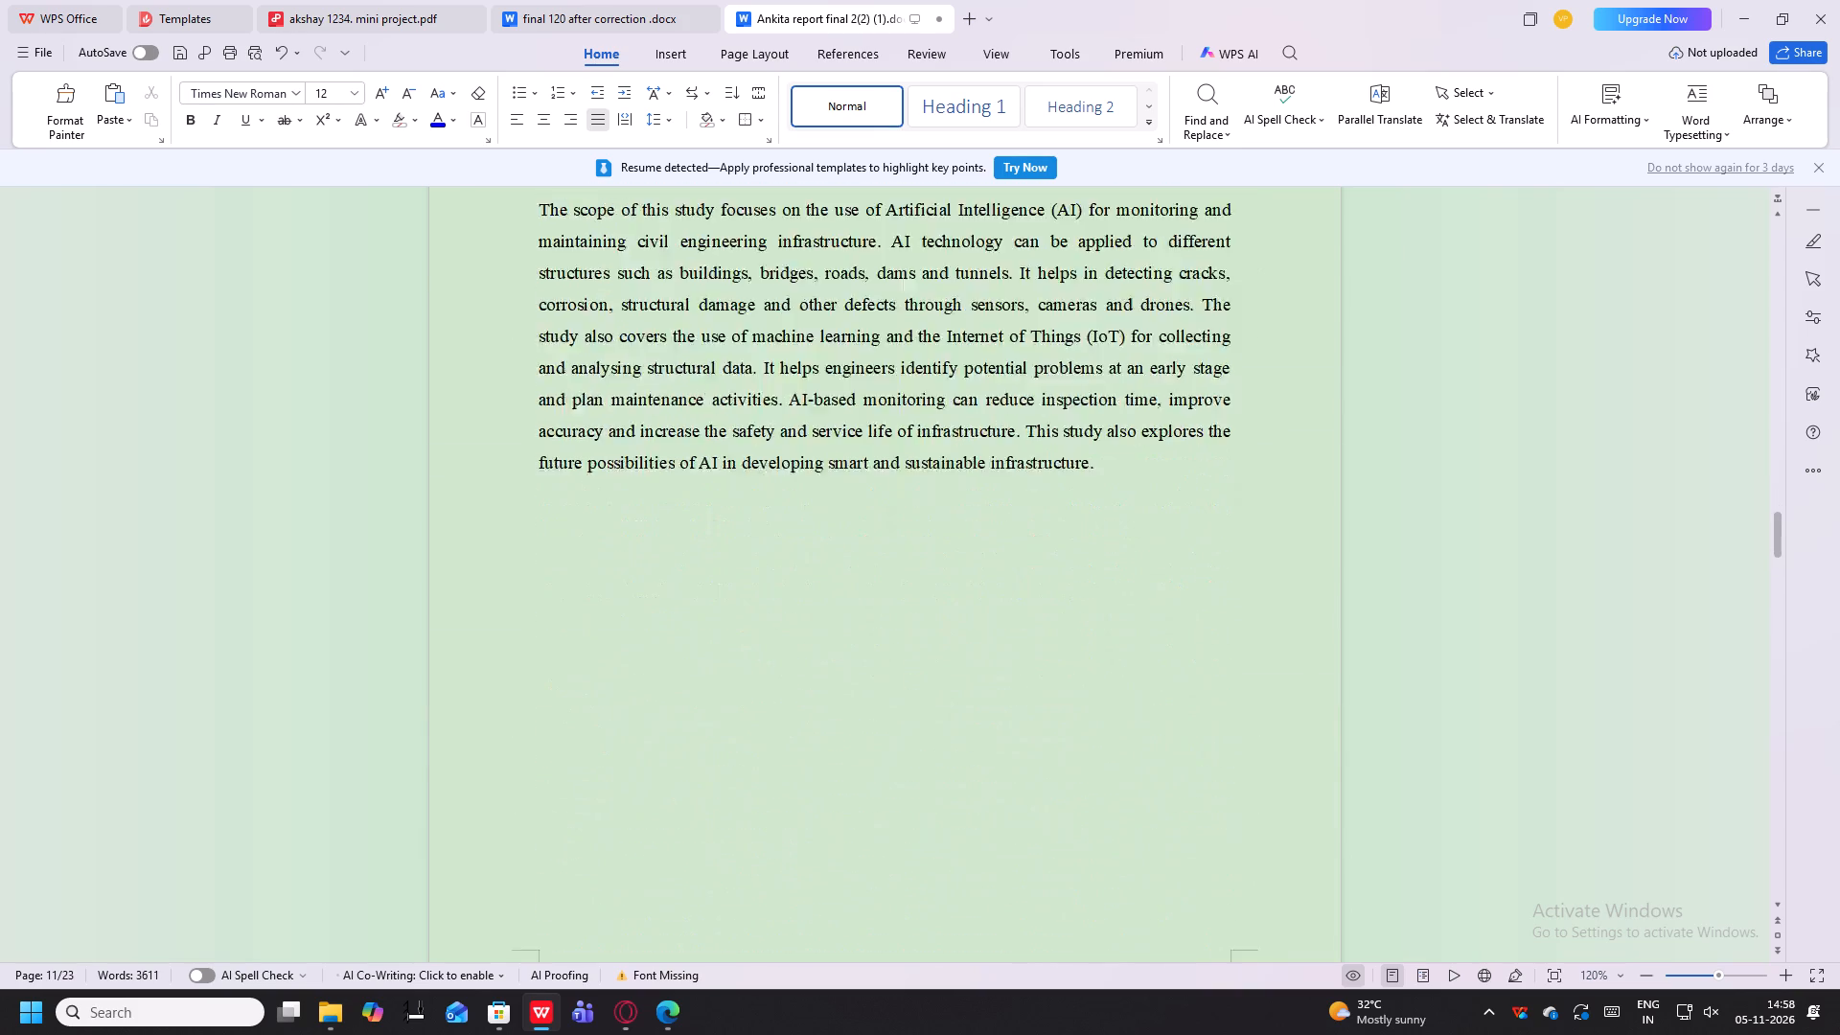
pyautogui.scroll(-12, 1166, 622)
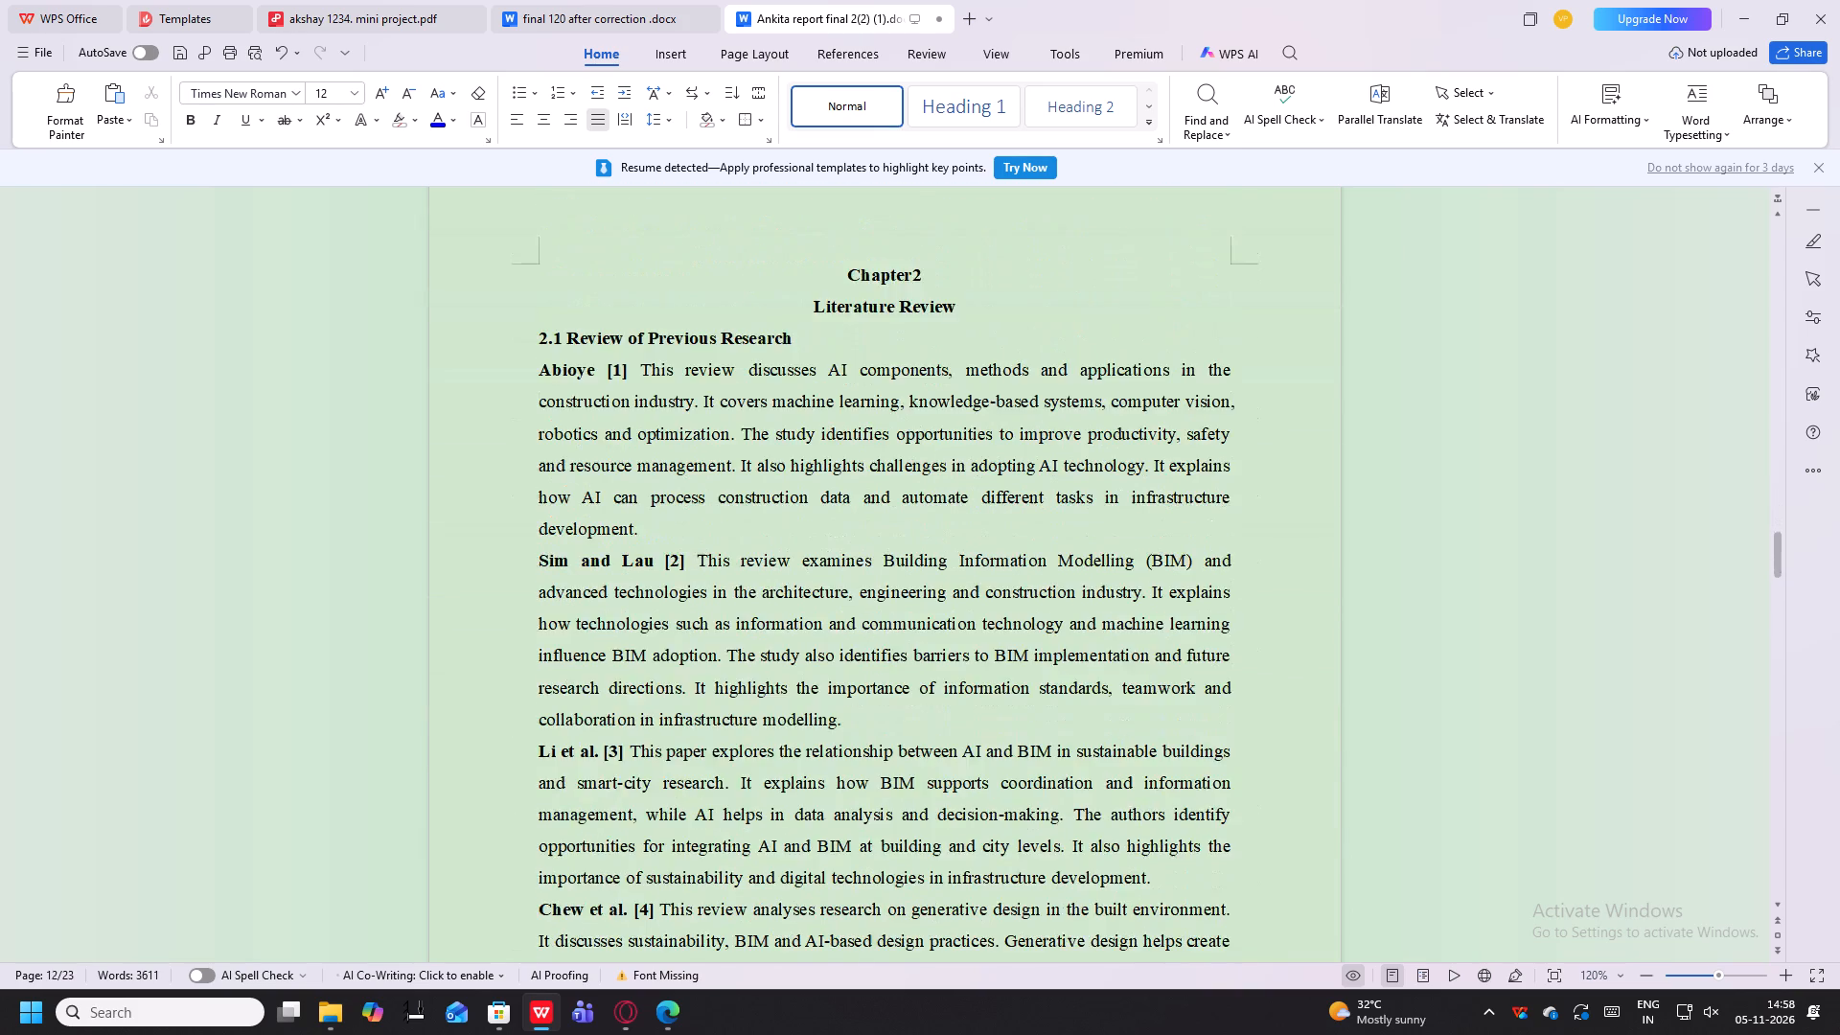
pyautogui.scroll(-10, 1166, 622)
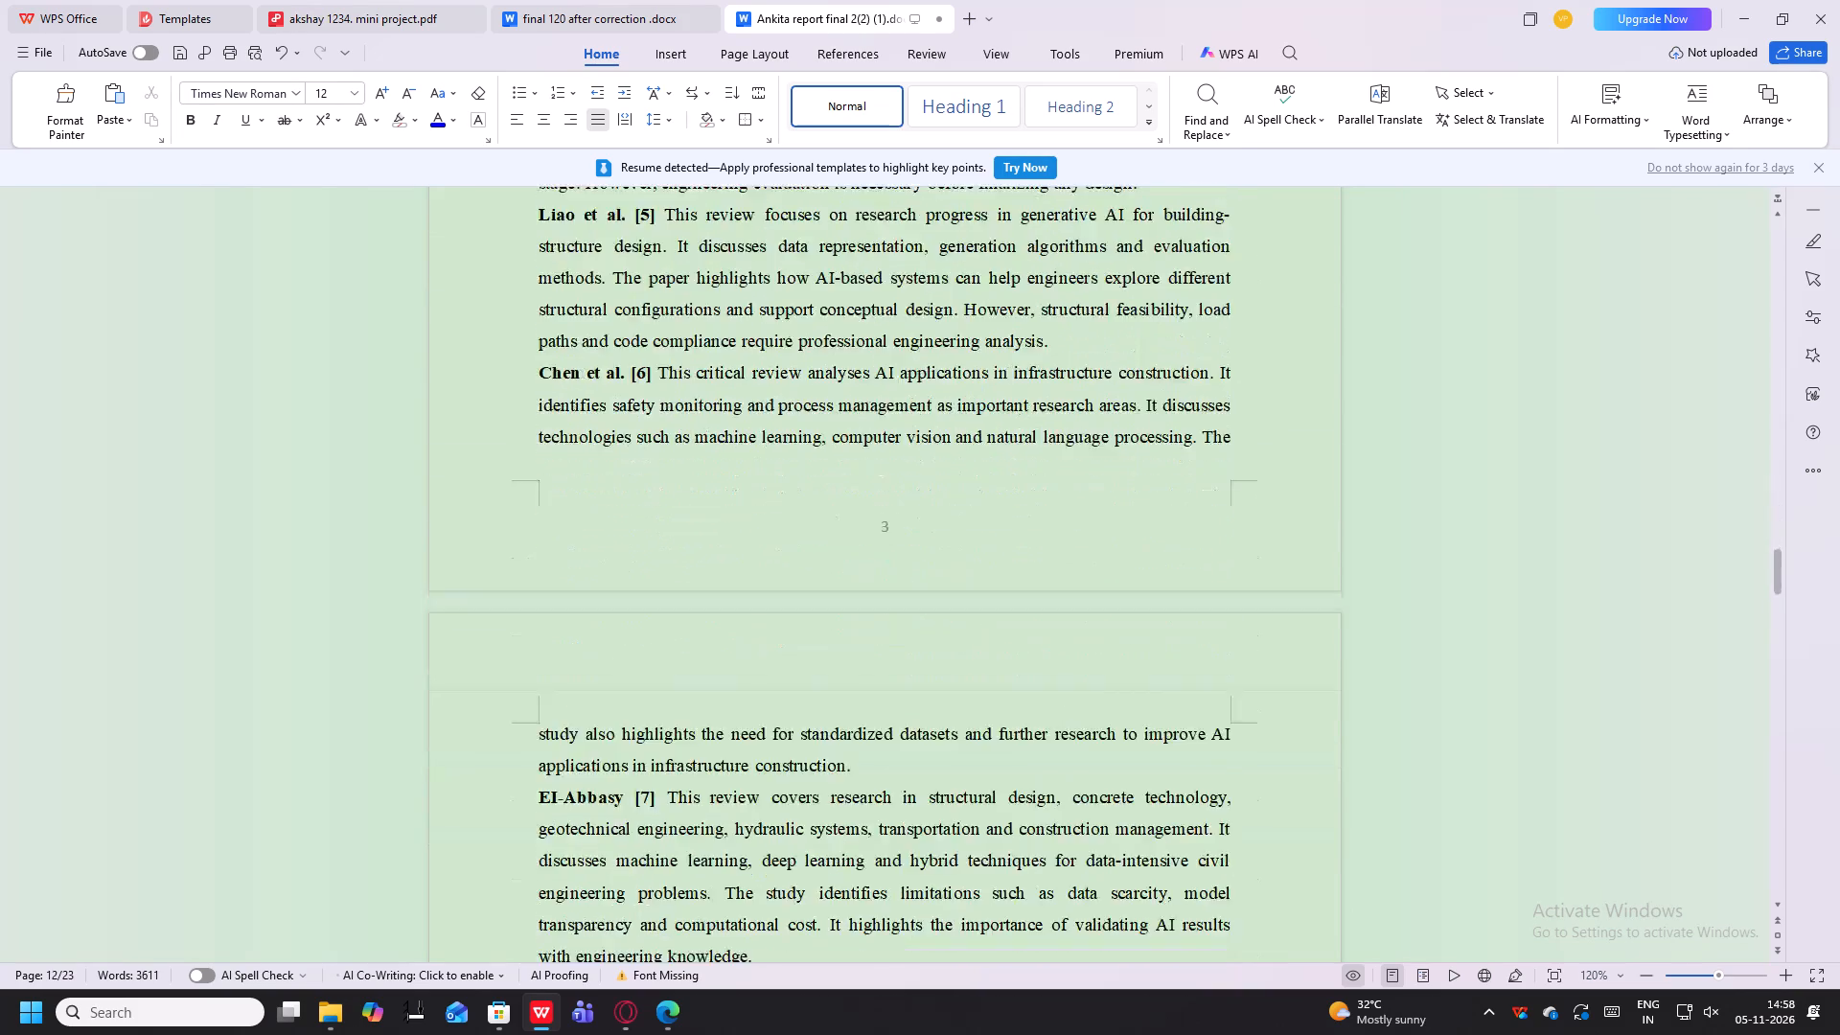
pyautogui.scroll(-15, 1166, 622)
pyautogui.scroll(-8, 1166, 622)
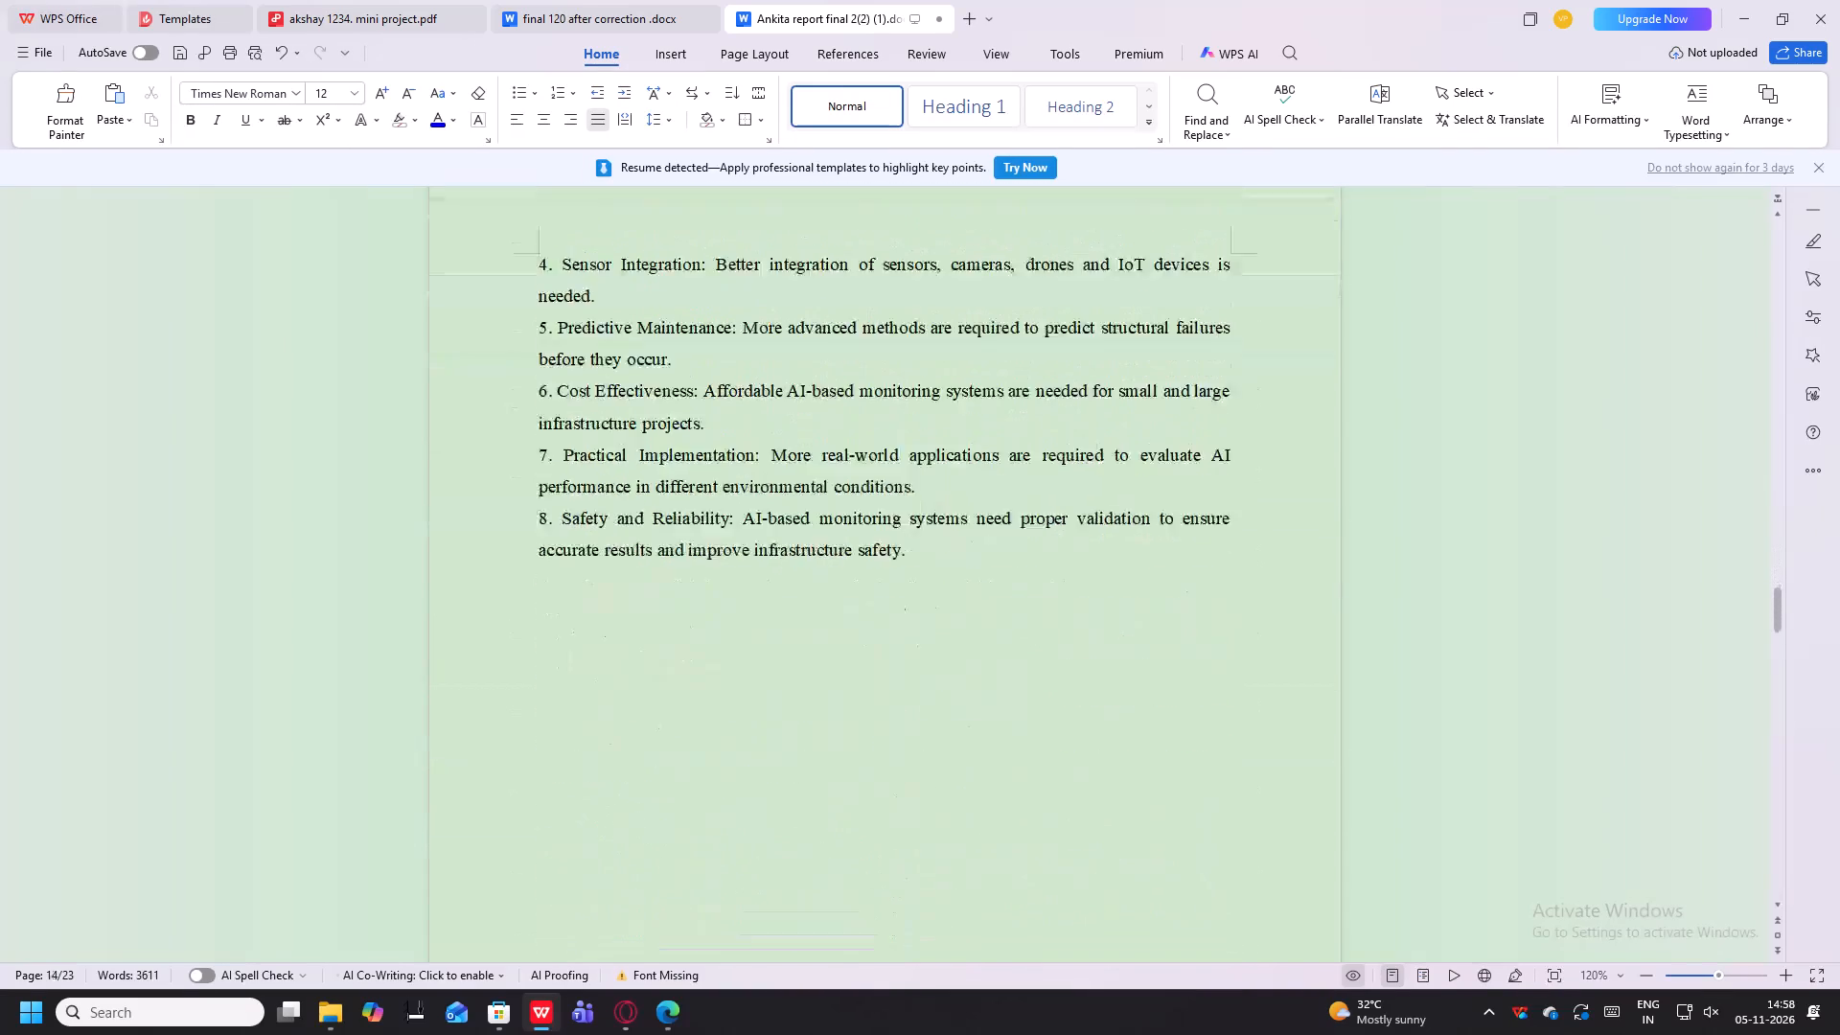
pyautogui.scroll(-15, 1166, 622)
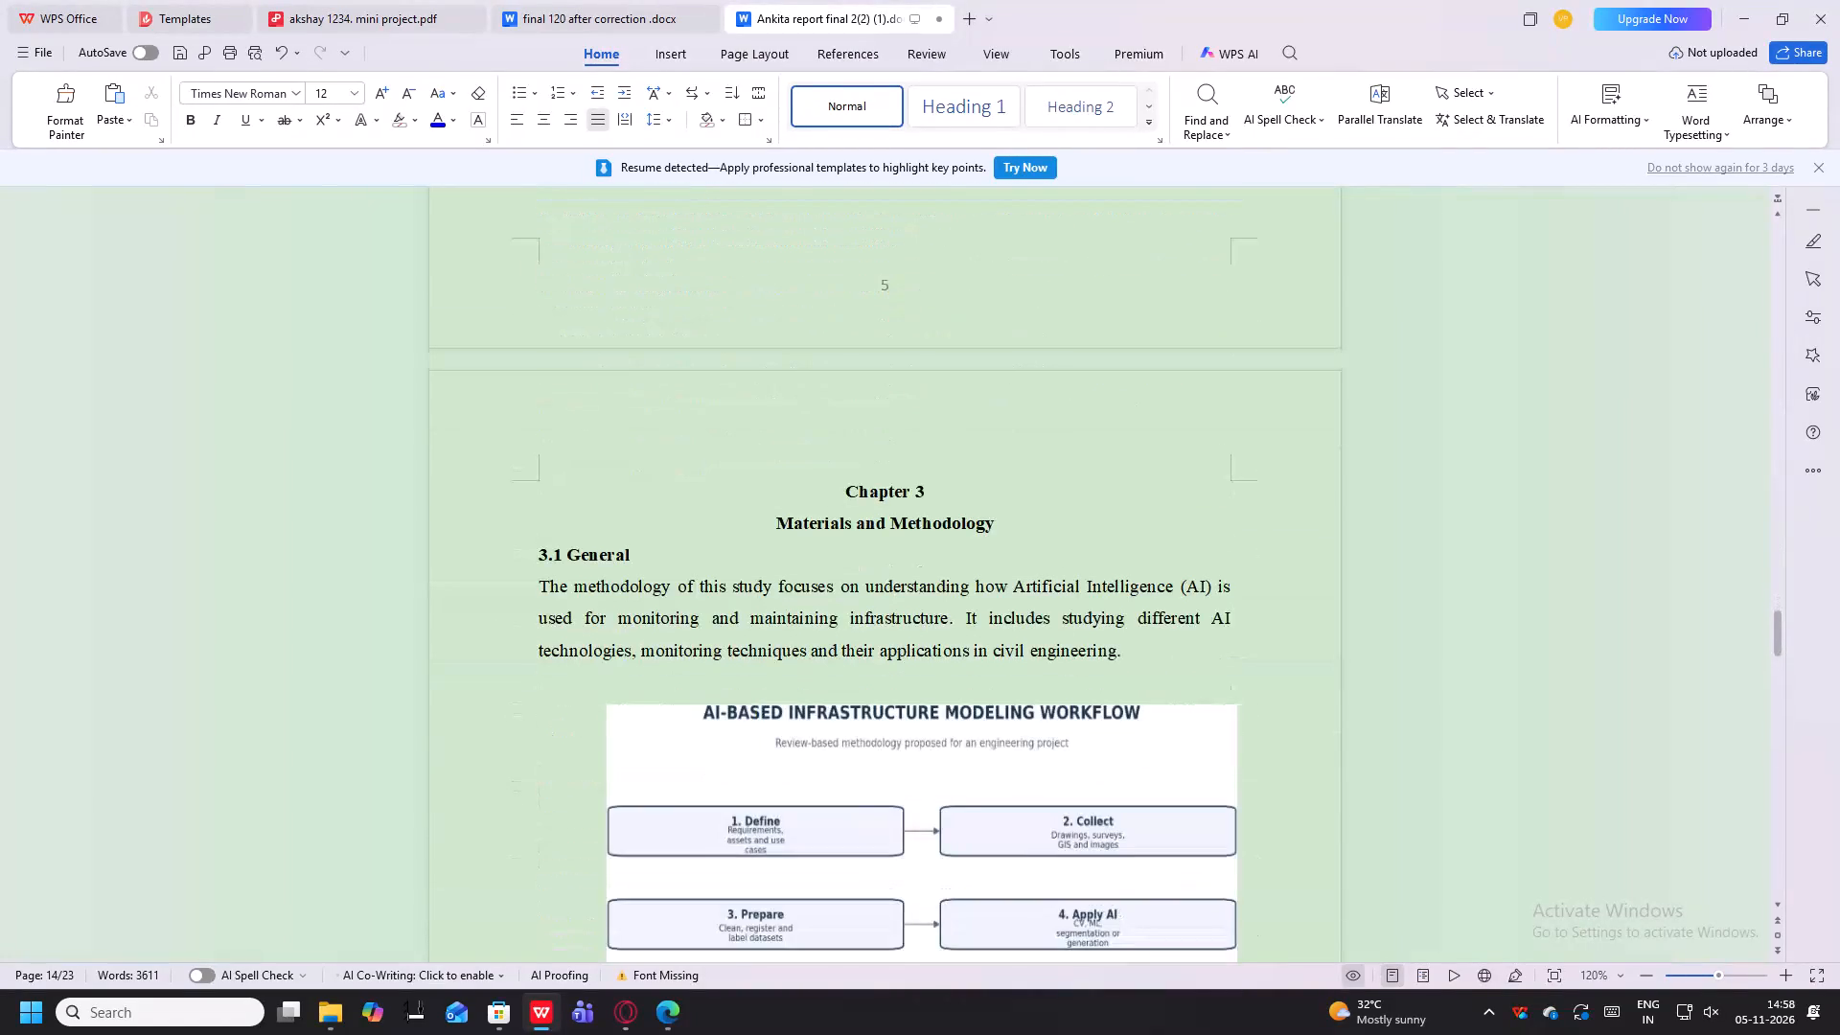
pyautogui.scroll(-11, 1166, 622)
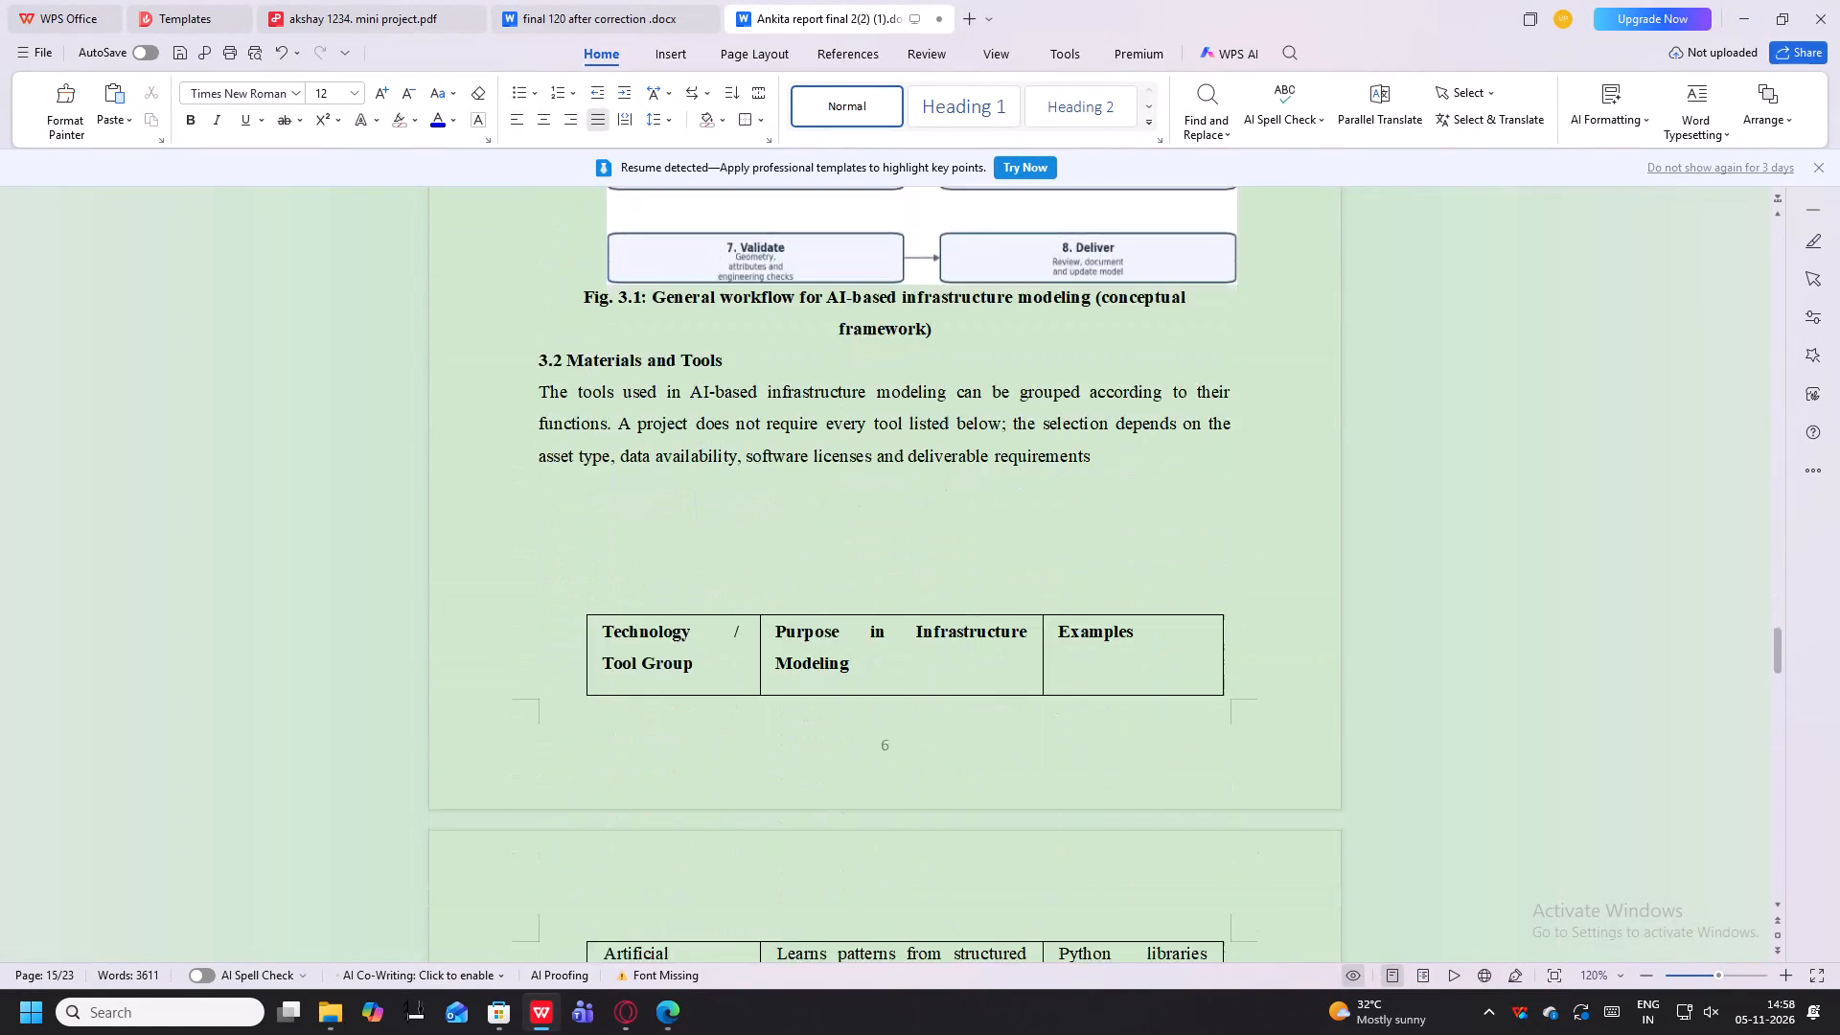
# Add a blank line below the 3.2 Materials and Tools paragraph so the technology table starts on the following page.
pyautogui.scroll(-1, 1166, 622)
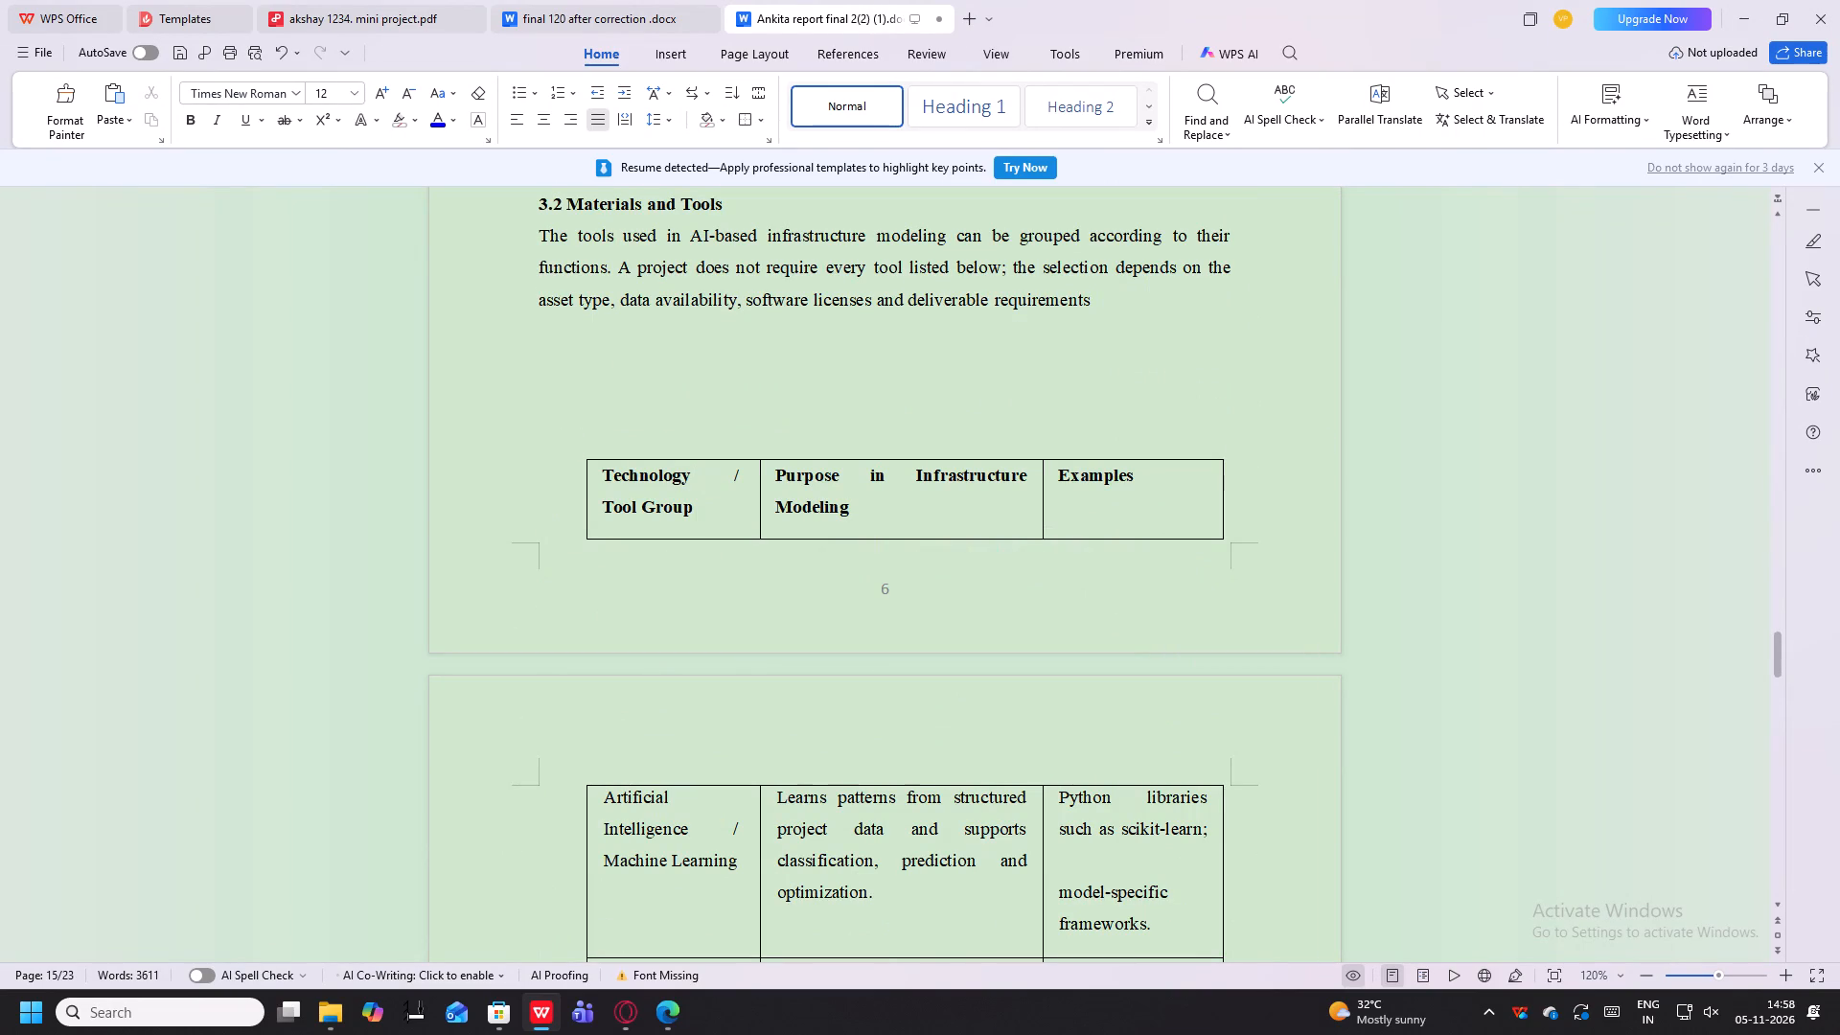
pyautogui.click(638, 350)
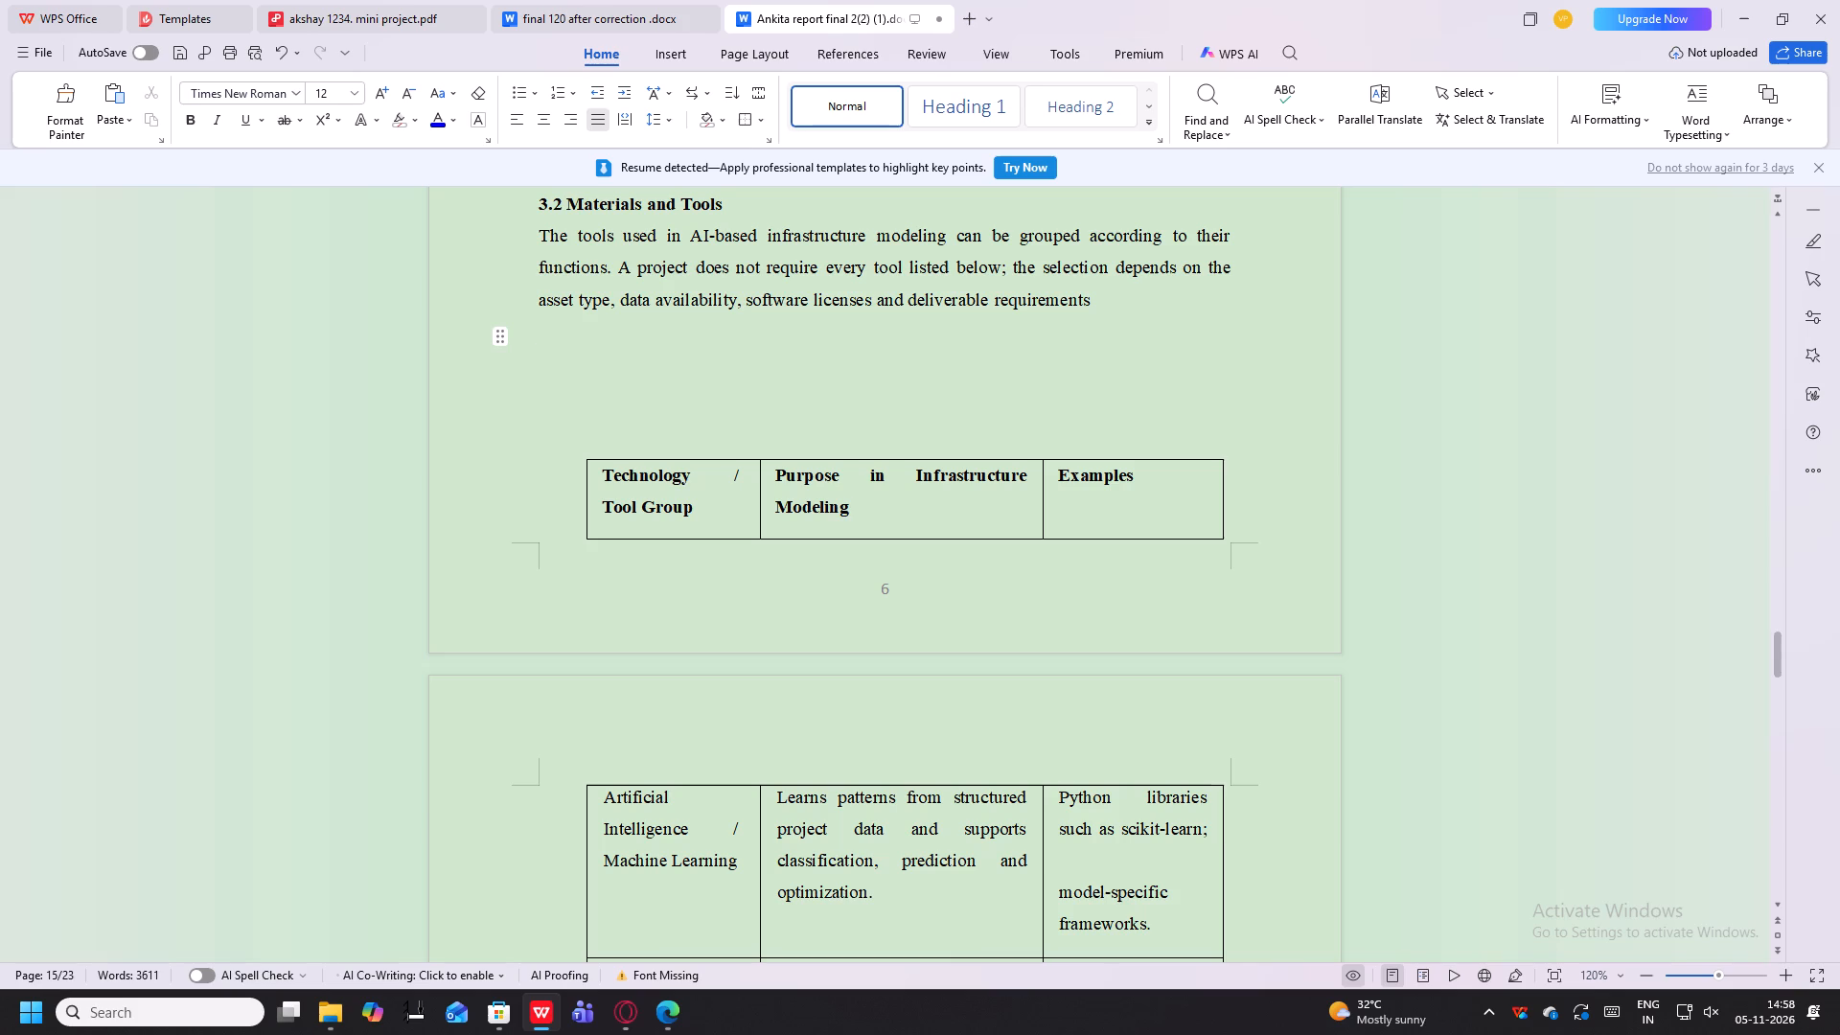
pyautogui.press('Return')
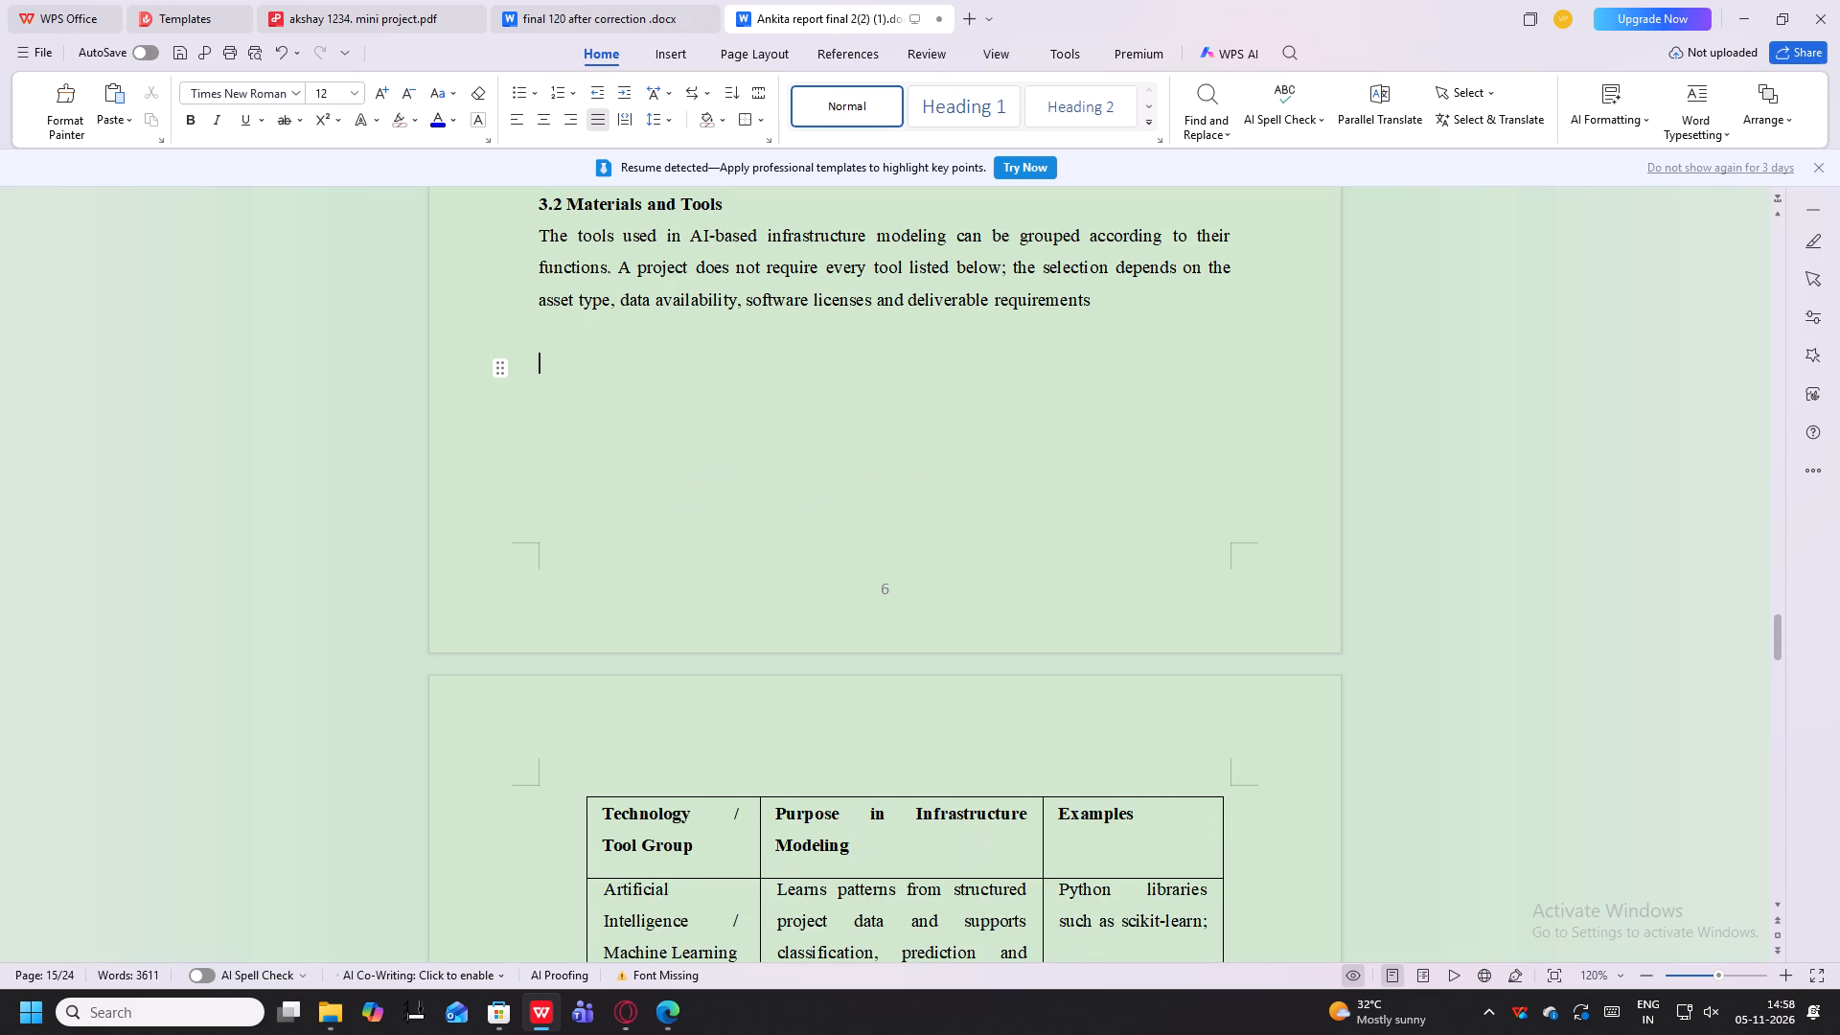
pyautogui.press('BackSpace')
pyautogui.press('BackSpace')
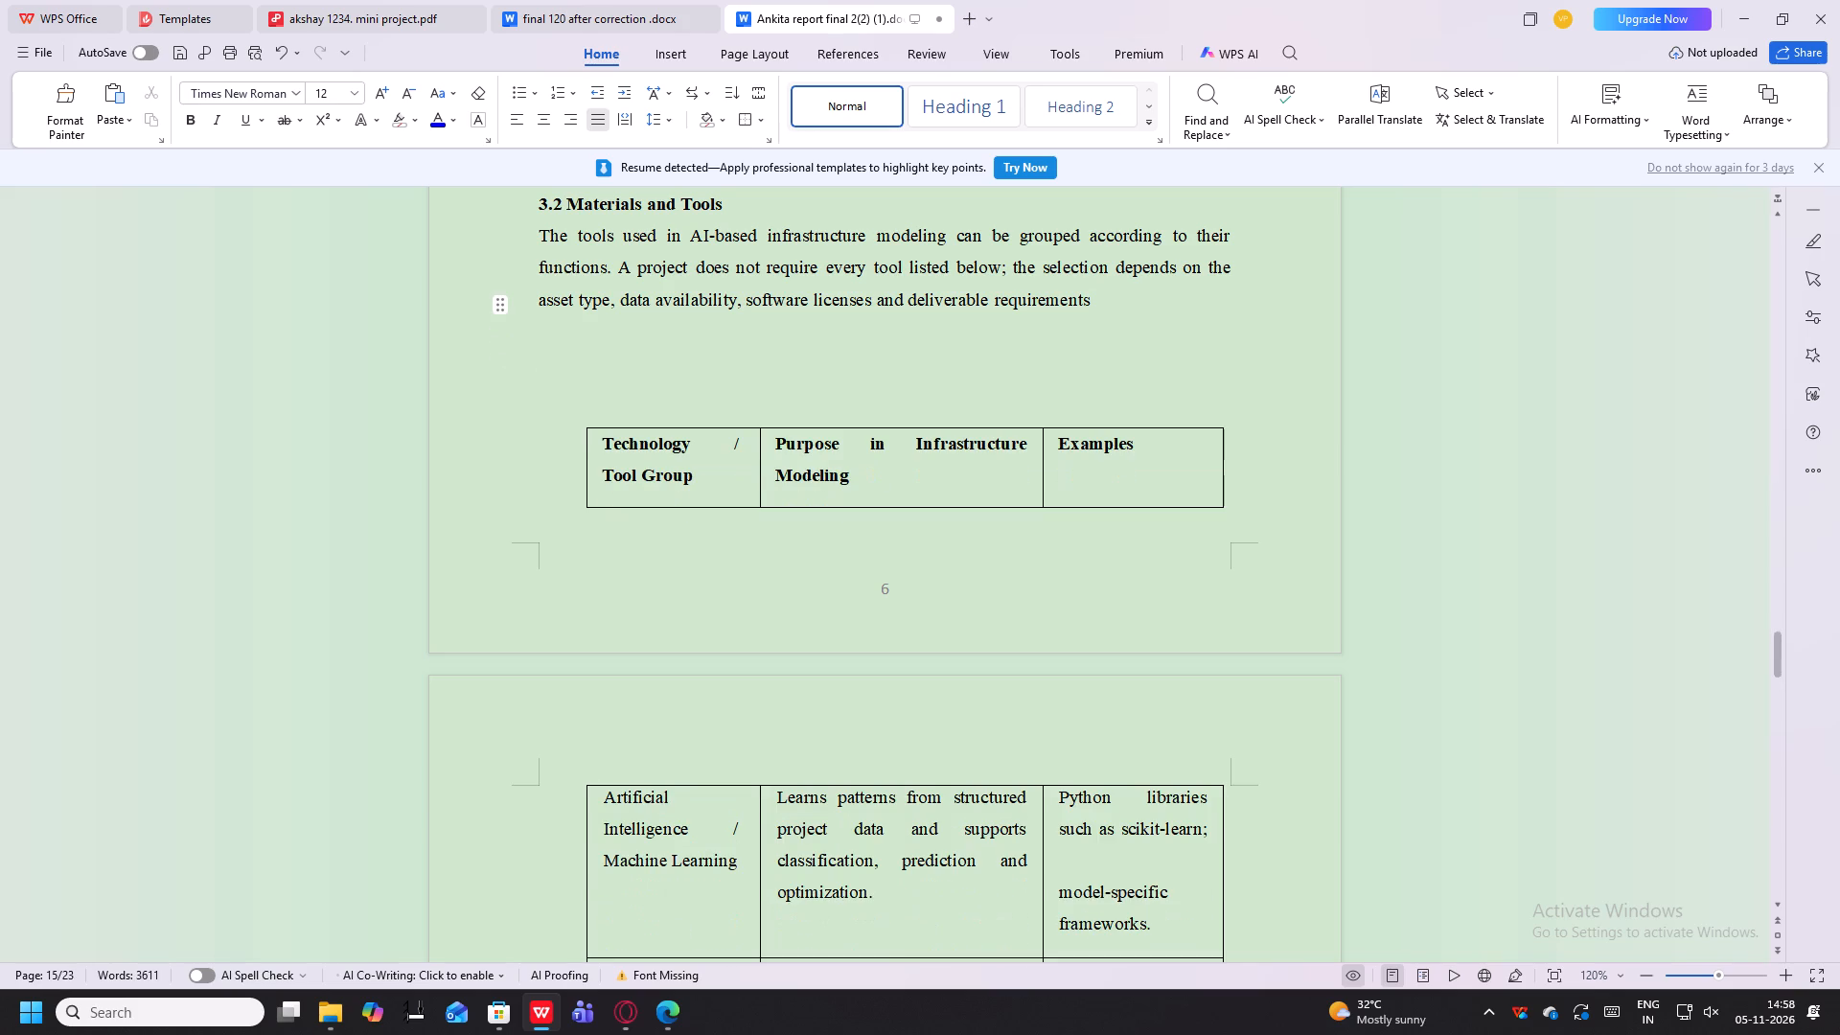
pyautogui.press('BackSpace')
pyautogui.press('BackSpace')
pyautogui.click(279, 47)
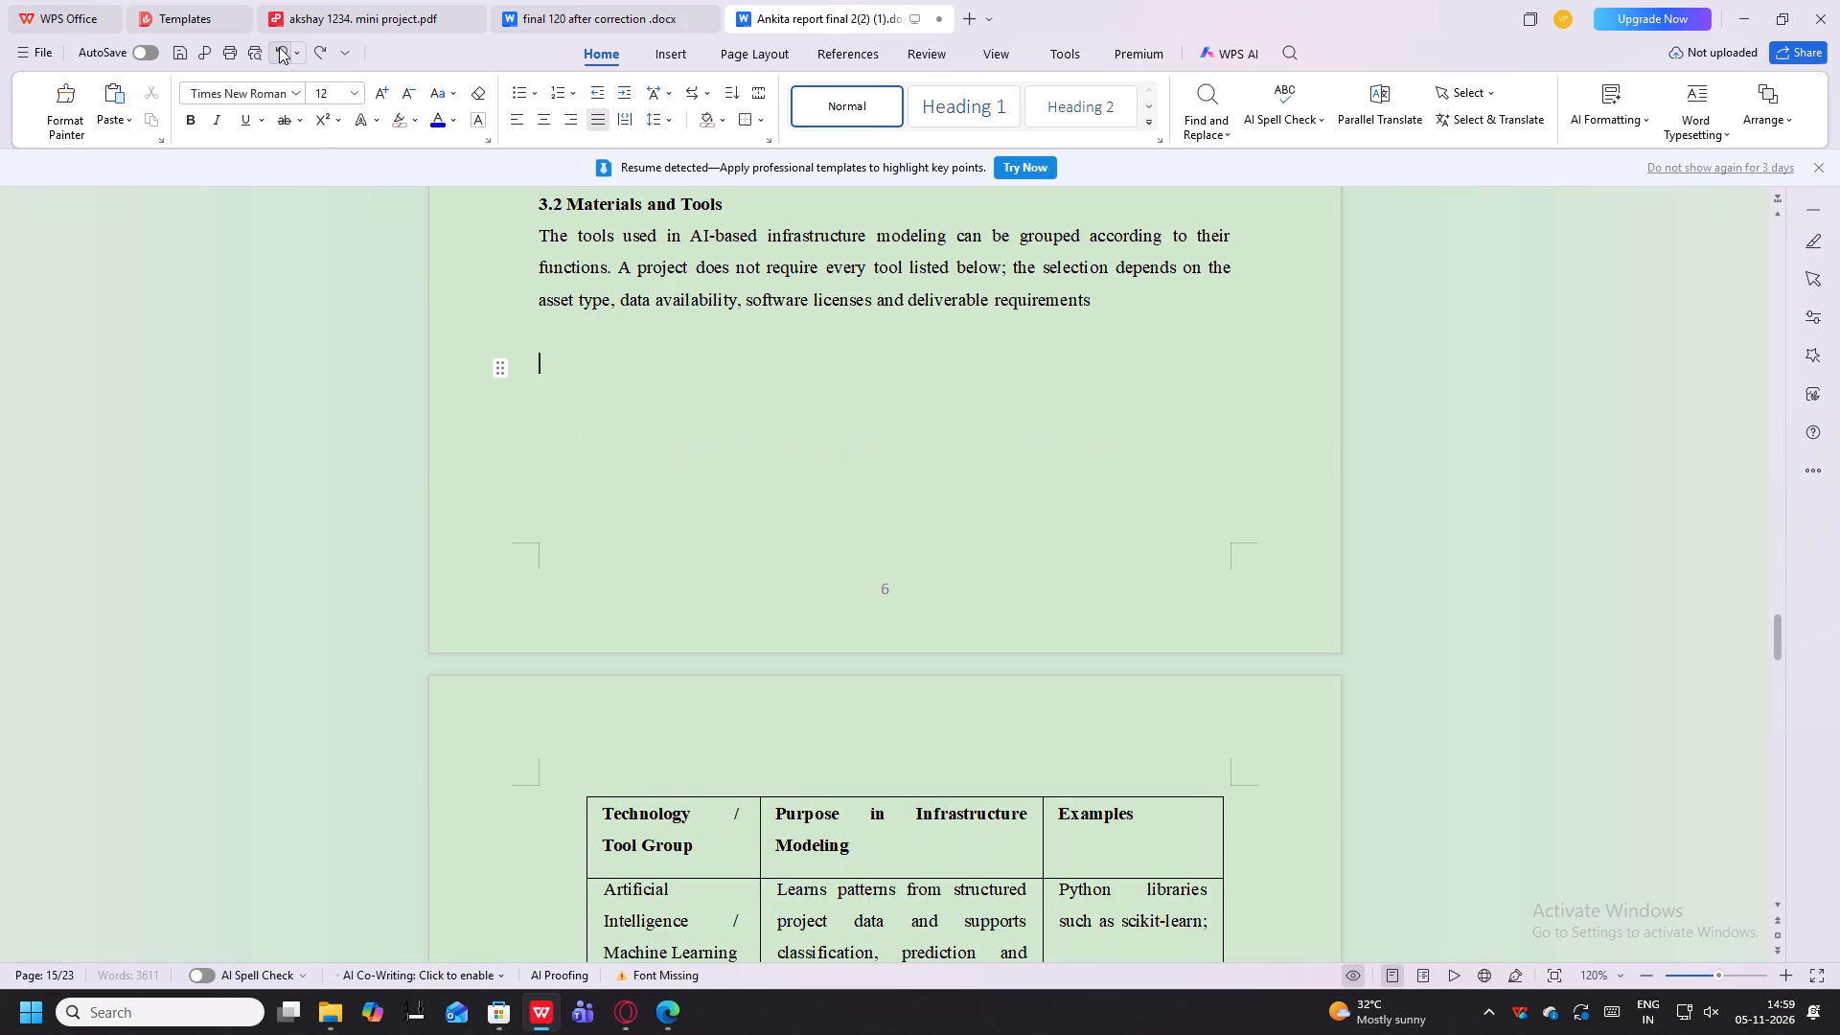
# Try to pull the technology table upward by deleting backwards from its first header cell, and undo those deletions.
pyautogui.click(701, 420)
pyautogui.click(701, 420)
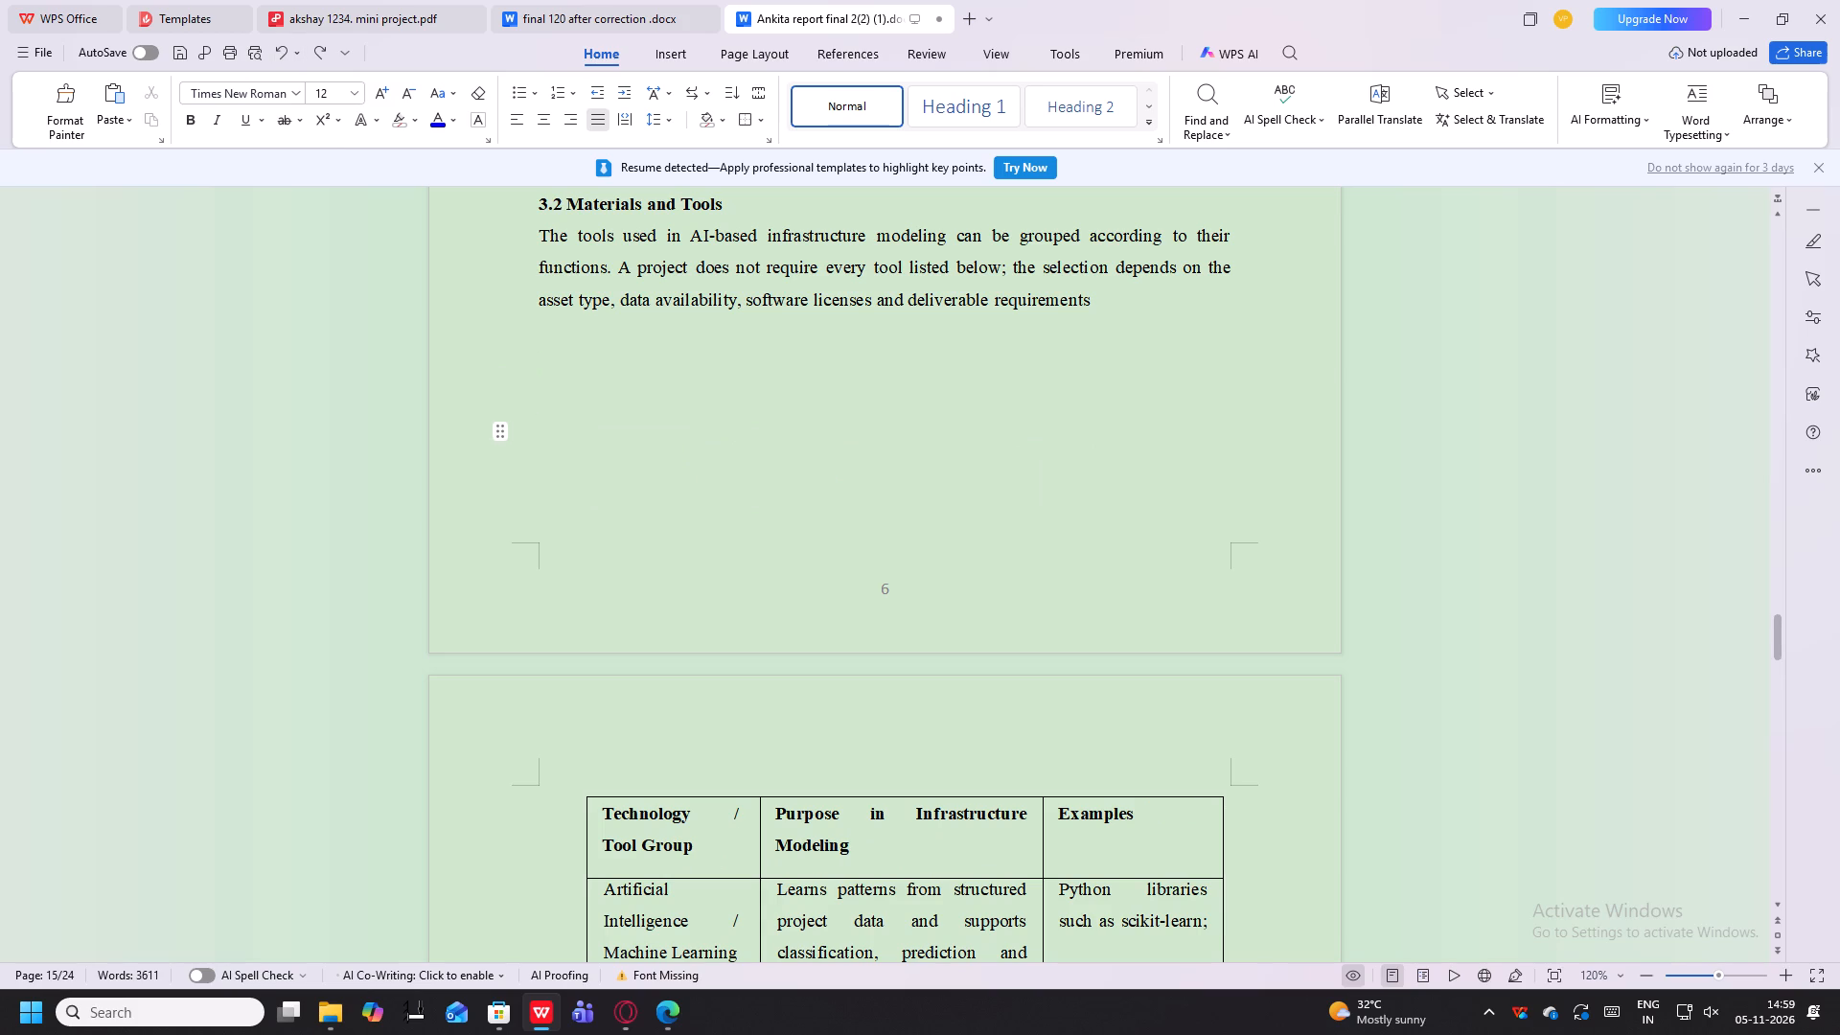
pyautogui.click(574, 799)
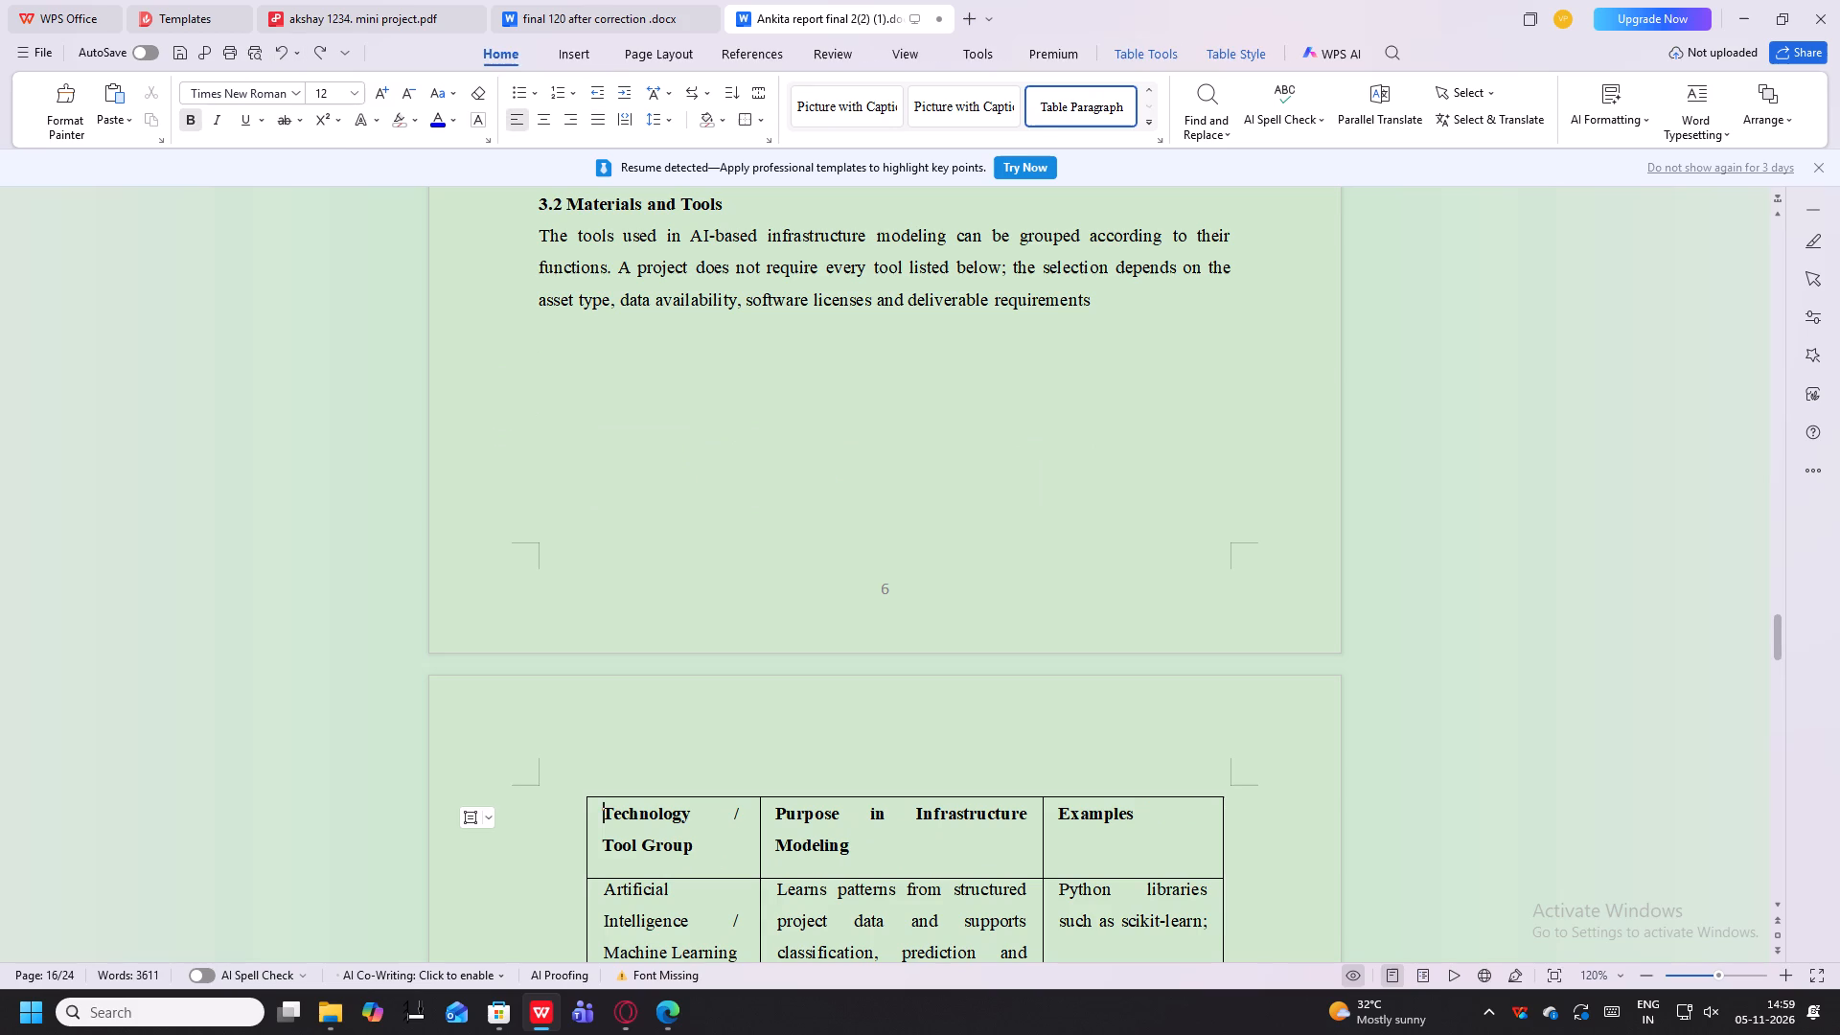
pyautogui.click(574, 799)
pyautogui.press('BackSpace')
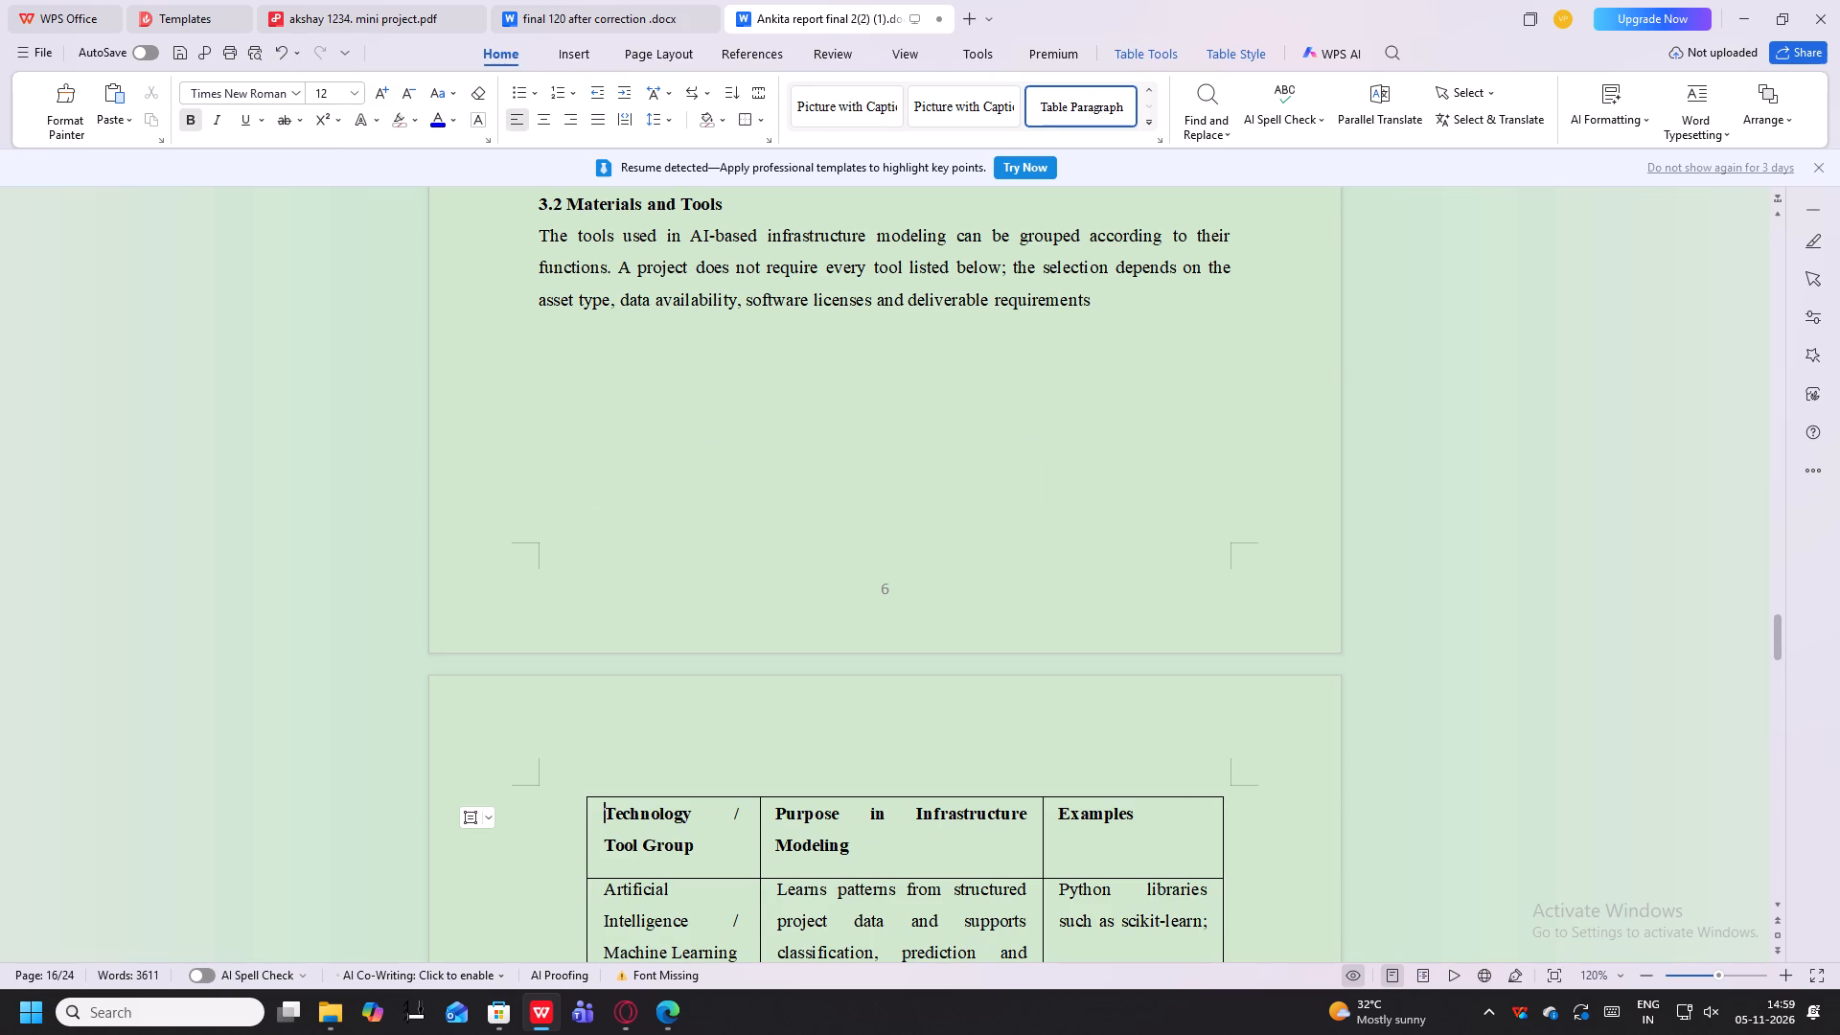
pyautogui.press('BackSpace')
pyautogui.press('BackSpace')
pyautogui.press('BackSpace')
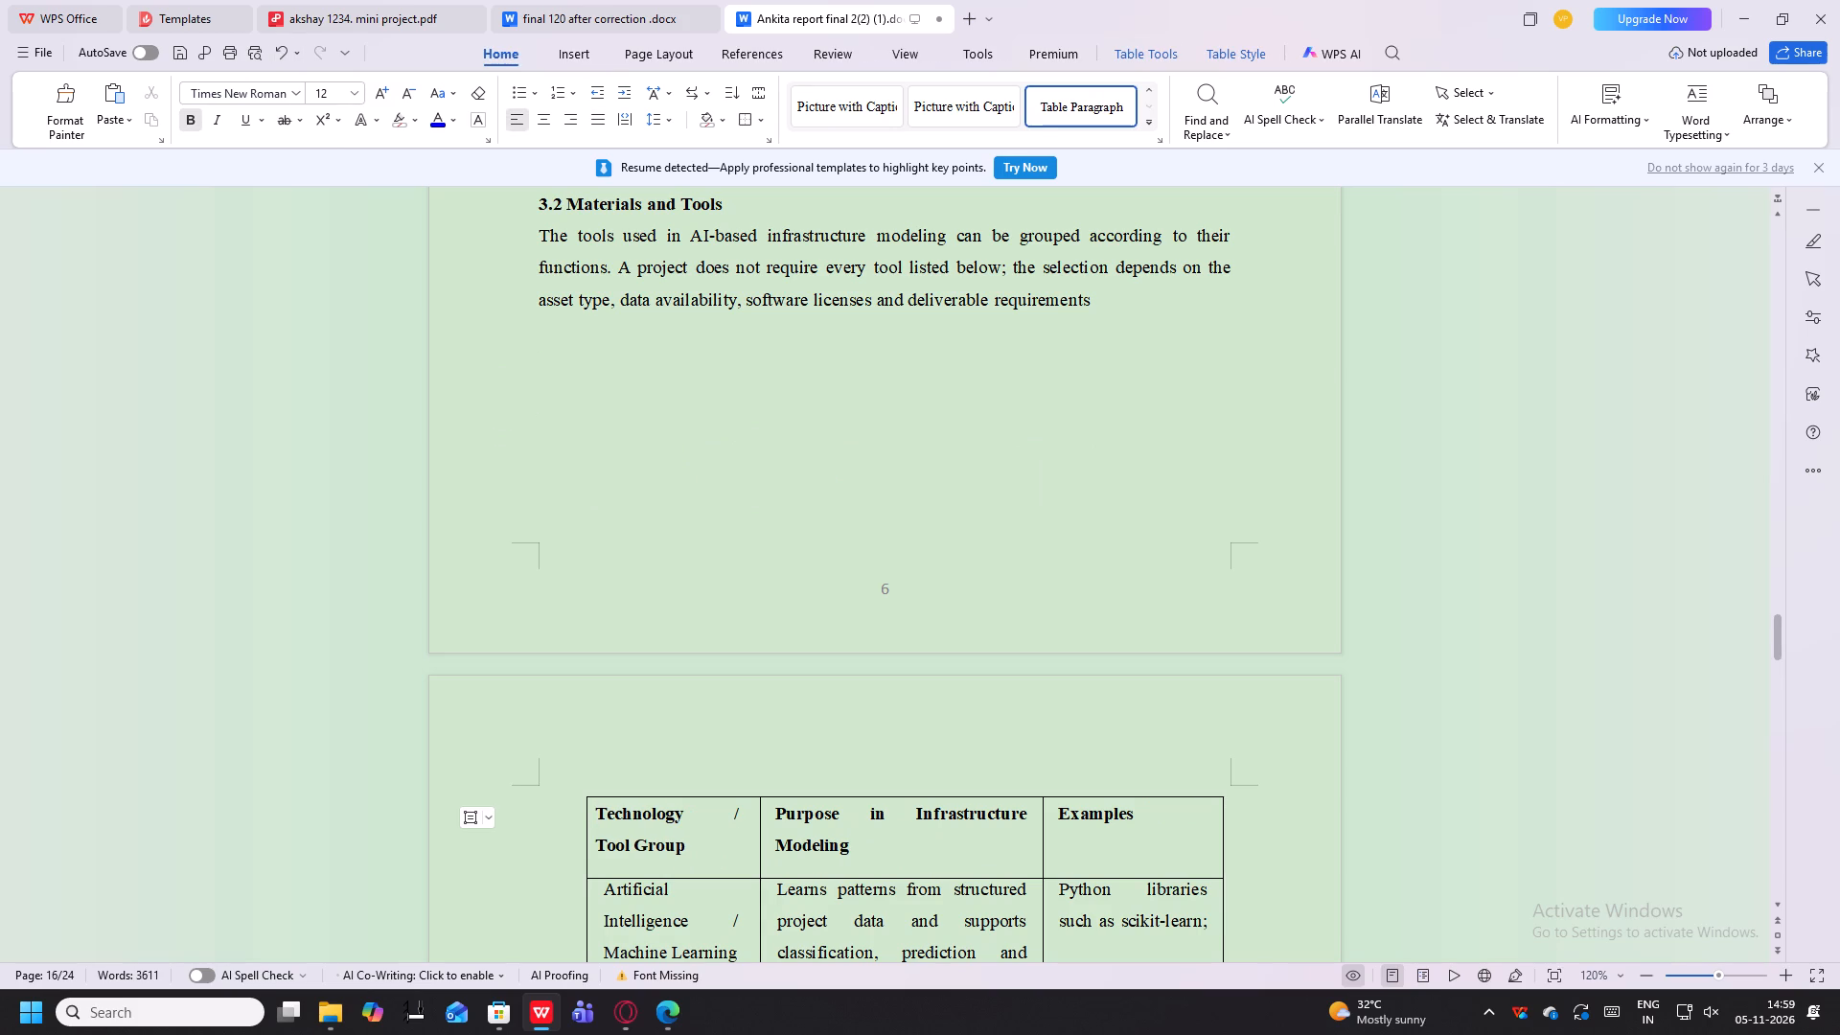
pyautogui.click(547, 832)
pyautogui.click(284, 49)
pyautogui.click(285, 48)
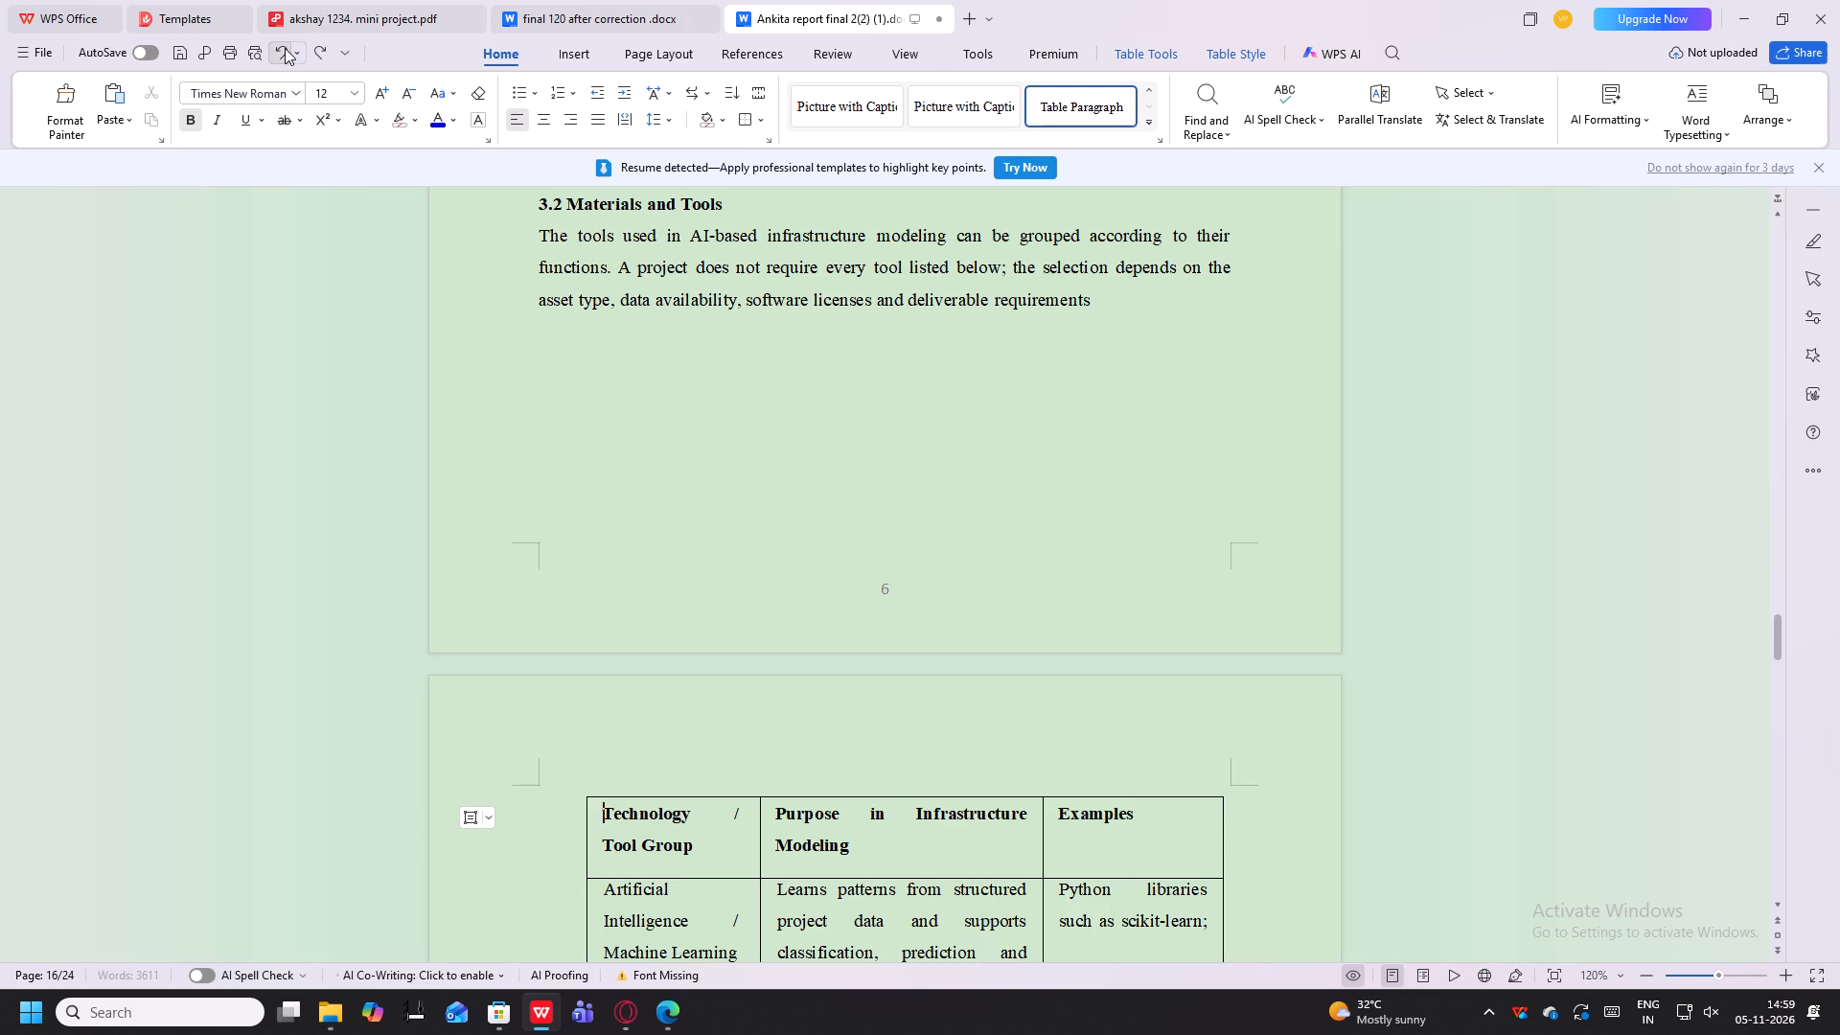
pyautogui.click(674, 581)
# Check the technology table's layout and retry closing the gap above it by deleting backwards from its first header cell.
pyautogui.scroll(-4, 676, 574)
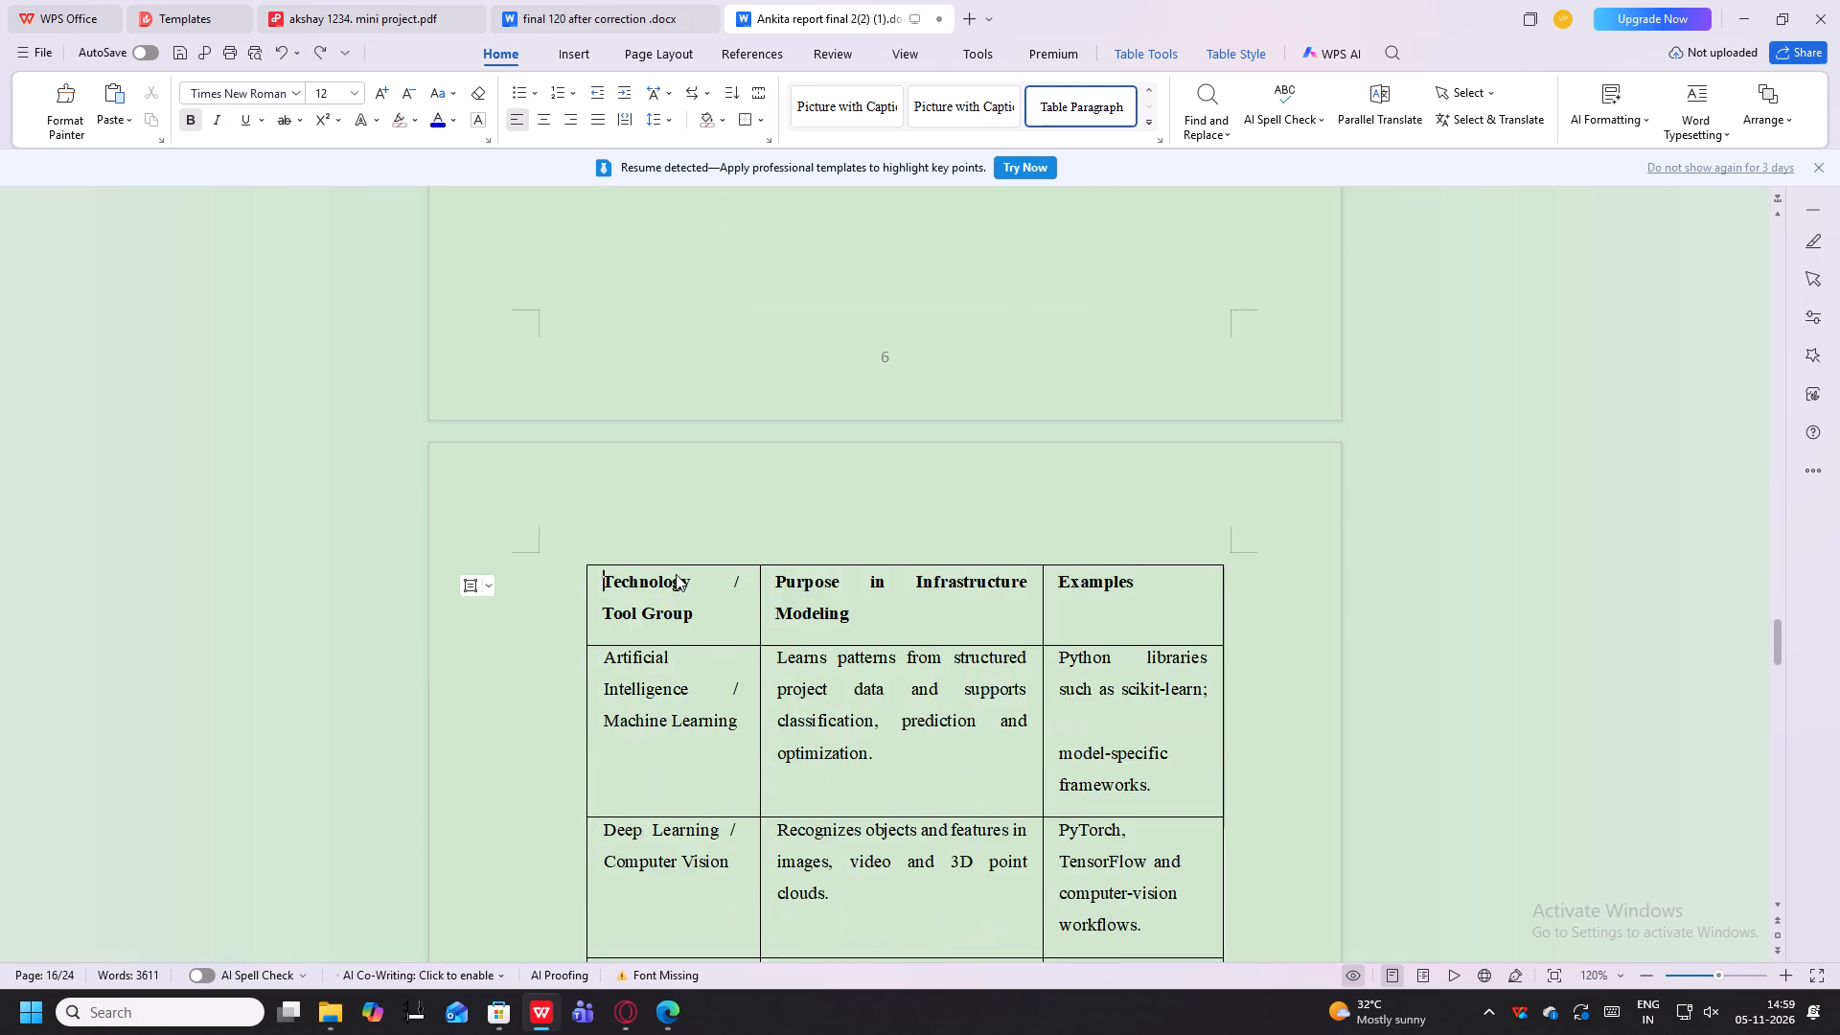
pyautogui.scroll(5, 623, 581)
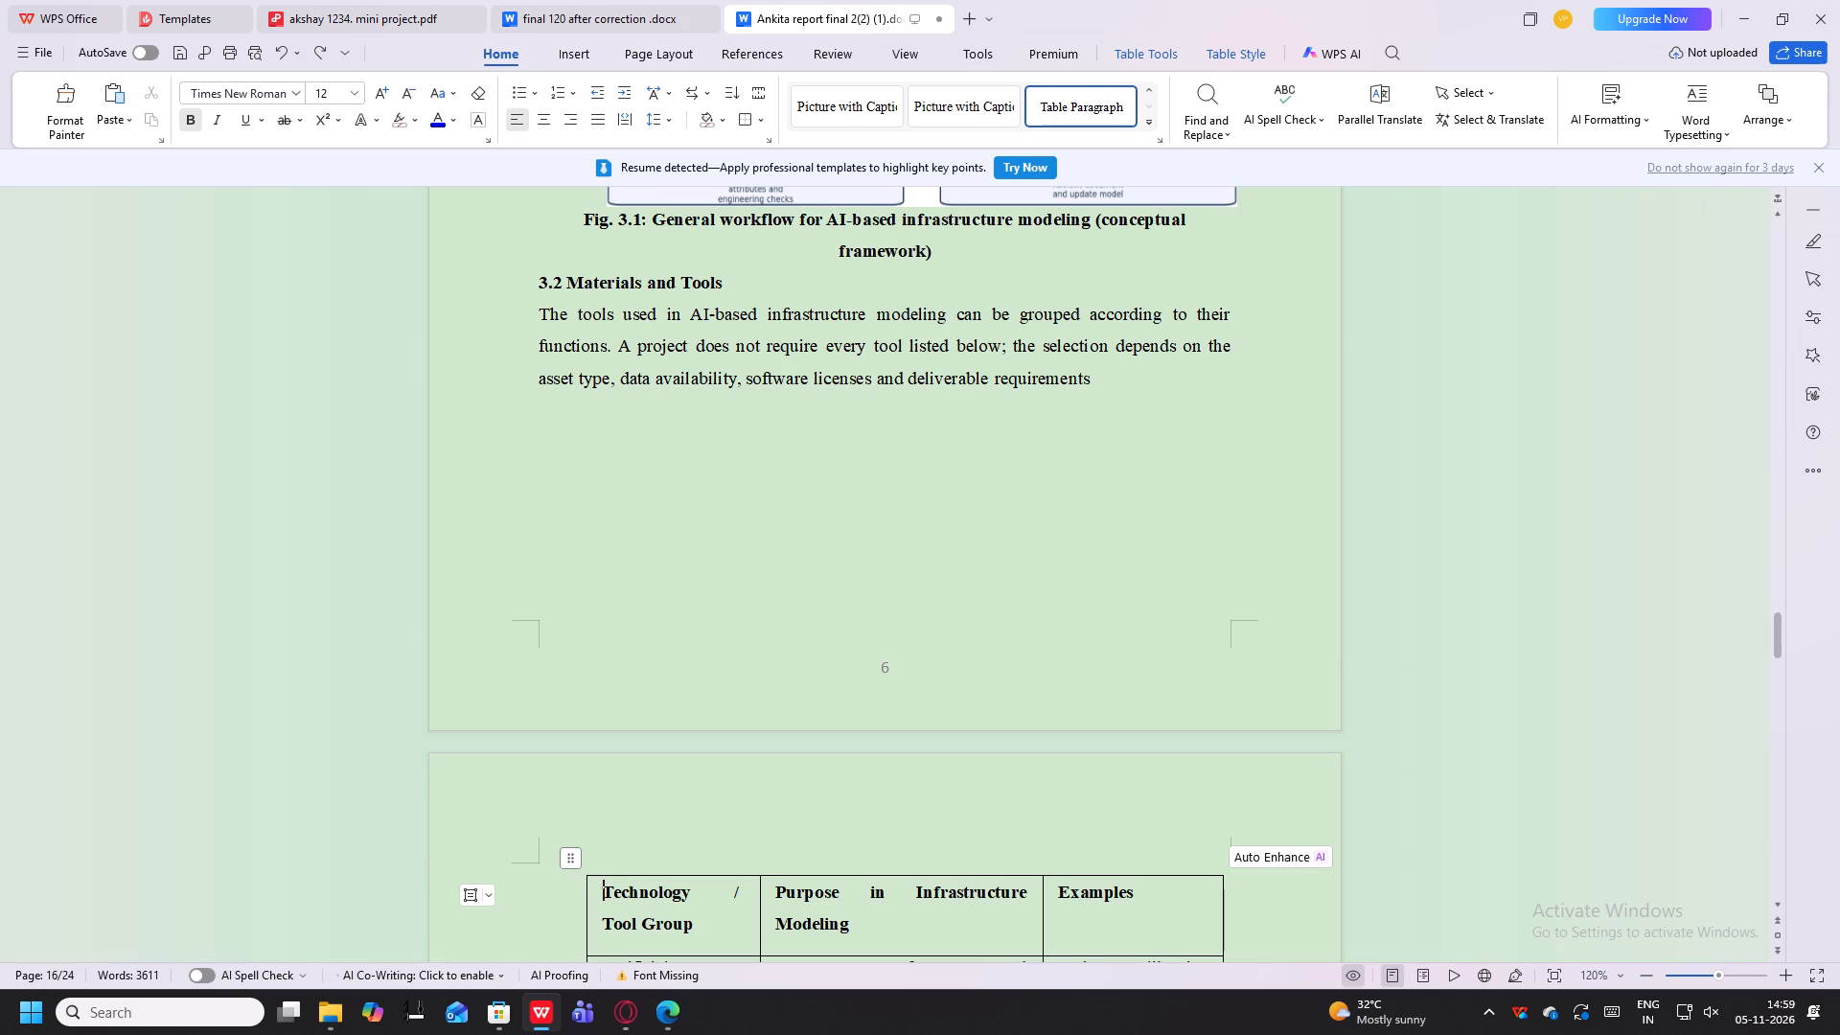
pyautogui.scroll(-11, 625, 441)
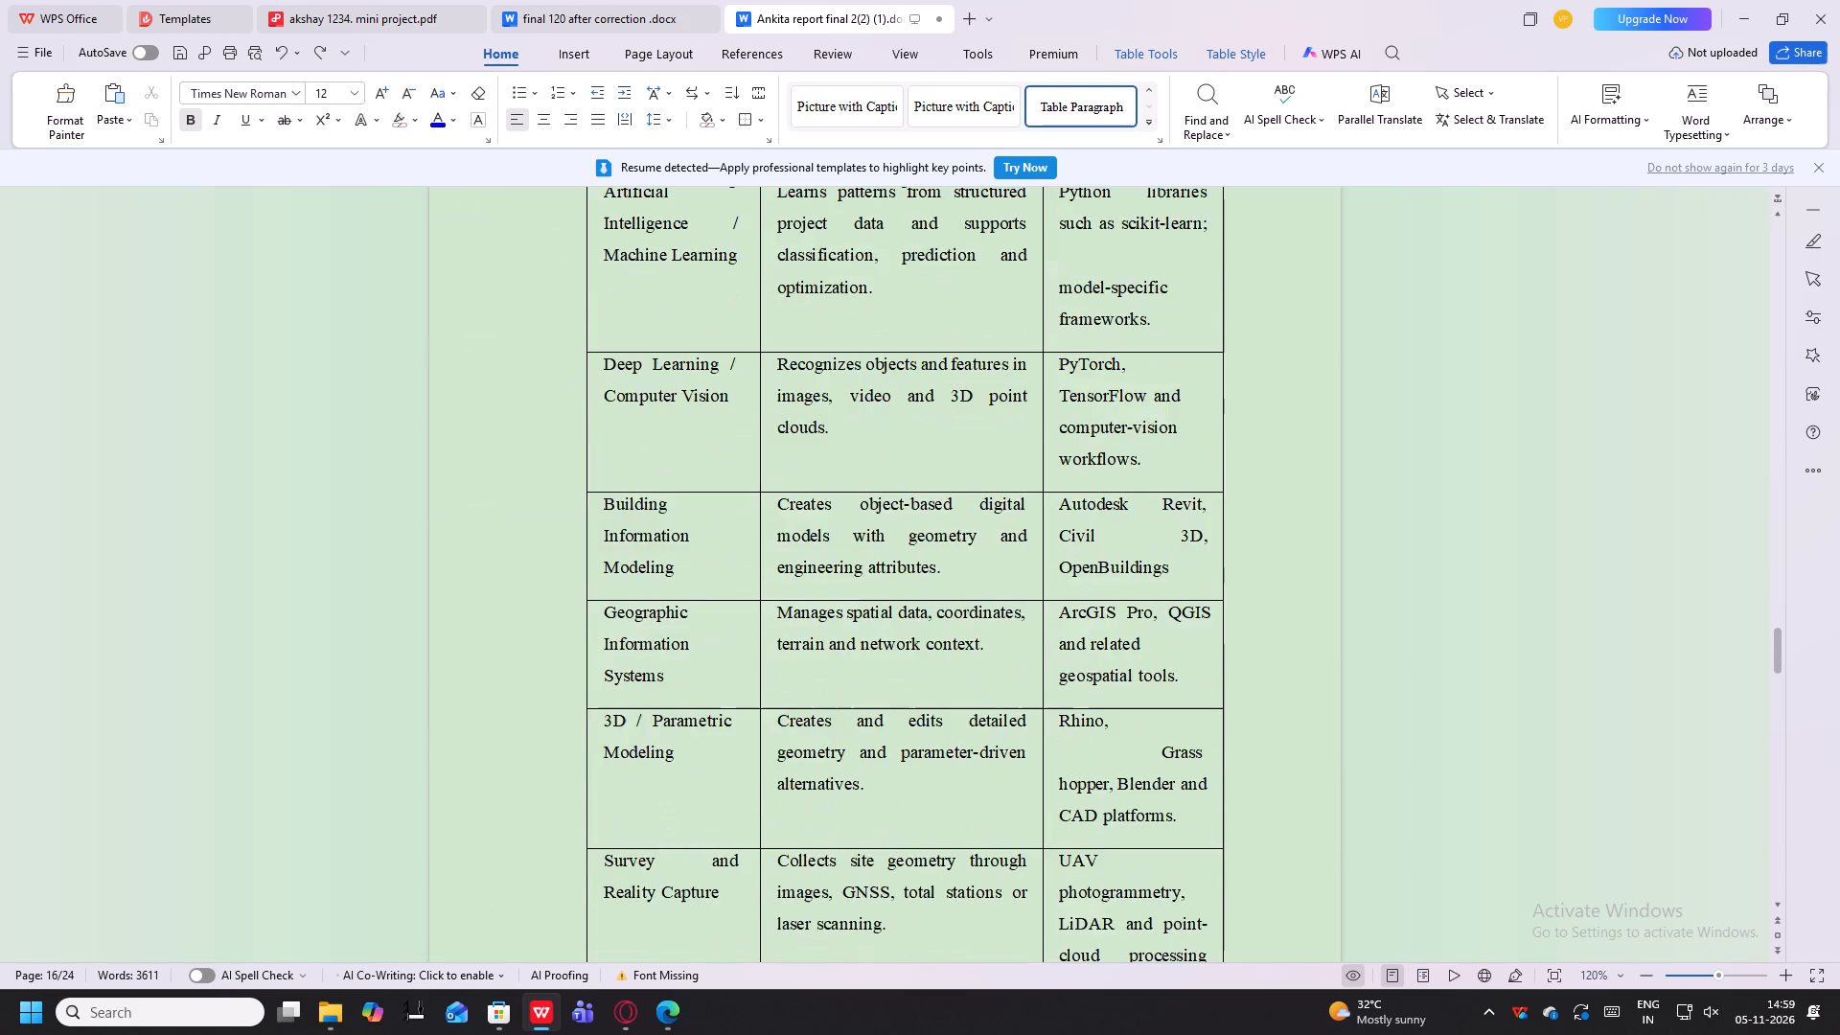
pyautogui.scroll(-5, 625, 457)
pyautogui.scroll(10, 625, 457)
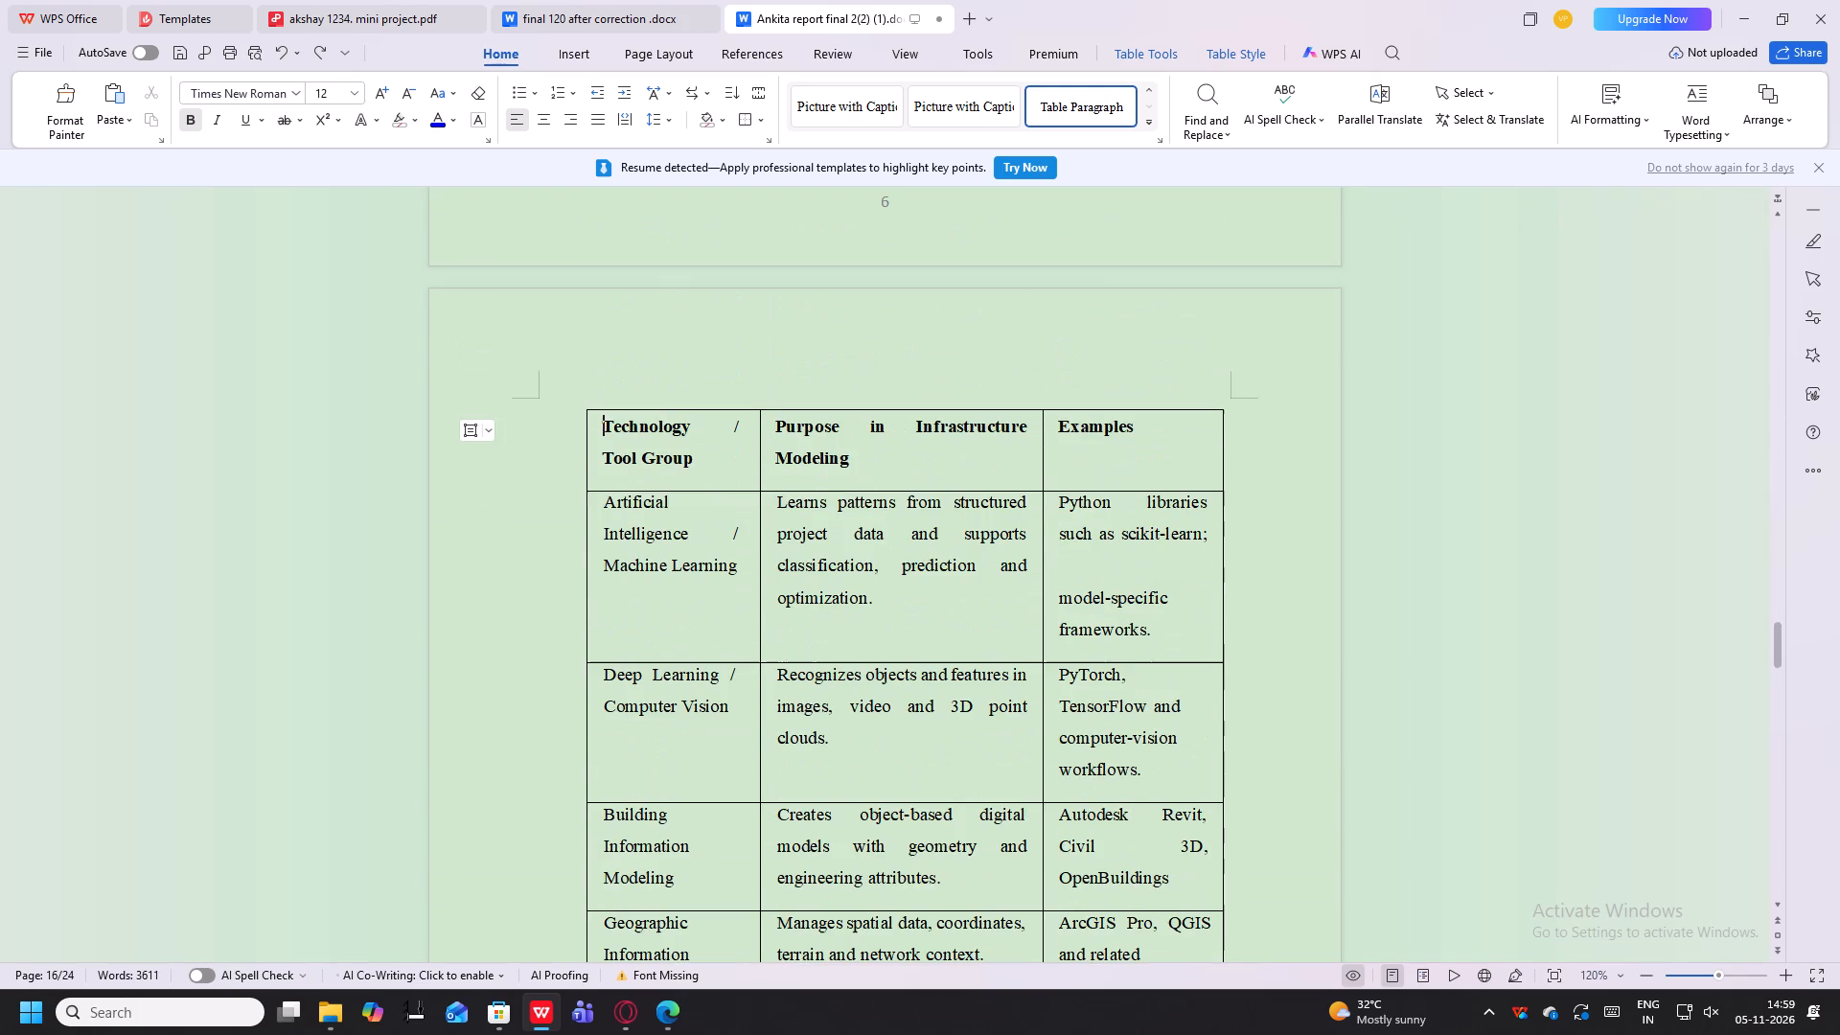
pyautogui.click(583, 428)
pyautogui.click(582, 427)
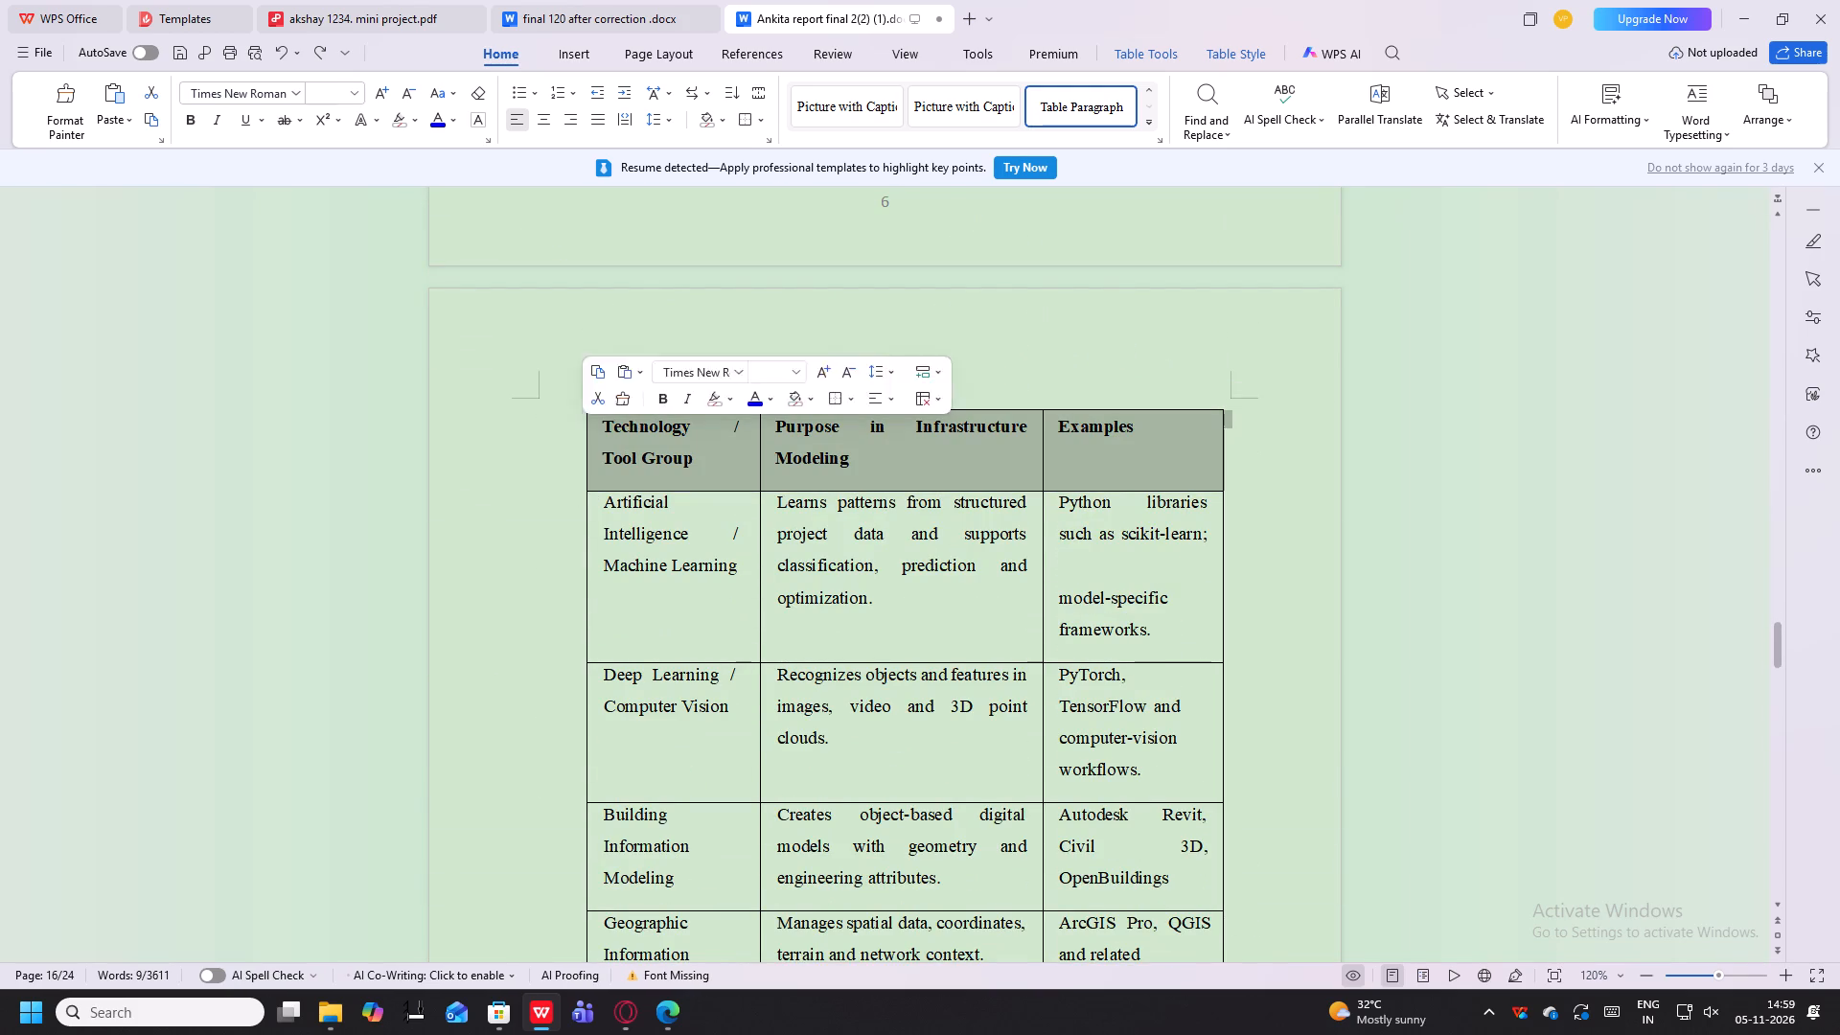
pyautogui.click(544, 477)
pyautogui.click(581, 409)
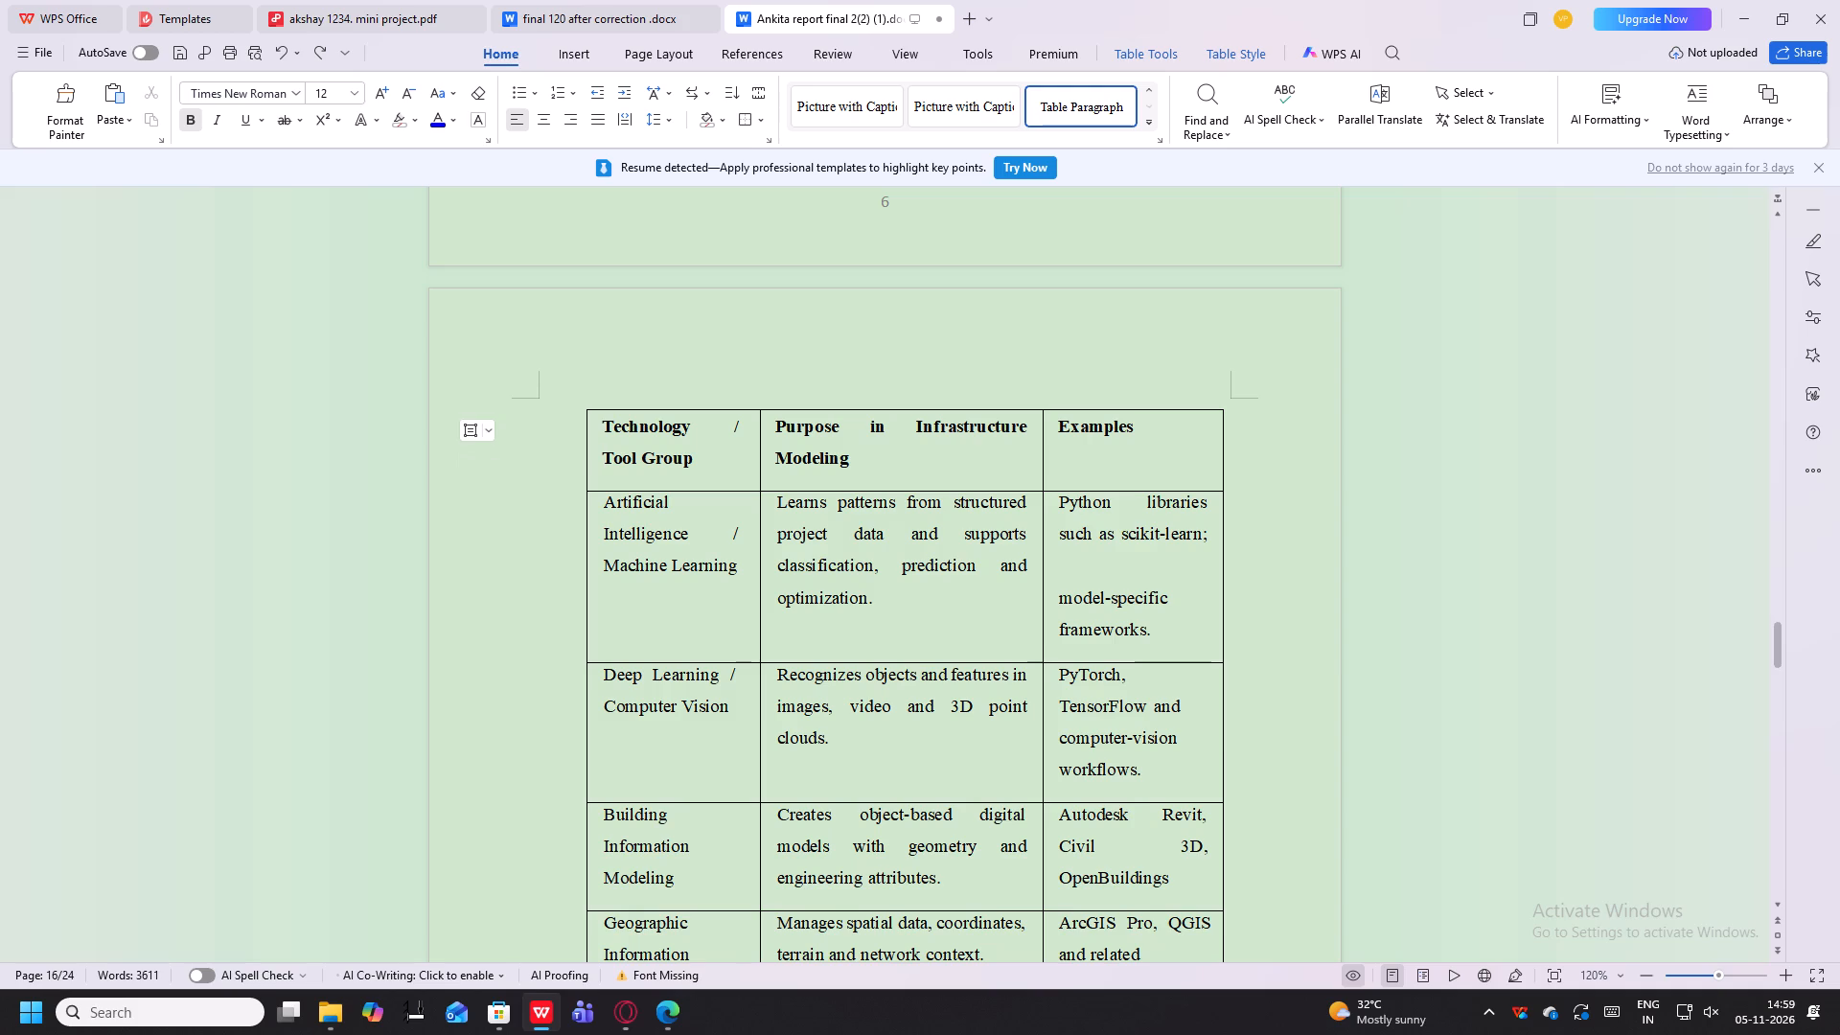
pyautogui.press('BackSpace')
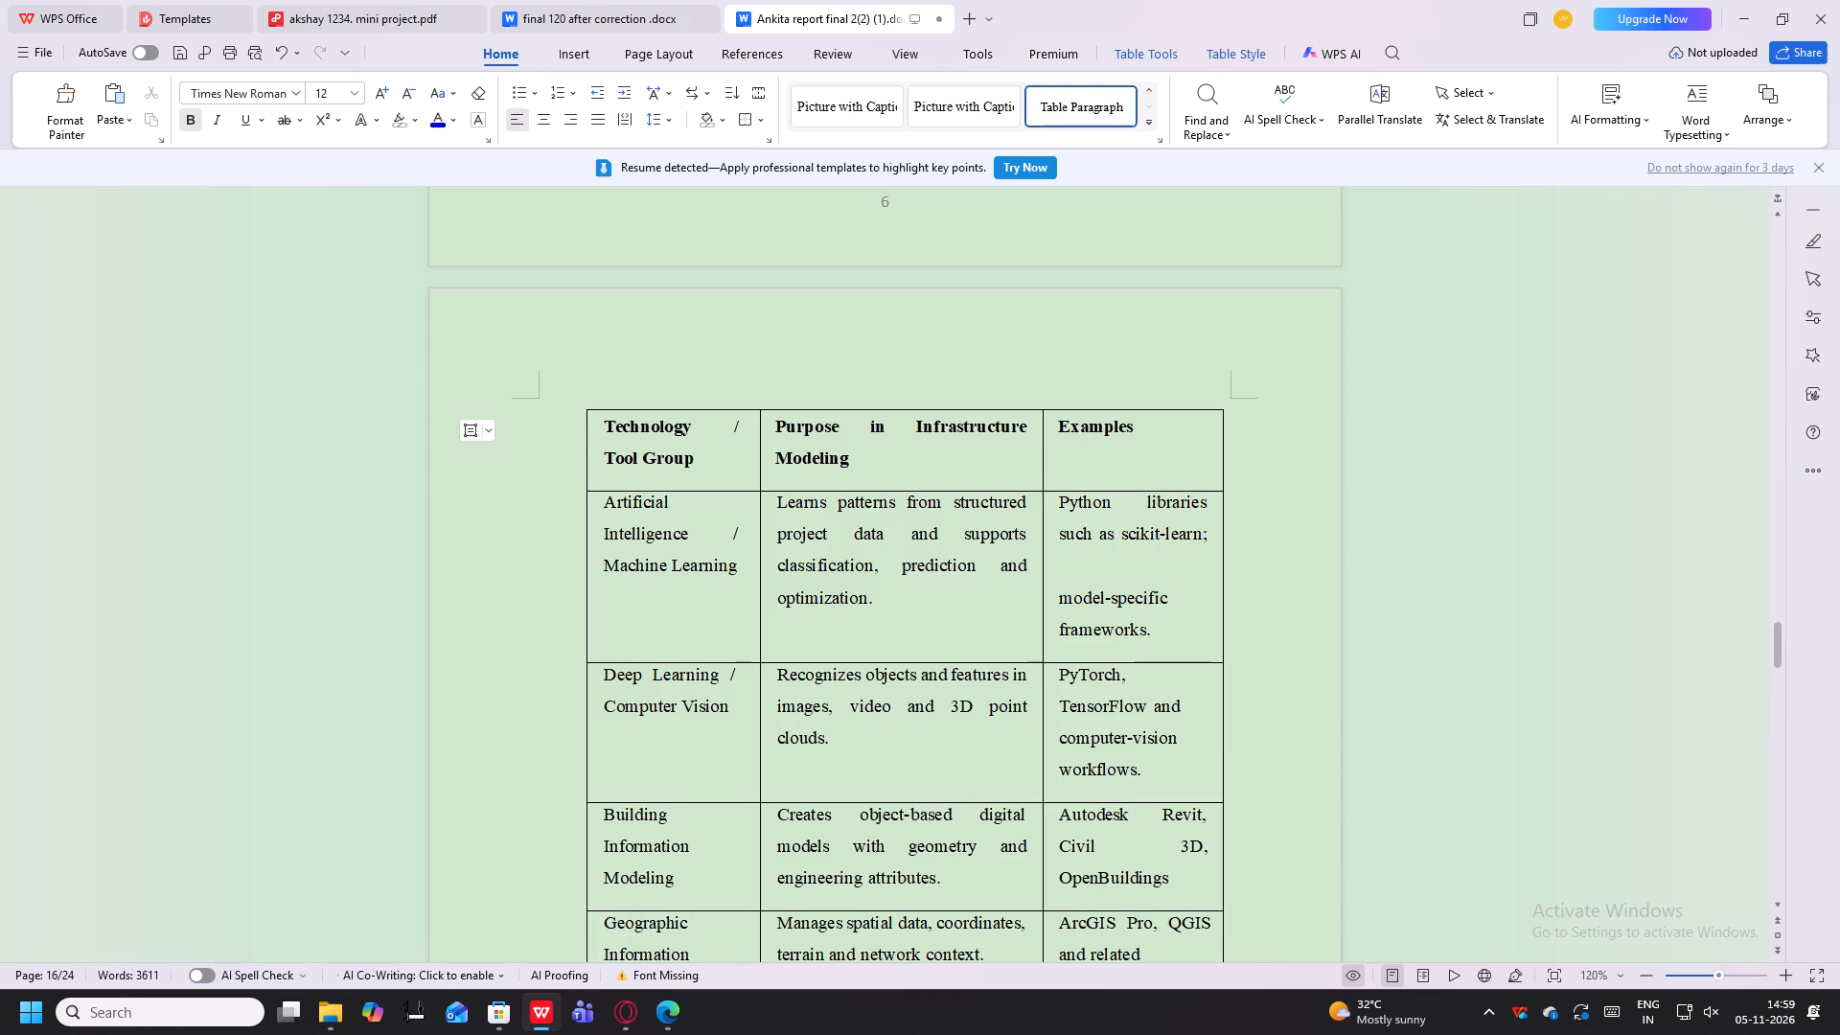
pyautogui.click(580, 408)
# Delete all empty lines between the 3.2 Materials and Tools paragraph and the technology table.
pyautogui.scroll(-3, 536, 399)
pyautogui.scroll(6, 536, 399)
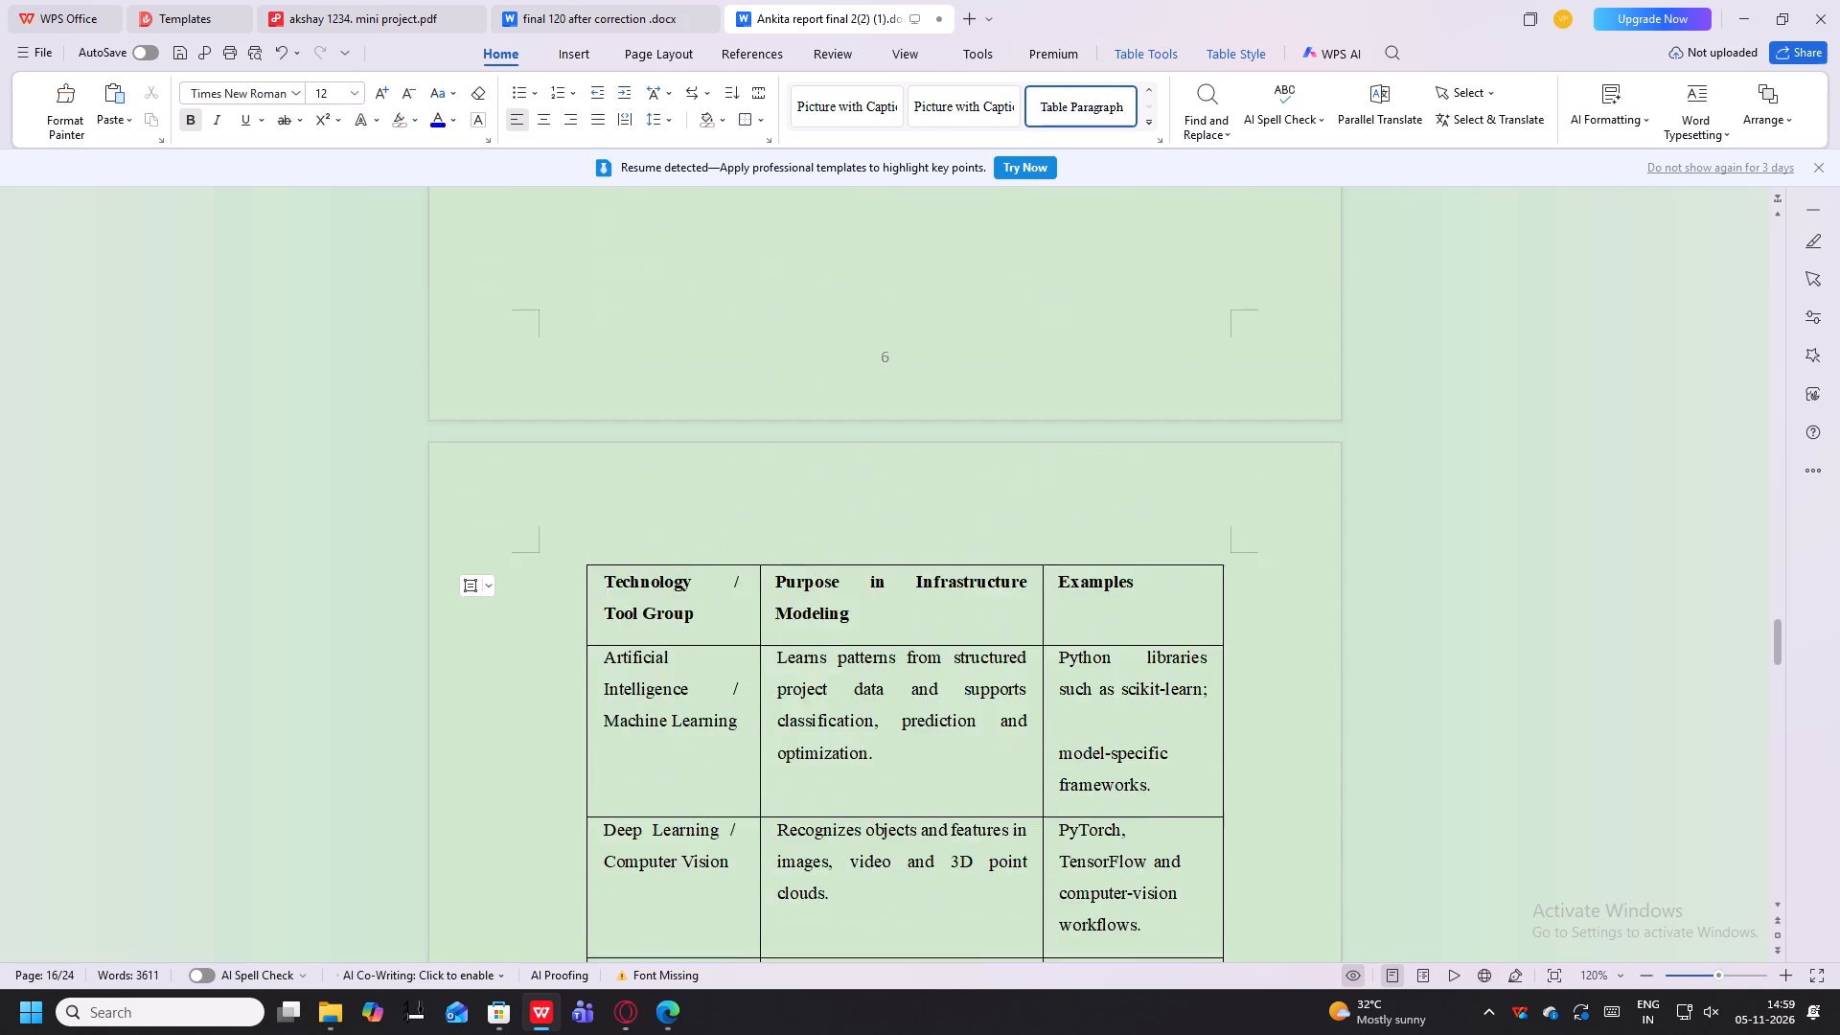
pyautogui.scroll(4, 538, 399)
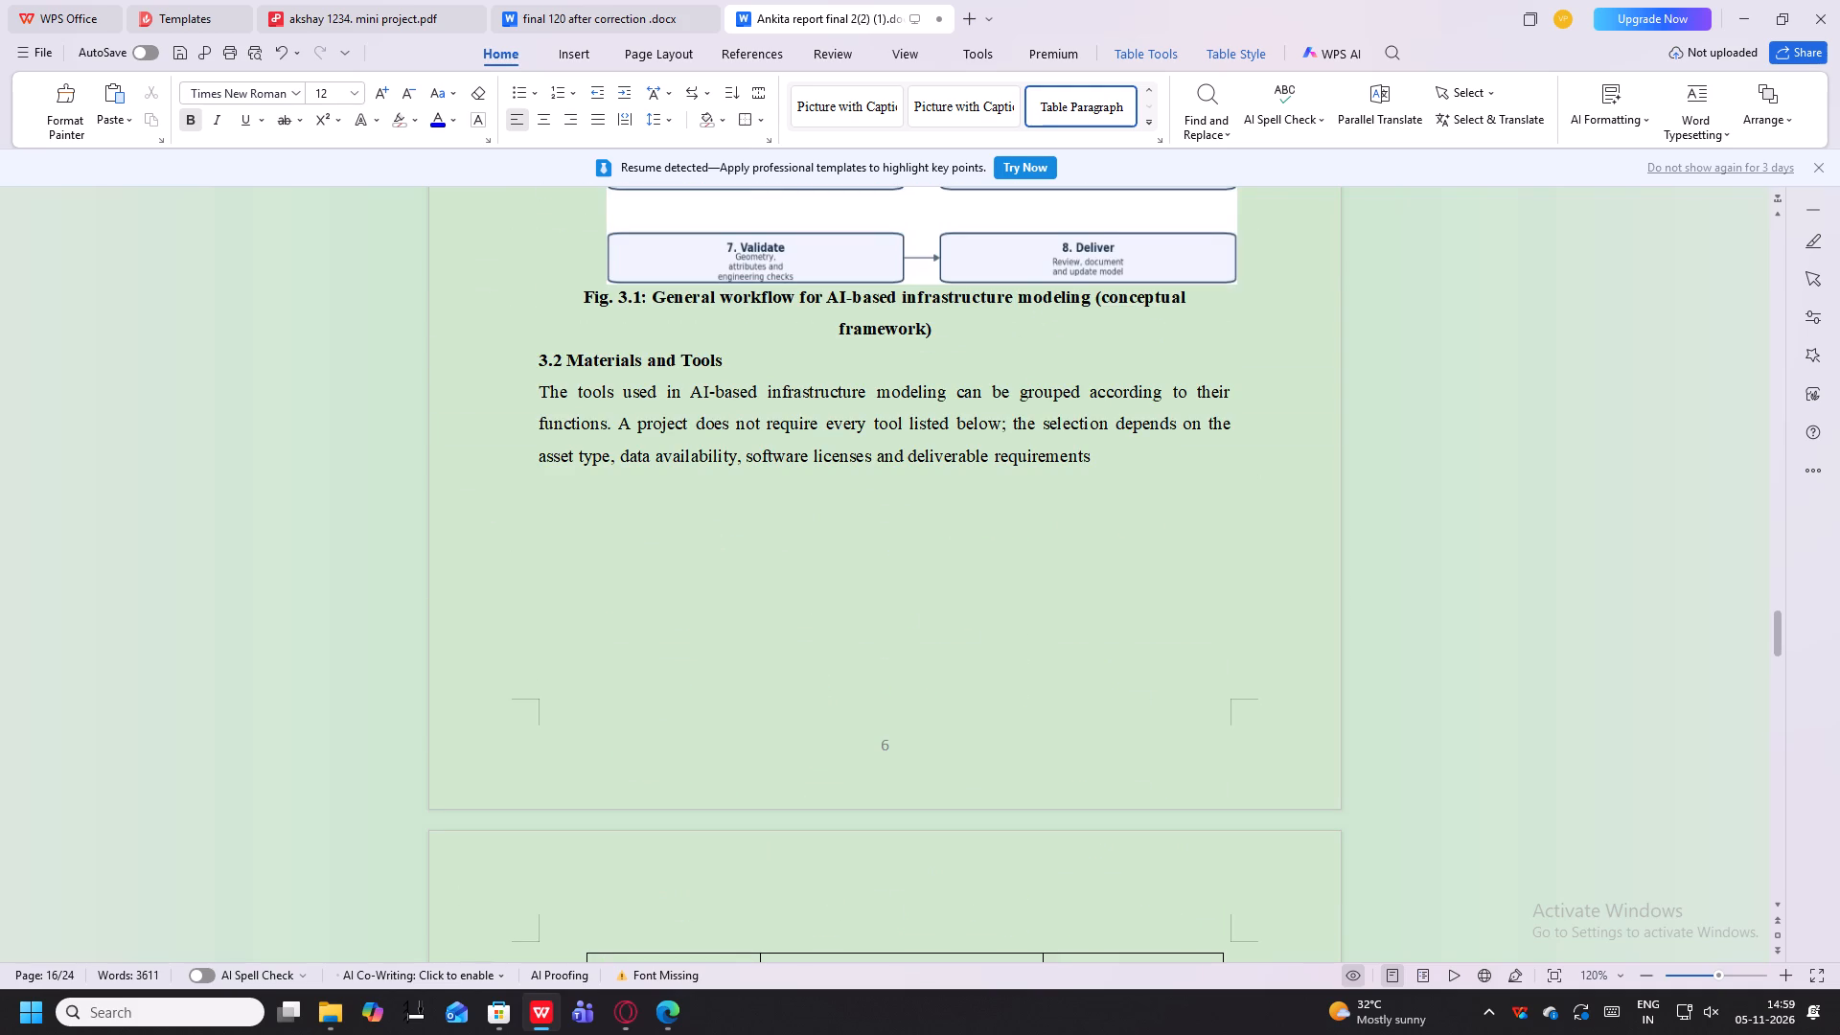
pyautogui.click(1092, 464)
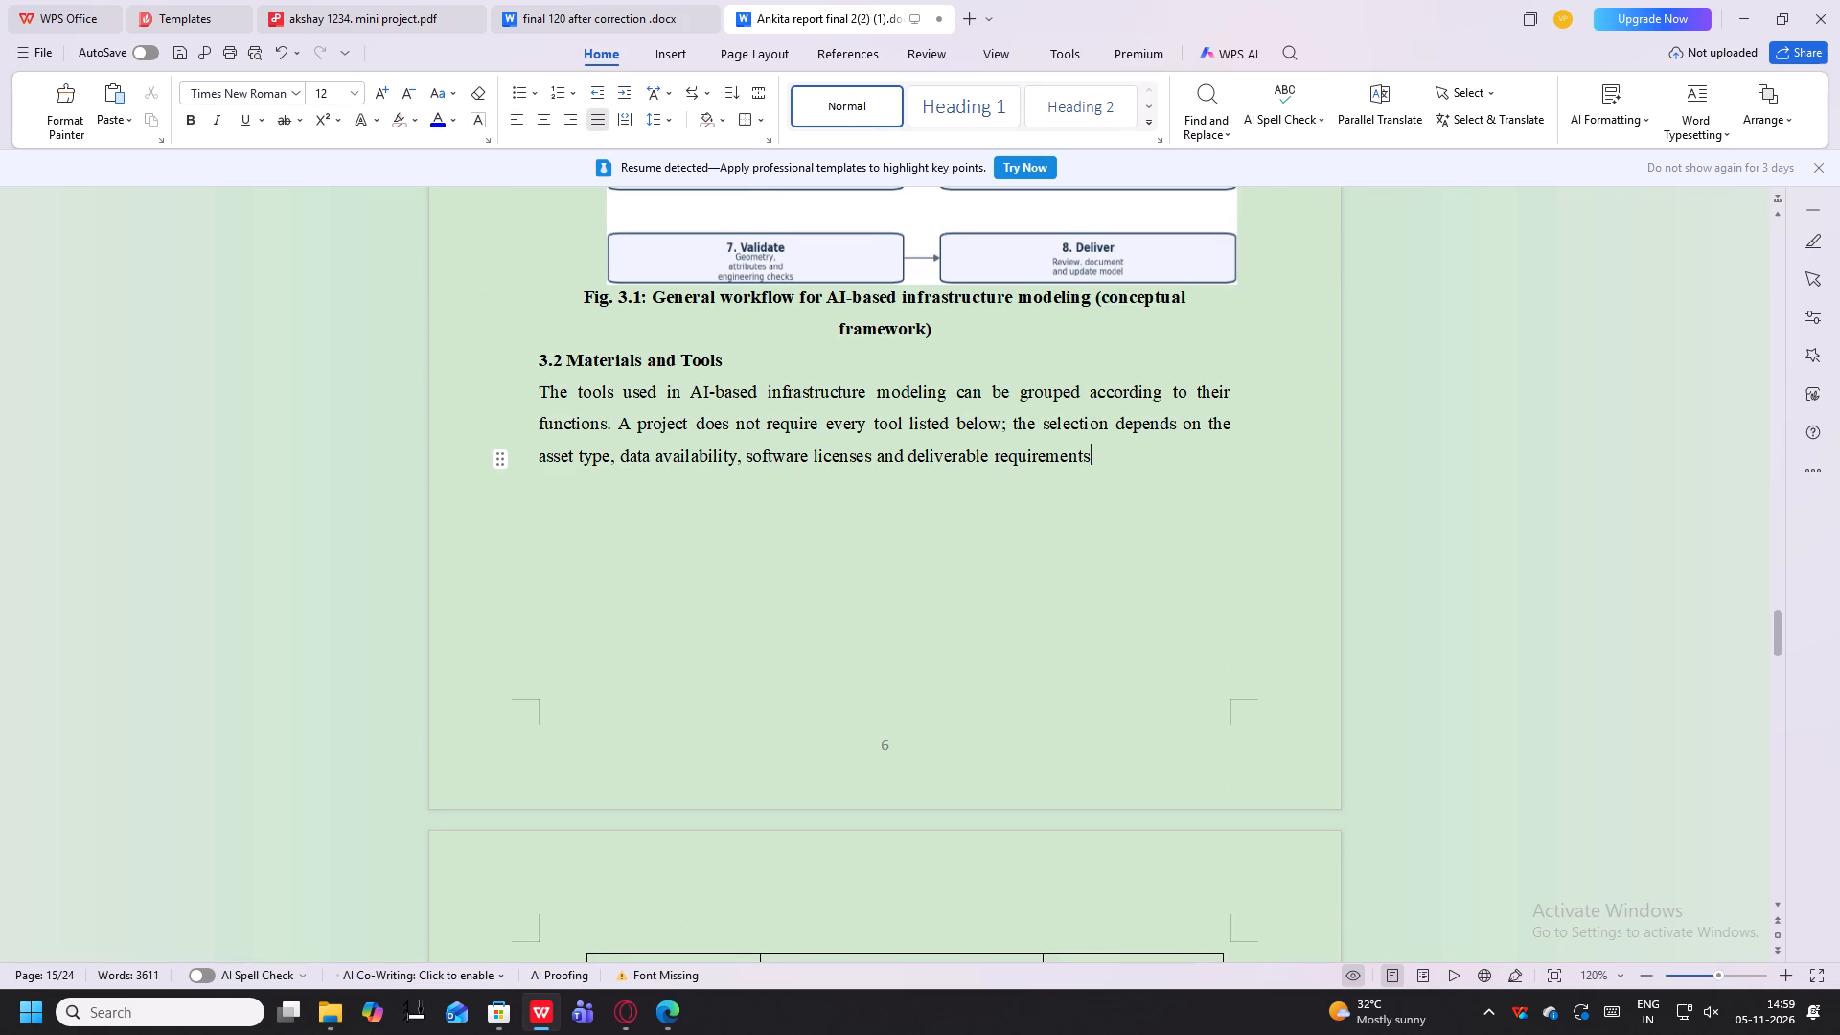
pyautogui.click(825, 730)
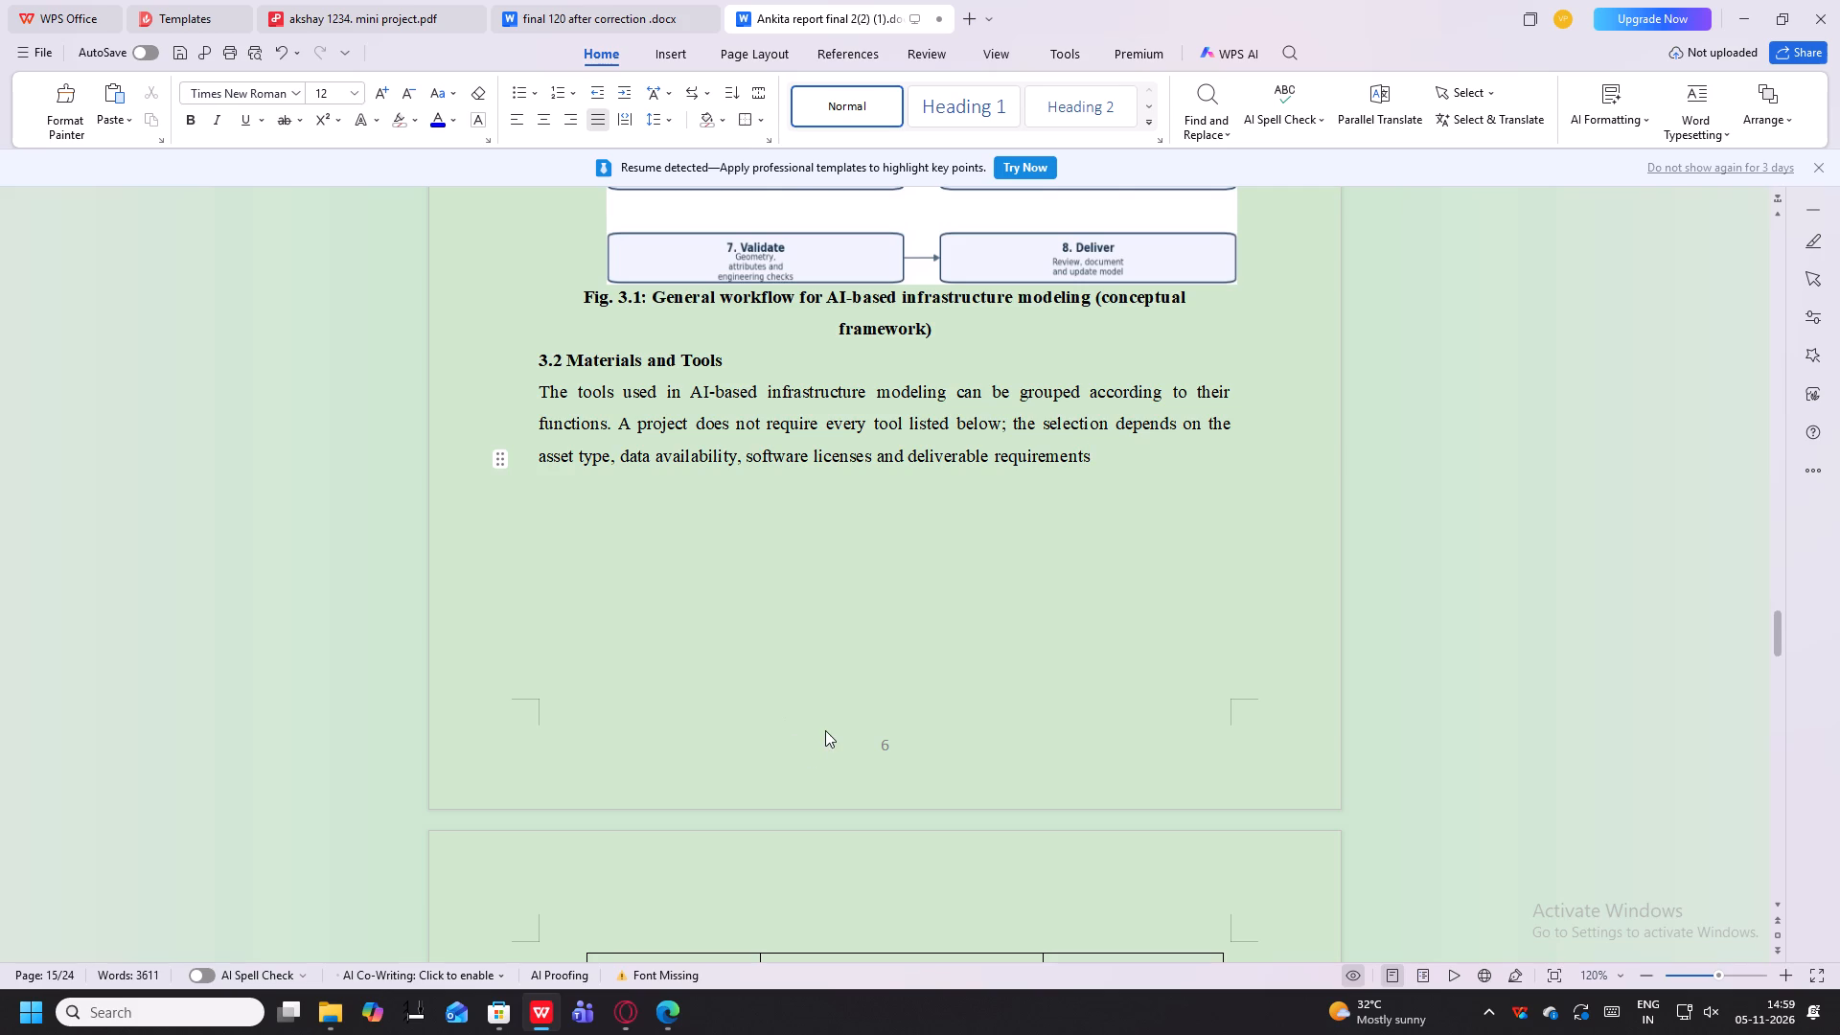
pyautogui.click(836, 747)
pyautogui.scroll(-3, 1028, 613)
pyautogui.click(769, 661)
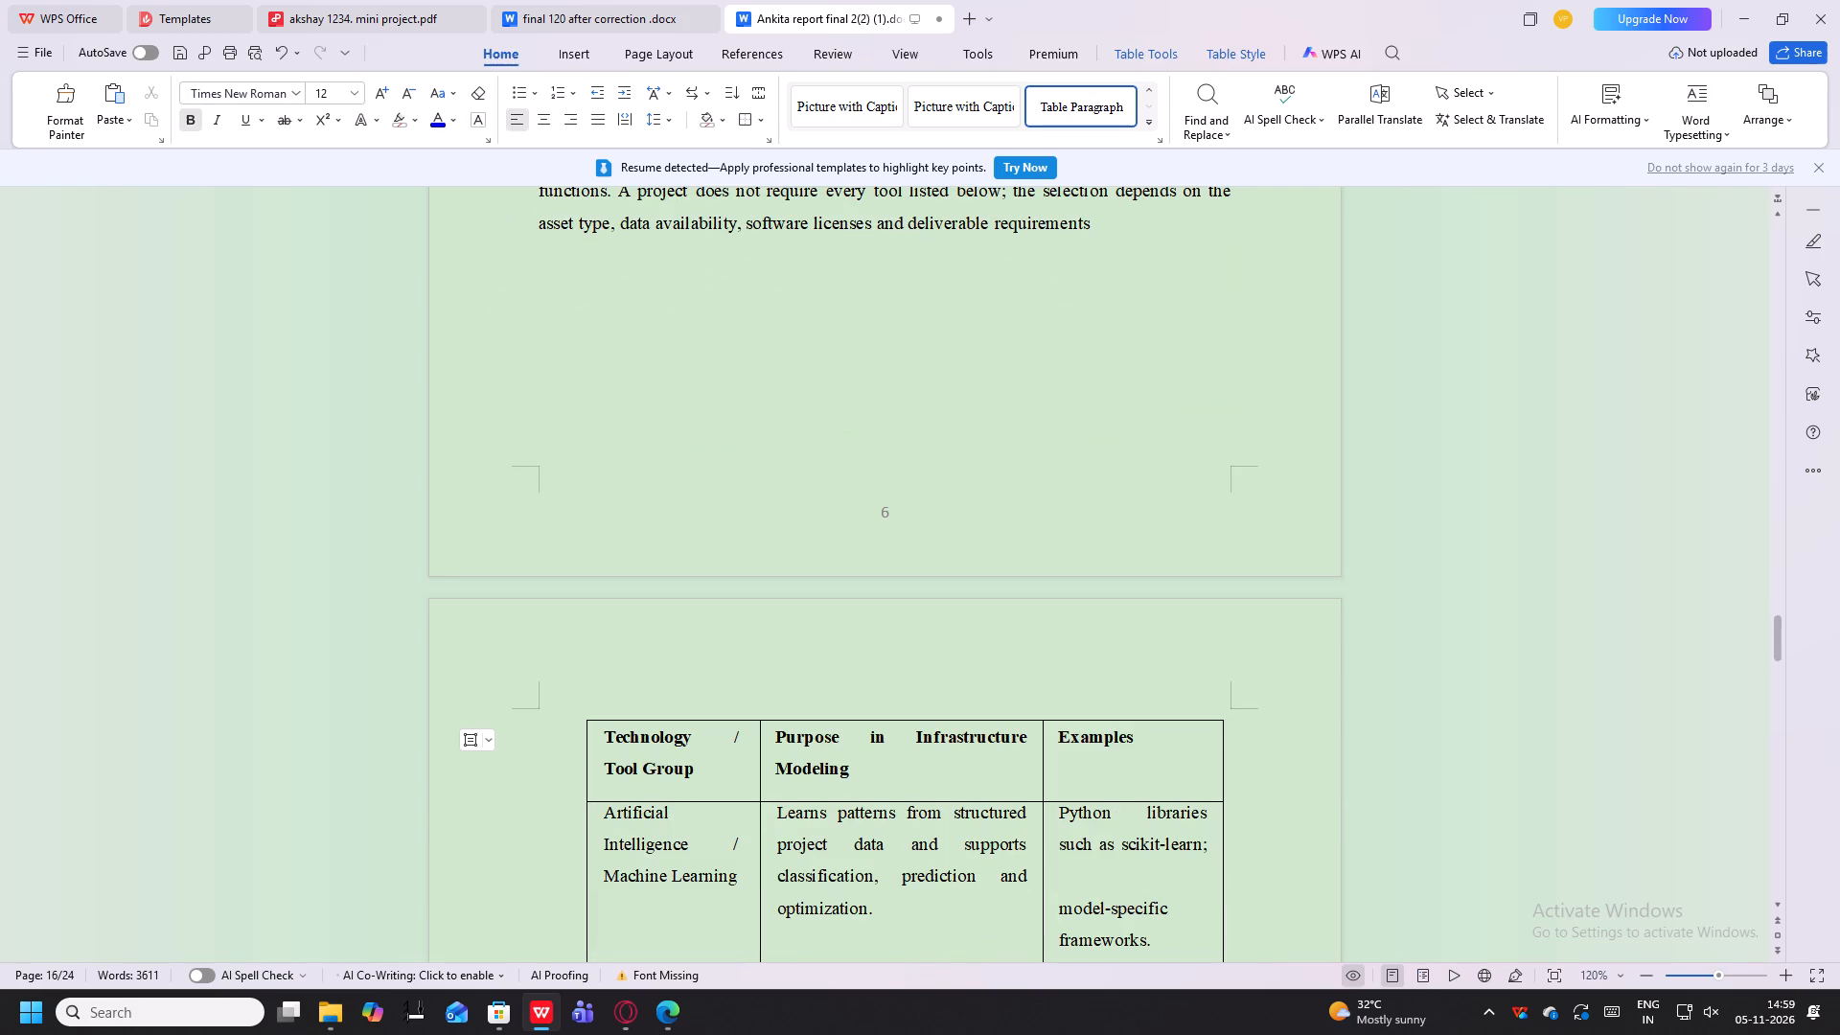
pyautogui.click(769, 661)
pyautogui.click(745, 658)
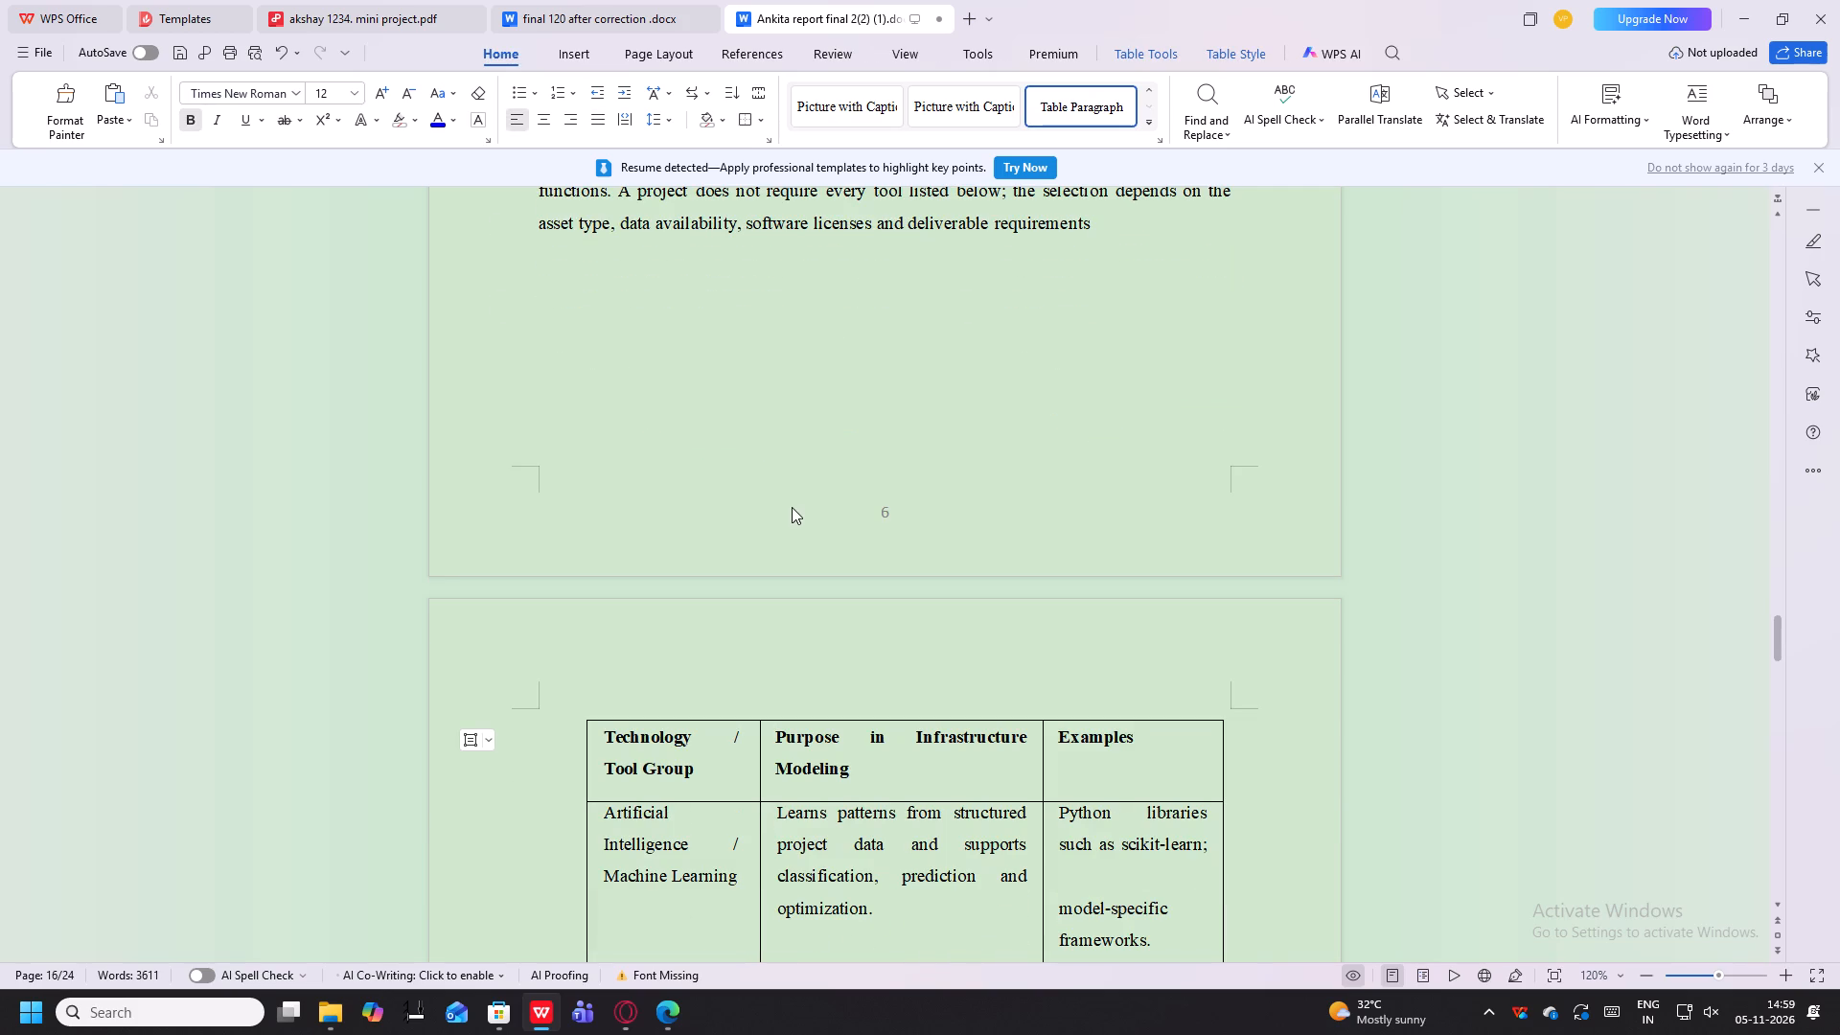
pyautogui.click(791, 503)
pyautogui.click(822, 458)
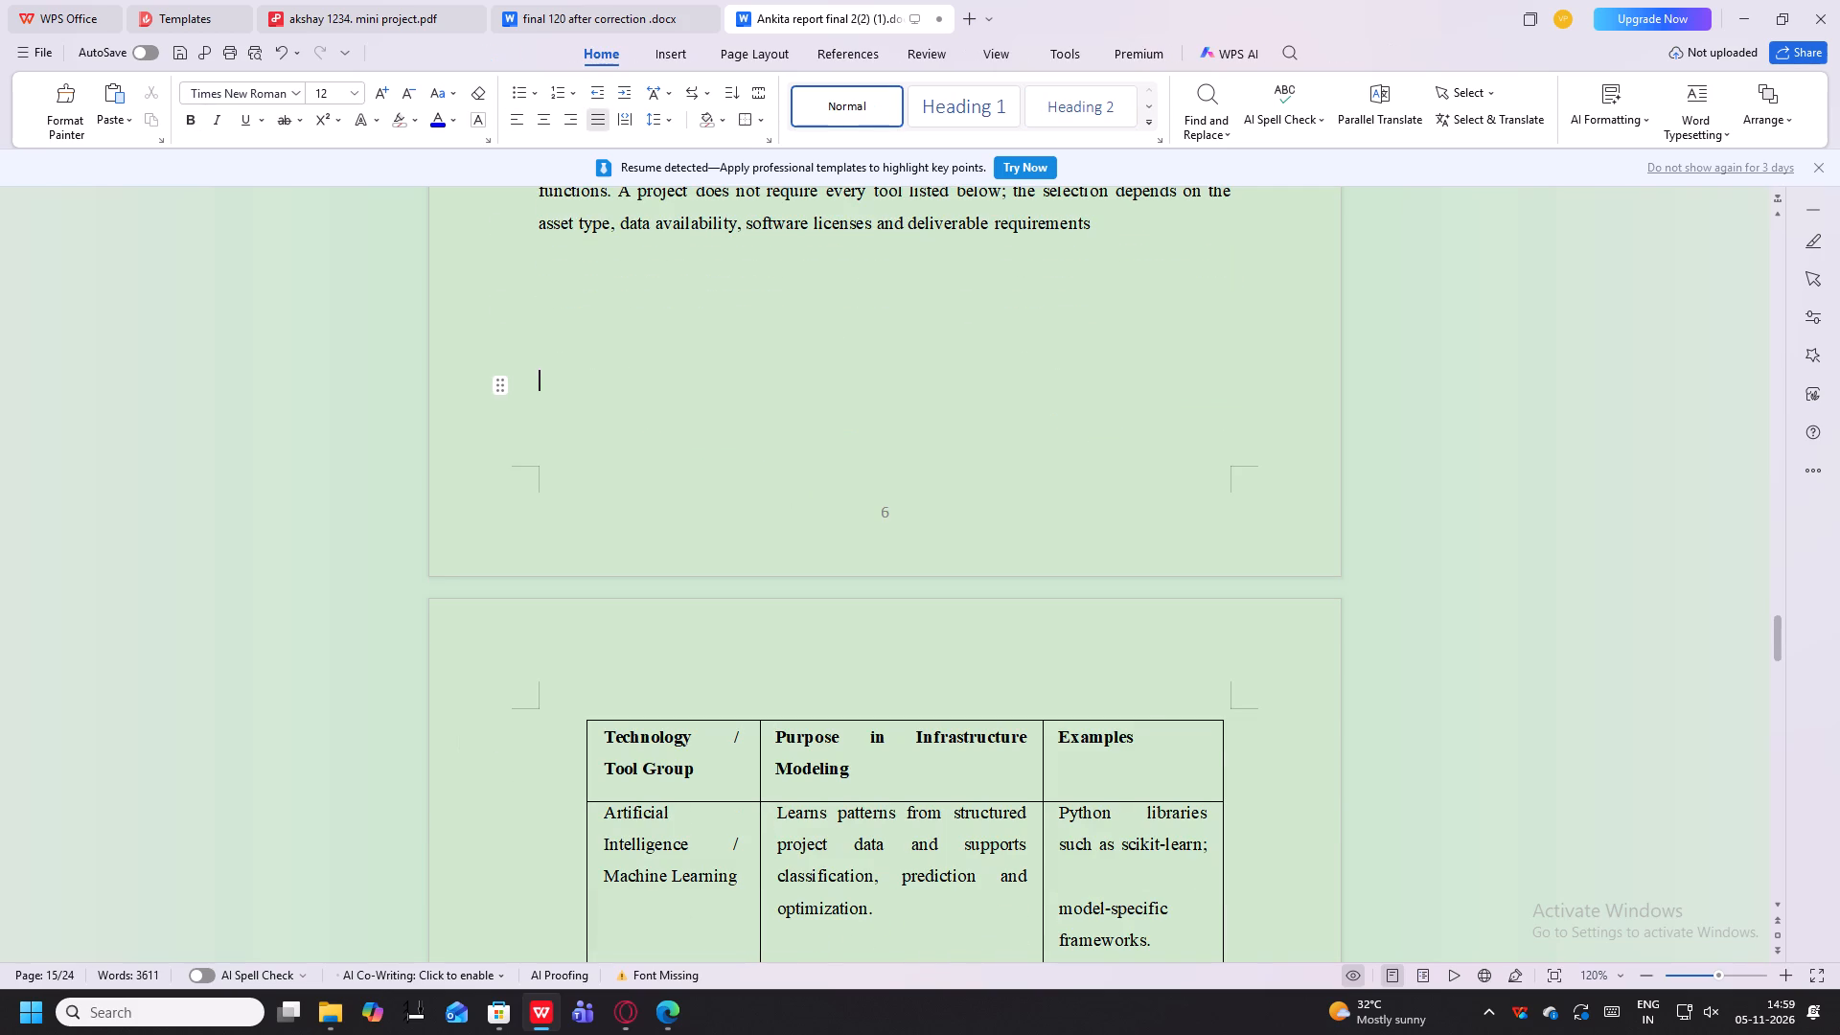
pyautogui.press('BackSpace')
pyautogui.press('BackSpace')
pyautogui.press('BackSpace')
pyautogui.press('BackSpace')
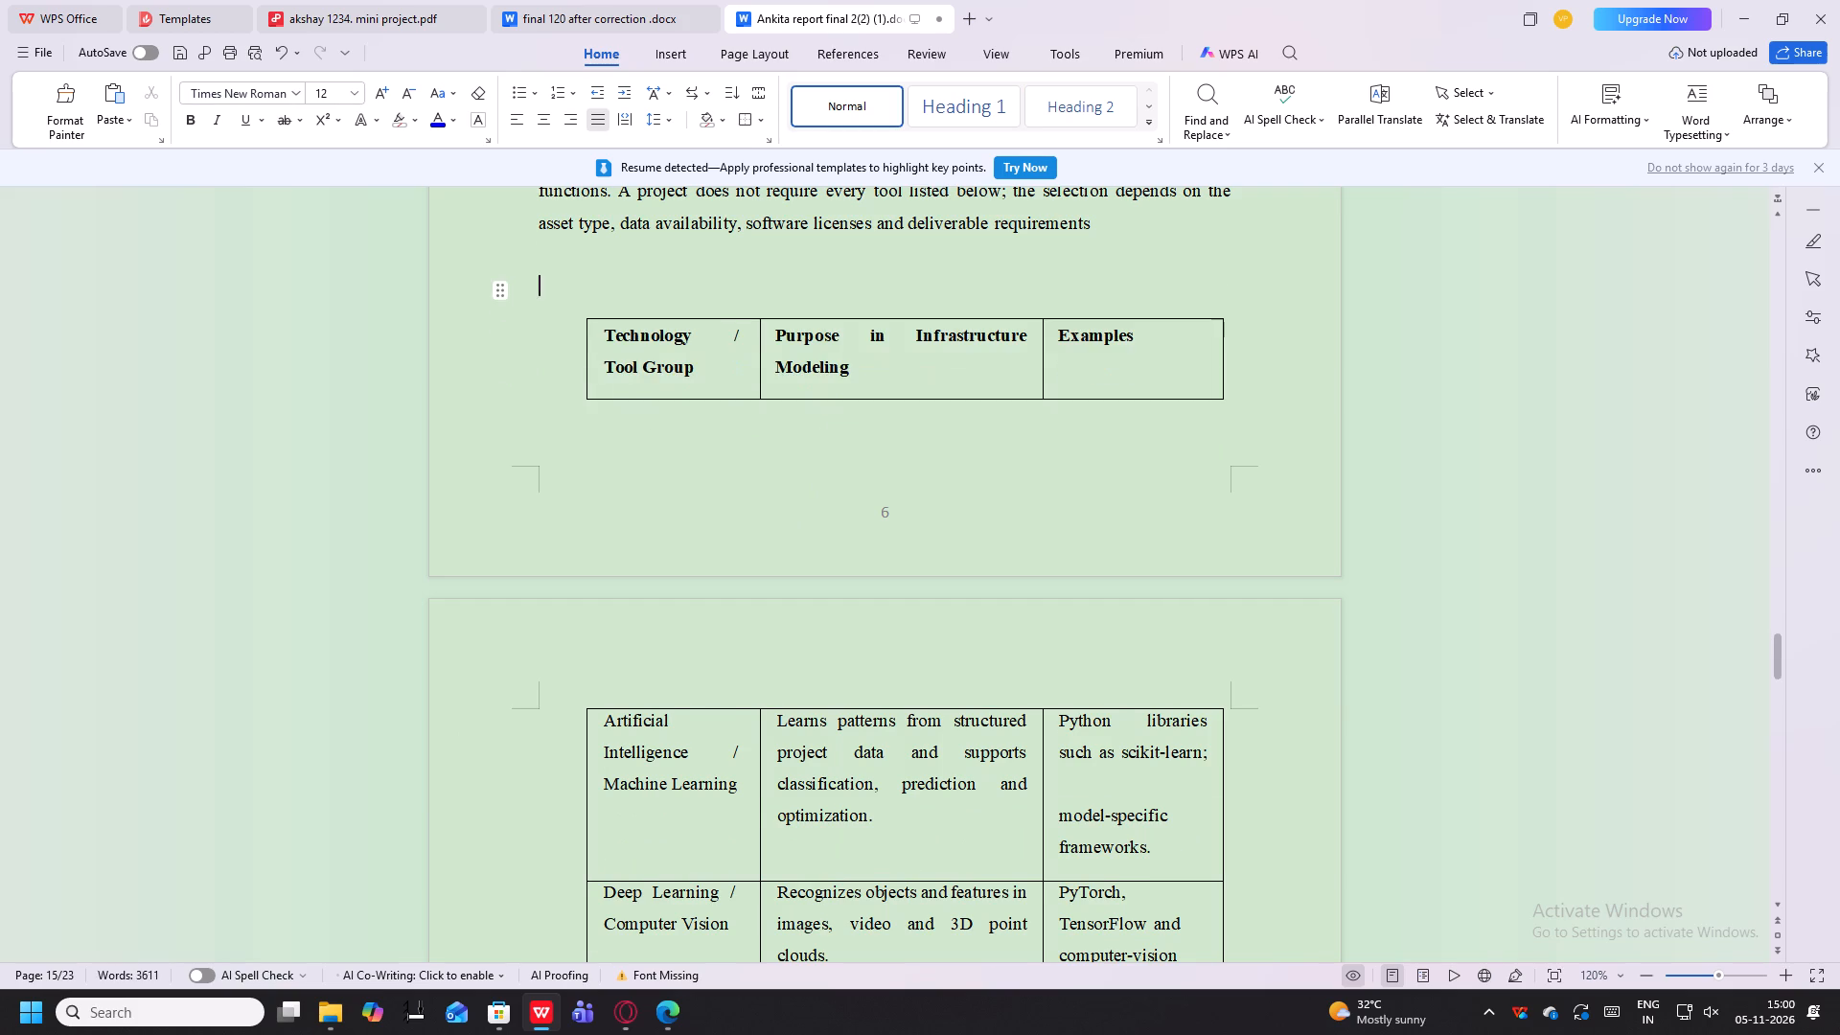
pyautogui.press('BackSpace')
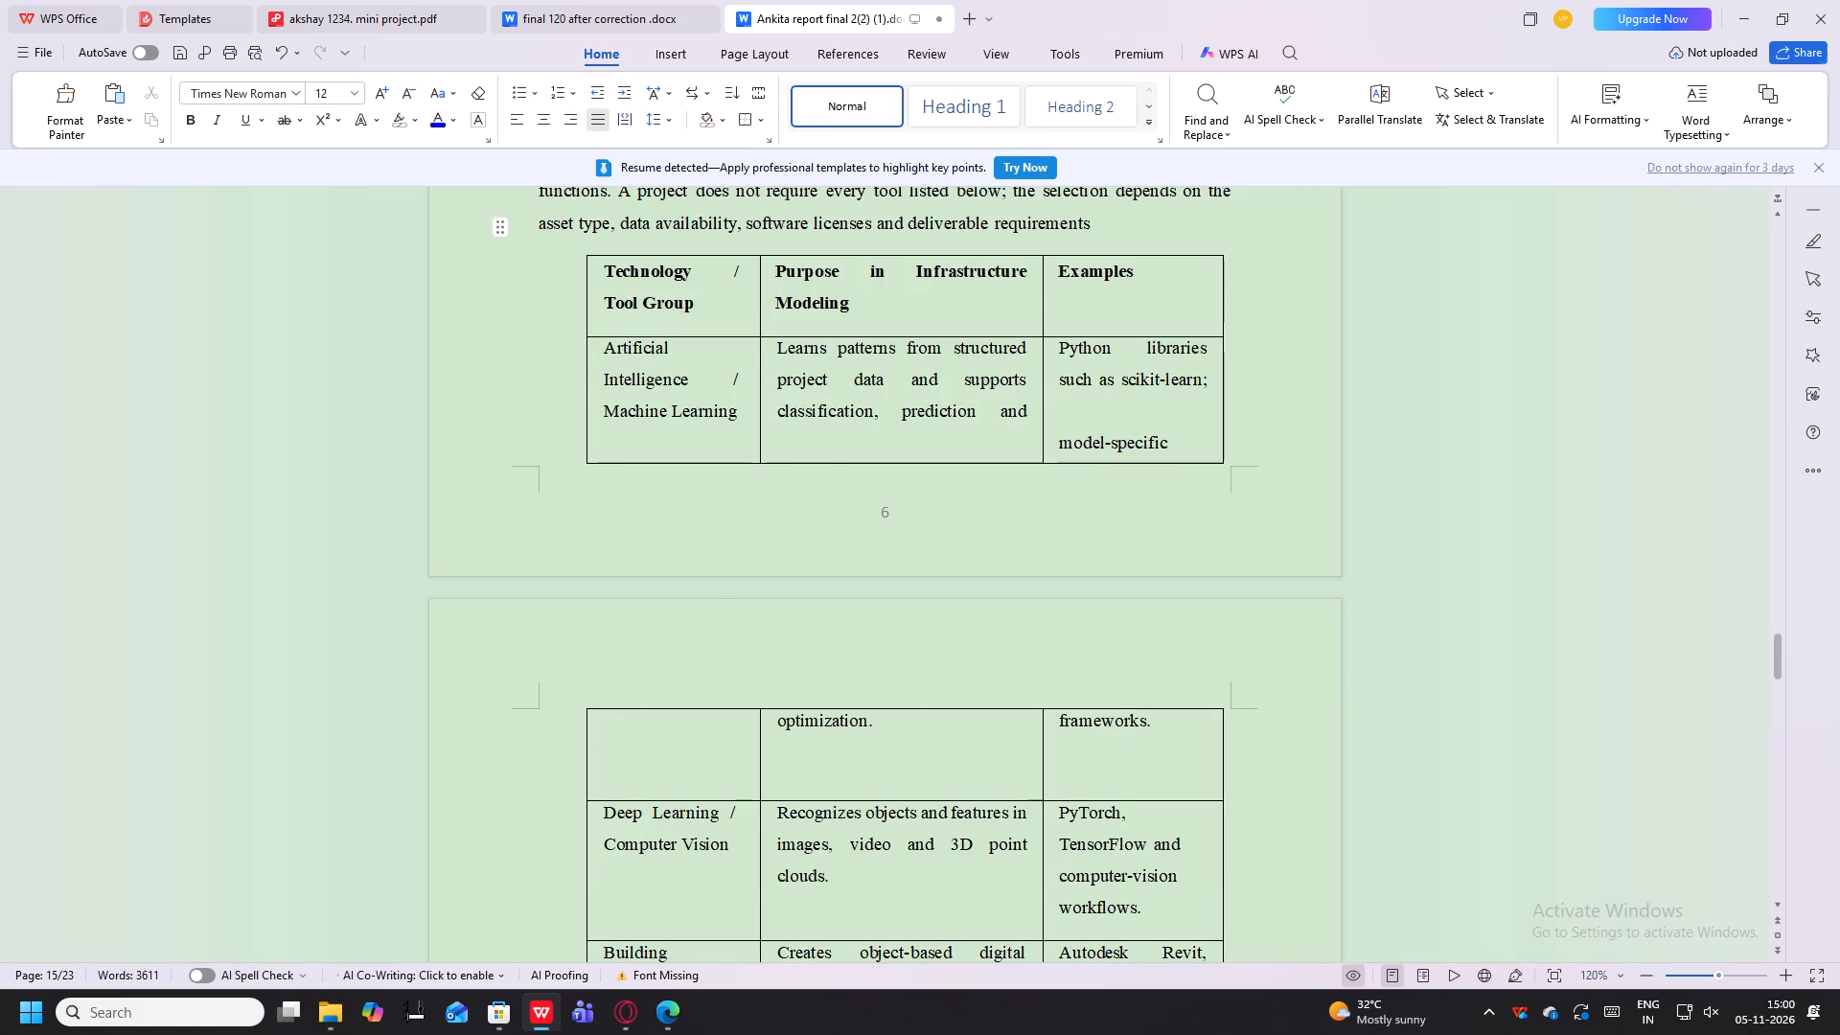
# Review the rest of the technology table and all of Chapter 4, Case Study and Applications, for layout and page numbering.
pyautogui.scroll(-11, 801, 530)
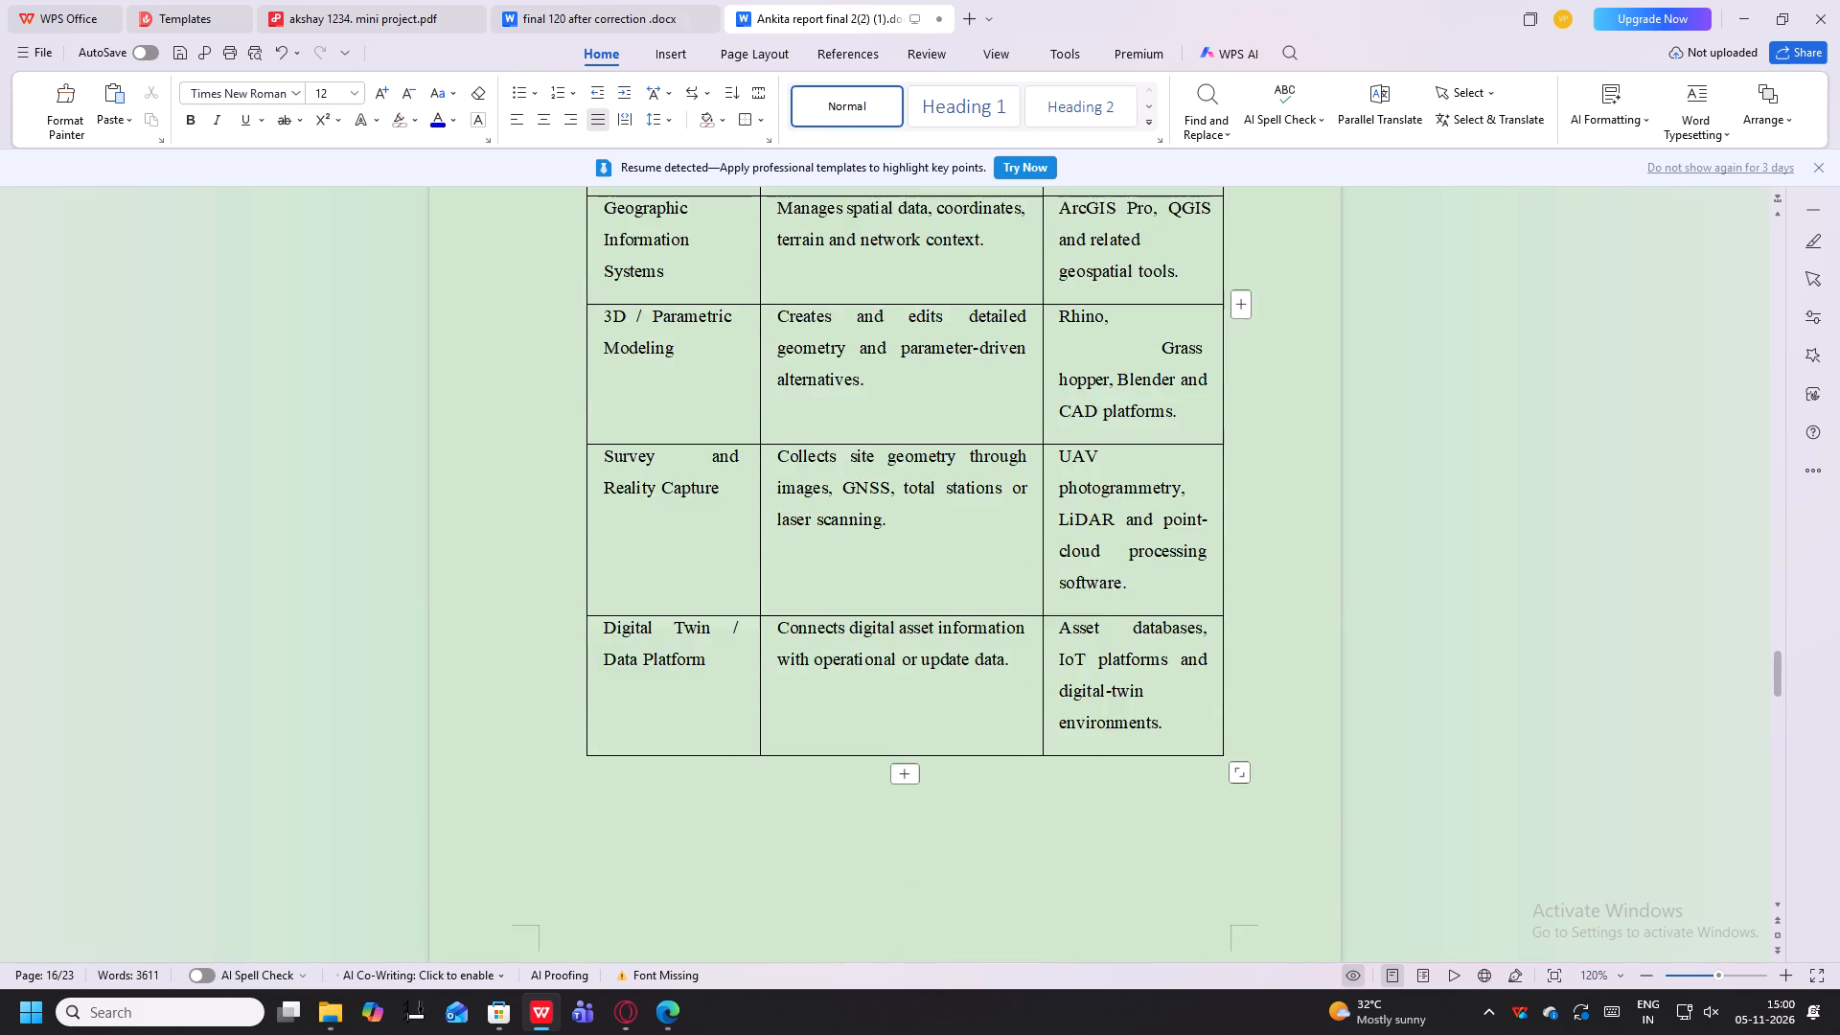
pyautogui.scroll(-10, 811, 555)
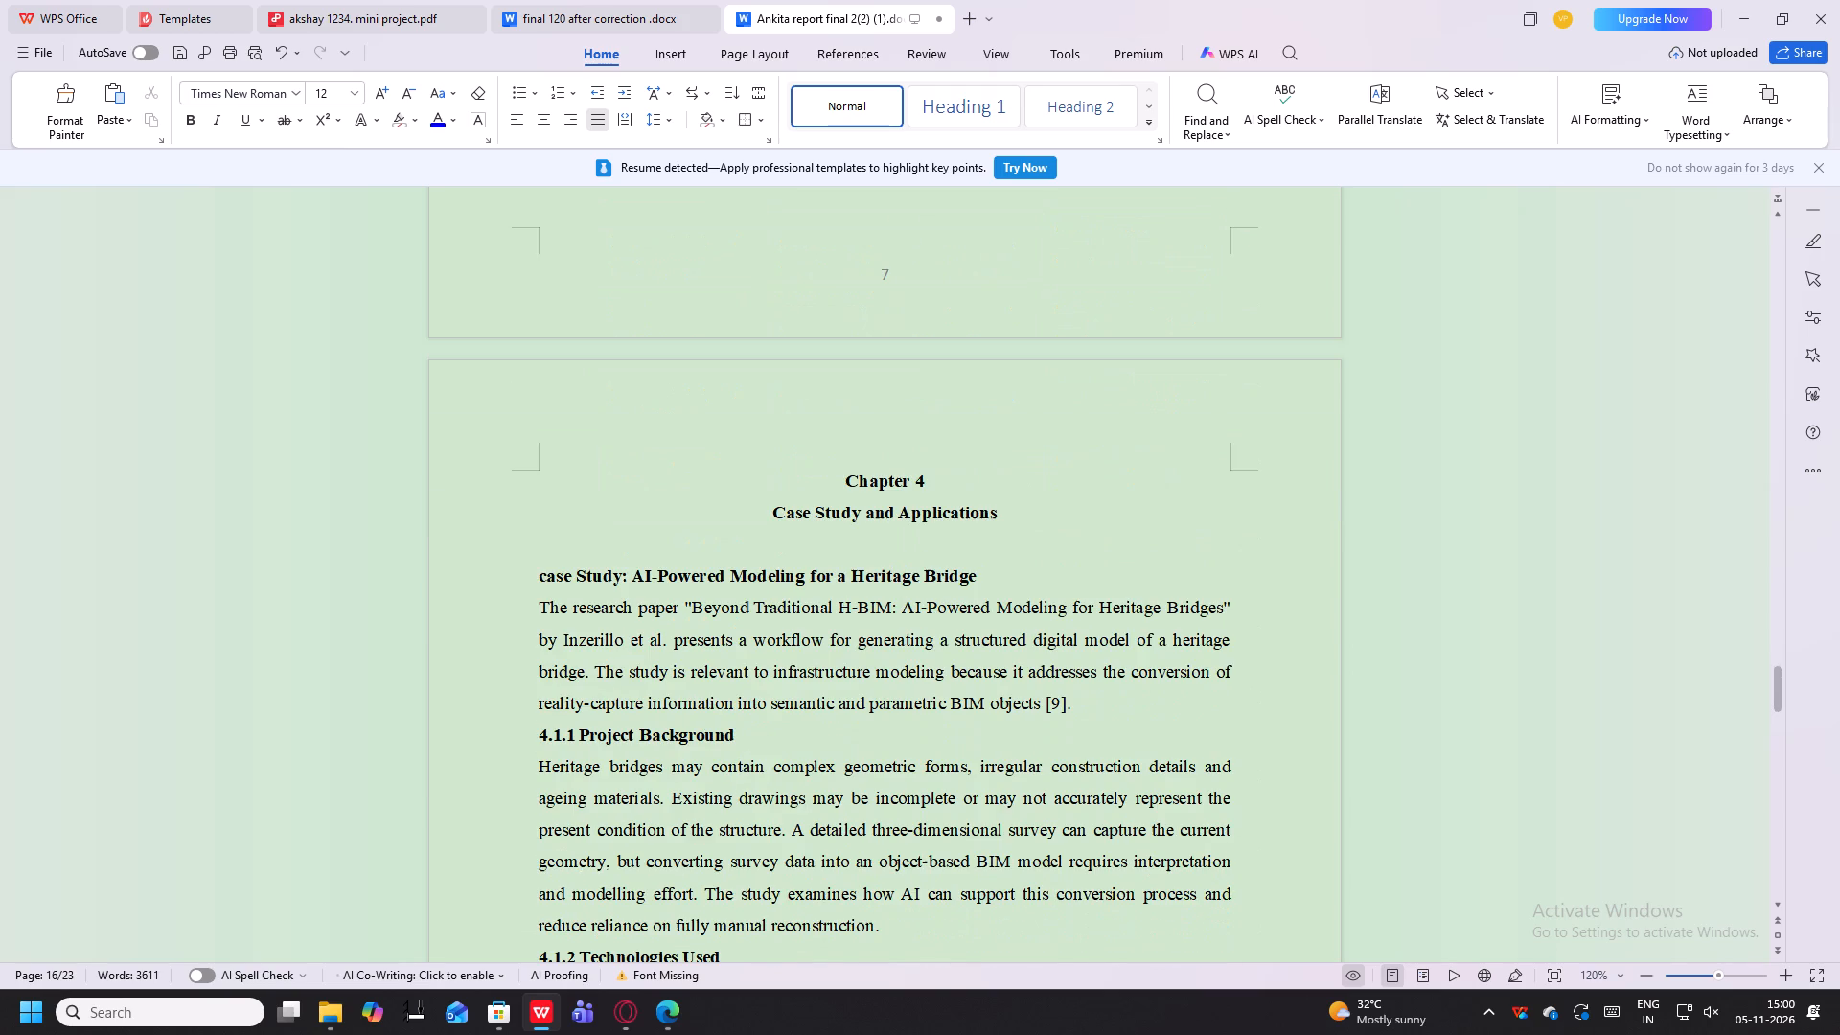
pyautogui.scroll(-3, 811, 555)
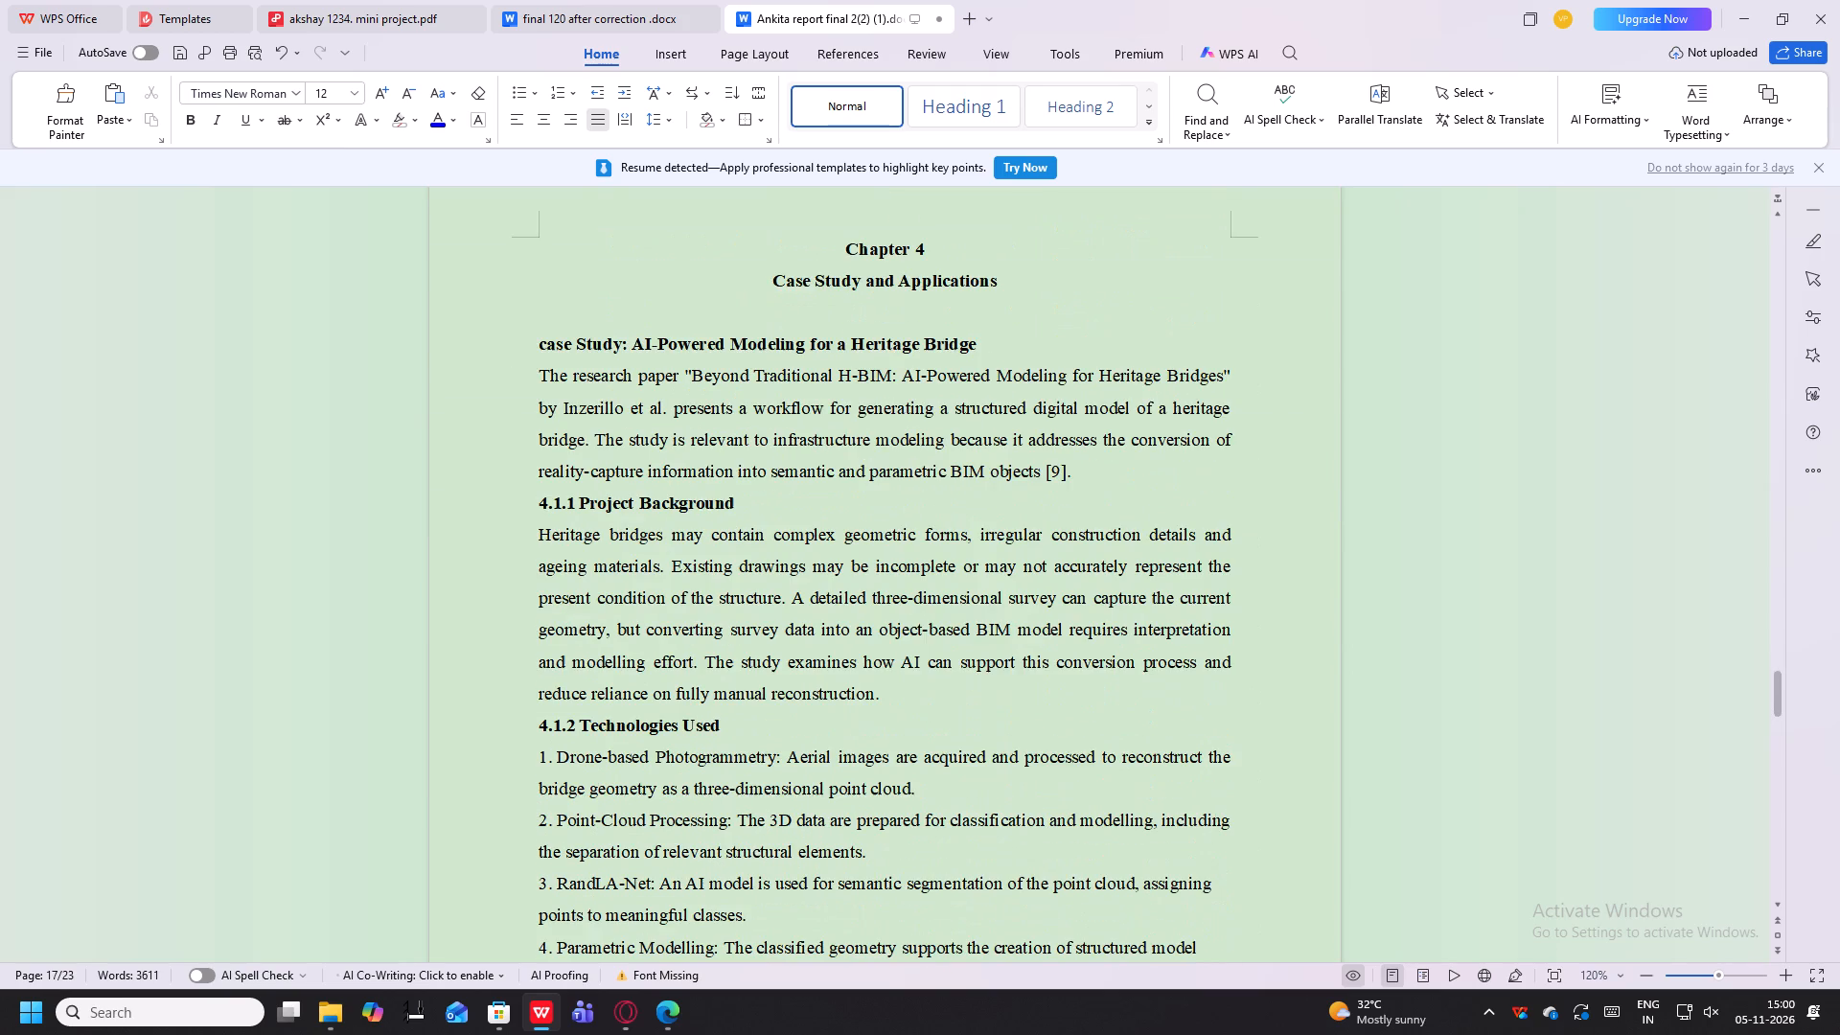
pyautogui.scroll(-10, 811, 555)
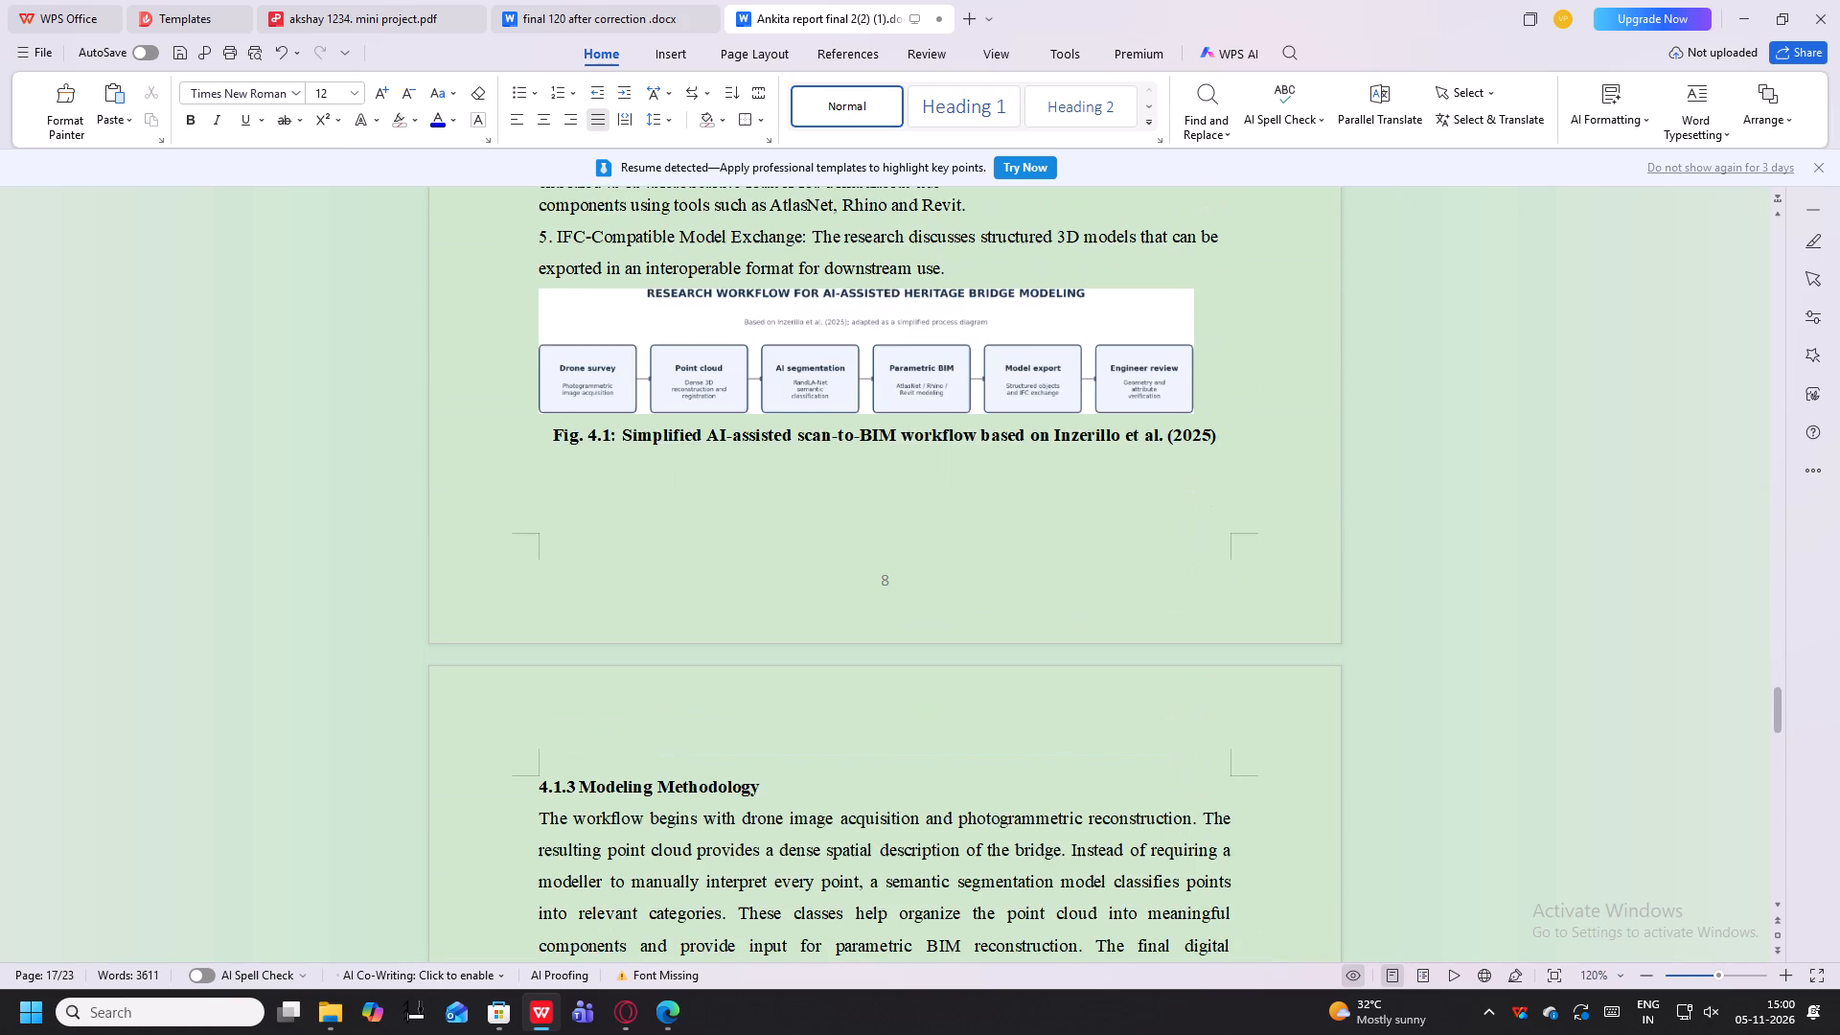
pyautogui.scroll(-14, 811, 555)
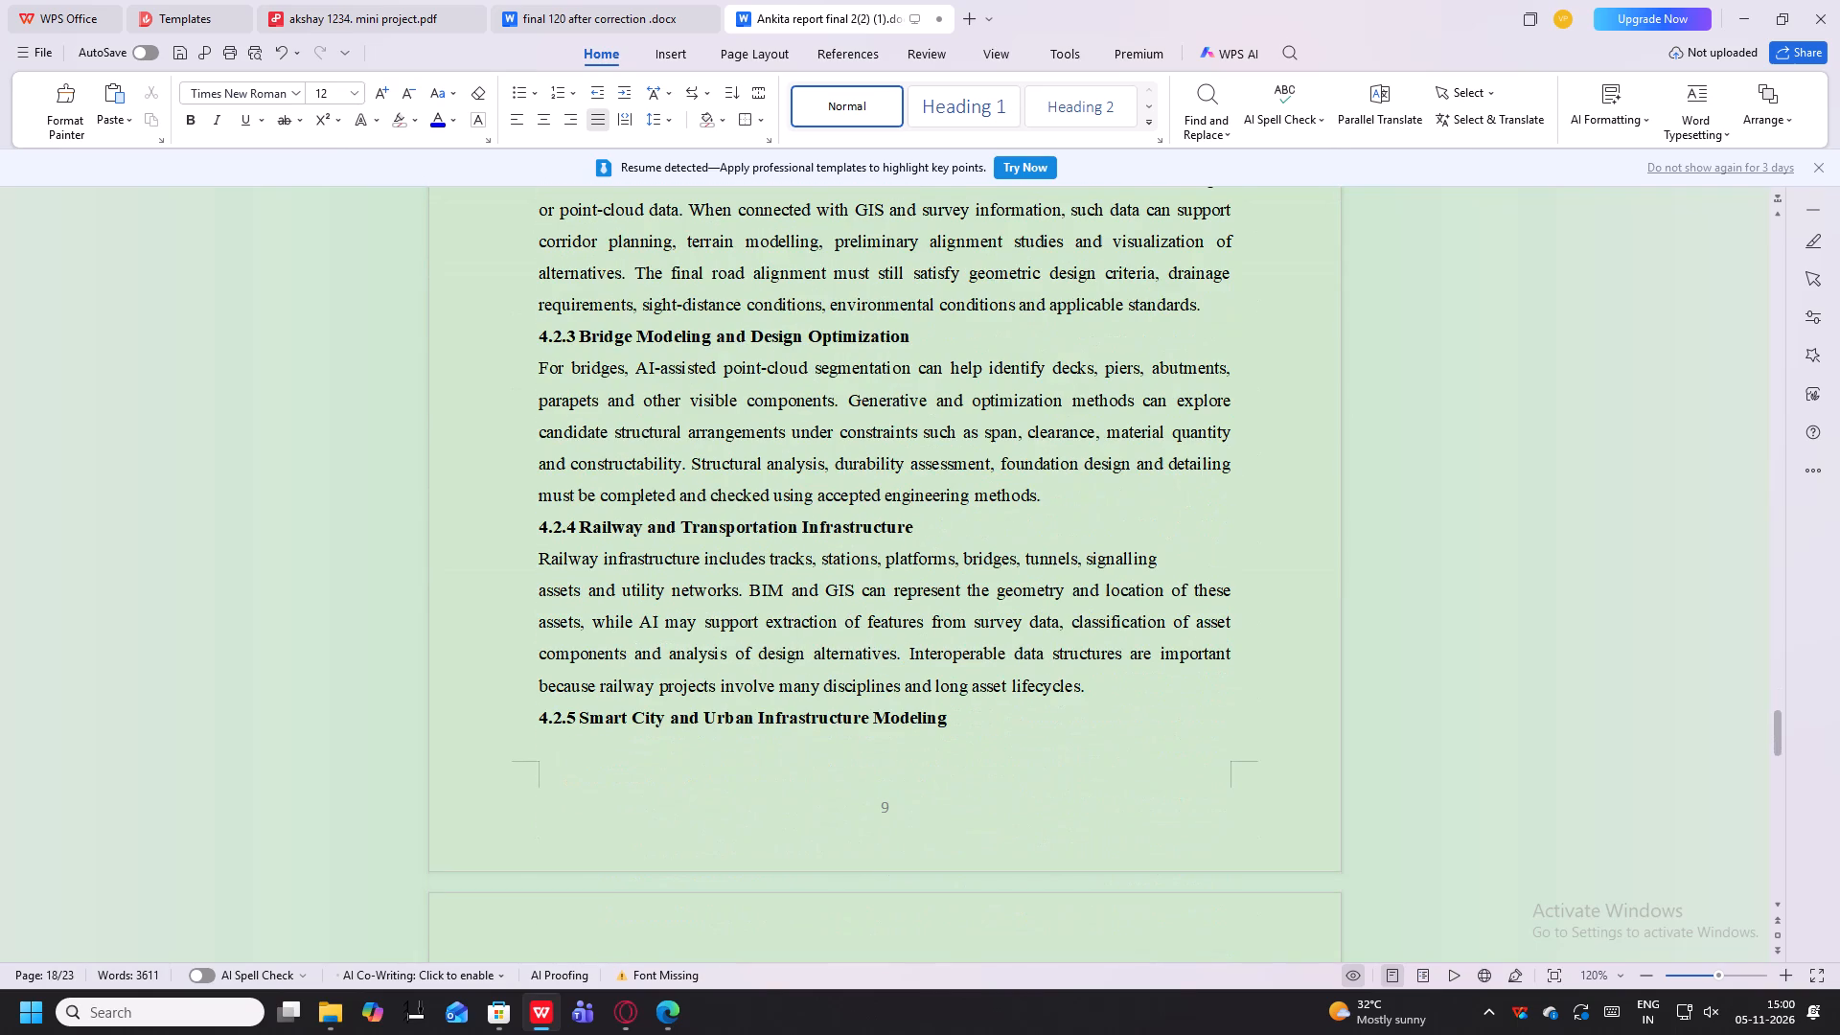
pyautogui.scroll(-2, 811, 555)
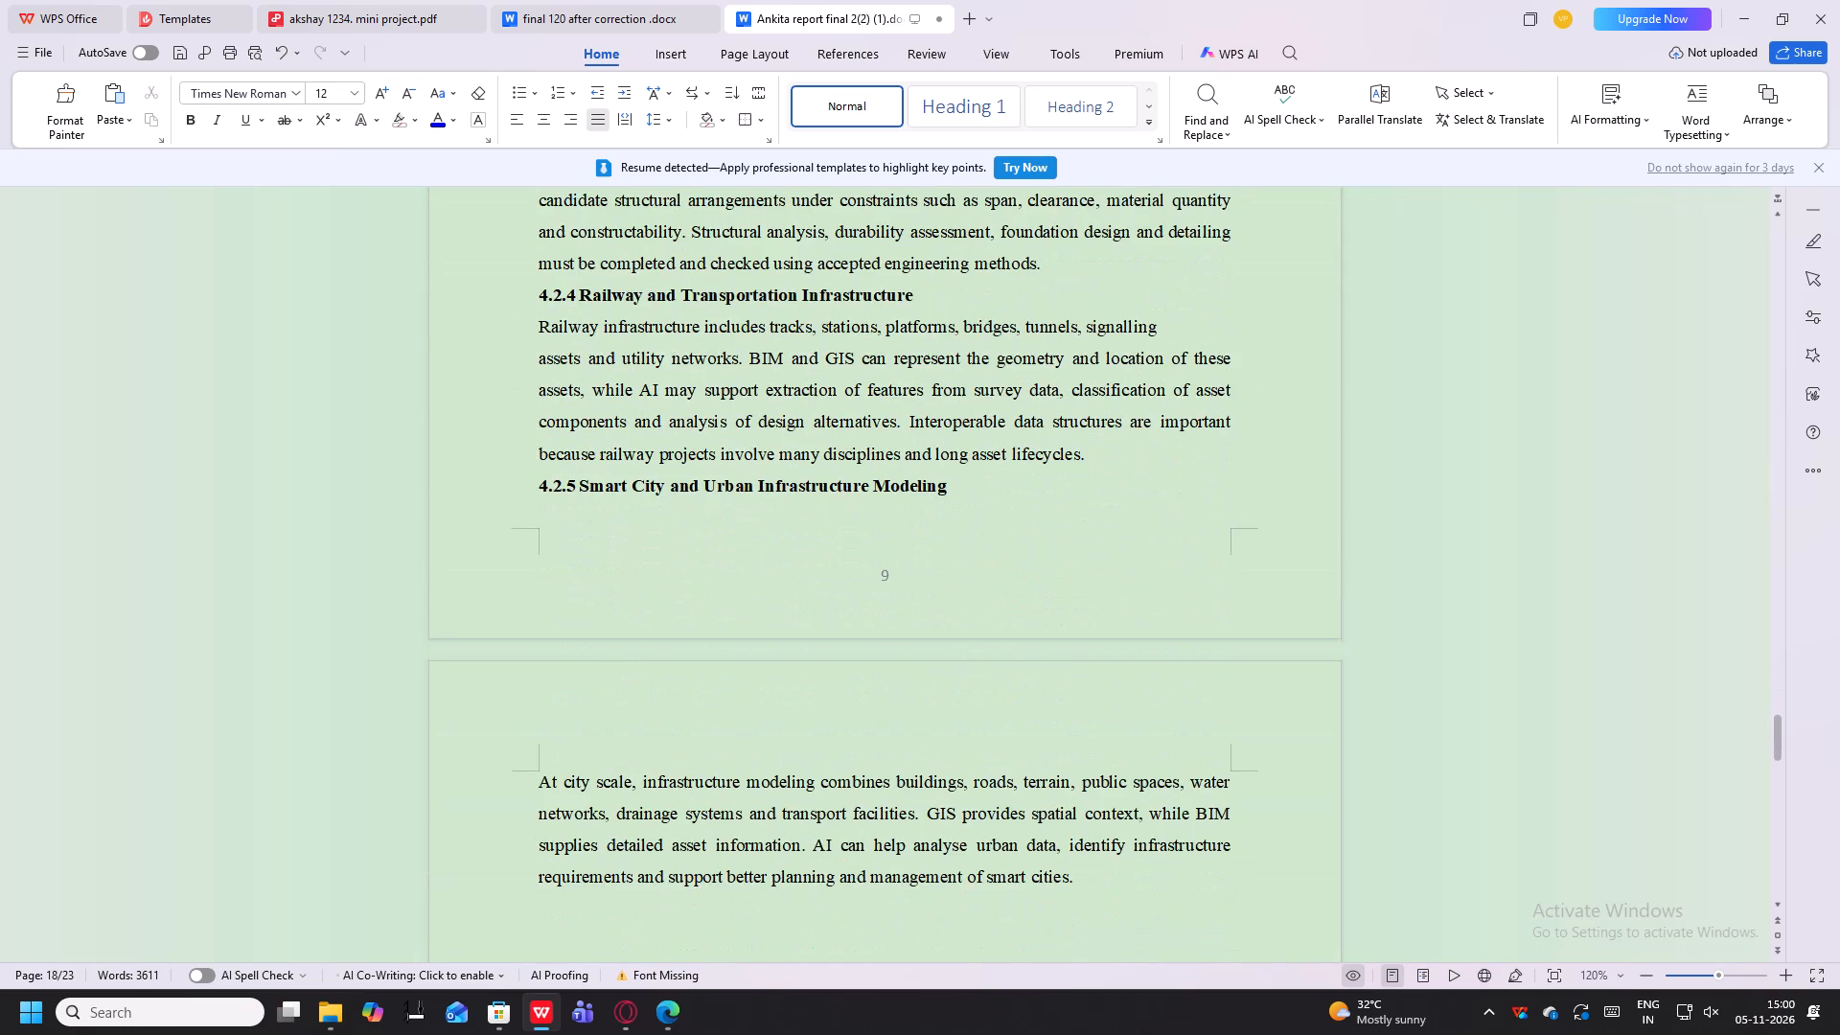
pyautogui.scroll(-12, 811, 555)
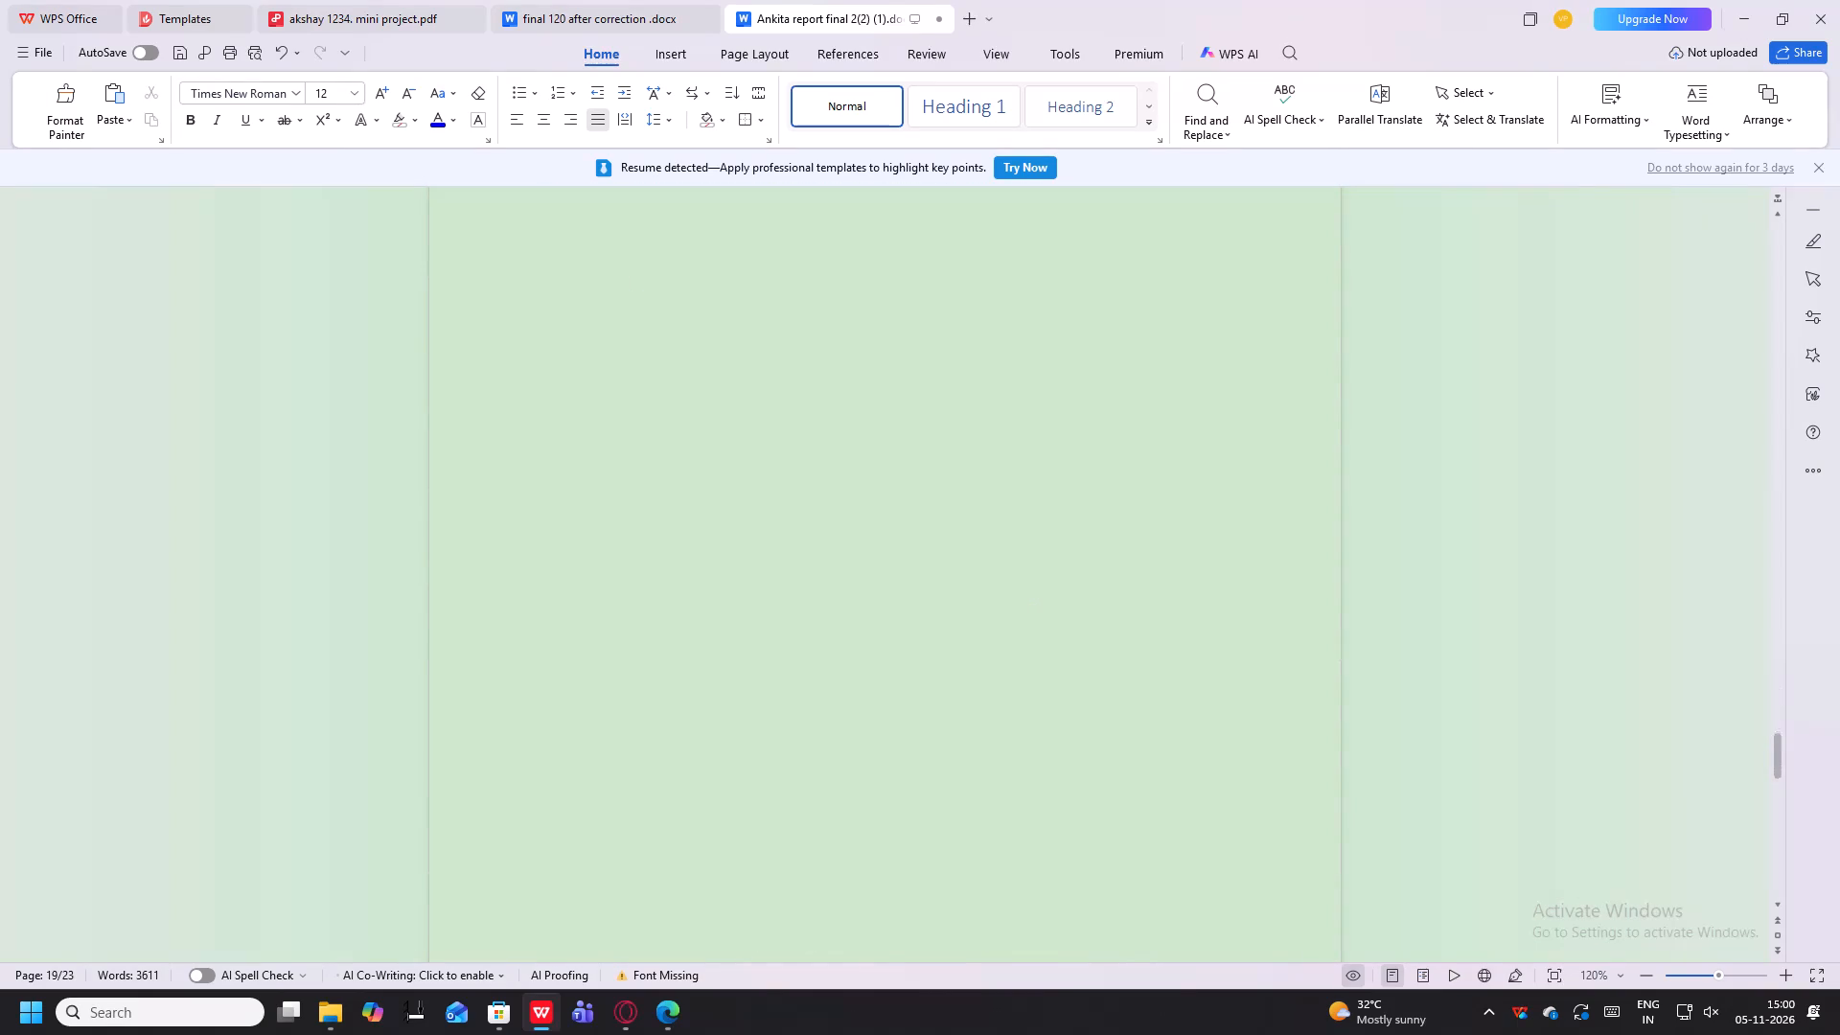
# Review Chapter 5 and Chapter 6 References through the last pages for layout, spacing and page numbering.
pyautogui.scroll(-18, 811, 555)
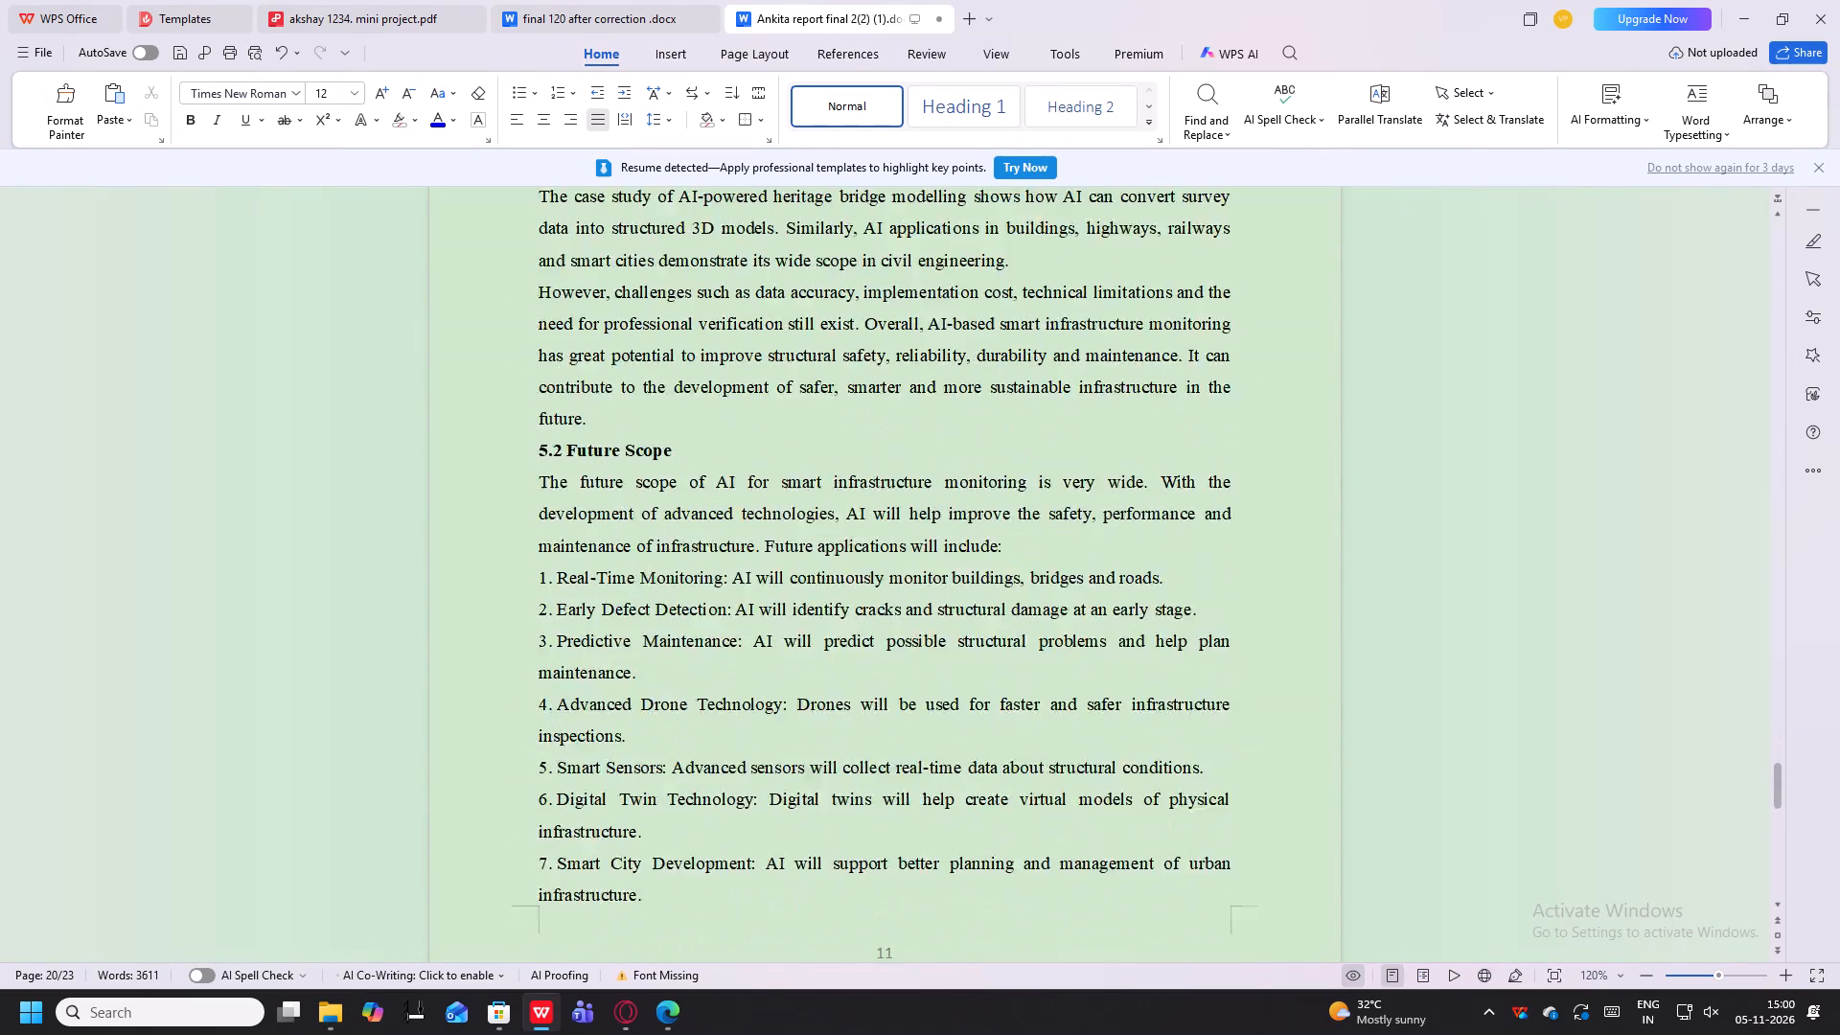
pyautogui.scroll(-20, 811, 555)
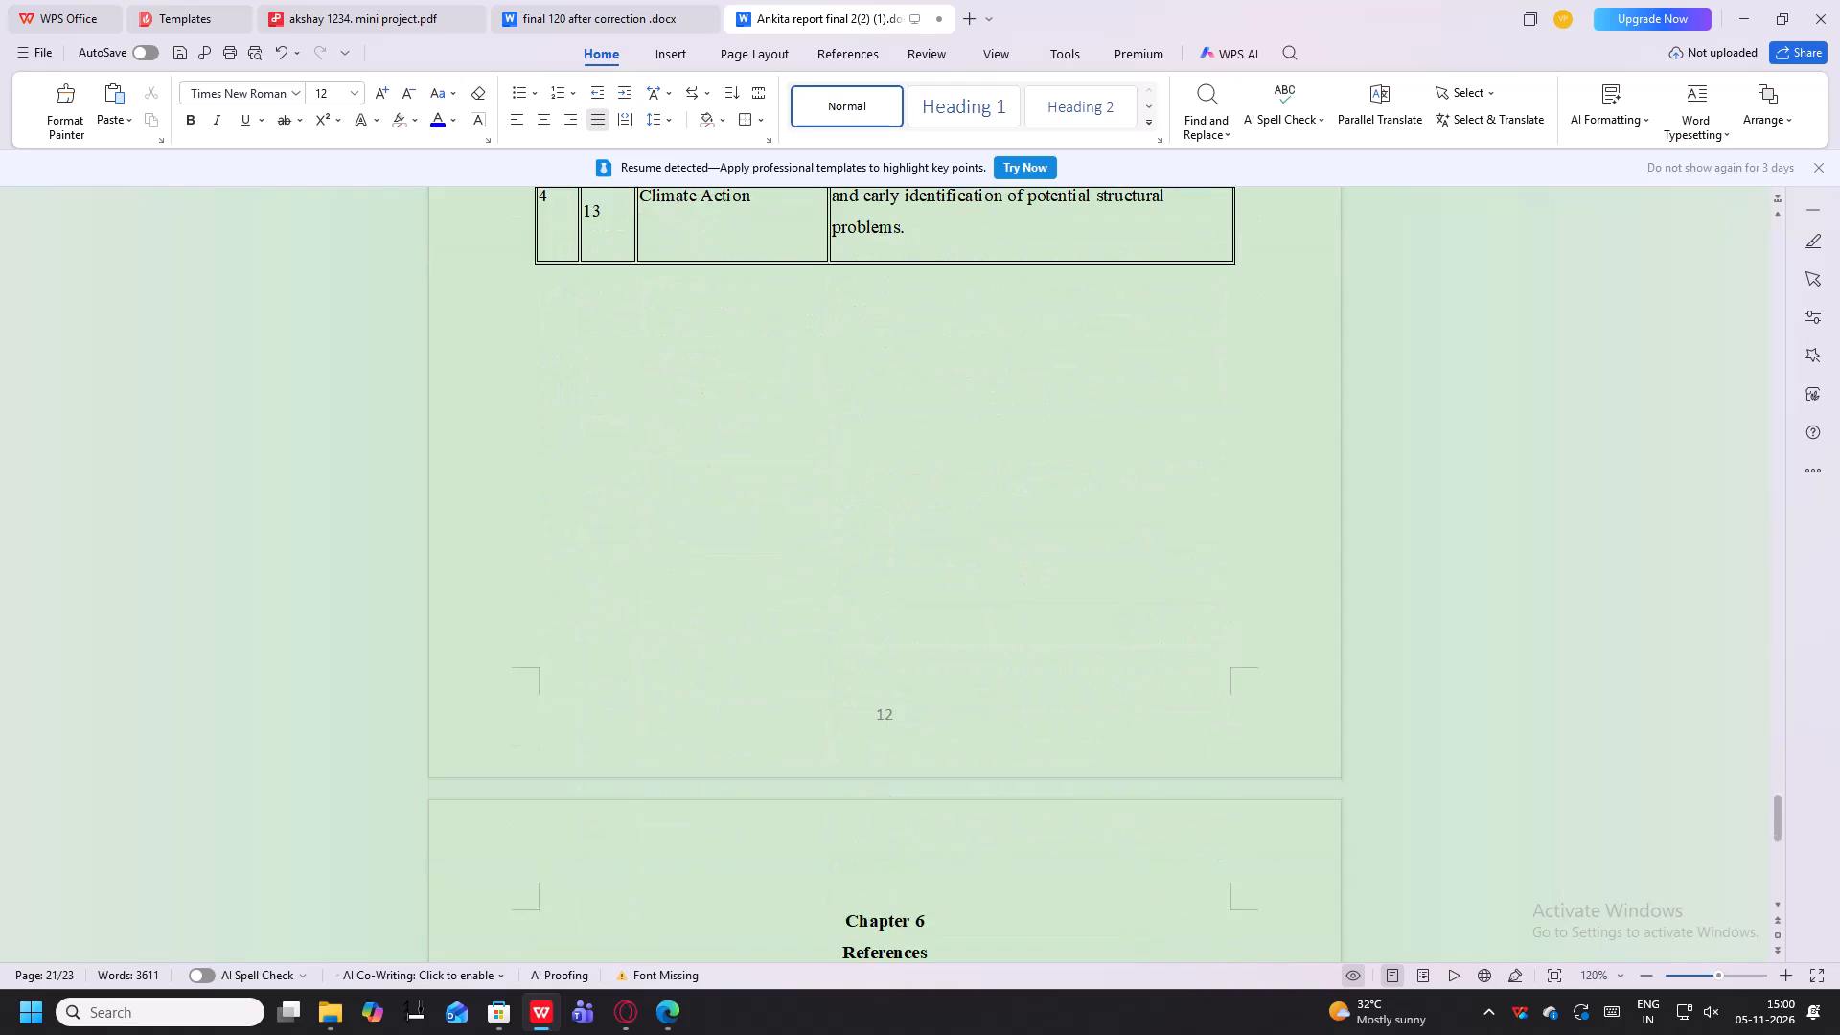
pyautogui.scroll(-10, 811, 555)
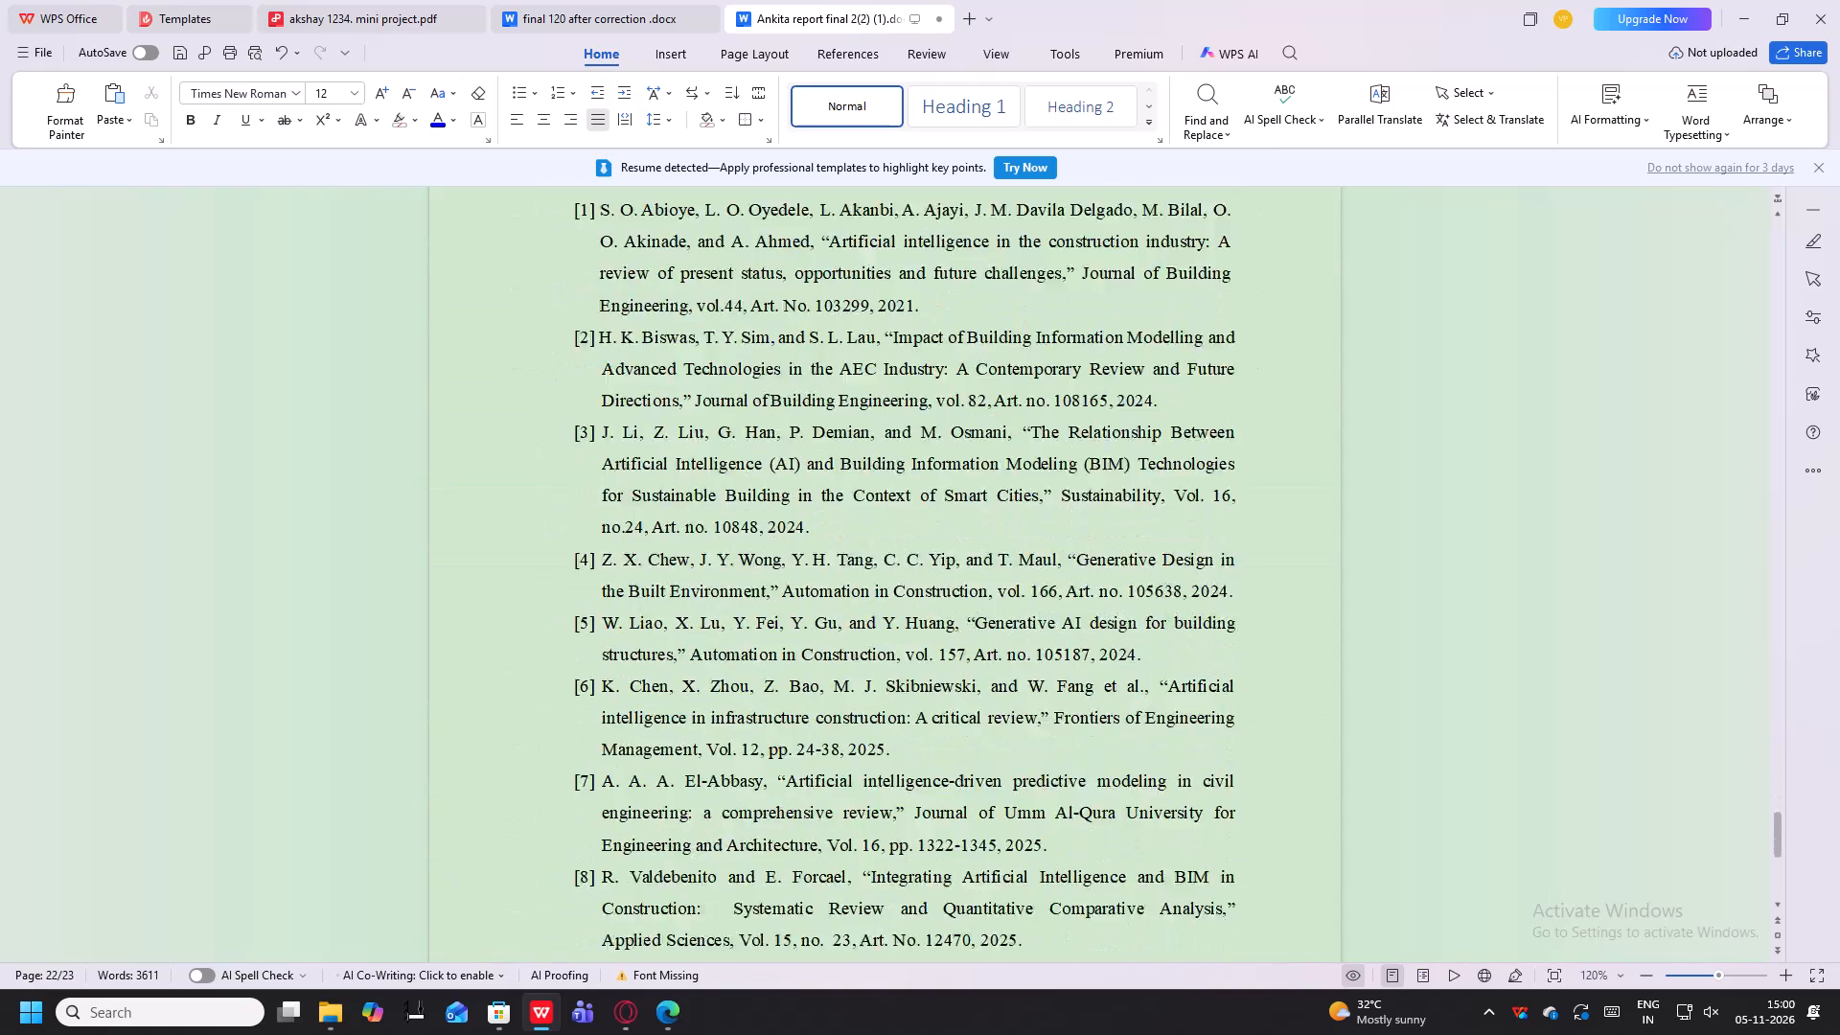
pyautogui.scroll(-7, 811, 555)
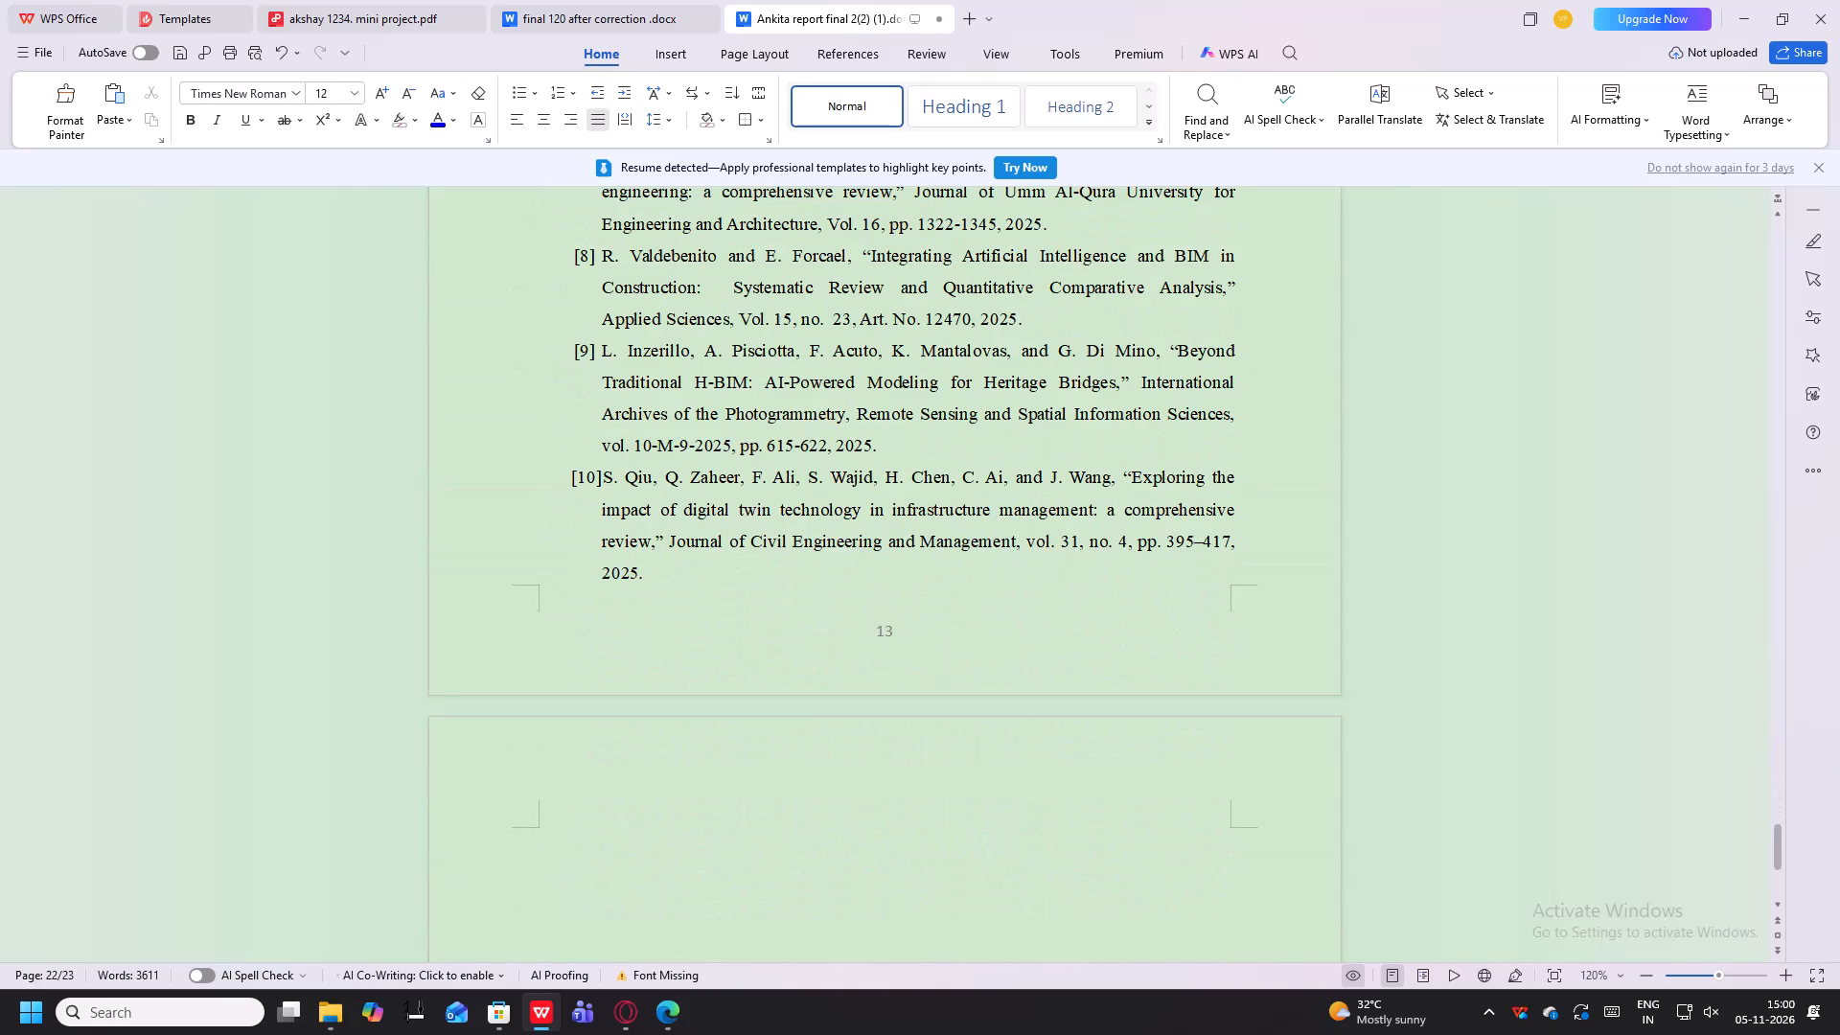
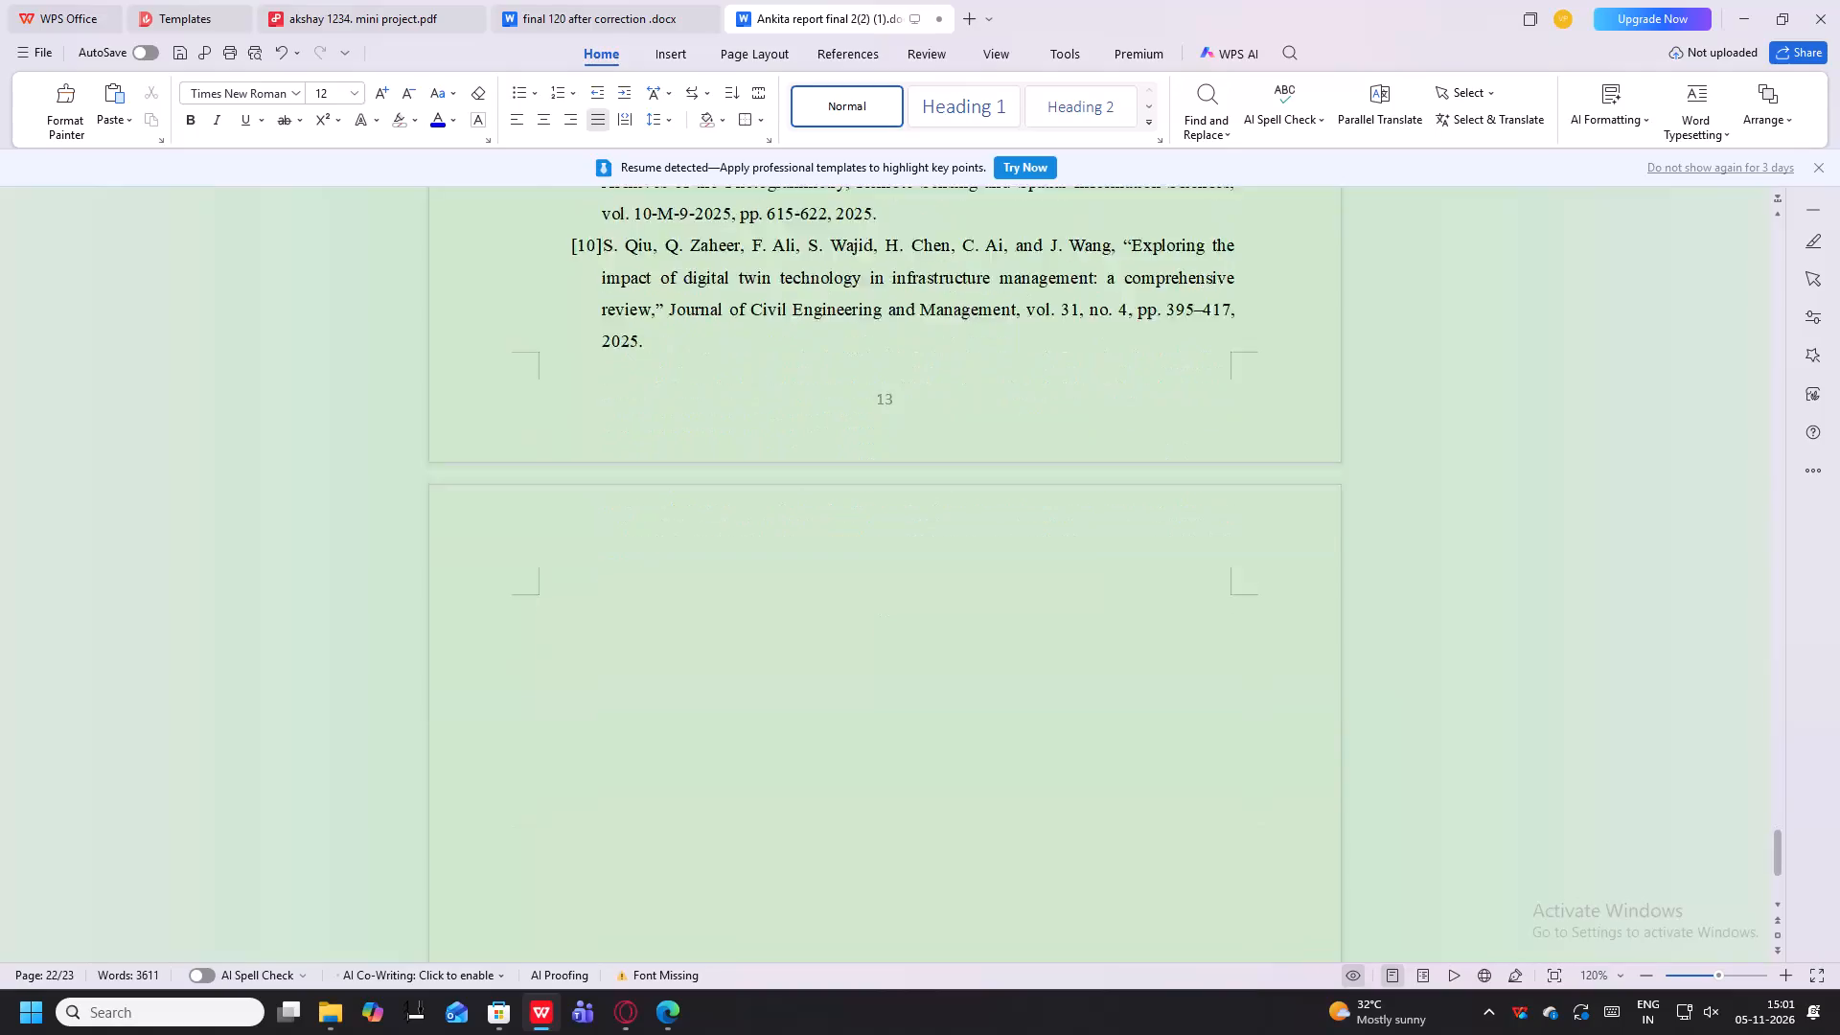
# Recheck the document's final page, the Chapter 6 references and the Sustainable Development Goals table for layout and page numbering.
pyautogui.scroll(-14, 852, 568)
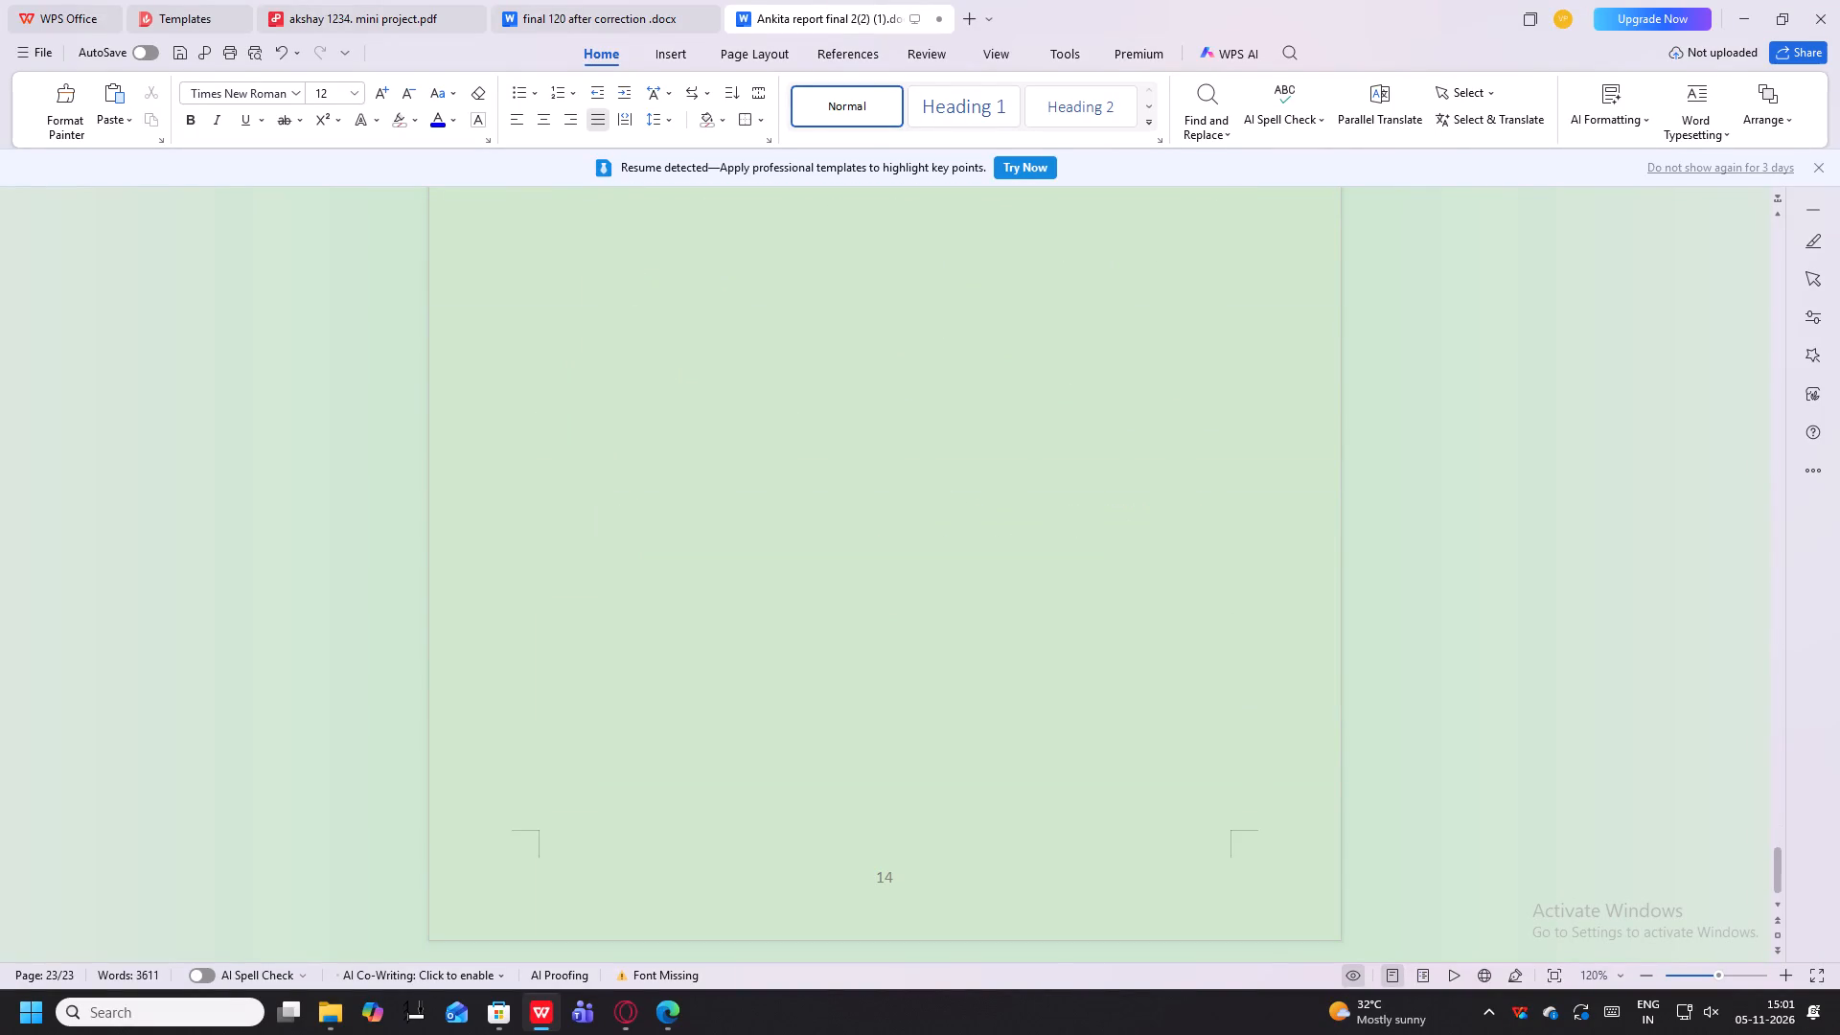
pyautogui.scroll(-3, 858, 594)
pyautogui.scroll(16, 860, 595)
pyautogui.scroll(6, 884, 590)
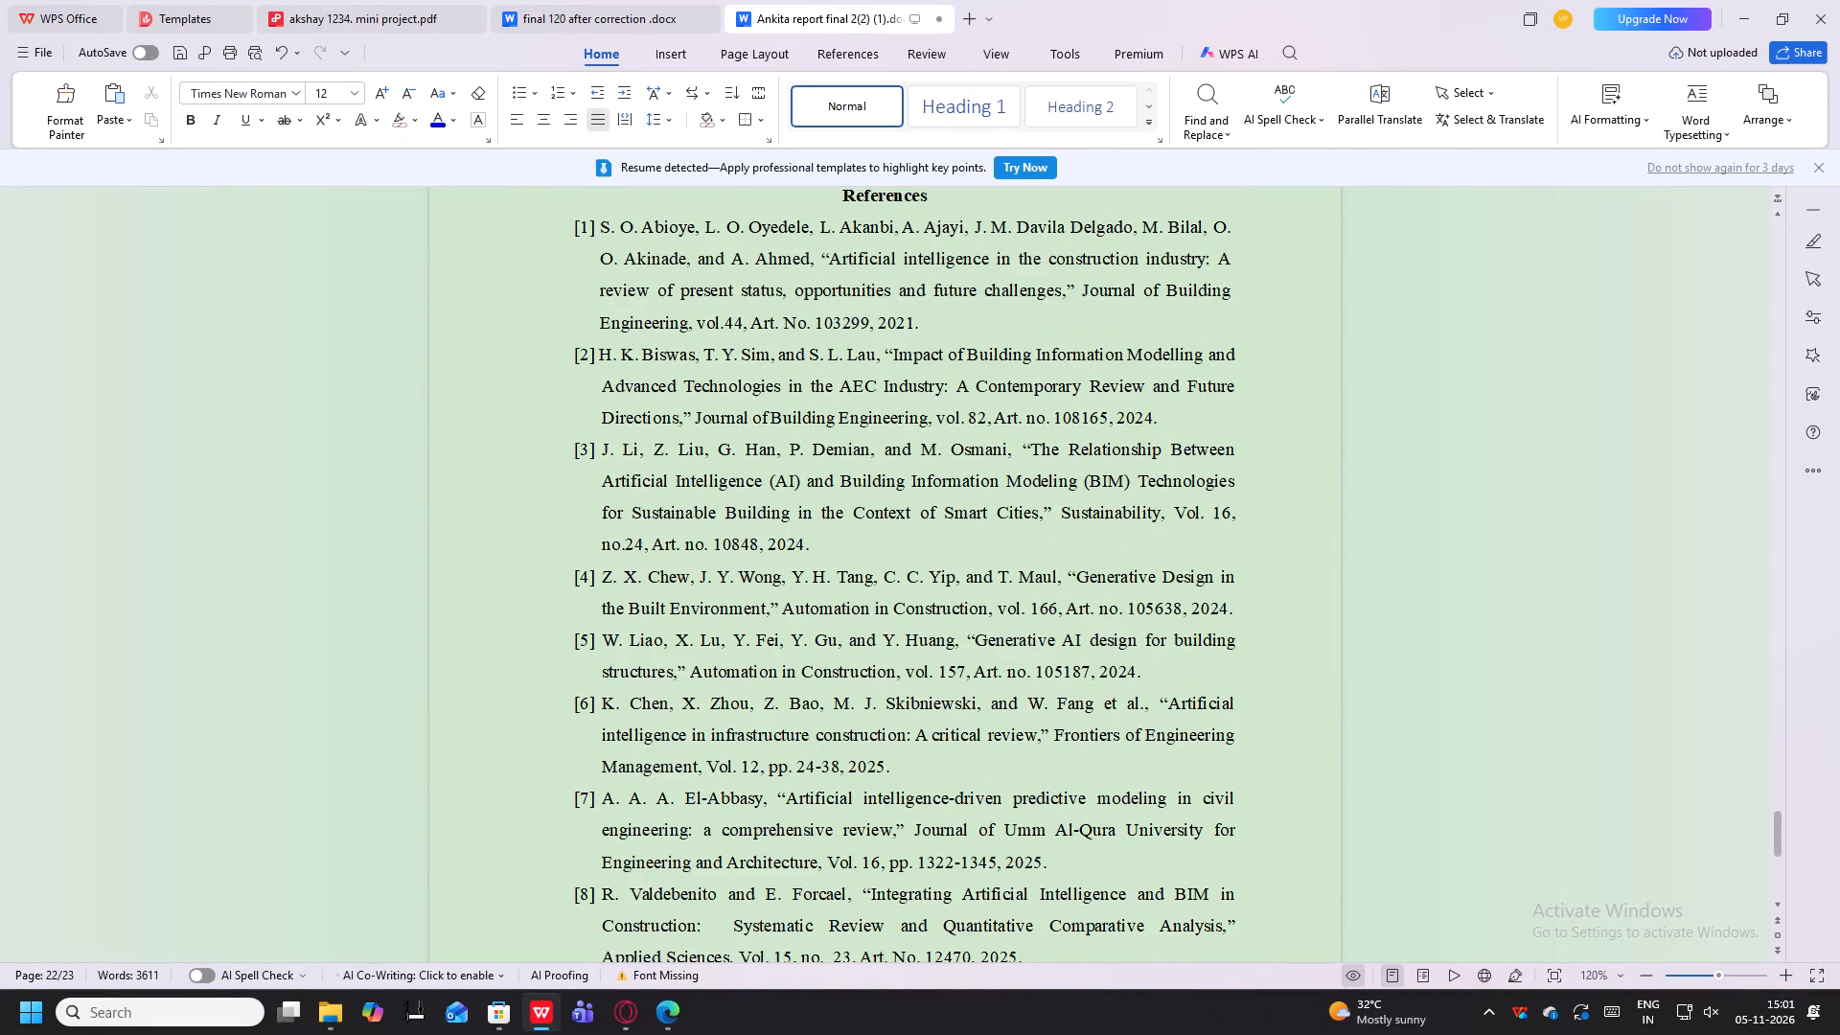
pyautogui.scroll(-4, 884, 590)
pyautogui.scroll(11, 884, 590)
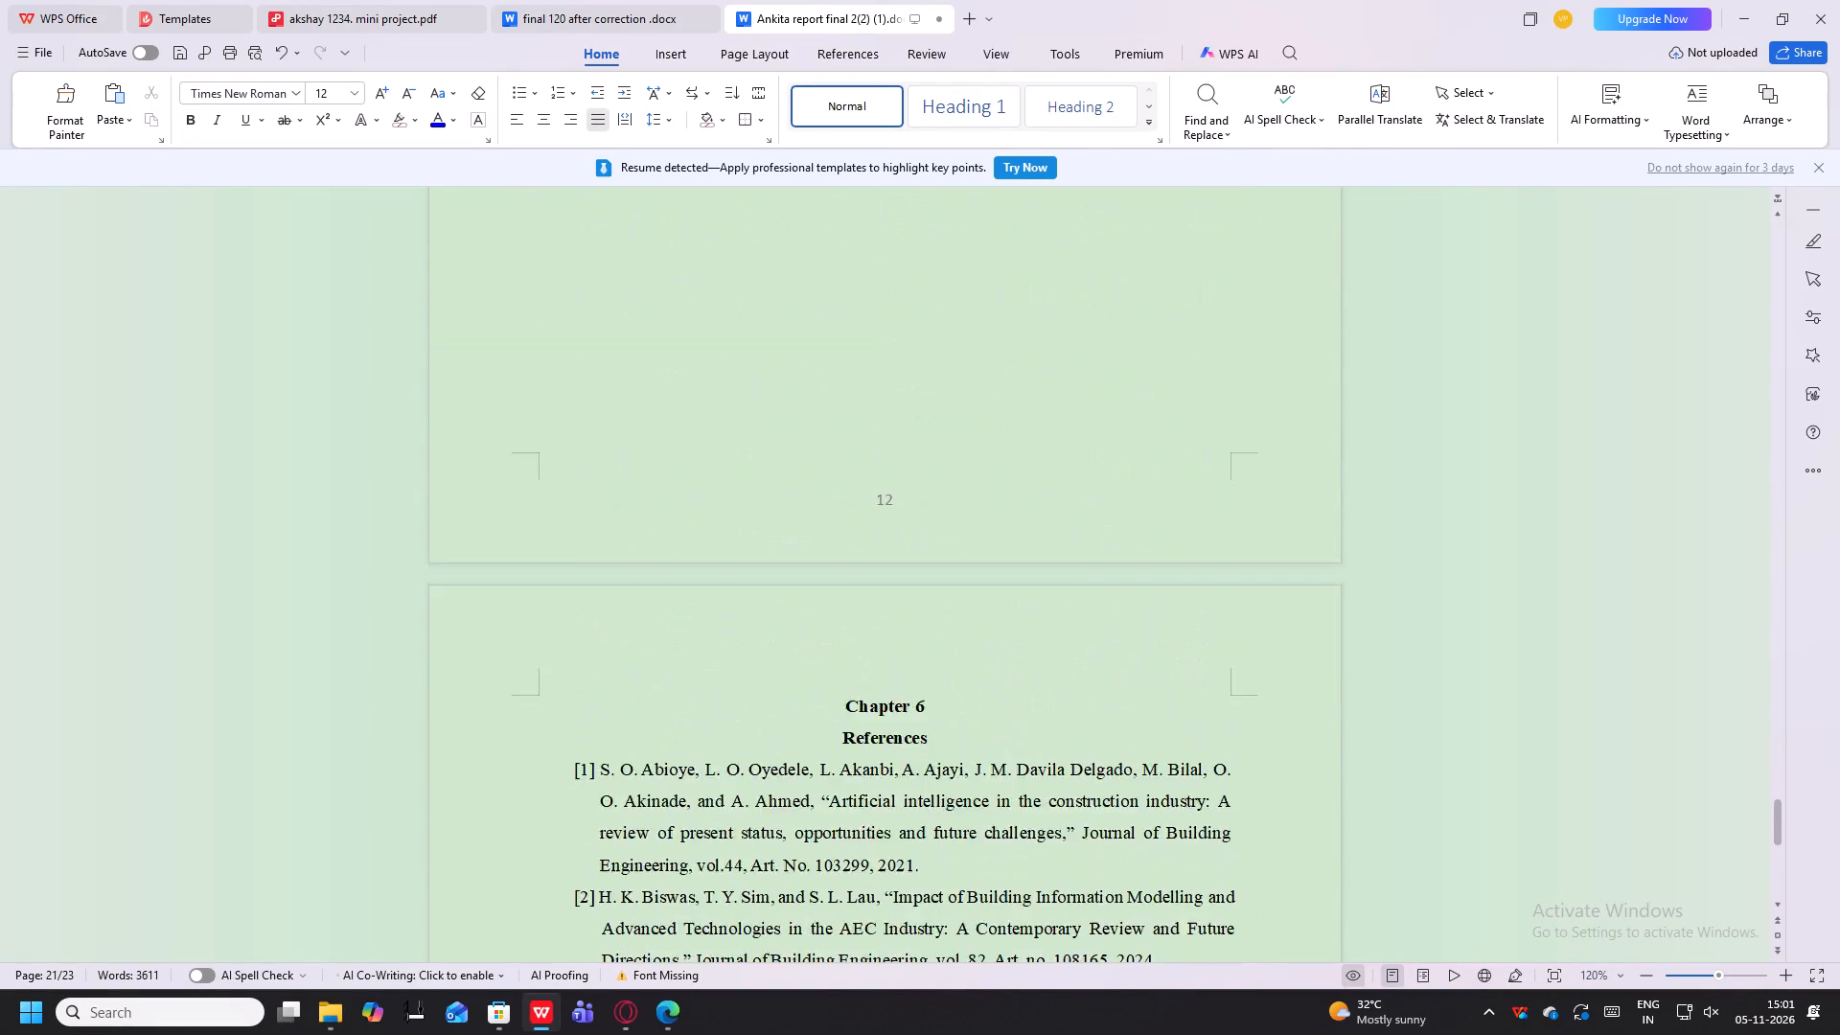
pyautogui.scroll(12, 885, 589)
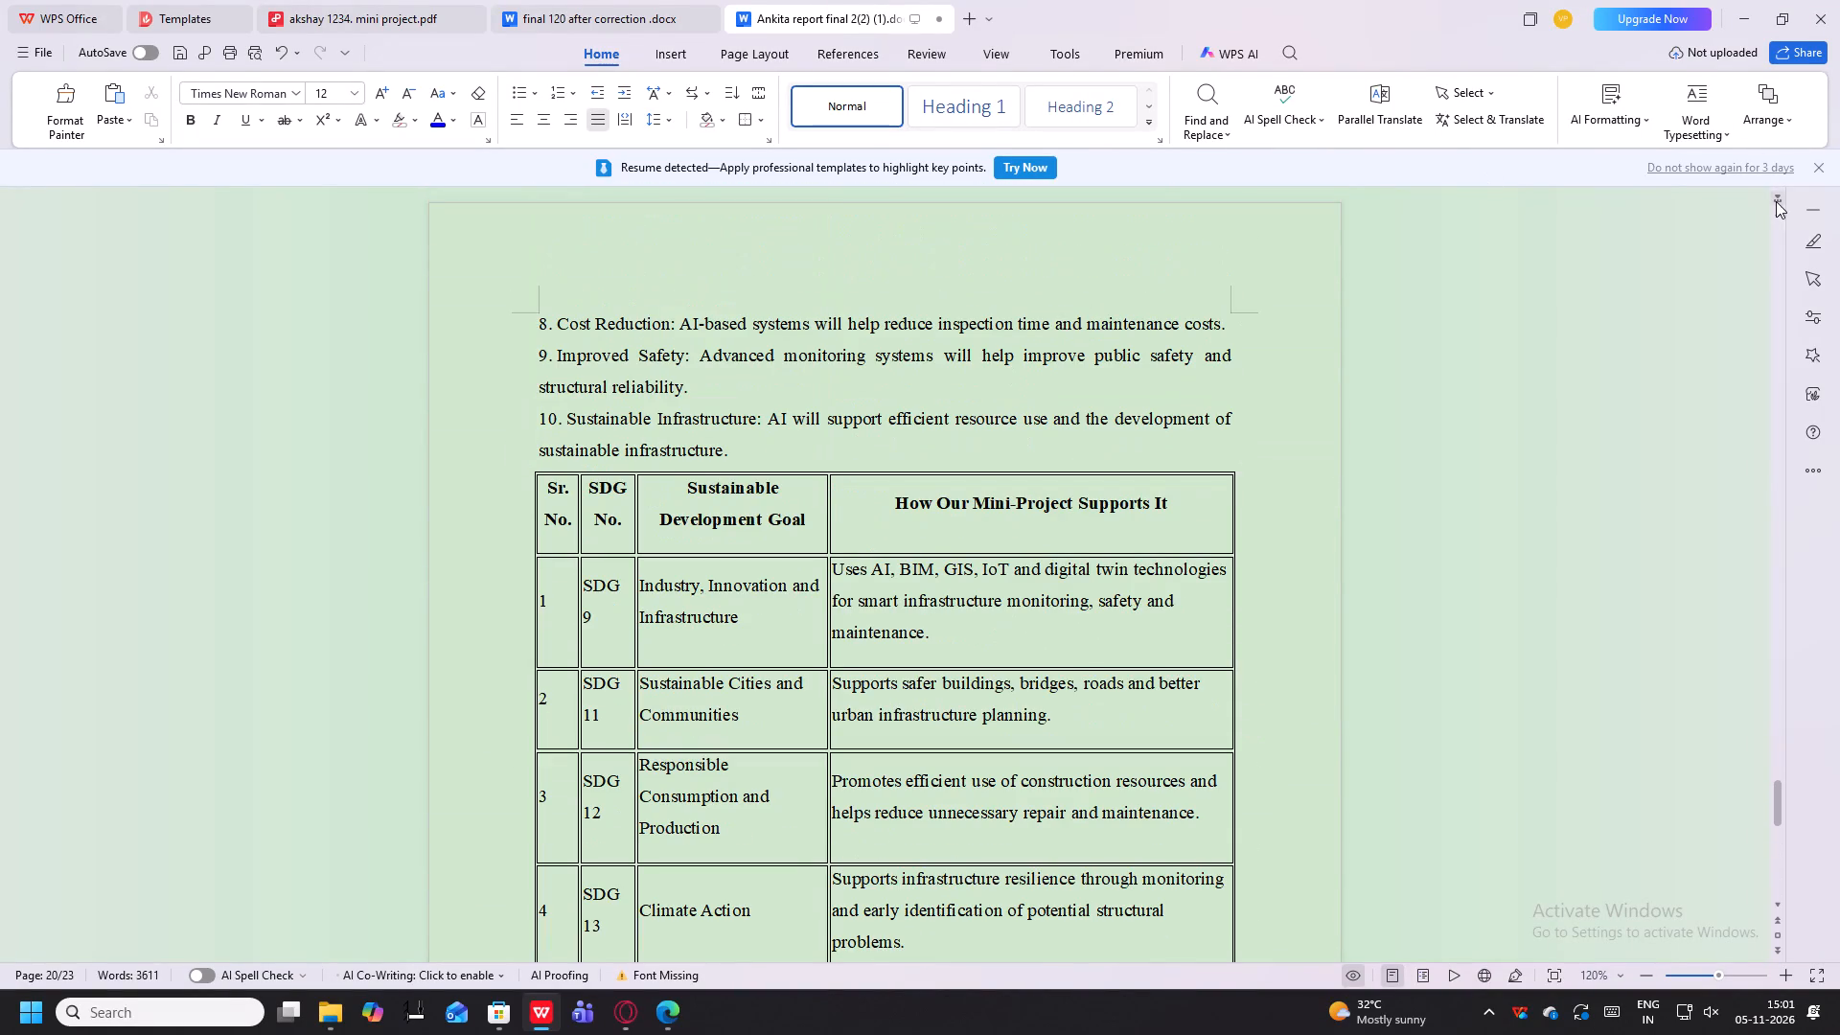
# Change "On" to lowercase "on" below "Seminar Report" on the title page.
pyautogui.click(1780, 217)
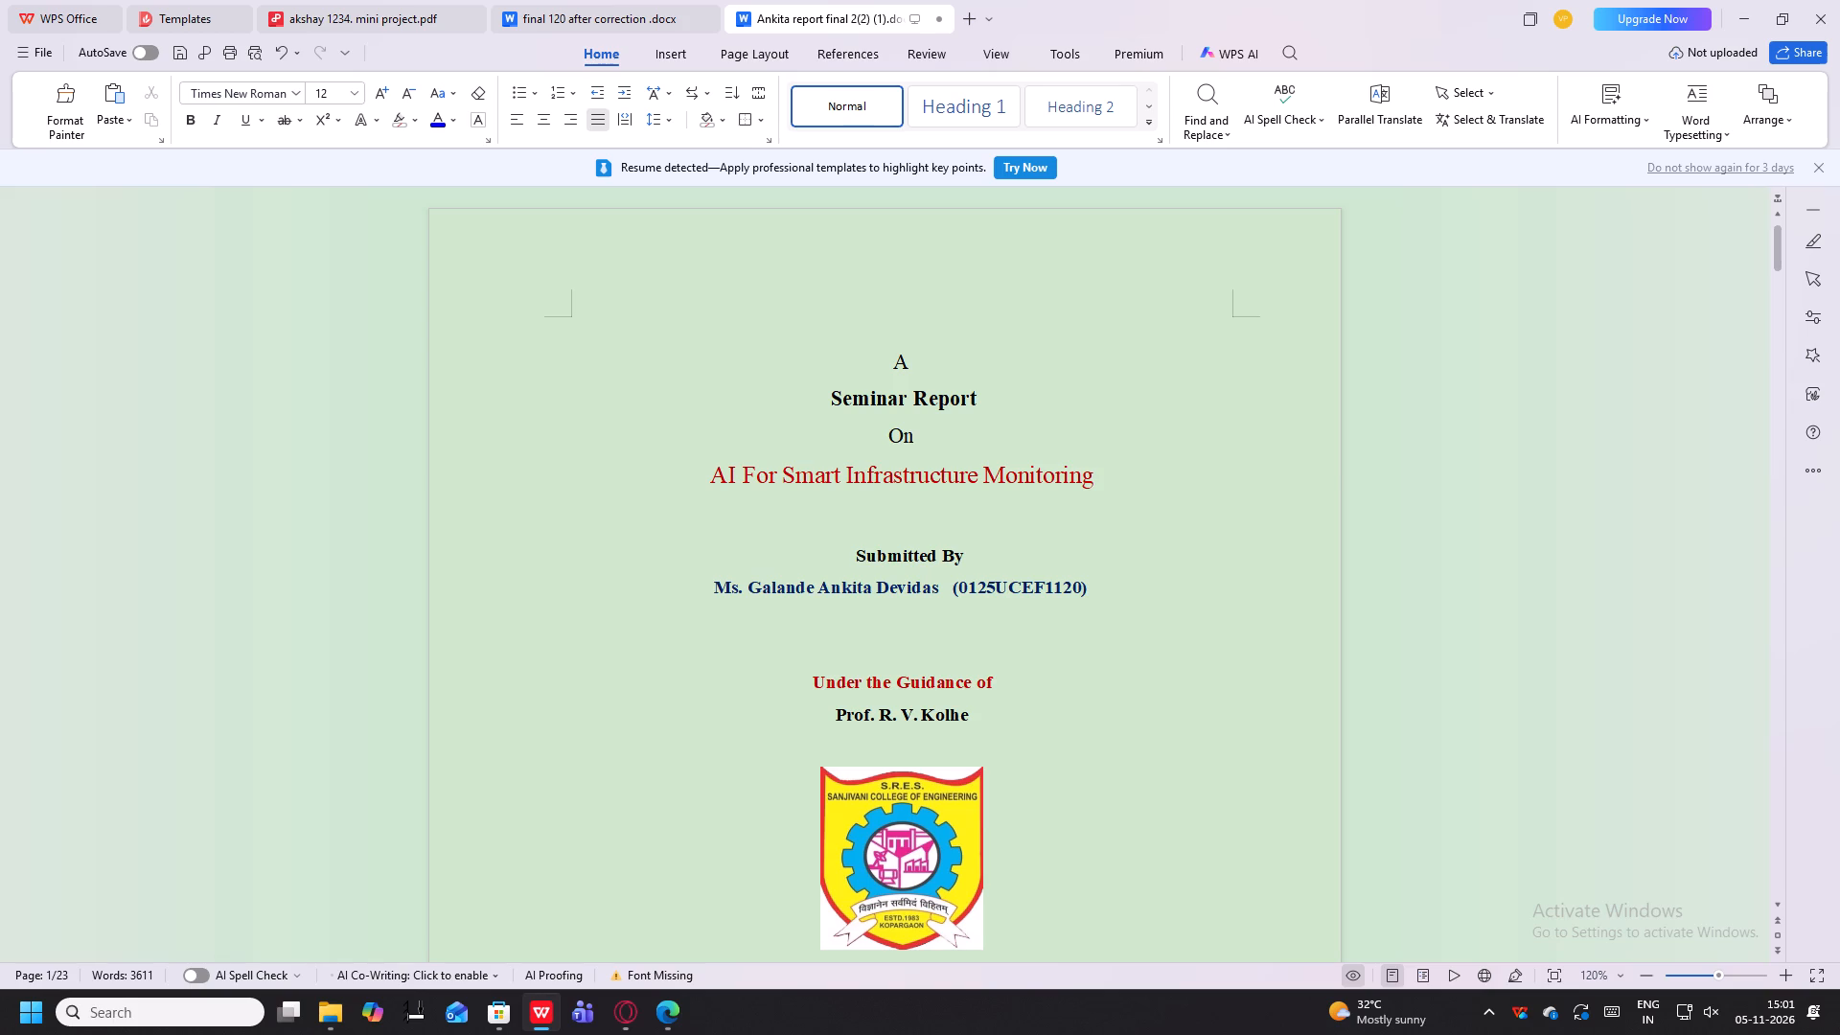
pyautogui.click(904, 432)
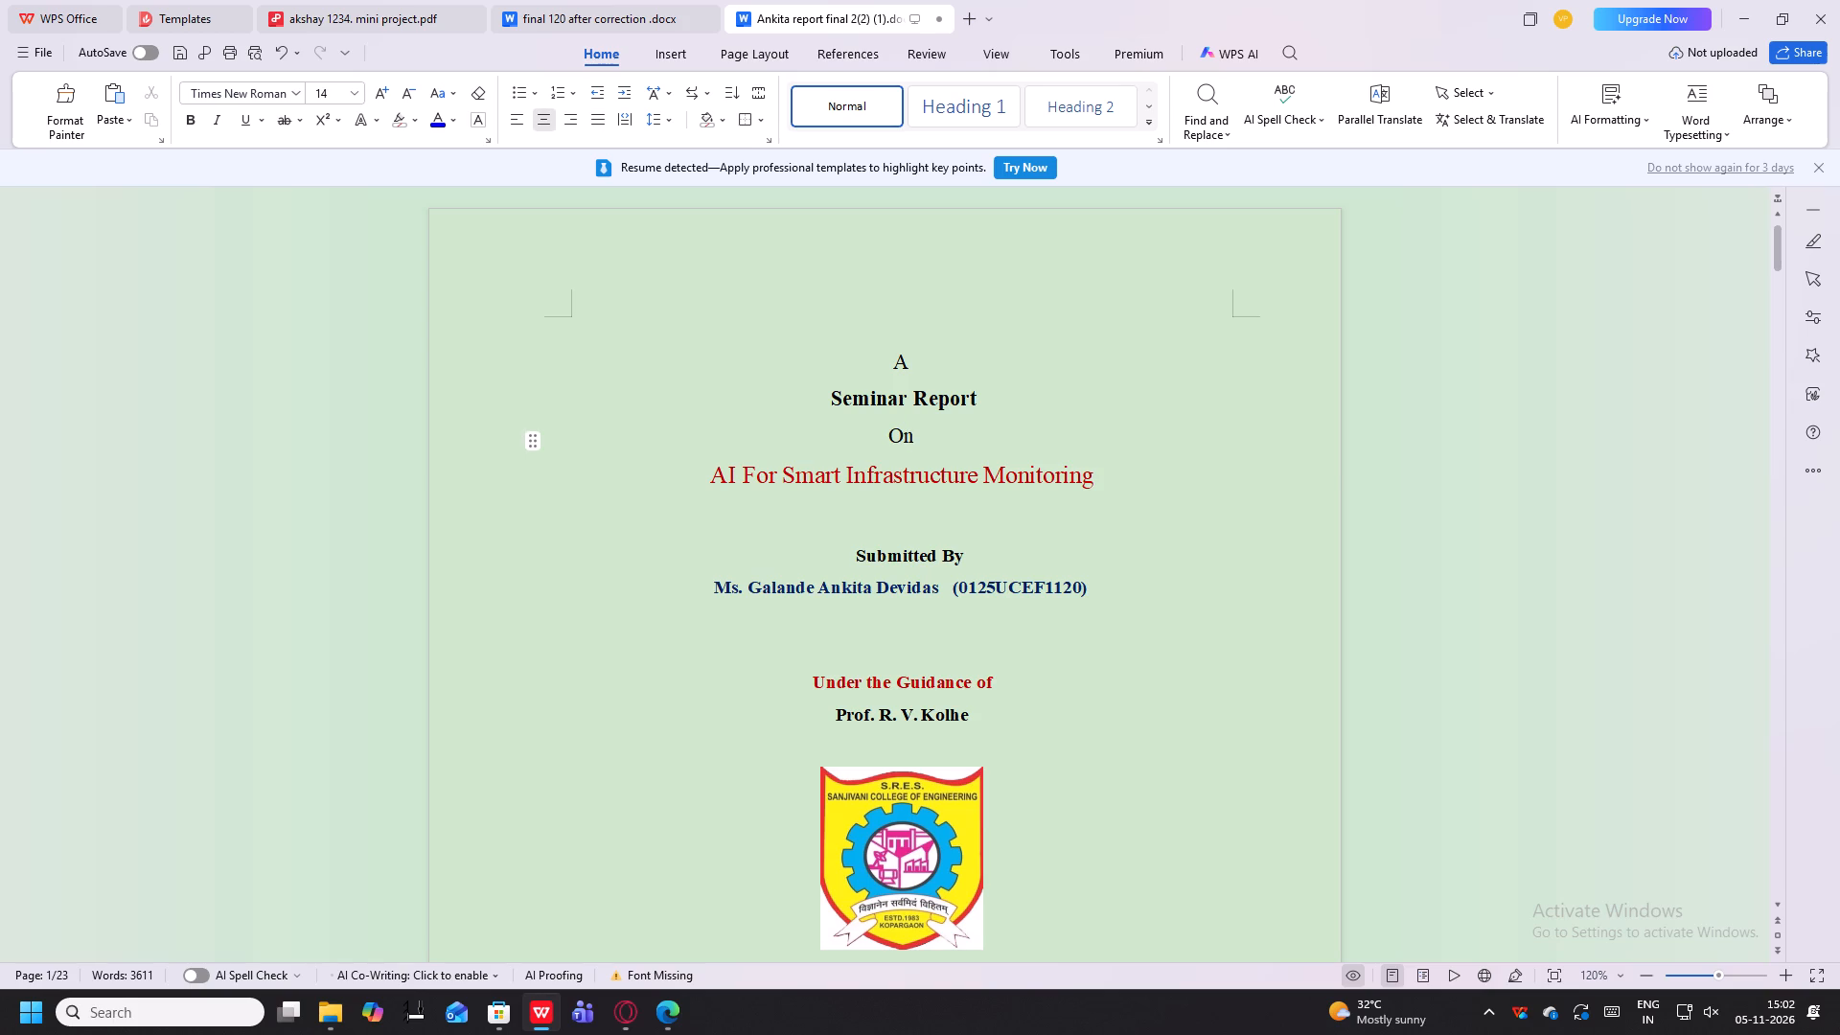
pyautogui.press('BackSpace')
pyautogui.press('o')
# Set the "Department of Civil Engineering" line near the bottom of the title page to Times New Roman.
pyautogui.scroll(-2, 1008, 415)
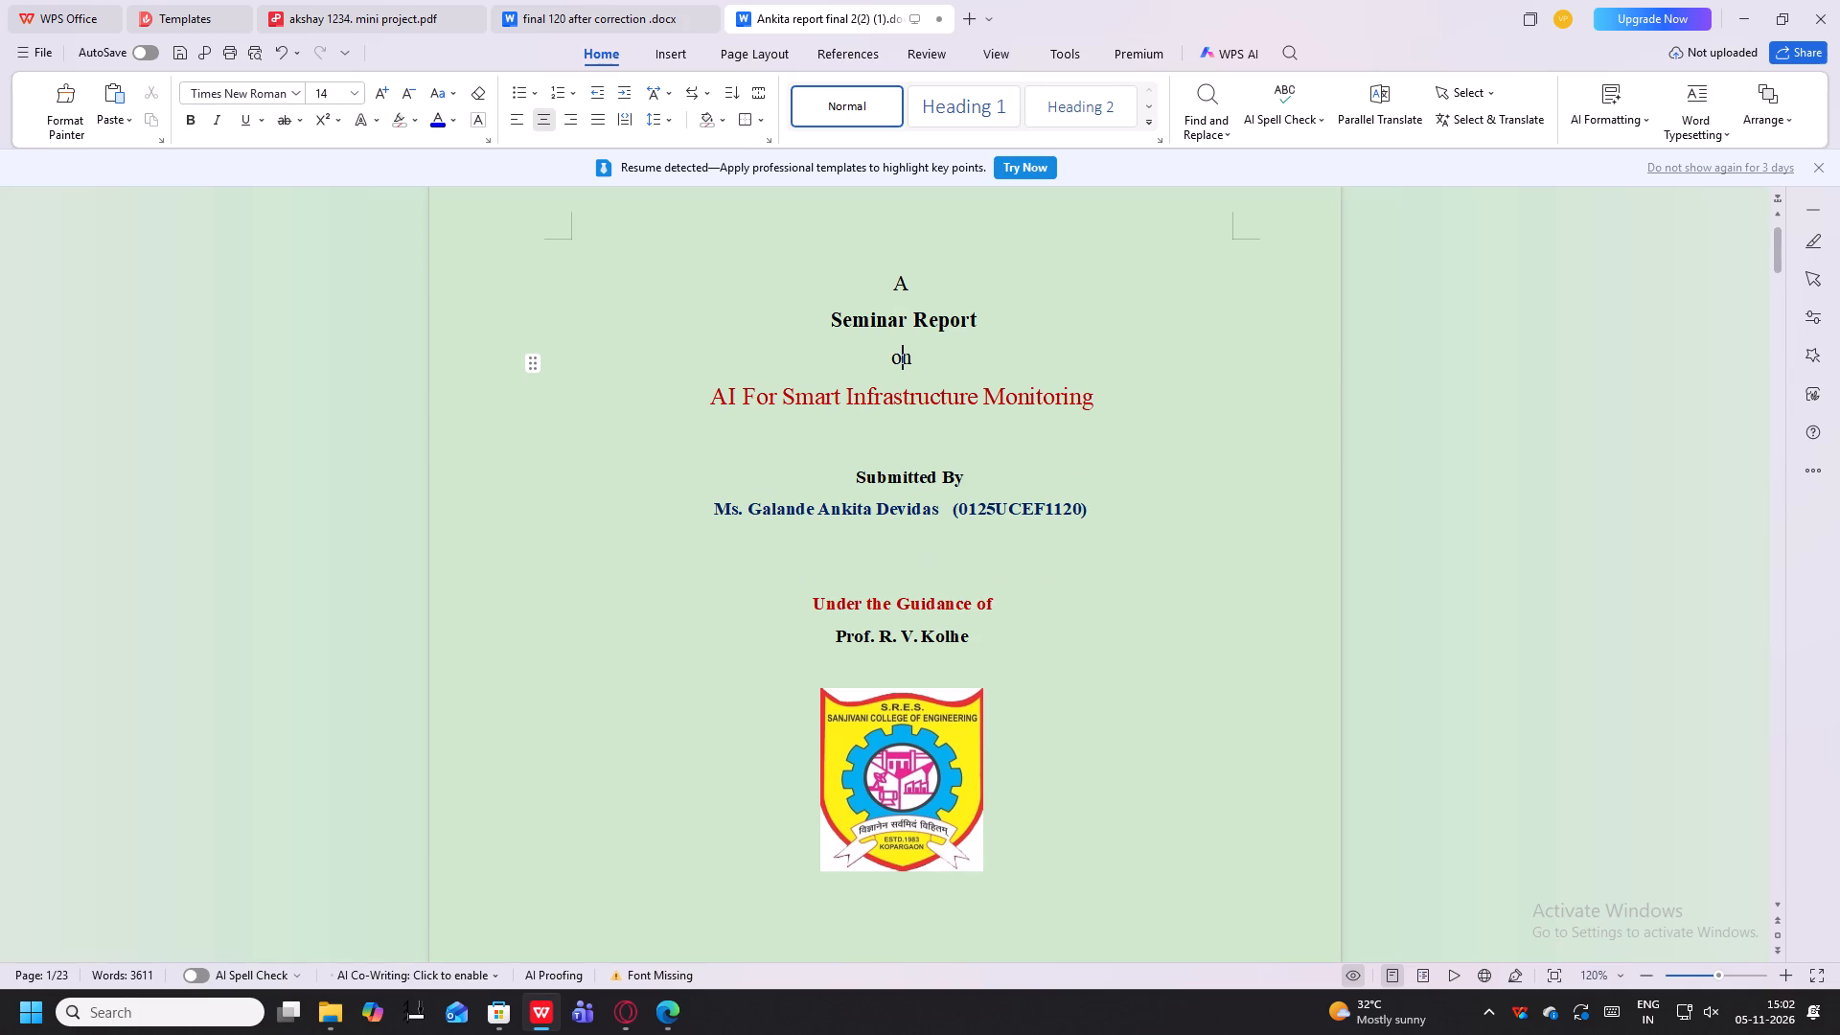
pyautogui.scroll(-1, 1008, 415)
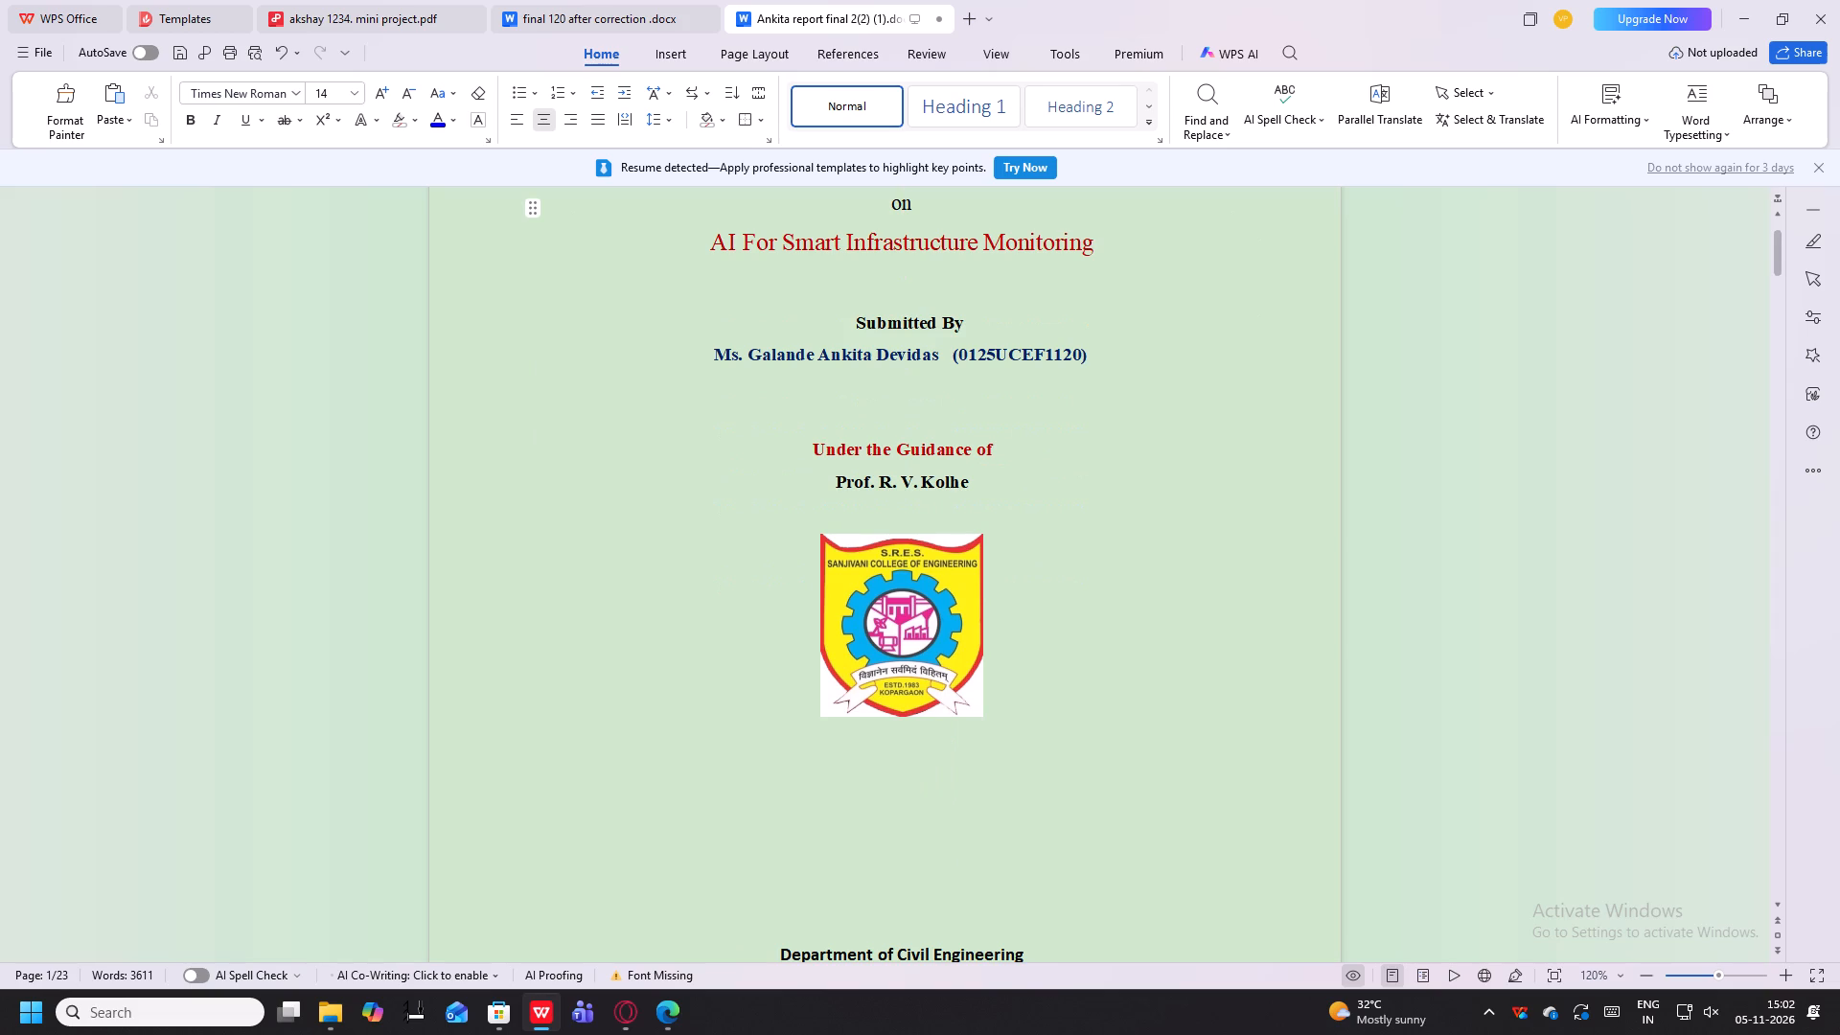
pyautogui.scroll(-5, 1014, 415)
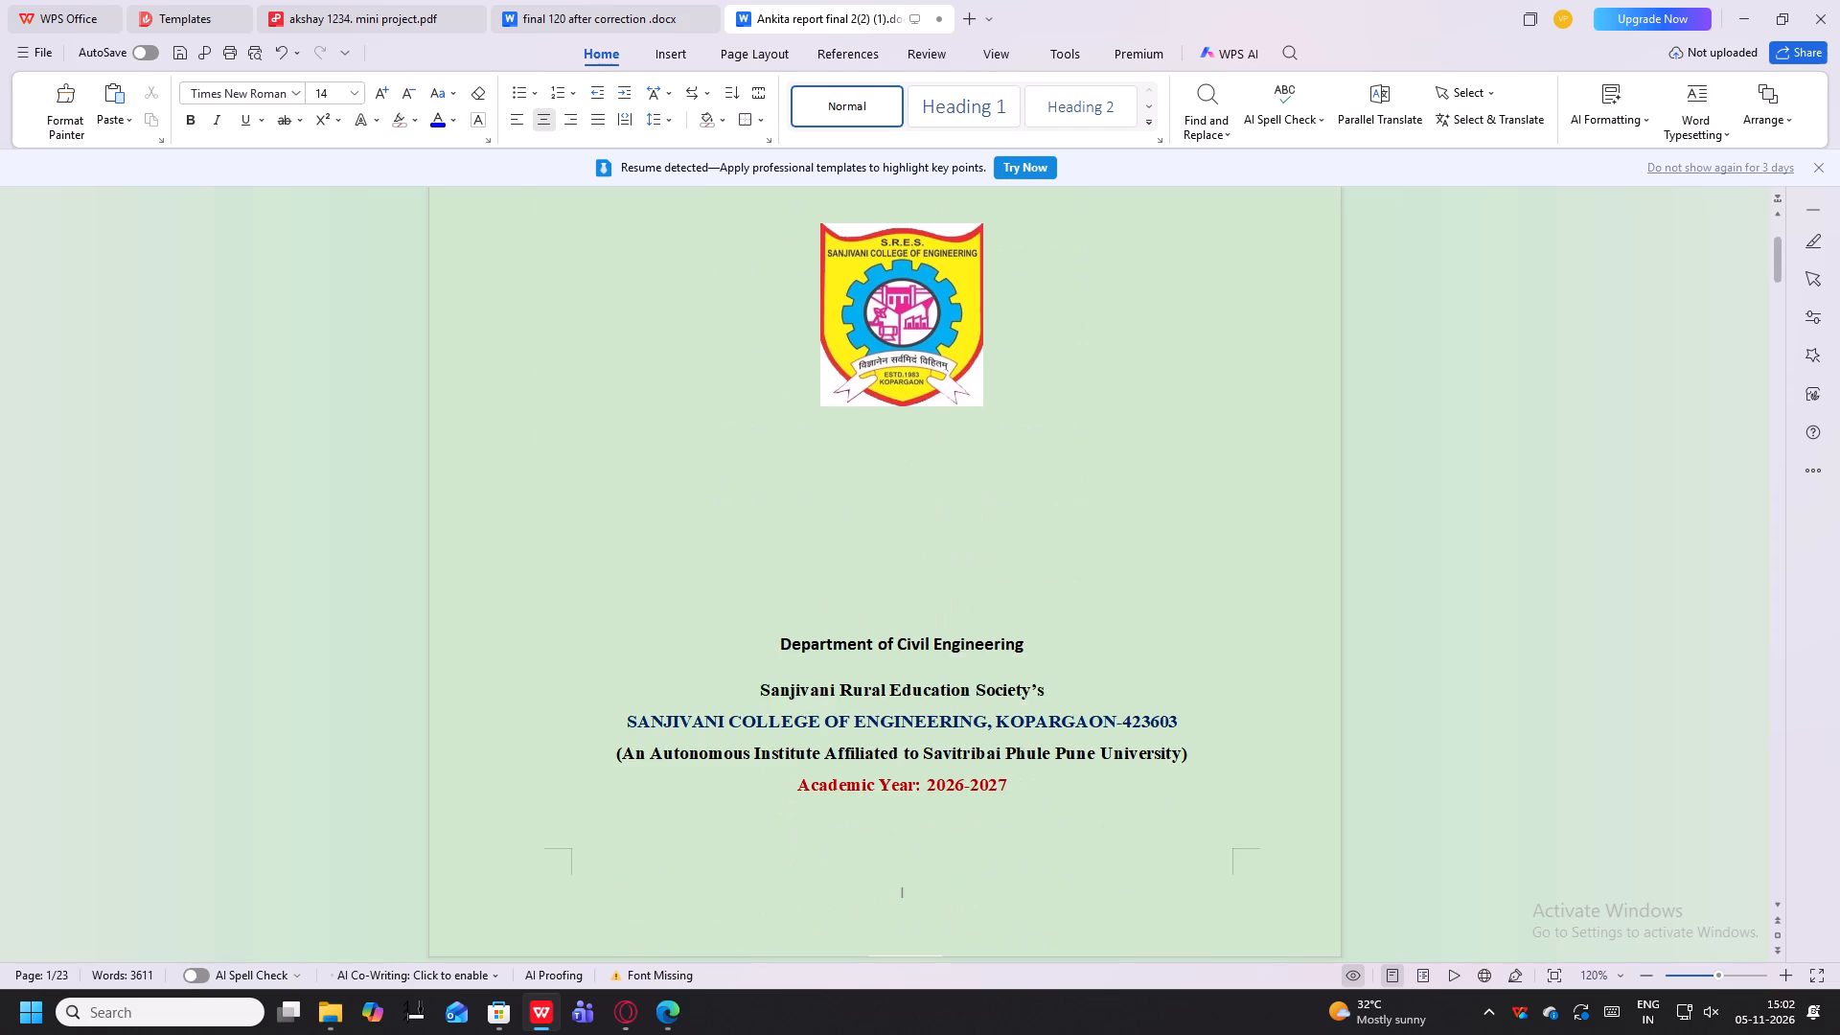
pyautogui.scroll(-1, 993, 434)
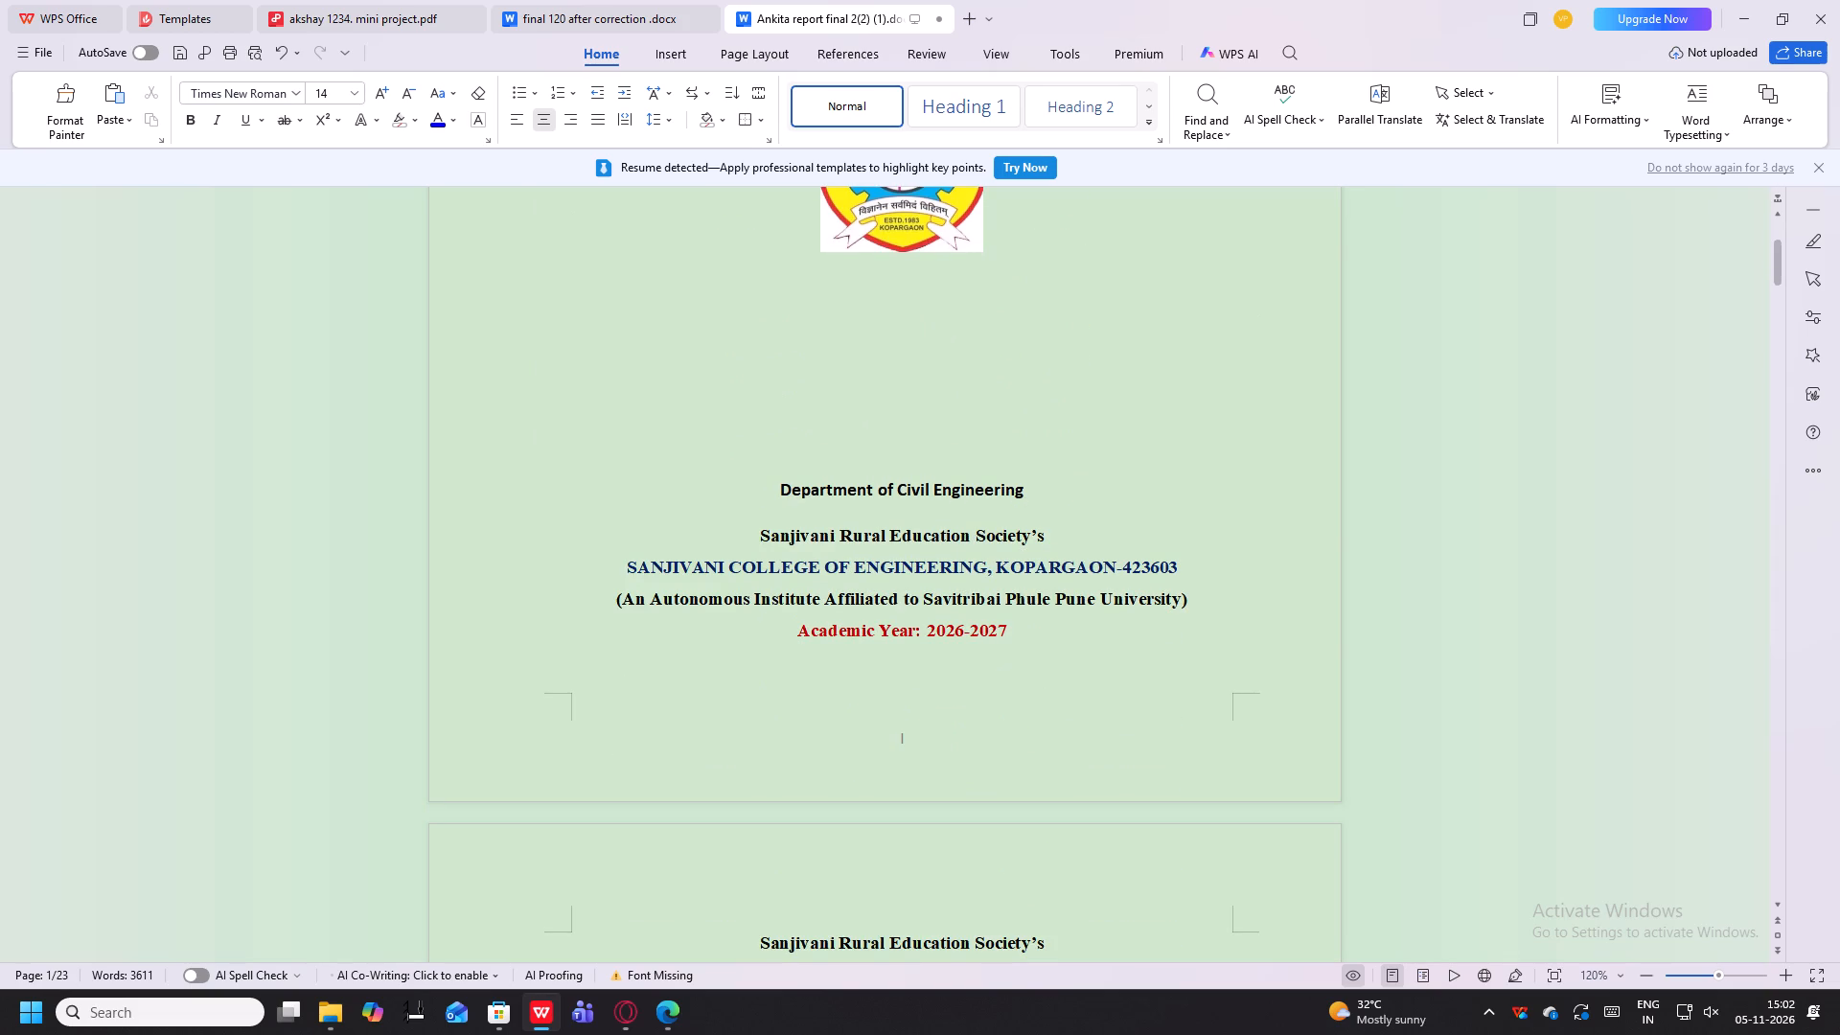
pyautogui.moveTo(770, 494); pyautogui.dragTo(1056, 481)
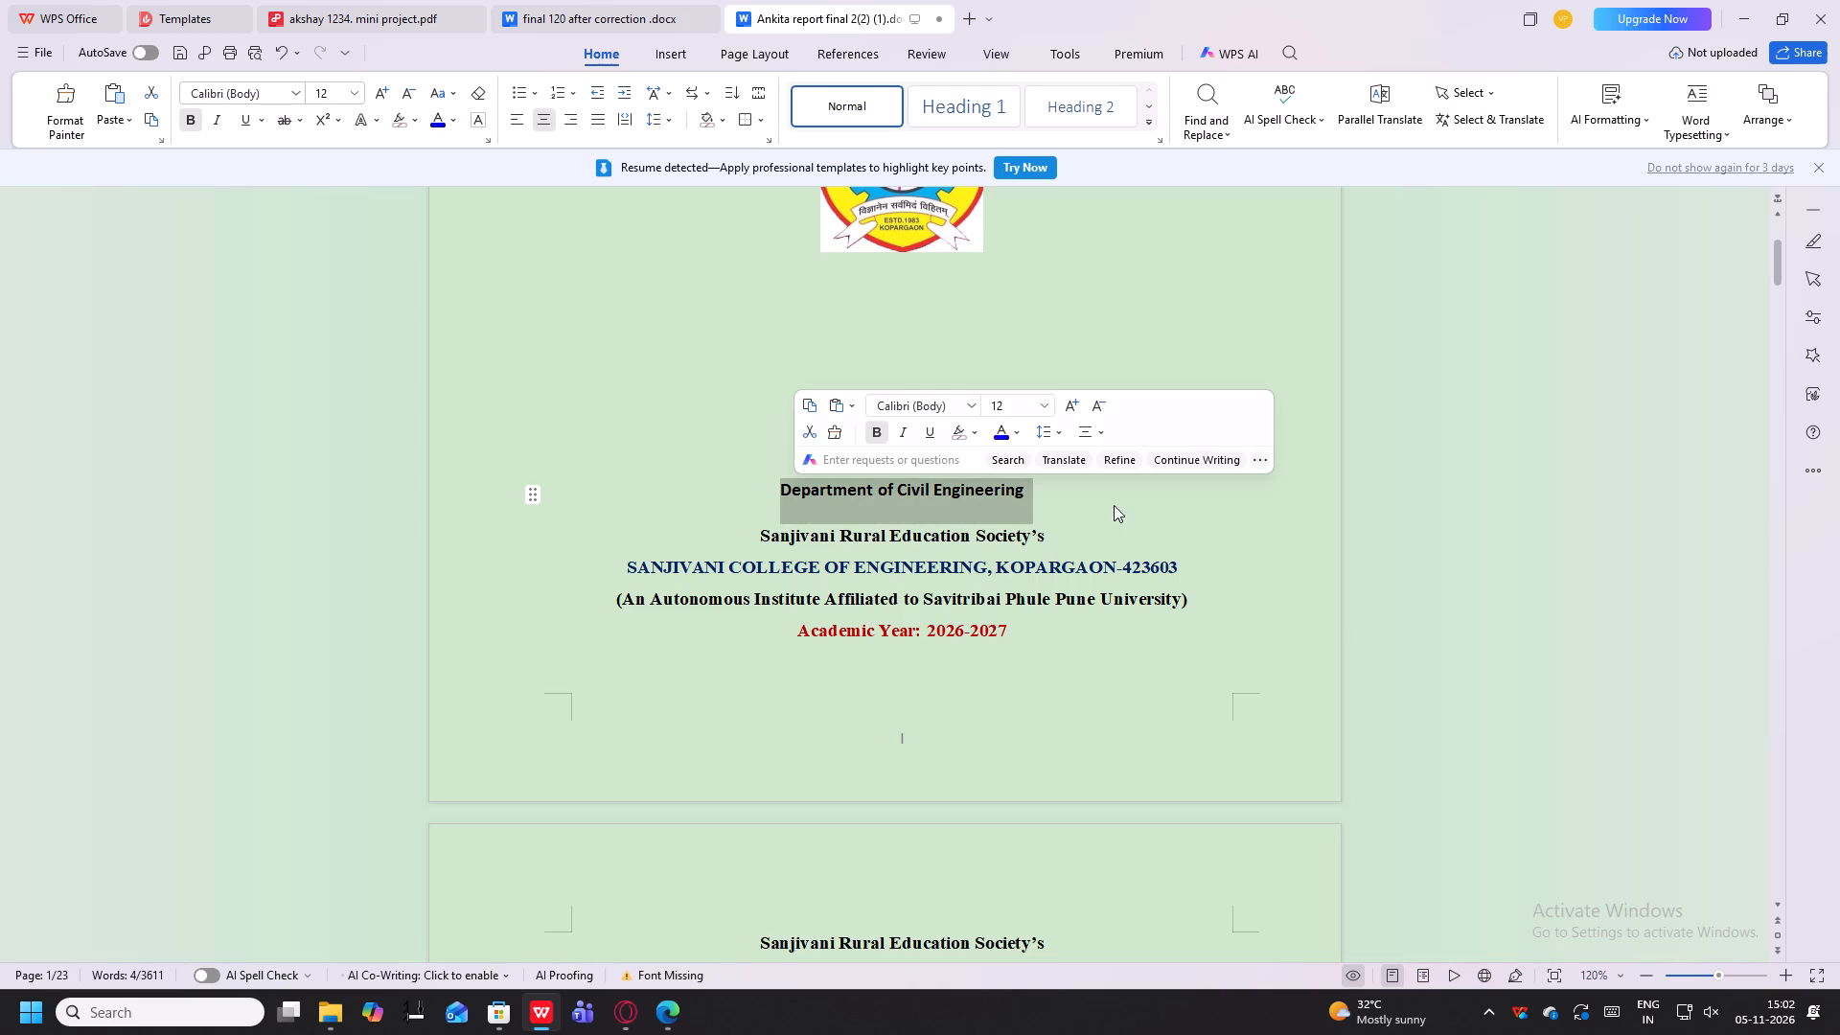
pyautogui.click(970, 410)
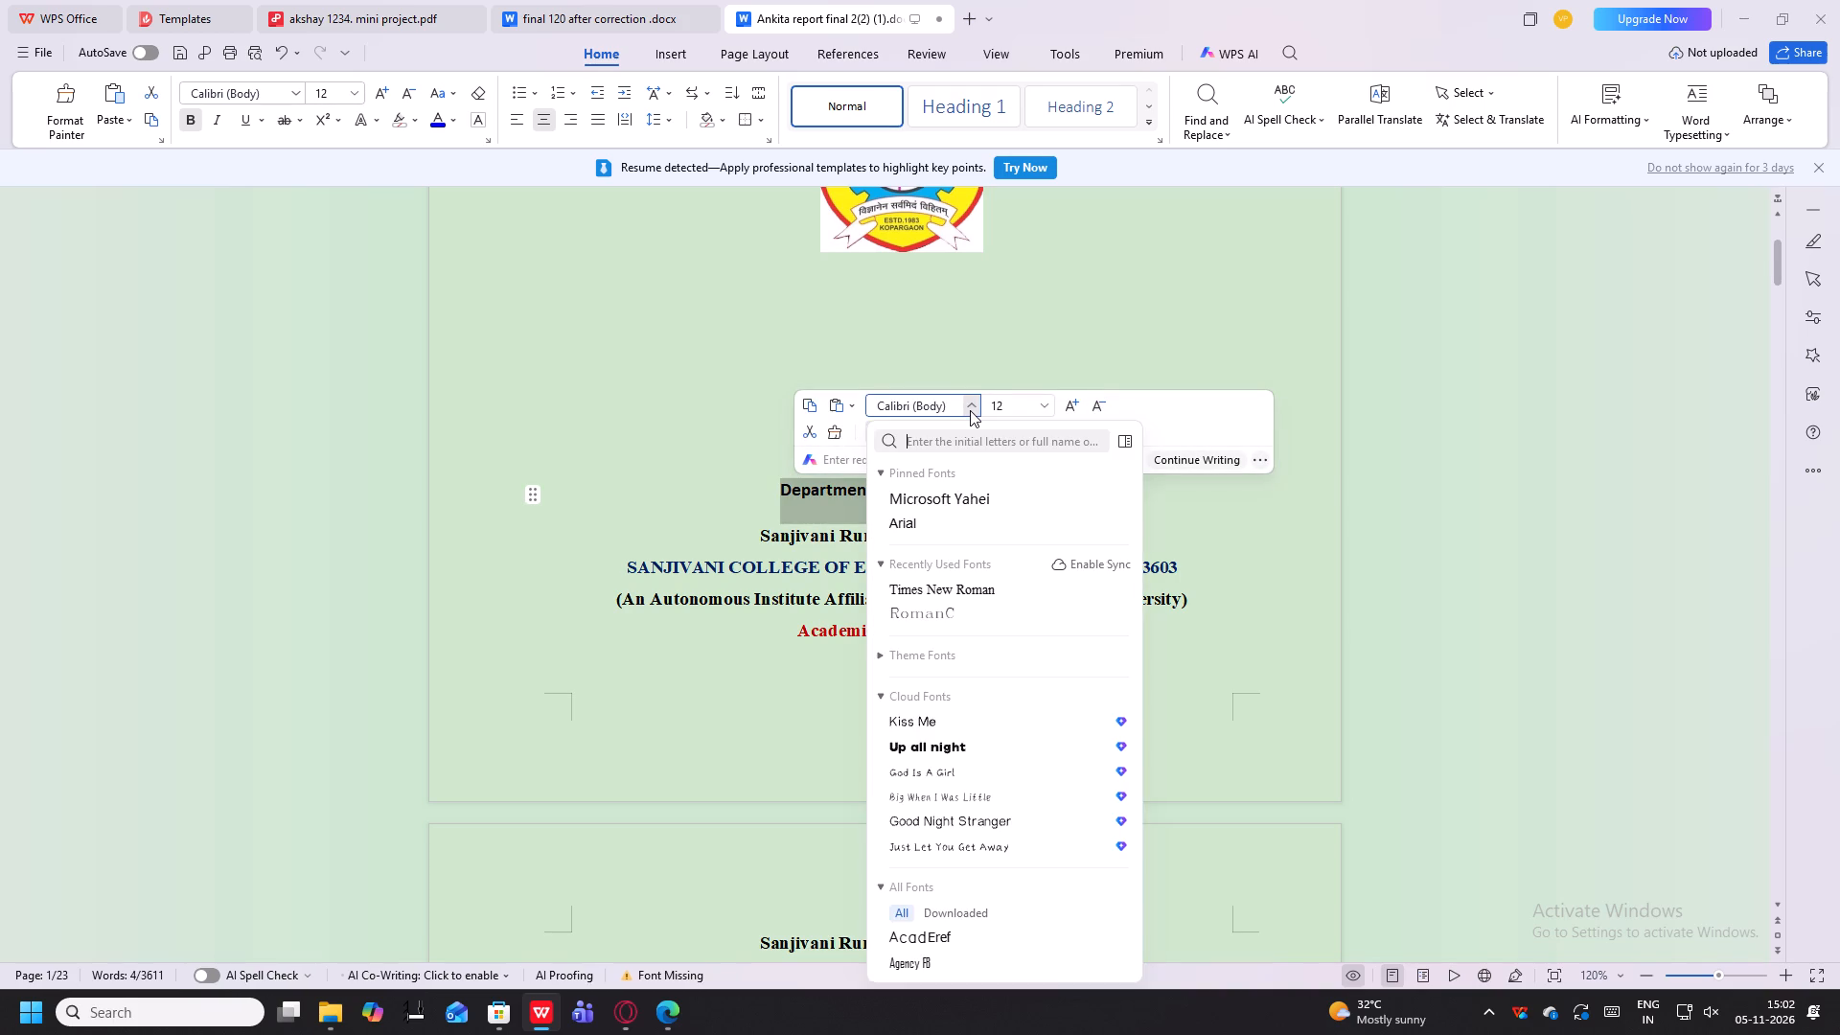
pyautogui.click(966, 586)
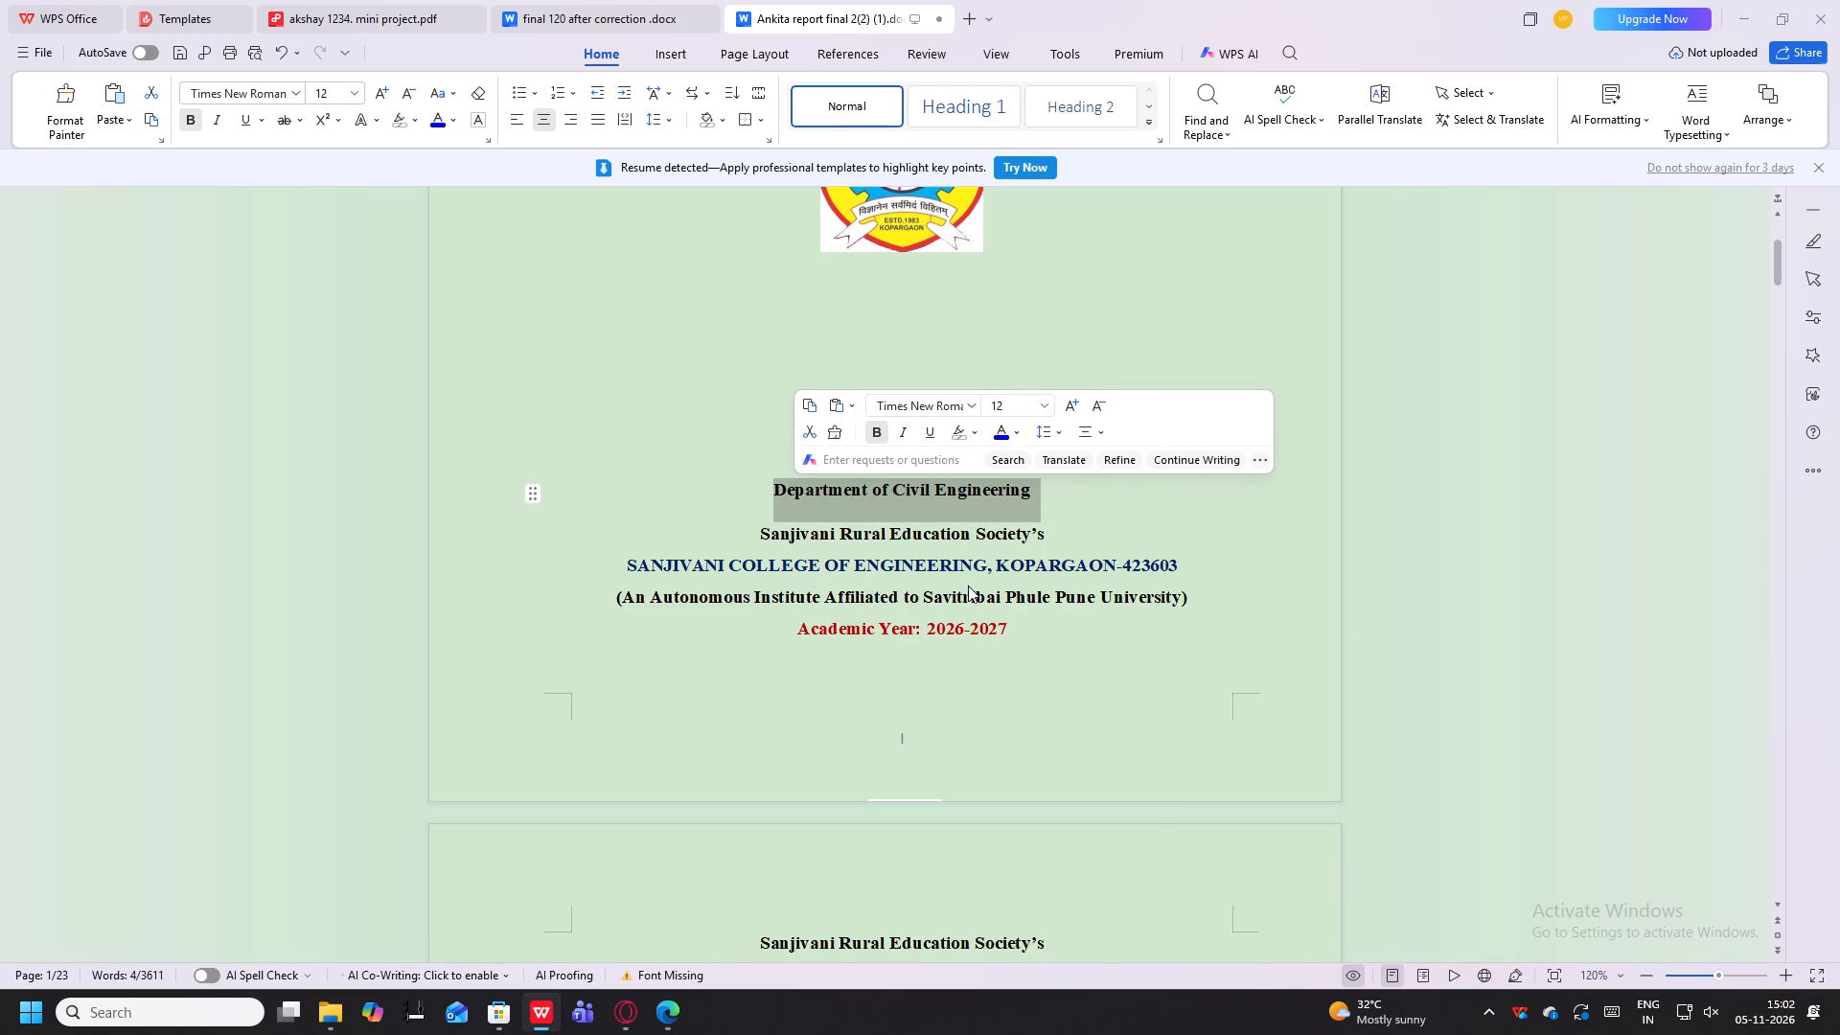
pyautogui.click(1137, 506)
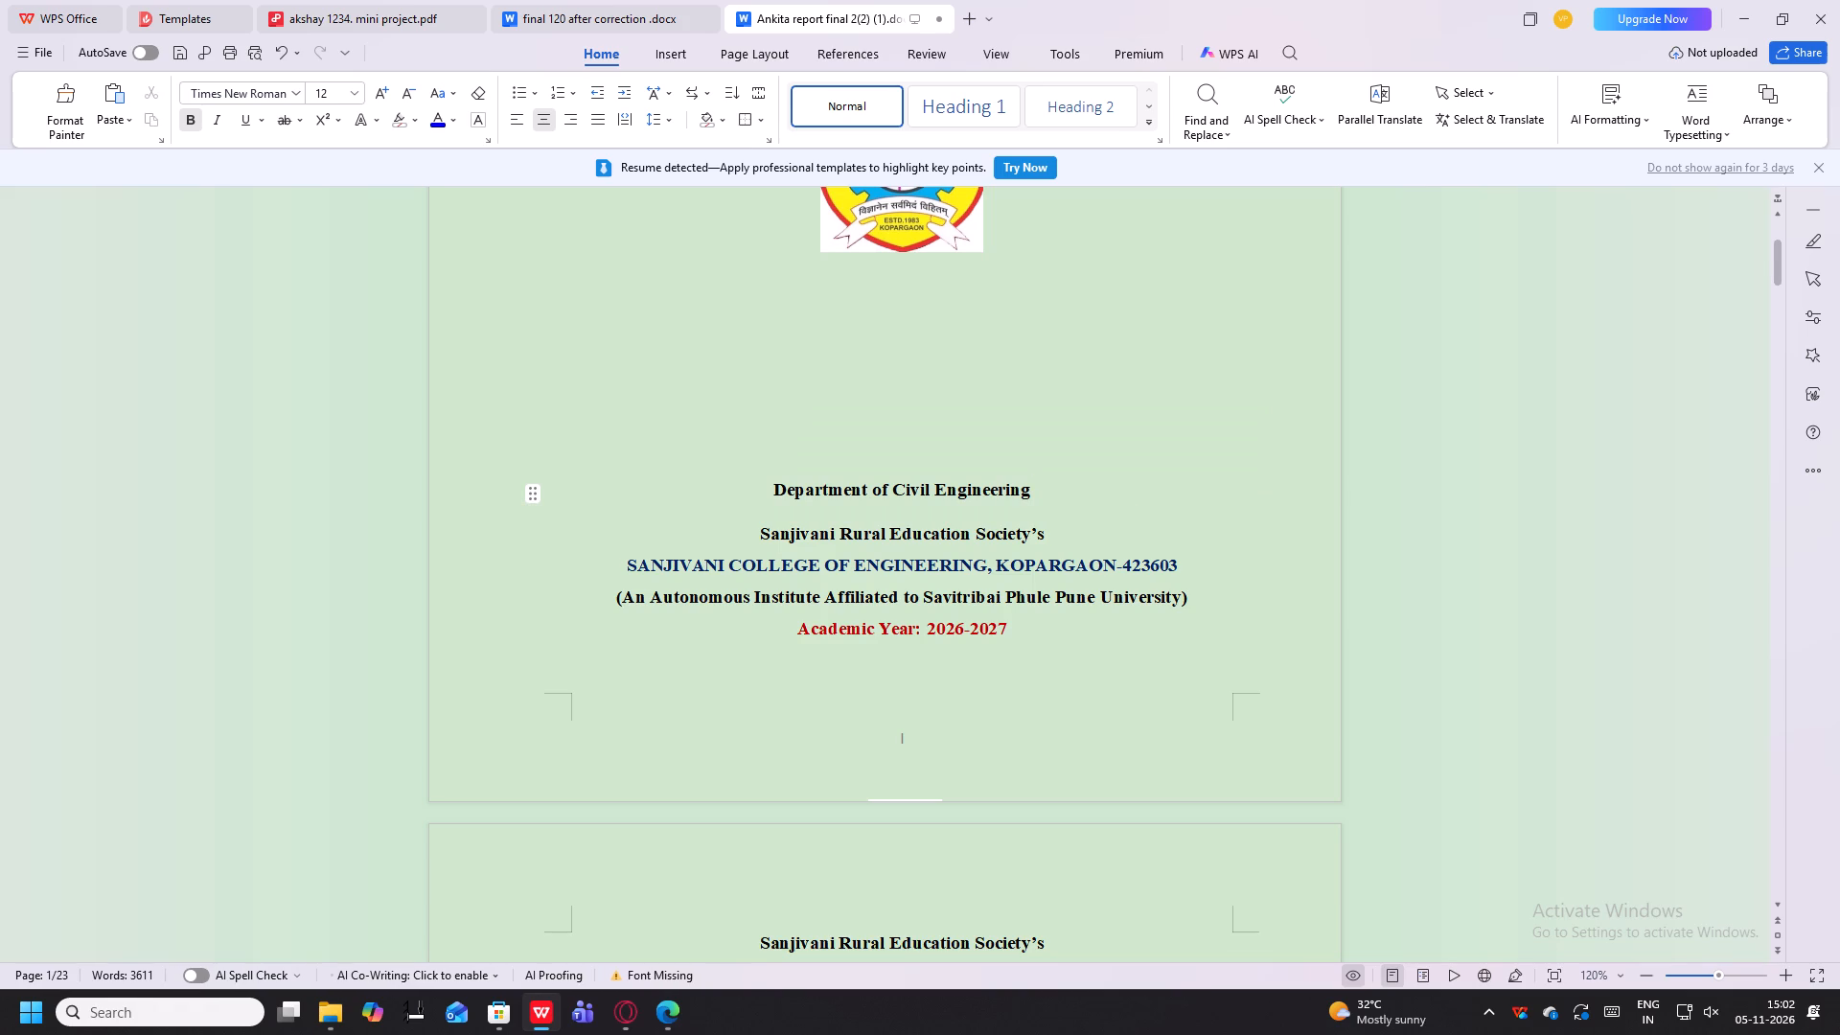
# Make the full quoted seminar title "AI For Smart Infrastructure Monitoring" bold in the Certificate paragraph.
pyautogui.scroll(-5, 1099, 490)
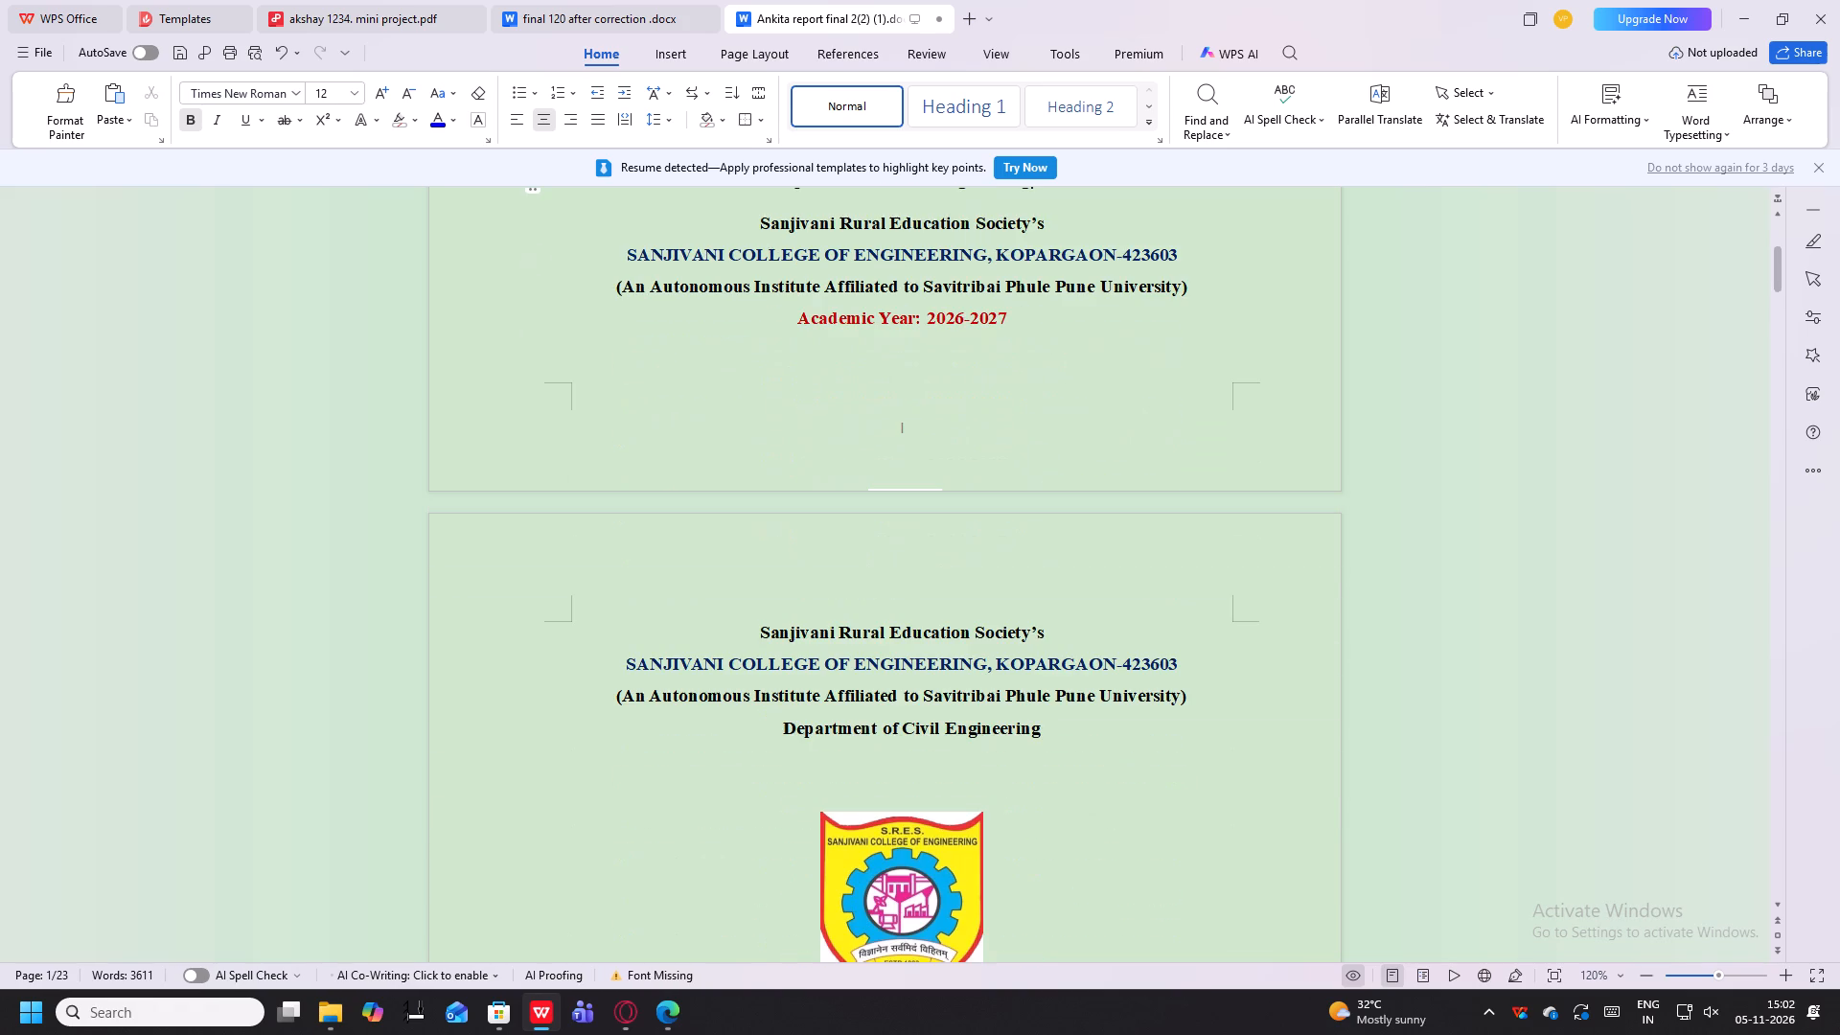
pyautogui.scroll(-3, 1099, 490)
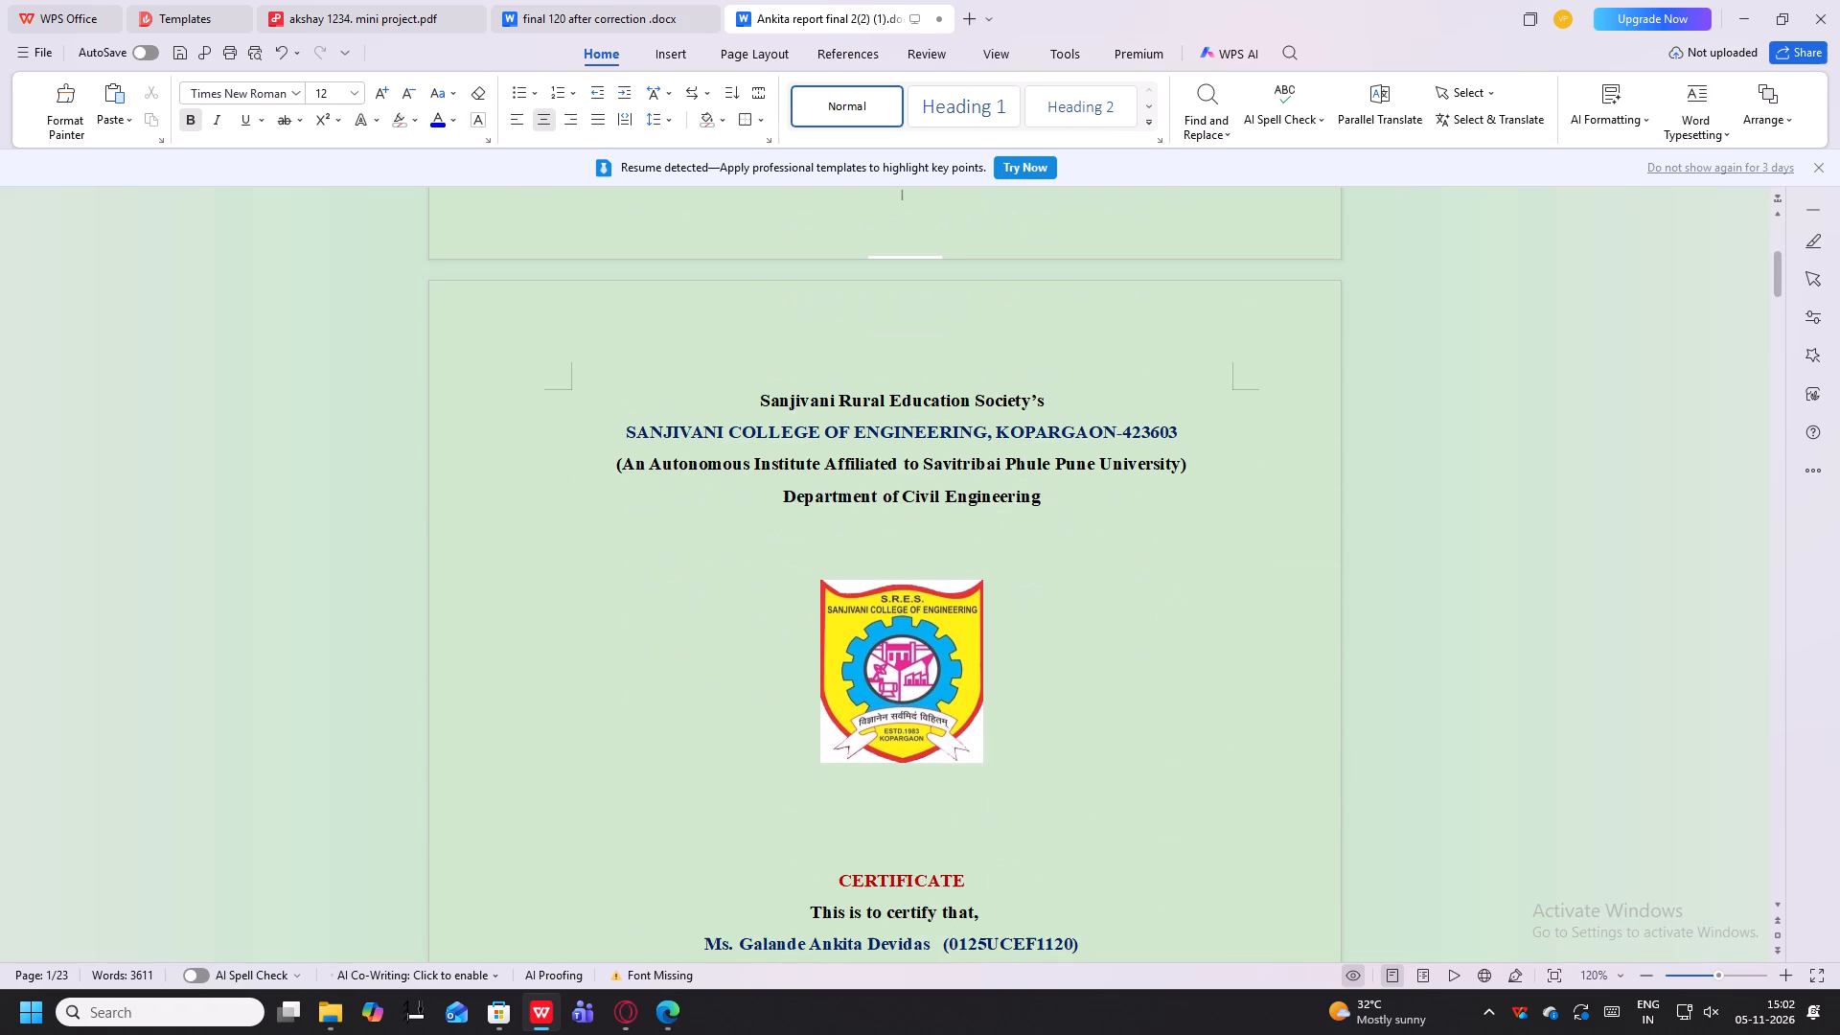
pyautogui.scroll(-1, 1099, 490)
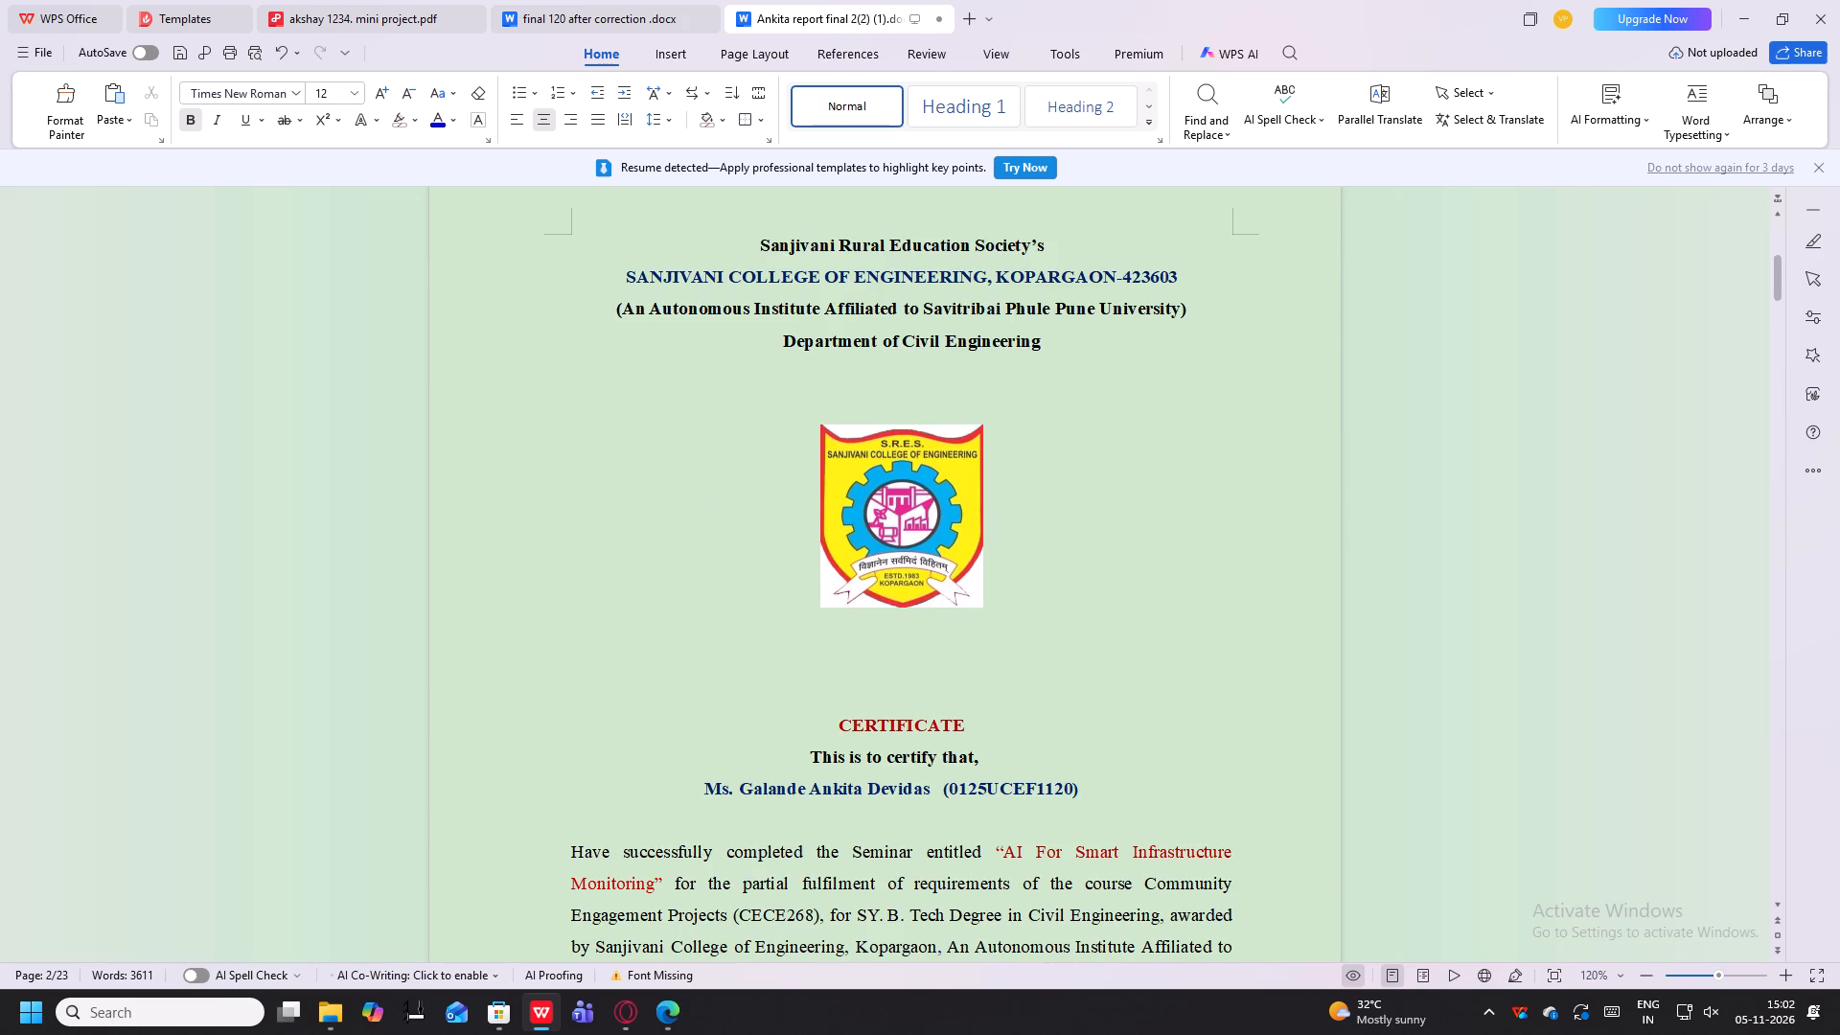
pyautogui.scroll(-5, 1099, 490)
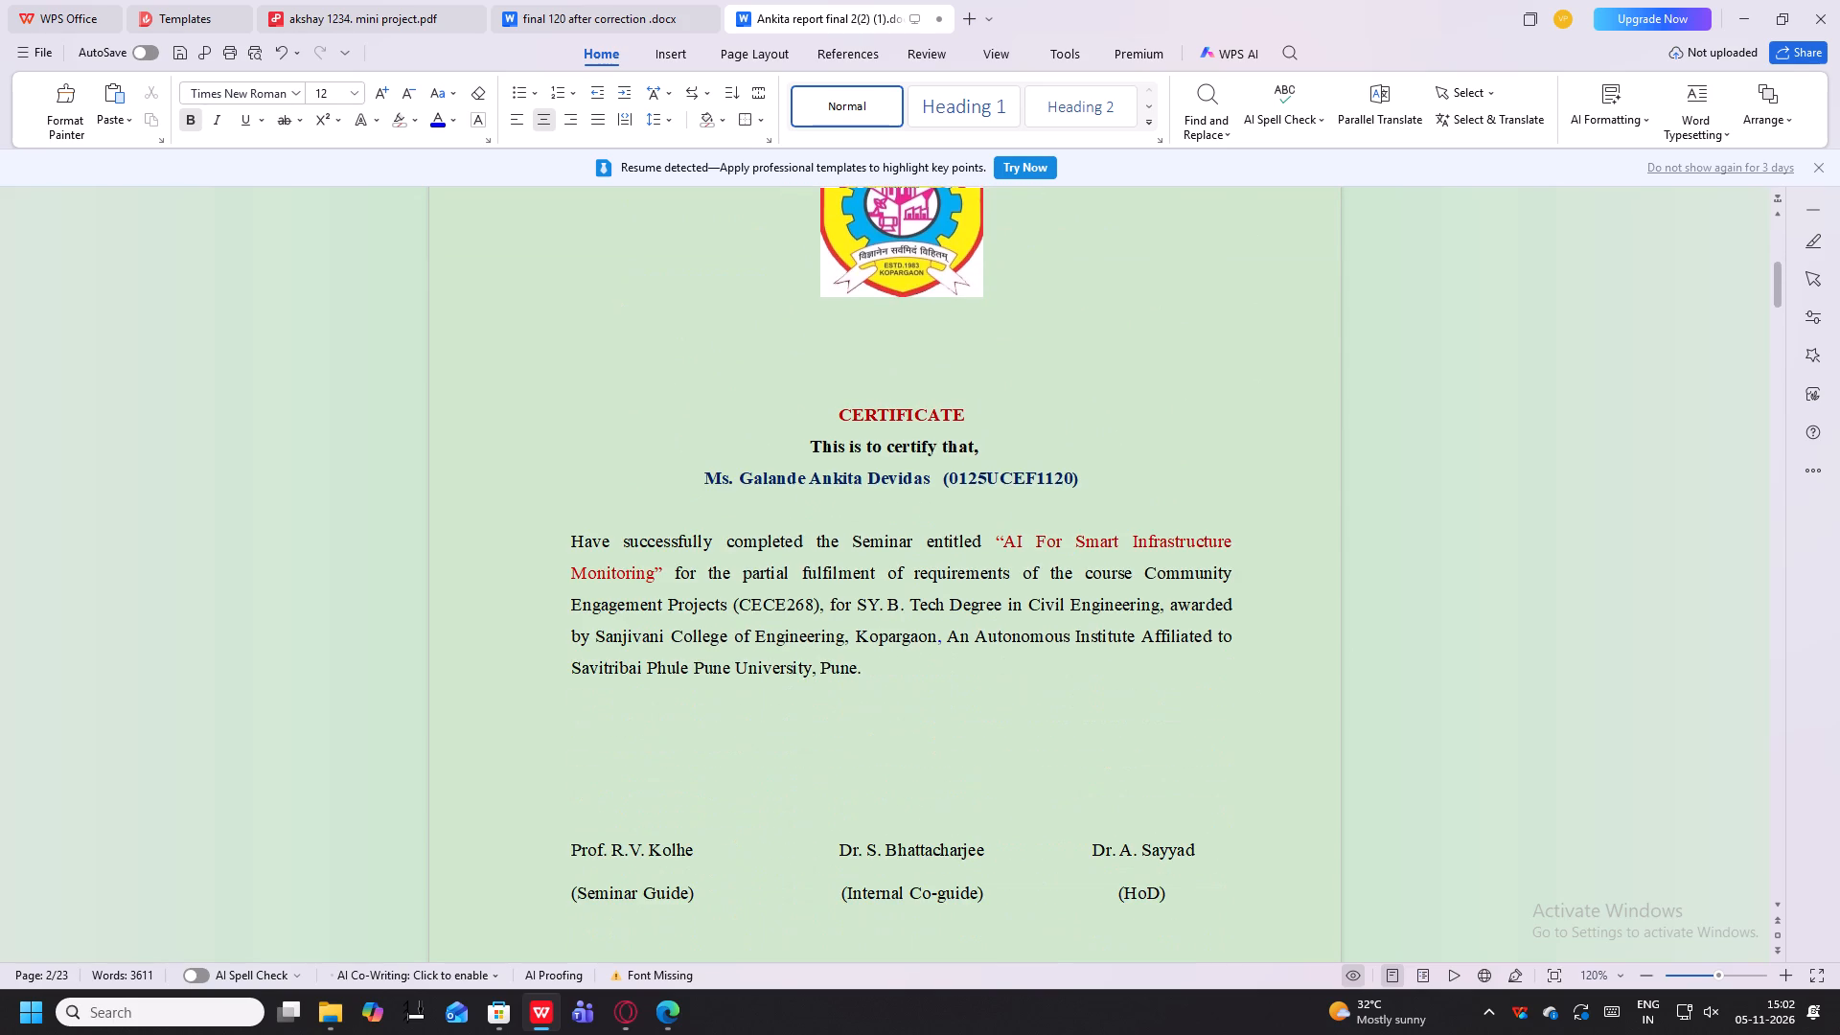
pyautogui.scroll(-5, 1099, 490)
pyautogui.scroll(4, 1099, 490)
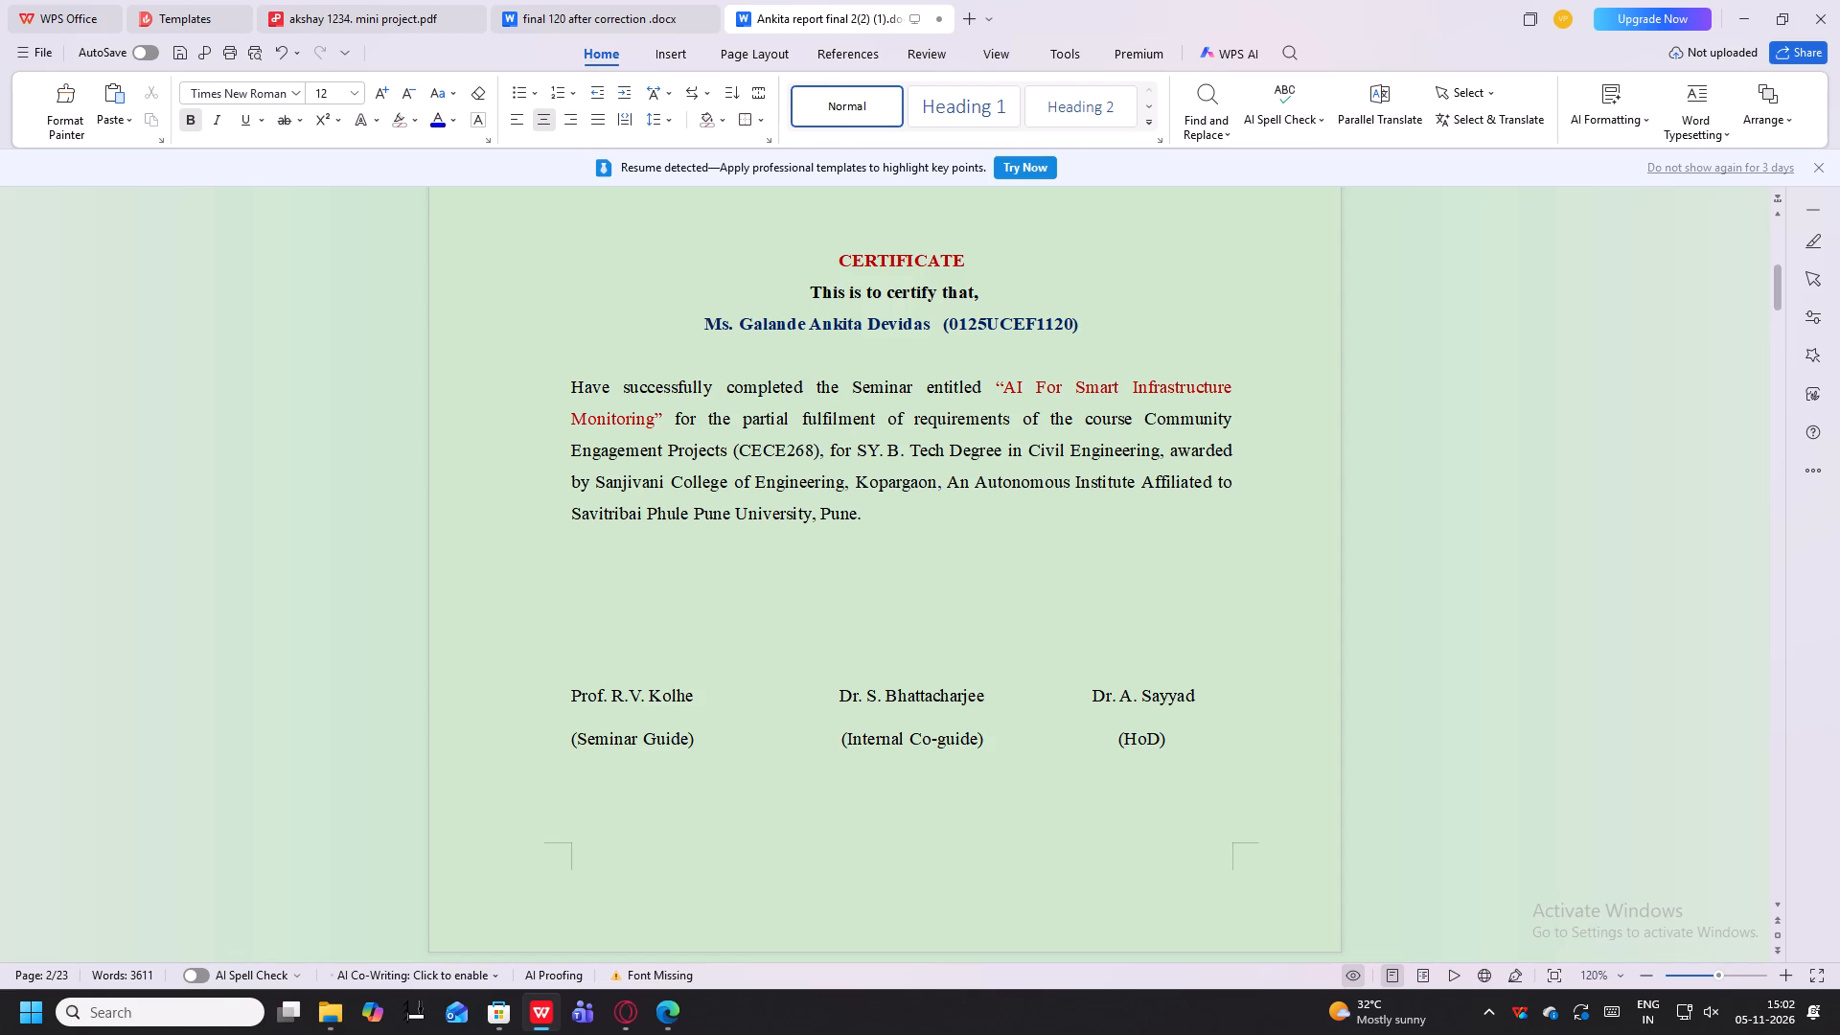
pyautogui.moveTo(993, 389); pyautogui.dragTo(1231, 376)
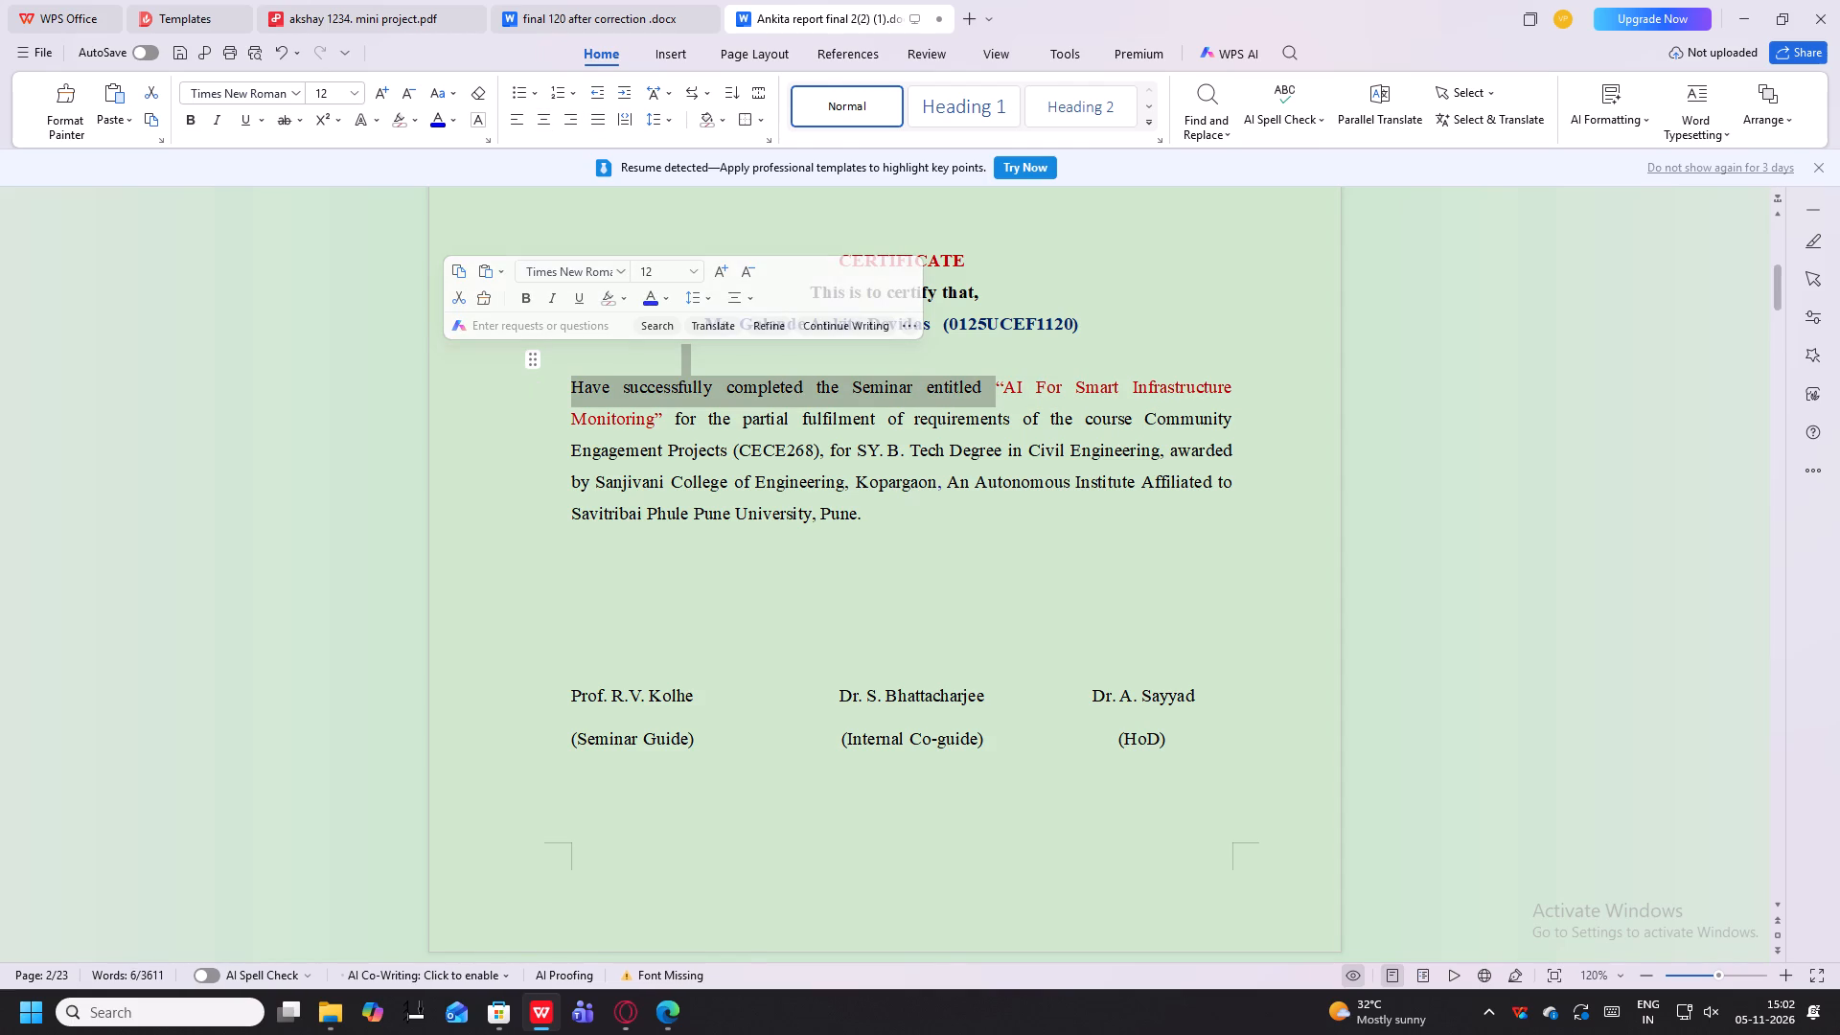
pyautogui.click(659, 425)
pyautogui.moveTo(660, 419); pyautogui.dragTo(612, 420)
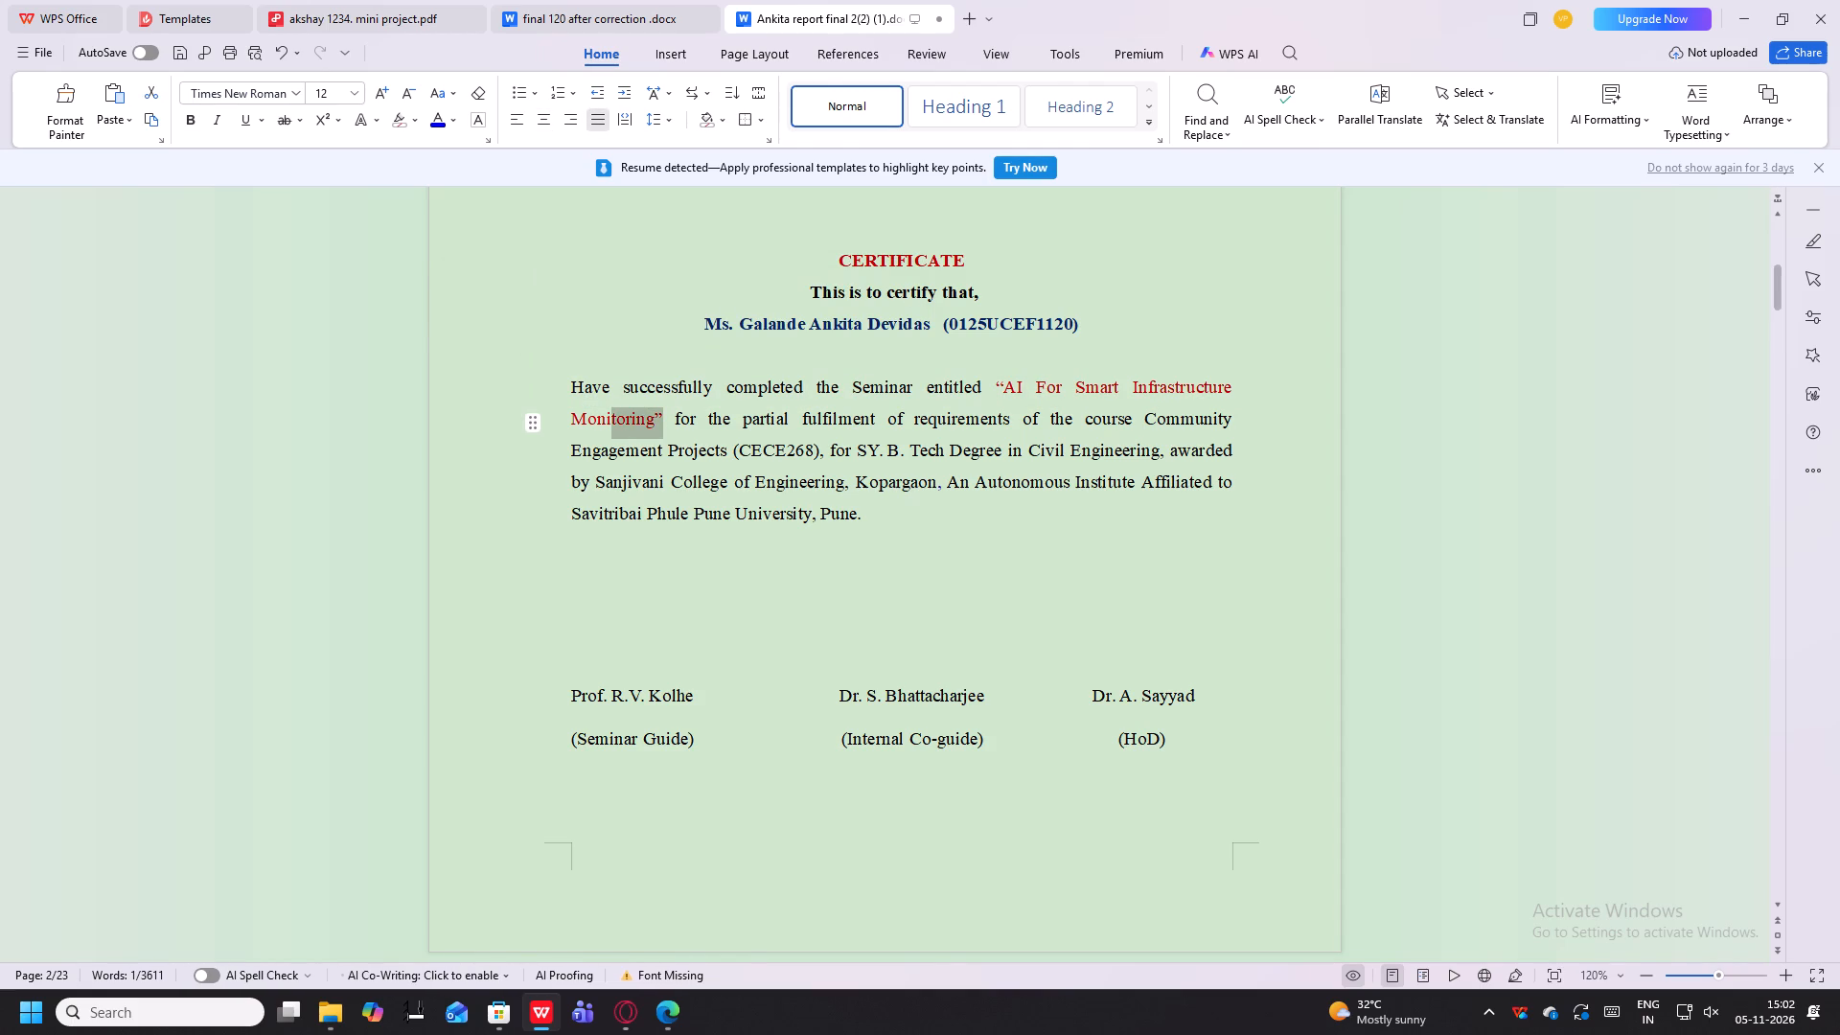
pyautogui.moveTo(612, 420); pyautogui.dragTo(568, 425)
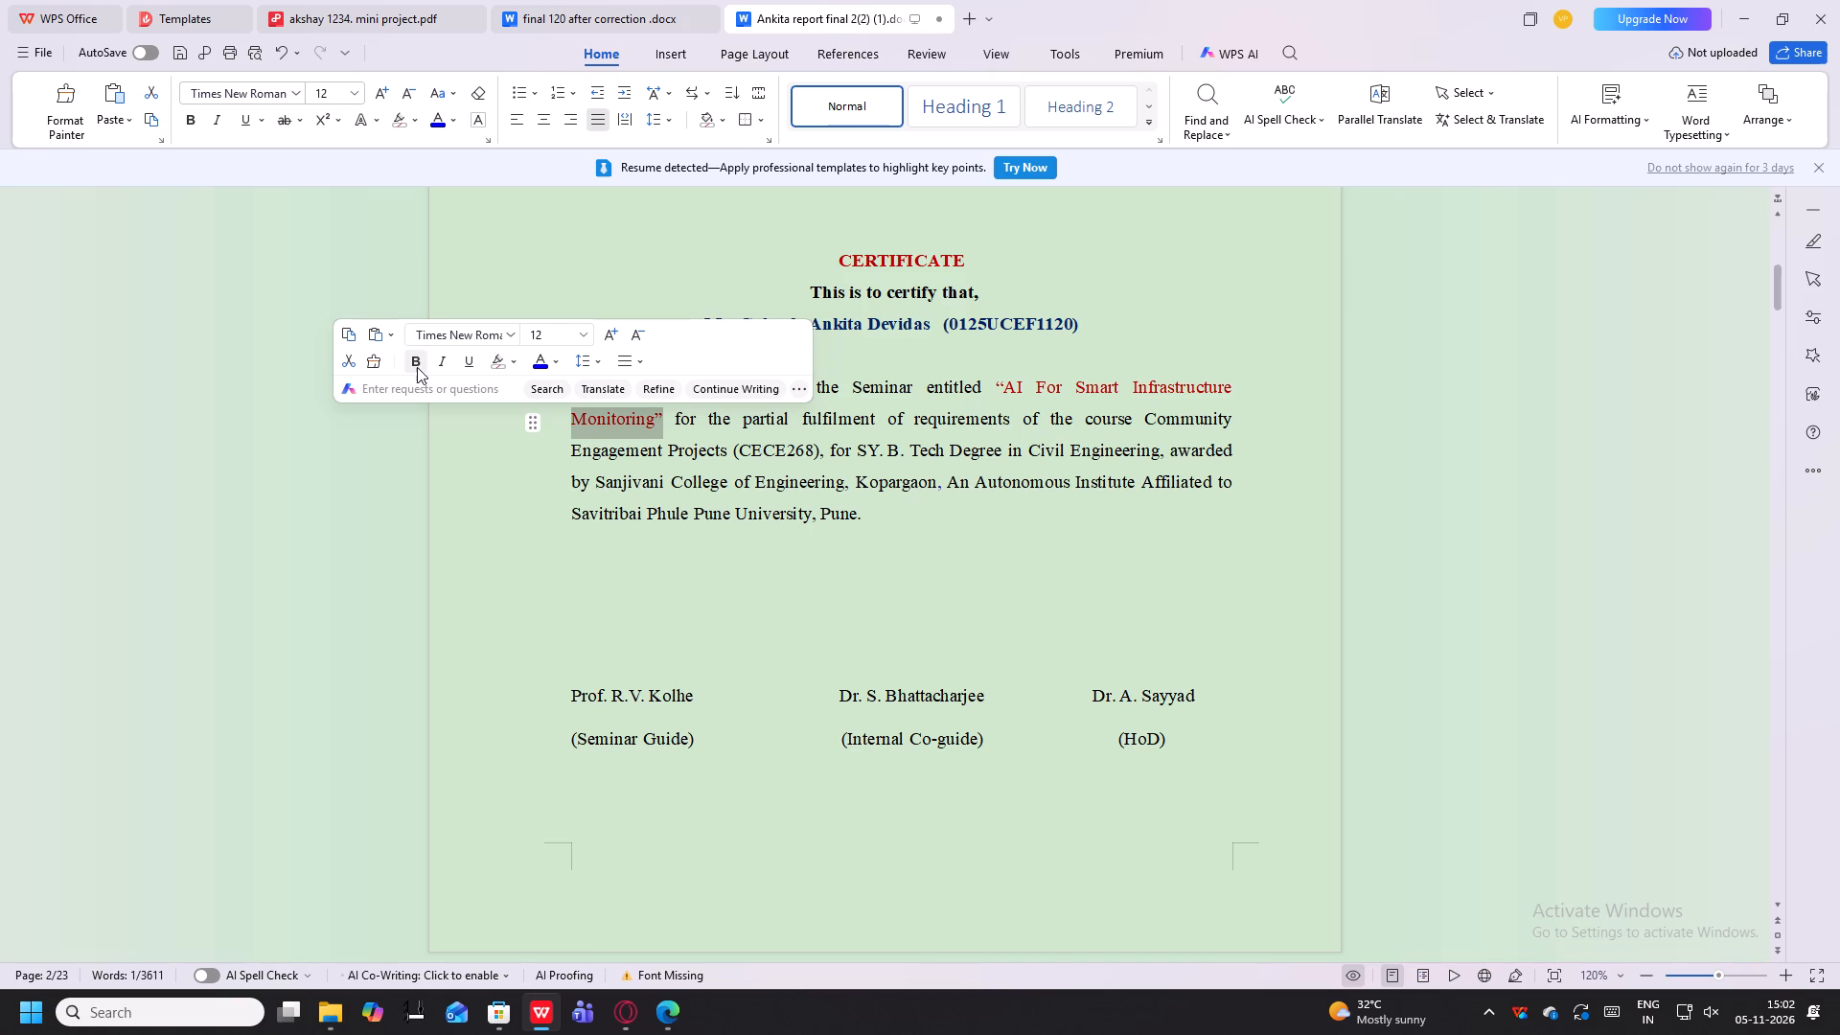
pyautogui.click(413, 363)
pyautogui.moveTo(996, 378); pyautogui.dragTo(1057, 378)
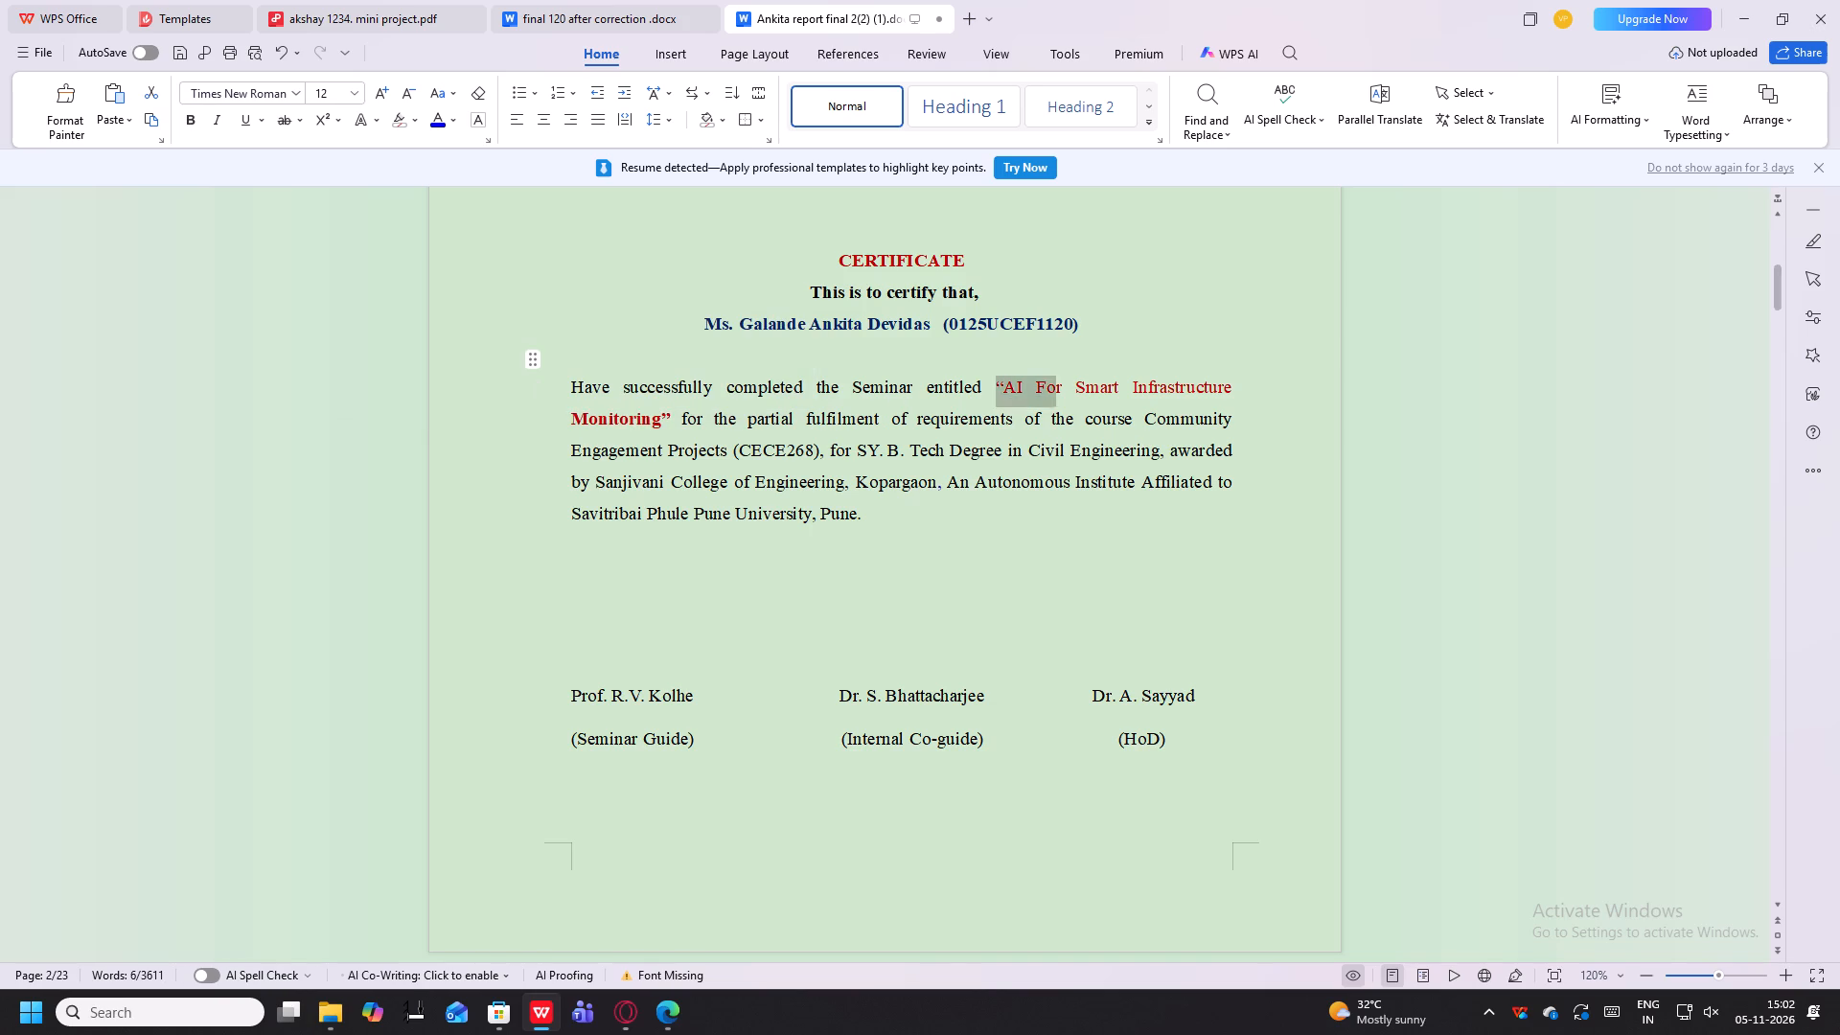
pyautogui.moveTo(1057, 378); pyautogui.dragTo(1222, 368)
pyautogui.click(1143, 346)
pyautogui.click(1101, 335)
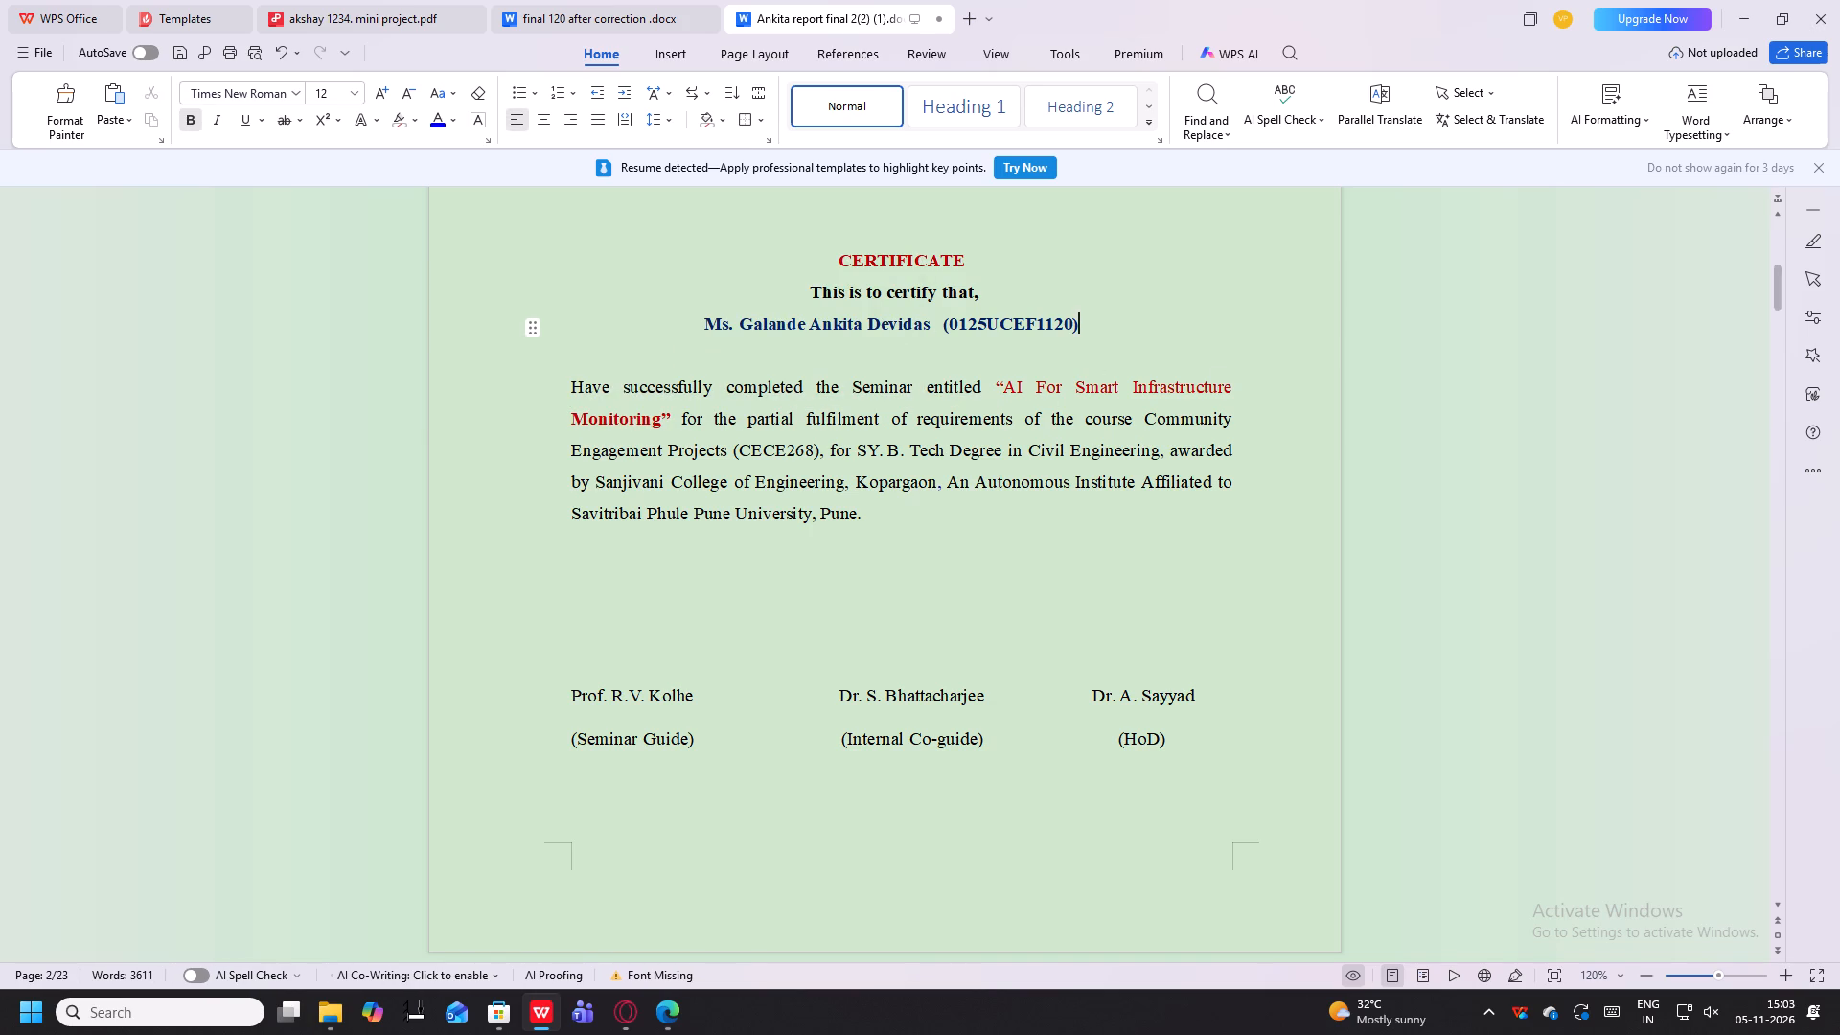
pyautogui.moveTo(992, 381); pyautogui.dragTo(1240, 378)
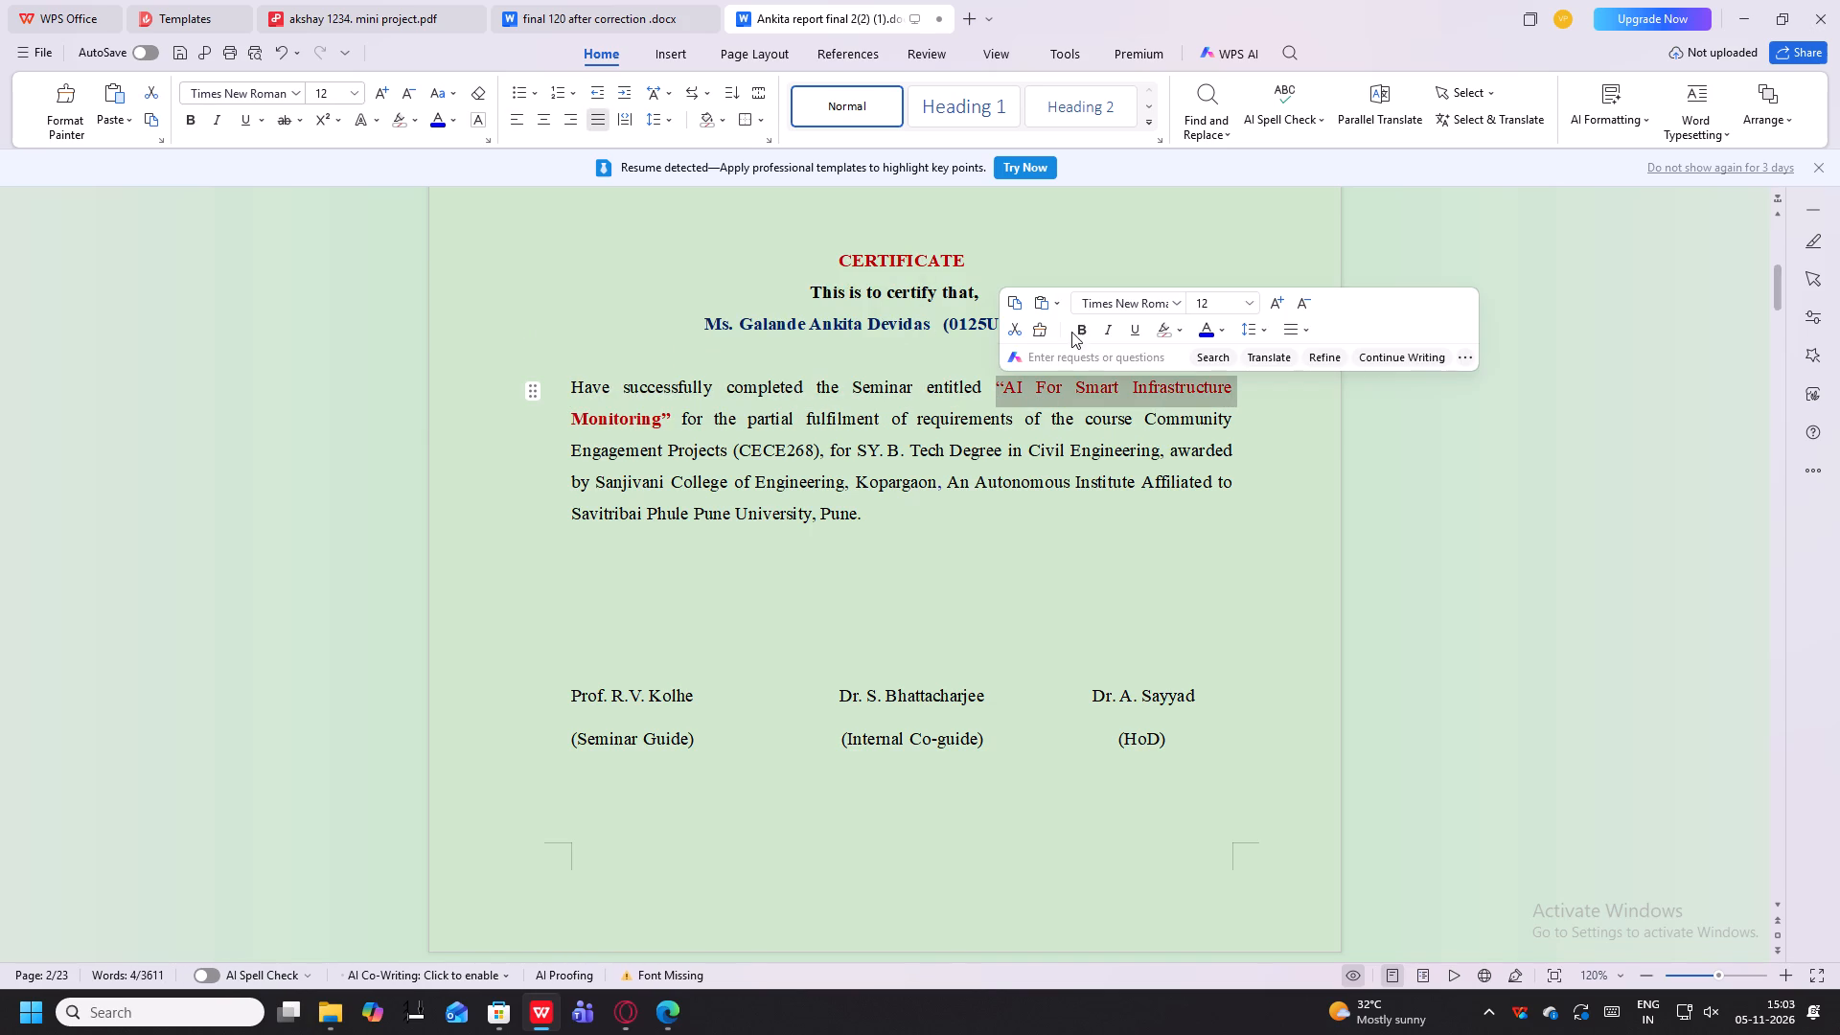
pyautogui.click(1079, 329)
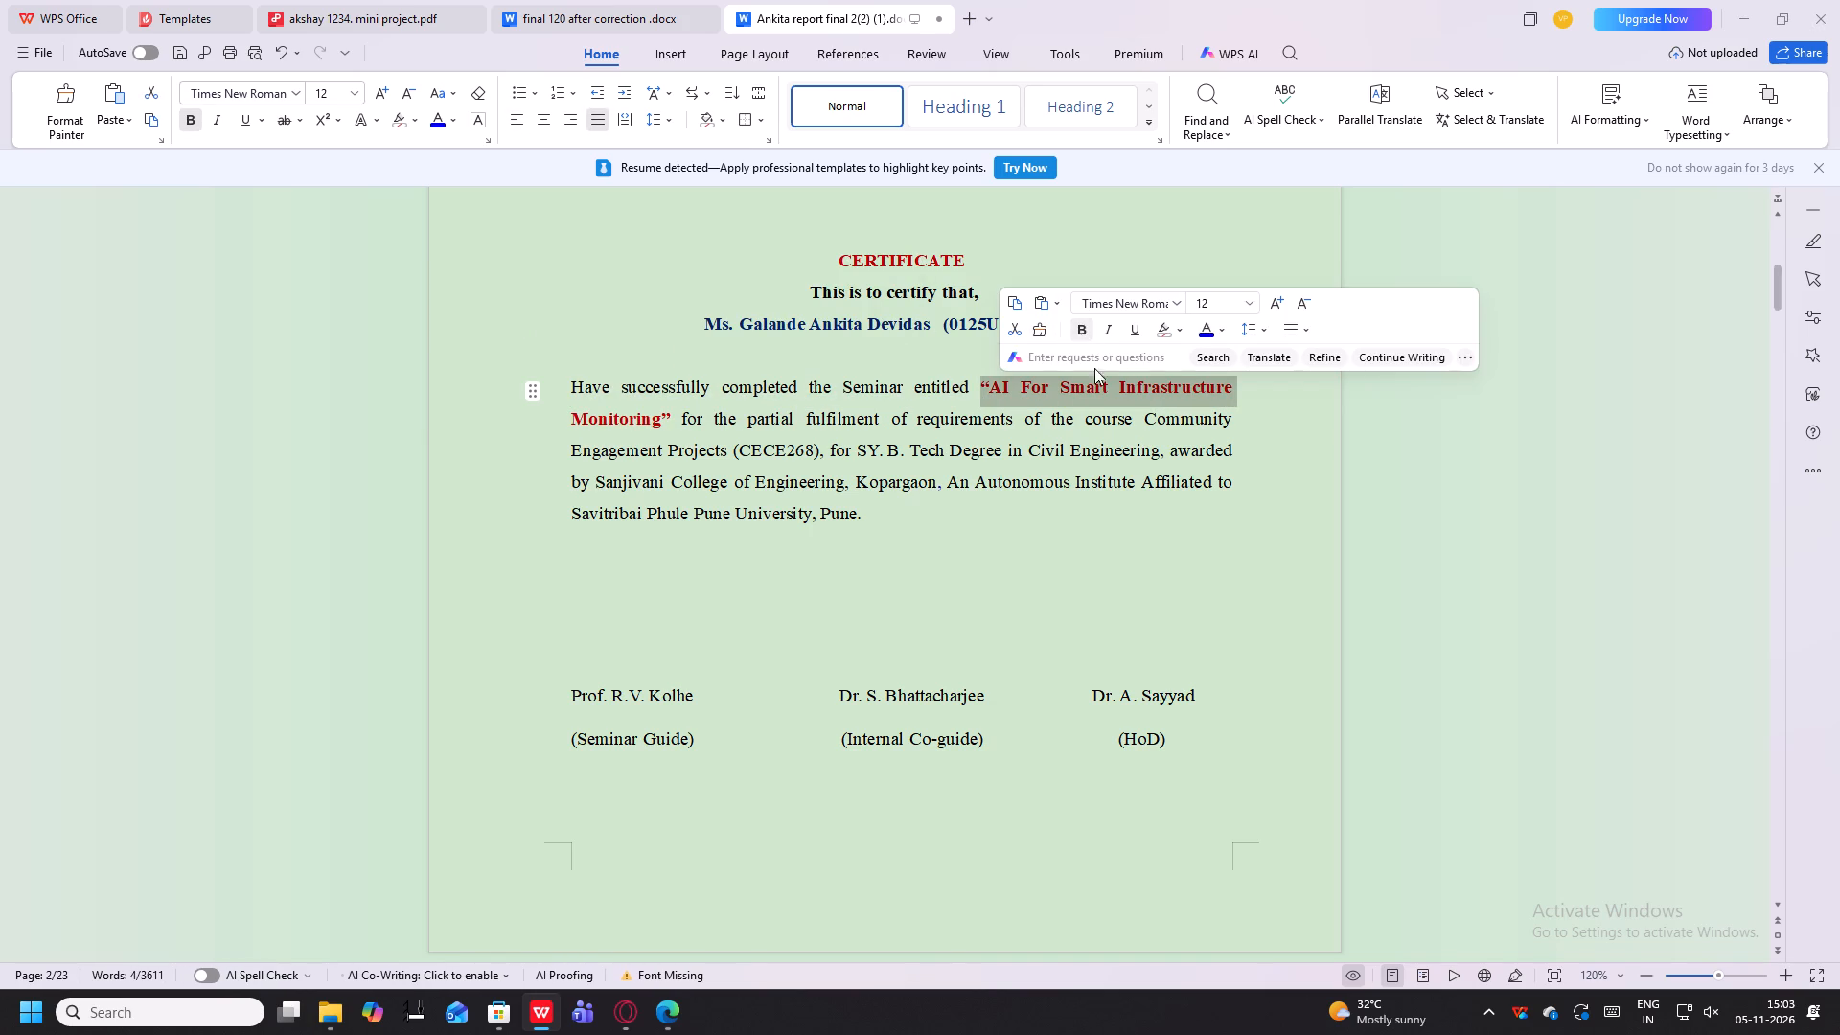
pyautogui.click(1068, 545)
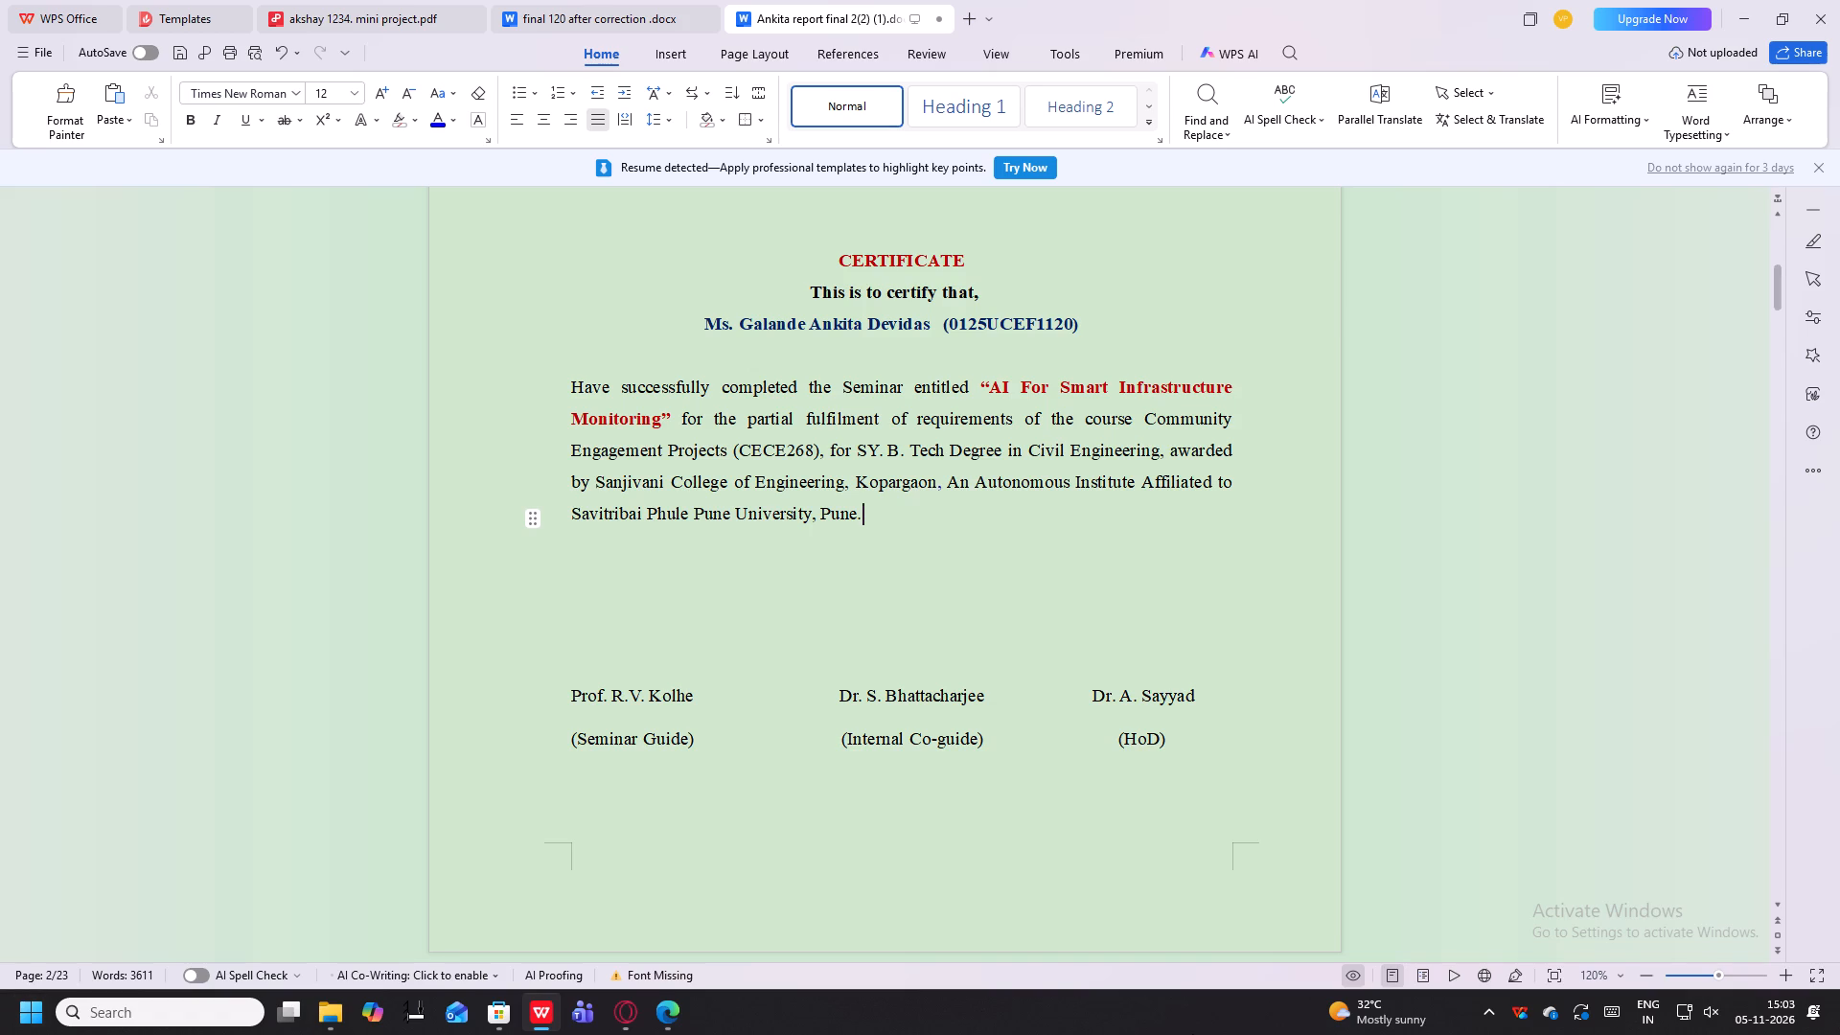
# Remove bold from the guide's name in the first paragraph of the Acknowledgement.
pyautogui.scroll(4, 1132, 718)
pyautogui.scroll(-11, 1132, 718)
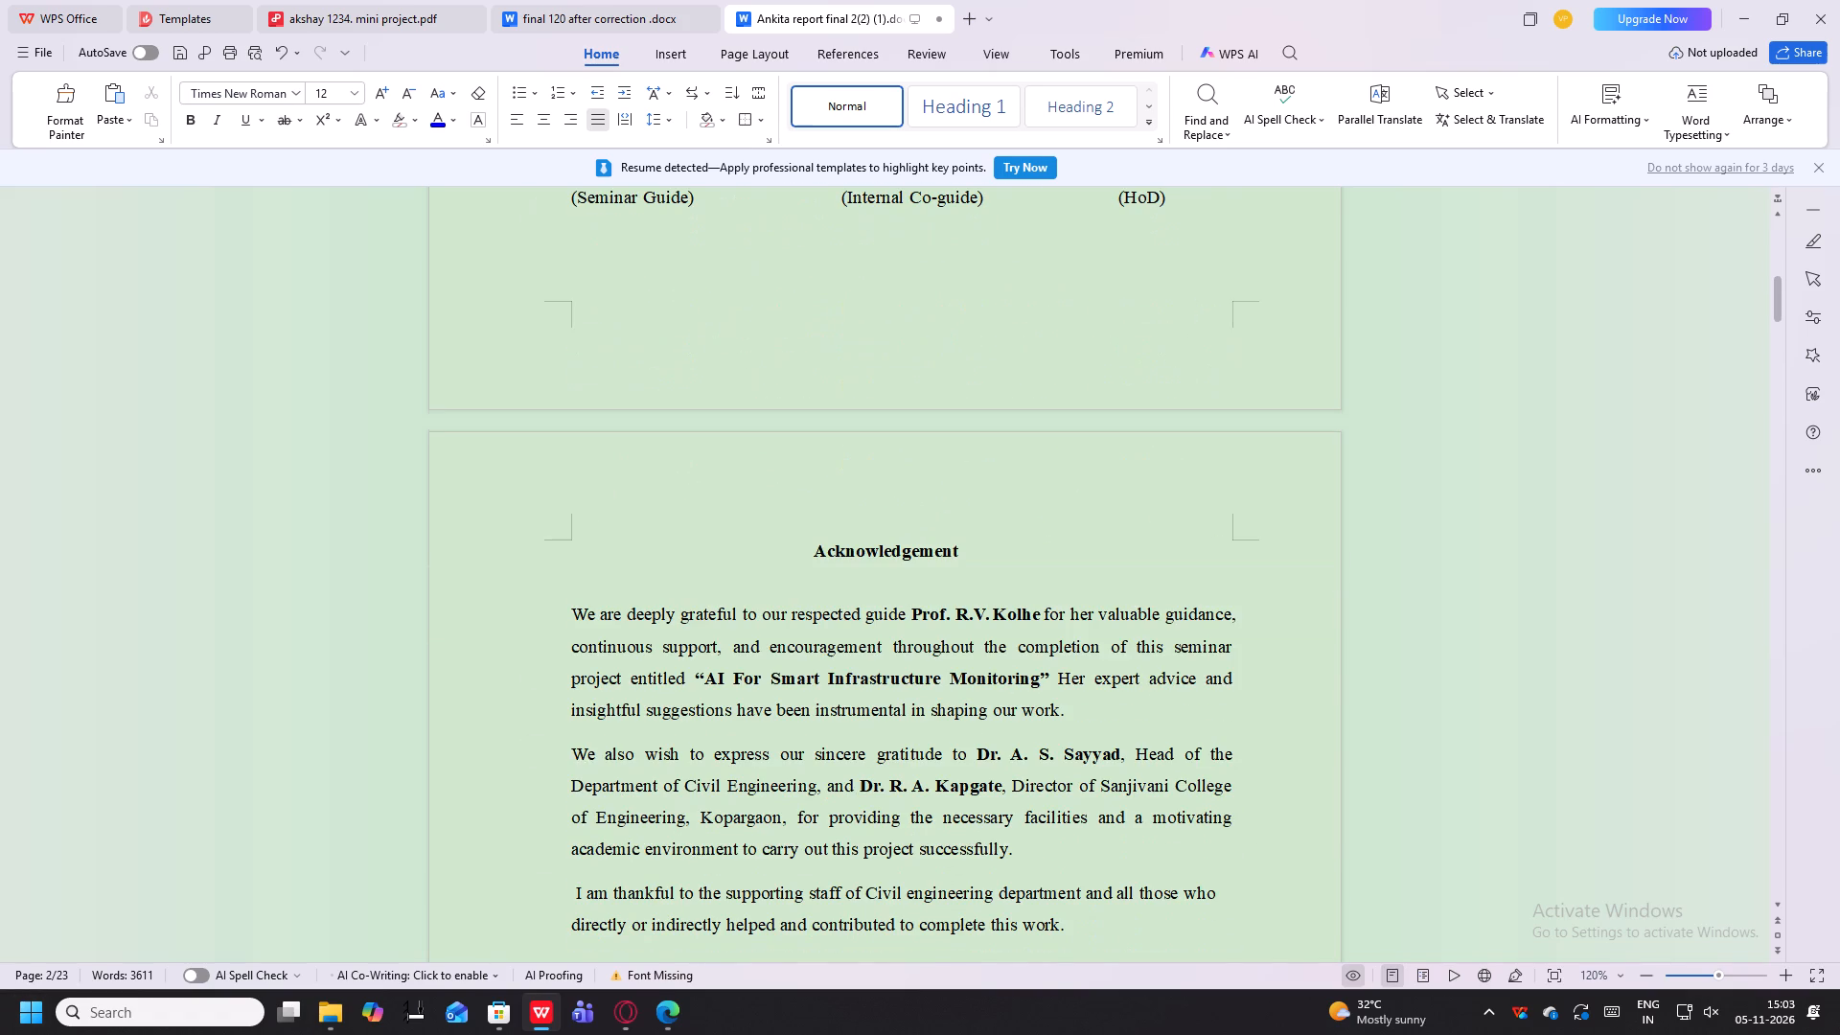
pyautogui.scroll(-1, 1132, 718)
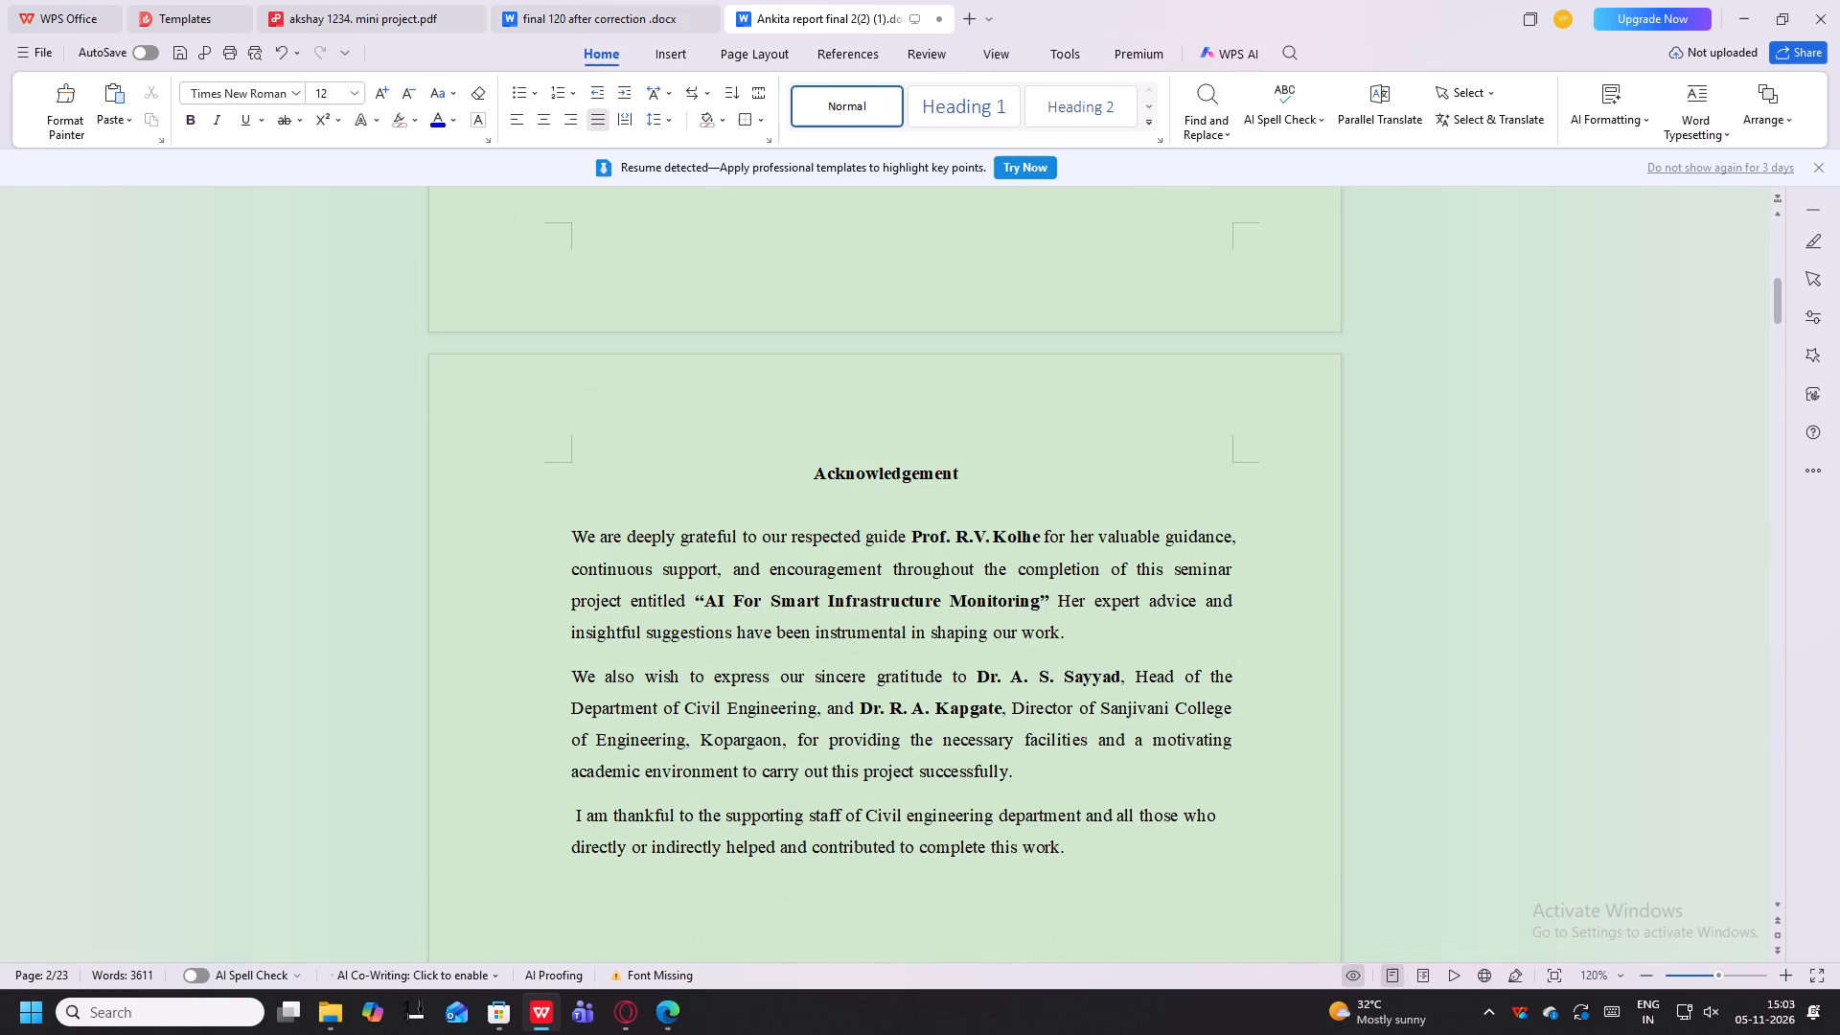
pyautogui.moveTo(908, 537); pyautogui.dragTo(933, 540)
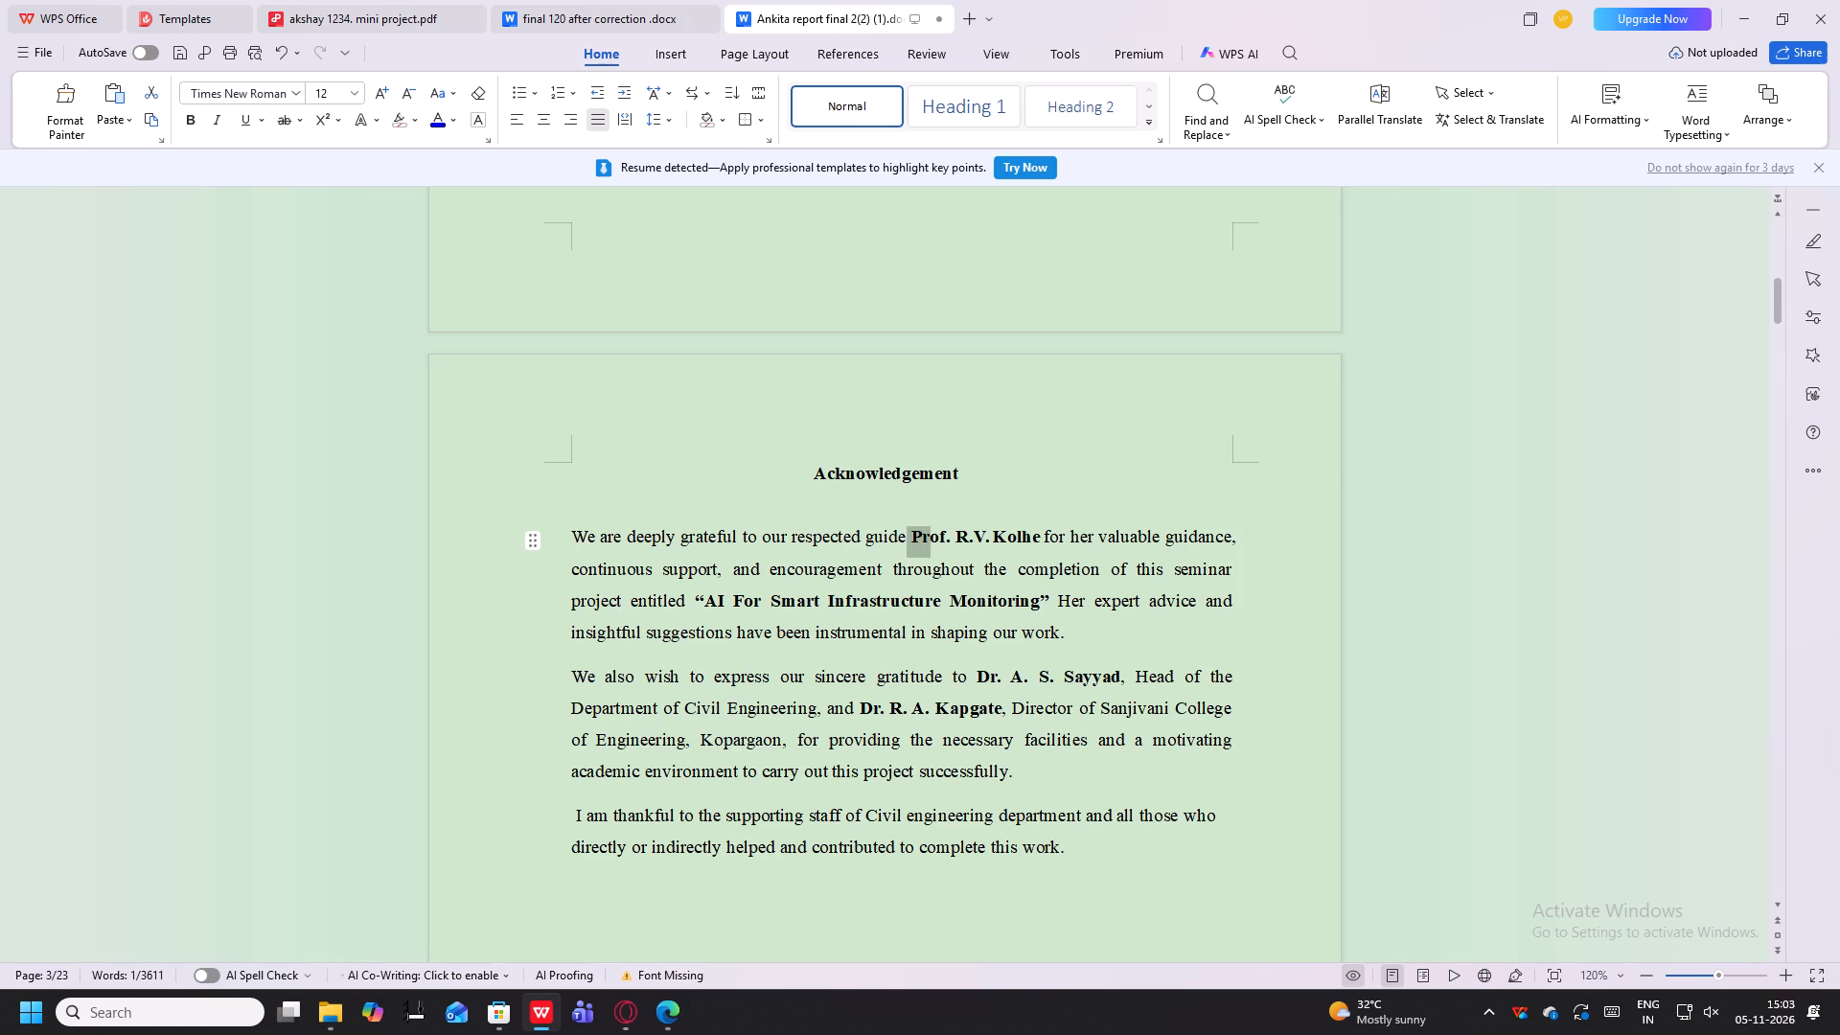
pyautogui.moveTo(933, 540); pyautogui.dragTo(1037, 551)
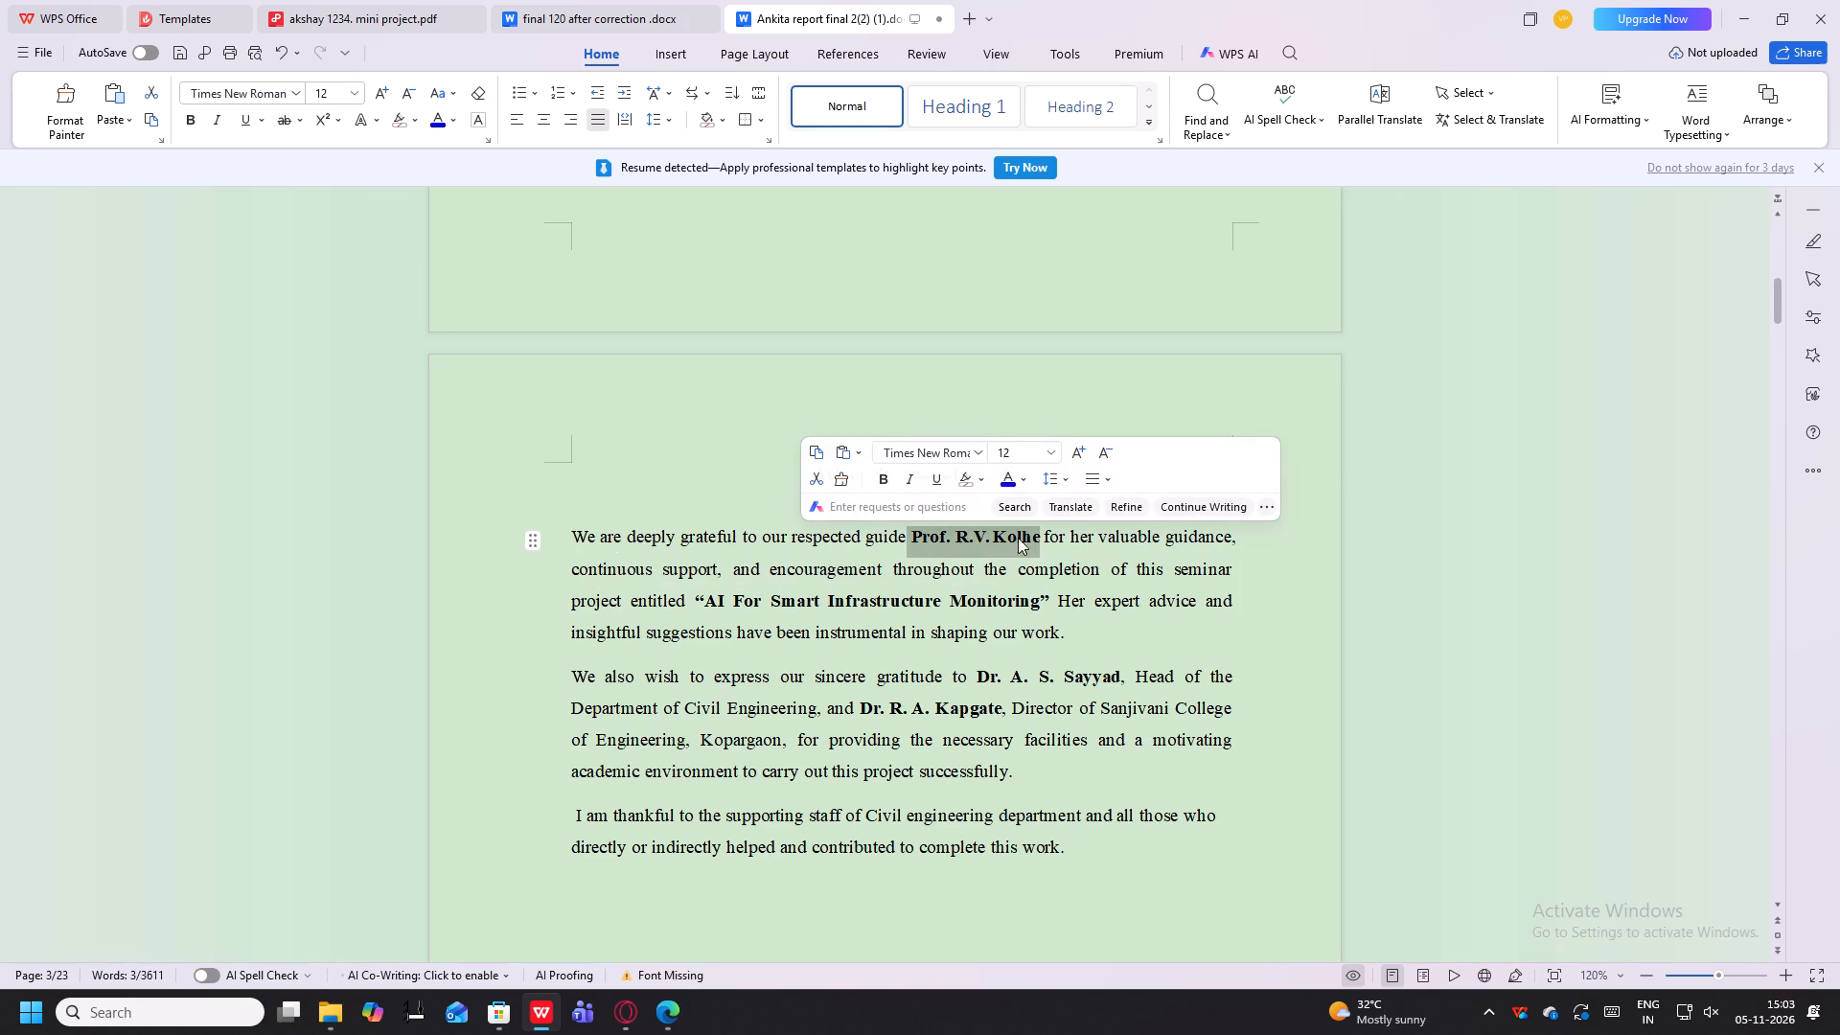
pyautogui.click(880, 483)
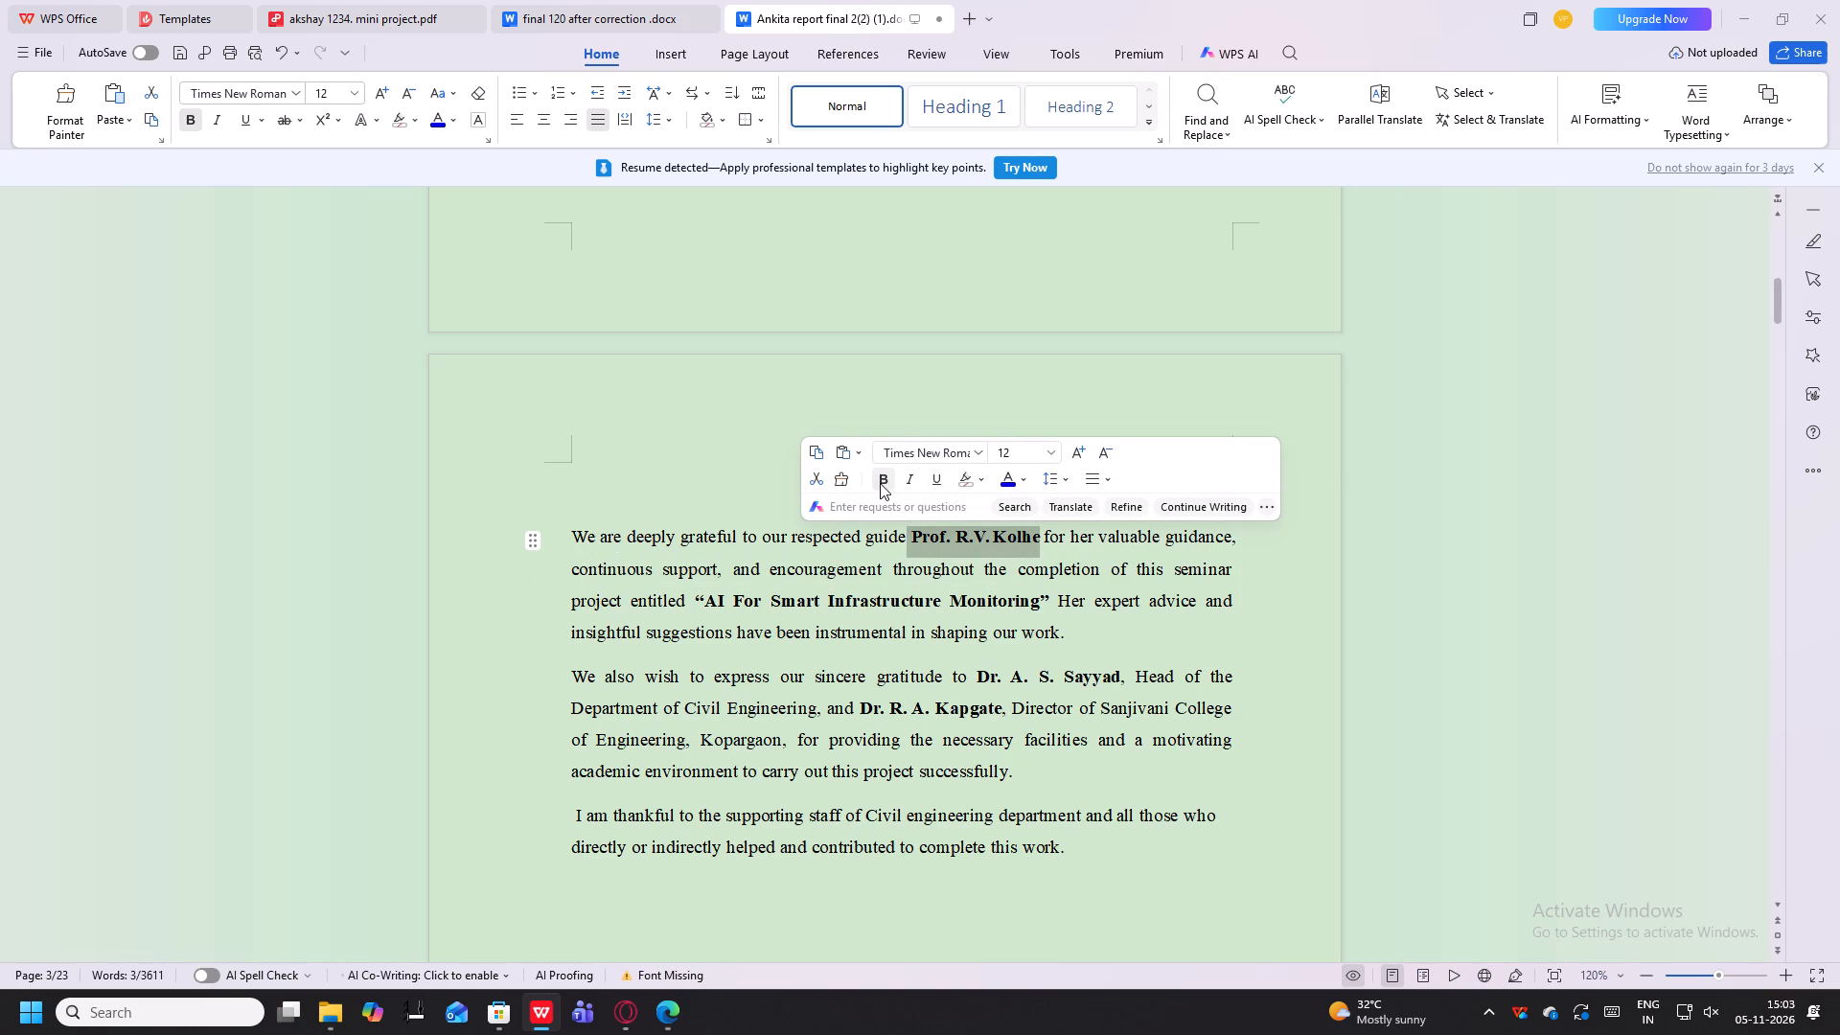
pyautogui.click(880, 483)
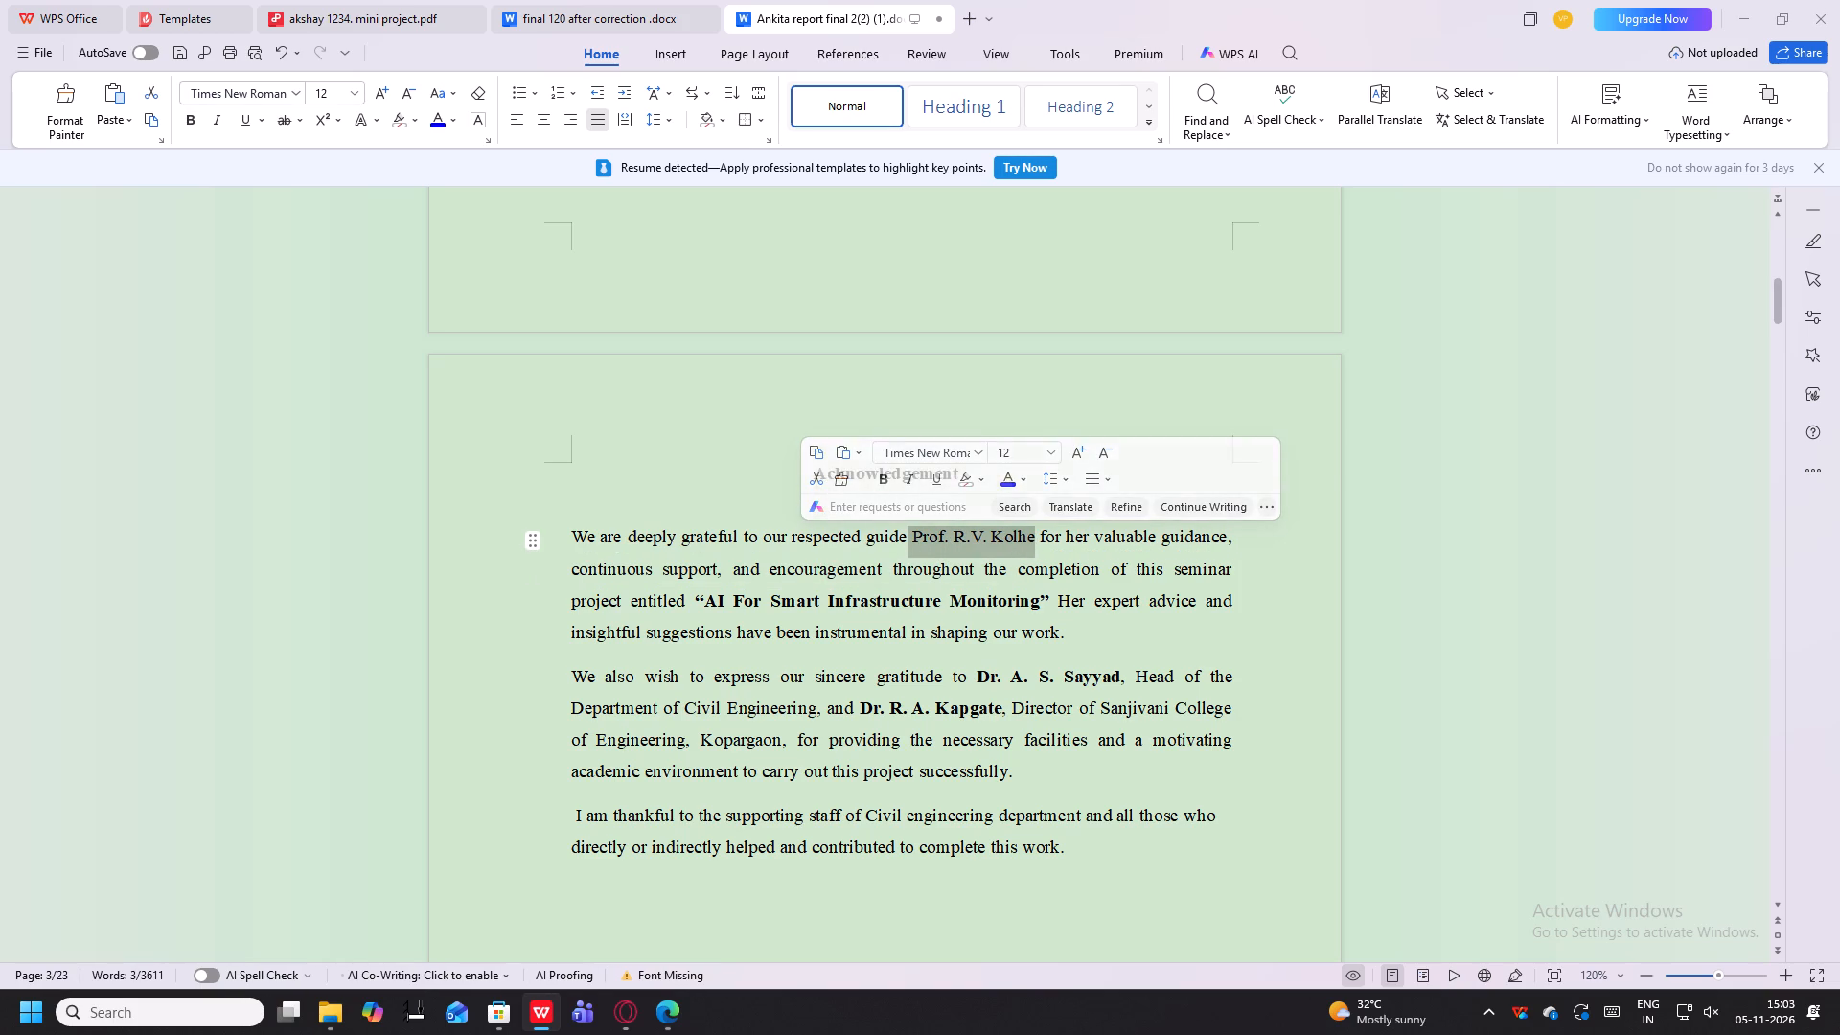
# Remove bold from the quoted seminar title "AI For Smart Infrastructure Monitoring" in the first paragraph of the Acknowledgement.
pyautogui.click(752, 559)
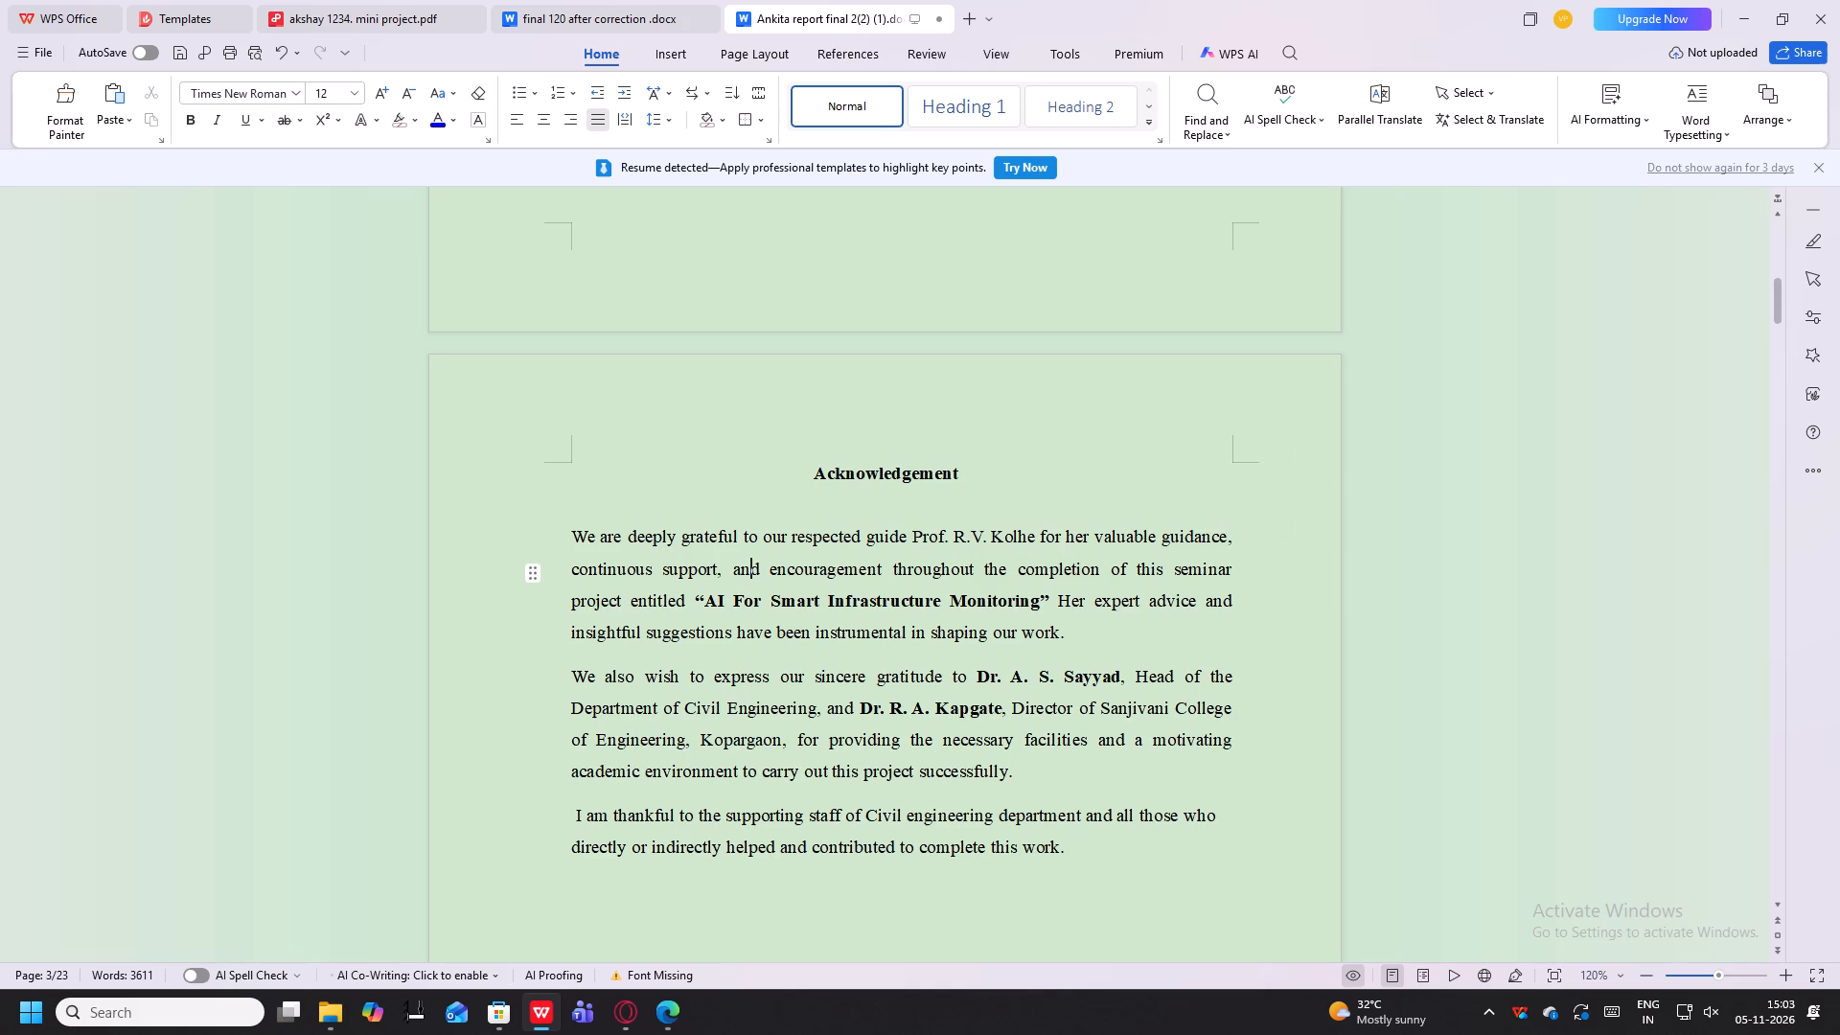
pyautogui.doubleClick(872, 536)
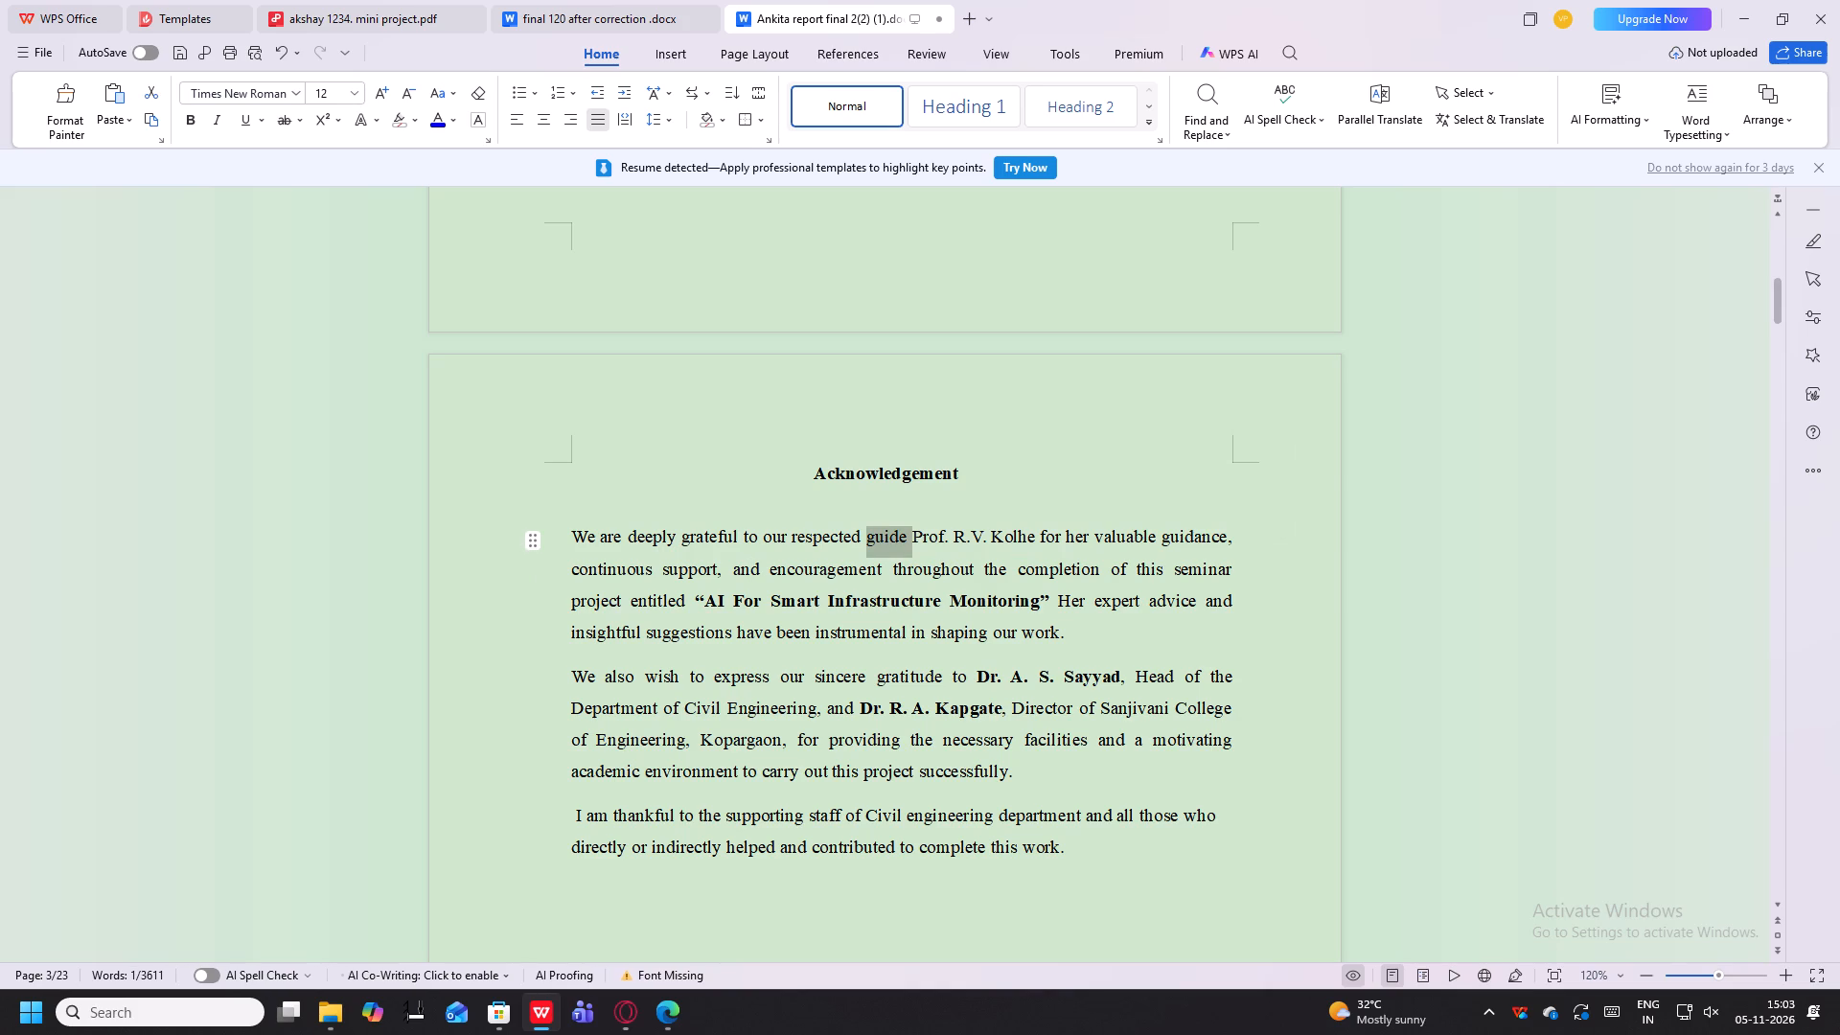
pyautogui.doubleClick(956, 543)
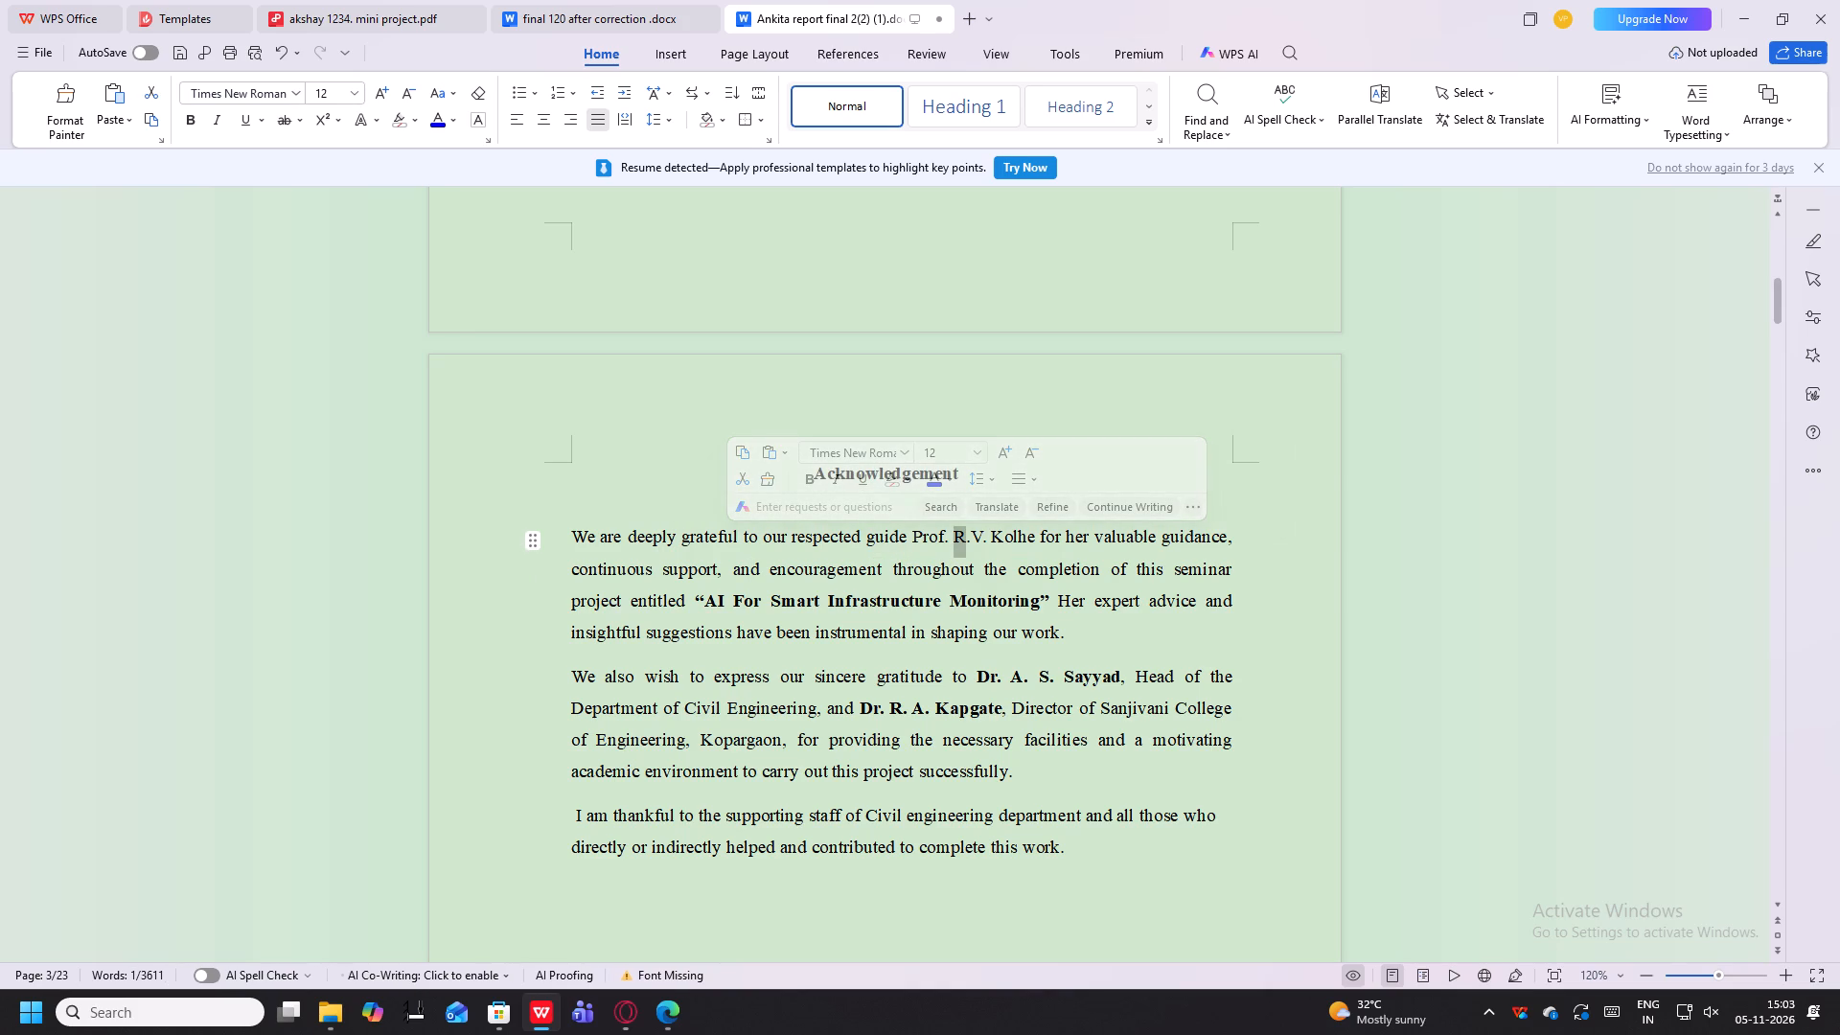
pyautogui.moveTo(691, 600); pyautogui.dragTo(1032, 610)
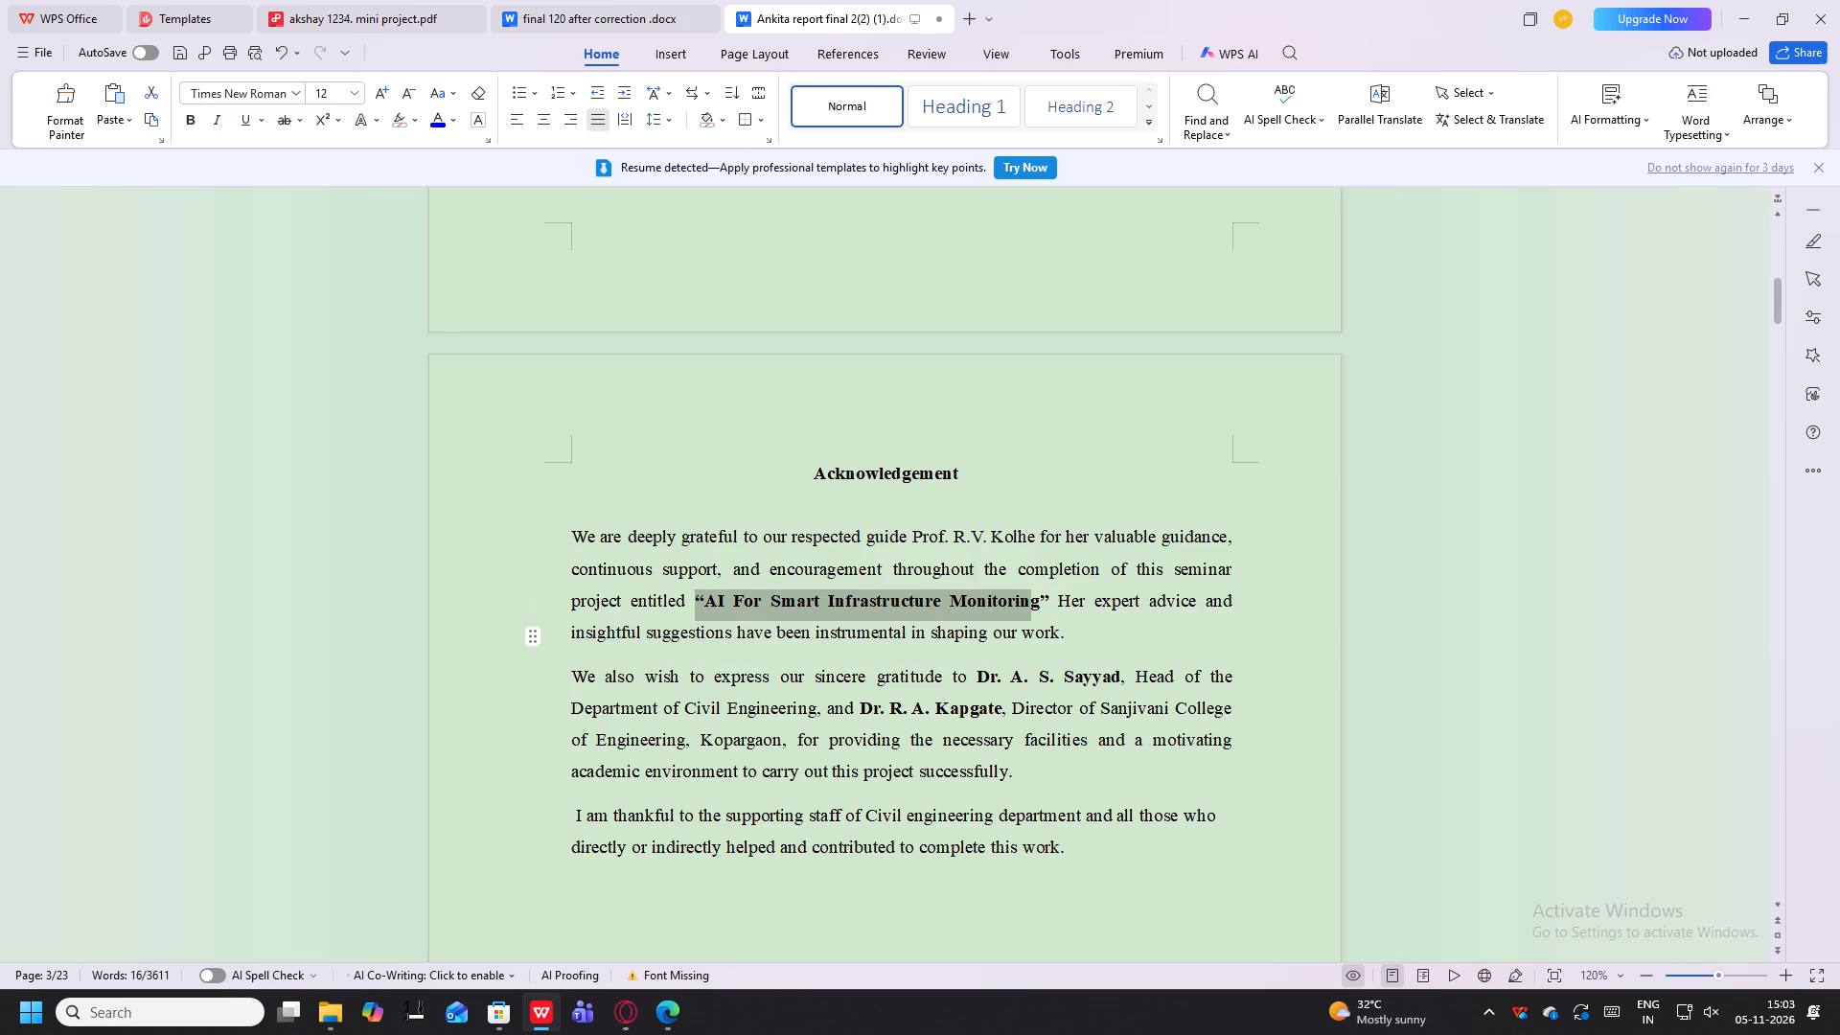
pyautogui.moveTo(1032, 610); pyautogui.dragTo(1049, 604)
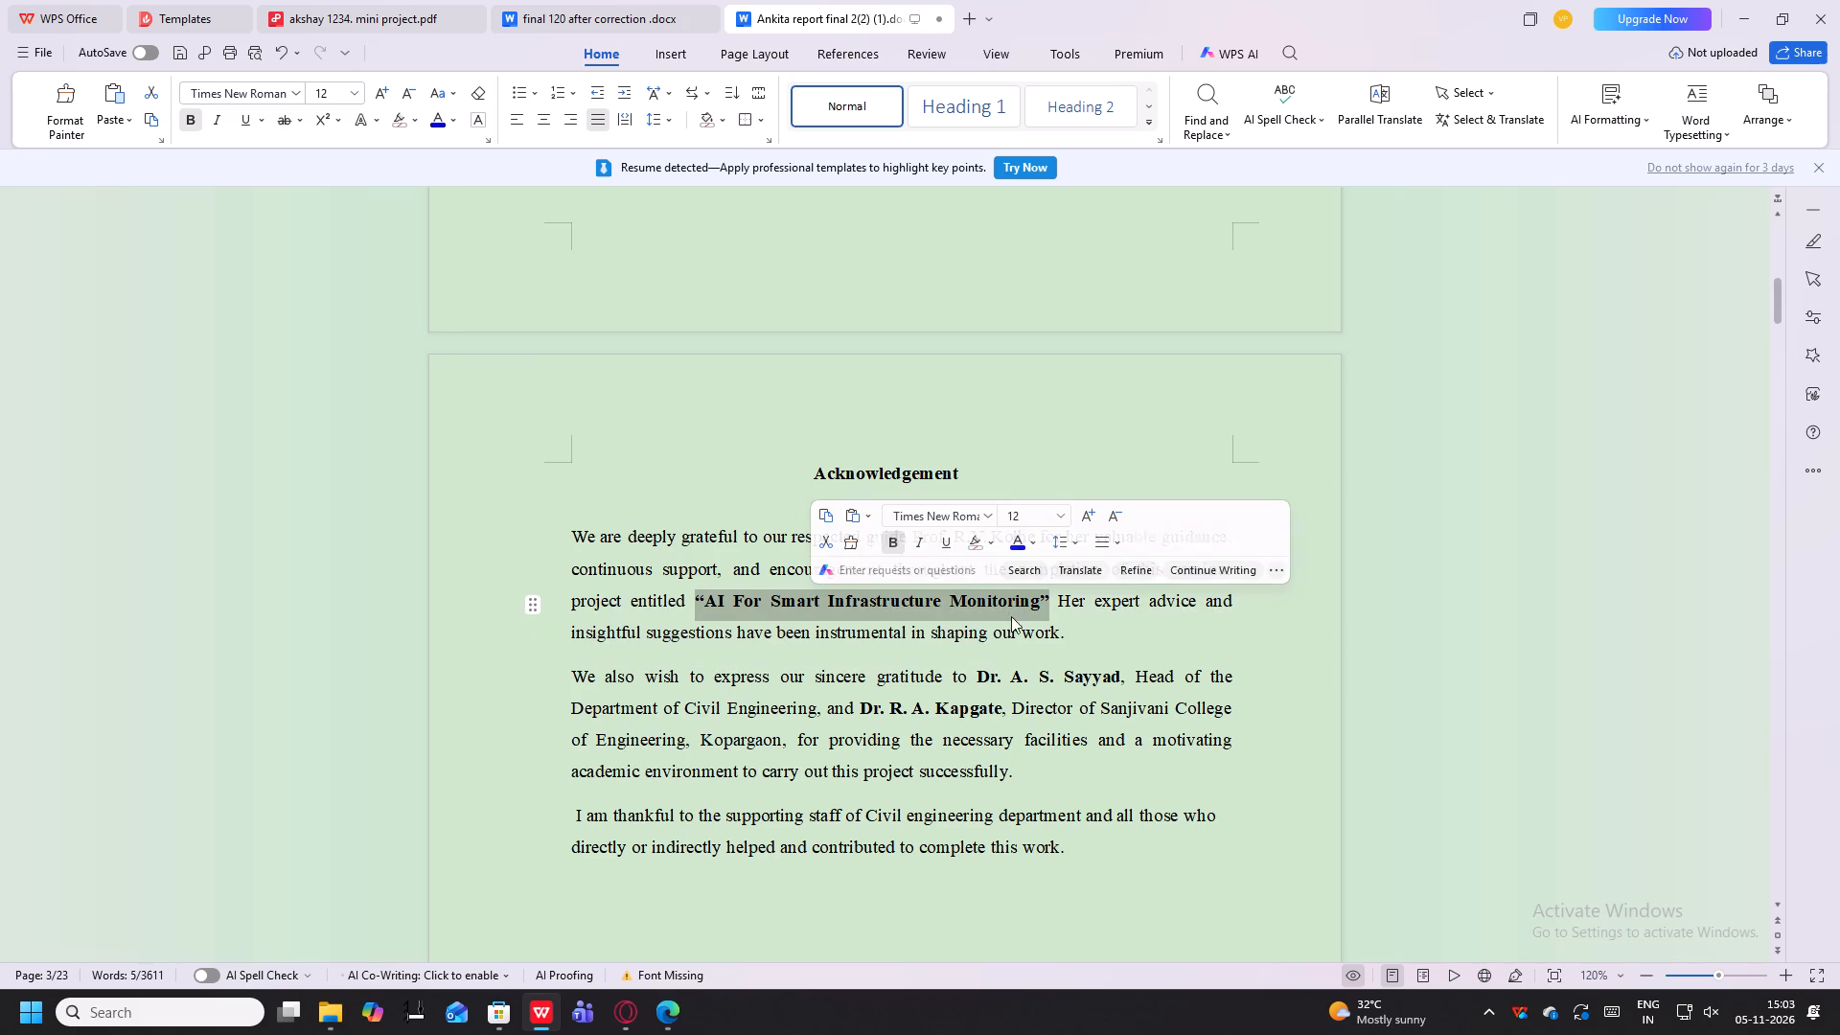
pyautogui.click(895, 541)
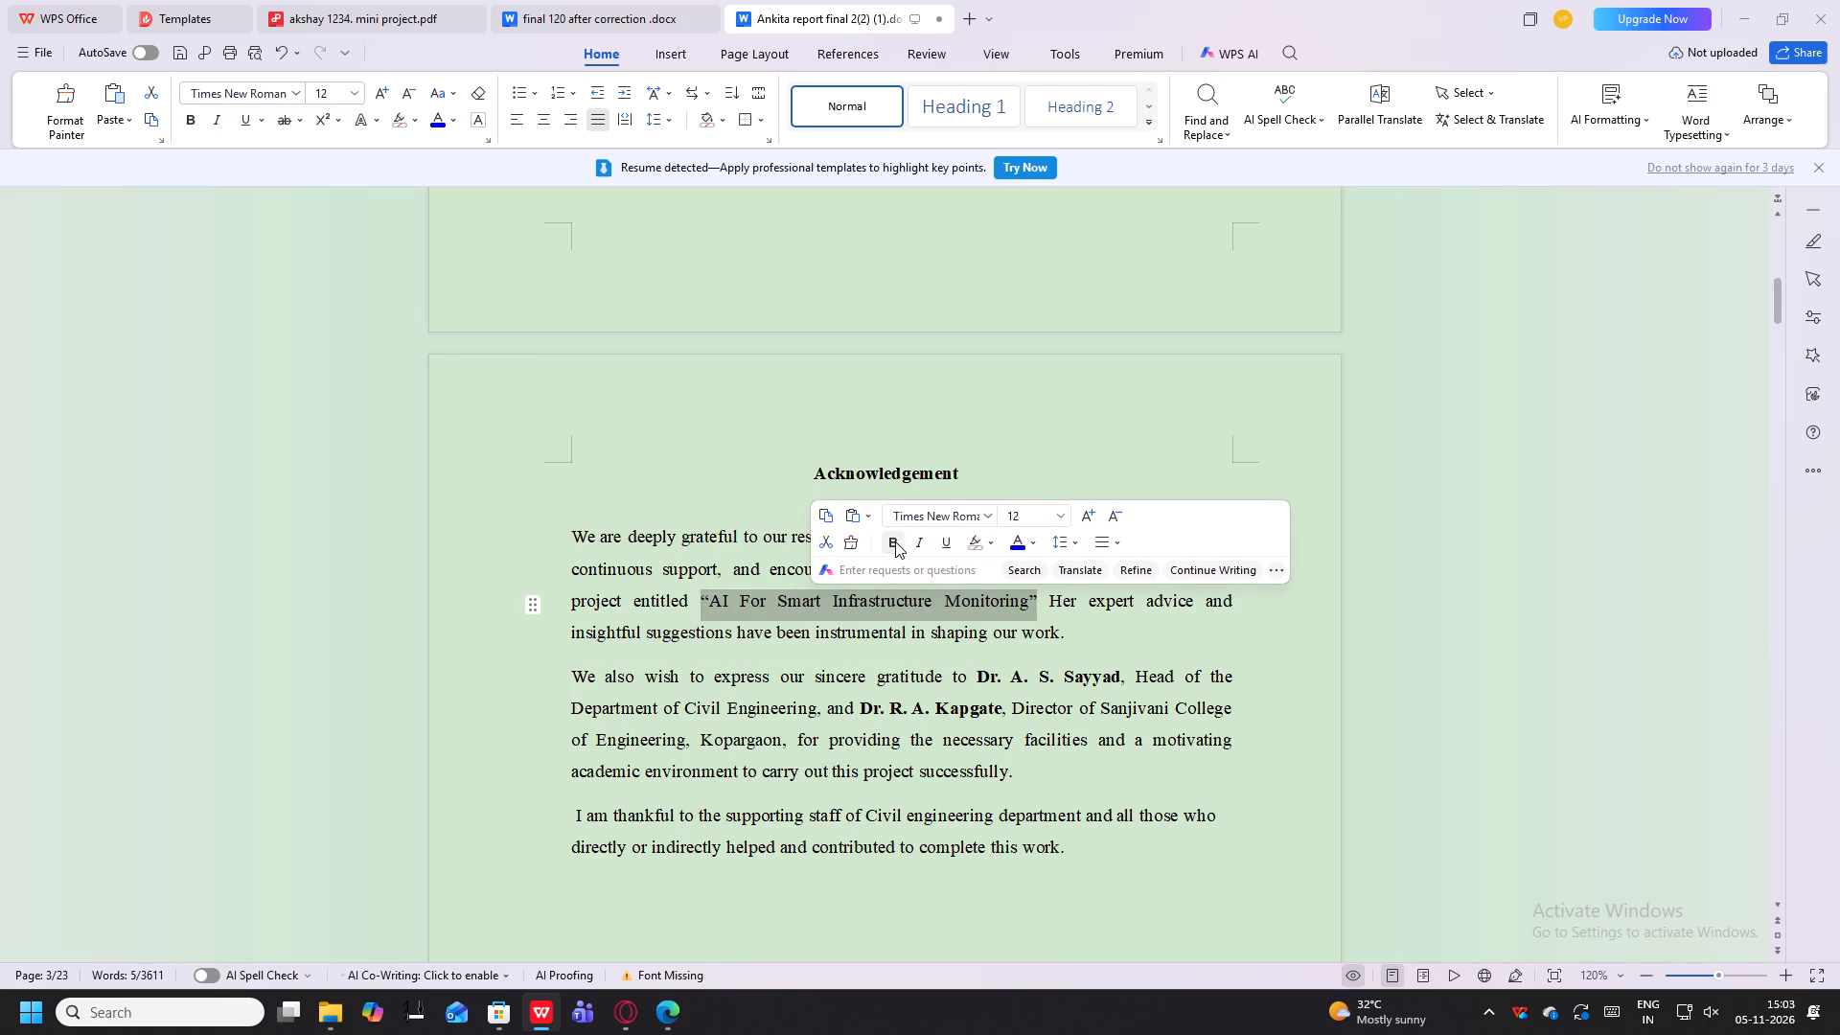
pyautogui.click(1075, 447)
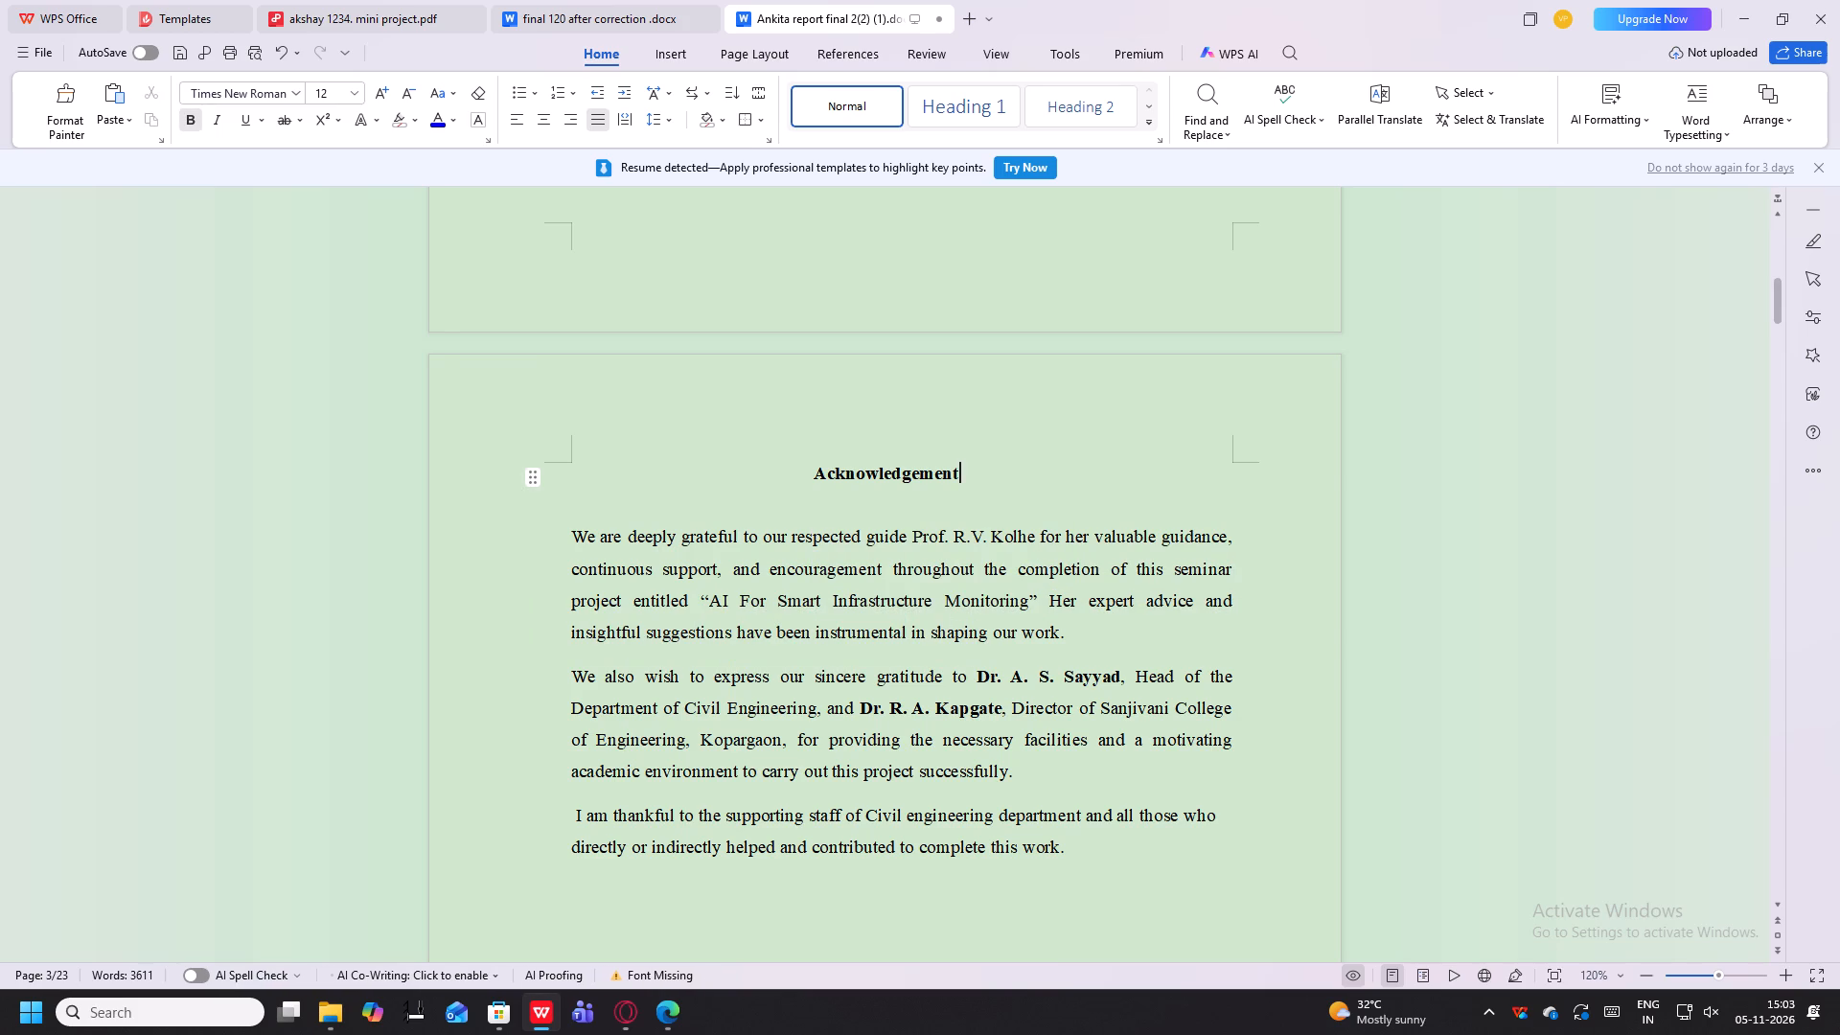
# Remove bold from the Head of Department's name in the second paragraph of the Acknowledgement.
pyautogui.moveTo(976, 676); pyautogui.dragTo(1135, 668)
pyautogui.click(966, 627)
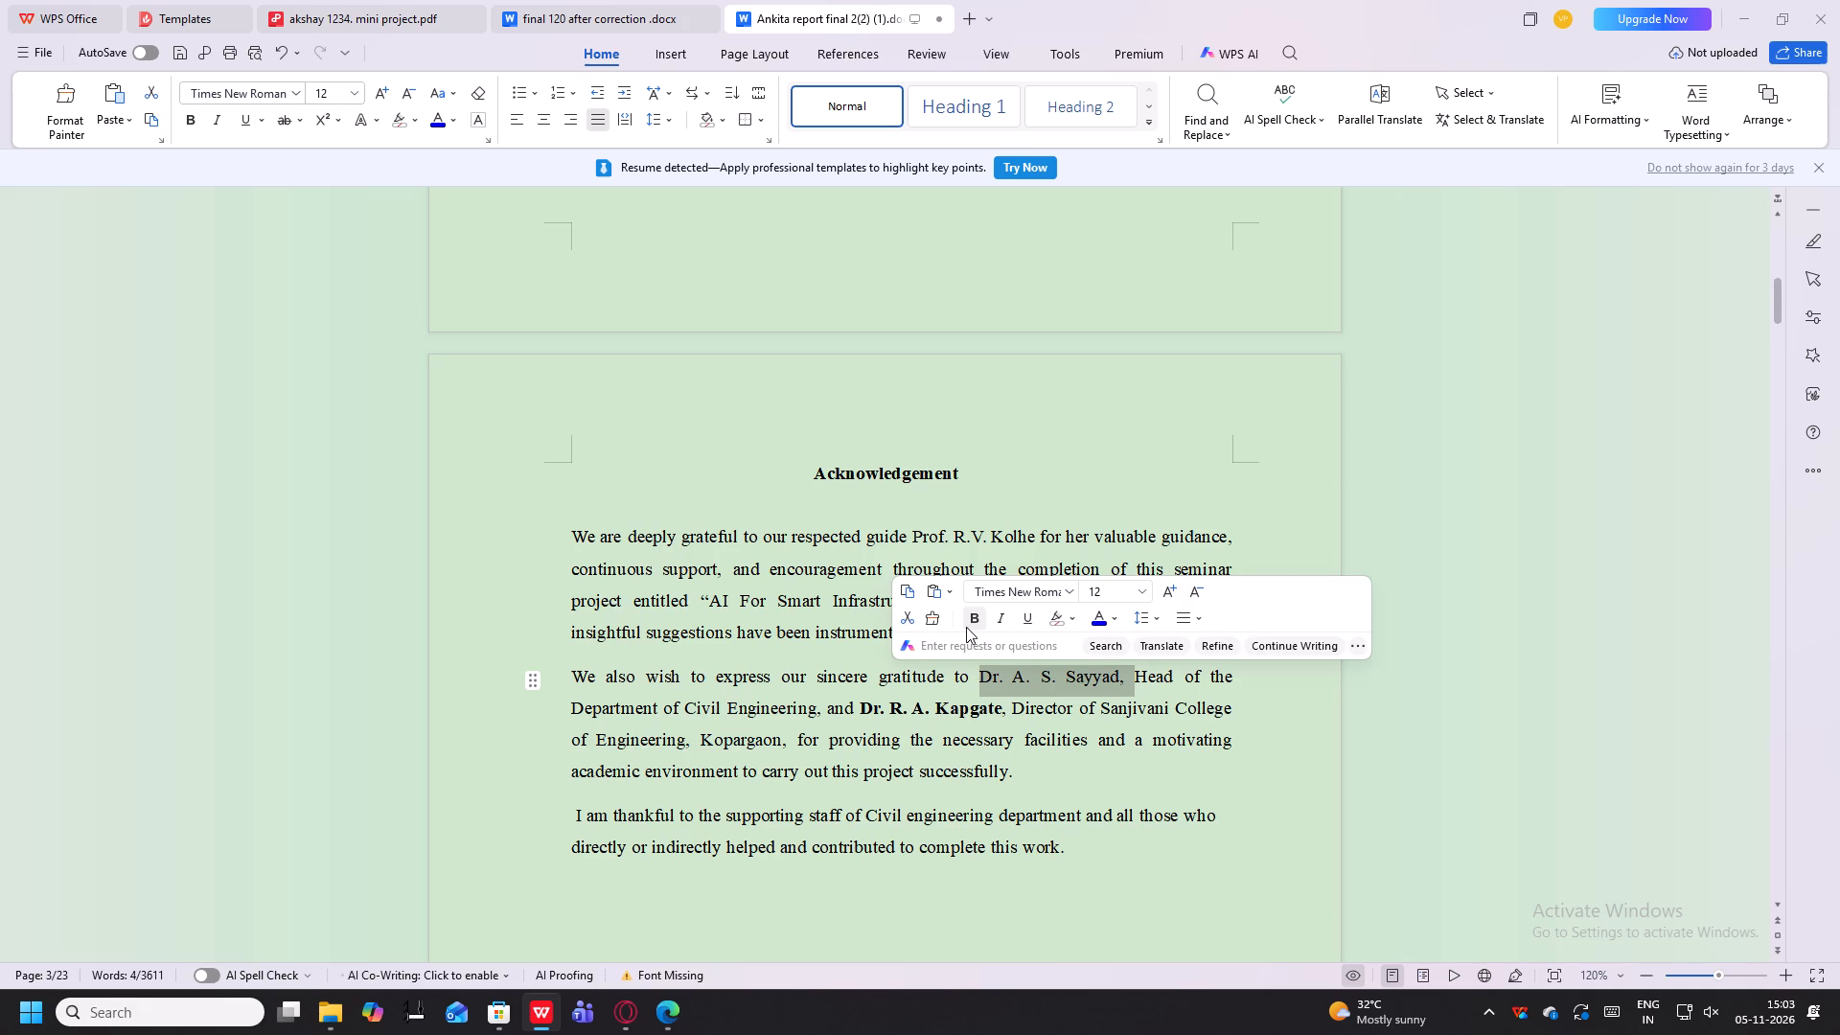
# Remove bold from the Director's name in the second paragraph of the Acknowledgement.
pyautogui.click(1062, 492)
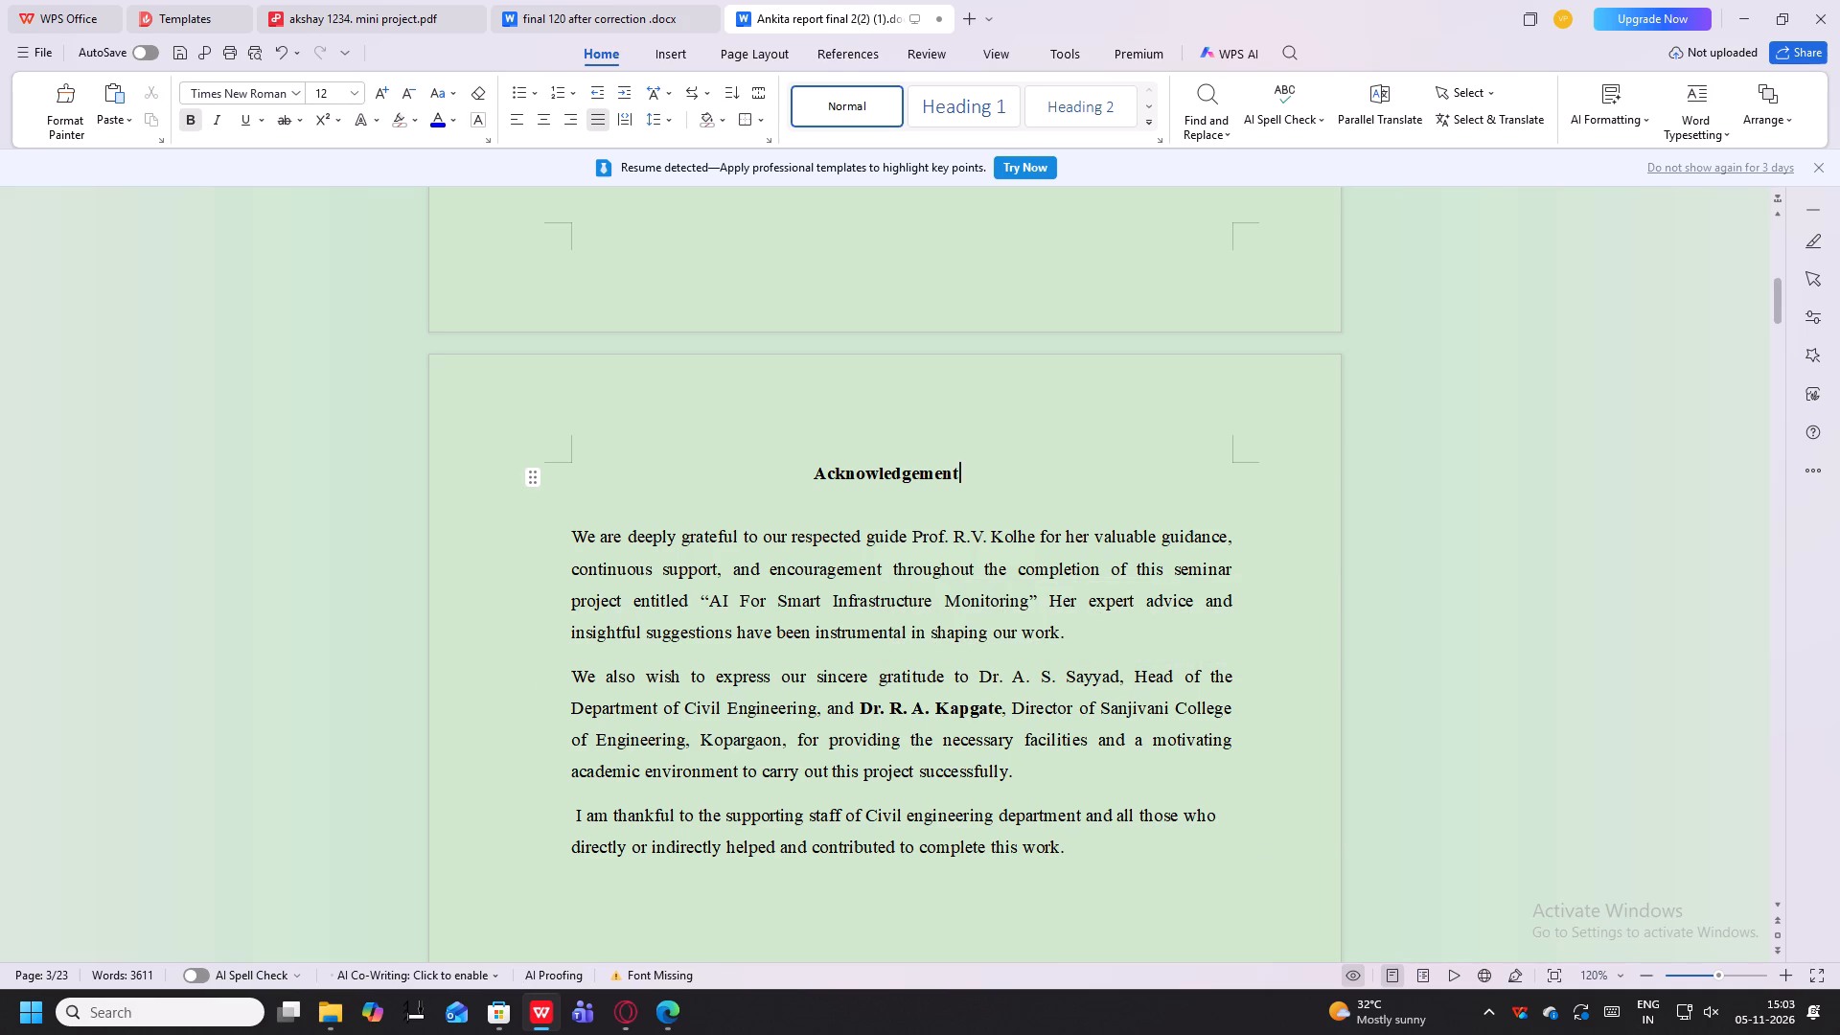
pyautogui.moveTo(854, 711); pyautogui.dragTo(1003, 724)
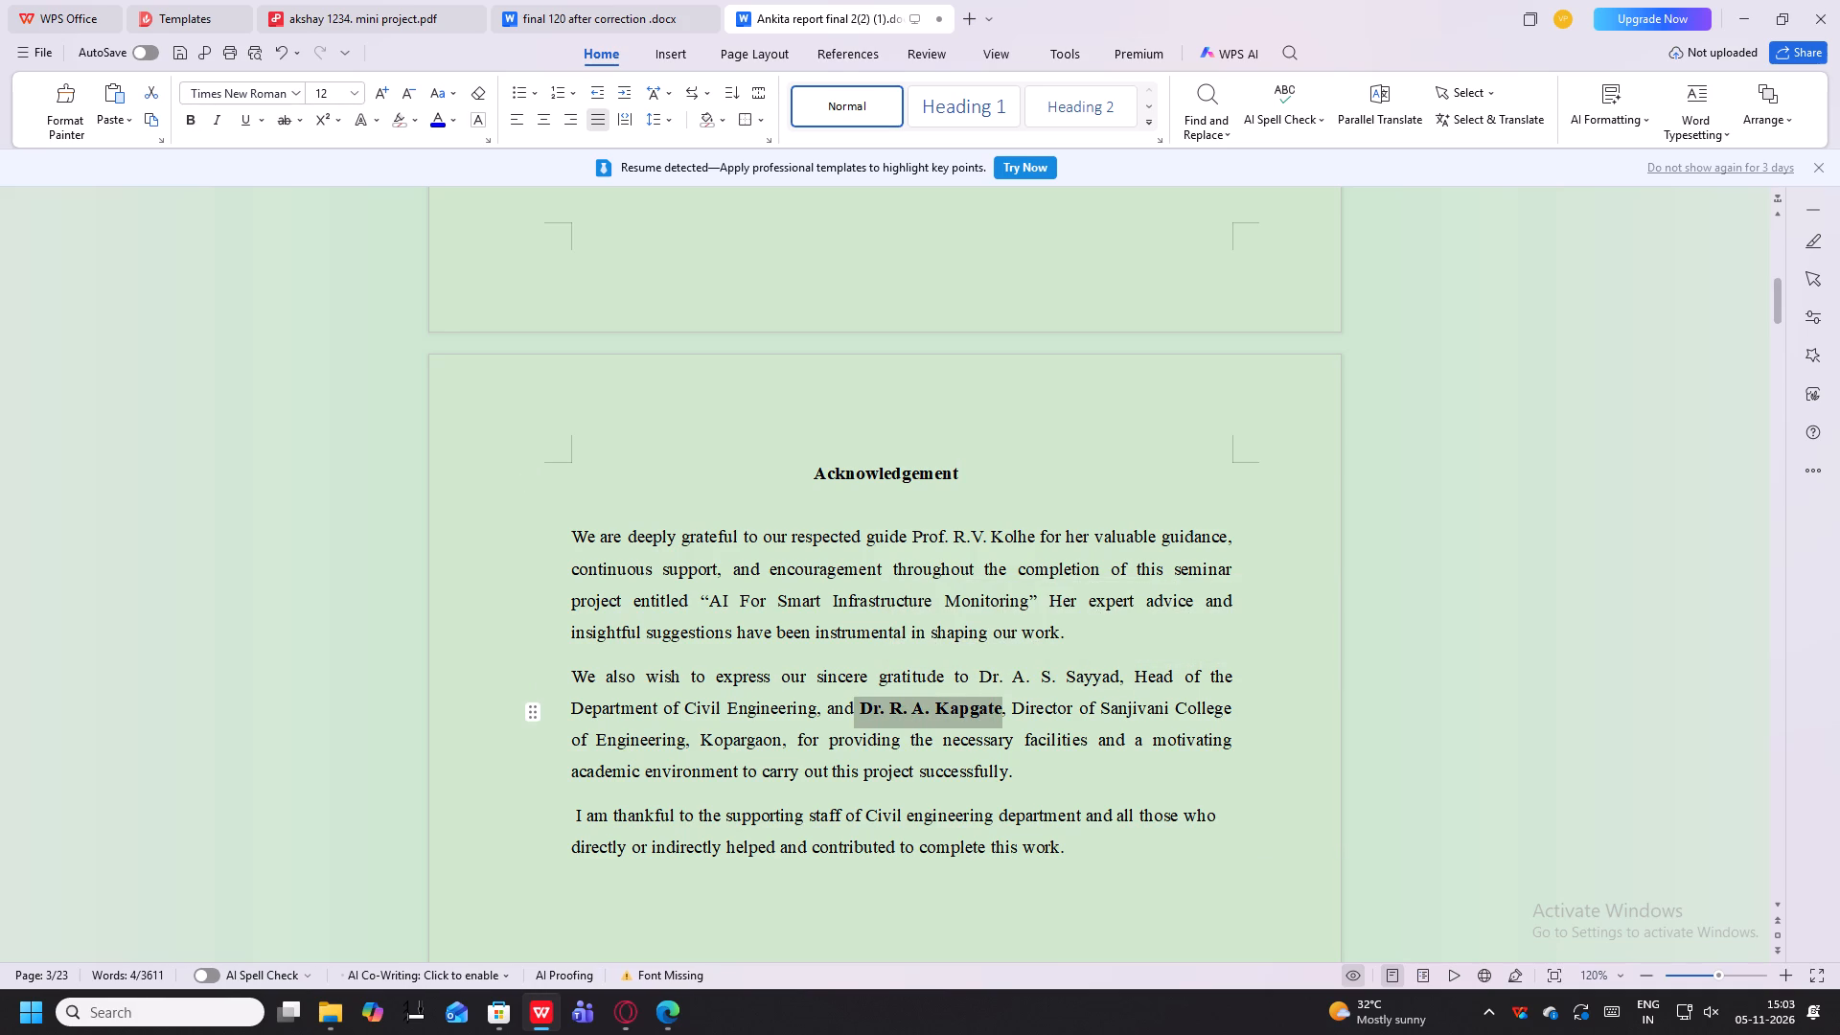
pyautogui.moveTo(1003, 724); pyautogui.dragTo(1006, 724)
pyautogui.click(854, 657)
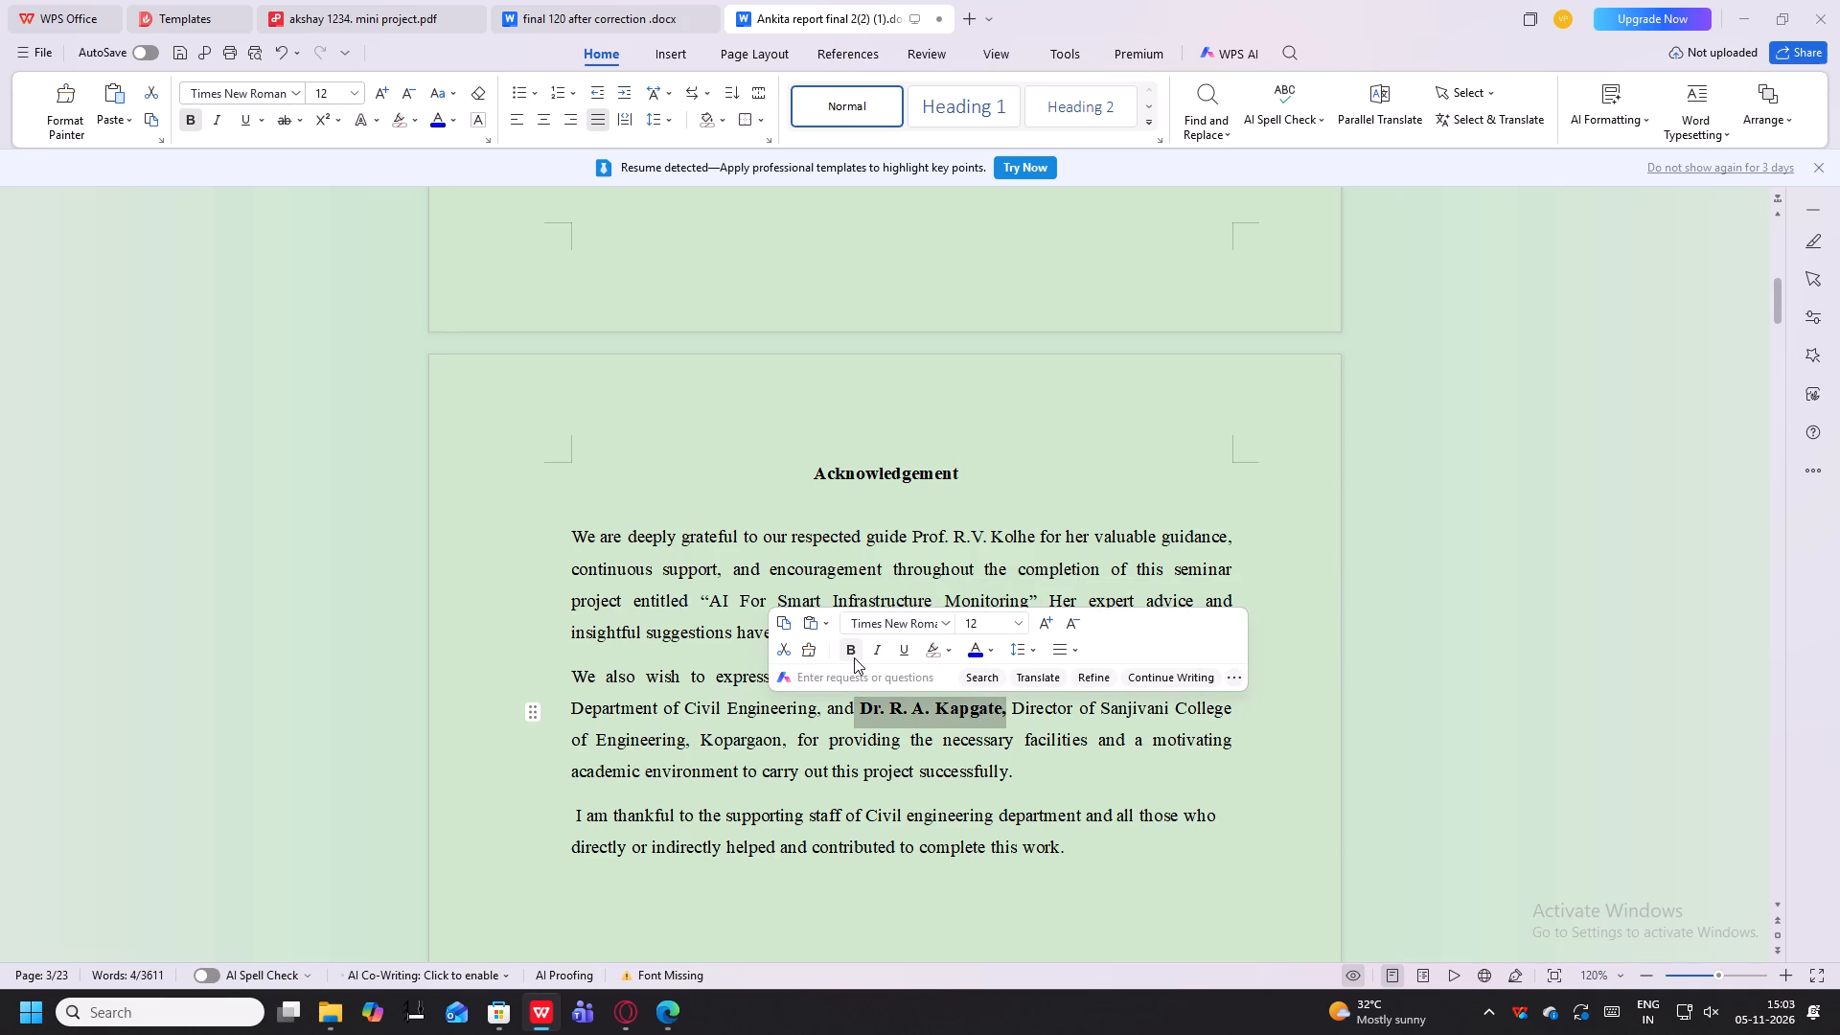
pyautogui.click(852, 656)
pyautogui.click(1138, 492)
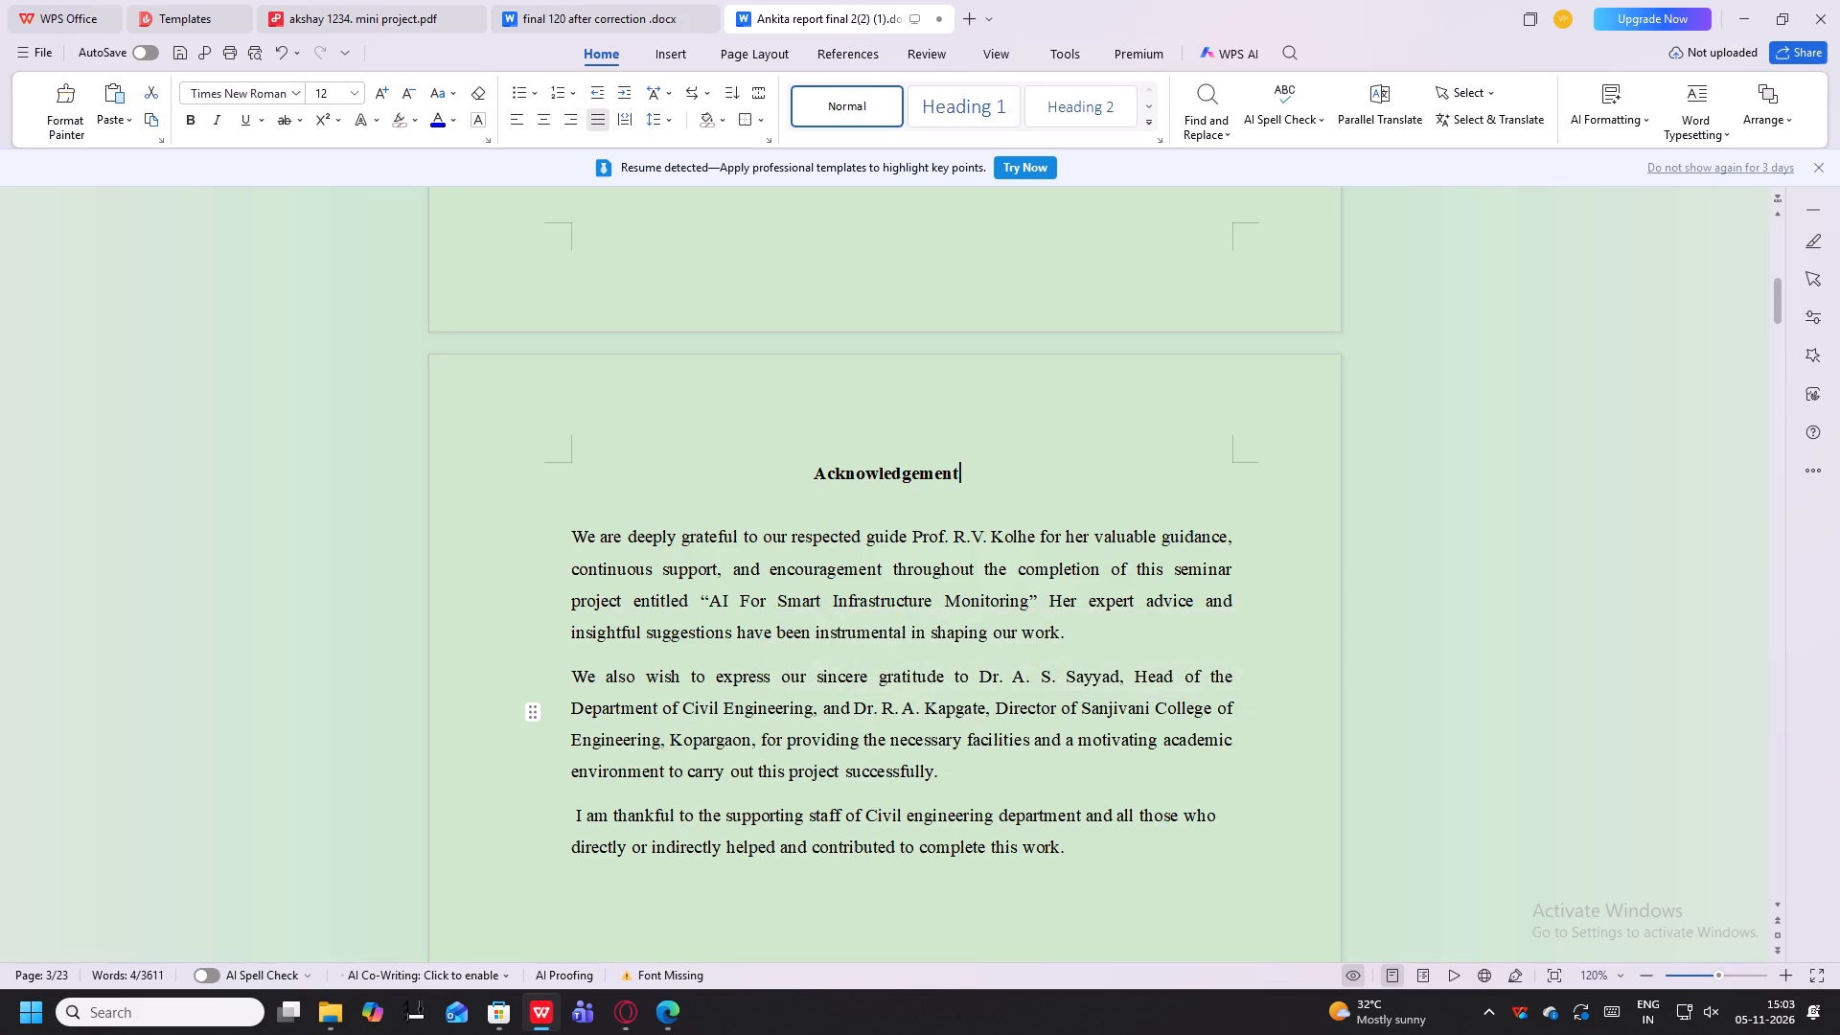
# Delete the leading space before "Submitted by," below the Acknowledgement text and clear the line's right alignment.
pyautogui.scroll(-3, 1040, 788)
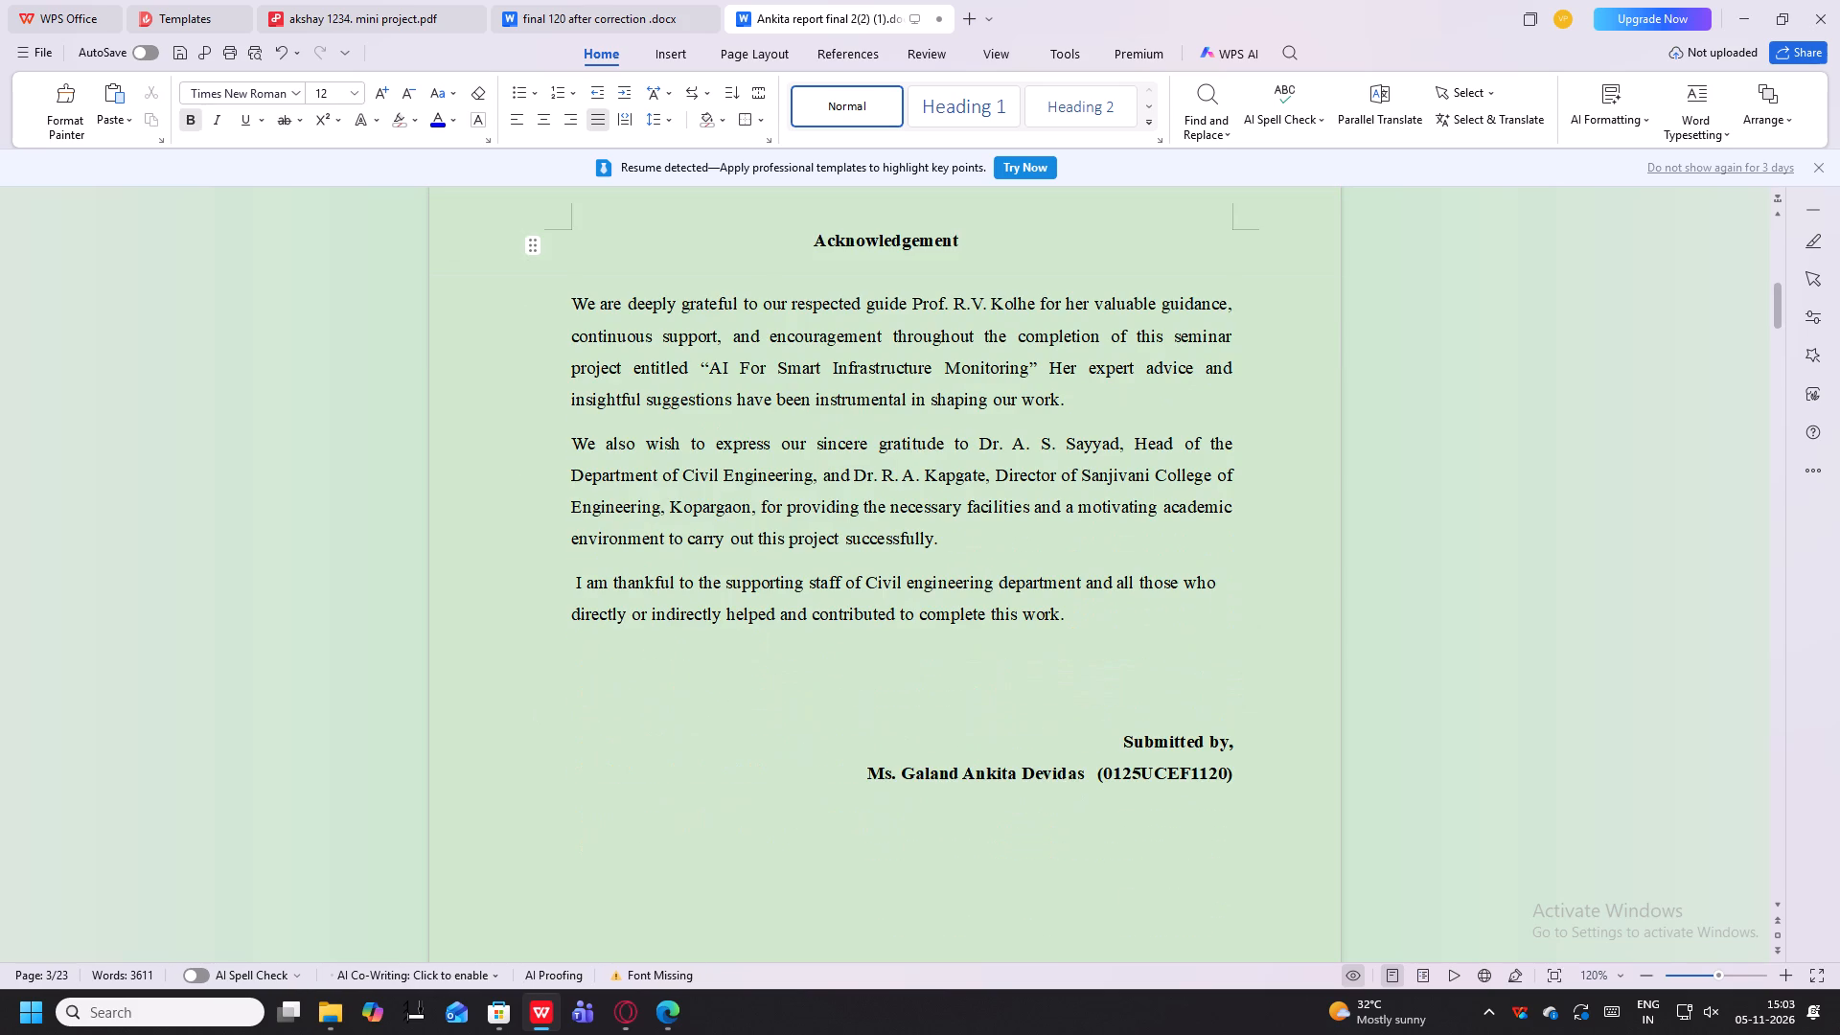
pyautogui.click(1099, 742)
pyautogui.press('BackSpace')
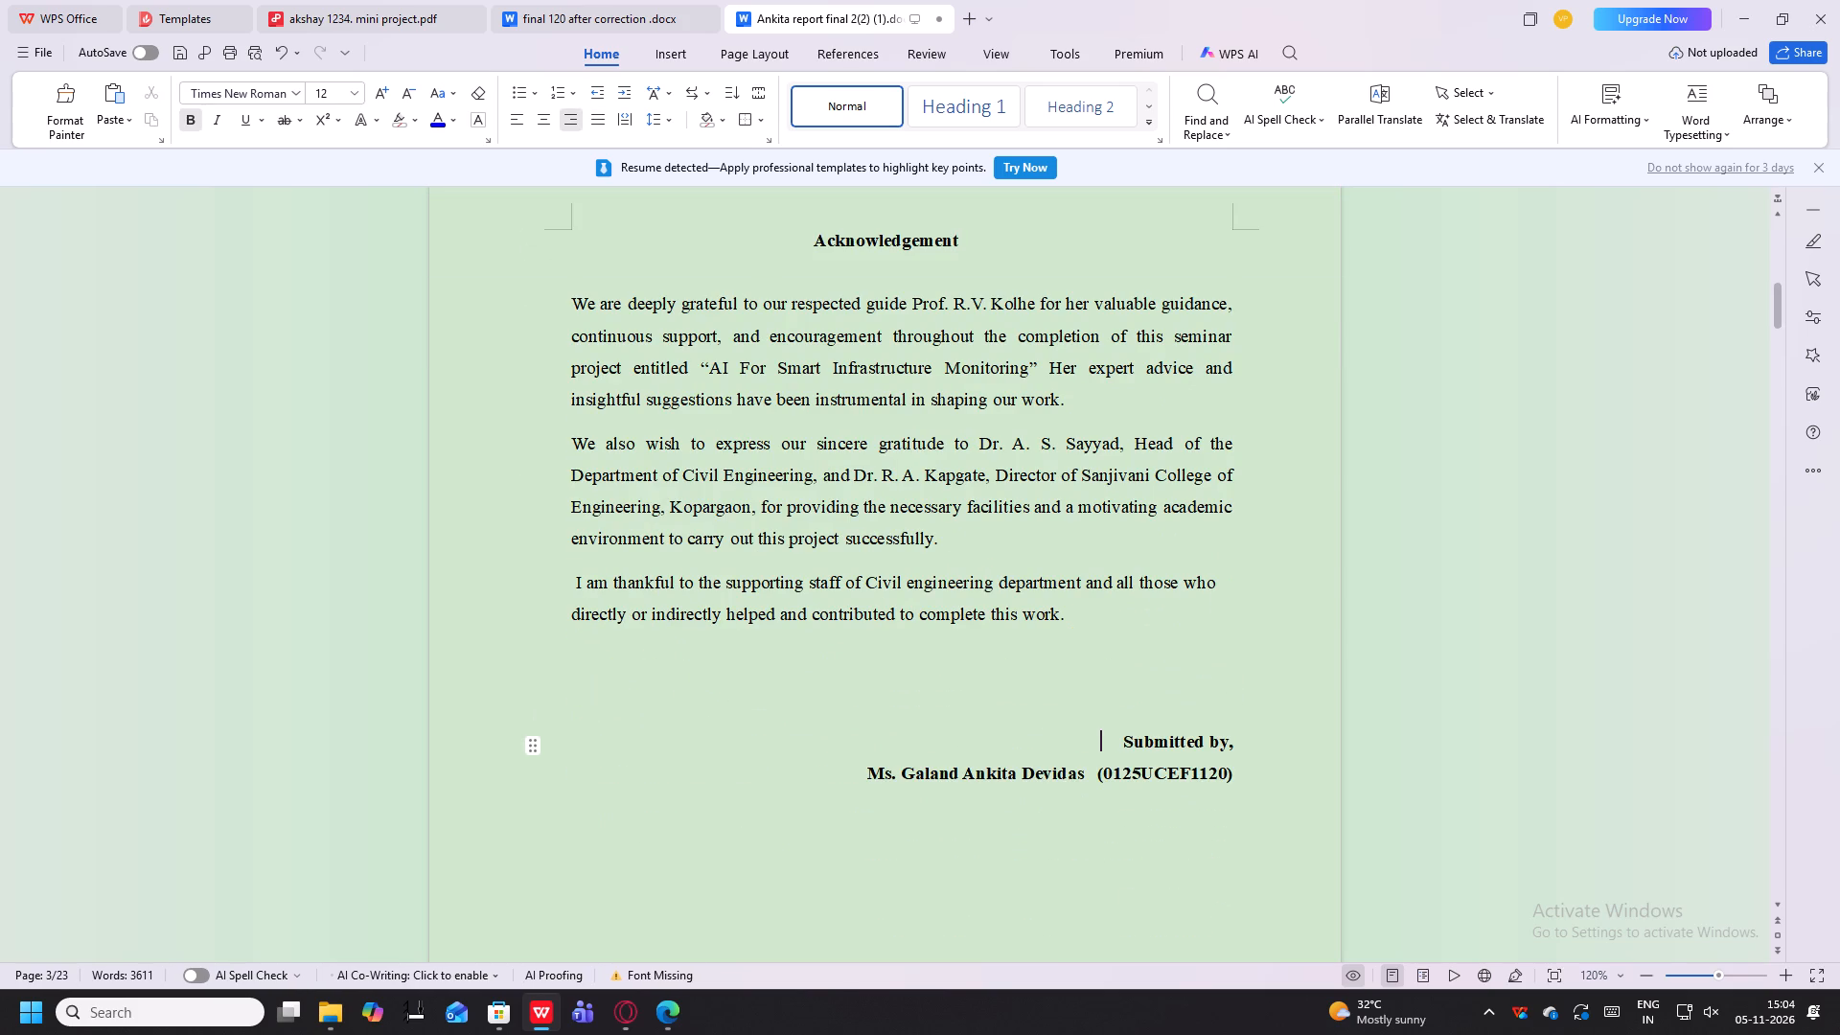
pyautogui.press('BackSpace')
pyautogui.press('BackSpace')
pyautogui.press('BackSpace')
pyautogui.press('BackSpace')
pyautogui.press('BackSpace')
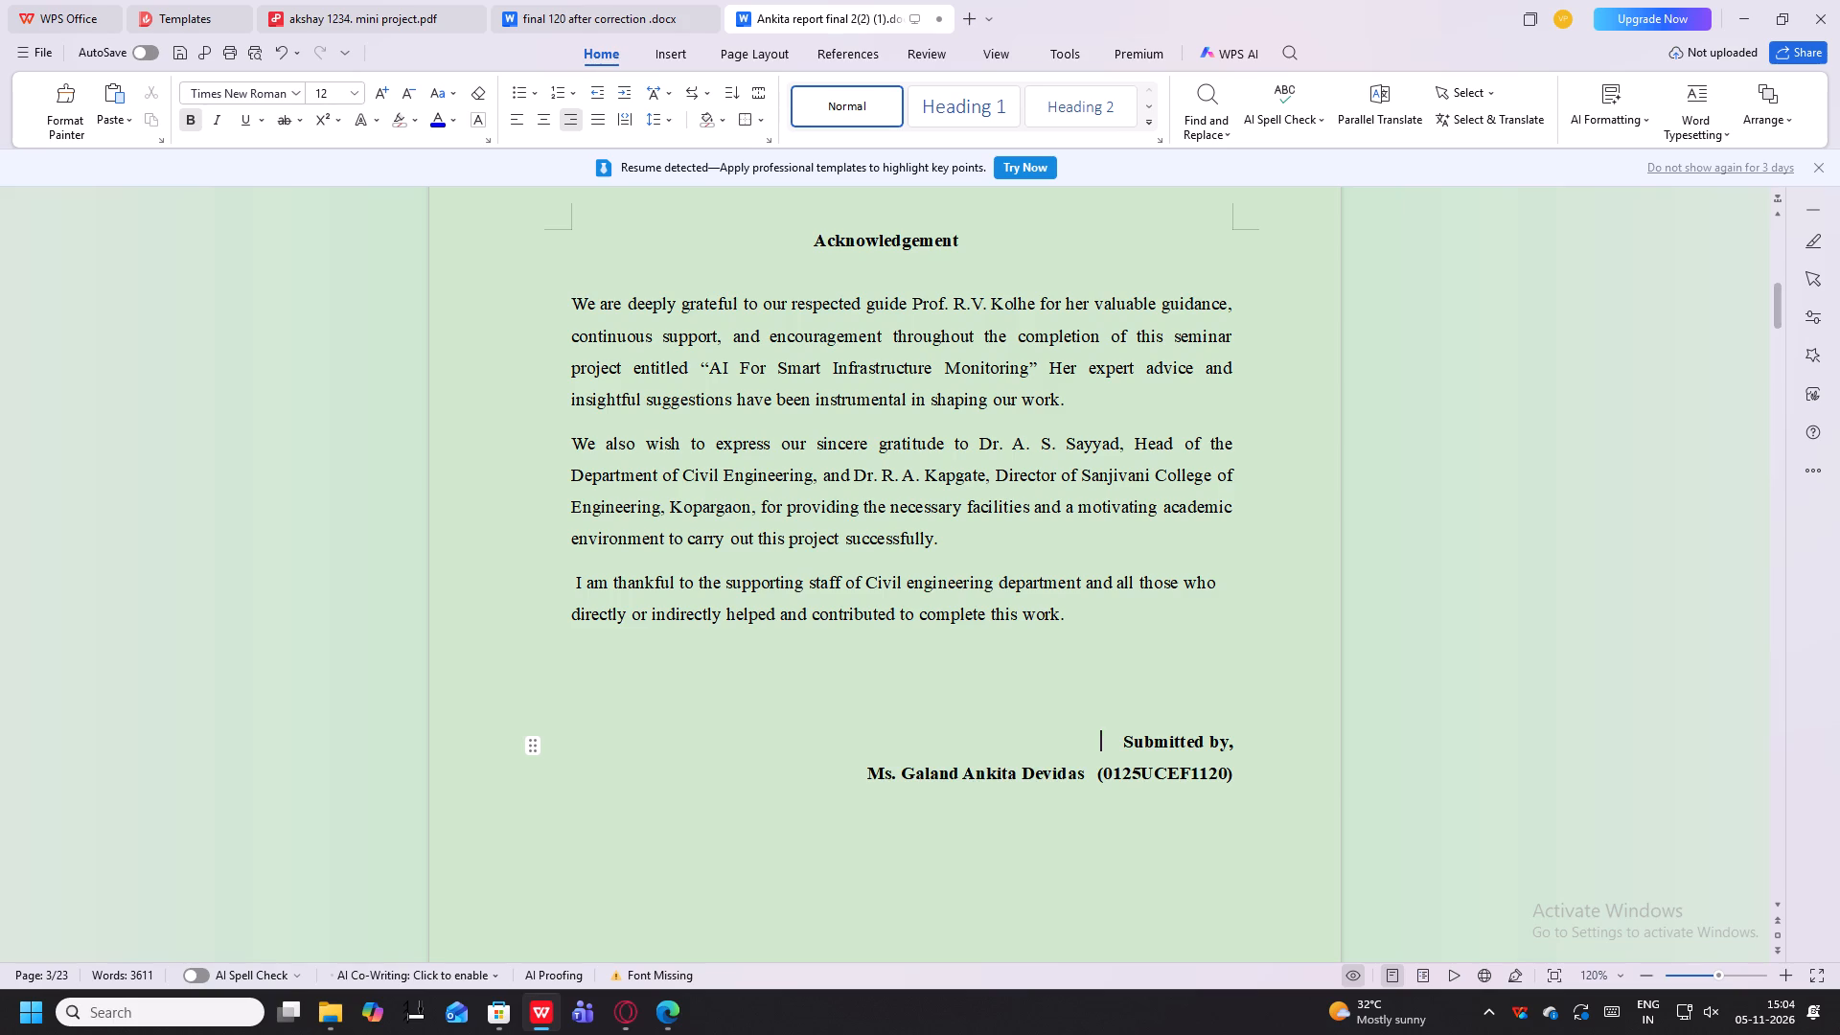
pyautogui.click(1092, 743)
pyautogui.press('BackSpace')
pyautogui.press('BackSpace')
pyautogui.press('BackSpace')
pyautogui.click(1116, 746)
pyautogui.press('BackSpace')
pyautogui.press('BackSpace')
pyautogui.press('BackSpace')
pyautogui.press('BackSpace')
pyautogui.press('BackSpace')
pyautogui.press('BackSpace')
pyautogui.press('BackSpace')
pyautogui.press('BackSpace')
pyautogui.press('BackSpace')
pyautogui.press('BackSpace')
pyautogui.press('BackSpace')
pyautogui.press('BackSpace')
pyautogui.press('BackSpace')
pyautogui.press('BackSpace')
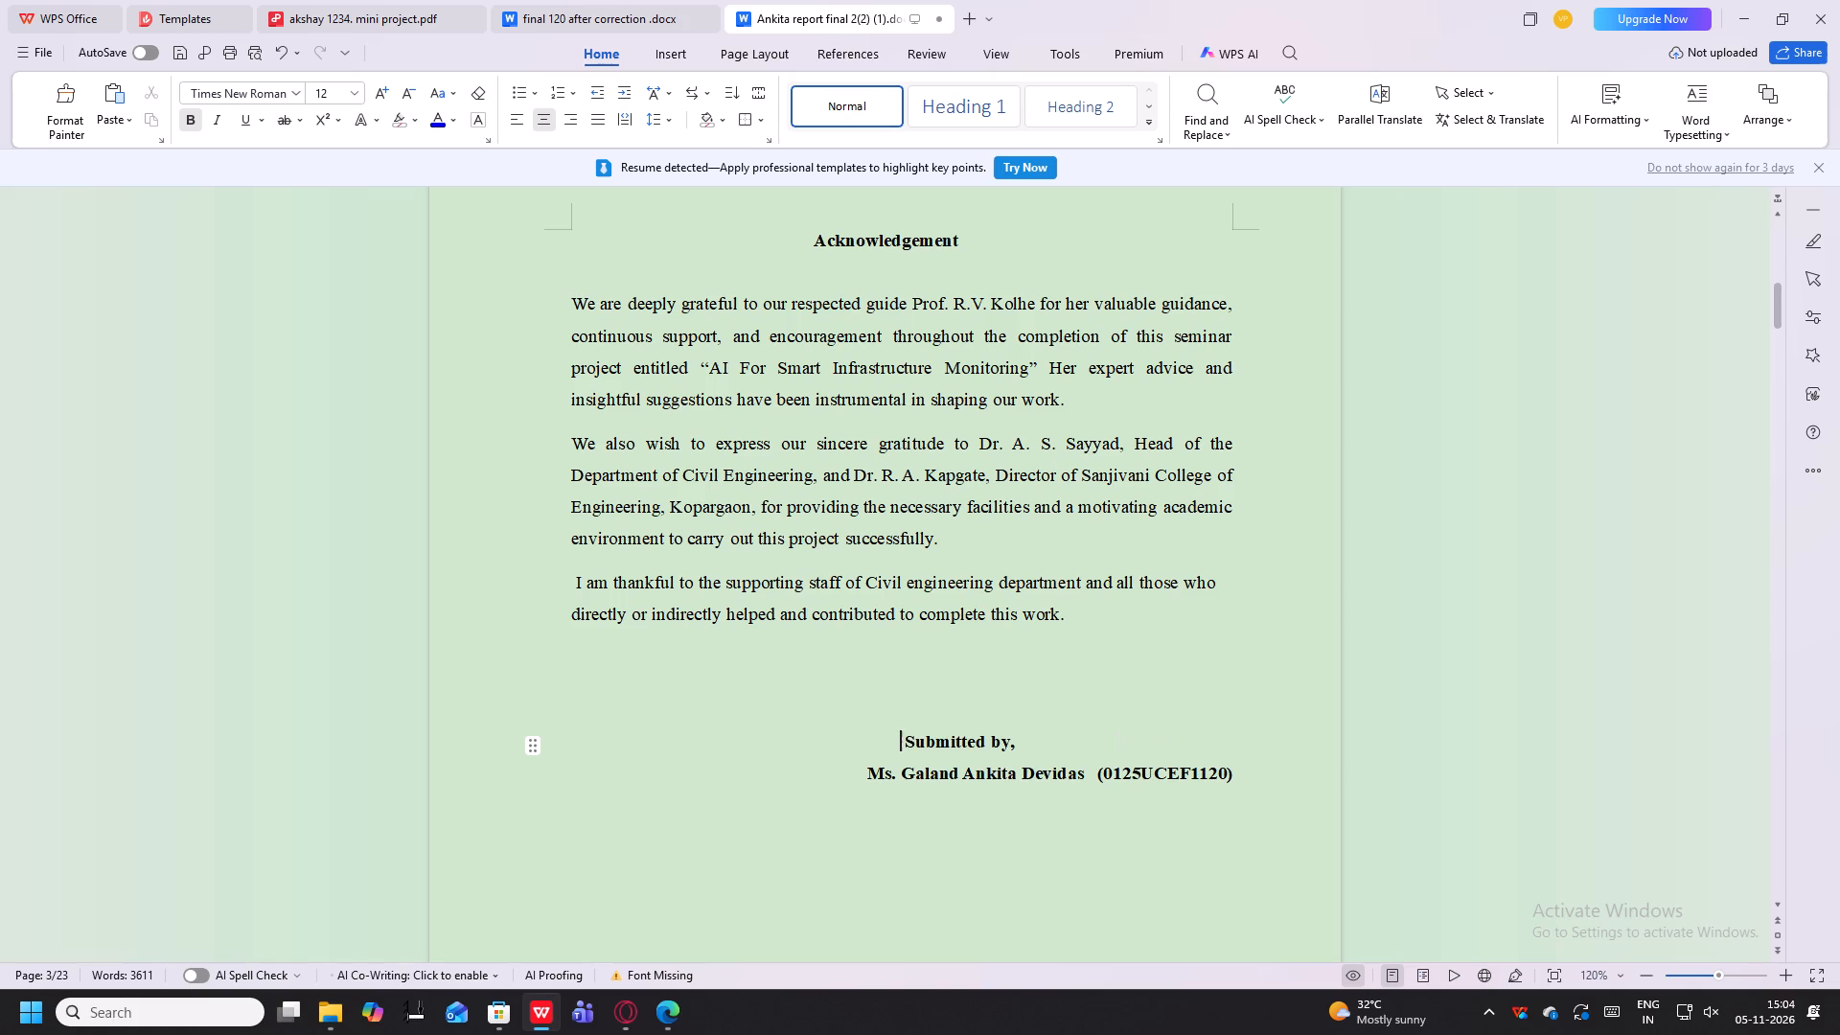
pyautogui.press('BackSpace')
pyautogui.press('BackSpace')
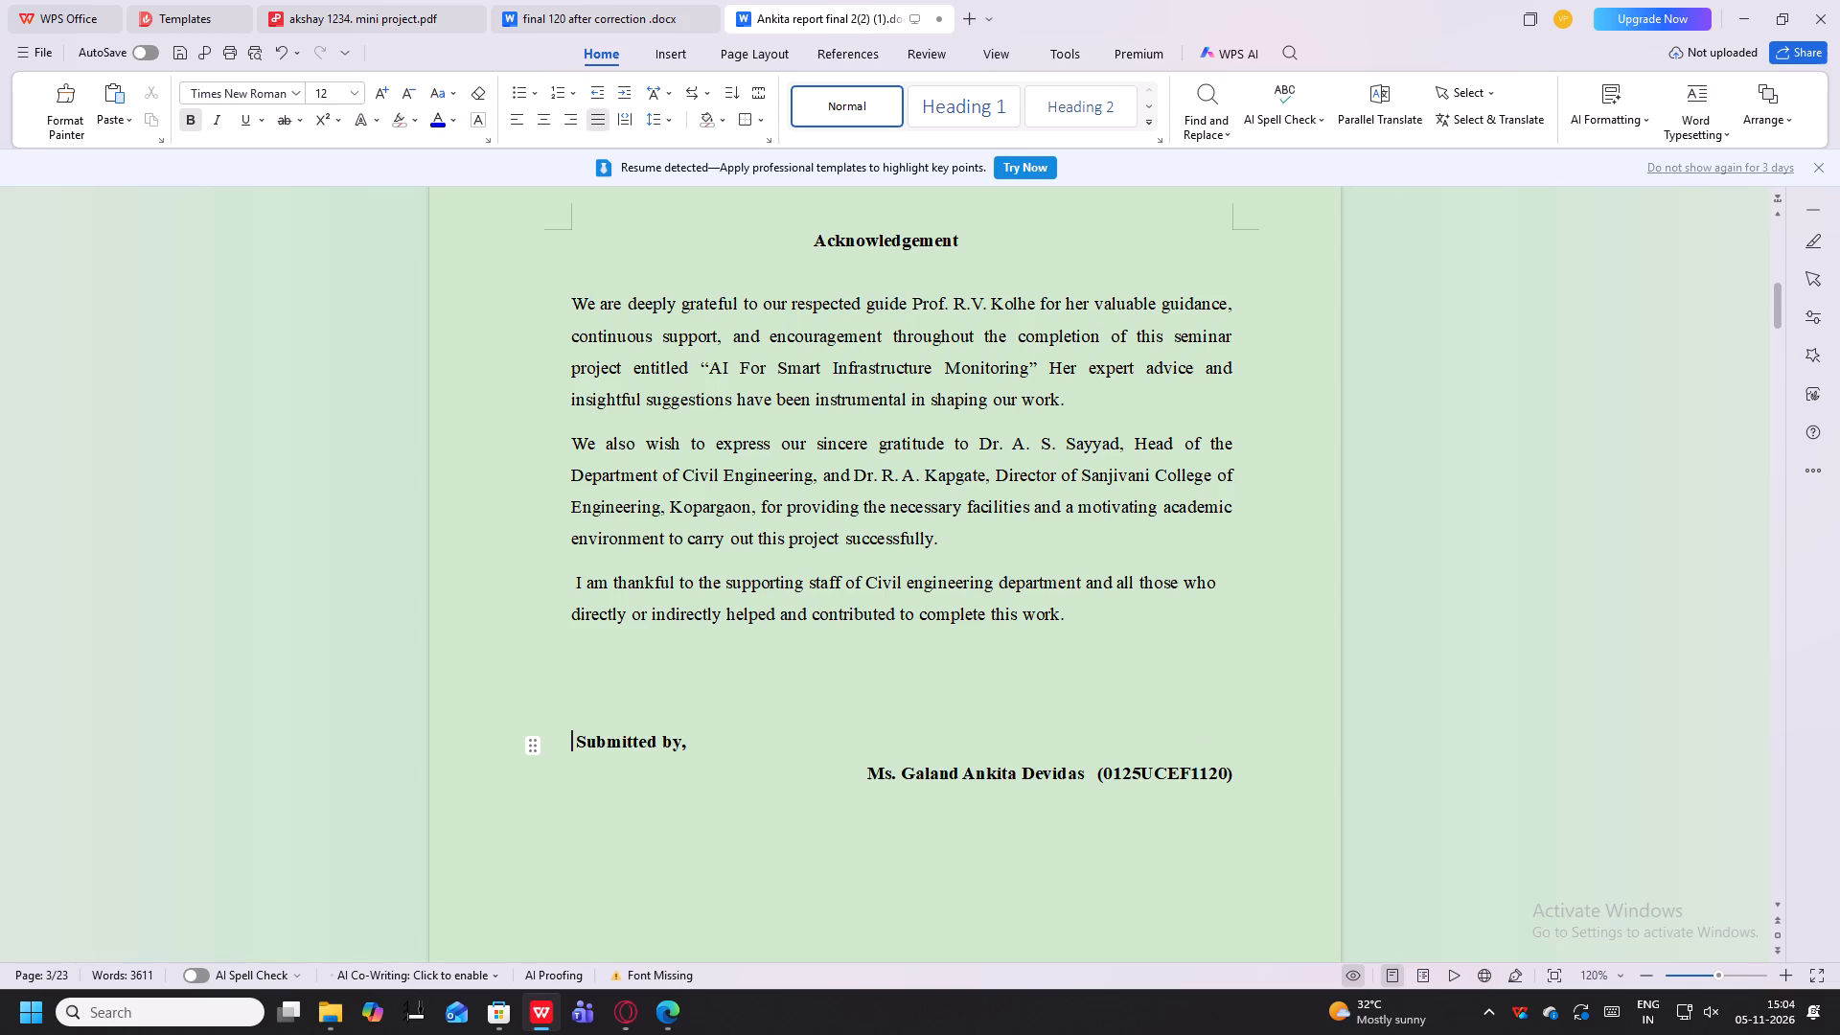
# Centre the "Submitted by," line of the Acknowledgement.
pyautogui.moveTo(566, 745); pyautogui.dragTo(722, 754)
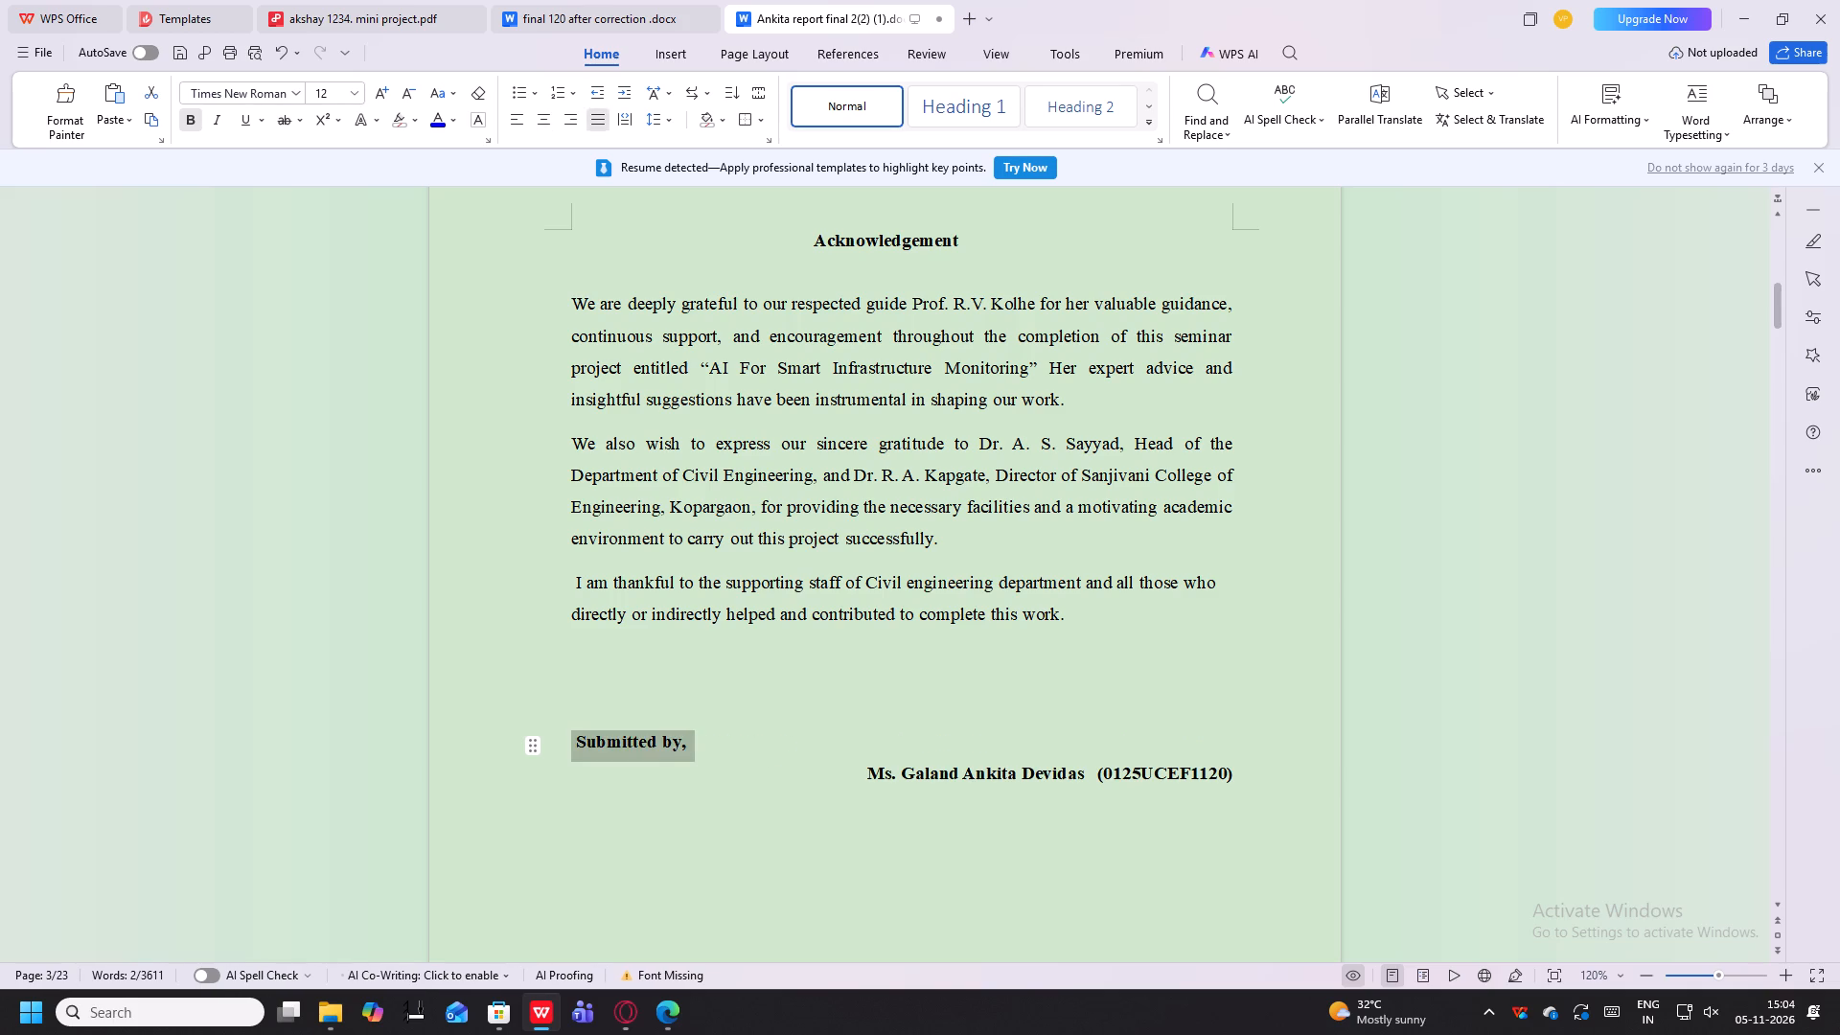
pyautogui.moveTo(722, 754); pyautogui.dragTo(725, 753)
pyautogui.click(539, 123)
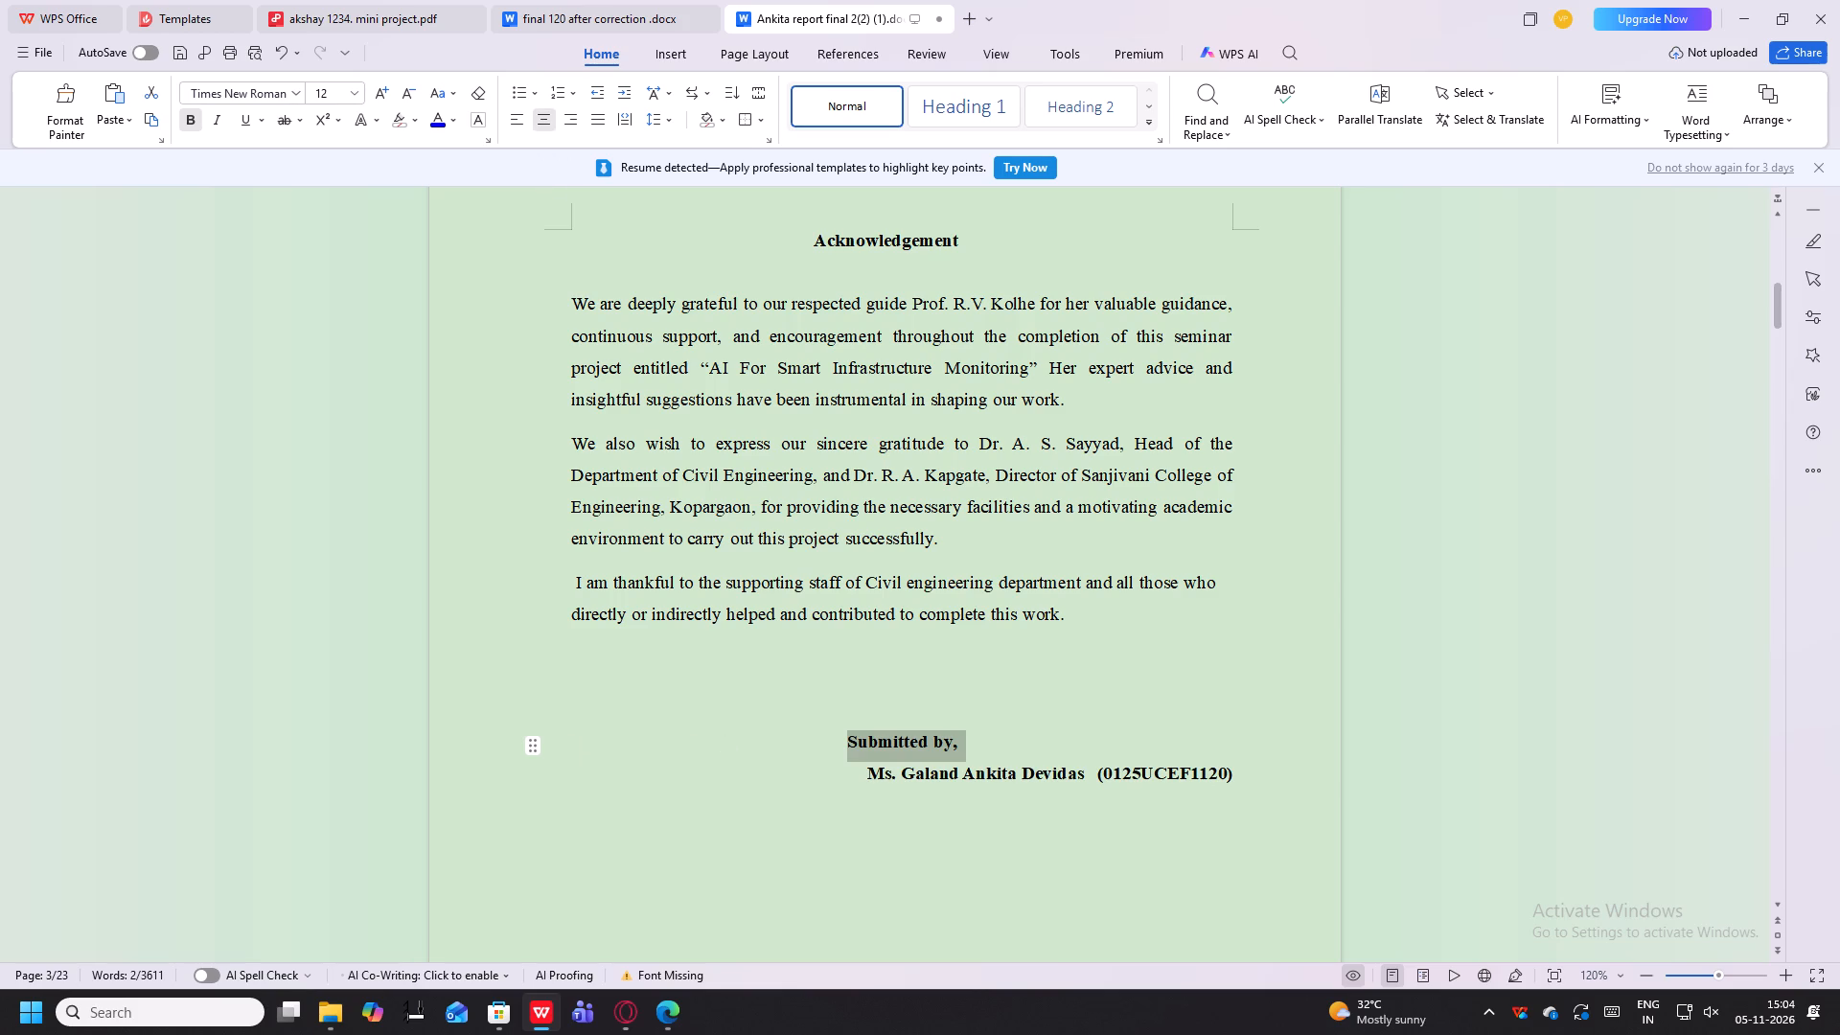
# Try to clear the leading space before the student's name under "Submitted by," and centre that line.
pyautogui.click(865, 771)
pyautogui.press('BackSpace')
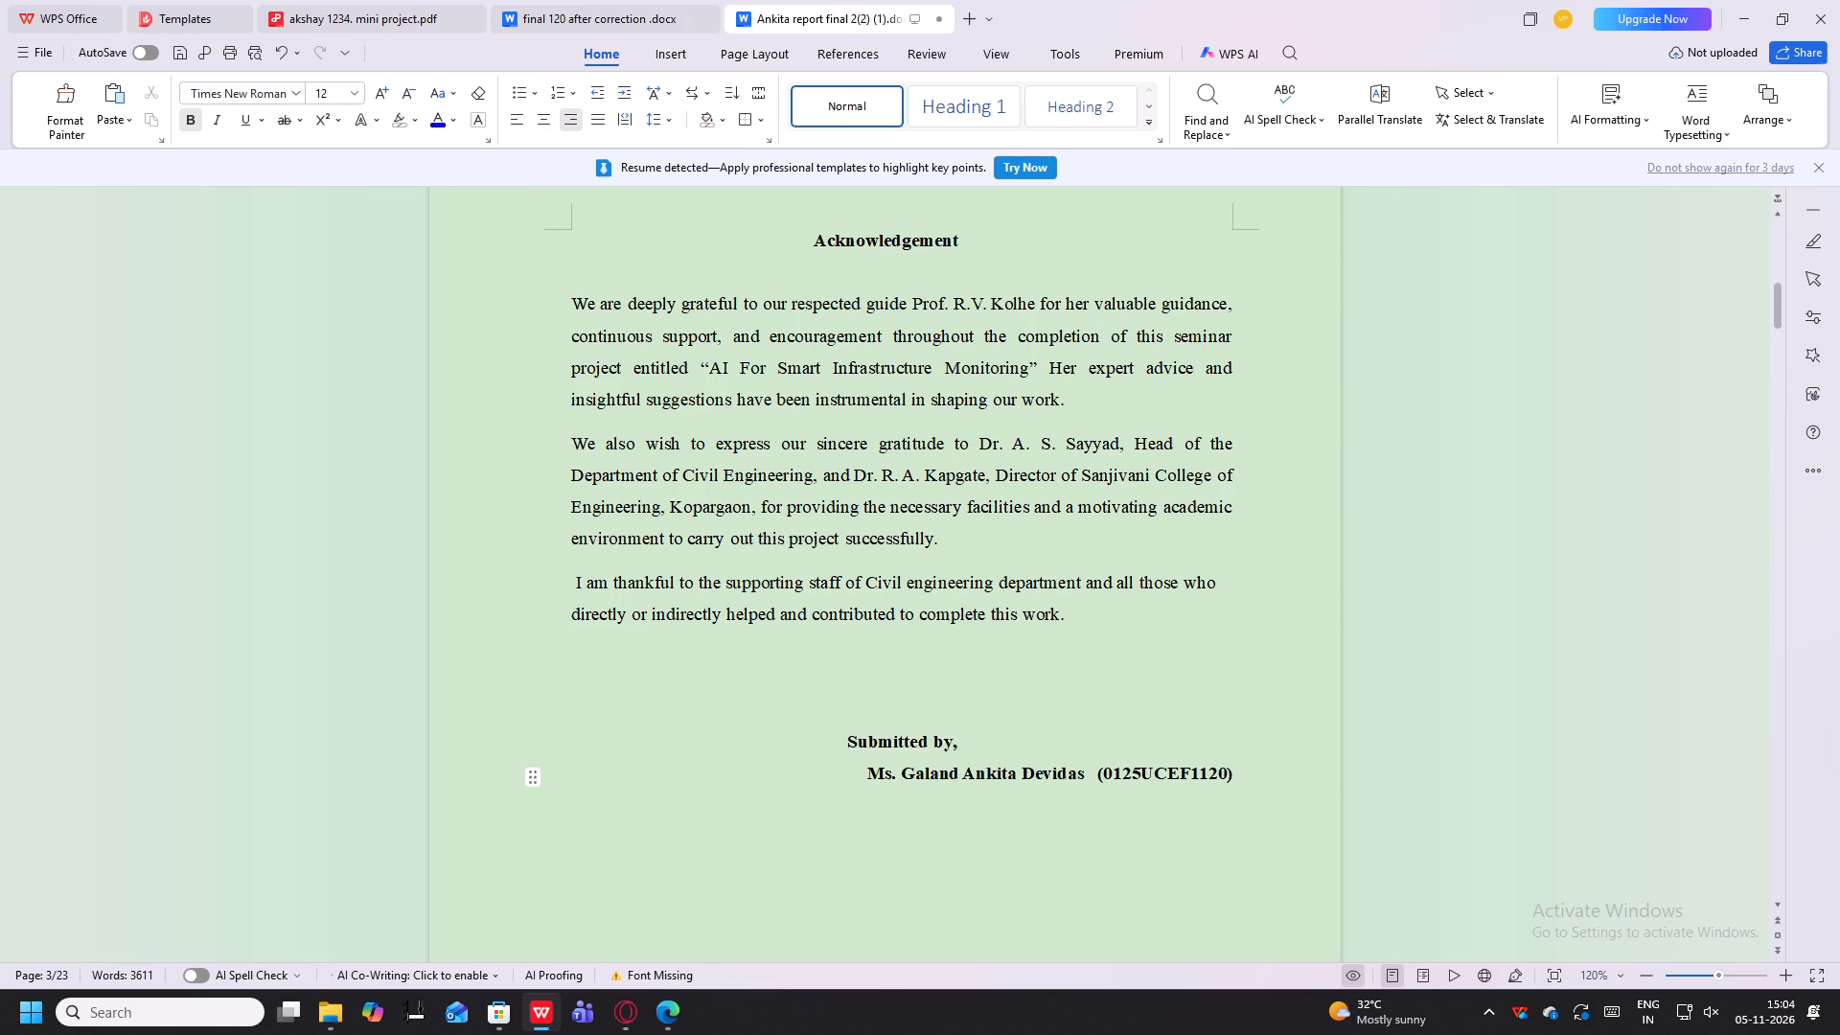
pyautogui.press('BackSpace')
pyautogui.press('BackSpace')
pyautogui.press('BackSpace')
pyautogui.press('BackSpace')
pyautogui.press('BackSpace')
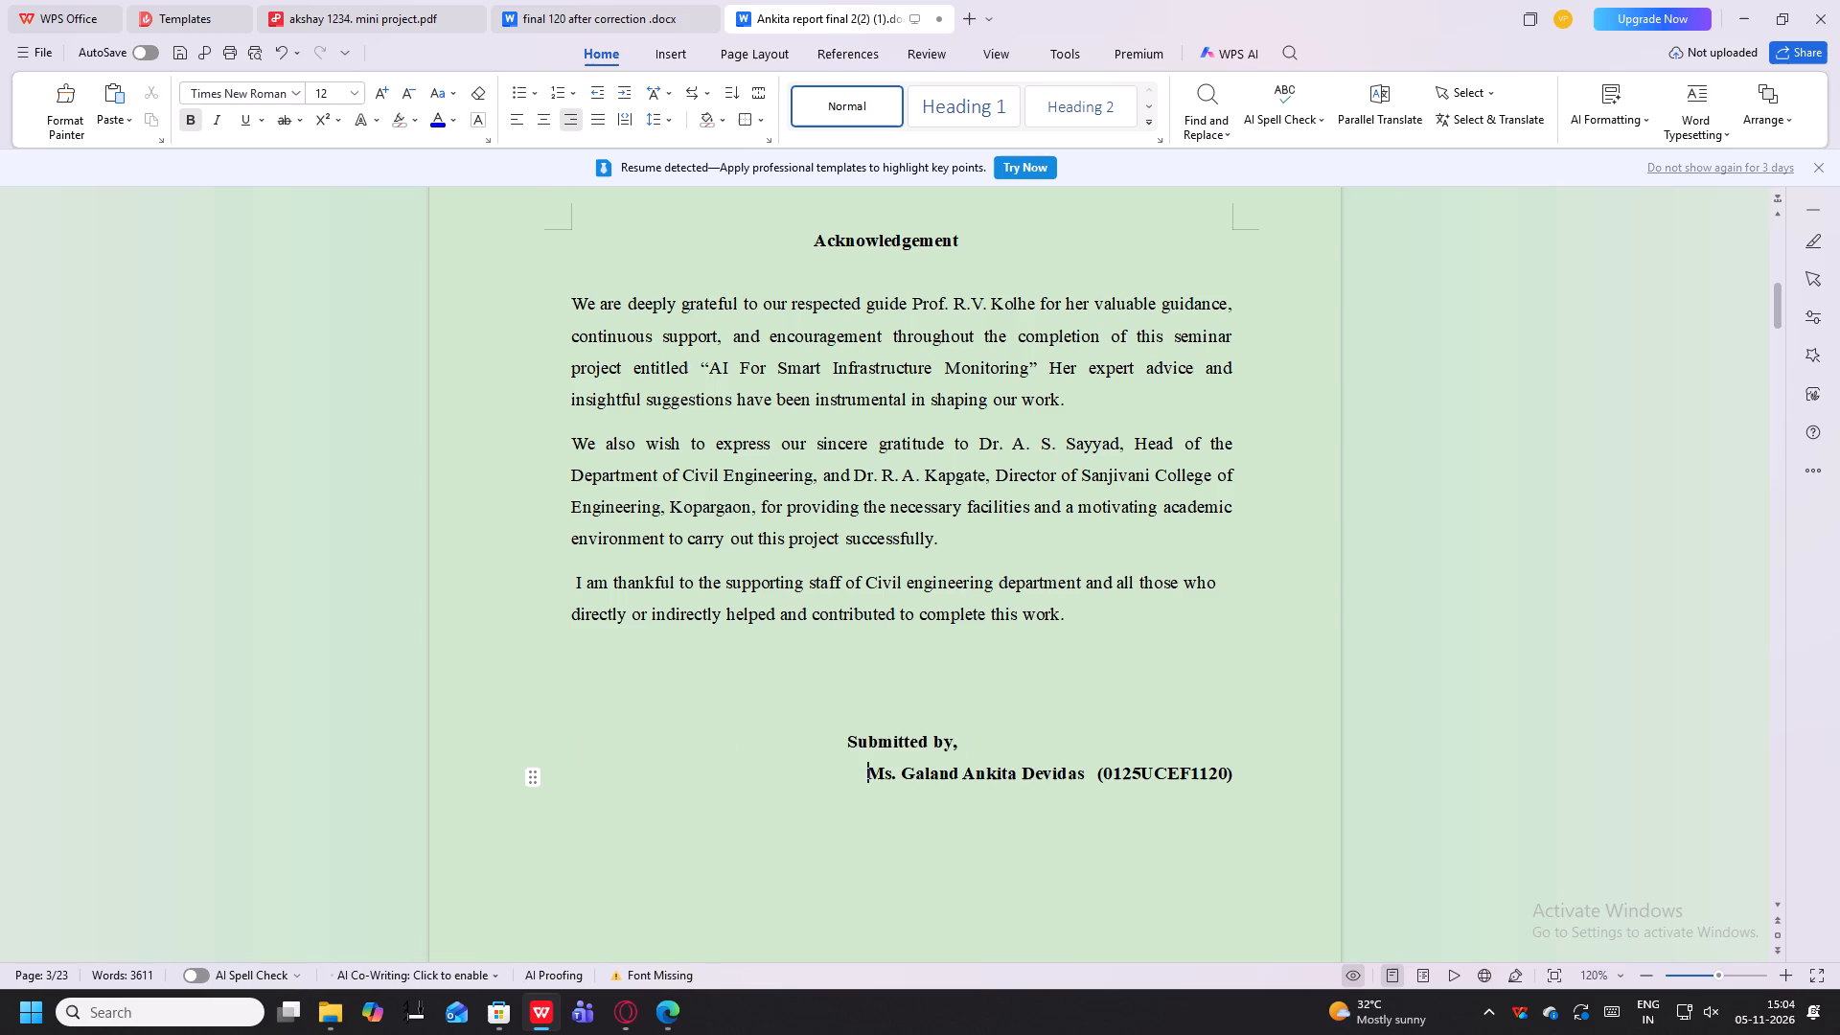
pyautogui.press('BackSpace')
pyautogui.click(827, 773)
pyautogui.press('BackSpace')
pyautogui.press('BackSpace')
pyautogui.press('BackSpace')
pyautogui.moveTo(836, 778); pyautogui.dragTo(1261, 787)
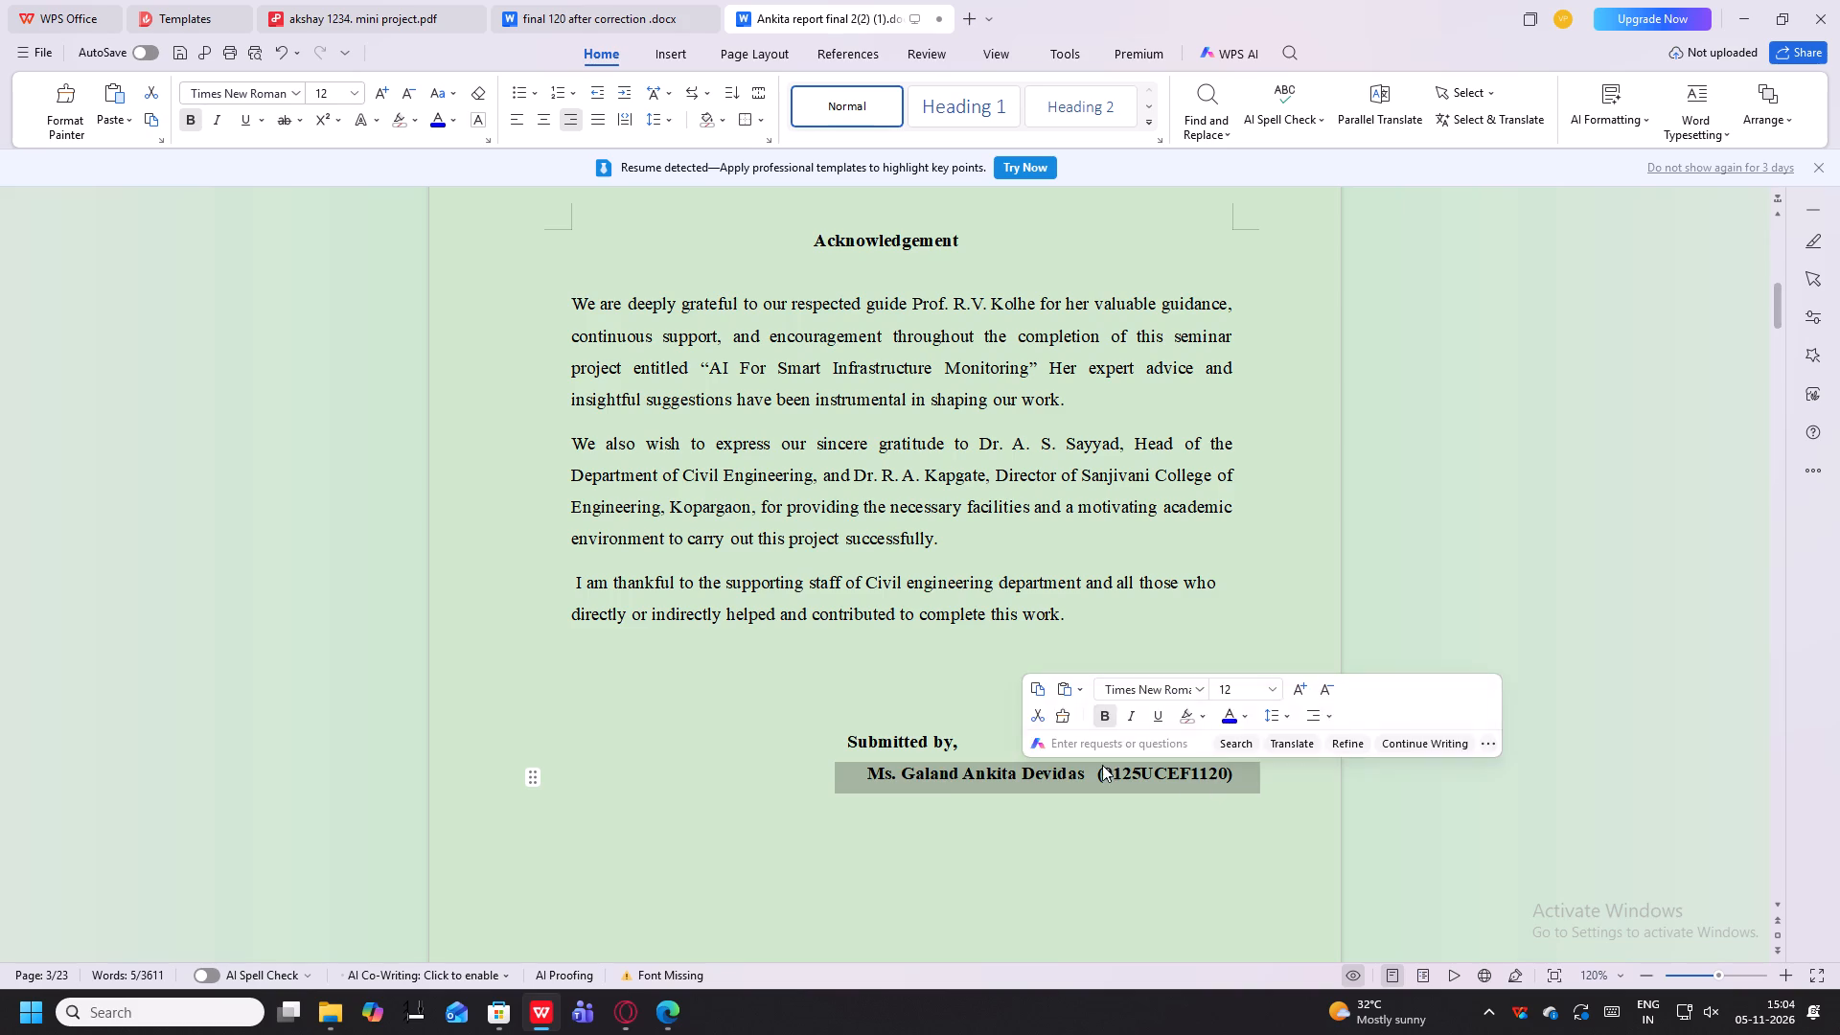
pyautogui.click(543, 126)
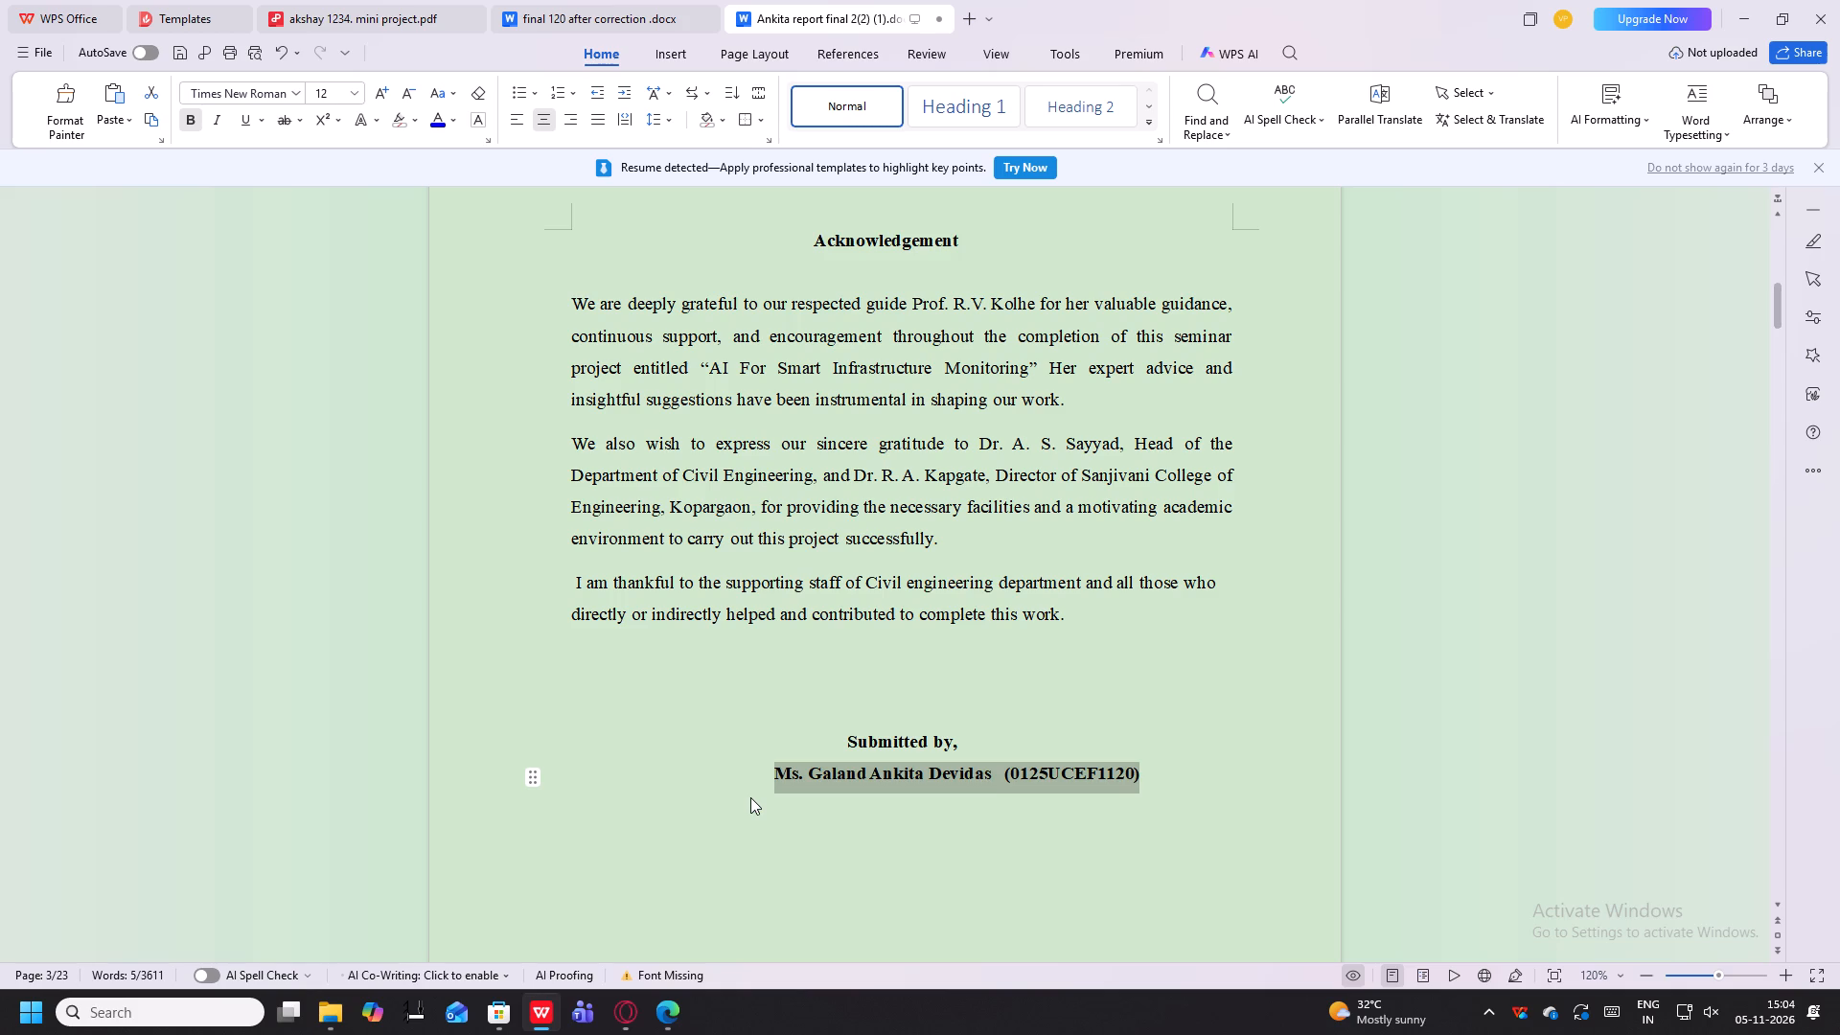
# Insert leading spaces before the student's name so it starts roughly beneath the beginning of "Submitted by,".
pyautogui.click(760, 784)
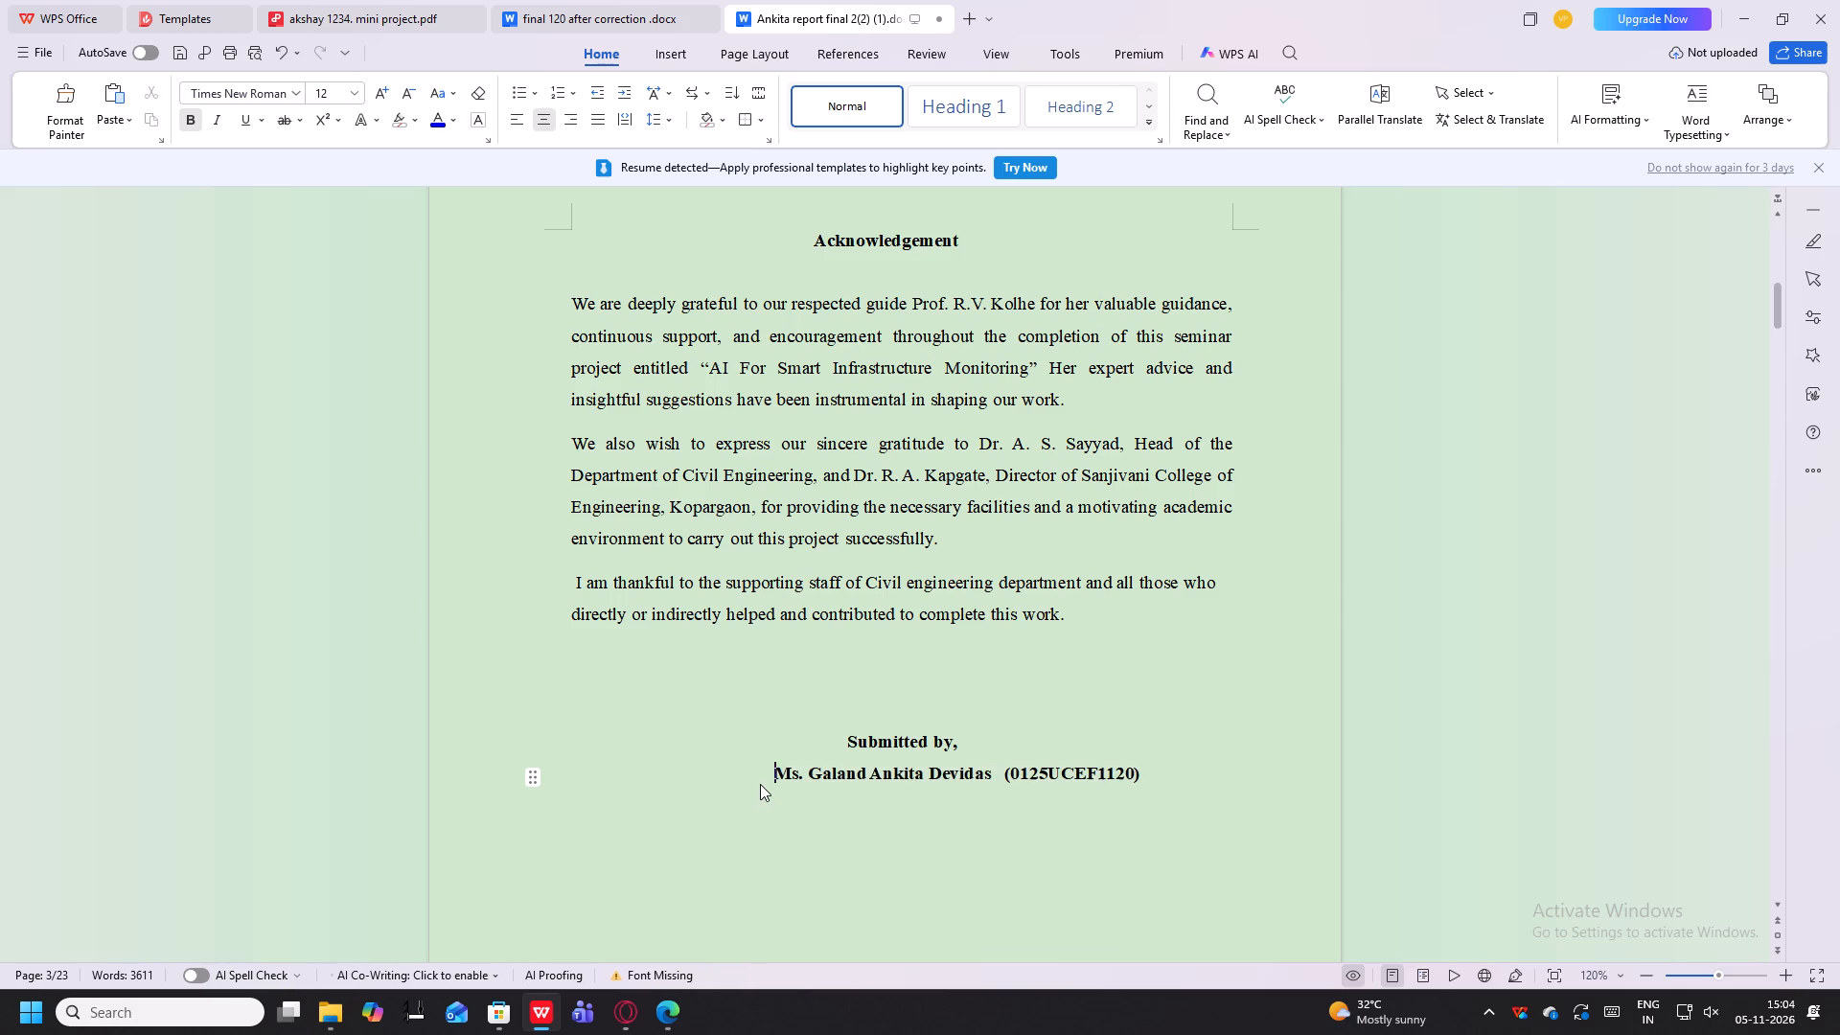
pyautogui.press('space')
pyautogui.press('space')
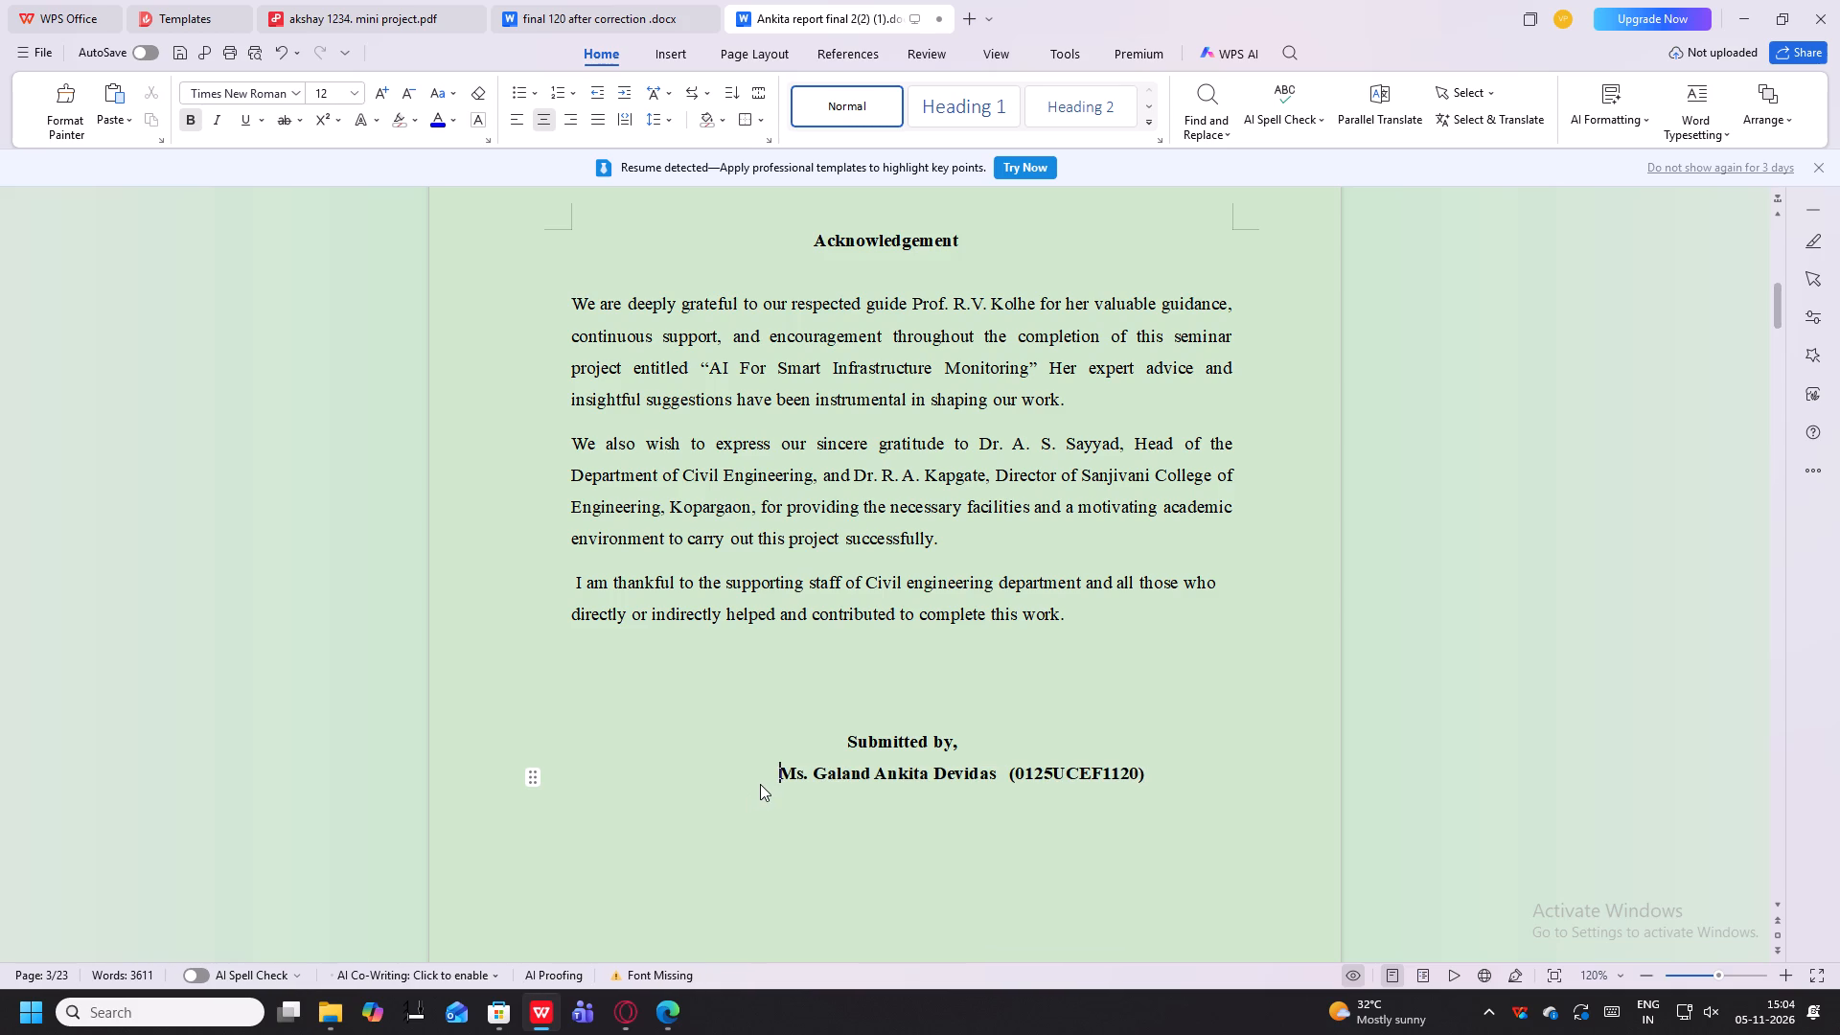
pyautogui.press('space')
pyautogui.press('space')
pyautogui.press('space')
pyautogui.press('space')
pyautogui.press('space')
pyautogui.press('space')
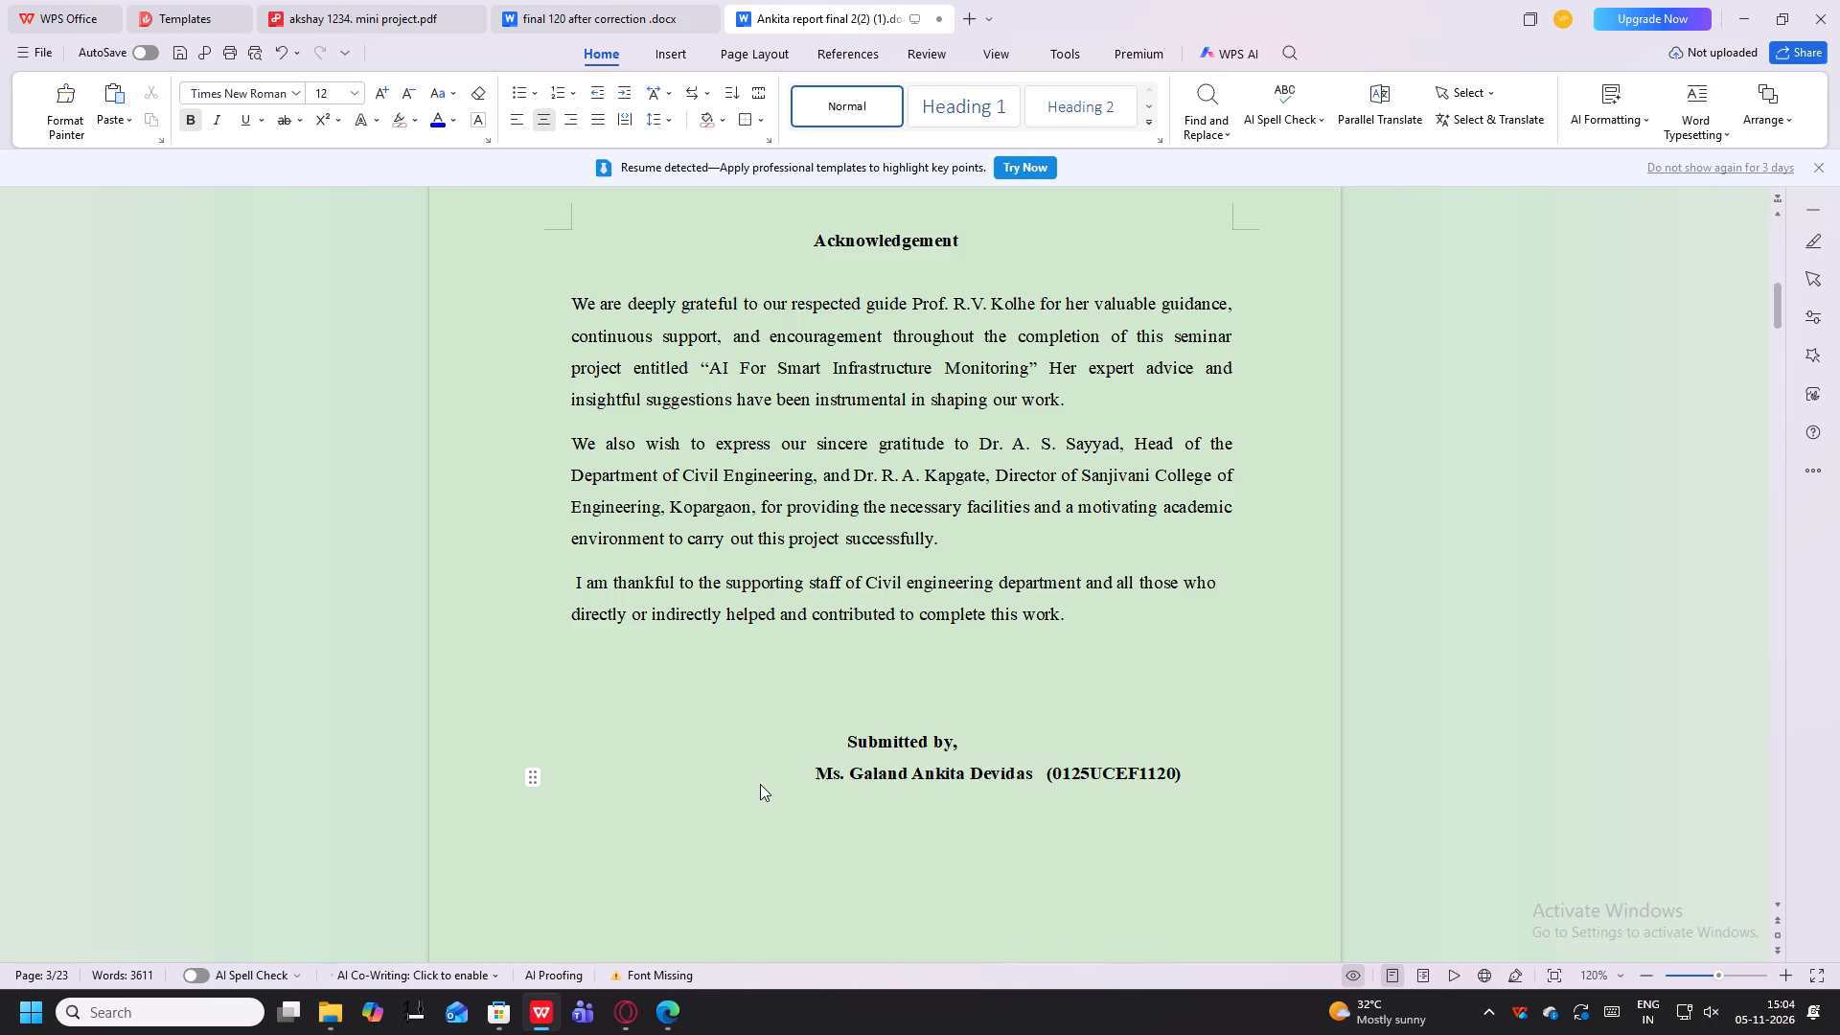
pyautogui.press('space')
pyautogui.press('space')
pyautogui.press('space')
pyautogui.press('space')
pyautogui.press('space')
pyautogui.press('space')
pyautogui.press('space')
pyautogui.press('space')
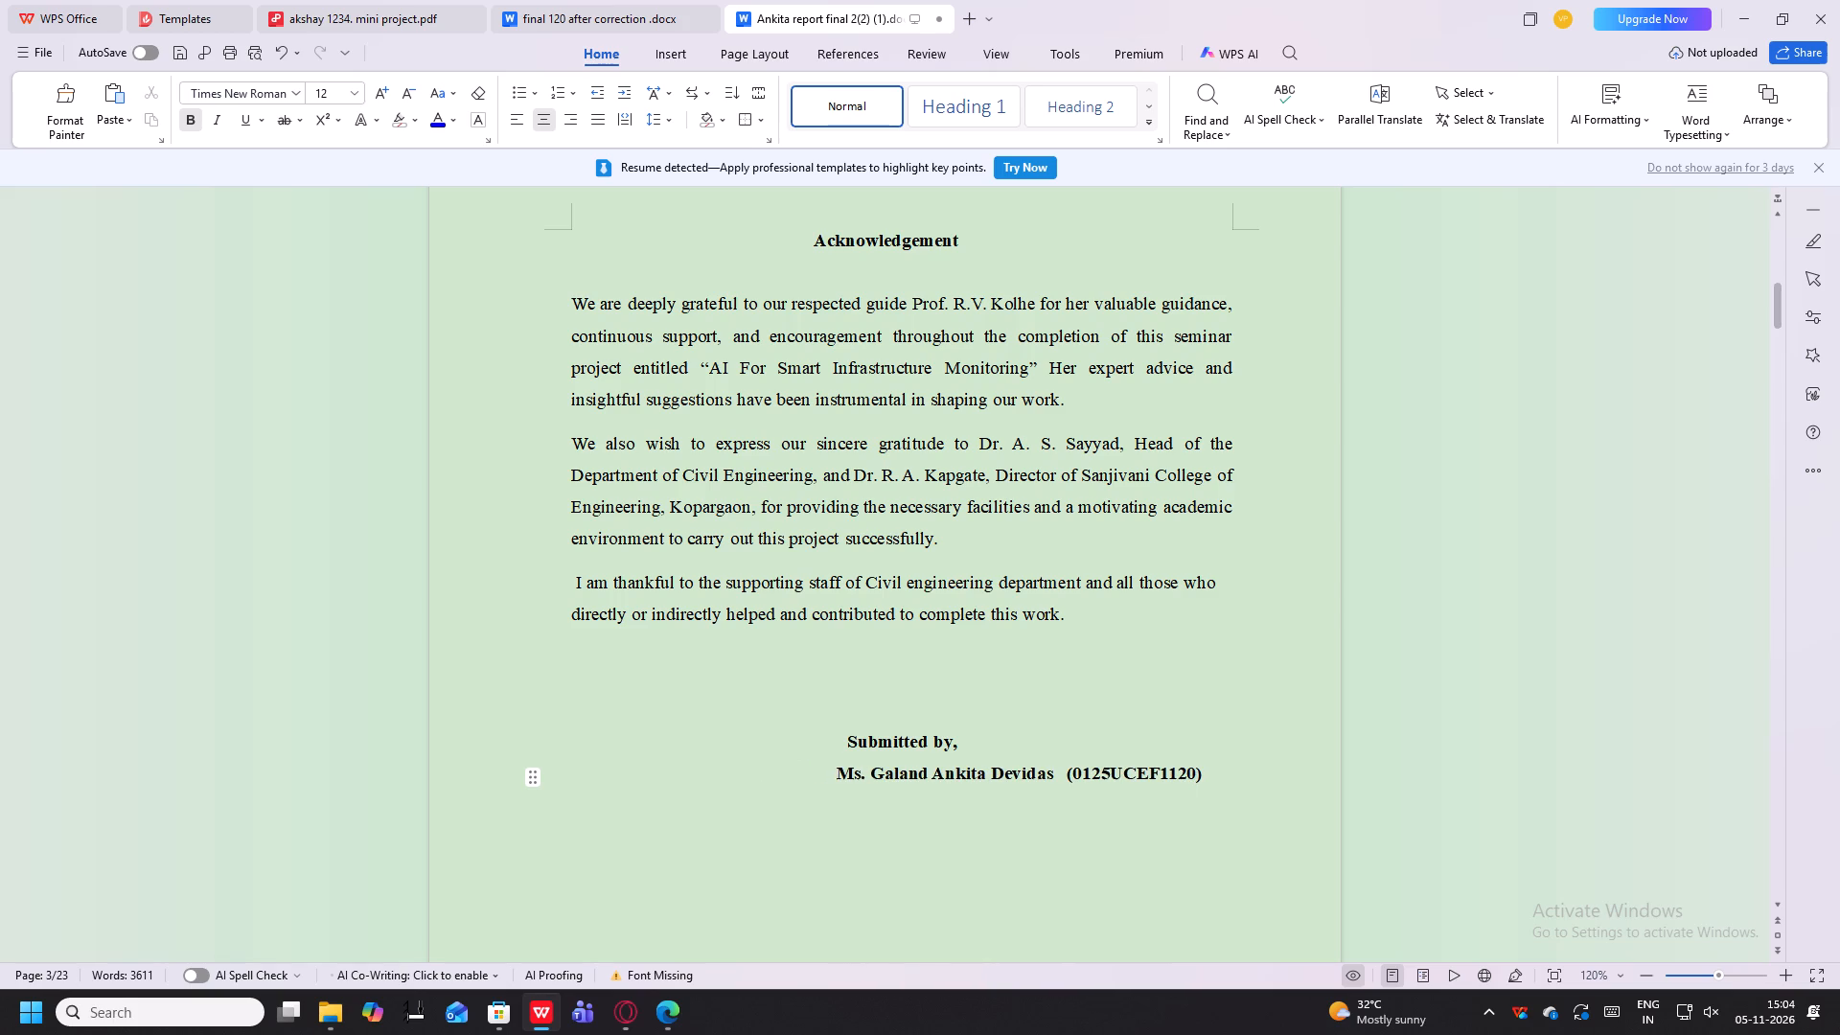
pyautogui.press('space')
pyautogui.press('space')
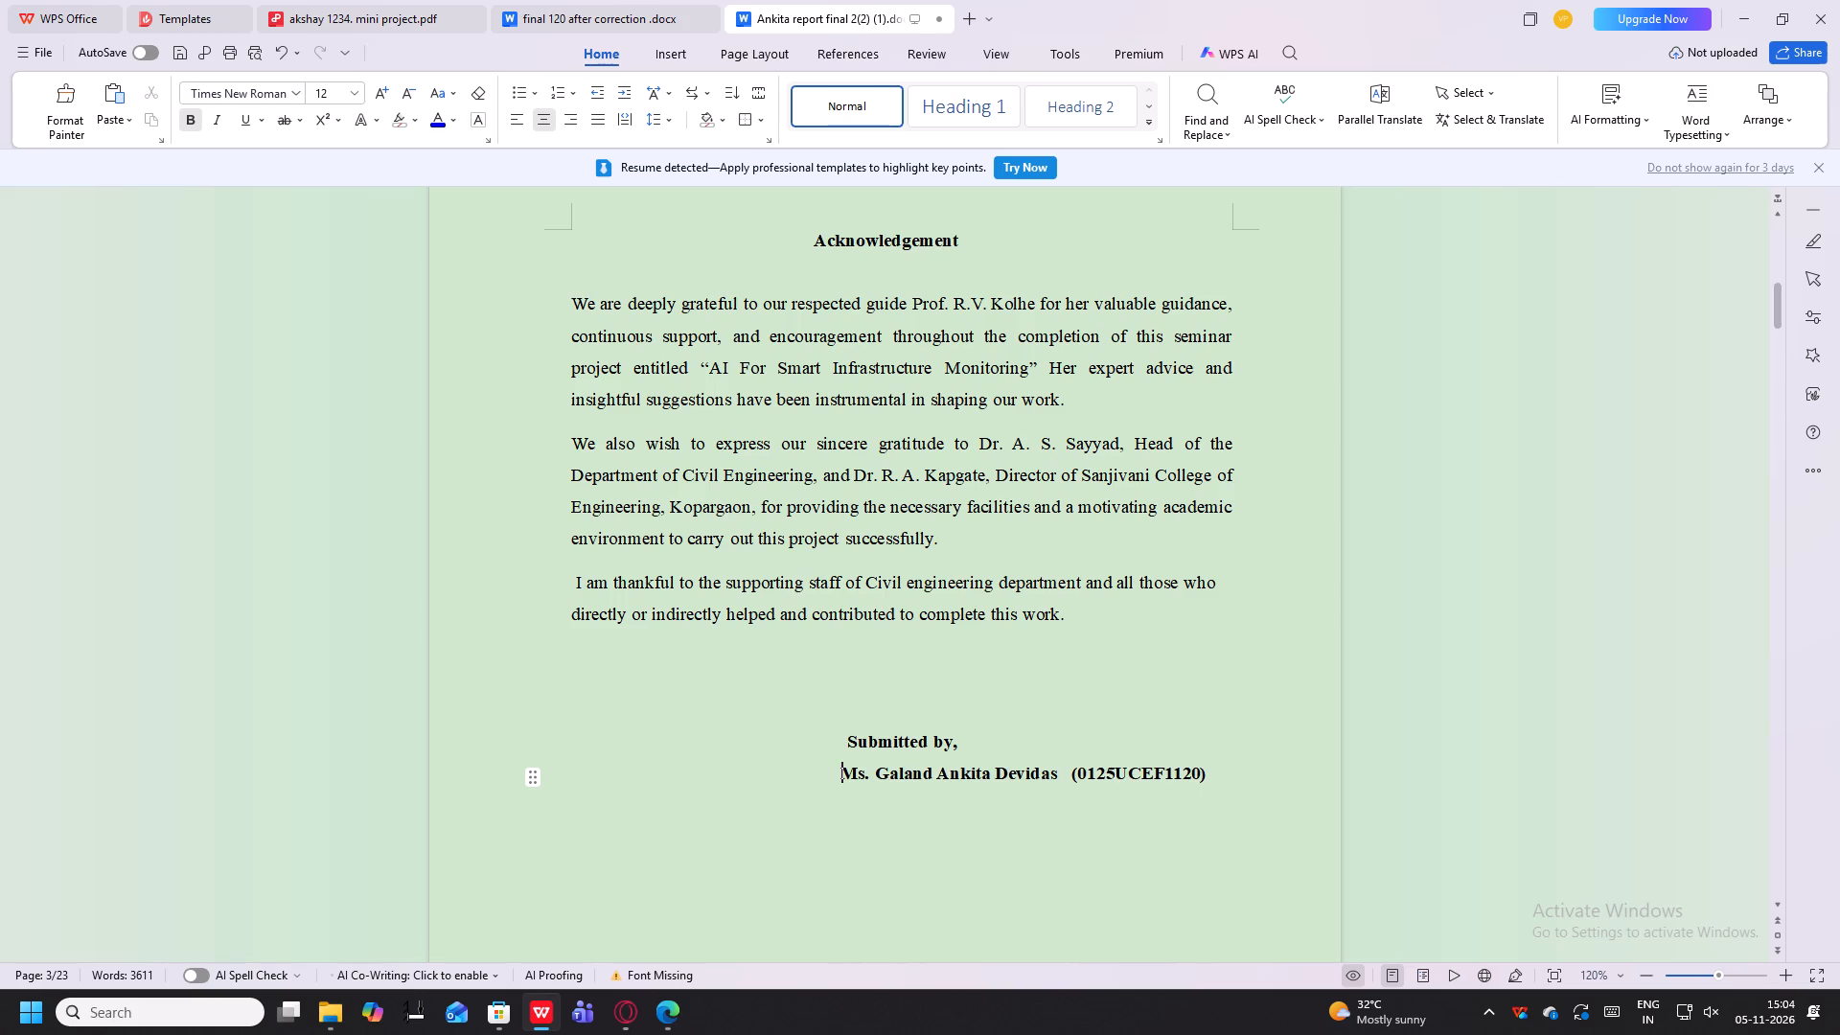
# Reduce the gap between the student's name and the bracketed ID to a single space.
pyautogui.click(1069, 773)
pyautogui.press('BackSpace')
pyautogui.press('BackSpace')
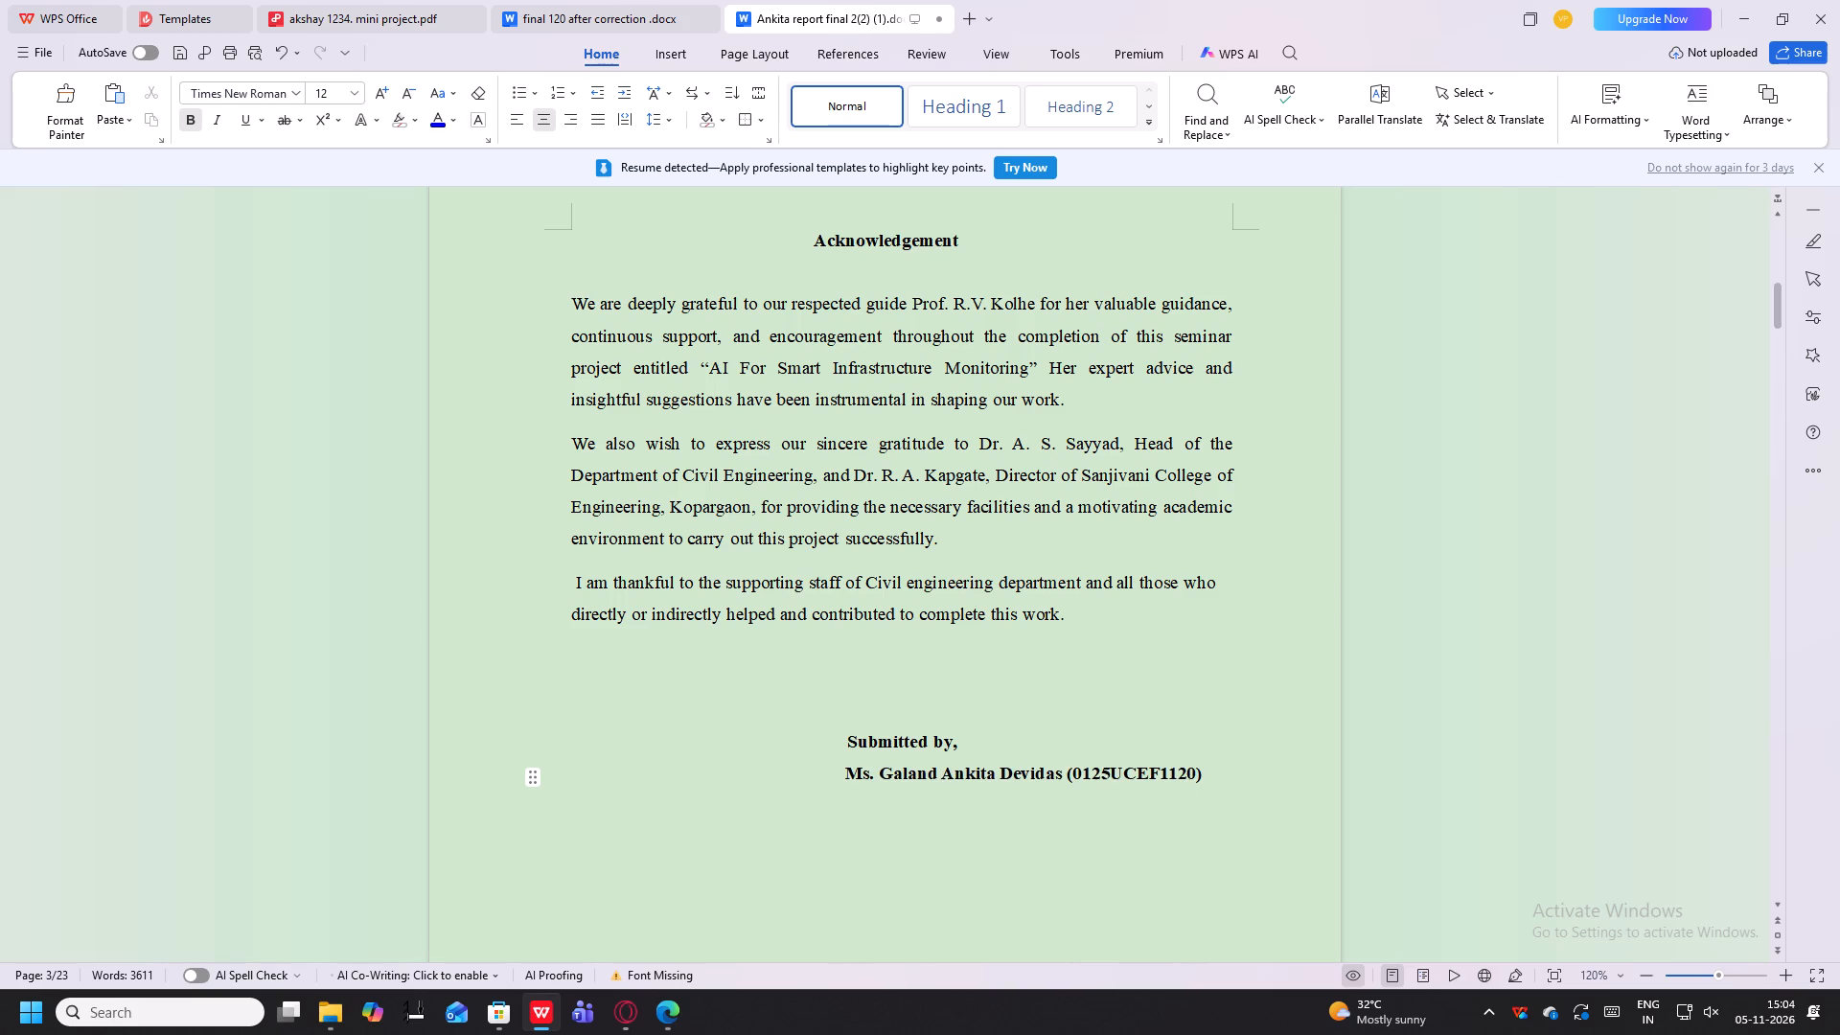
# Delete the blank line above the Abstract heading on the page after the Acknowledgement.
pyautogui.scroll(-10, 1013, 843)
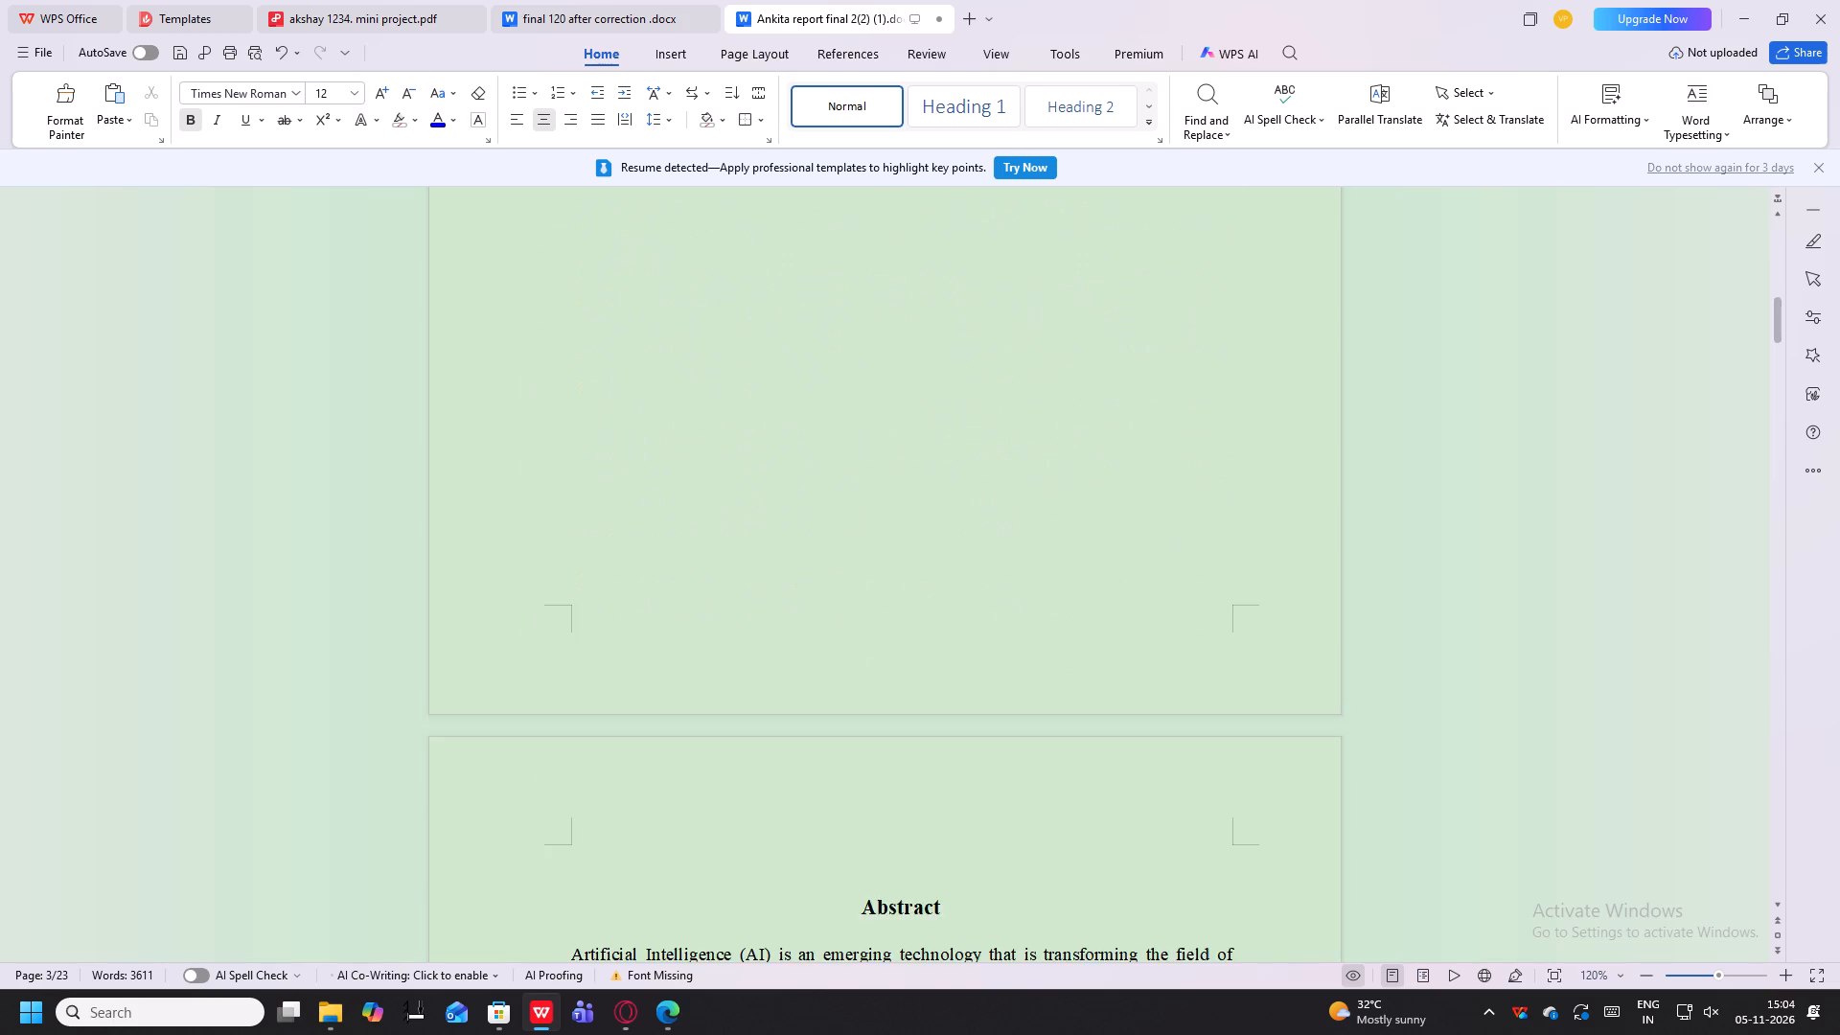
pyautogui.scroll(-3, 1013, 843)
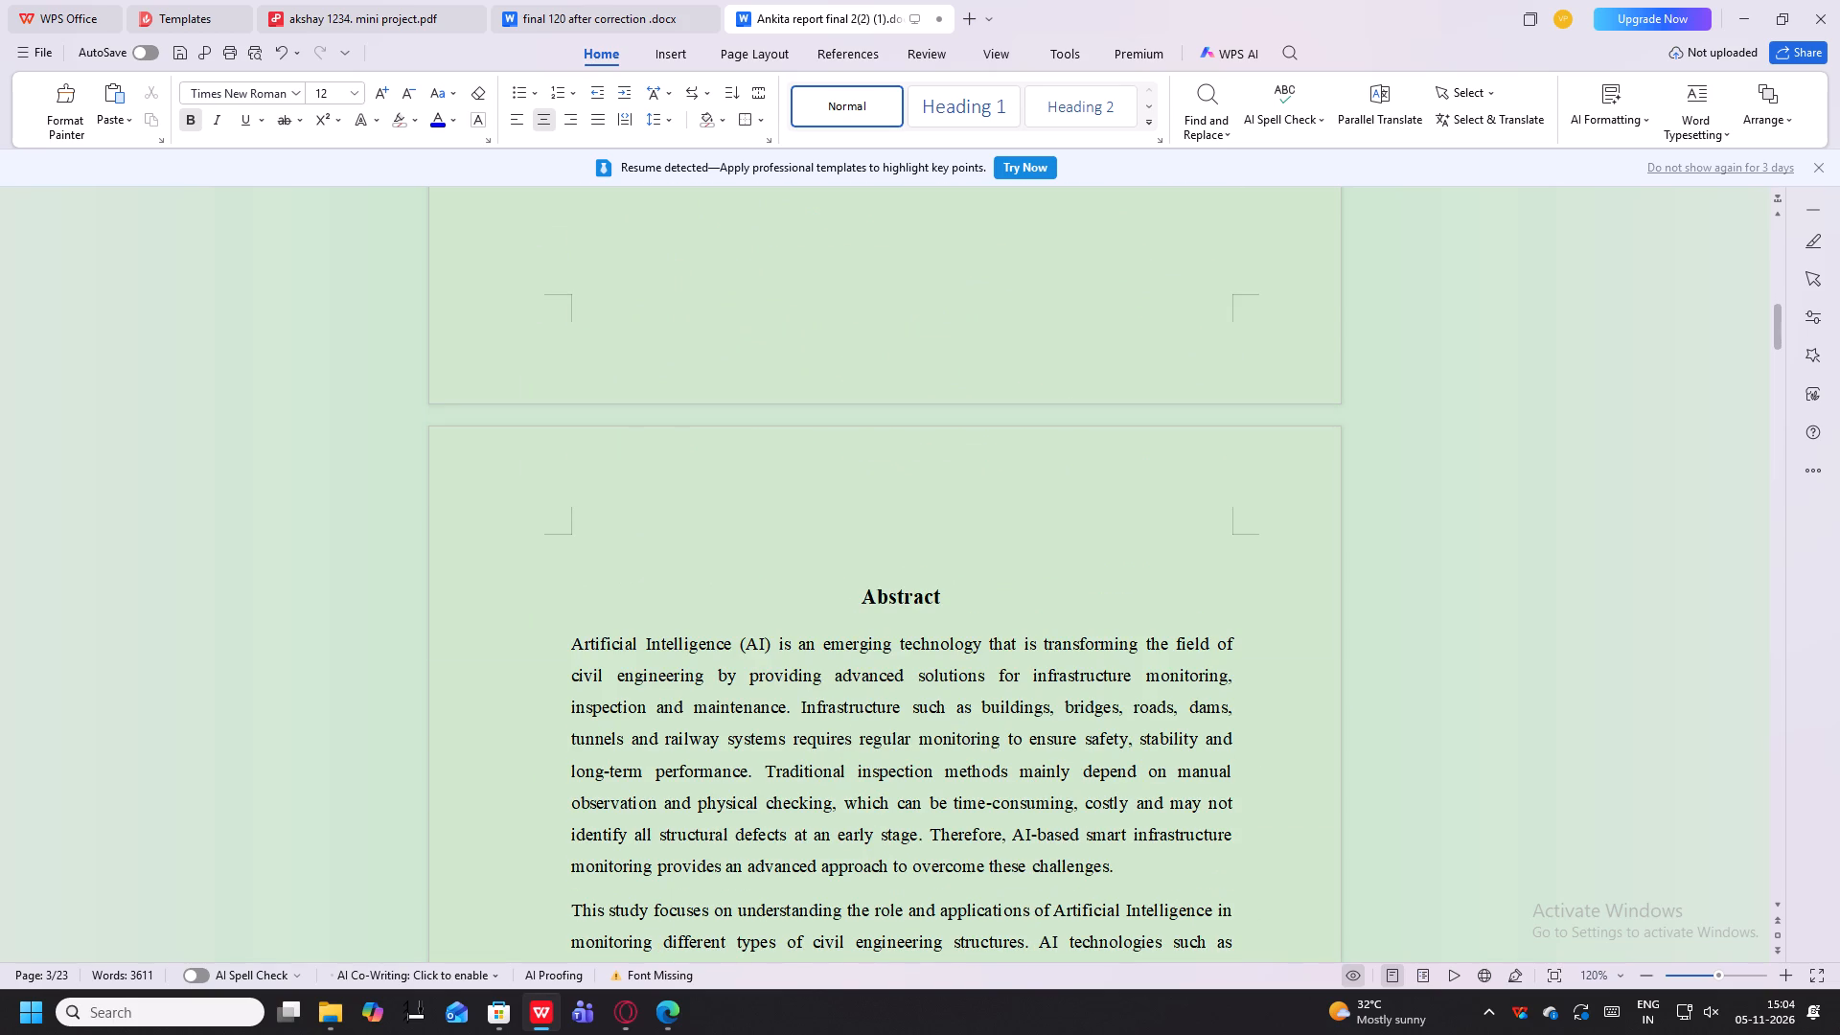
pyautogui.click(832, 577)
pyautogui.press('BackSpace')
pyautogui.press('BackSpace')
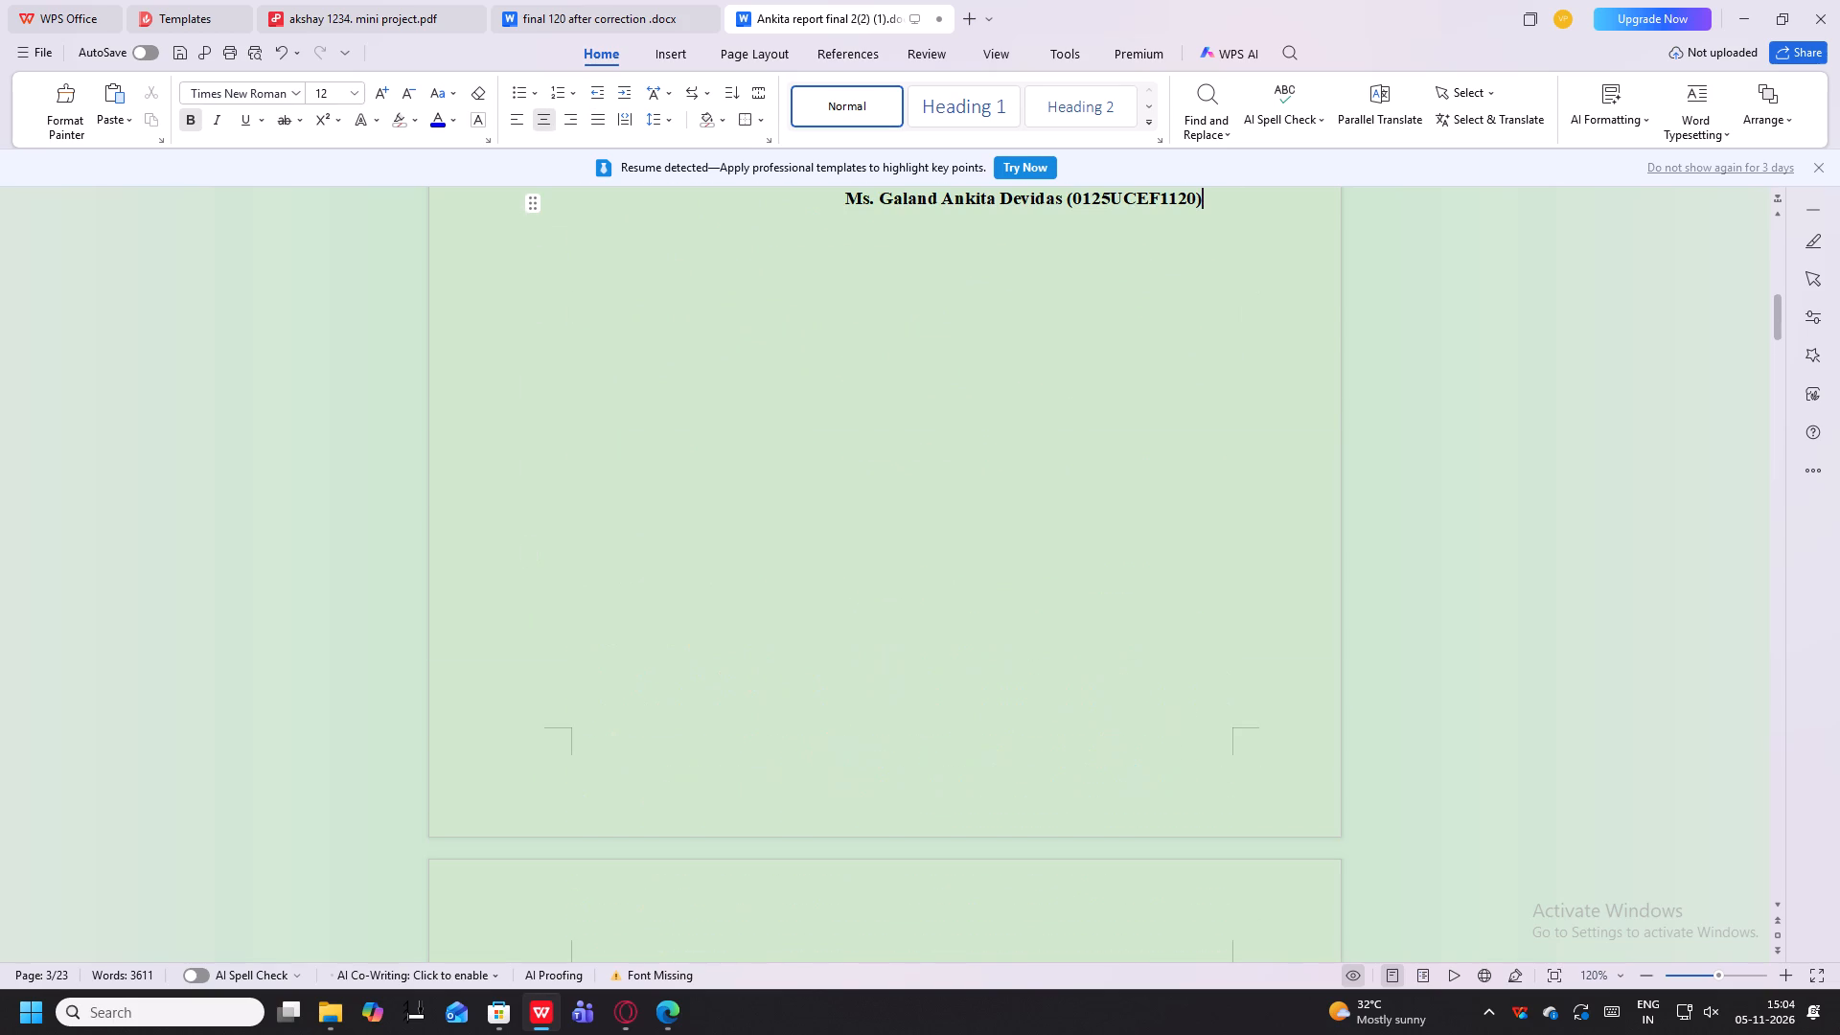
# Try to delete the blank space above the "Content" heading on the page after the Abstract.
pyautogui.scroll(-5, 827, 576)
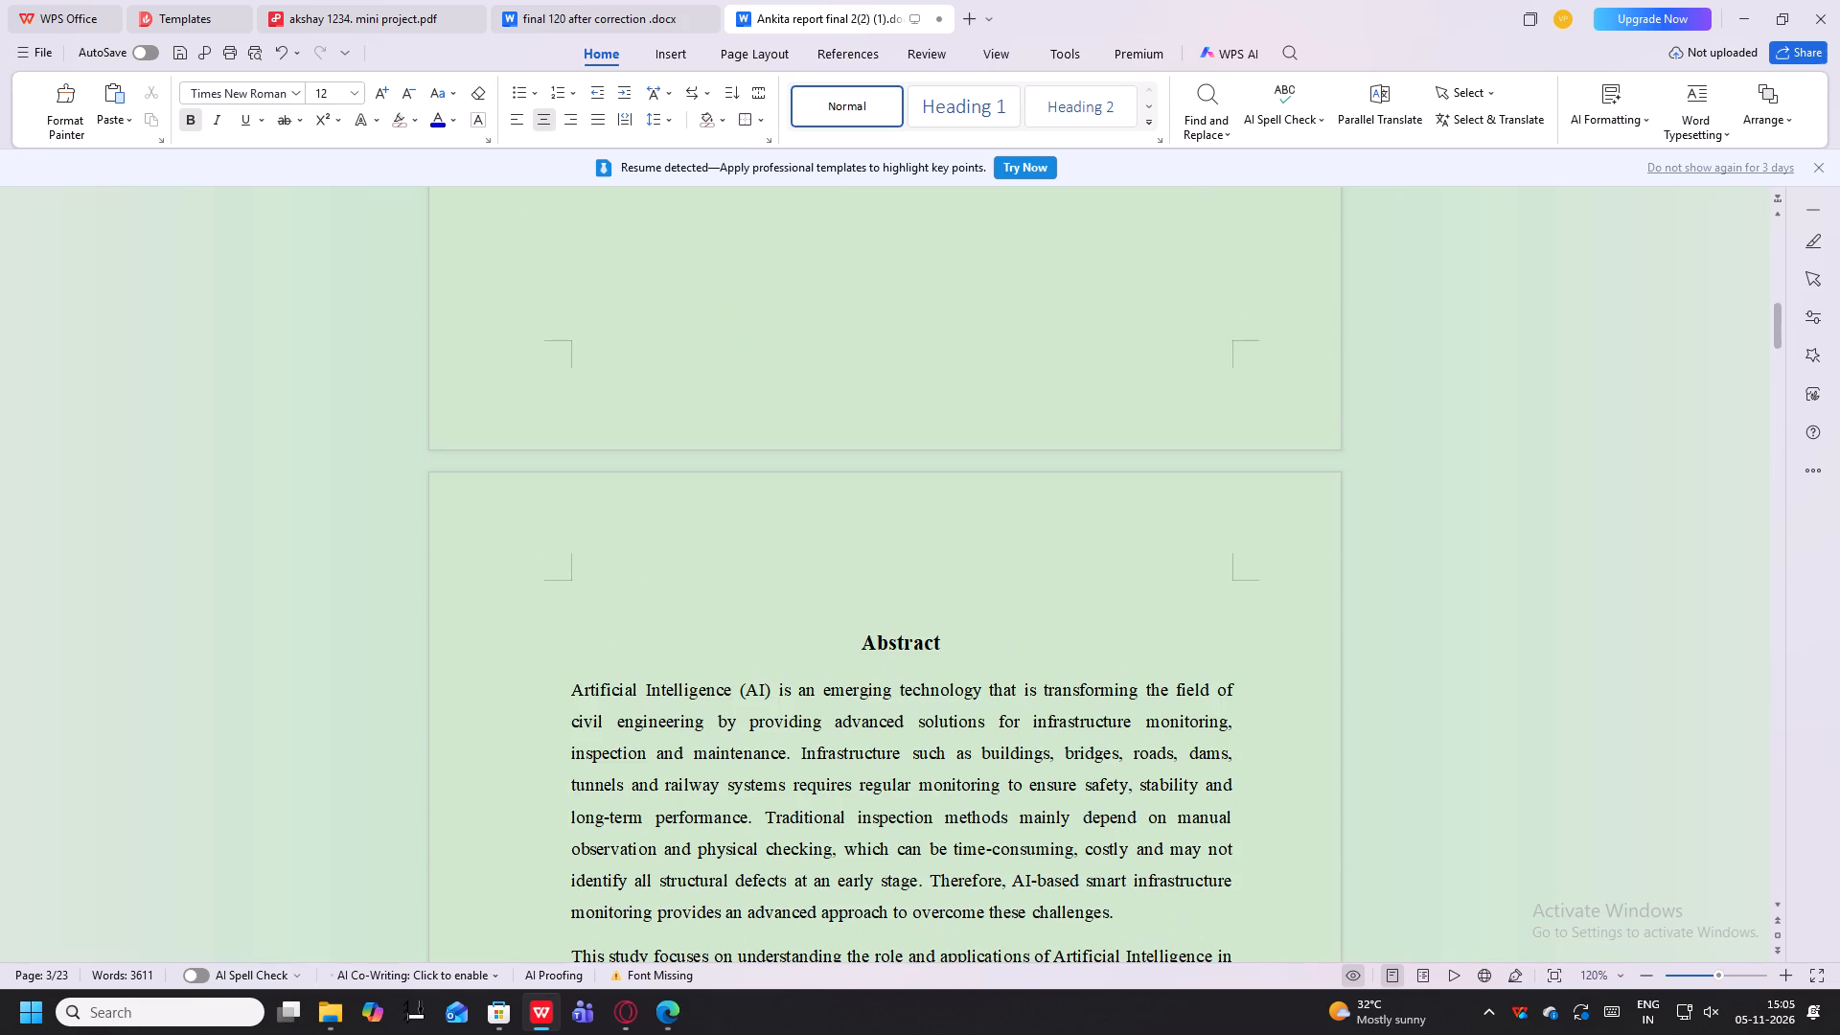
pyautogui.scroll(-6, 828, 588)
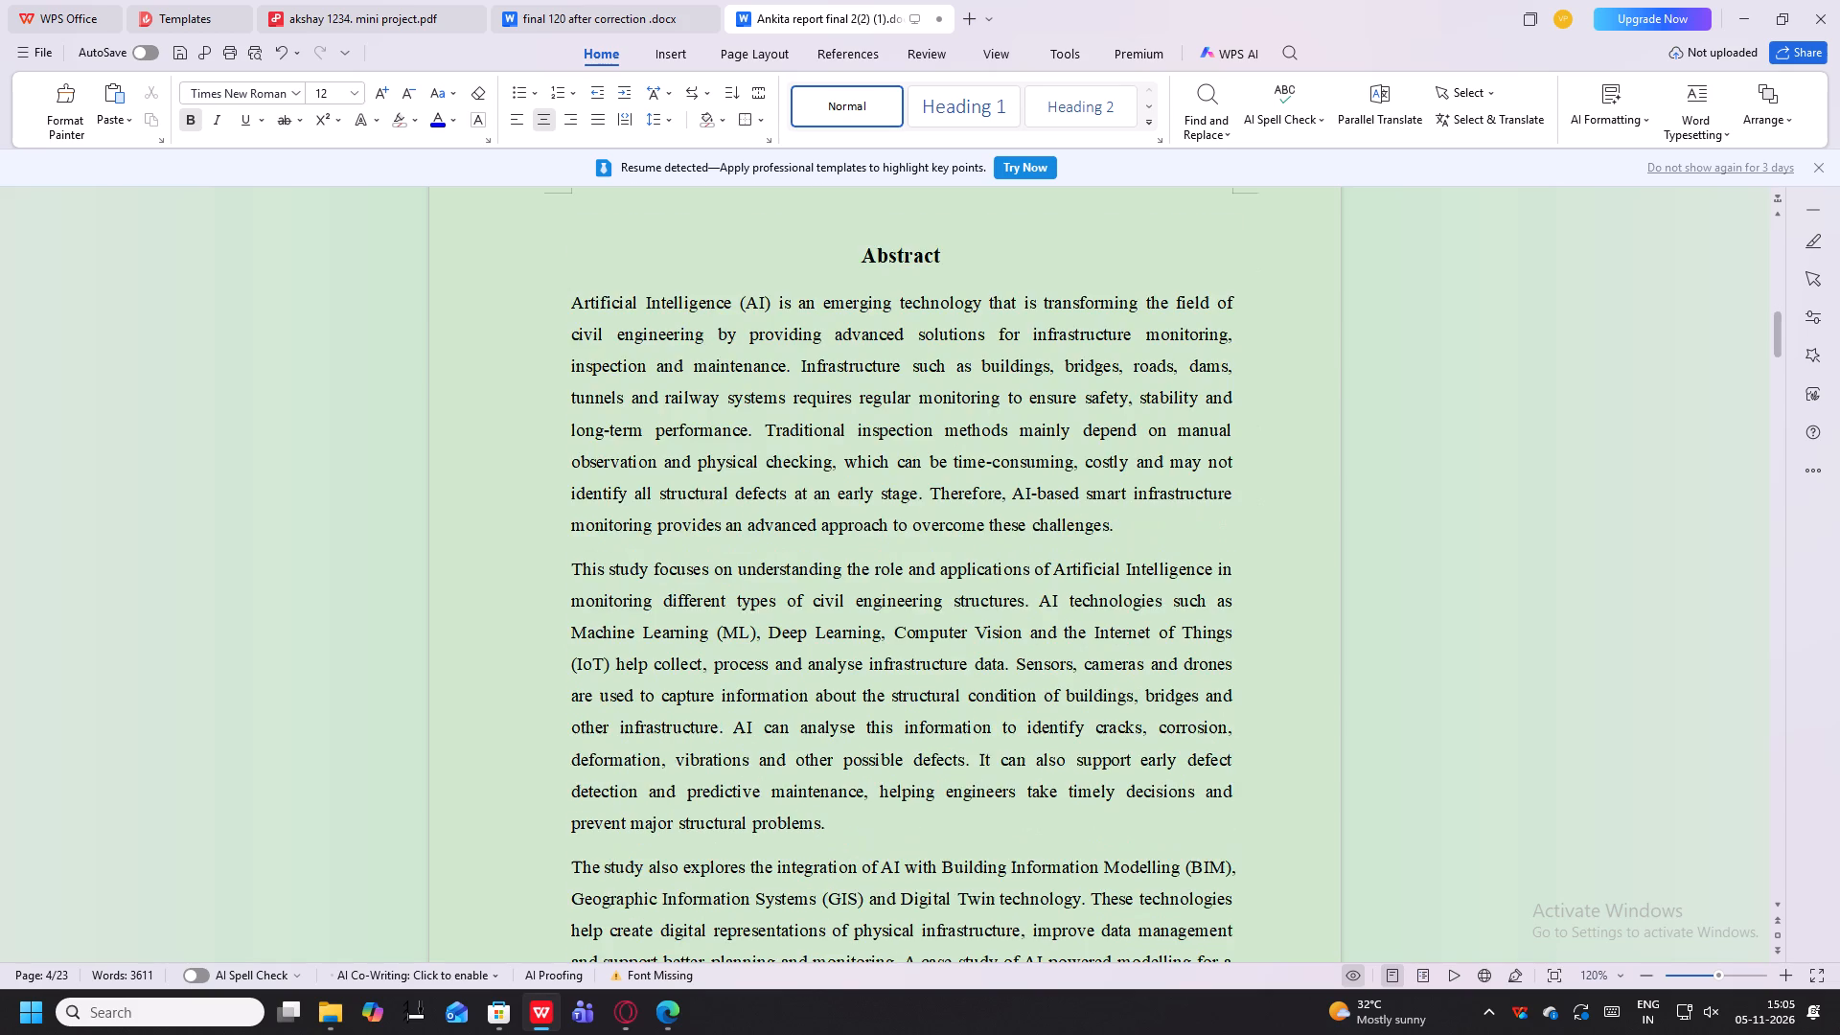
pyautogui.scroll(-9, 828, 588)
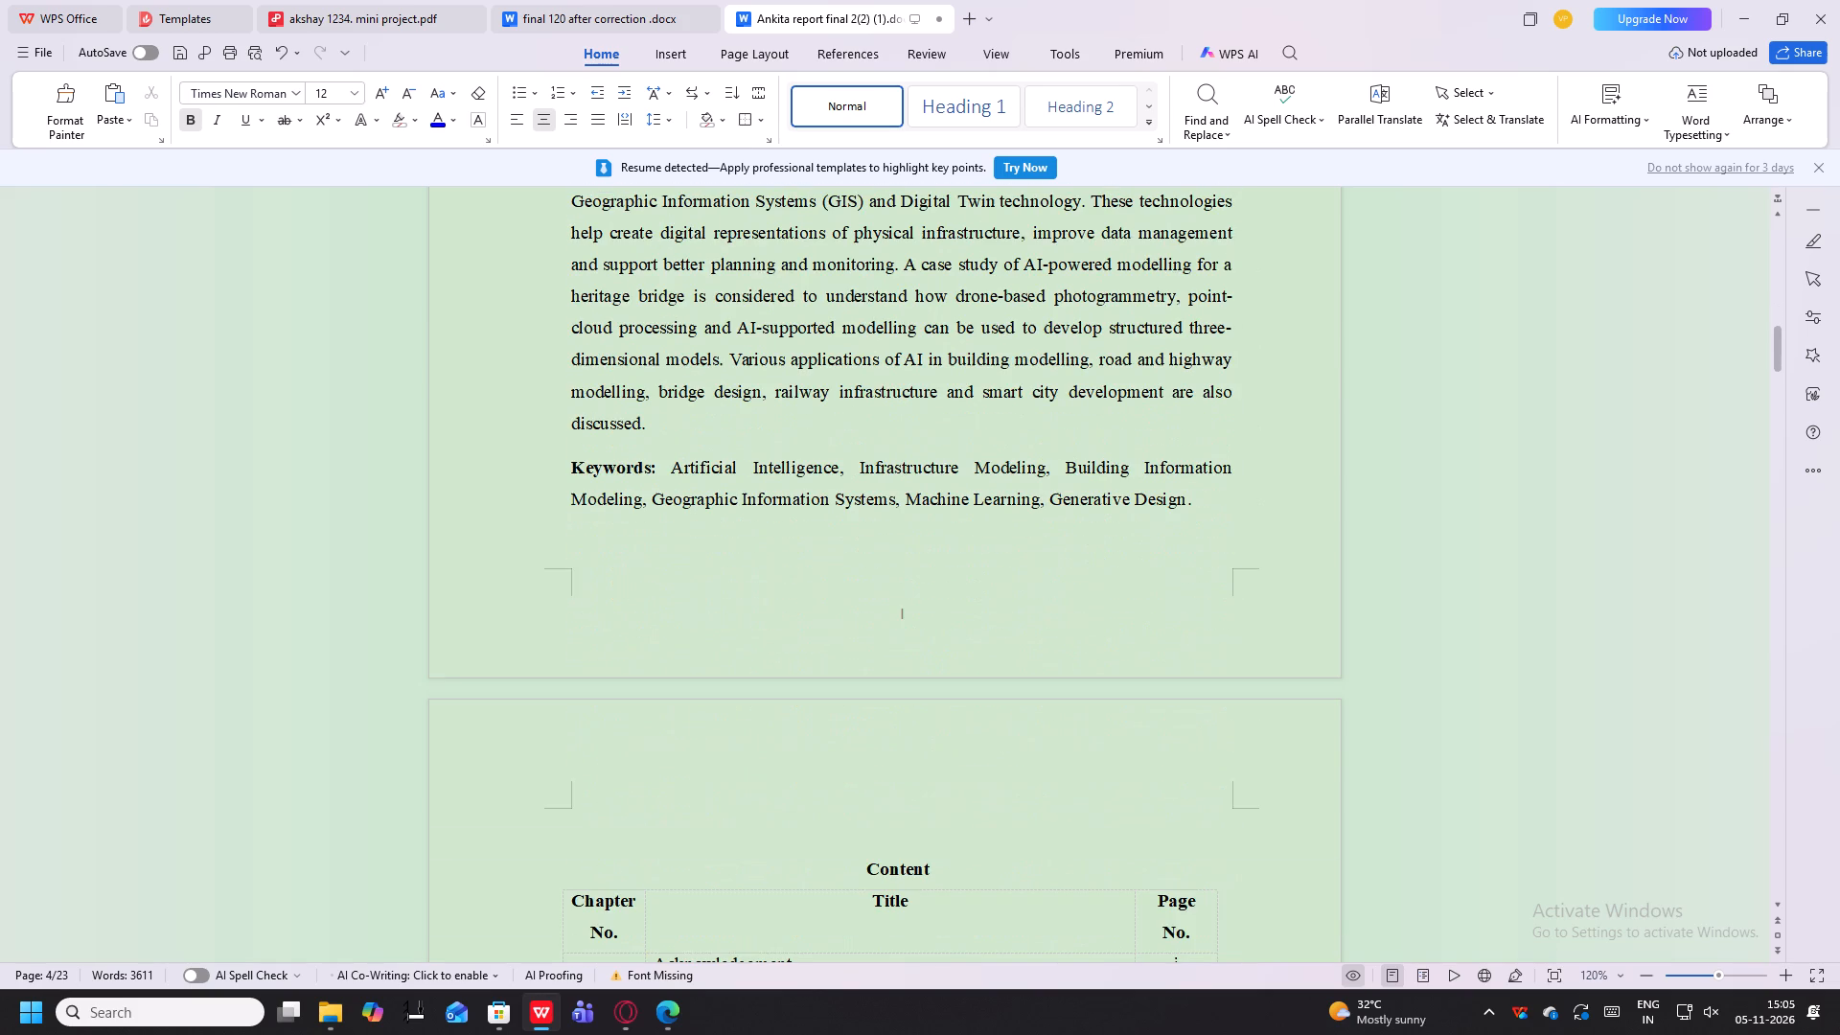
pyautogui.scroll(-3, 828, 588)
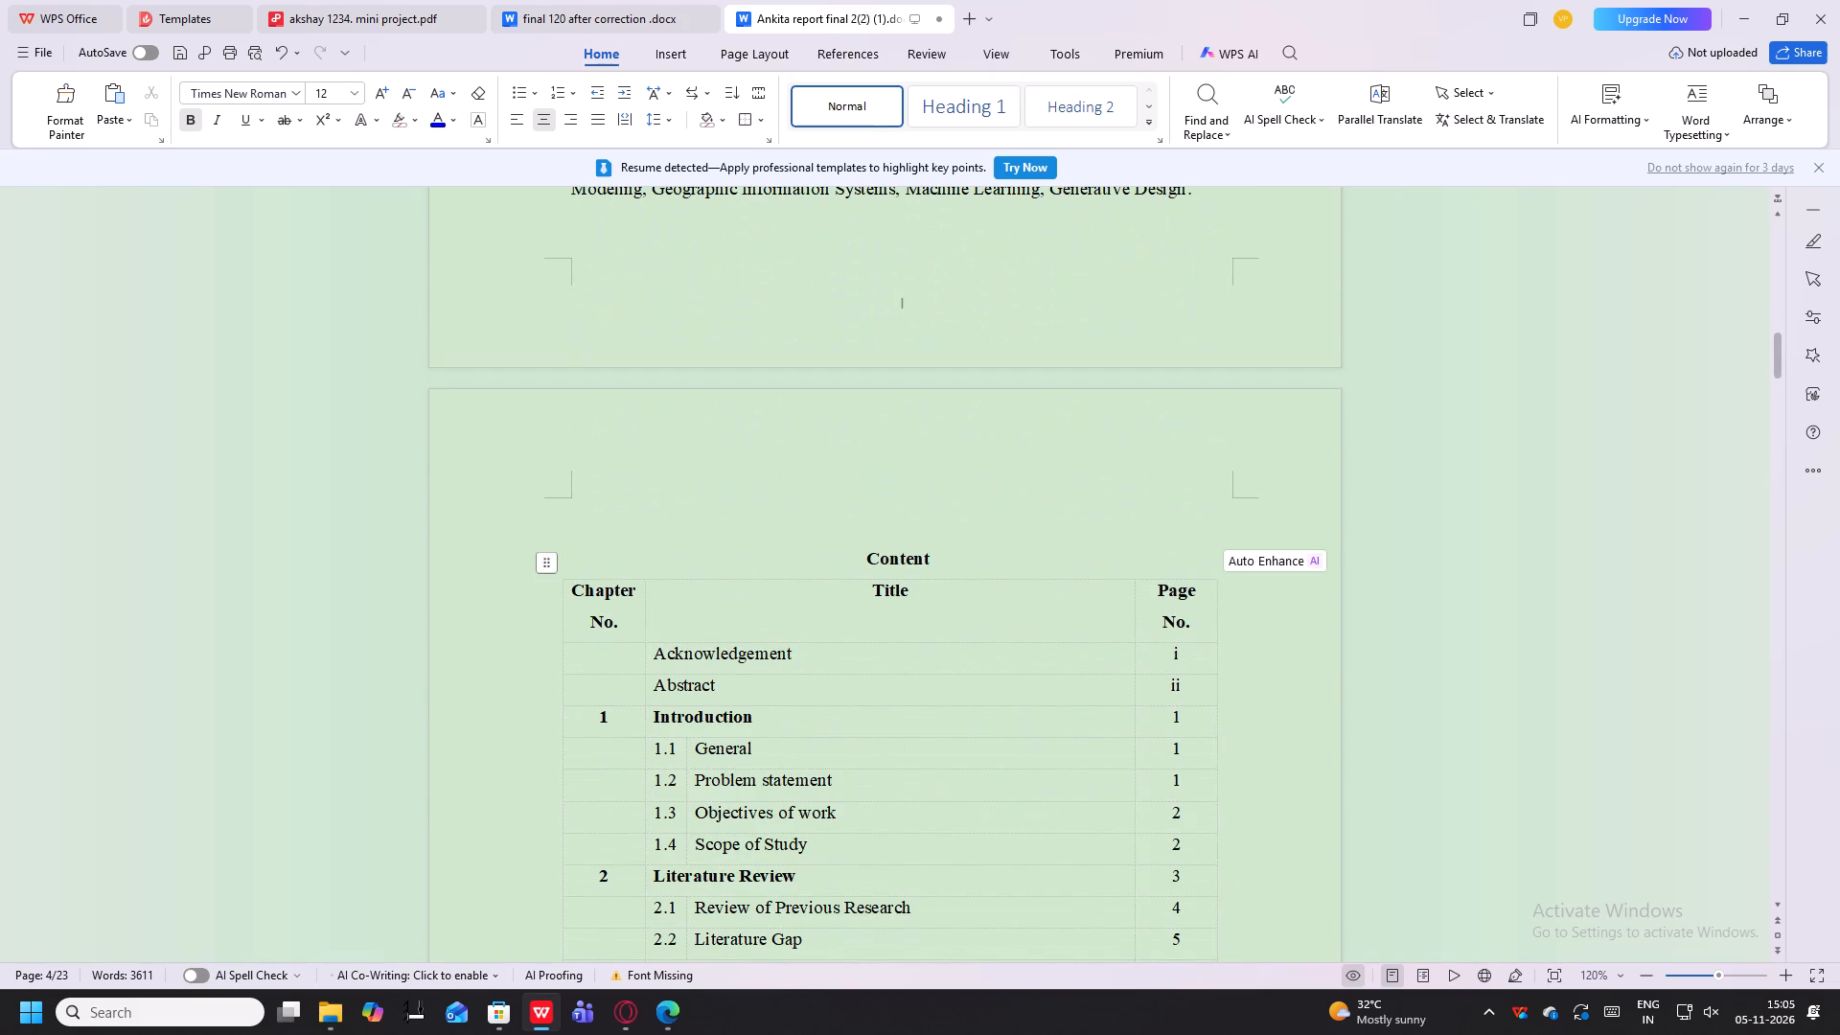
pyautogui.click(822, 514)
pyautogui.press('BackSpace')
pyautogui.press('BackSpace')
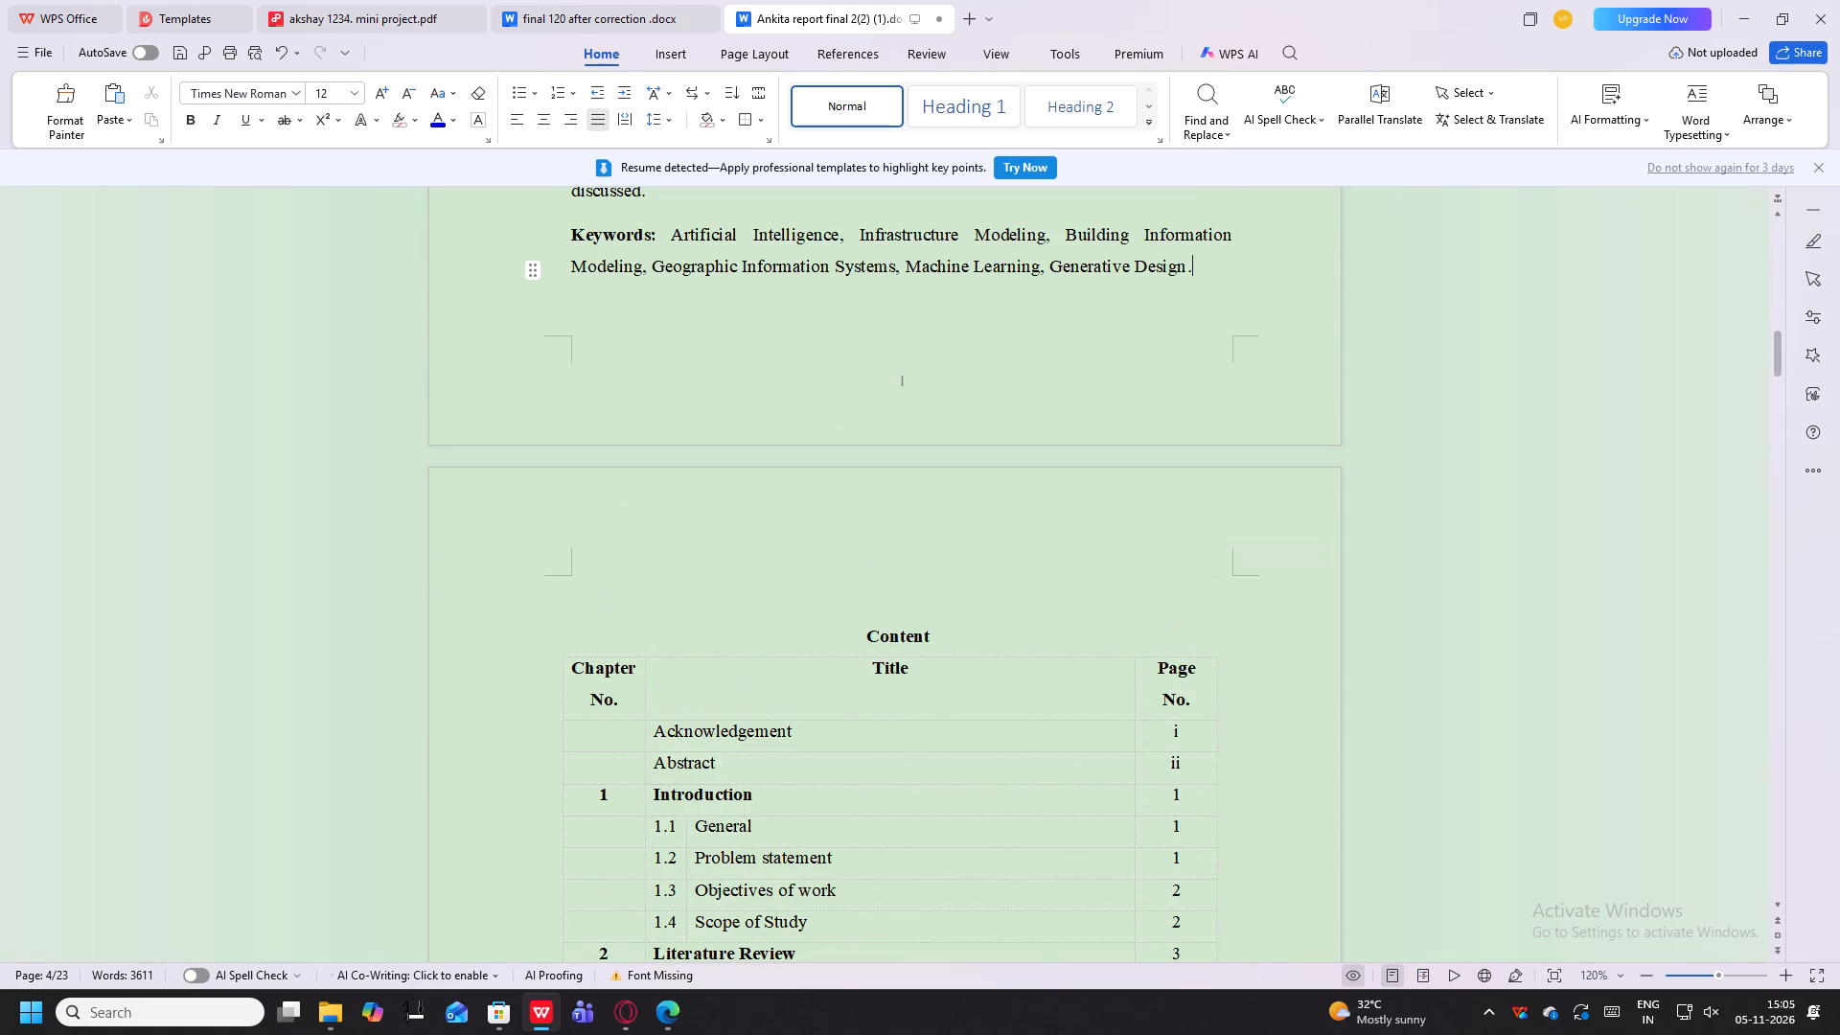
# Check the entries and layout of the Content table and the List of Figures.
pyautogui.scroll(-10, 814, 514)
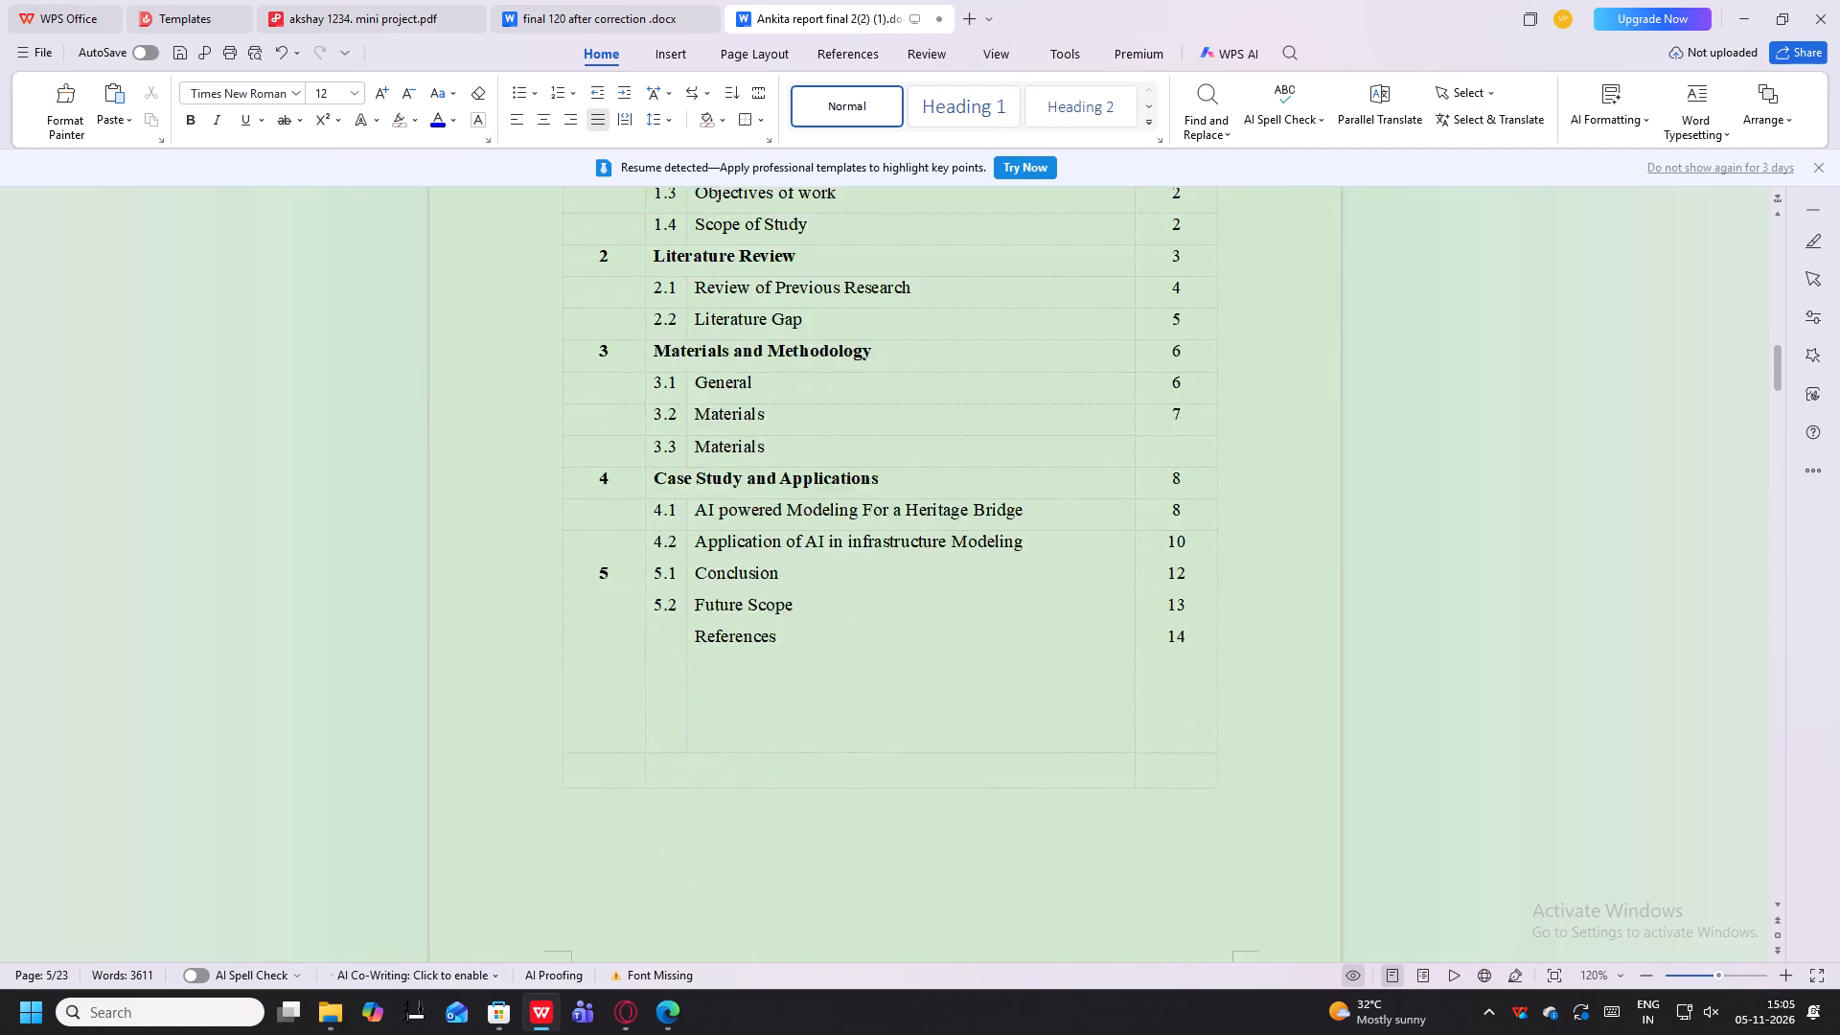
pyautogui.scroll(-8, 814, 514)
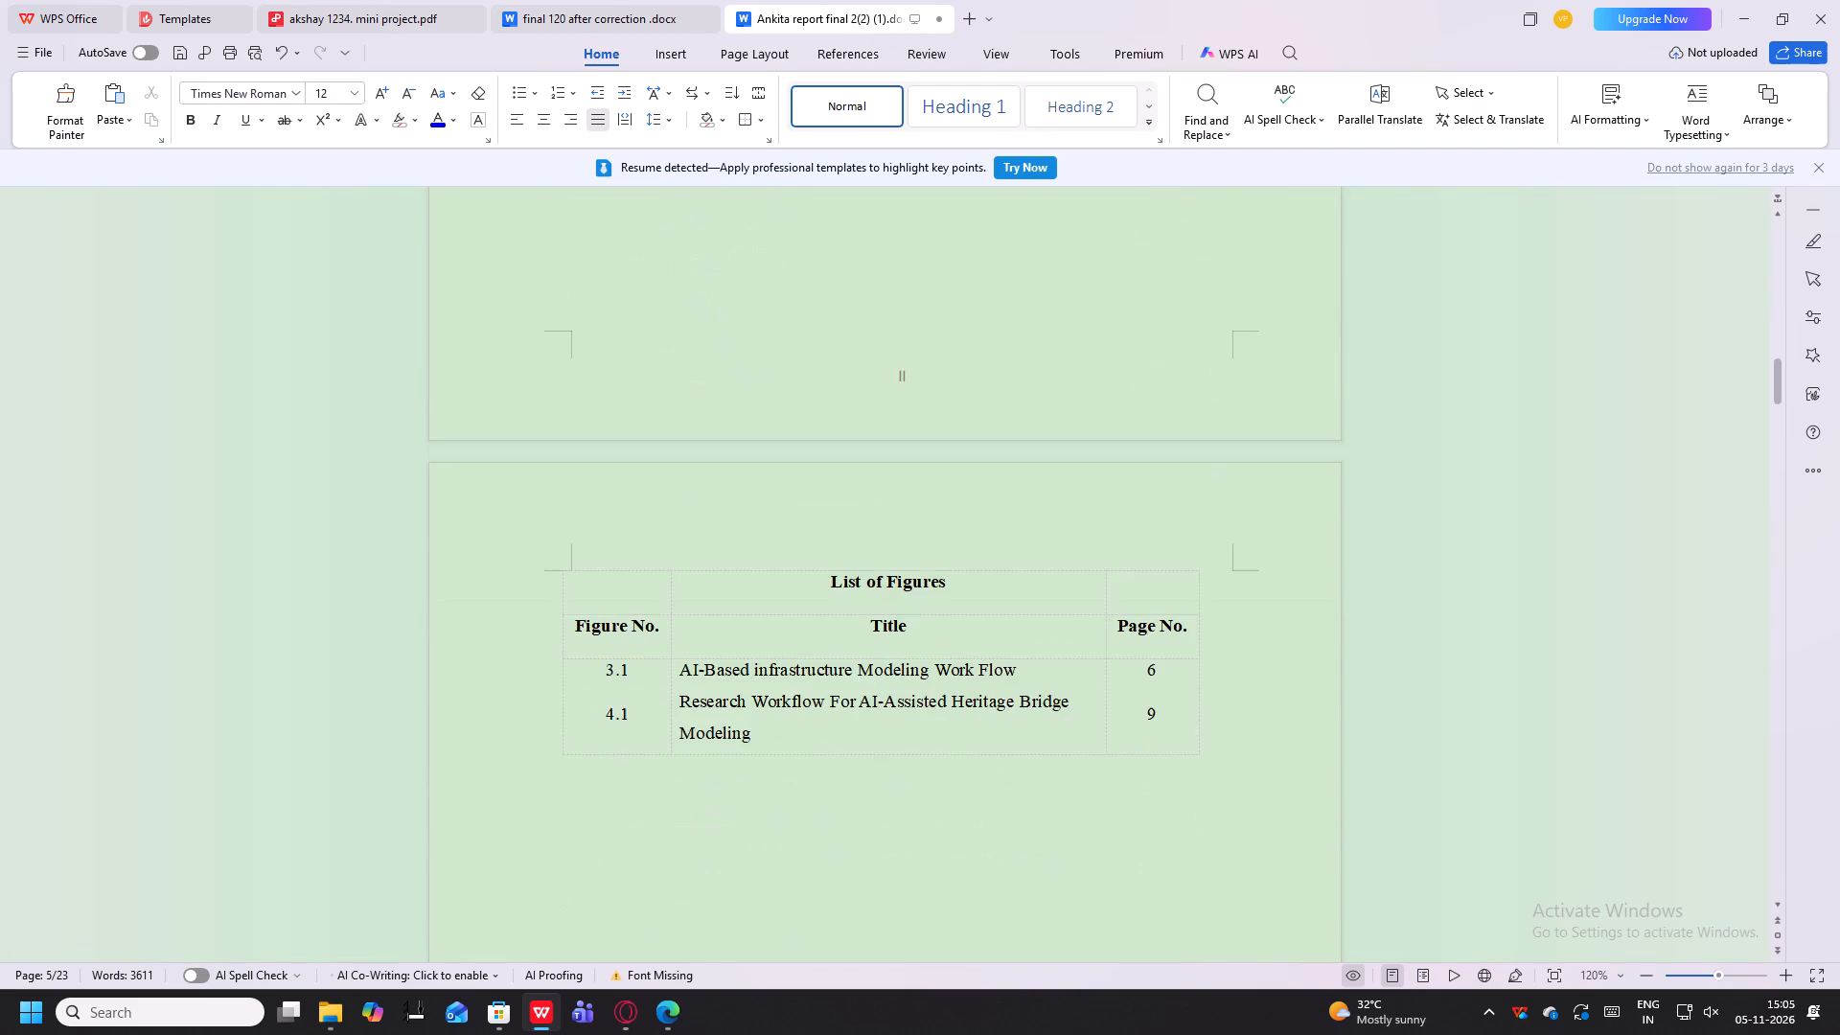
# Make the "References" entry at the end of the Content table bold.
pyautogui.scroll(7, 814, 514)
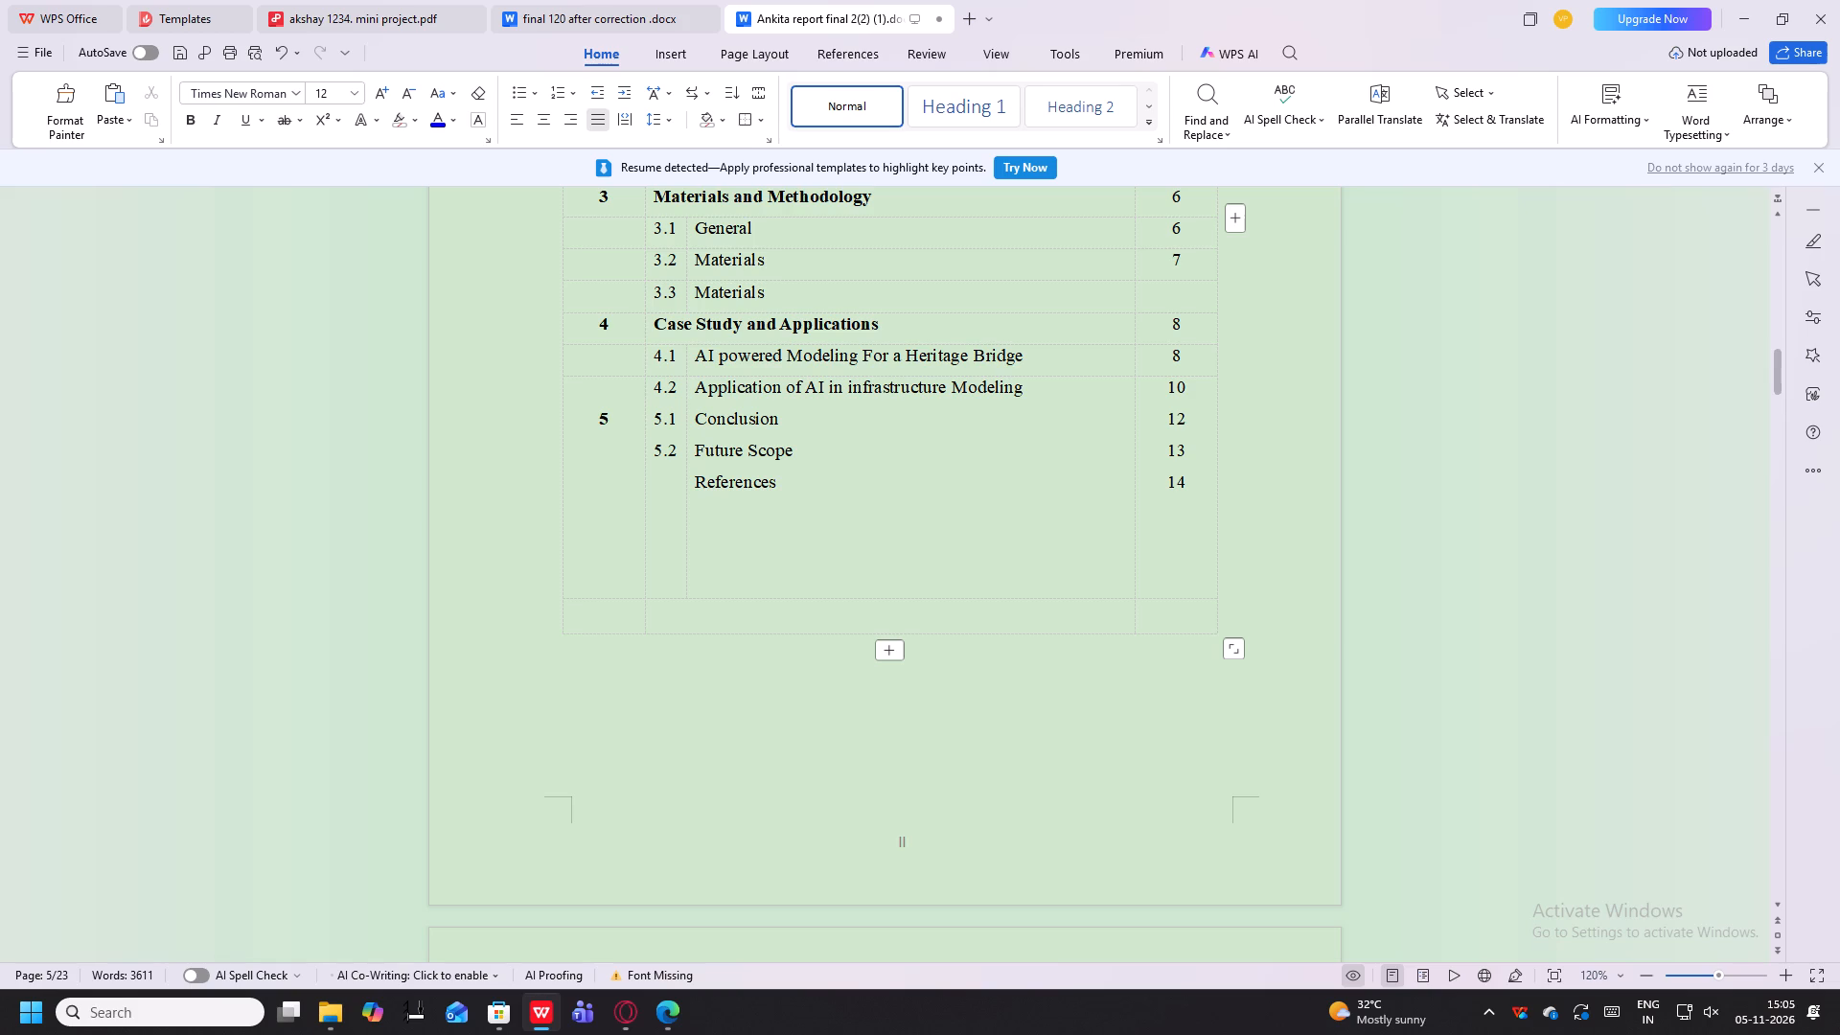
pyautogui.moveTo(780, 489); pyautogui.dragTo(699, 469)
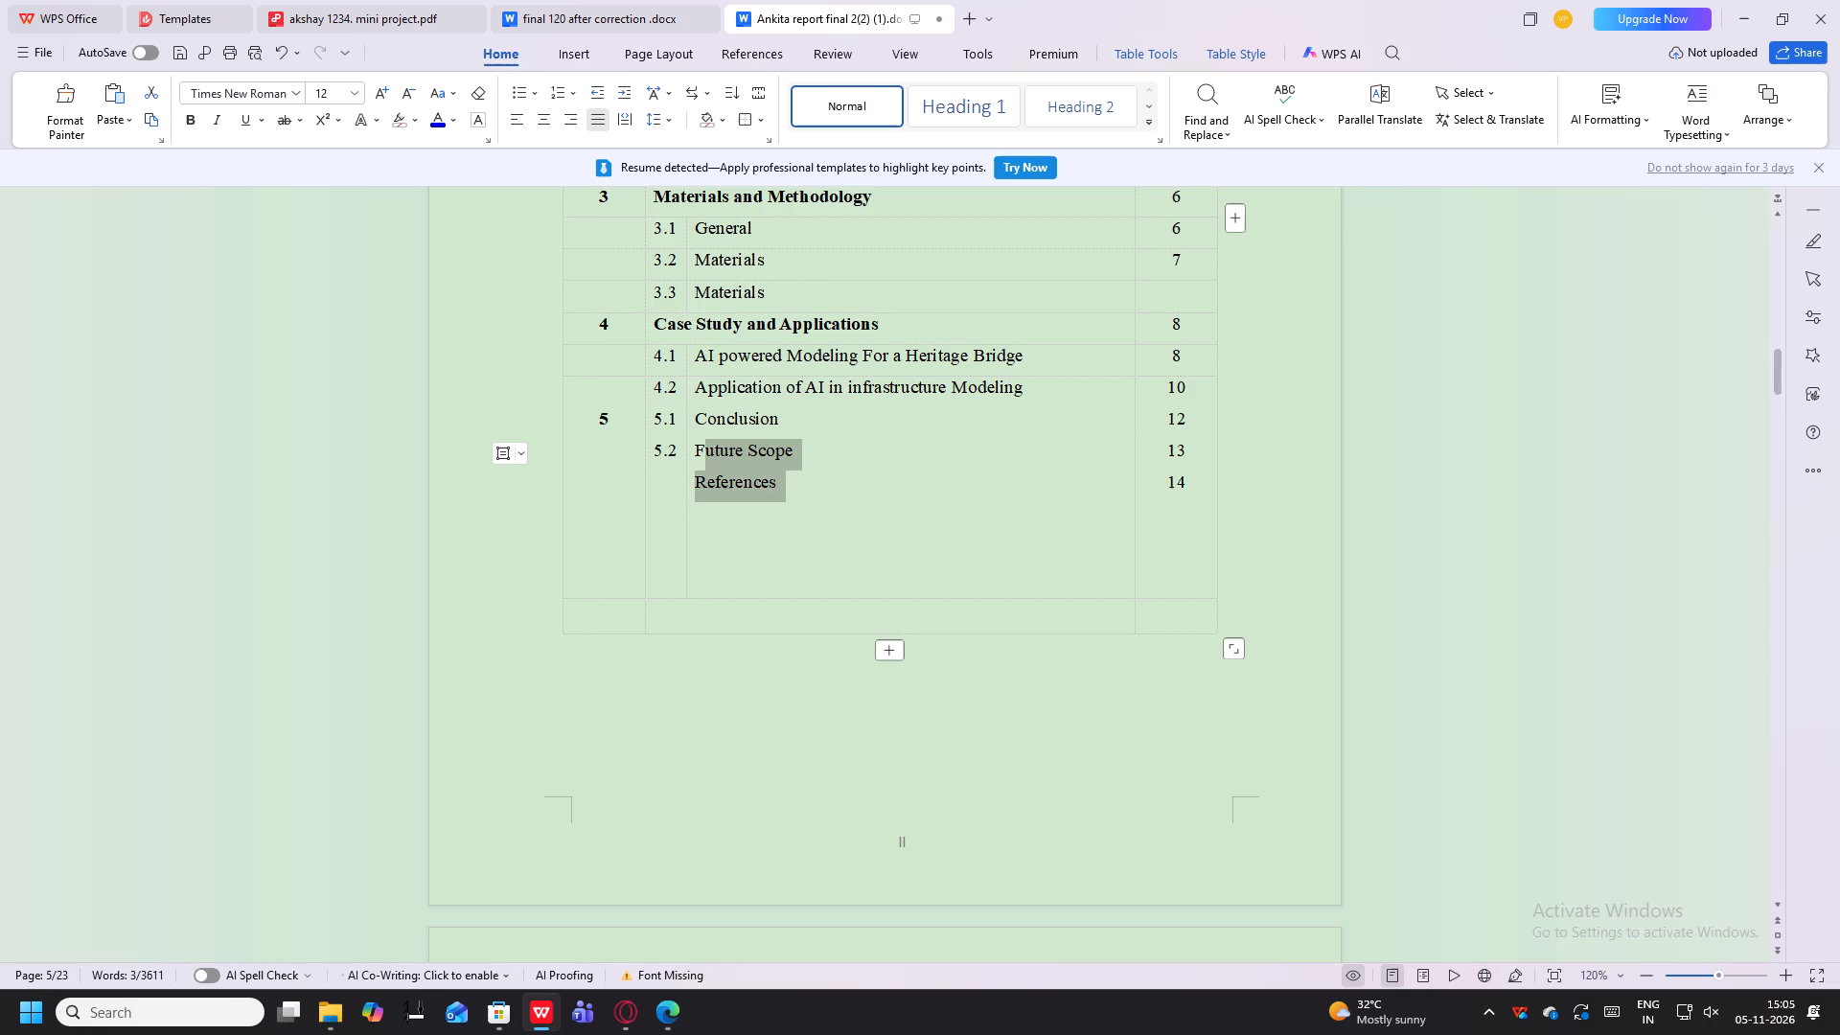
pyautogui.moveTo(699, 469); pyautogui.dragTo(695, 473)
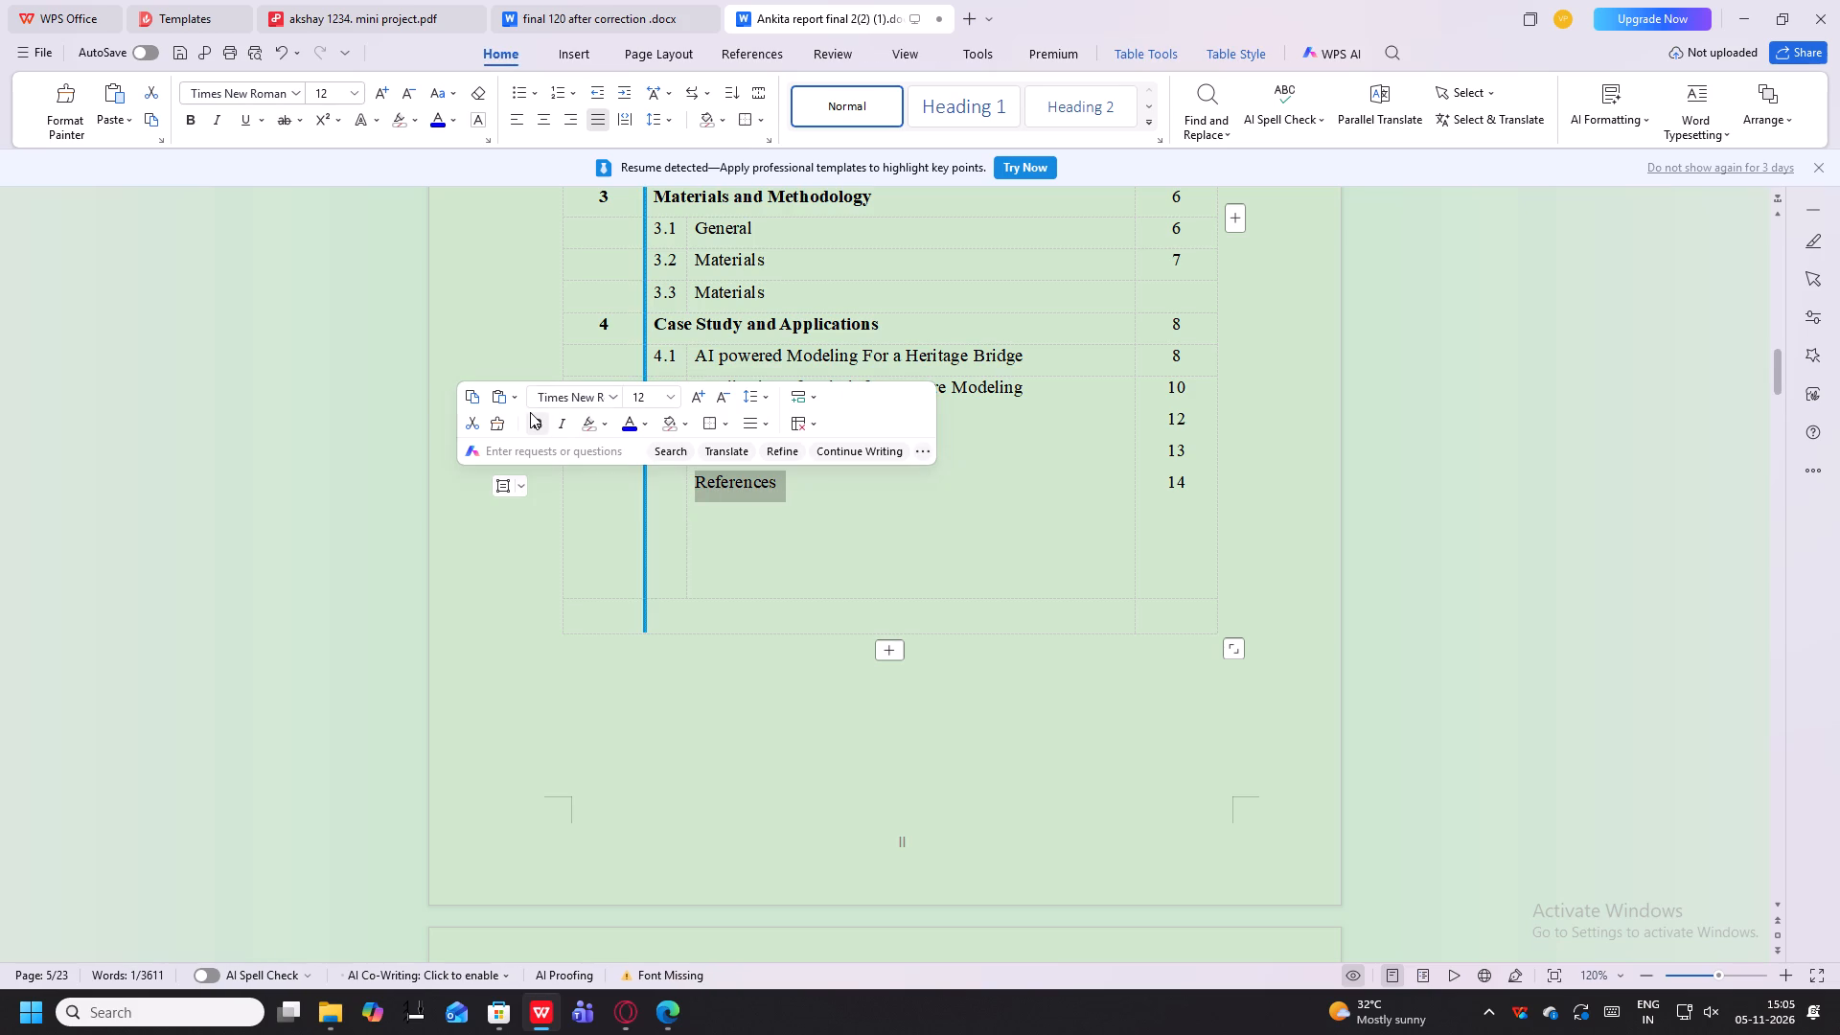
pyautogui.click(530, 412)
pyautogui.click(744, 520)
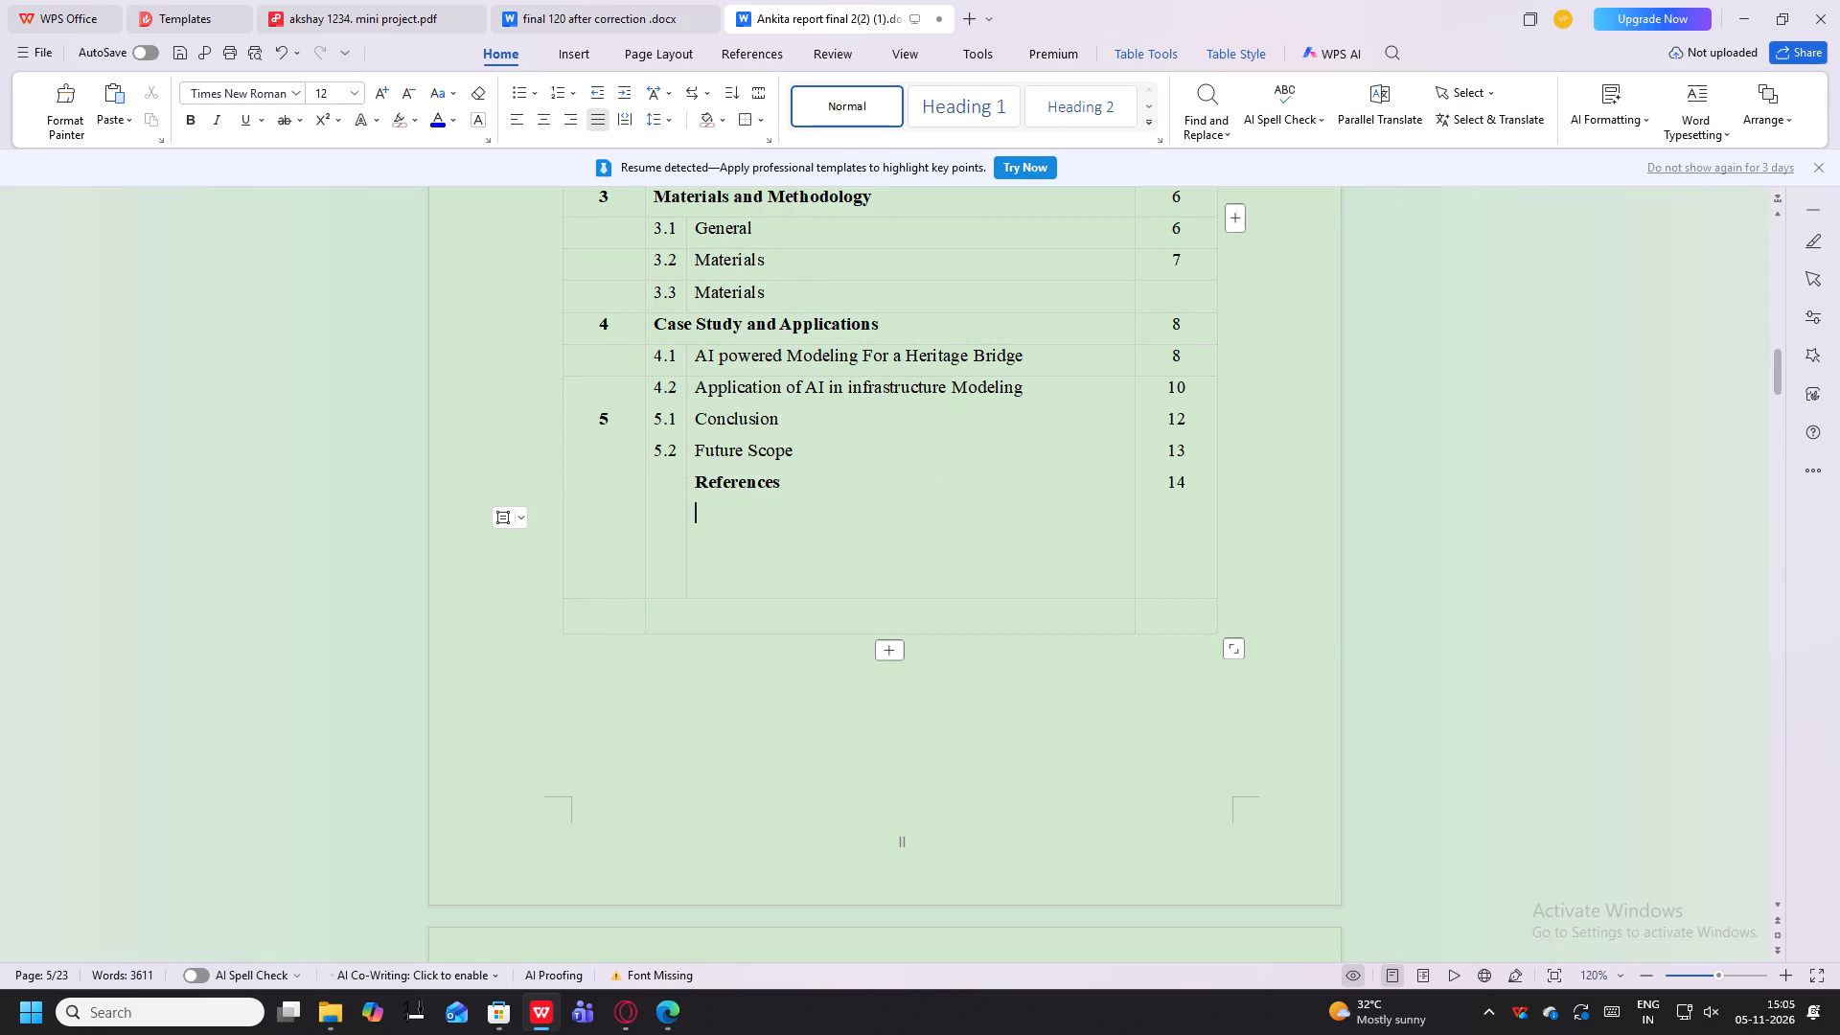
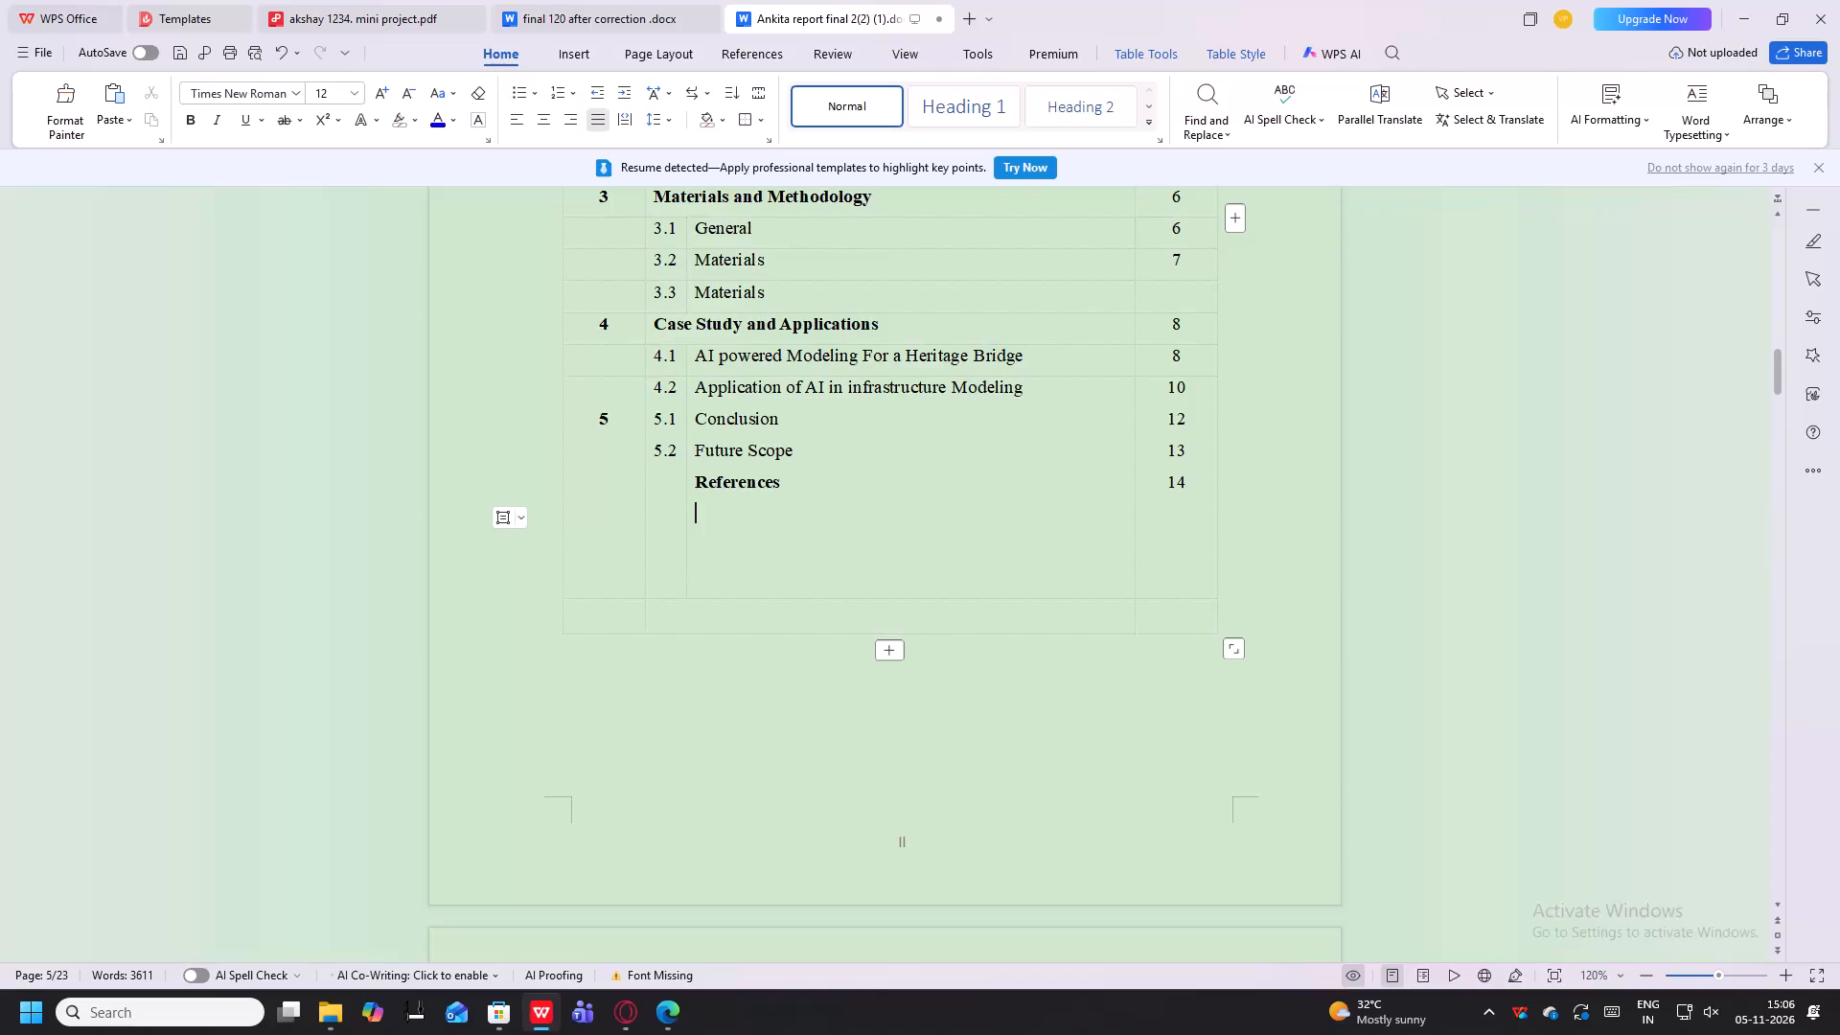
# Check the front-matter pages from the Content table through the List of Figures and List of Table to the start of Chapter 1.
pyautogui.scroll(-2, 988, 432)
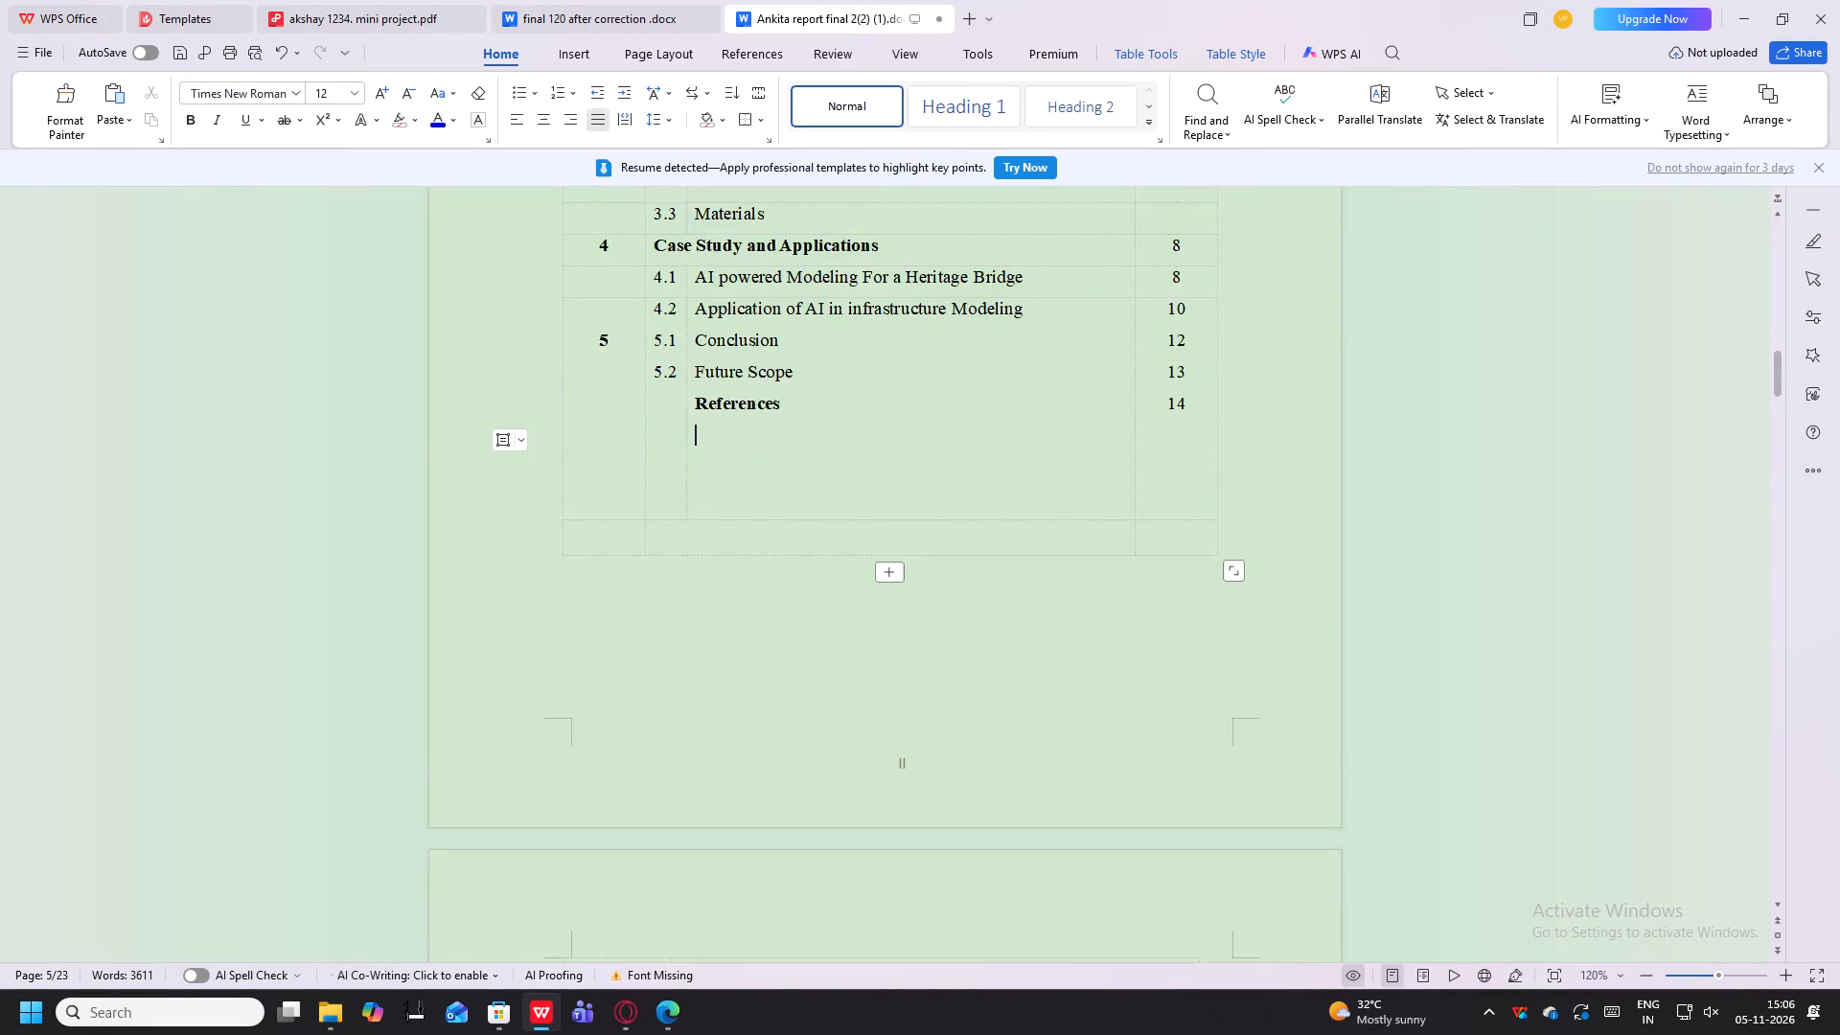
pyautogui.scroll(-2, 988, 432)
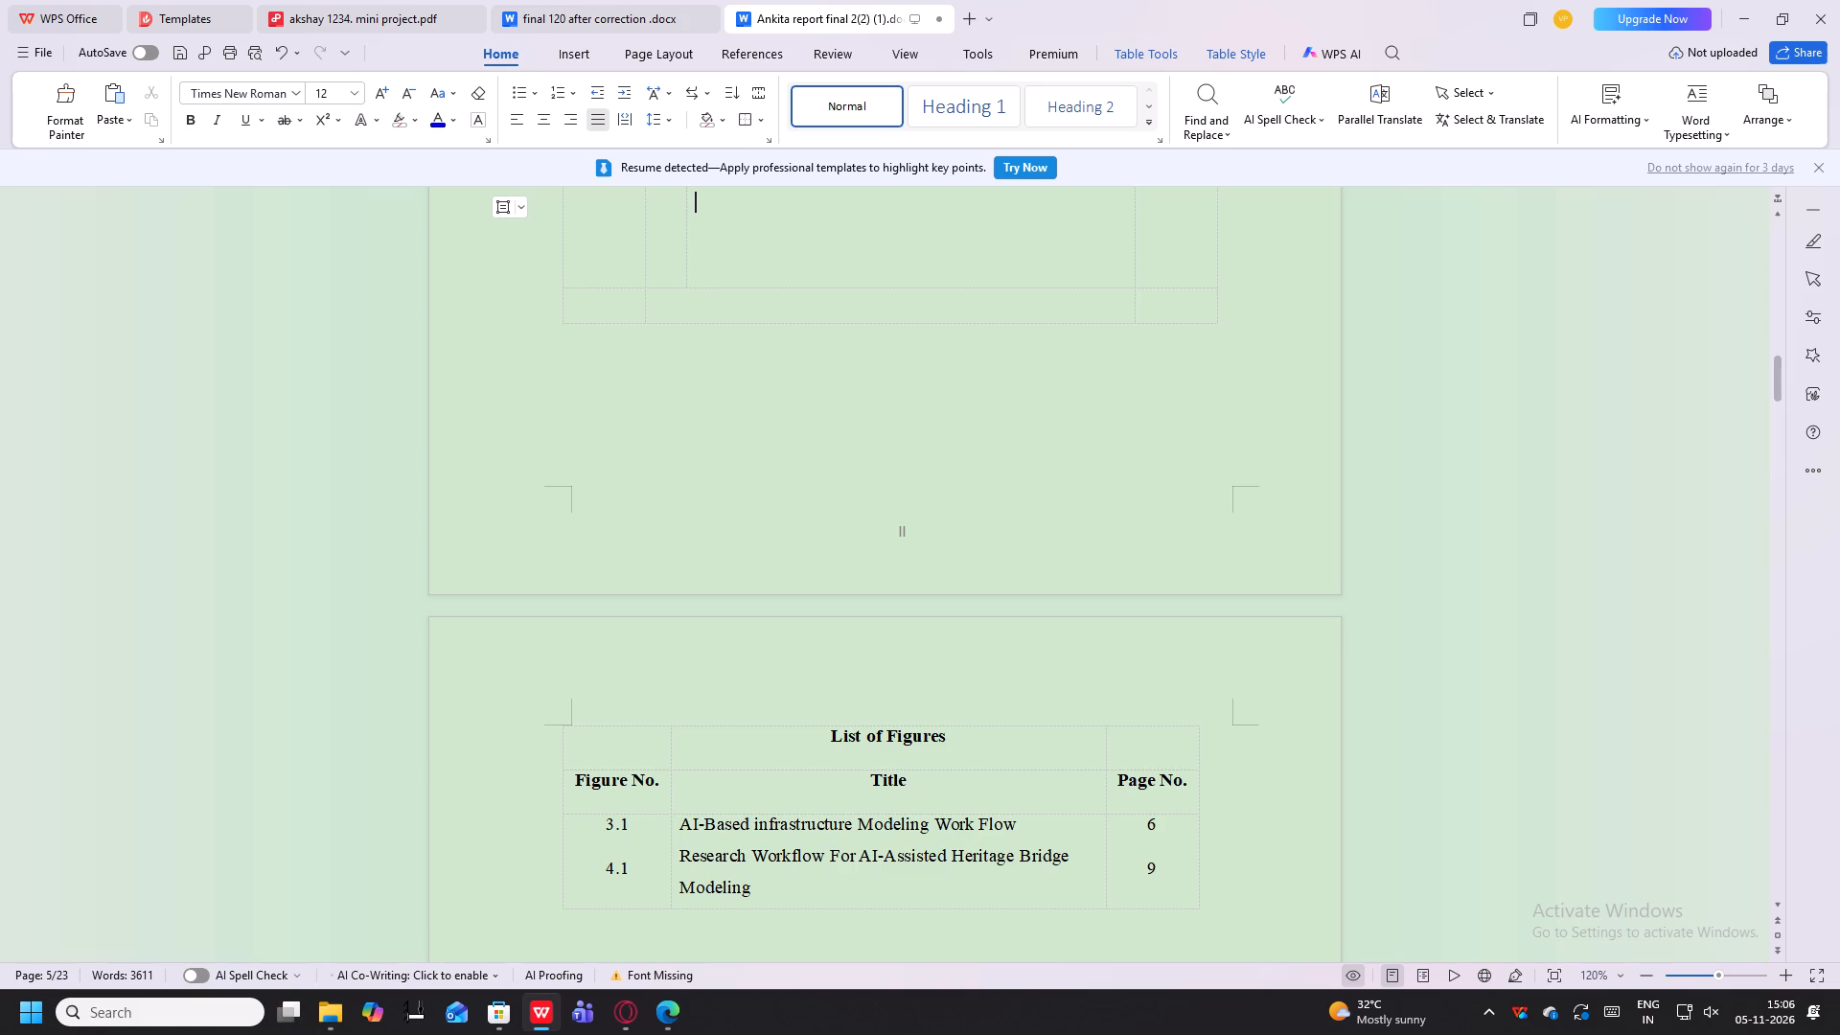
pyautogui.scroll(-2, 875, 584)
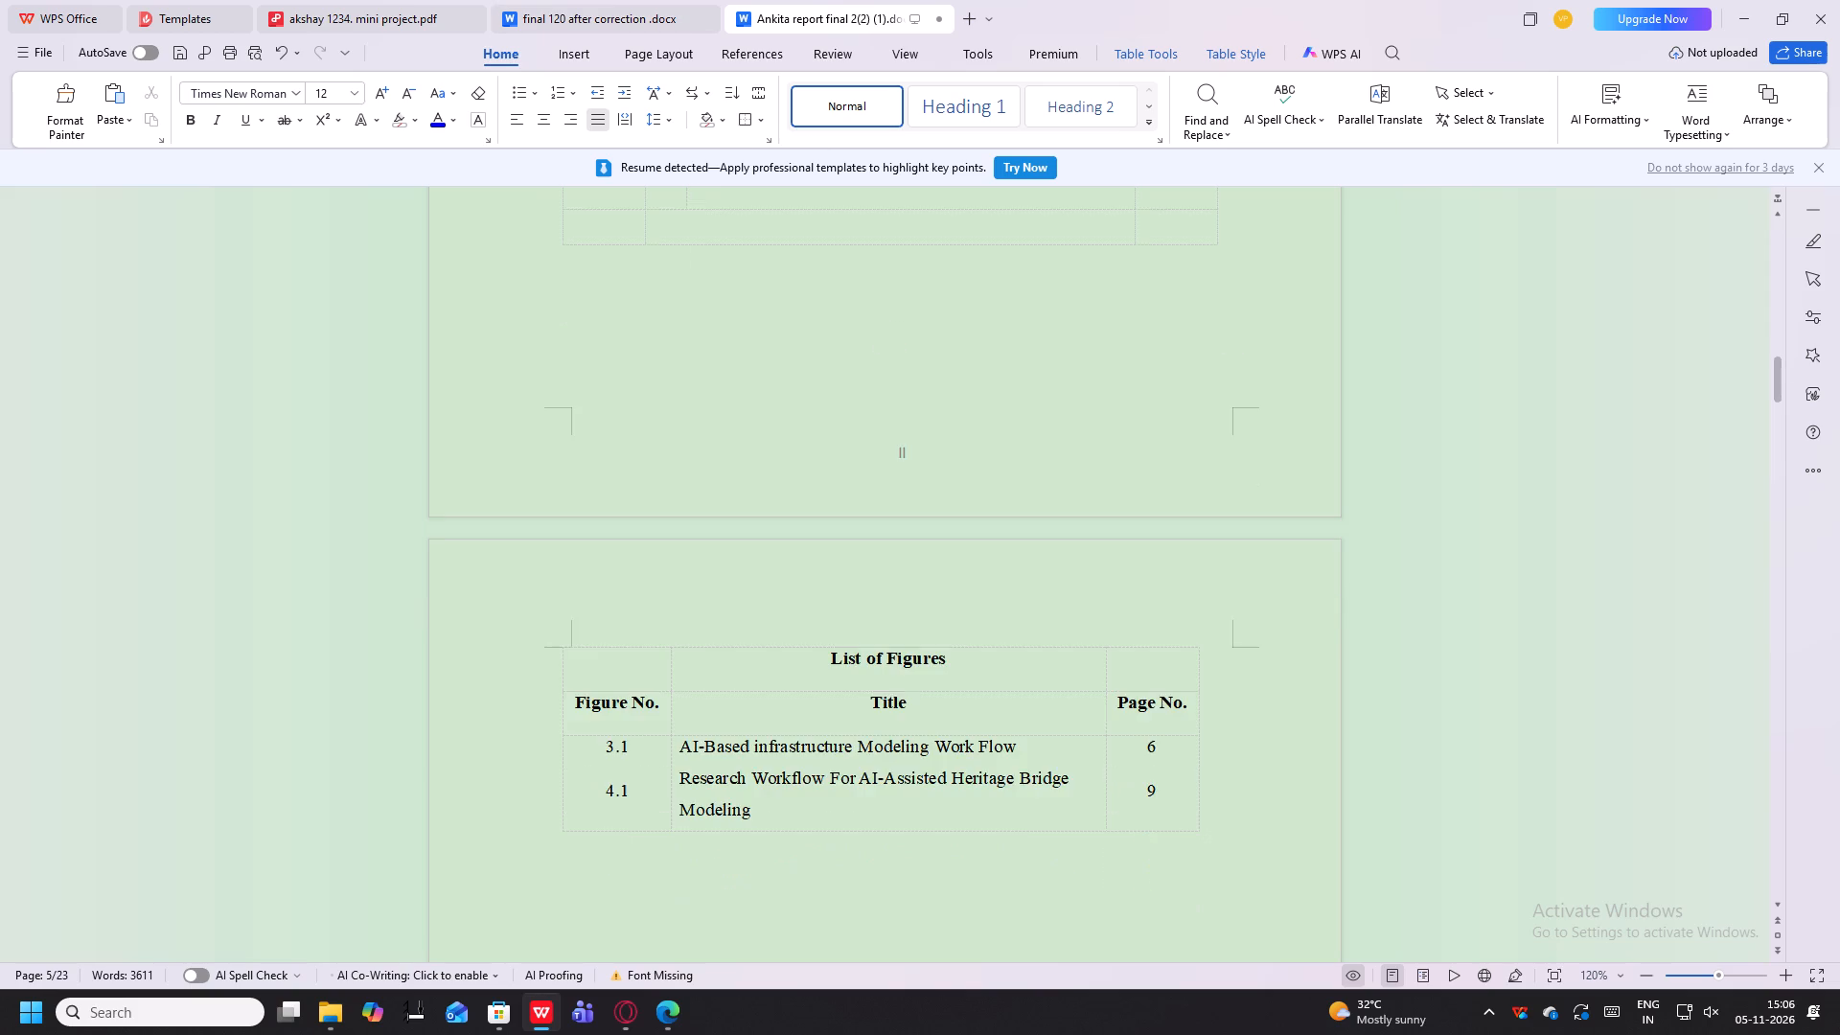
pyautogui.scroll(-17, 875, 584)
pyautogui.scroll(-6, 878, 584)
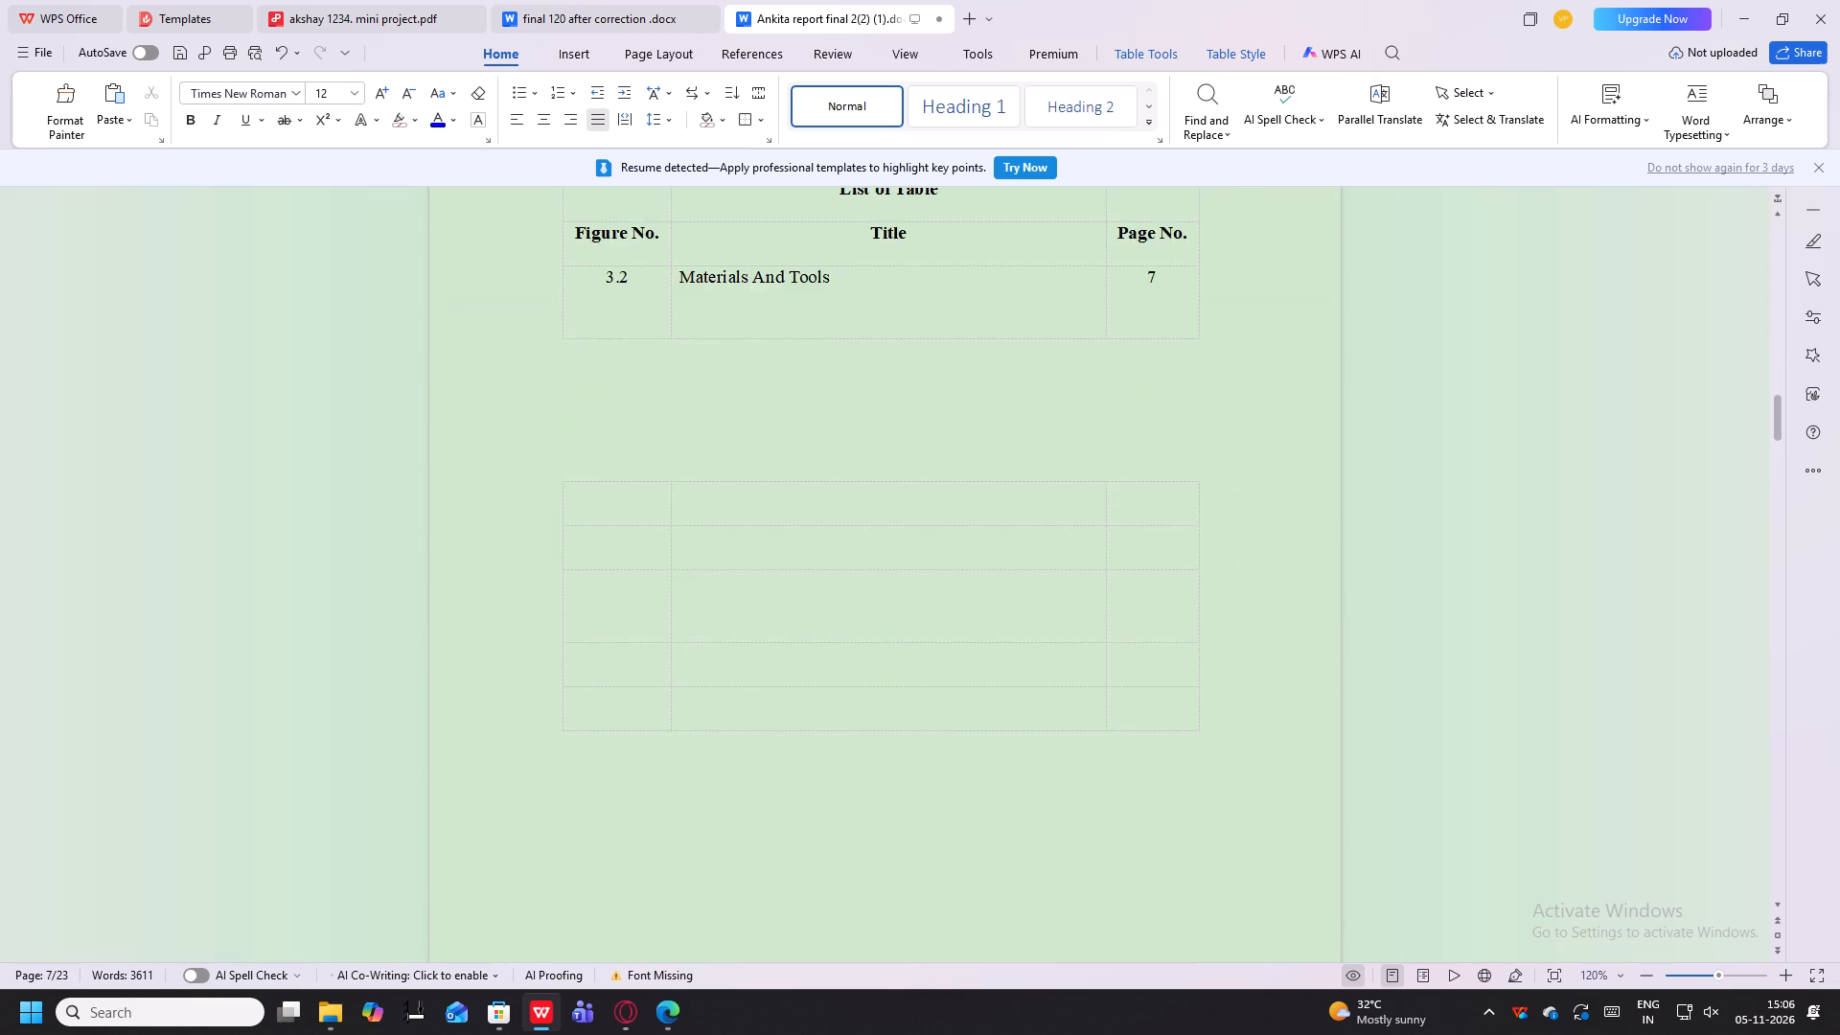
pyautogui.scroll(-18, 878, 584)
pyautogui.scroll(-6, 879, 584)
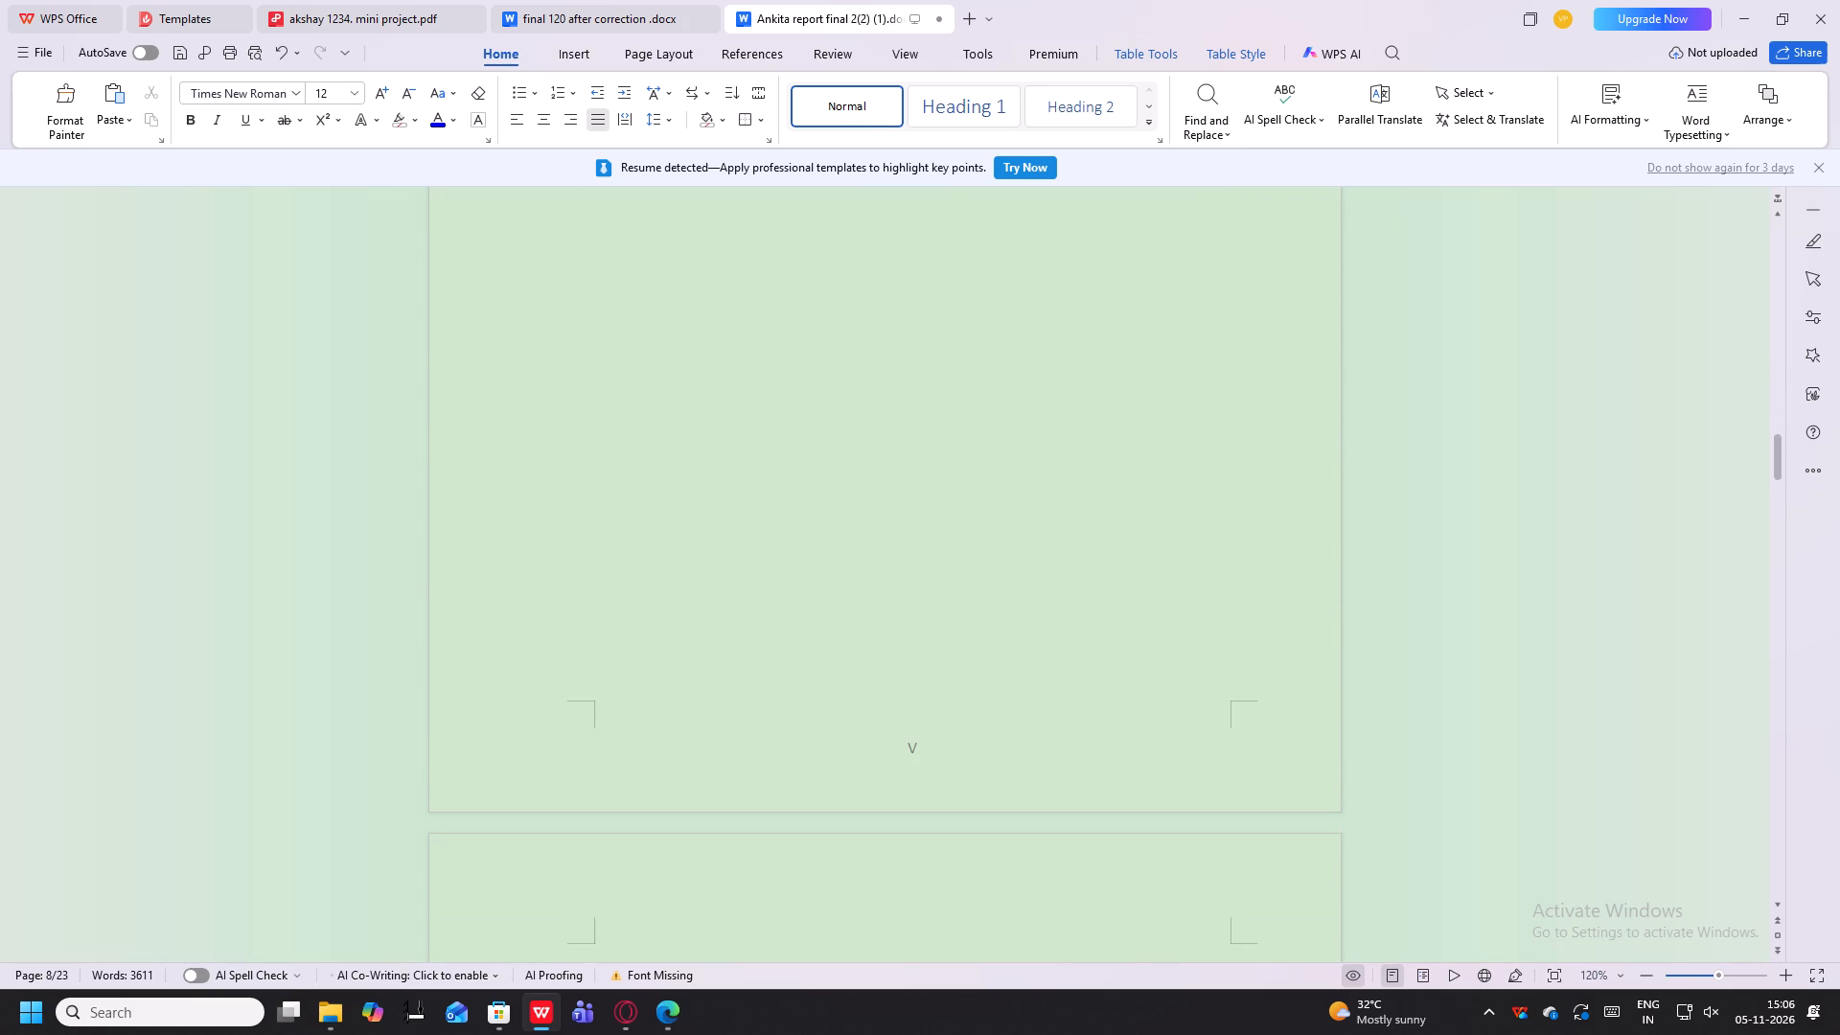
pyautogui.scroll(-12, 879, 584)
pyautogui.scroll(-9, 878, 586)
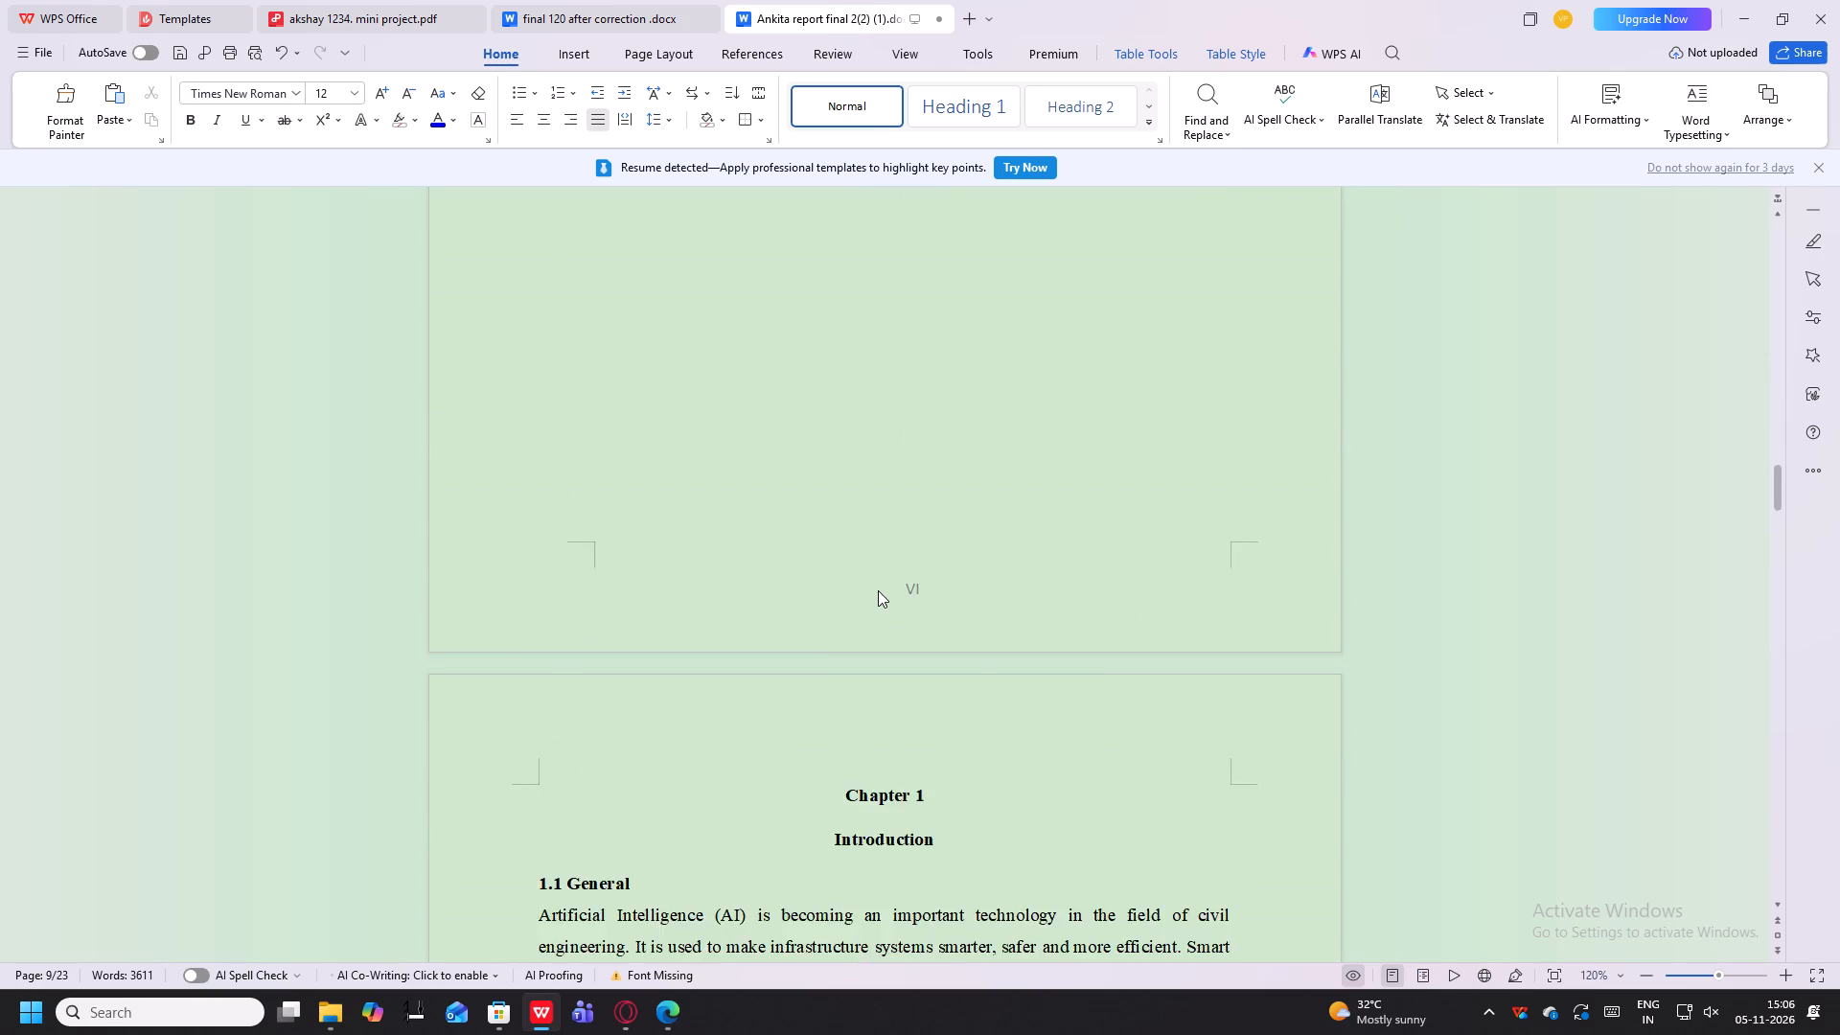
pyautogui.scroll(-3, 878, 590)
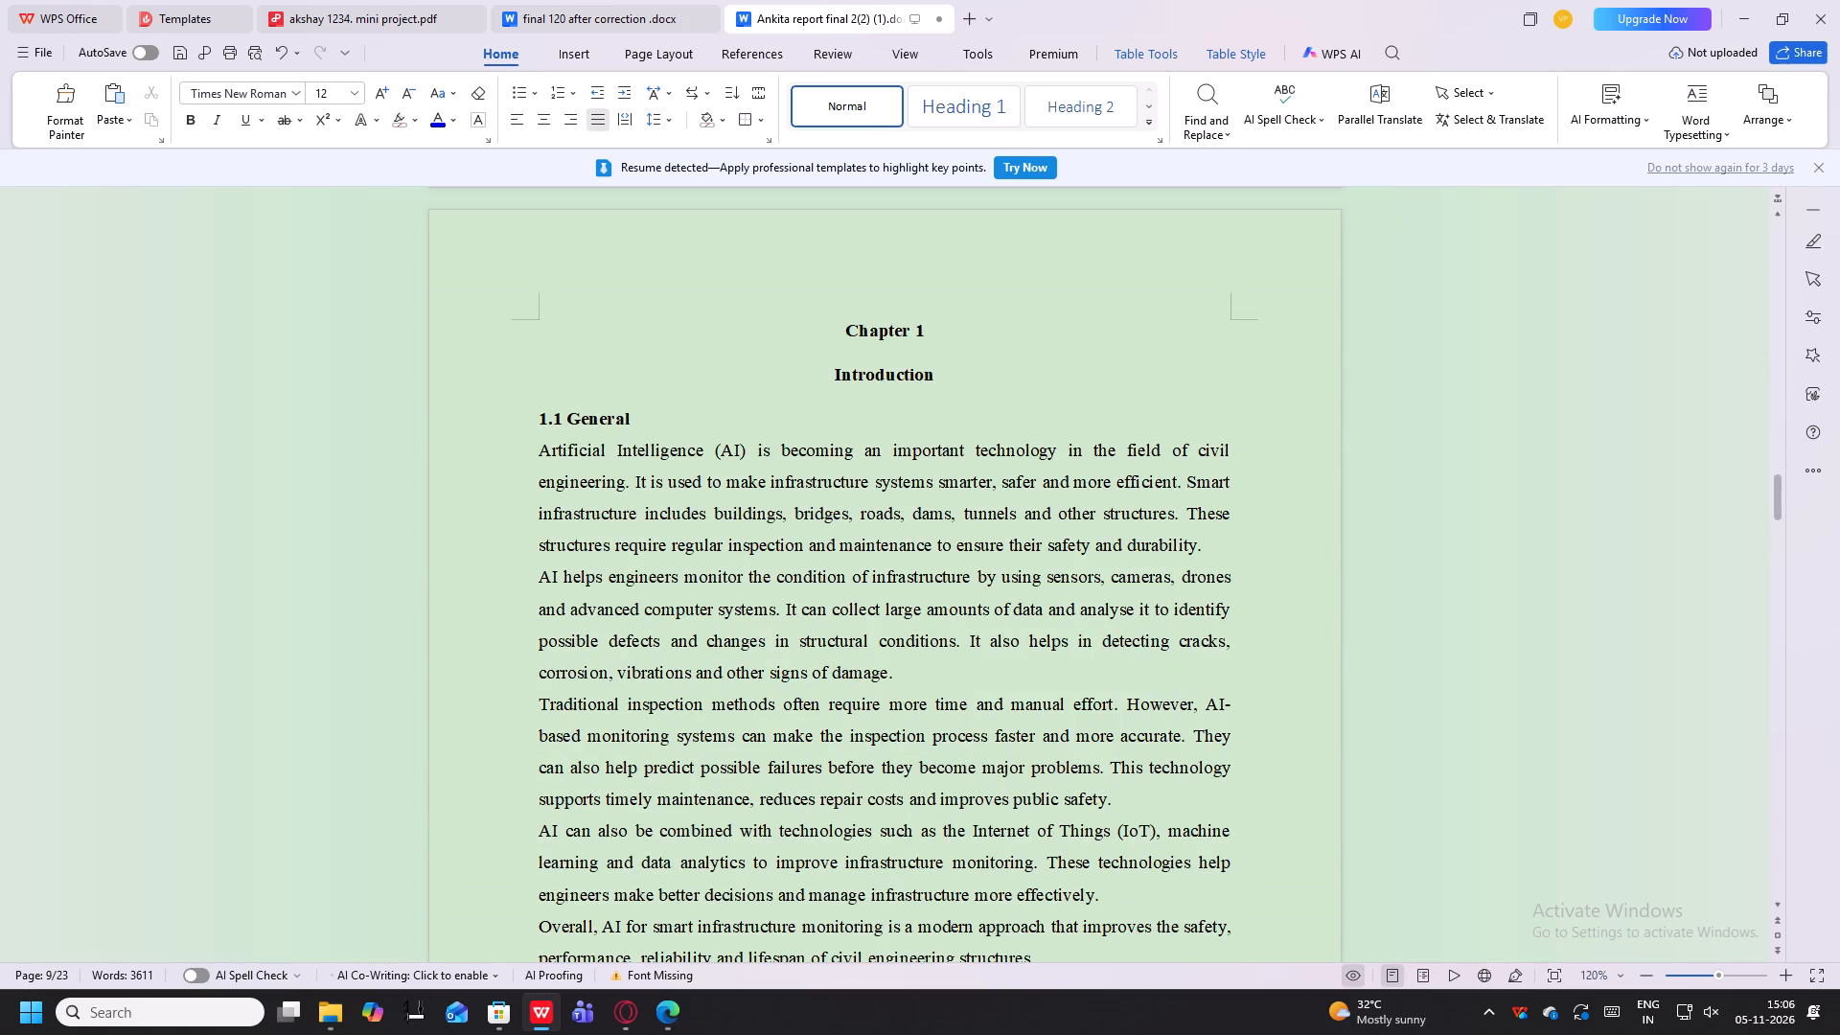
pyautogui.scroll(-5, 884, 516)
pyautogui.scroll(5, 884, 516)
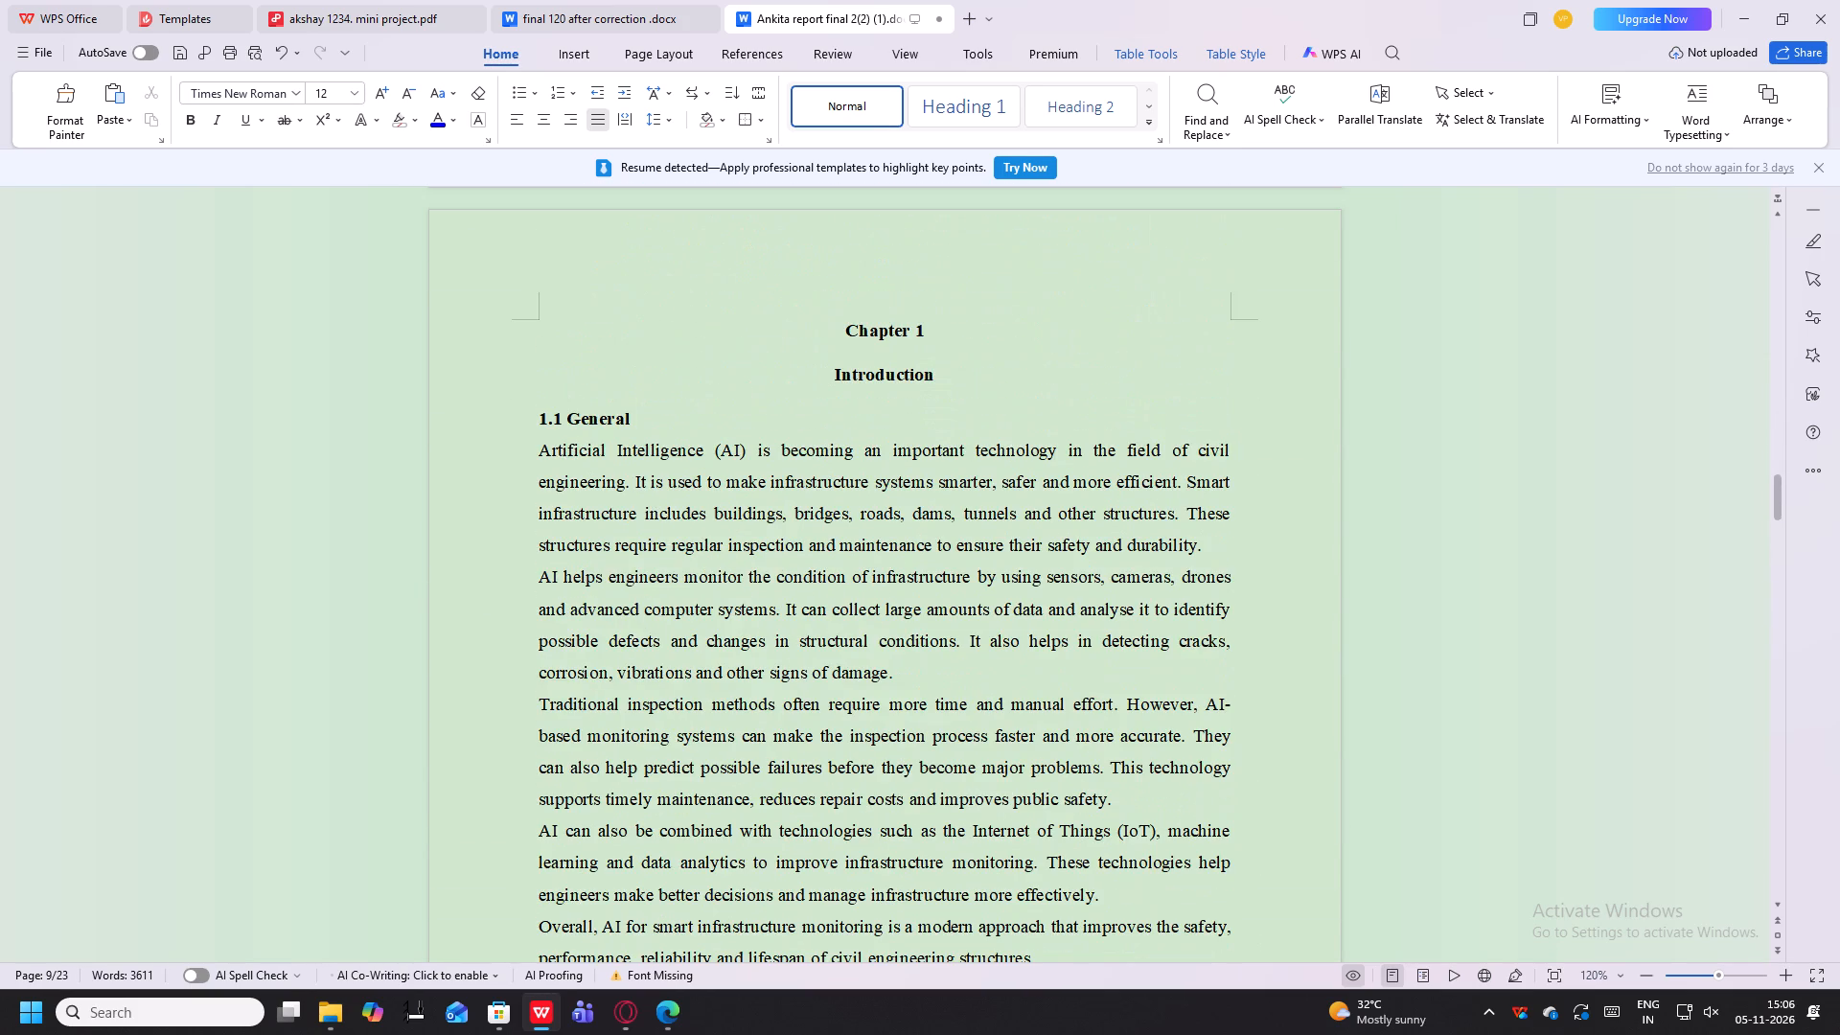
pyautogui.scroll(19, 885, 524)
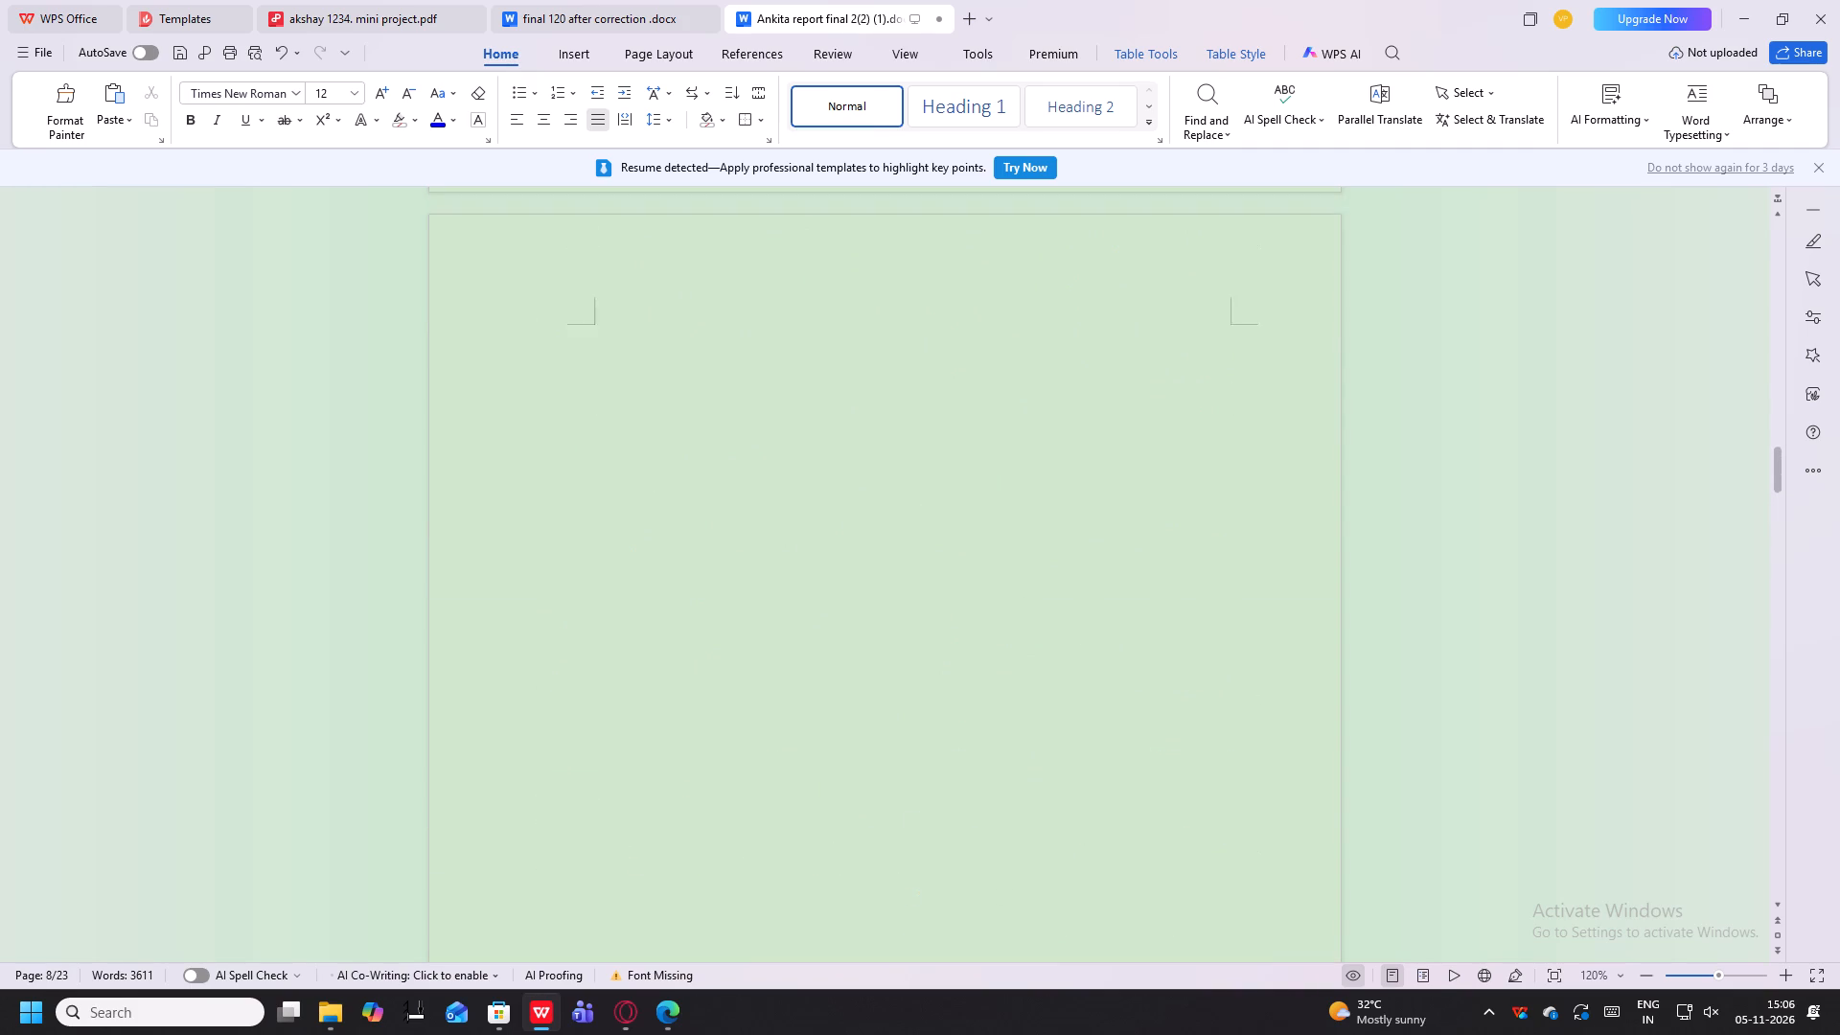
pyautogui.scroll(3, 885, 524)
pyautogui.scroll(20, 877, 527)
pyautogui.scroll(12, 877, 527)
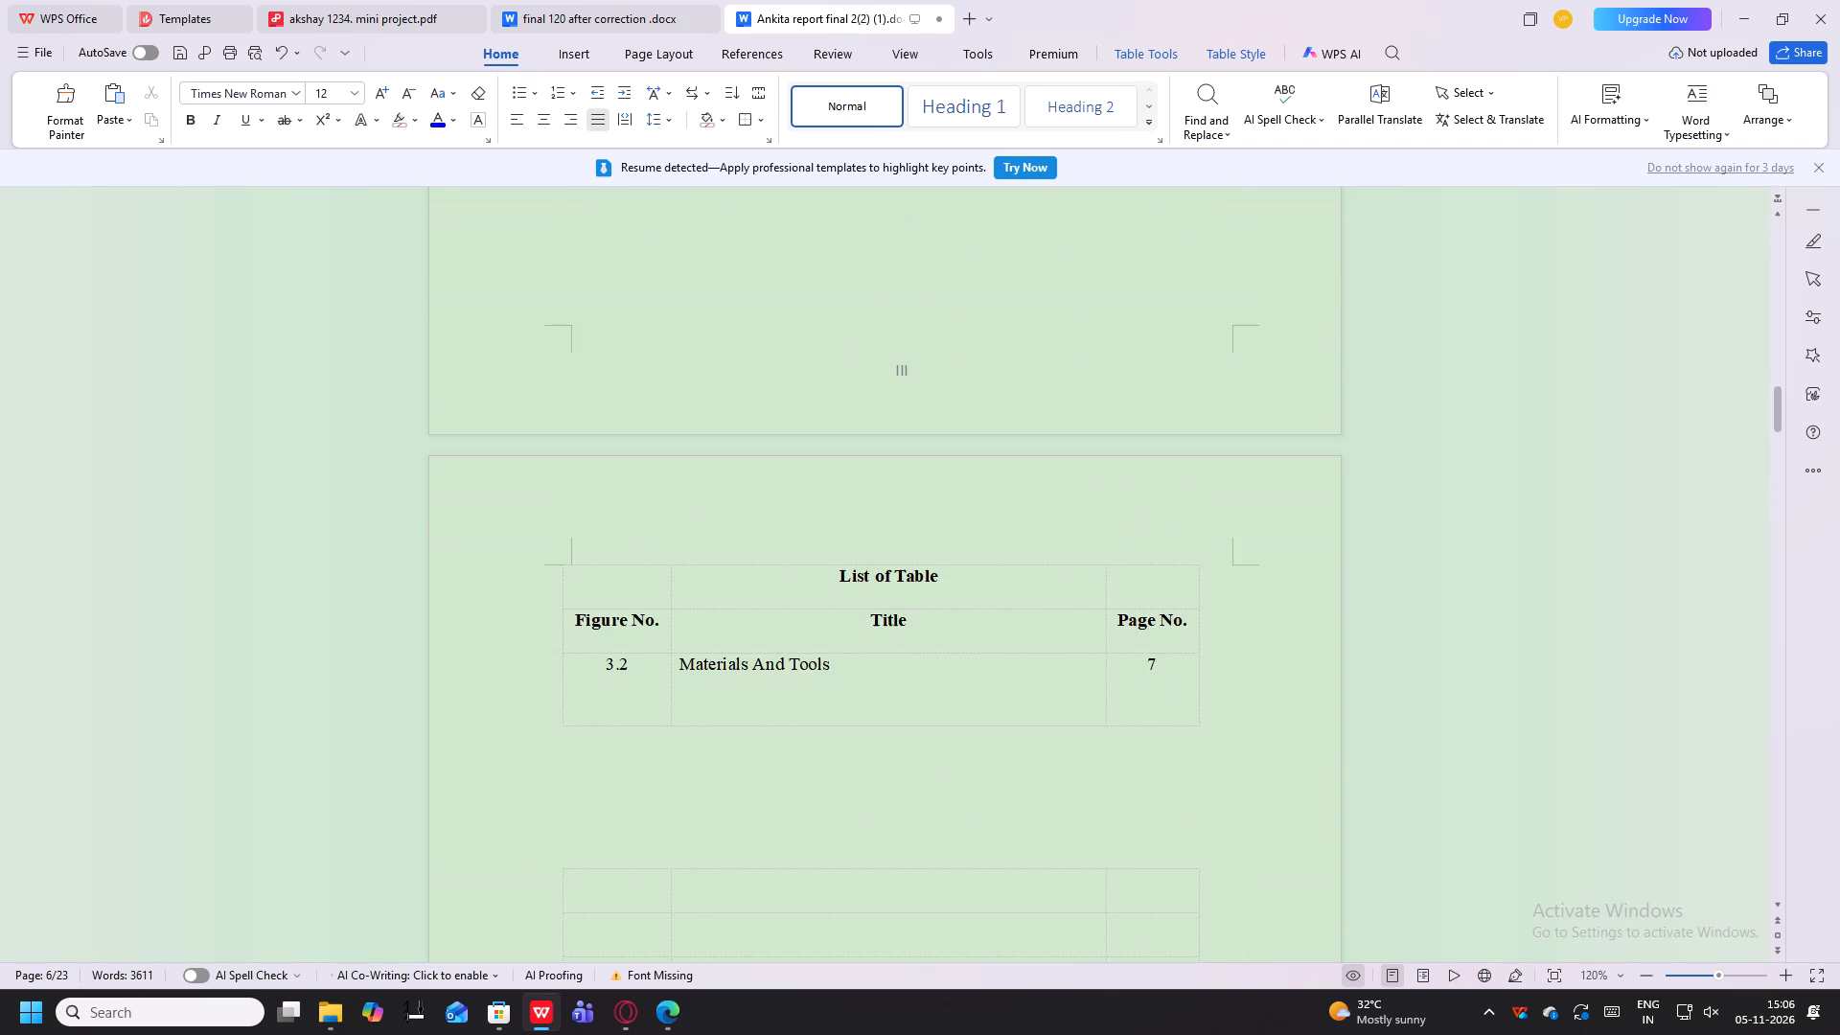
pyautogui.scroll(18, 877, 527)
pyautogui.scroll(6, 877, 527)
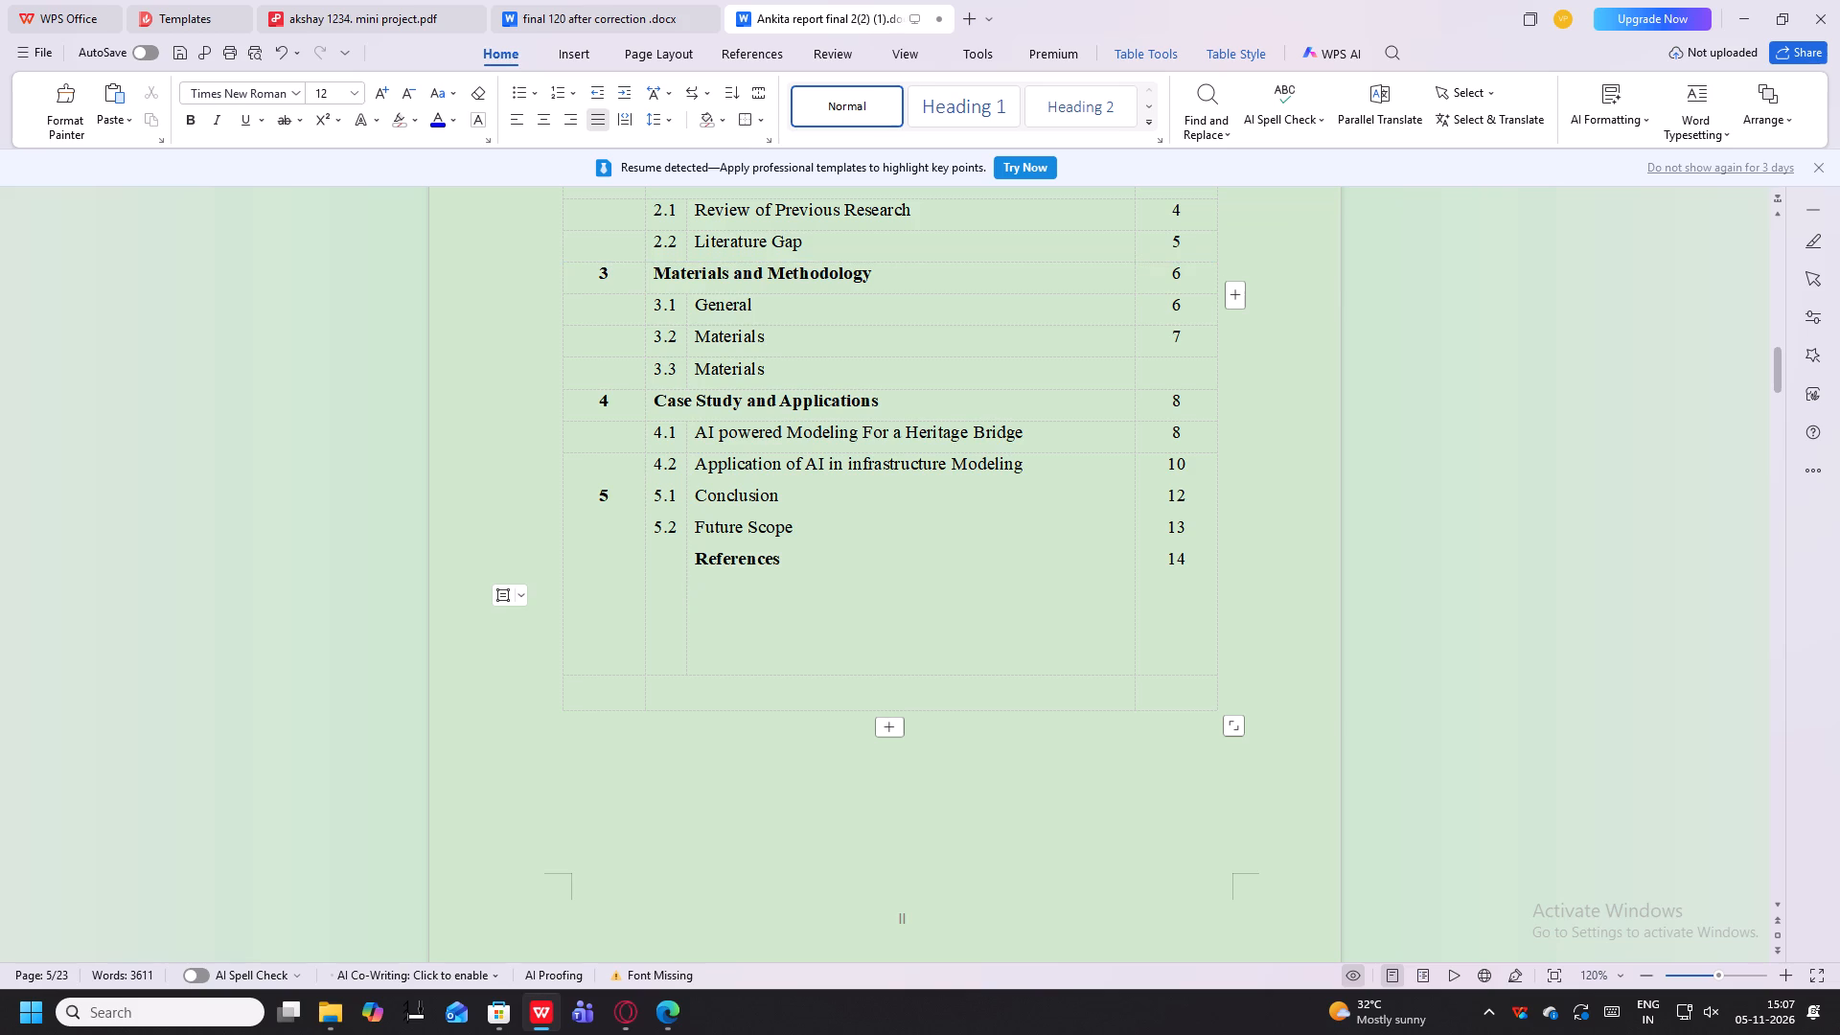
# Re-examine the List of Figures, the List of Table and the empty table and blank pages before Chapter 1.
pyautogui.scroll(-8, 892, 353)
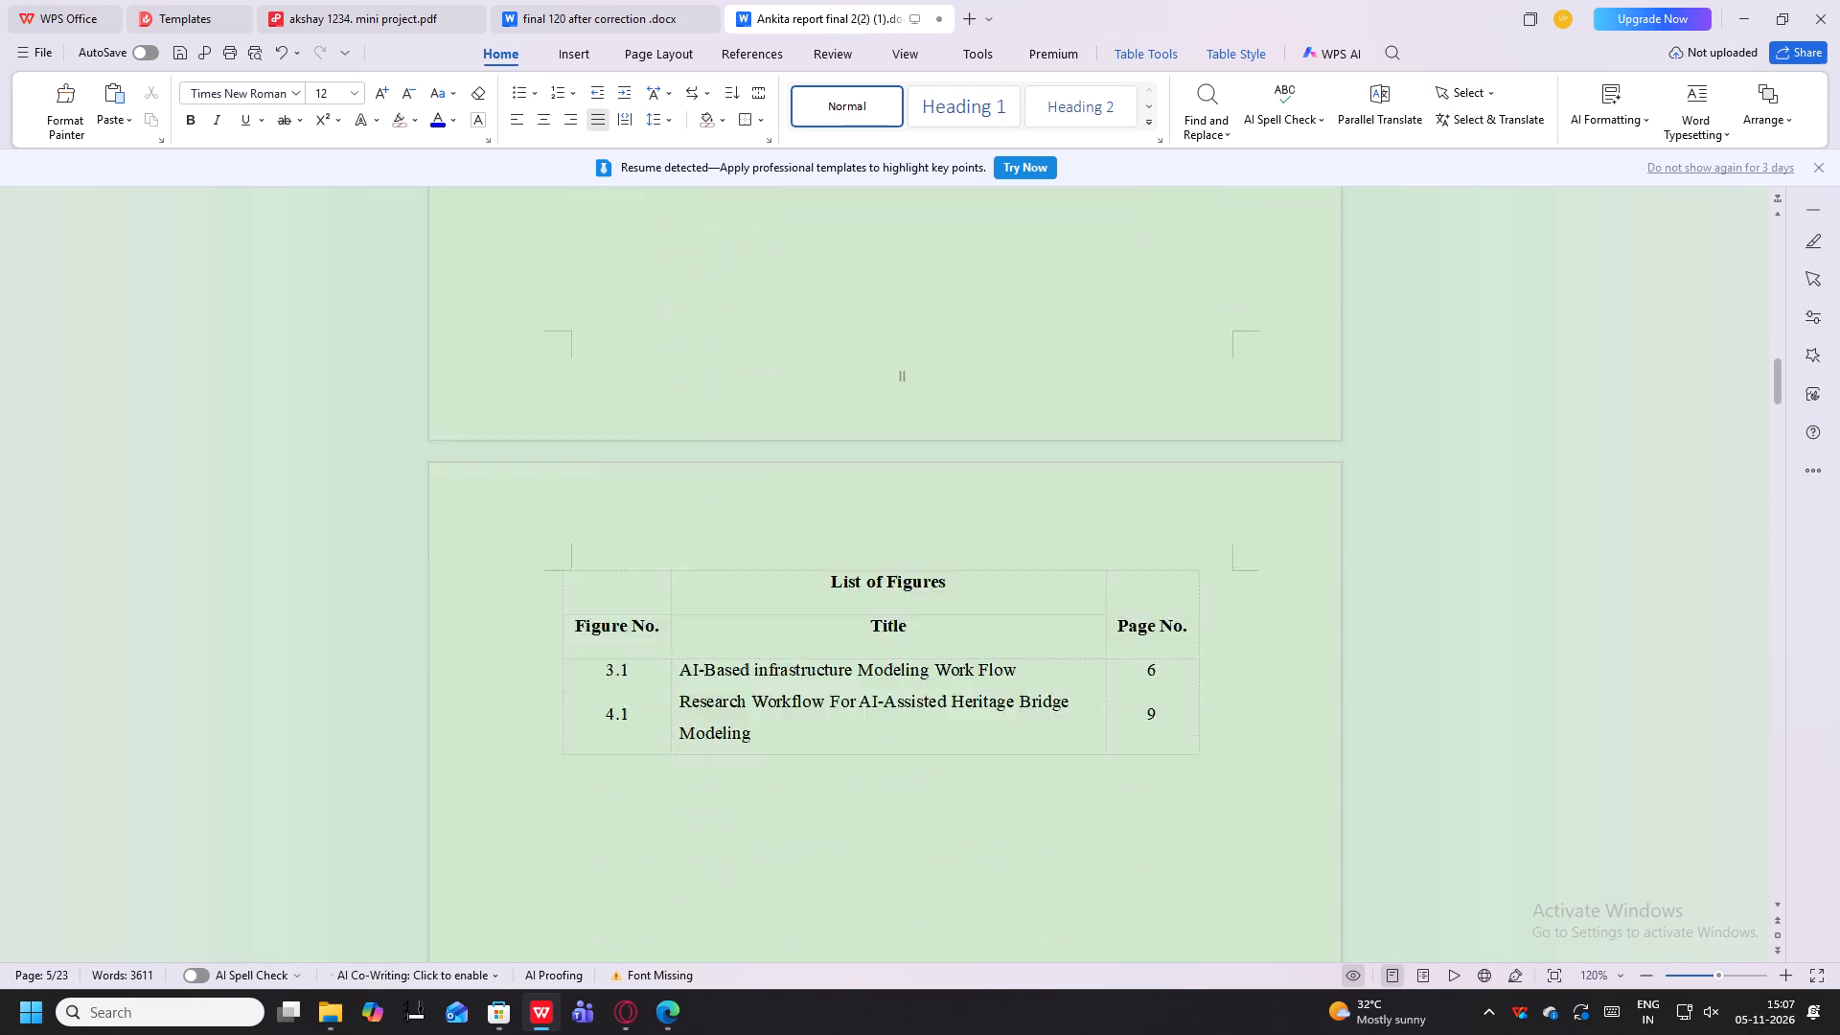
pyautogui.scroll(-6, 895, 357)
pyautogui.scroll(3, 904, 372)
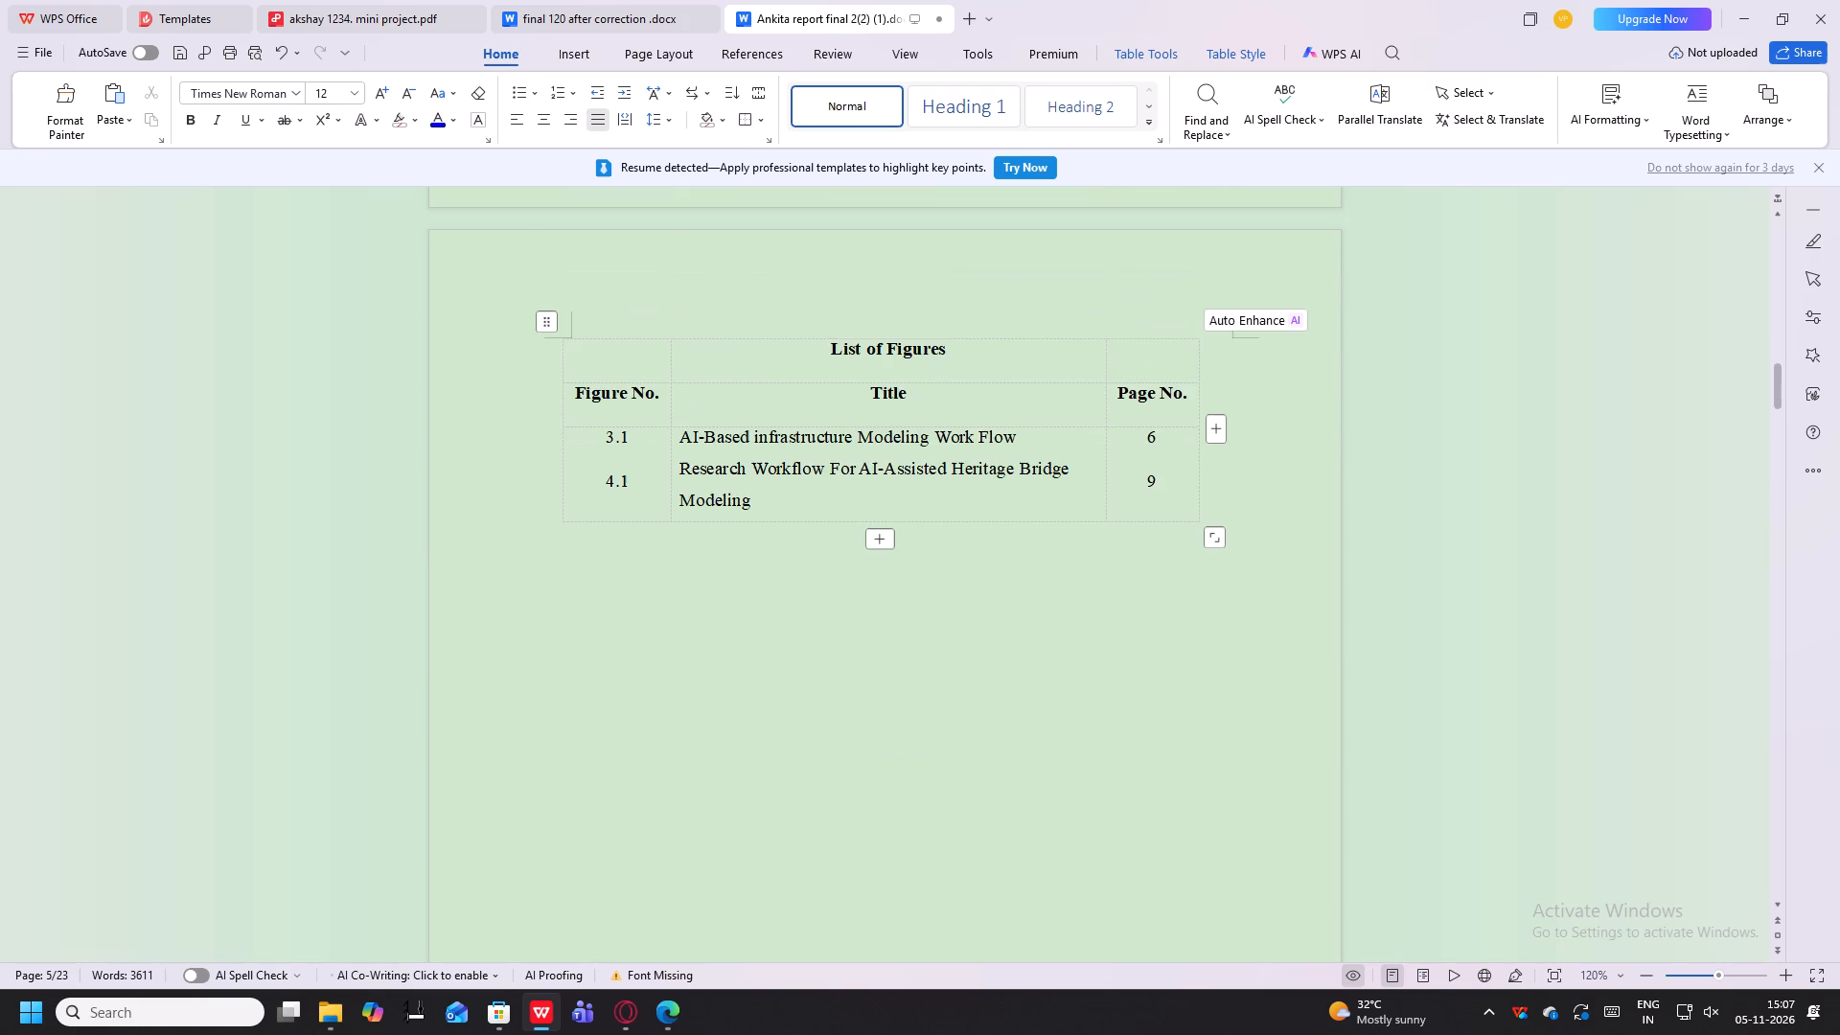
pyautogui.scroll(2, 904, 372)
pyautogui.scroll(-6, 892, 375)
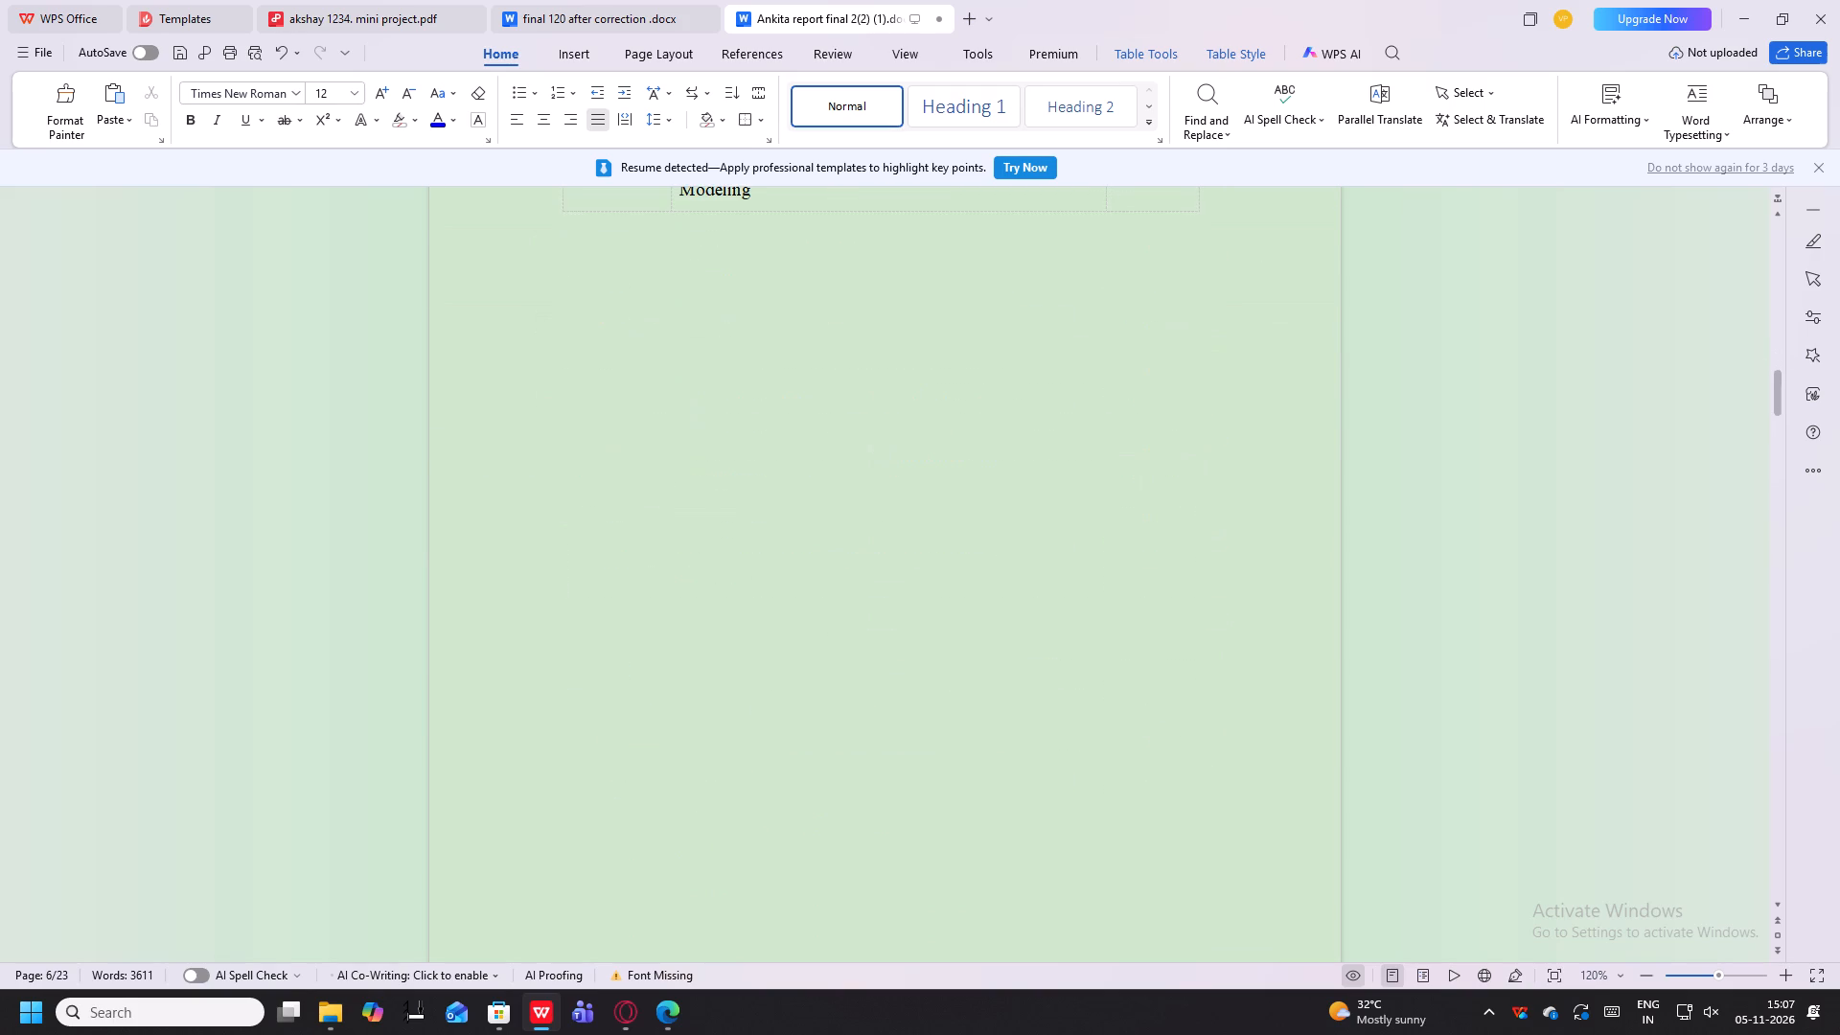
pyautogui.scroll(-10, 890, 375)
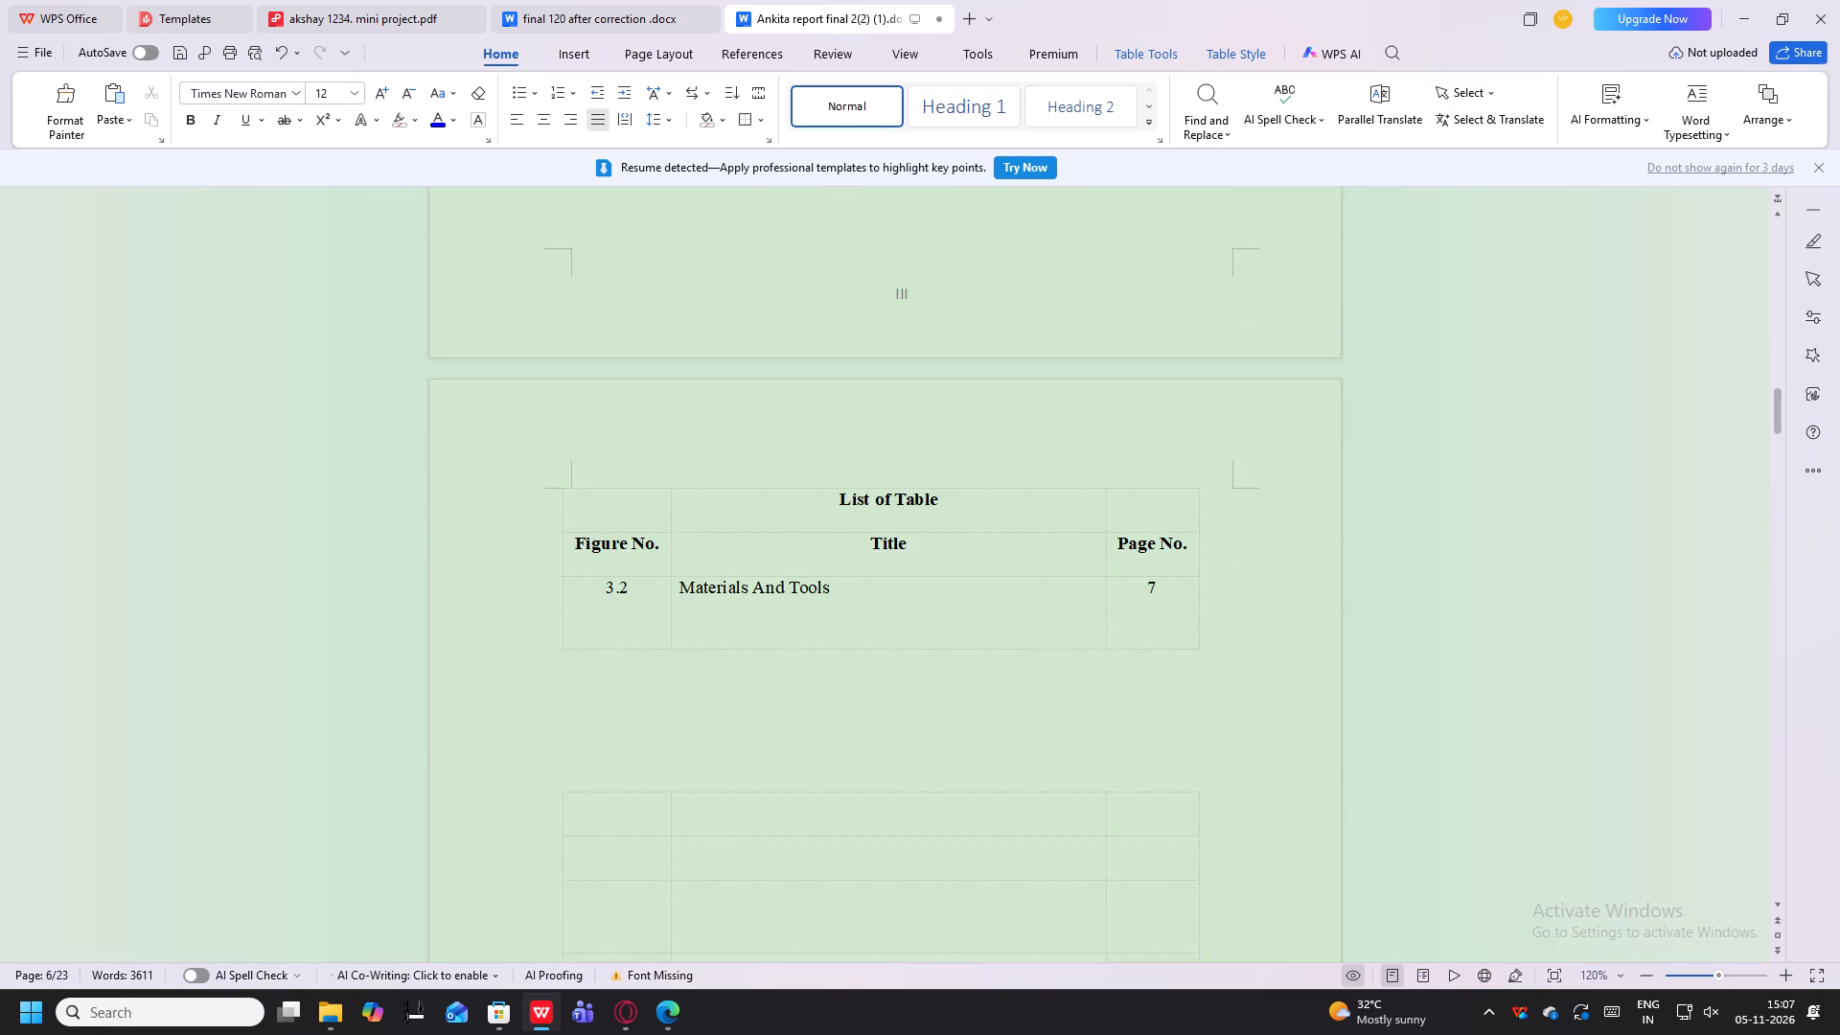
pyautogui.scroll(-19, 890, 397)
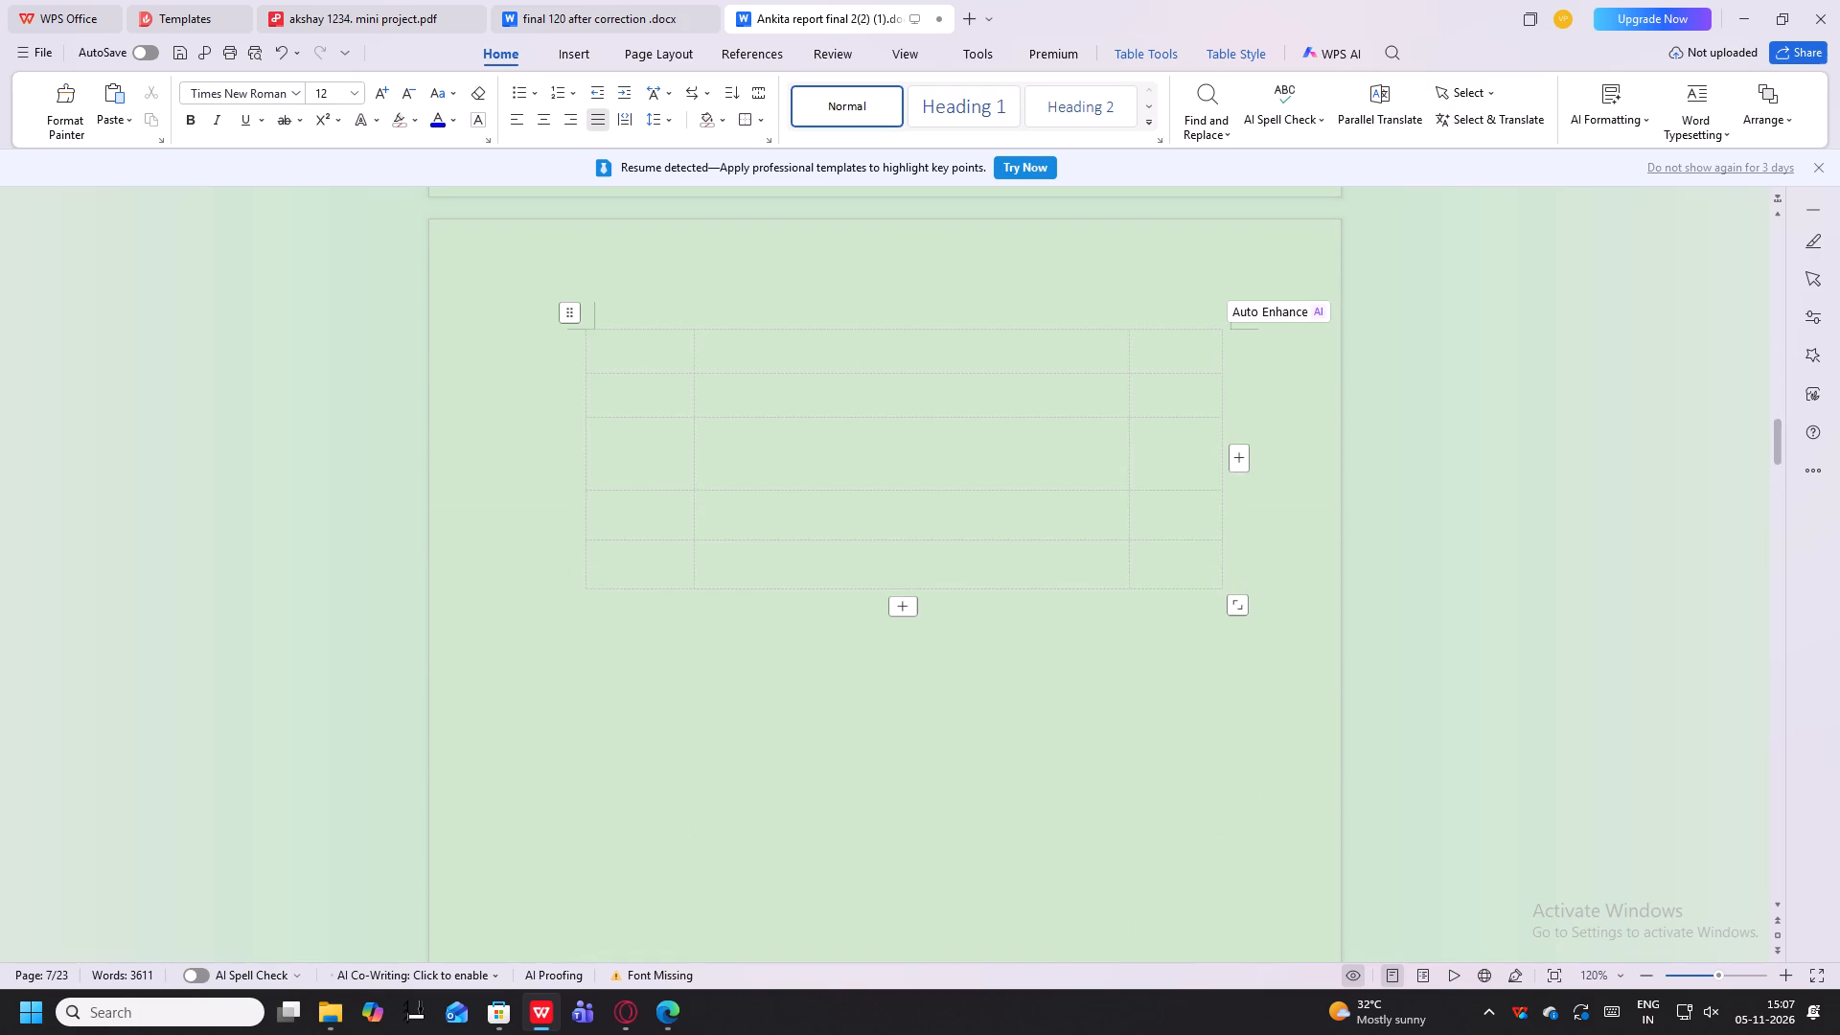
pyautogui.scroll(-17, 899, 410)
pyautogui.scroll(-6, 918, 411)
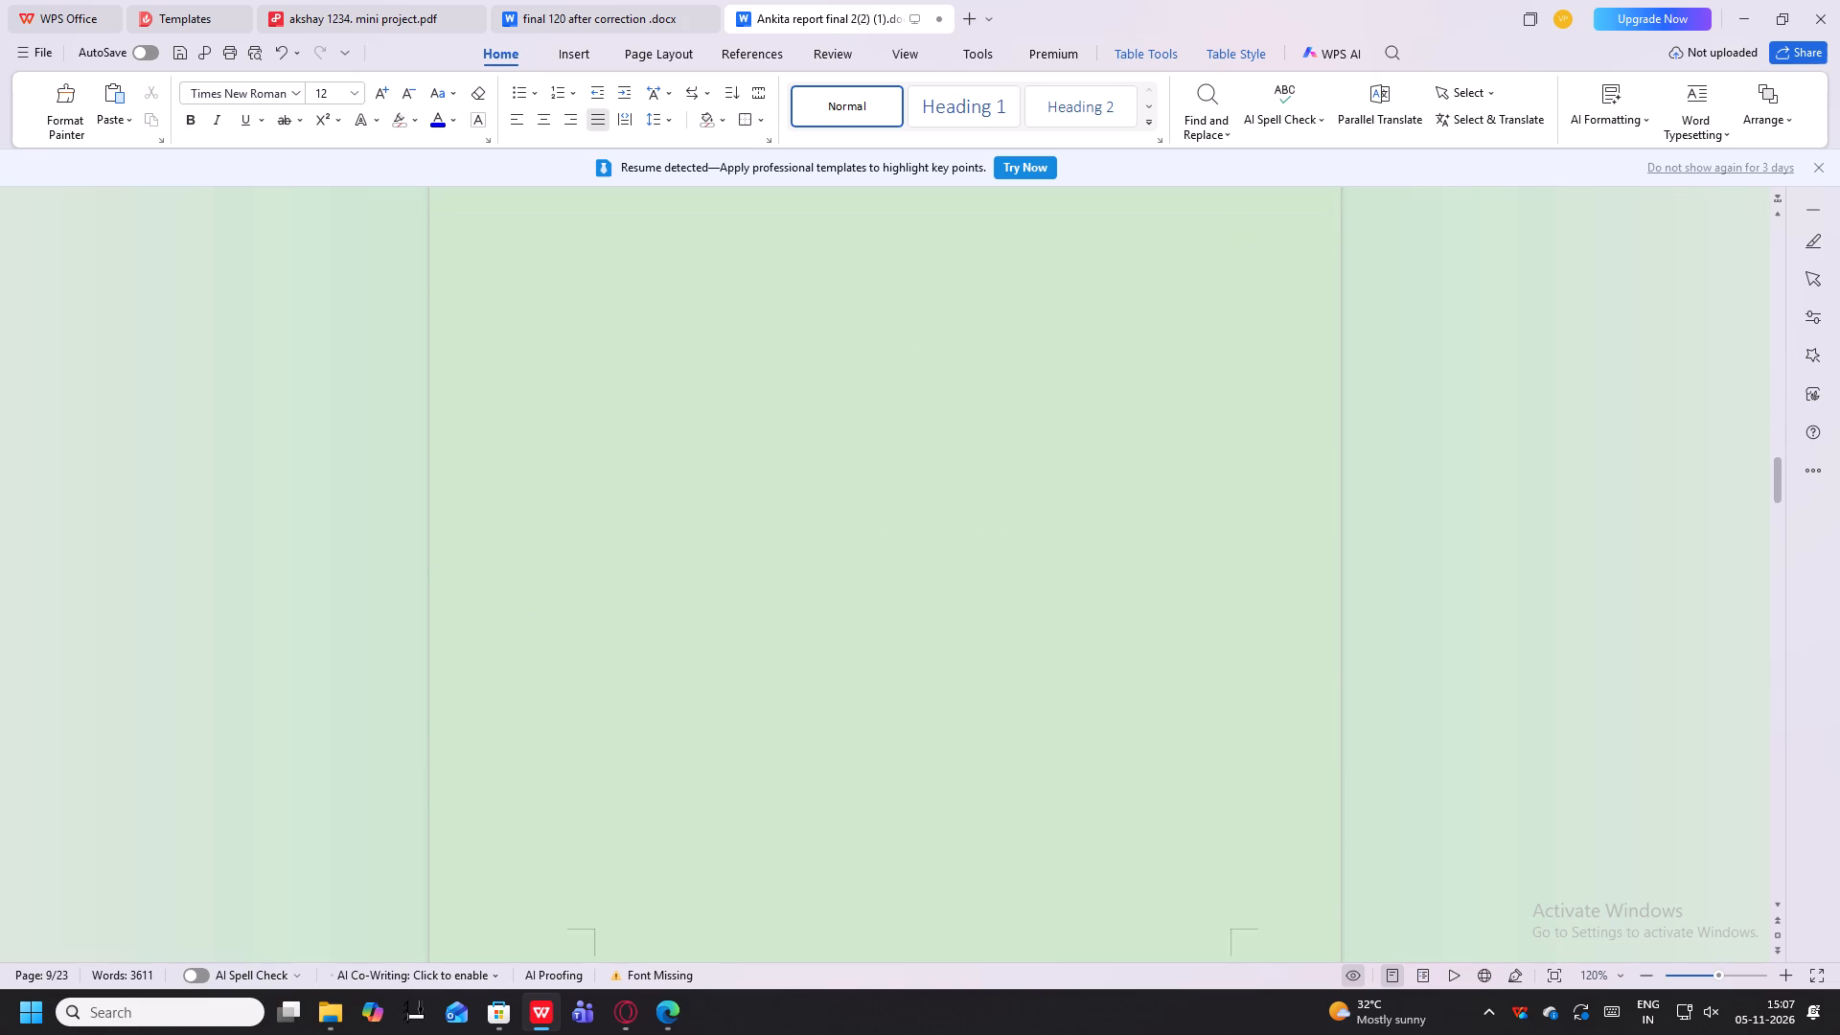
# Review the layout of Chapters 1 and 2 from section 1.1 General through section 2.2 Research Gap.
pyautogui.scroll(-15, 920, 411)
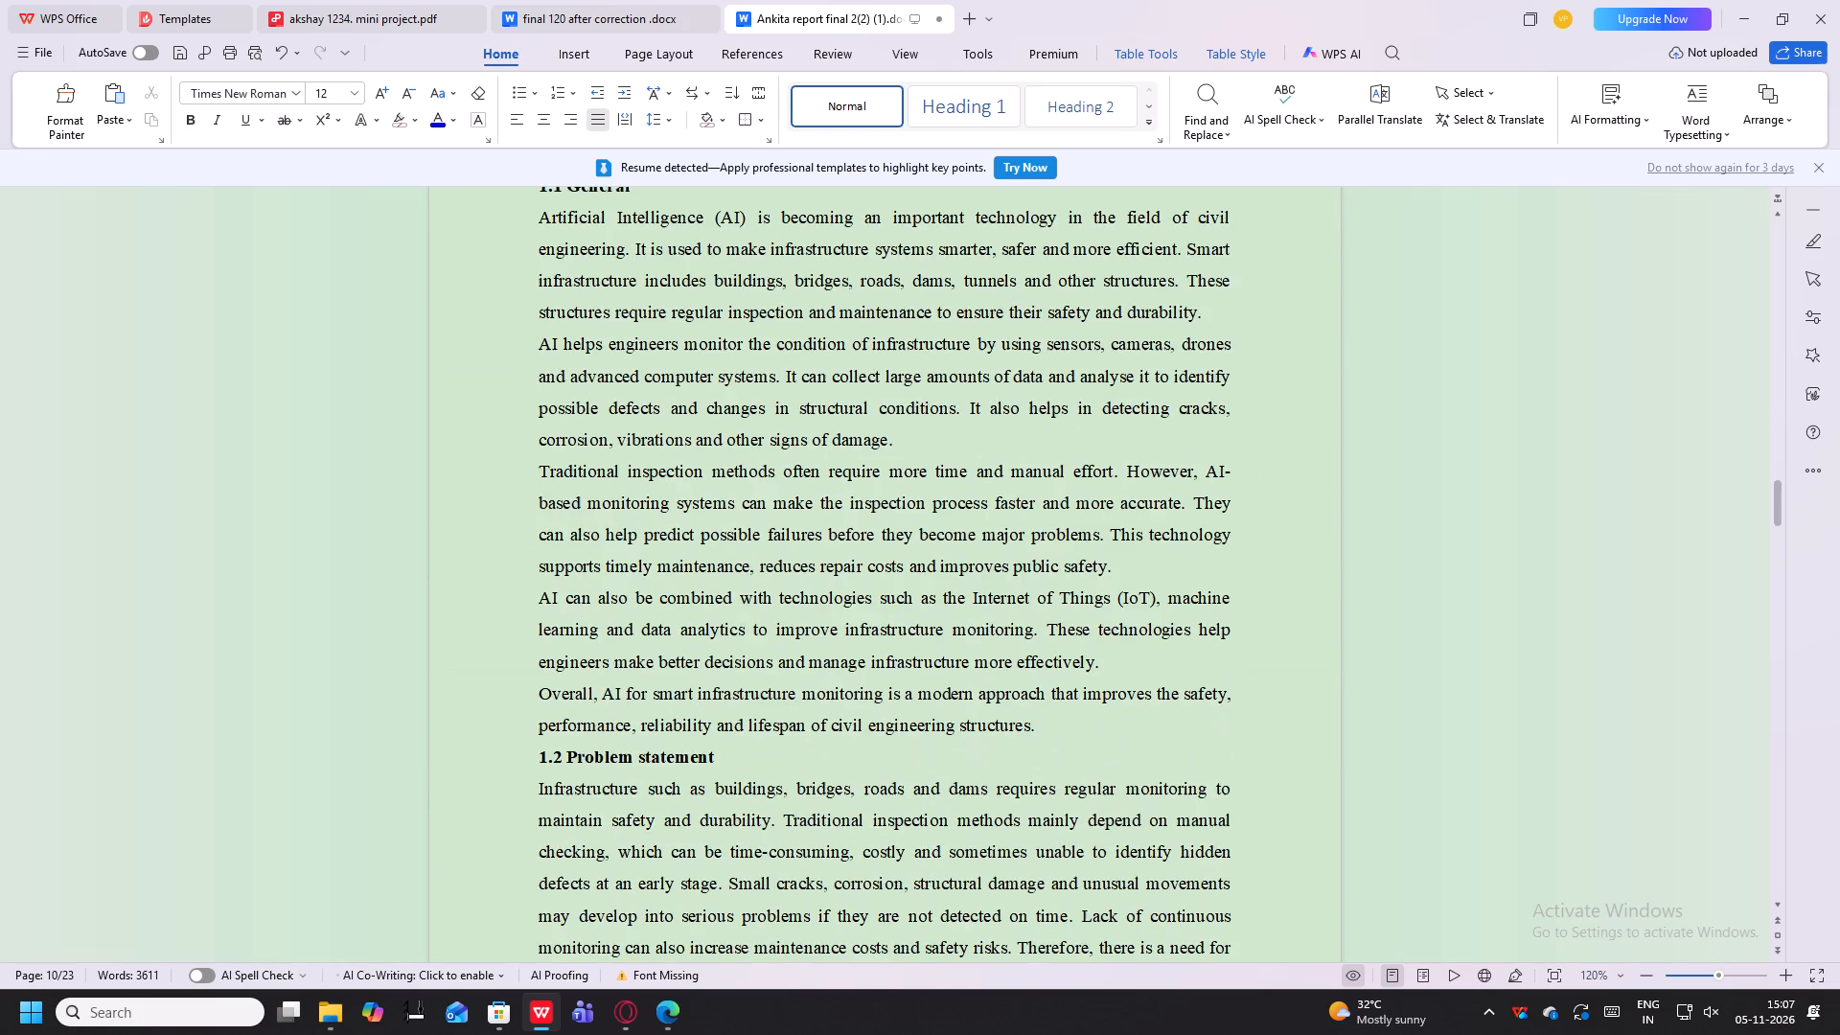
pyautogui.scroll(-12, 920, 411)
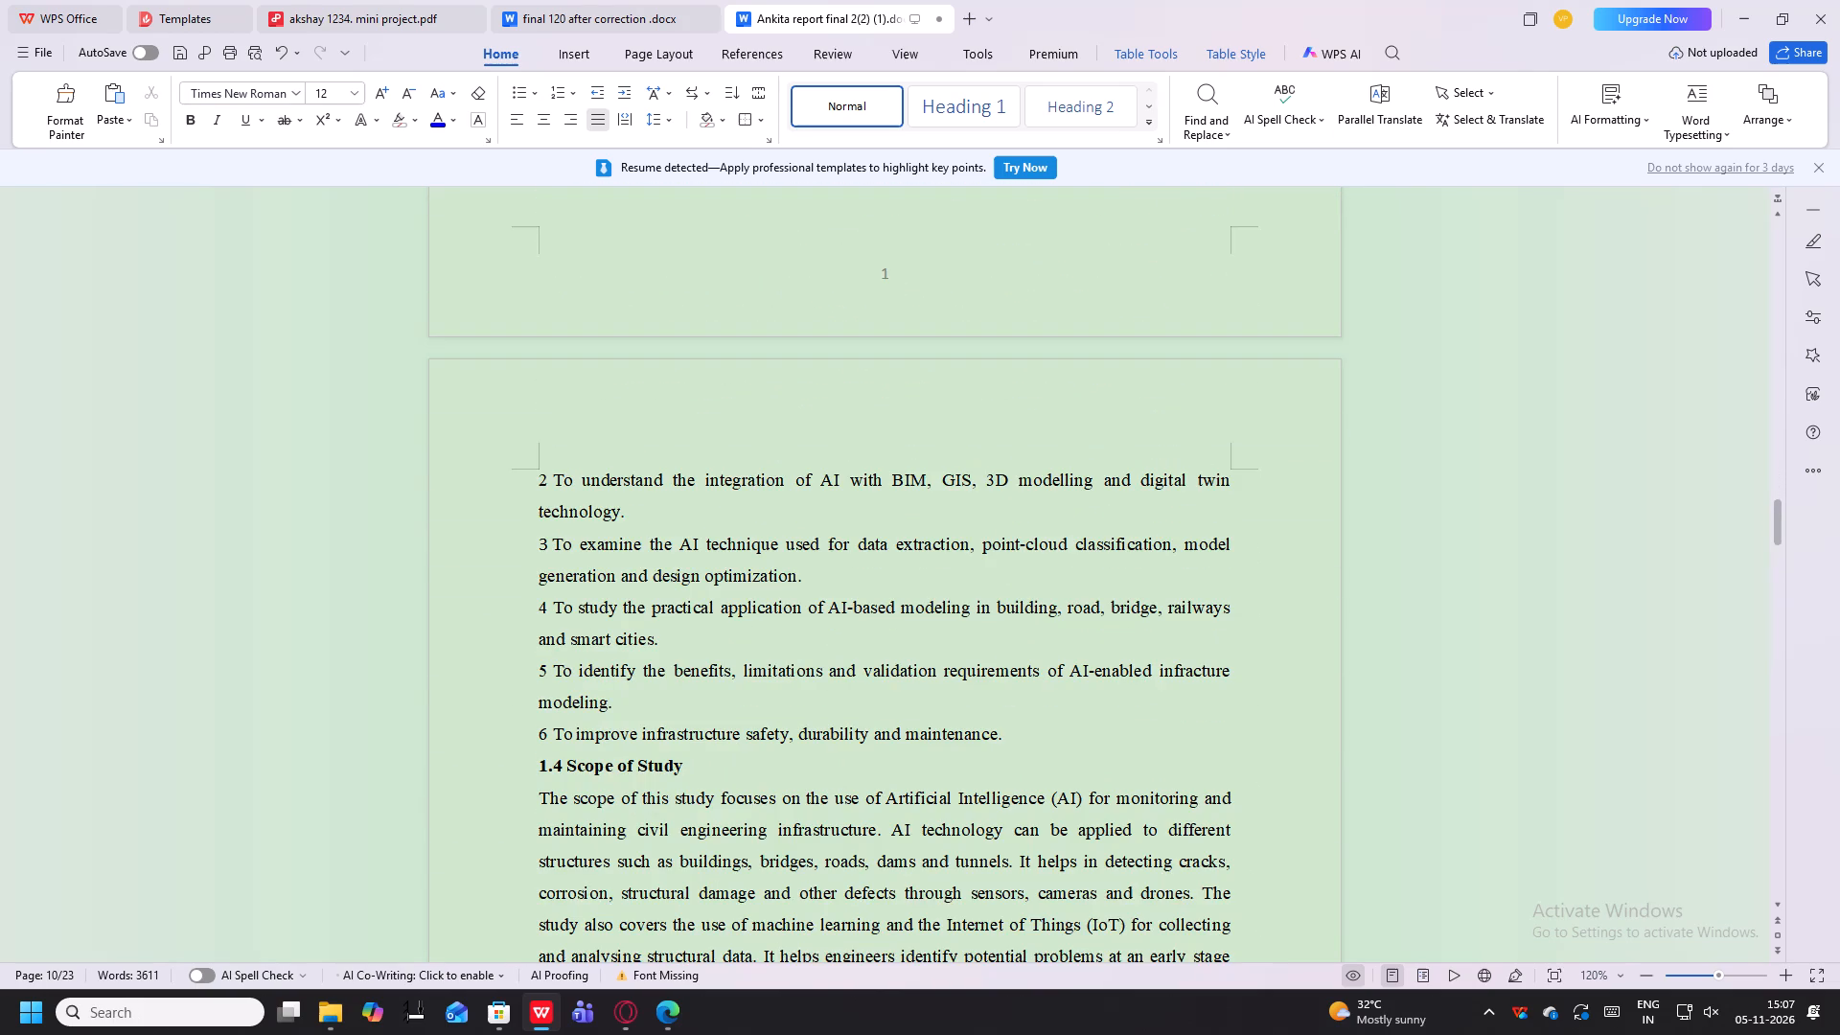
pyautogui.scroll(4, 920, 411)
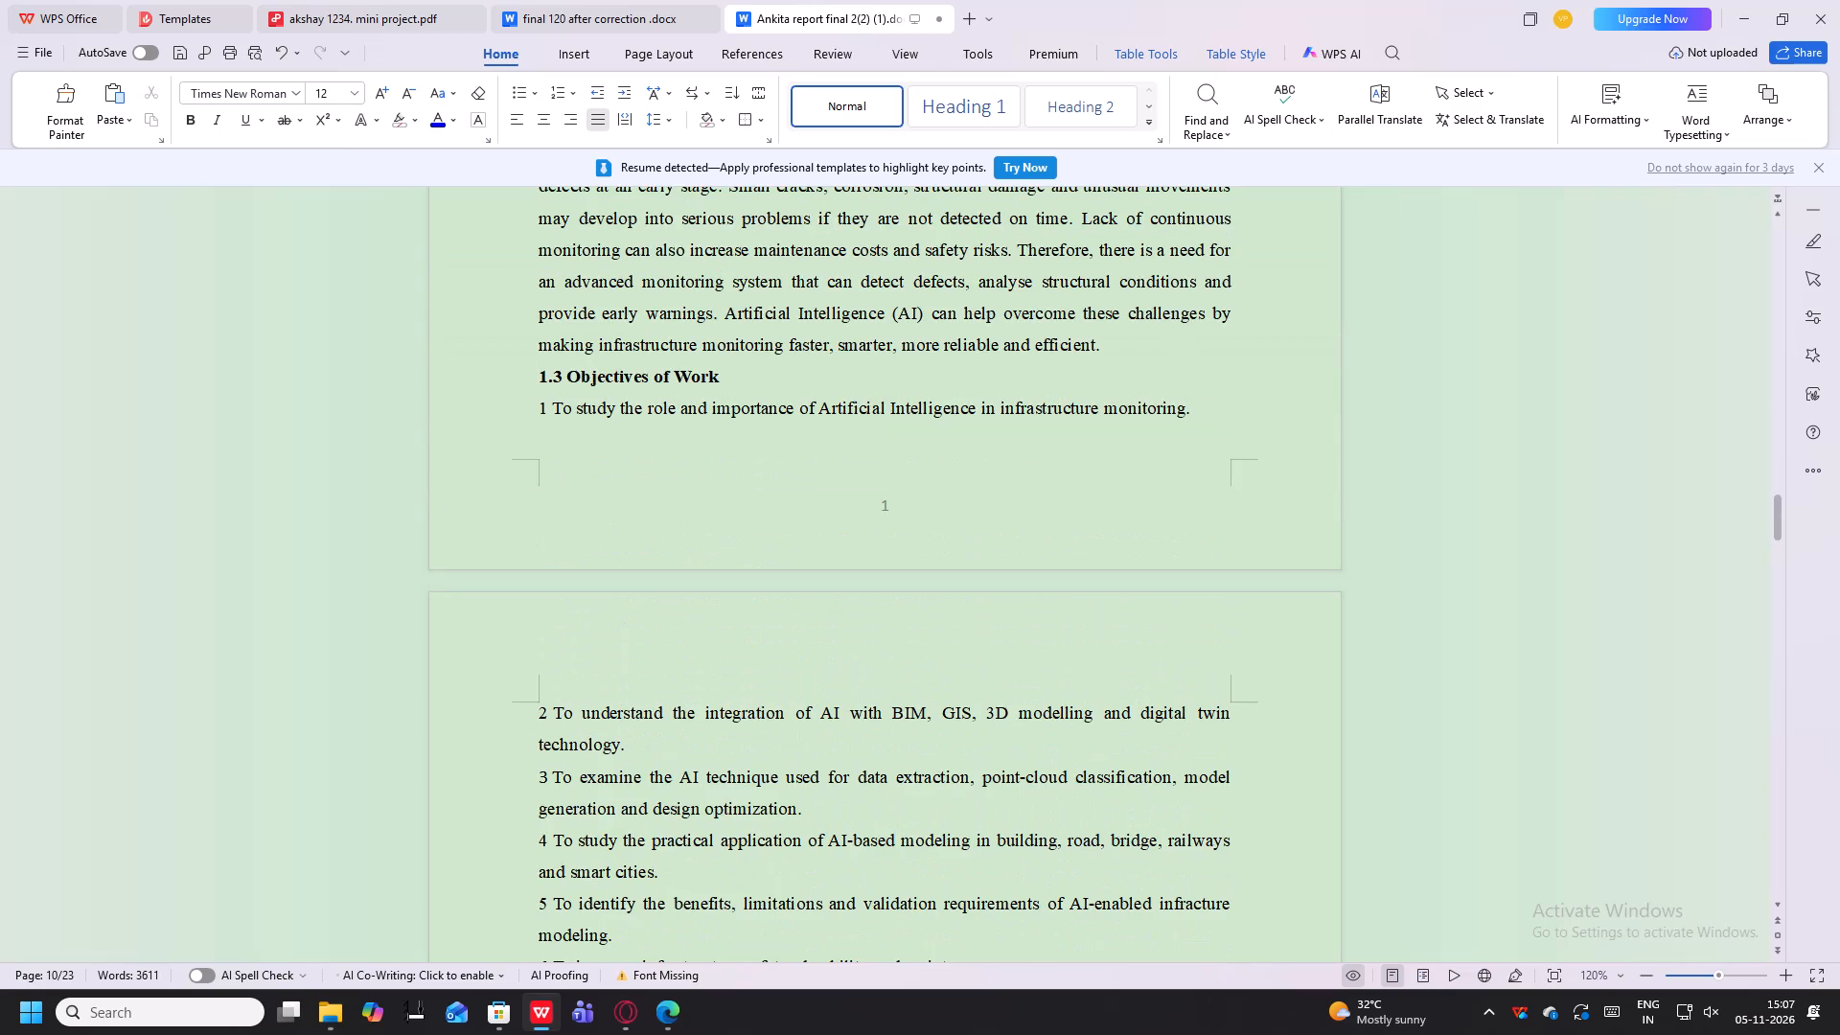
pyautogui.scroll(-9, 920, 411)
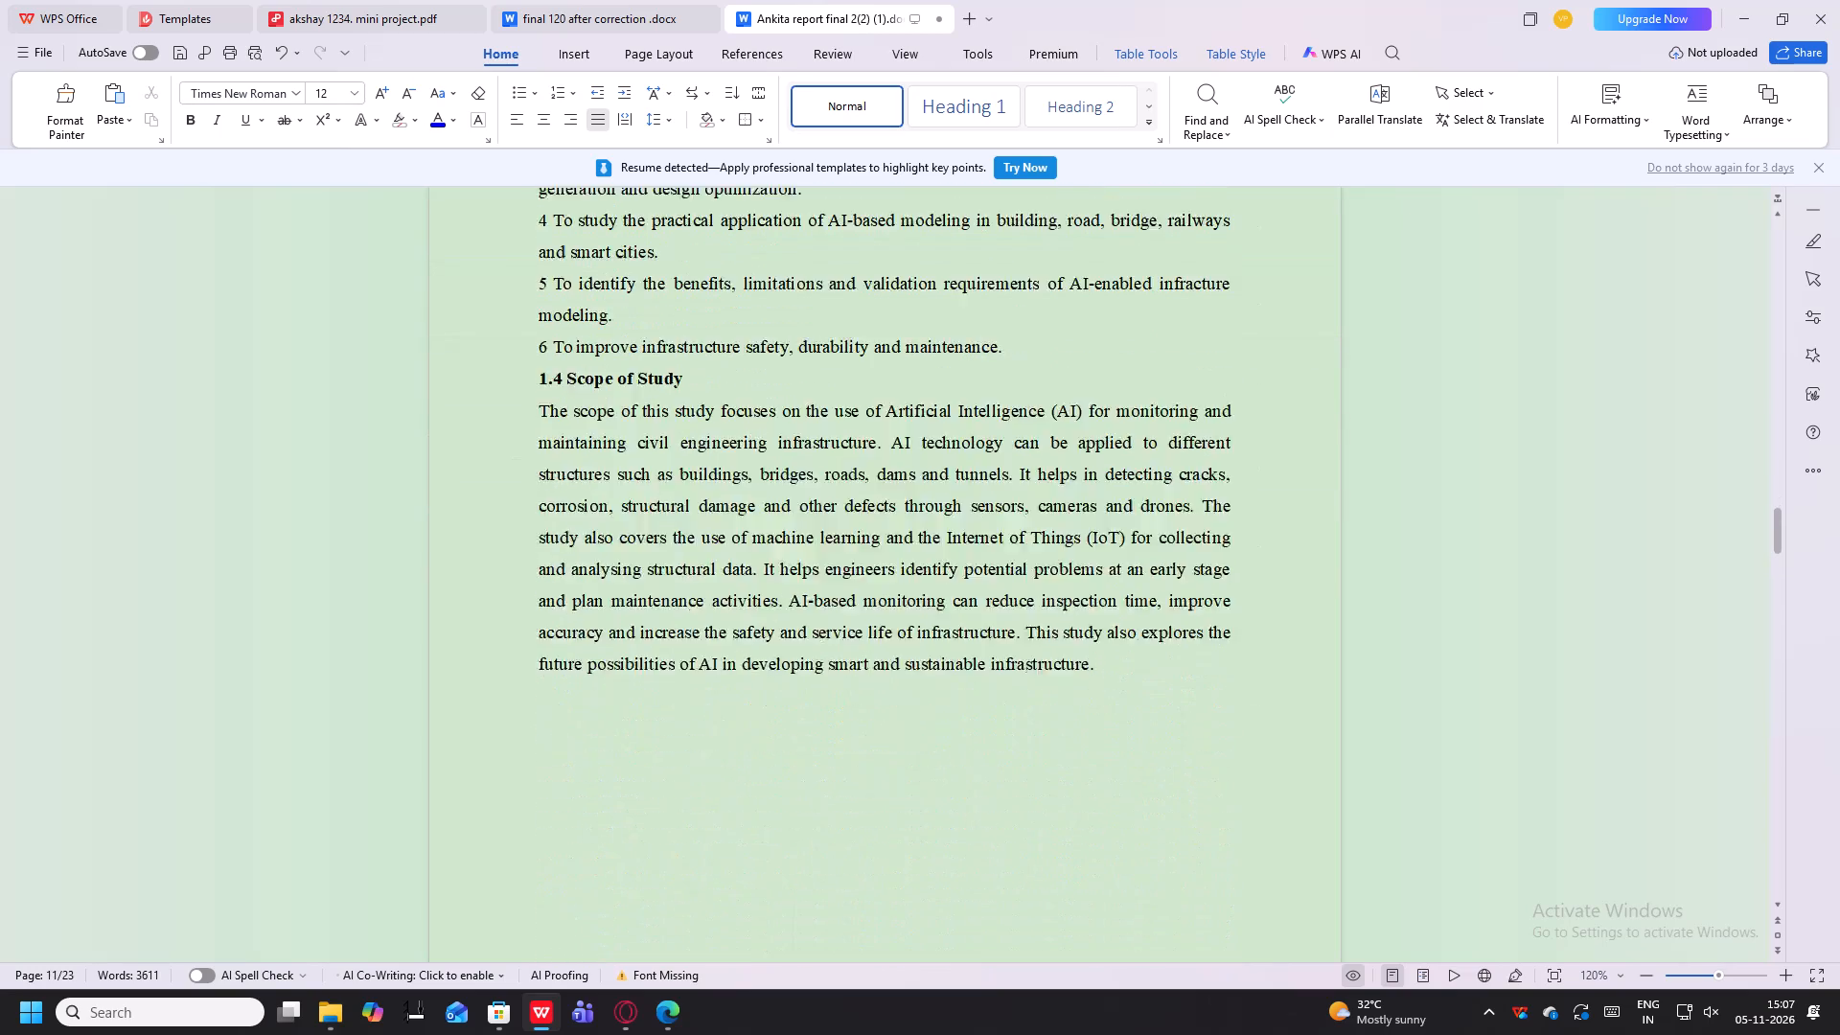
pyautogui.scroll(-12, 920, 411)
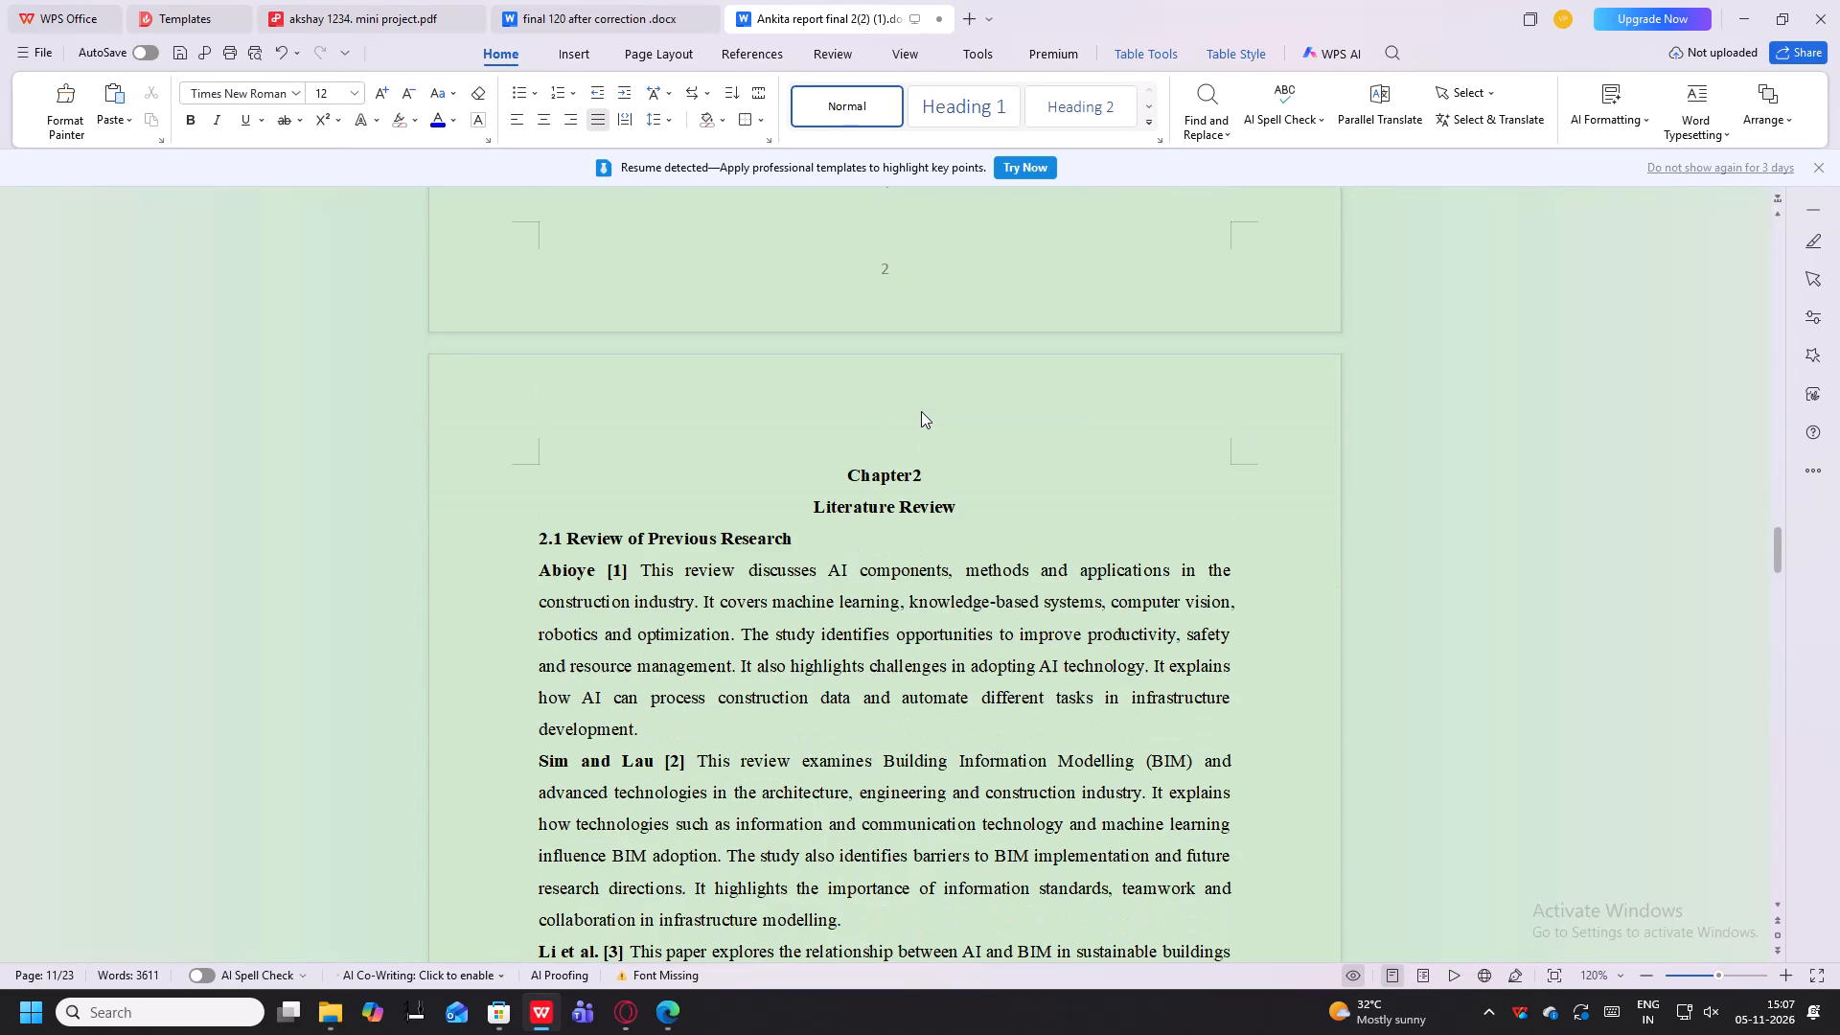
pyautogui.scroll(-17, 921, 411)
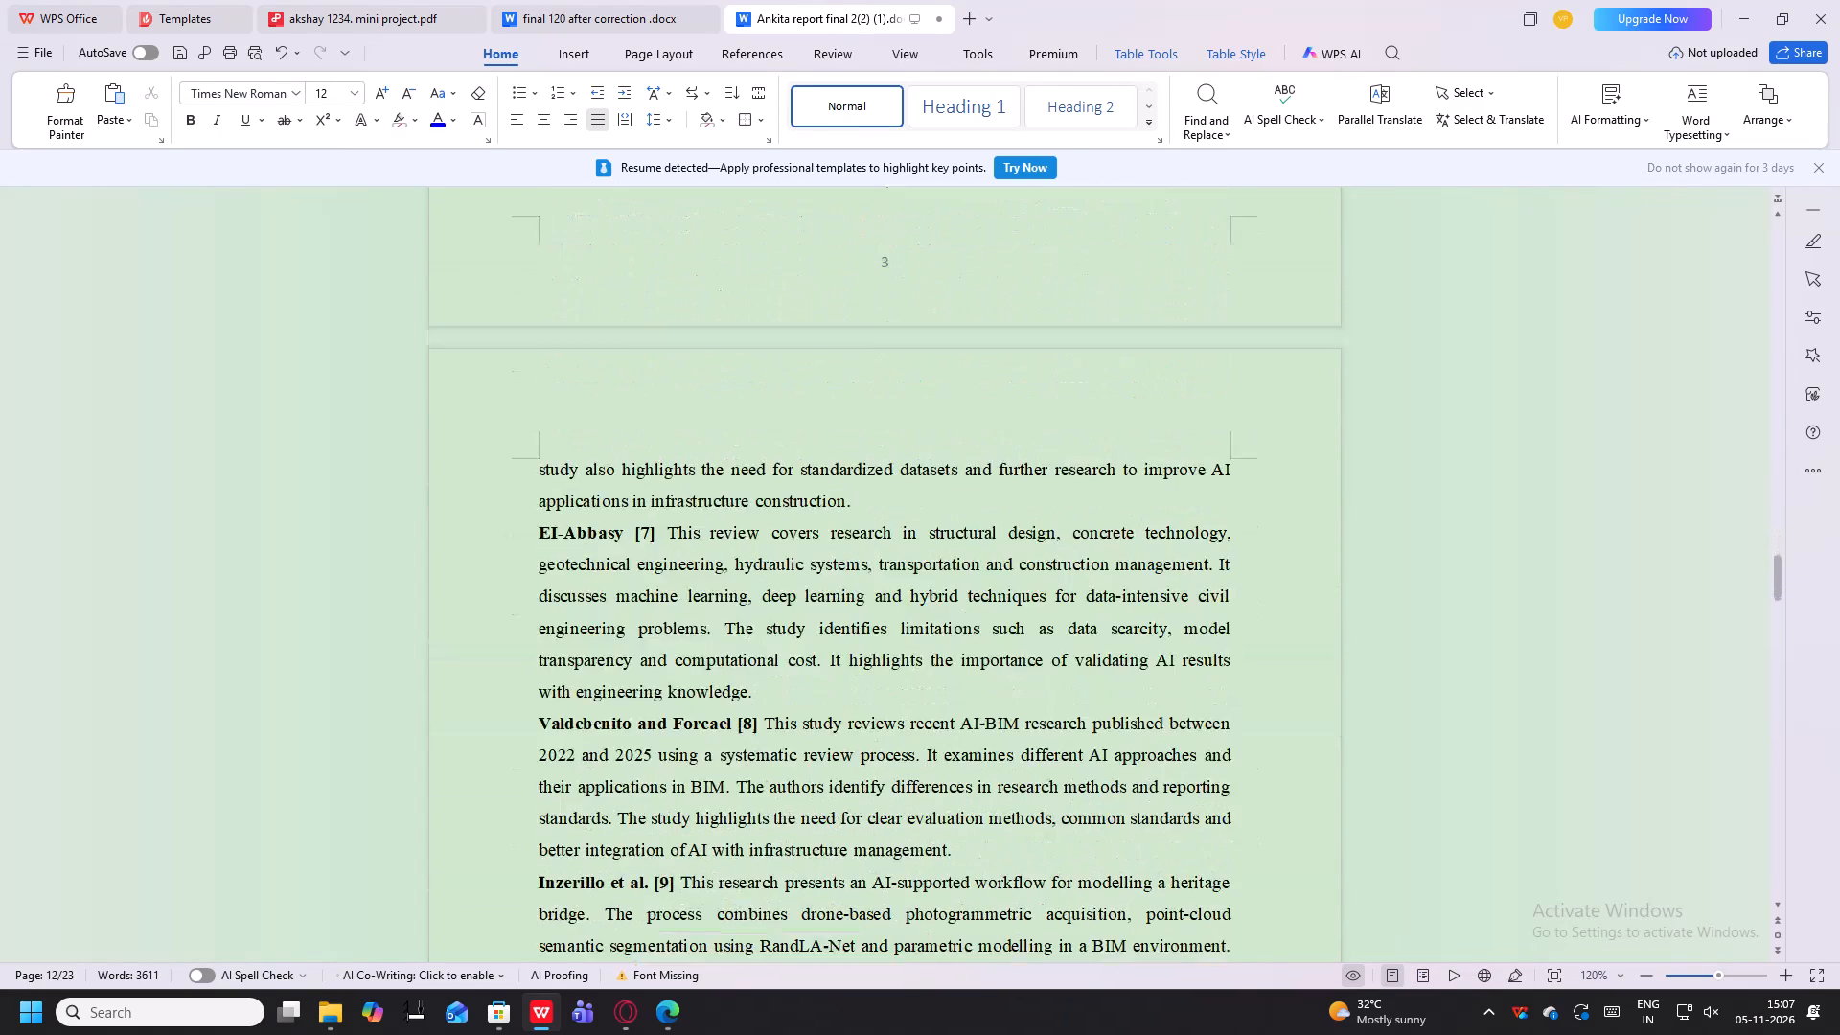
pyautogui.scroll(-12, 918, 413)
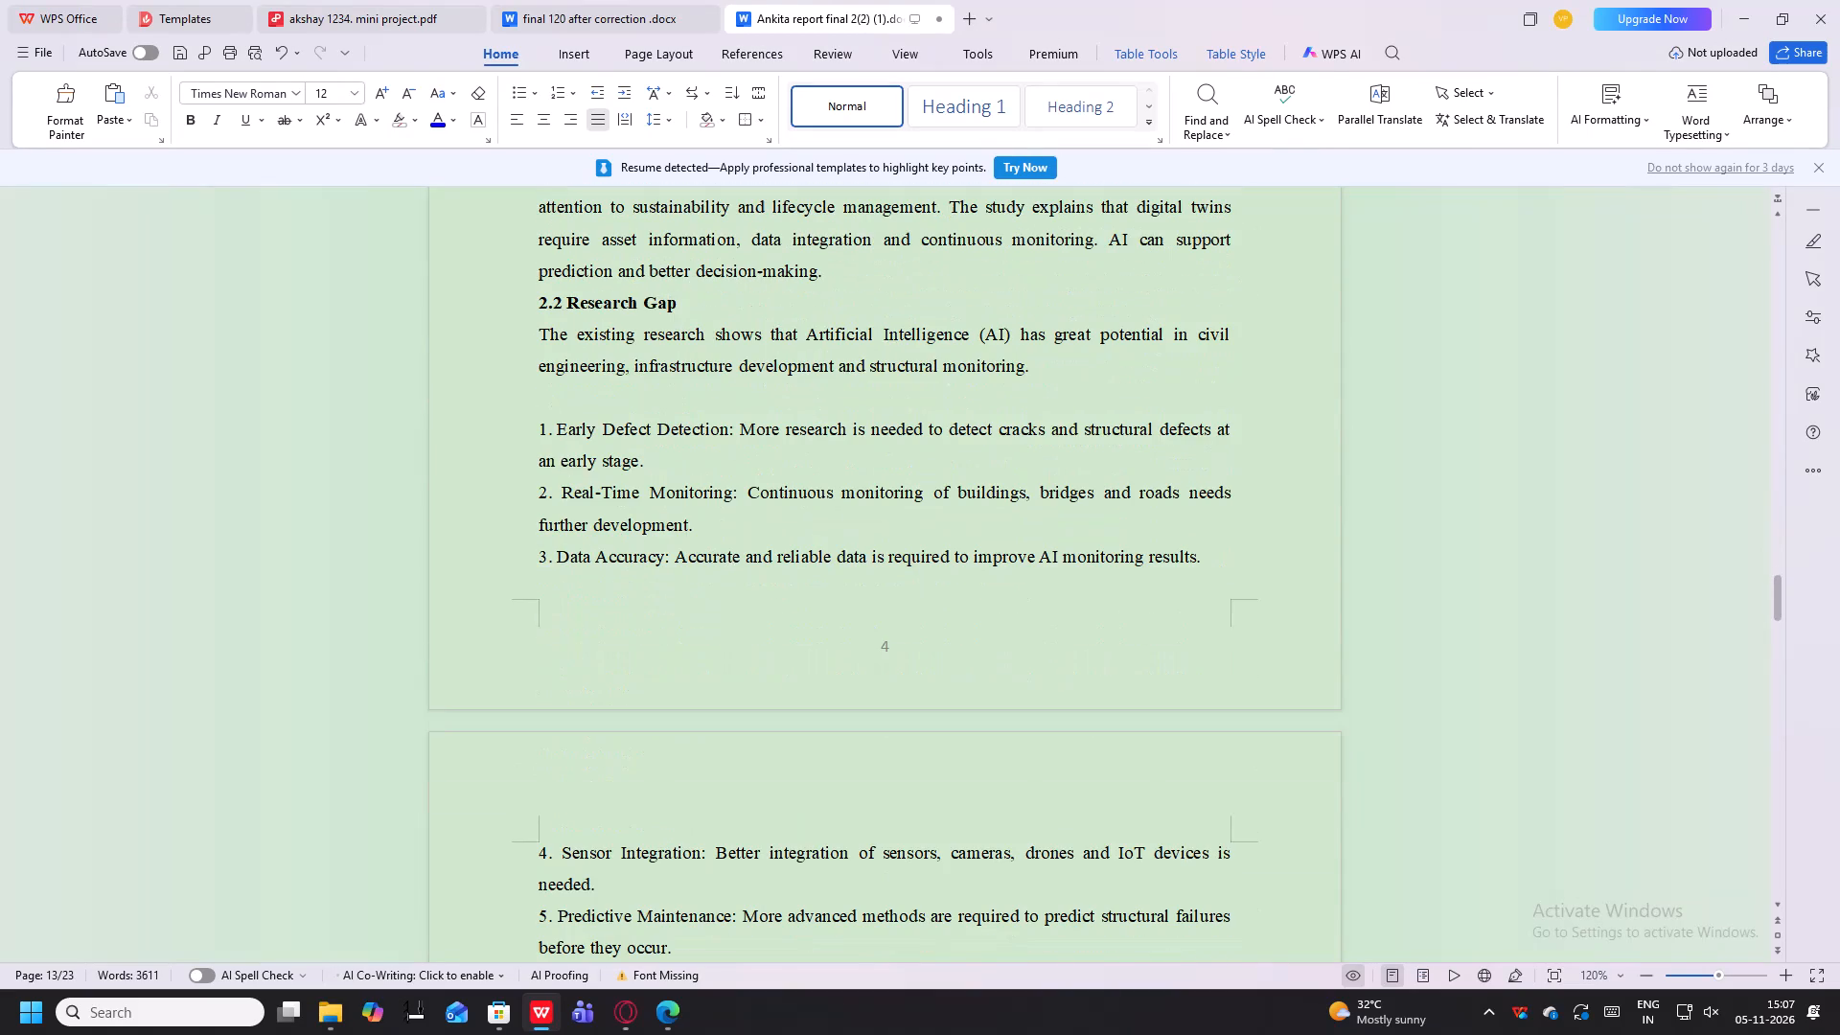
# Delete the empty line above the Early Defect Detection point in section 2.2 Research Gap and renumber that point 1.
pyautogui.scroll(2, 918, 413)
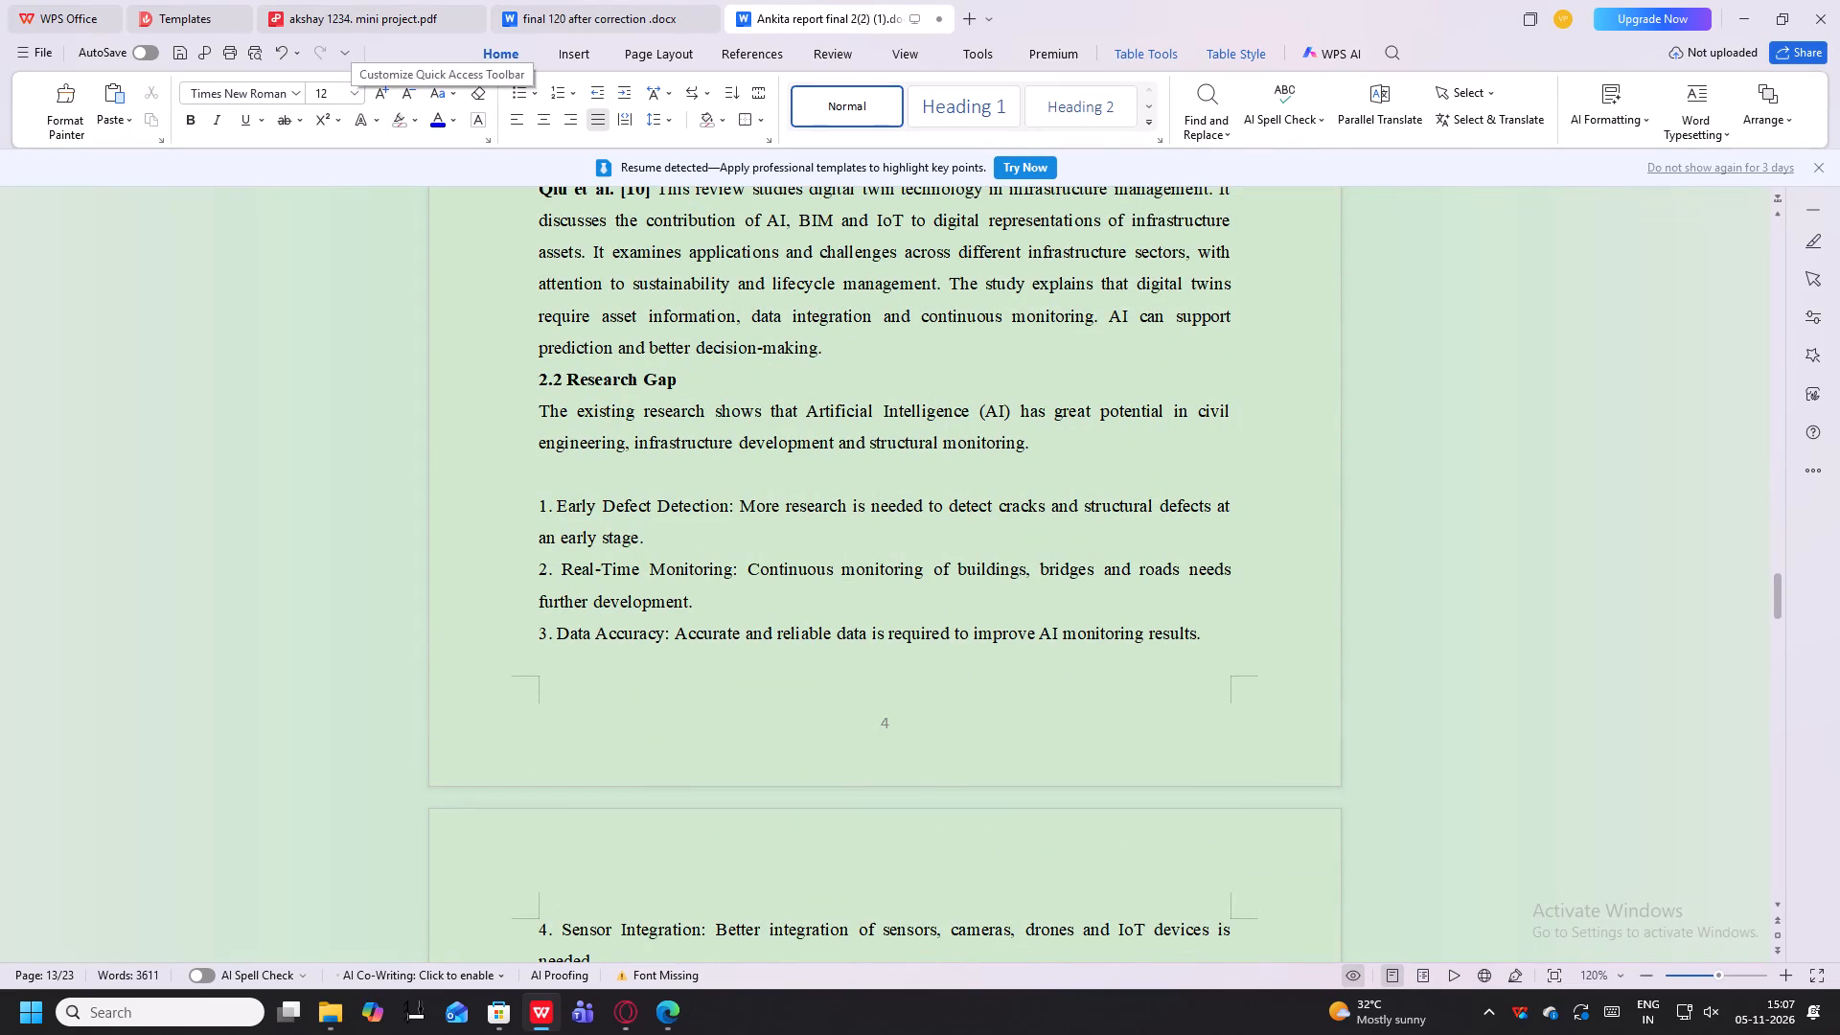
pyautogui.scroll(-4, 608, 473)
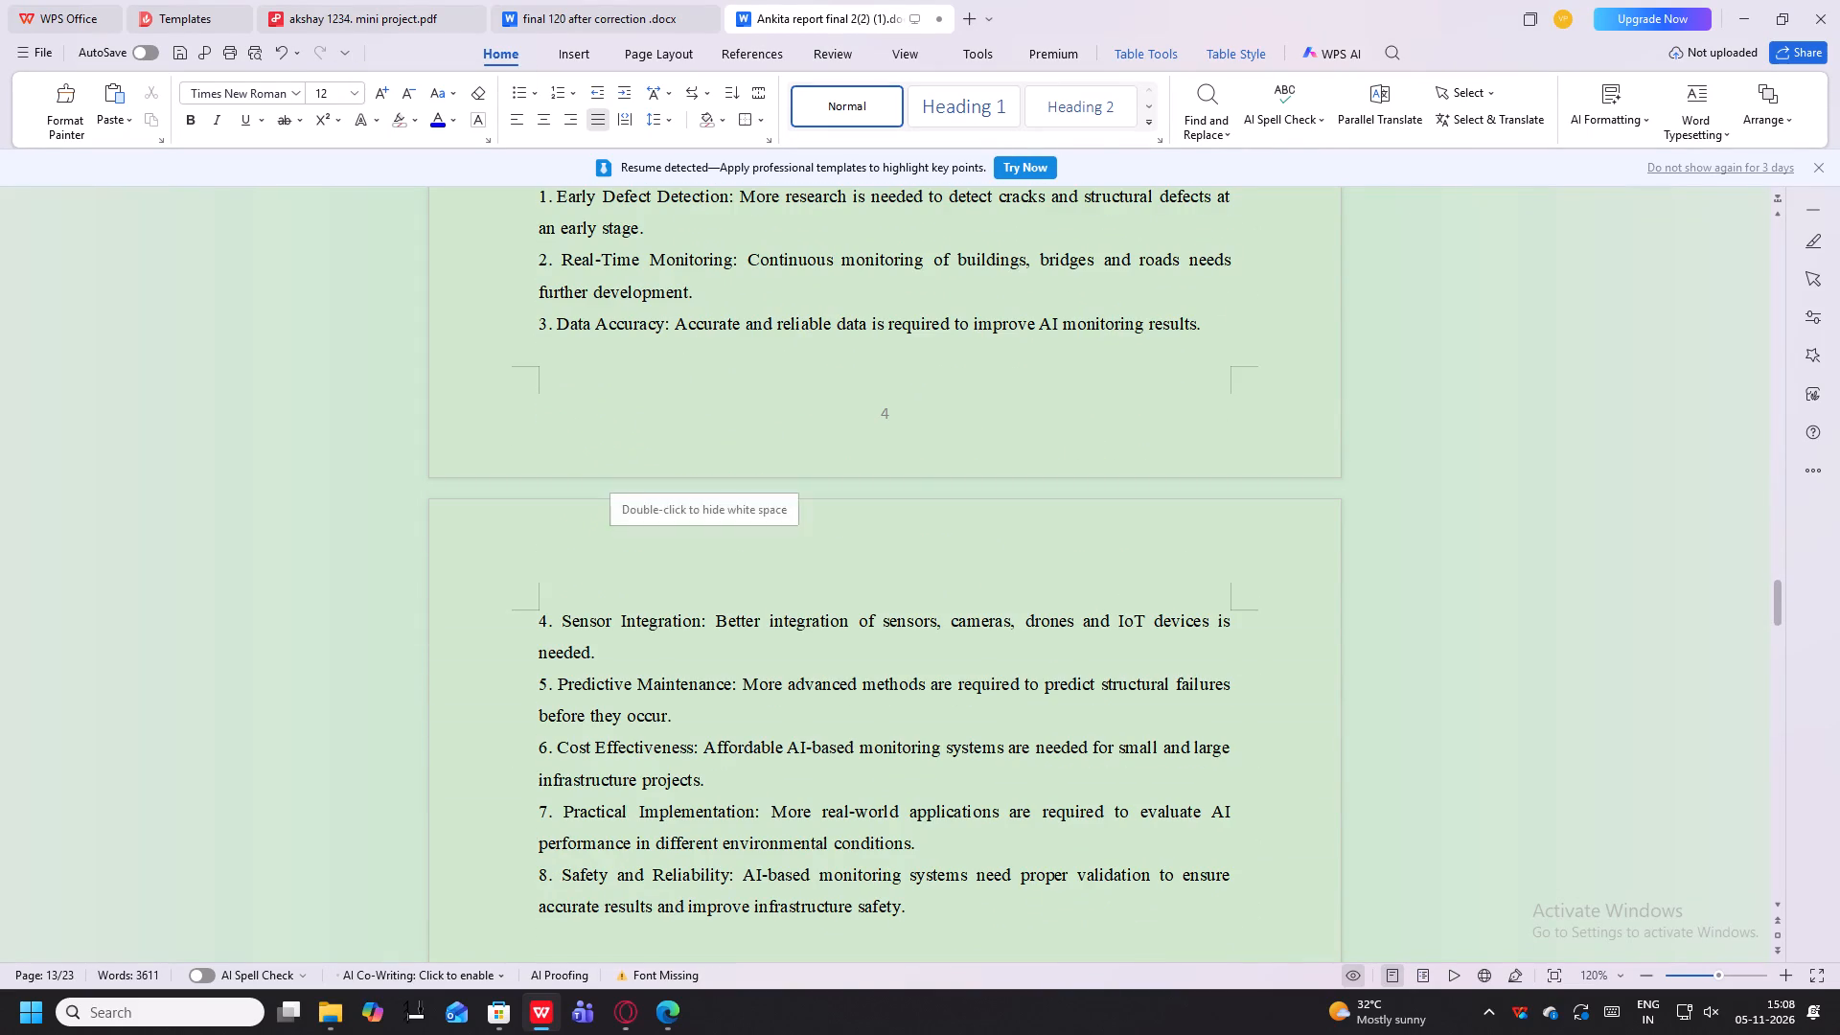
pyautogui.scroll(3, 608, 477)
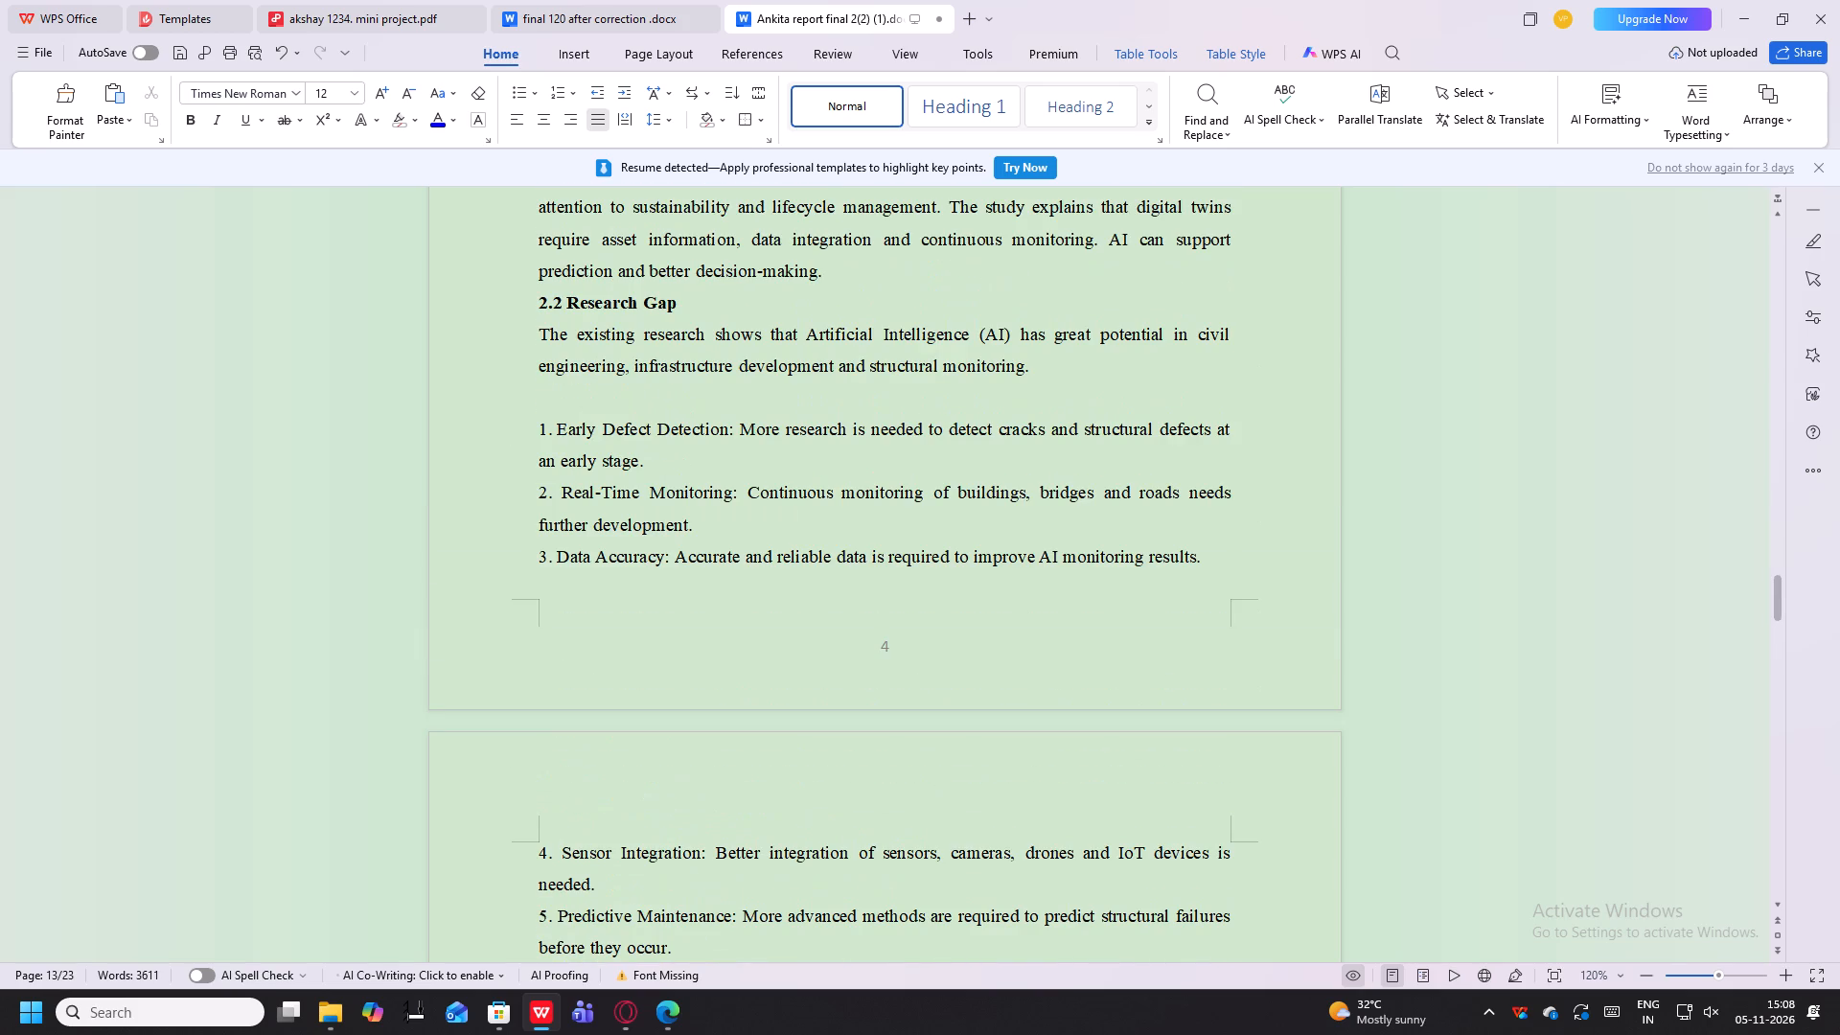
pyautogui.scroll(2, 554, 434)
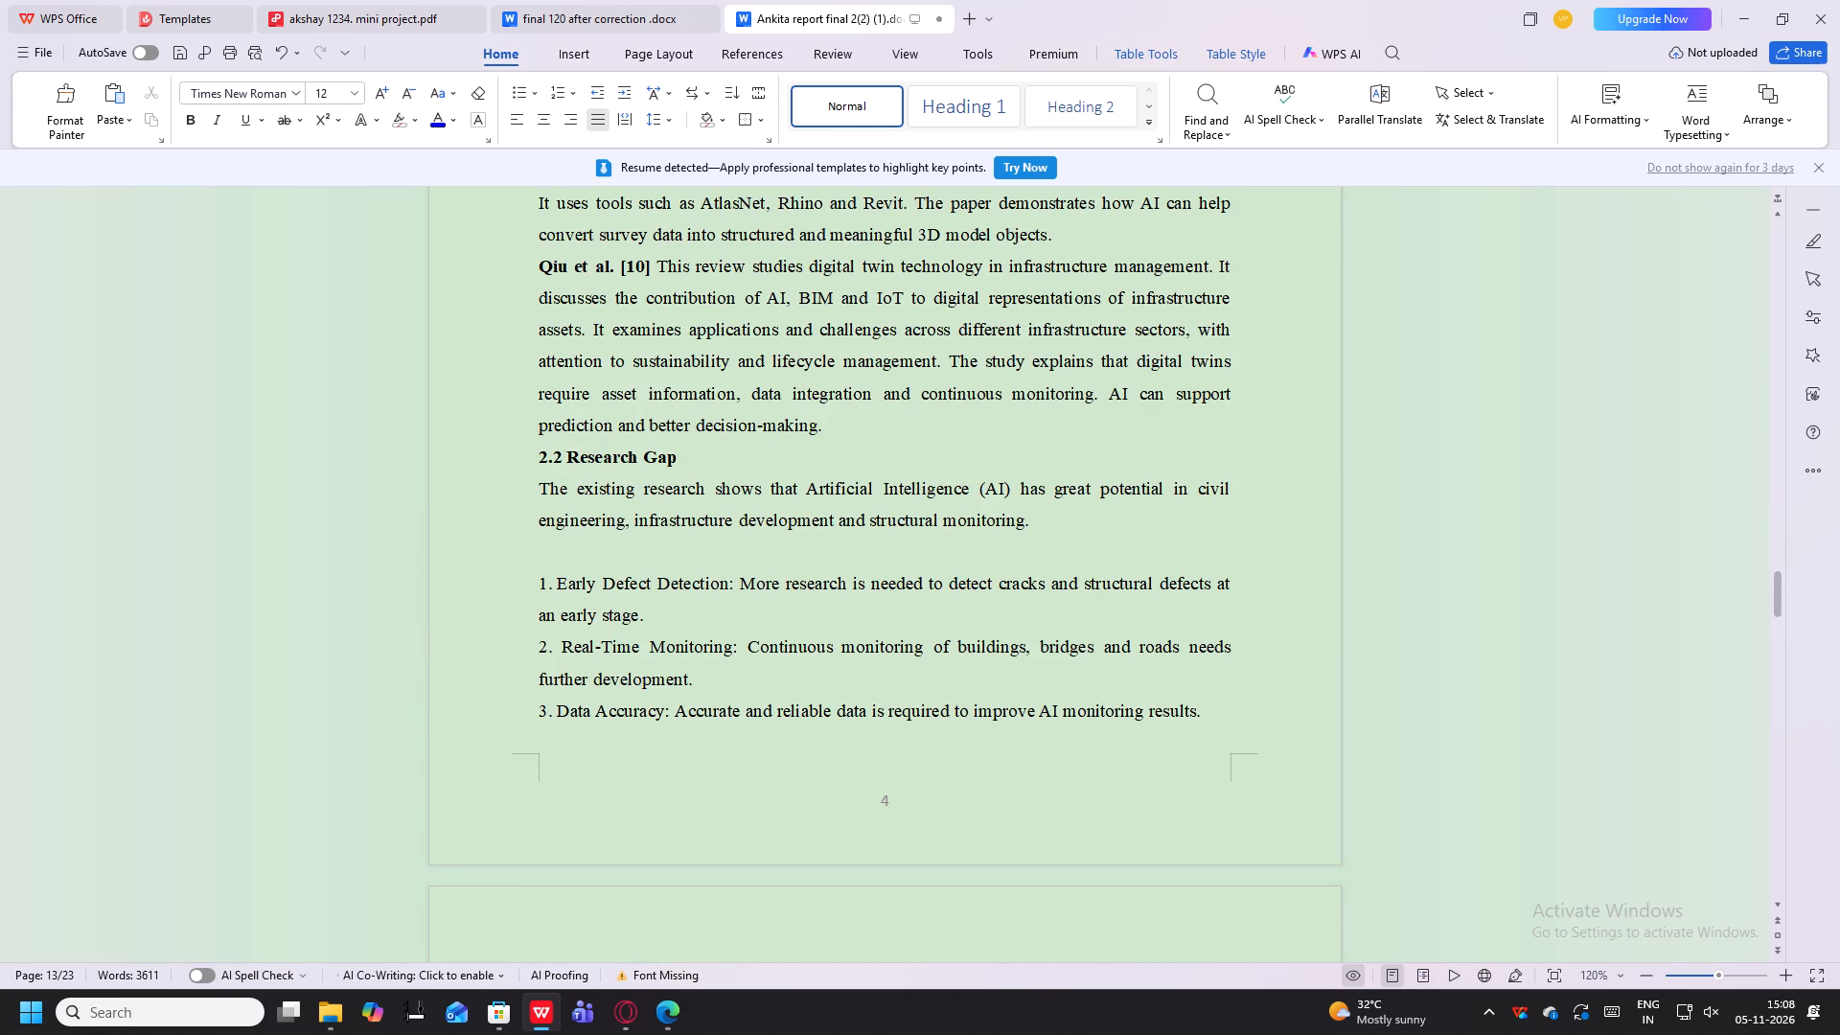
pyautogui.click(535, 581)
pyautogui.press('BackSpace')
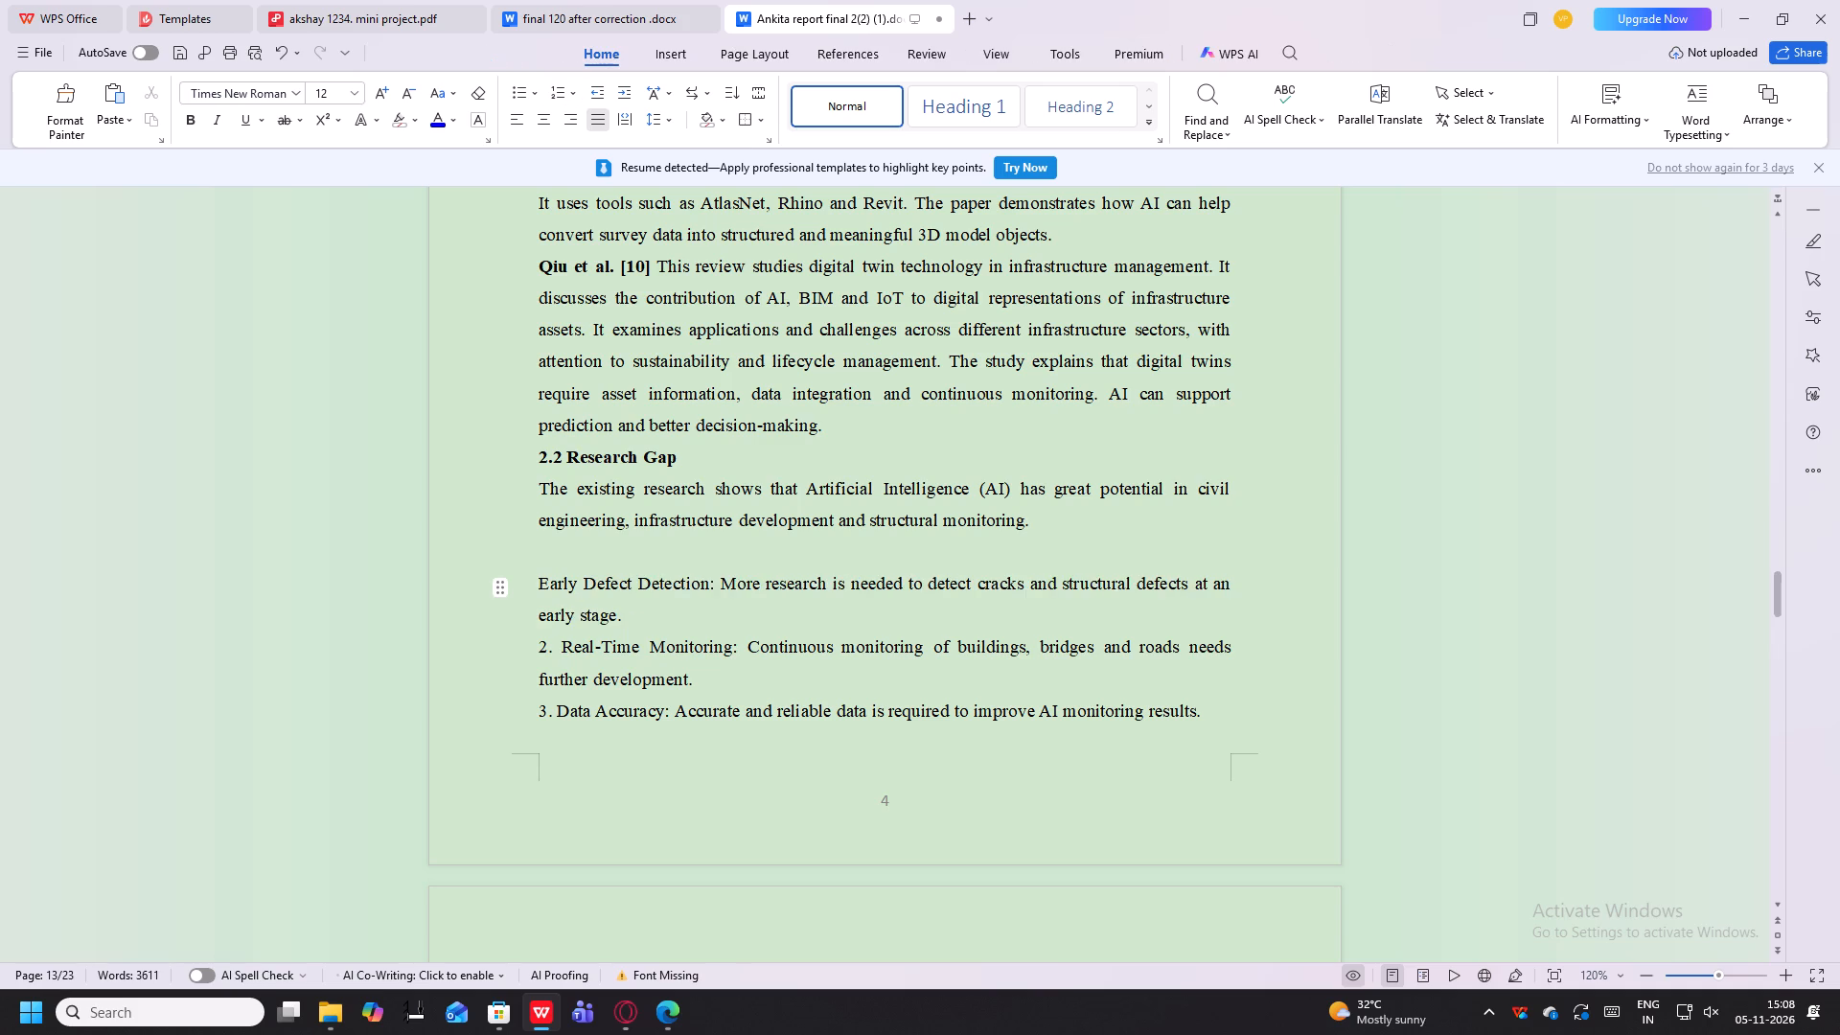
pyautogui.press('BackSpace')
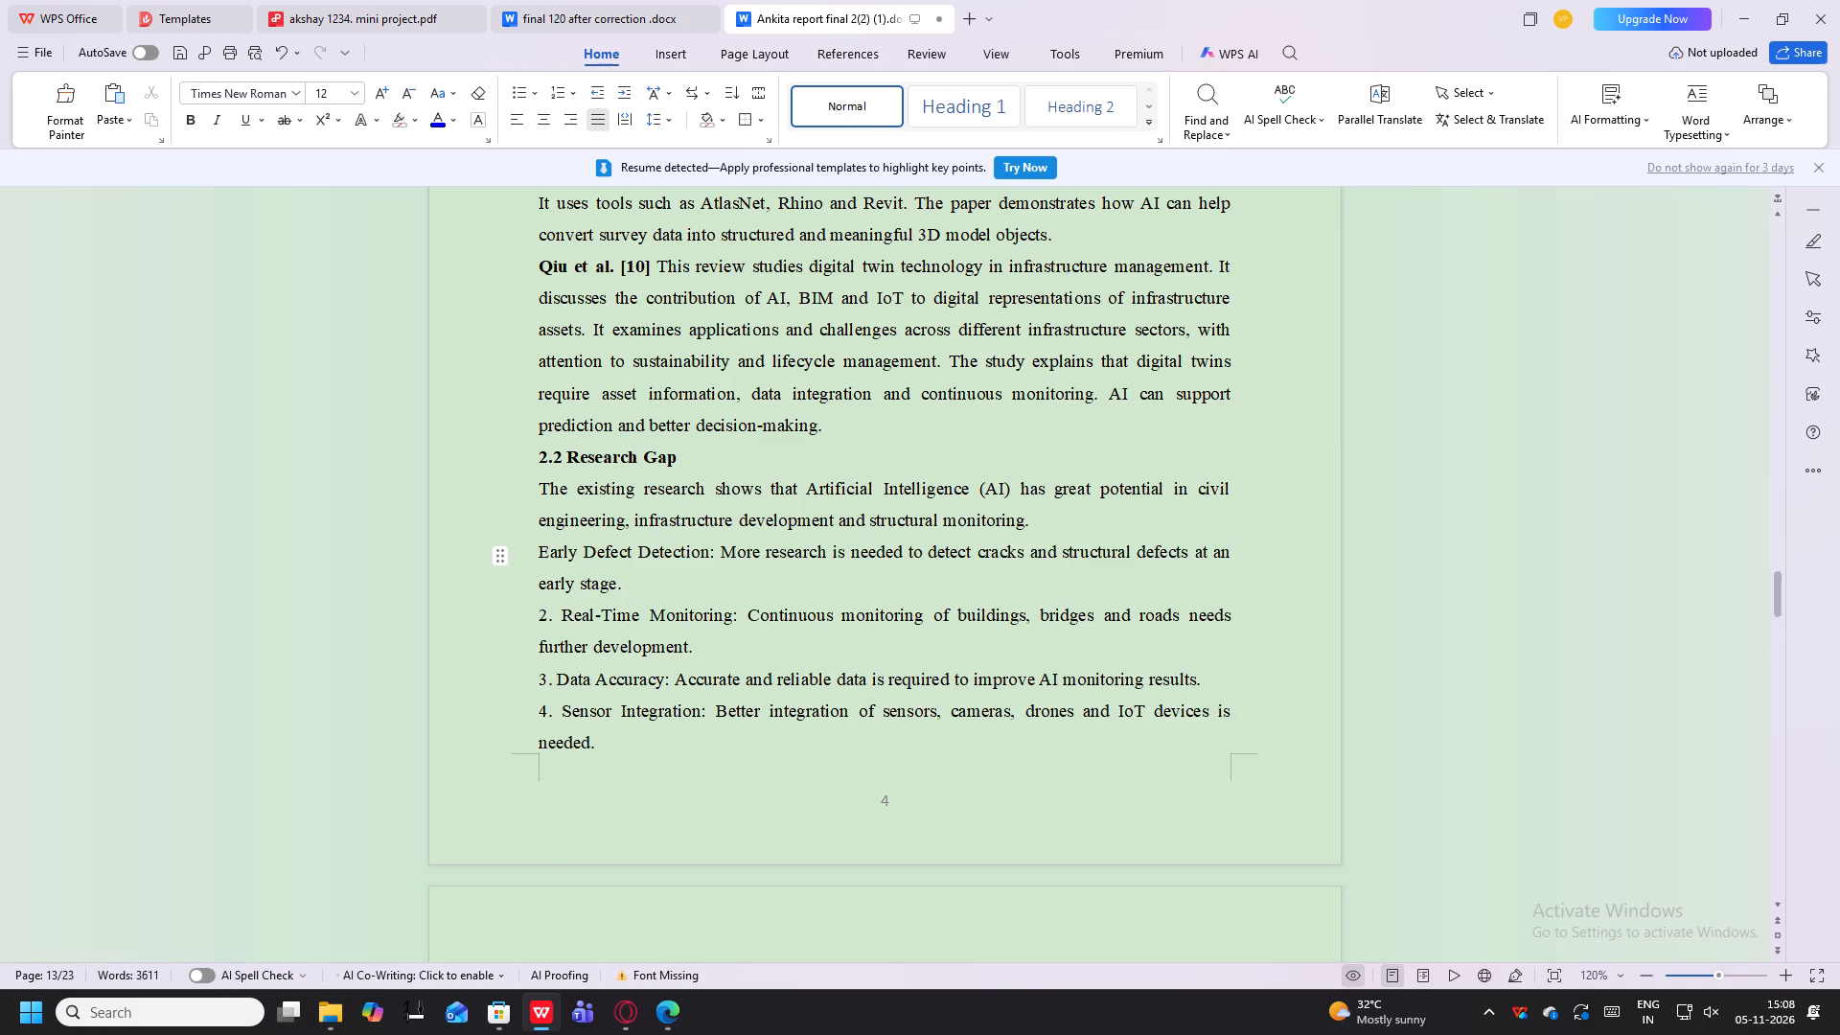
pyautogui.press('1')
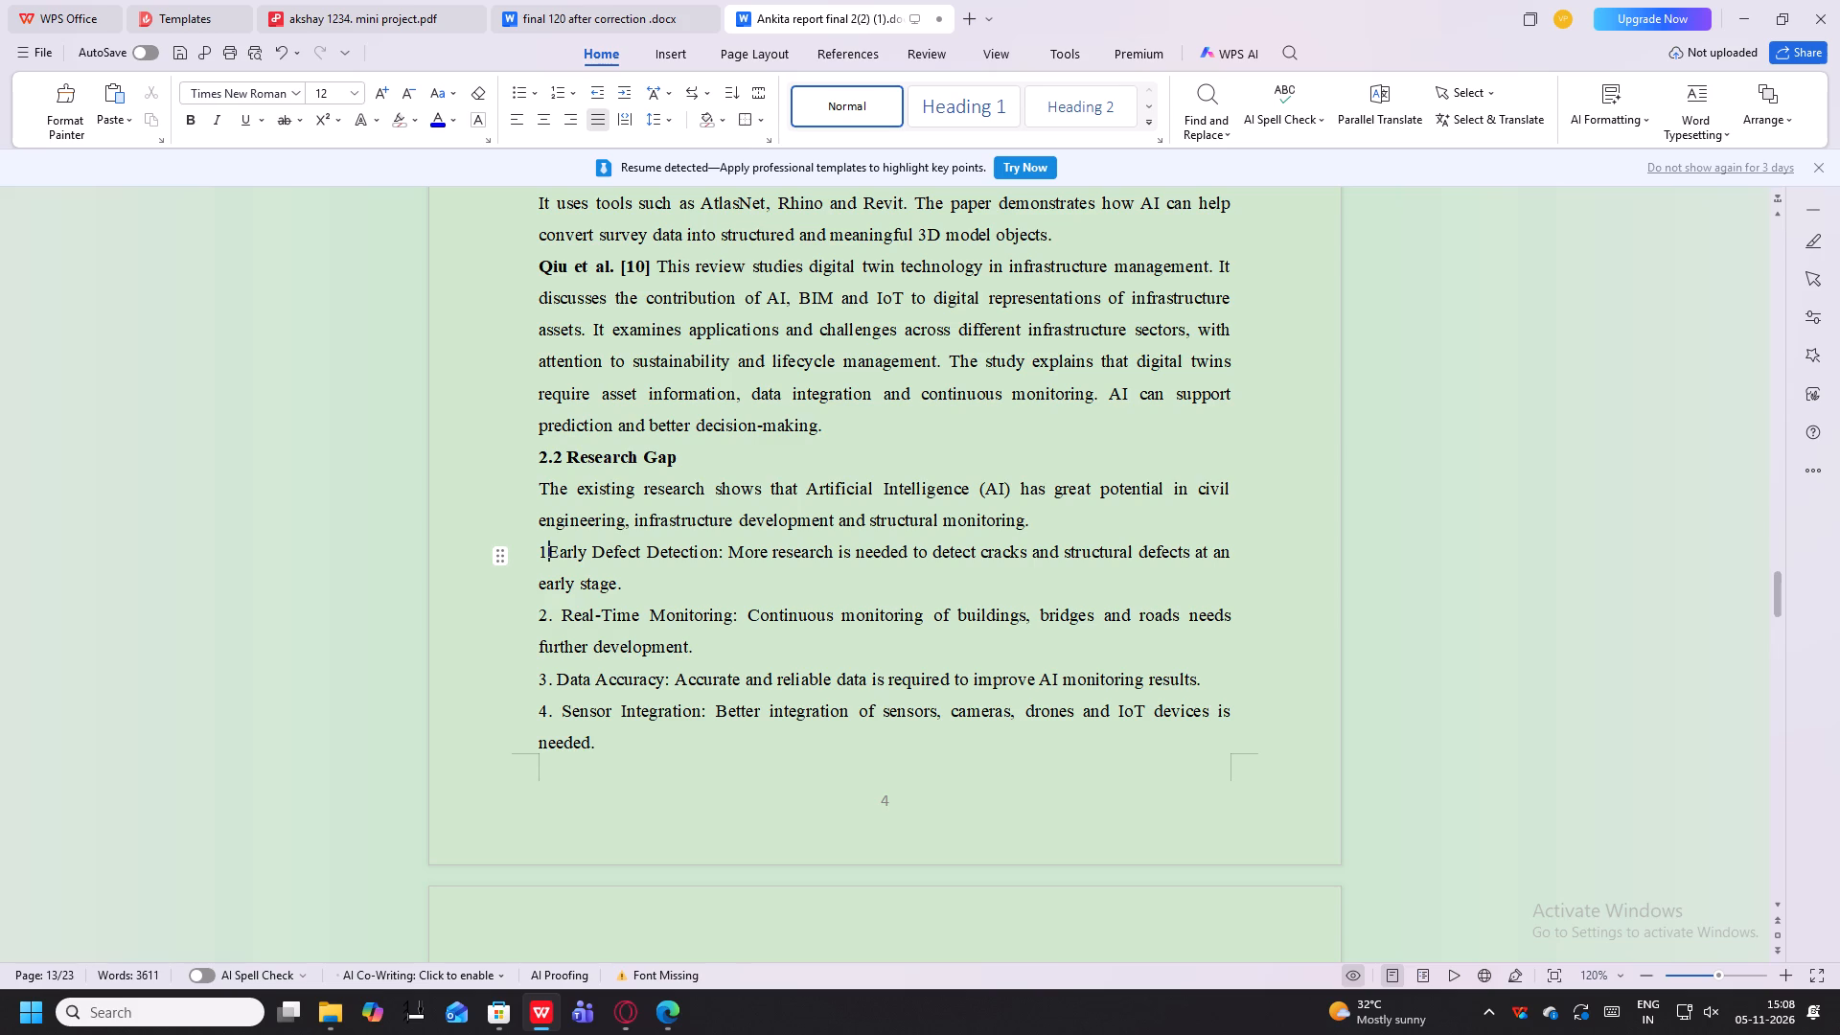
# Insert a space before "early stage." on the second line of the Early Defect Detection point.
pyautogui.click(537, 586)
pyautogui.press('space')
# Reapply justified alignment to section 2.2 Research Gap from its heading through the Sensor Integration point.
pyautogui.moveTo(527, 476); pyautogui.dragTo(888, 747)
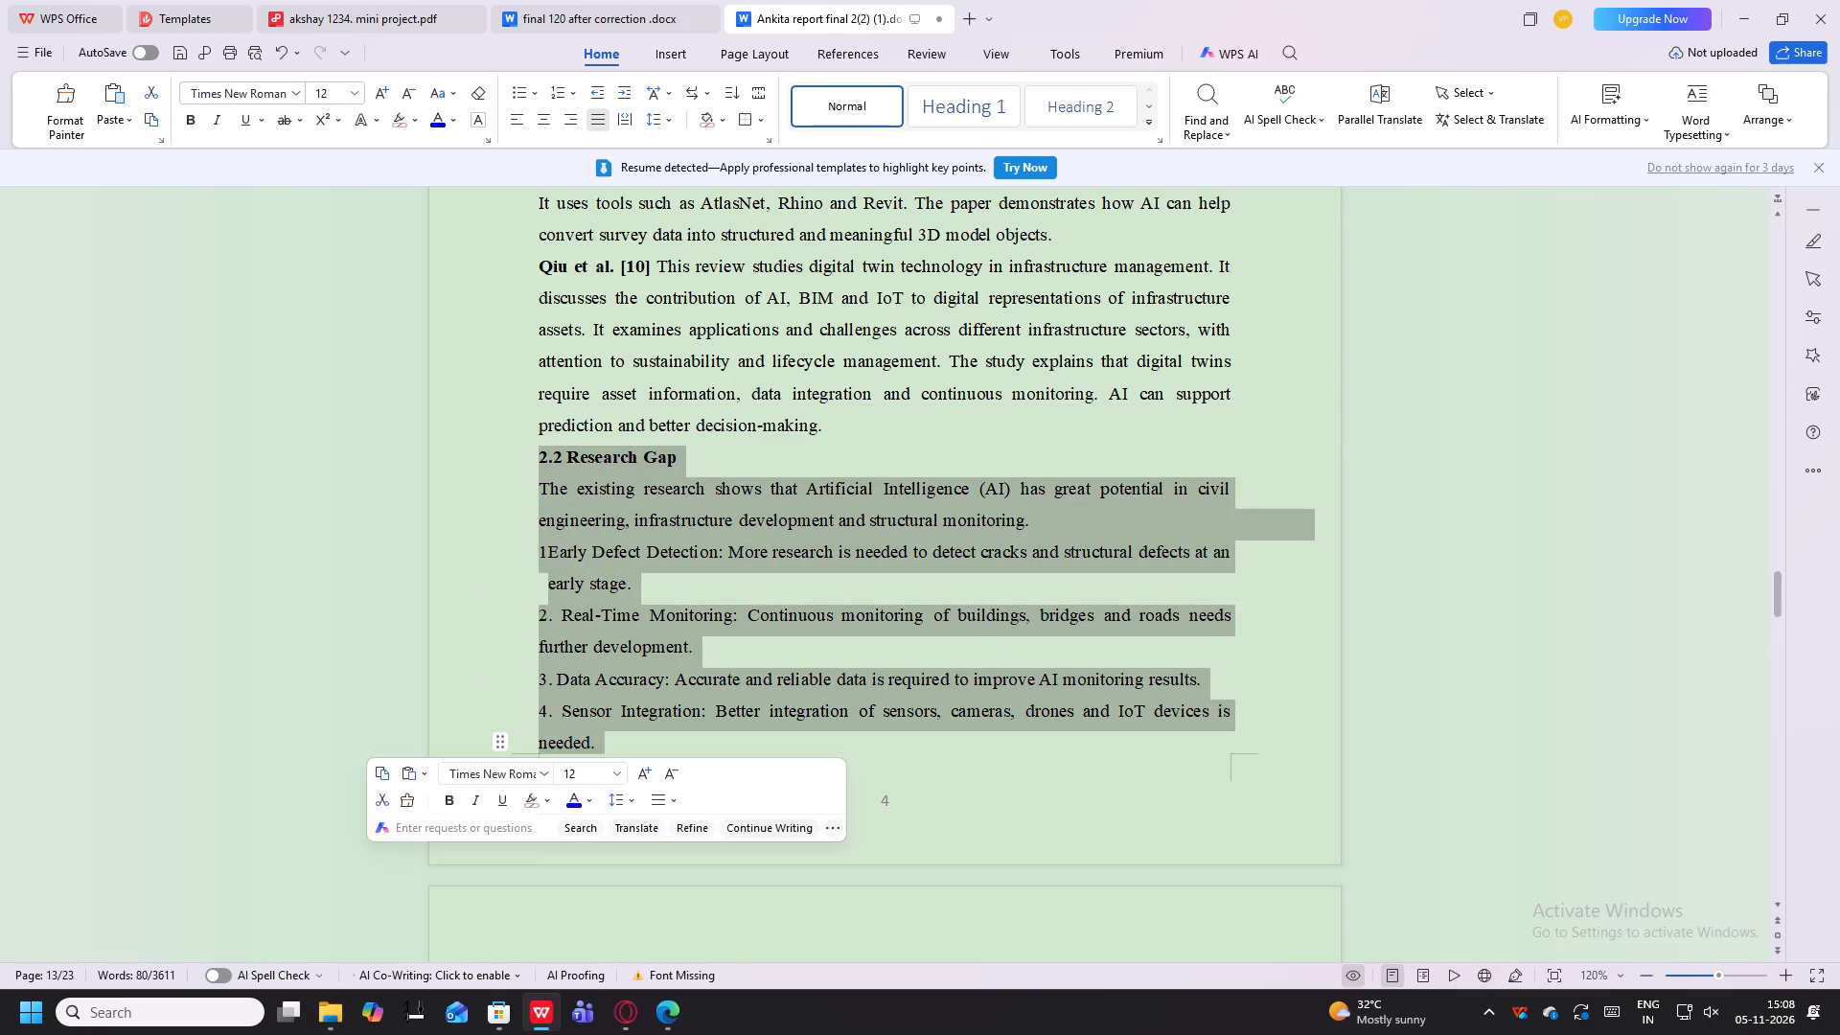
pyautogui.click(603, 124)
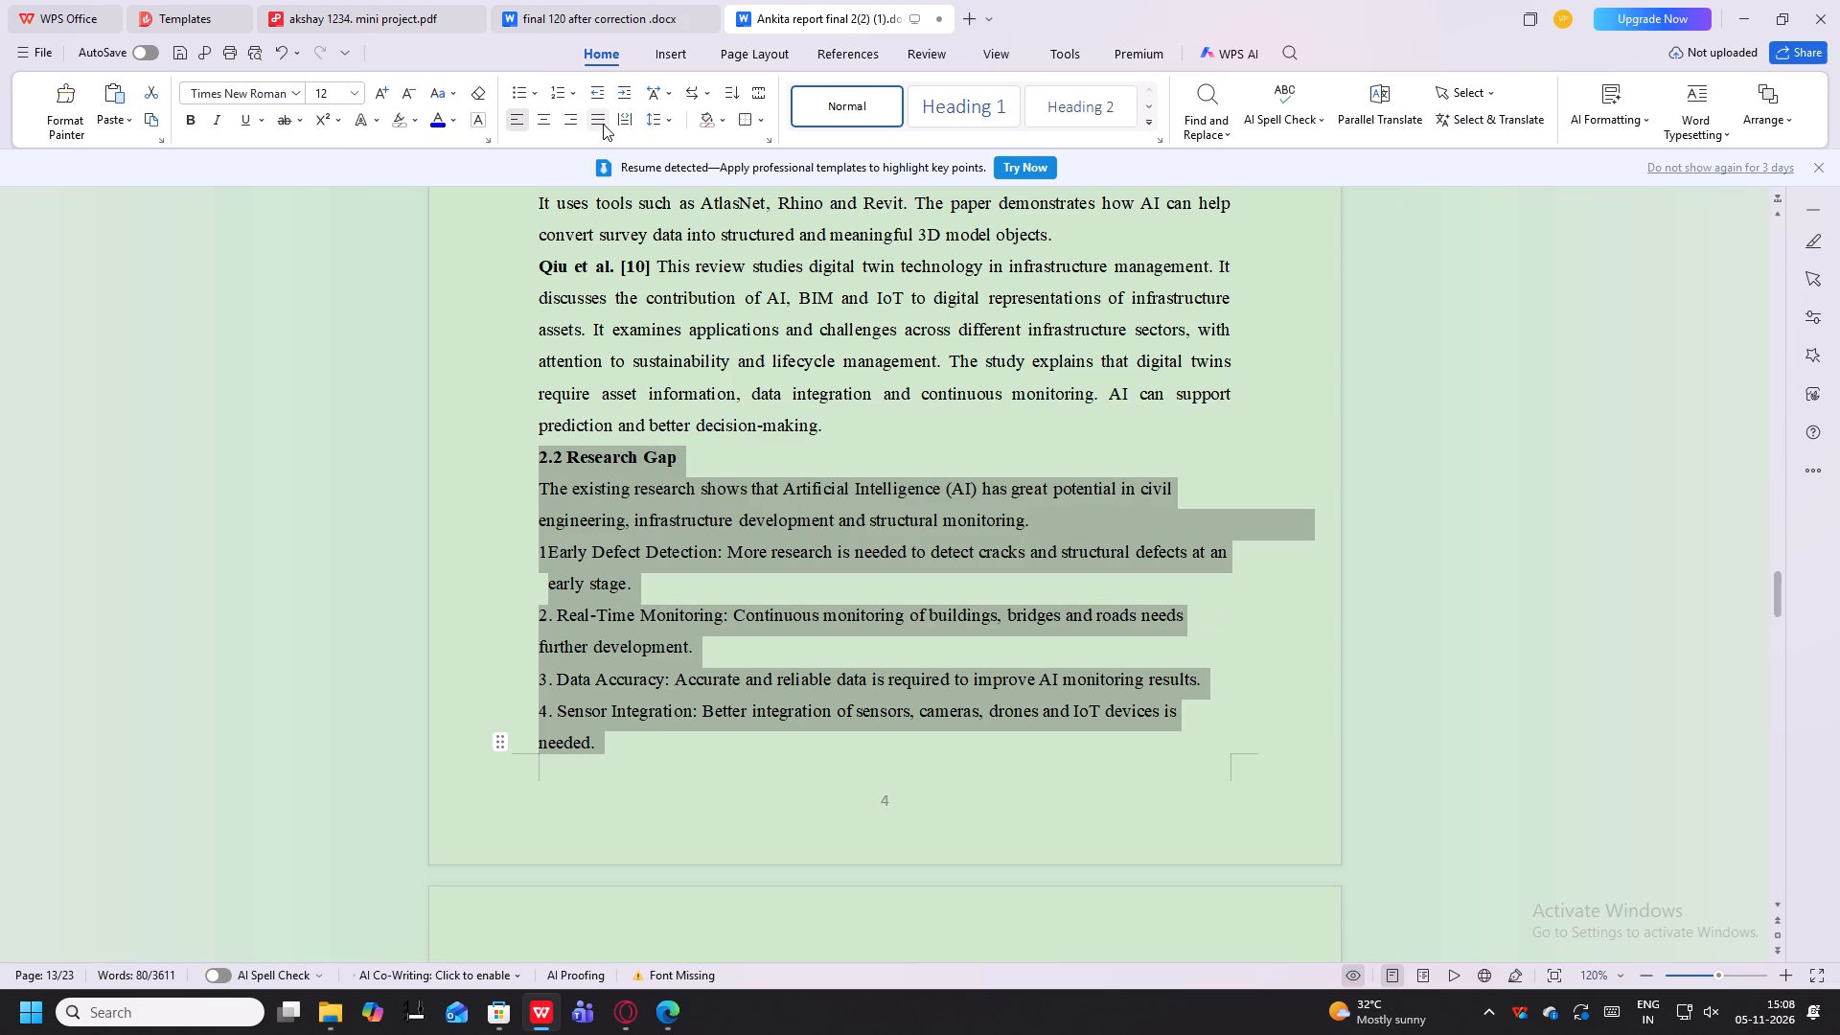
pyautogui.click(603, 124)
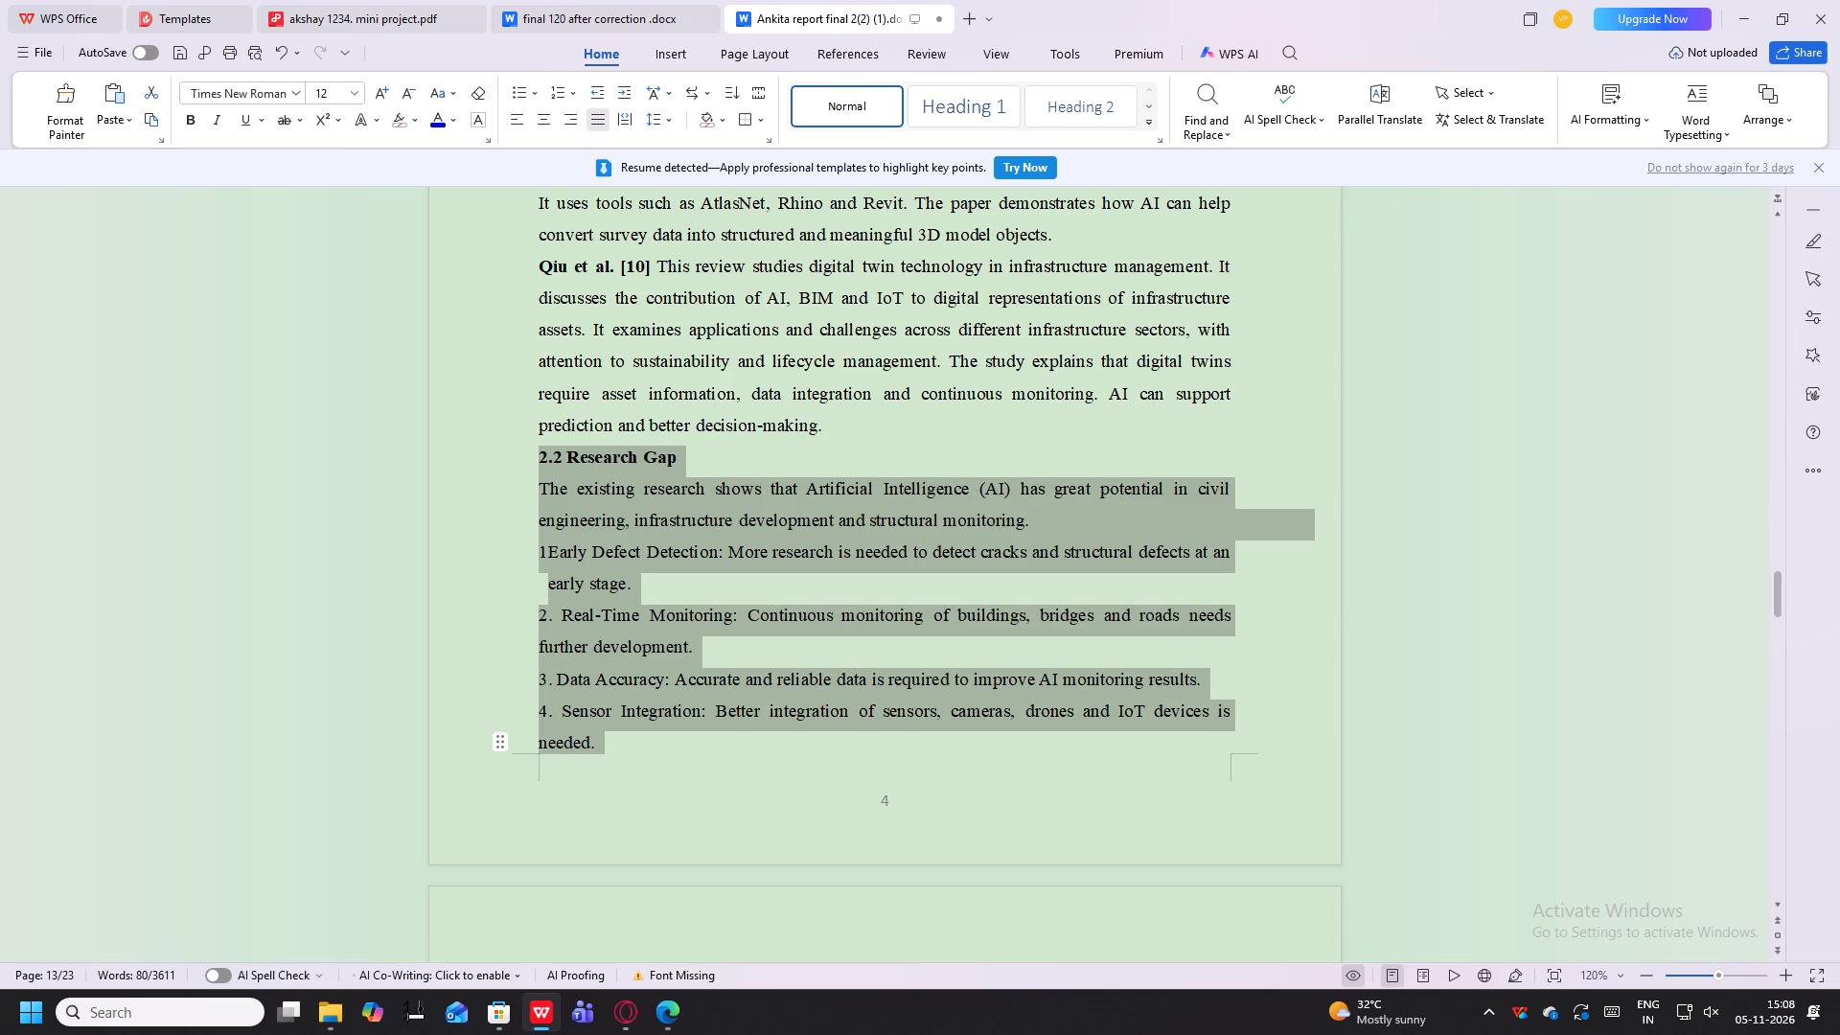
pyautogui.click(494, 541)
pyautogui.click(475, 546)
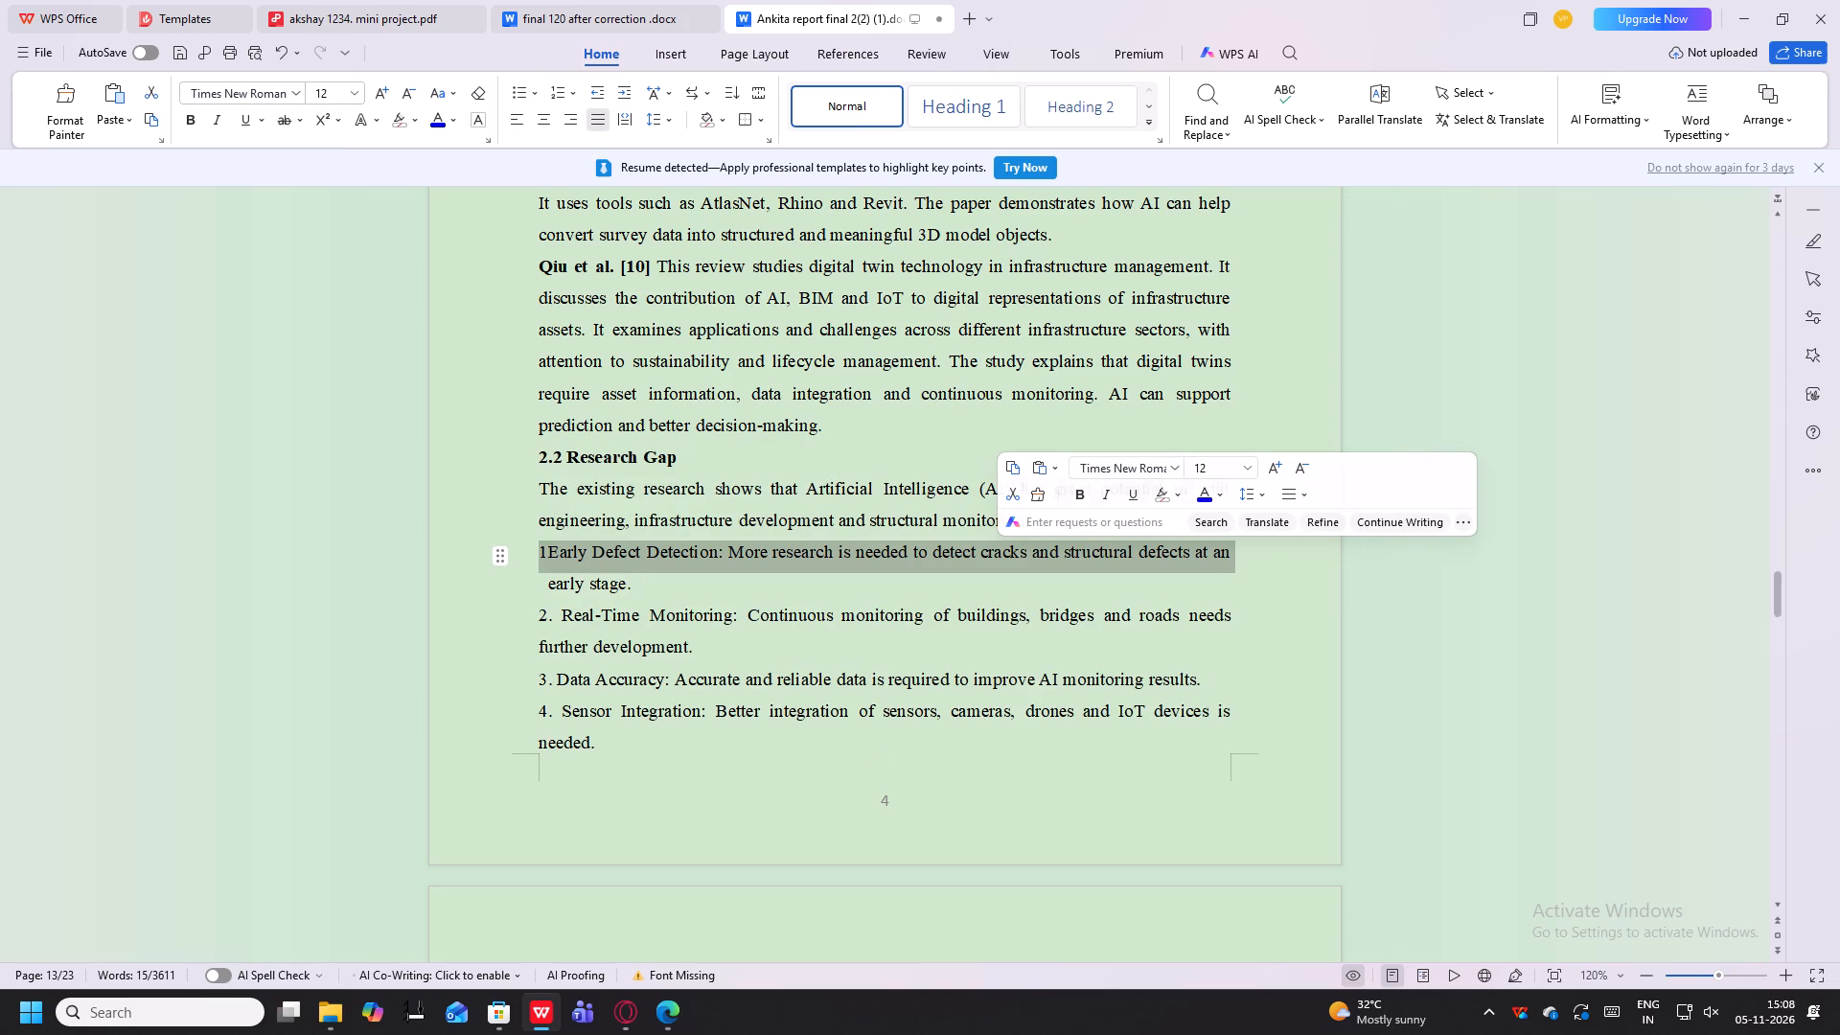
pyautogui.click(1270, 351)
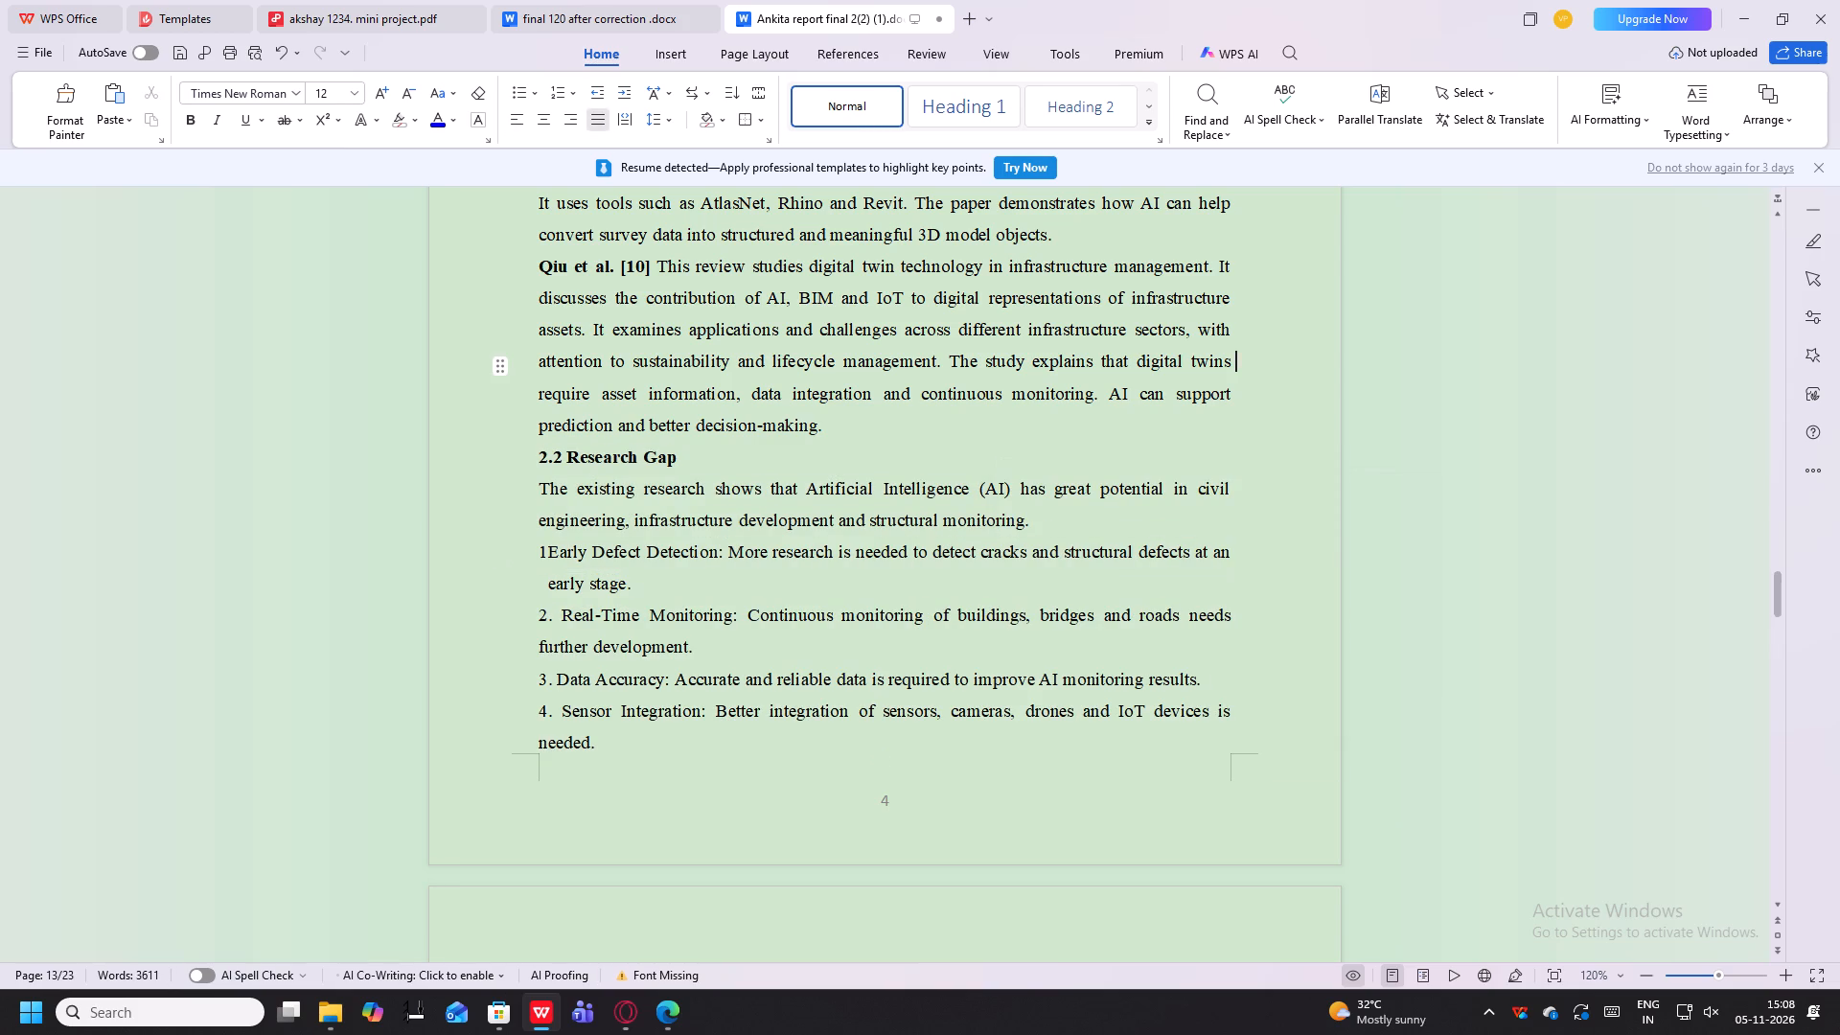
# Push the Chapter 3 Materials and Methodology heading onto the following page, directly above section 3.1 General, using two blank lines.
pyautogui.scroll(-6, 1270, 407)
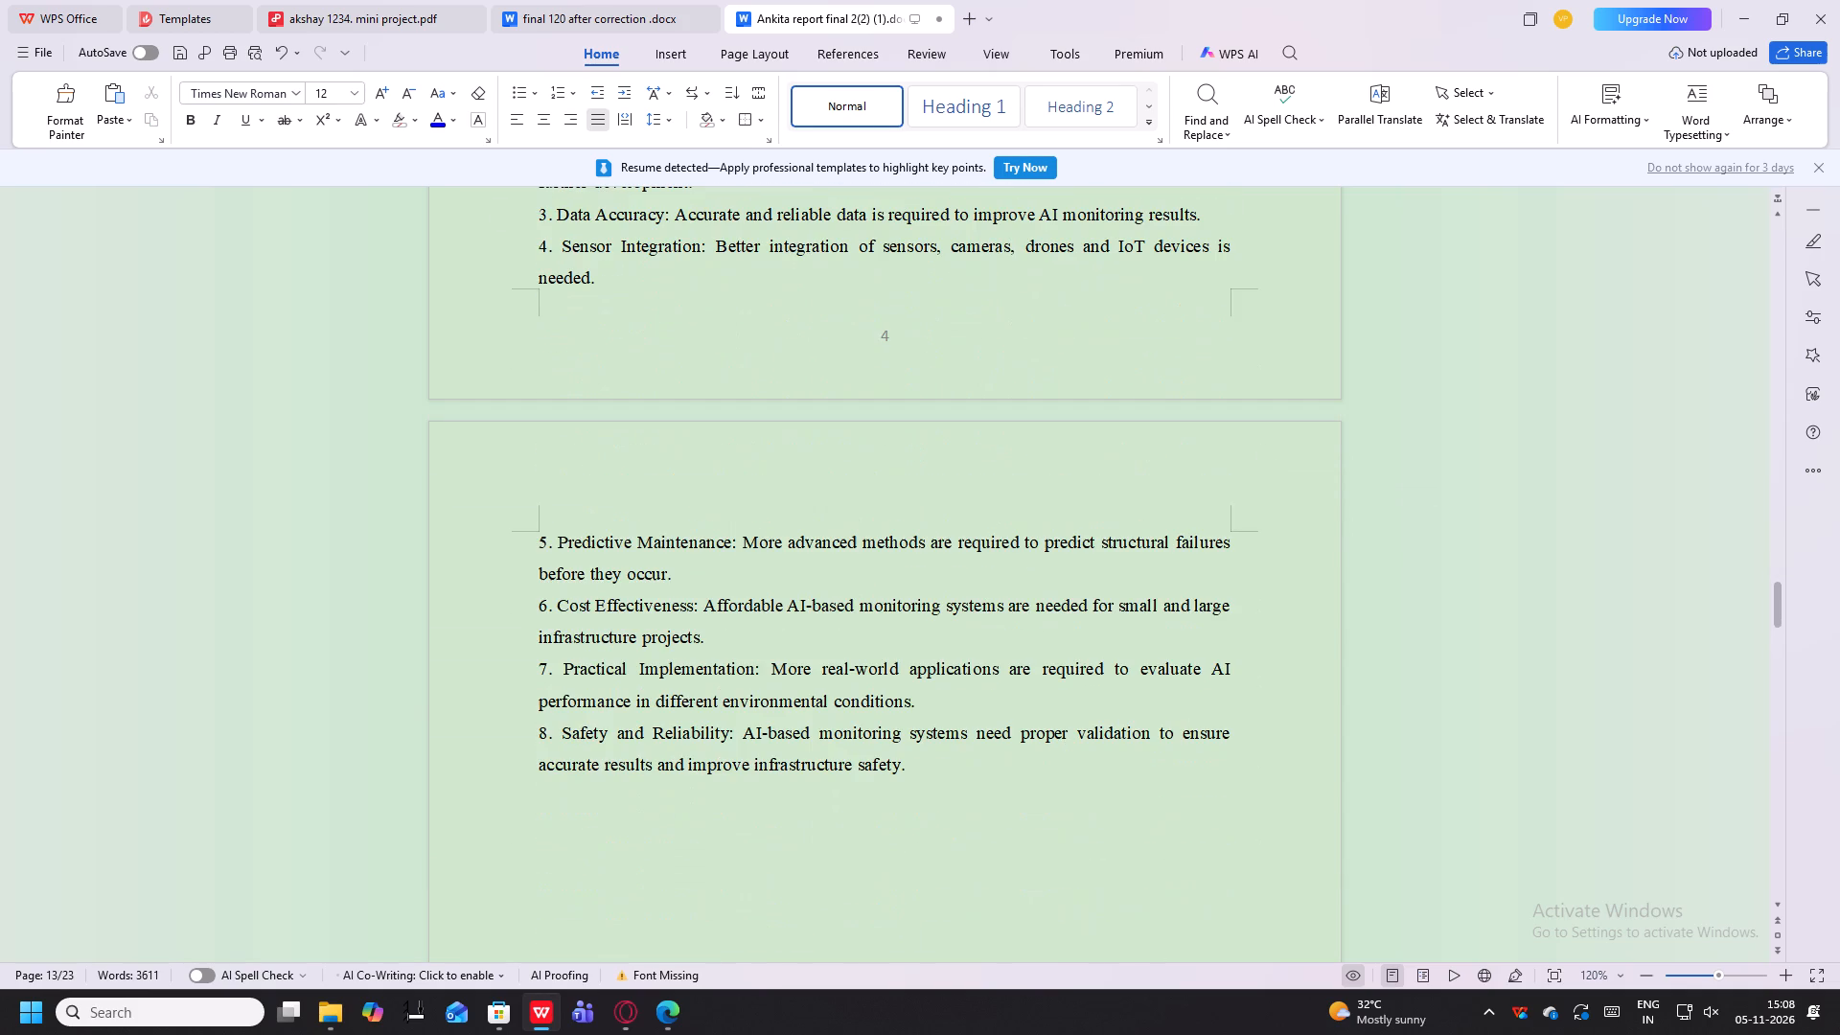
pyautogui.scroll(-4, 1183, 496)
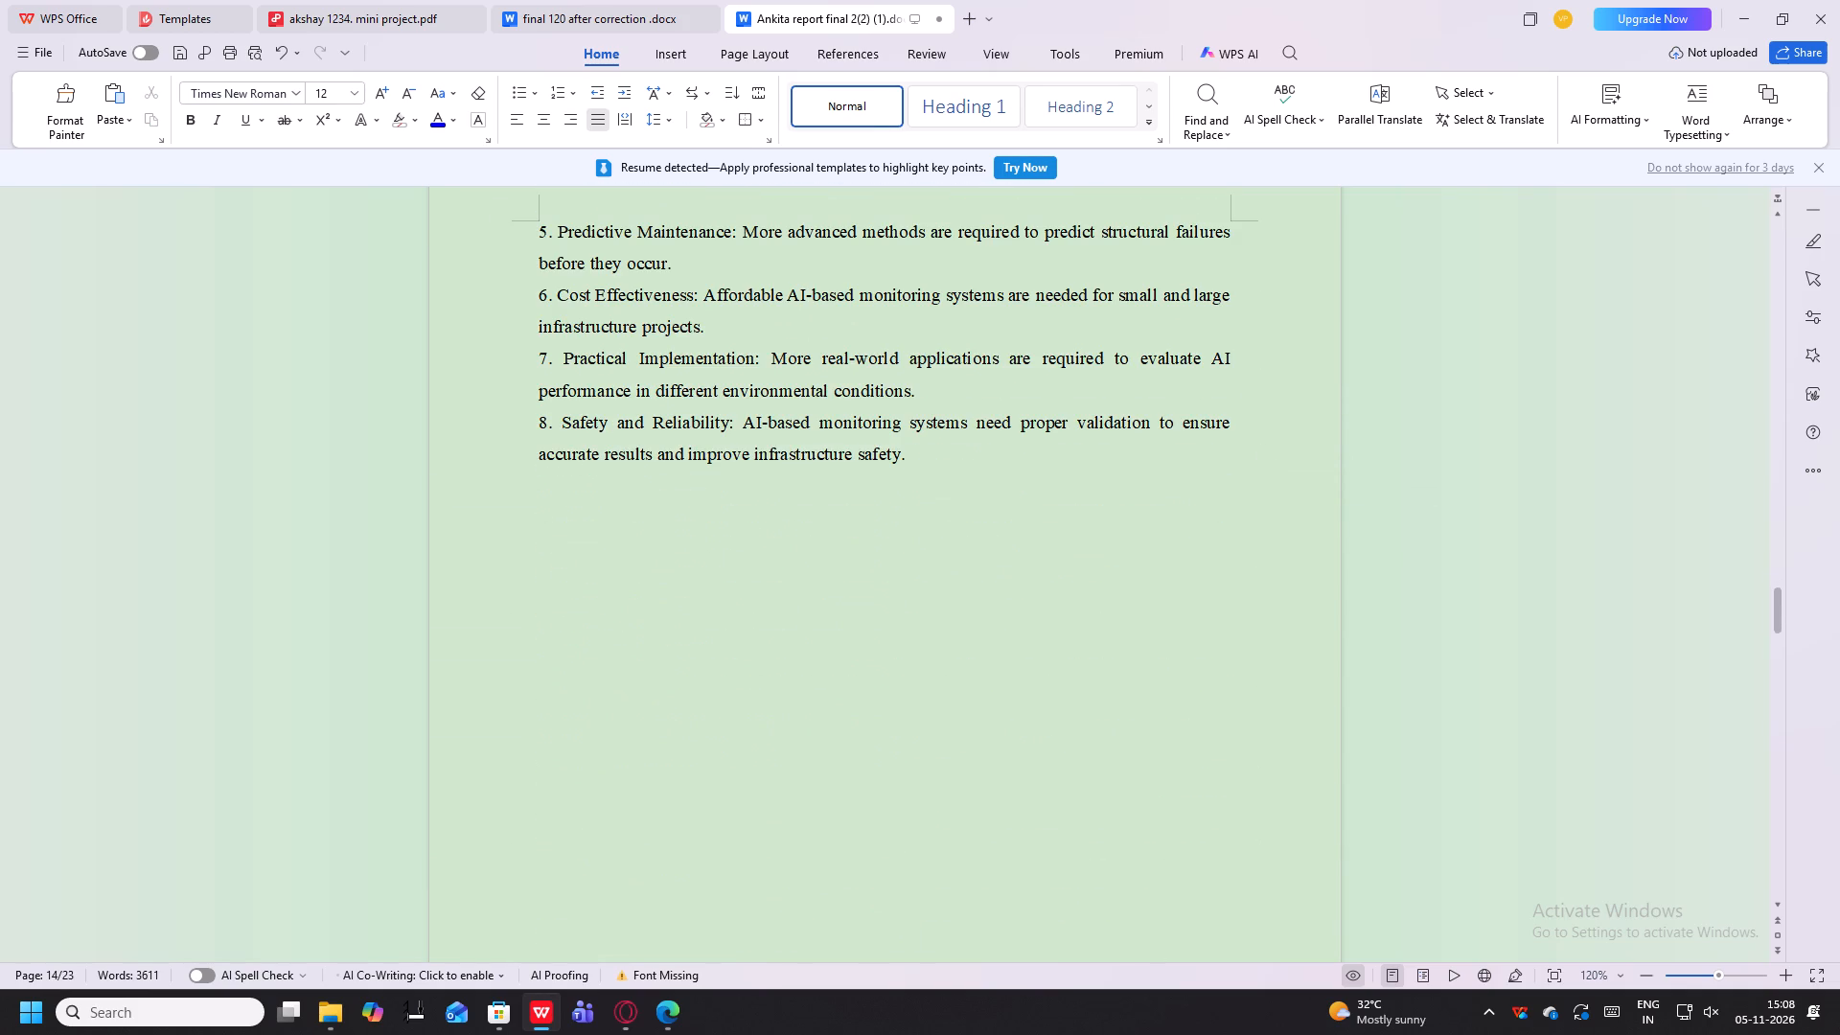
pyautogui.moveTo(521, 224); pyautogui.dragTo(938, 568)
pyautogui.click(881, 669)
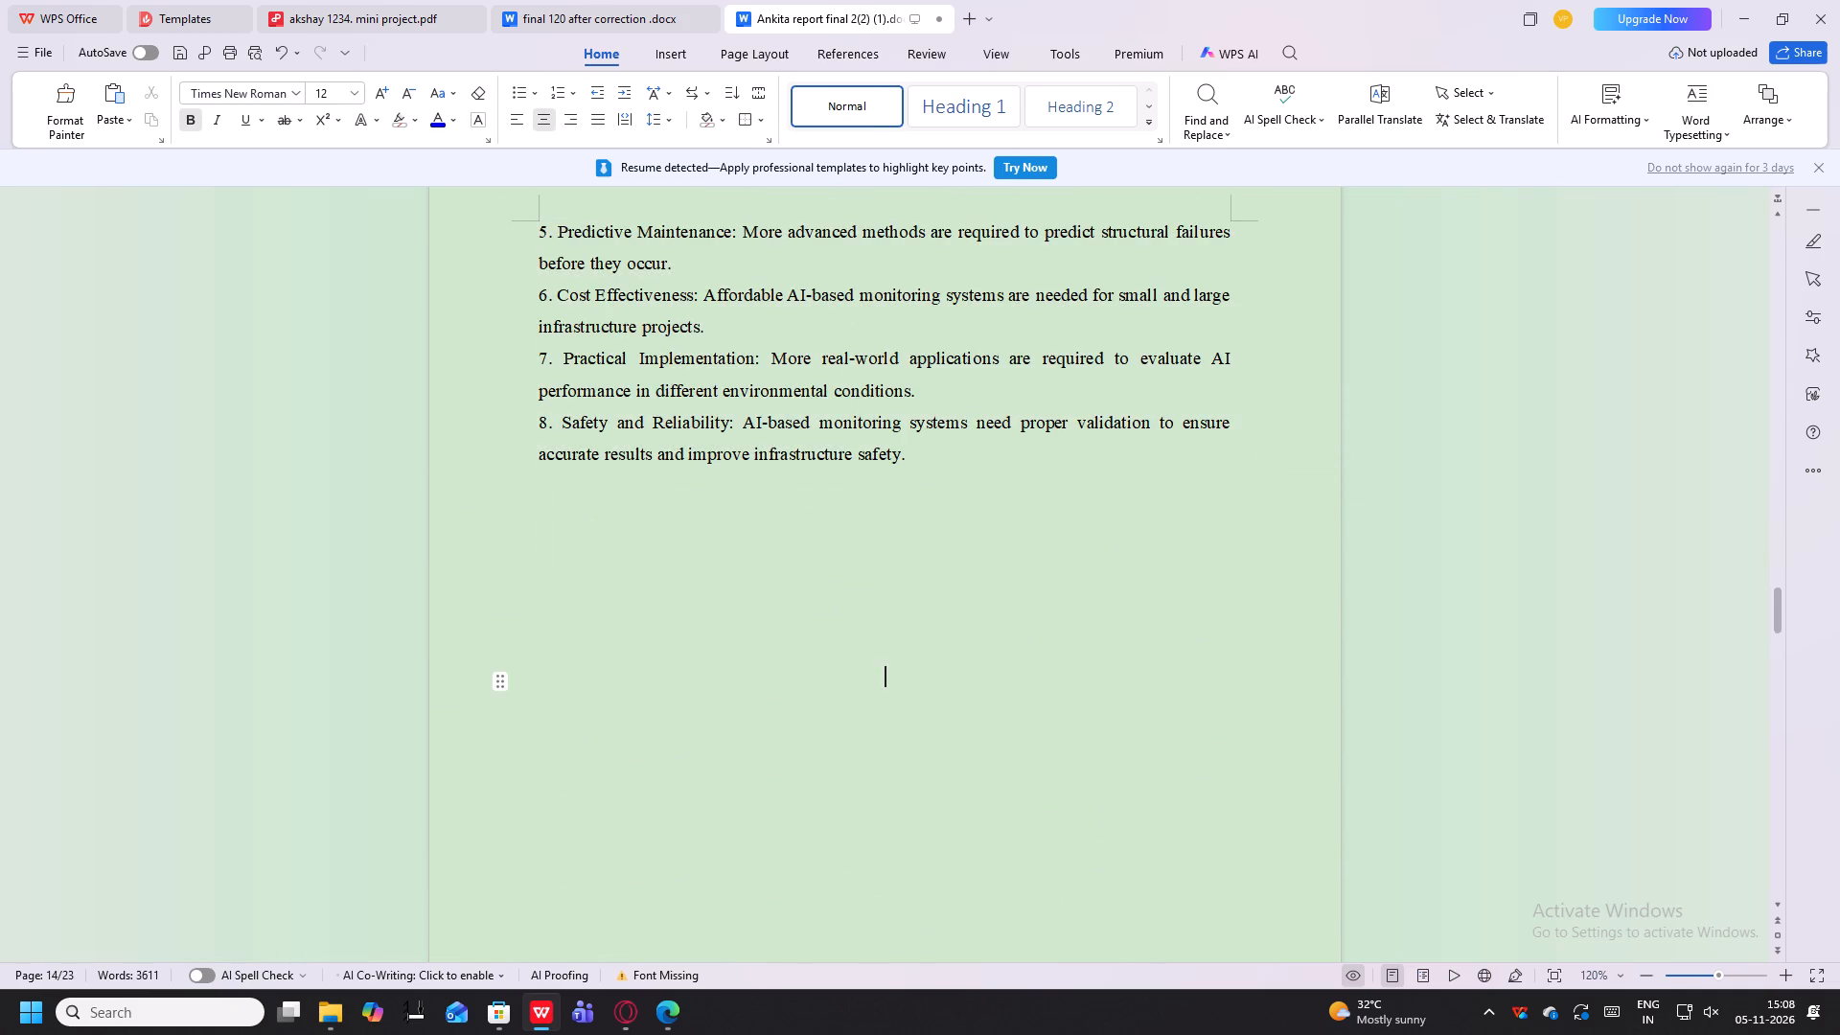
pyautogui.scroll(-10, 865, 588)
pyautogui.click(830, 467)
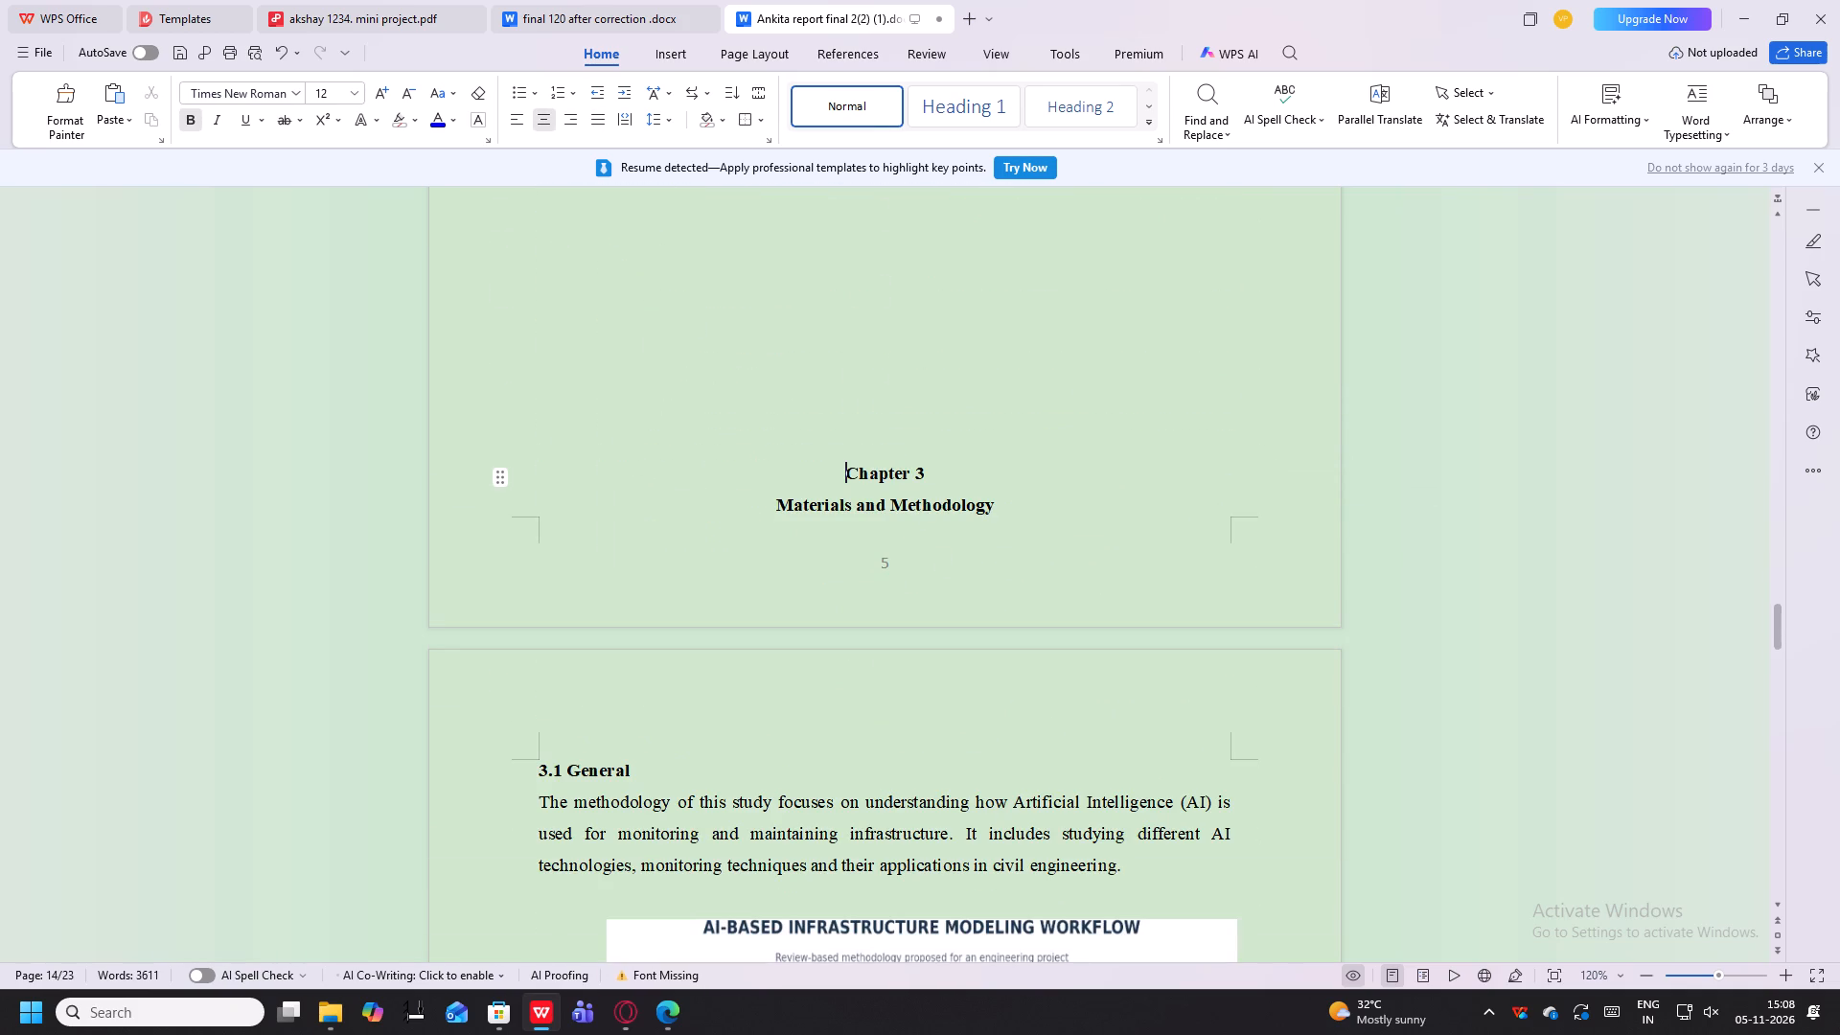
pyautogui.press('Return')
pyautogui.press('Return')
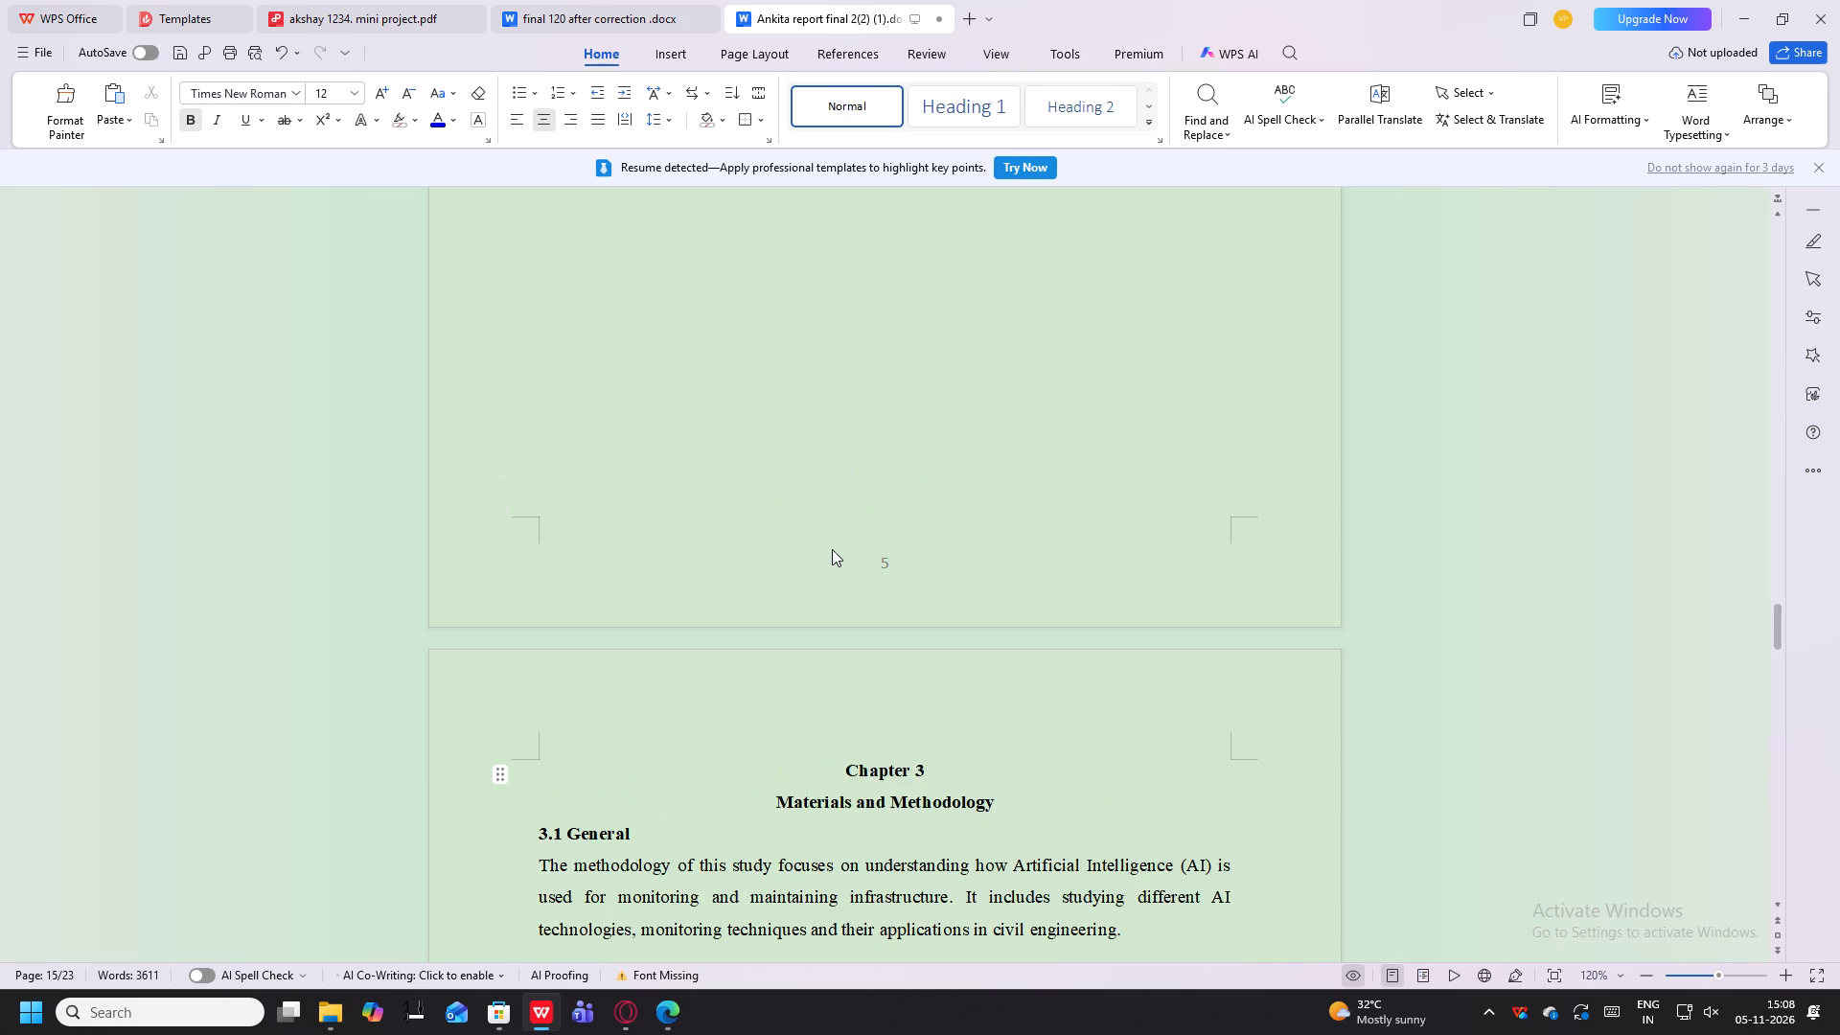
# Review the page layout from Chapter 3 Materials and Methodology through Chapter 4 to the start of Chapter 5 Conclusion.
pyautogui.scroll(-8, 832, 549)
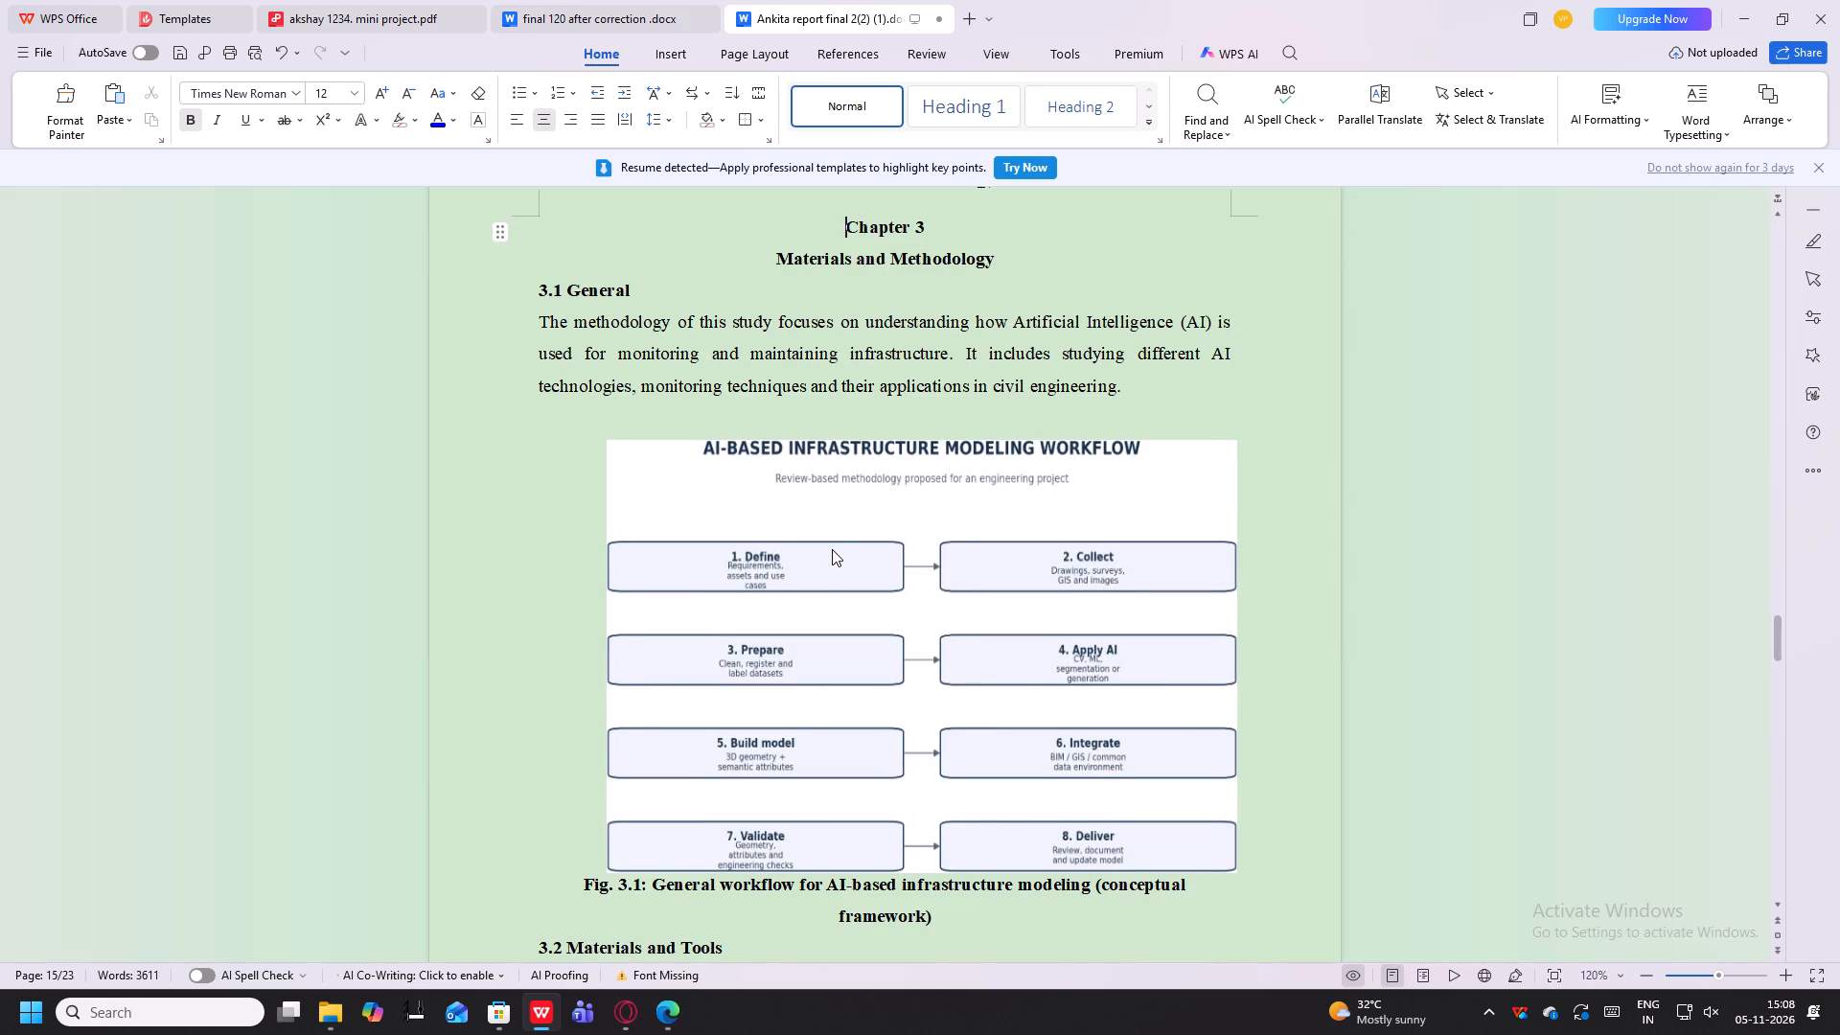
pyautogui.scroll(-7, 832, 549)
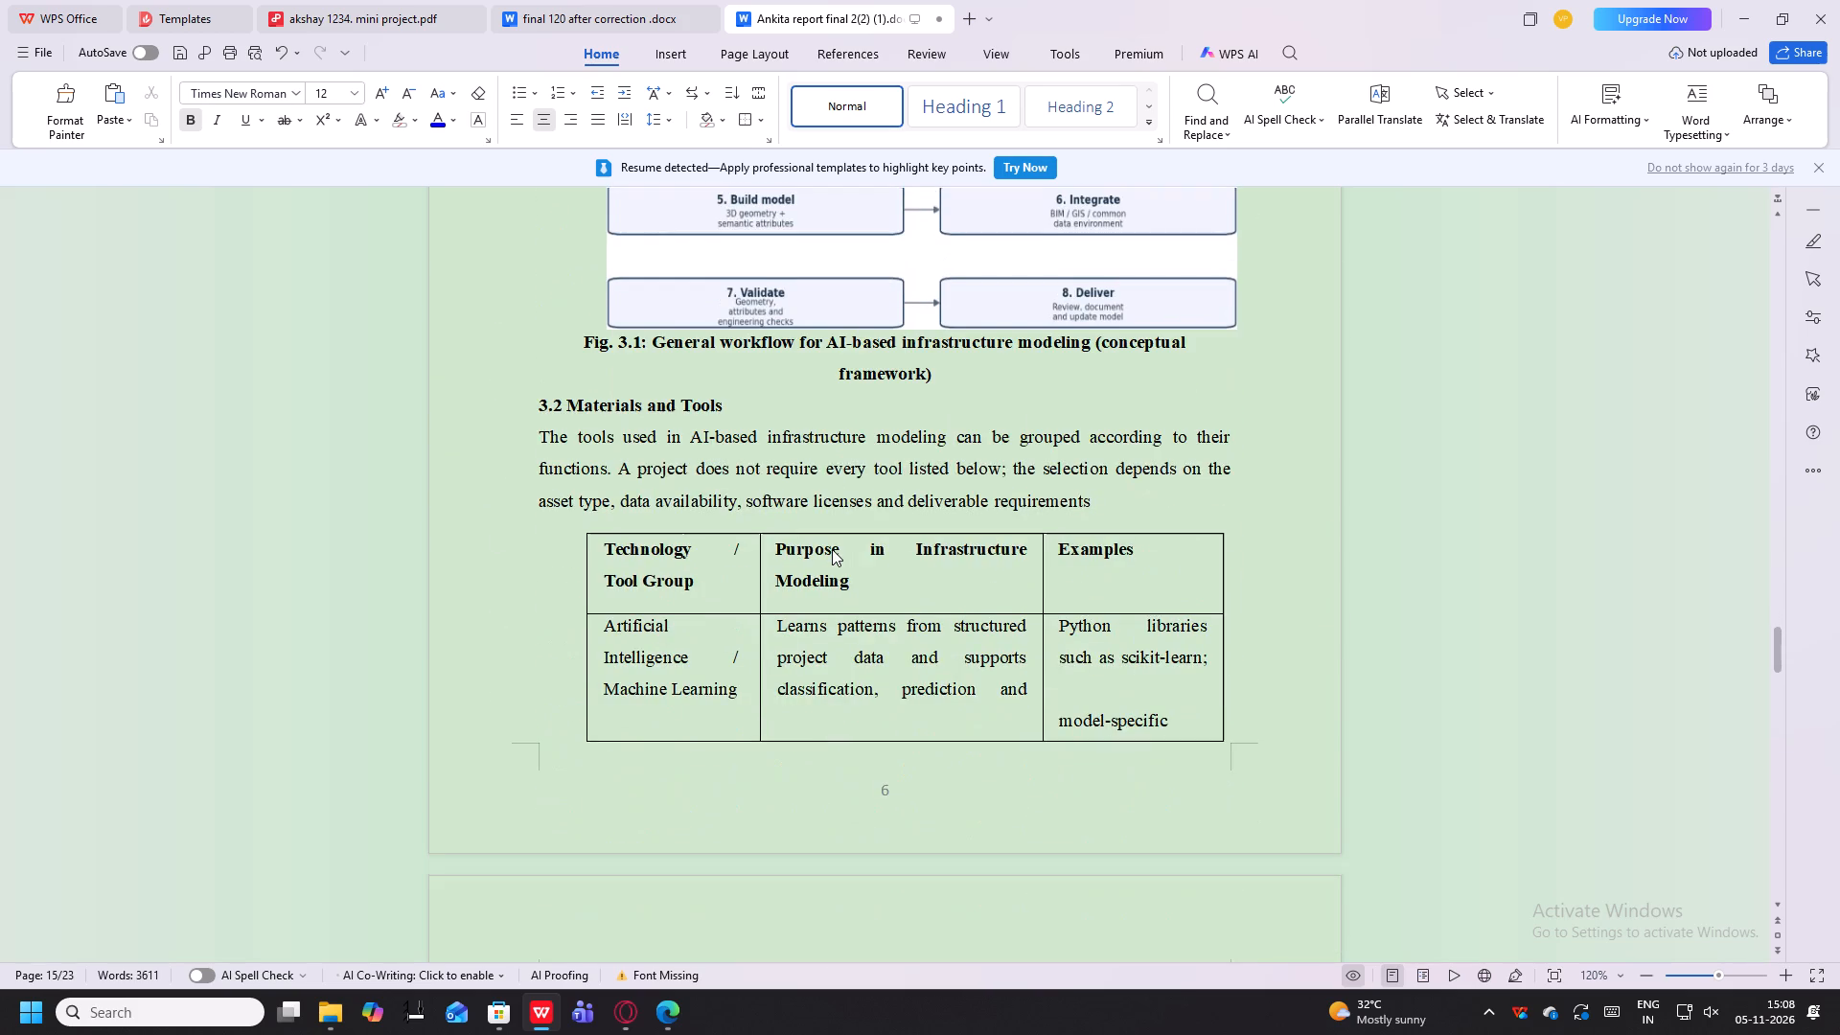
pyautogui.scroll(-16, 832, 549)
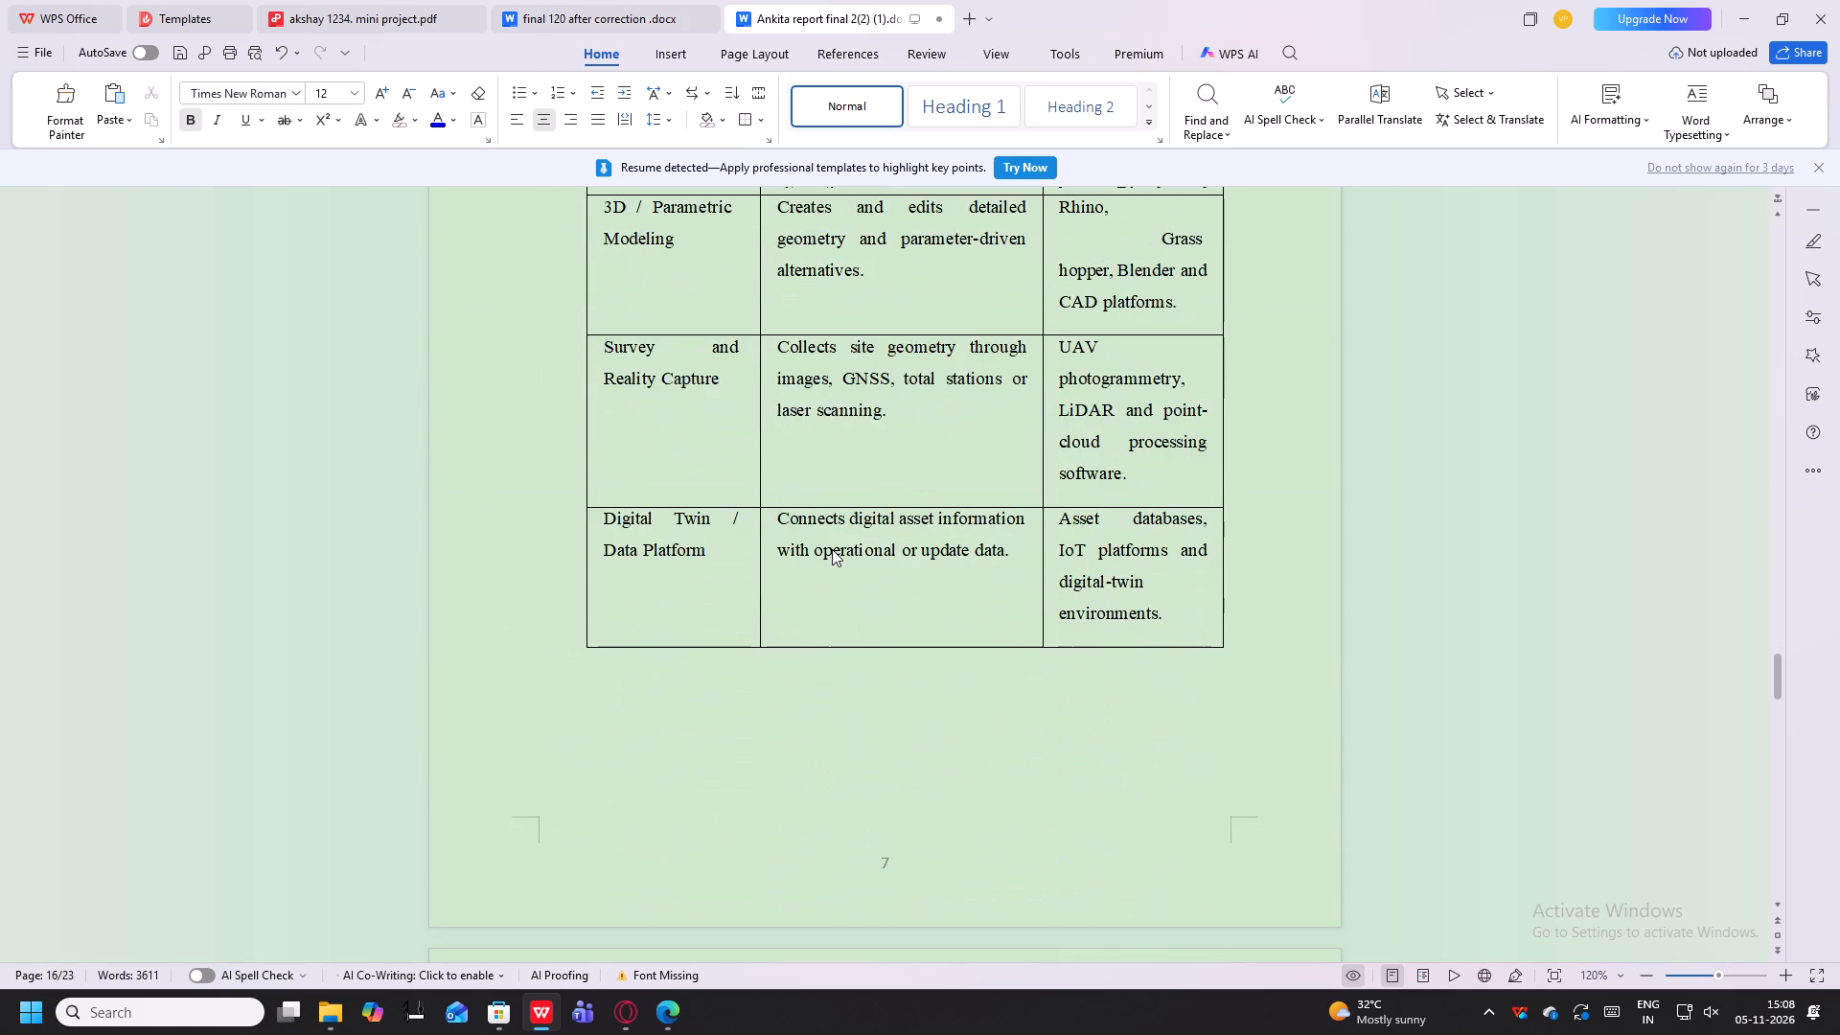
pyautogui.scroll(-9, 832, 549)
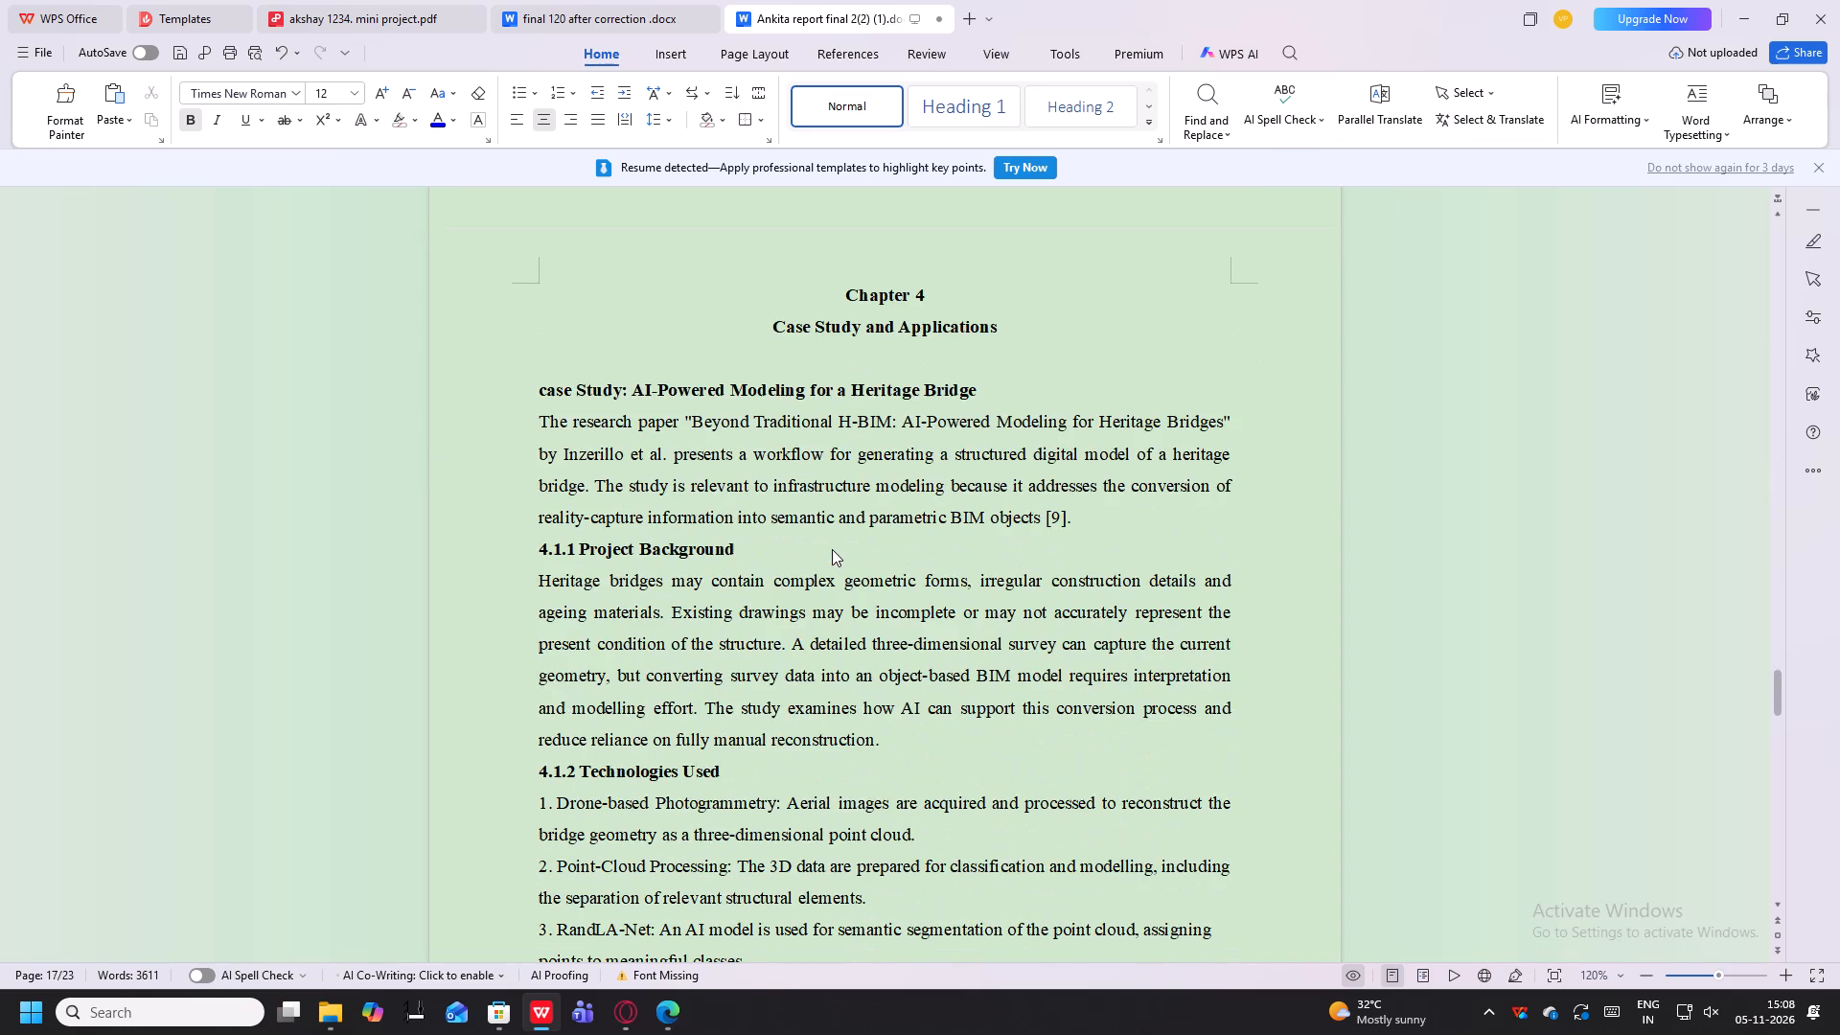
pyautogui.scroll(-6, 832, 549)
pyautogui.scroll(10, 832, 549)
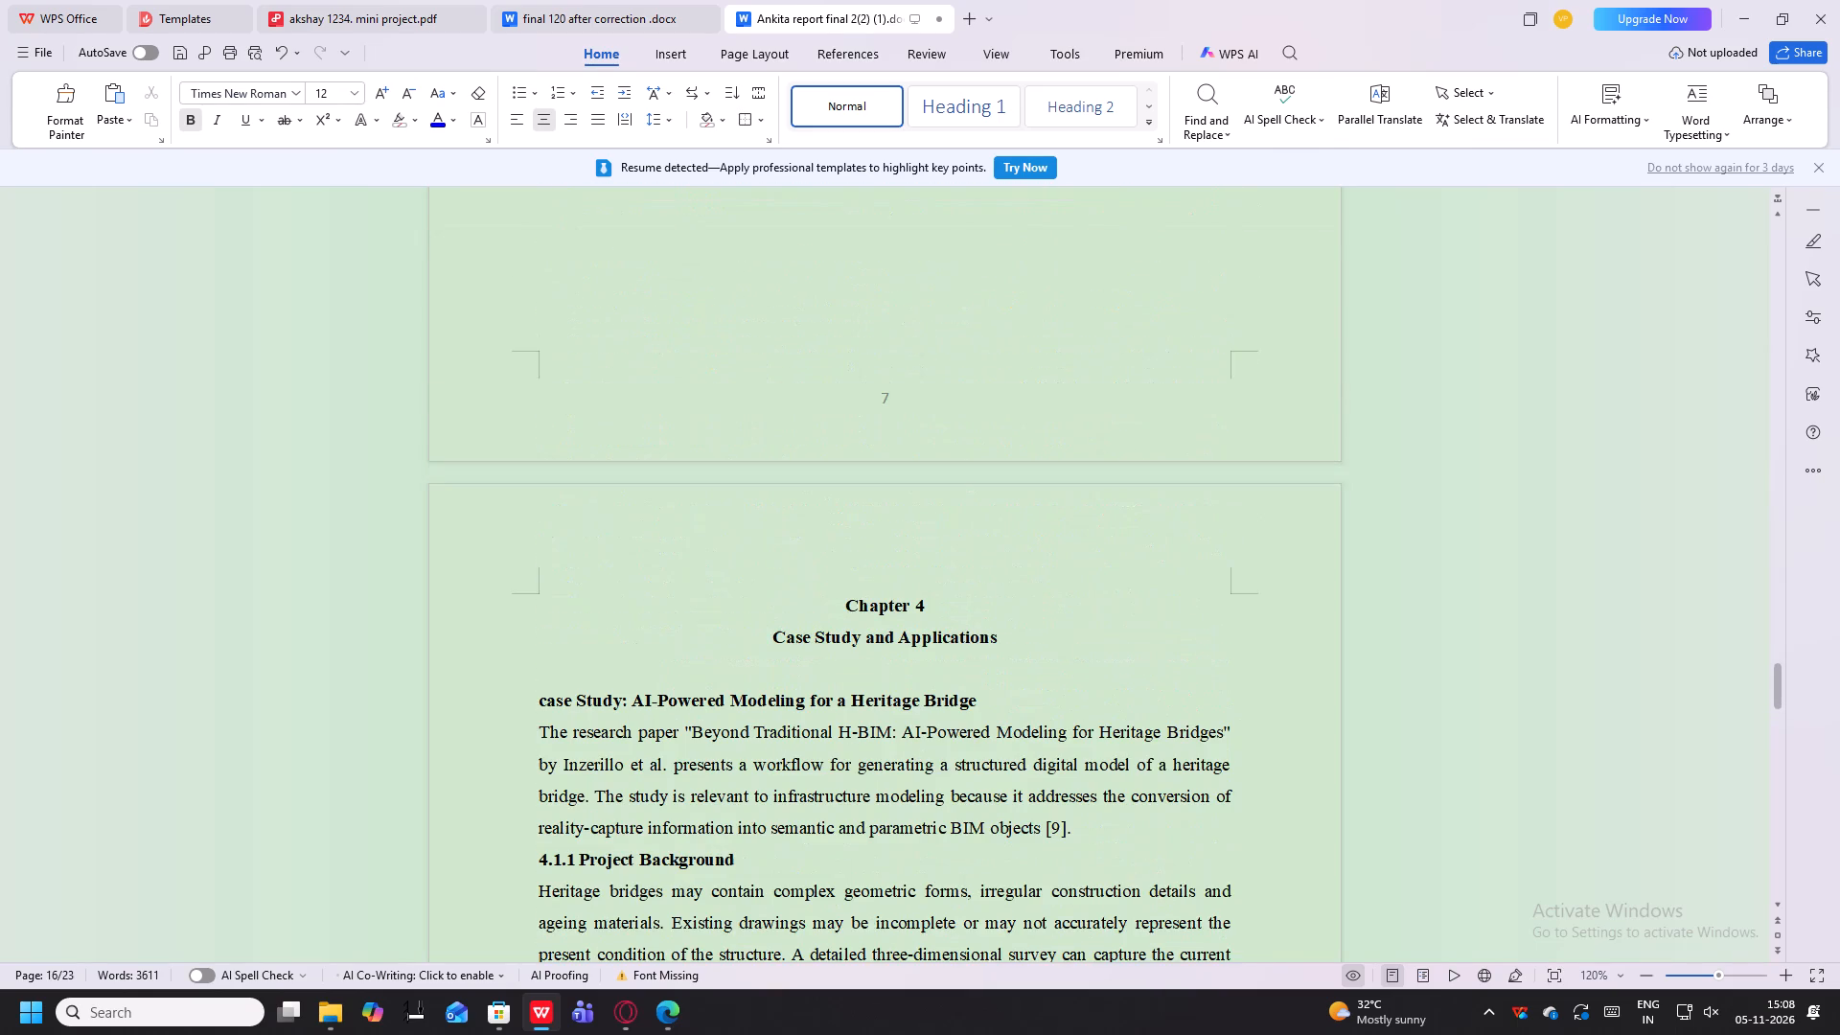
pyautogui.moveTo(838, 586); pyautogui.dragTo(1022, 655)
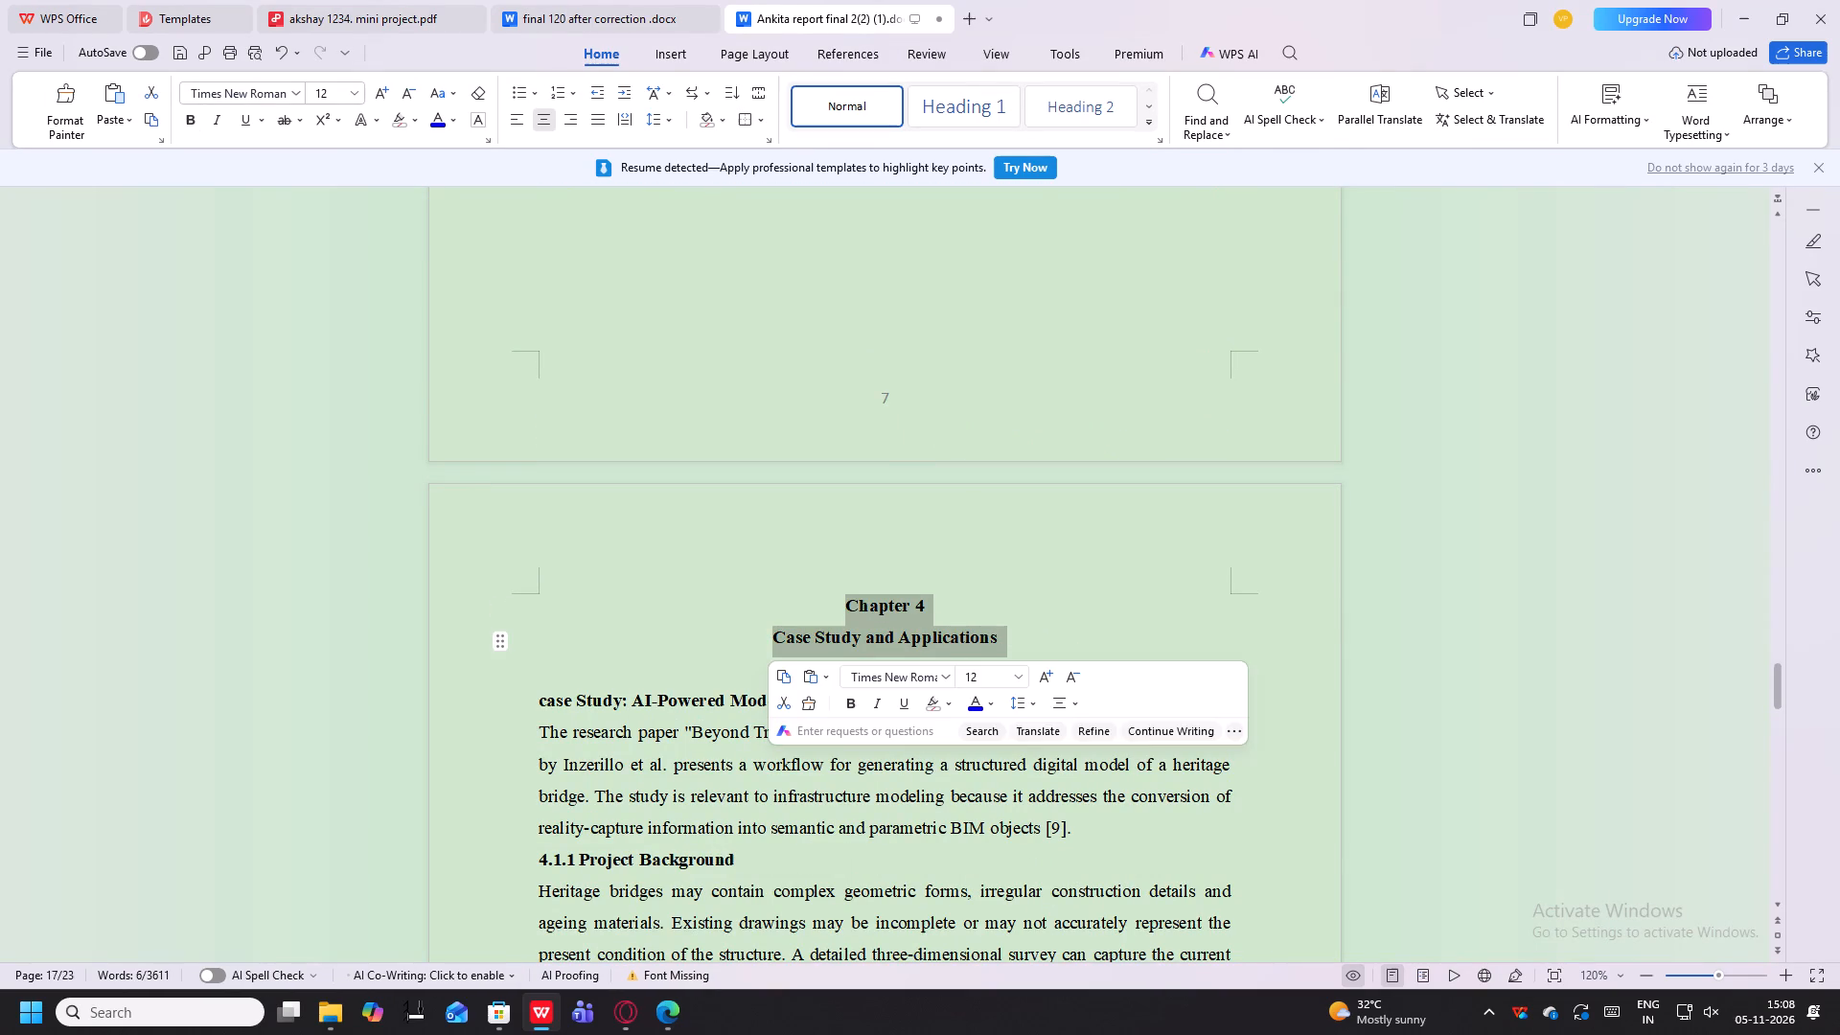
pyautogui.click(1073, 583)
pyautogui.scroll(-5, 1071, 574)
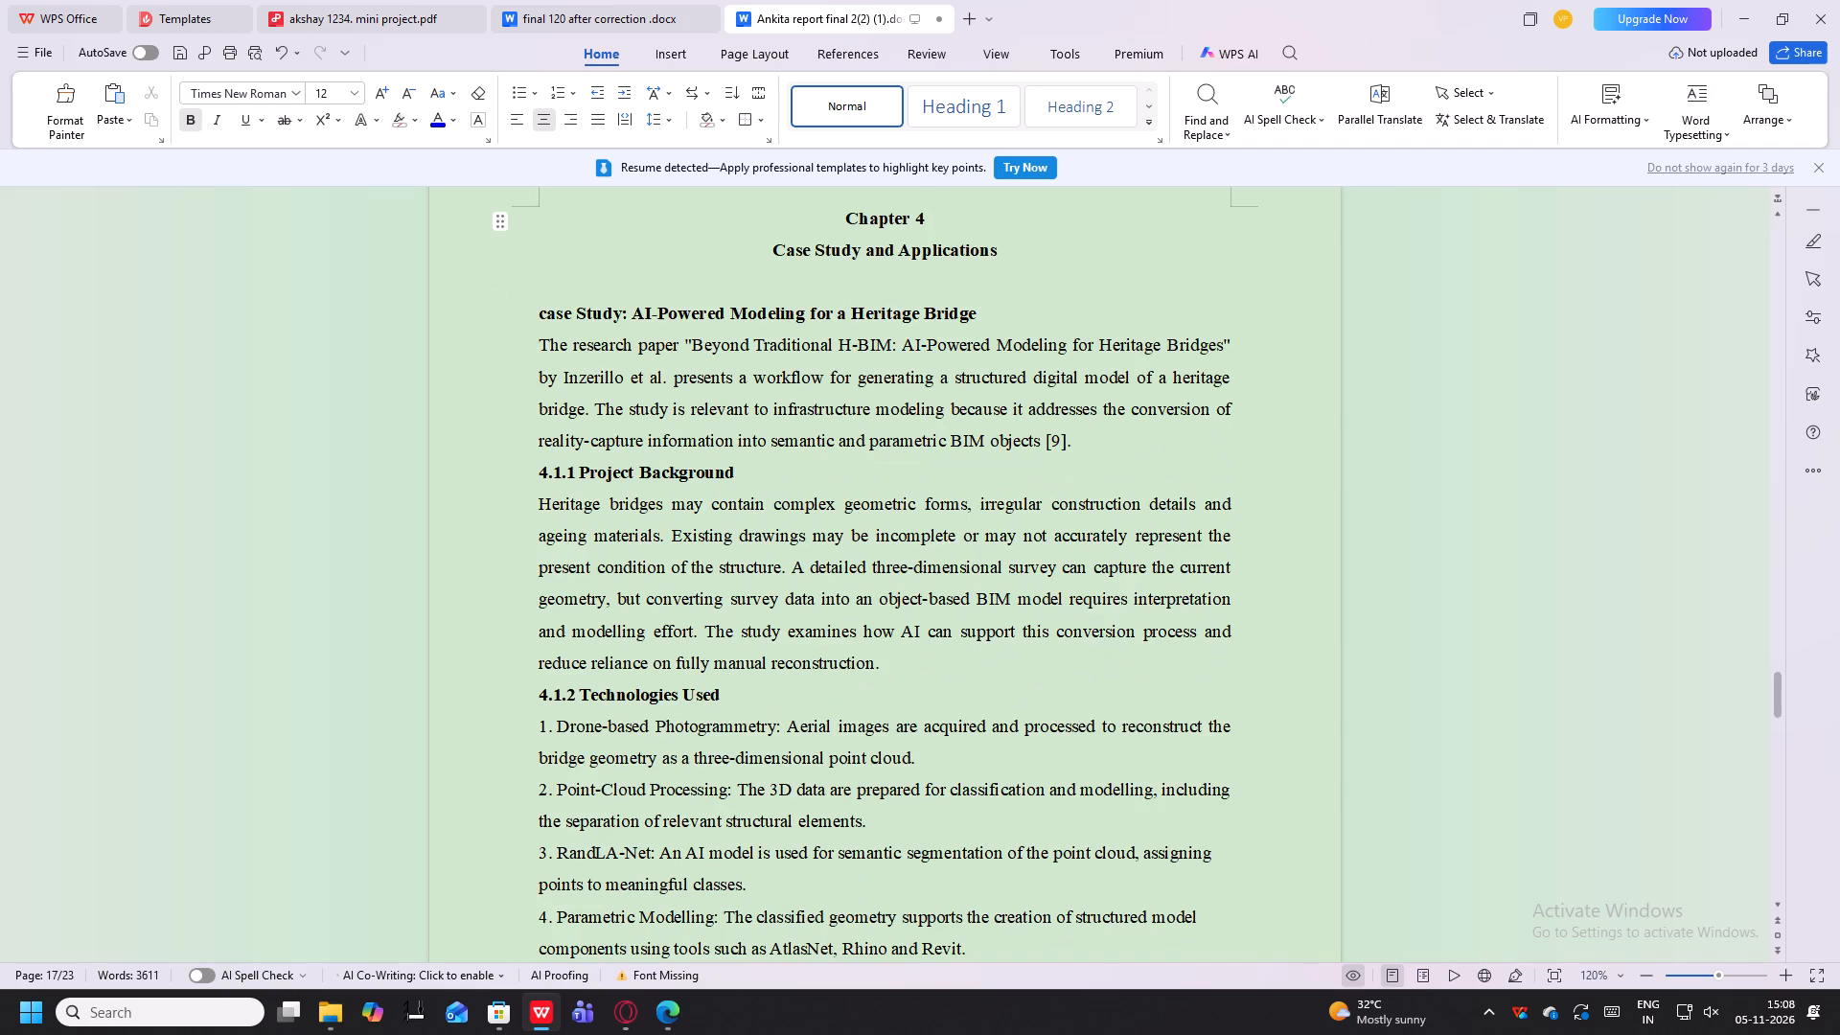
pyautogui.scroll(-15, 1069, 573)
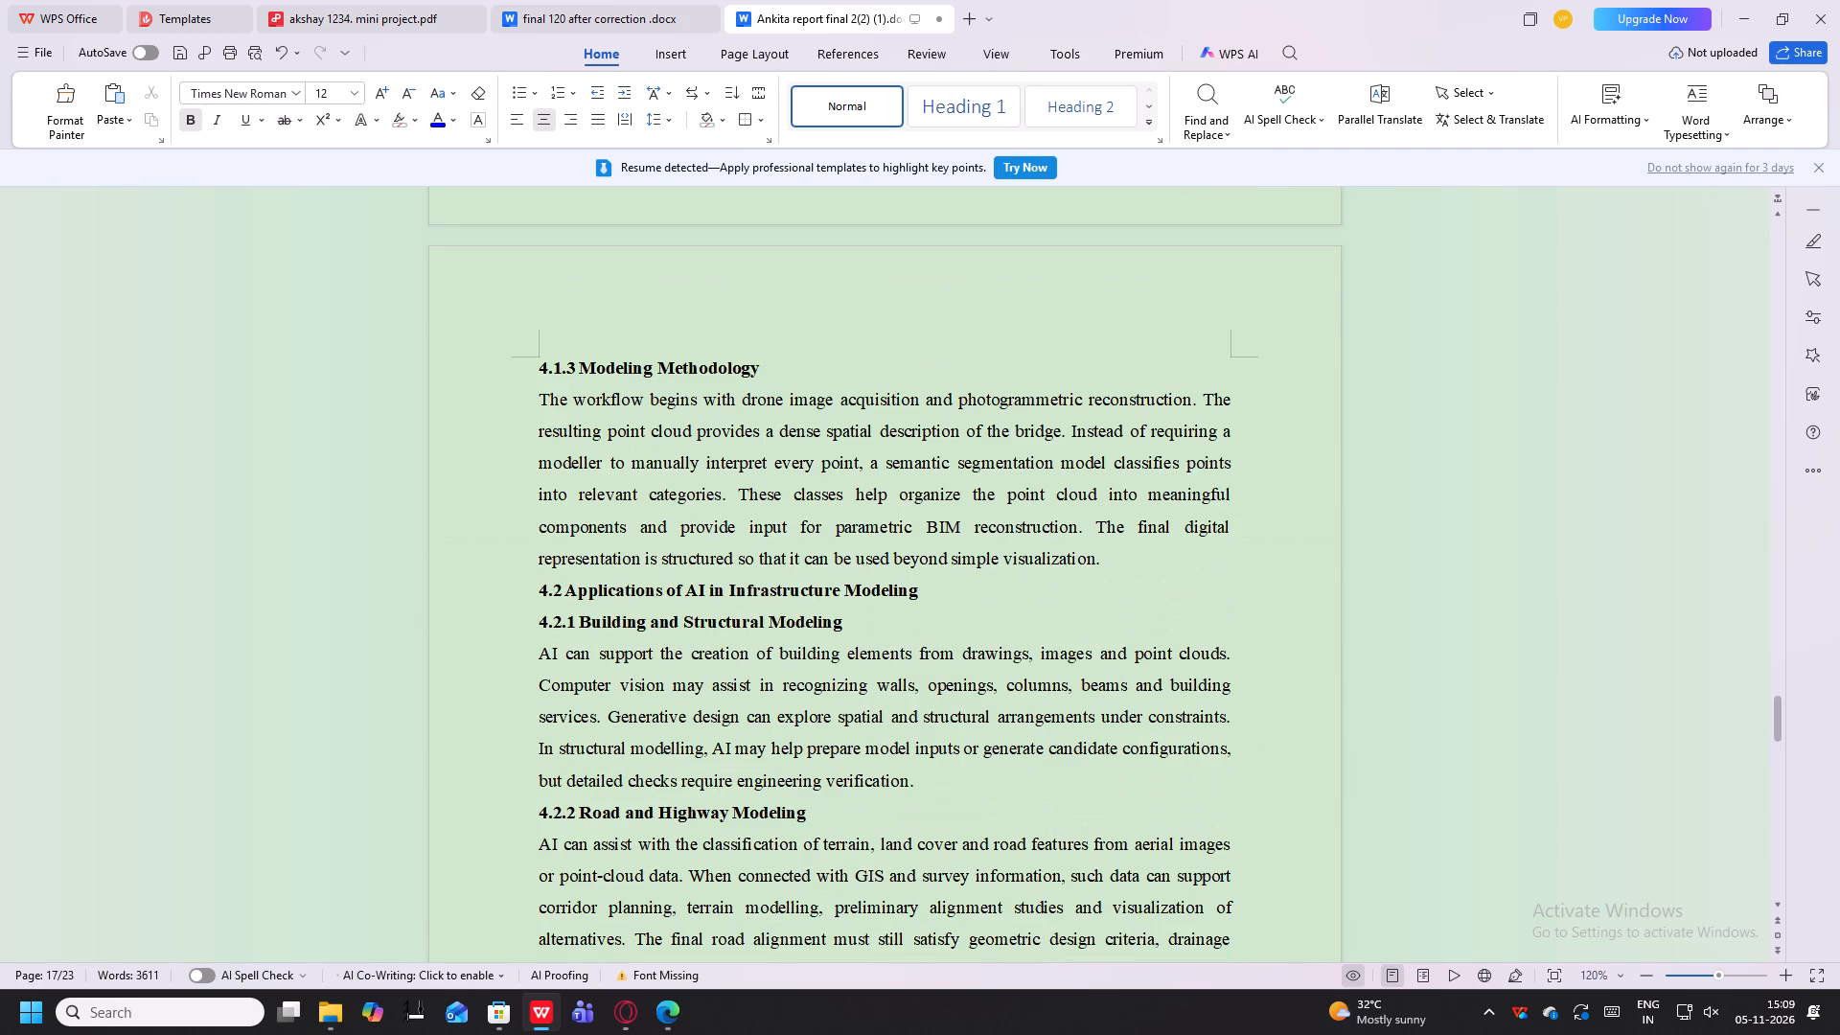
pyautogui.scroll(-1, 988, 588)
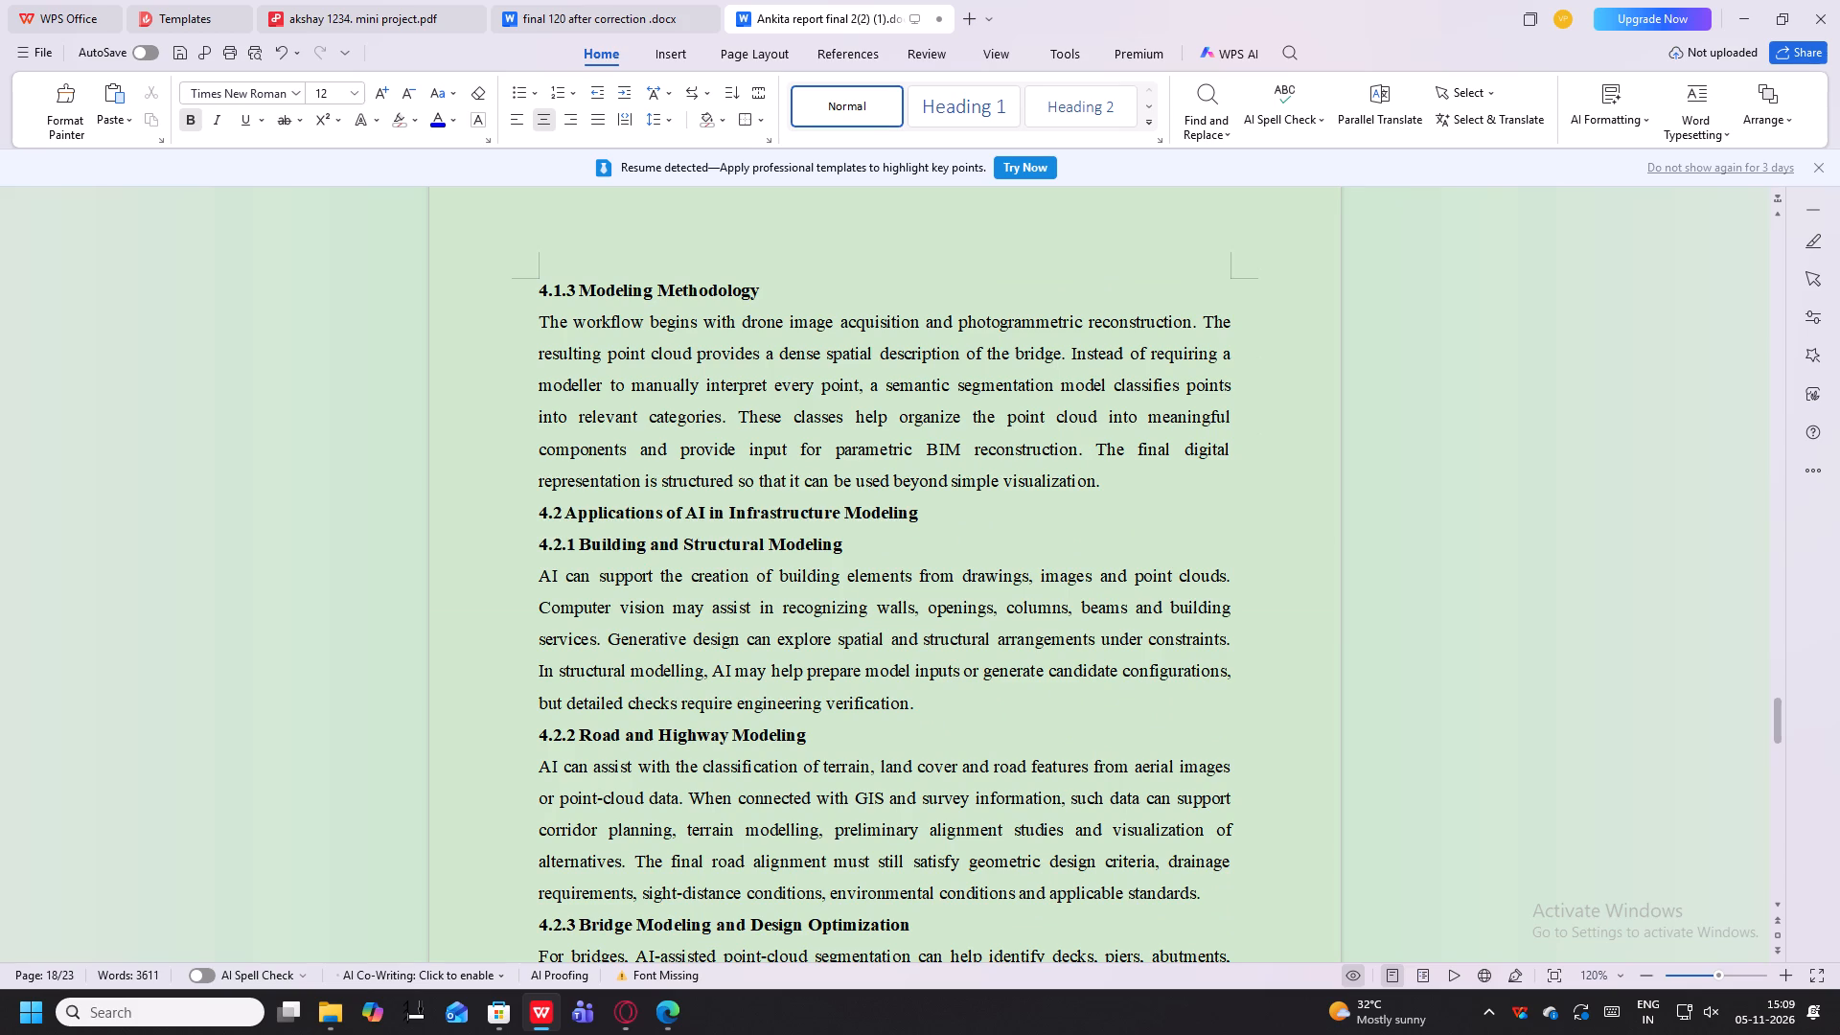
pyautogui.scroll(-4, 844, 587)
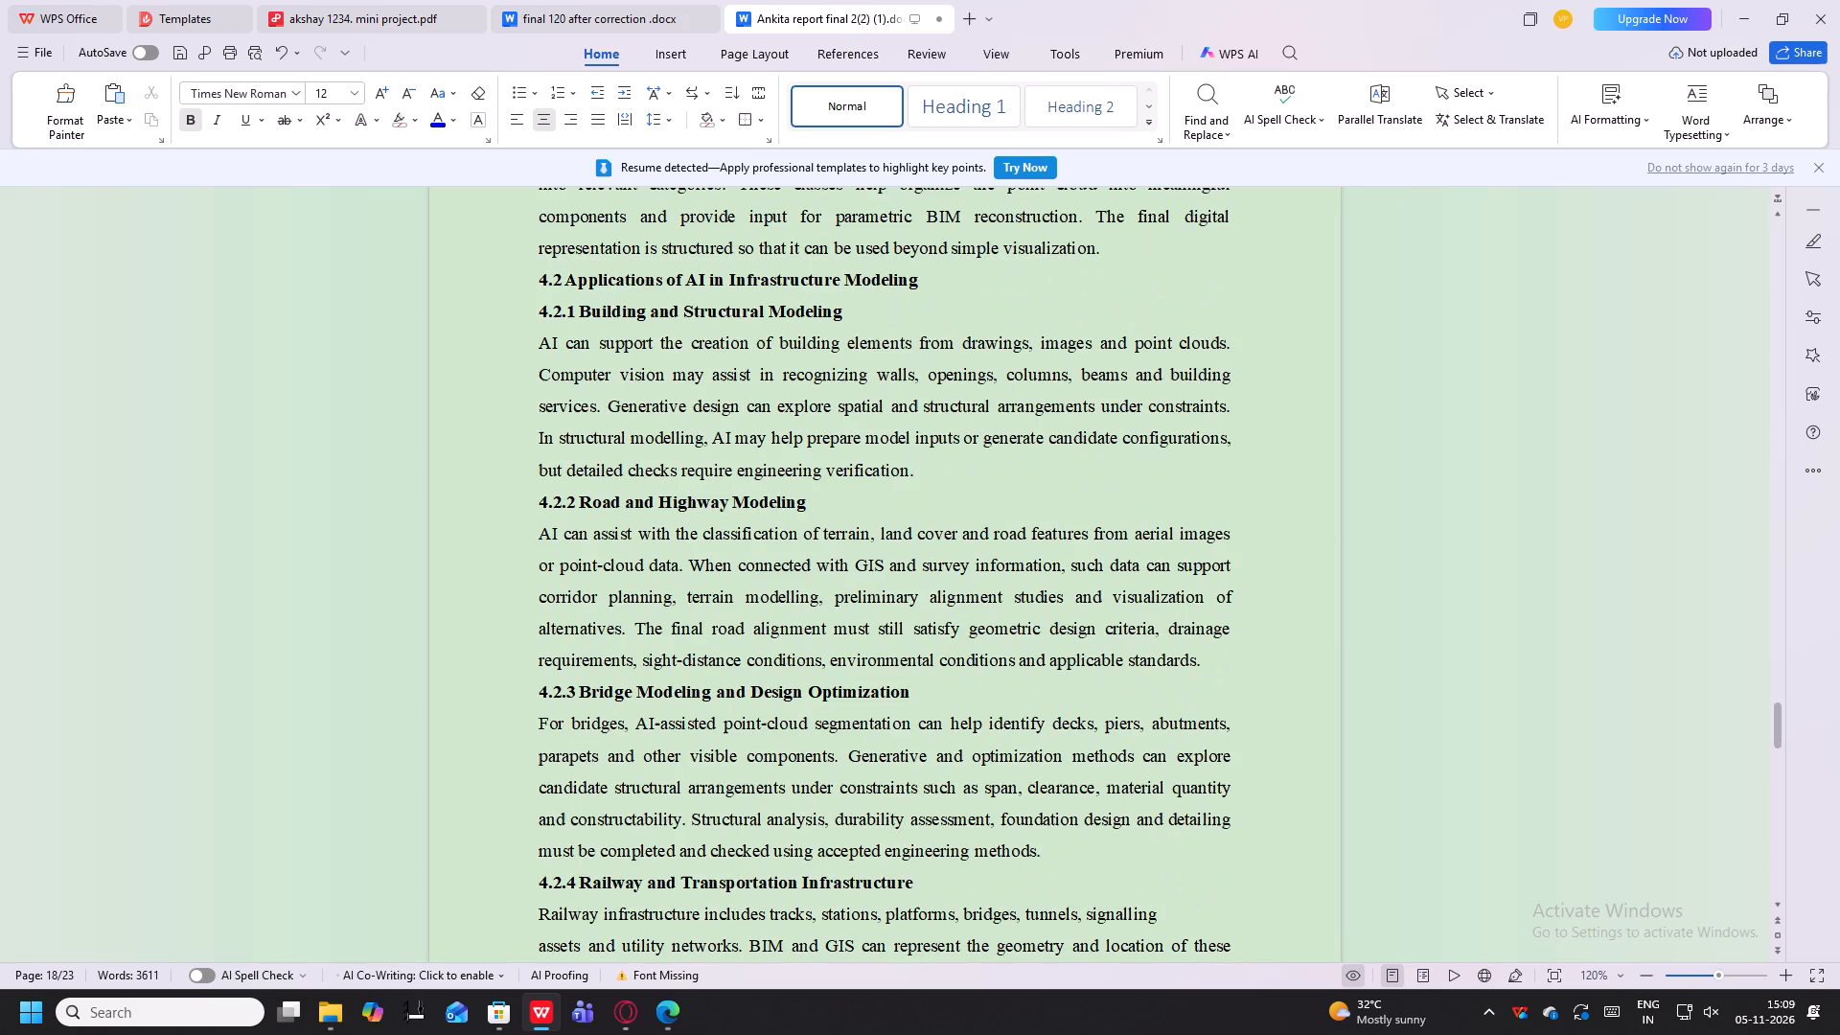
pyautogui.scroll(-12, 844, 587)
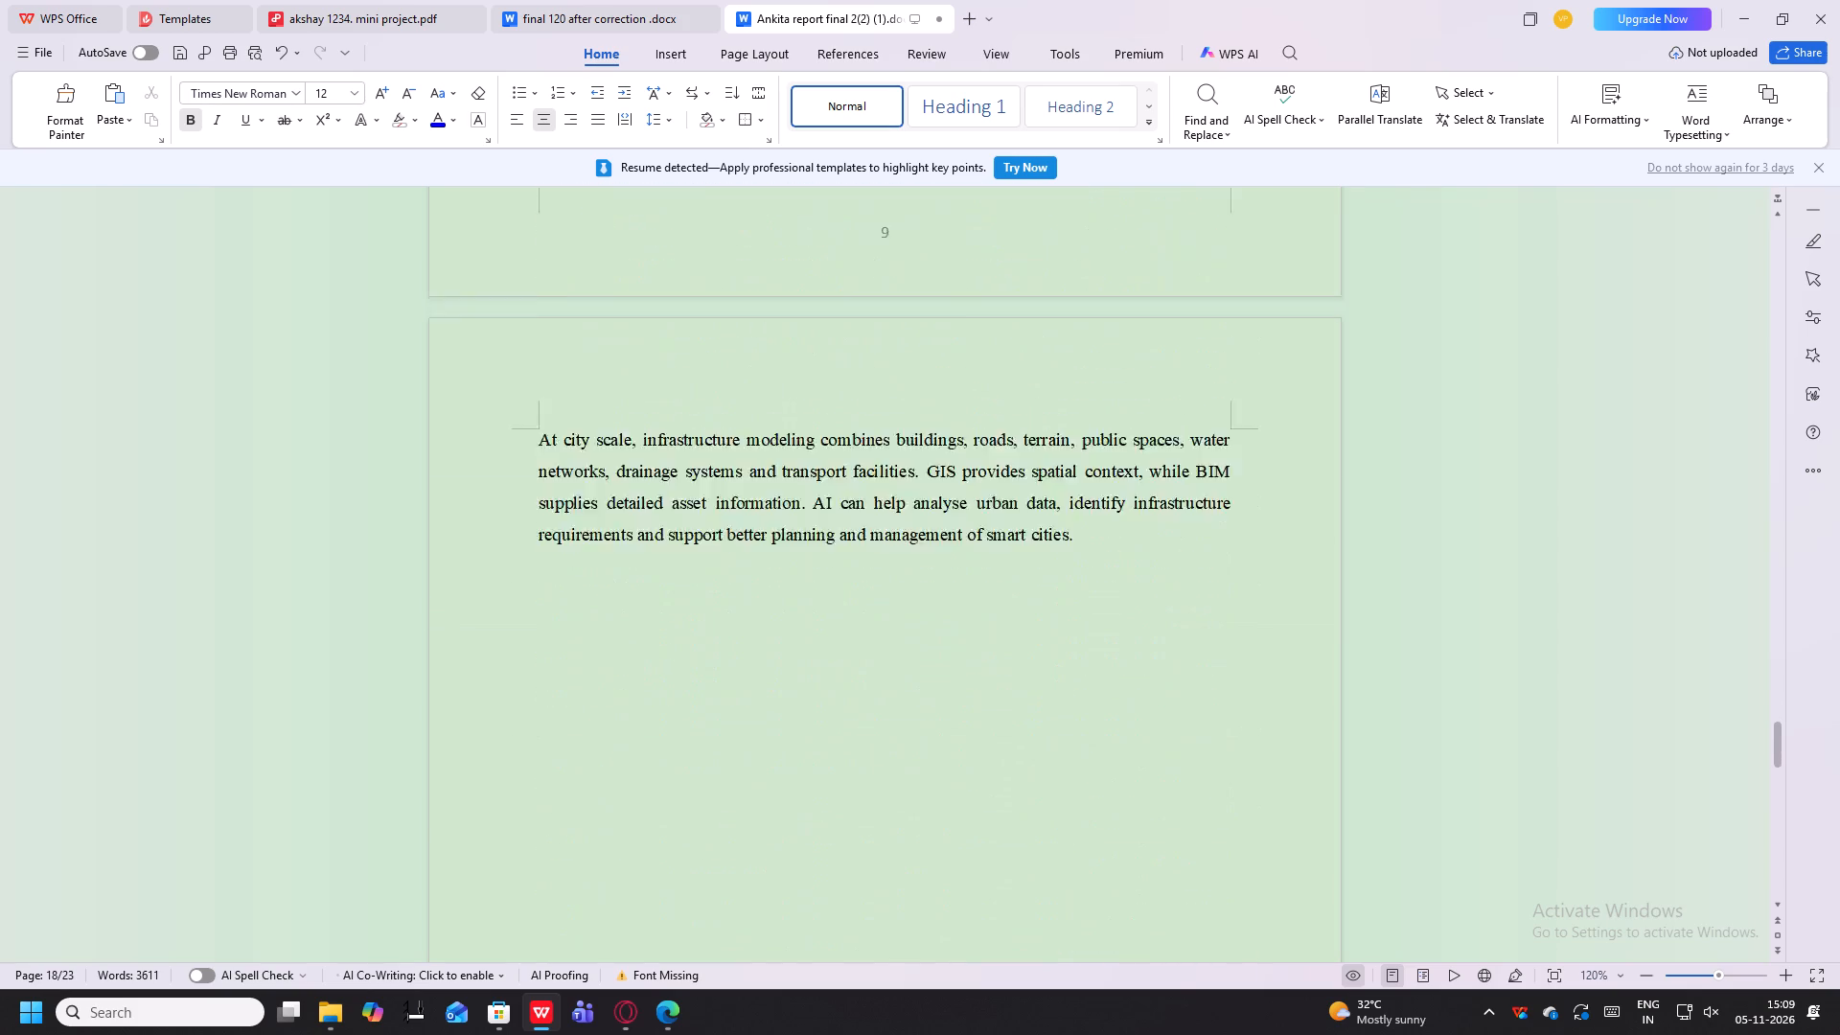
pyautogui.scroll(-17, 844, 587)
pyautogui.scroll(4, 844, 586)
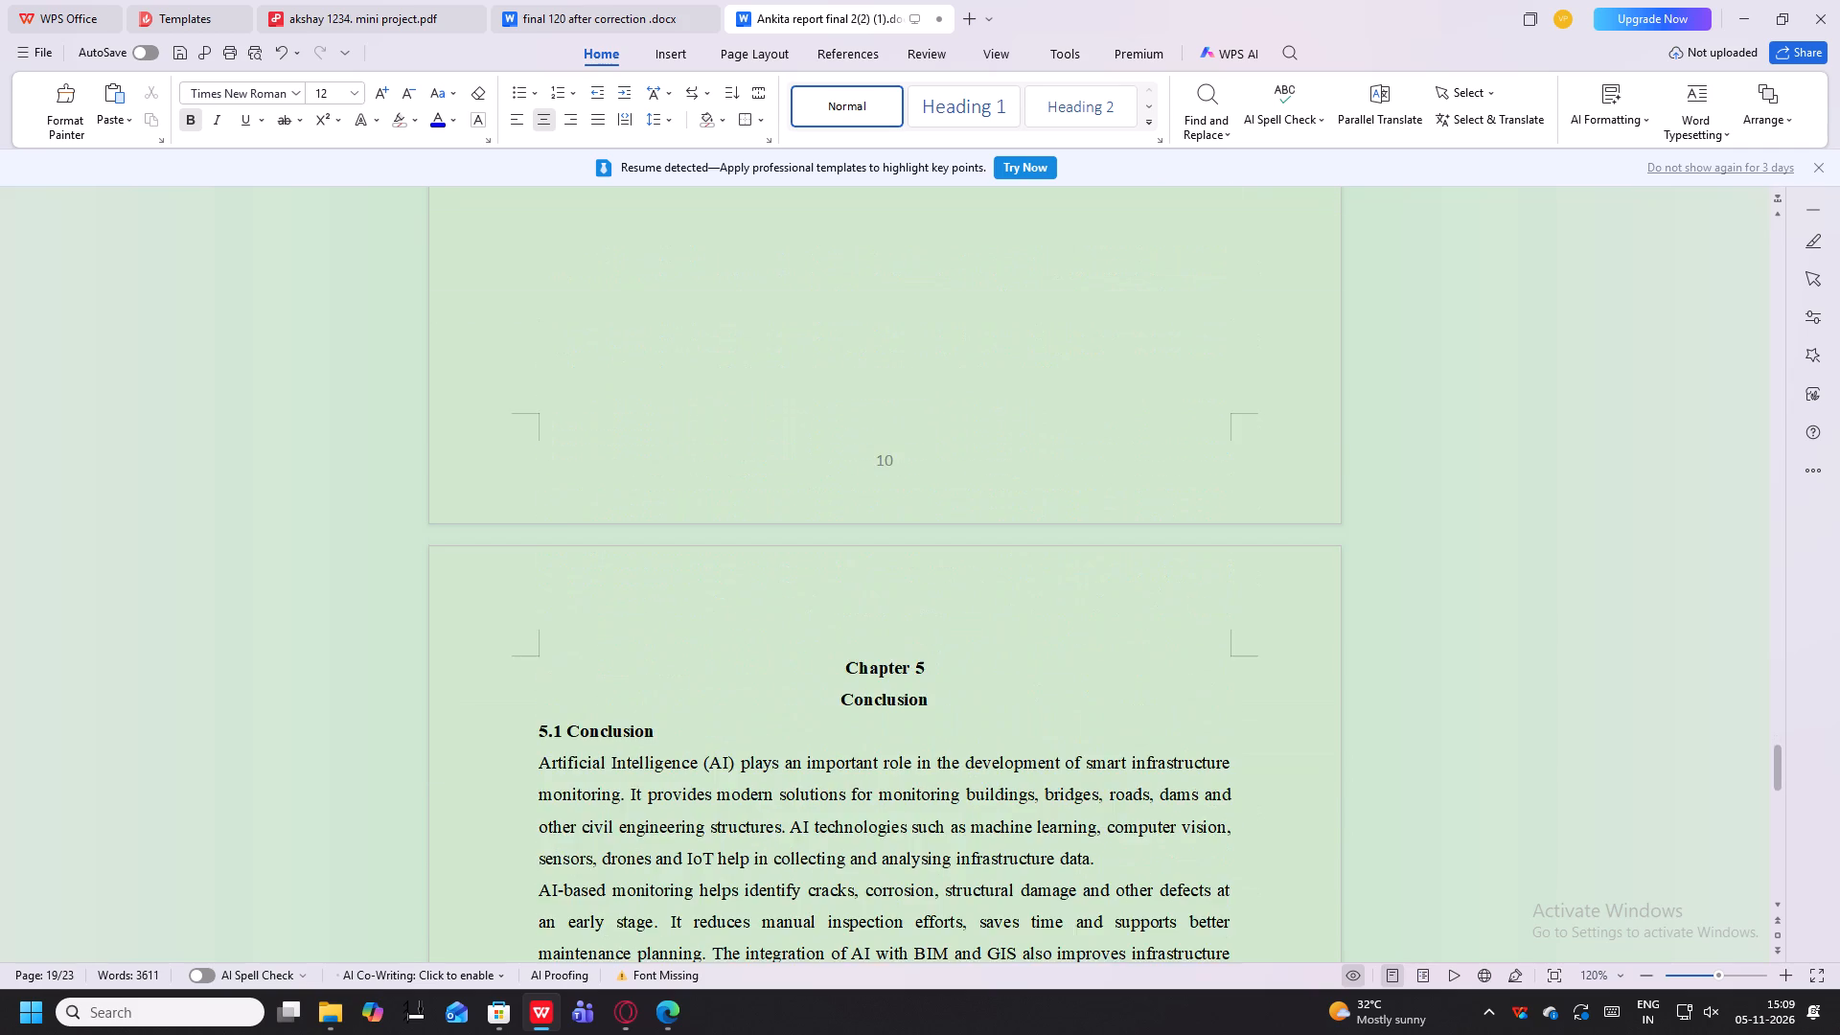
# Check the chapter starts and page numbers back from Chapter 5 through the front-matter lists to the abstract.
pyautogui.scroll(1, 844, 586)
pyautogui.scroll(20, 844, 586)
pyautogui.scroll(11, 844, 586)
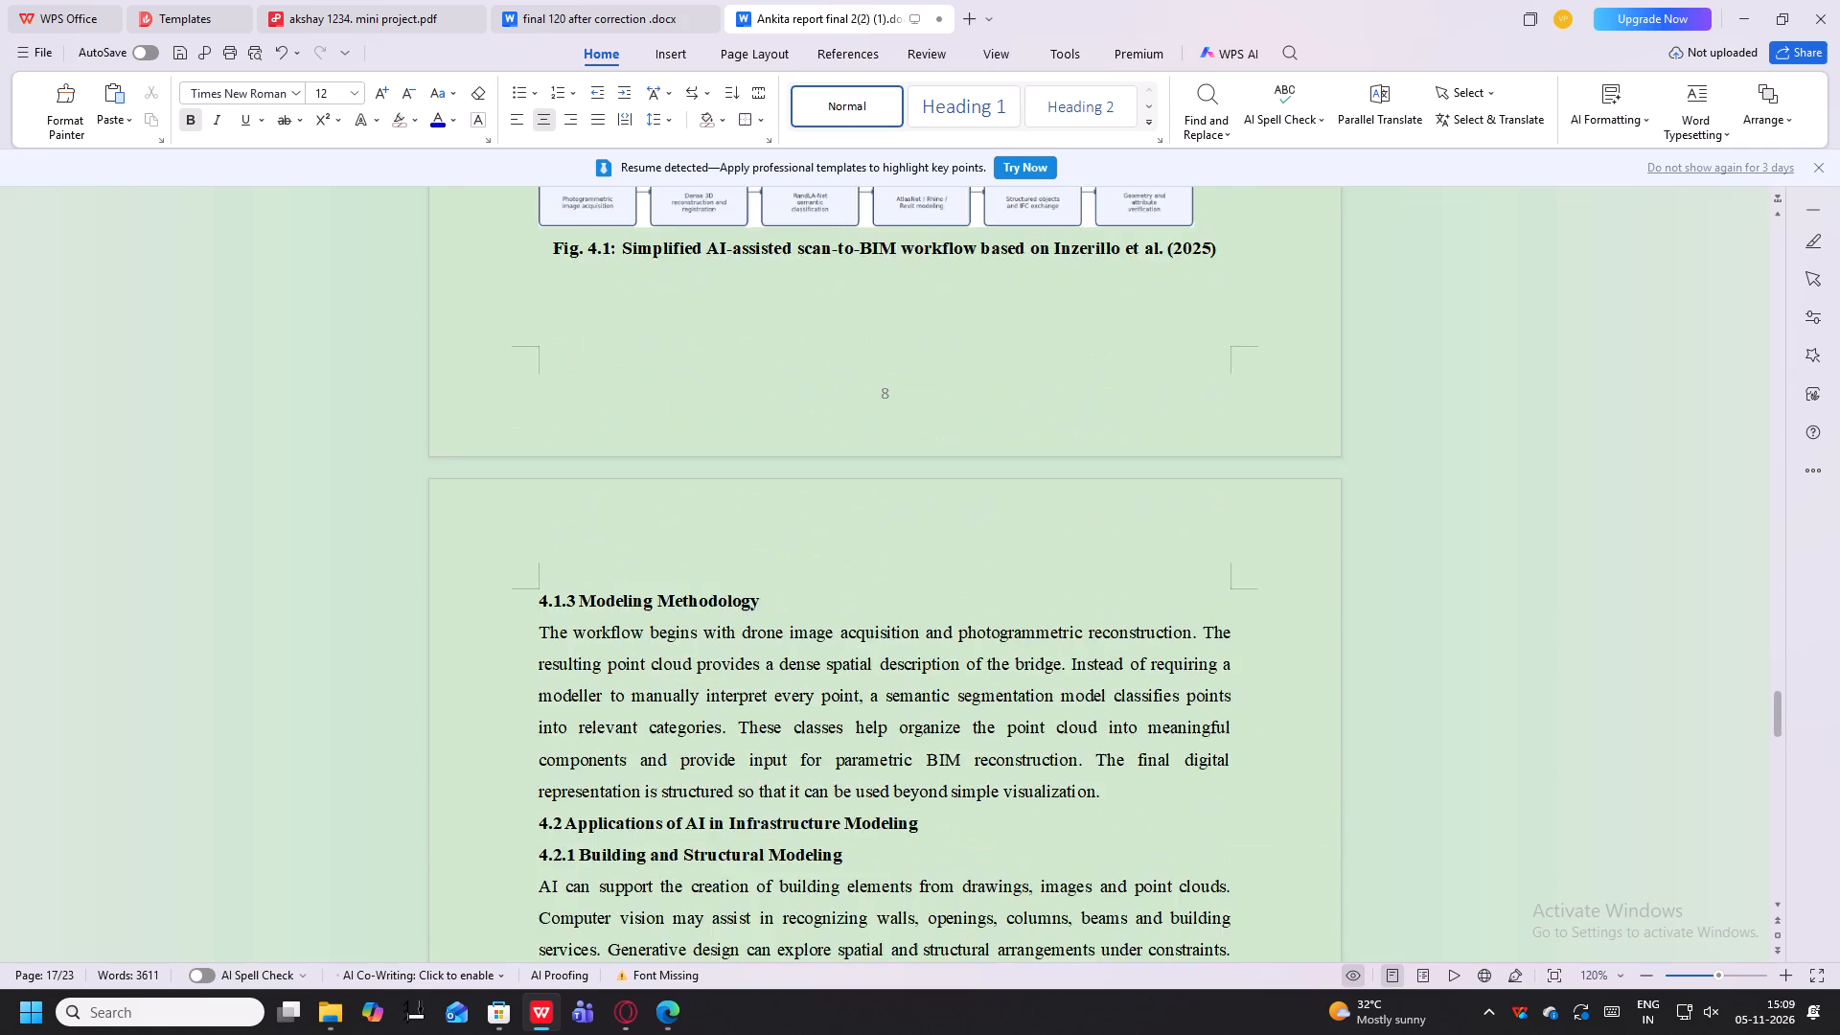
pyautogui.scroll(20, 844, 586)
pyautogui.scroll(13, 844, 586)
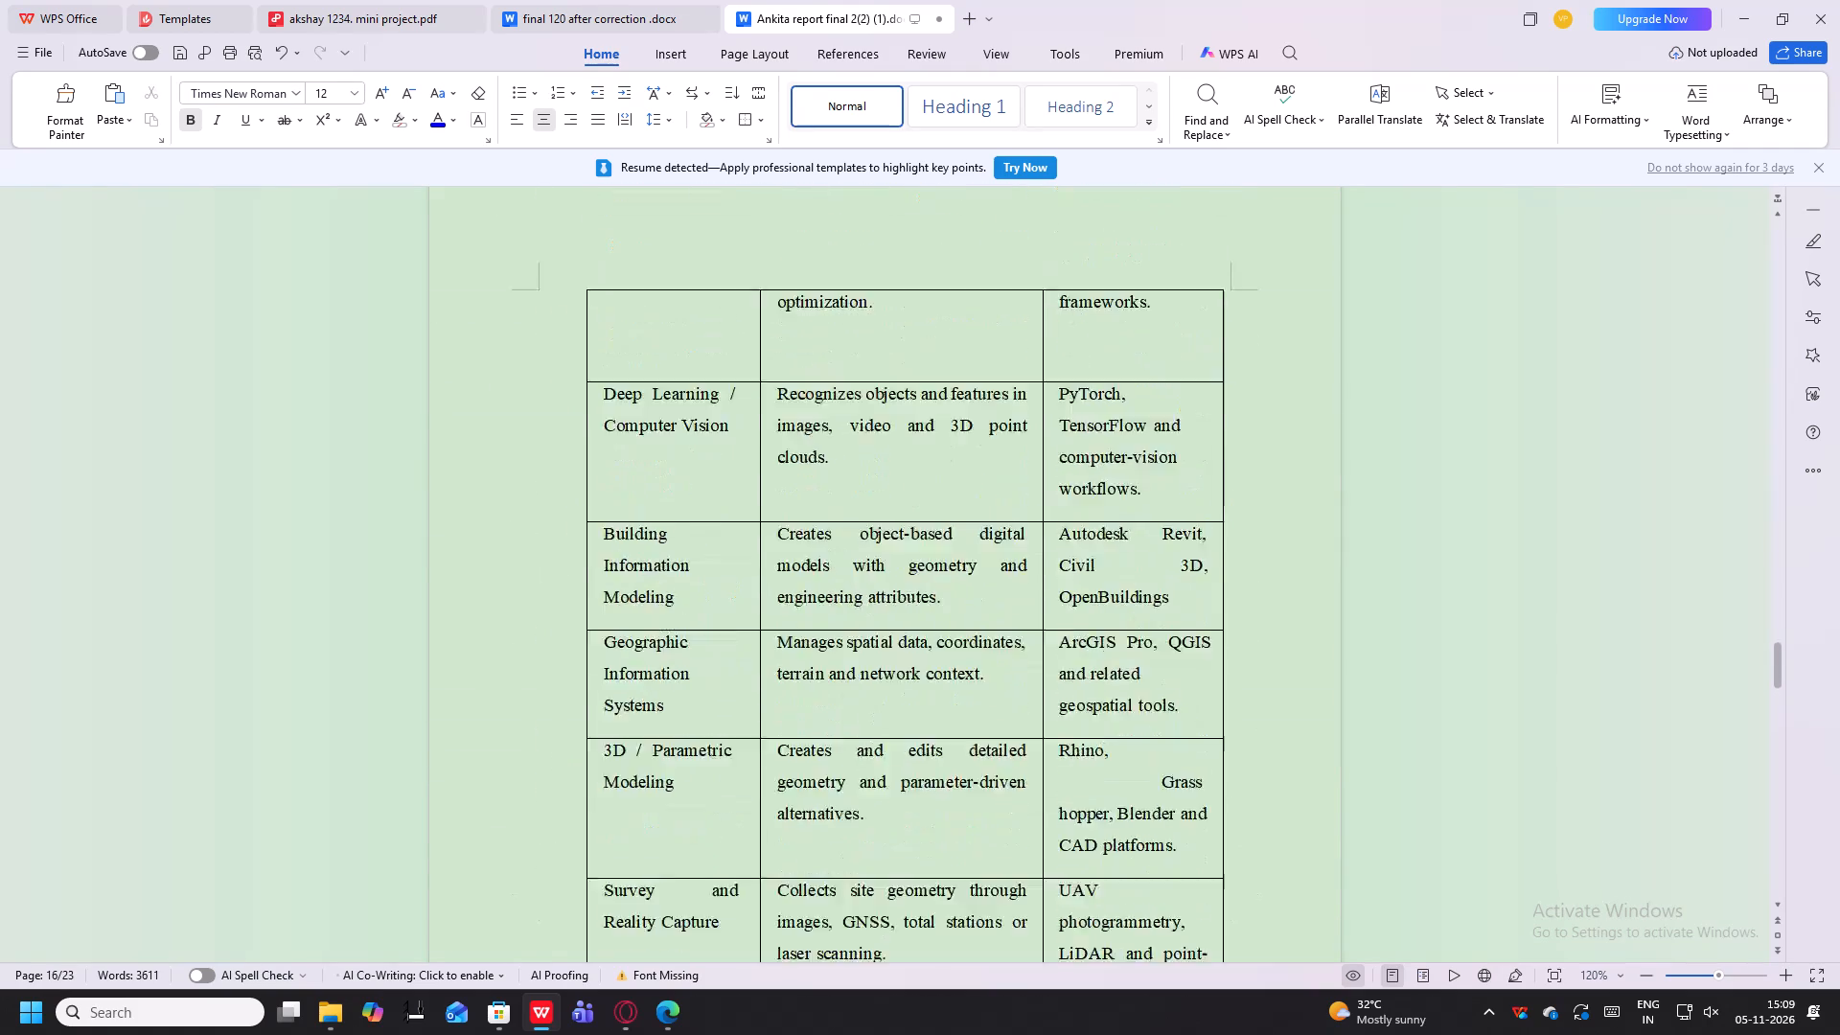
pyautogui.scroll(20, 844, 586)
pyautogui.scroll(13, 844, 586)
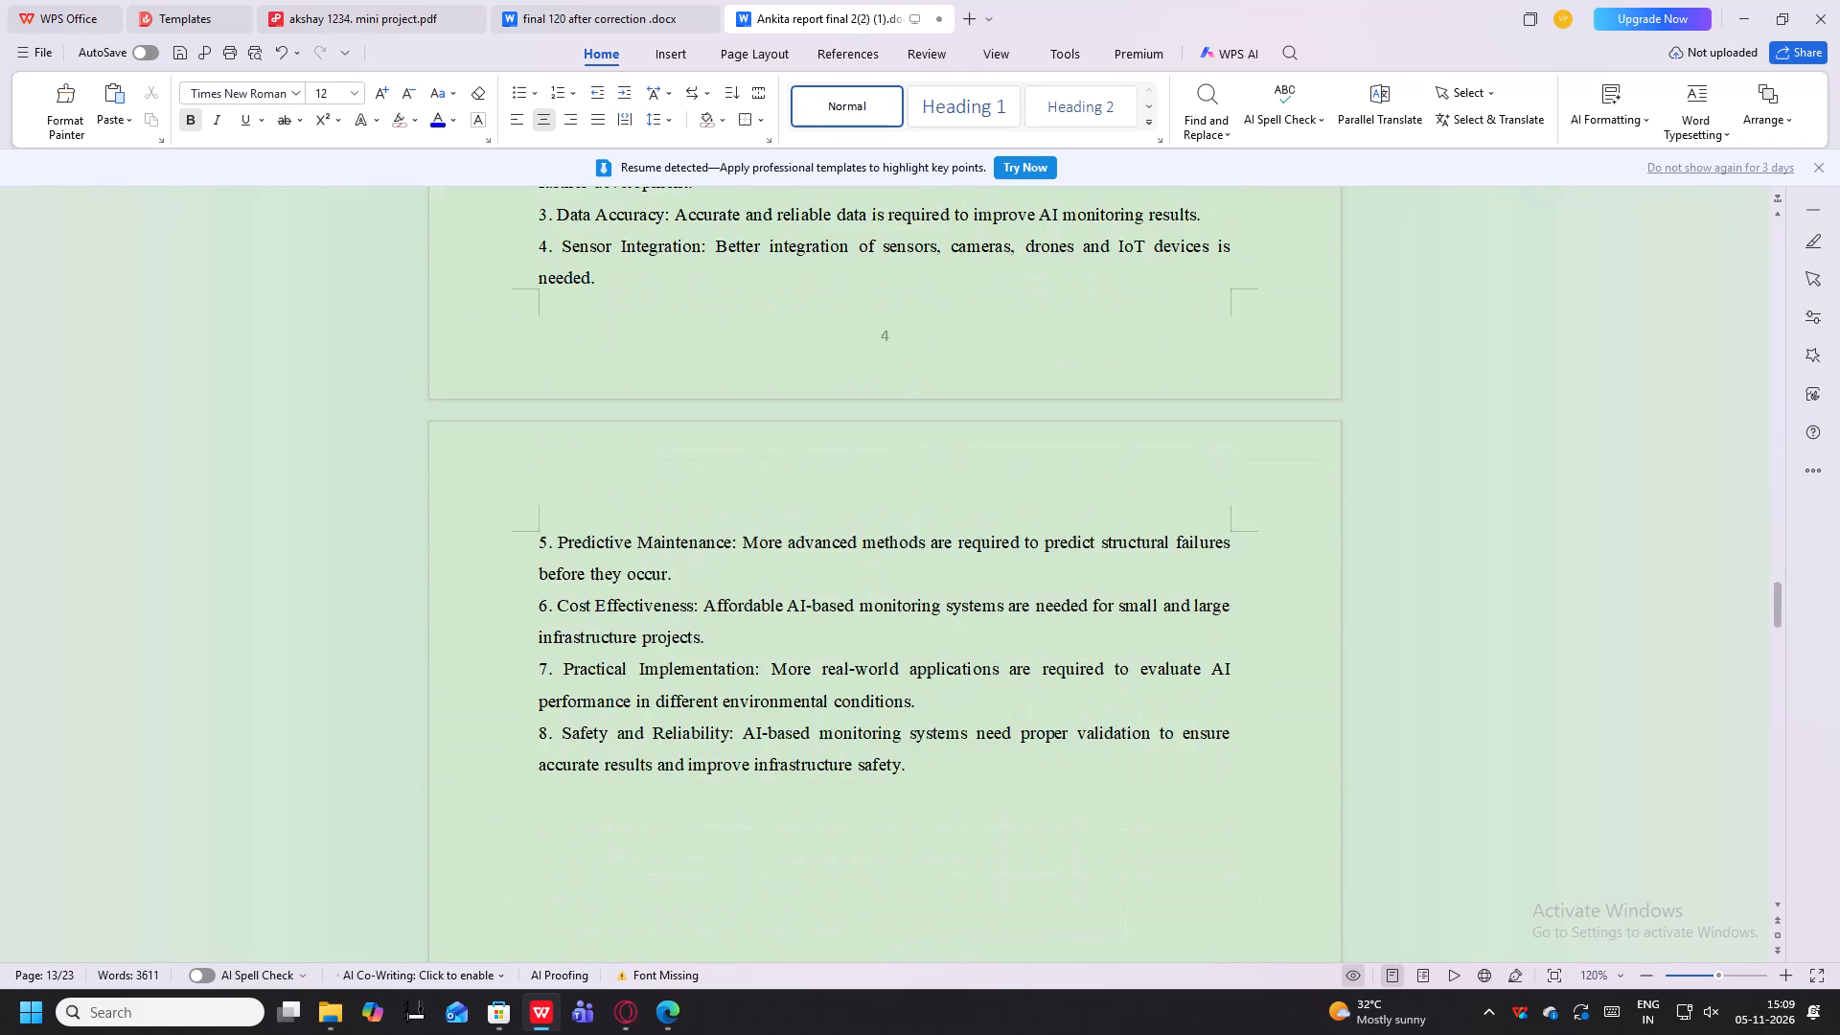
pyautogui.scroll(20, 844, 586)
pyautogui.scroll(18, 844, 586)
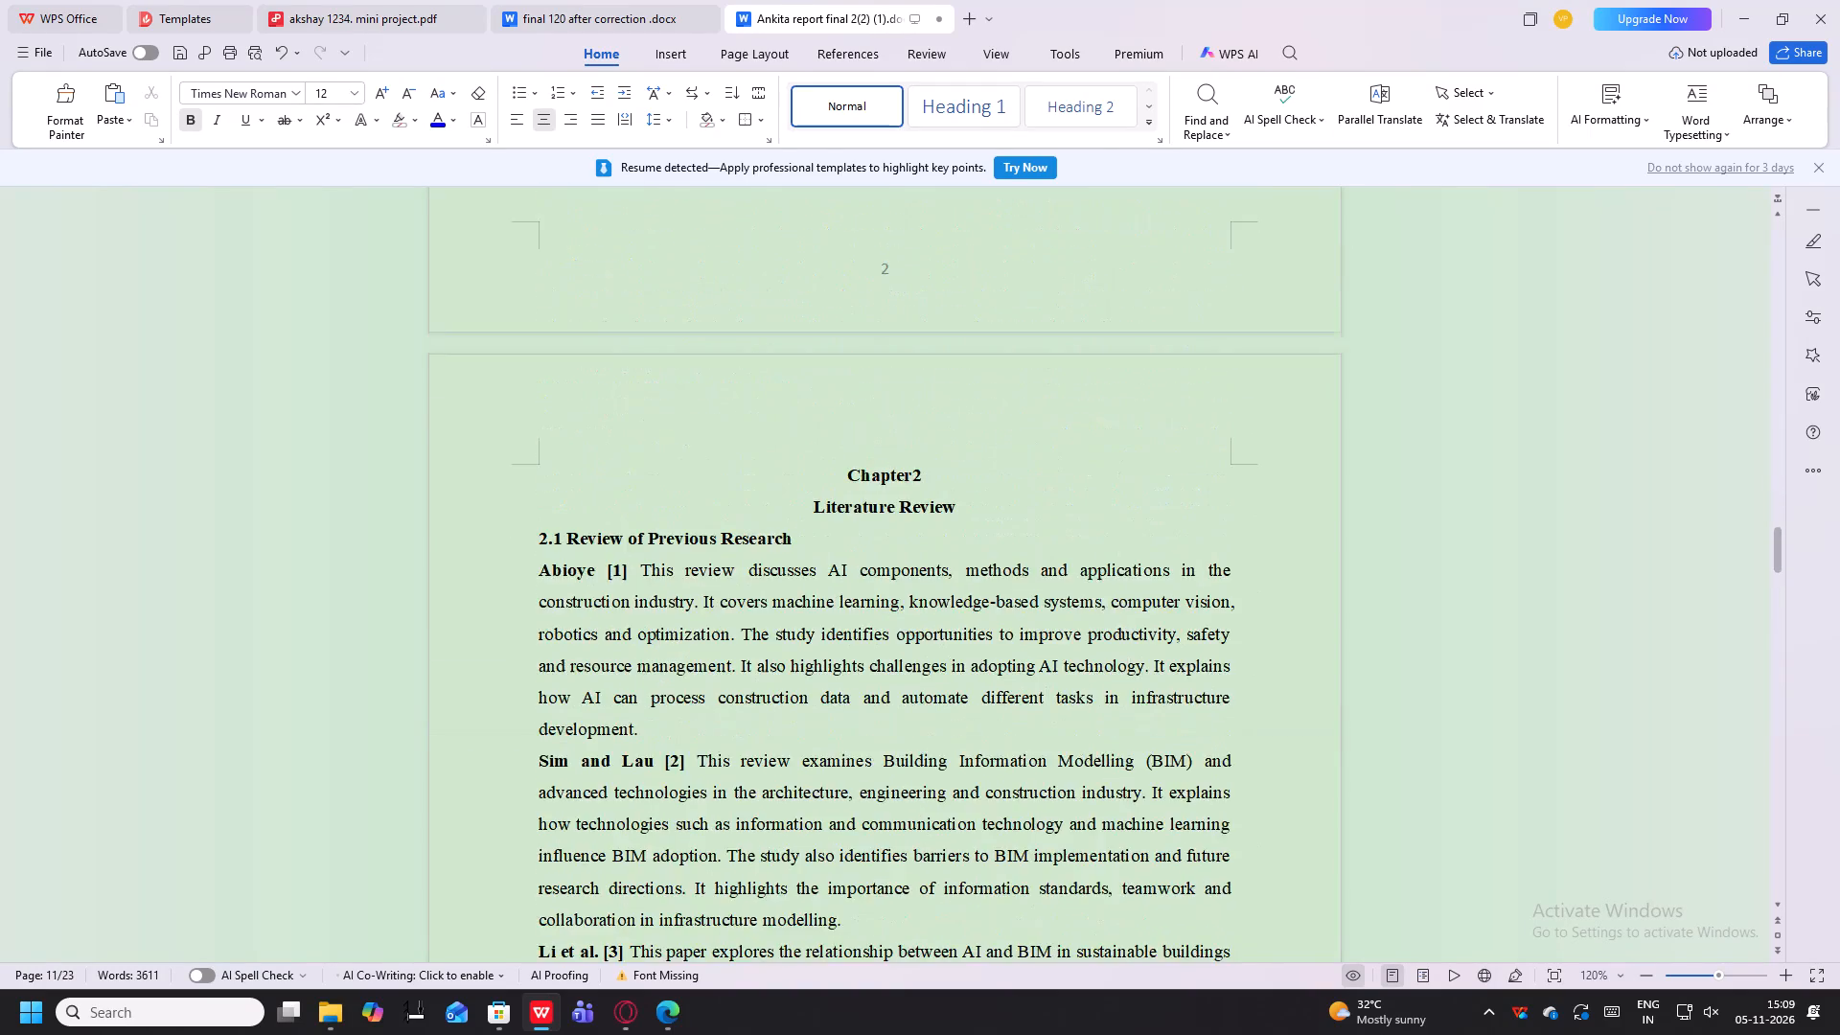
pyautogui.scroll(17, 844, 586)
pyautogui.scroll(17, 844, 586)
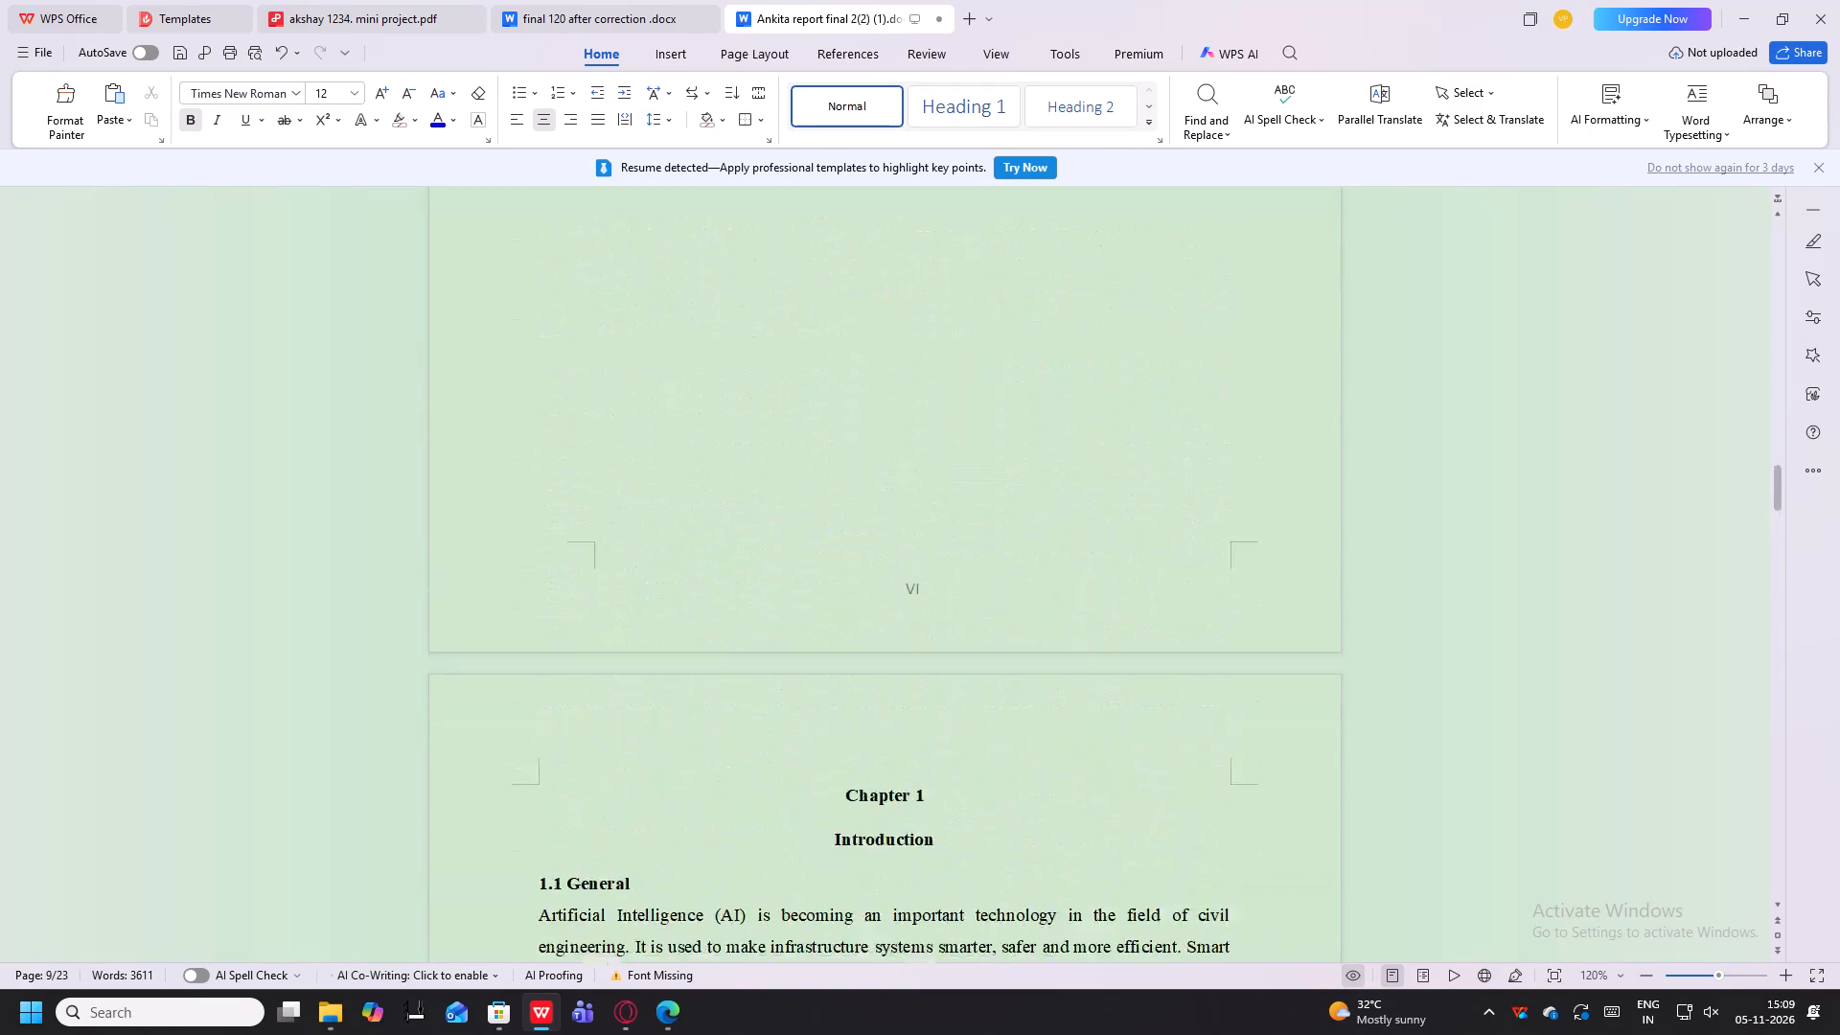
pyautogui.scroll(20, 844, 586)
pyautogui.scroll(19, 844, 586)
pyautogui.scroll(6, 844, 586)
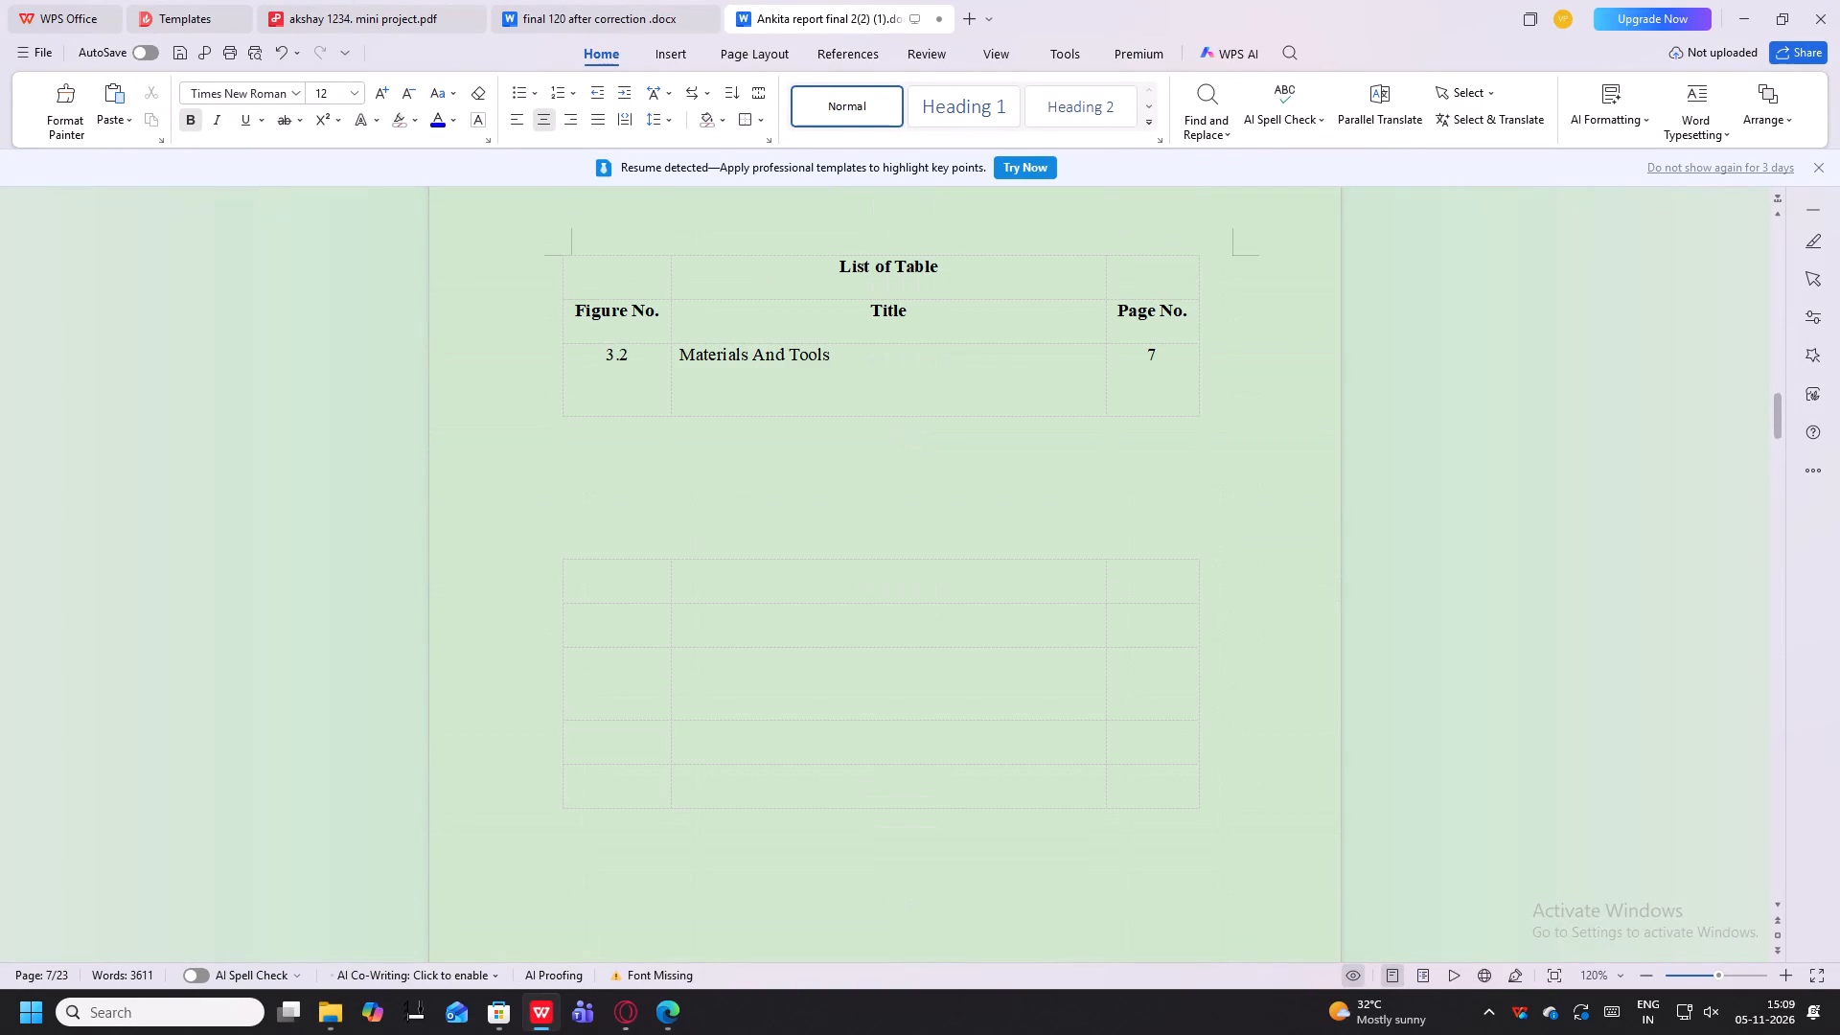
pyautogui.scroll(-11, 839, 586)
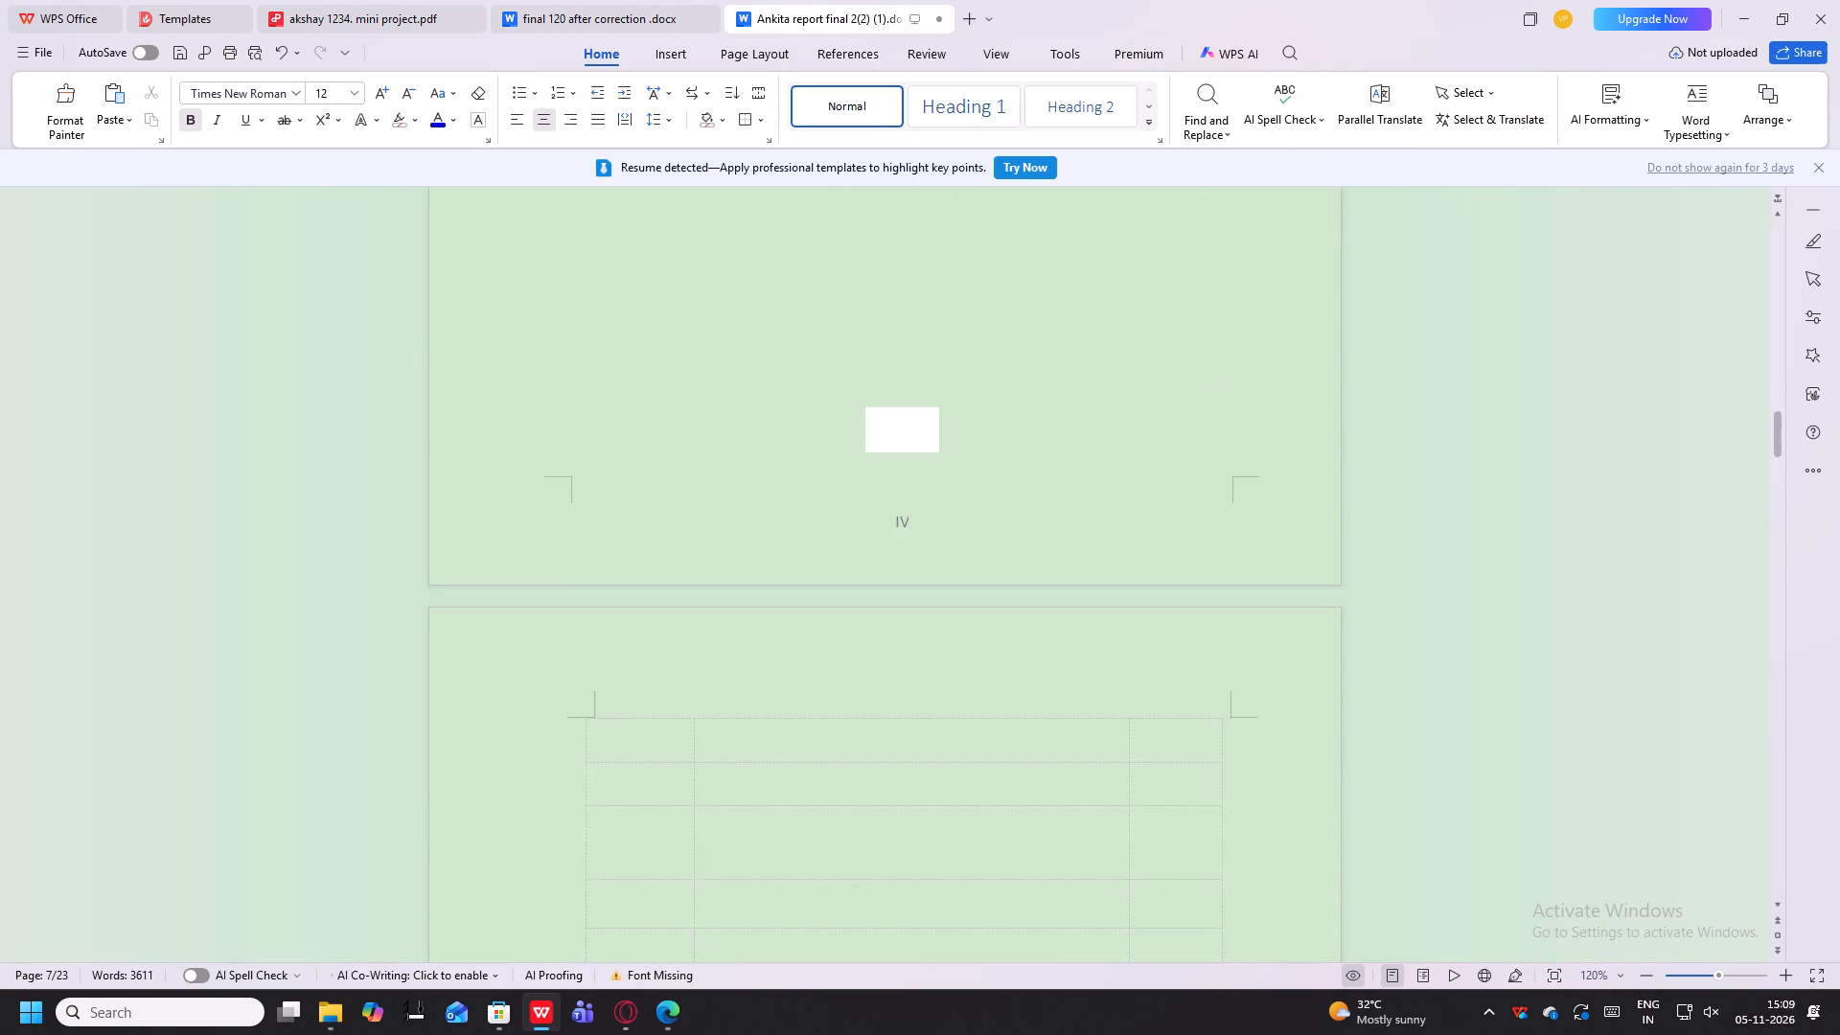
pyautogui.scroll(-6, 831, 625)
pyautogui.scroll(20, 828, 627)
pyautogui.scroll(5, 828, 627)
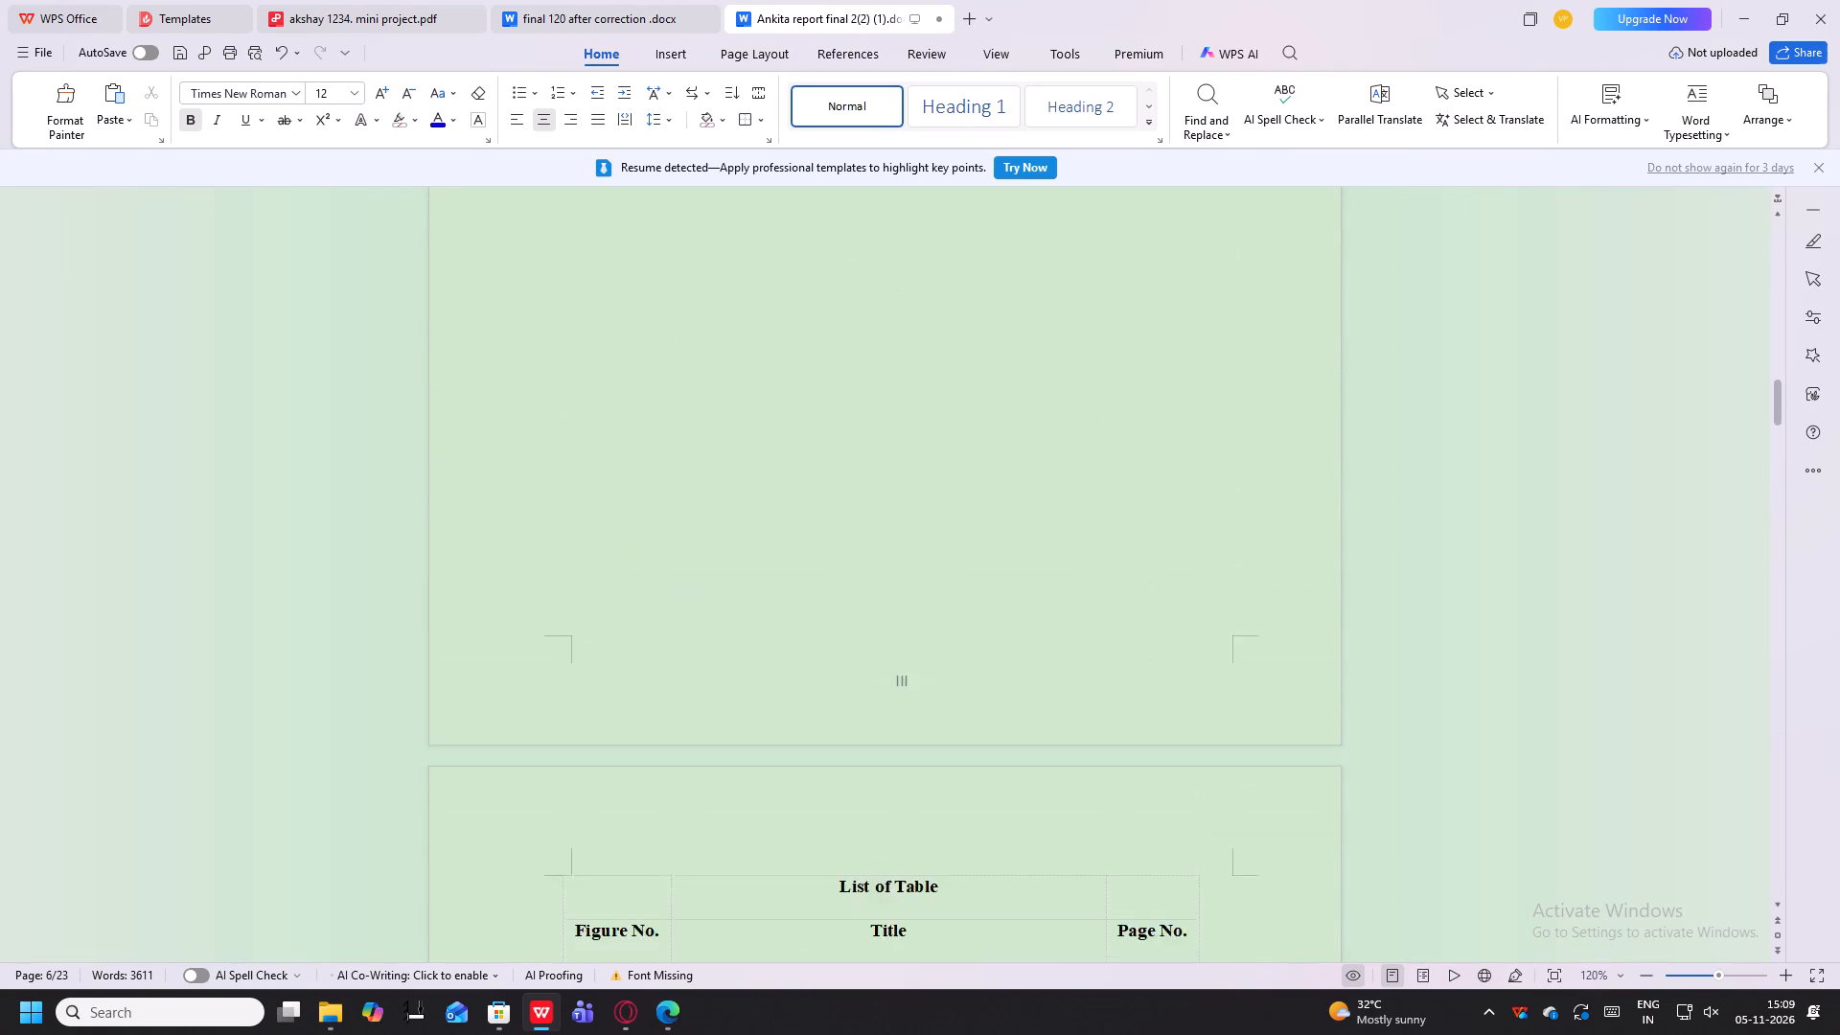
pyautogui.scroll(20, 828, 627)
pyautogui.scroll(12, 828, 627)
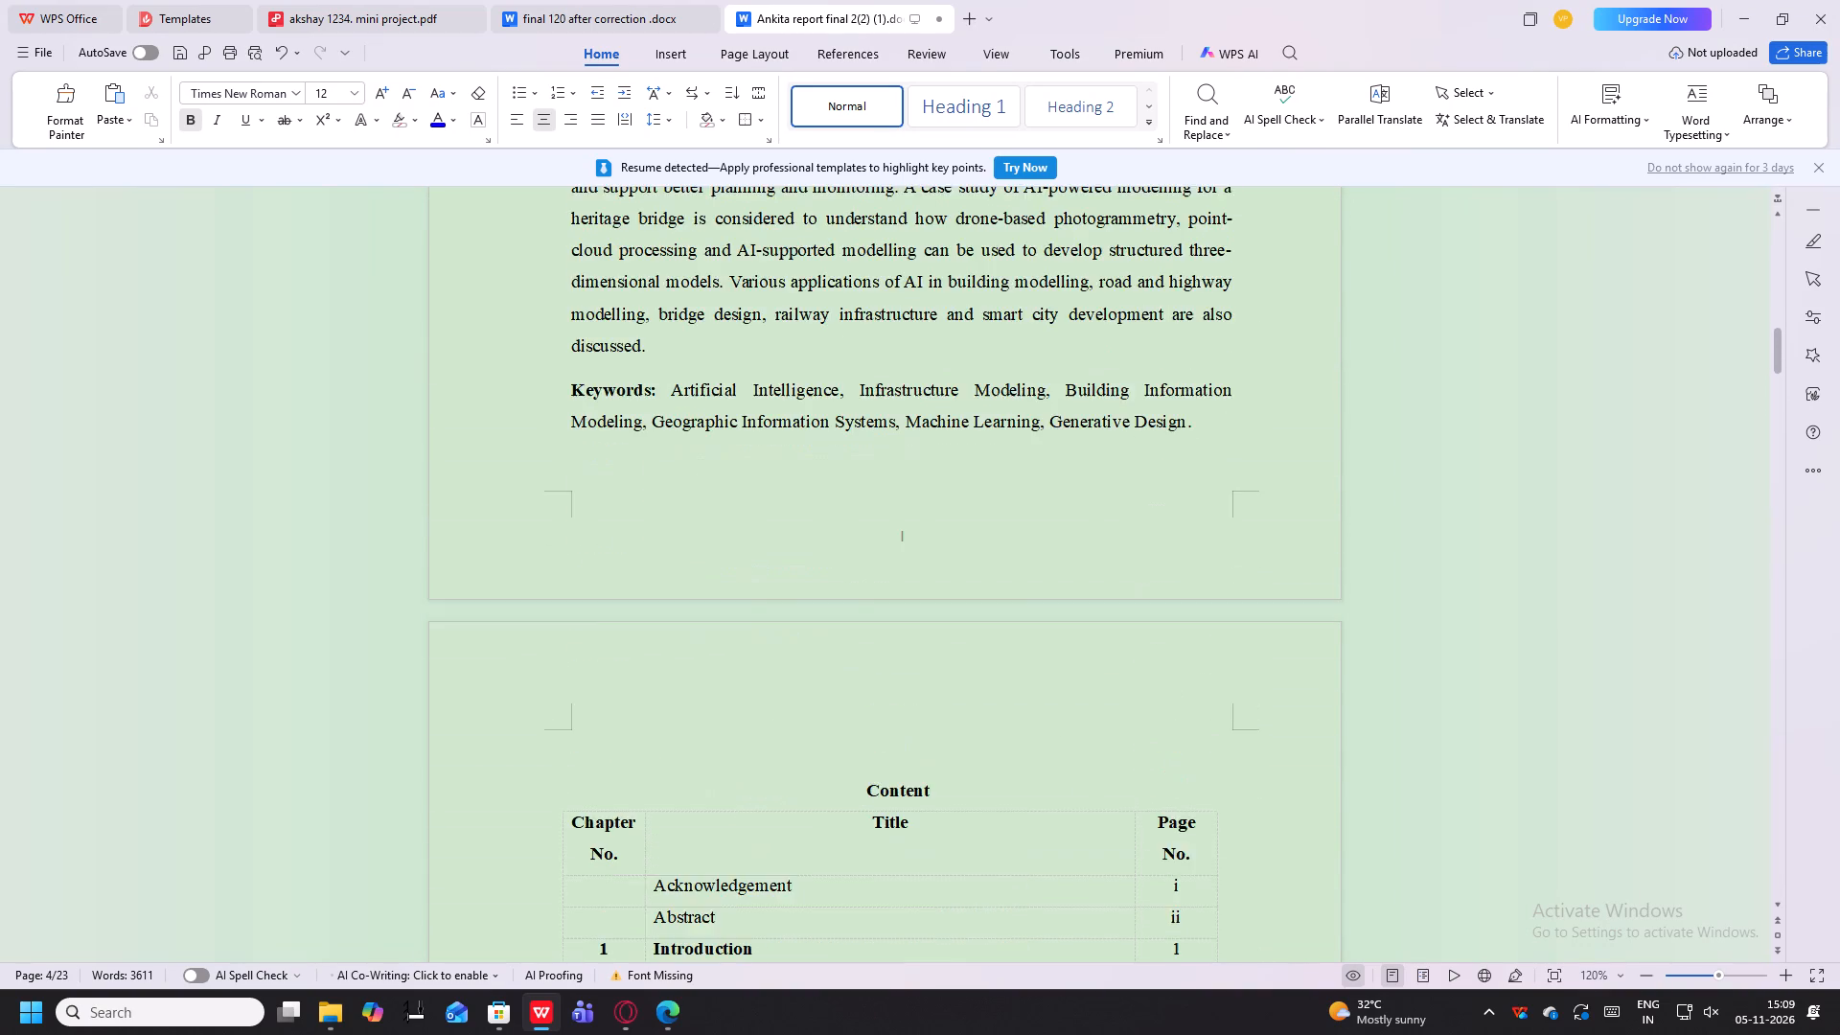
pyautogui.scroll(6, 828, 627)
# Examine the front matter from the abstract through the Content and List of Table pages to the empty table page numbered V.
pyautogui.scroll(-4, 830, 627)
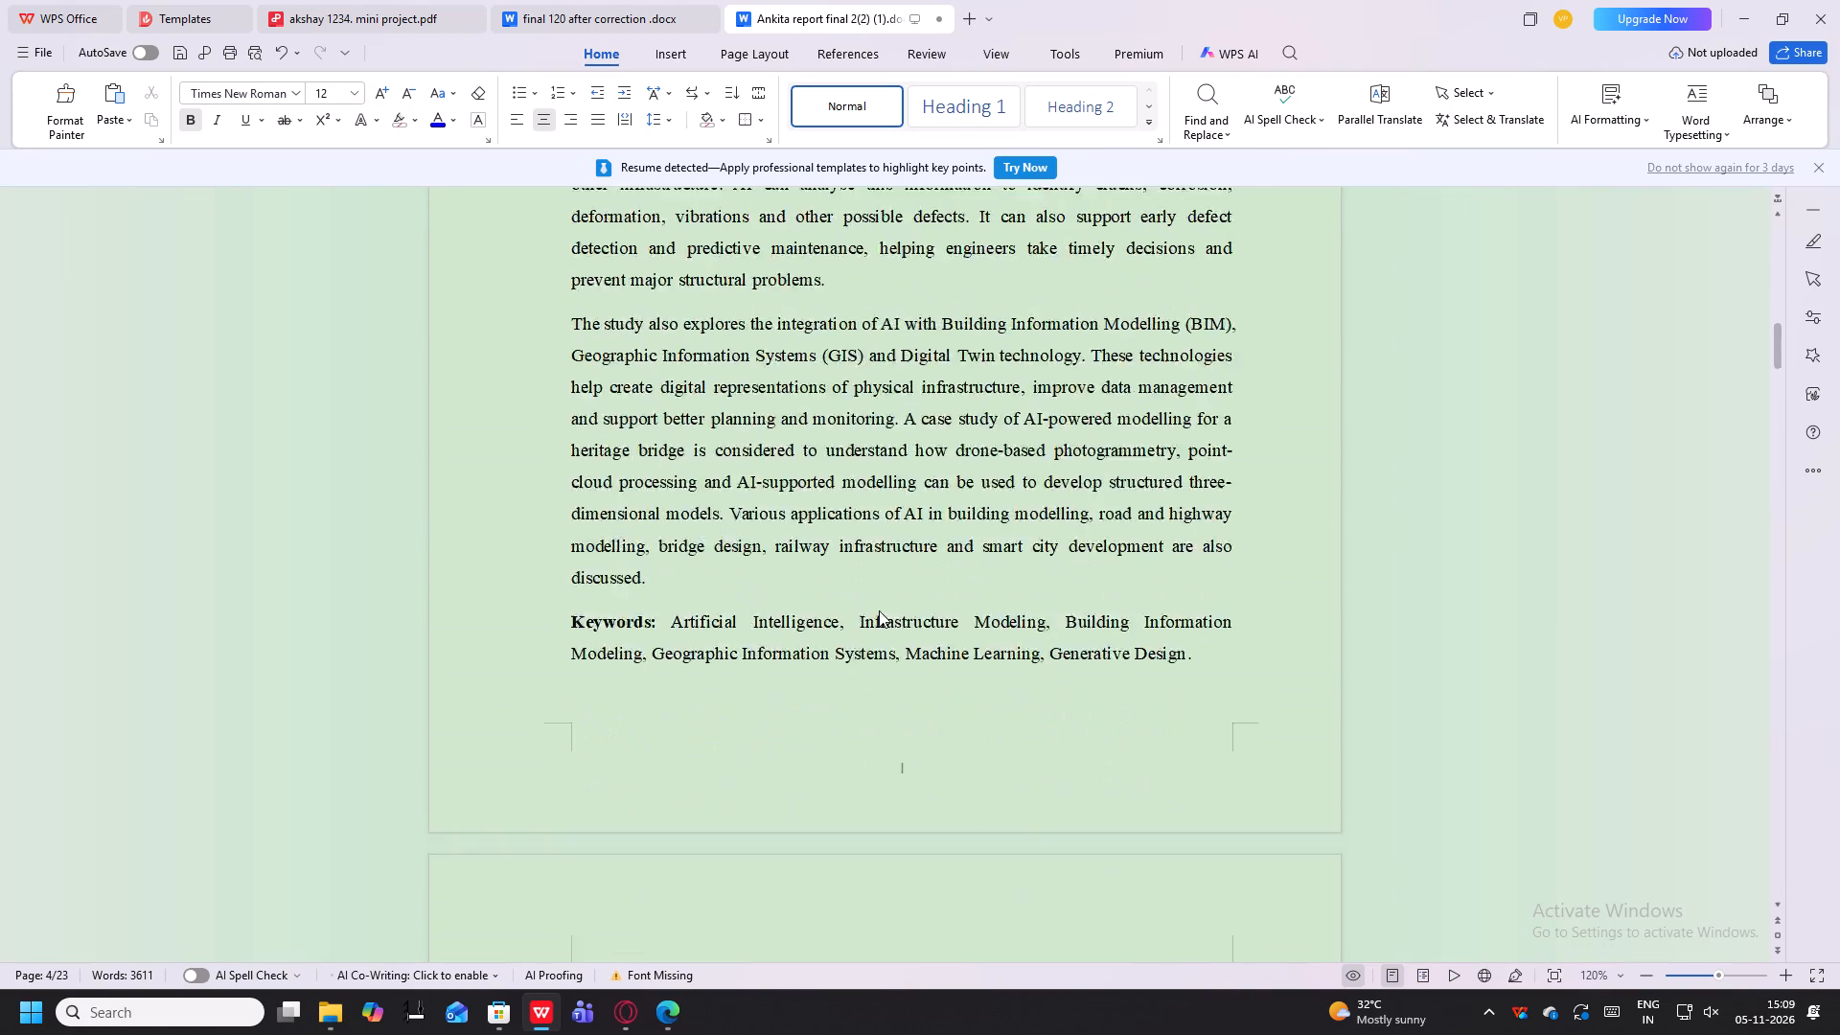
pyautogui.scroll(-8, 879, 610)
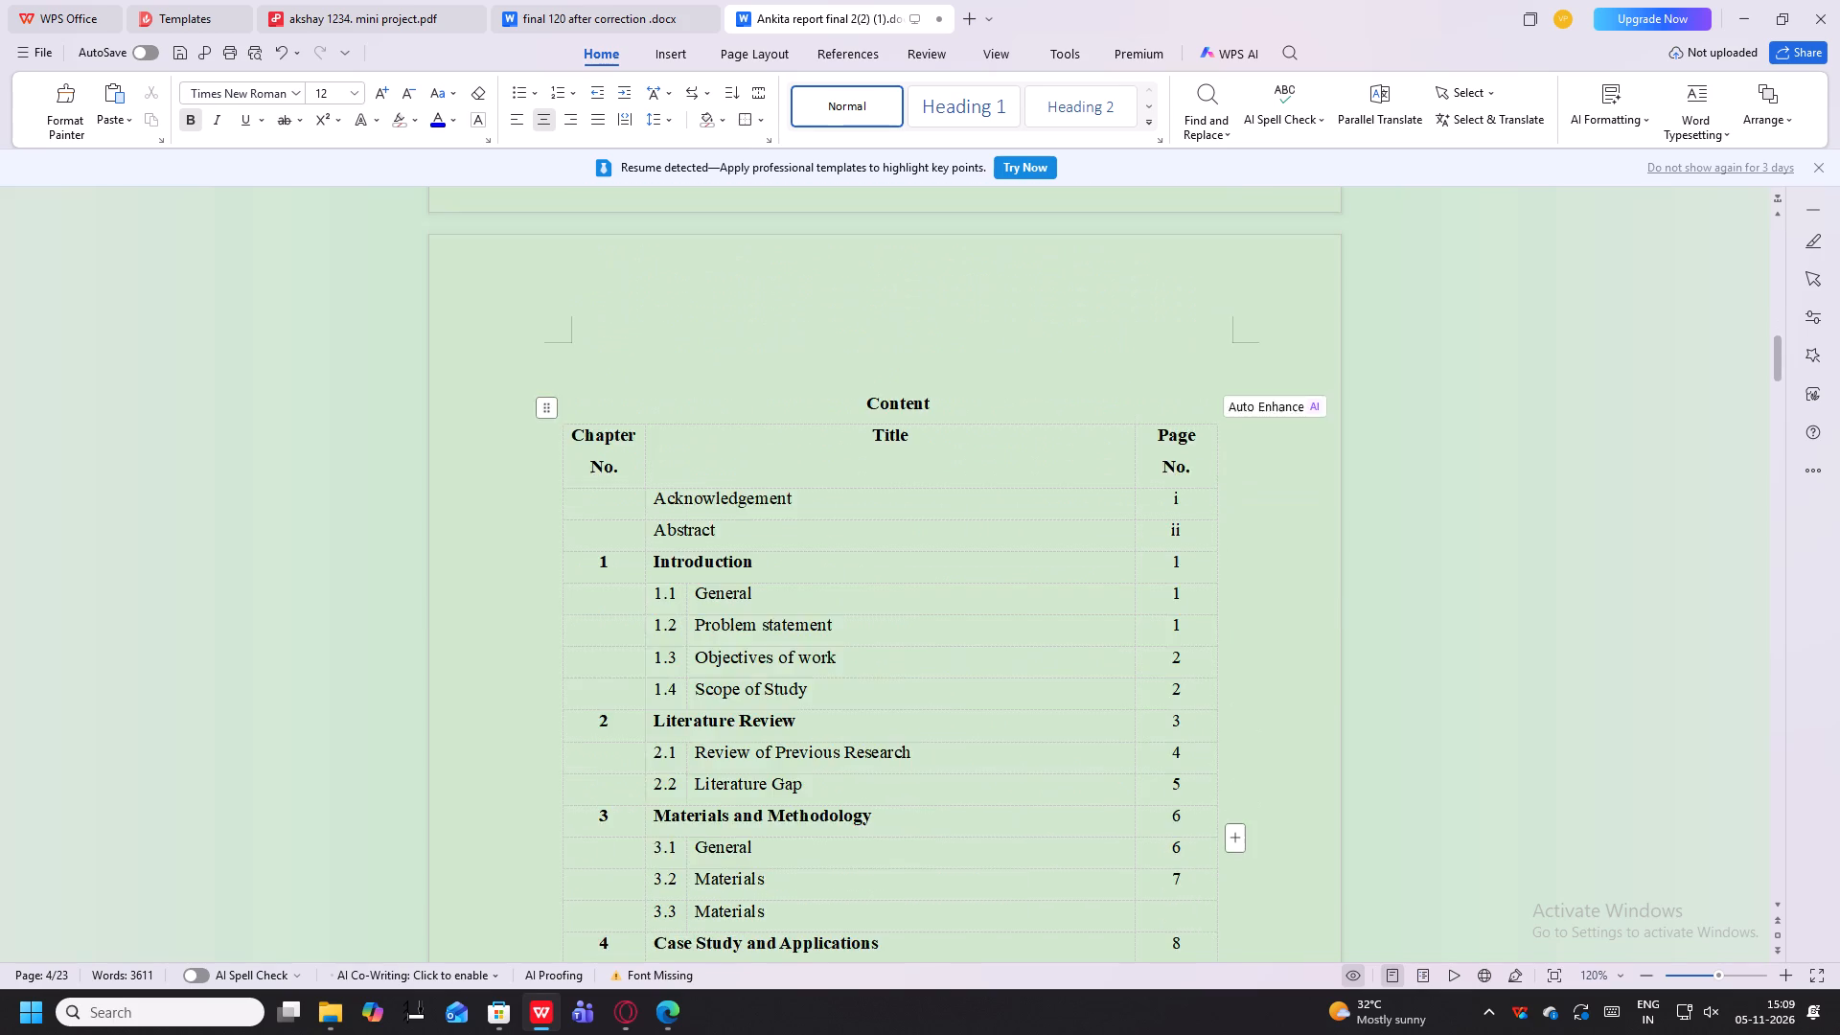
pyautogui.scroll(-19, 929, 584)
pyautogui.scroll(-6, 903, 612)
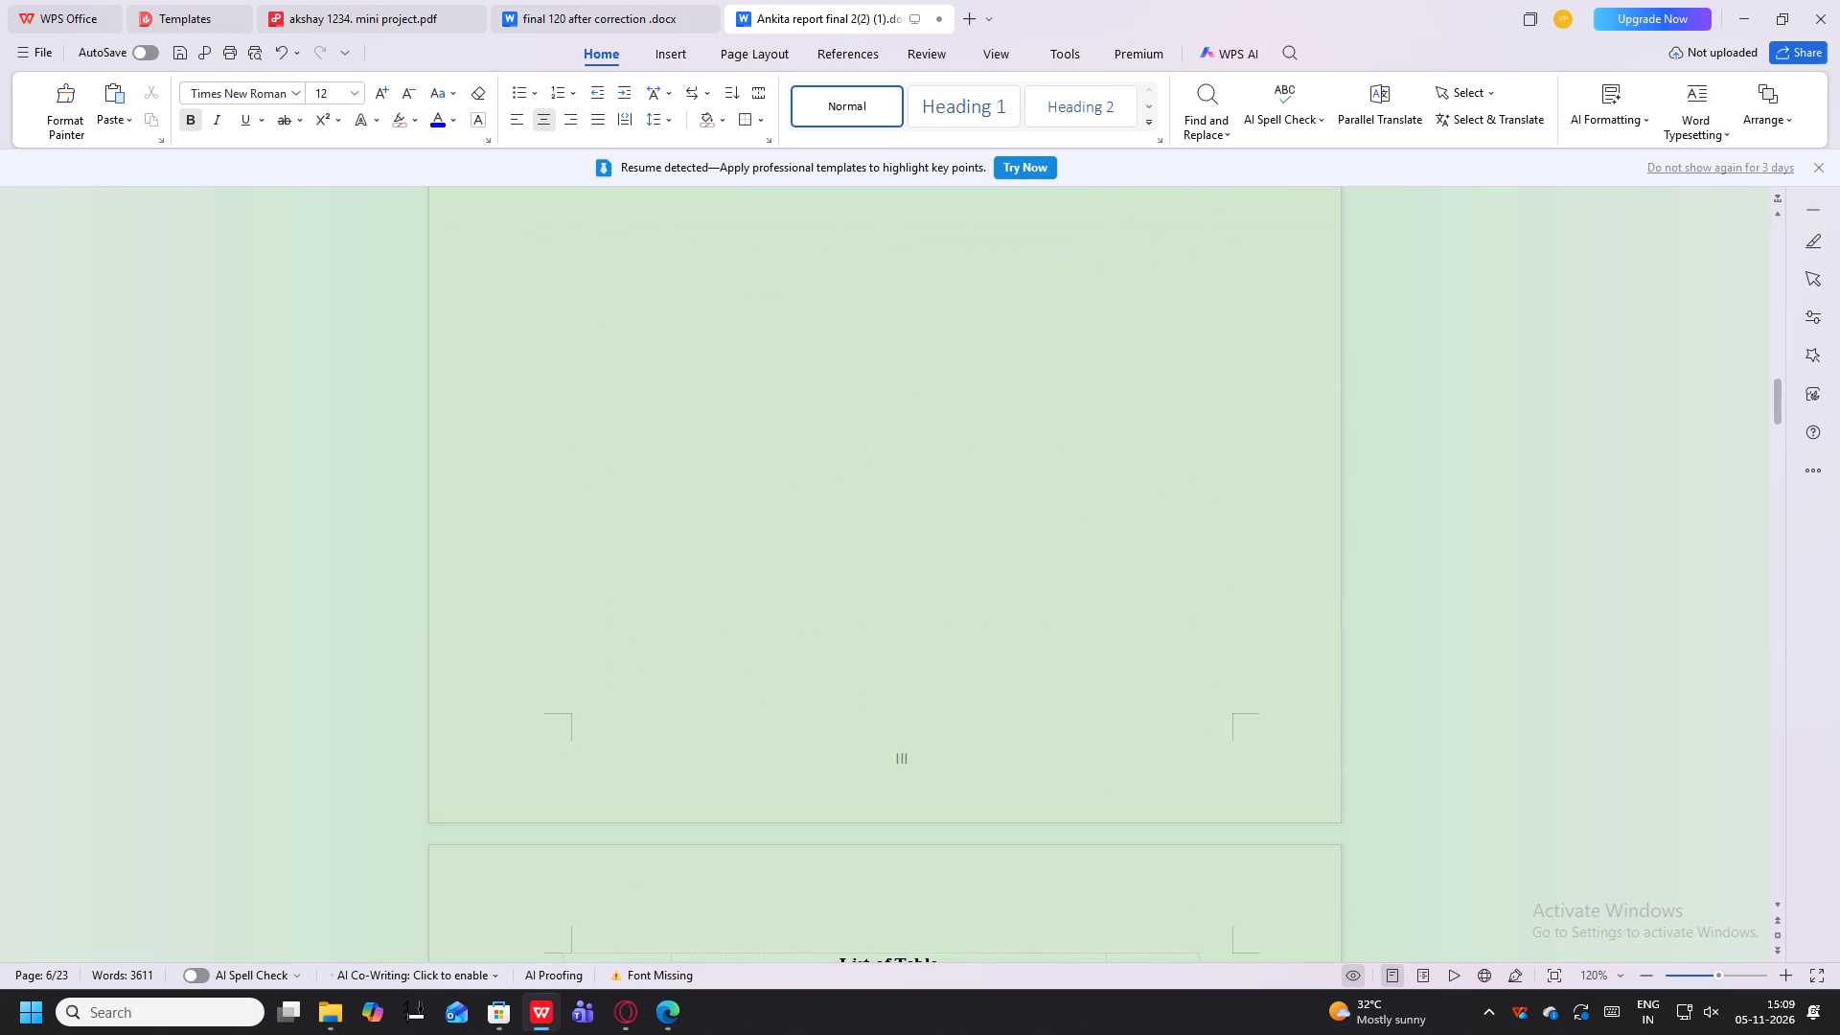
pyautogui.scroll(-17, 885, 688)
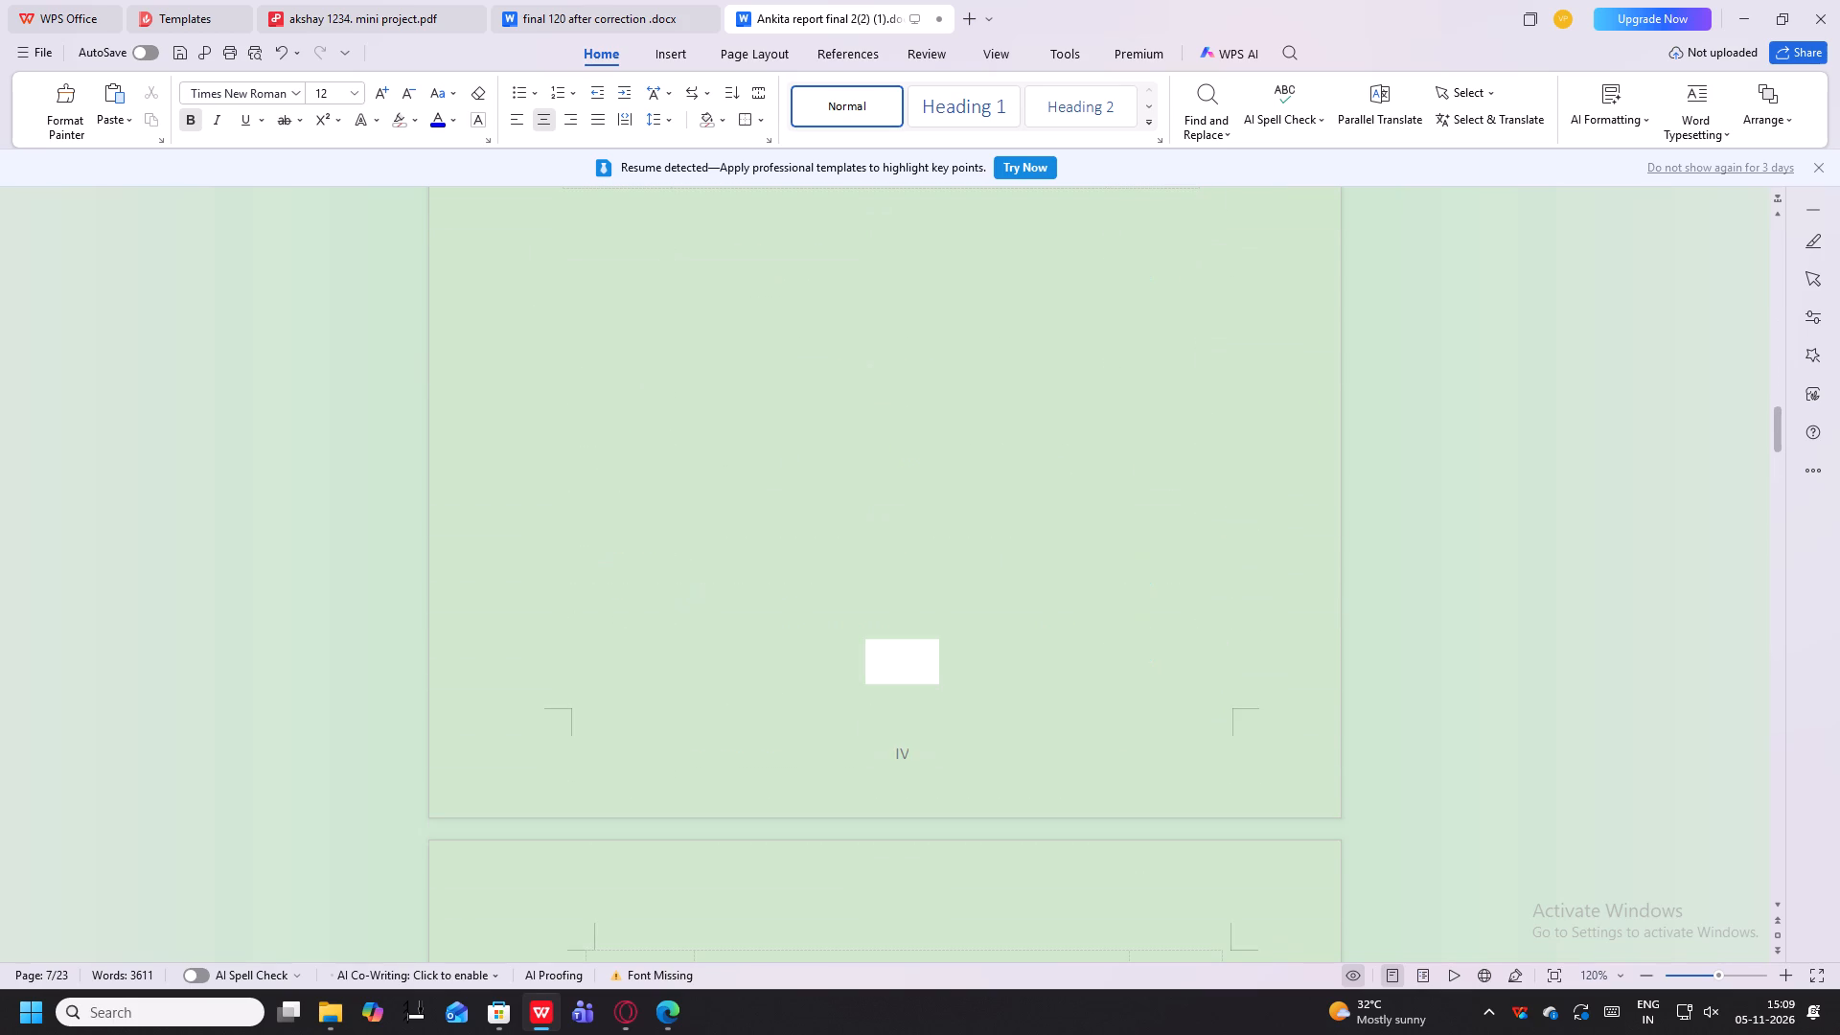
pyautogui.scroll(-17, 931, 629)
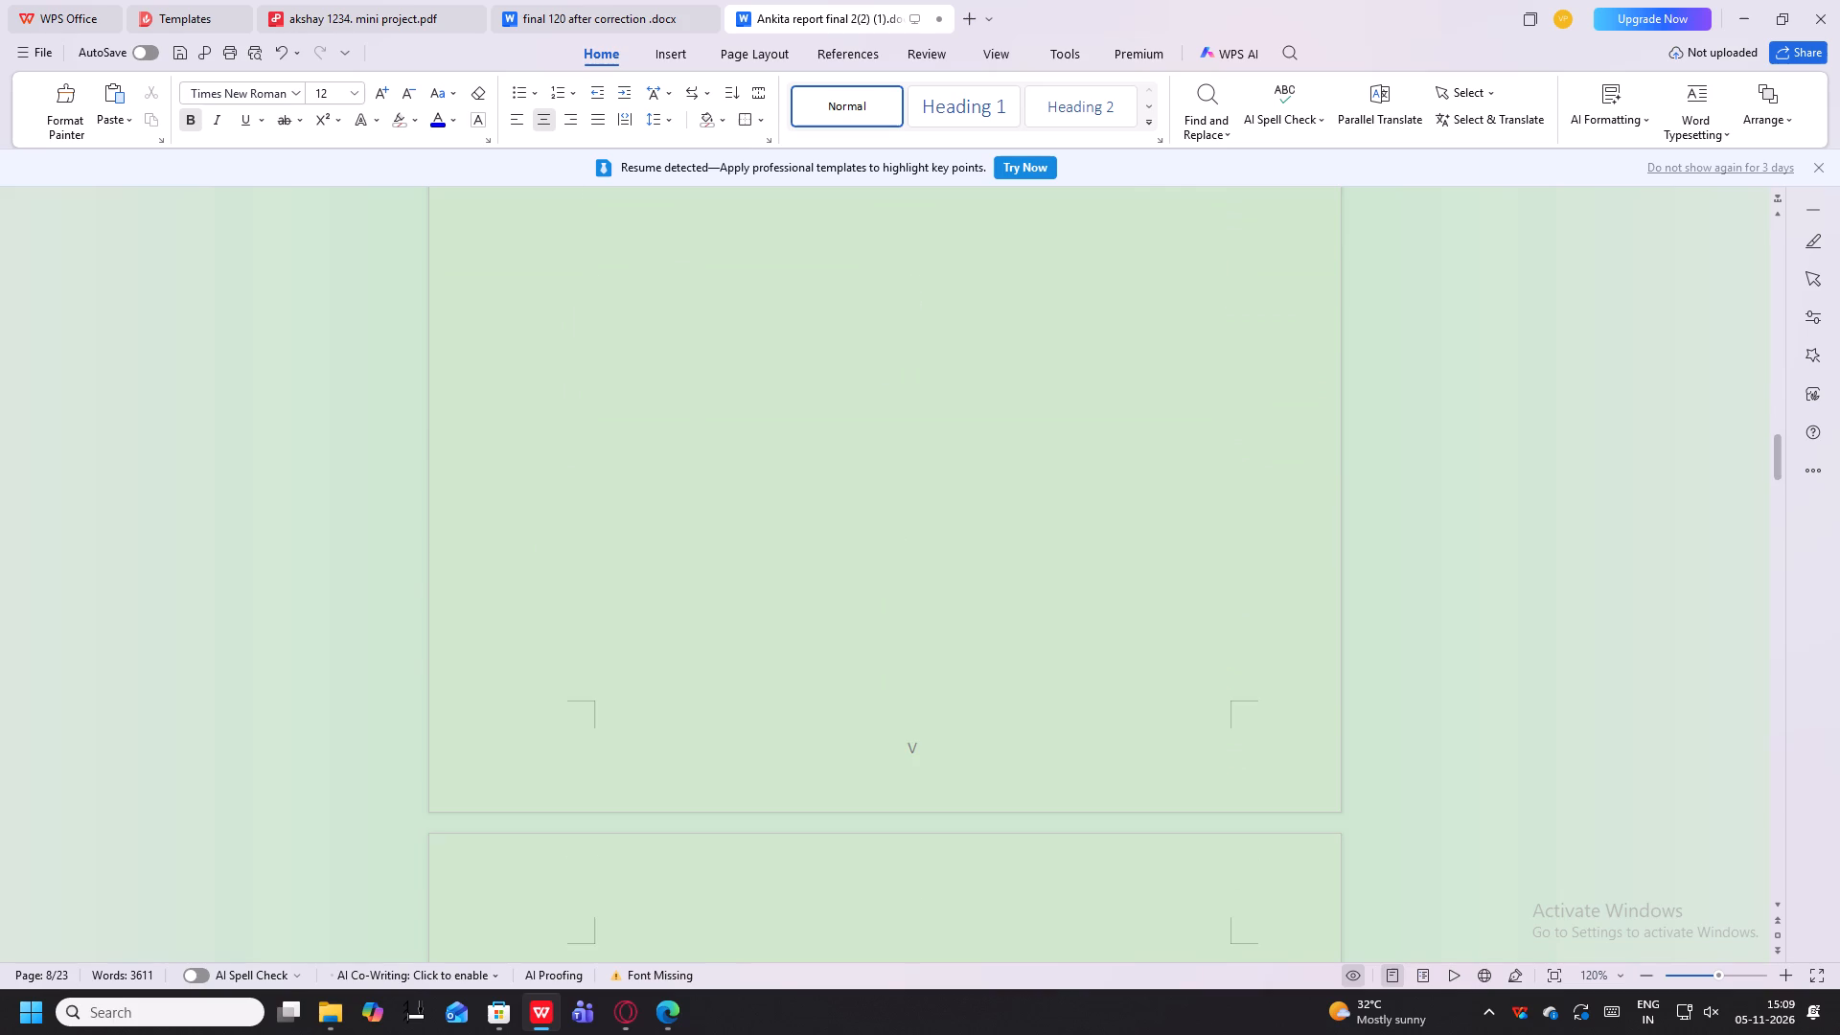
pyautogui.moveTo(928, 629); pyautogui.dragTo(1207, 809, button='right')
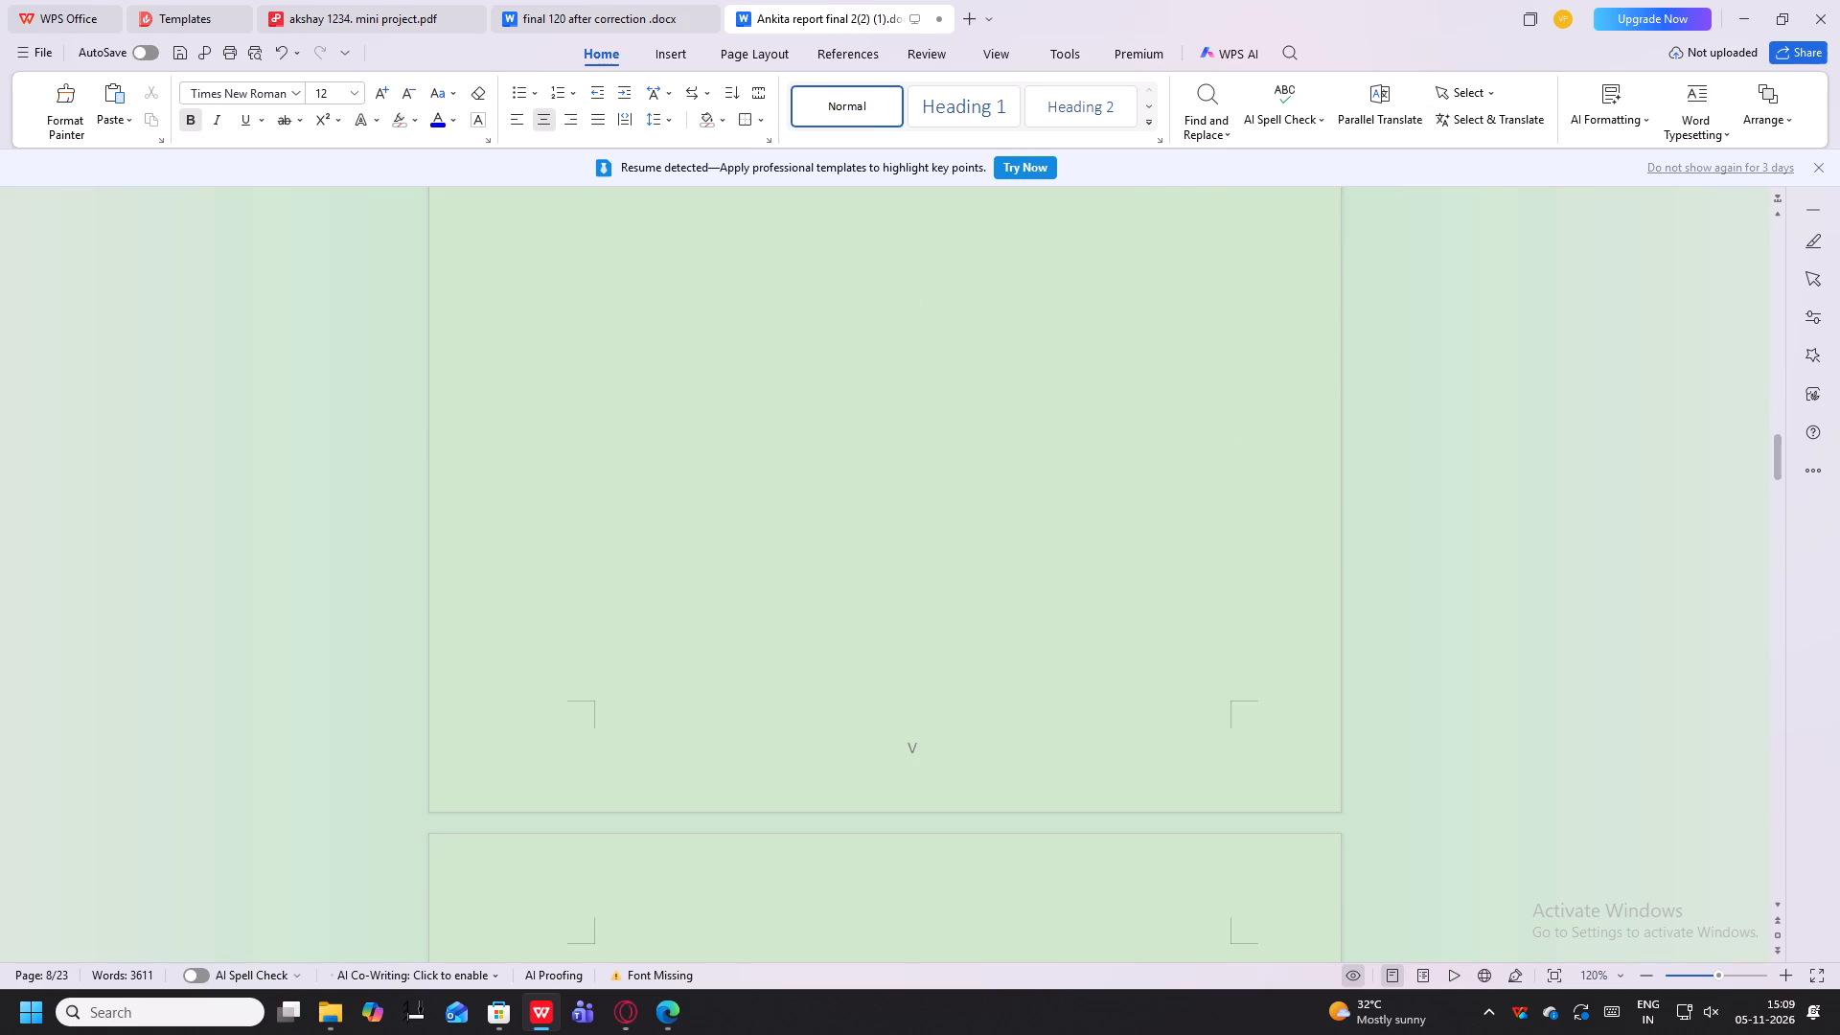
pyautogui.rightClick(1218, 468)
pyautogui.scroll(5, 680, 624)
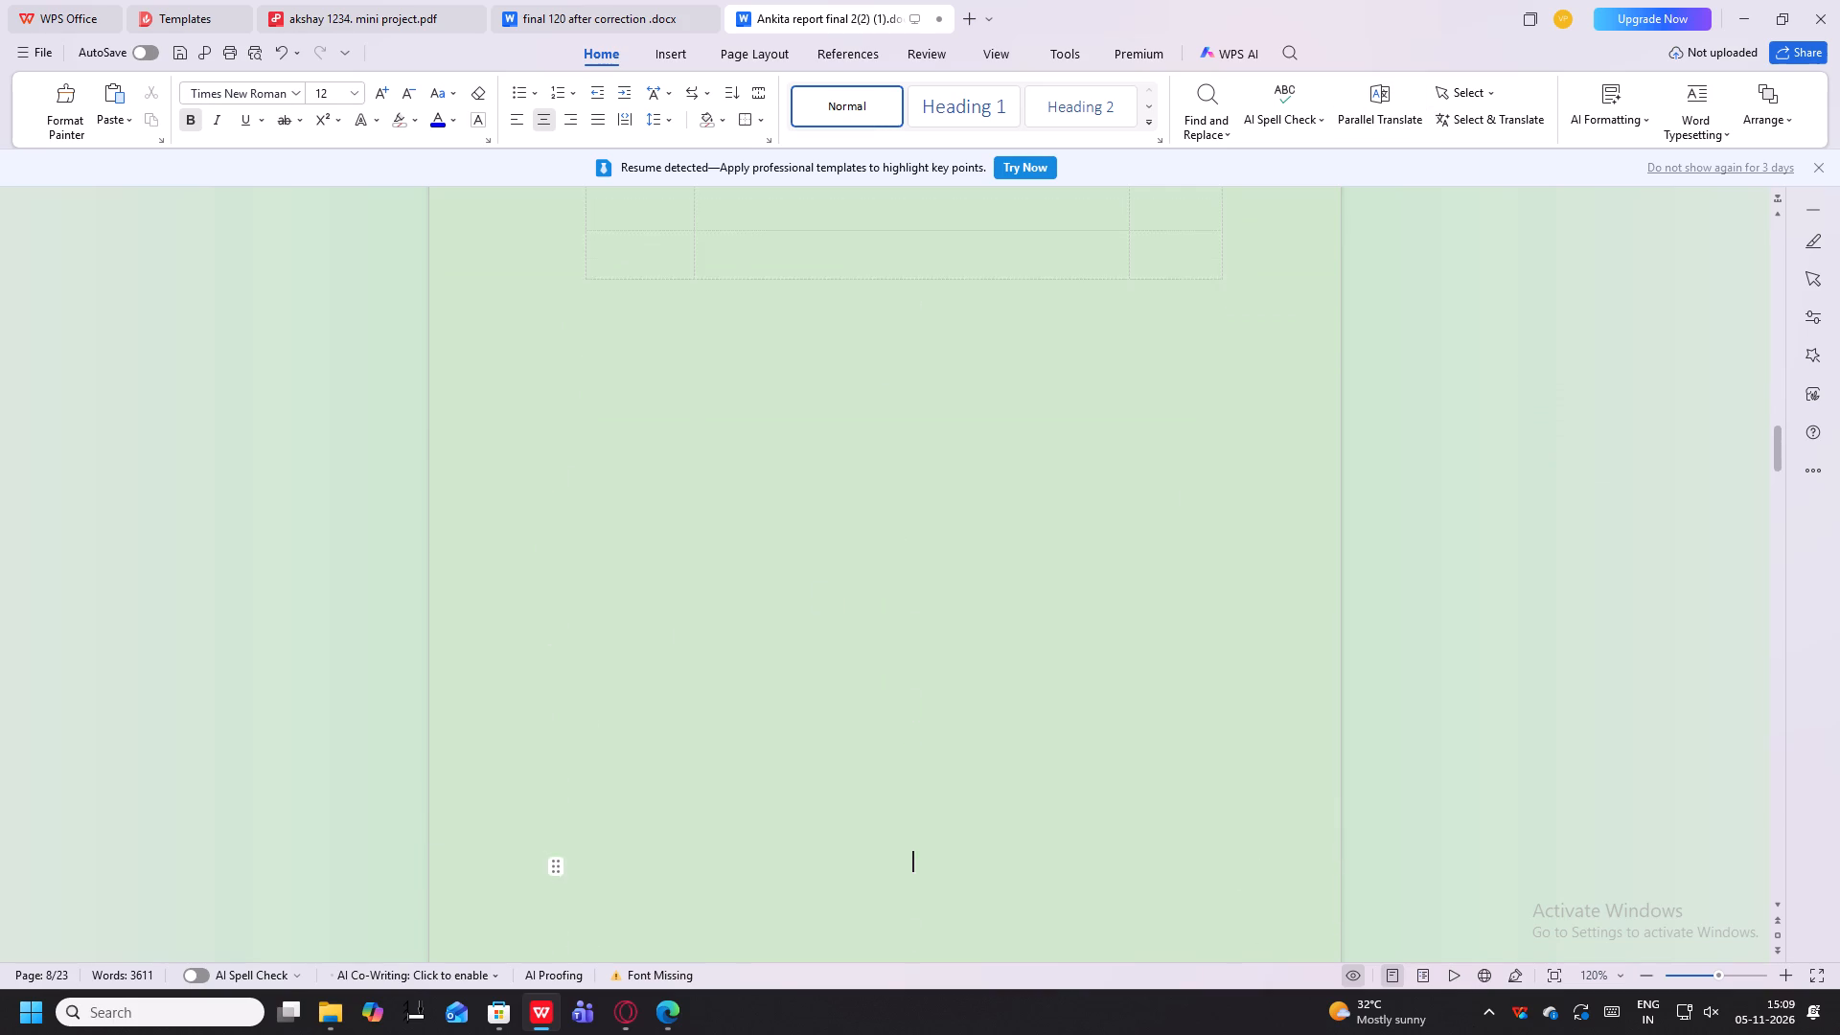
# Delete the empty table on the page numbered V, along with the surplus blank lines before it.
pyautogui.scroll(2, 738, 635)
pyautogui.scroll(3, 822, 659)
pyautogui.moveTo(1320, 791); pyautogui.dragTo(710, 514)
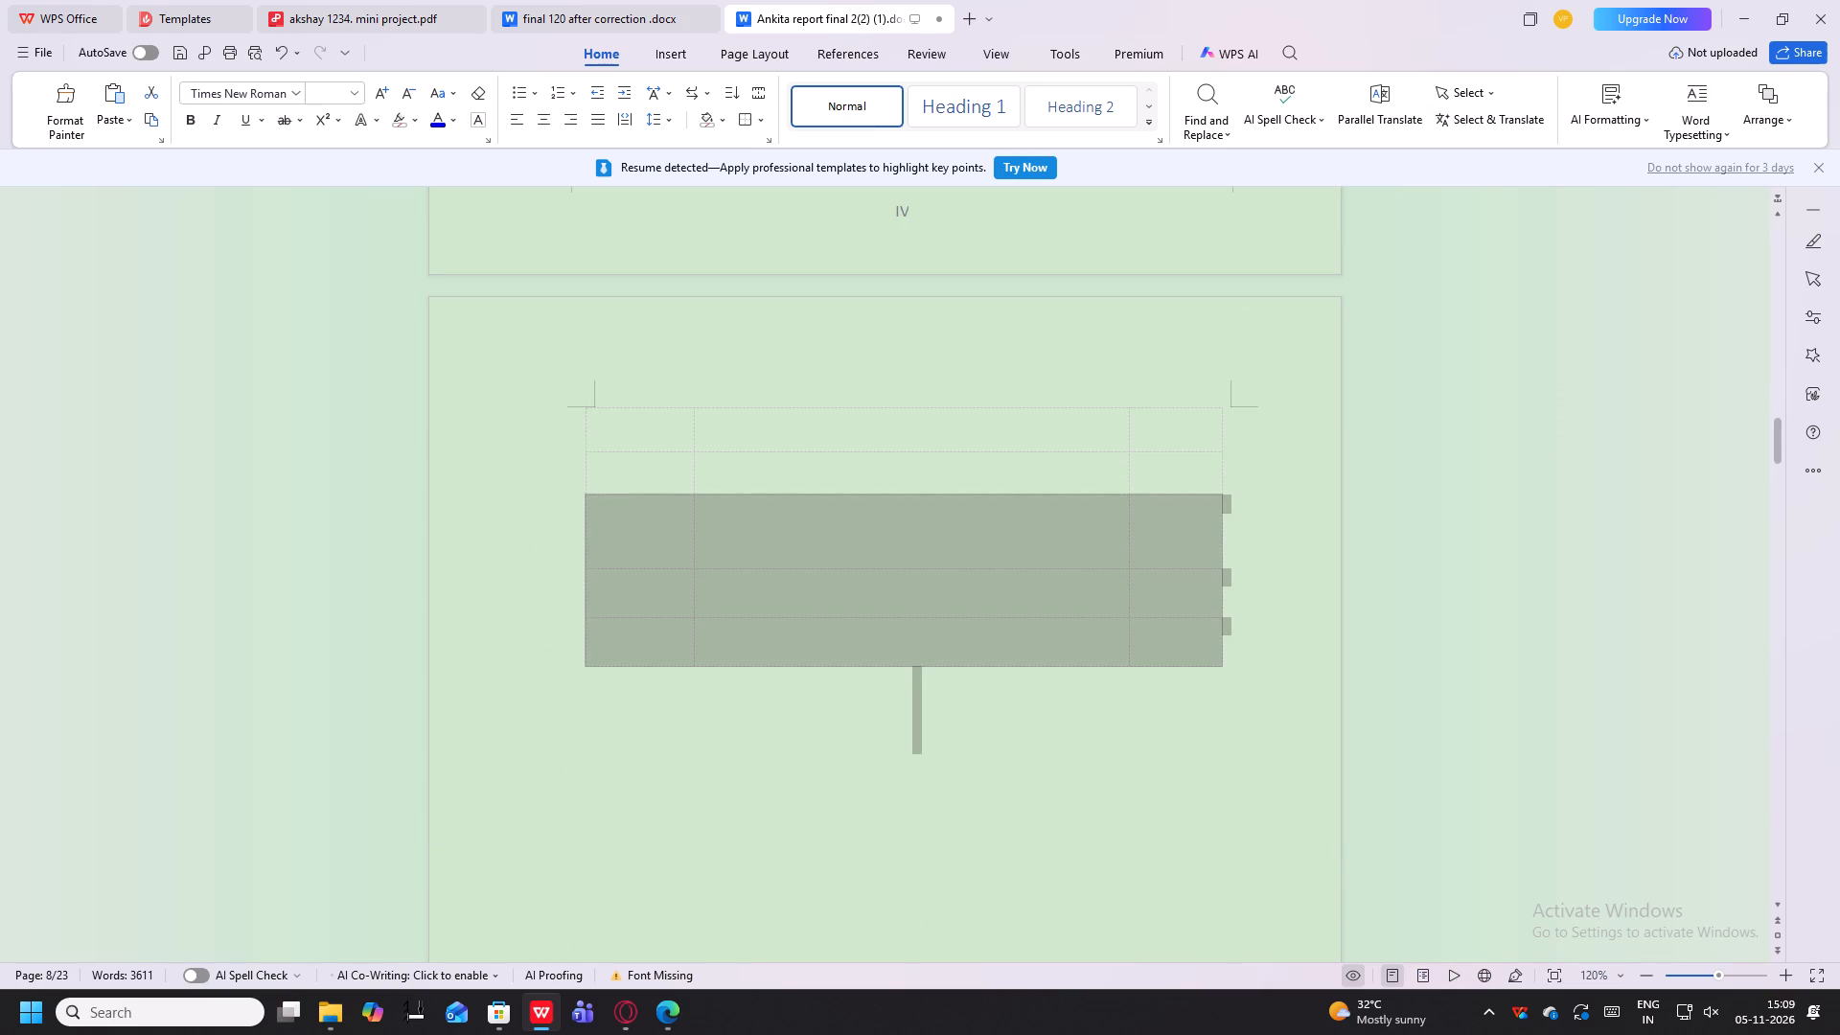
pyautogui.moveTo(710, 514); pyautogui.dragTo(617, 374)
pyautogui.press('Delete')
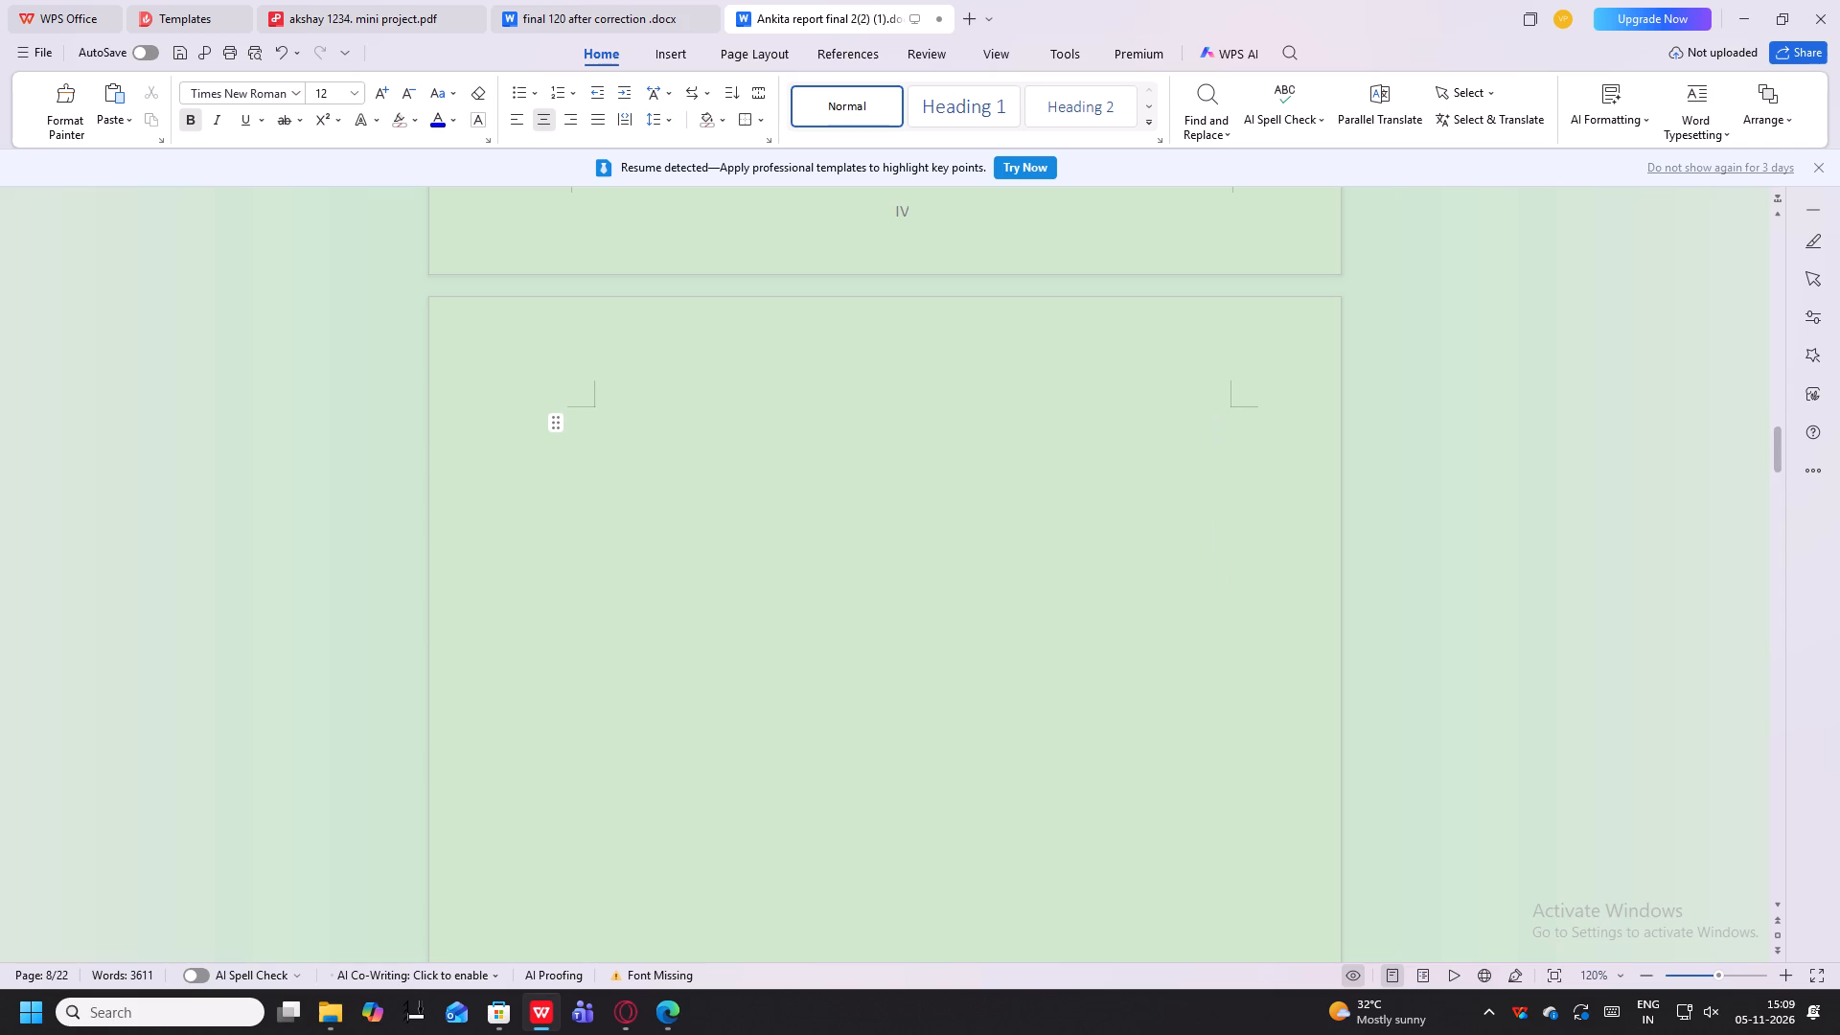
pyautogui.press('BackSpace')
pyautogui.press('BackSpace')
pyautogui.press('BackSpace')
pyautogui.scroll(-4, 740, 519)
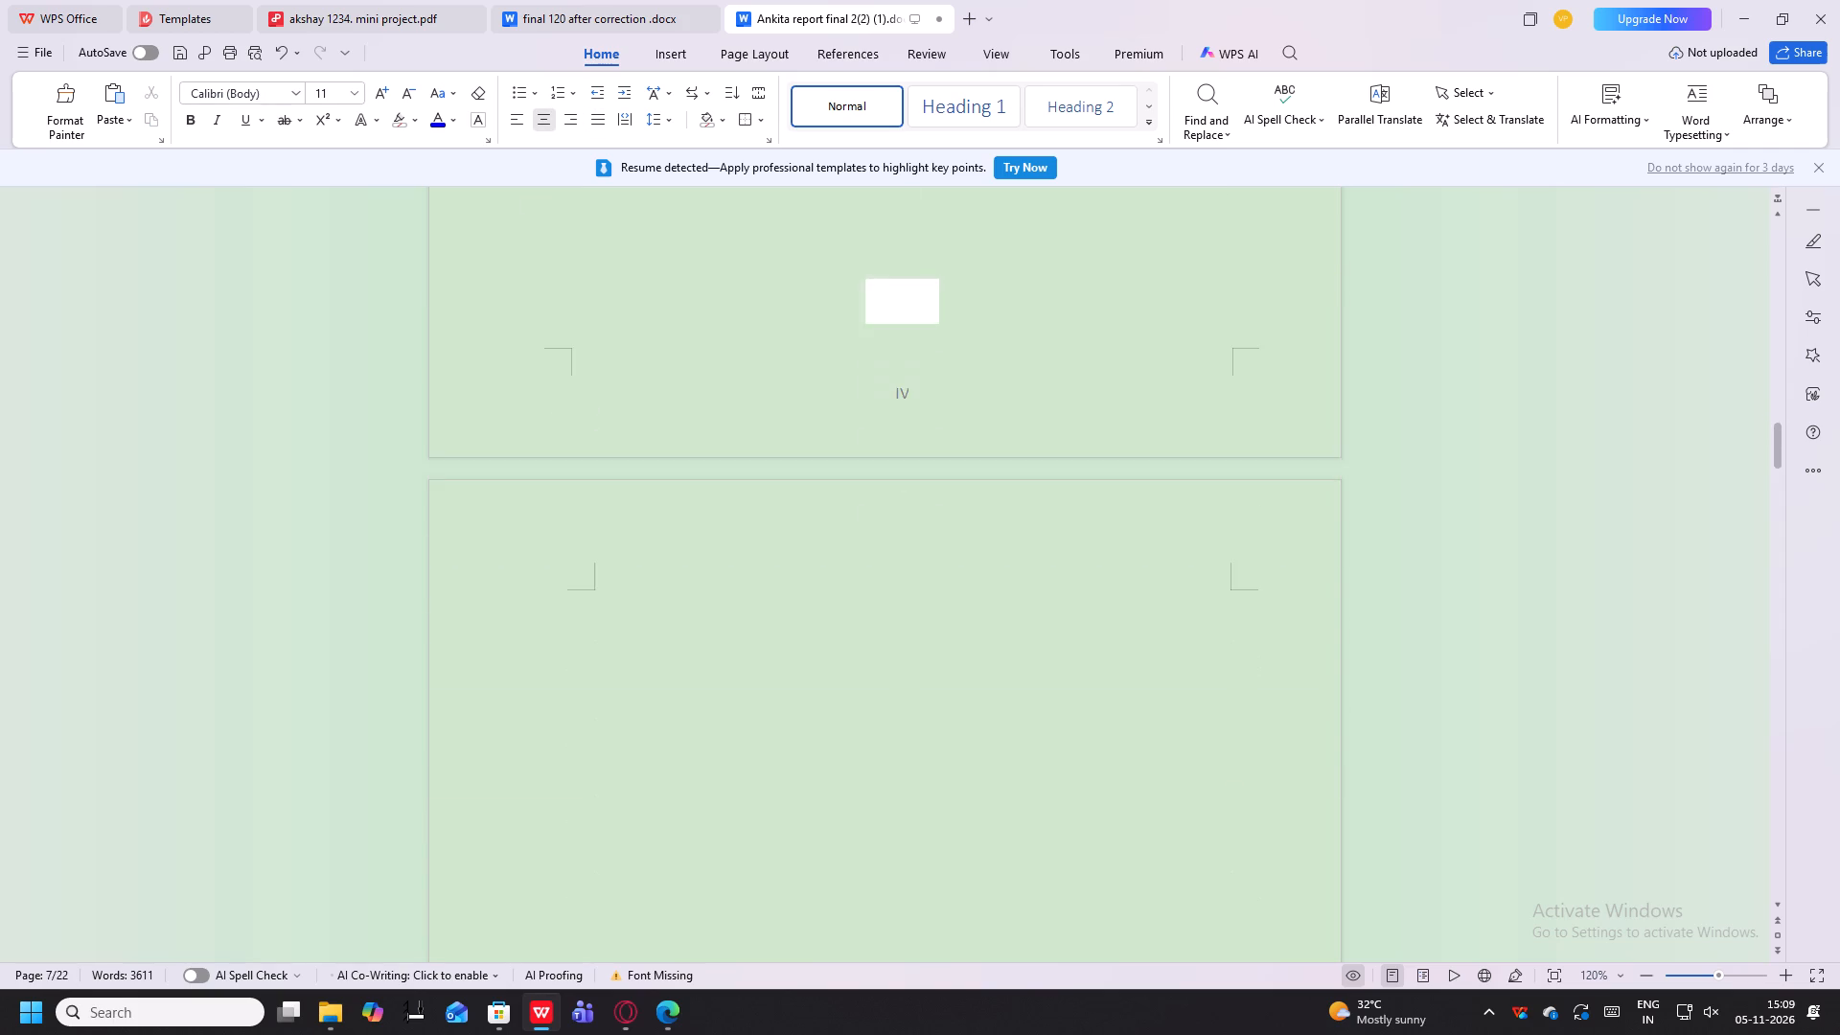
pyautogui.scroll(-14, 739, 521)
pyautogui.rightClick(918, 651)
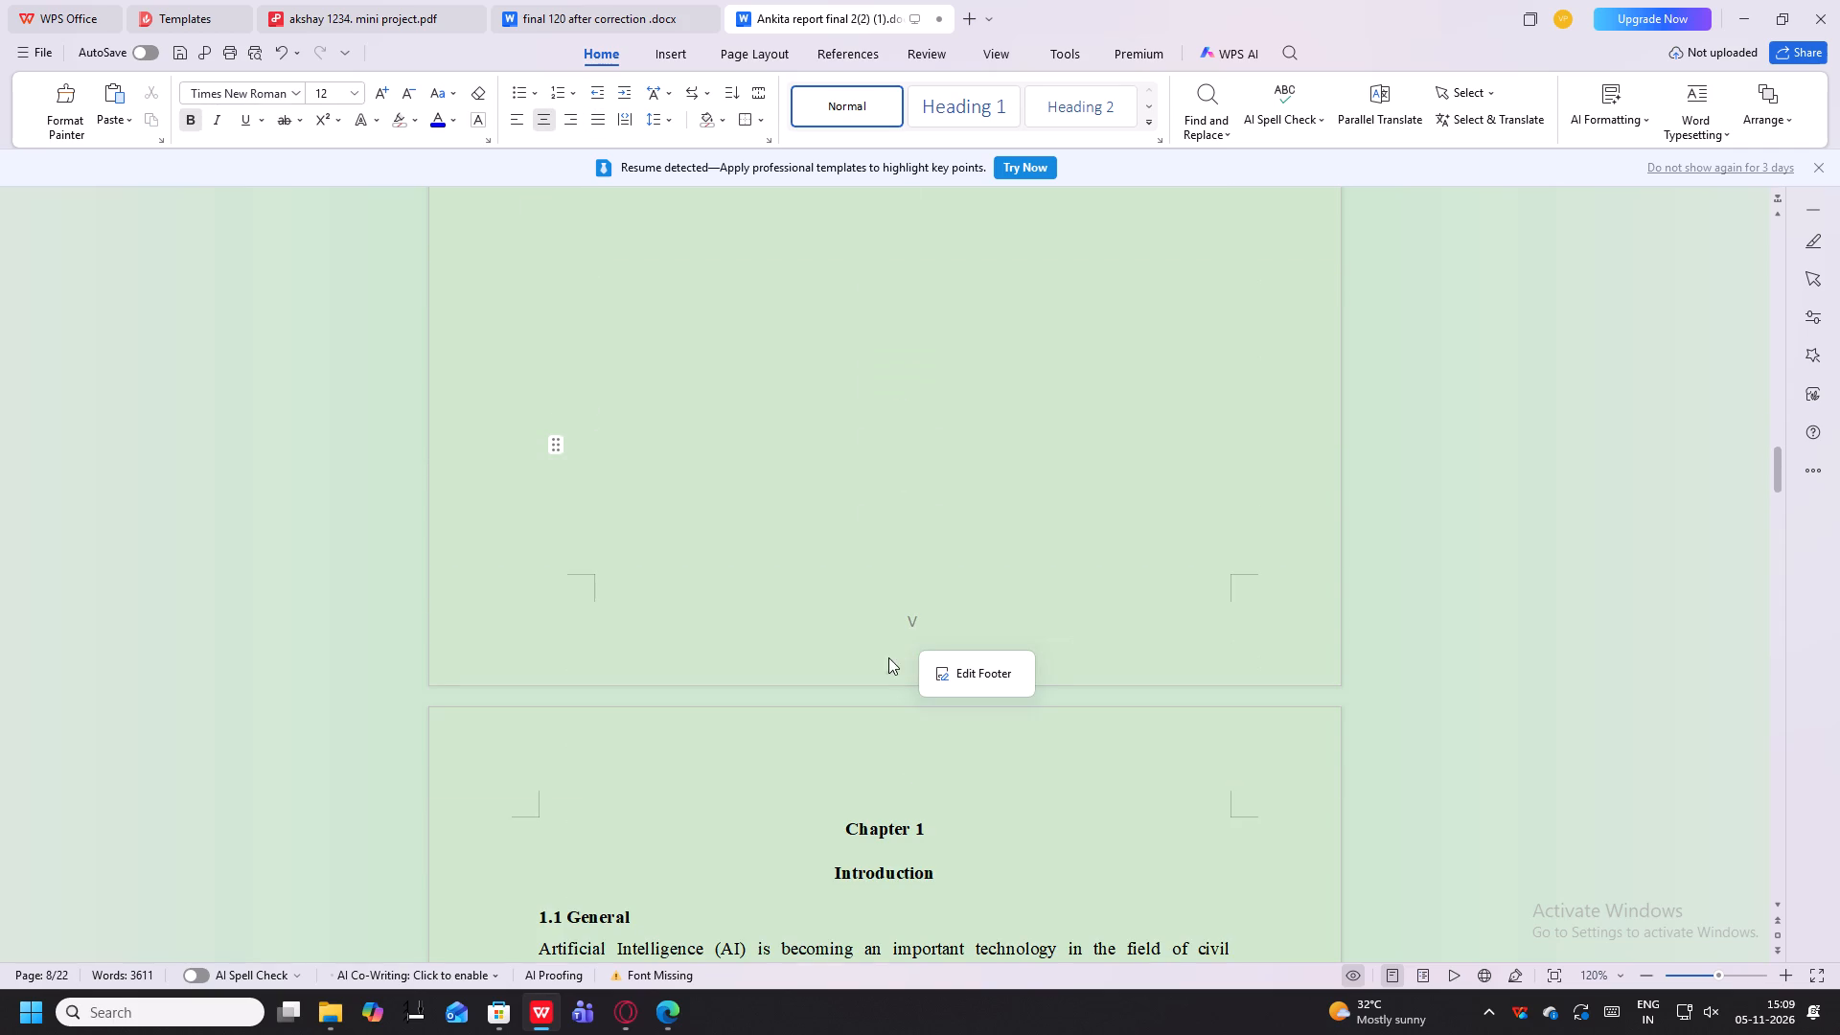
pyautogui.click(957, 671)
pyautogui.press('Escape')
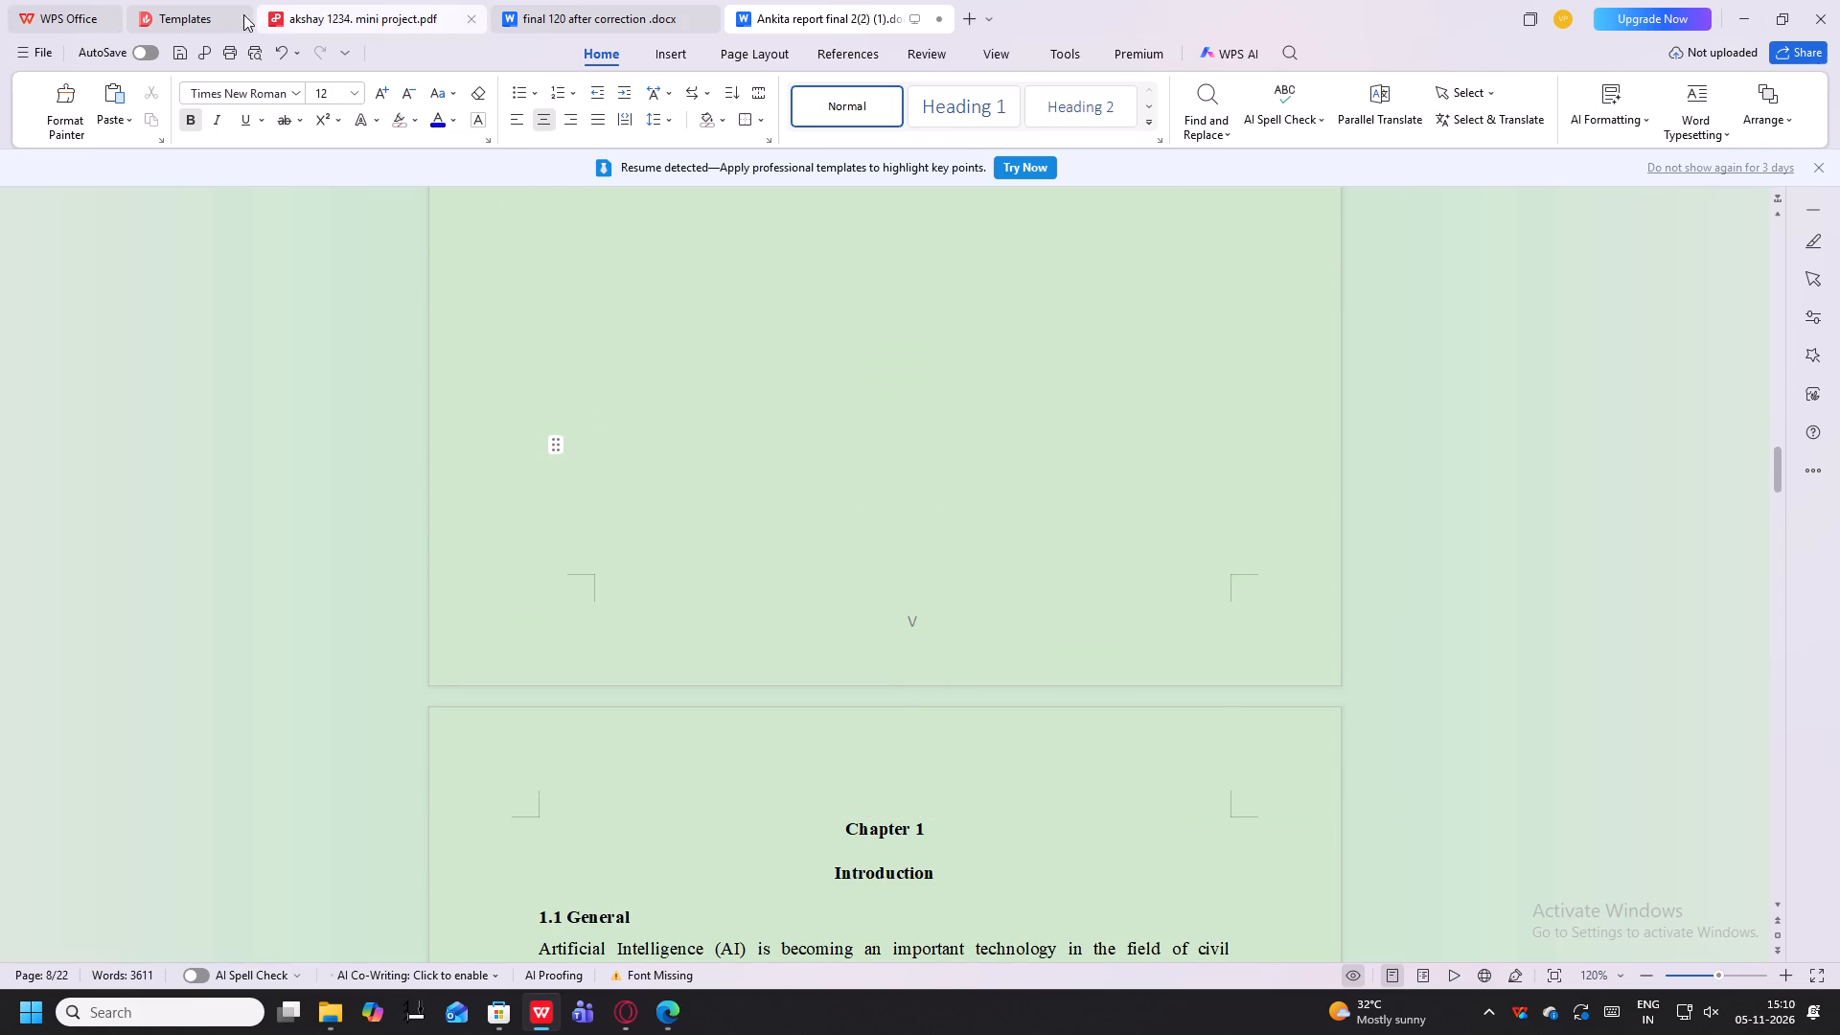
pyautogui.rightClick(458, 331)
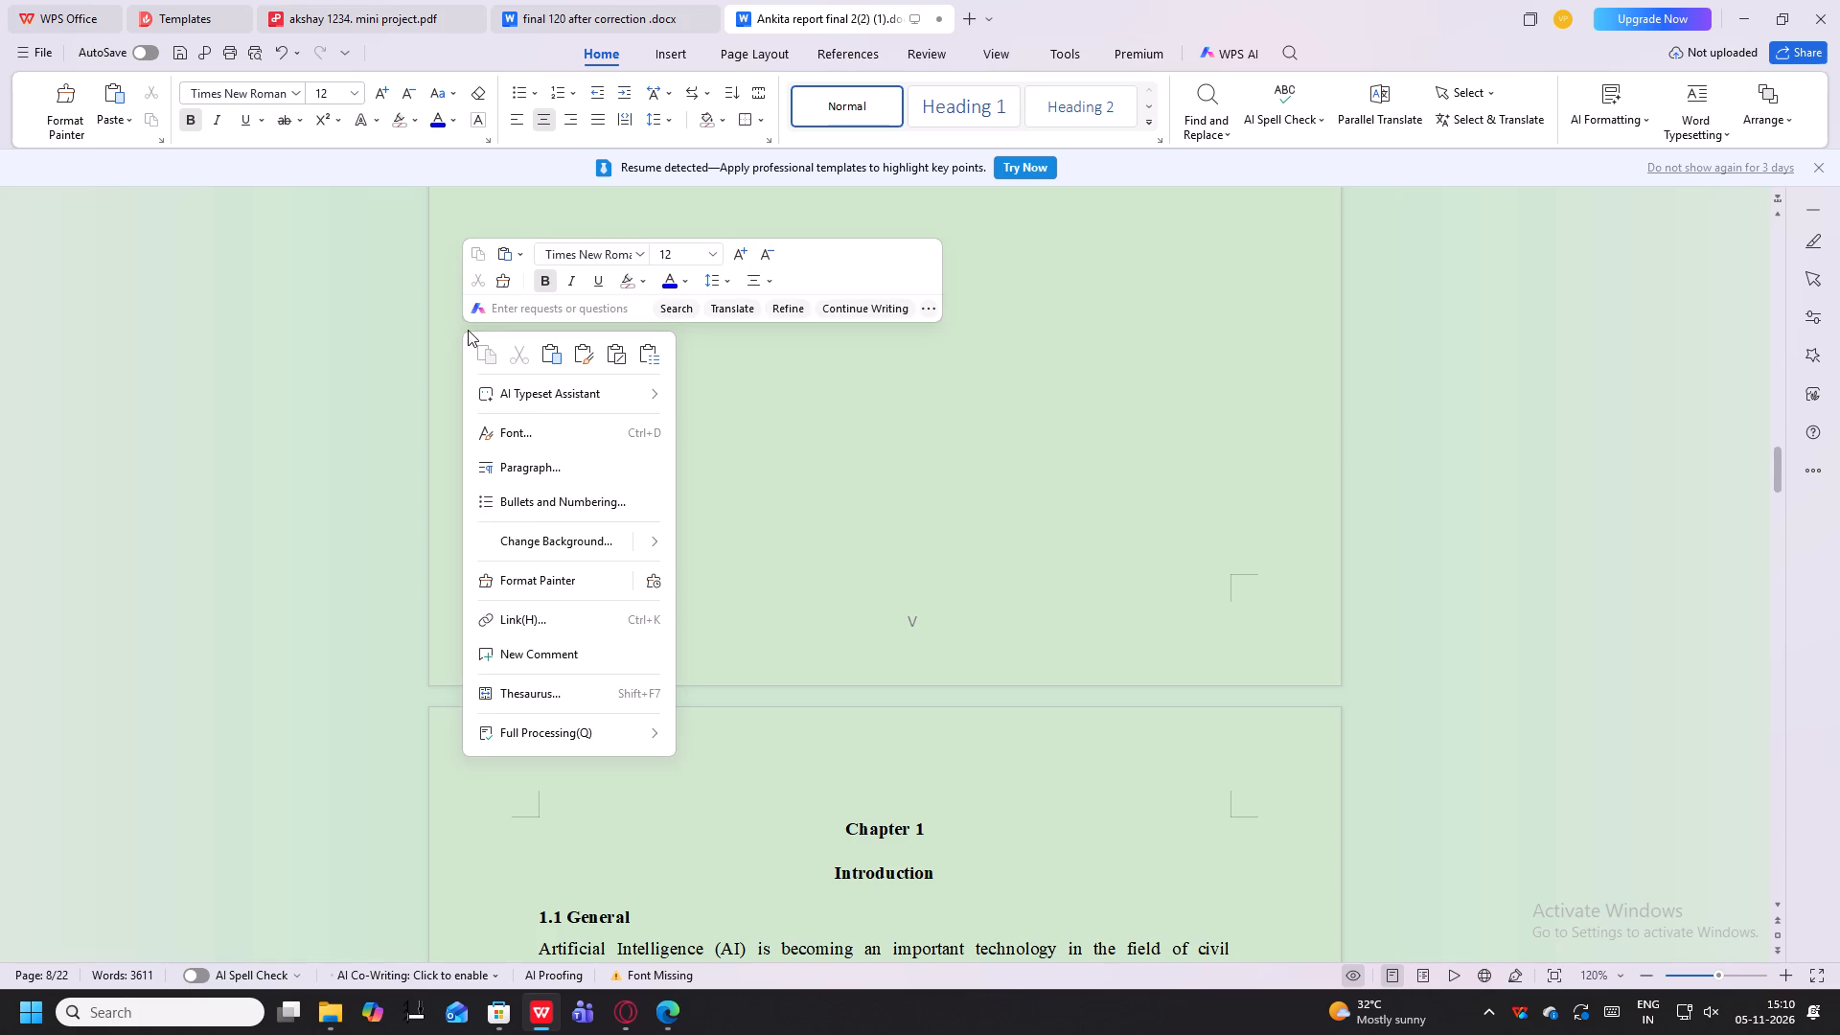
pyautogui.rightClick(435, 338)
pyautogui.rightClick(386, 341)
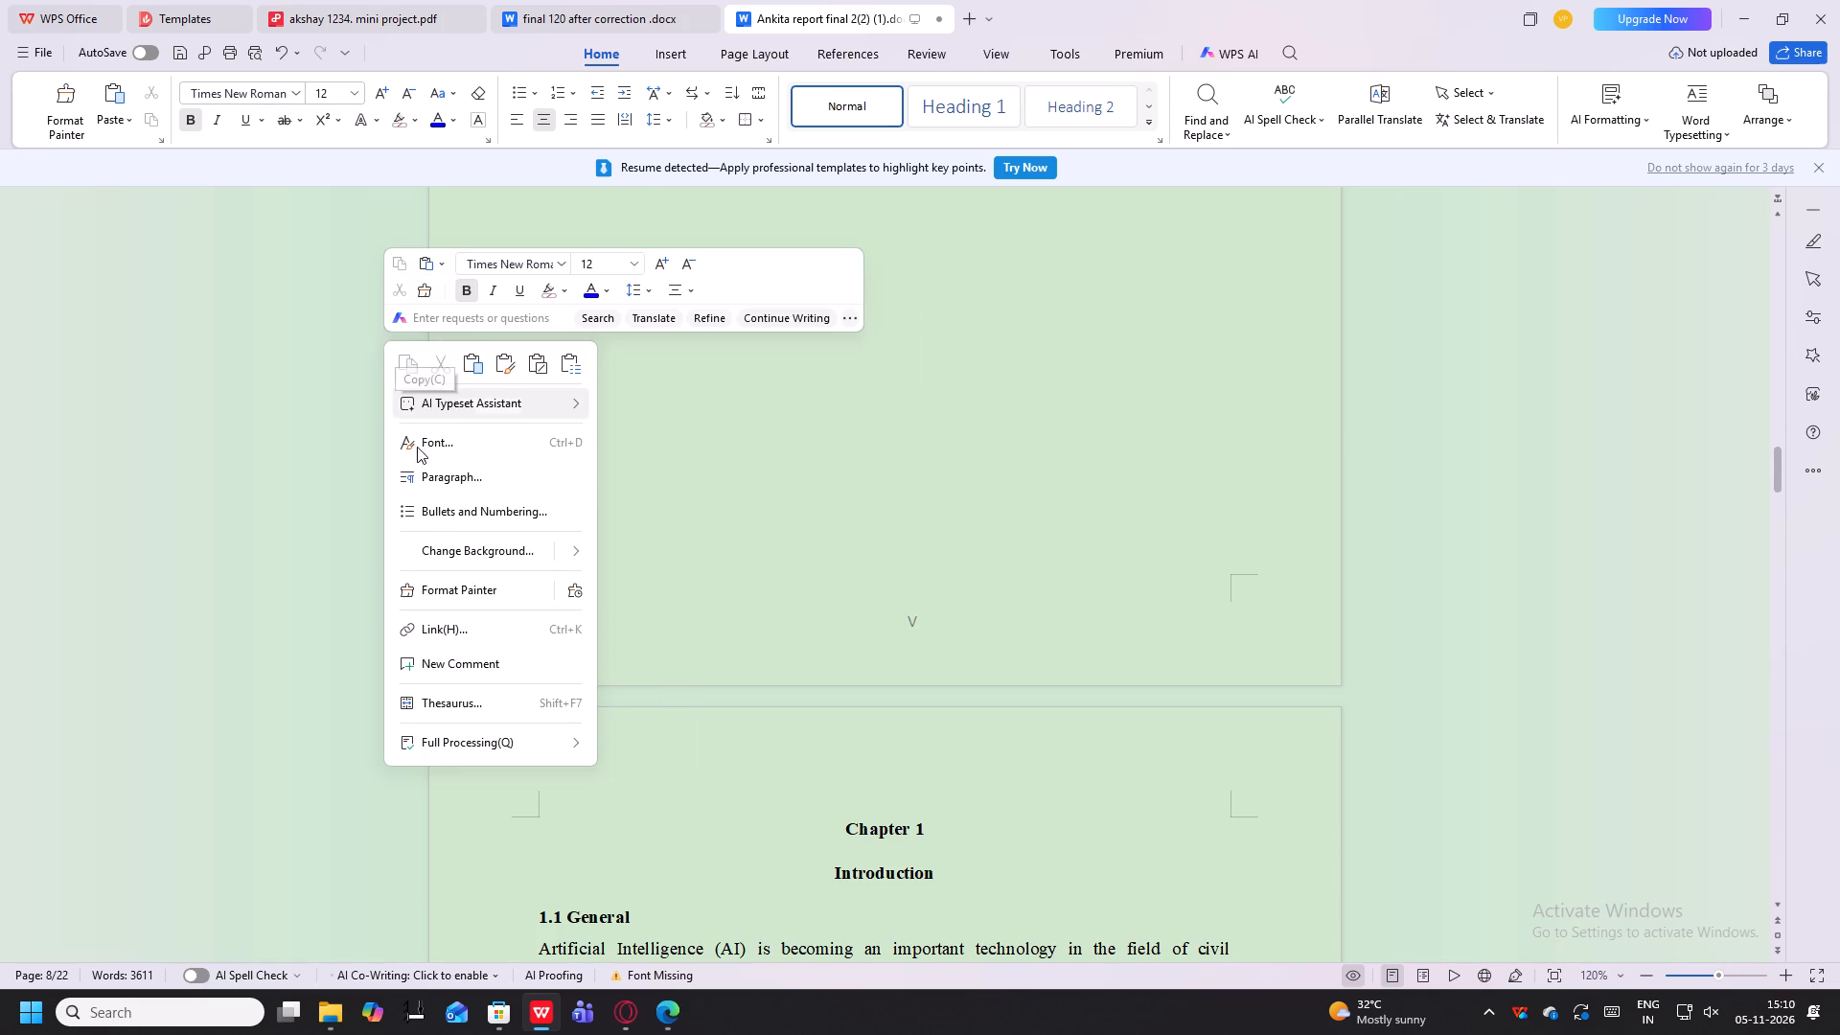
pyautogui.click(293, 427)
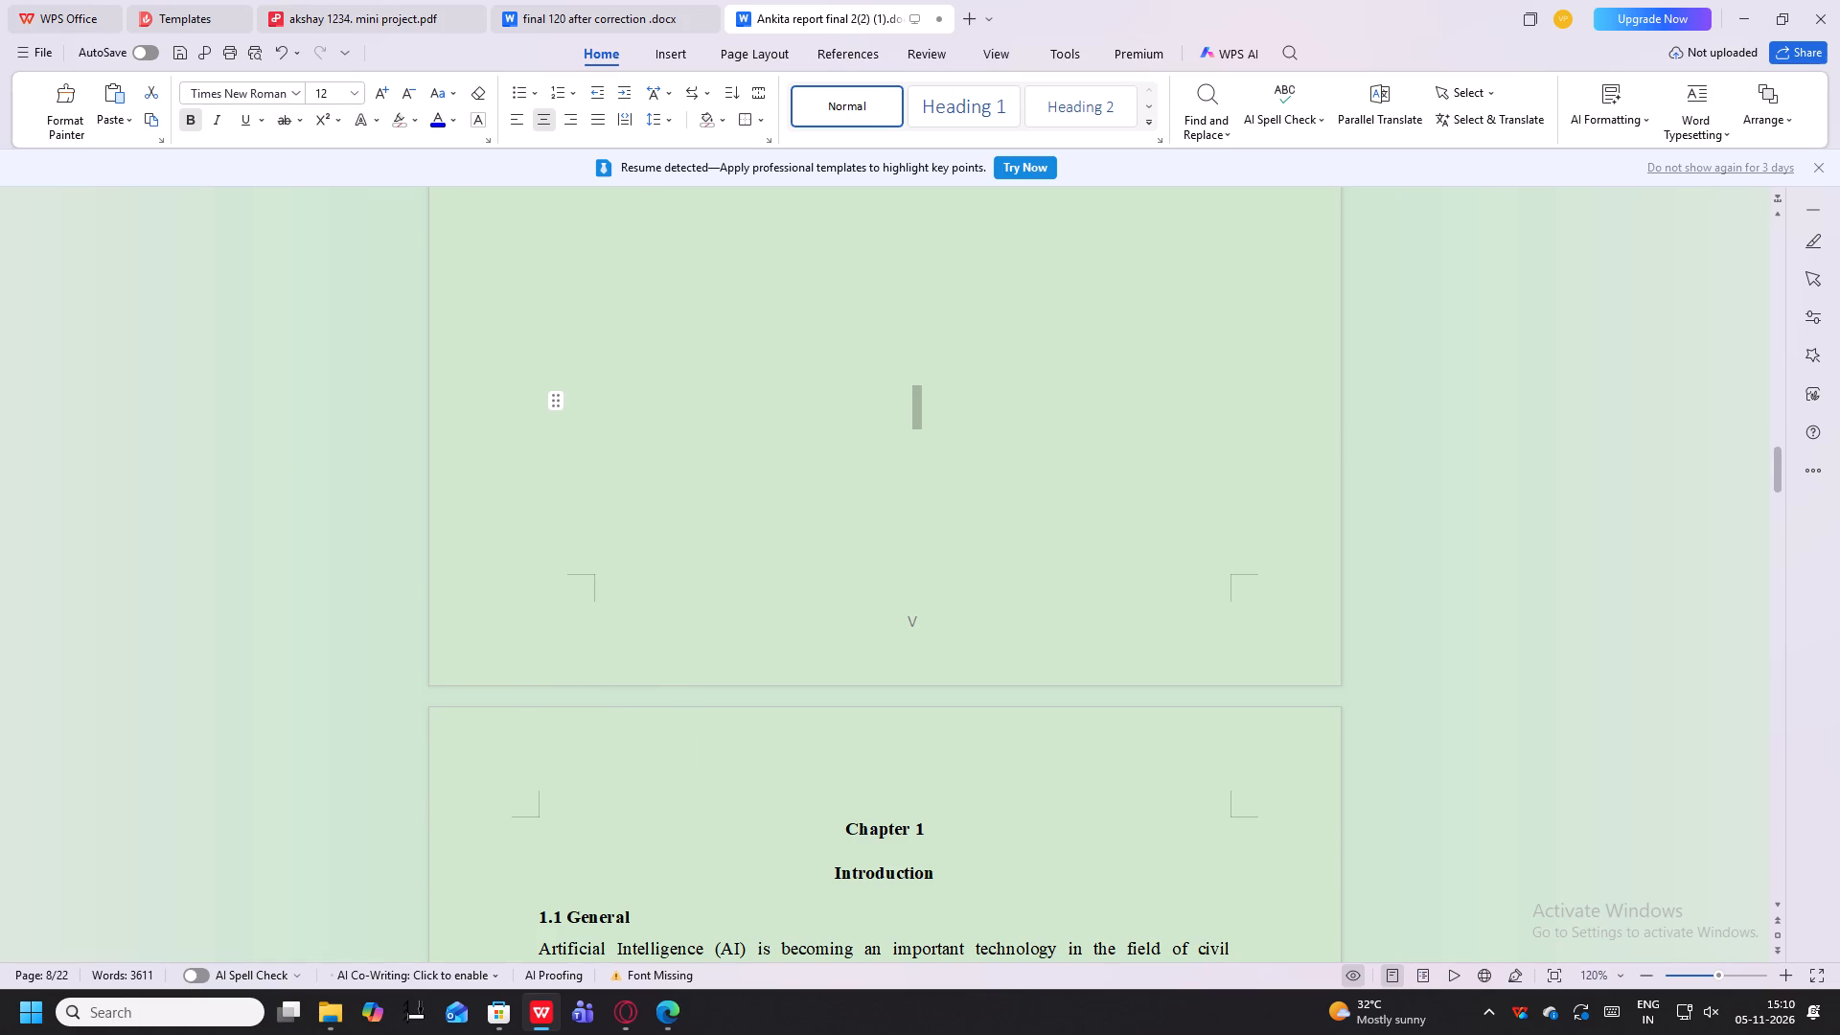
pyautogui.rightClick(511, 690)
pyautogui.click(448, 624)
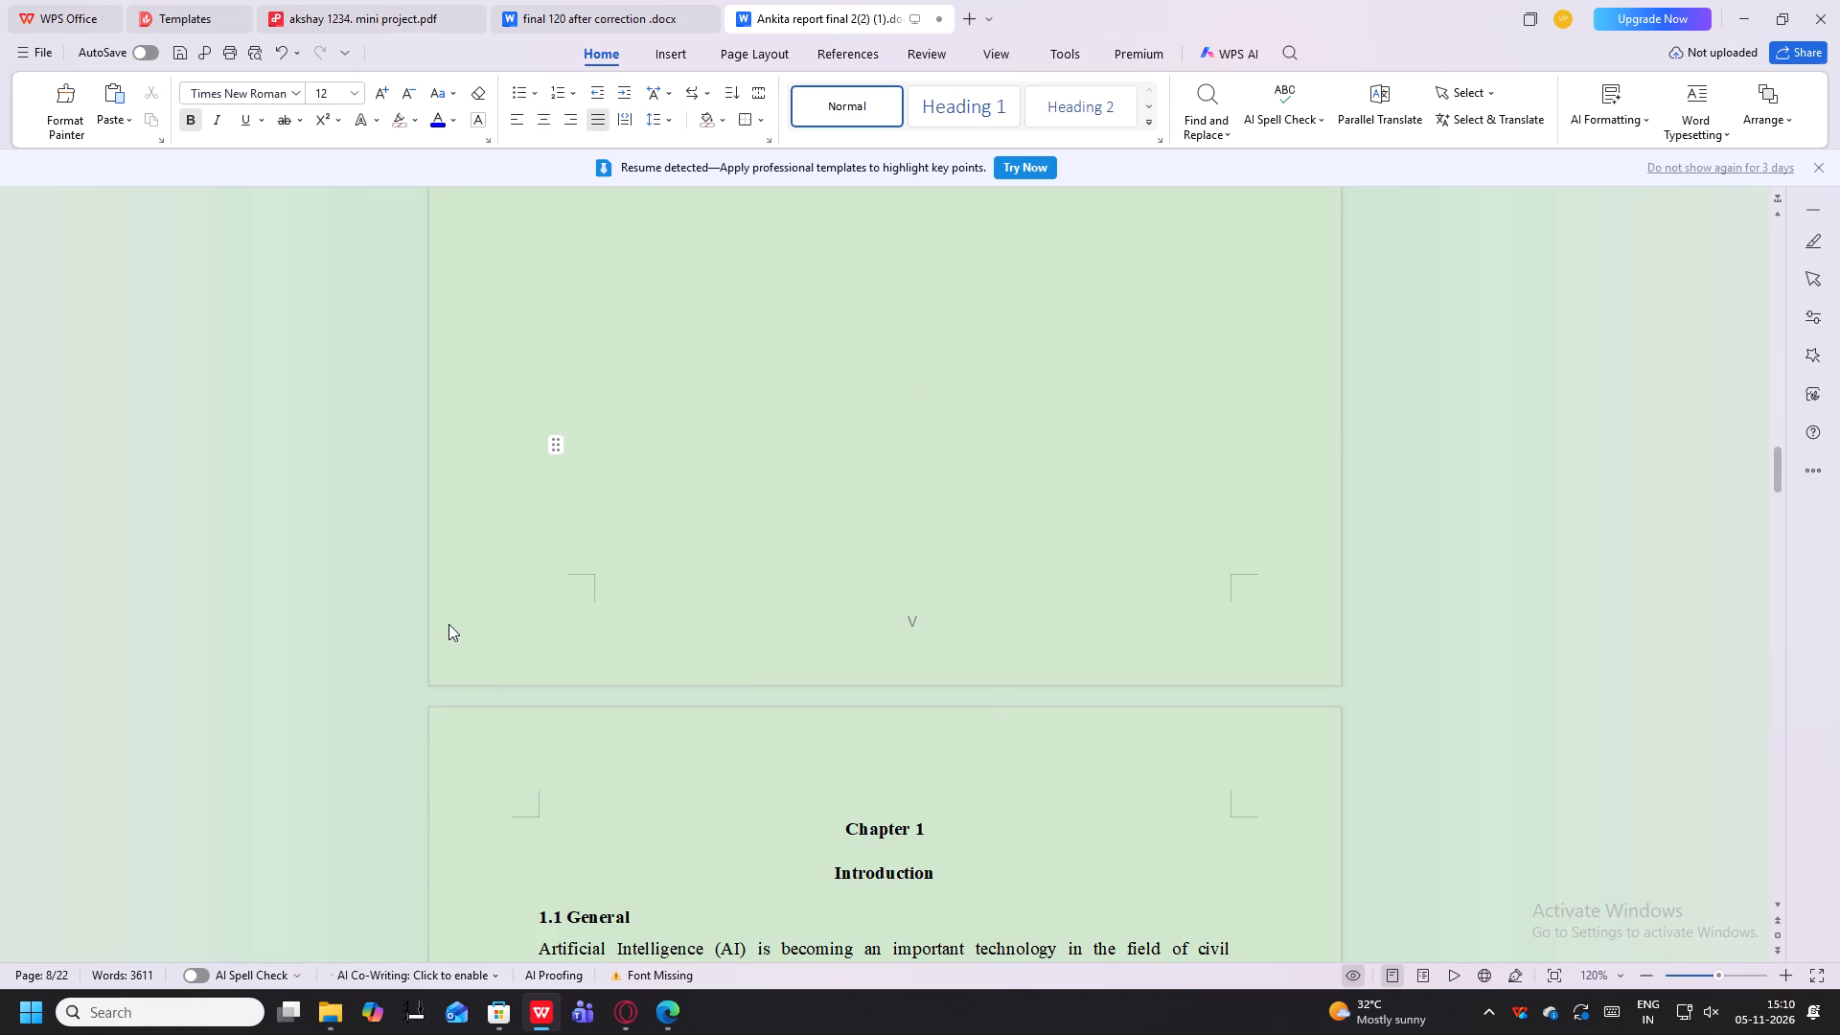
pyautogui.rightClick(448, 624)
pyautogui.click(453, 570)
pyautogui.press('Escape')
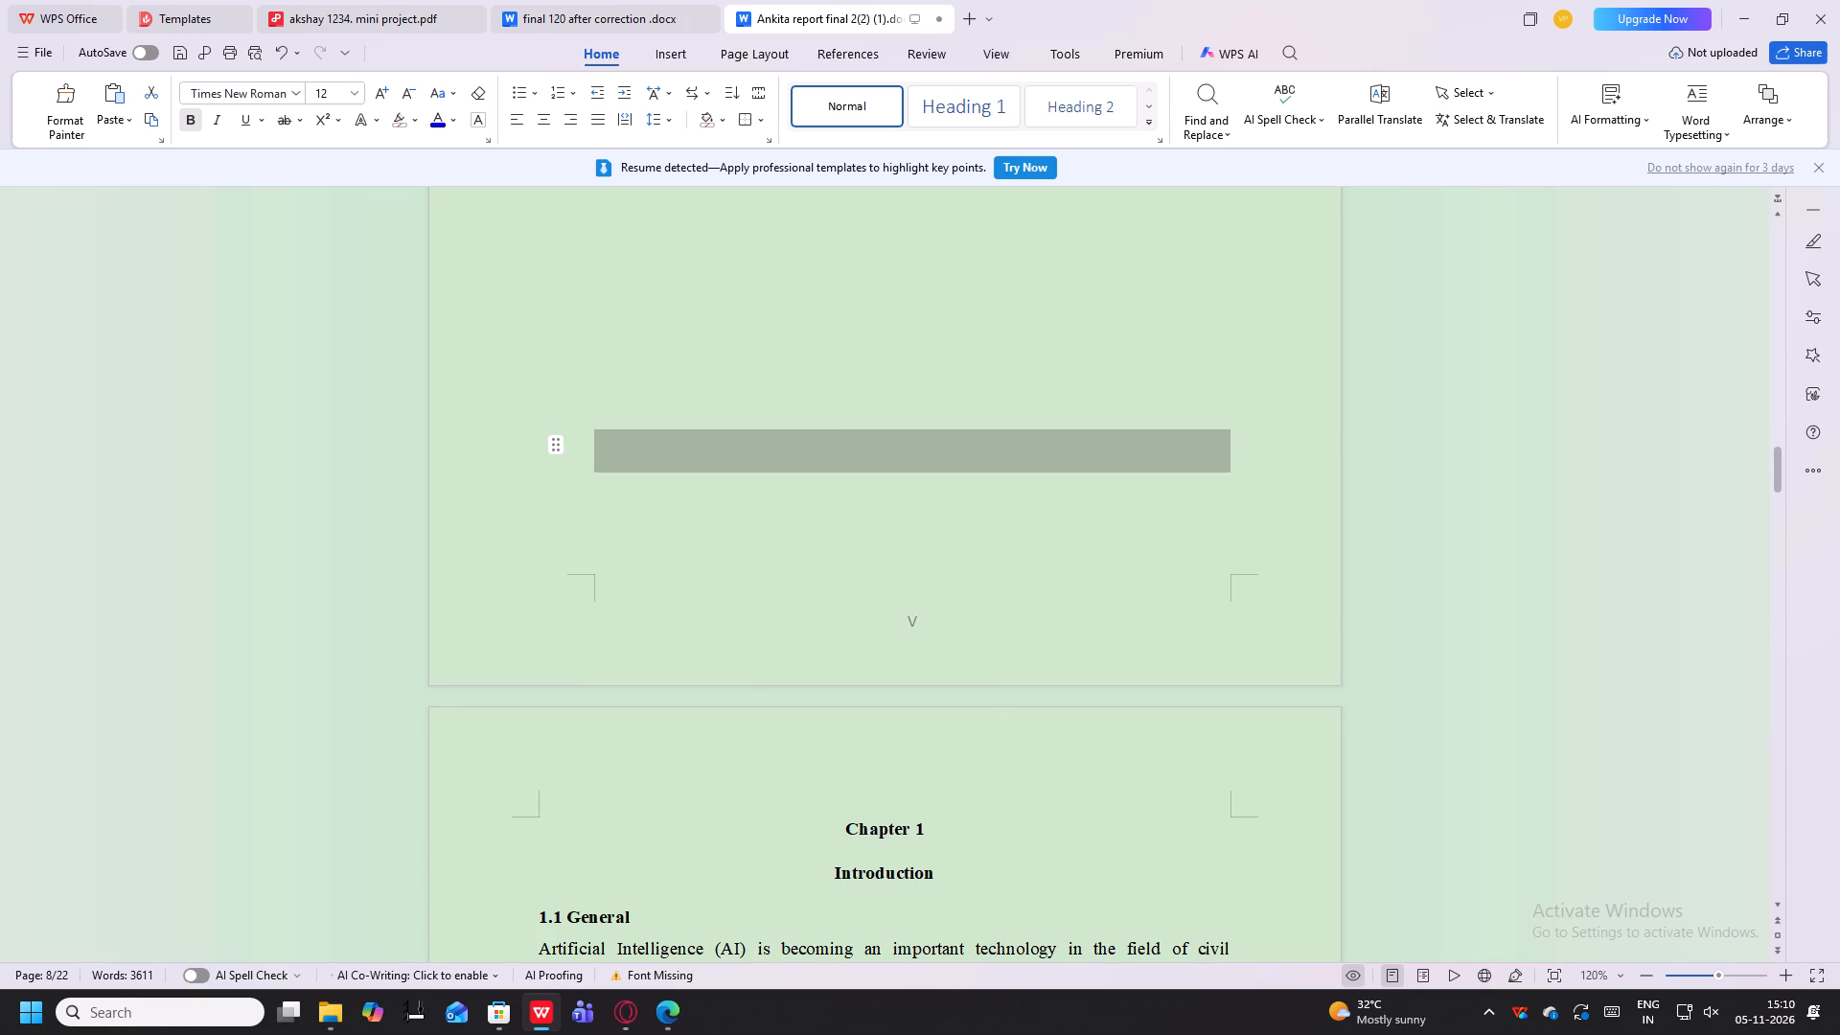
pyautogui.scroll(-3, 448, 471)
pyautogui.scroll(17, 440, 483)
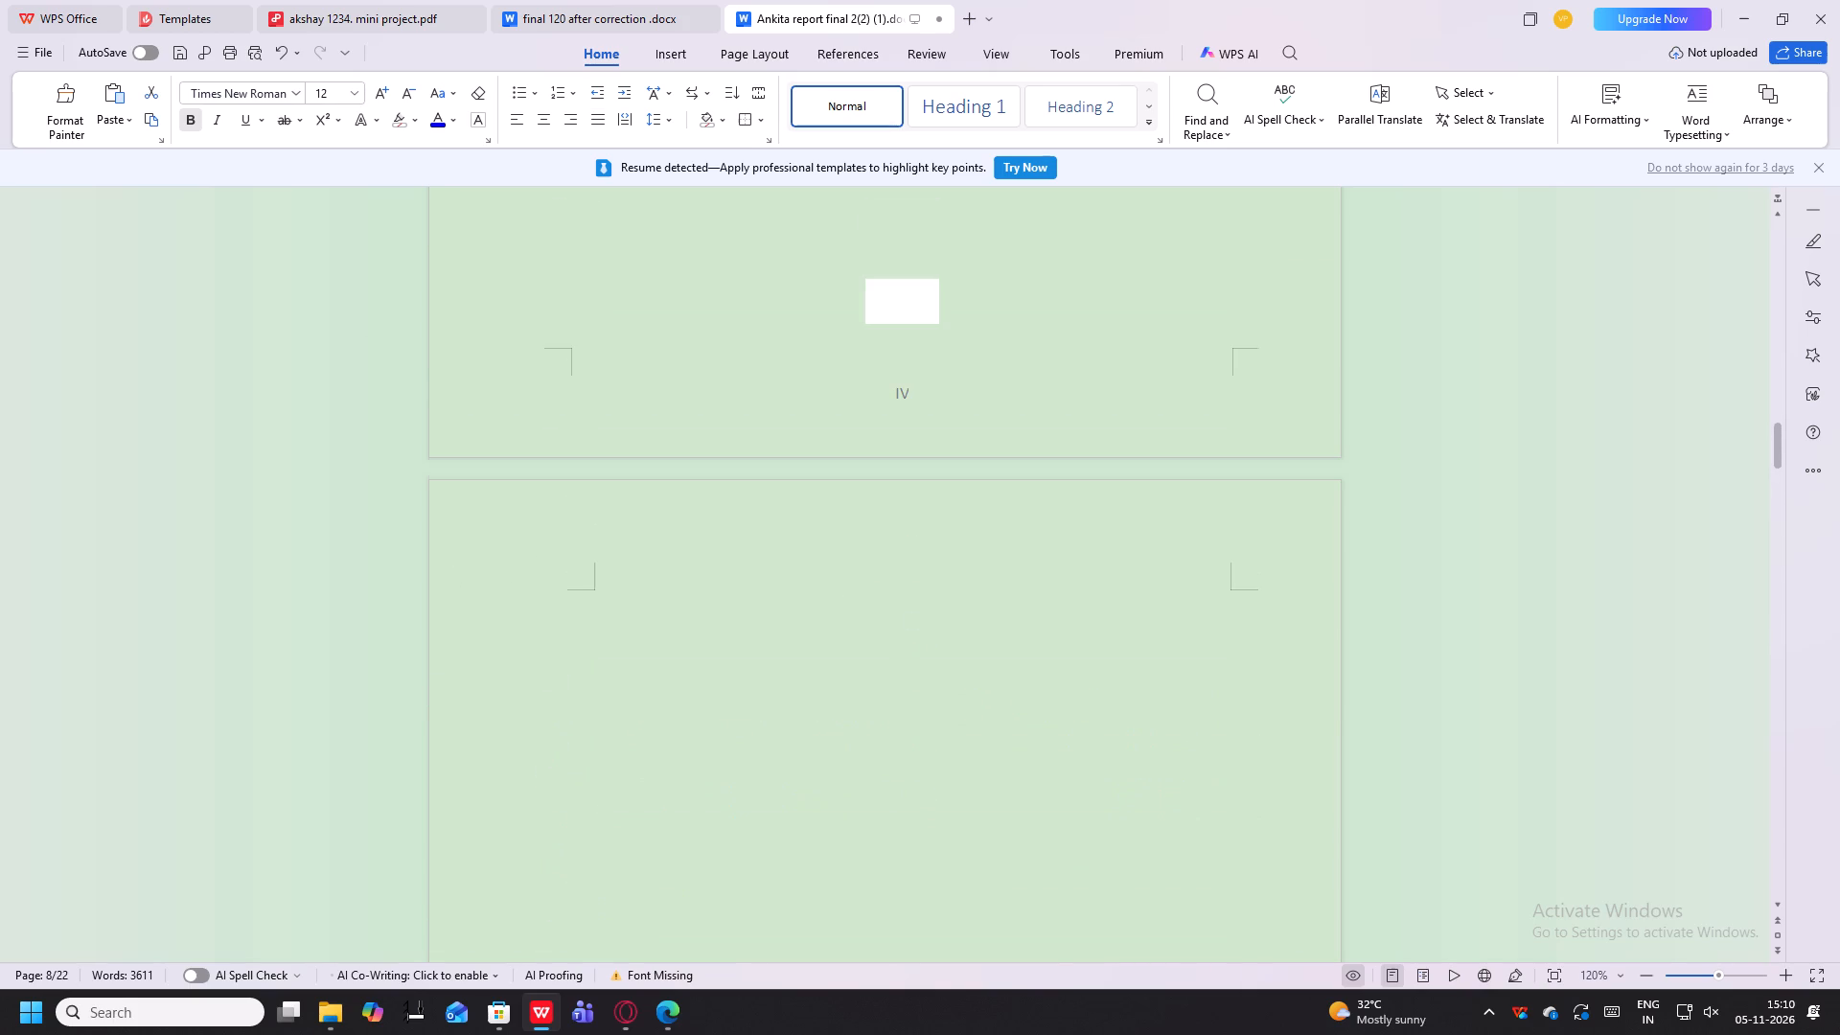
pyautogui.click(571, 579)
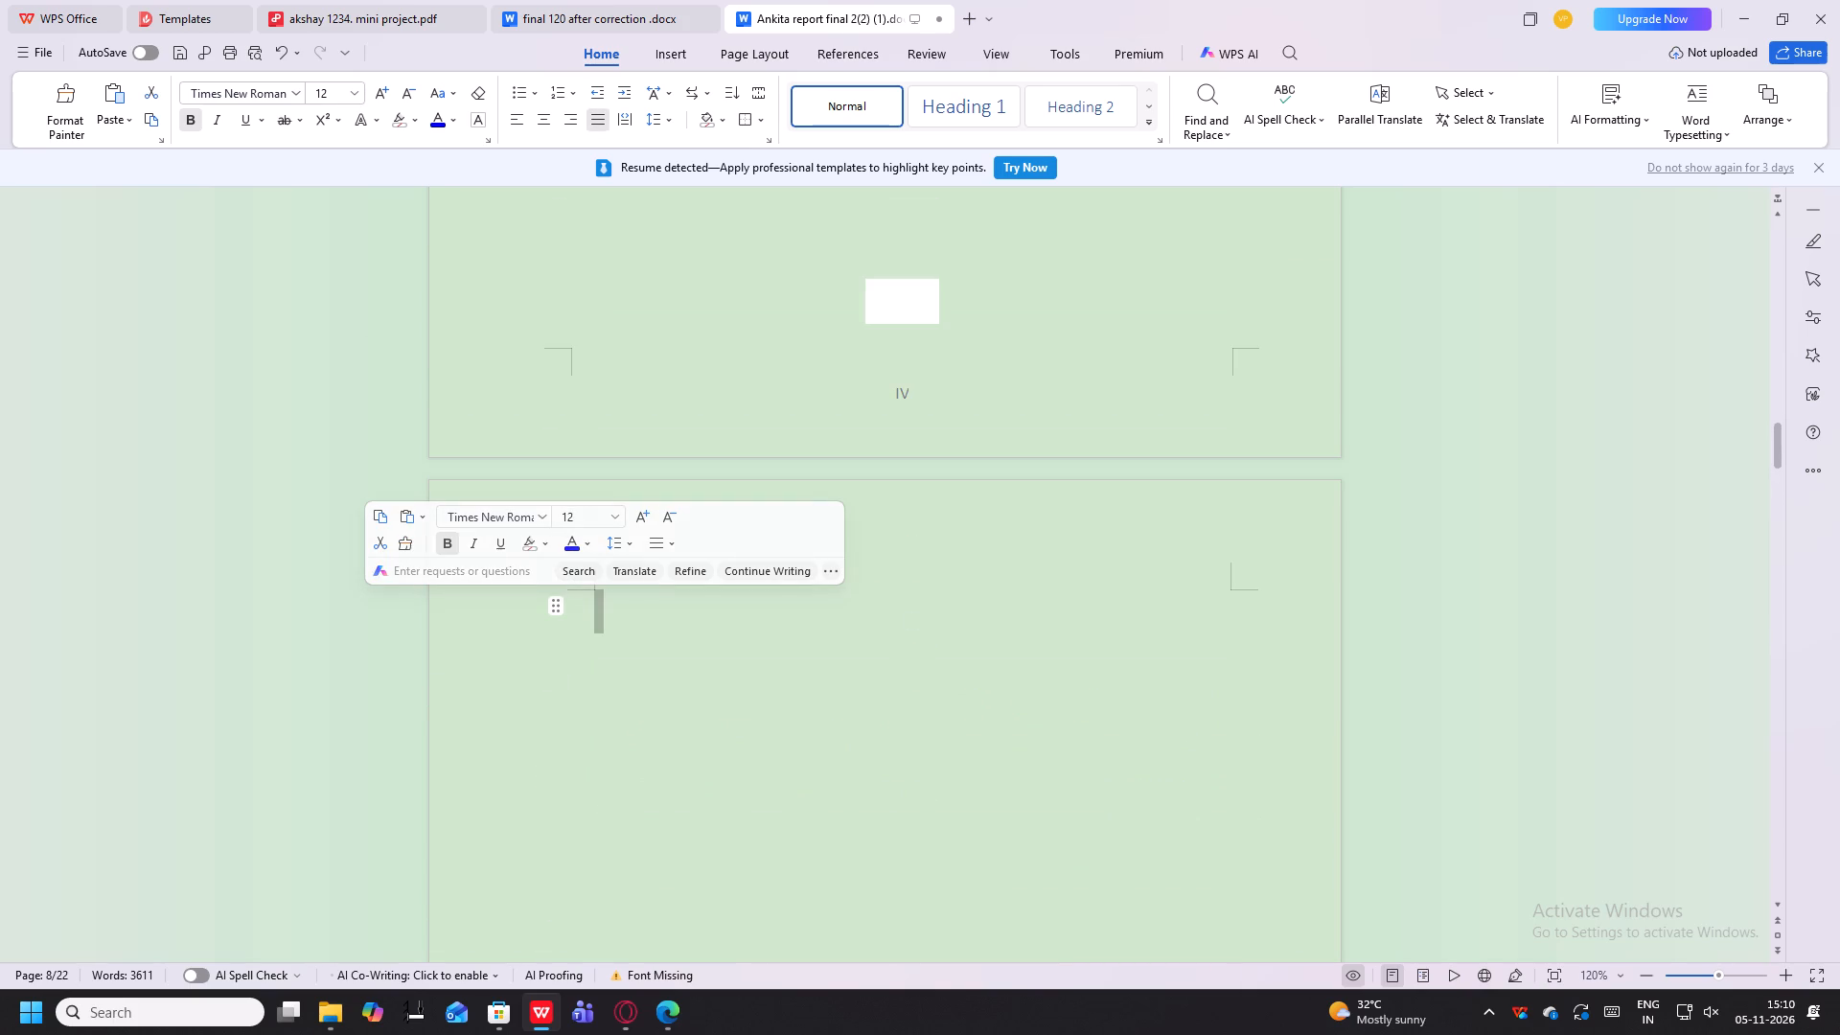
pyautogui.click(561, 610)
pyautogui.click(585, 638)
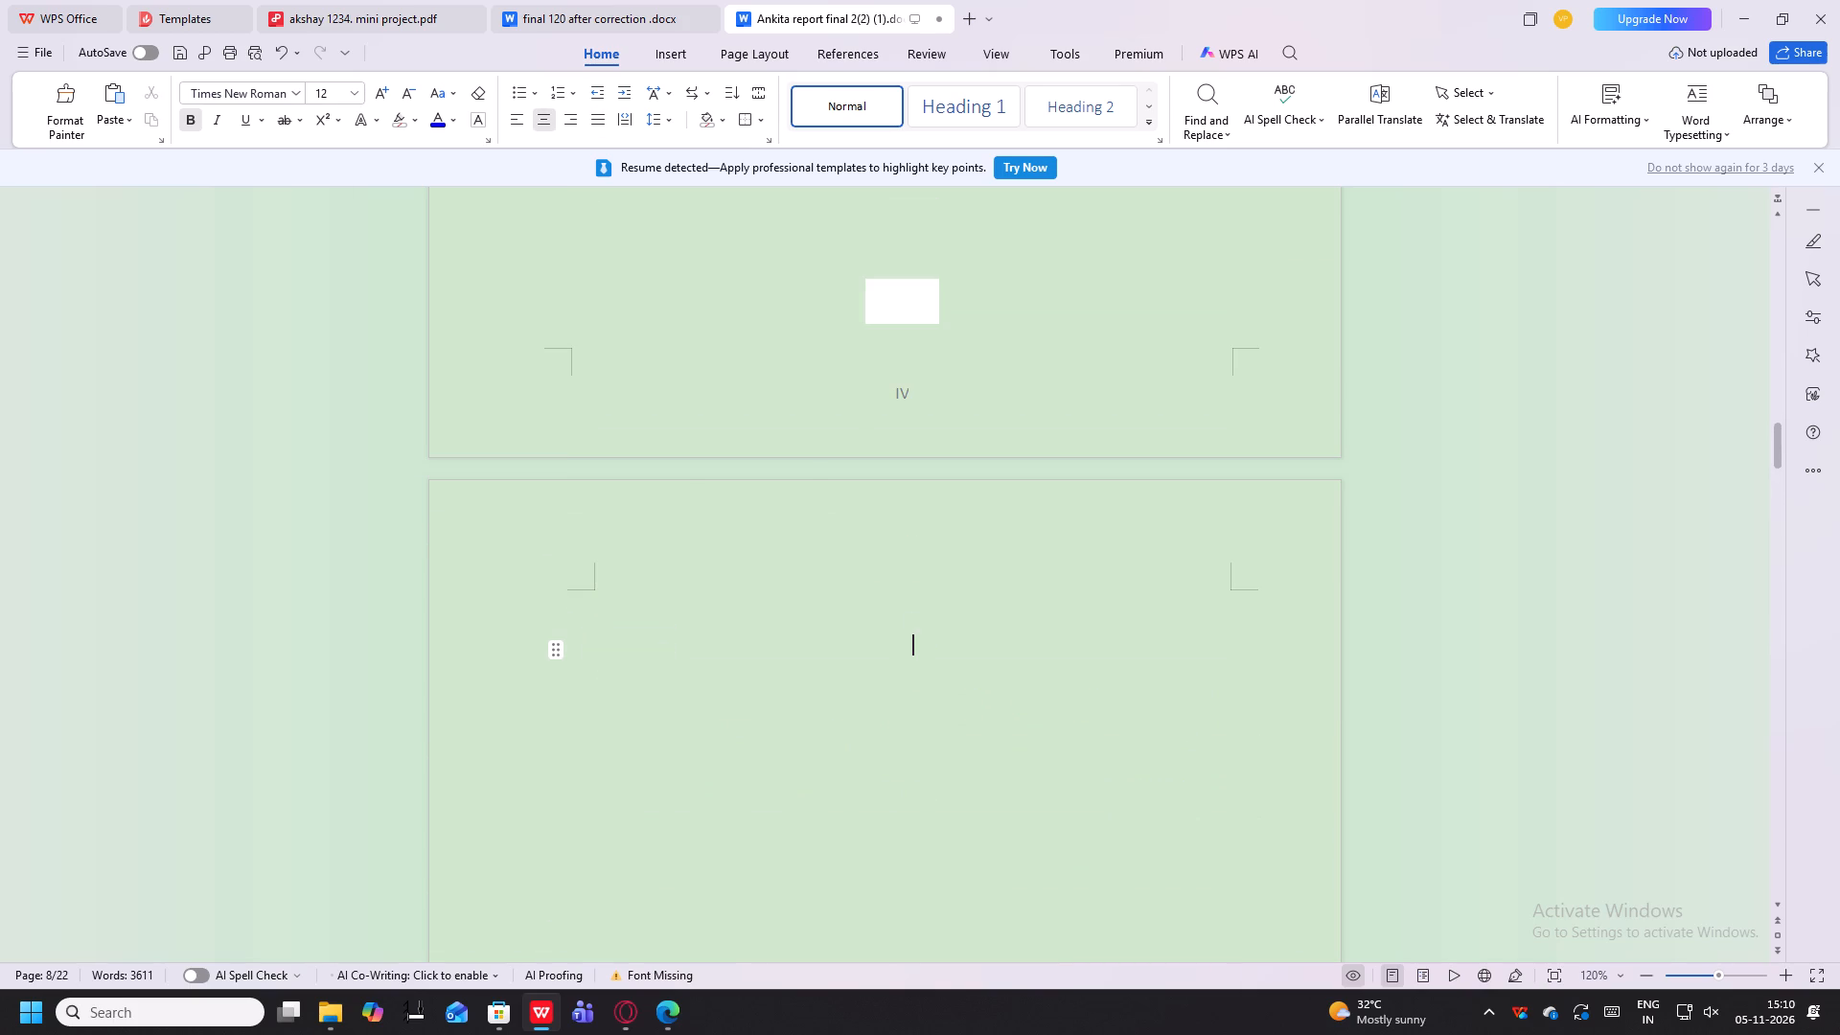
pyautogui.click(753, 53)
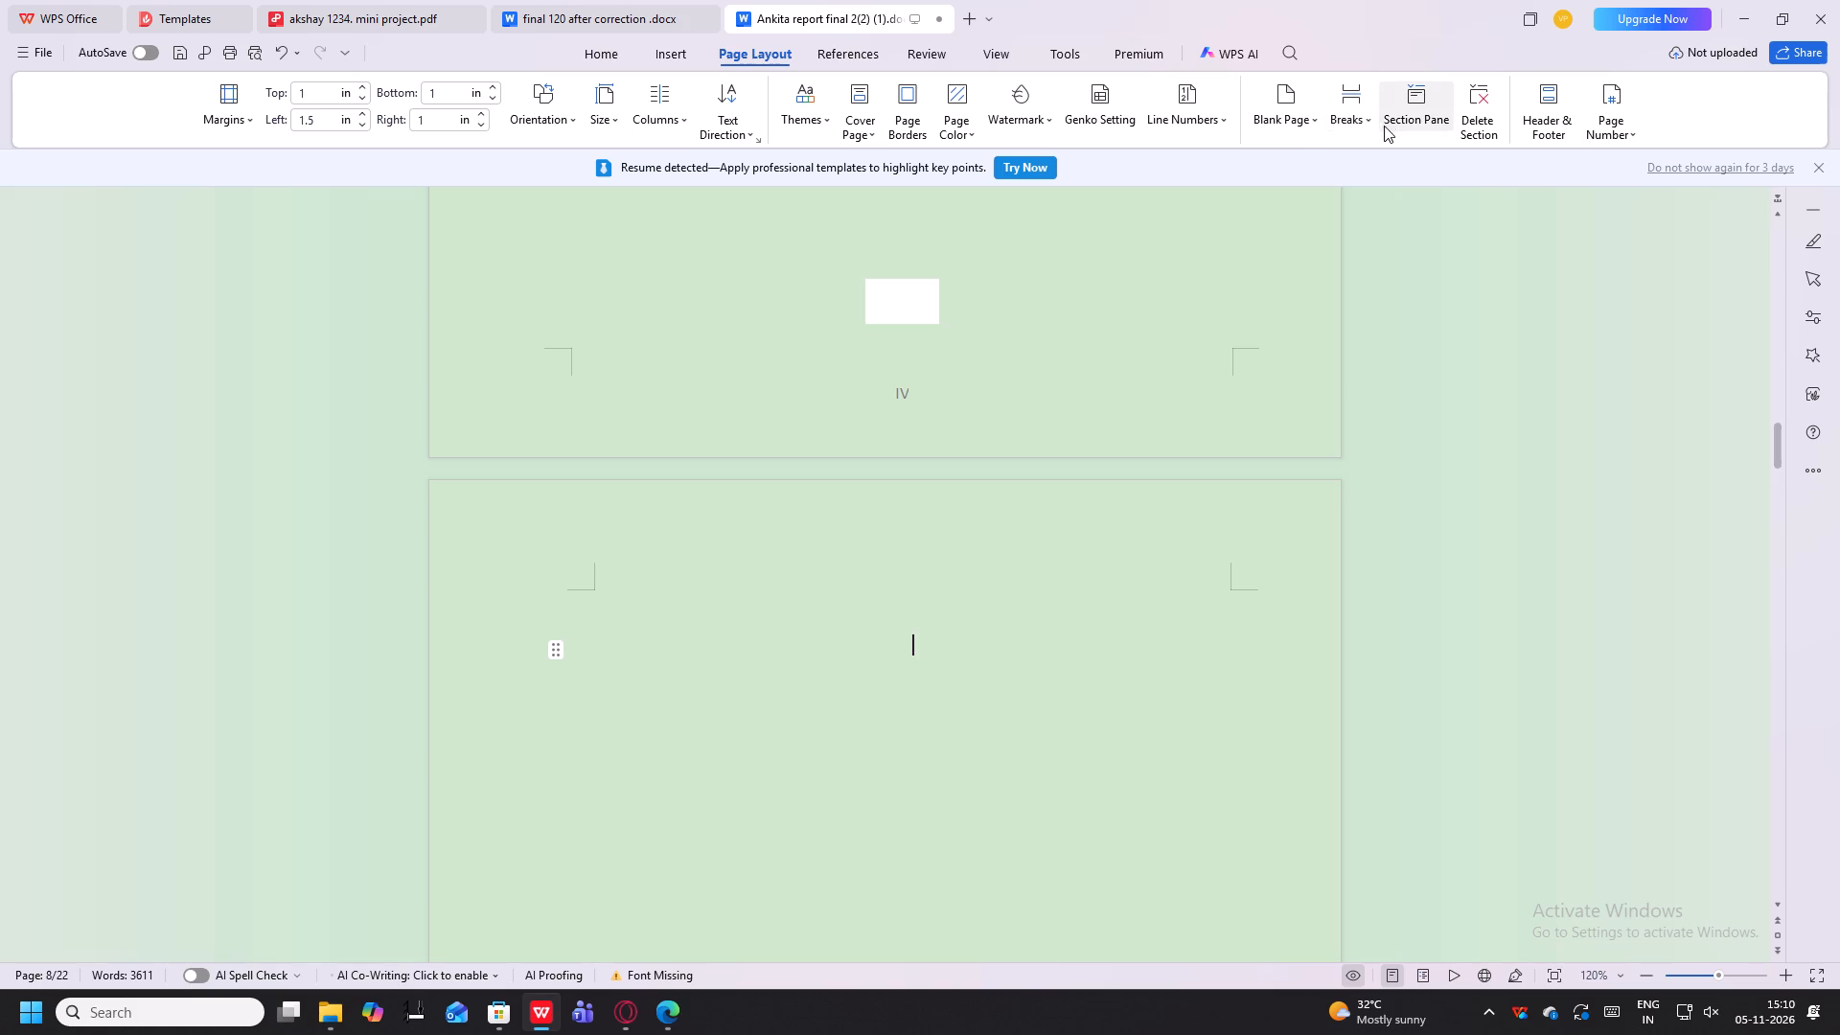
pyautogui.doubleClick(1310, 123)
# Switch the document view to show multiple pages side by side.
pyautogui.click(965, 57)
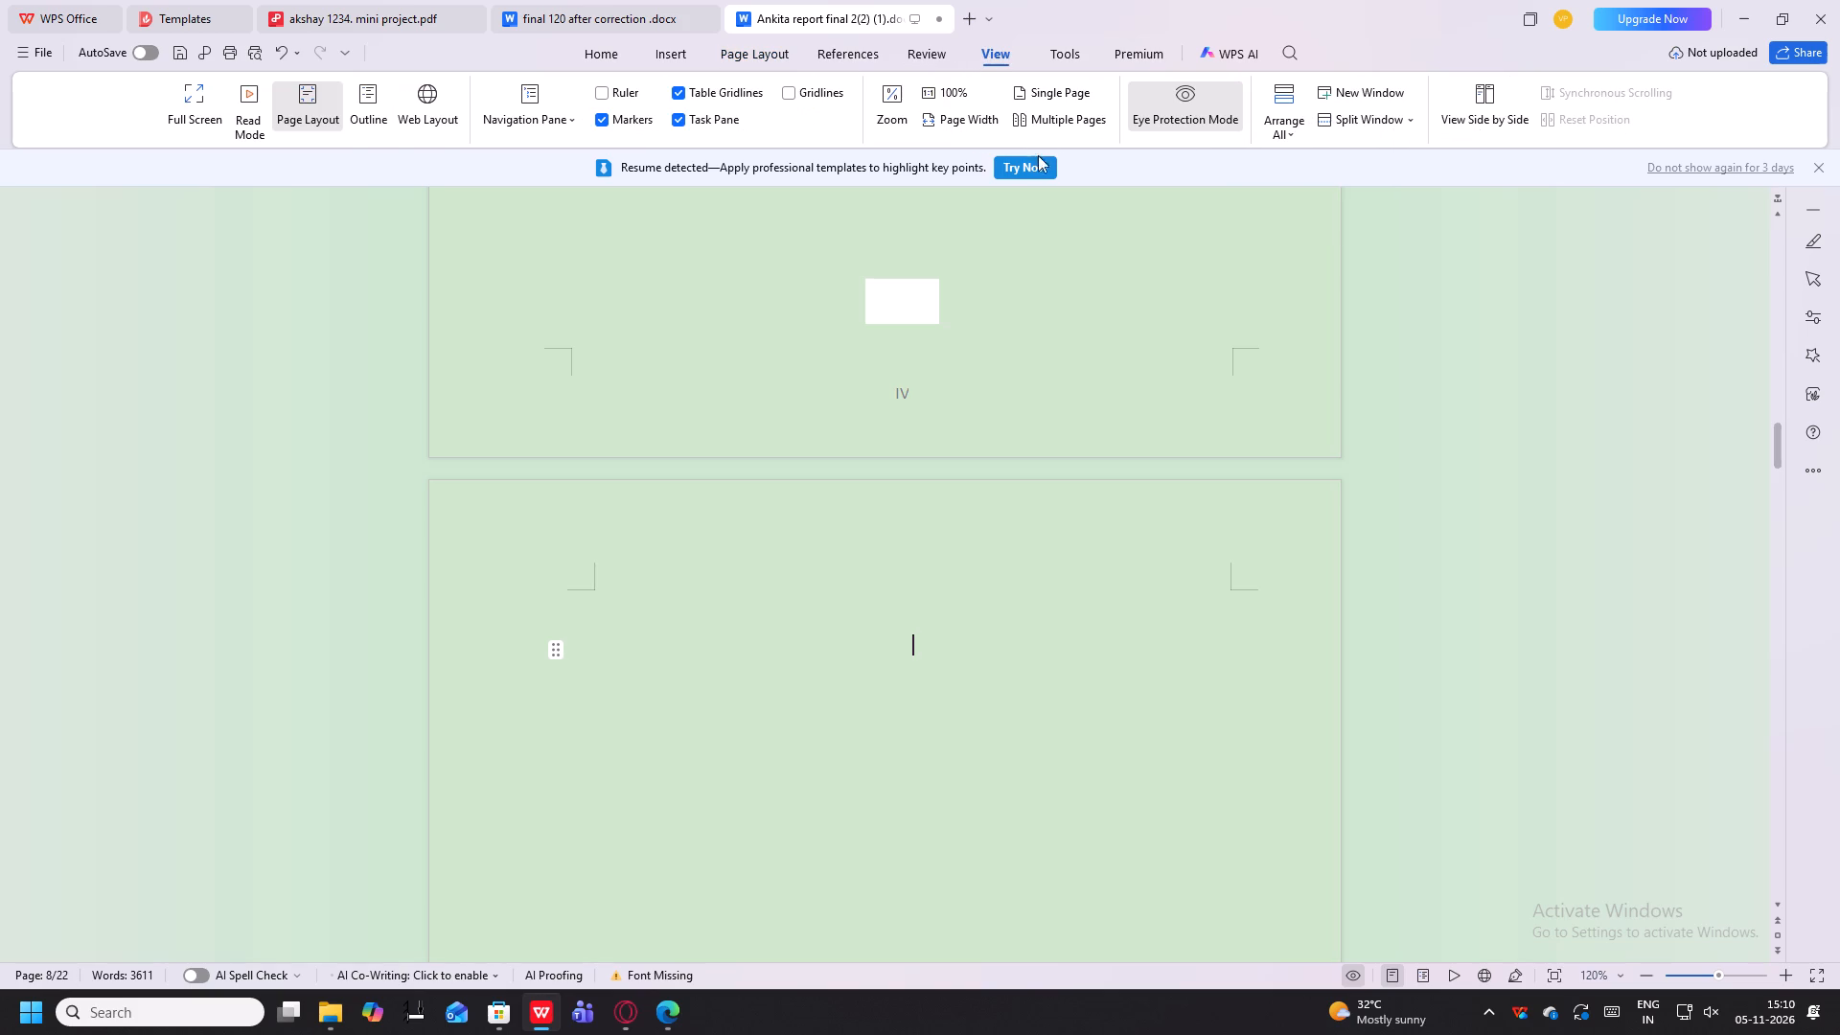
pyautogui.click(1046, 125)
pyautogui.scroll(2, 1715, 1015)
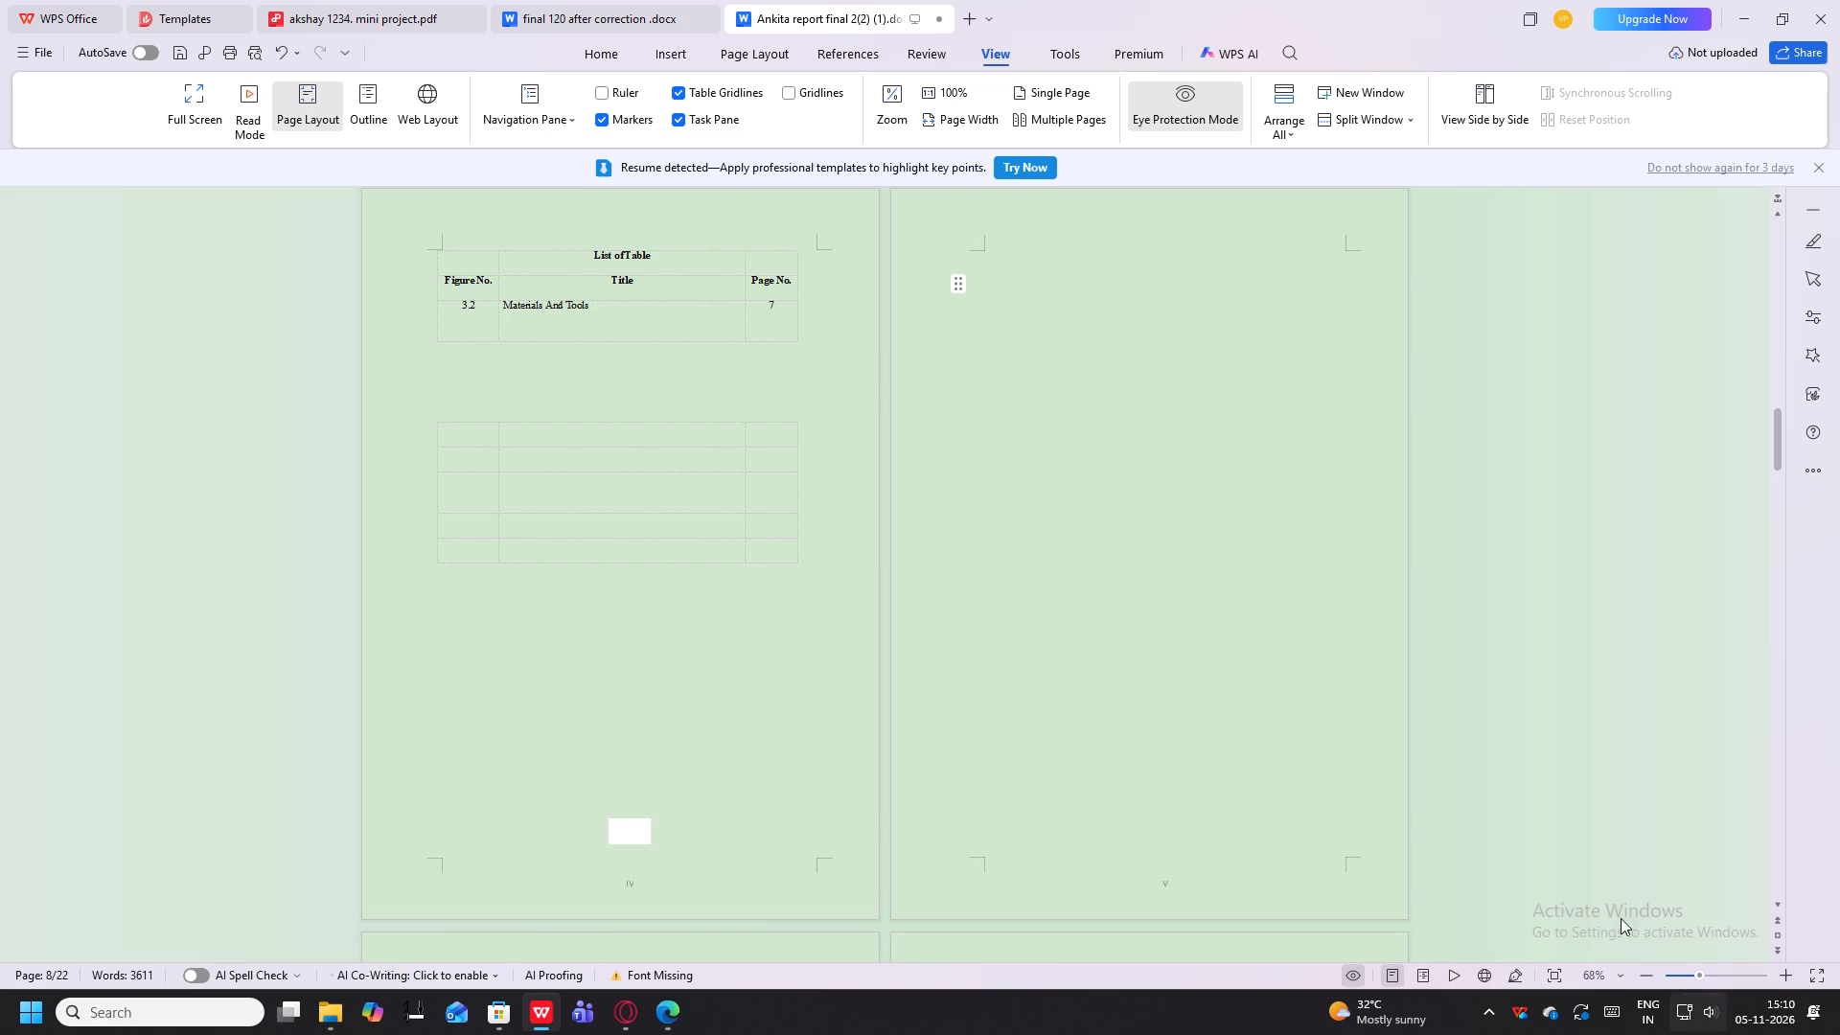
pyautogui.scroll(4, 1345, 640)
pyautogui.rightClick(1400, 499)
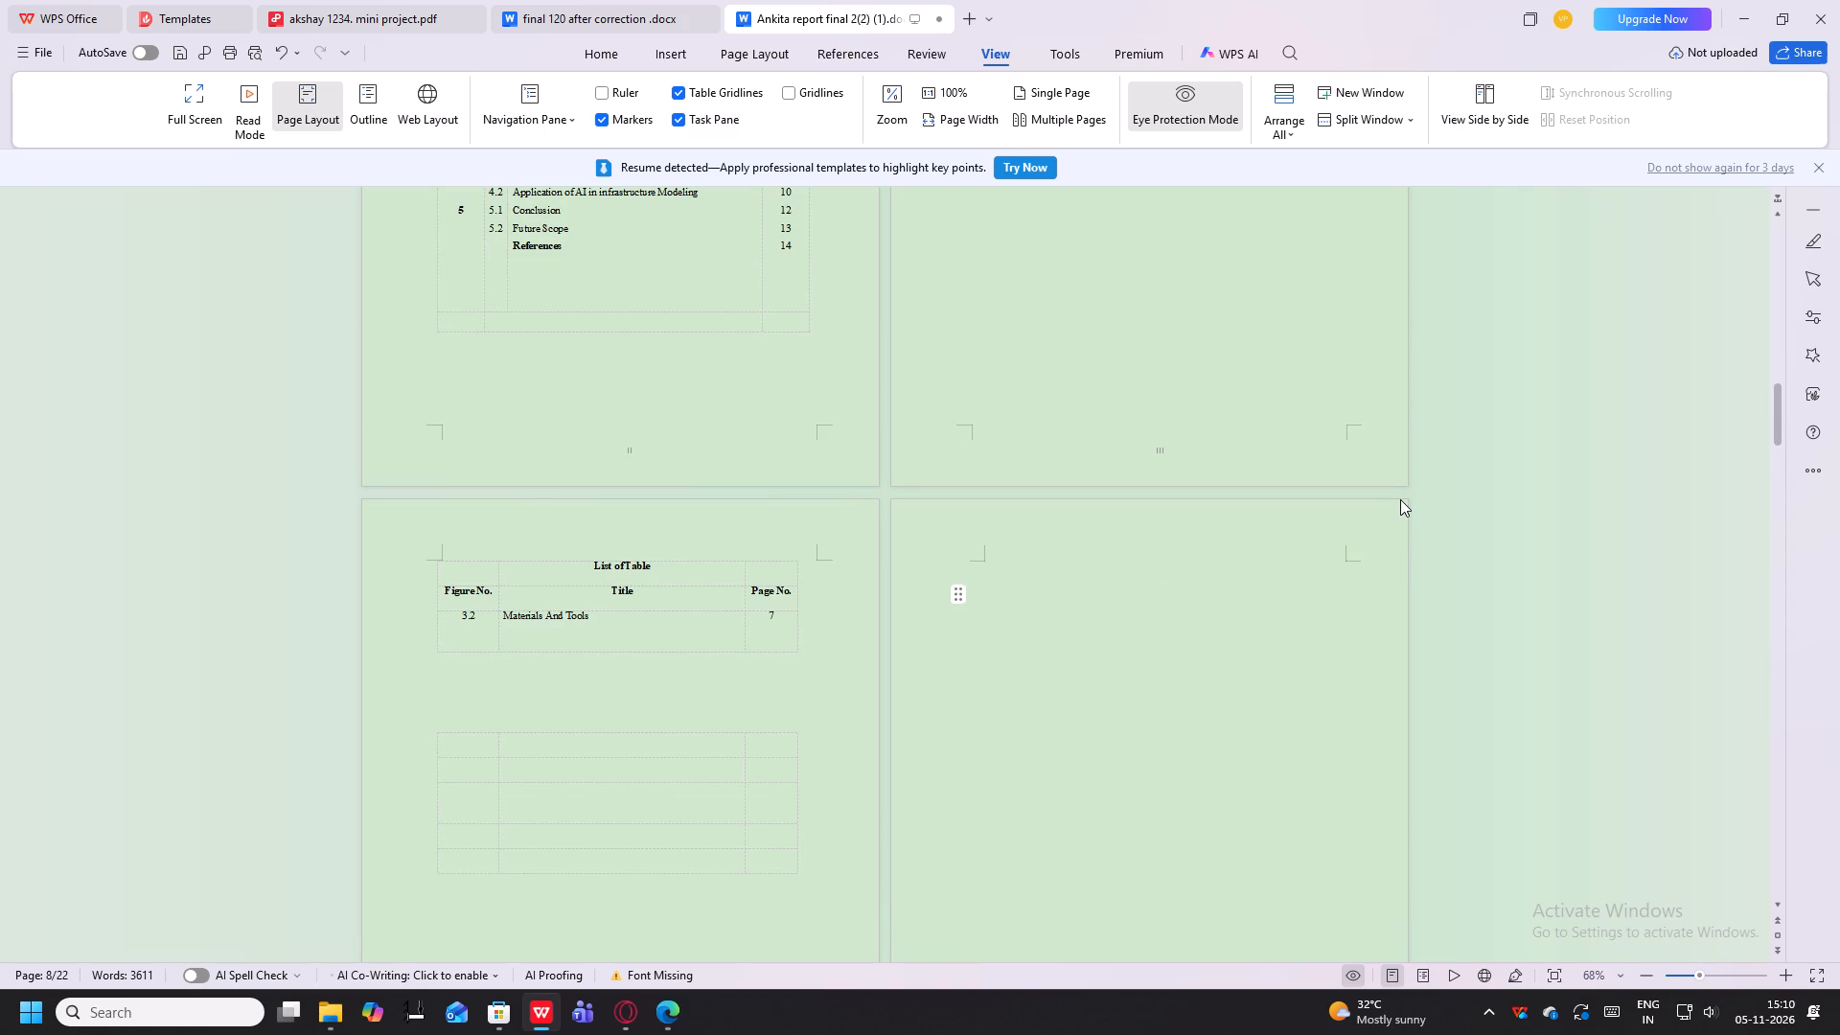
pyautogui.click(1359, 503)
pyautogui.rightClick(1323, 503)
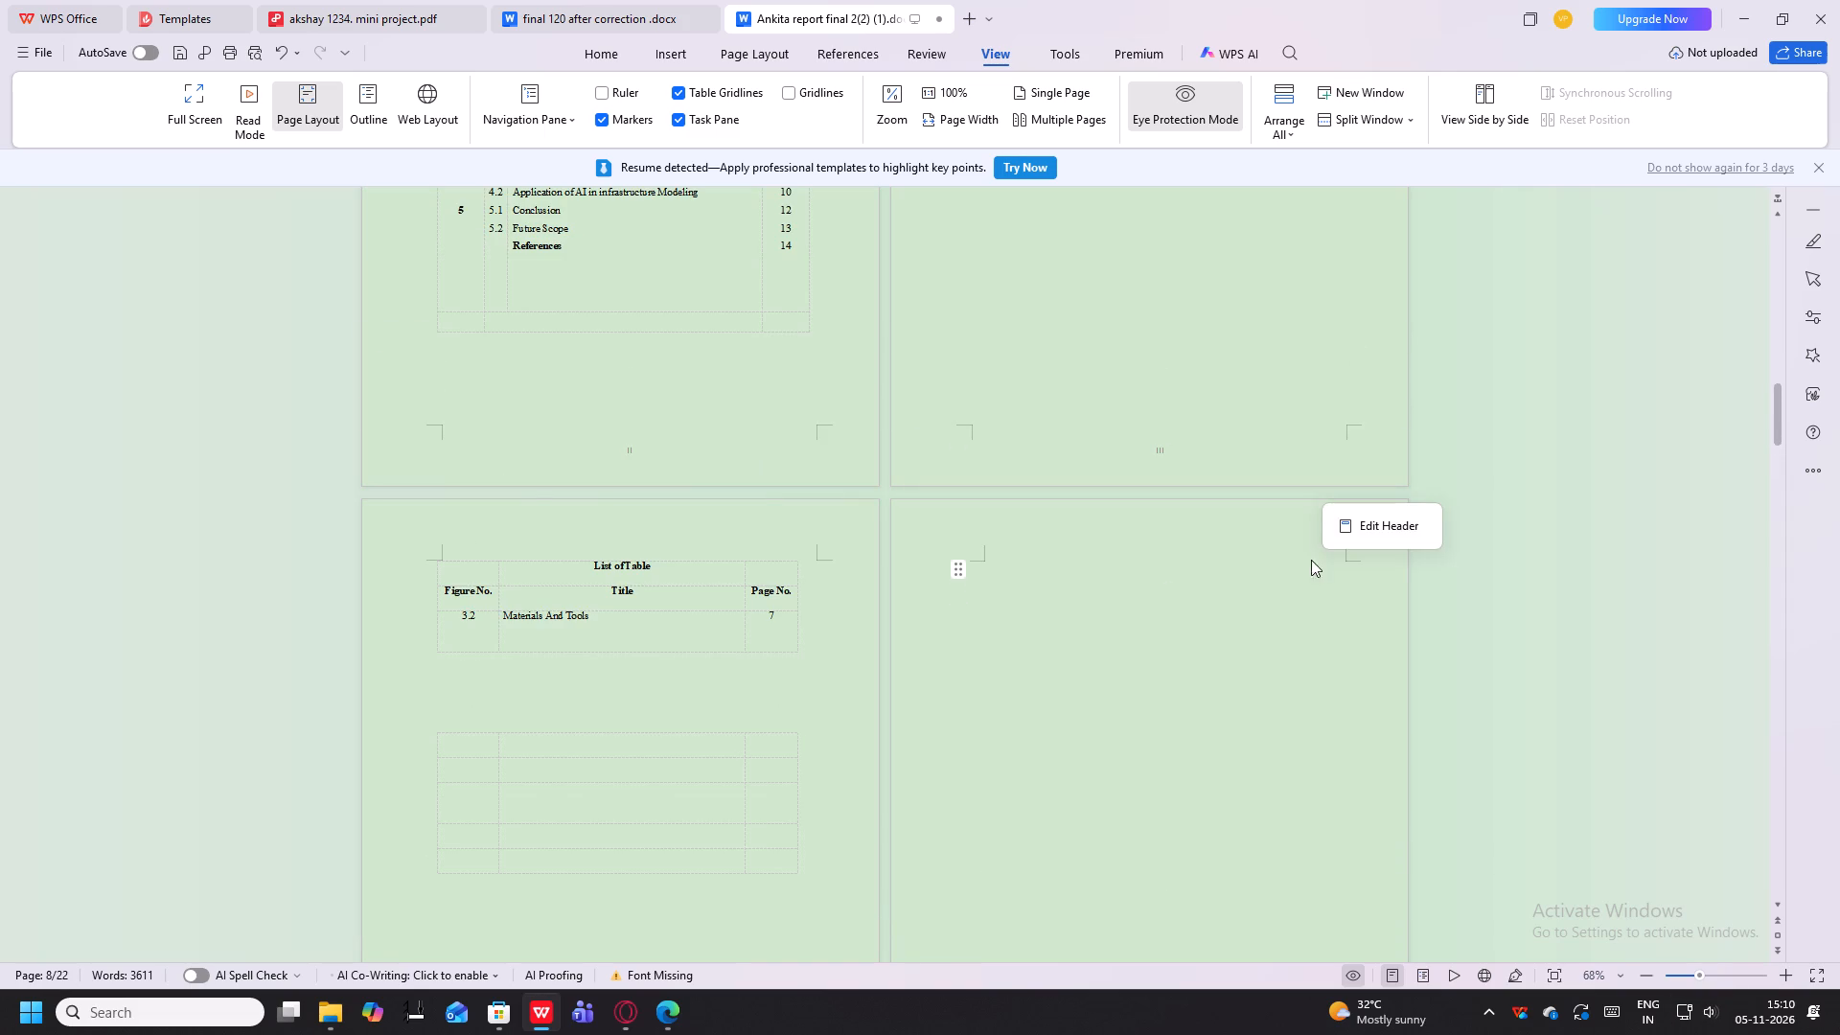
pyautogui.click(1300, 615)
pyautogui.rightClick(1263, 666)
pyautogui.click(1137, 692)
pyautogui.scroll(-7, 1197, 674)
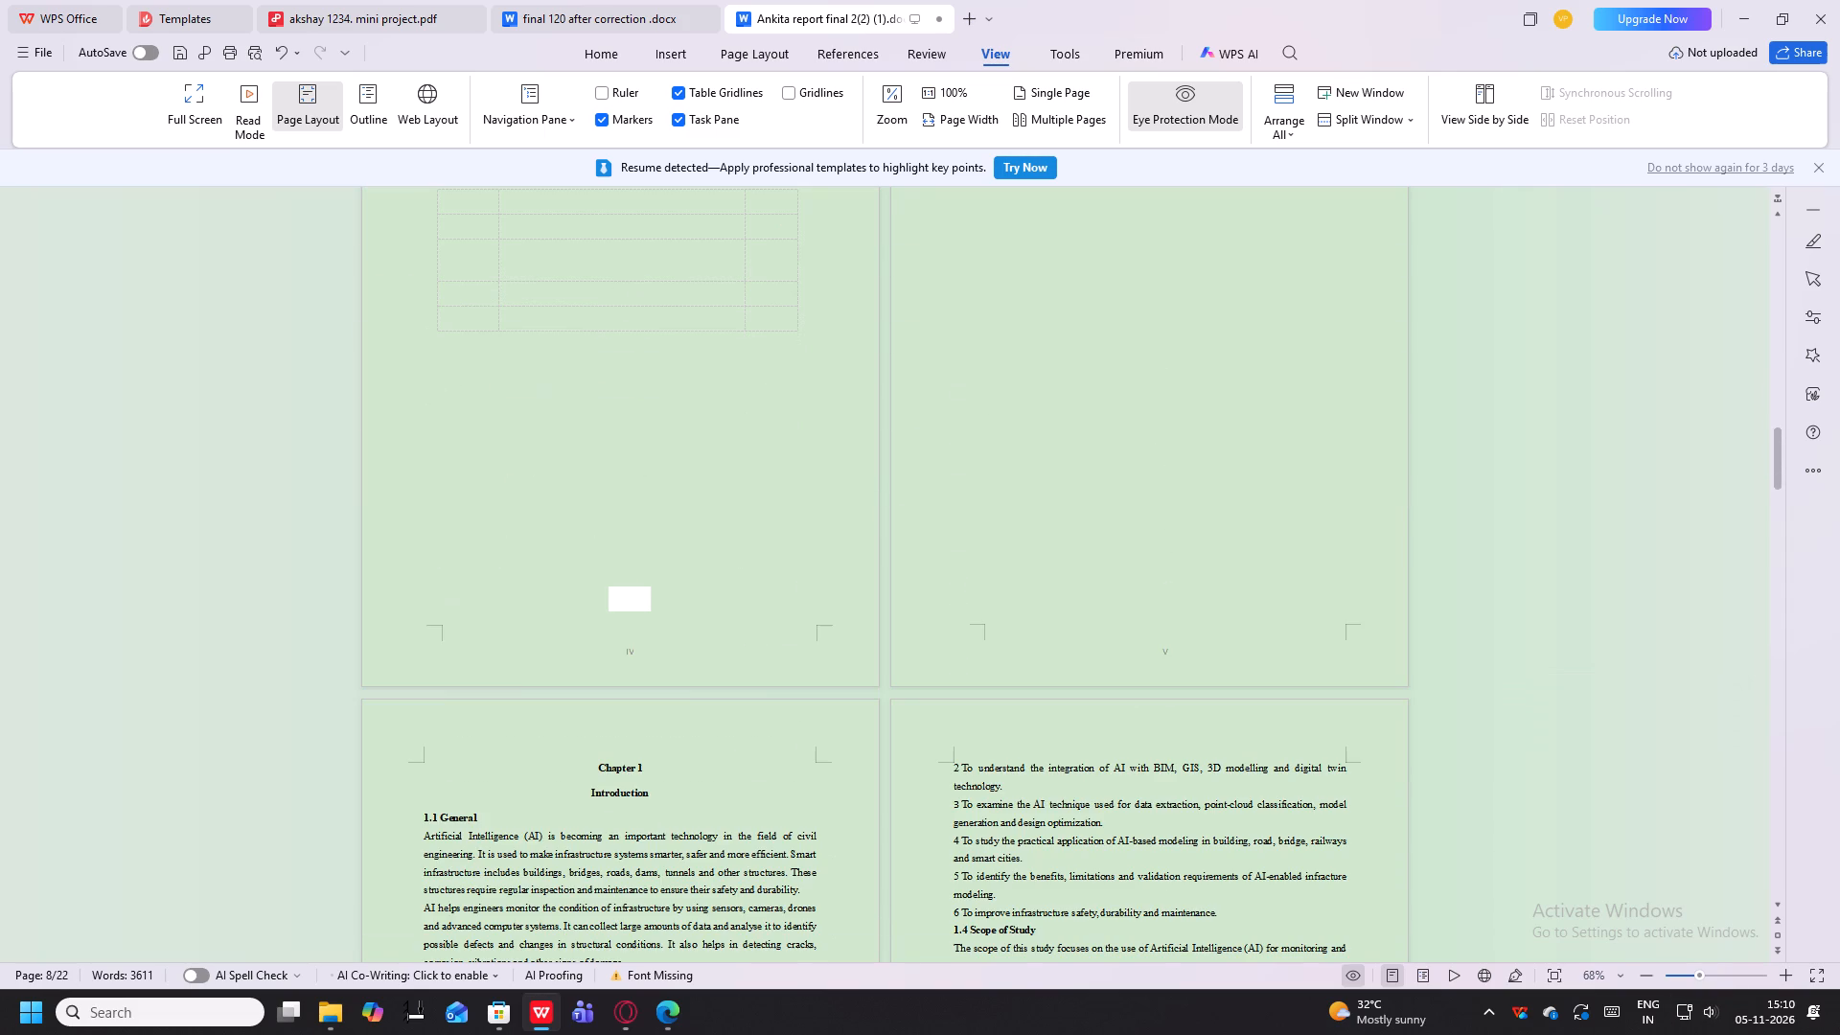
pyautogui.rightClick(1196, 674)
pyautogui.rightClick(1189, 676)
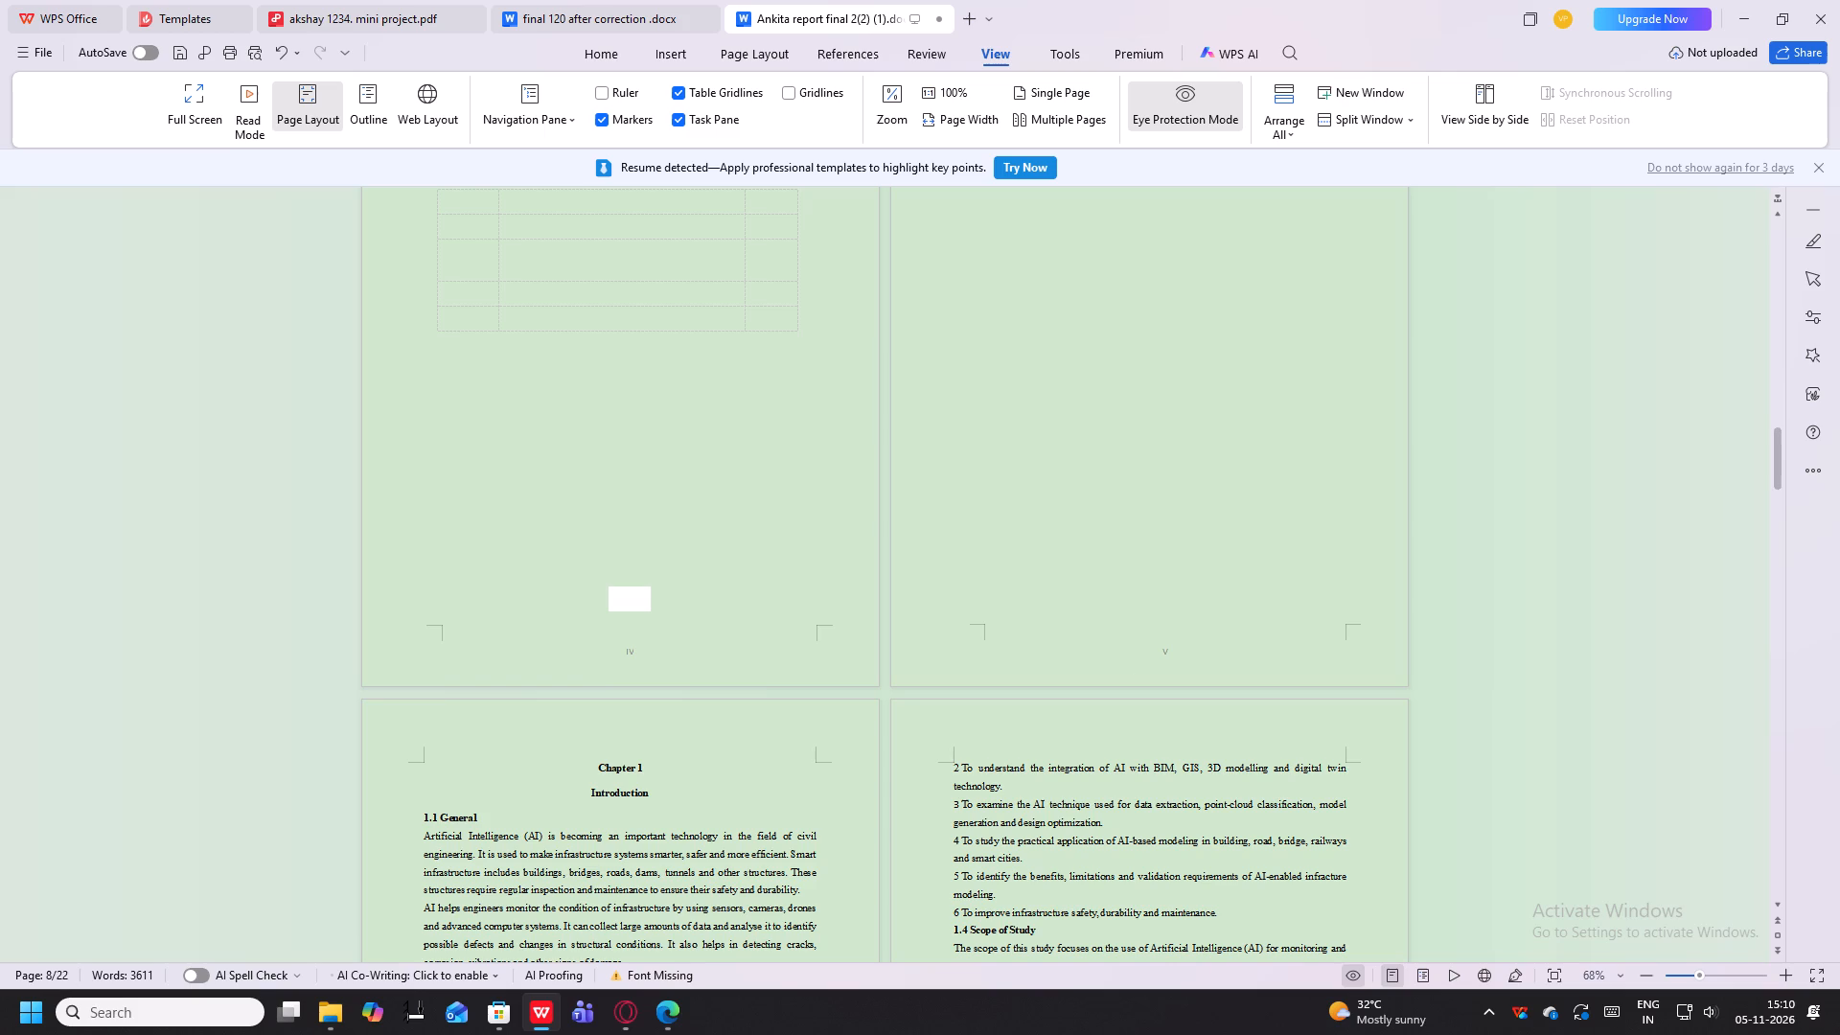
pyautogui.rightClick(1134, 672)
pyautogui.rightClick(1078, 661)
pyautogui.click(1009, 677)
# Delete the empty table beneath the List of Table on the page numbered IV.
pyautogui.scroll(-9, 1016, 675)
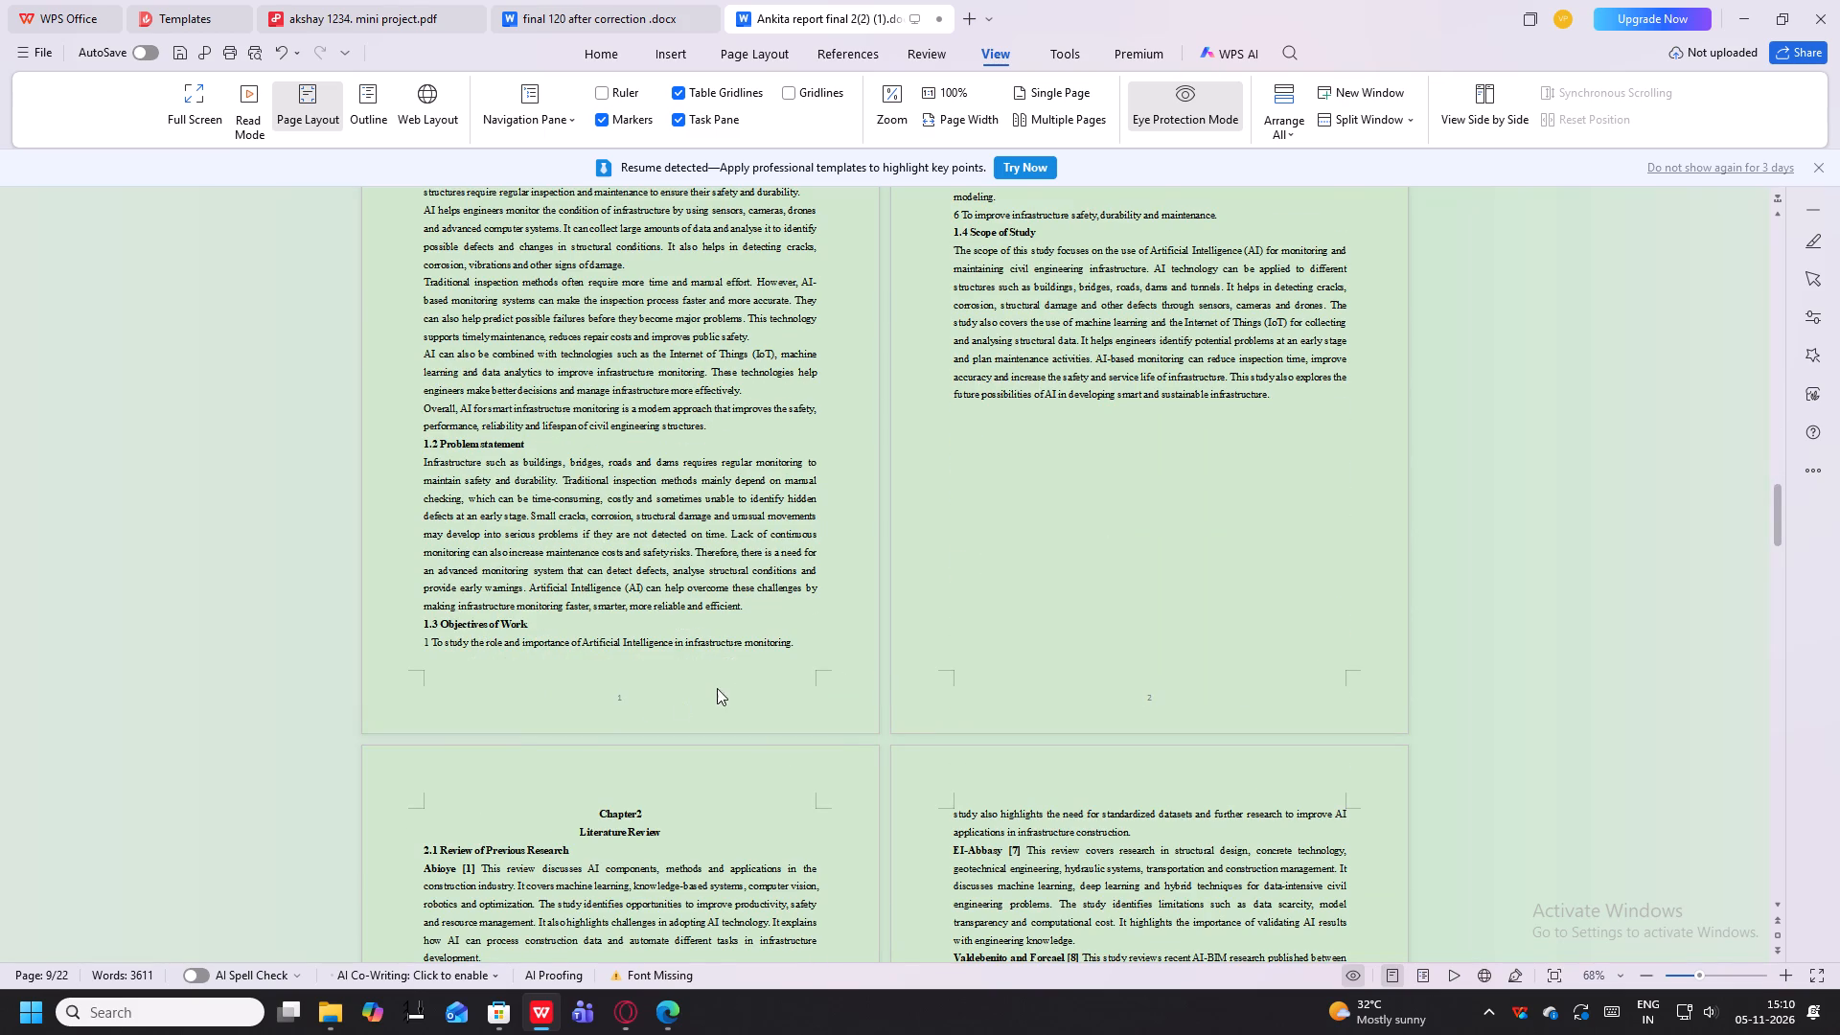
pyautogui.scroll(-3, 932, 643)
pyautogui.scroll(16, 932, 643)
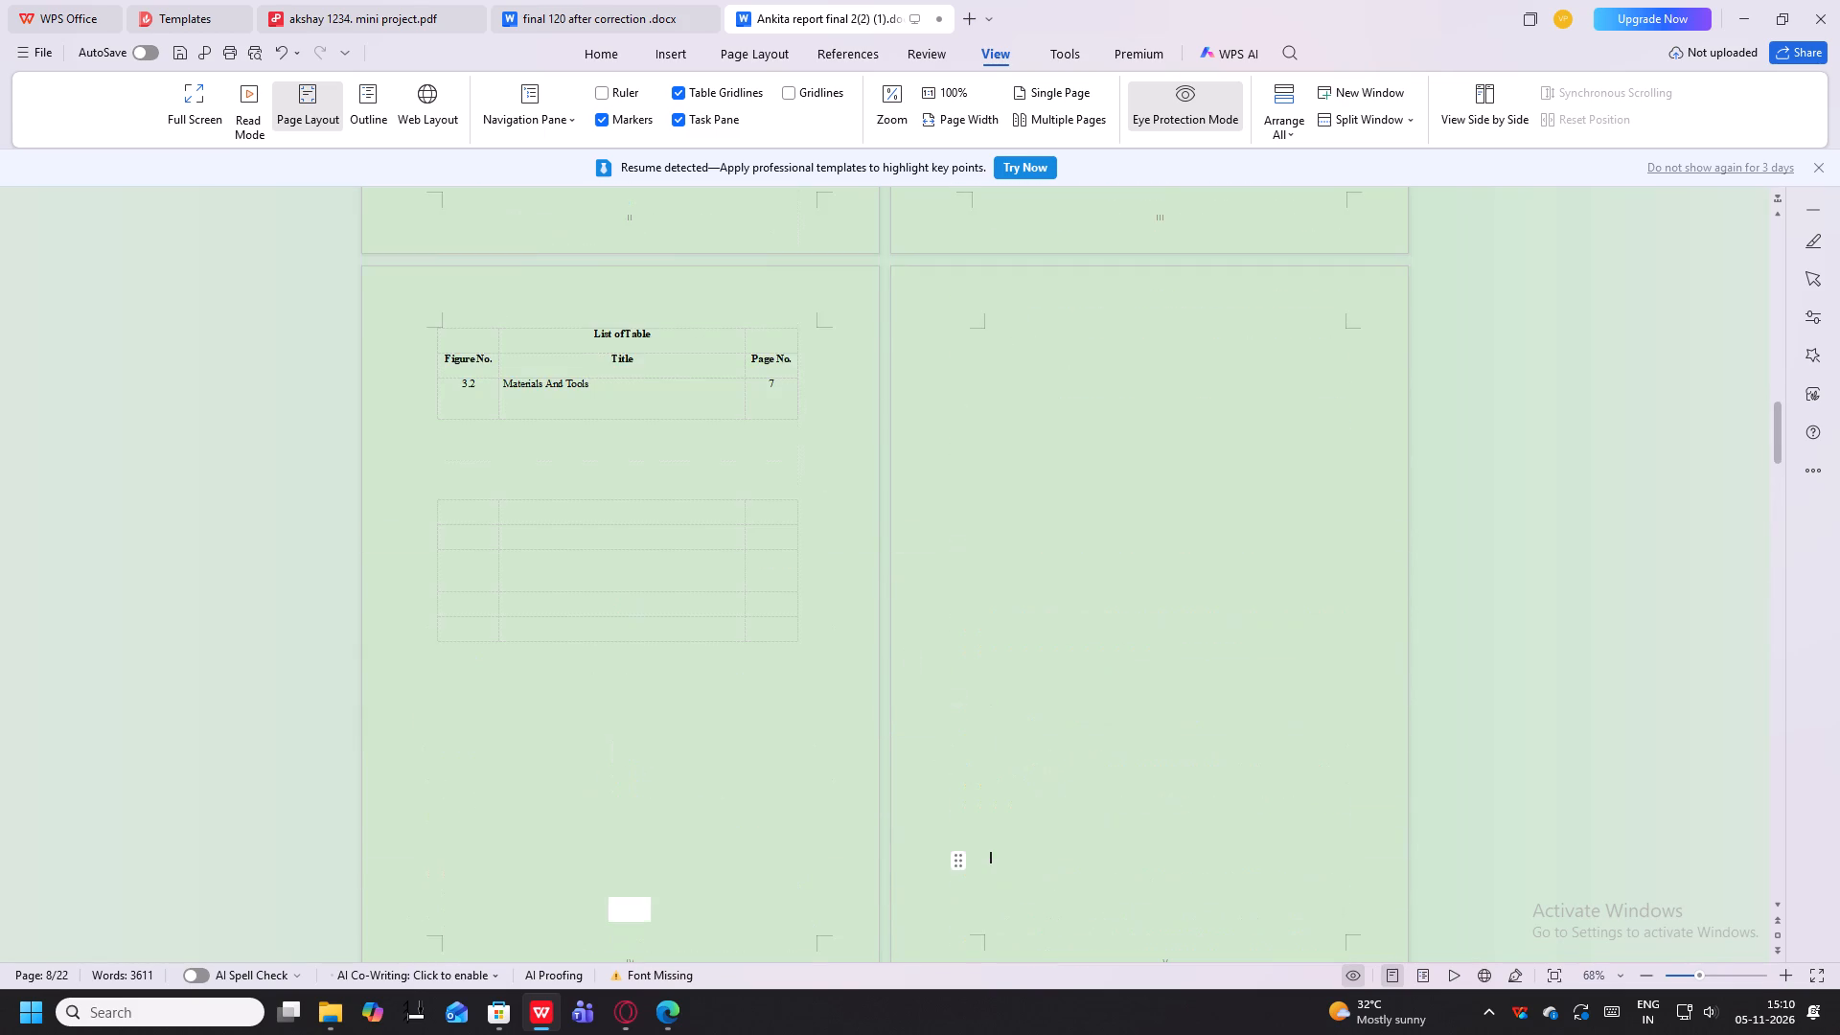
pyautogui.scroll(1, 887, 658)
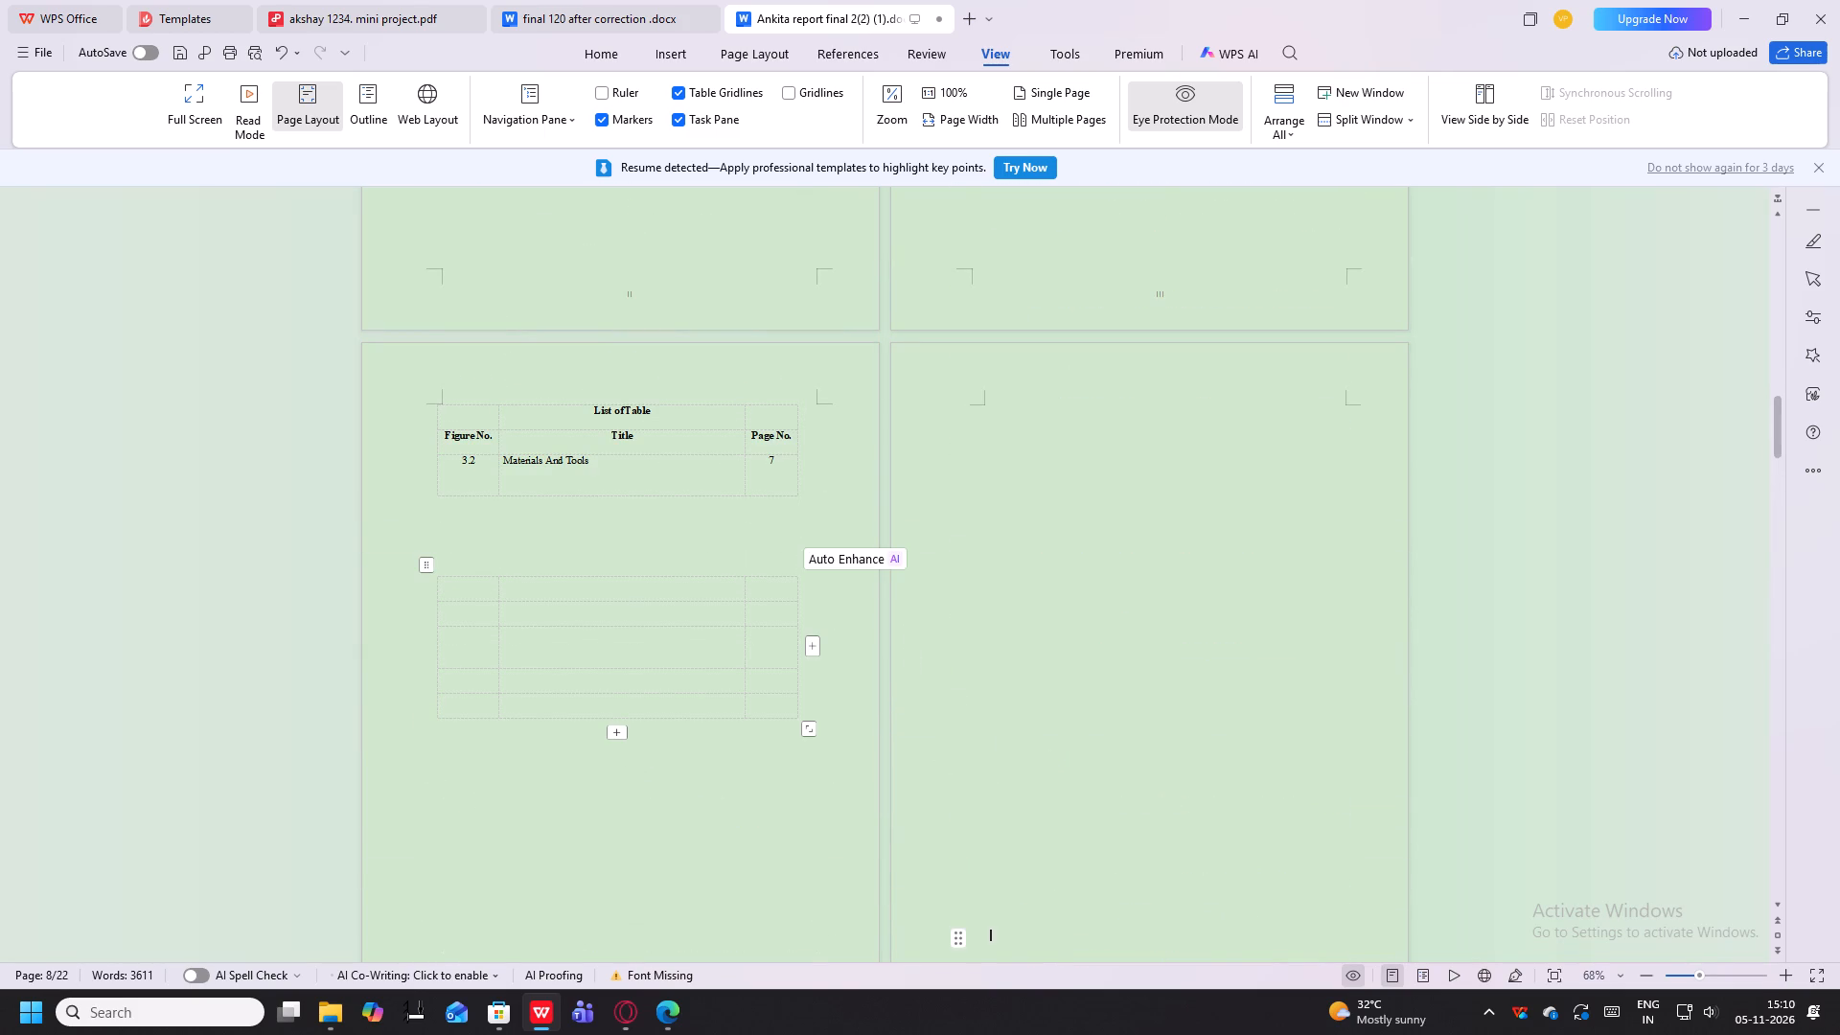
pyautogui.moveTo(793, 826); pyautogui.dragTo(416, 581)
pyautogui.press('Delete')
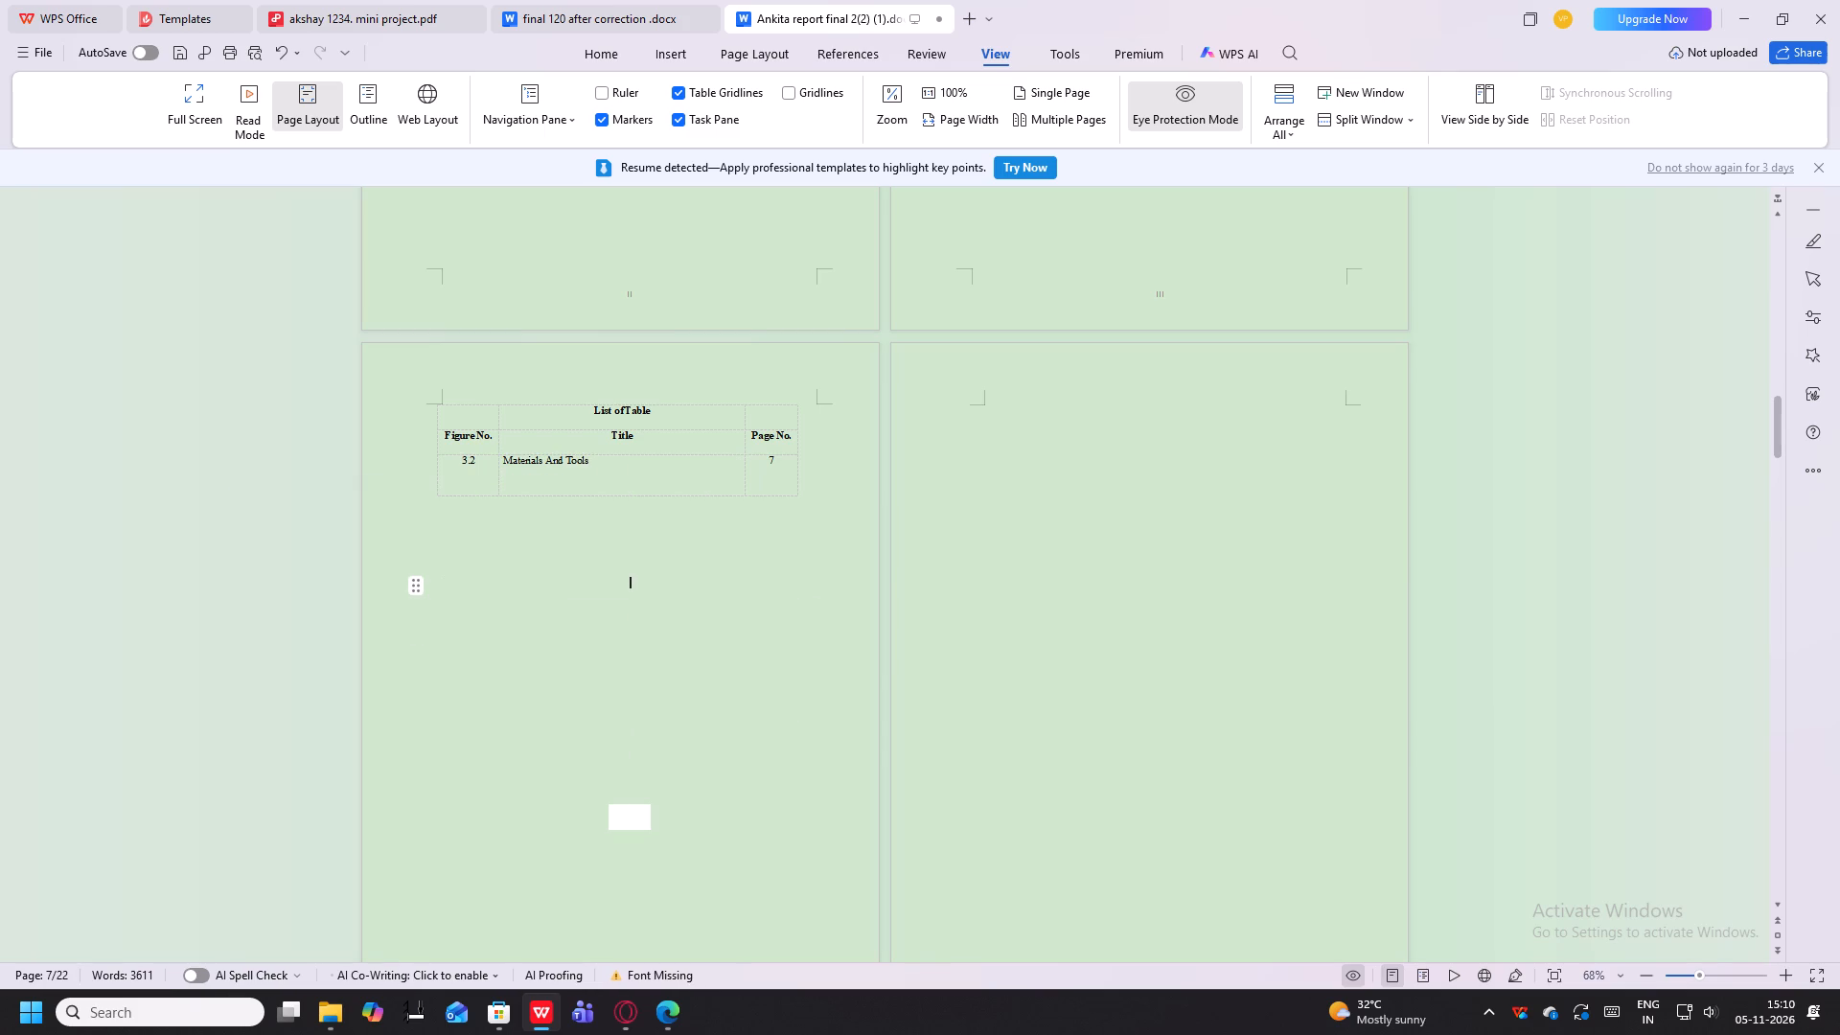
# Insert the missing space in the Literature Review chapter heading so that it reads "Chapter 2".
pyautogui.scroll(-3, 653, 636)
pyautogui.scroll(2, 667, 630)
pyautogui.scroll(-6, 1055, 574)
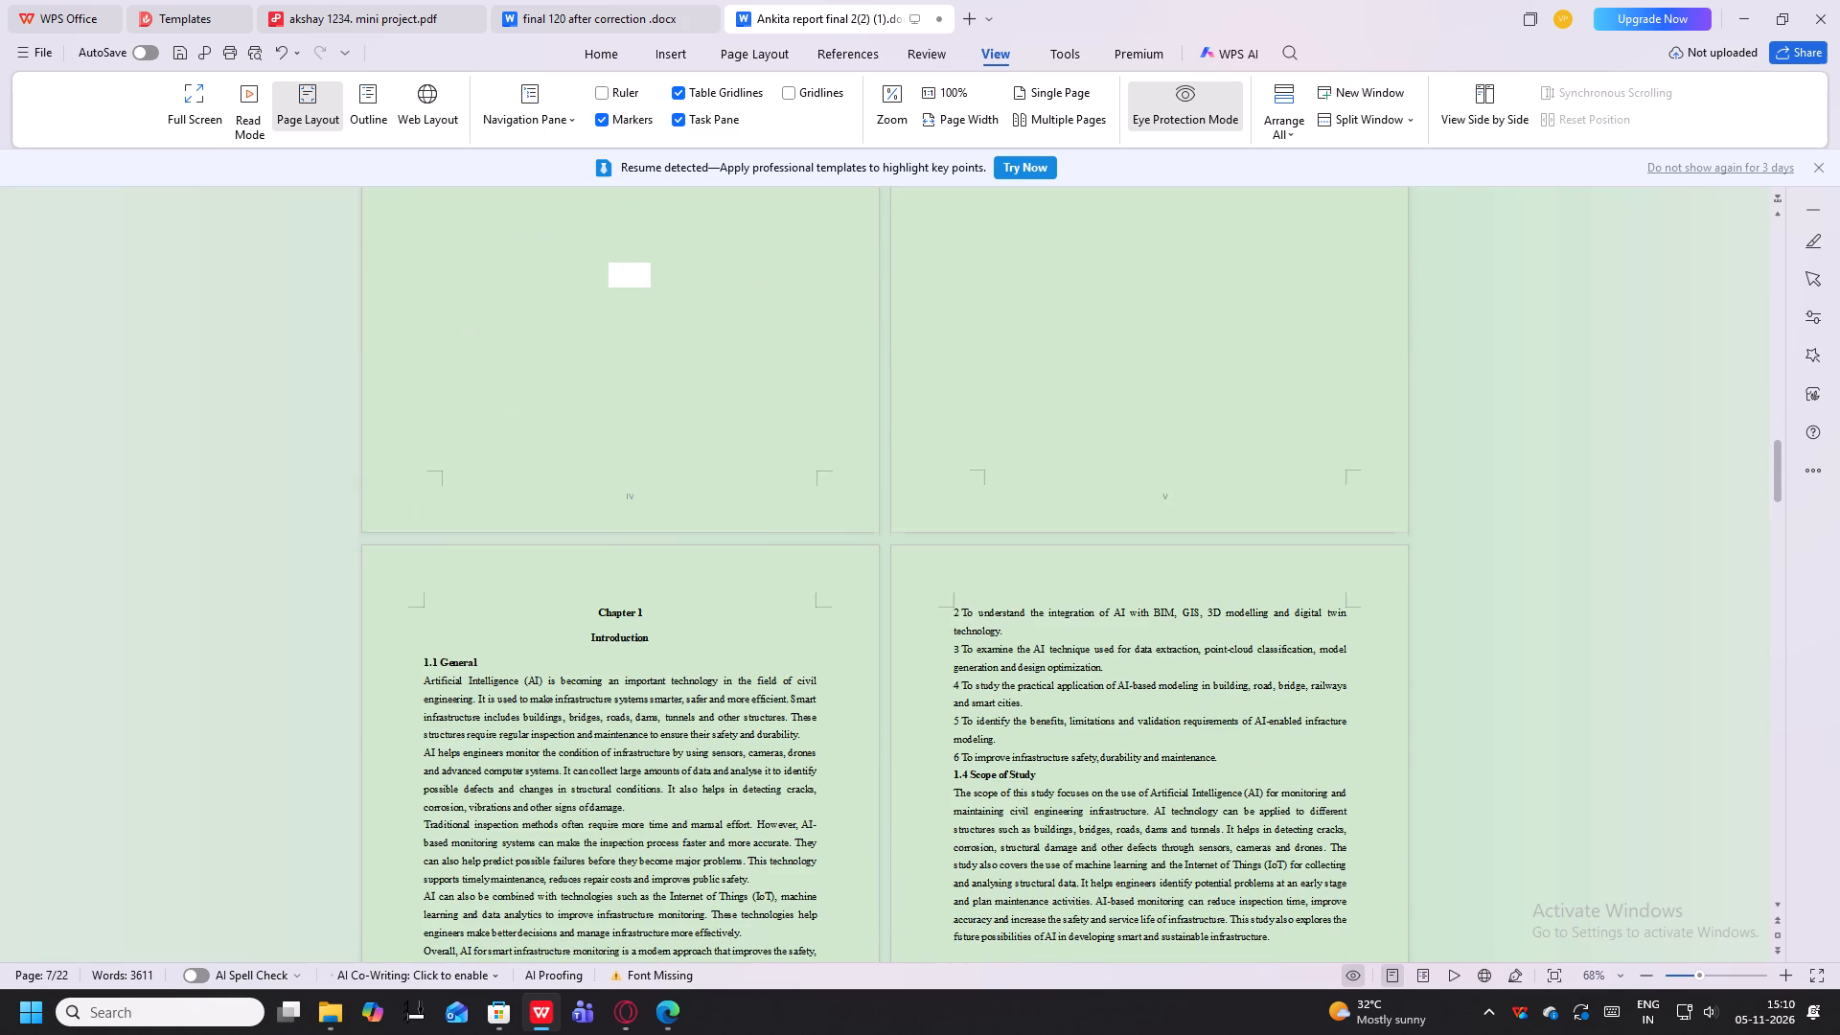
pyautogui.scroll(-5, 1052, 578)
pyautogui.scroll(-7, 959, 633)
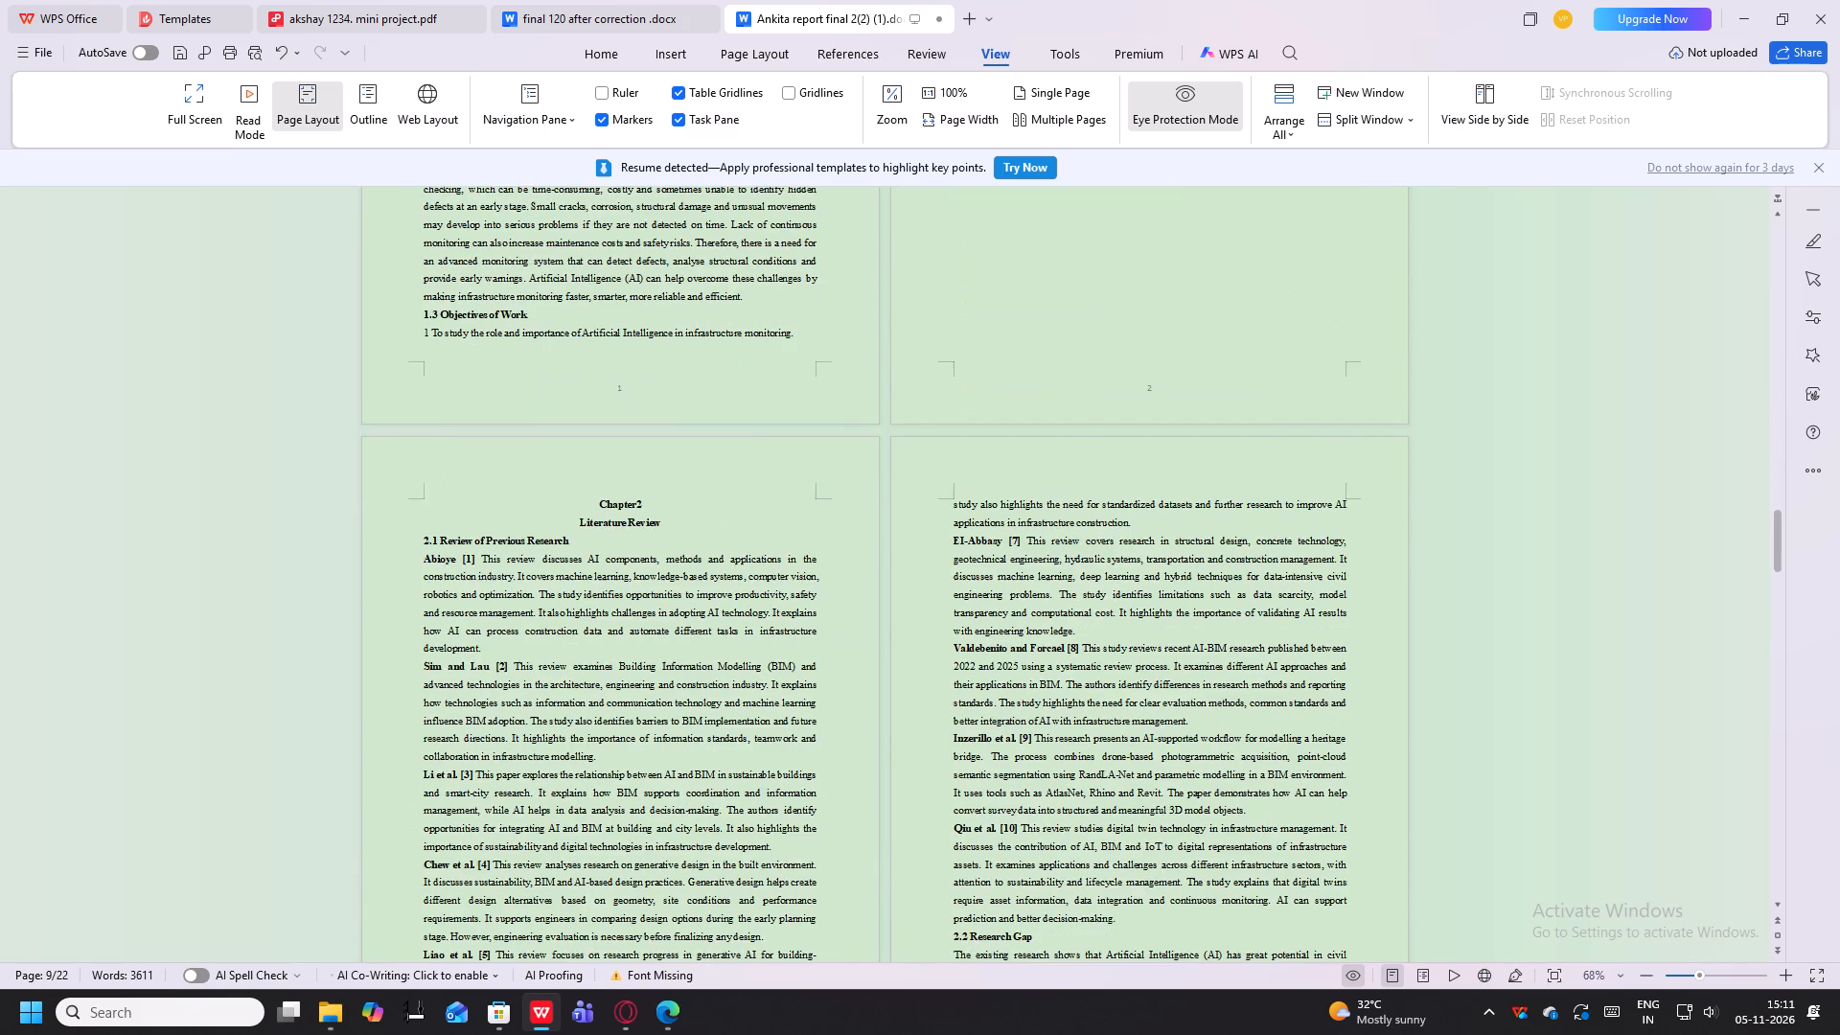
pyautogui.moveTo(701, 453); pyautogui.dragTo(521, 404)
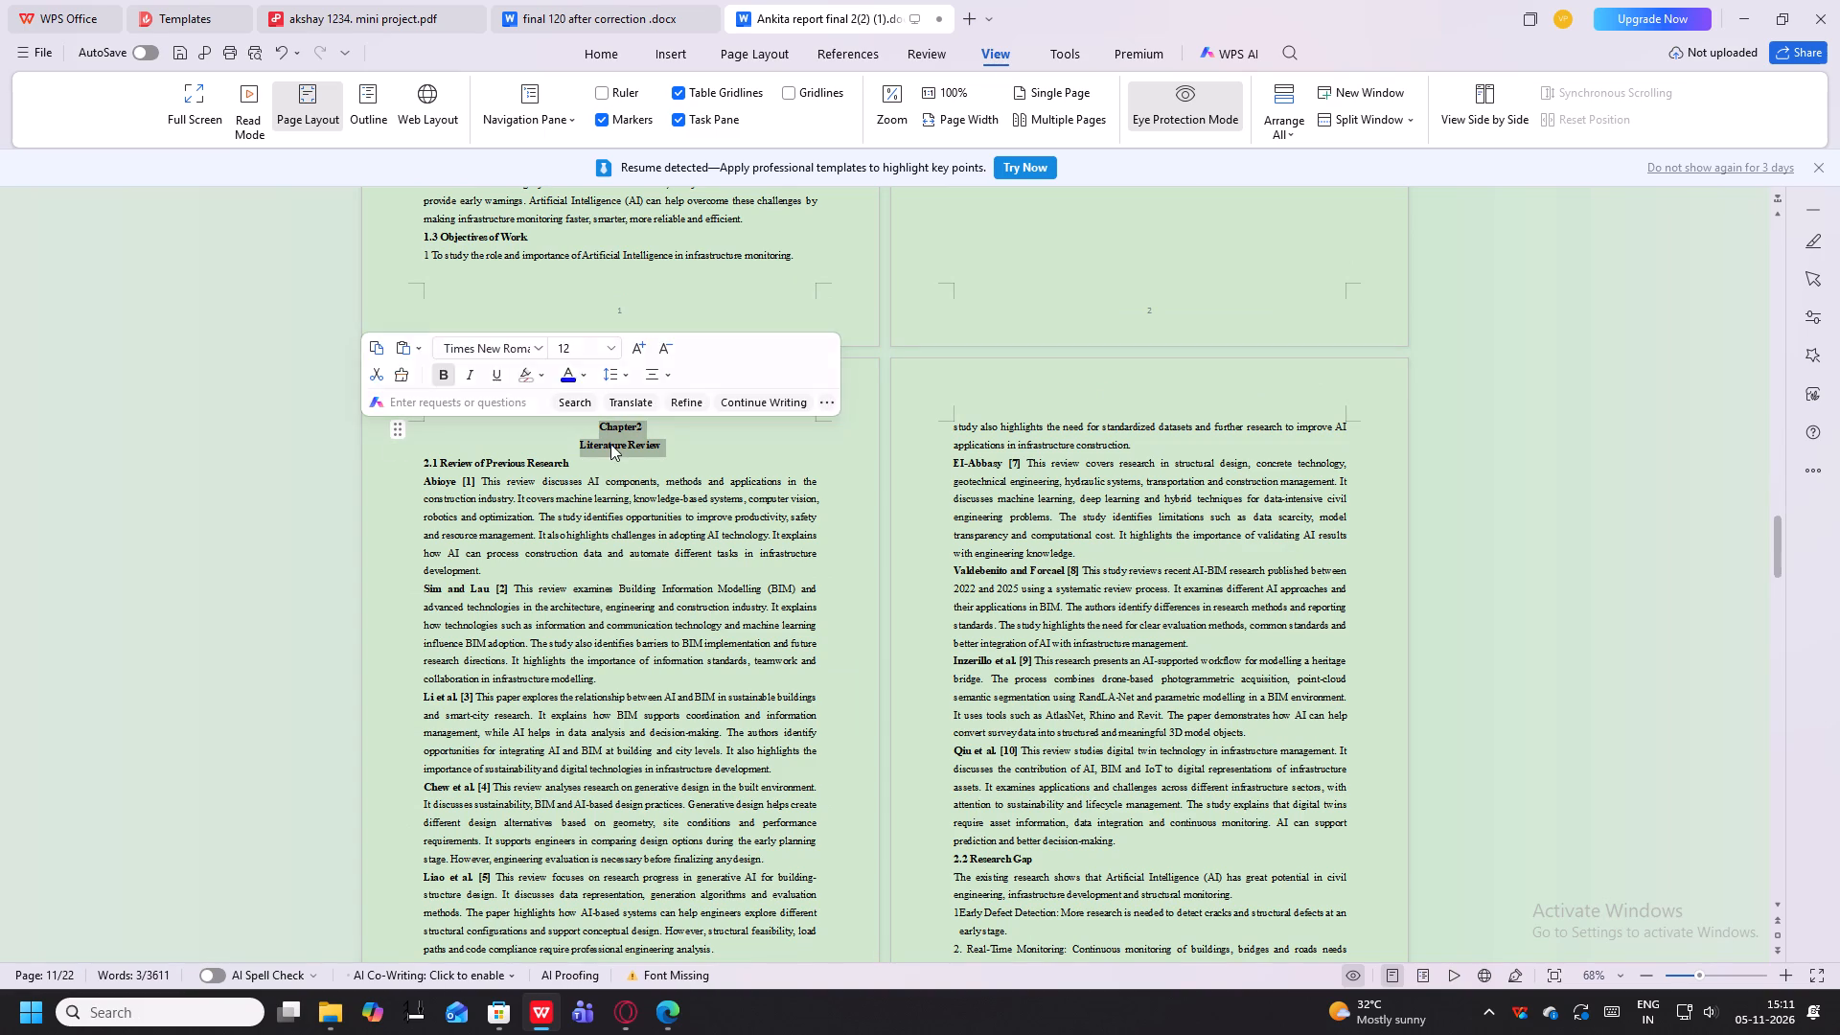
pyautogui.click(610, 444)
pyautogui.click(635, 420)
pyautogui.press('space')
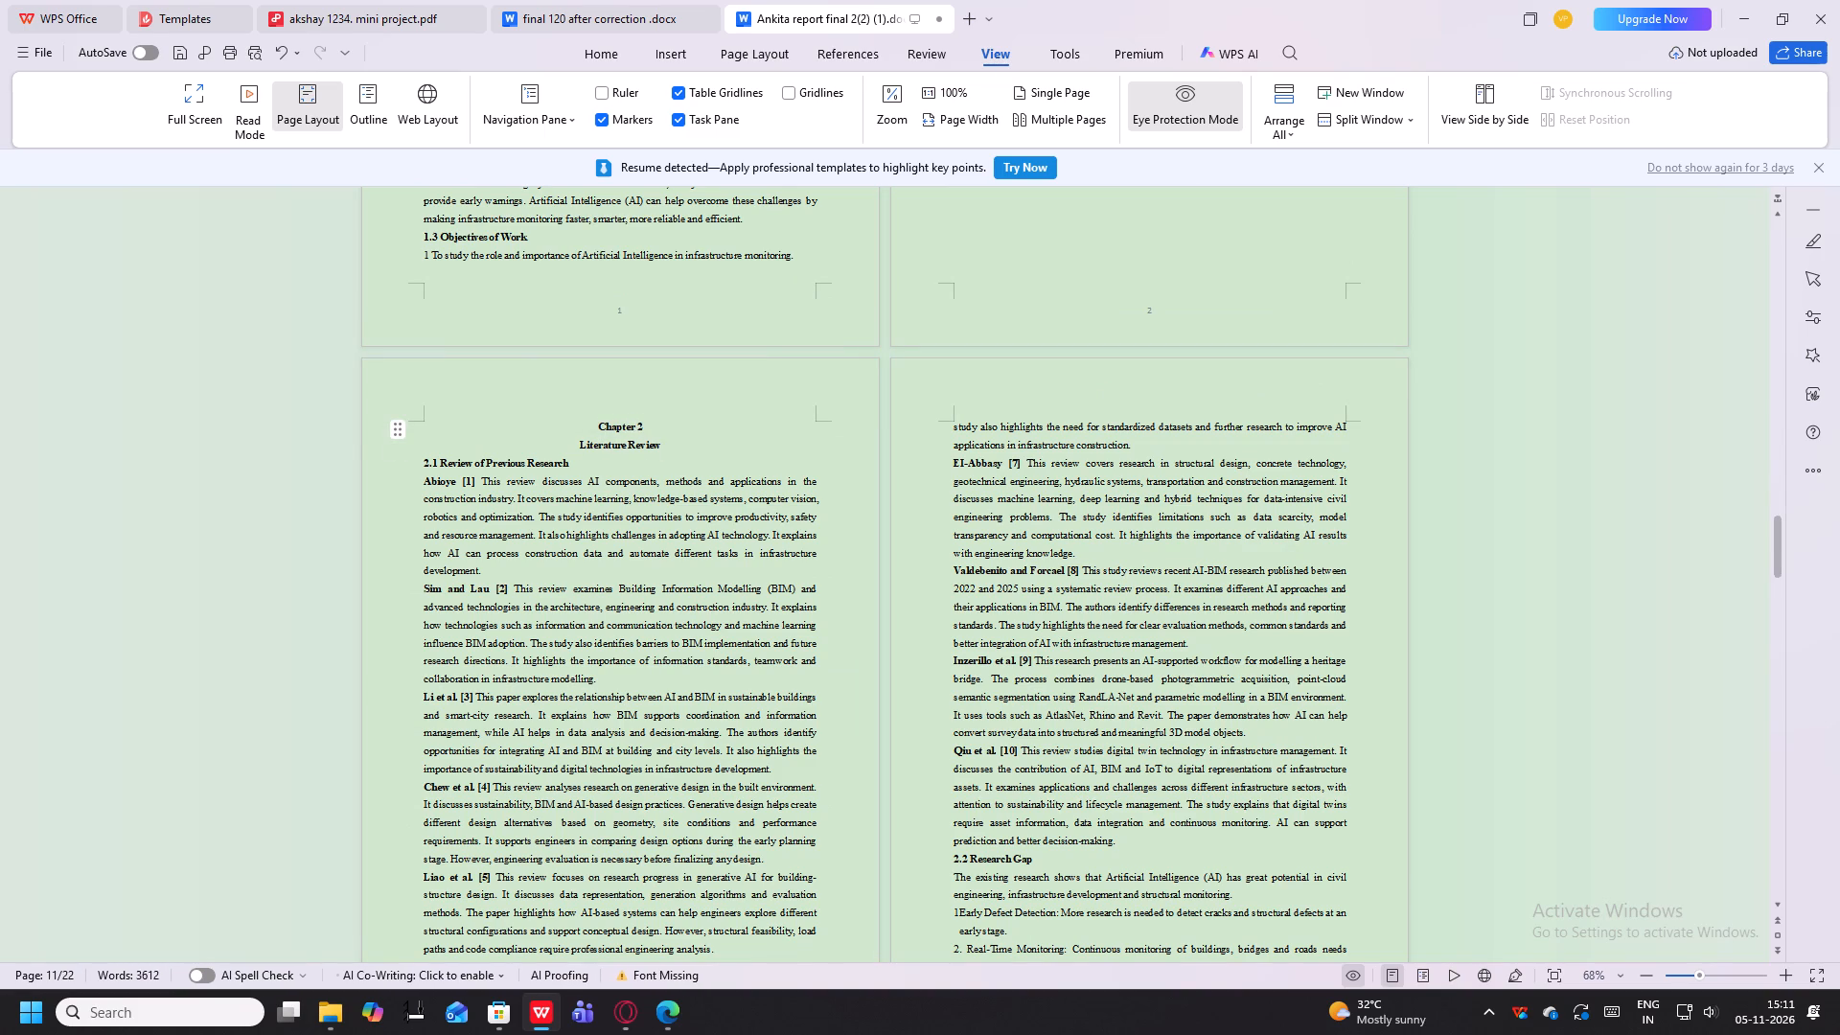
# Review the page layout from Chapter 2 through the Chapter 3 workflow figure and tools table to the start of Chapter 4.
pyautogui.scroll(-5, 707, 465)
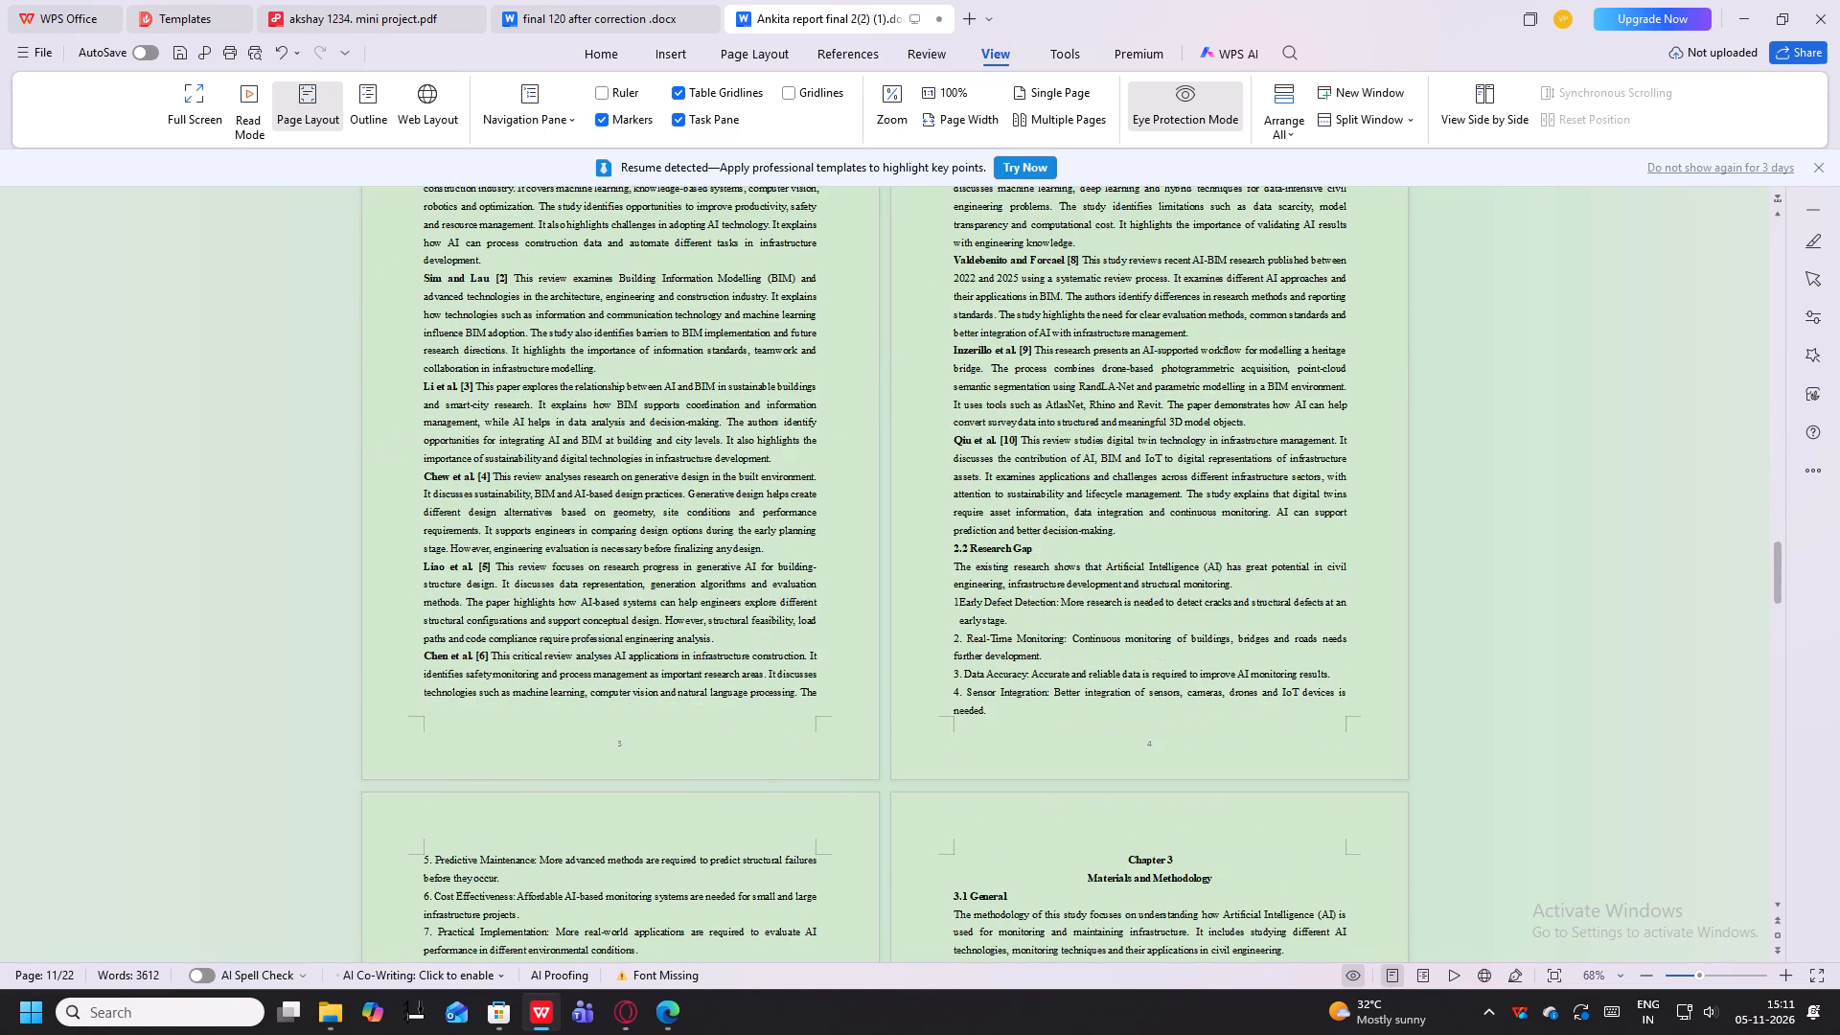
pyautogui.scroll(-5, 706, 464)
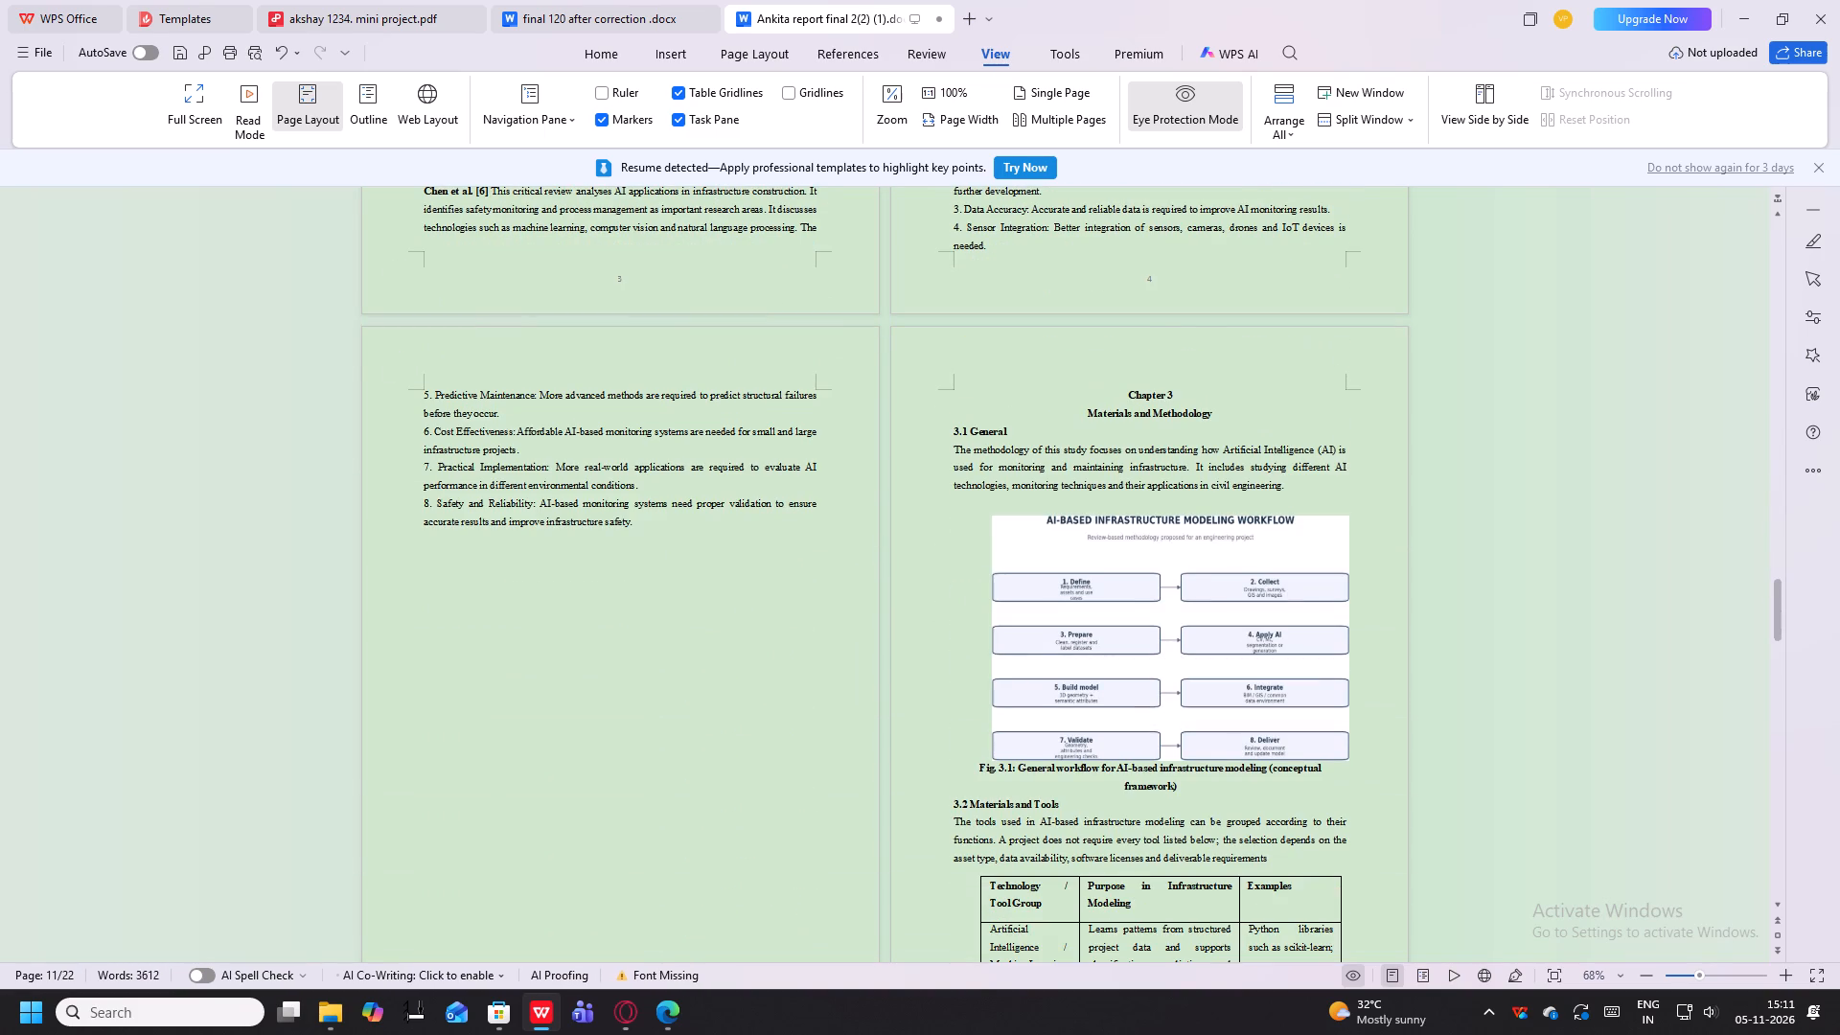
pyautogui.scroll(-10, 748, 452)
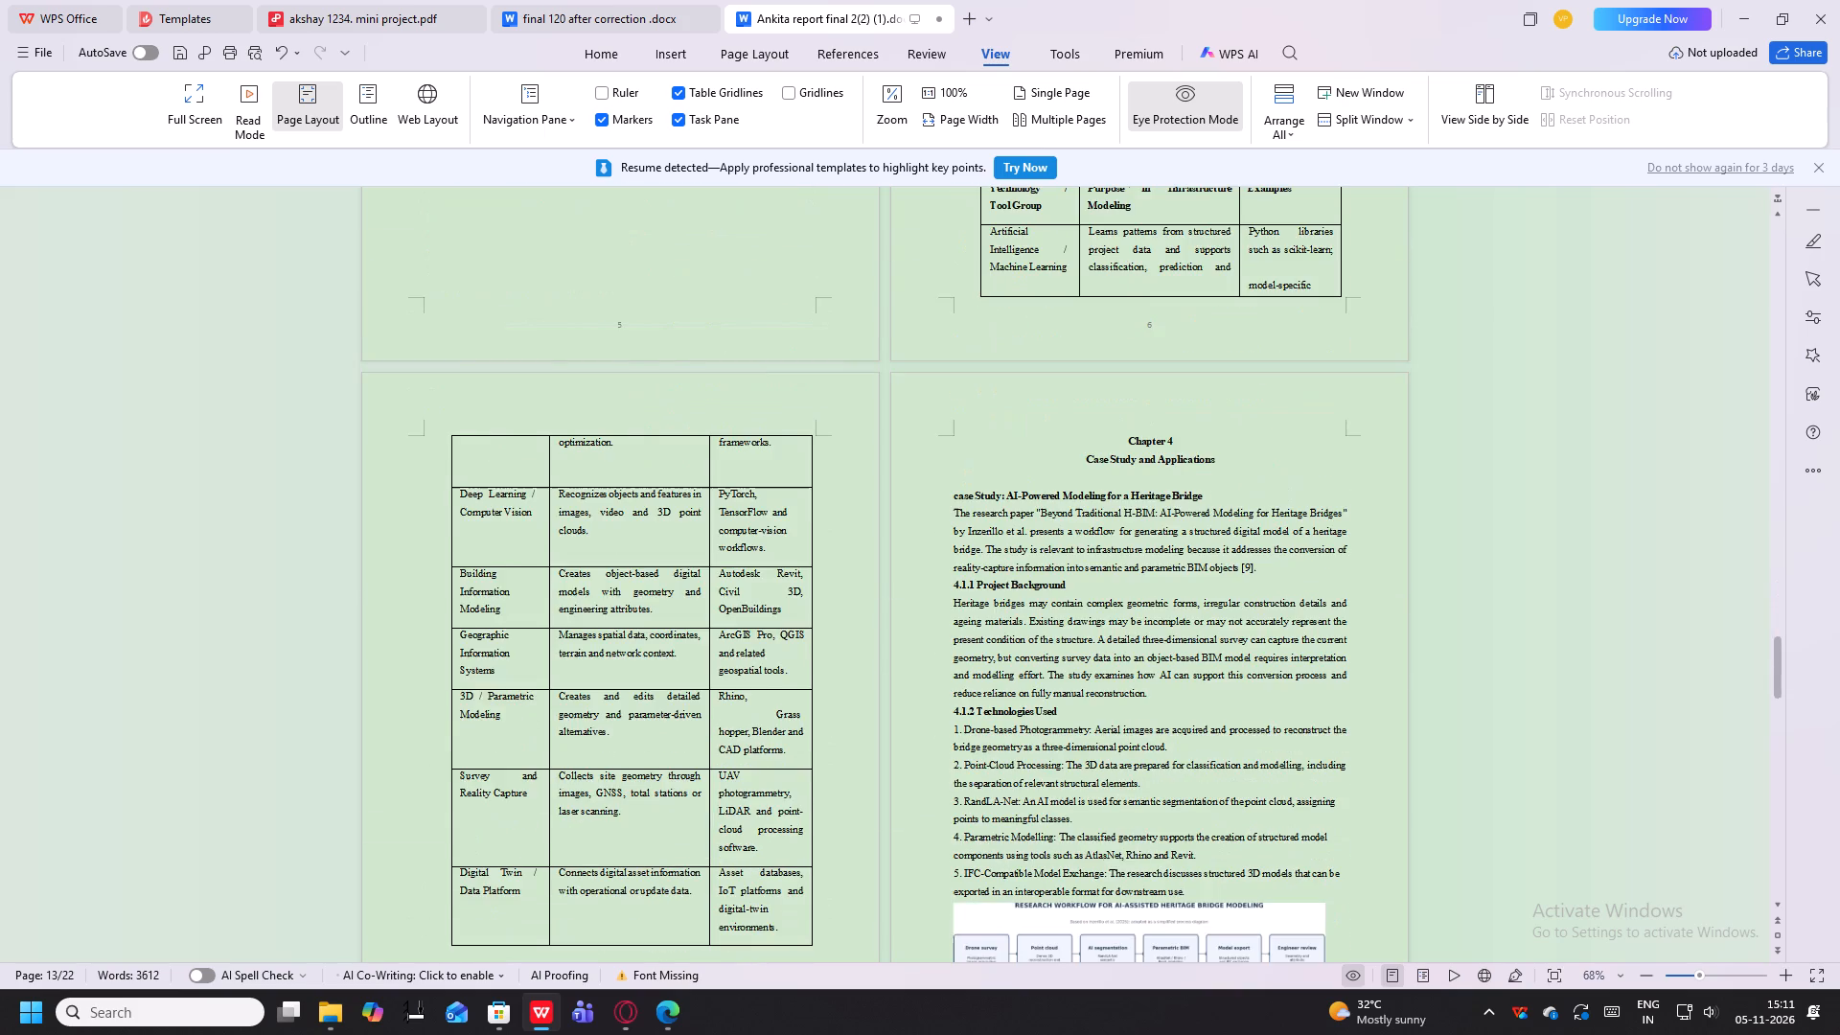
pyautogui.scroll(-2, 747, 462)
pyautogui.scroll(2, 747, 462)
pyautogui.scroll(-4, 747, 462)
pyautogui.scroll(4, 747, 462)
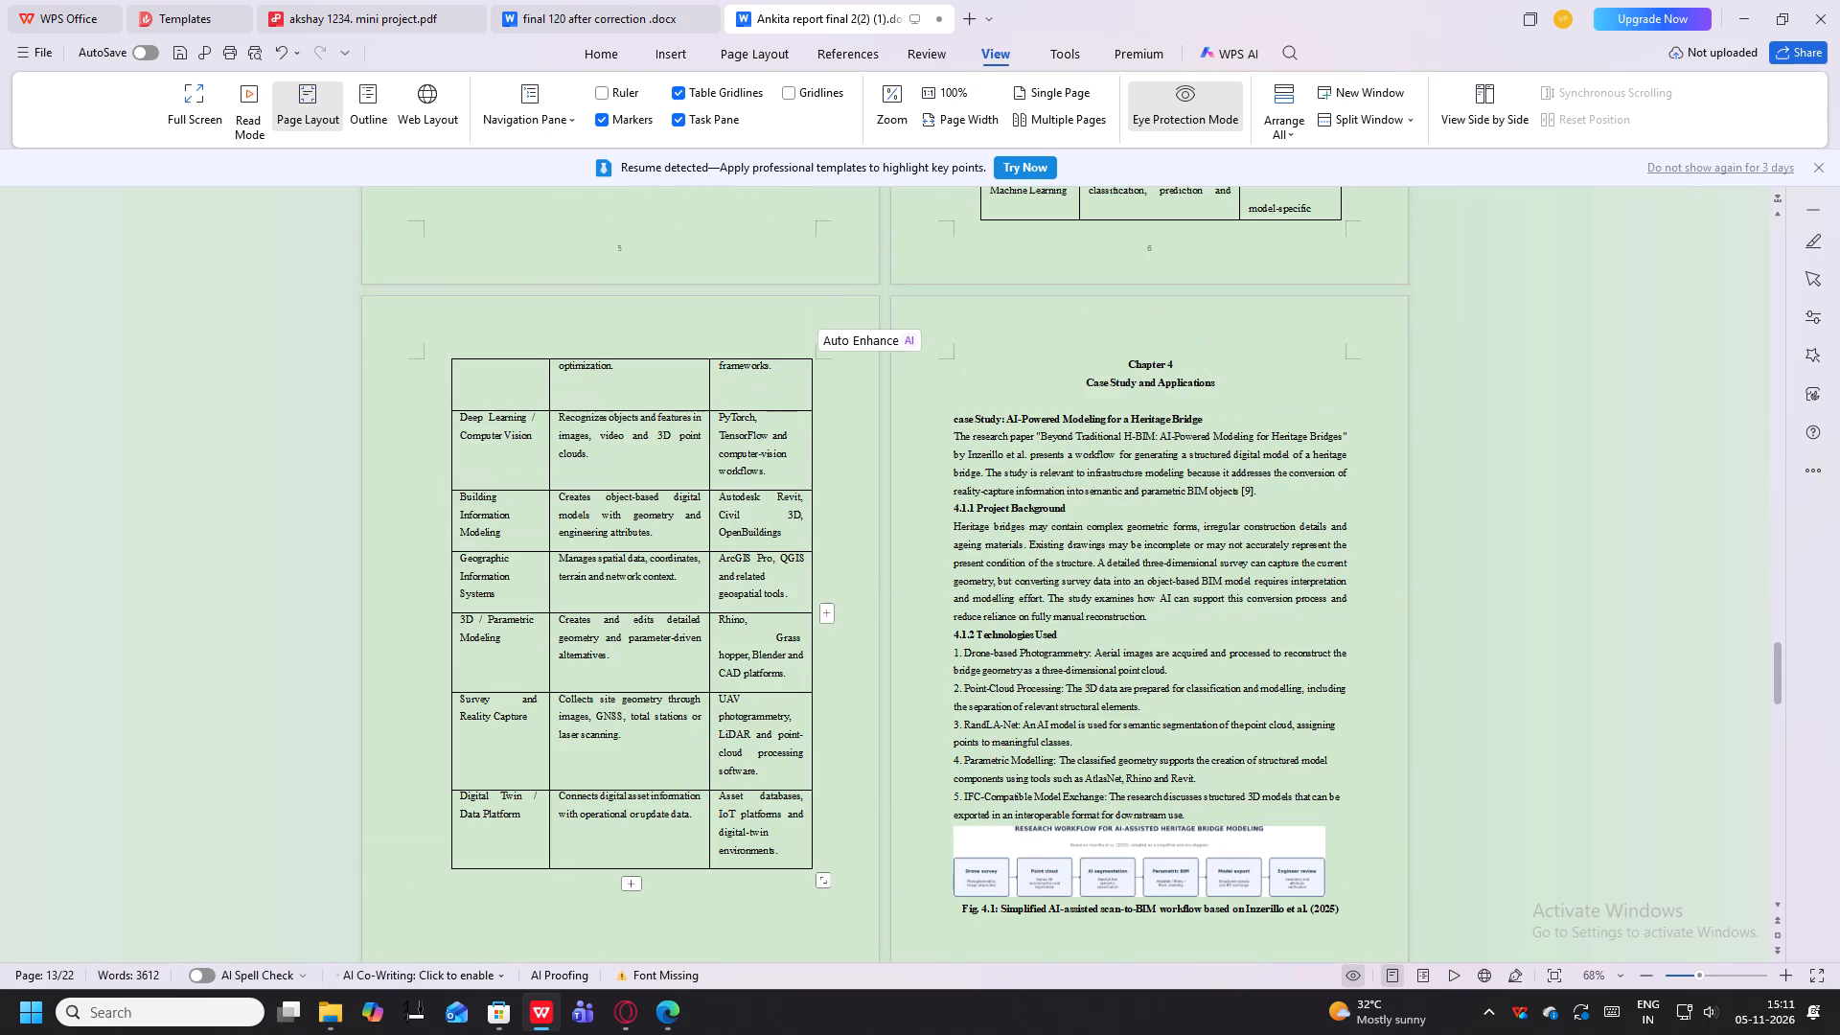
# Capitalize the first word of the case study heading under Chapter 4 so that it reads "Case Study".
pyautogui.moveTo(1254, 389); pyautogui.dragTo(1103, 361)
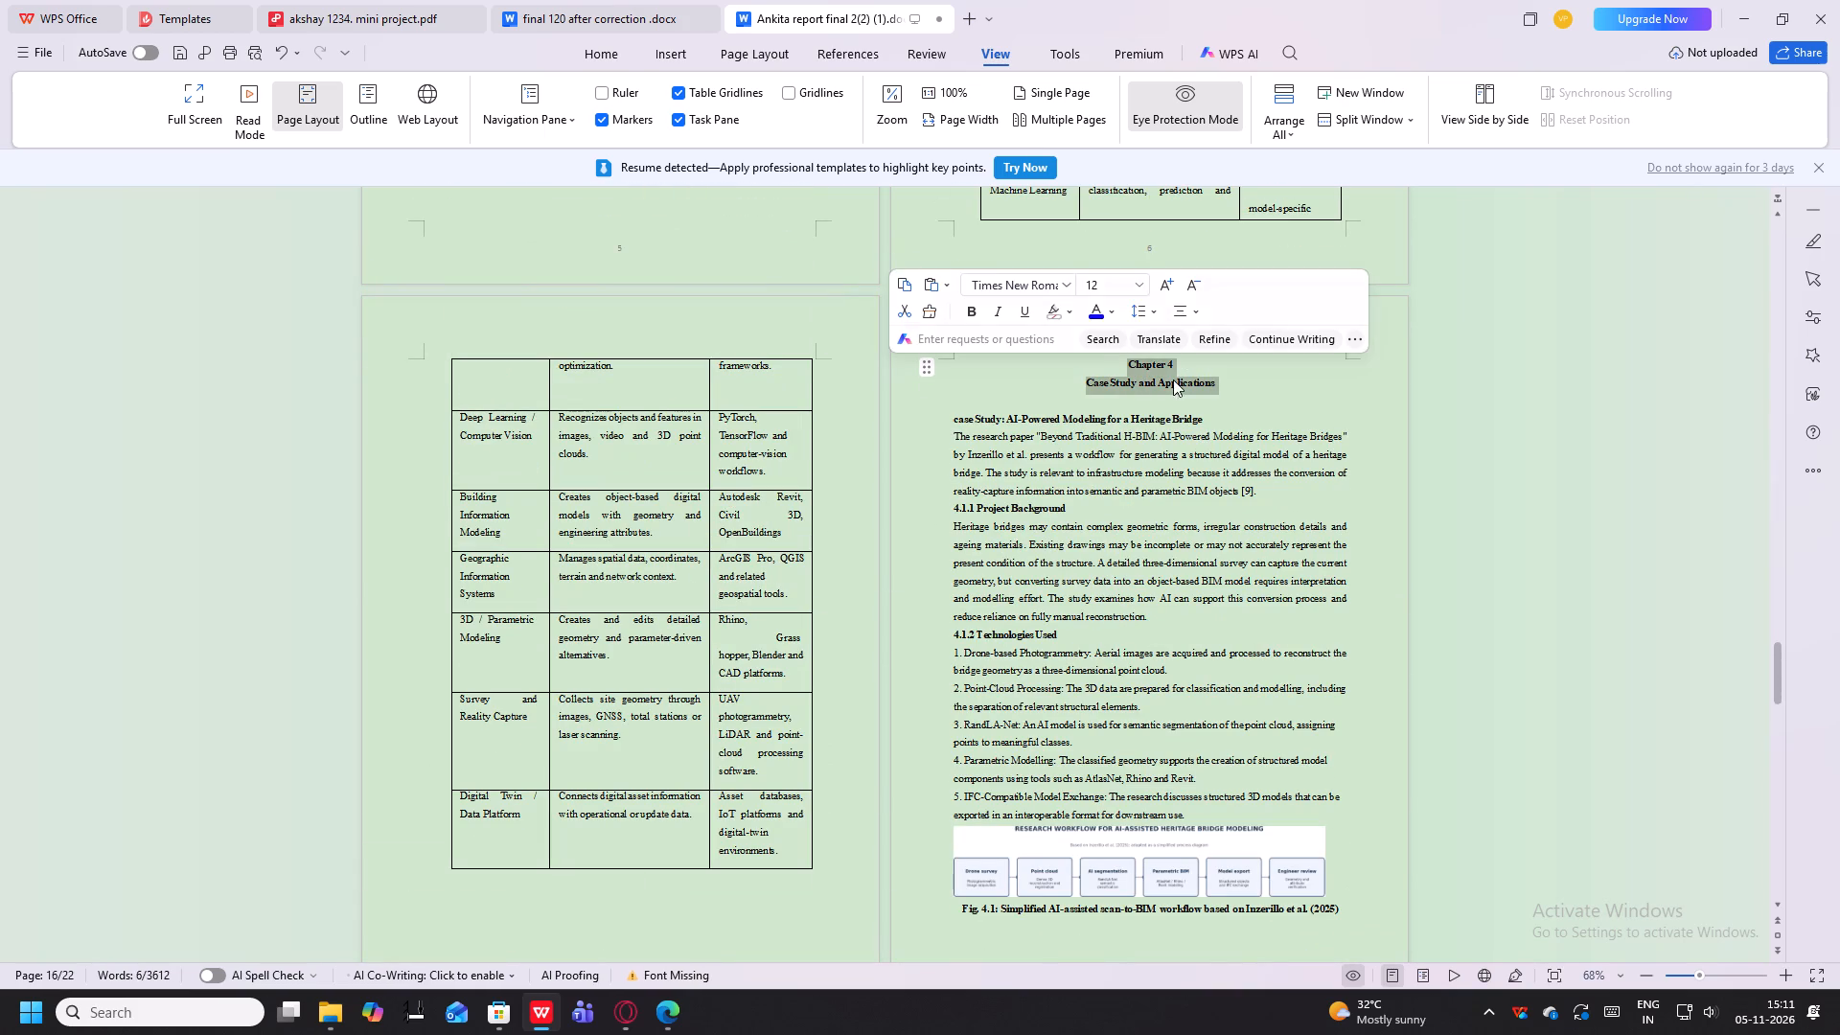
pyautogui.click(1052, 508)
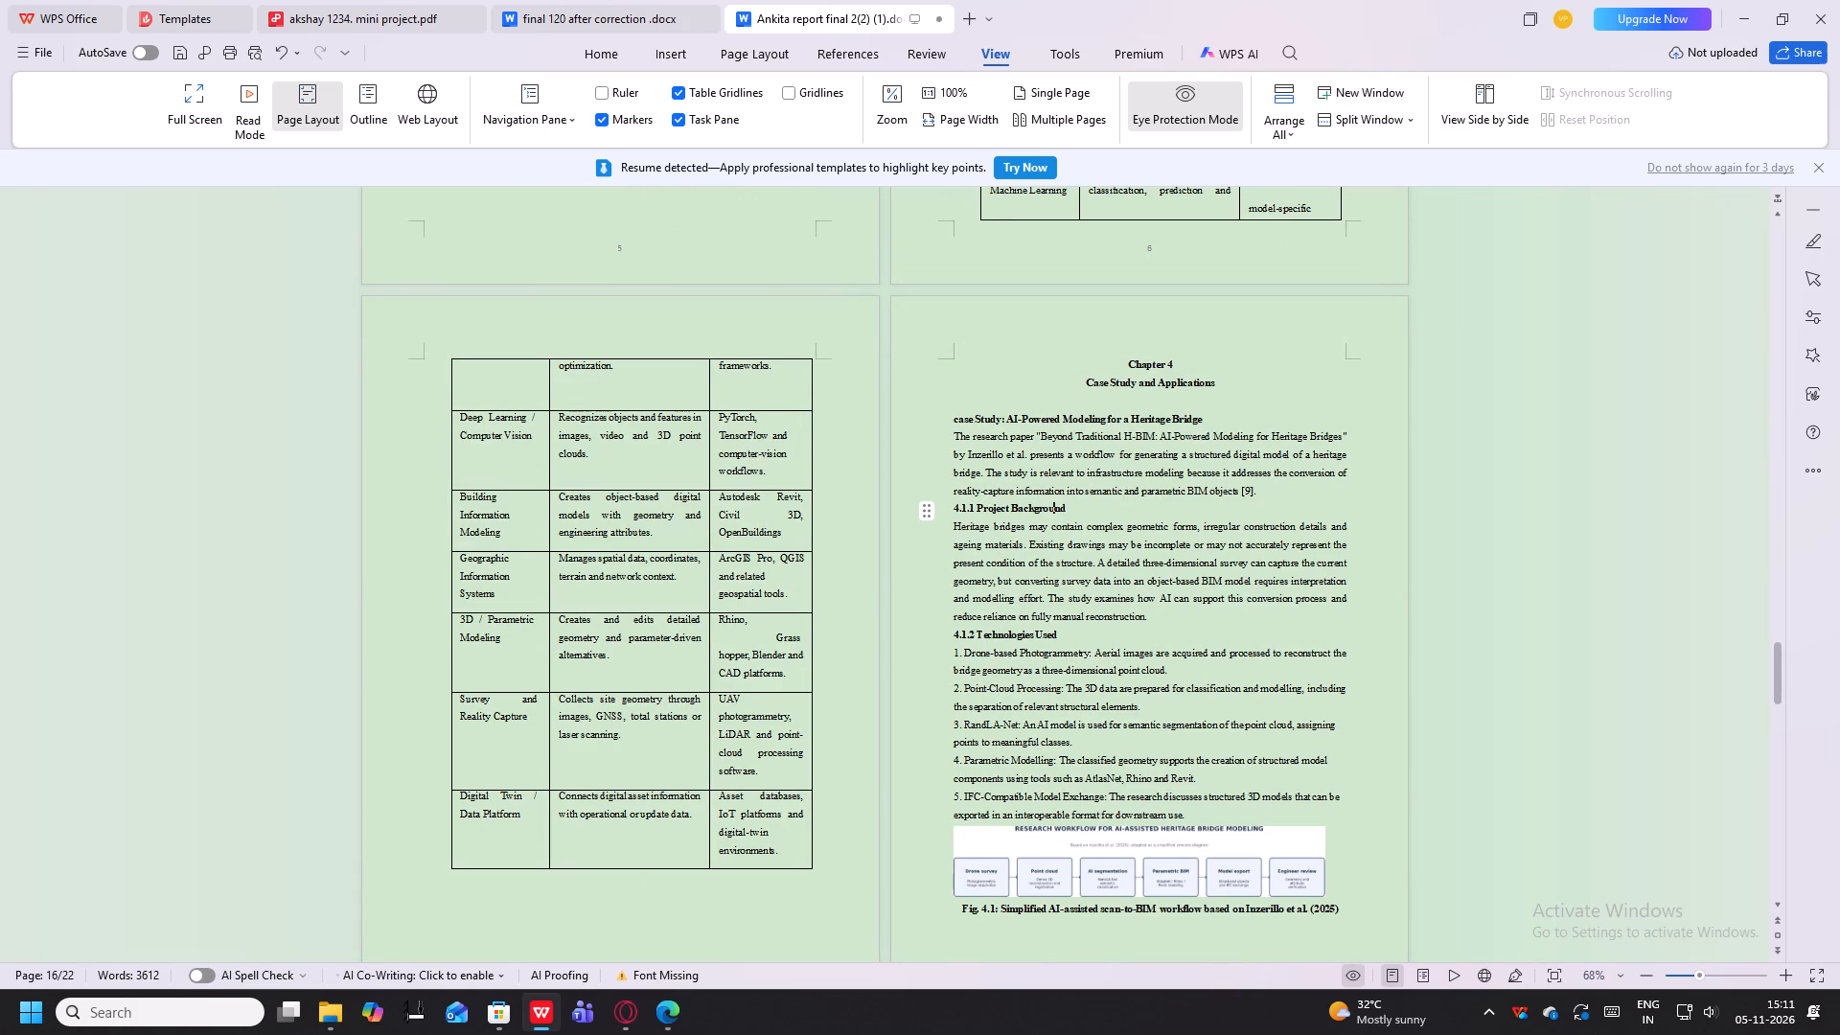
pyautogui.moveTo(975, 422); pyautogui.dragTo(946, 423)
pyautogui.click(999, 421)
pyautogui.moveTo(999, 421); pyautogui.dragTo(974, 419)
pyautogui.click(953, 425)
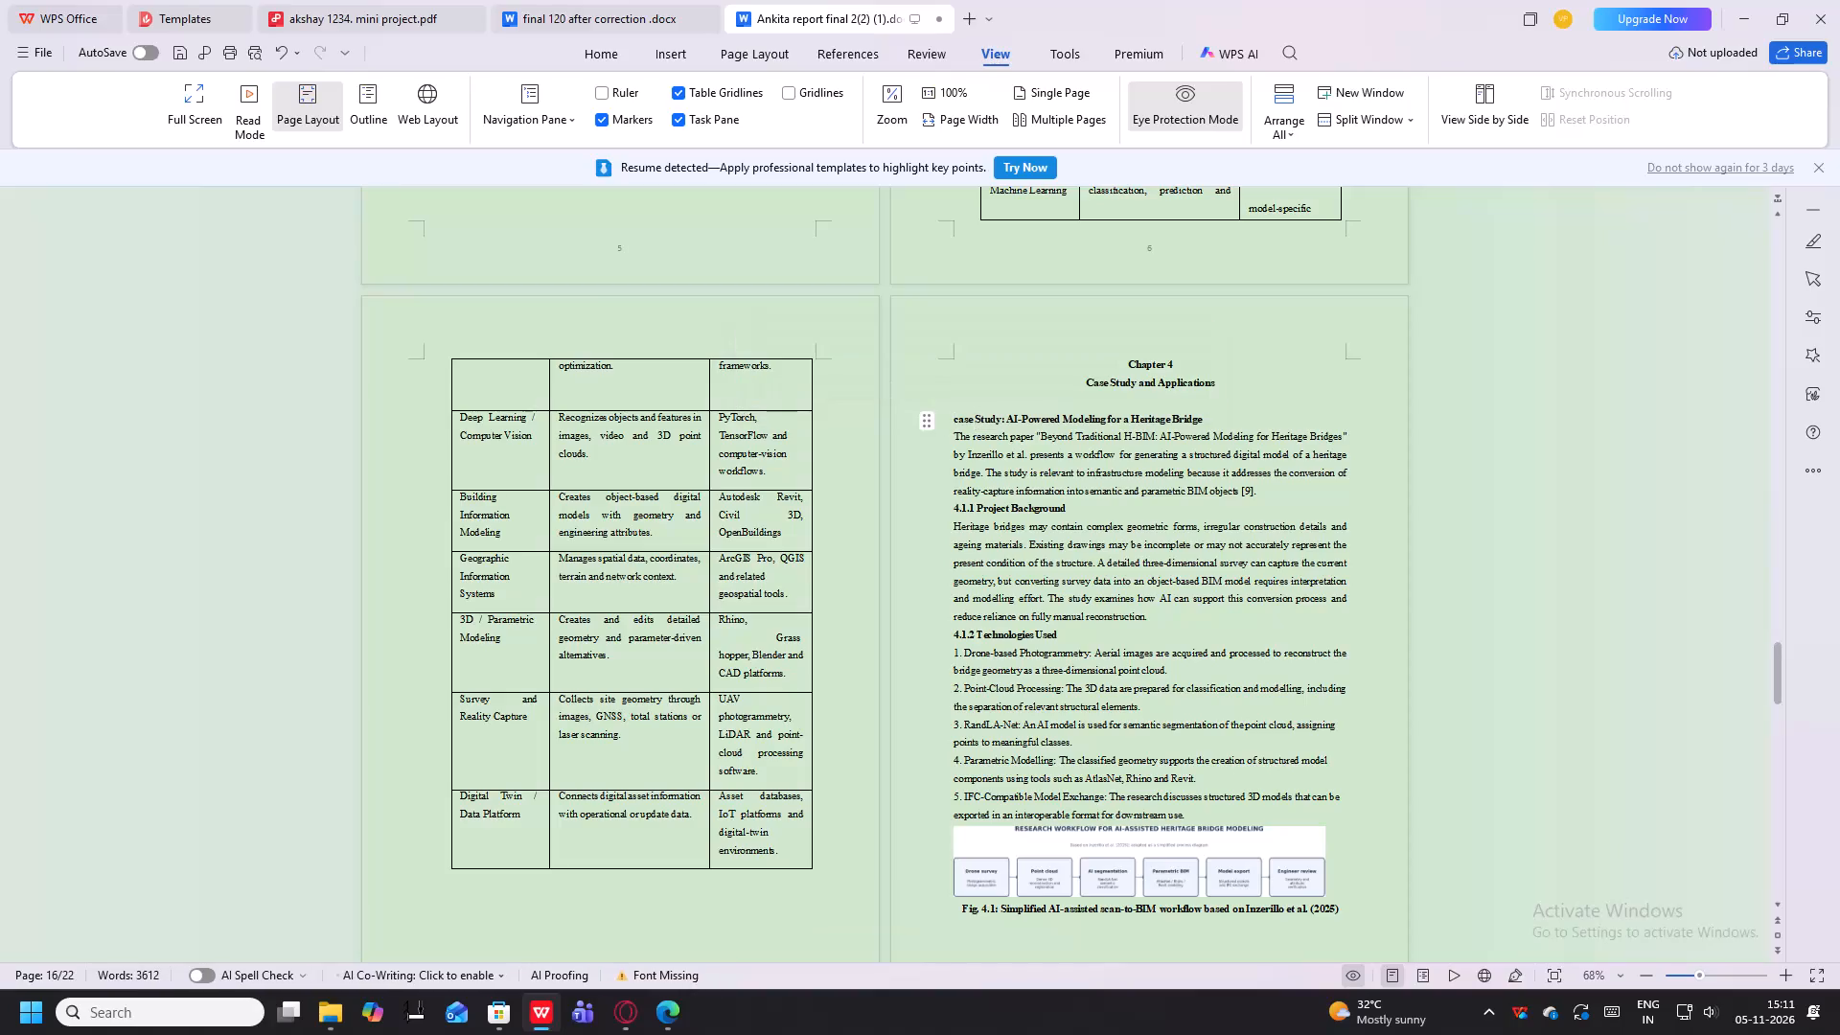
pyautogui.moveTo(973, 419); pyautogui.dragTo(937, 416)
pyautogui.write('Case')
pyautogui.press('space')
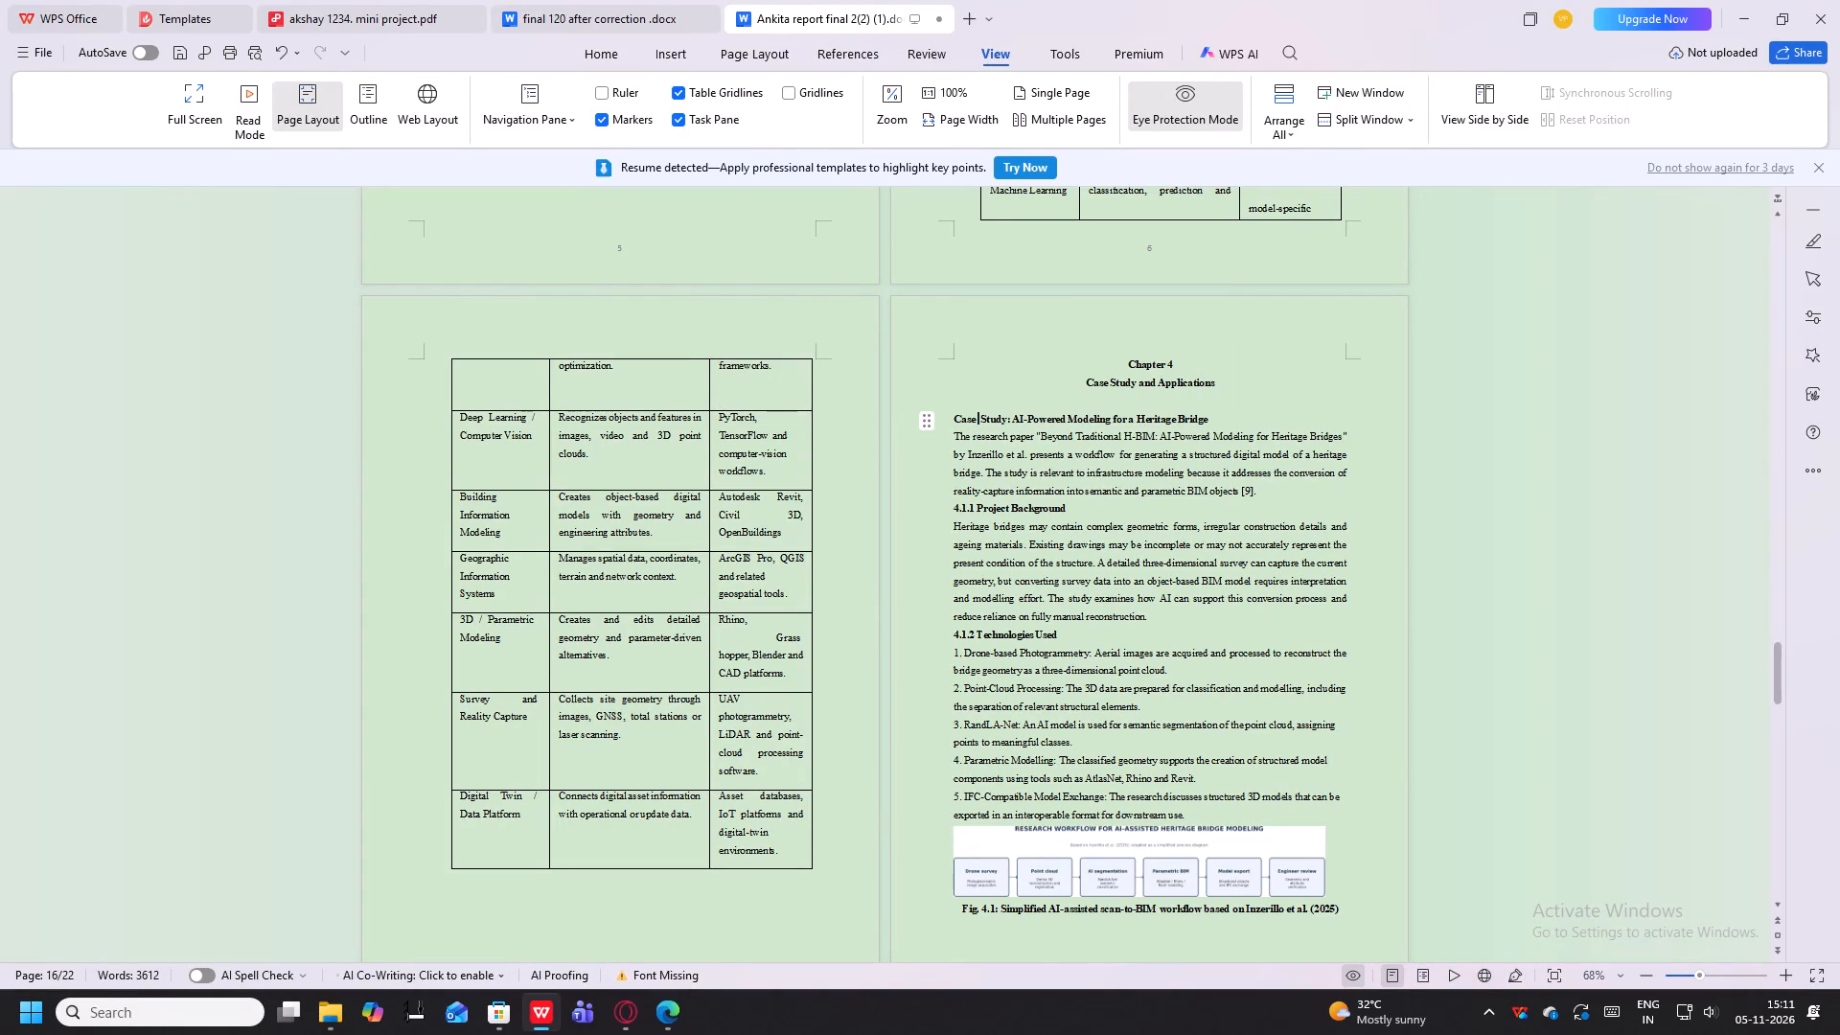
# Review the rest of Chapter 4, from the Fig. 4.1 workflow through sections 4.1.3 to 4.2.5.
pyautogui.scroll(-7, 997, 428)
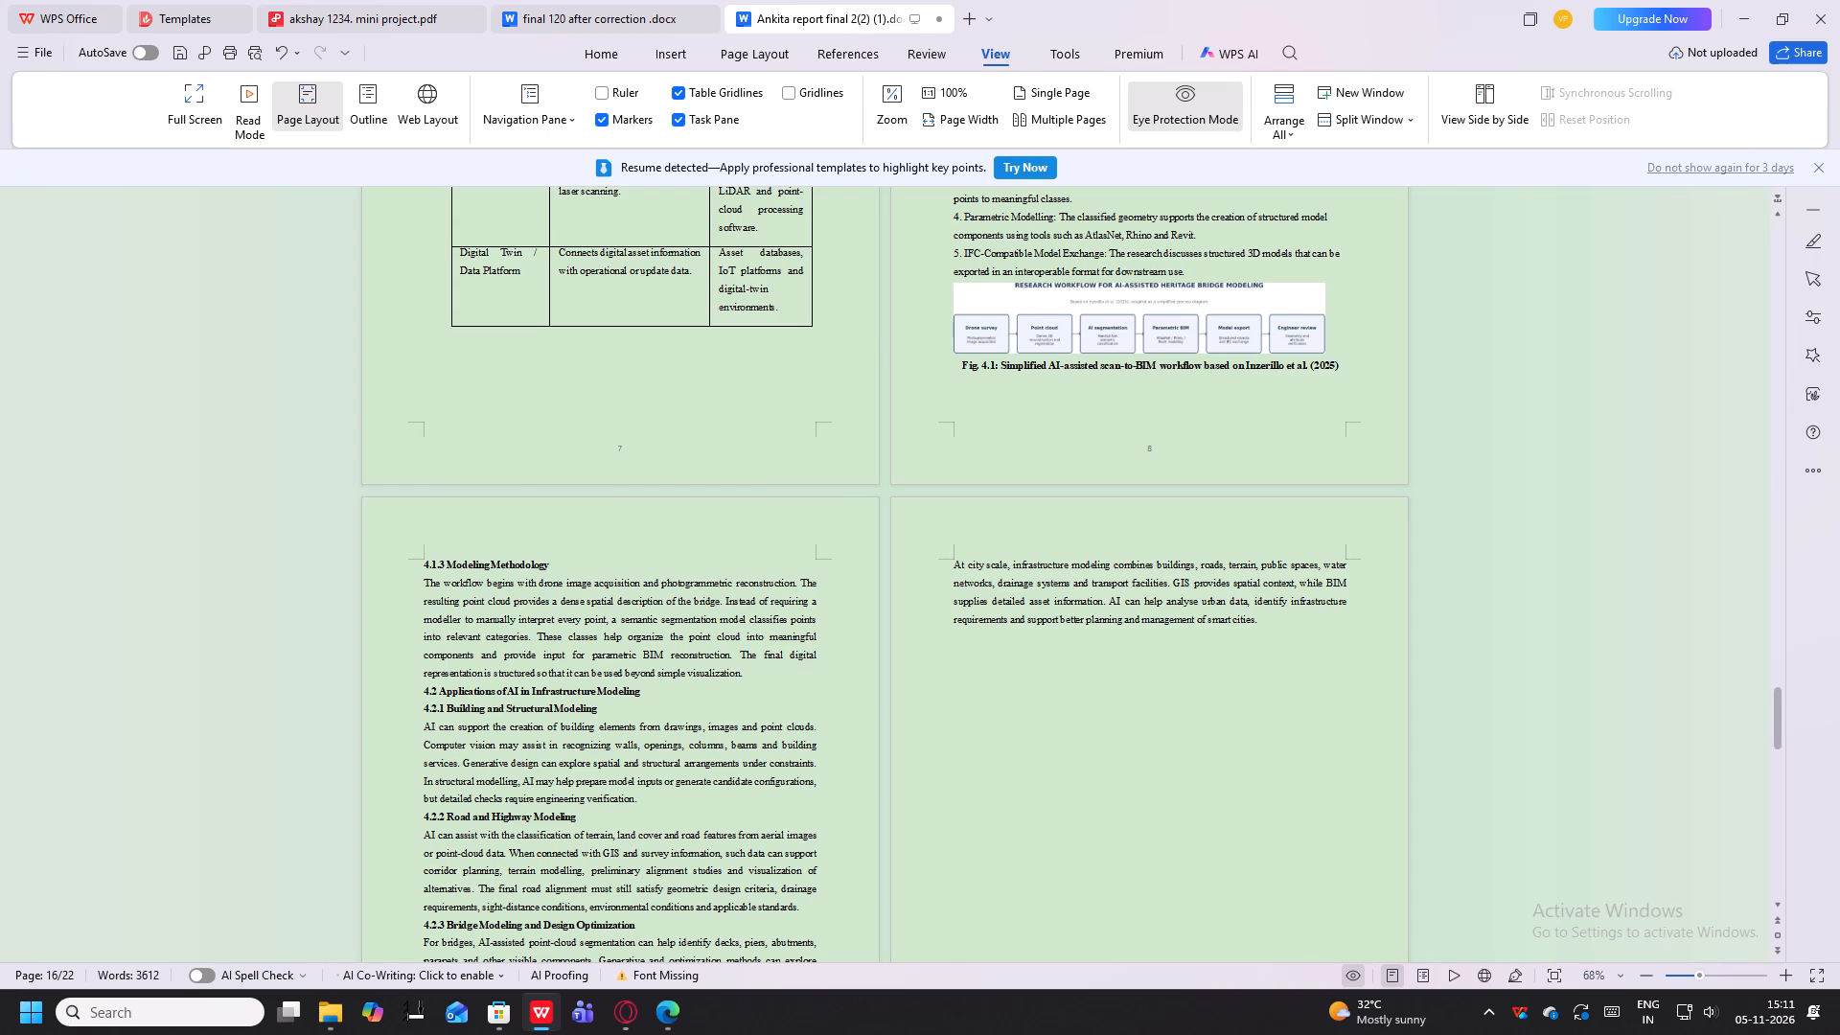
pyautogui.moveTo(1290, 615); pyautogui.dragTo(909, 535)
pyautogui.click(700, 735)
pyautogui.scroll(-5, 729, 701)
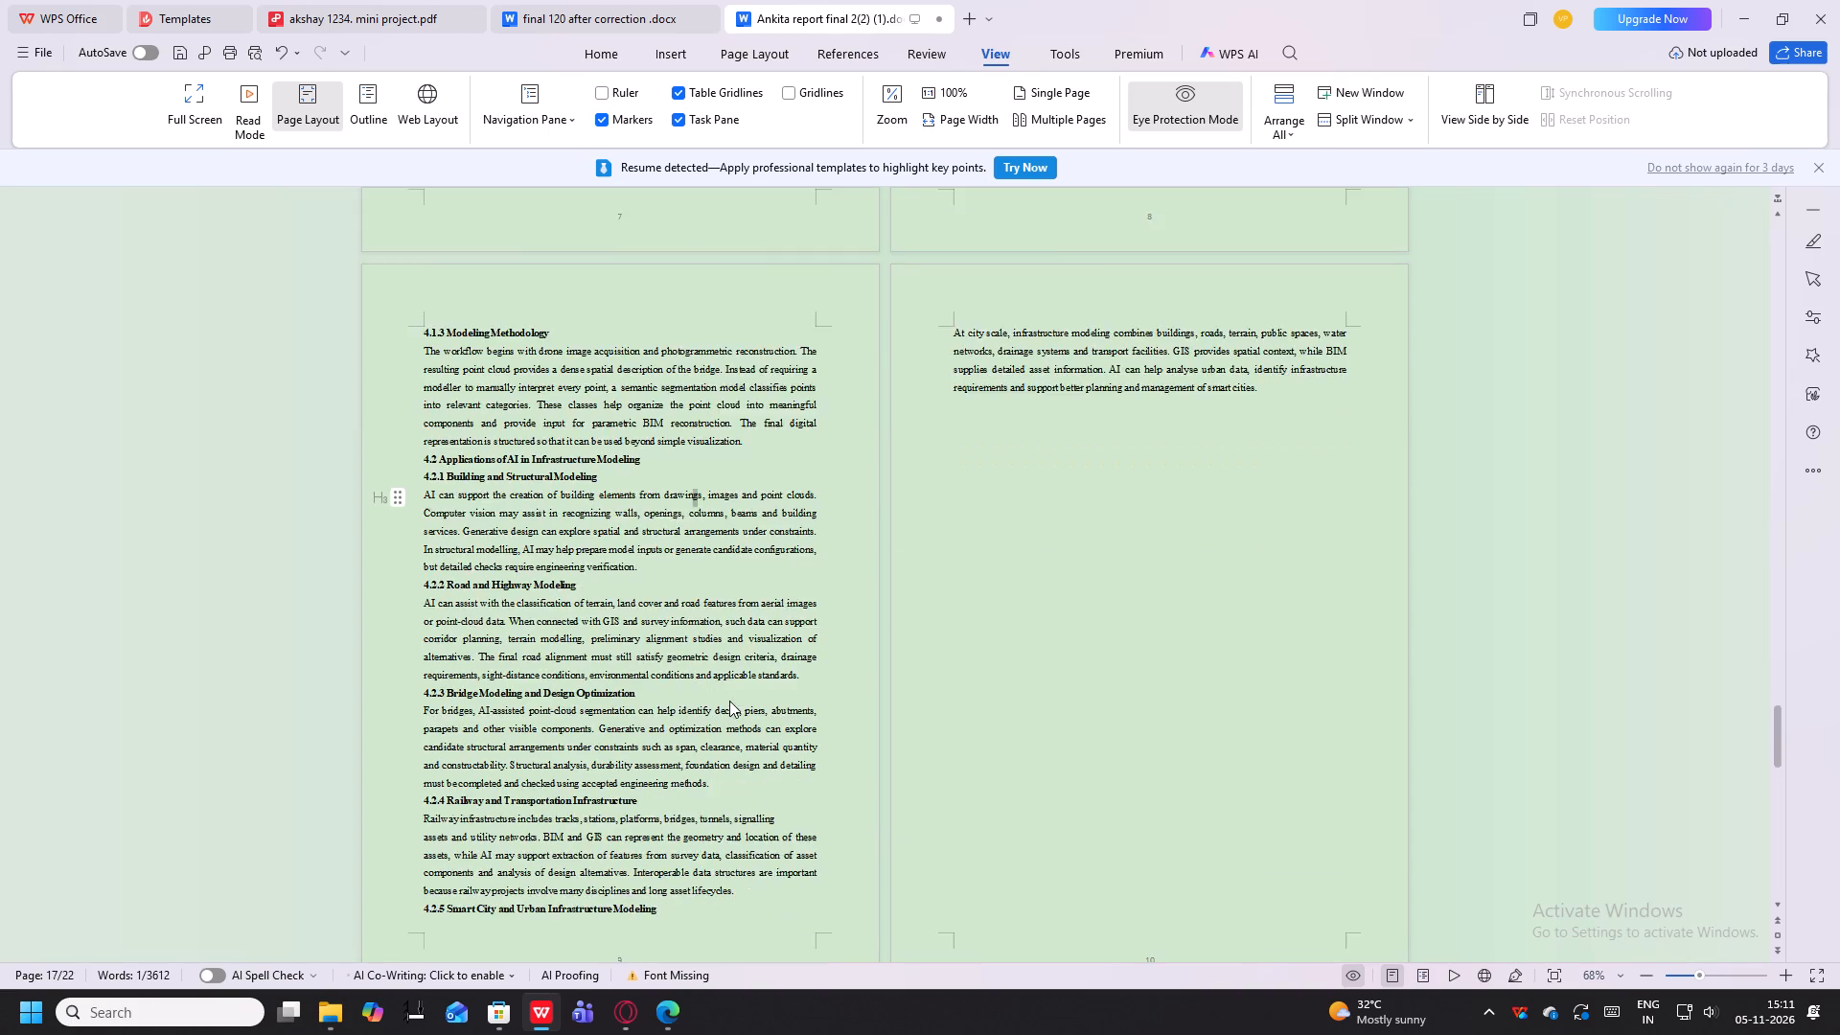
pyautogui.moveTo(729, 700); pyautogui.dragTo(495, 410)
pyautogui.scroll(-5, 595, 556)
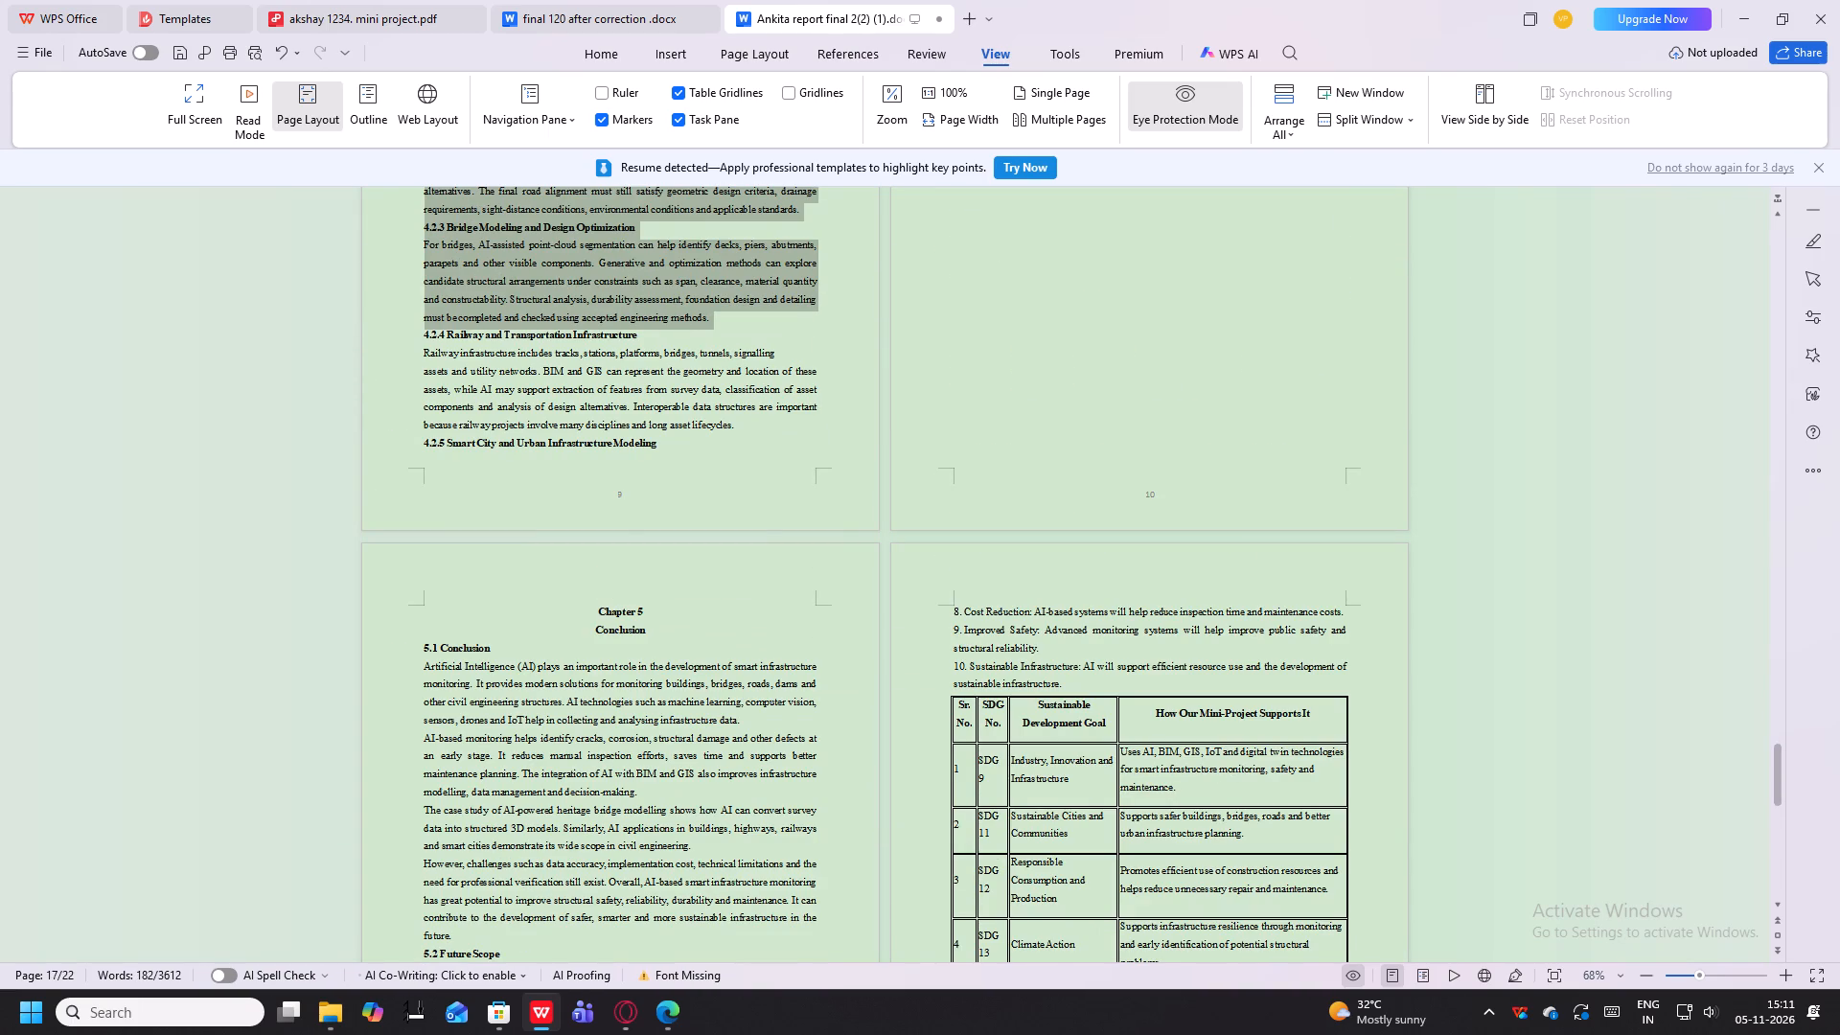
# Apply a line spacing option to the two-line Chapter 5 Conclusion heading.
pyautogui.moveTo(672, 642); pyautogui.dragTo(544, 595)
pyautogui.click(579, 632)
pyautogui.moveTo(675, 632); pyautogui.dragTo(619, 624)
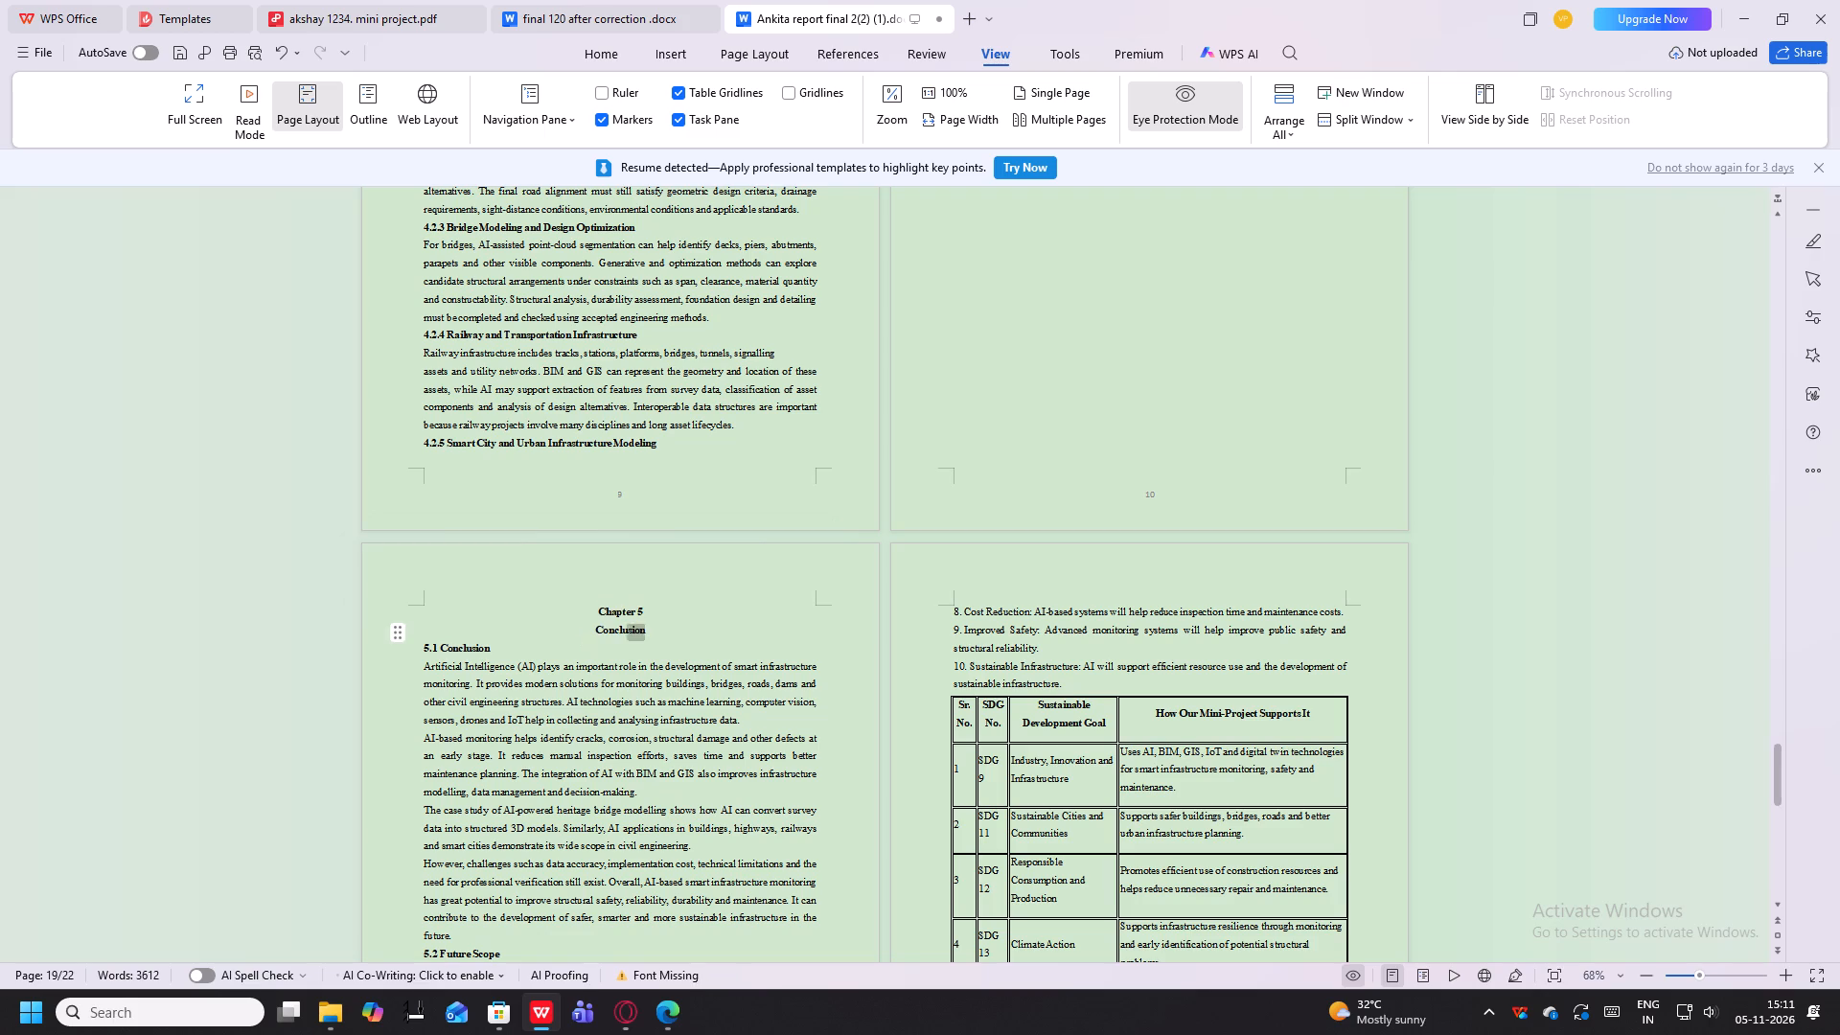
pyautogui.moveTo(619, 624); pyautogui.dragTo(579, 609)
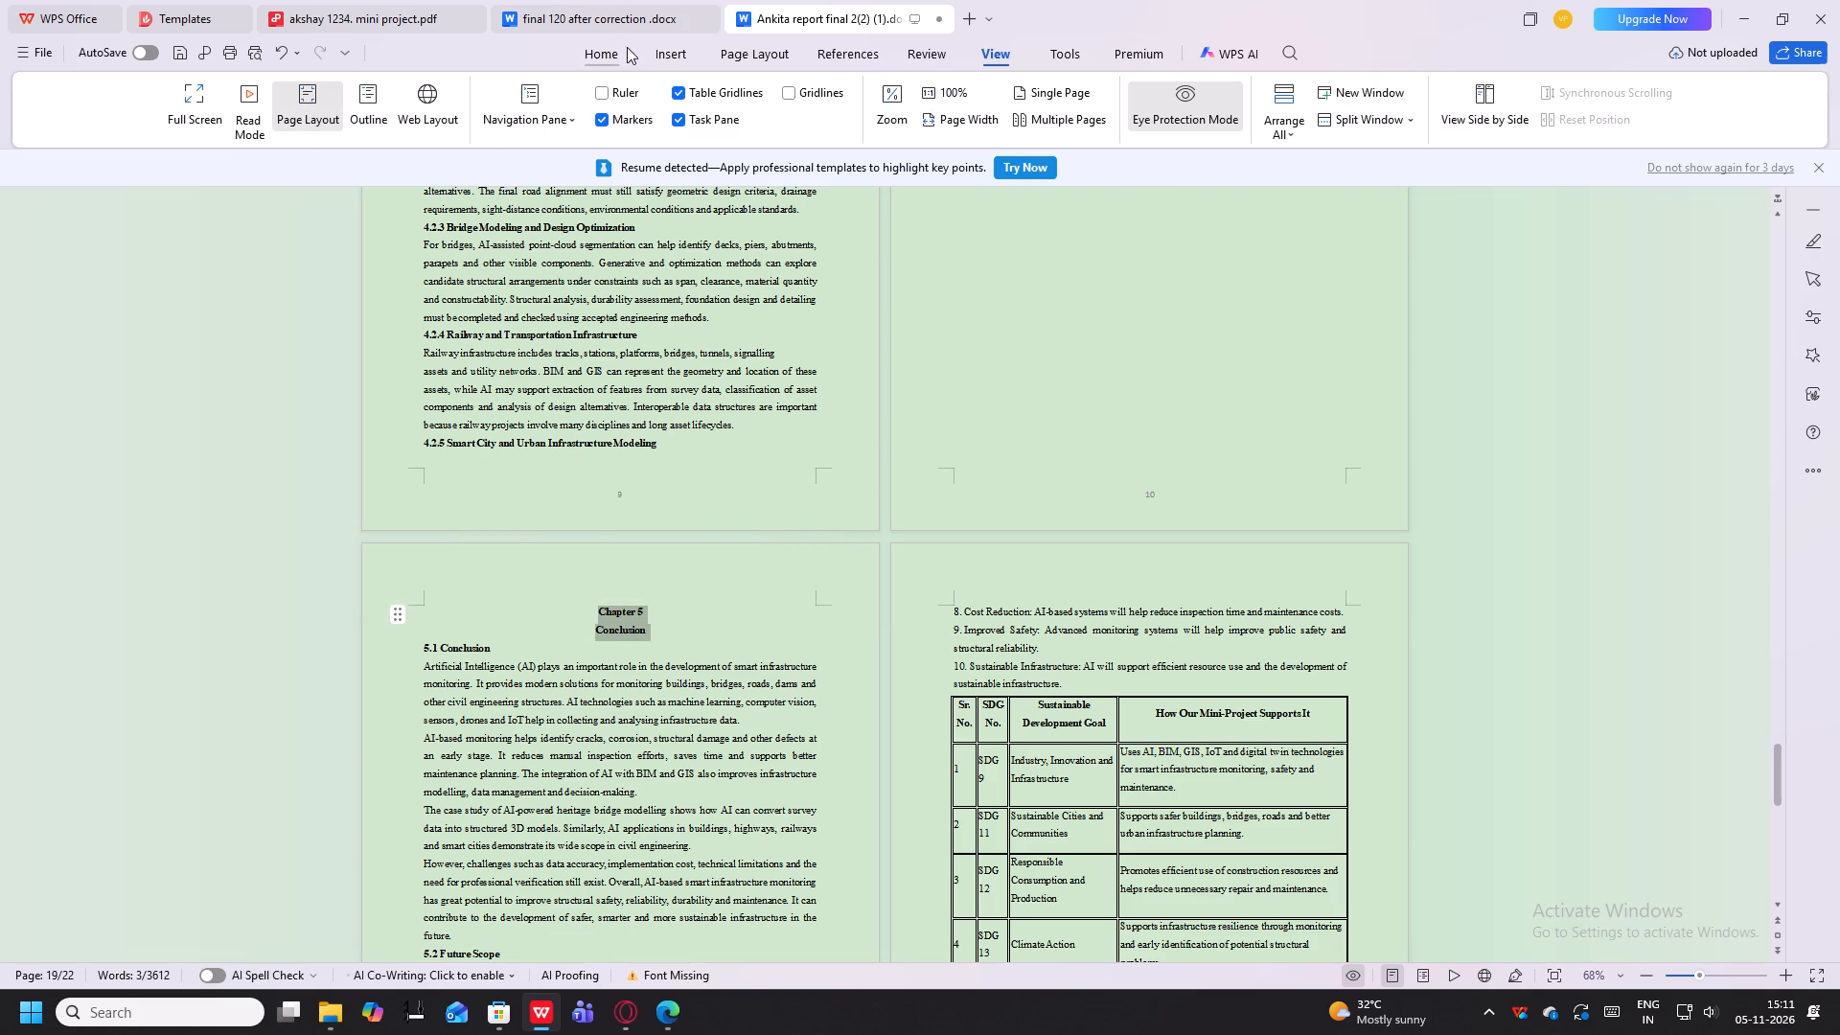
pyautogui.click(619, 48)
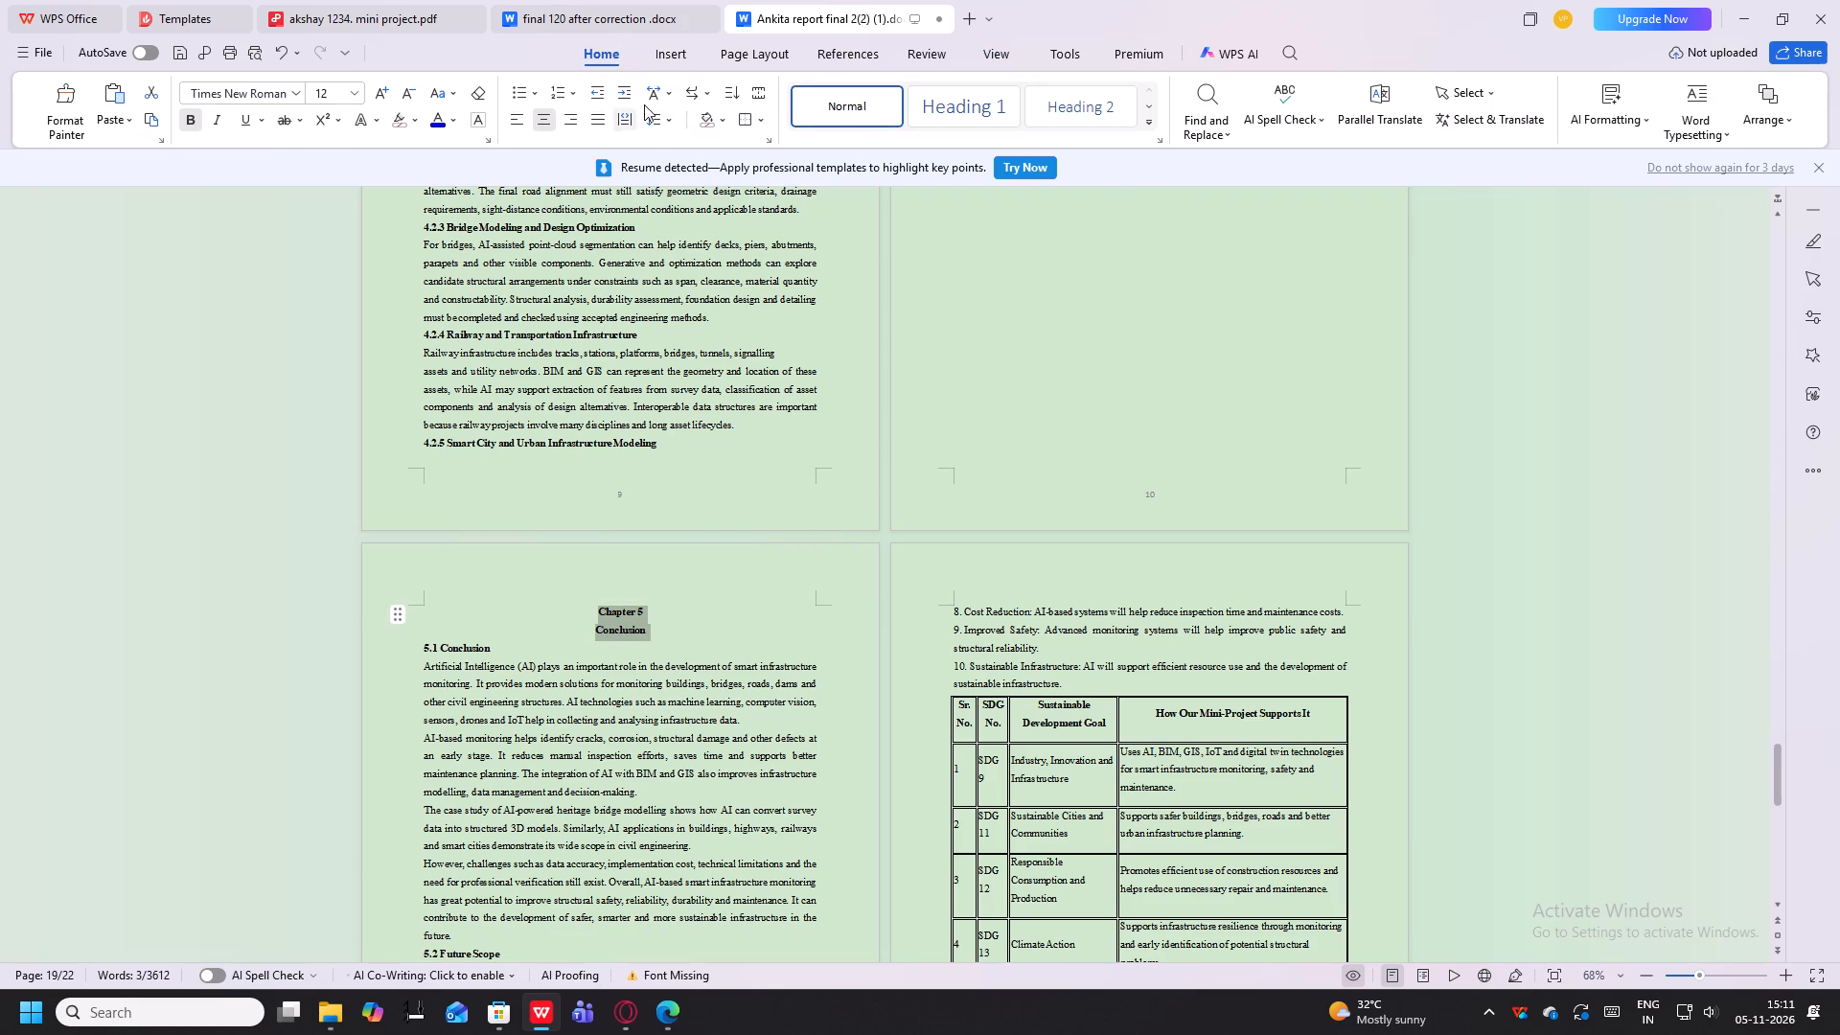
pyautogui.click(675, 125)
pyautogui.click(680, 195)
pyautogui.click(699, 632)
# Review Chapter 5 and the Chapter 6 references list, then check the pages back up to the cover and certificate.
pyautogui.scroll(-5, 742, 603)
pyautogui.click(754, 593)
pyautogui.scroll(-6, 767, 590)
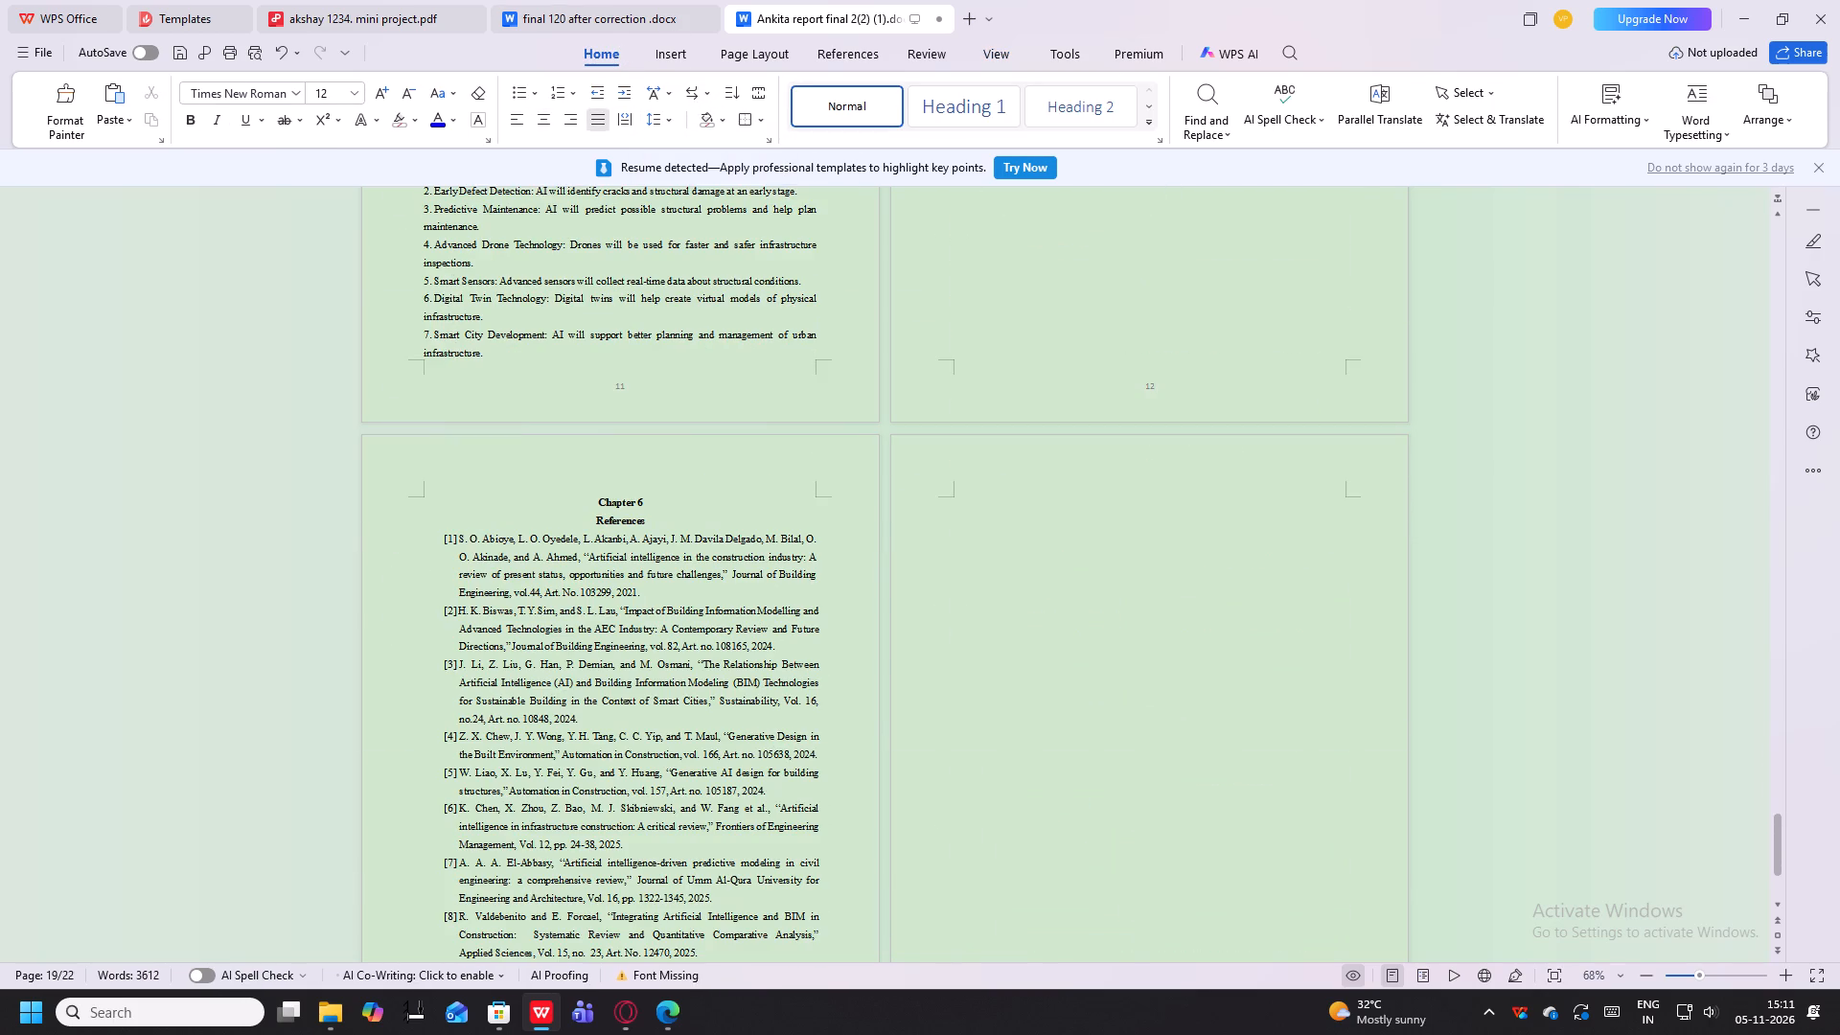
pyautogui.scroll(6, 770, 579)
pyautogui.scroll(-10, 770, 579)
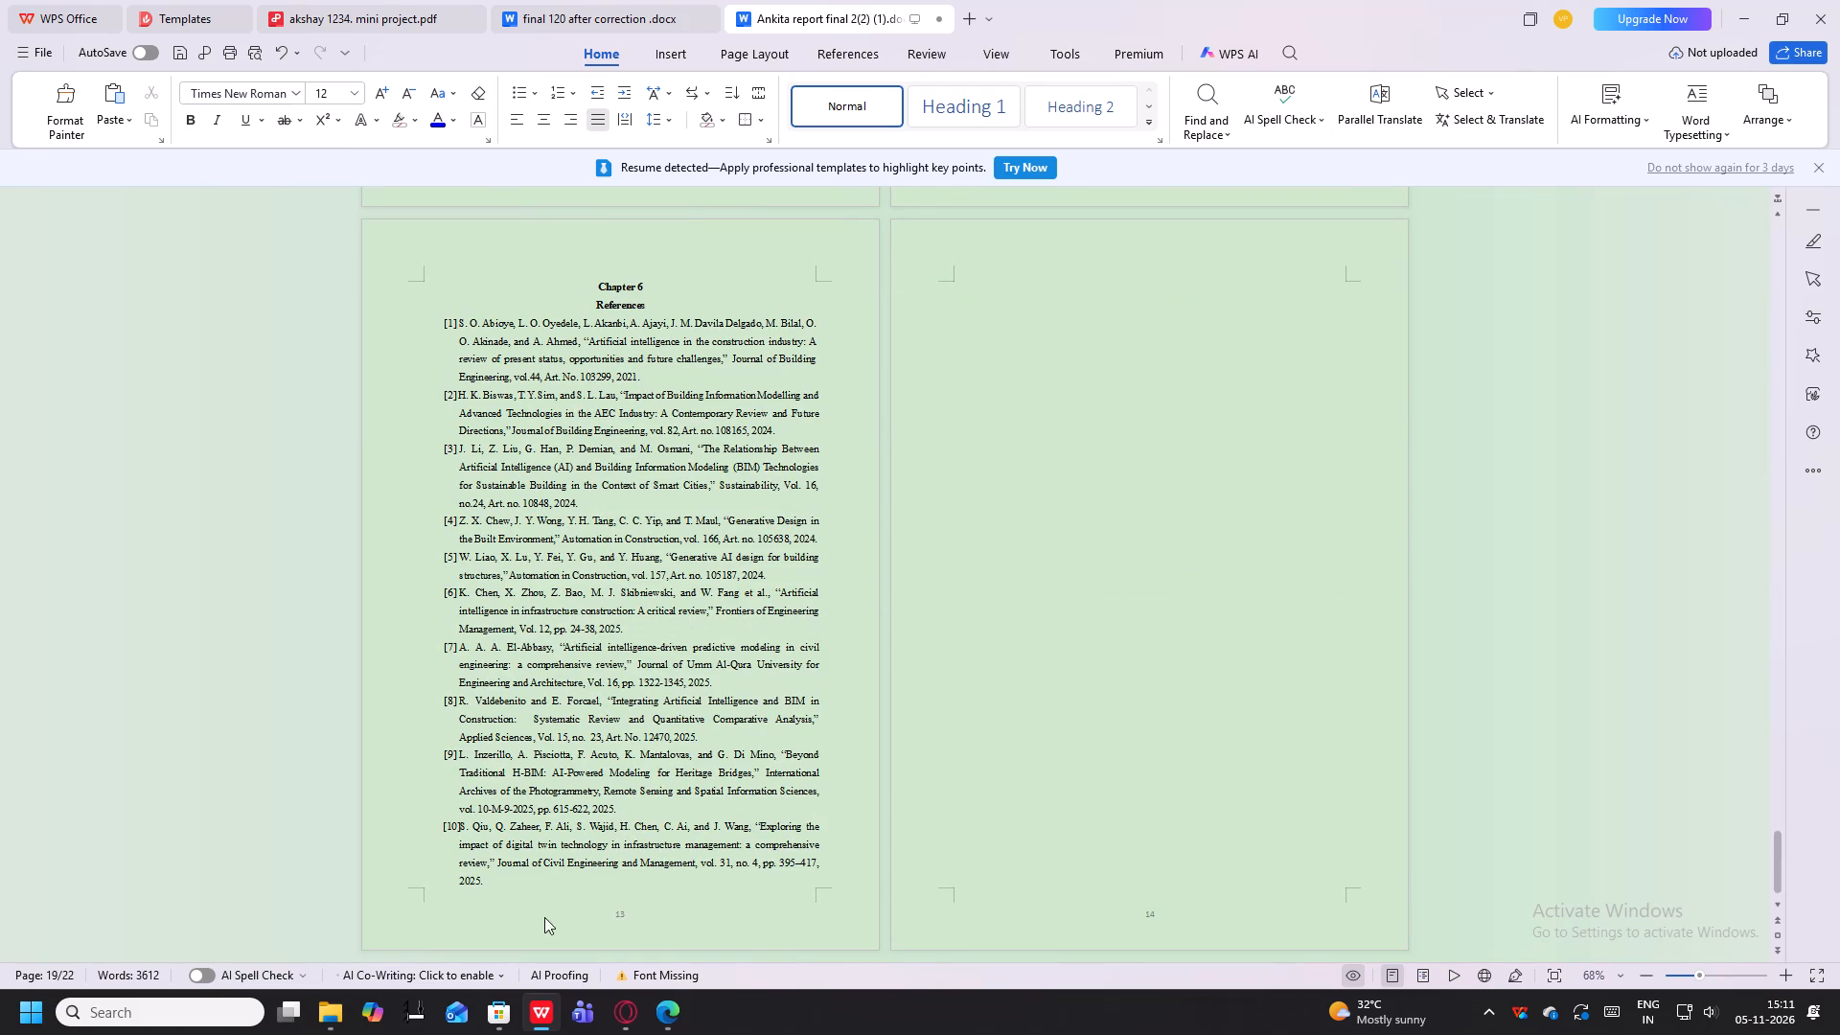
pyautogui.moveTo(543, 890); pyautogui.dragTo(437, 328)
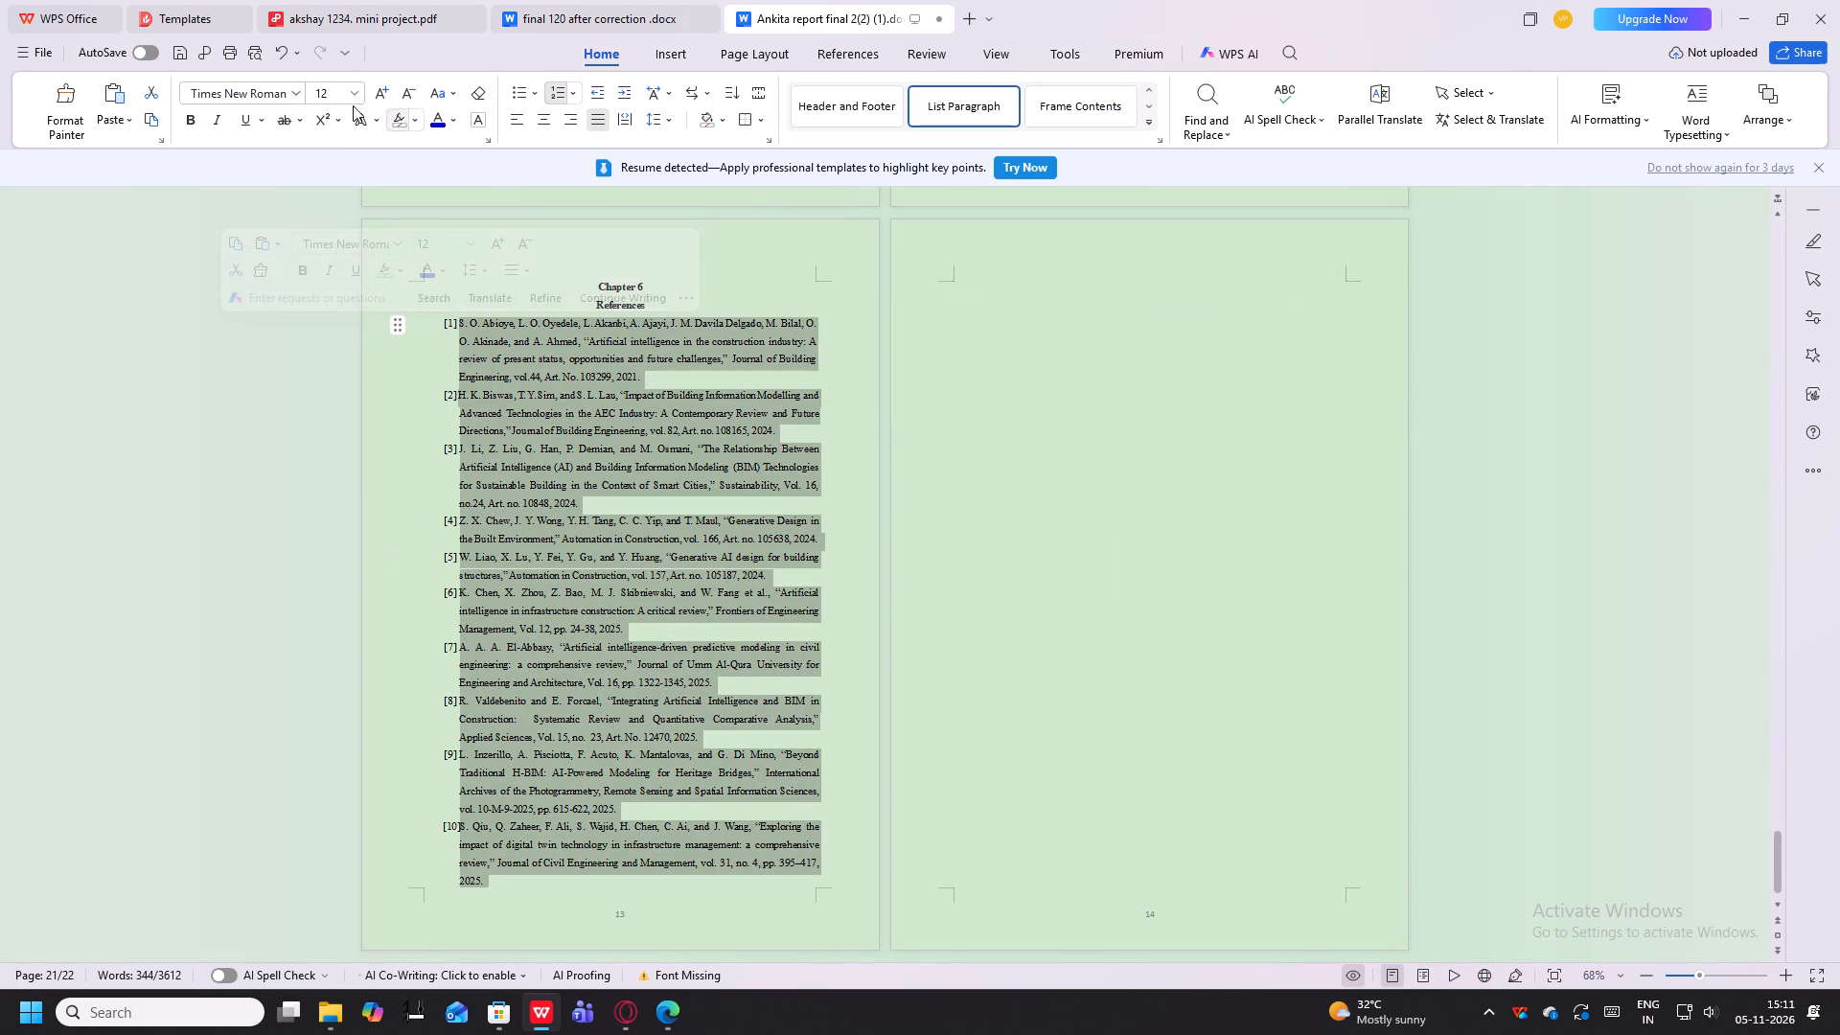
pyautogui.click(588, 534)
pyautogui.scroll(-7, 609, 527)
pyautogui.scroll(6, 609, 527)
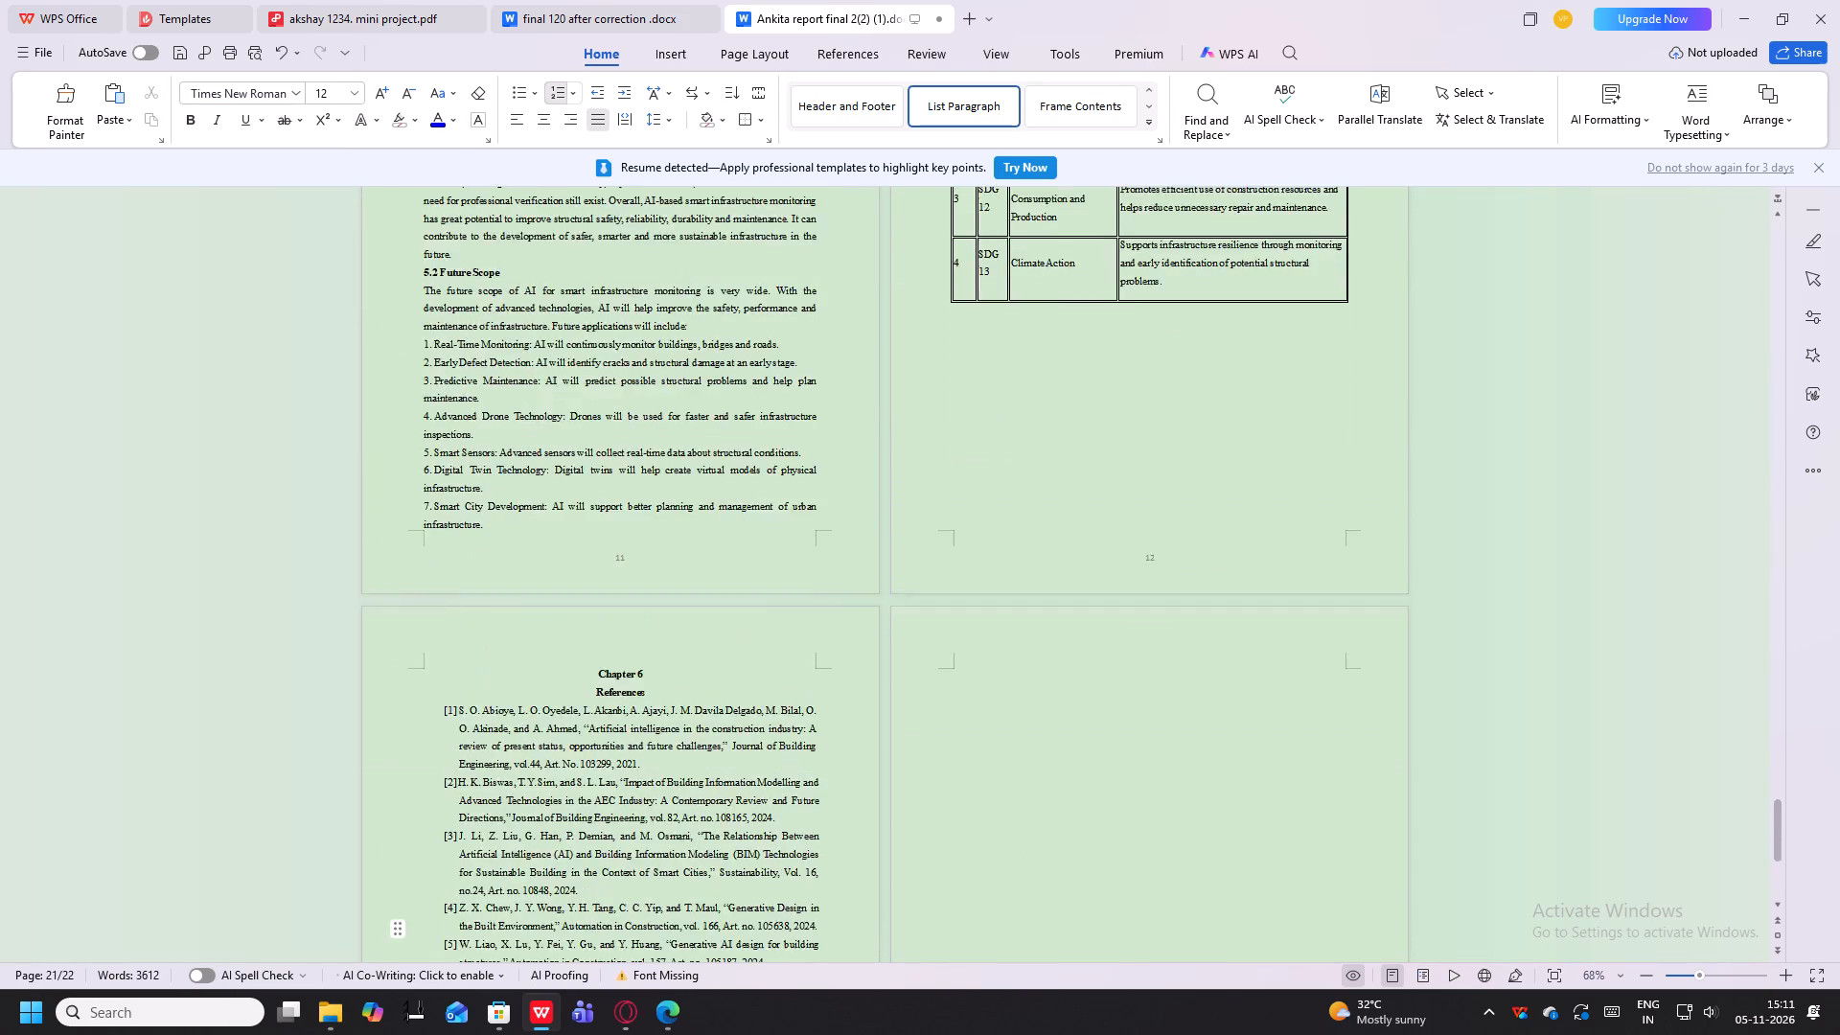
pyautogui.scroll(20, 603, 528)
pyautogui.scroll(7, 603, 528)
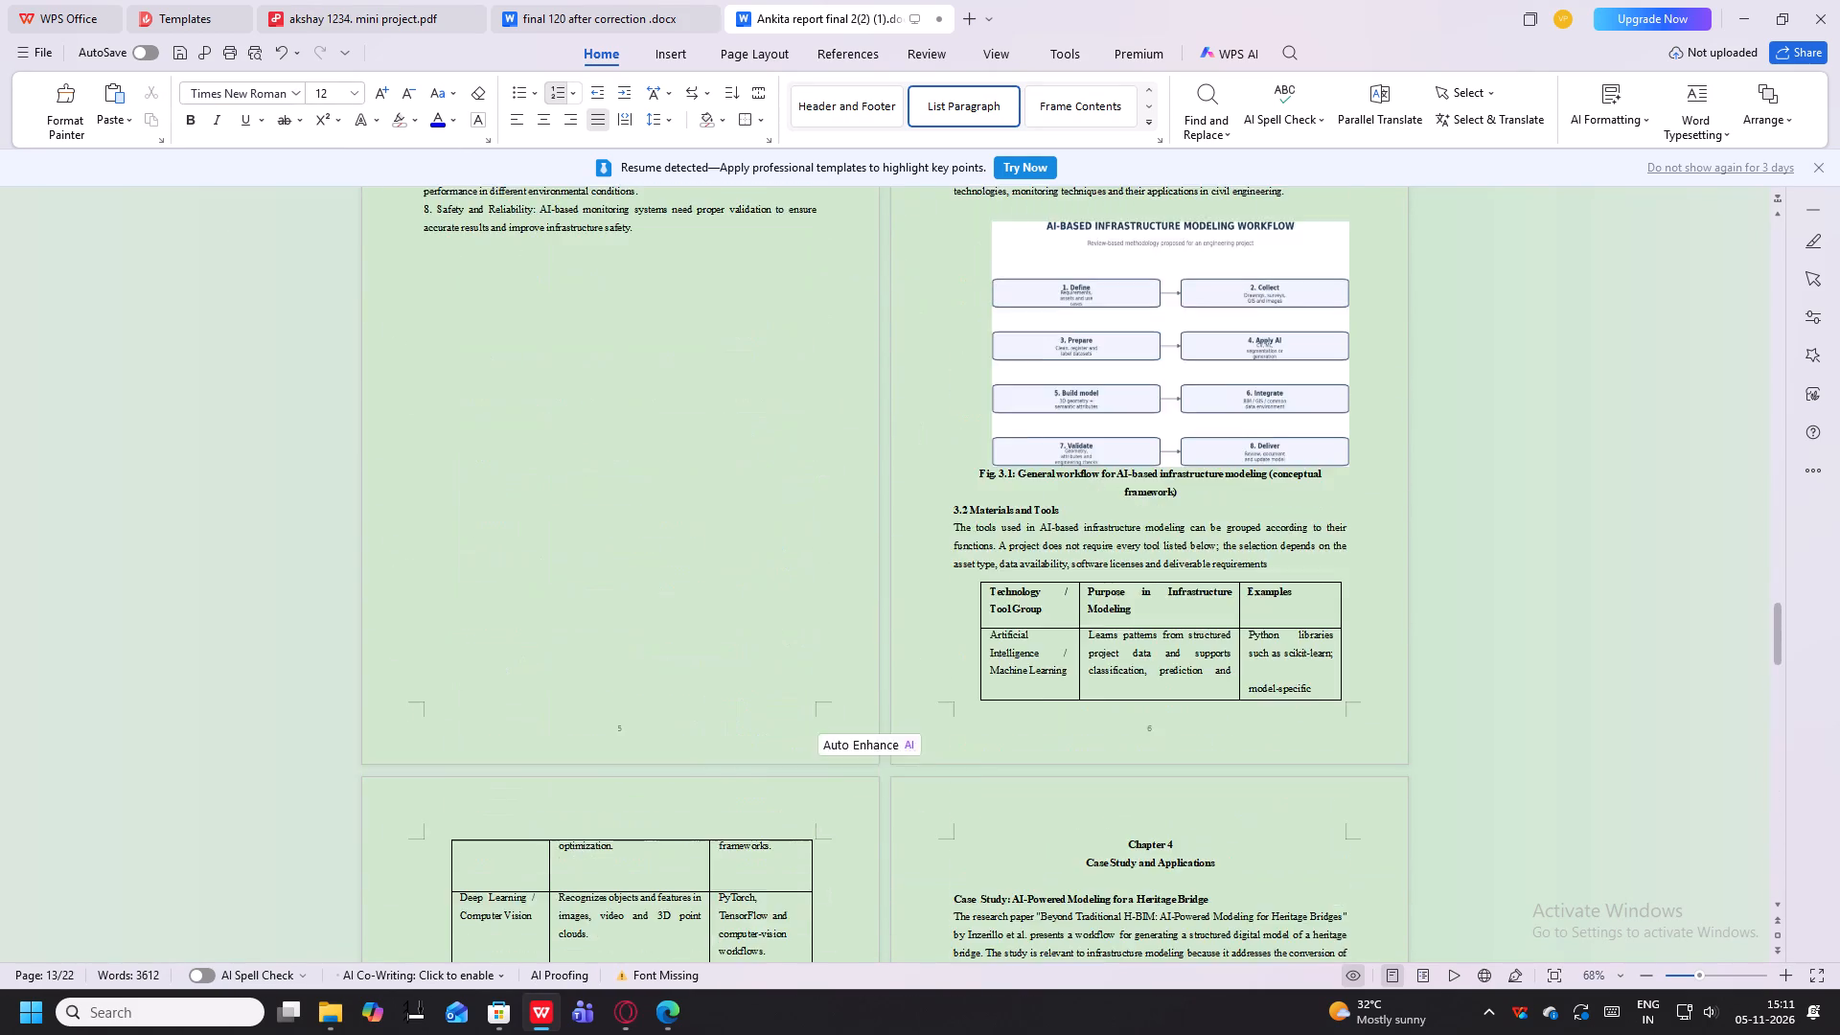
pyautogui.scroll(18, 580, 537)
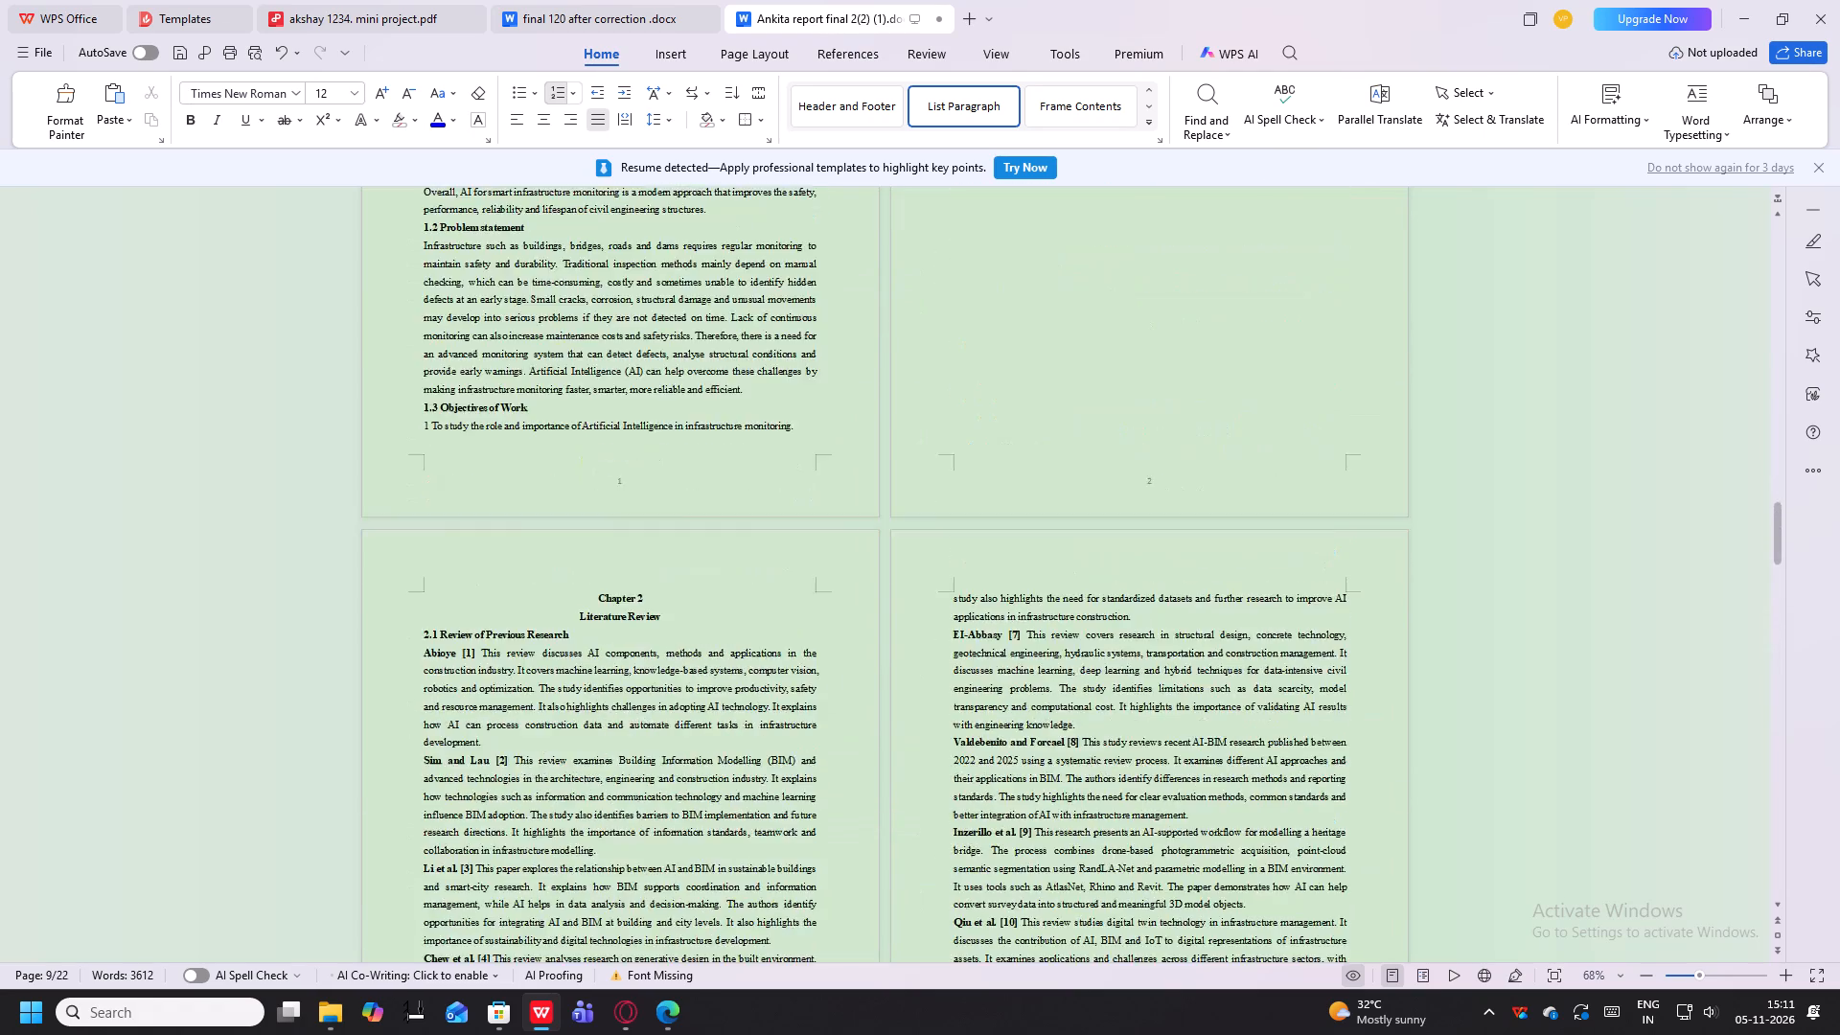
pyautogui.scroll(7, 565, 545)
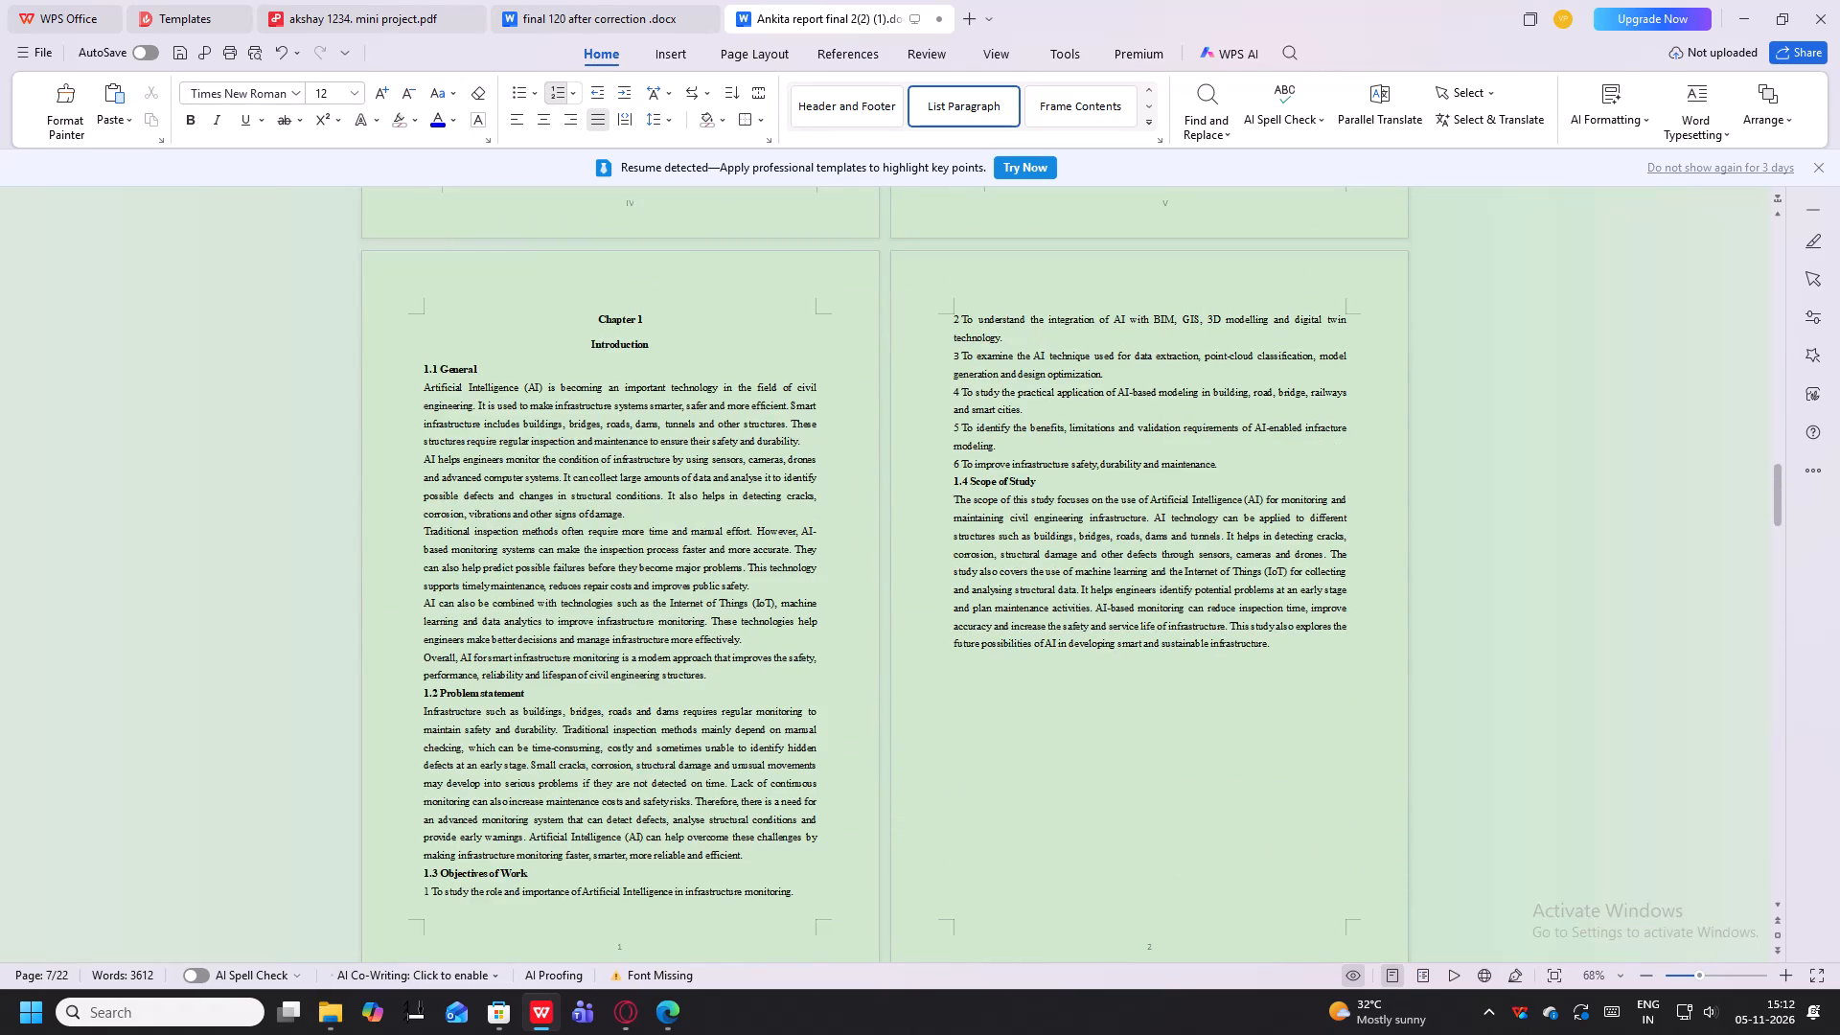
pyautogui.scroll(5, 550, 550)
pyautogui.scroll(20, 550, 550)
pyautogui.scroll(6, 550, 550)
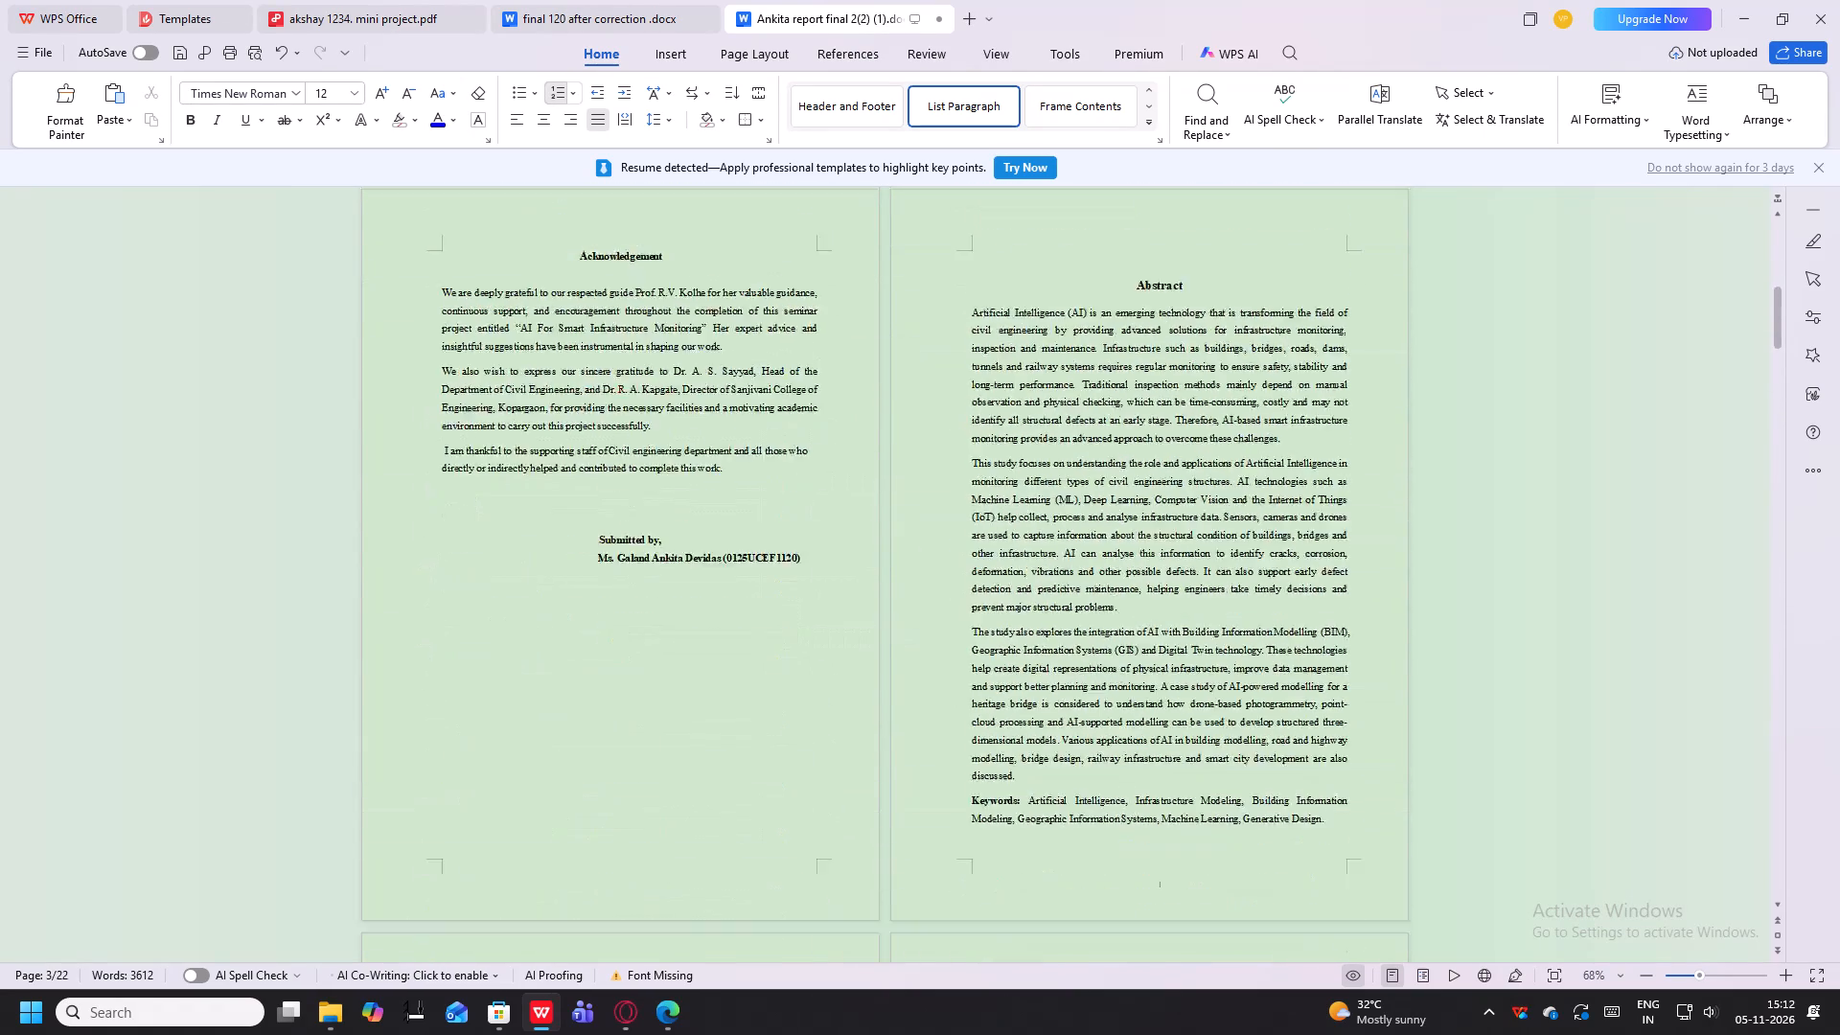
pyautogui.scroll(13, 564, 549)
pyautogui.click(29, 57)
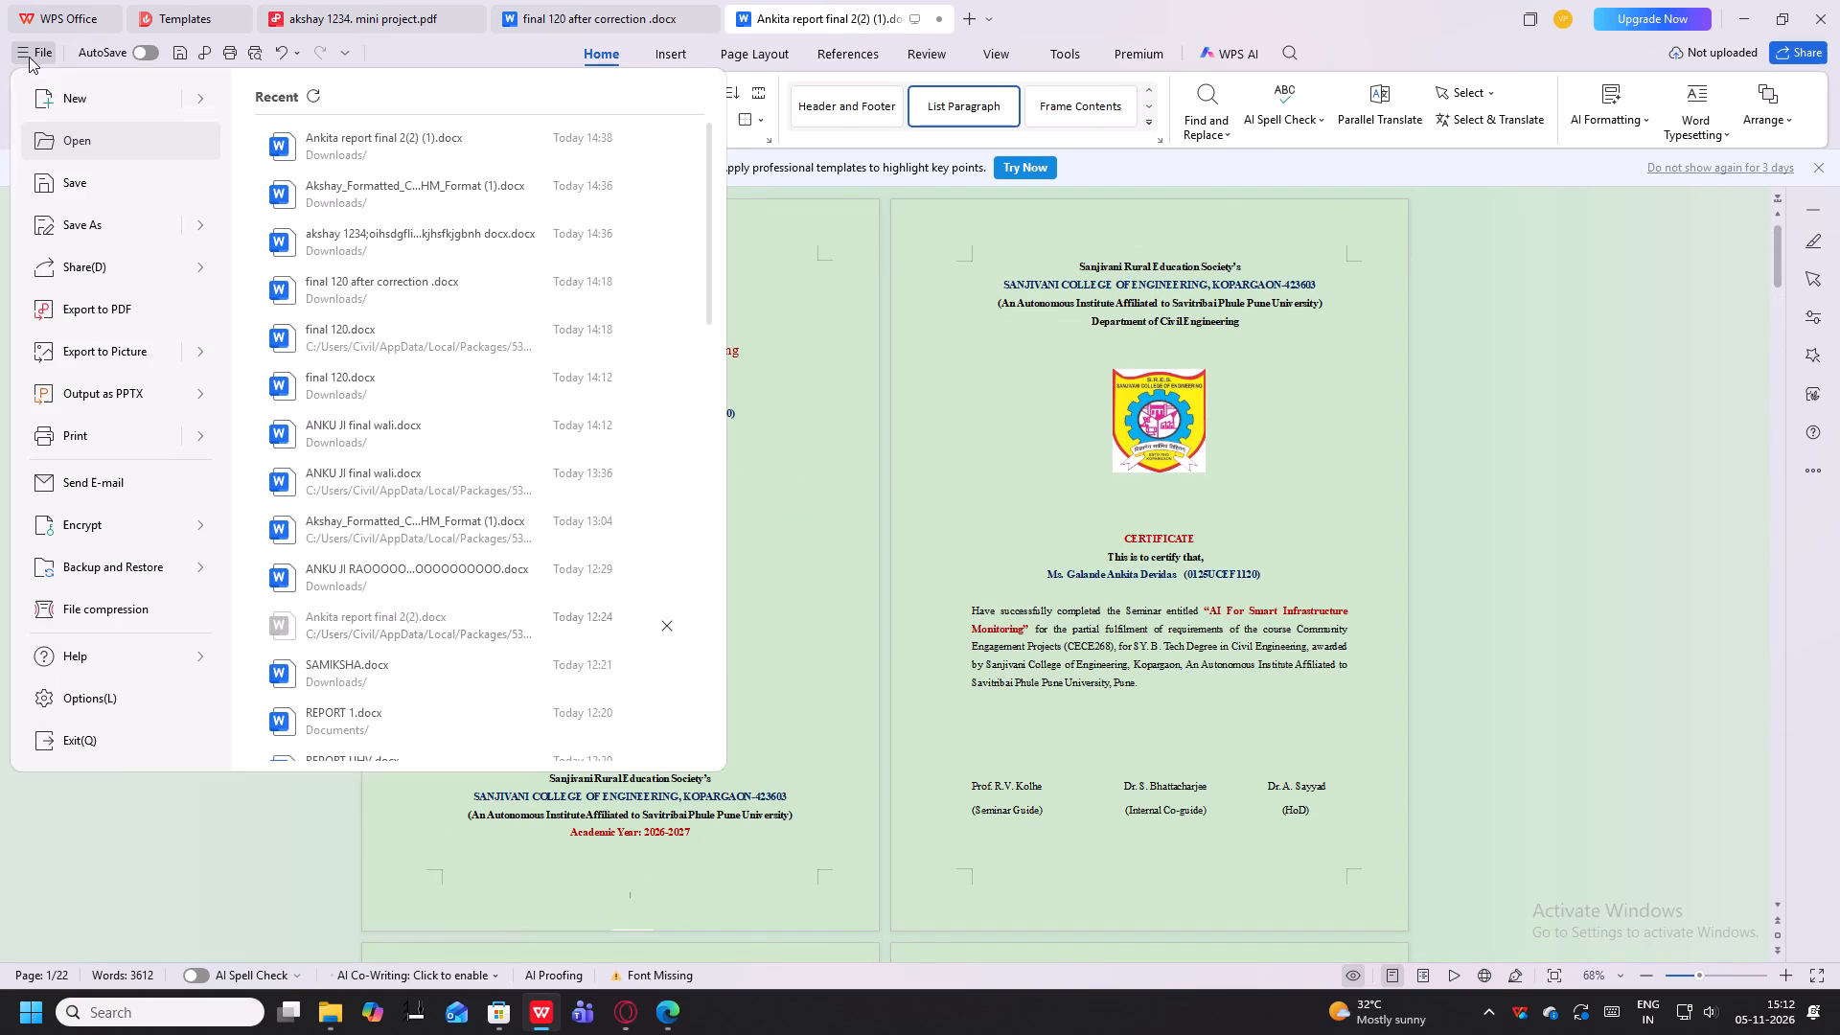
pyautogui.click(1097, 530)
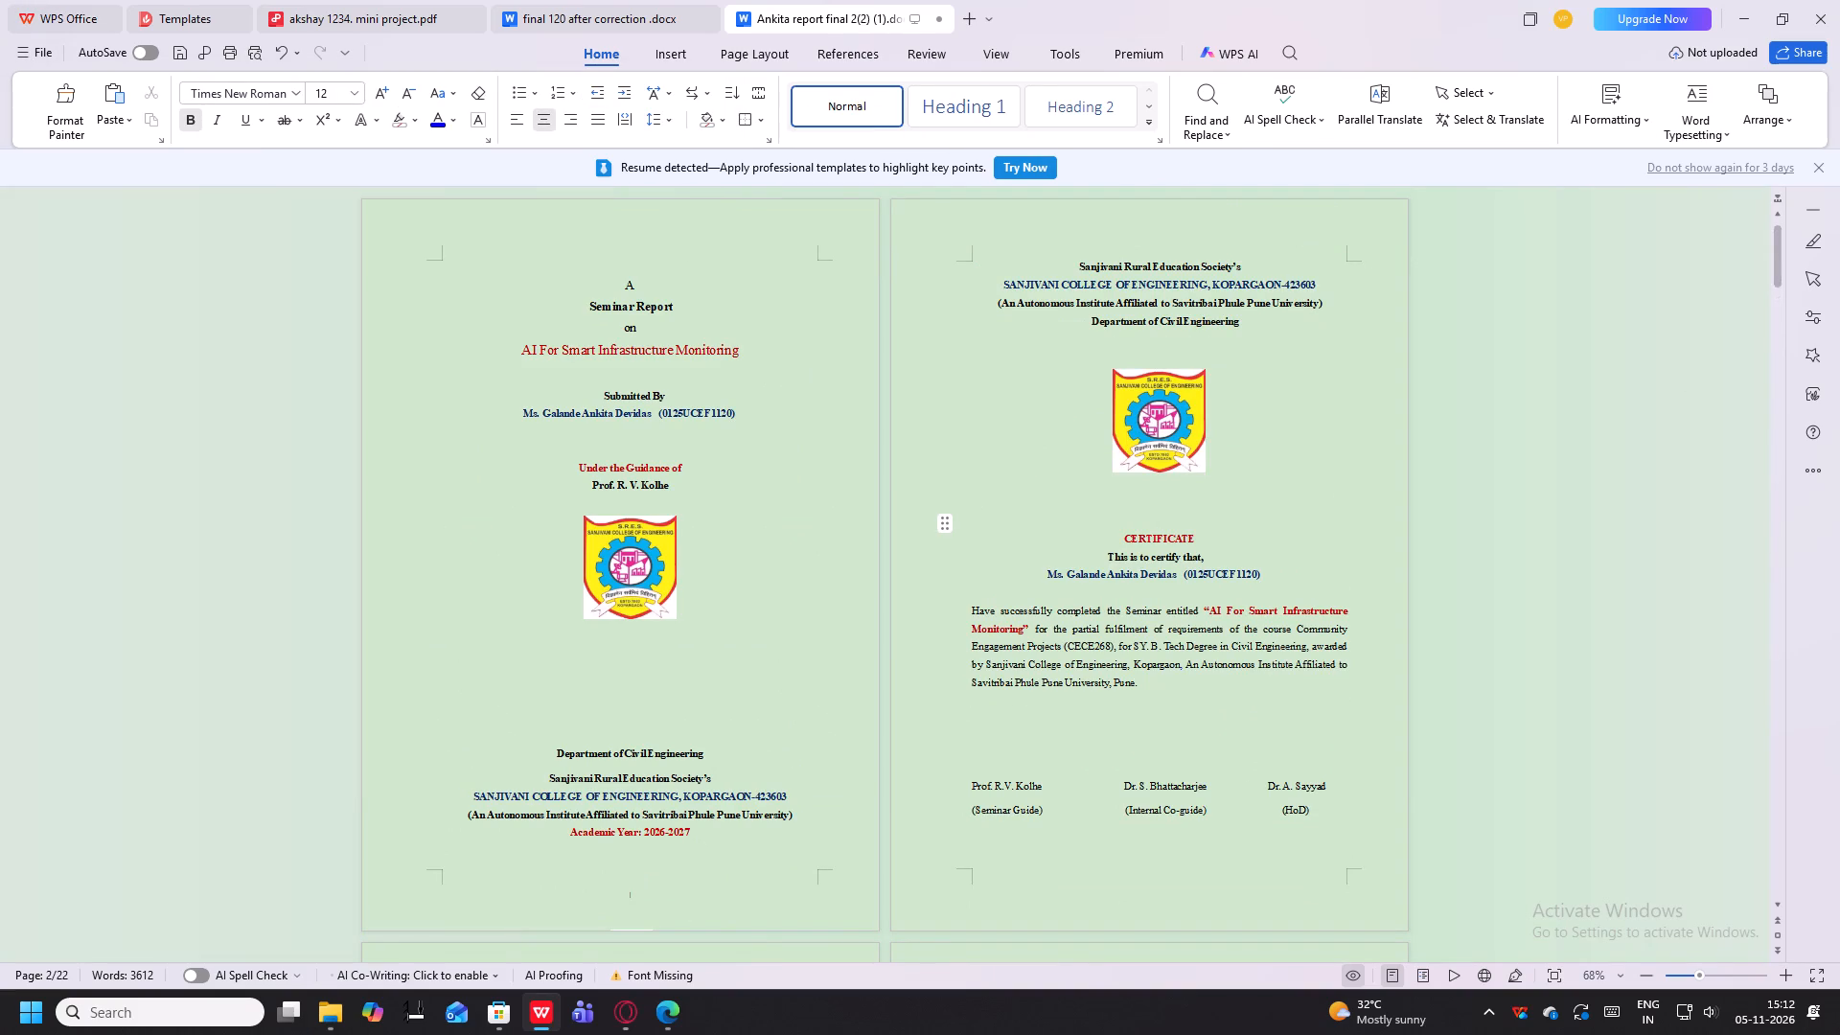
# Insert a blank line between "On" and the title "AI For Smart Infrastructure Monitoring" on the cover page.
pyautogui.scroll(2, 617, 402)
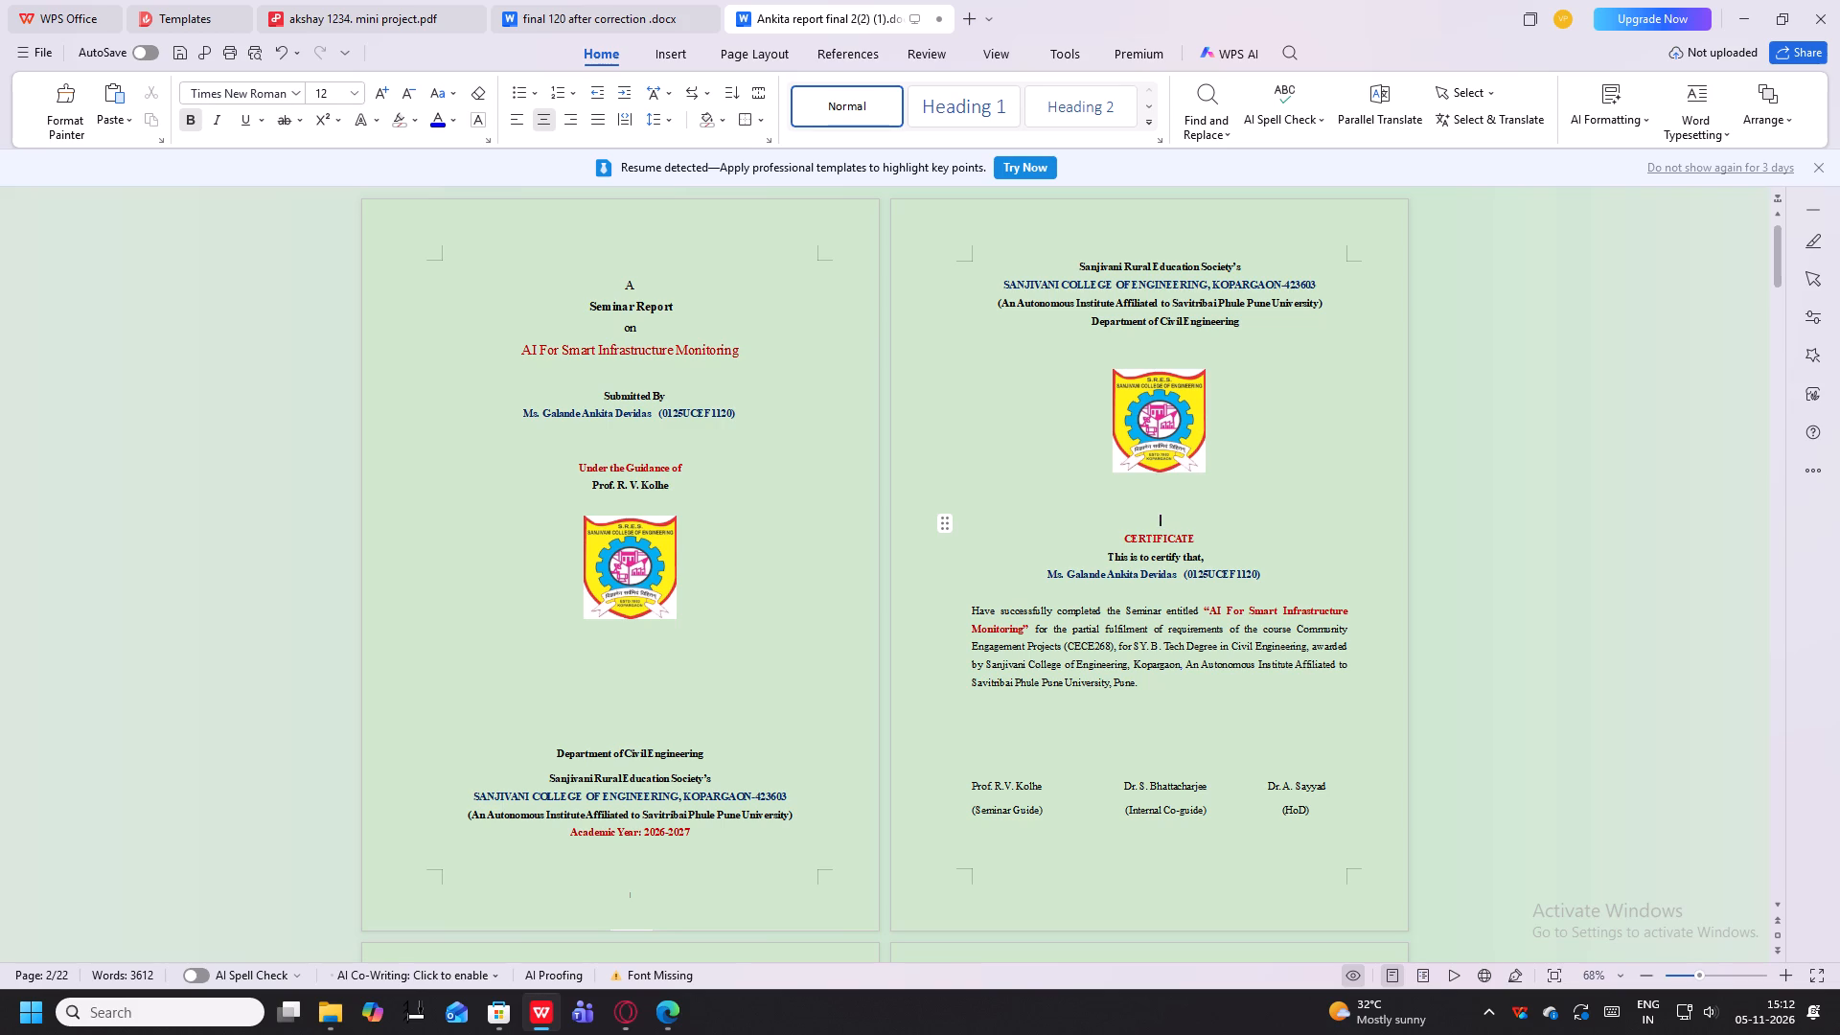
pyautogui.click(687, 340)
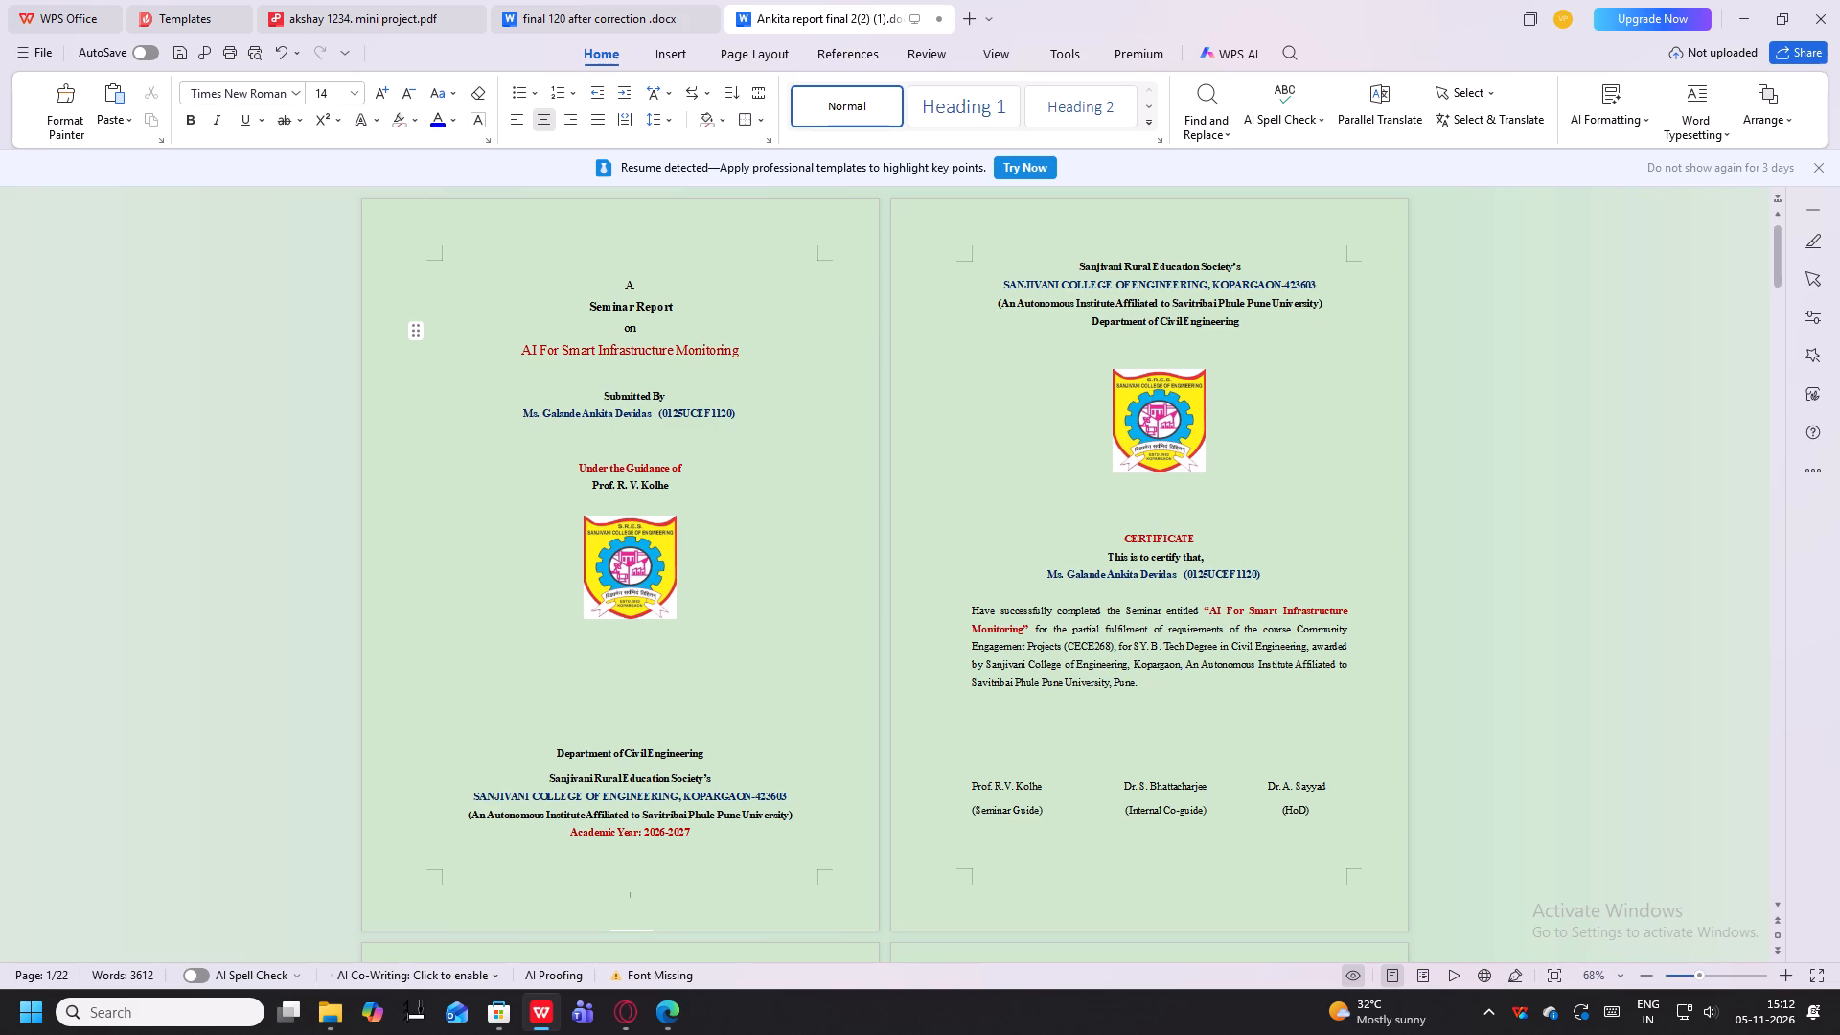
pyautogui.press('Return')
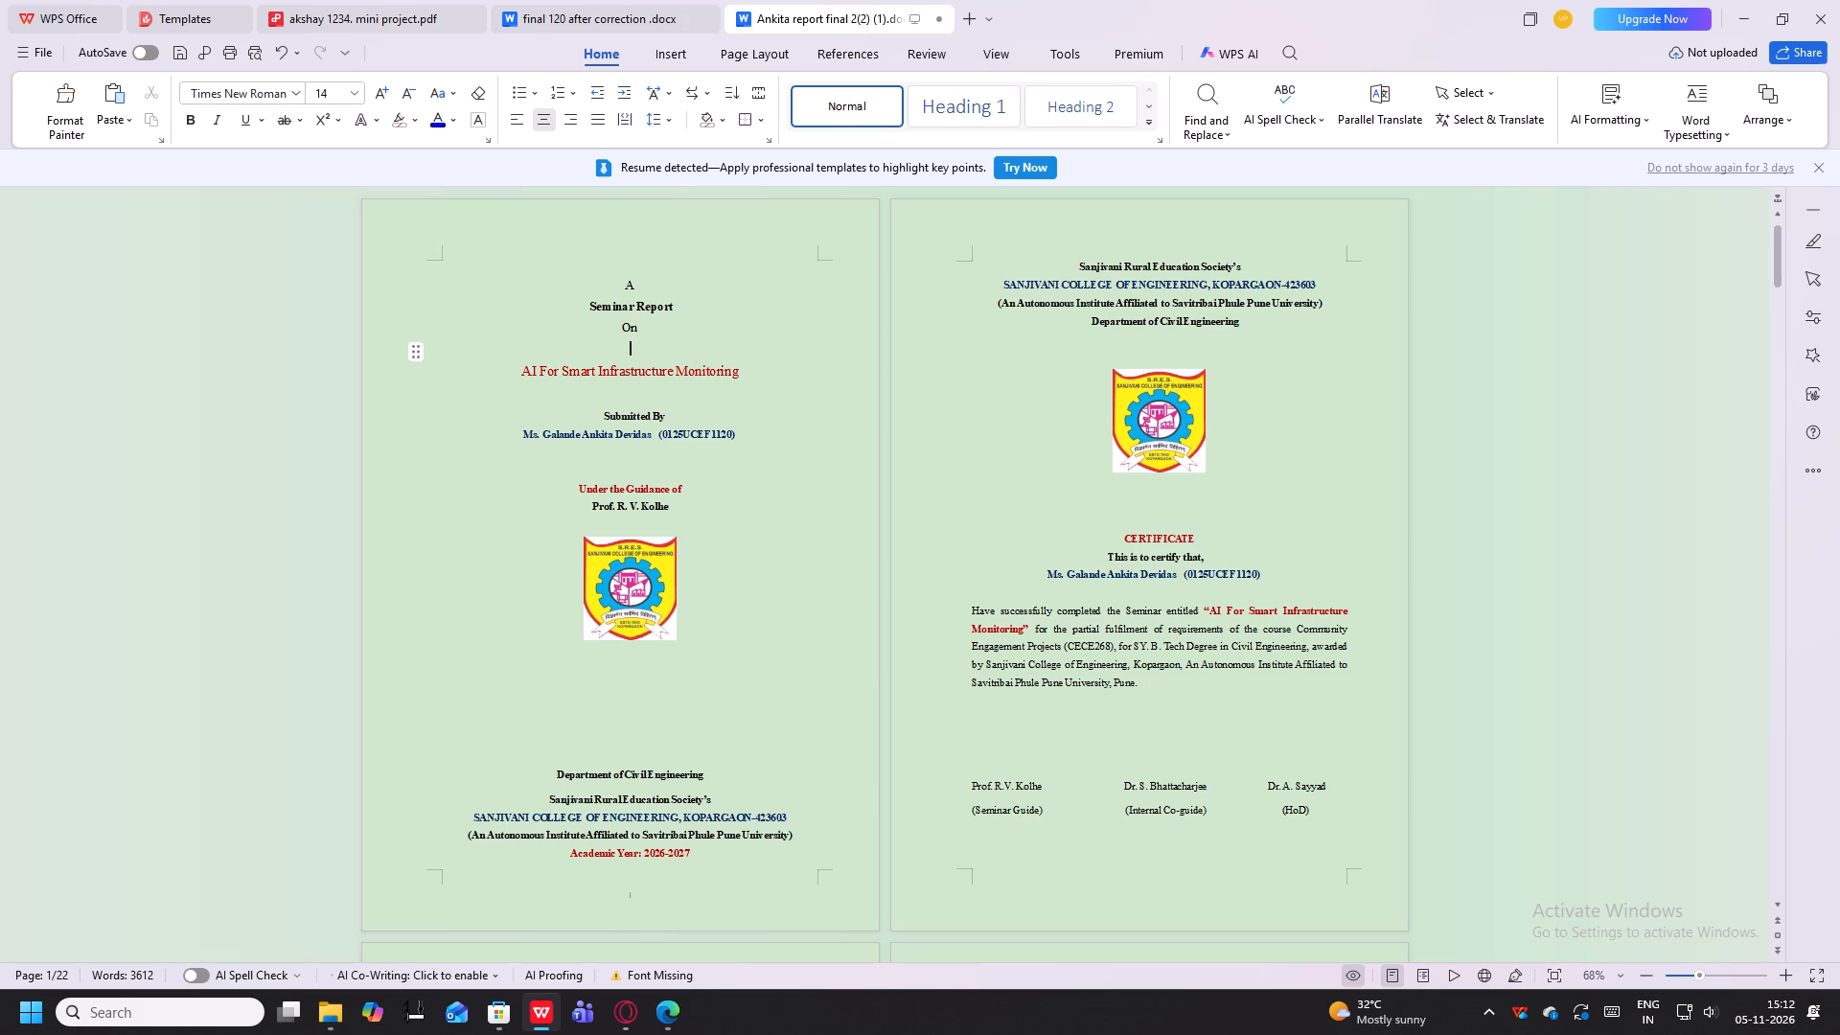
# Remove the extra blank line between the college logo and "Department of Civil Engineering" on the cover page.
pyautogui.scroll(-2, 677, 696)
pyautogui.click(675, 647)
pyautogui.click(699, 576)
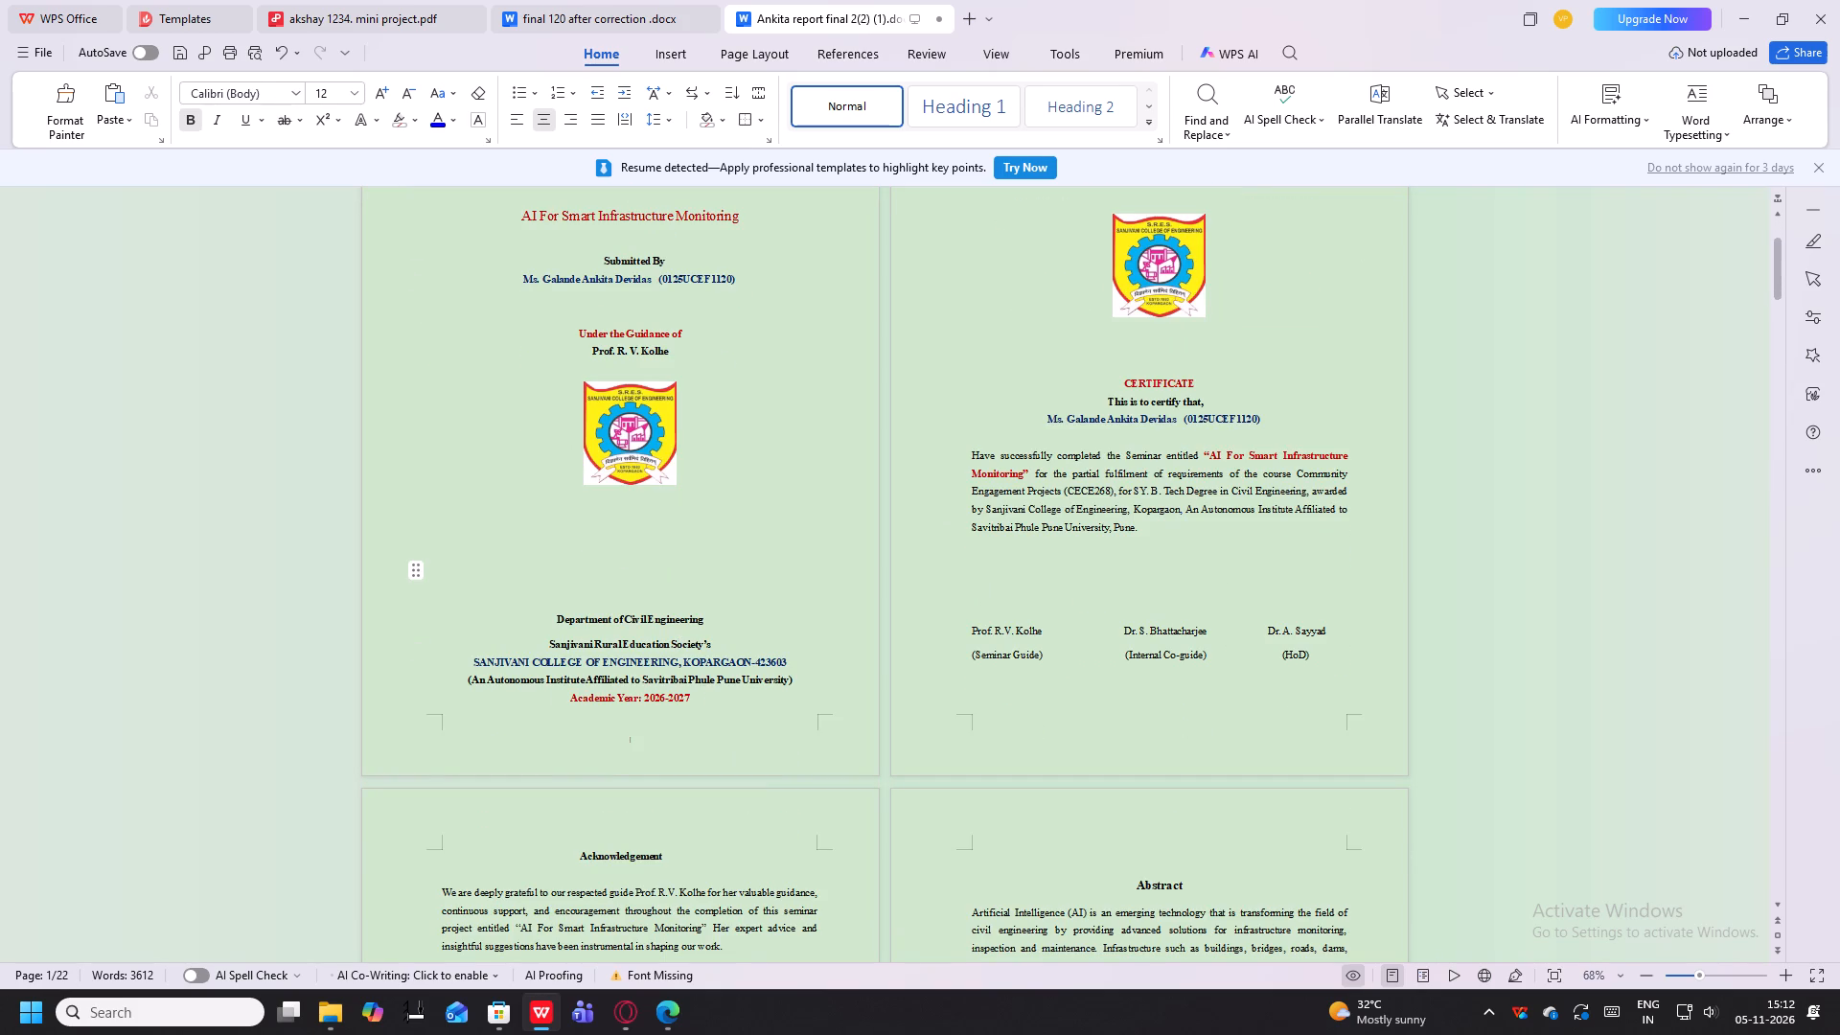
pyautogui.press('BackSpace')
pyautogui.press('BackSpace')
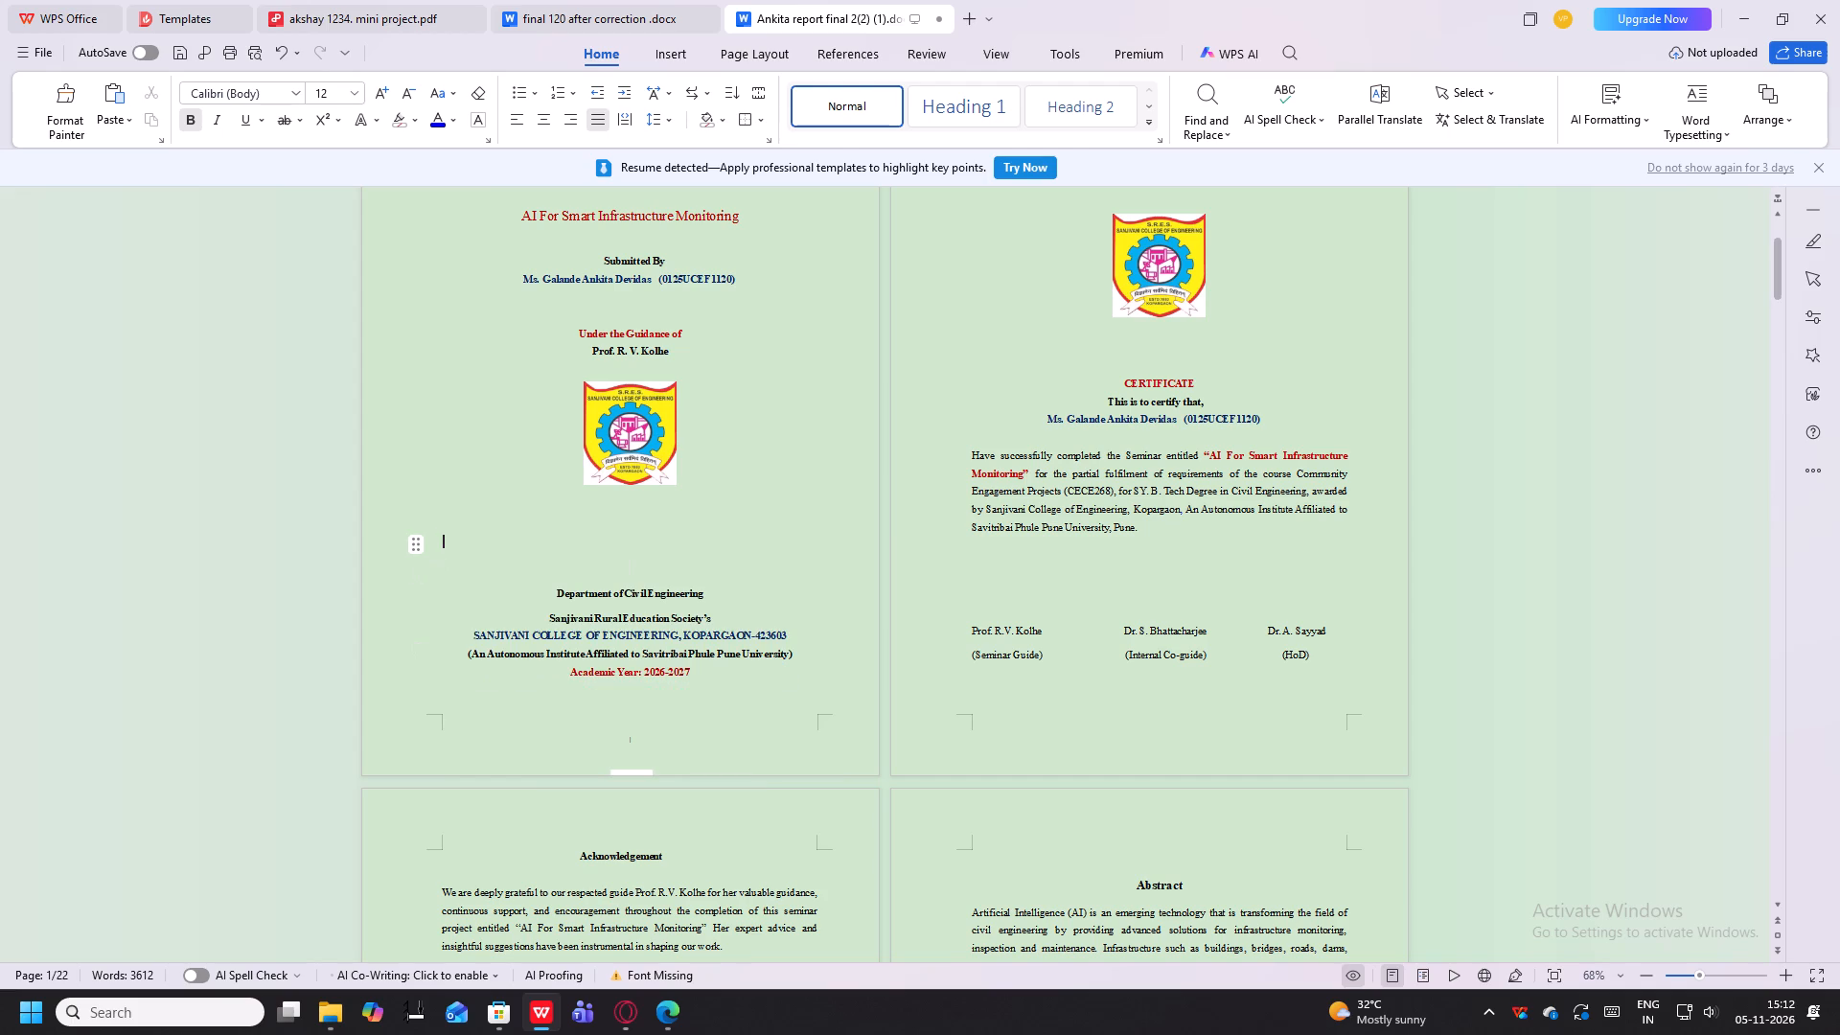
# Review the front matter from the cover and certificate signatures through the acknowledgement, abstract, contents and List of Figures.
pyautogui.scroll(1, 1011, 614)
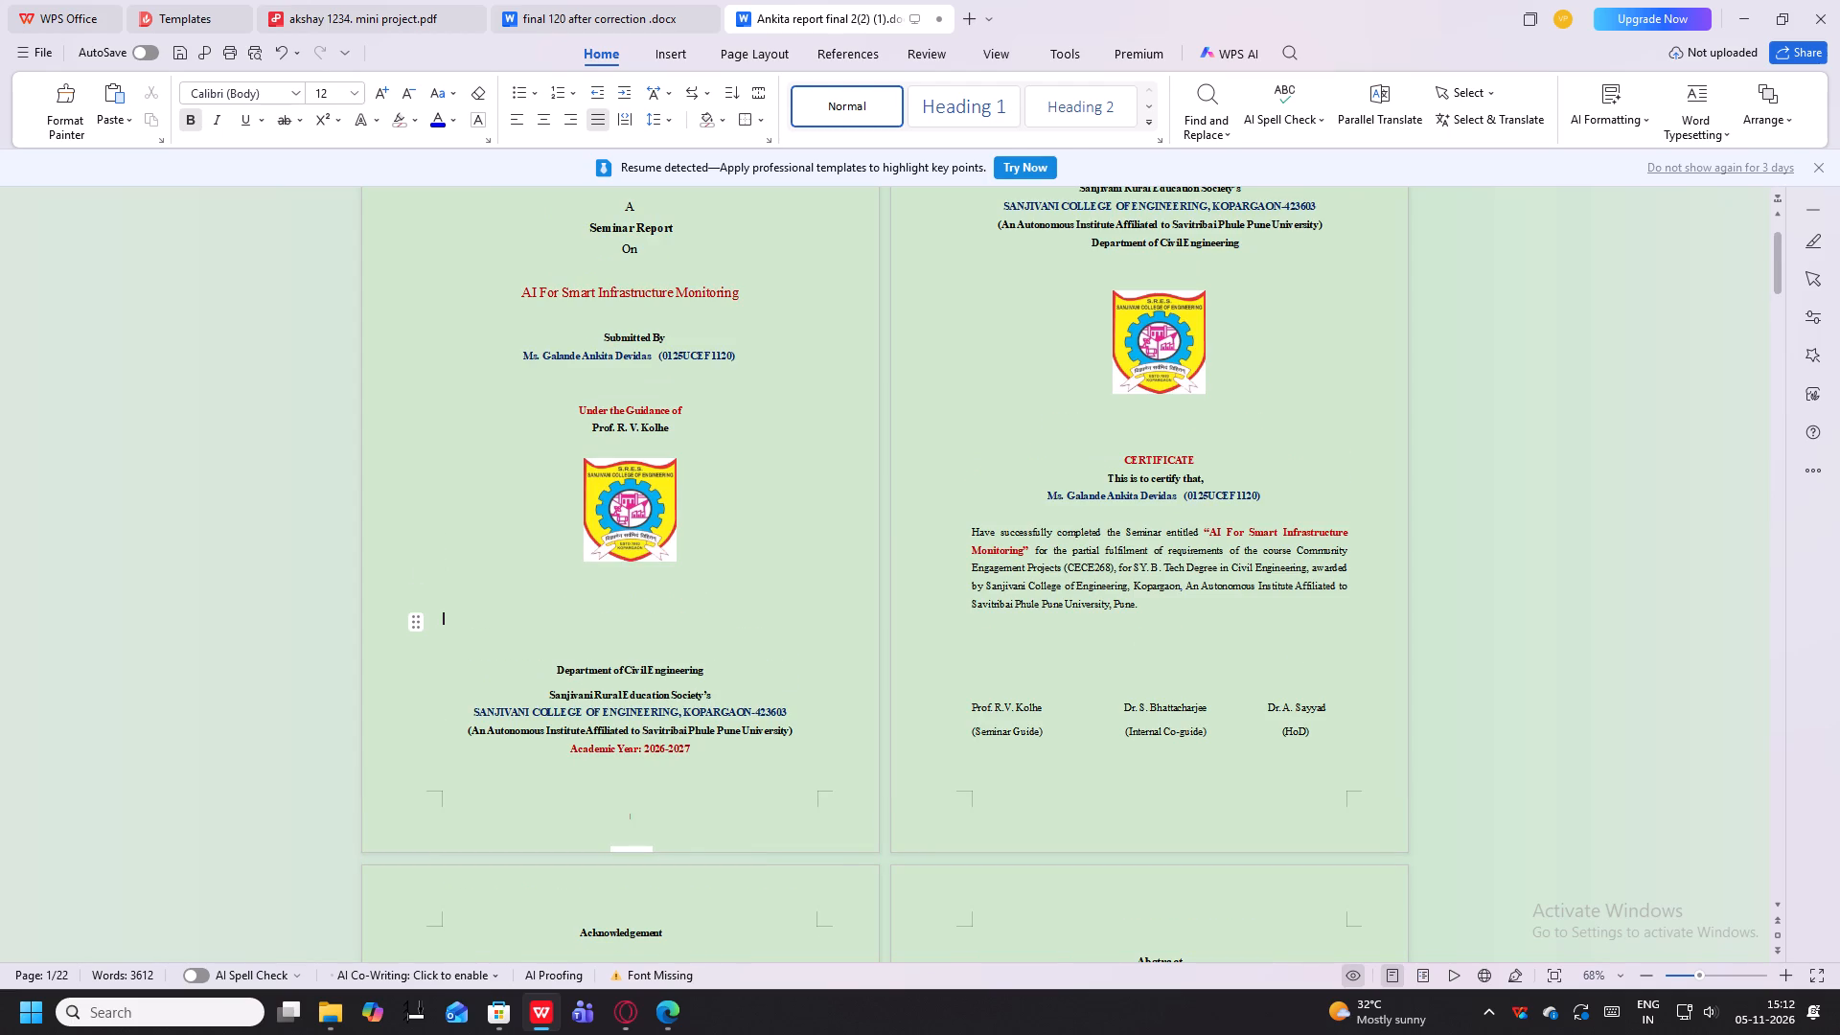
pyautogui.scroll(-1, 1078, 639)
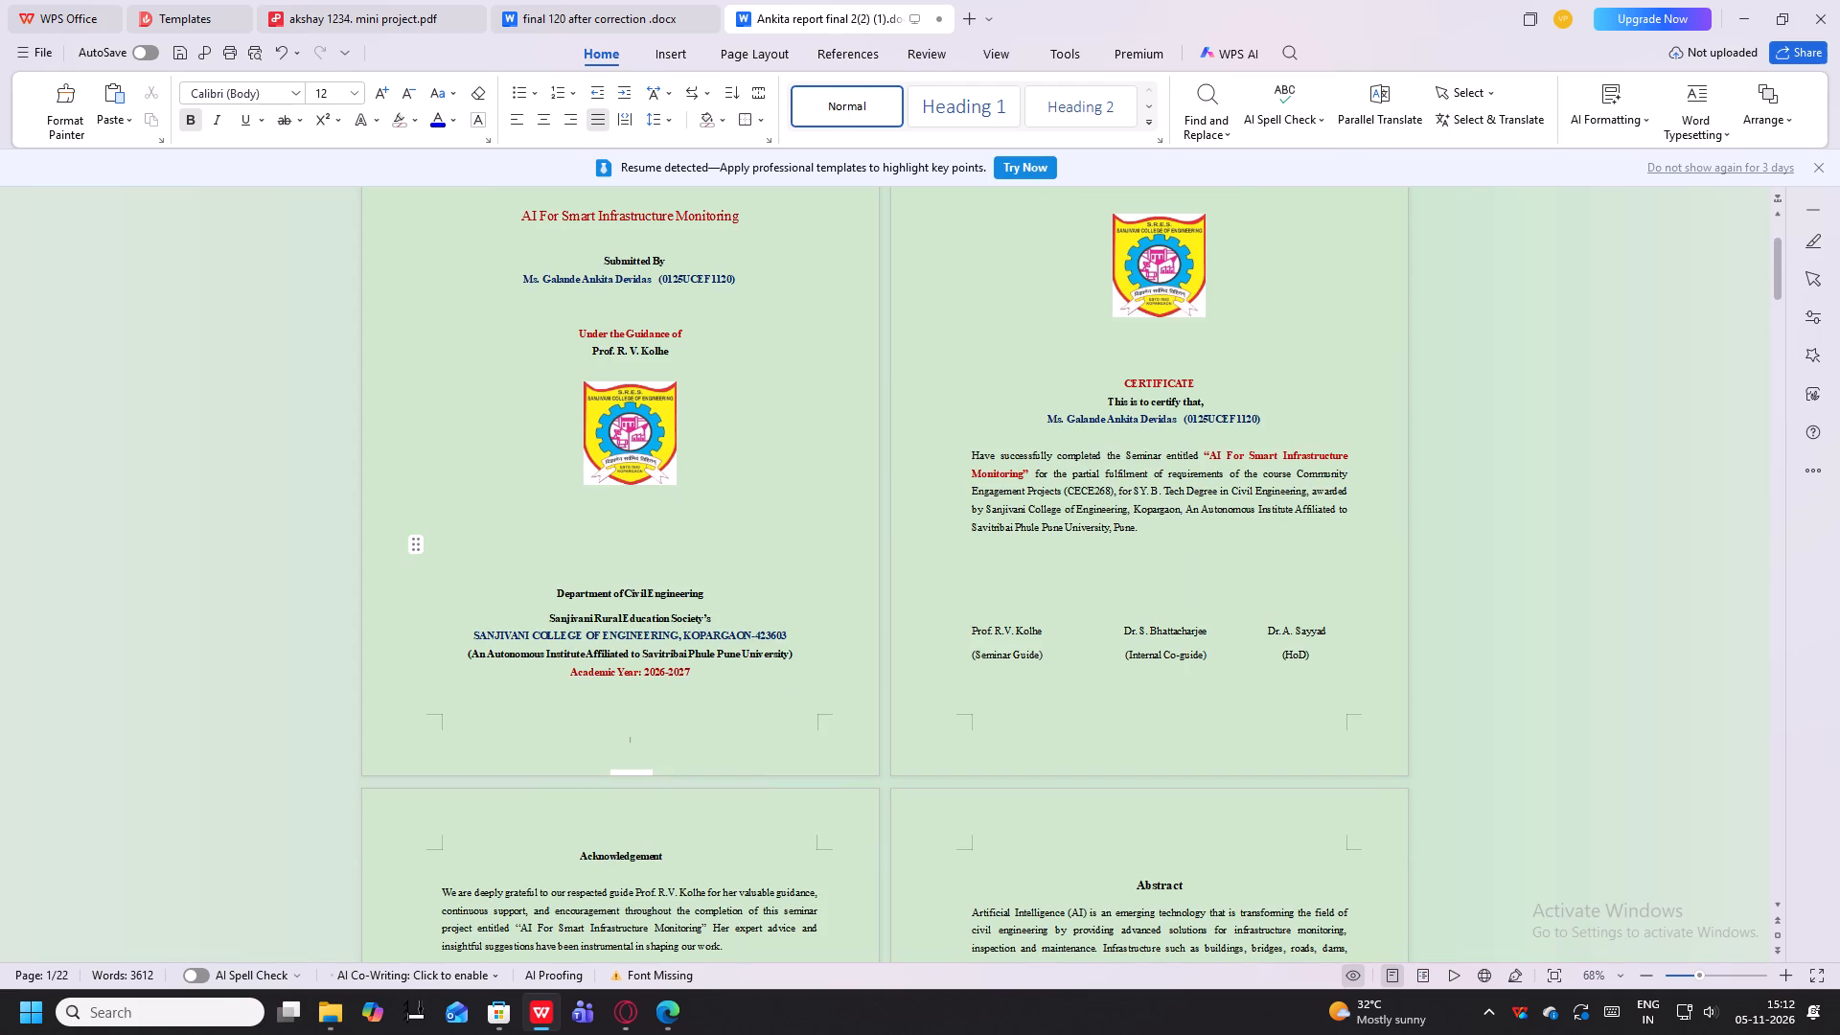
pyautogui.moveTo(1237, 661); pyautogui.dragTo(1112, 629)
pyautogui.click(1116, 659)
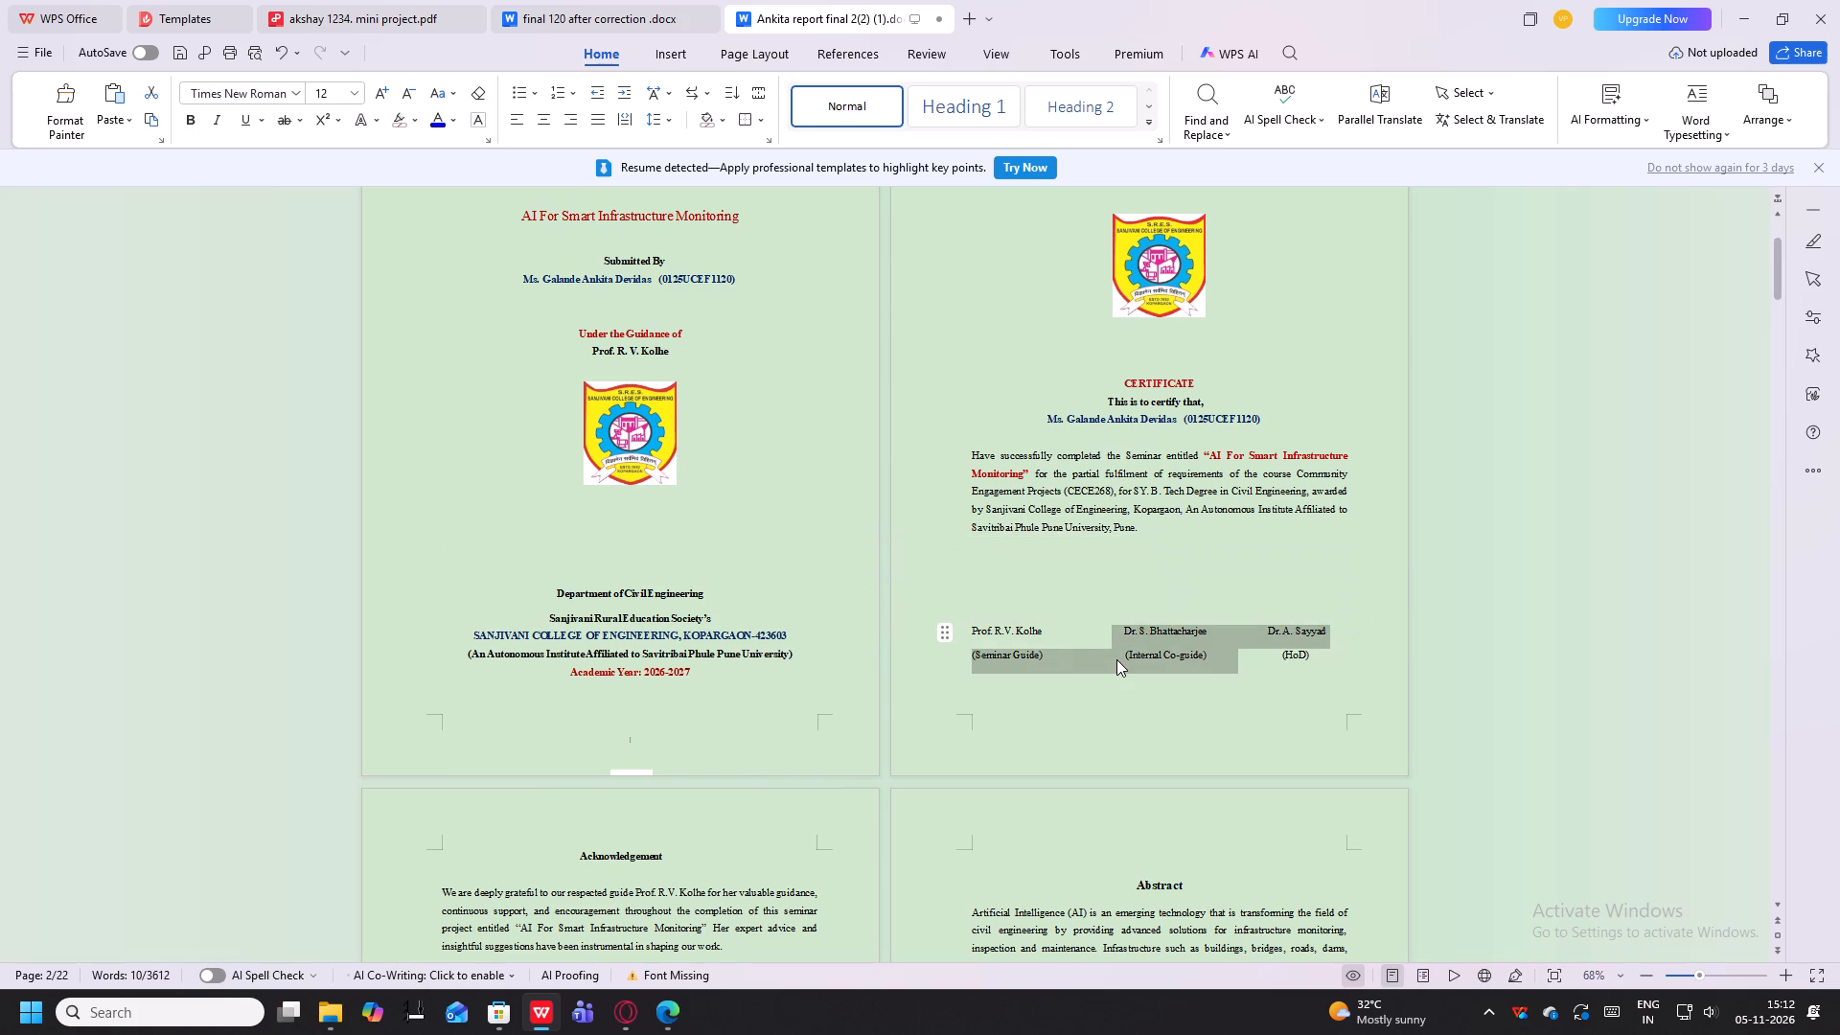
pyautogui.scroll(-3, 1116, 659)
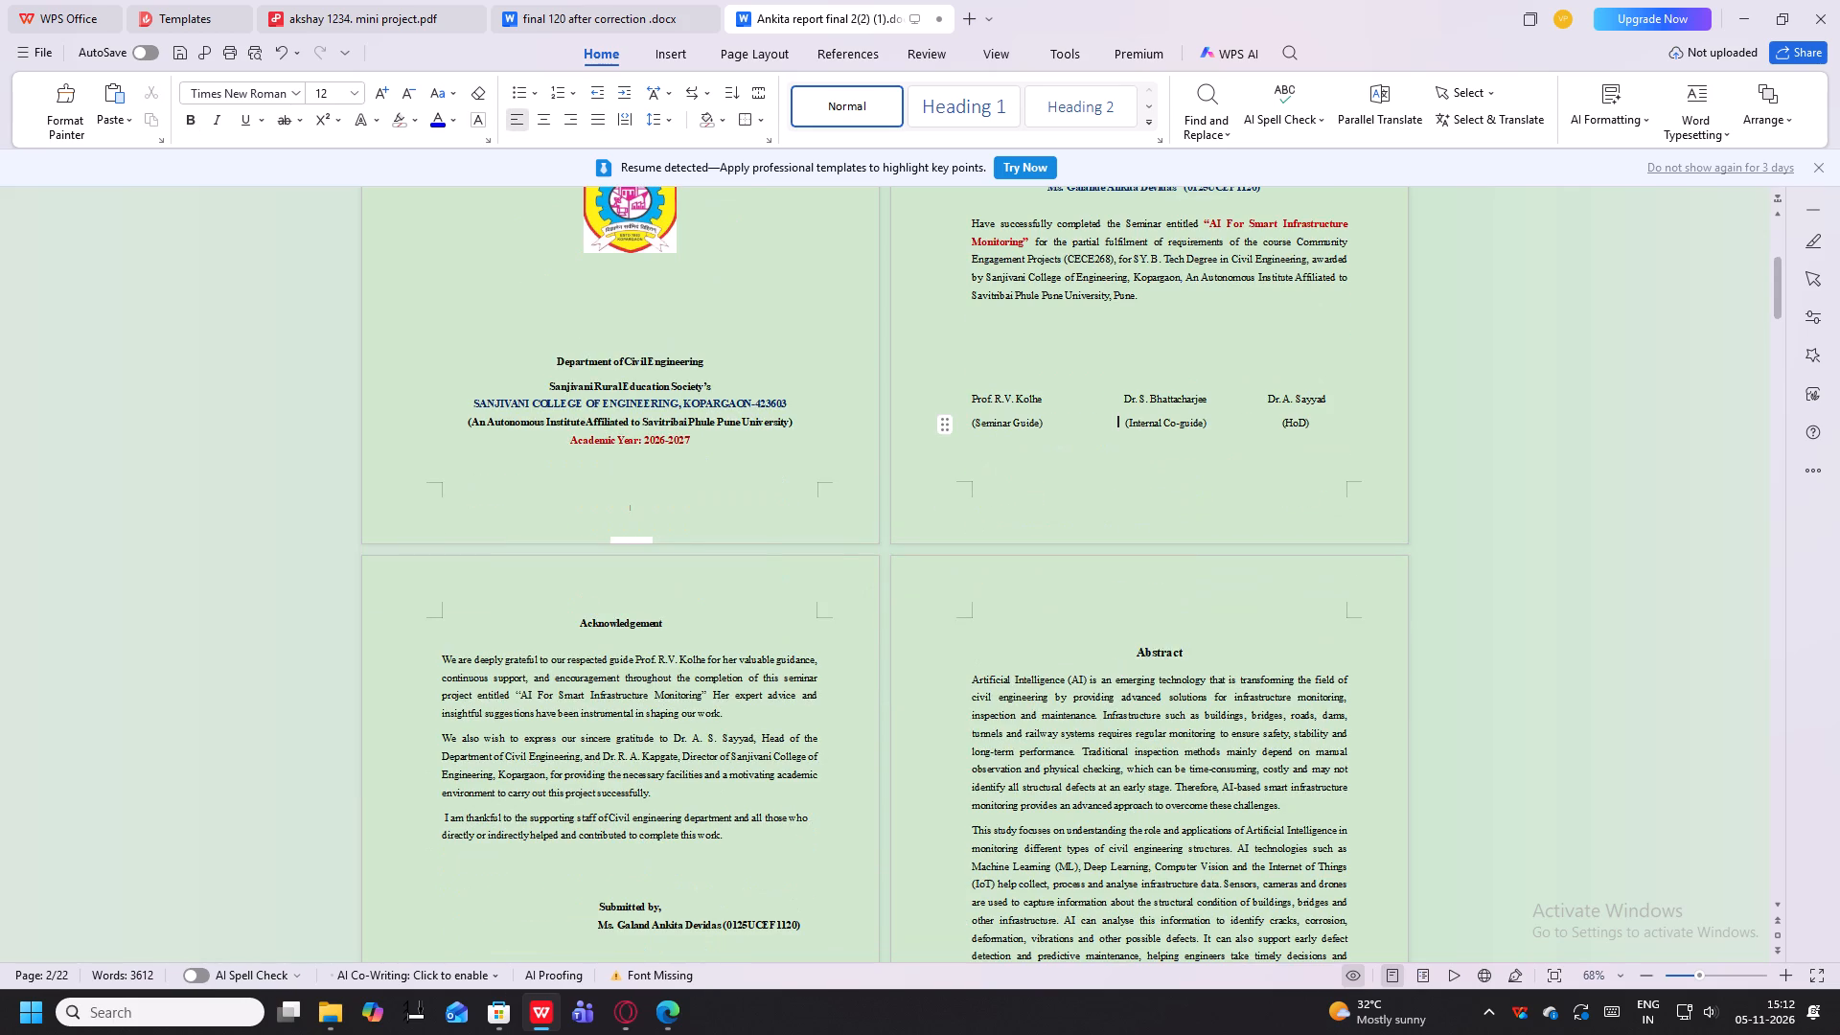
pyautogui.scroll(-2, 1119, 654)
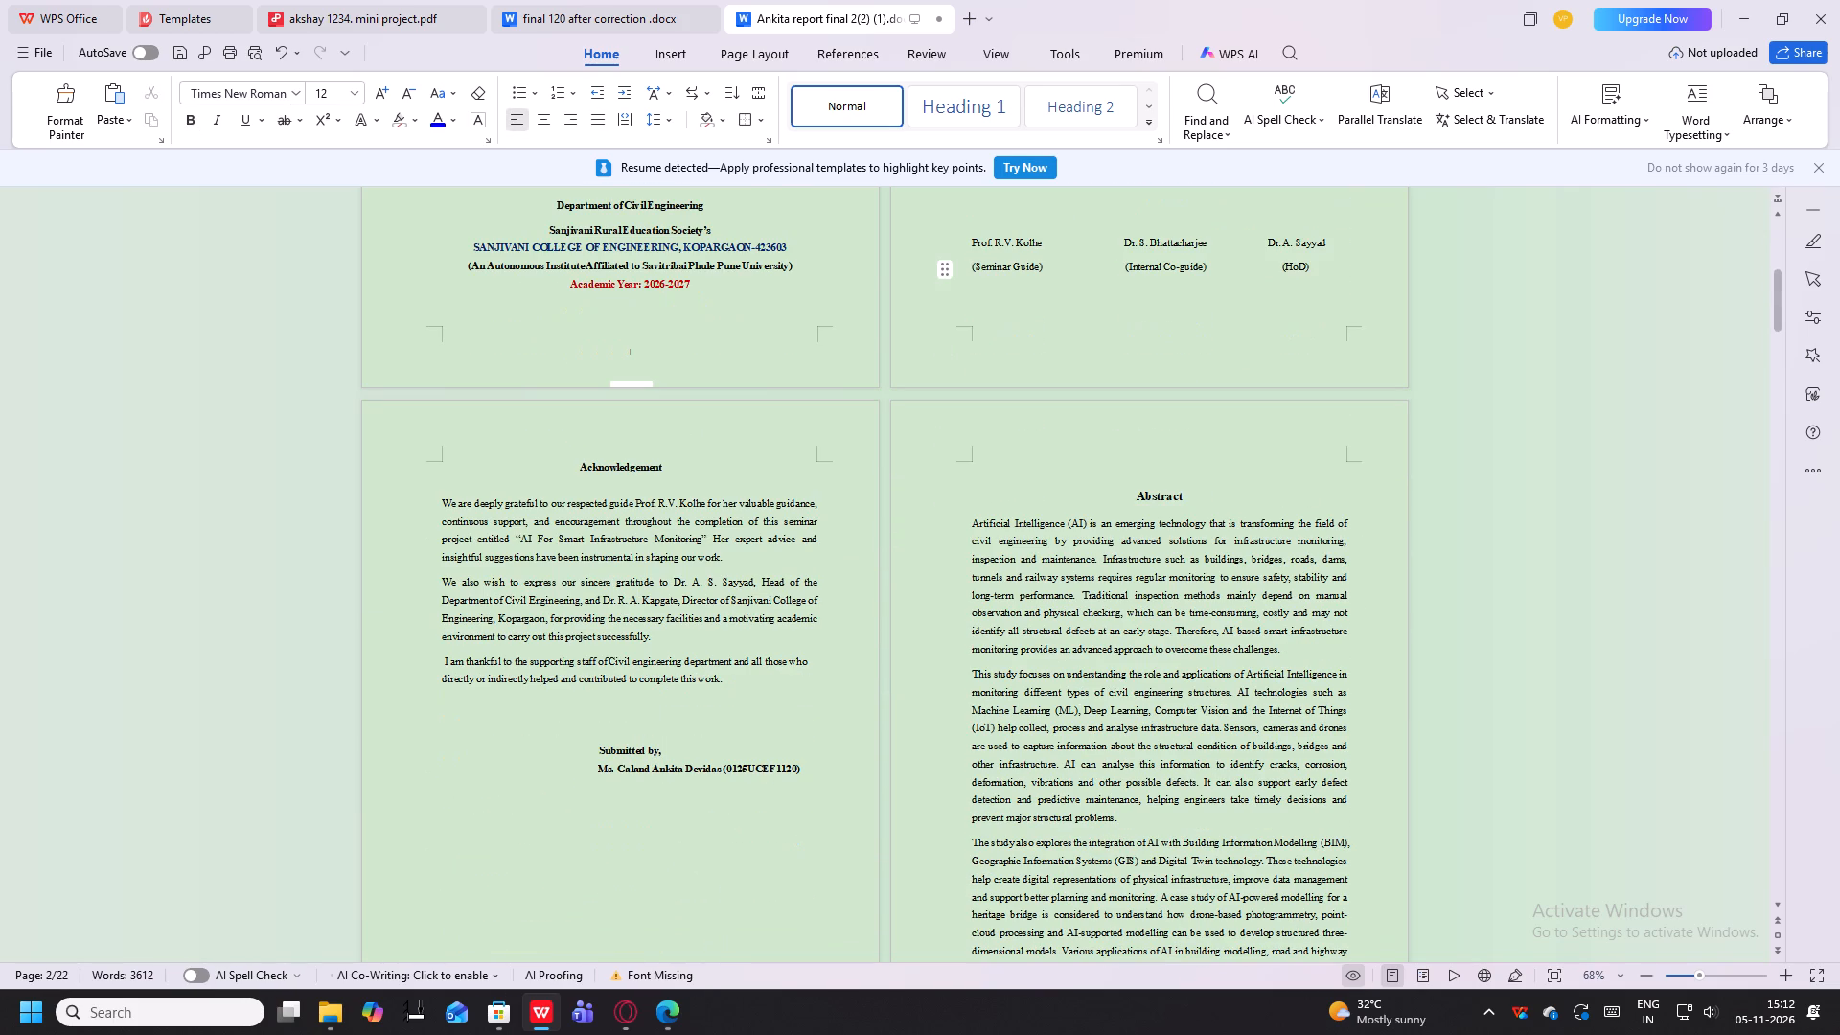
pyautogui.scroll(-1, 771, 712)
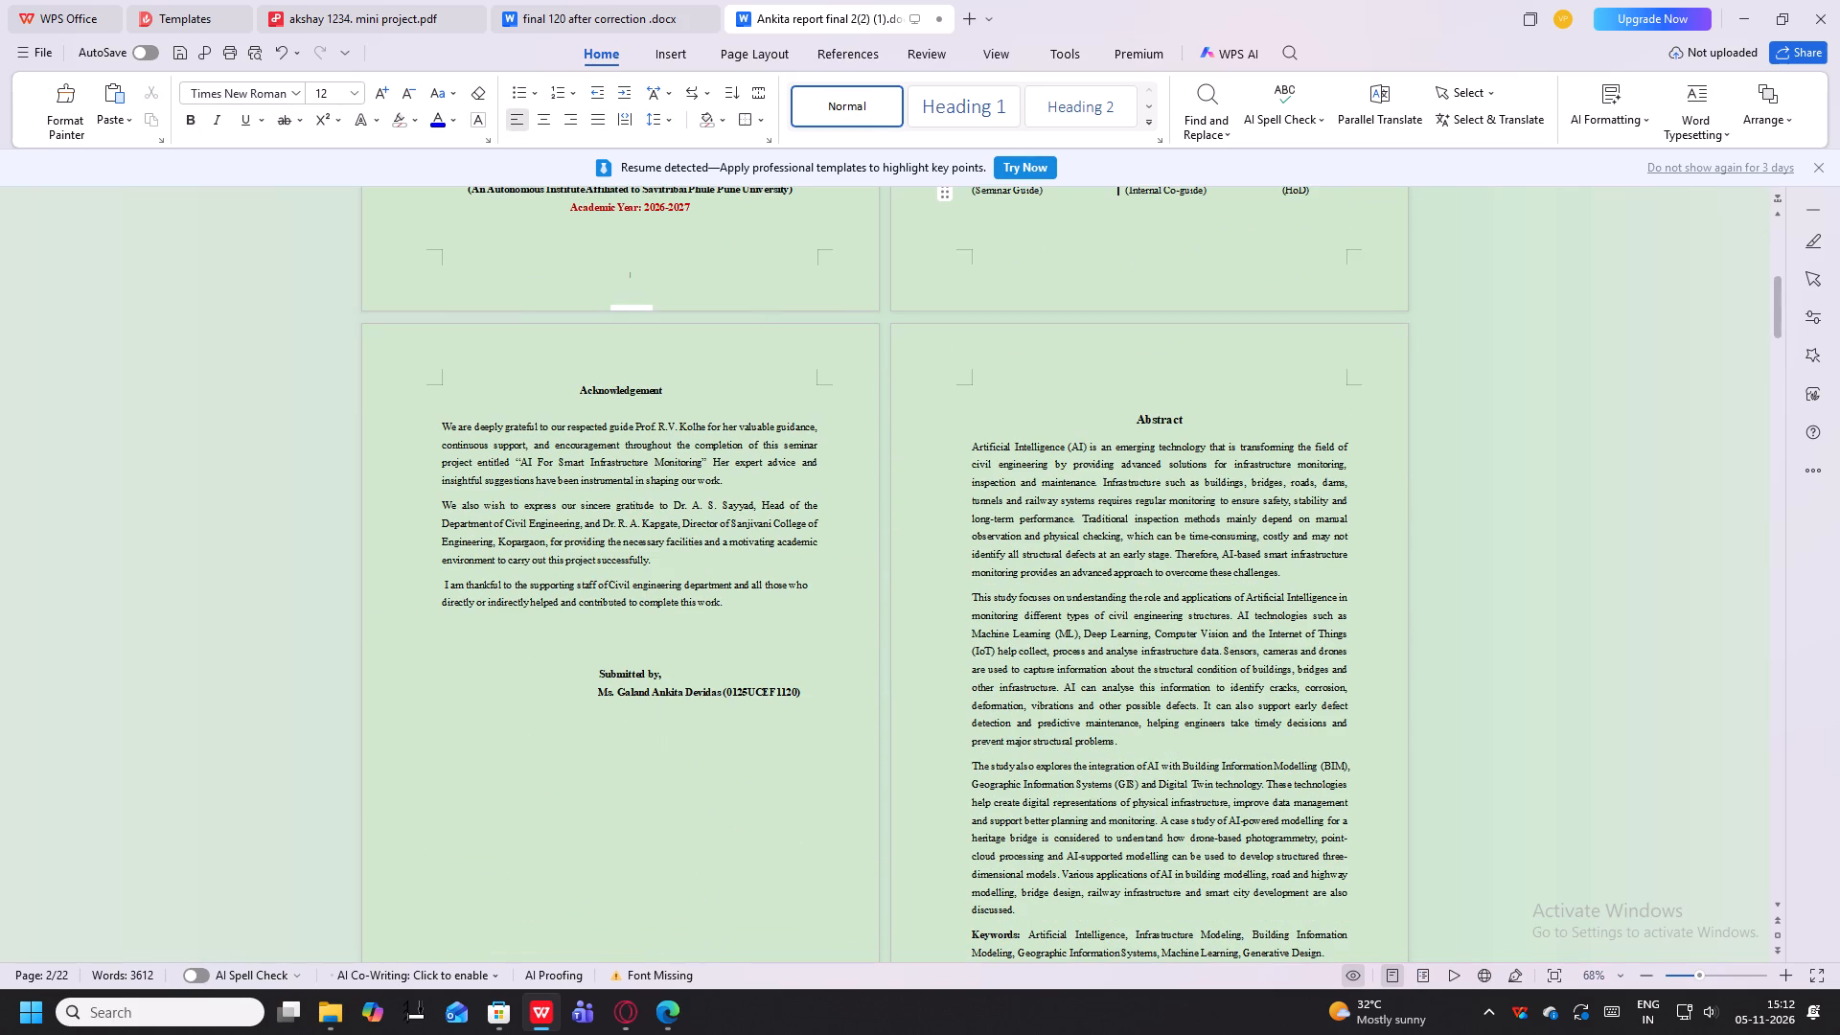
pyautogui.scroll(-2, 771, 712)
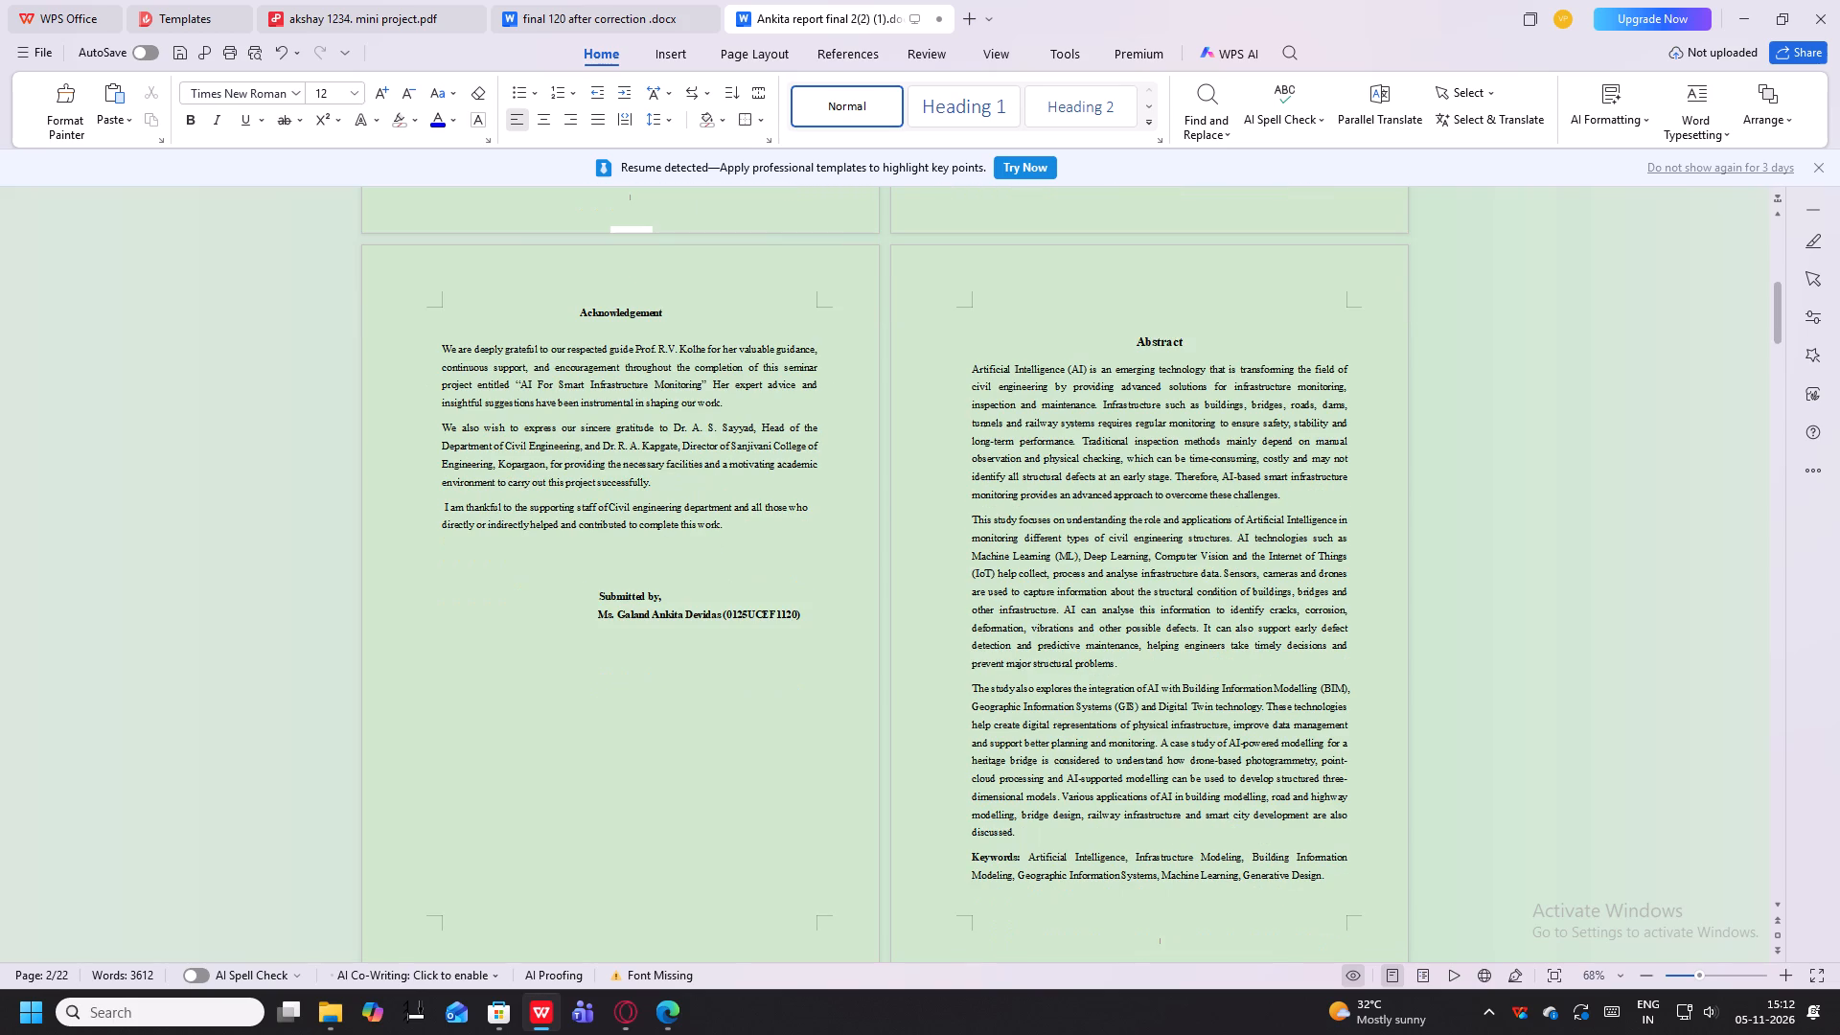
pyautogui.scroll(-7, 771, 712)
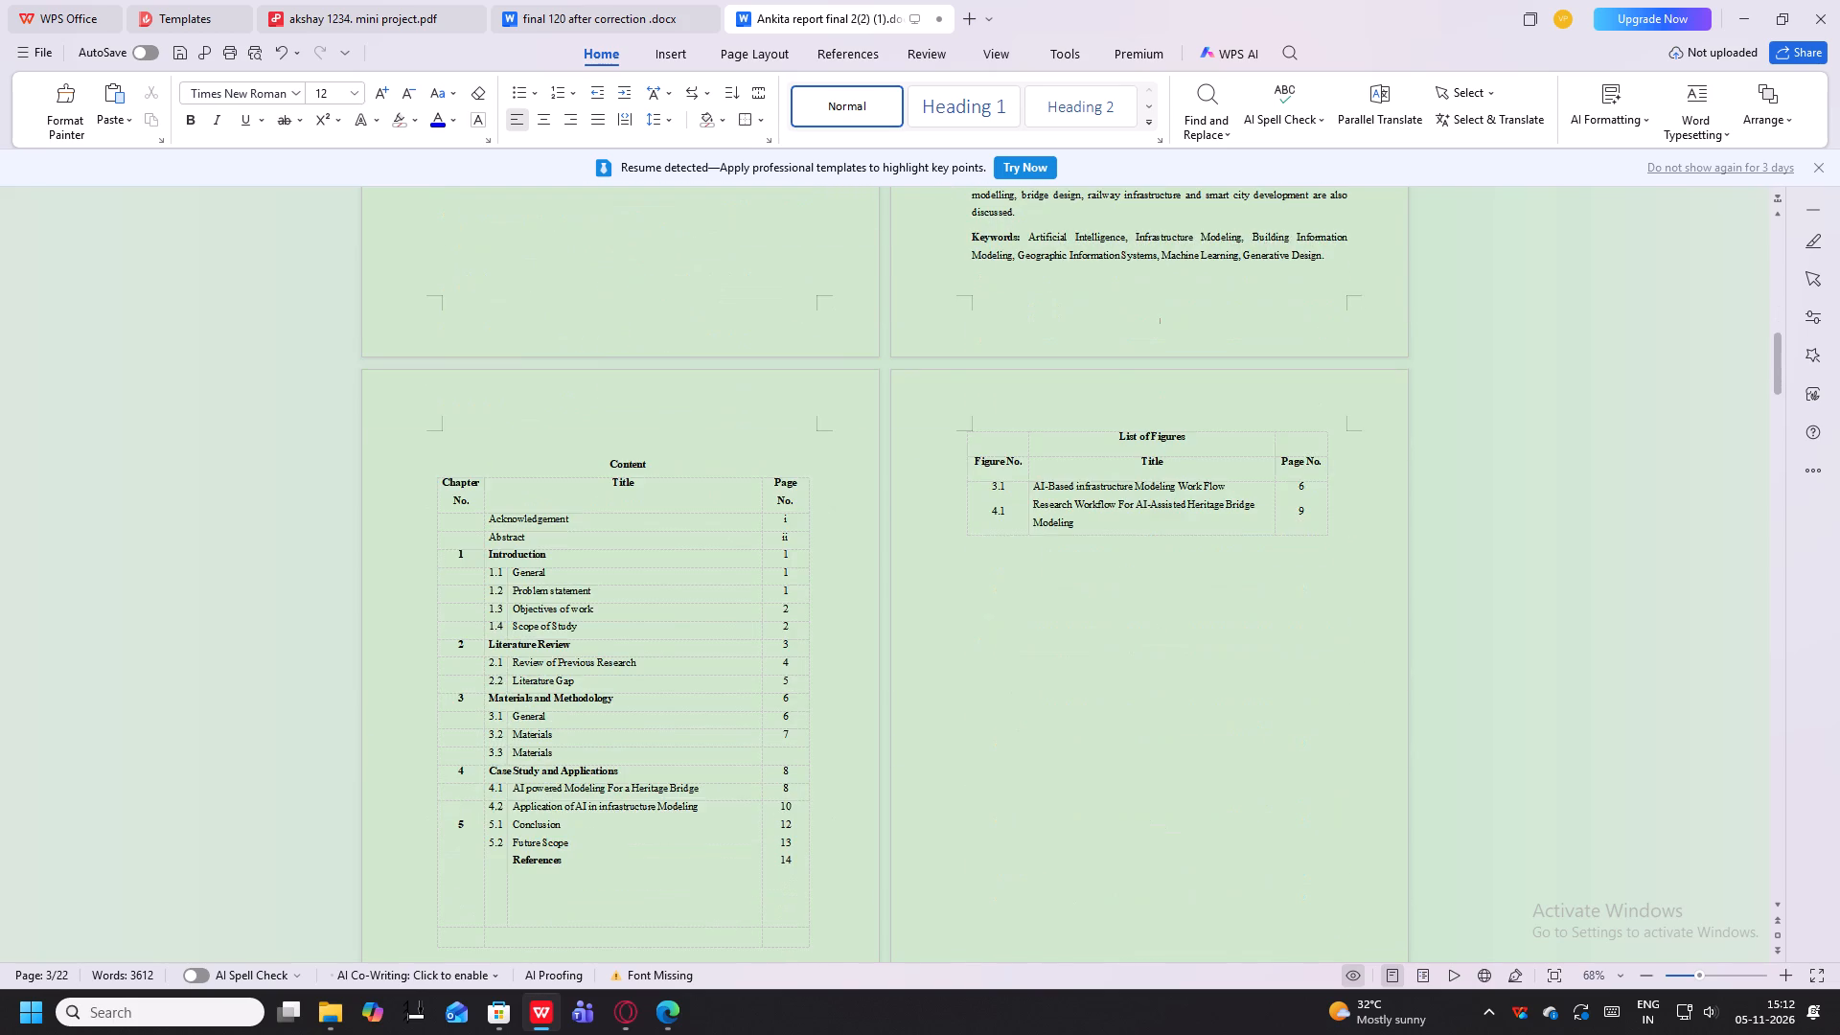
pyautogui.scroll(-2, 771, 712)
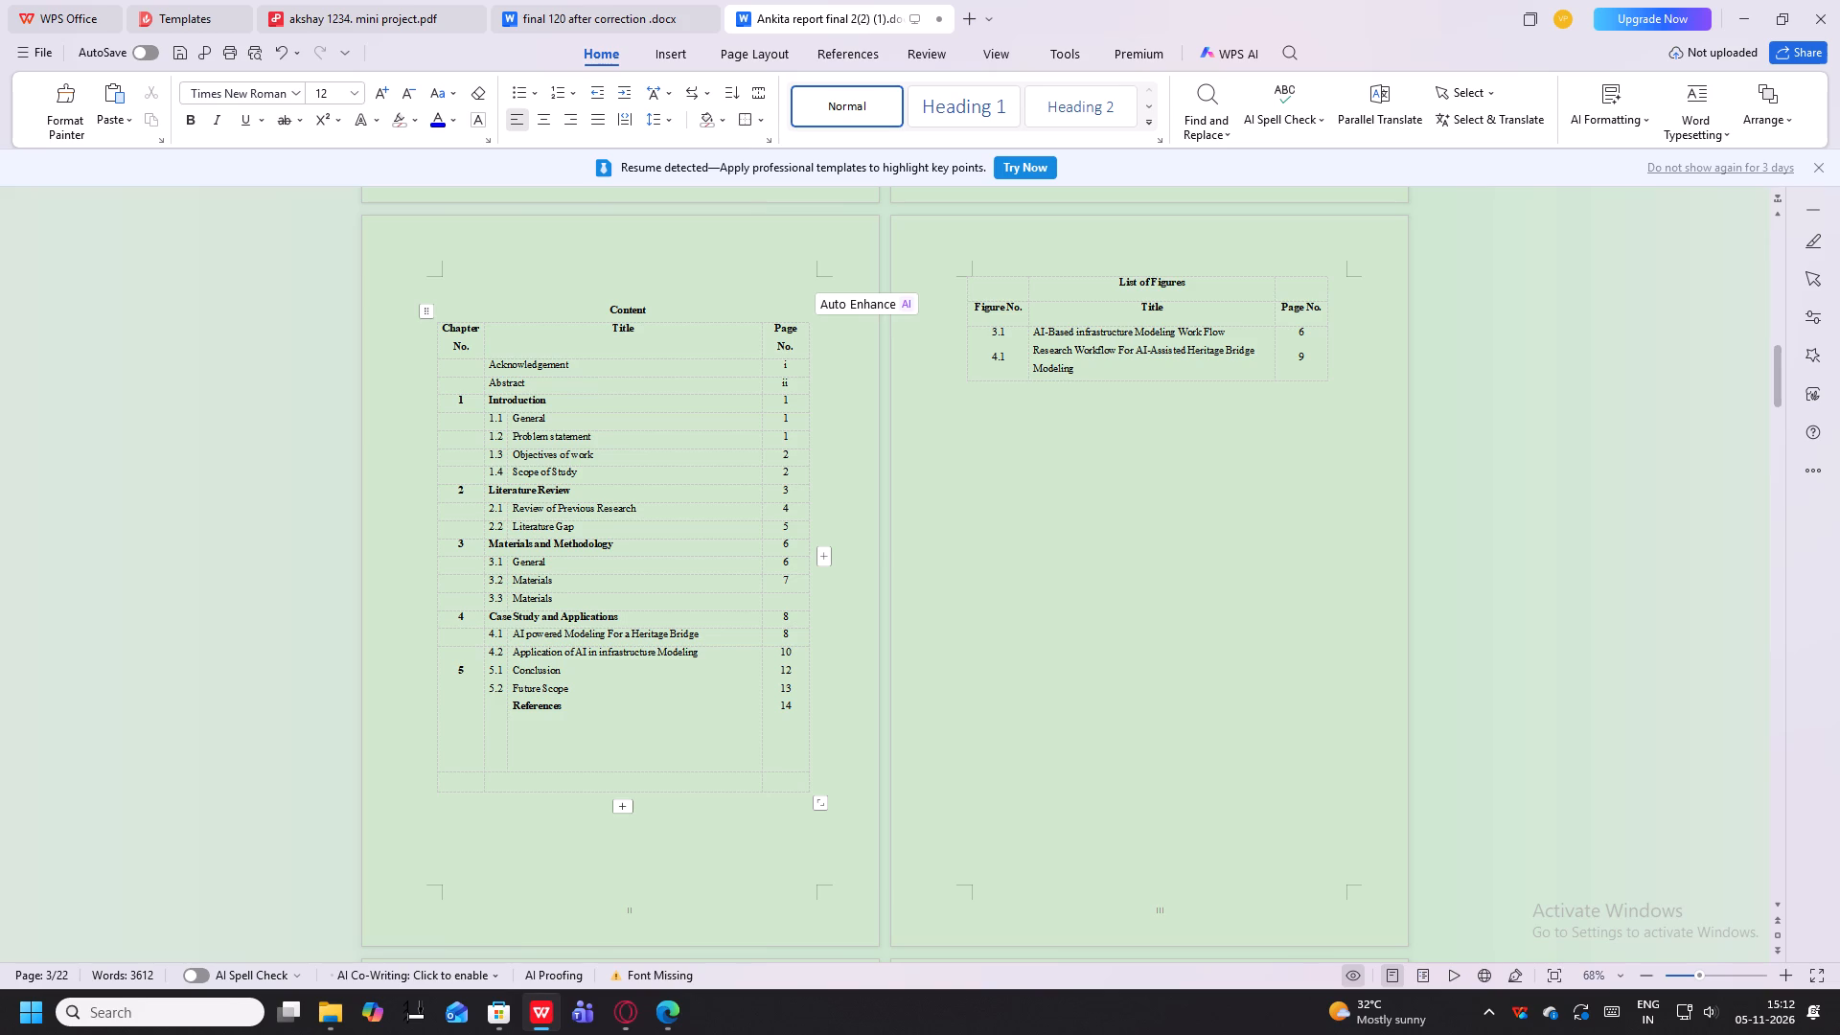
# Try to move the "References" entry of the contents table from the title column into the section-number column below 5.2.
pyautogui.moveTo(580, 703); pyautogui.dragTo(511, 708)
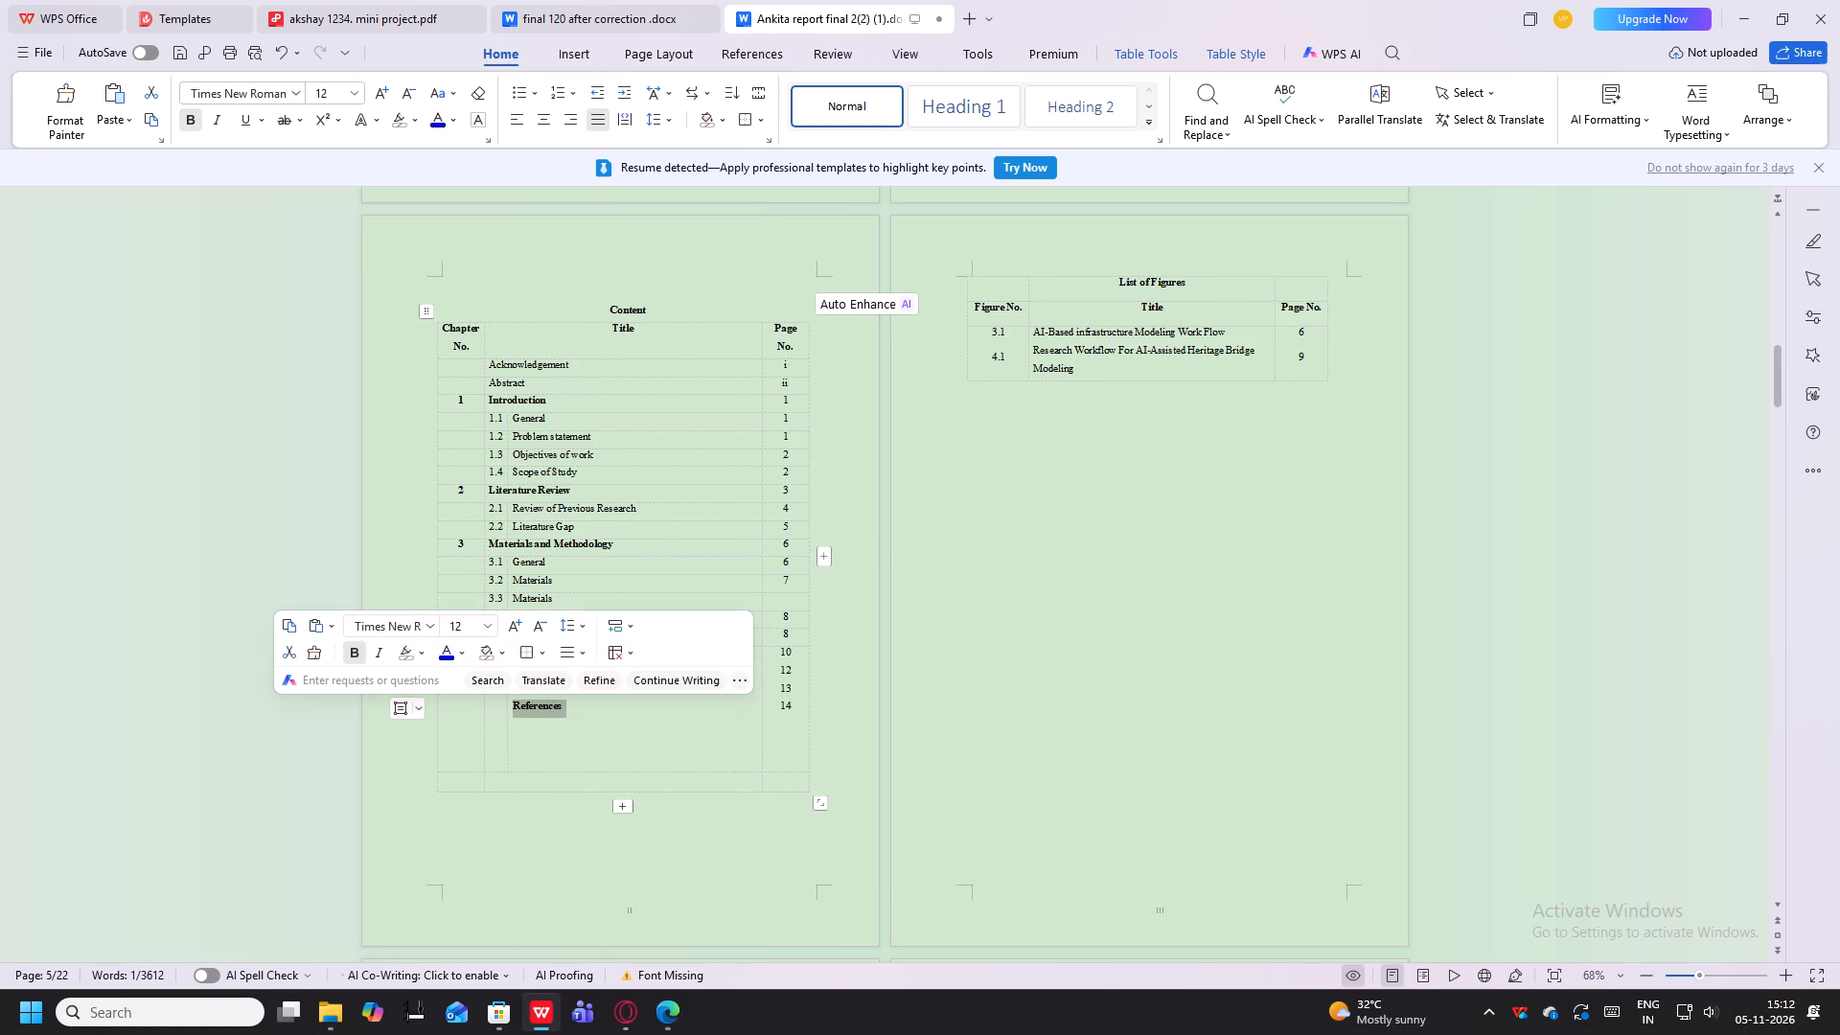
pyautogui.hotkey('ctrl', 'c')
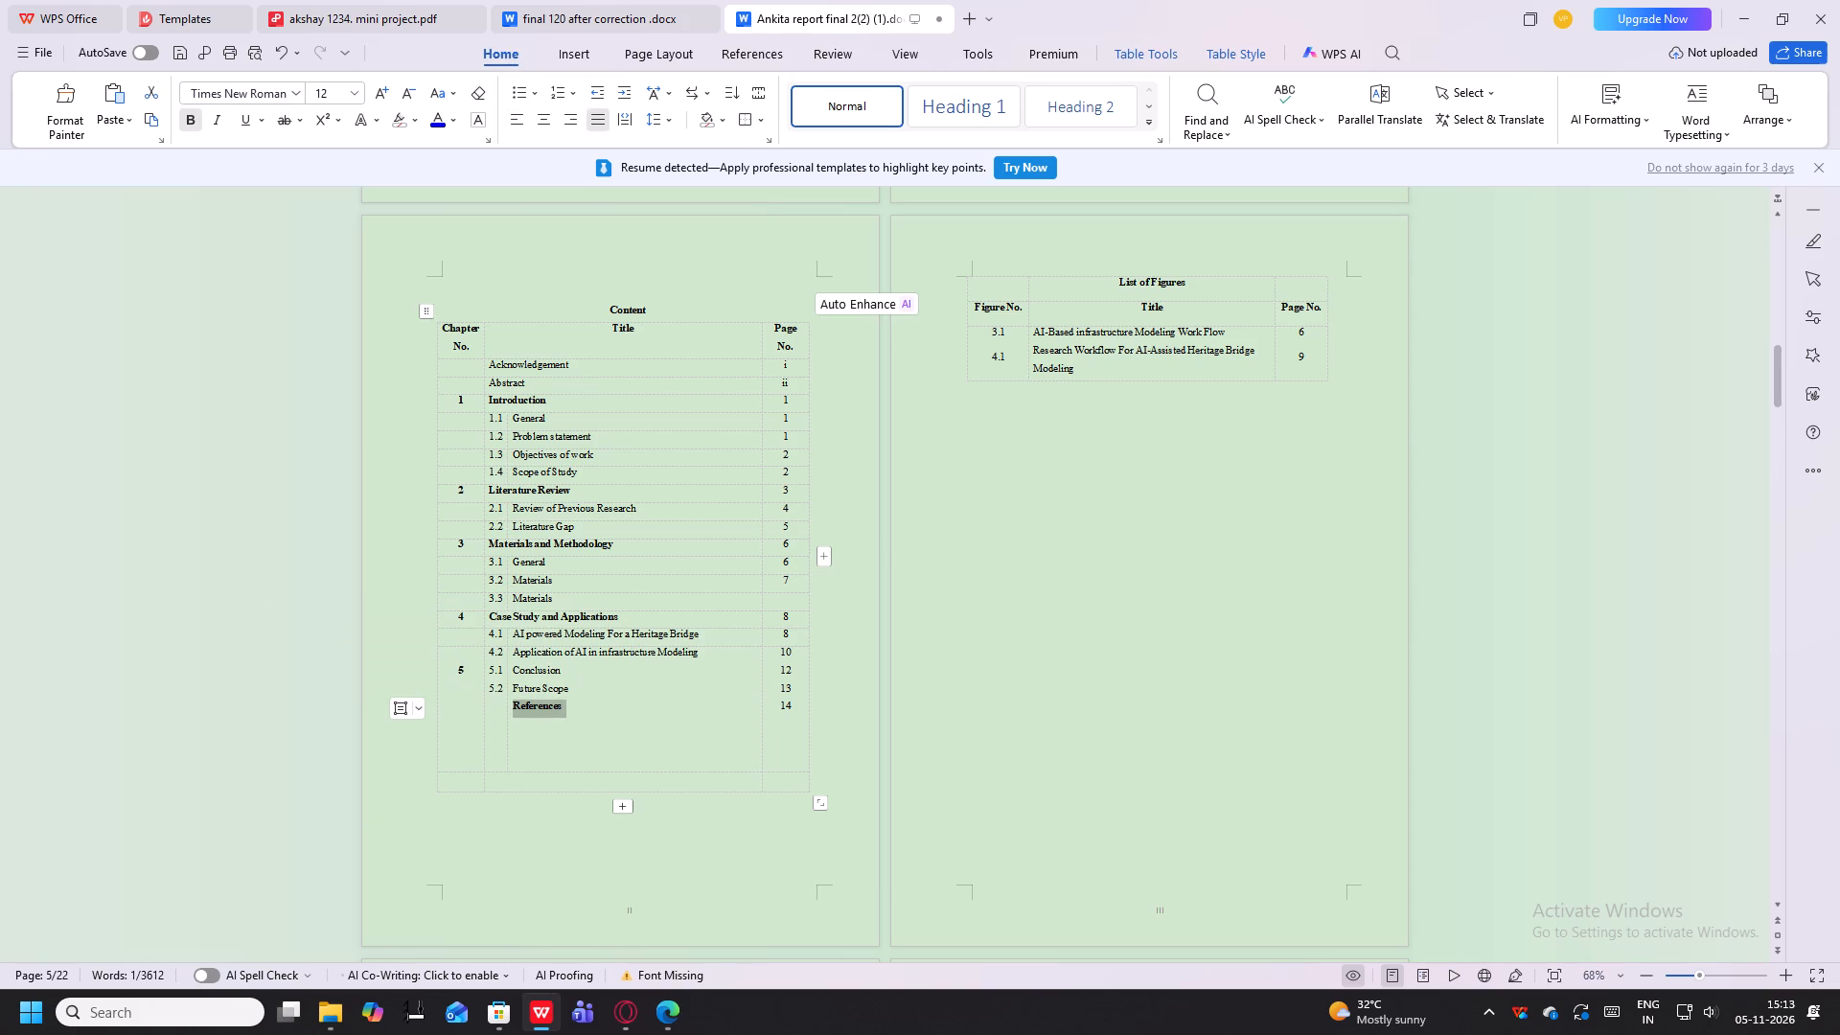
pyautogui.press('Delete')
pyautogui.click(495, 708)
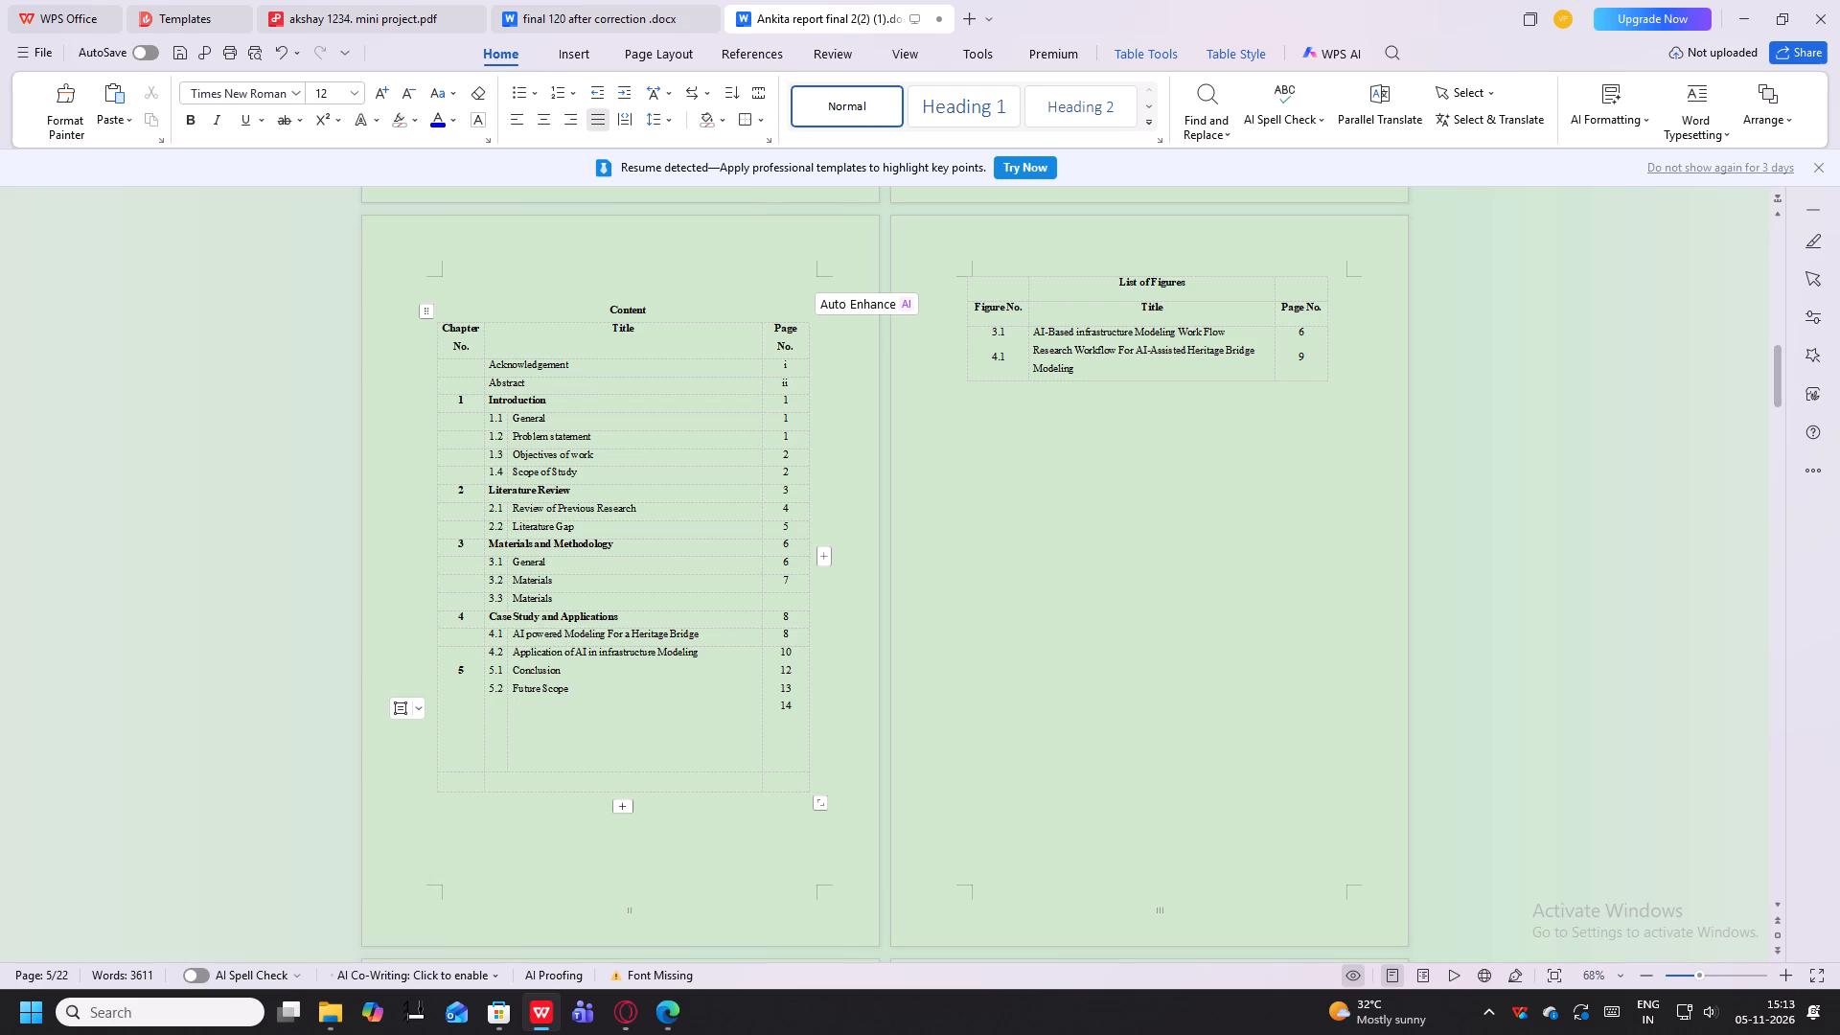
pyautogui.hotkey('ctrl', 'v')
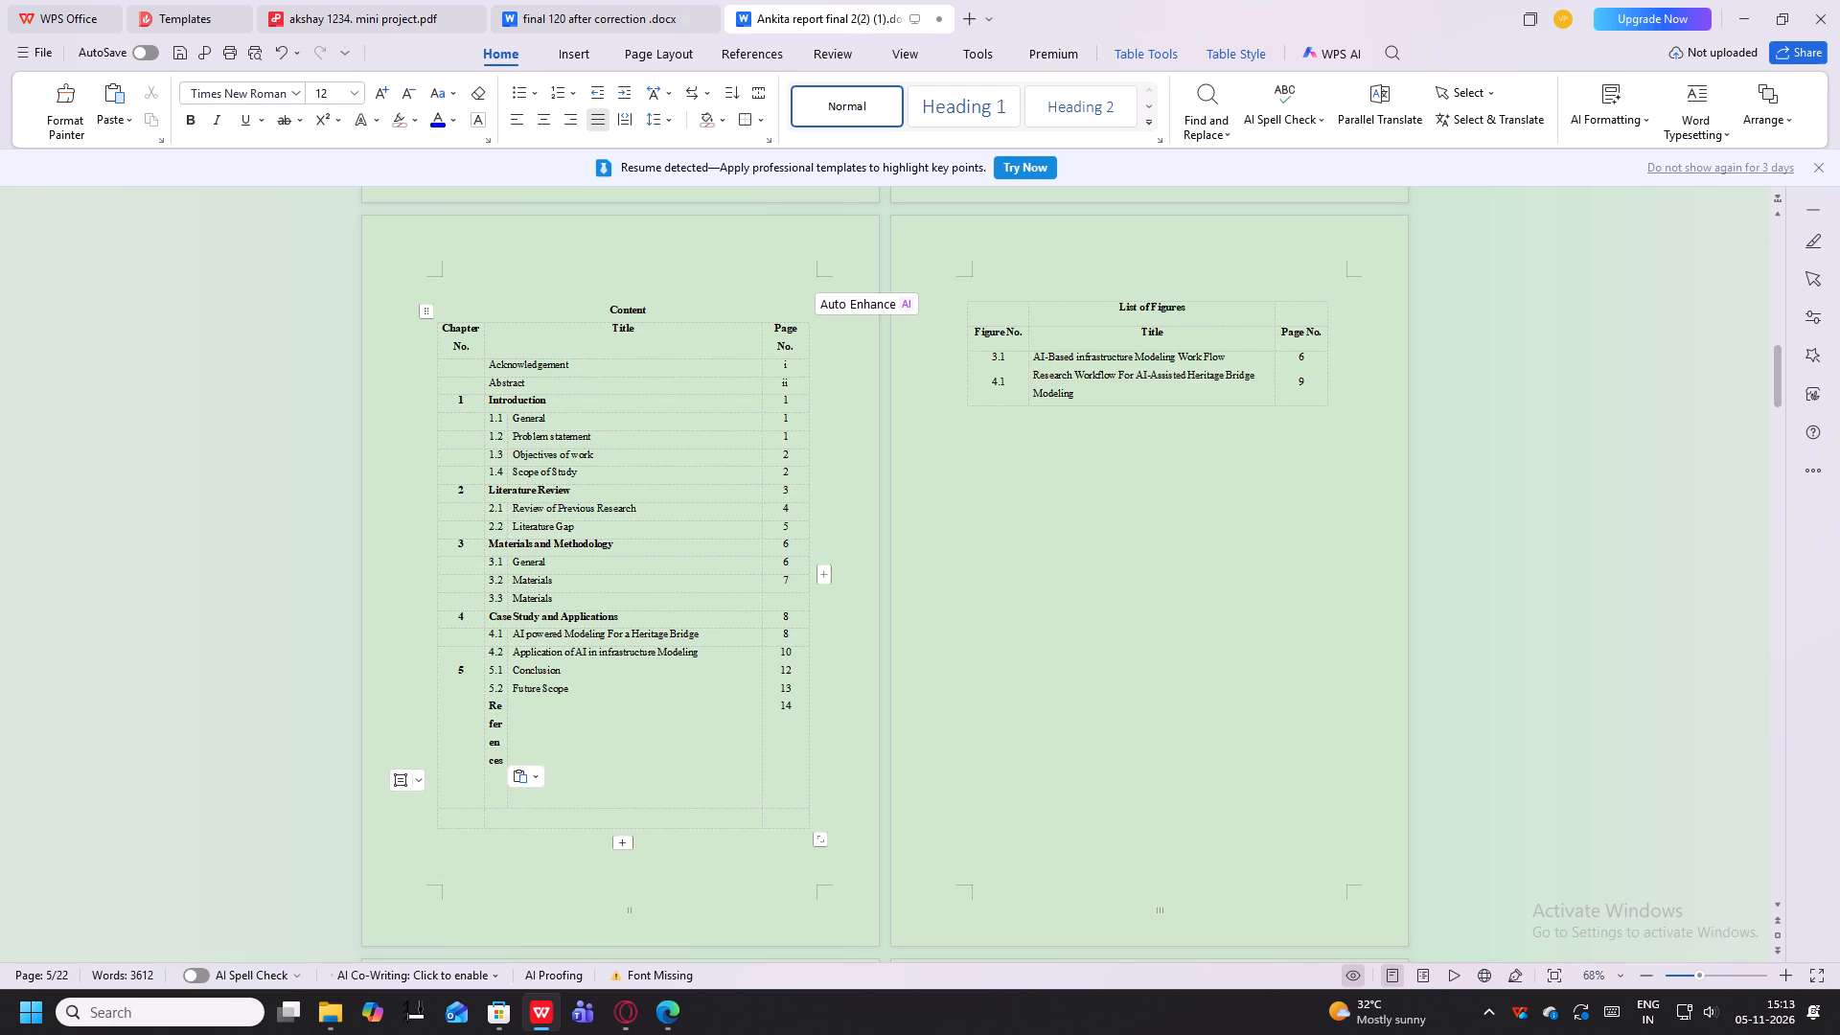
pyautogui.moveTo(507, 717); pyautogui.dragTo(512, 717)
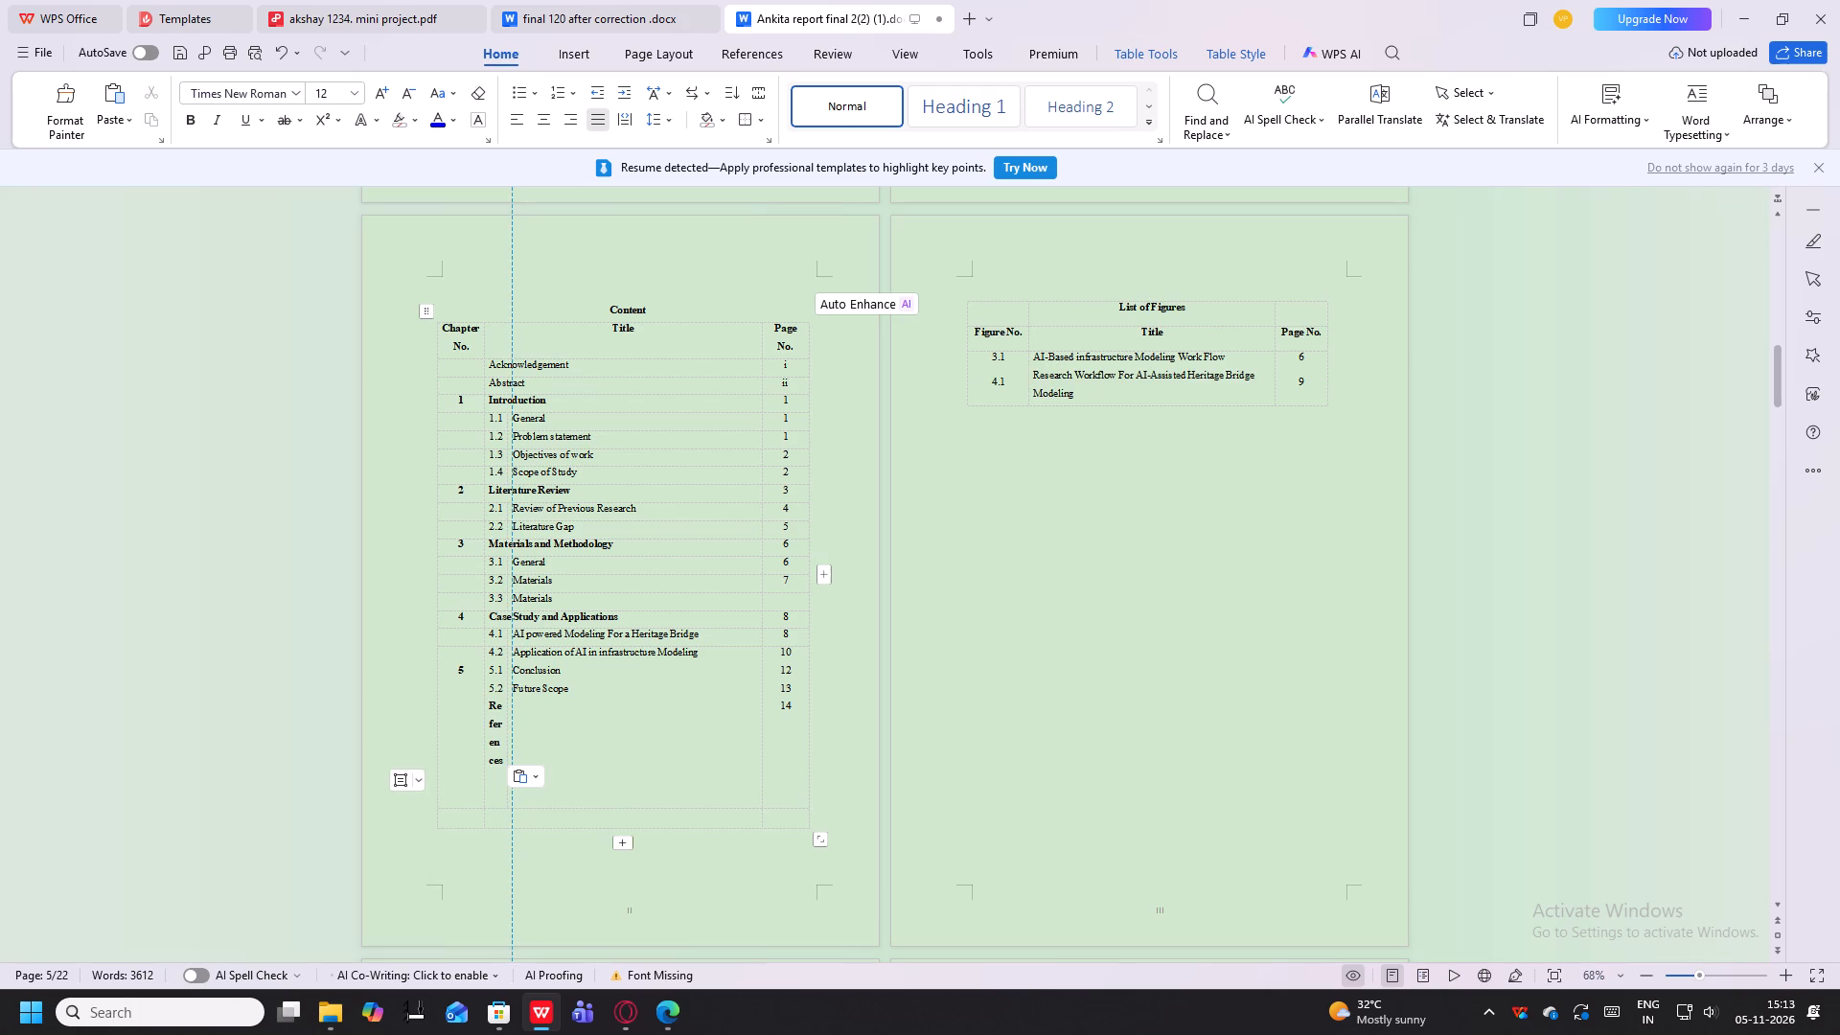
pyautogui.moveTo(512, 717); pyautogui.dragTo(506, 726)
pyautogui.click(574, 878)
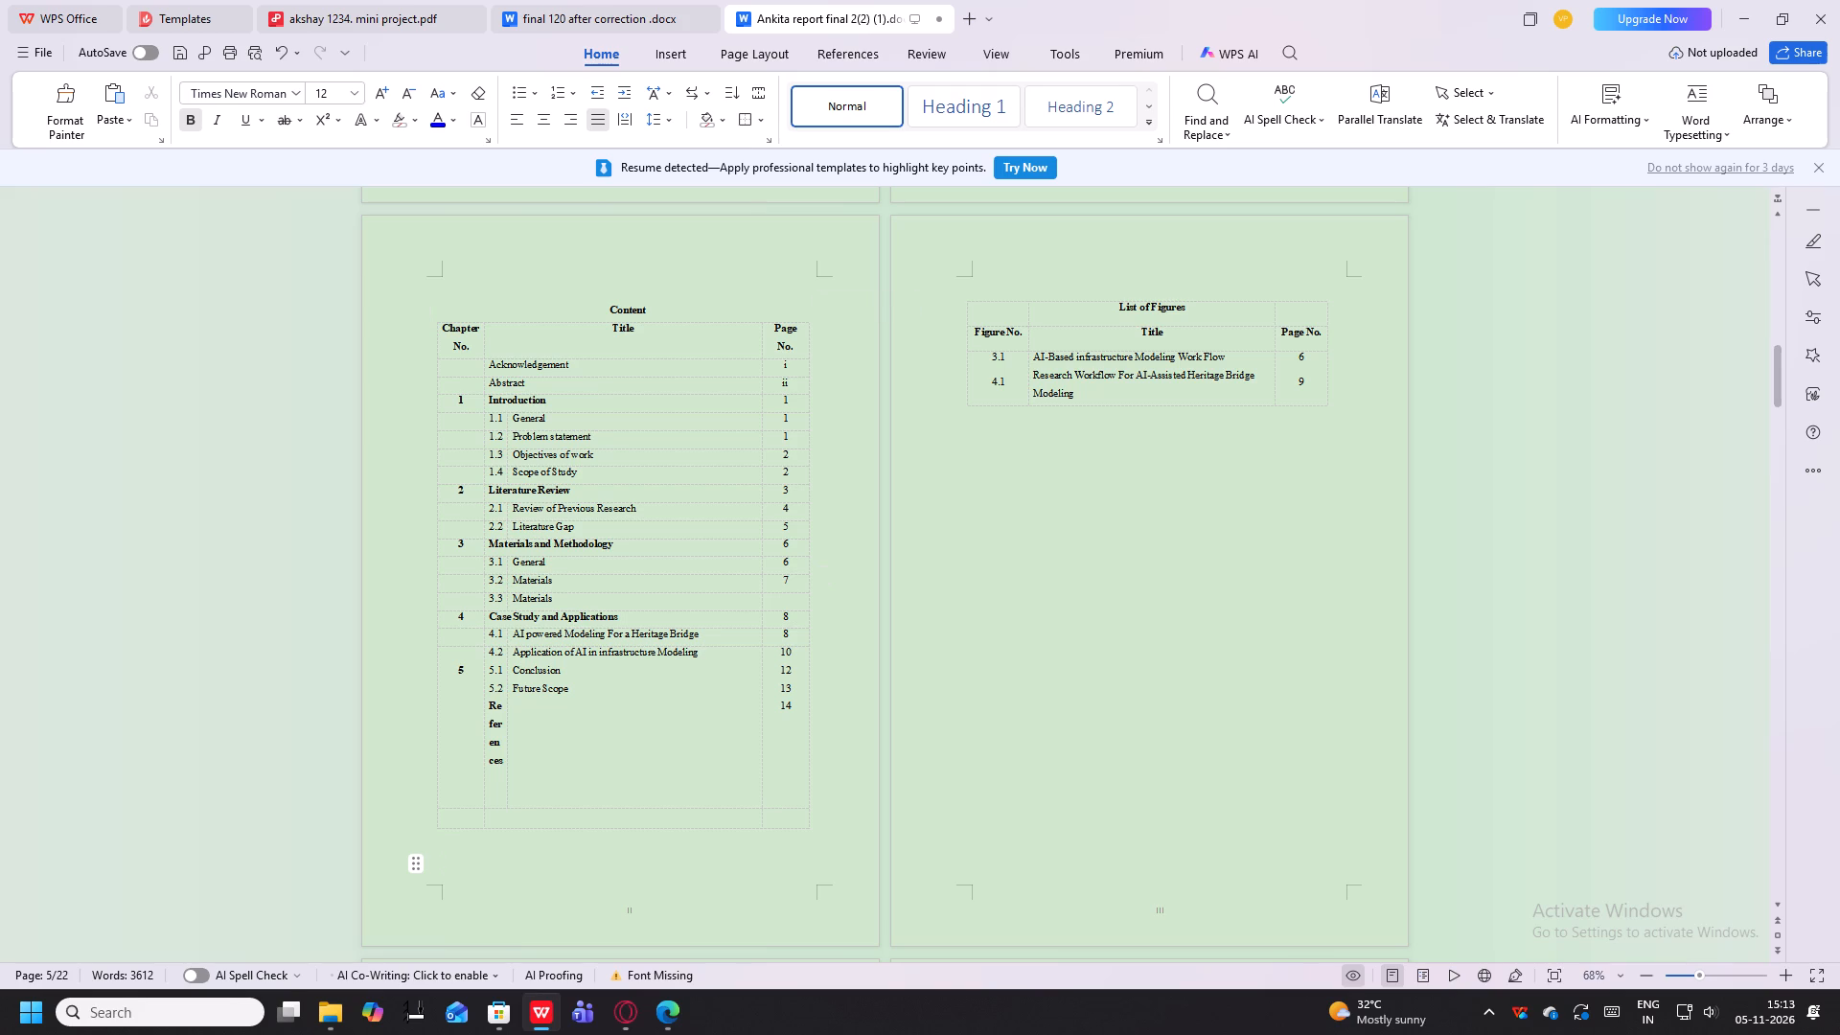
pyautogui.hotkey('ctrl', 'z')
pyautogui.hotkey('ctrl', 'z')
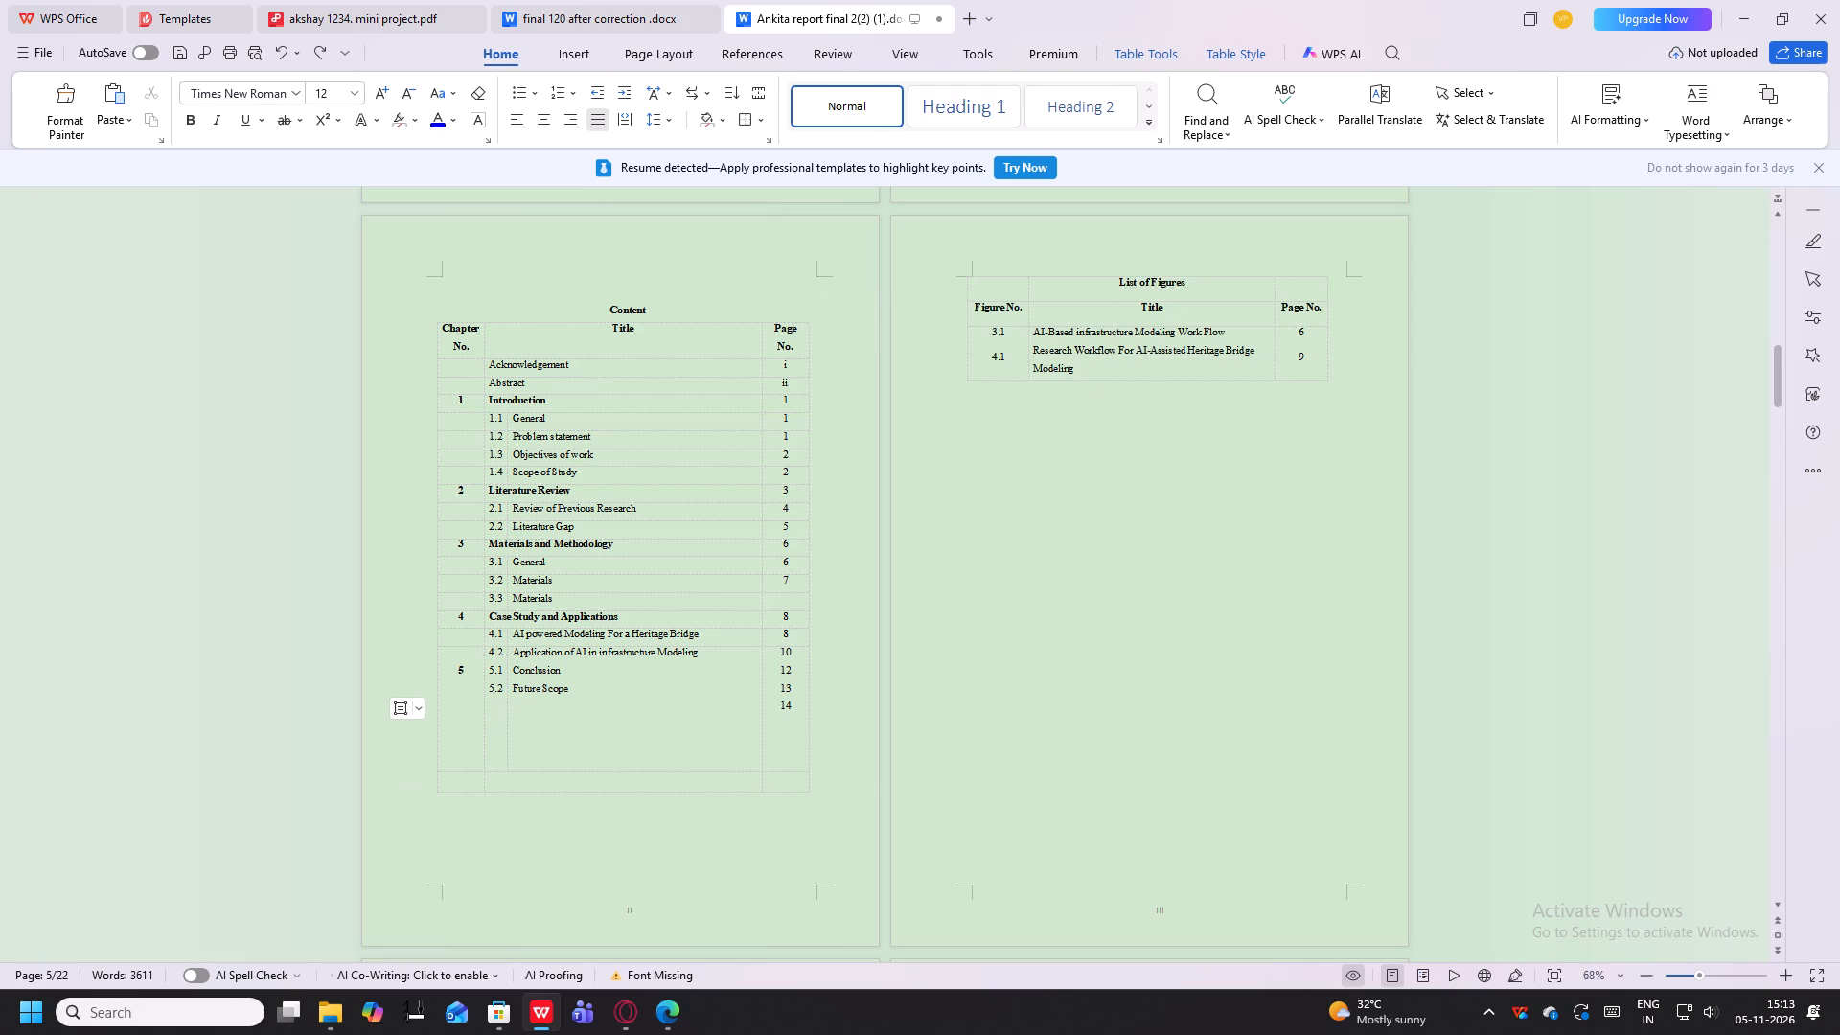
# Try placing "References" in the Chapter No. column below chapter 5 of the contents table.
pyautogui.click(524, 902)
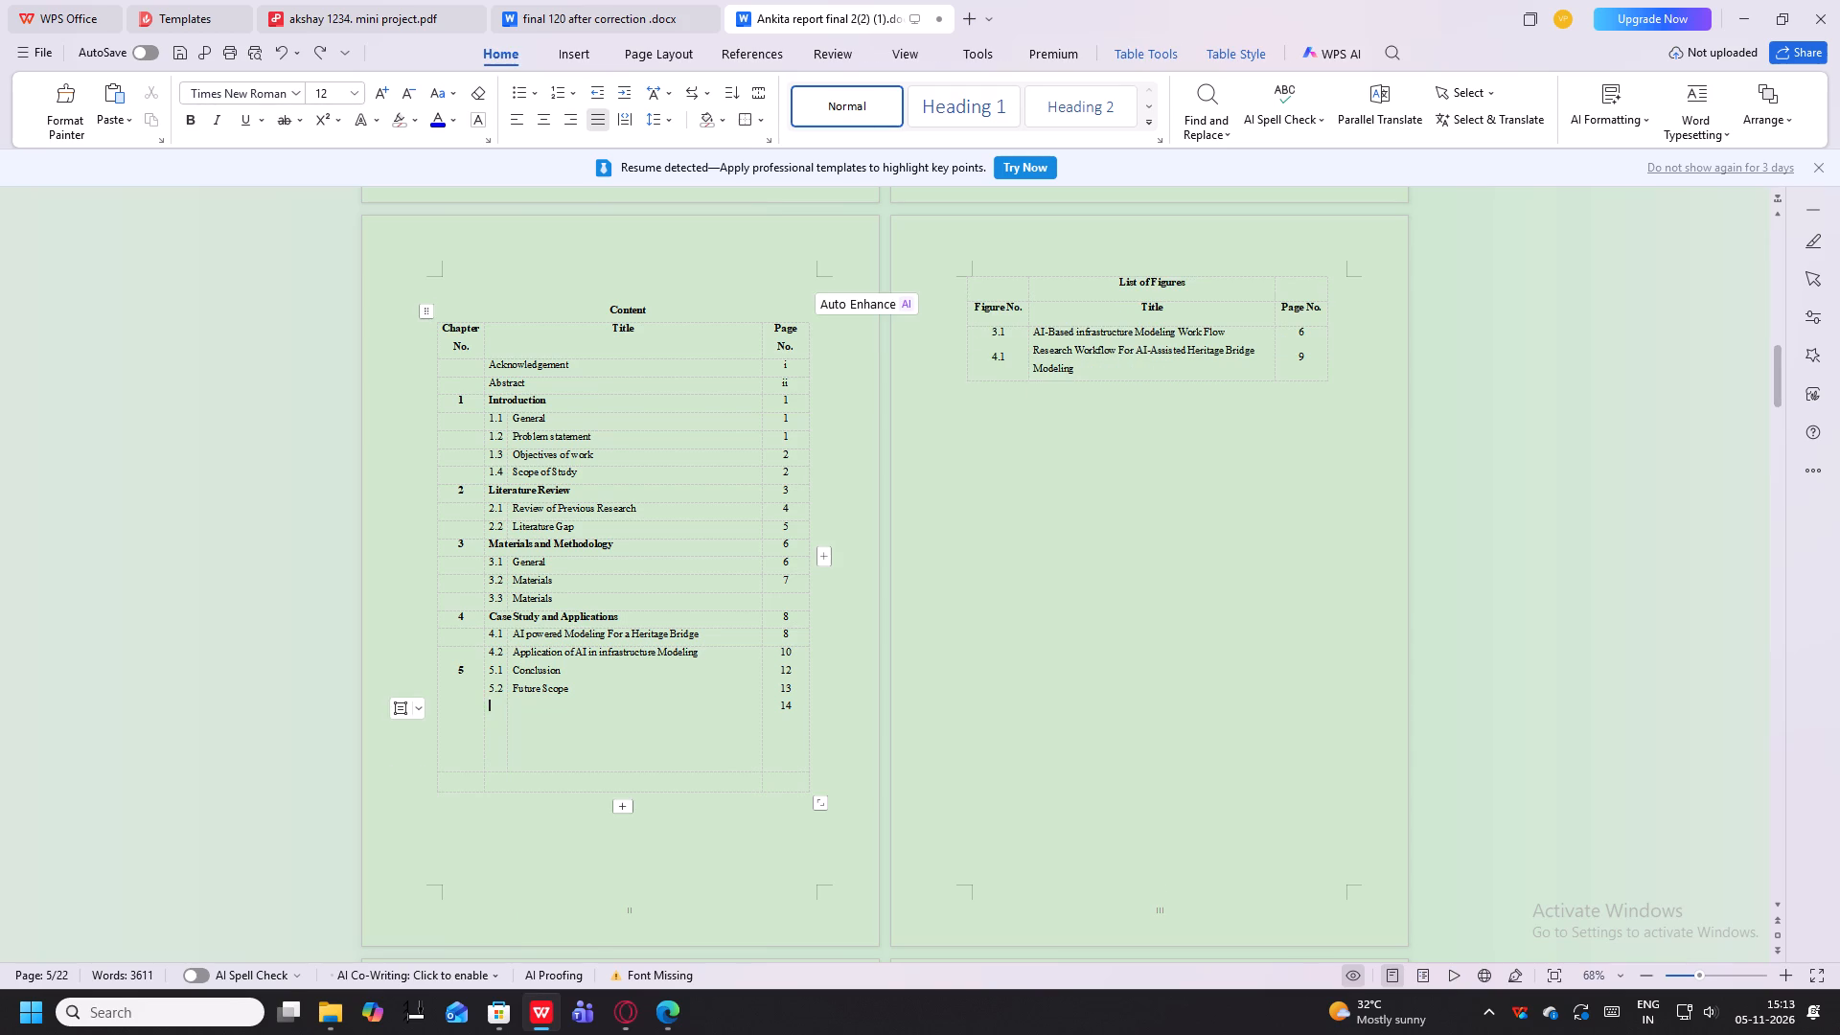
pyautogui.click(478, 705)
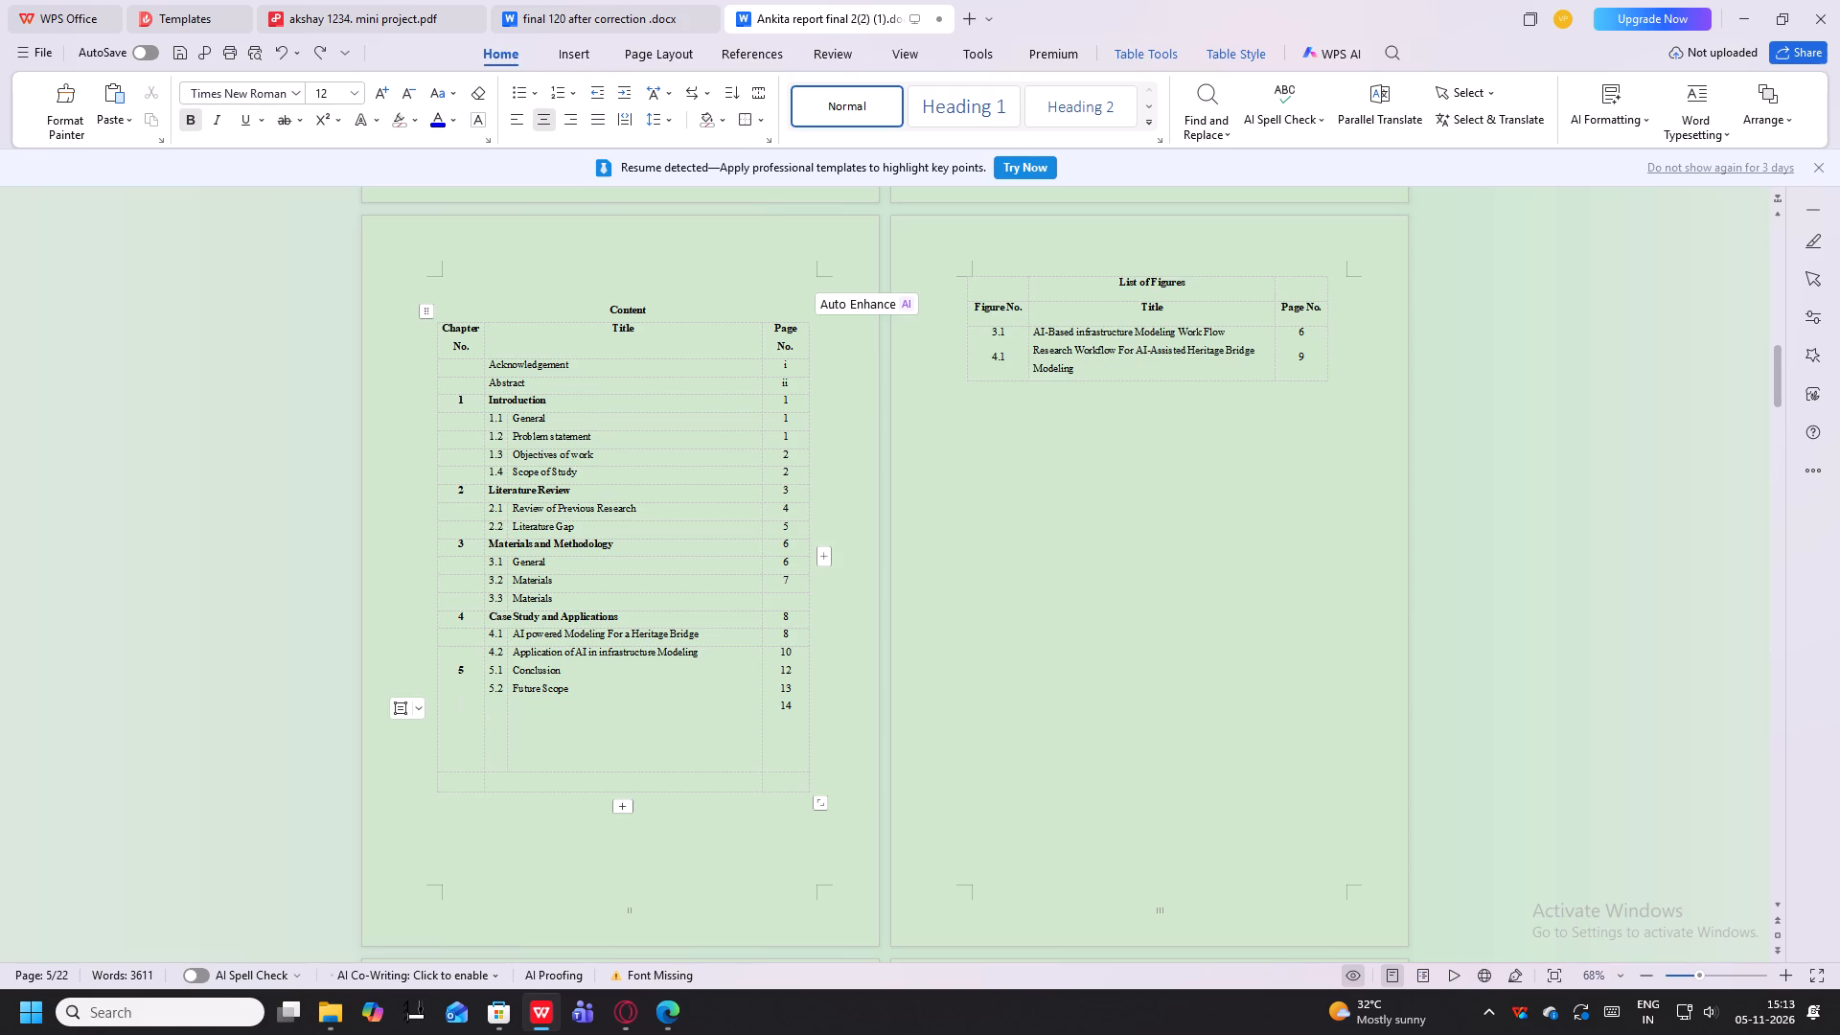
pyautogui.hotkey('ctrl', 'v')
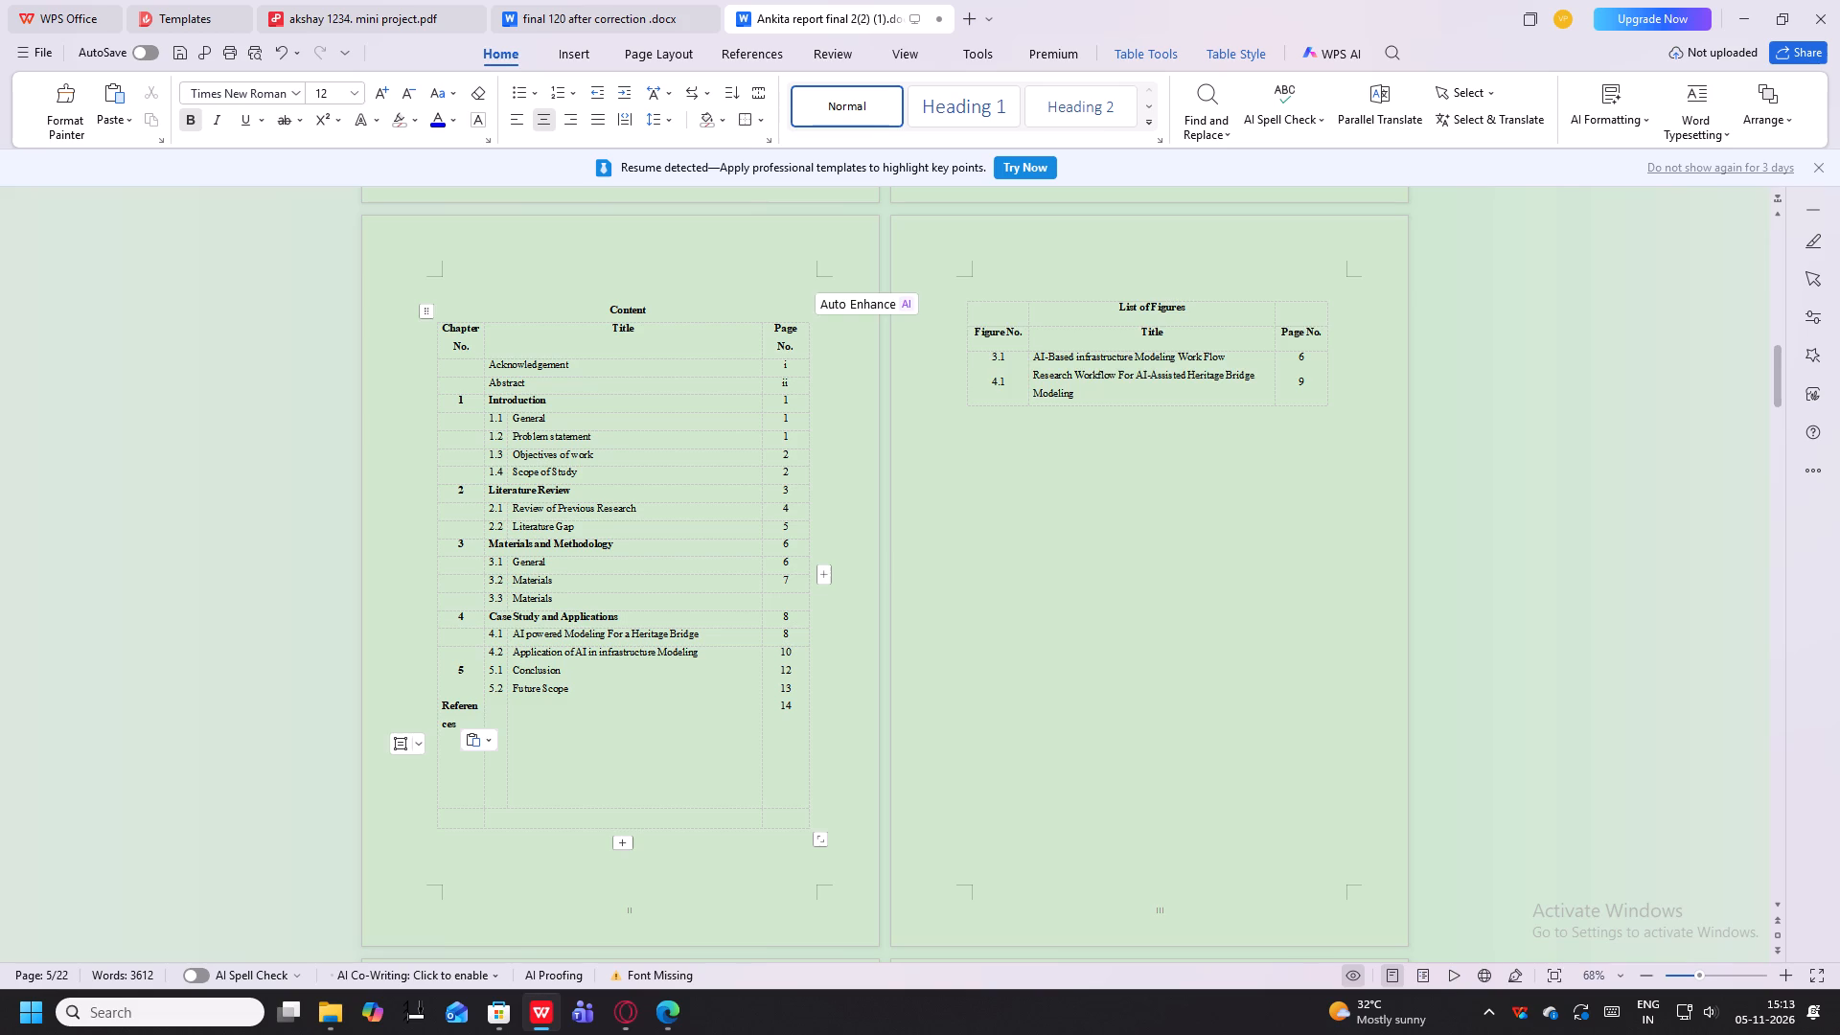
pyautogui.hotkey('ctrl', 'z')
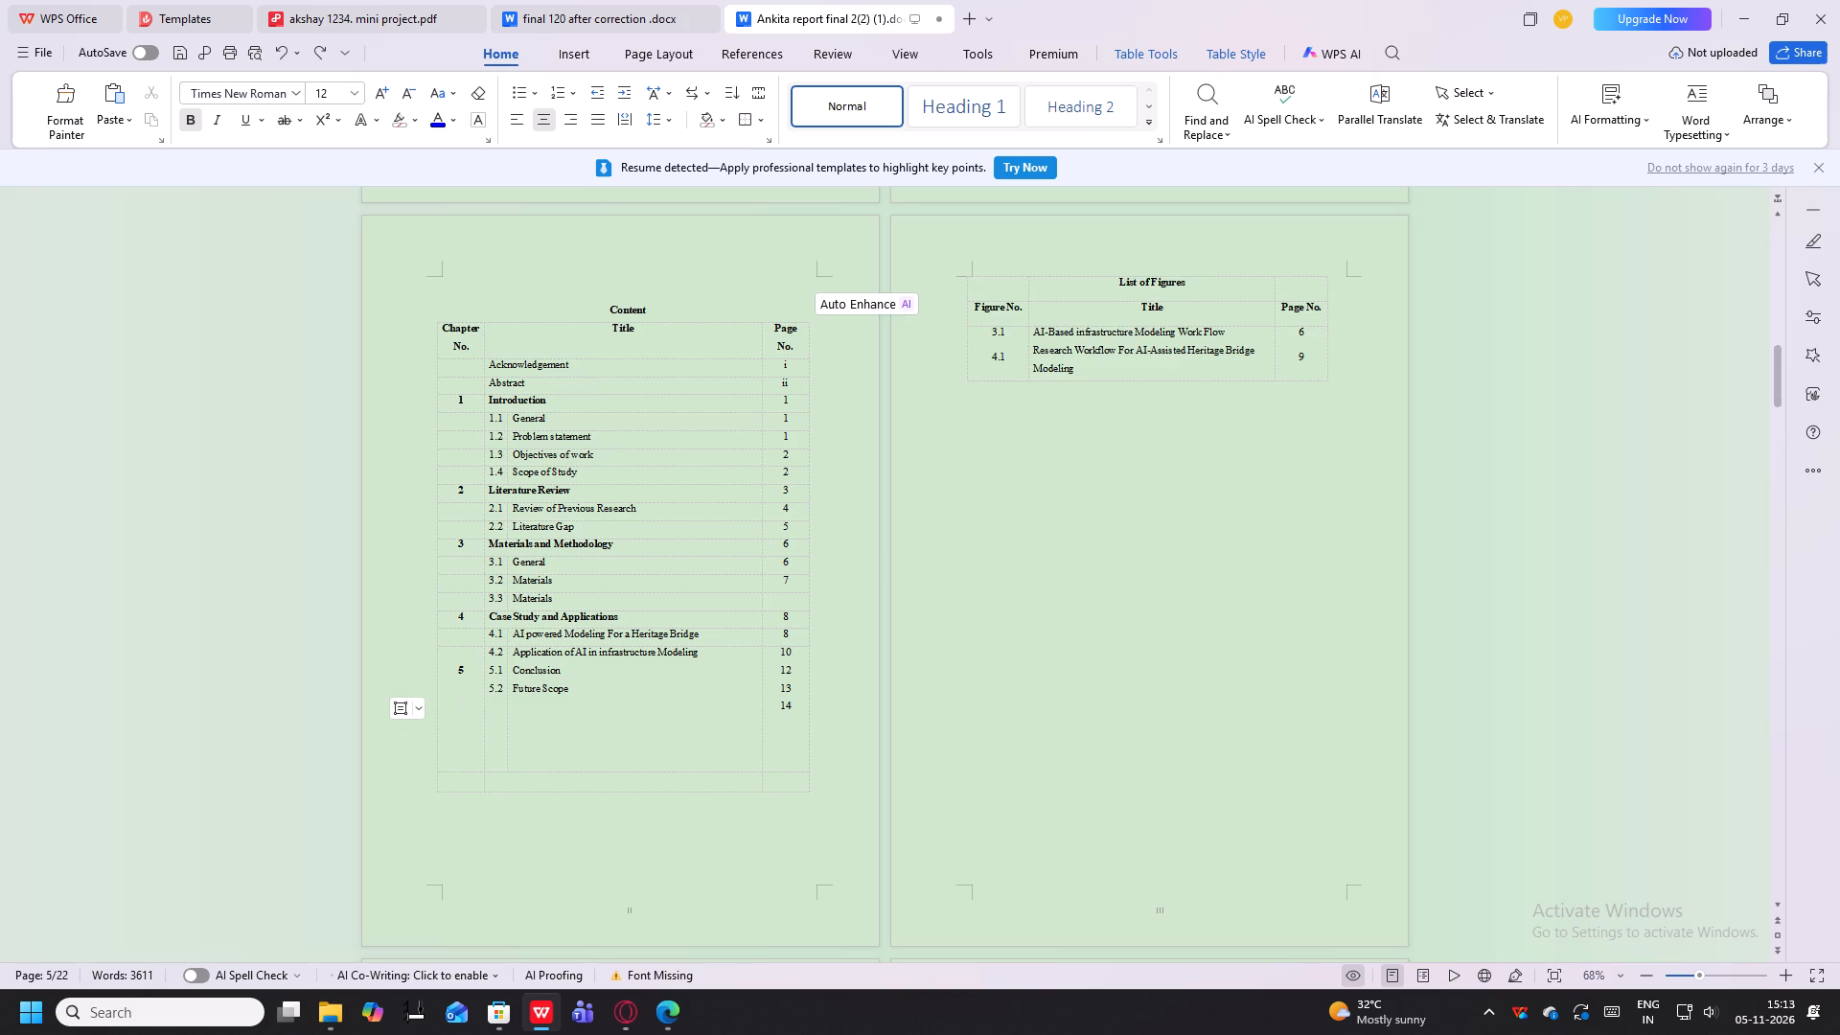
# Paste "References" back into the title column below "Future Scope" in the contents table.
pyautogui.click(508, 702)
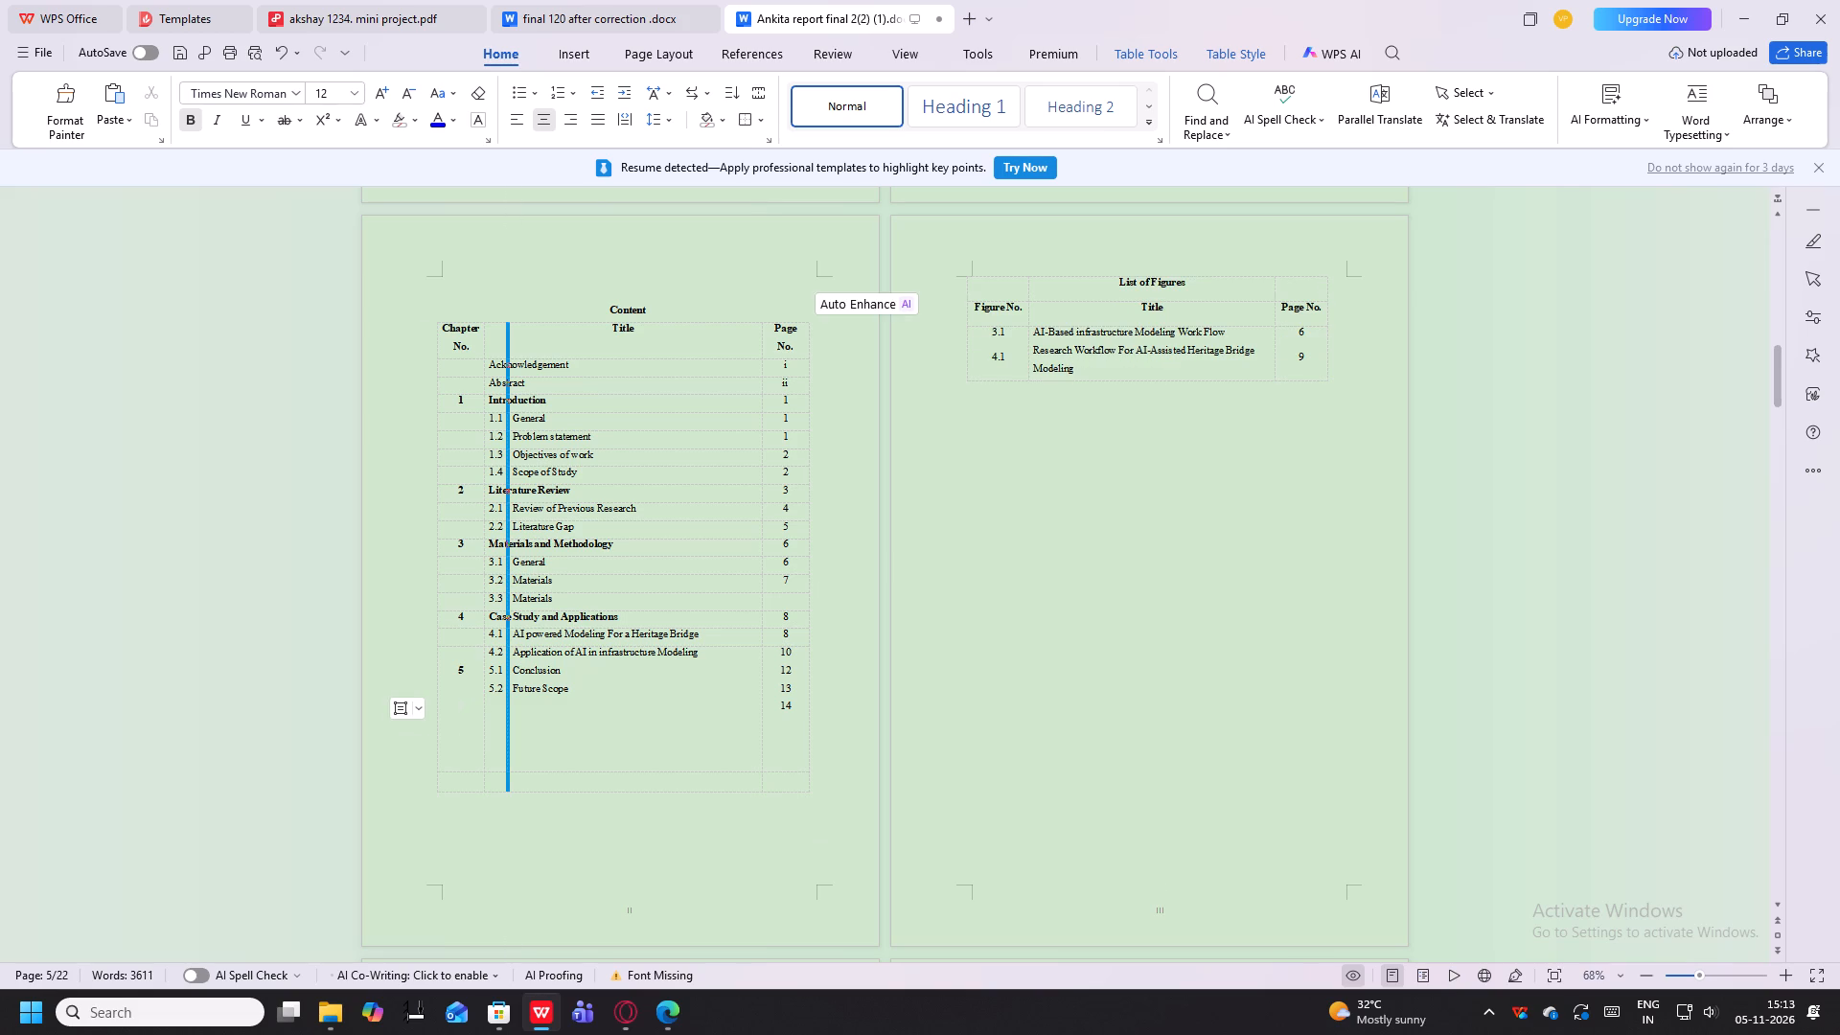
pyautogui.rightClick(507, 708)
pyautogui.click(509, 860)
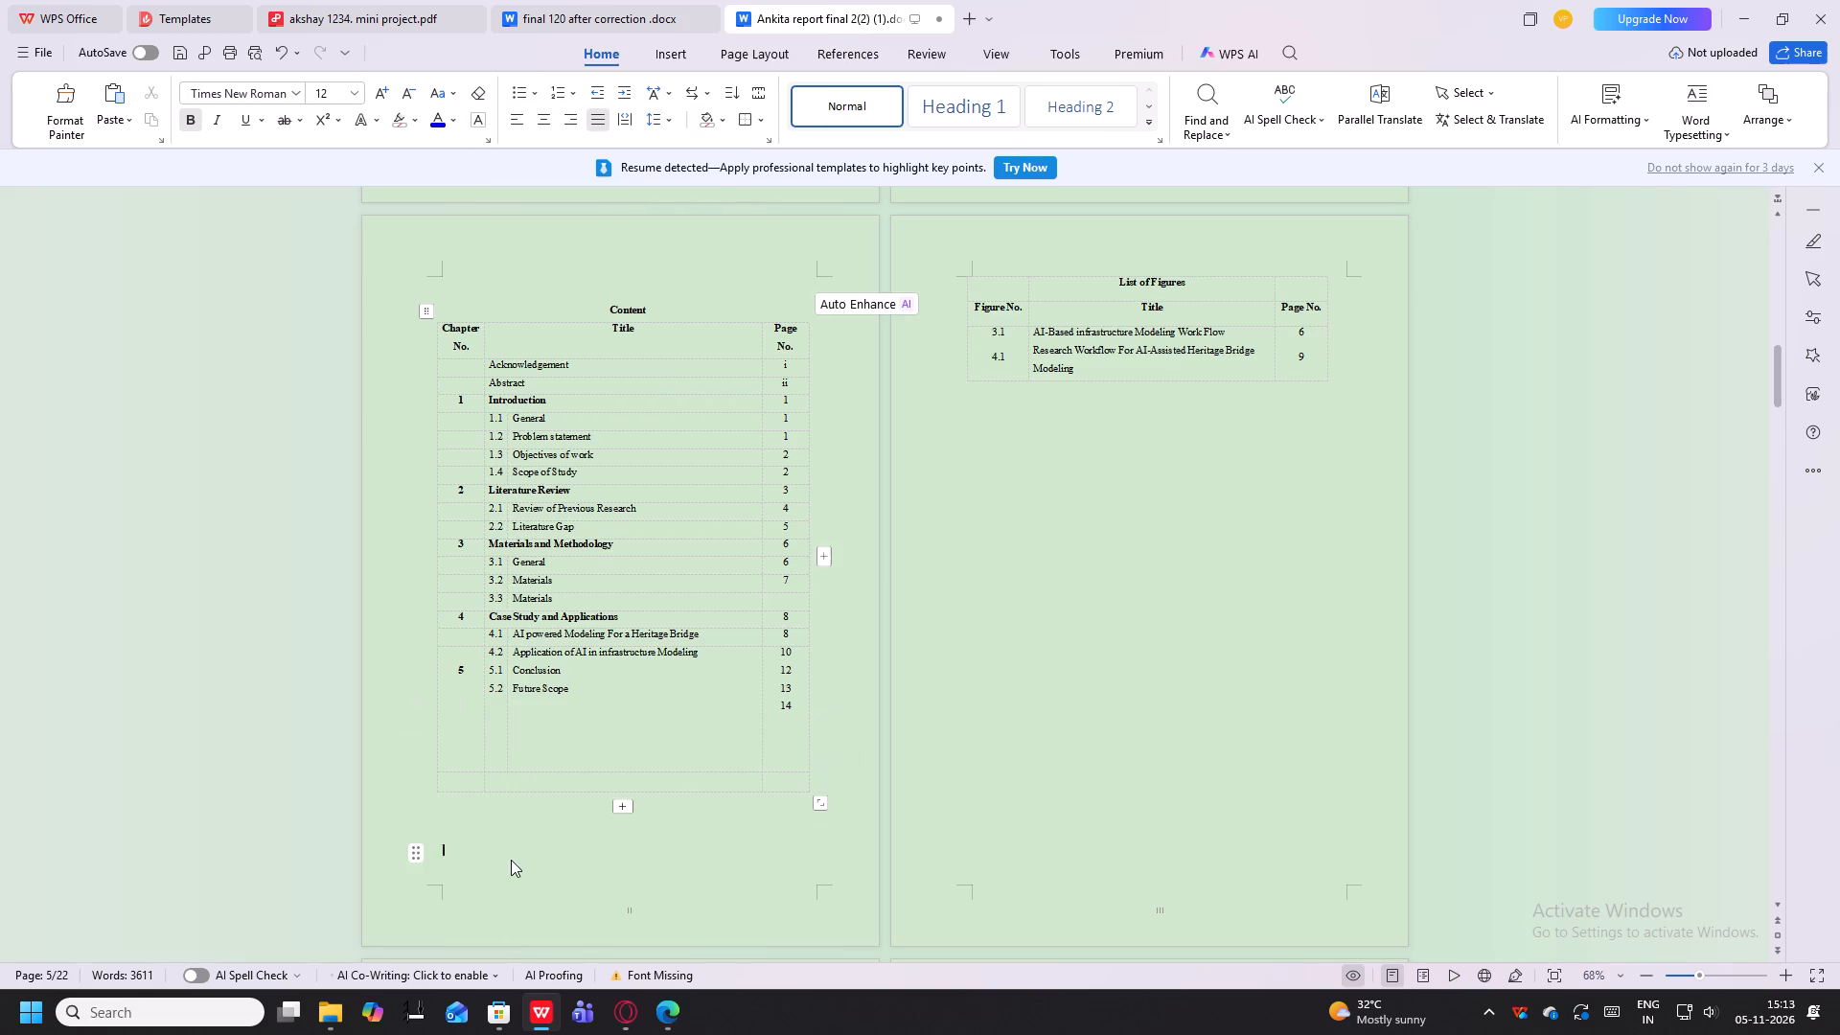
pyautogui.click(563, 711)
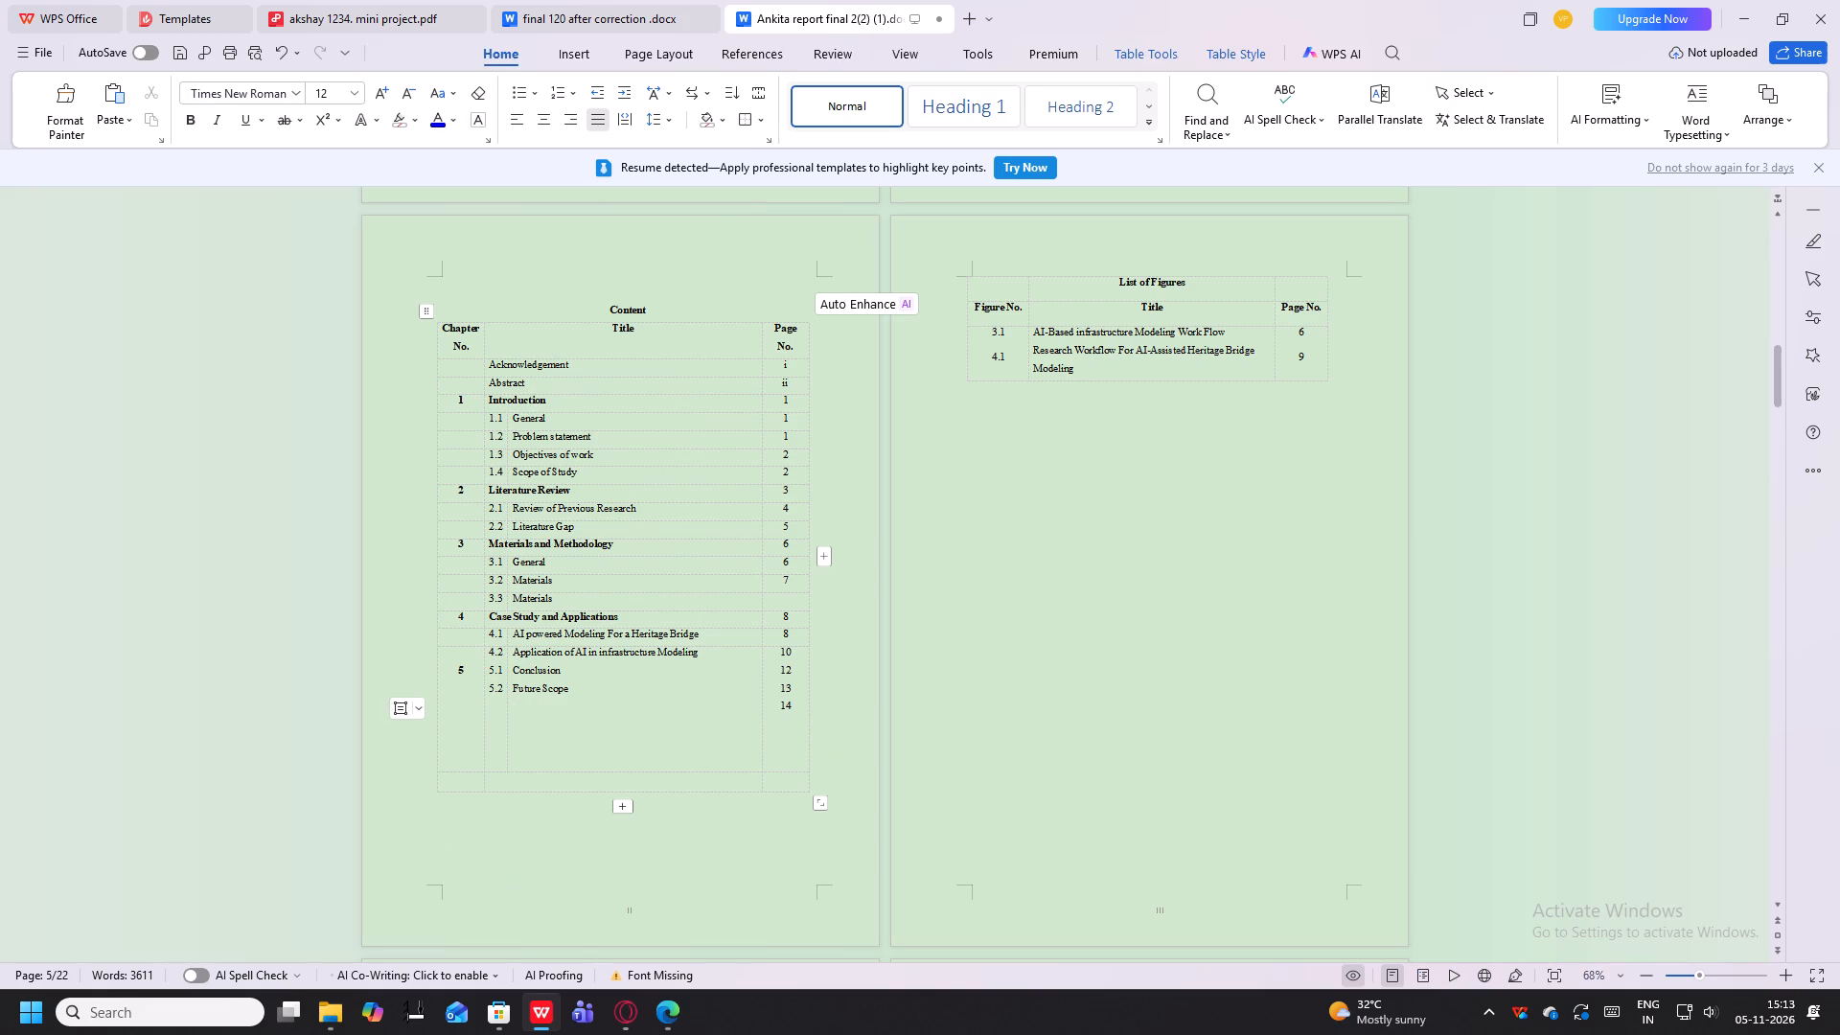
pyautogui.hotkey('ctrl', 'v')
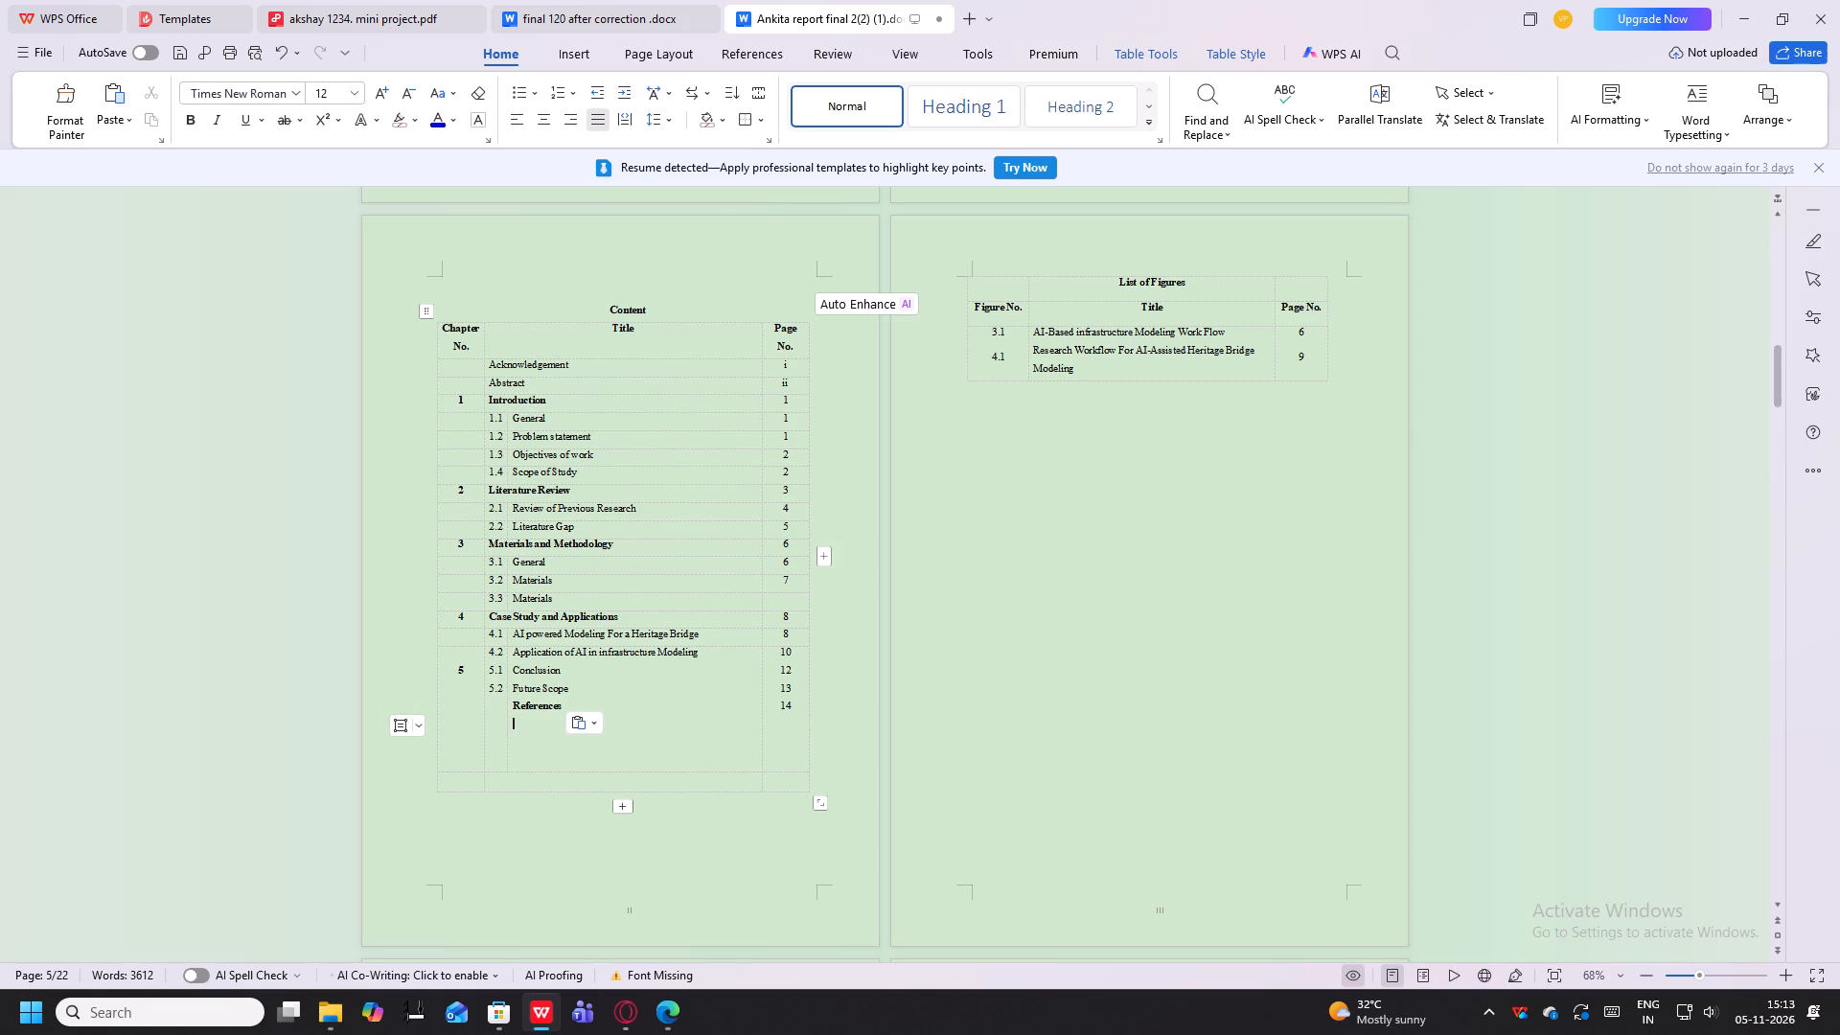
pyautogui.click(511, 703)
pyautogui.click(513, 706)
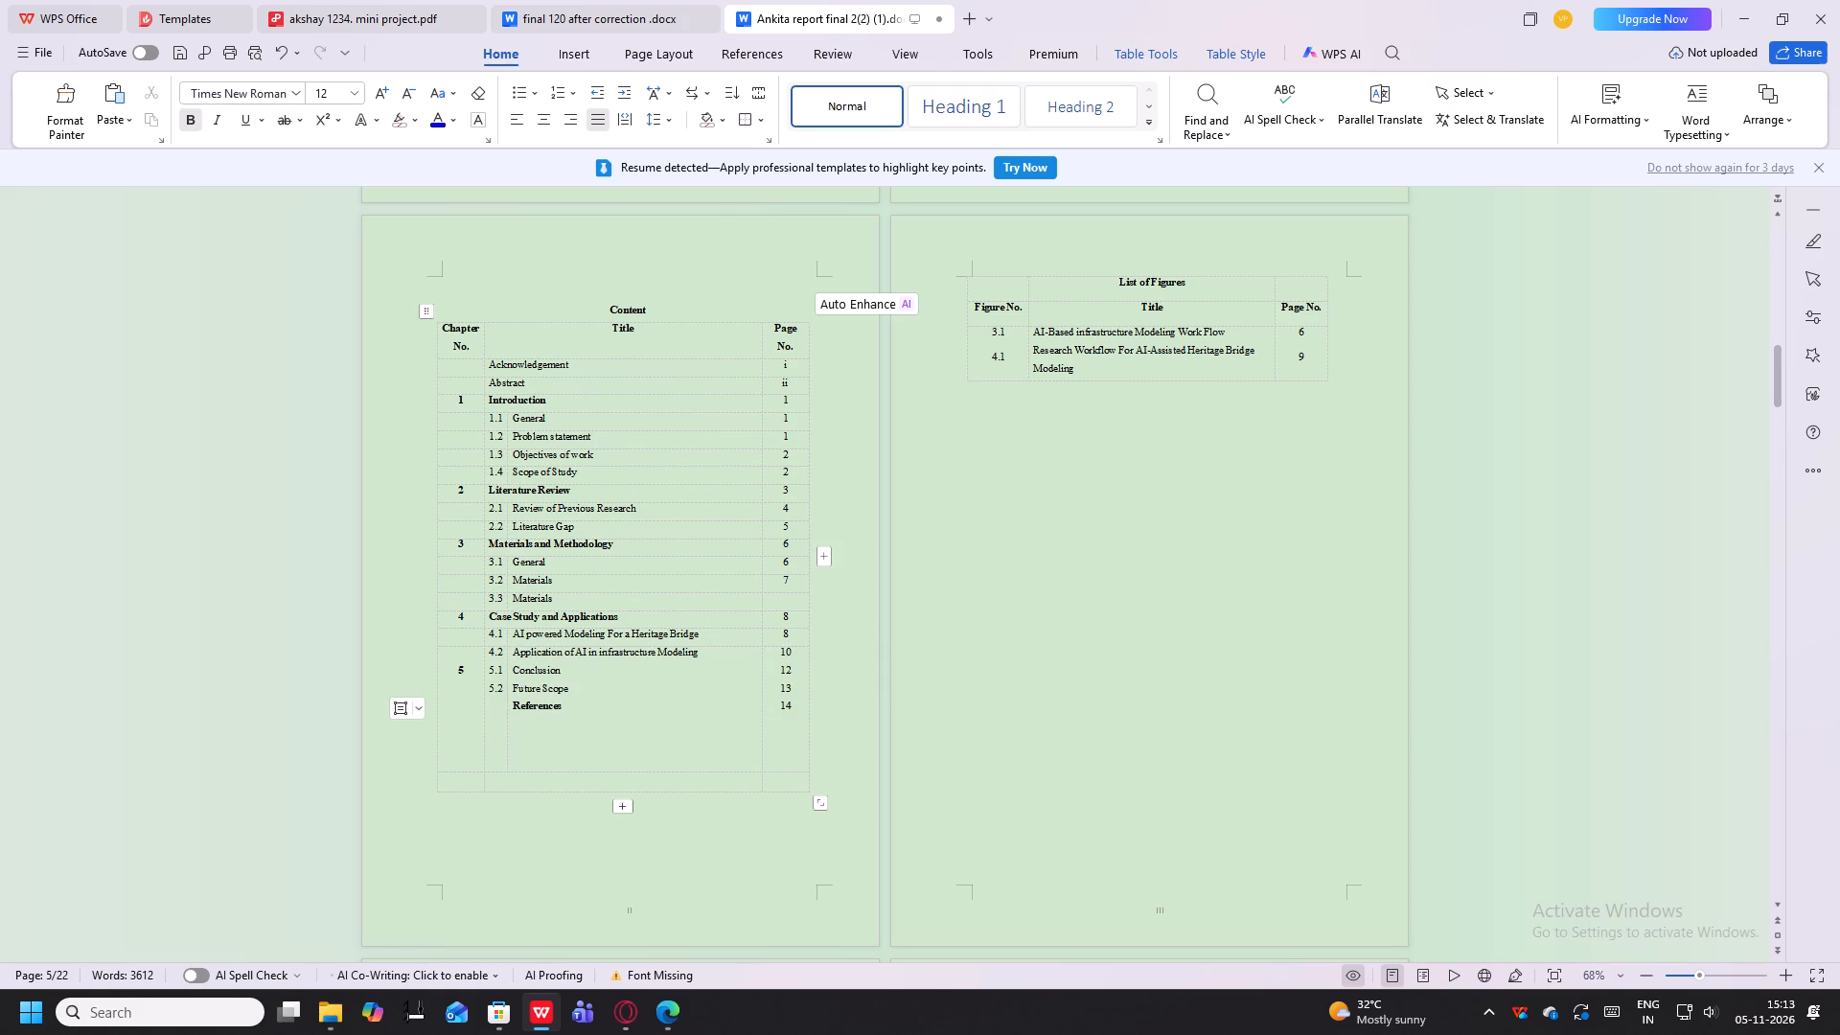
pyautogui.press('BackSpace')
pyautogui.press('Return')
# Copy the "References" entry in the contents table's title column and delete it from there.
pyautogui.moveTo(569, 710); pyautogui.dragTo(526, 699)
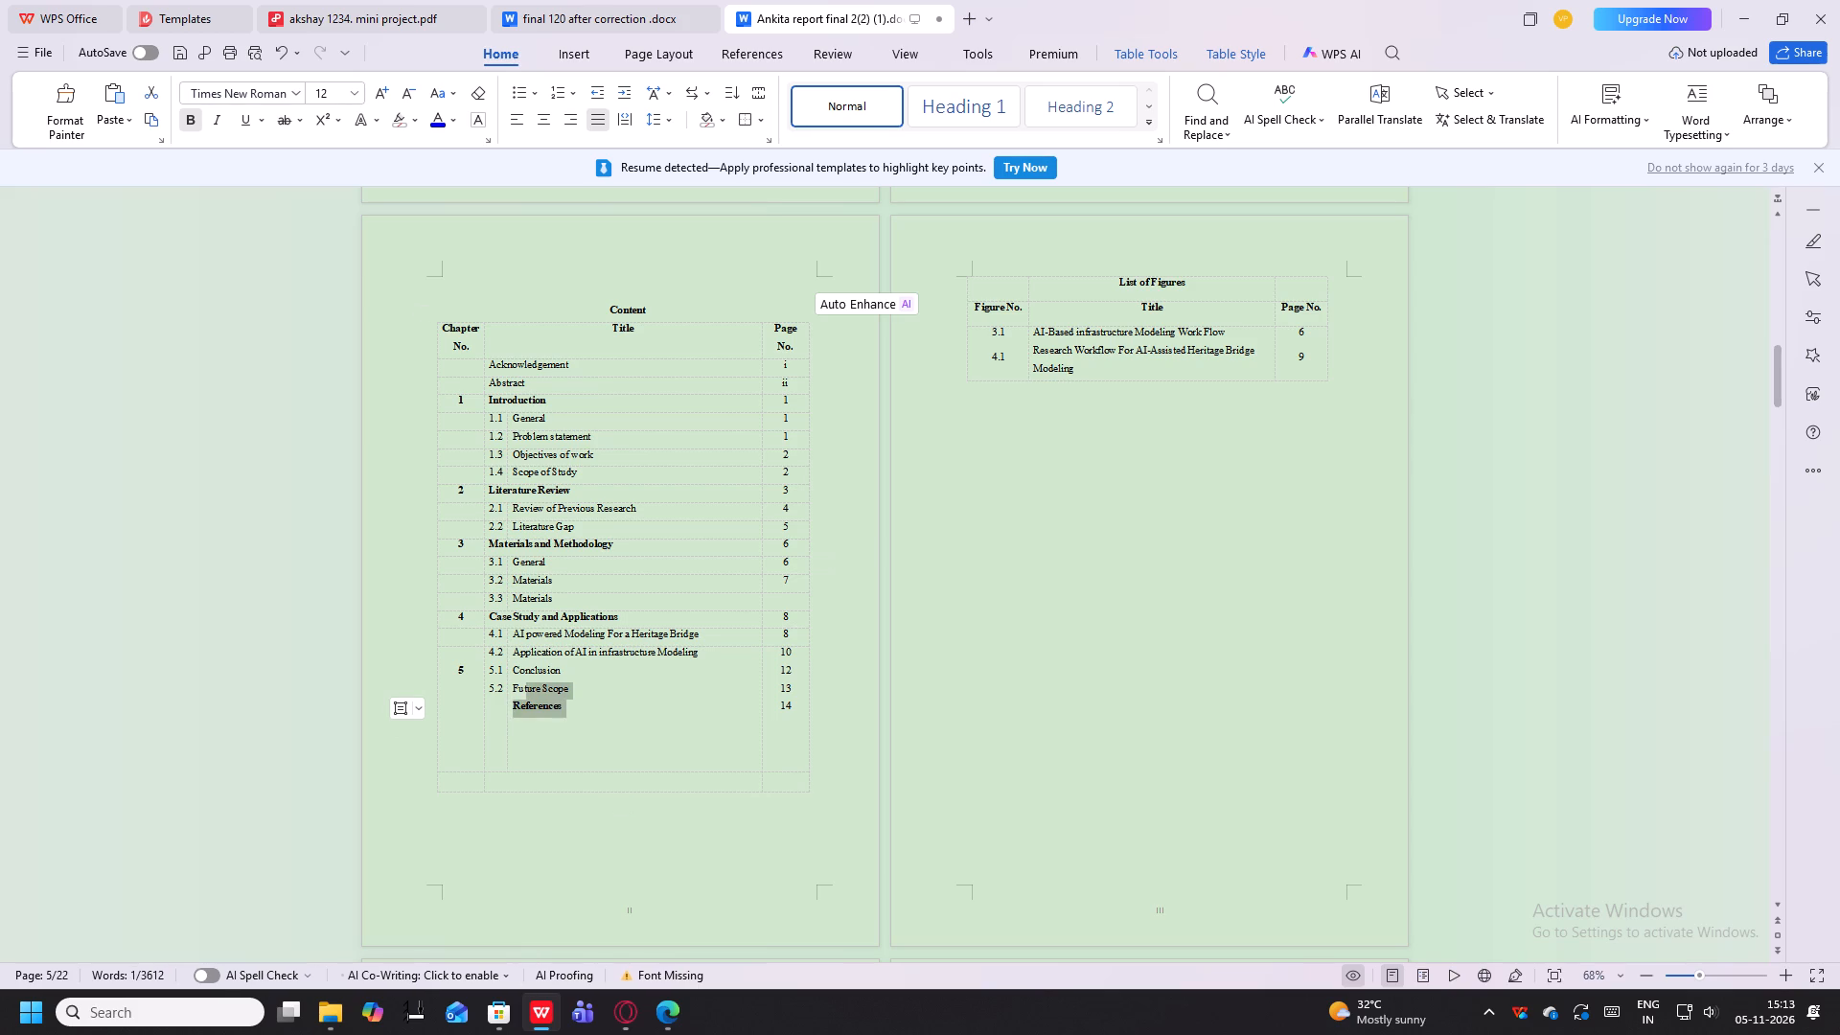
pyautogui.moveTo(526, 699); pyautogui.dragTo(514, 712)
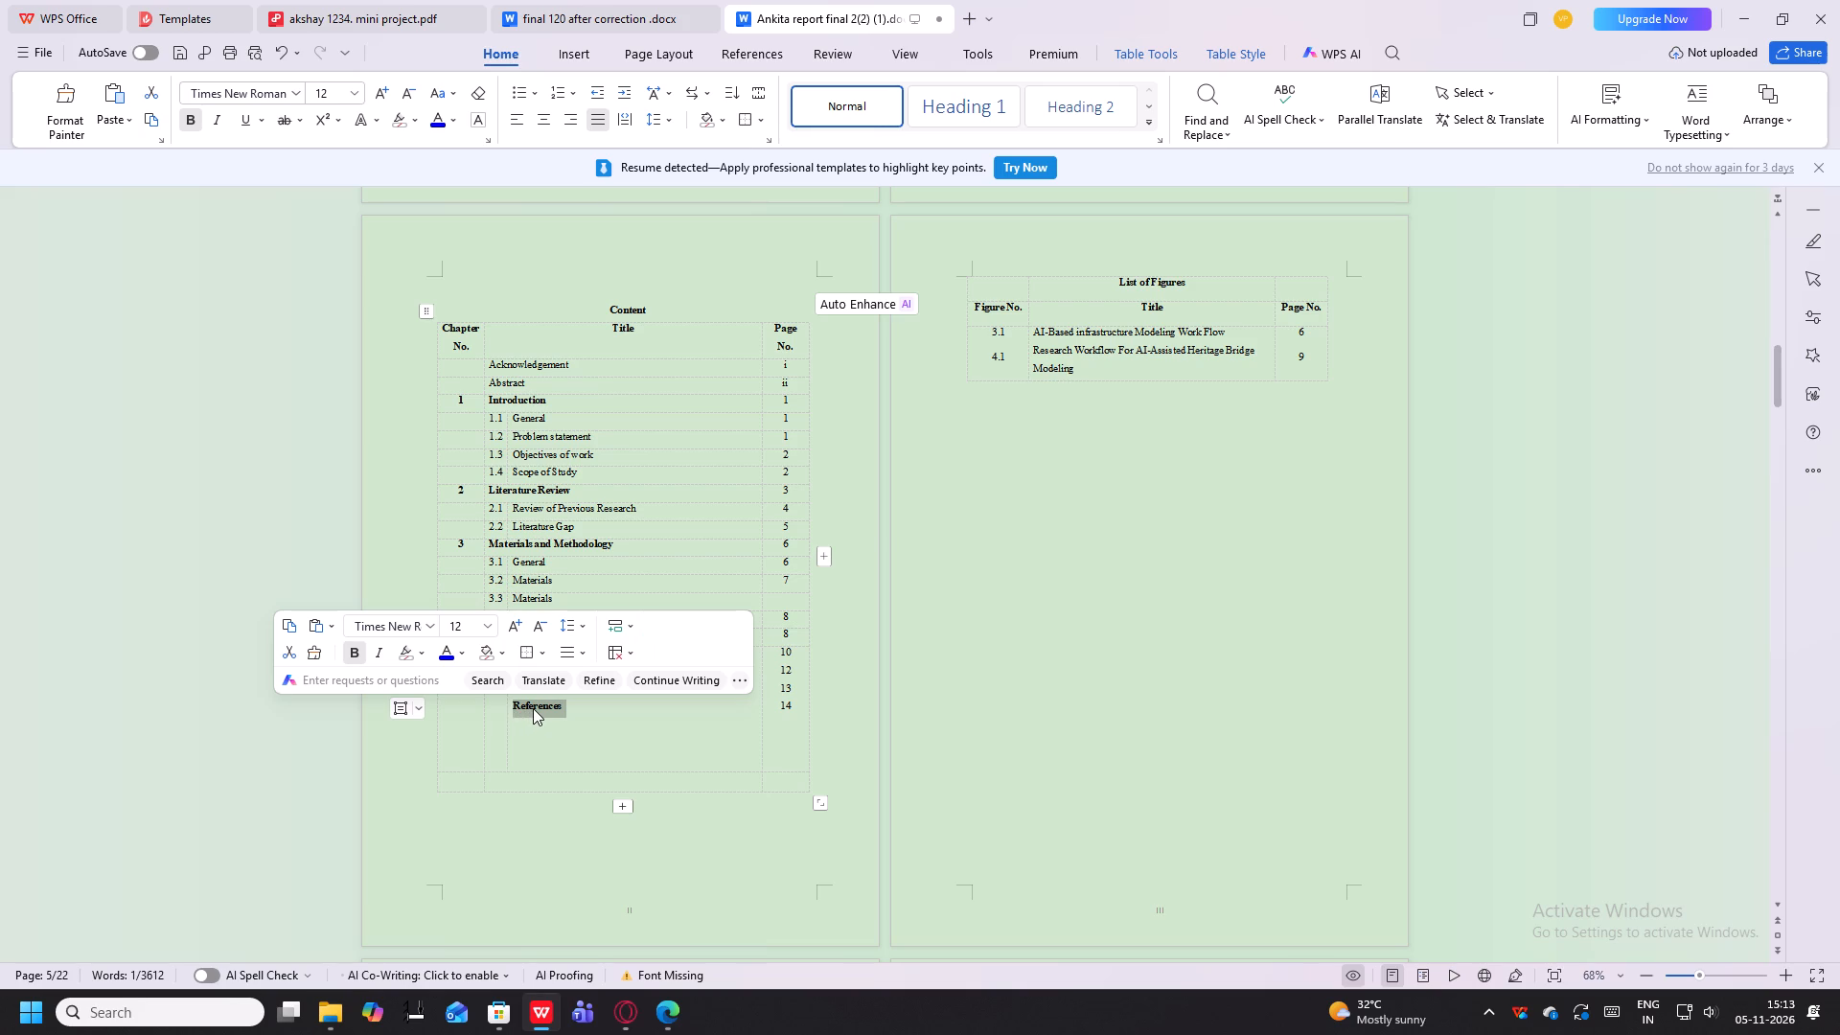
pyautogui.click(527, 704)
pyautogui.click(562, 707)
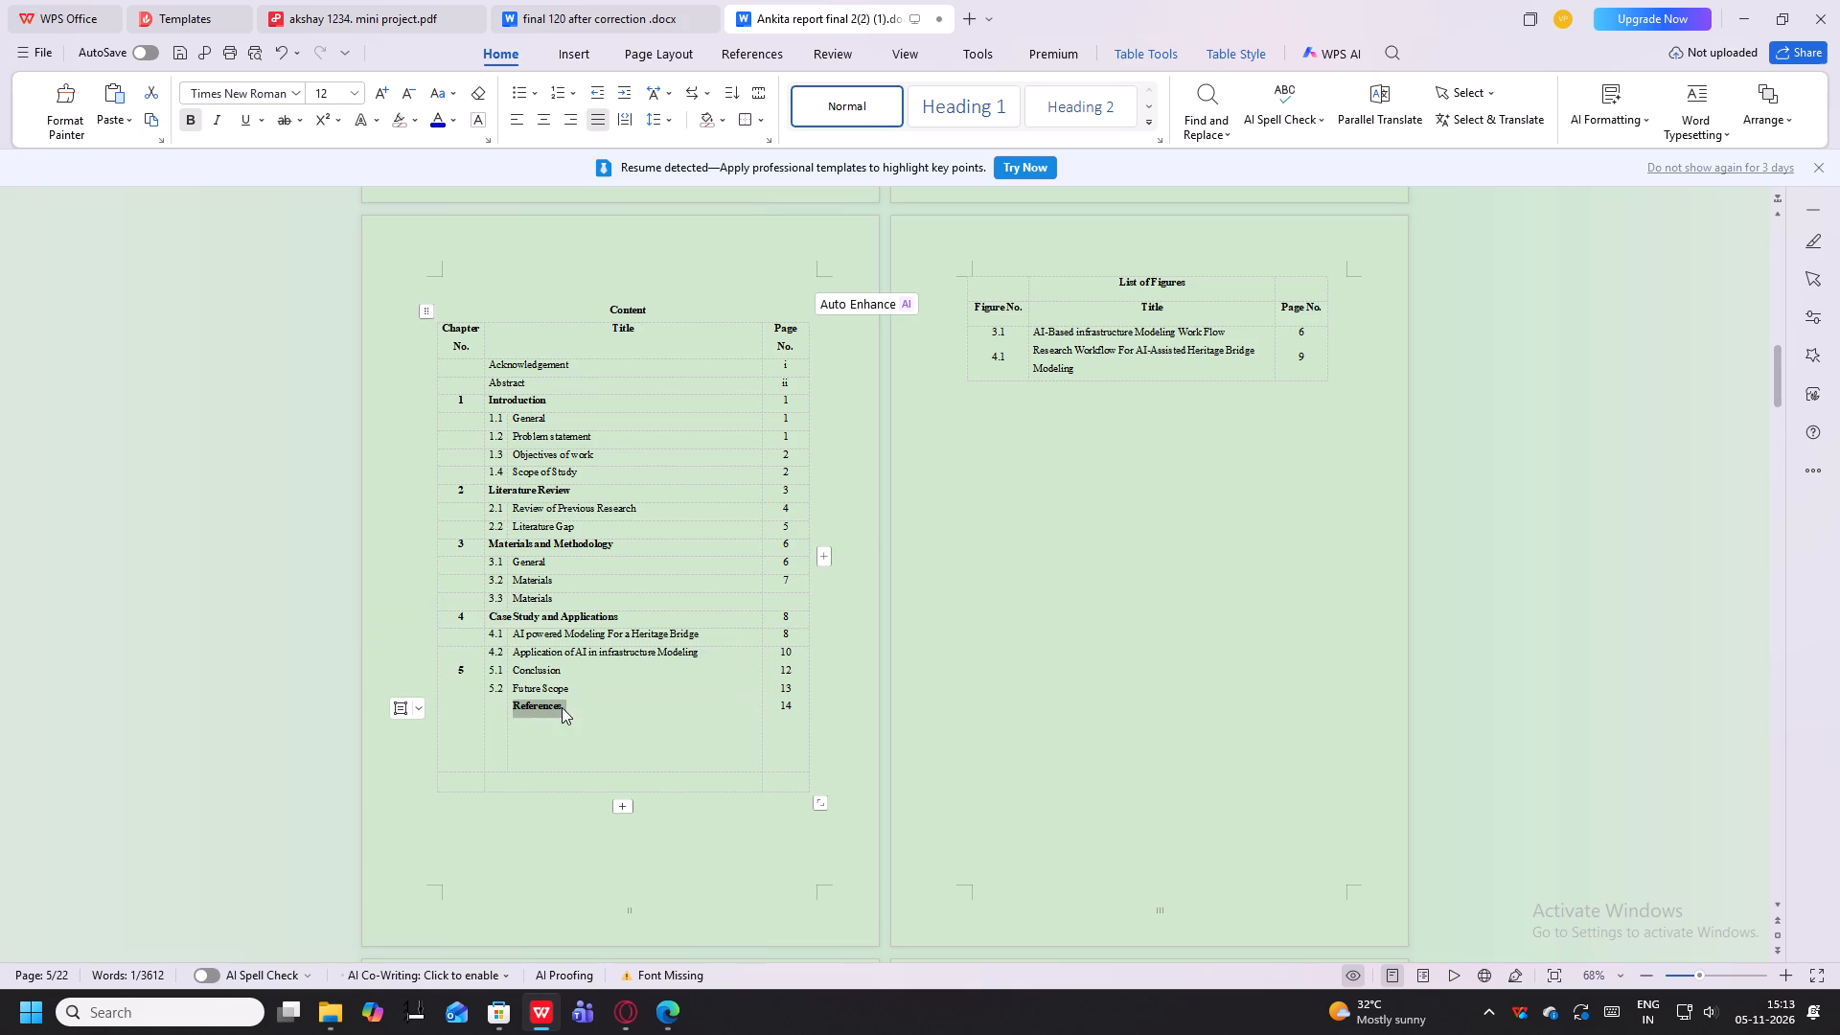
pyautogui.moveTo(566, 708); pyautogui.dragTo(509, 704)
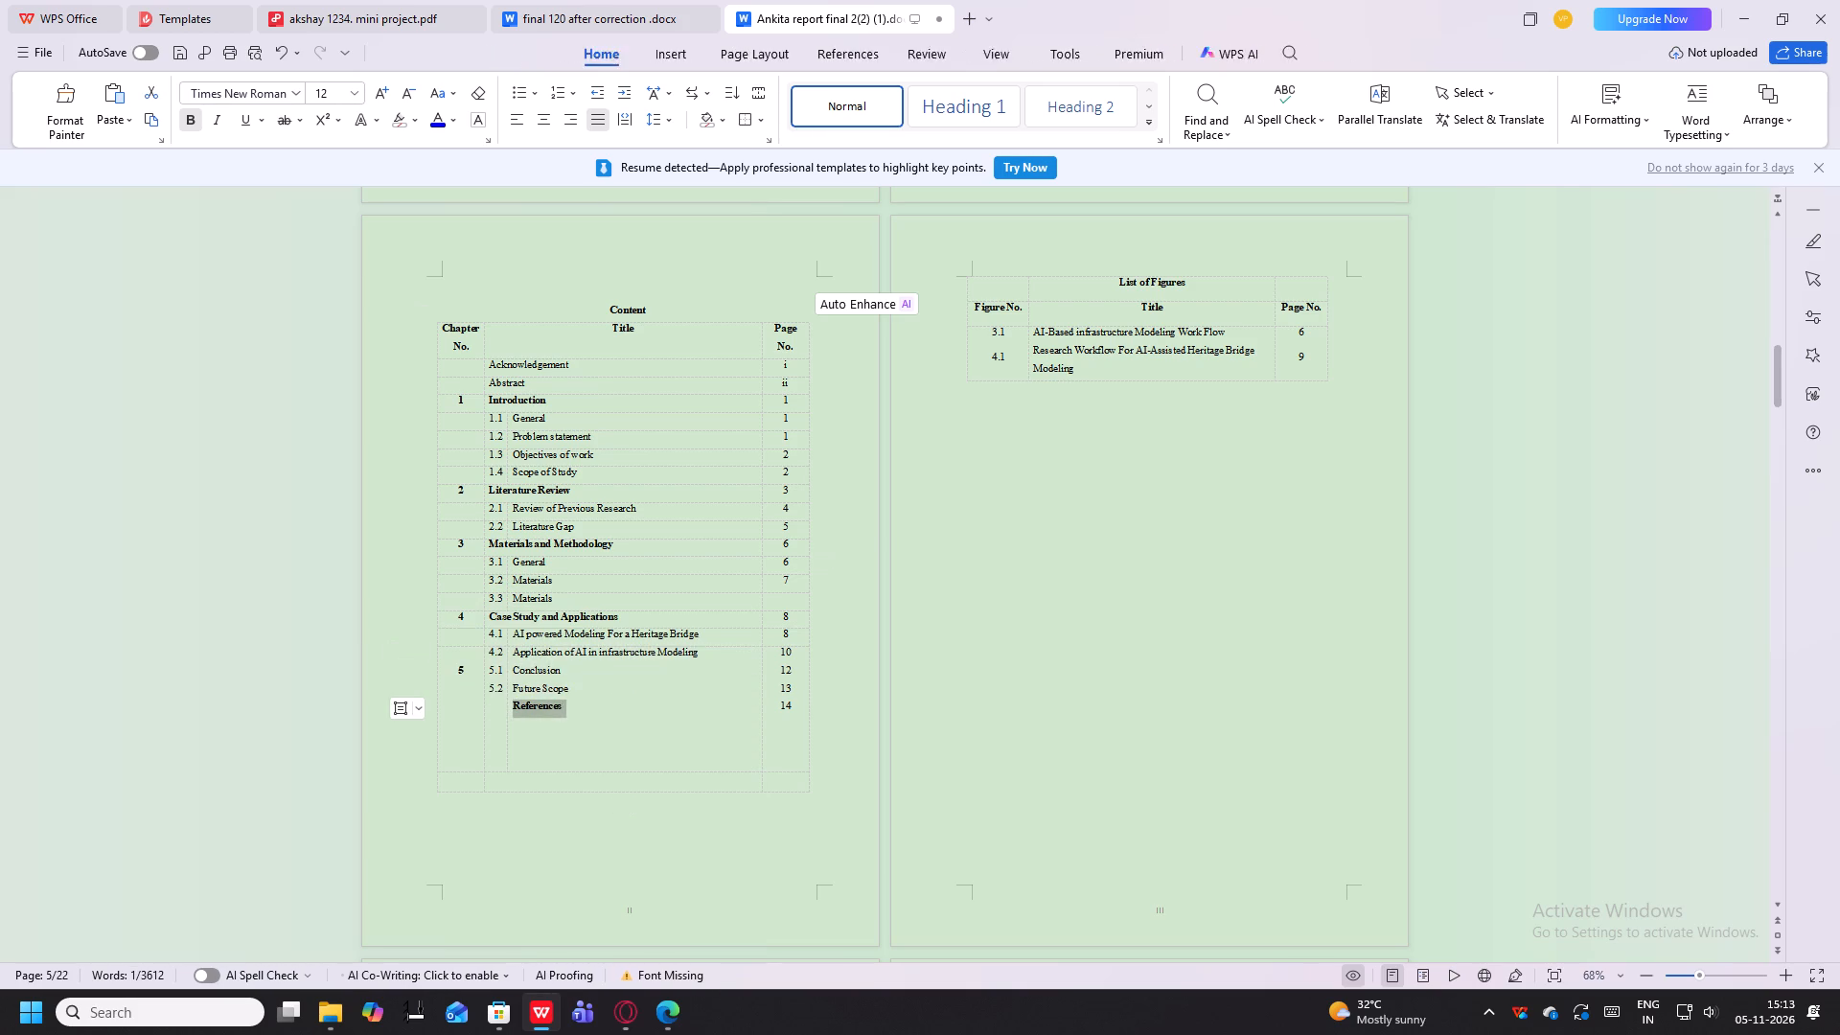
pyautogui.moveTo(509, 704); pyautogui.dragTo(510, 706)
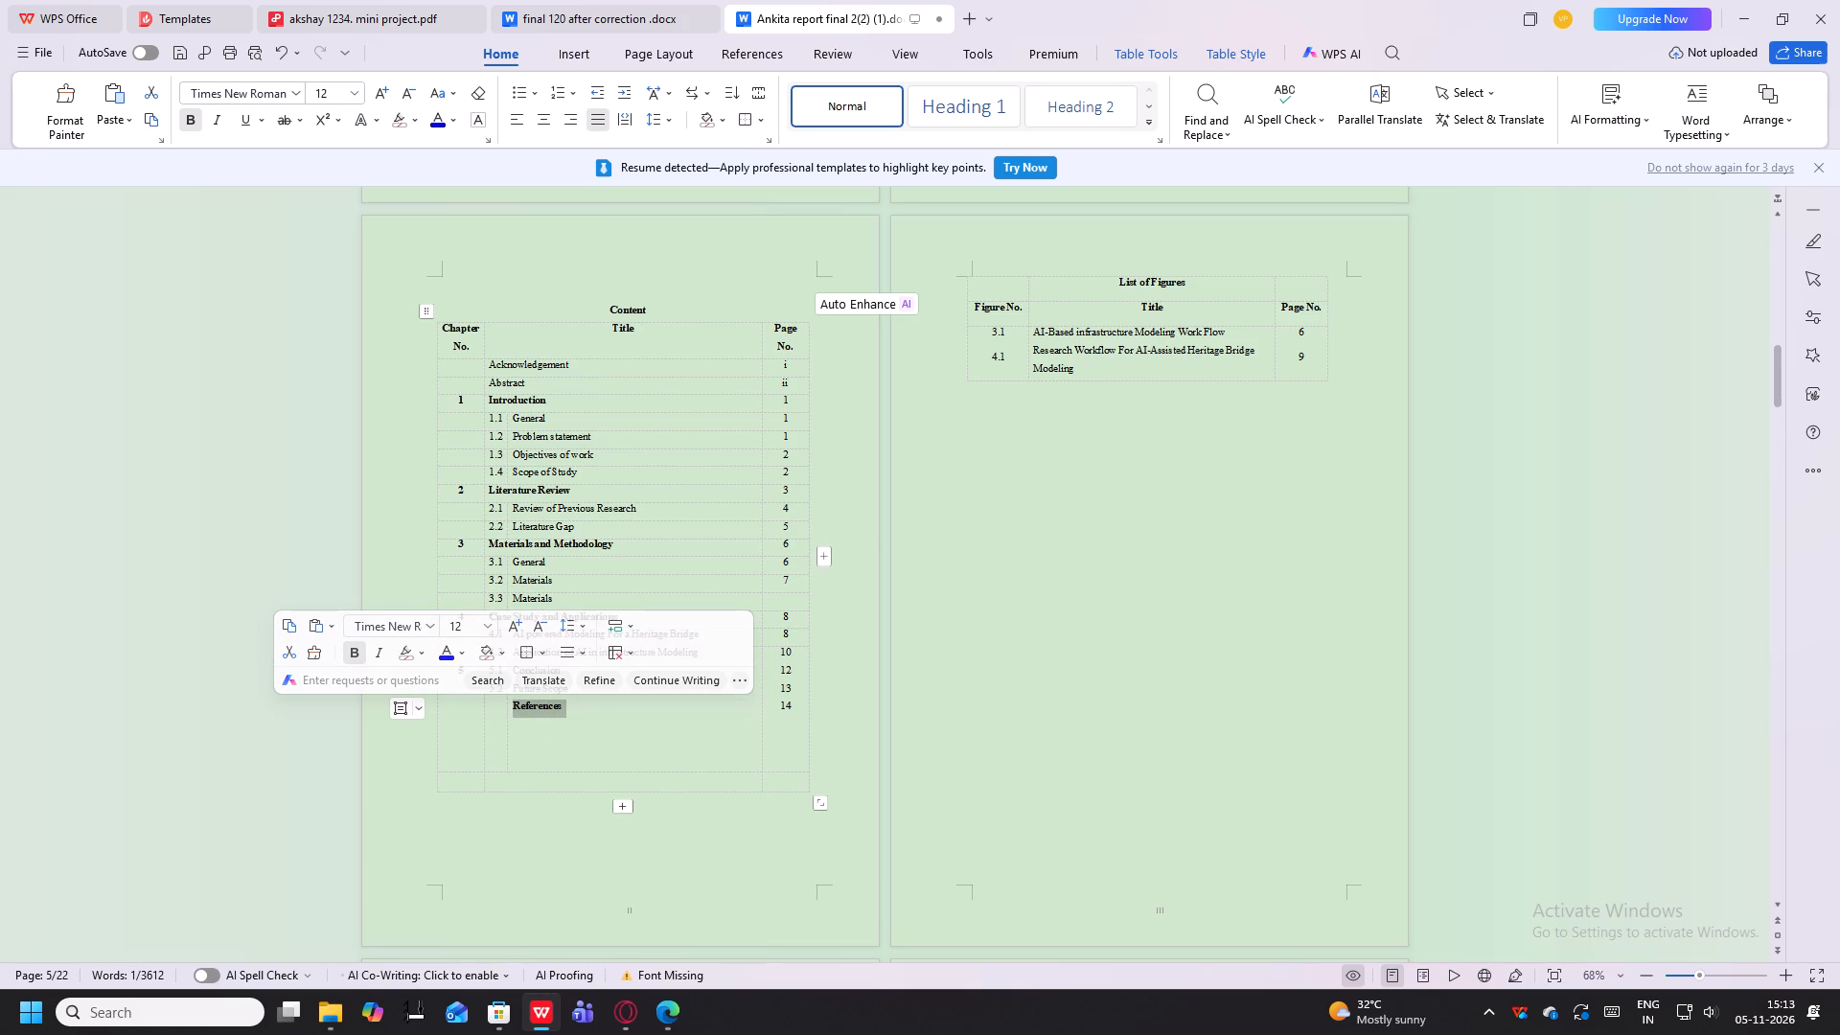
pyautogui.click(547, 783)
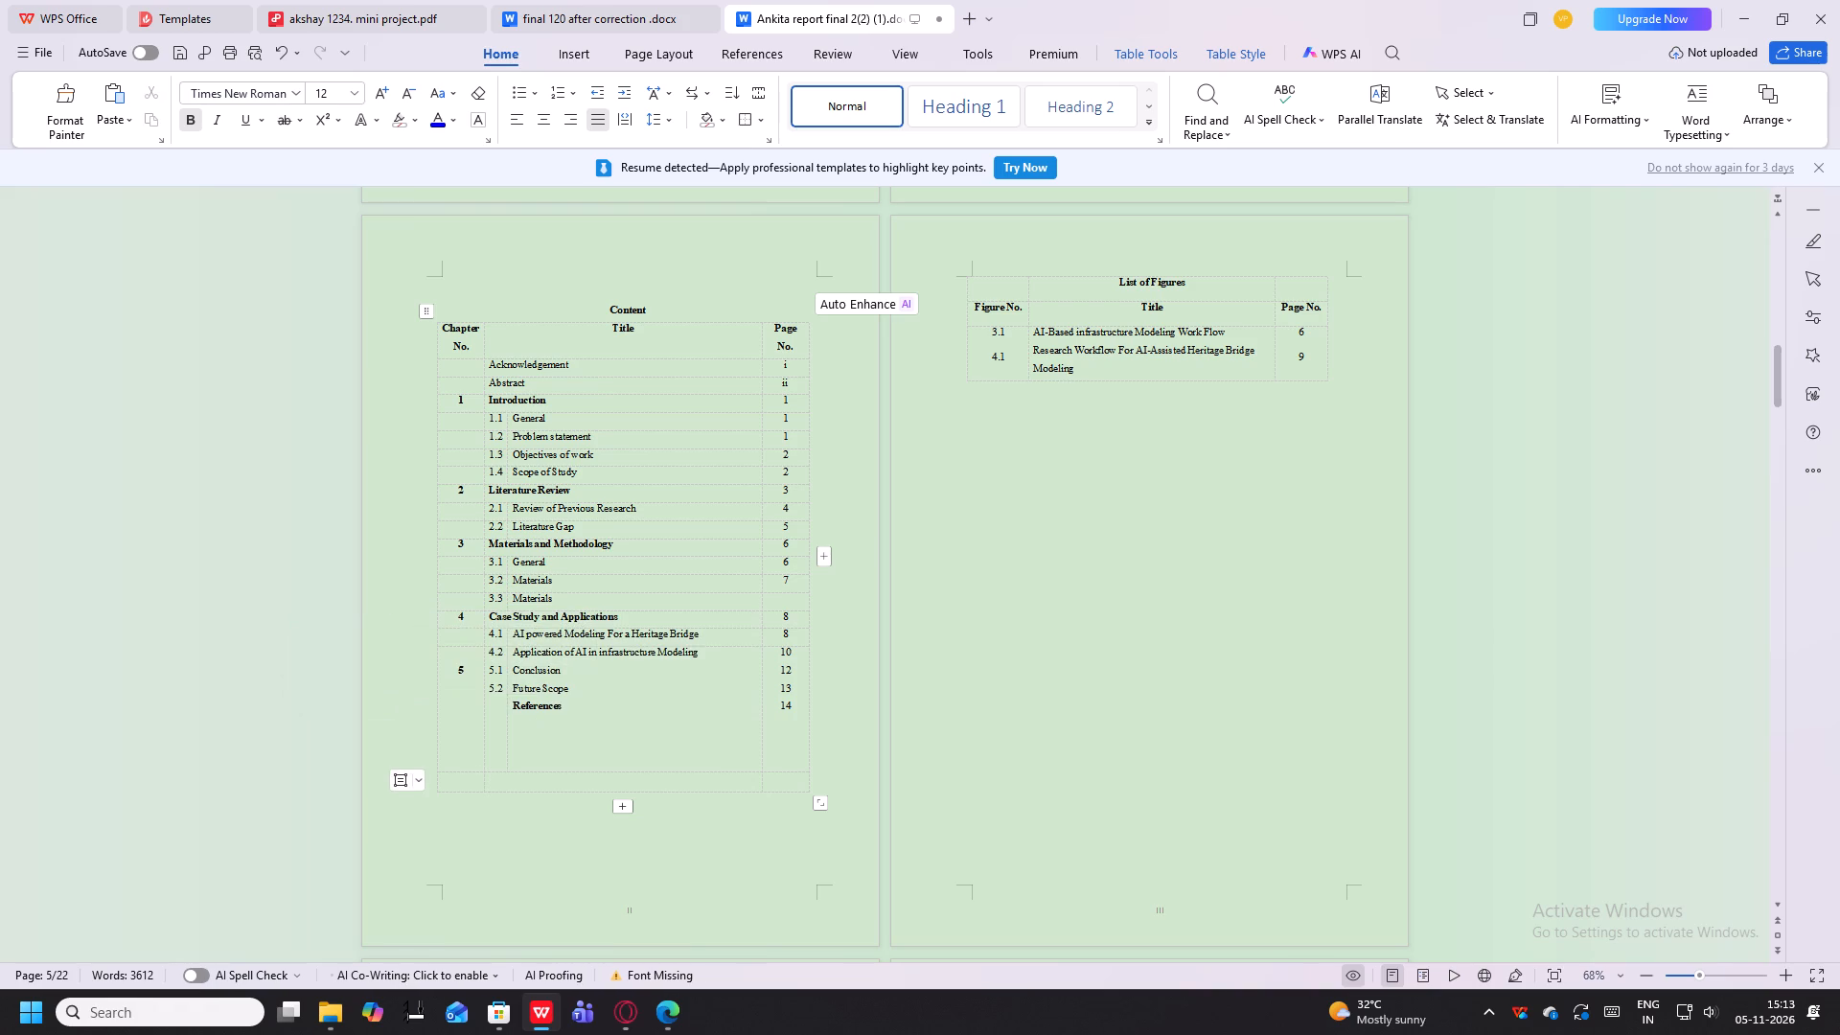
pyautogui.moveTo(602, 723); pyautogui.dragTo(512, 704)
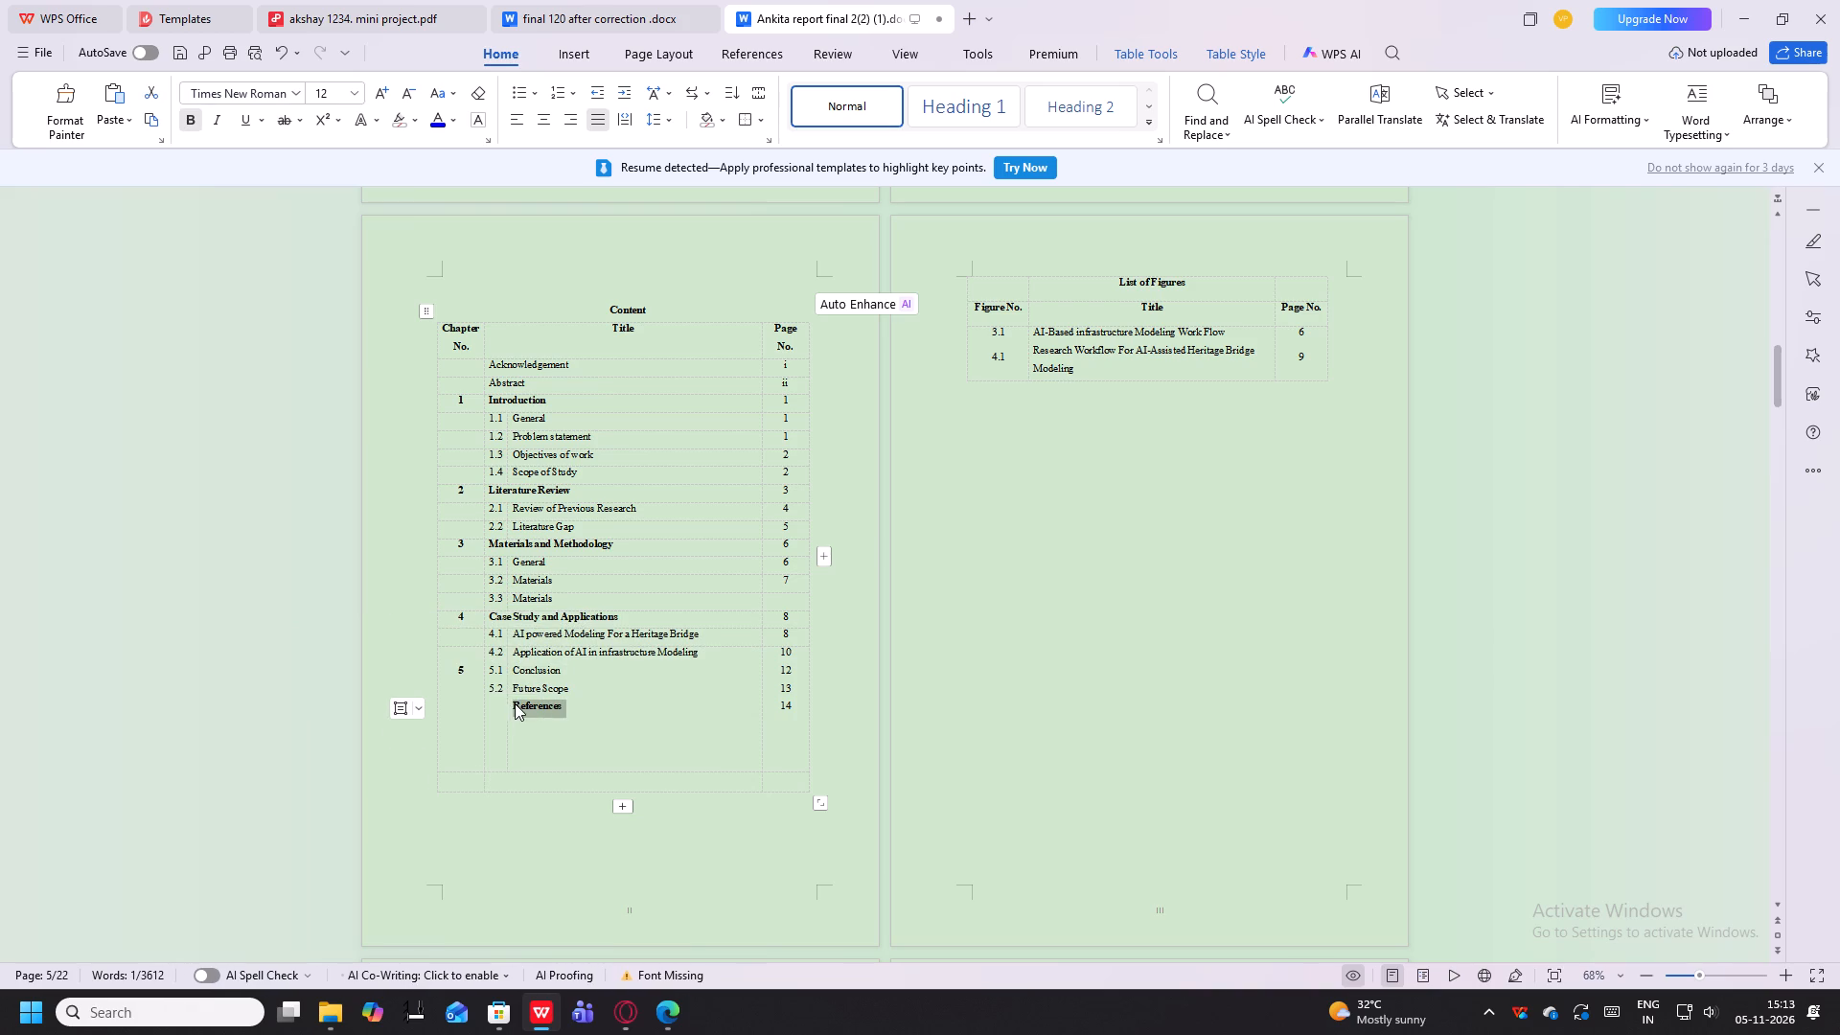
pyautogui.hotkey('ctrl', 'c')
pyautogui.press('Delete')
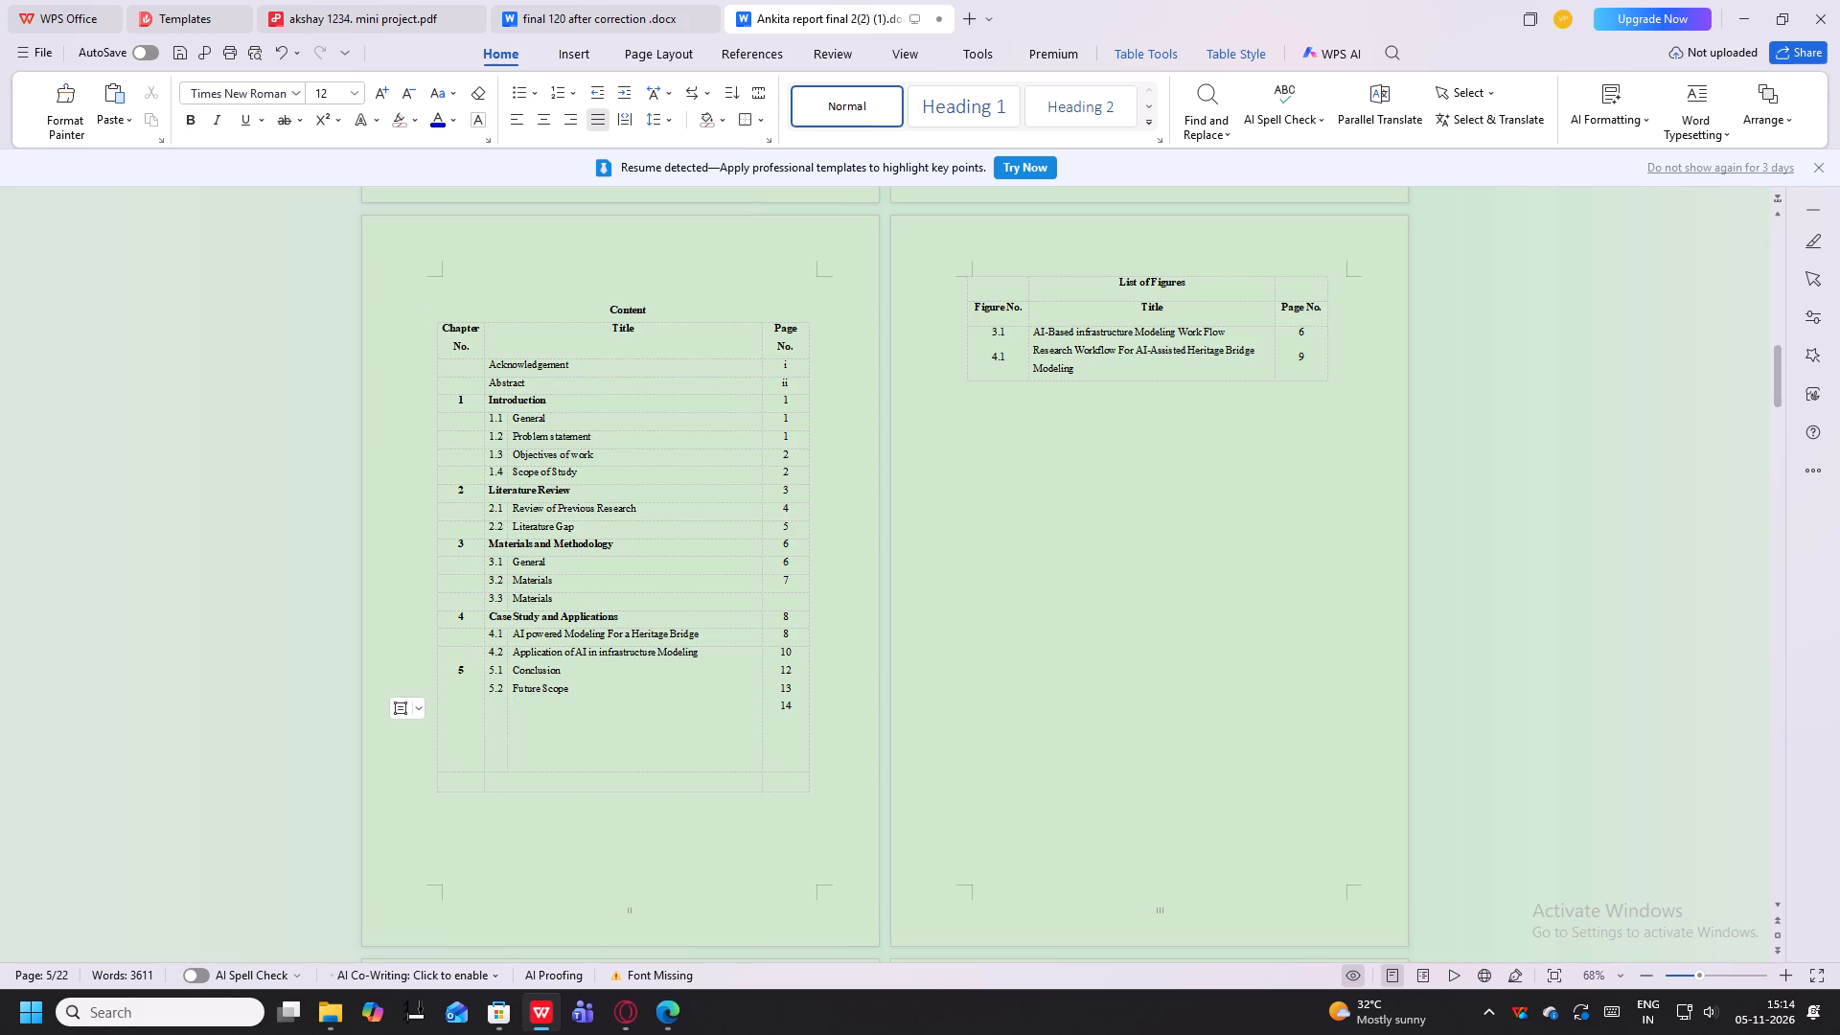
# Remove the empty bottom row of the contents table.
pyautogui.moveTo(800, 782); pyautogui.dragTo(556, 770)
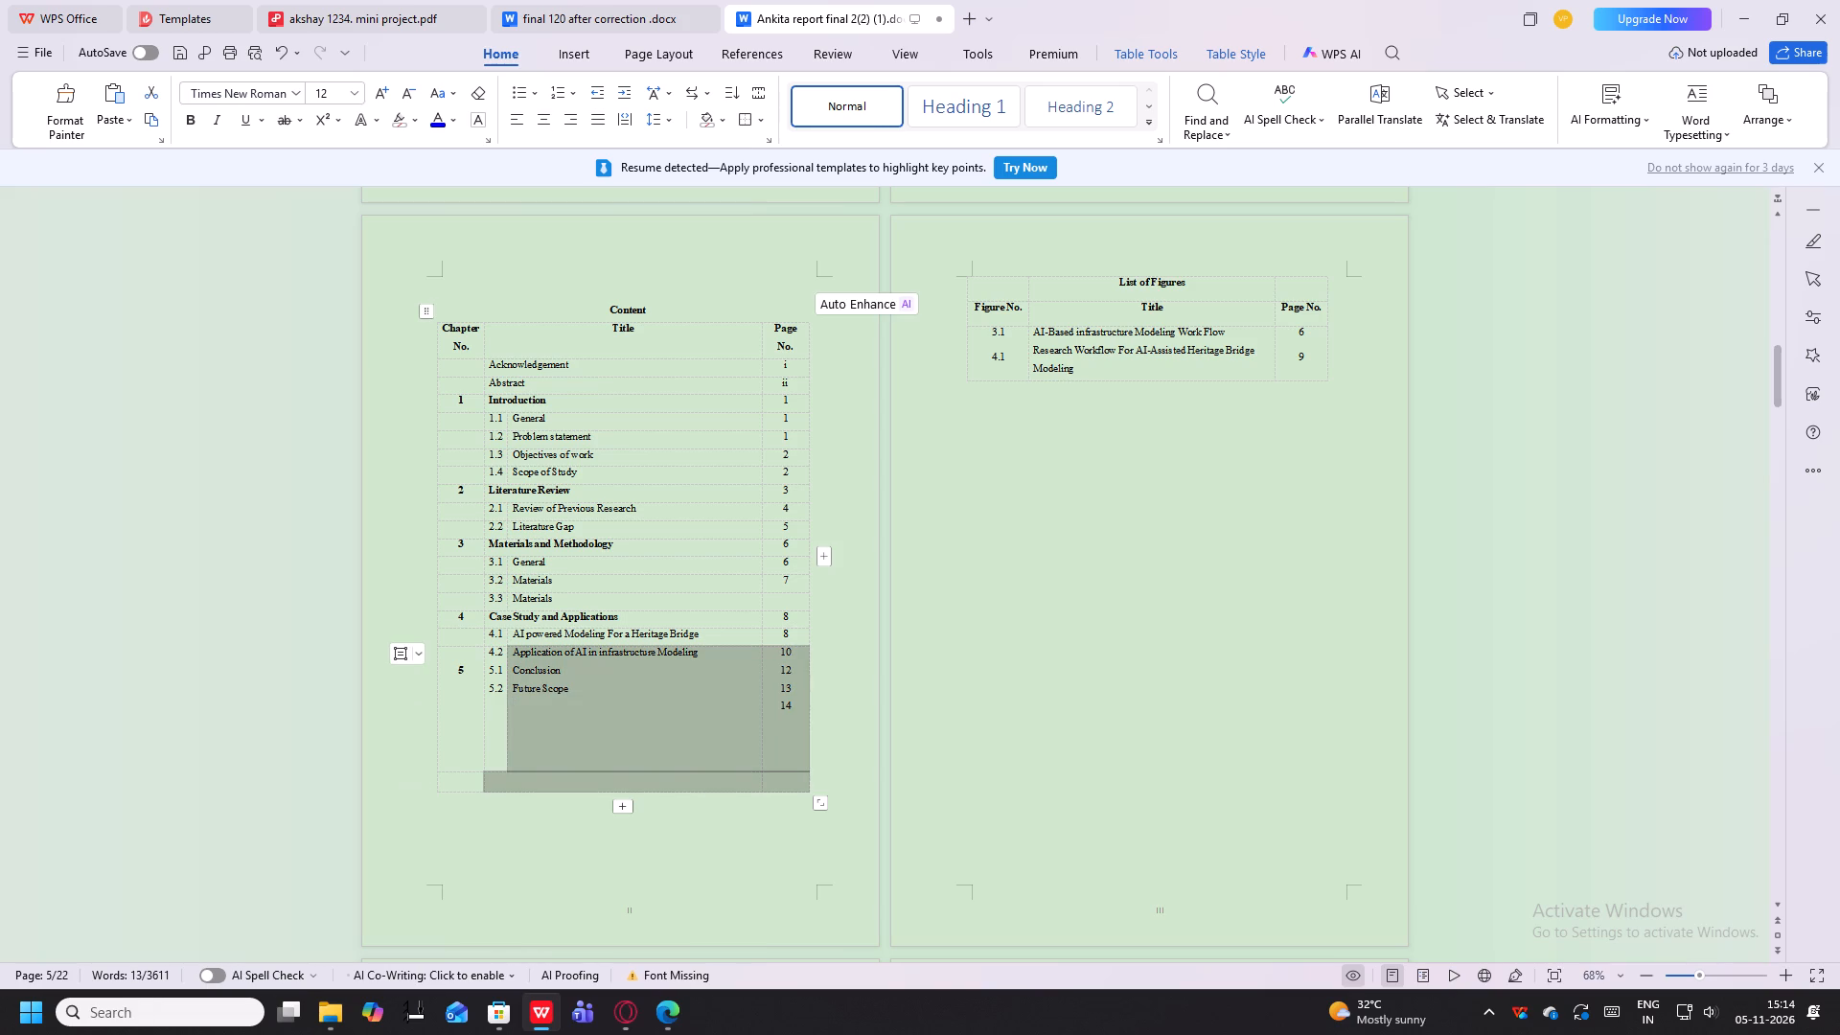
pyautogui.moveTo(556, 770); pyautogui.dragTo(456, 785)
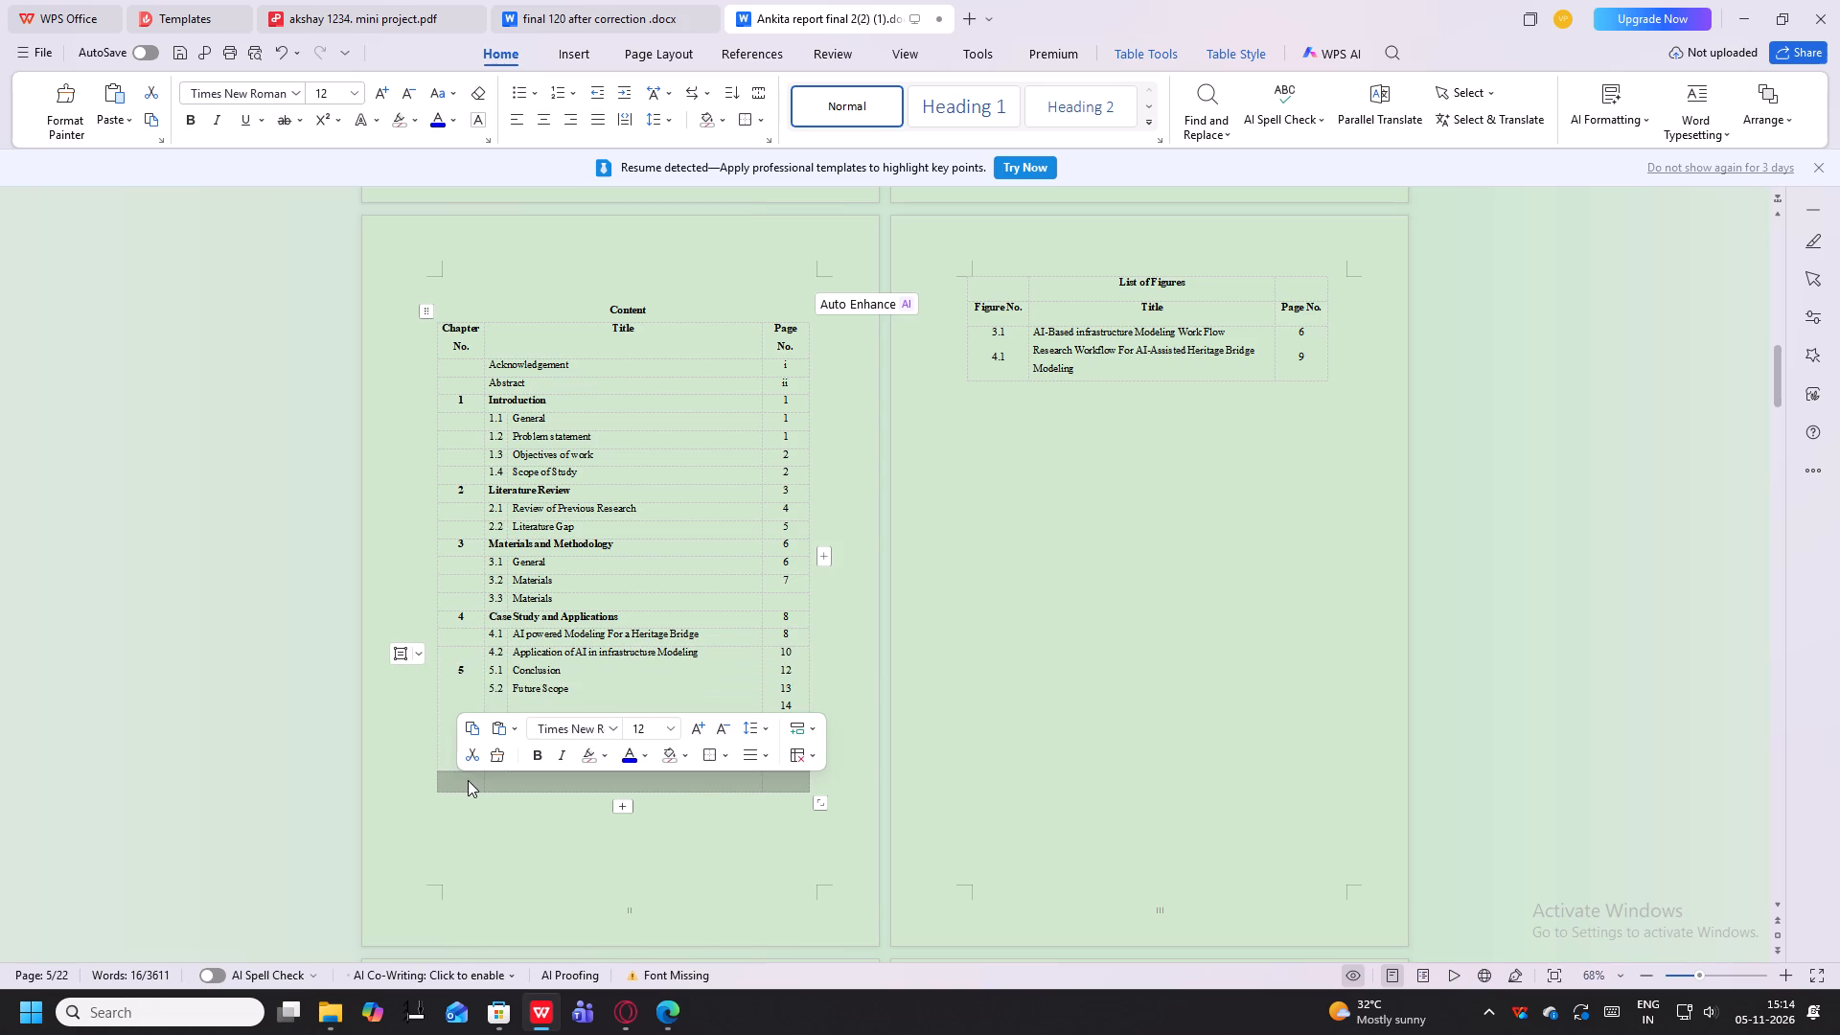
pyautogui.press('Delete')
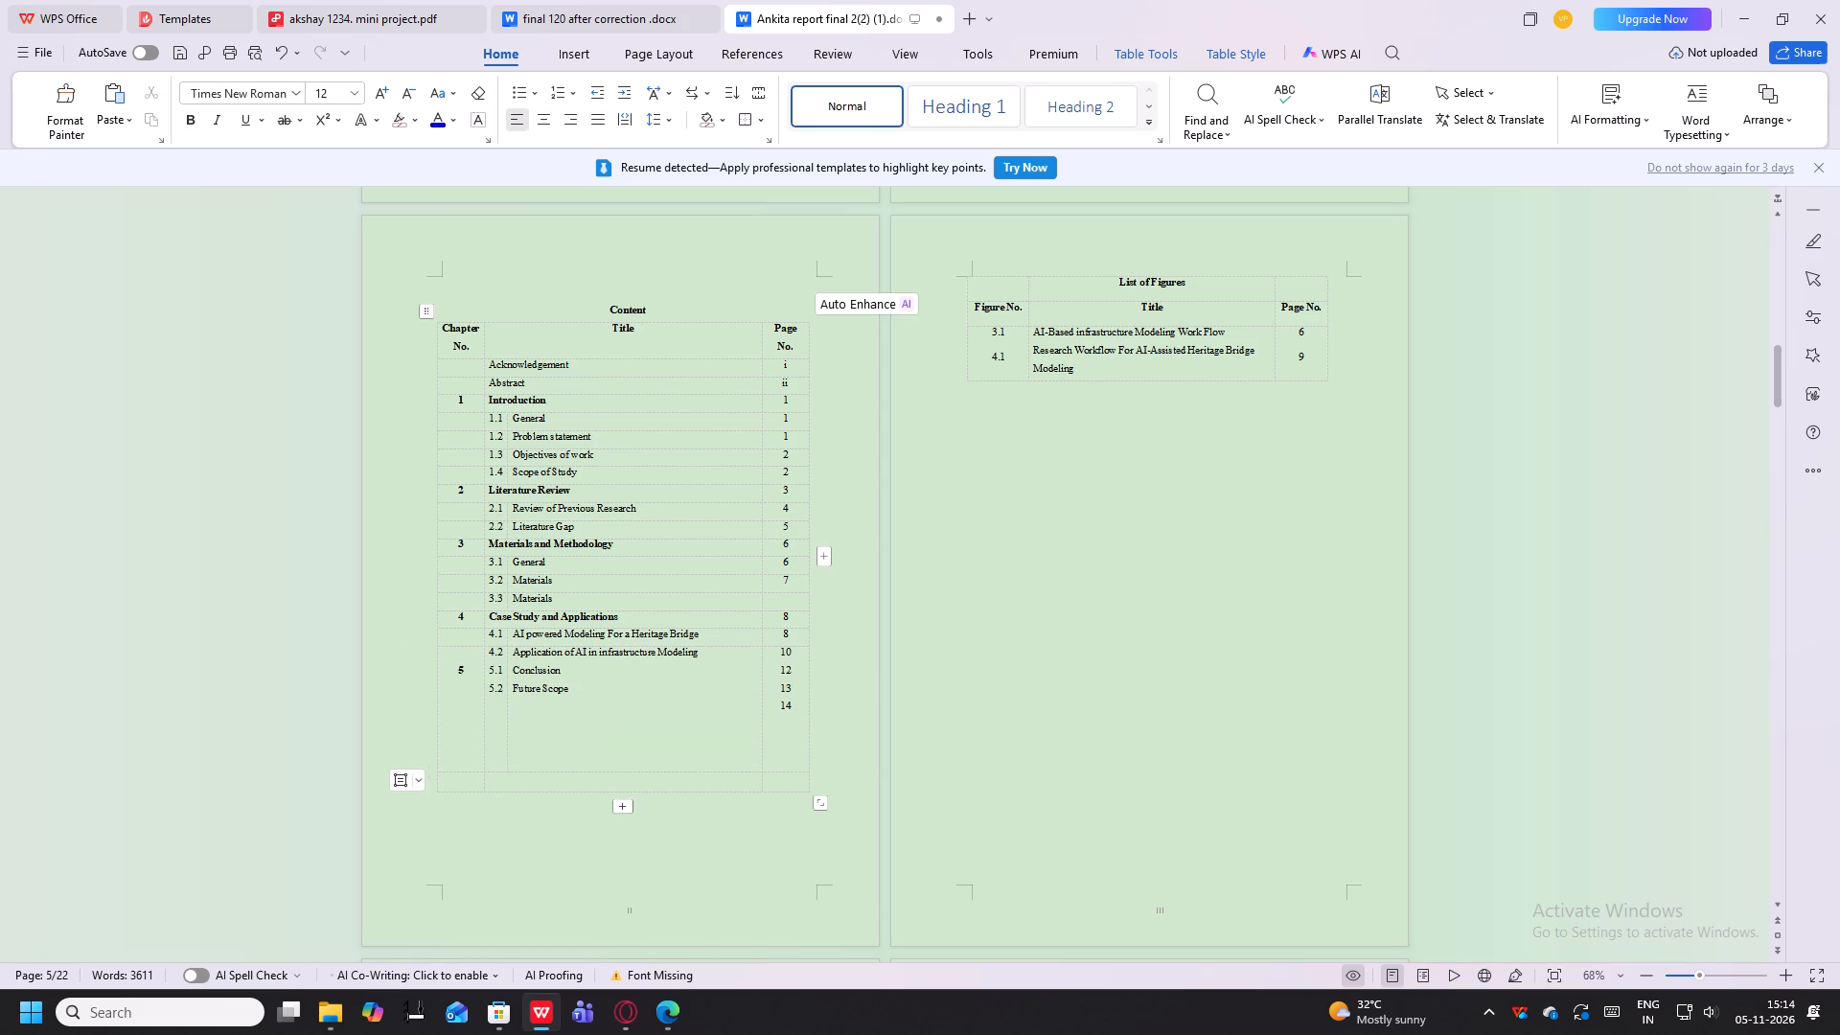
pyautogui.rightClick(441, 740)
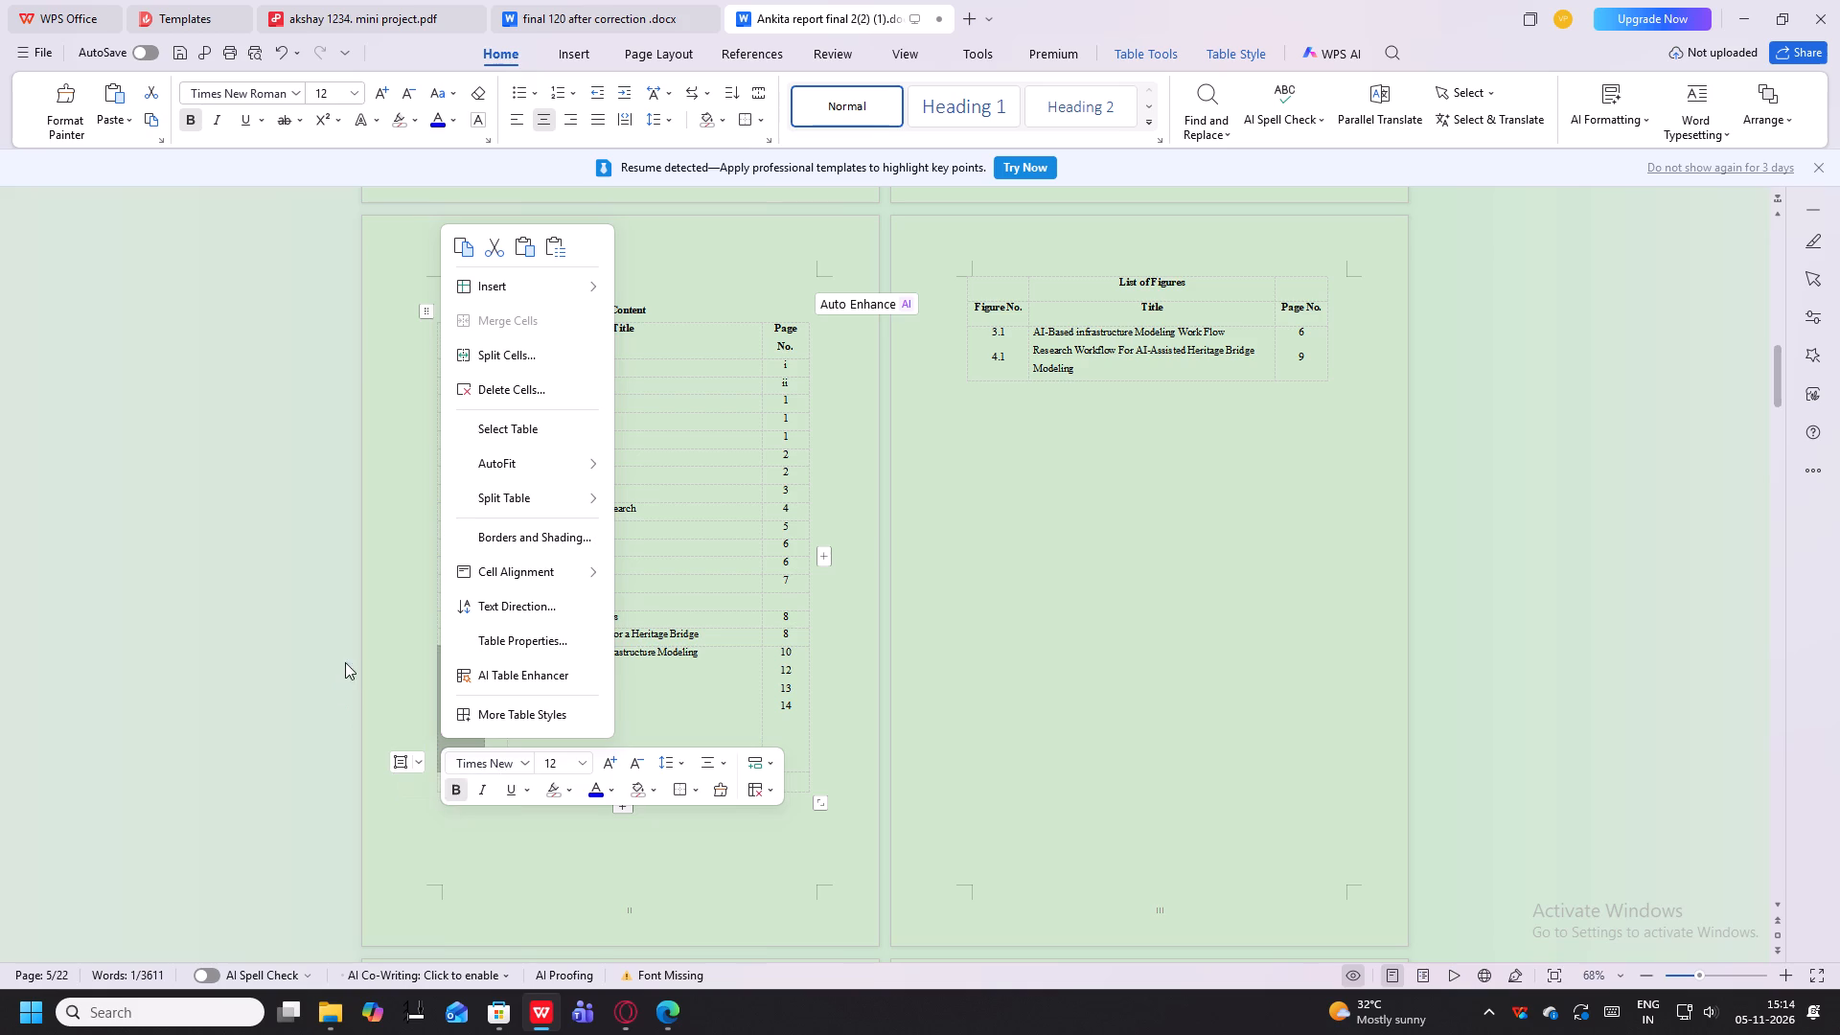
pyautogui.rightClick(377, 663)
pyautogui.rightClick(436, 784)
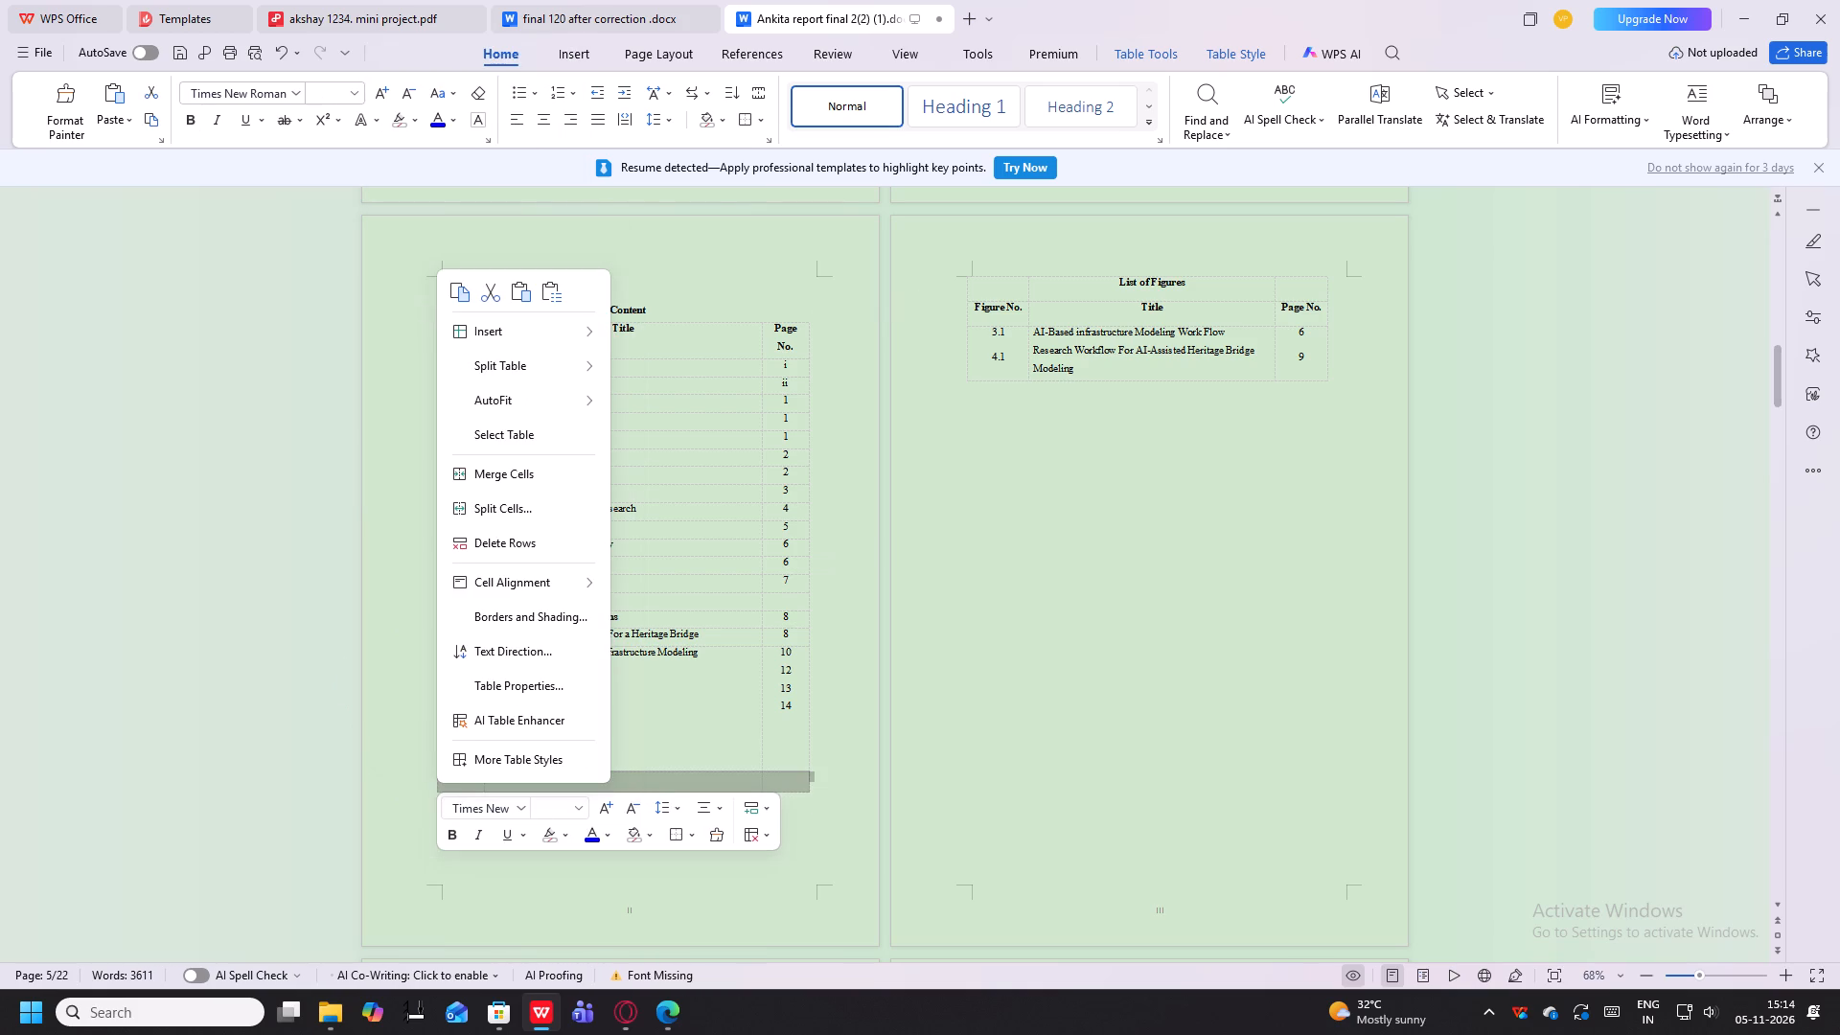
pyautogui.click(484, 287)
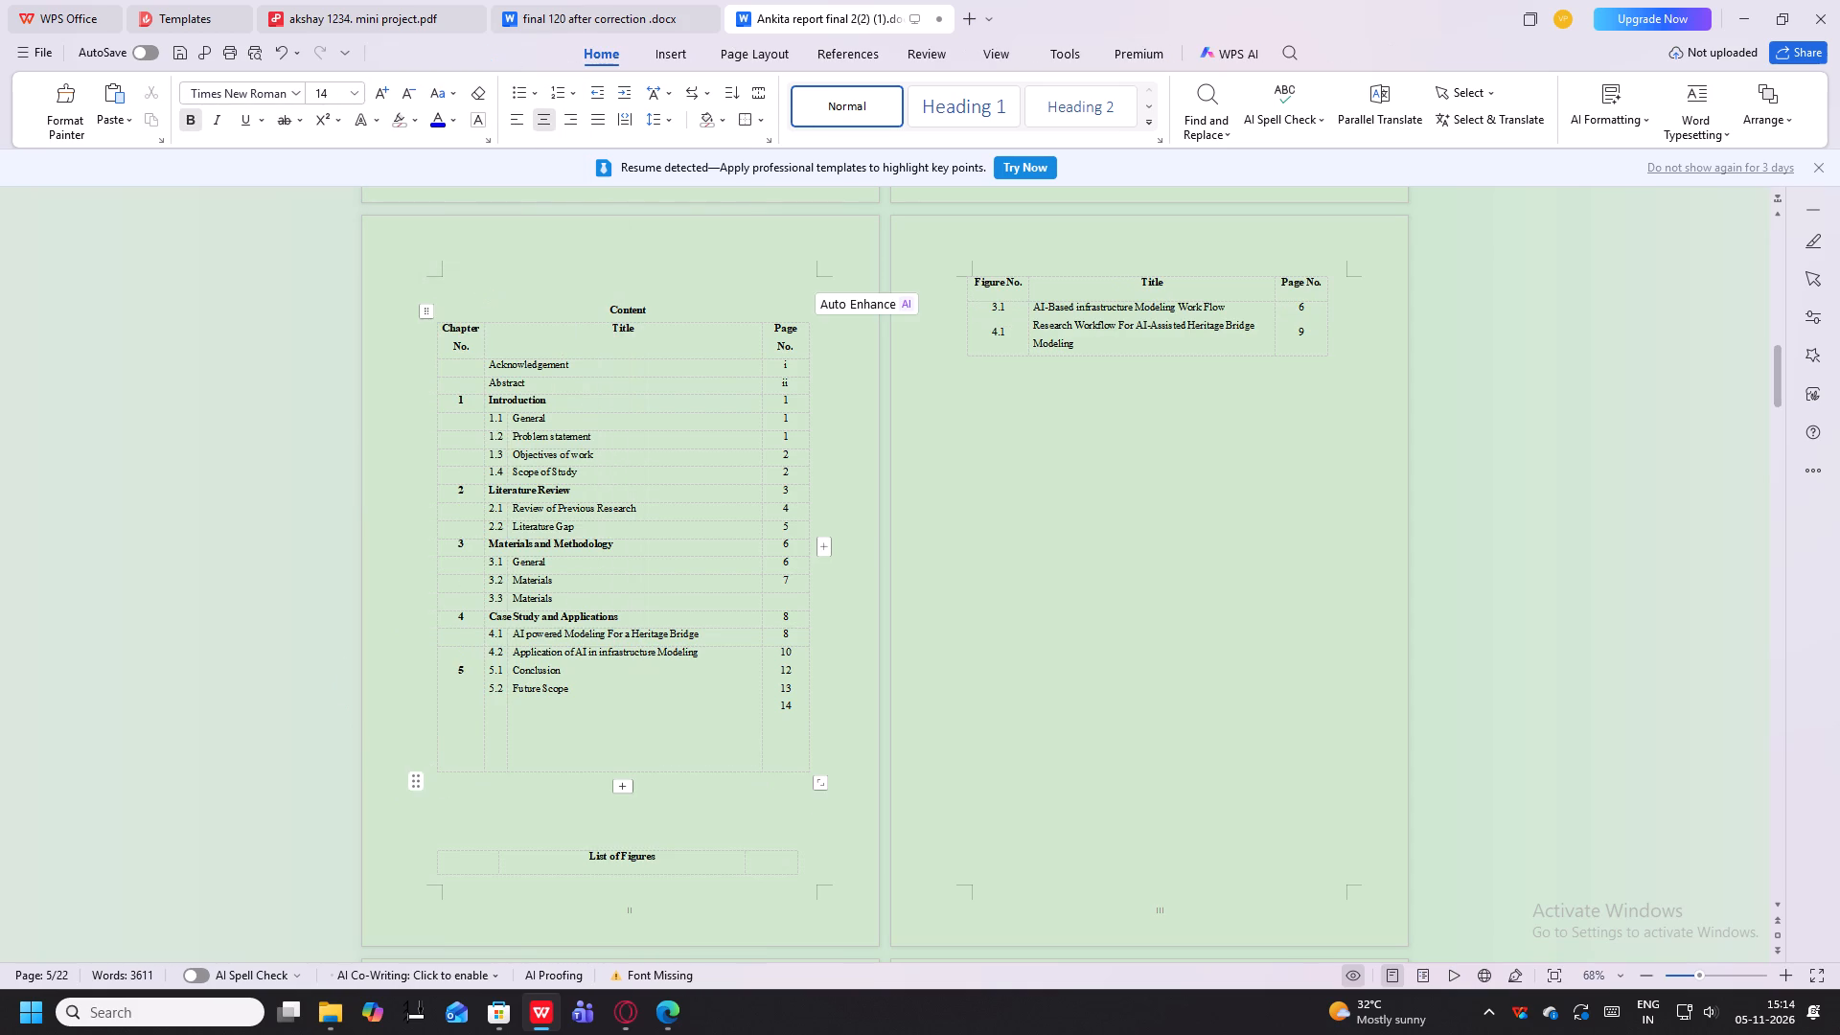
# Insert a blank line below the contents table to push the List of Figures heading onto the following page.
pyautogui.click(663, 816)
pyautogui.press('Return')
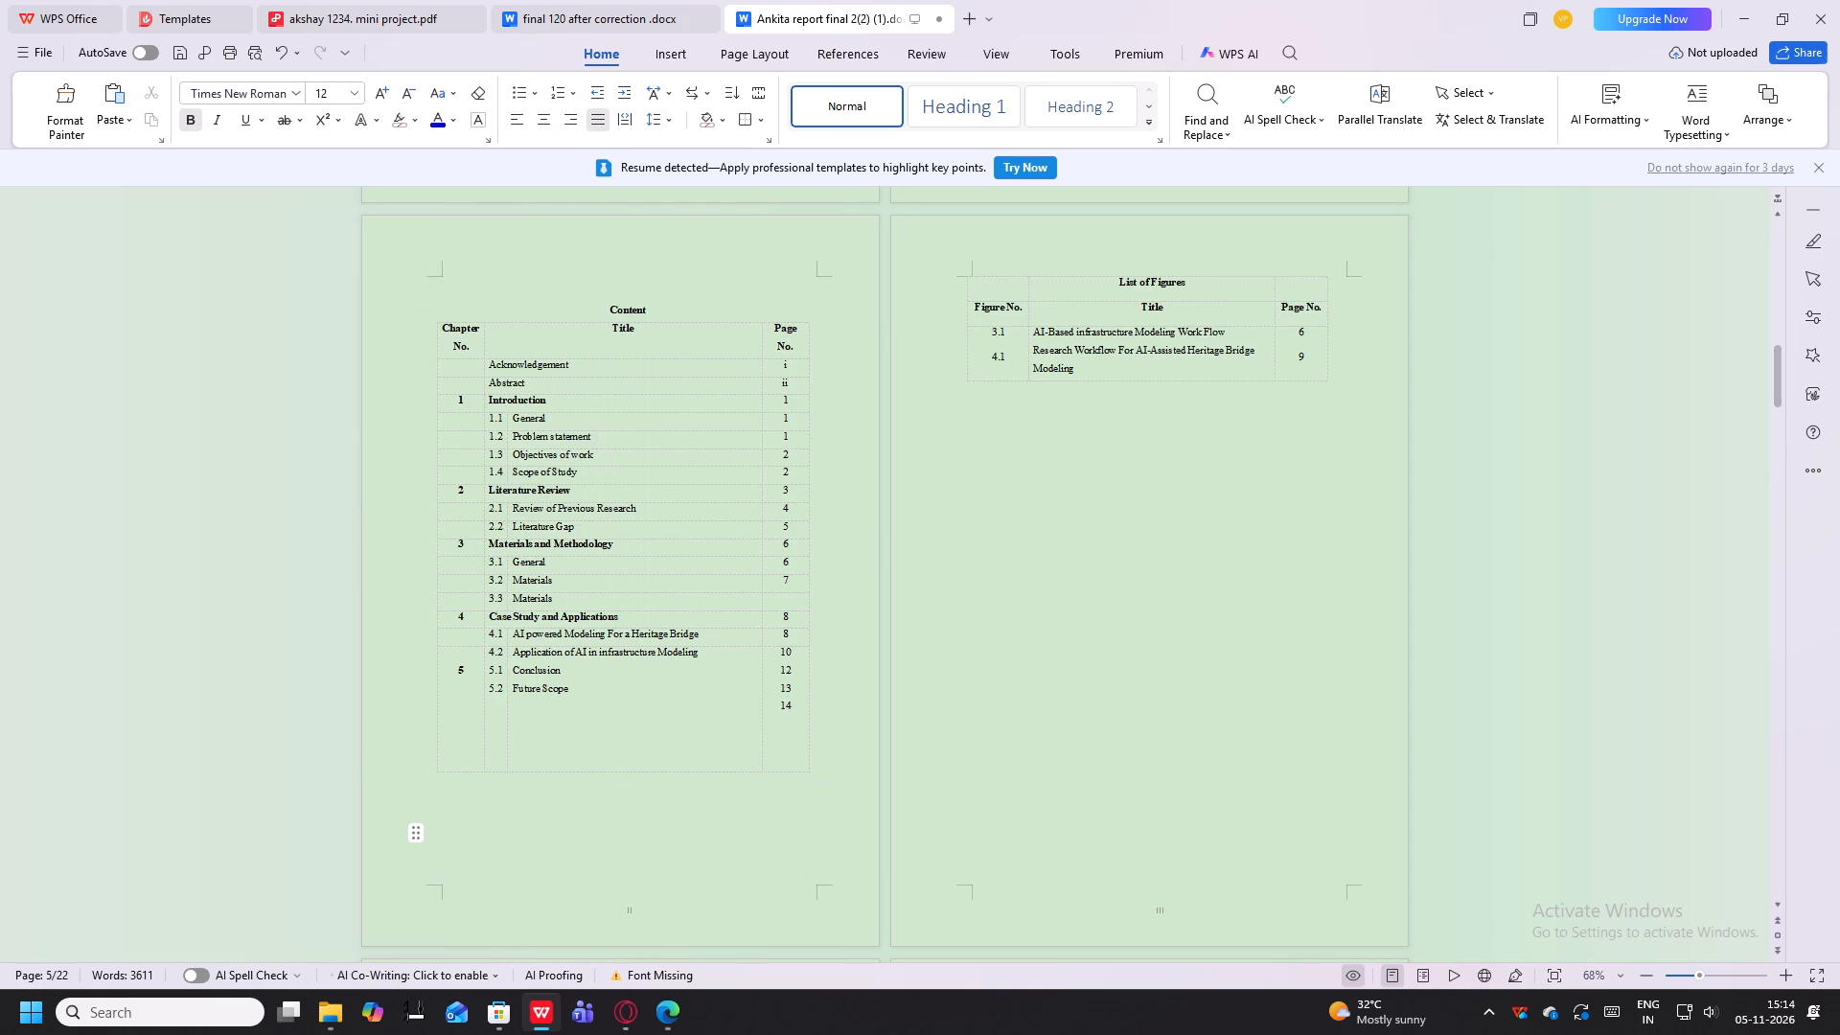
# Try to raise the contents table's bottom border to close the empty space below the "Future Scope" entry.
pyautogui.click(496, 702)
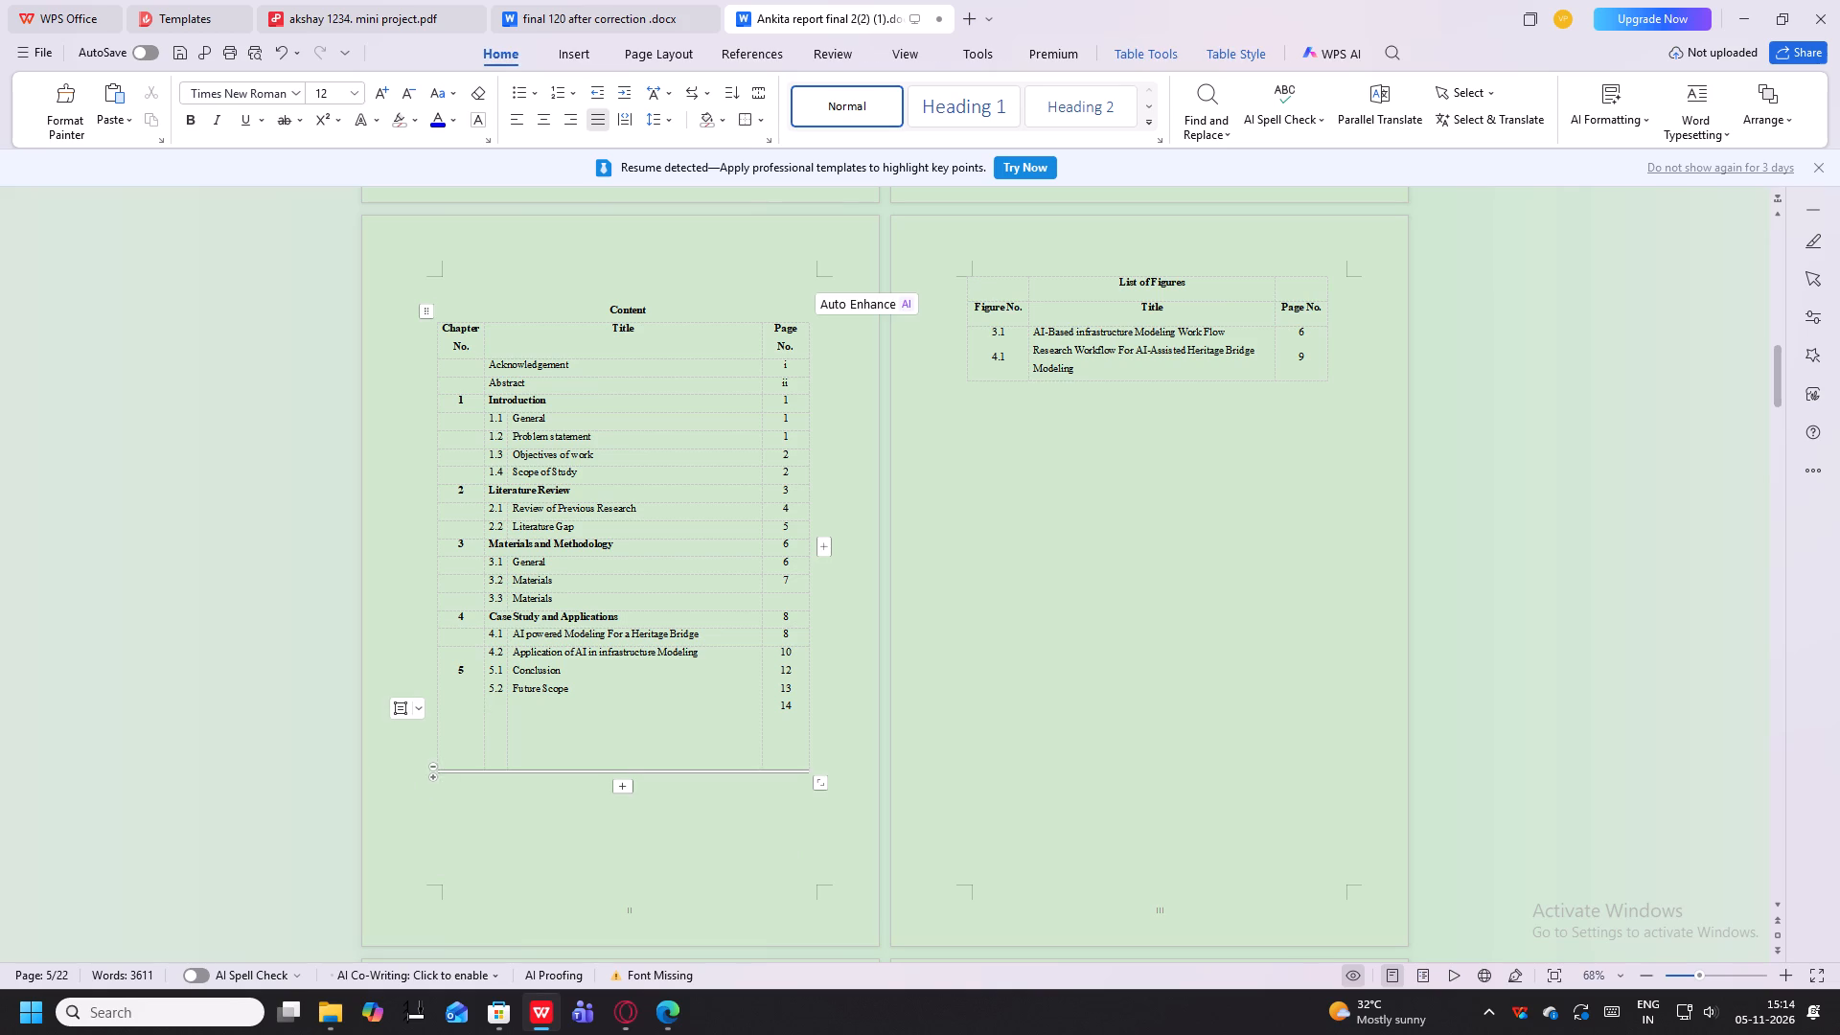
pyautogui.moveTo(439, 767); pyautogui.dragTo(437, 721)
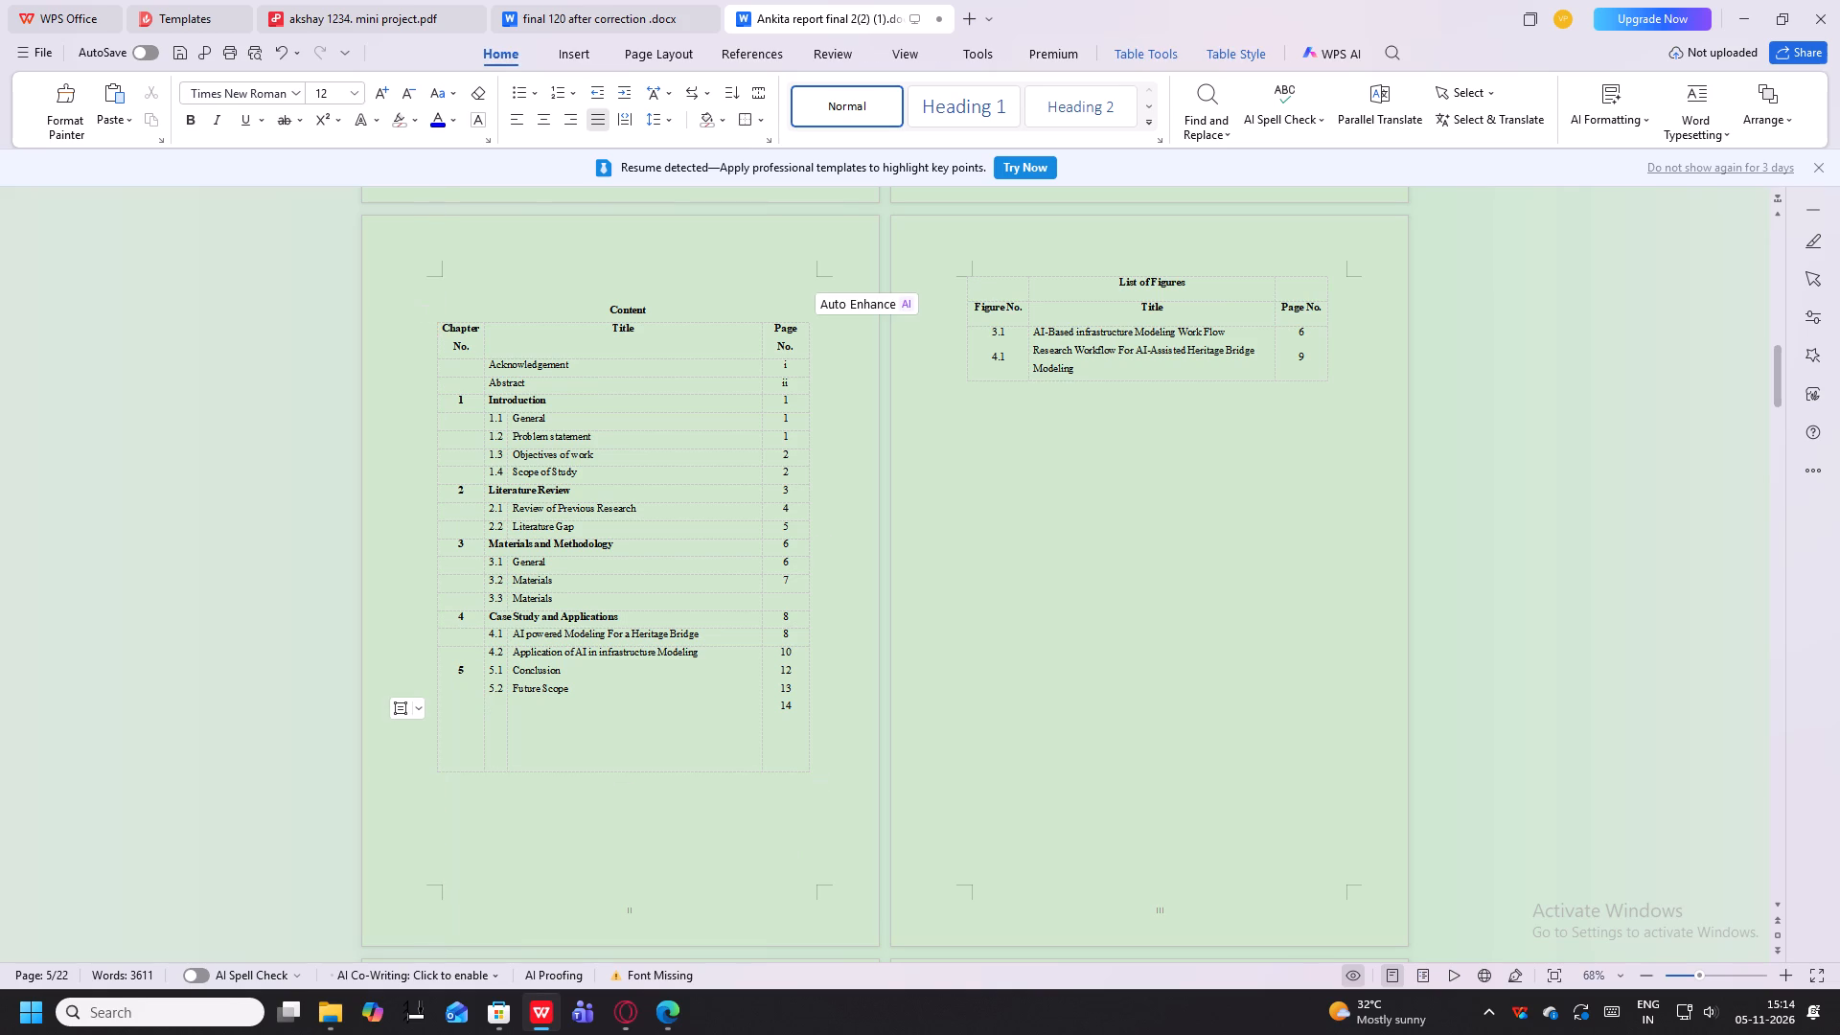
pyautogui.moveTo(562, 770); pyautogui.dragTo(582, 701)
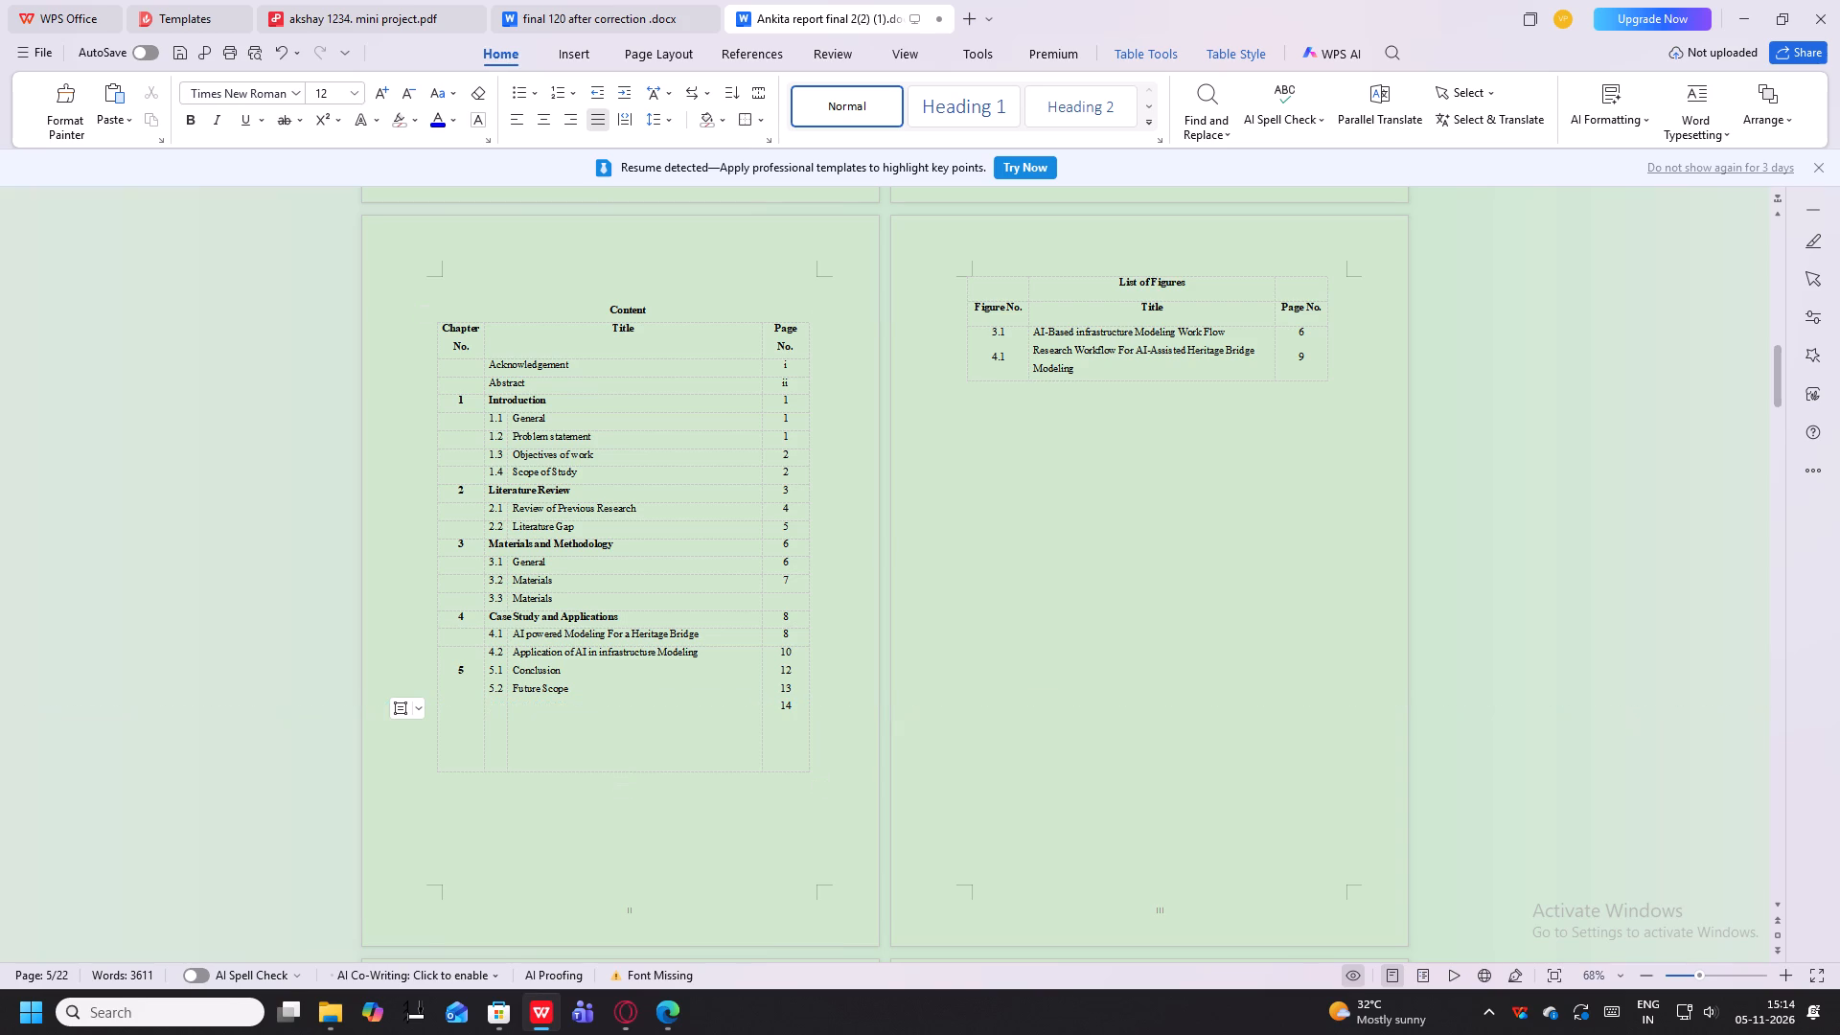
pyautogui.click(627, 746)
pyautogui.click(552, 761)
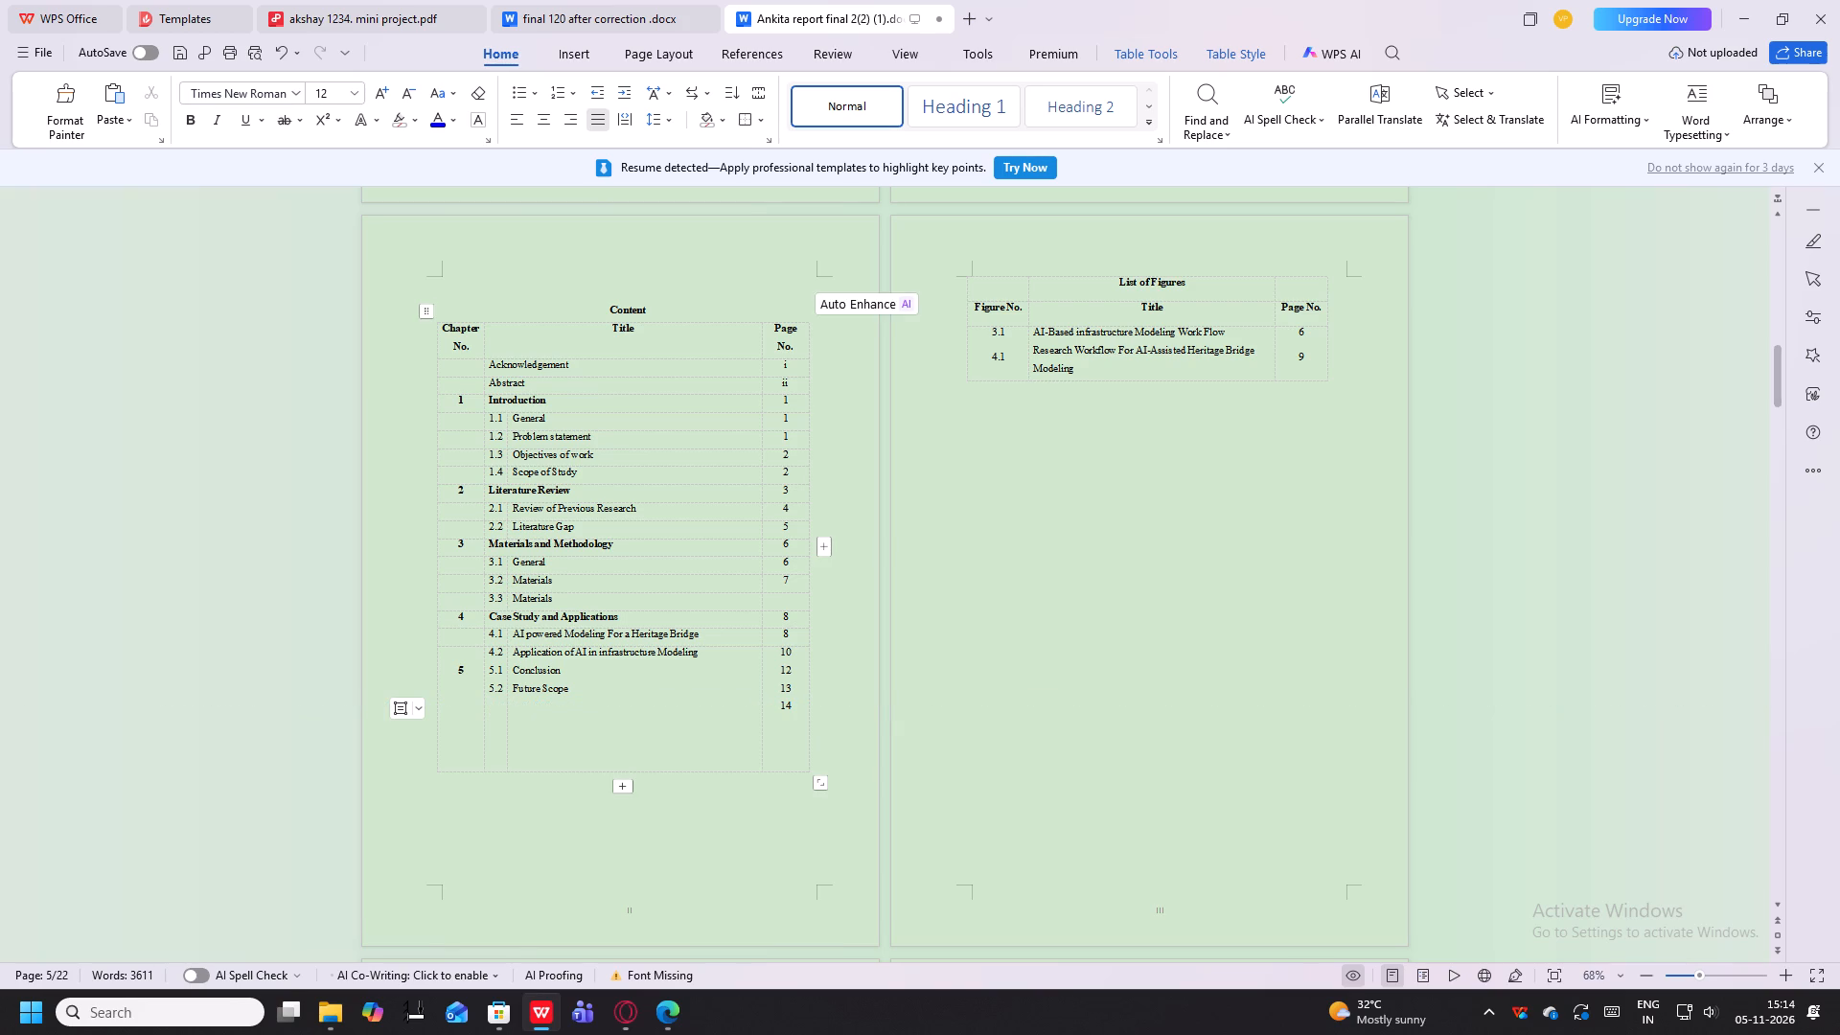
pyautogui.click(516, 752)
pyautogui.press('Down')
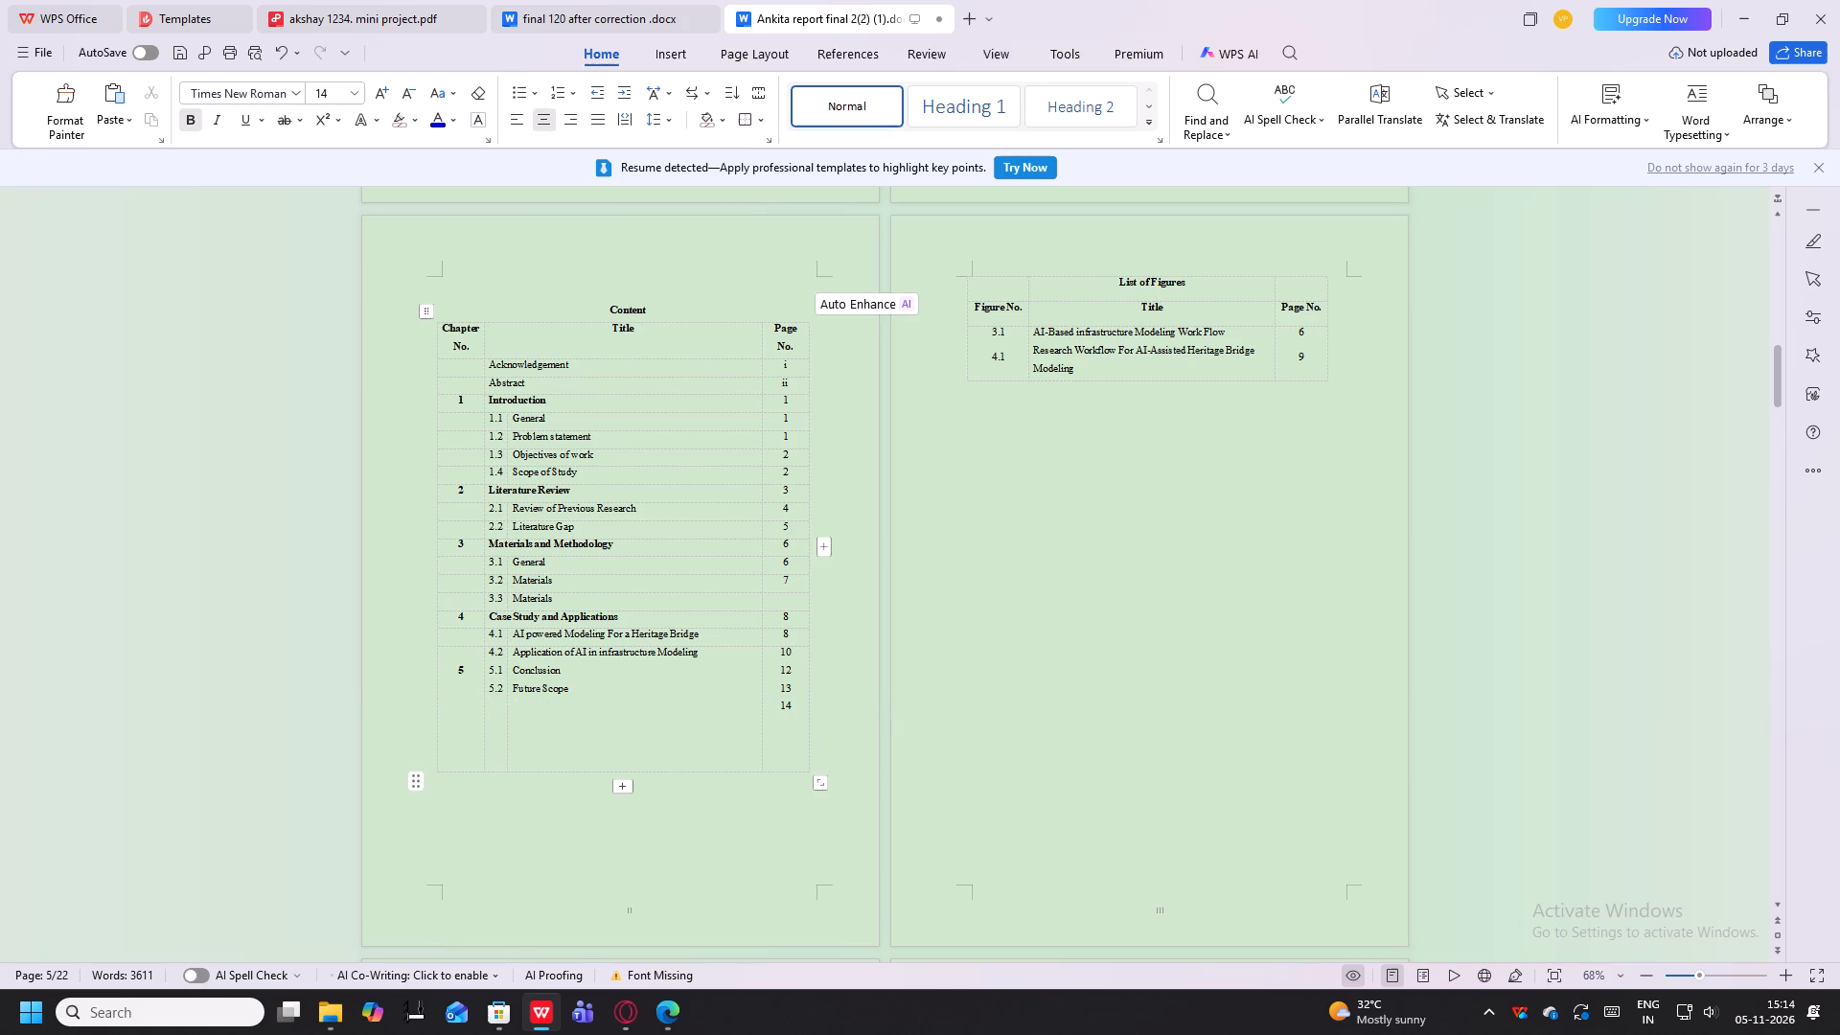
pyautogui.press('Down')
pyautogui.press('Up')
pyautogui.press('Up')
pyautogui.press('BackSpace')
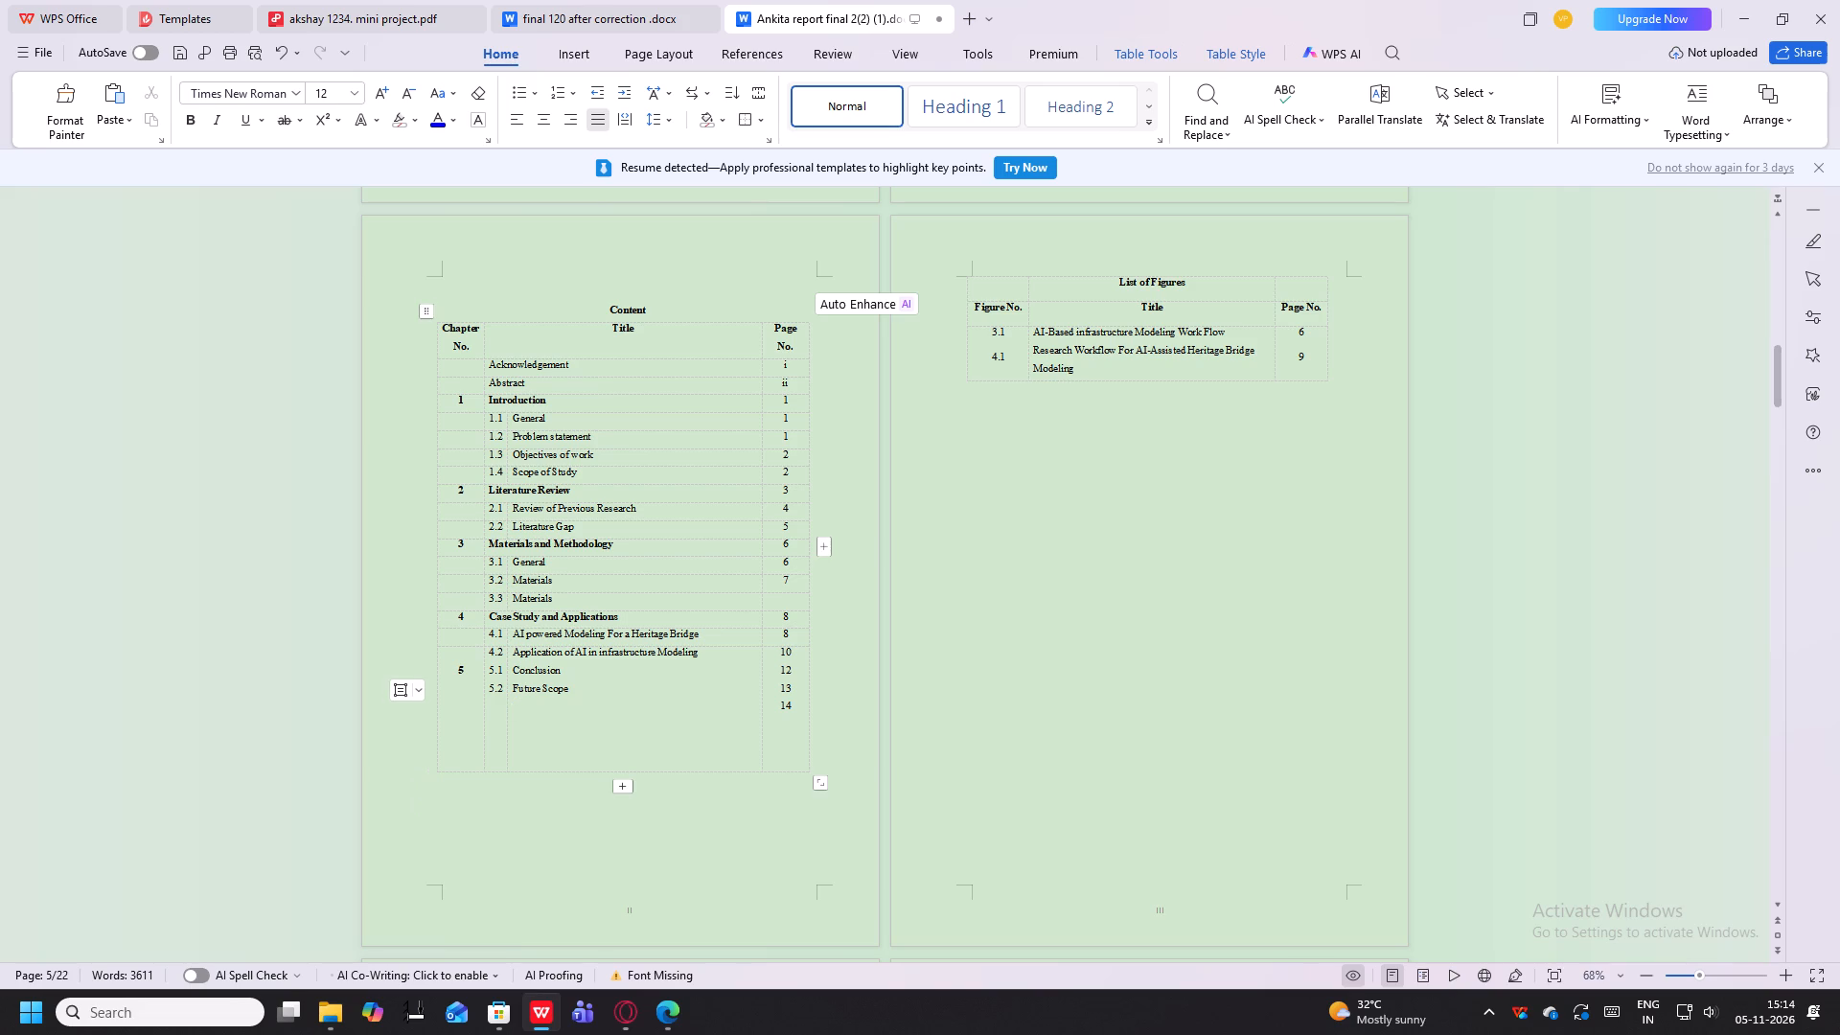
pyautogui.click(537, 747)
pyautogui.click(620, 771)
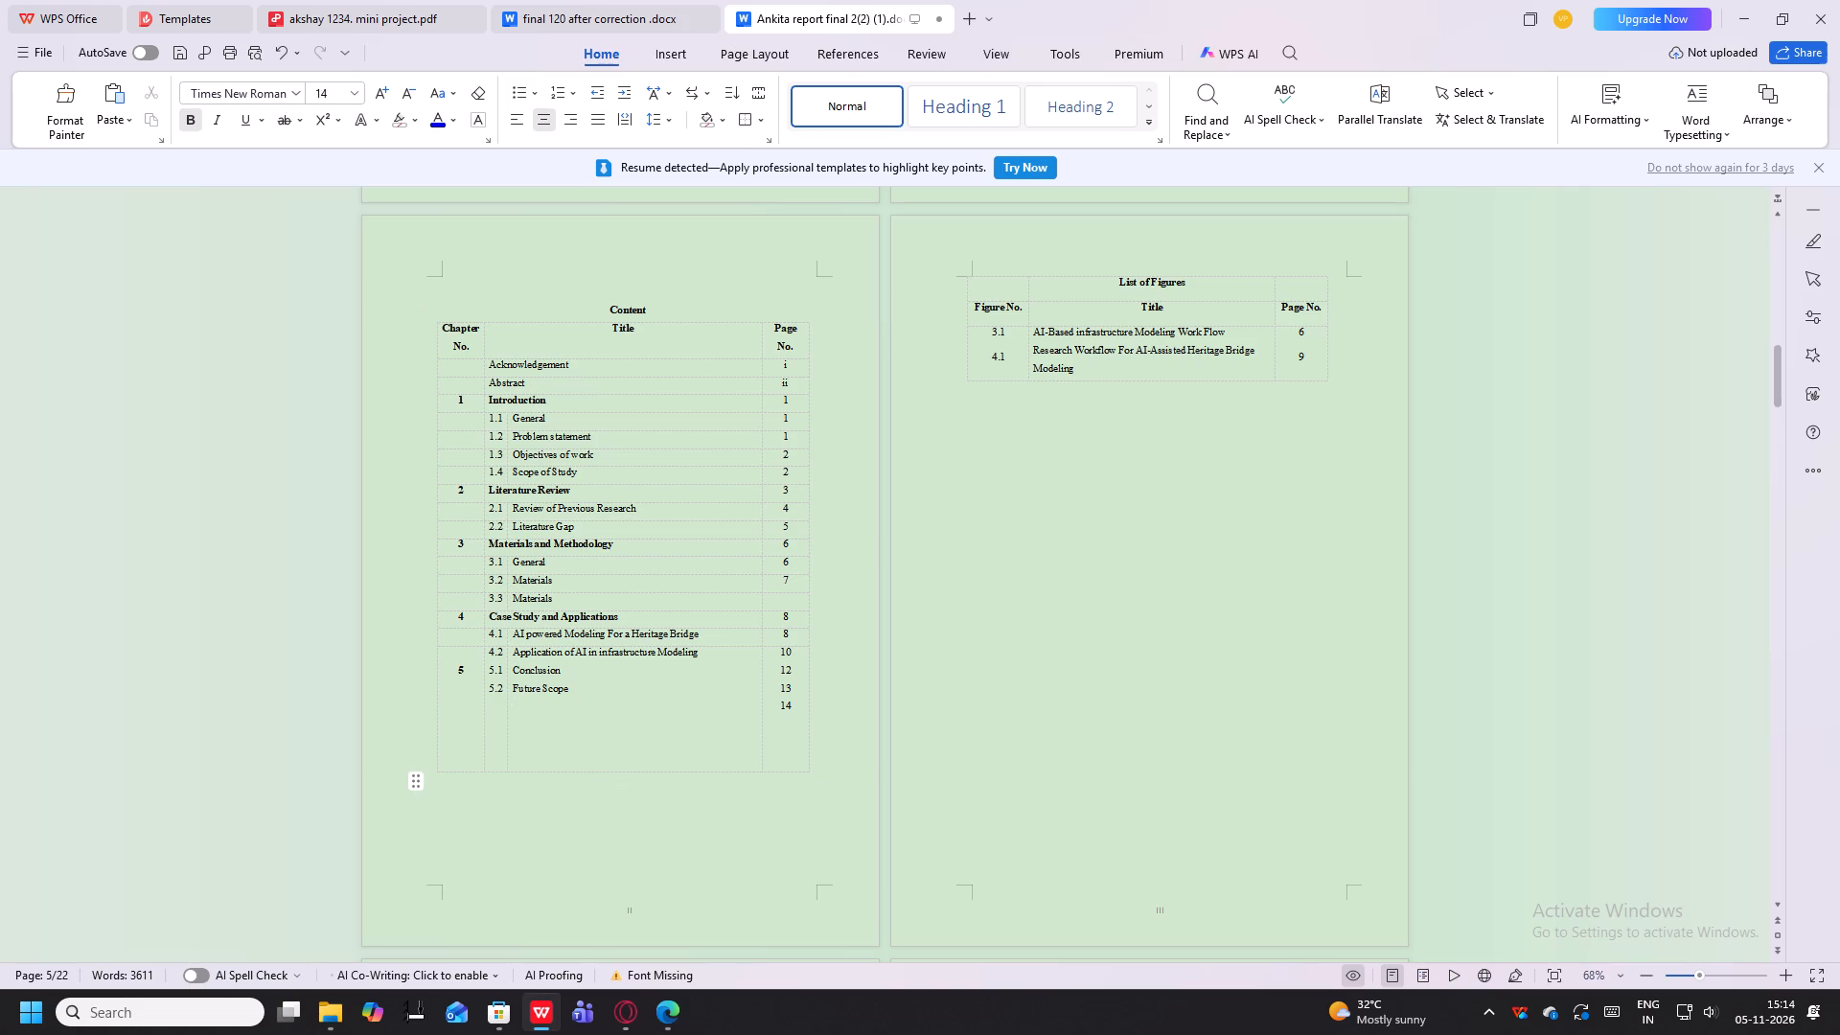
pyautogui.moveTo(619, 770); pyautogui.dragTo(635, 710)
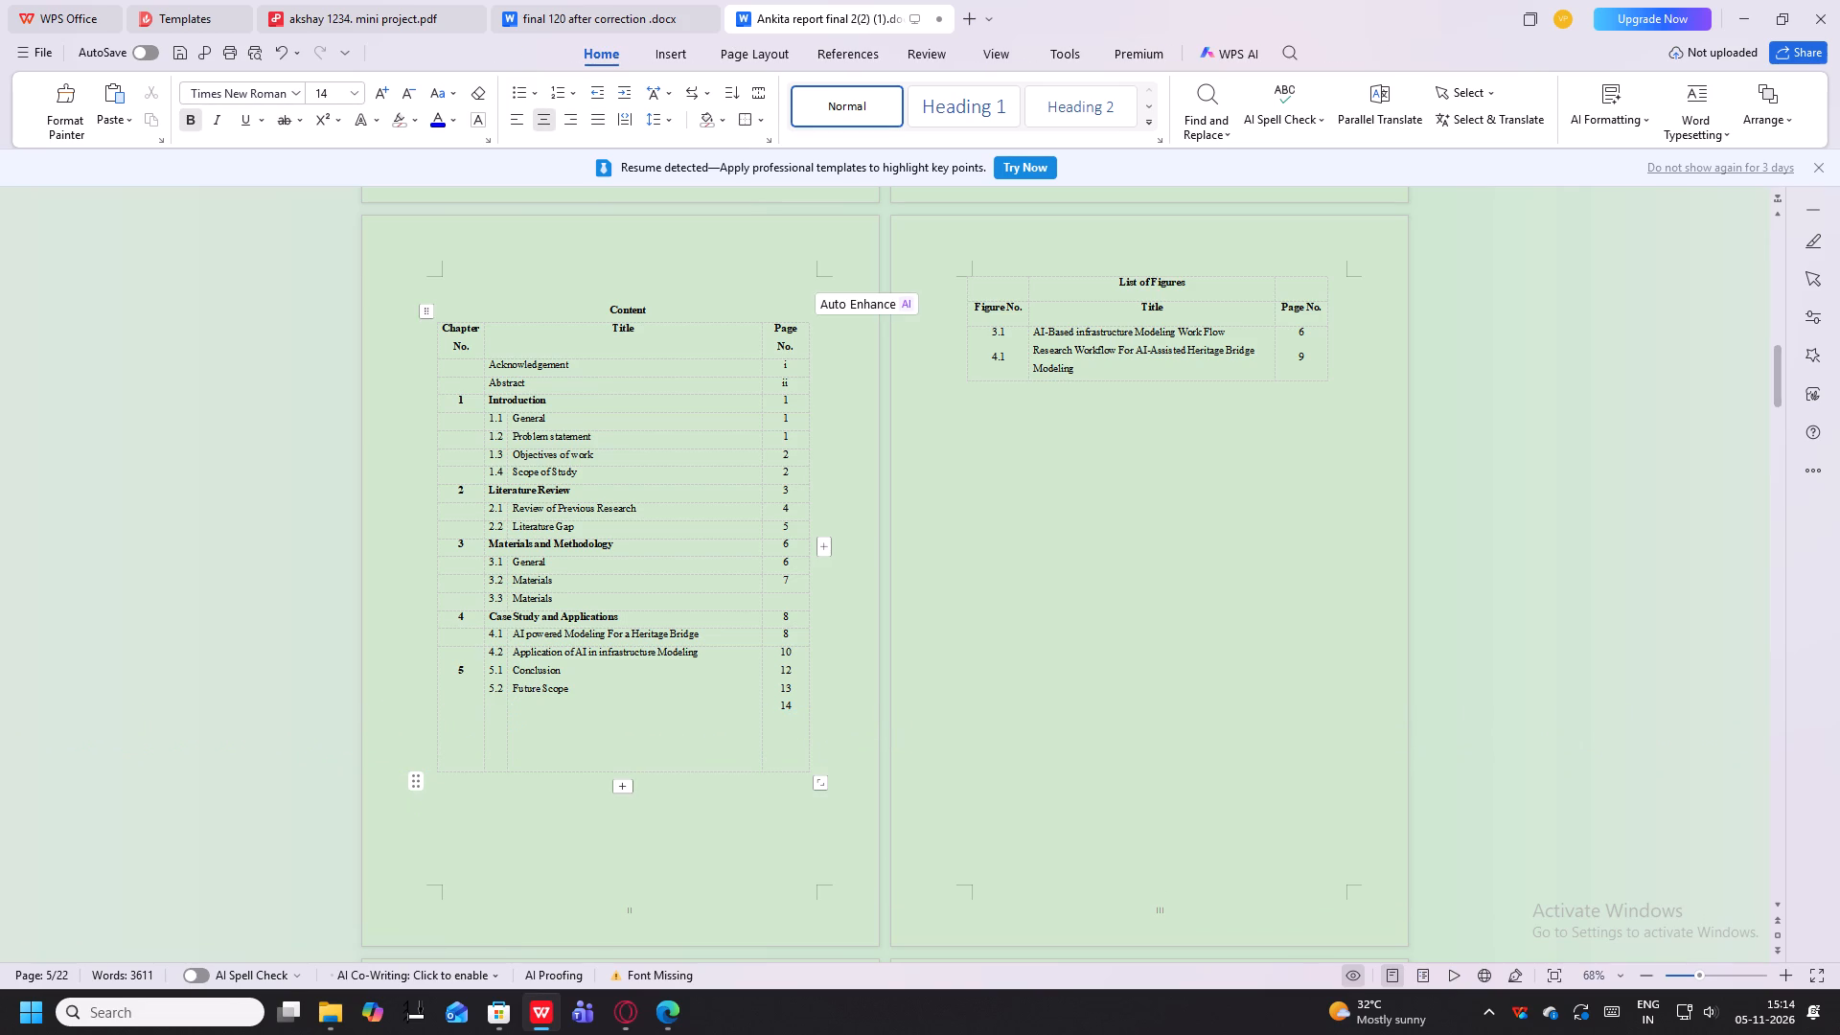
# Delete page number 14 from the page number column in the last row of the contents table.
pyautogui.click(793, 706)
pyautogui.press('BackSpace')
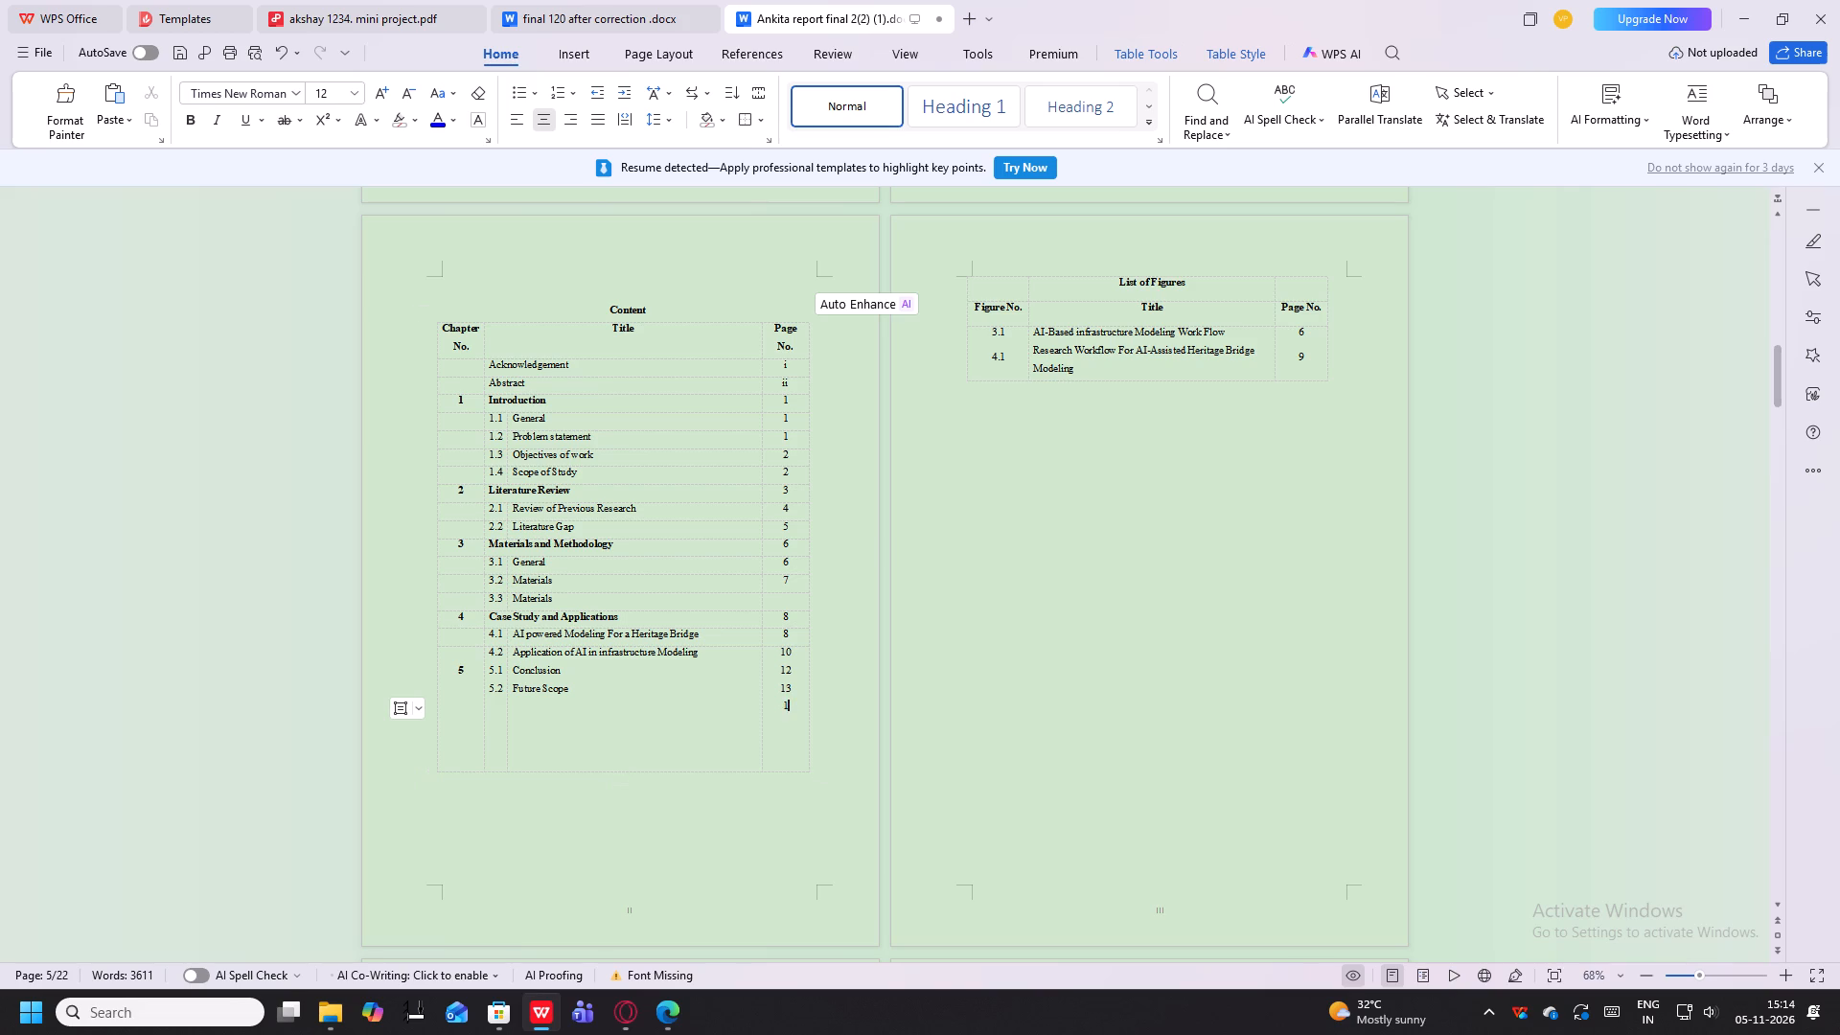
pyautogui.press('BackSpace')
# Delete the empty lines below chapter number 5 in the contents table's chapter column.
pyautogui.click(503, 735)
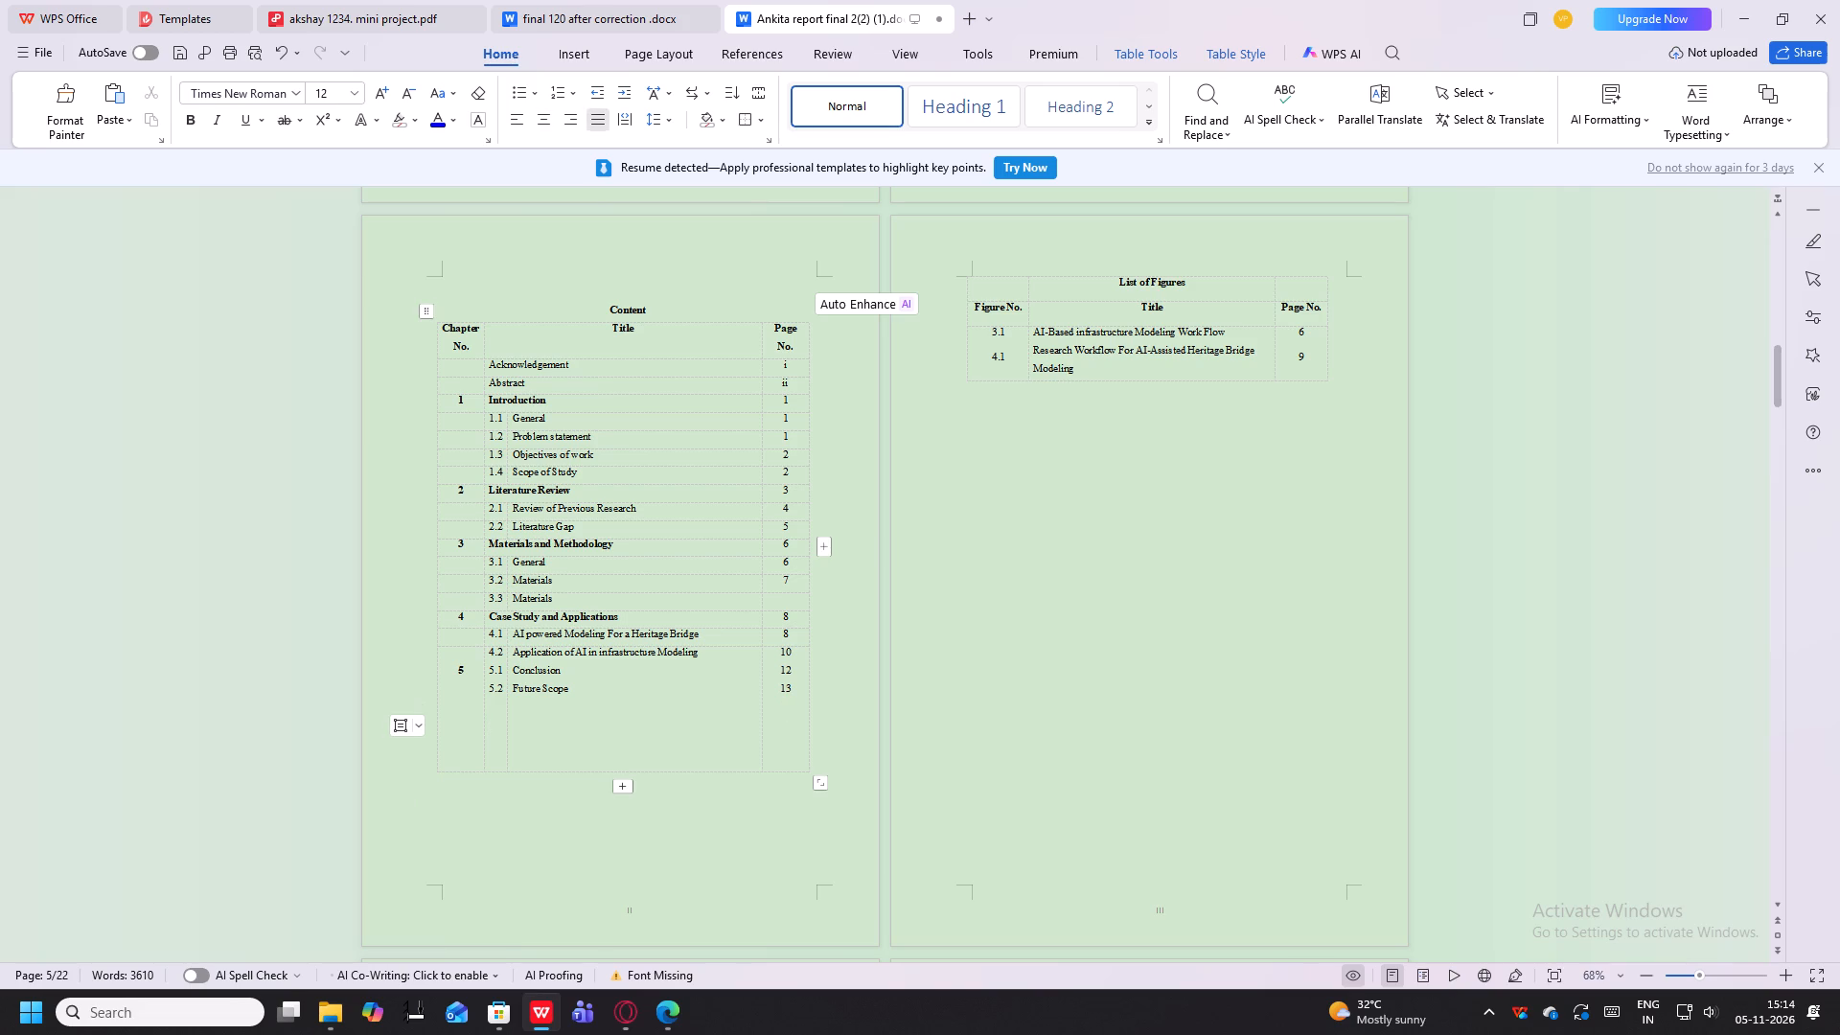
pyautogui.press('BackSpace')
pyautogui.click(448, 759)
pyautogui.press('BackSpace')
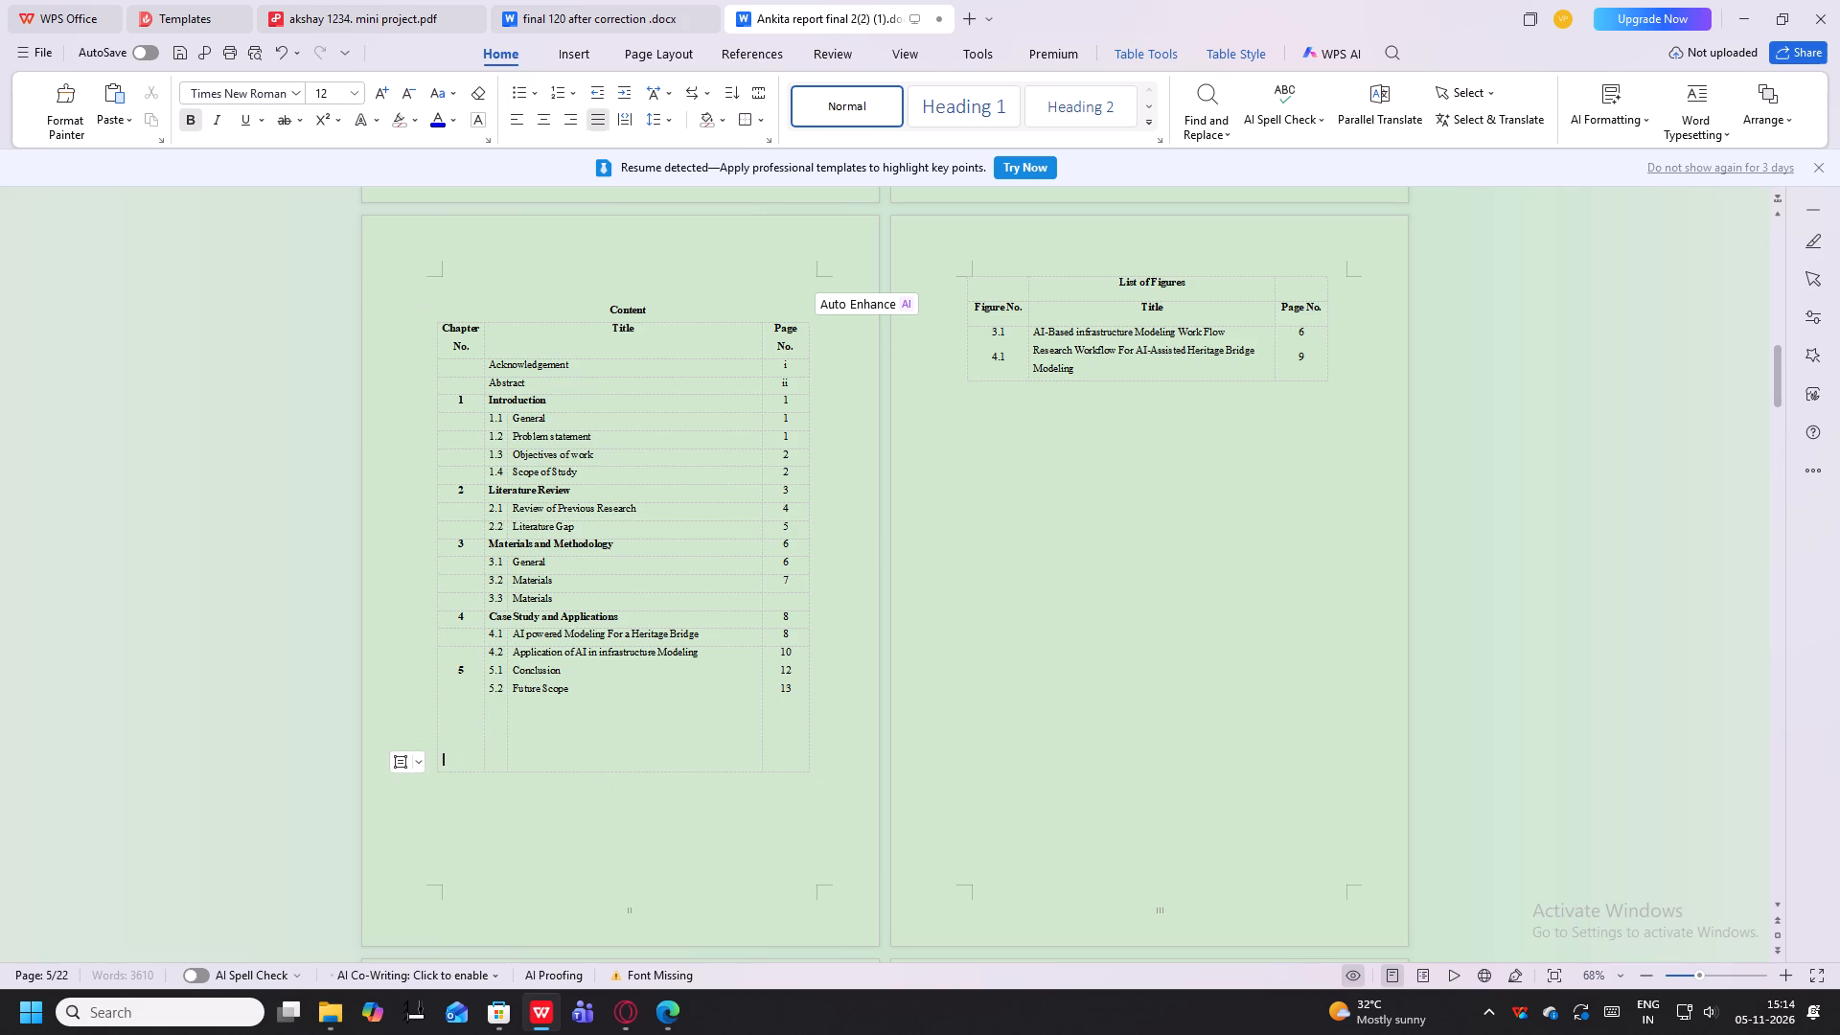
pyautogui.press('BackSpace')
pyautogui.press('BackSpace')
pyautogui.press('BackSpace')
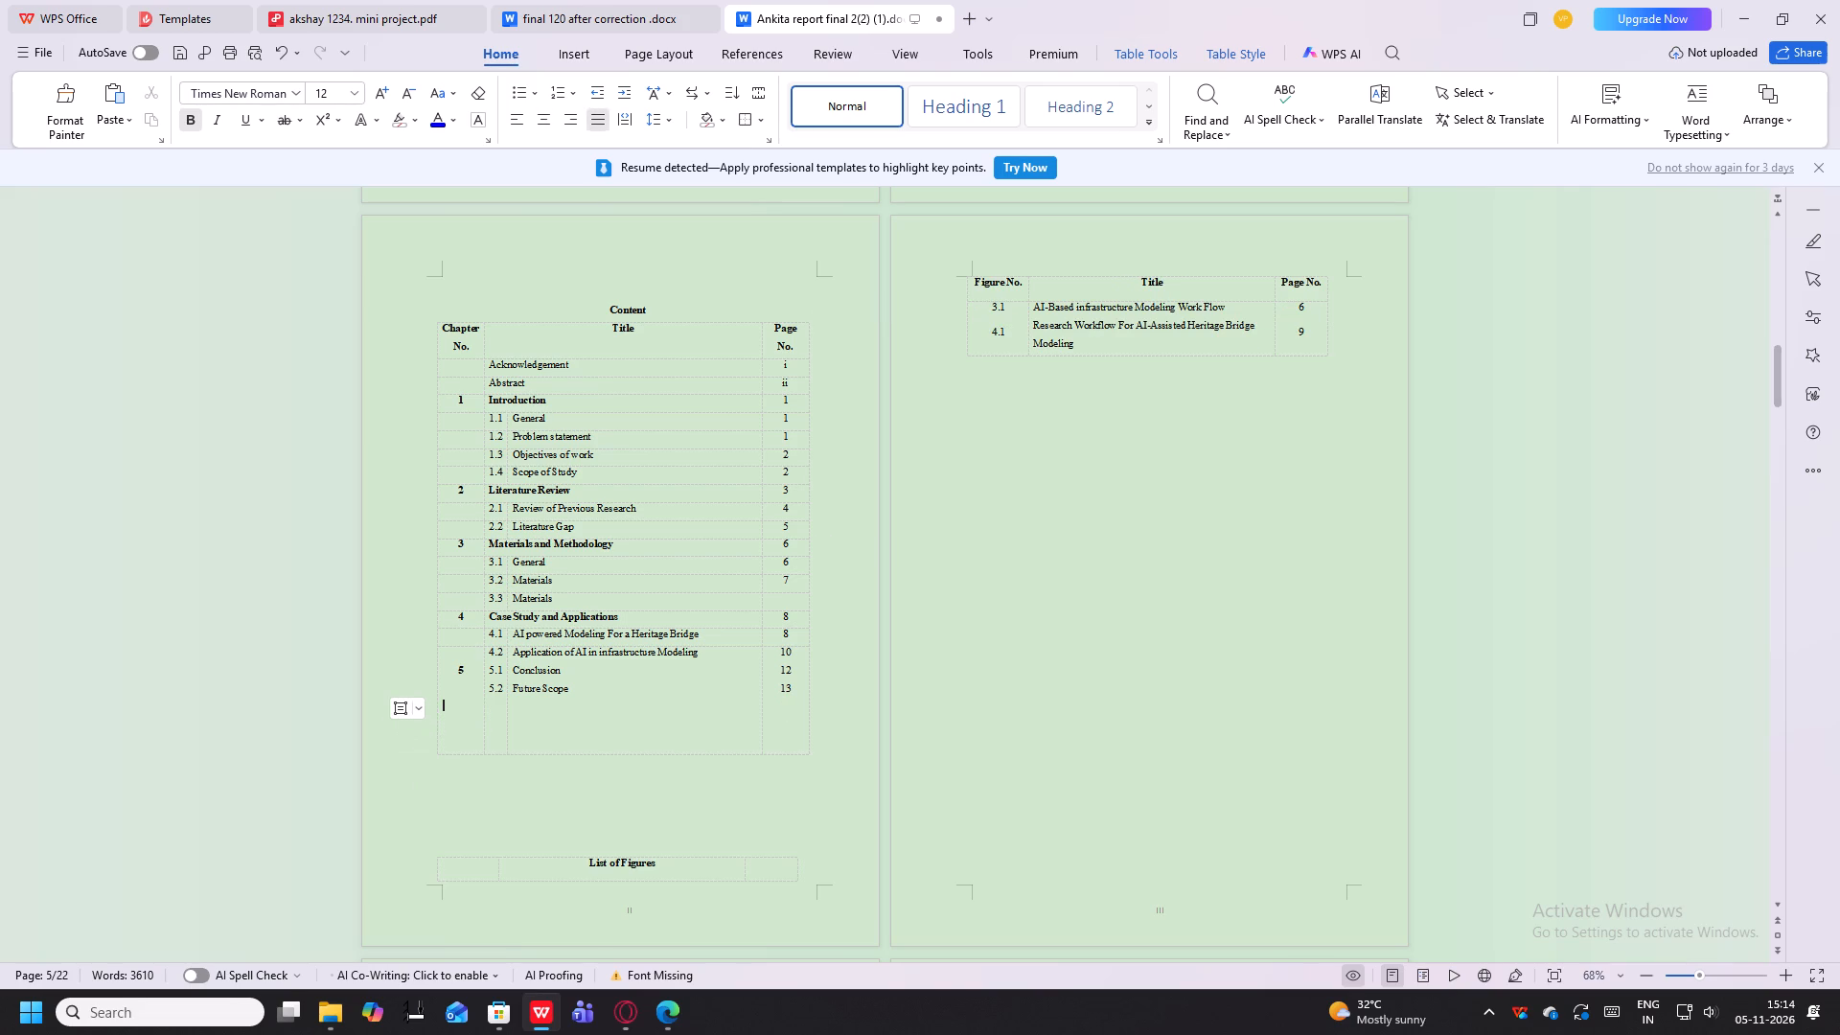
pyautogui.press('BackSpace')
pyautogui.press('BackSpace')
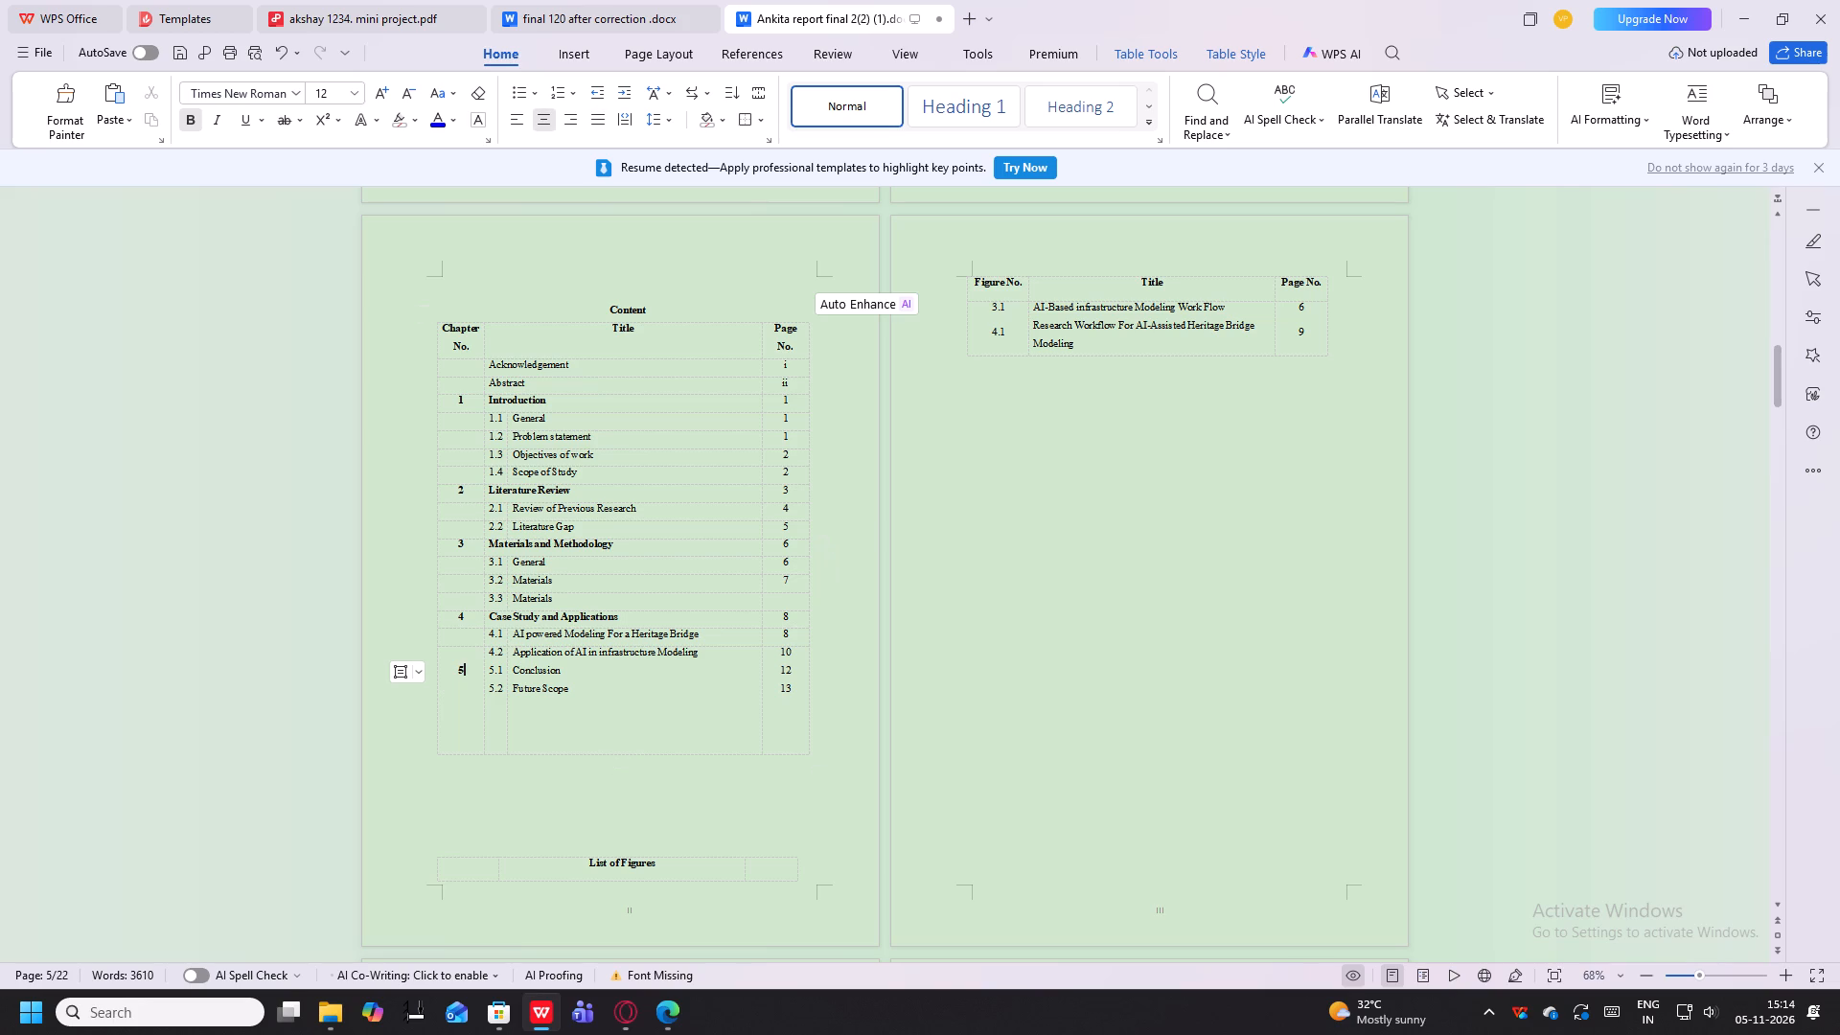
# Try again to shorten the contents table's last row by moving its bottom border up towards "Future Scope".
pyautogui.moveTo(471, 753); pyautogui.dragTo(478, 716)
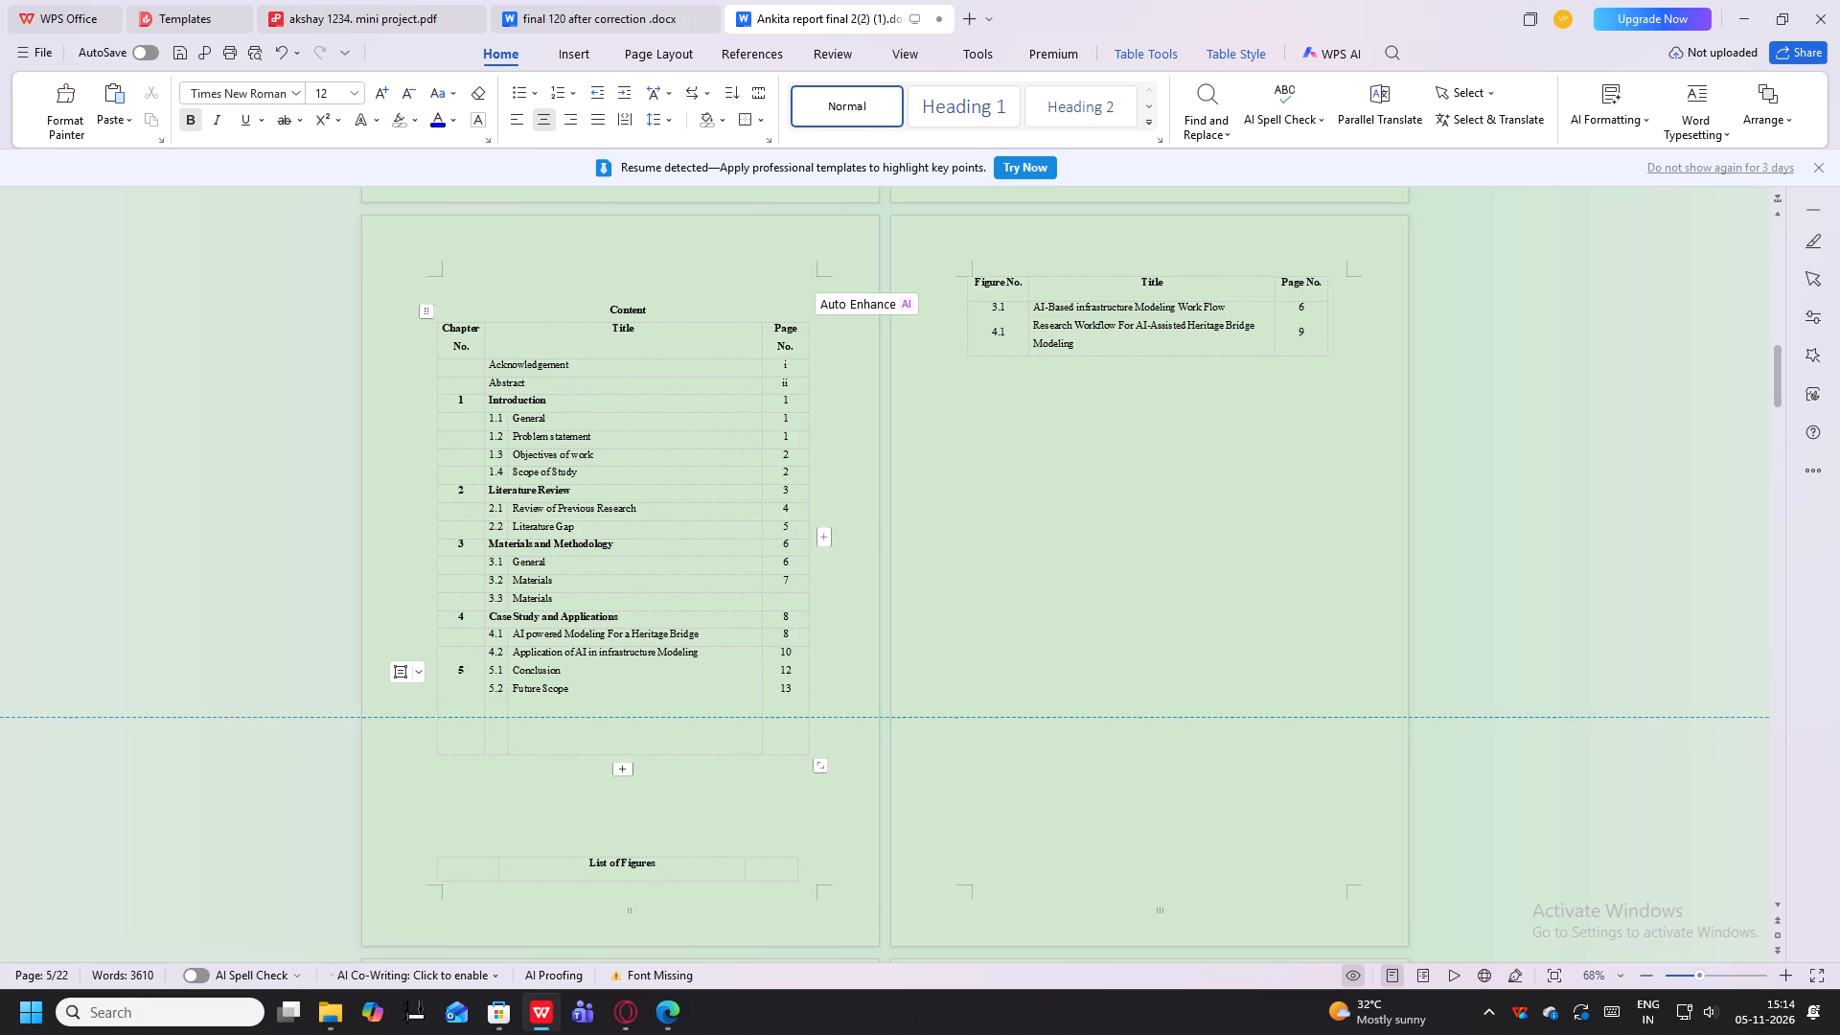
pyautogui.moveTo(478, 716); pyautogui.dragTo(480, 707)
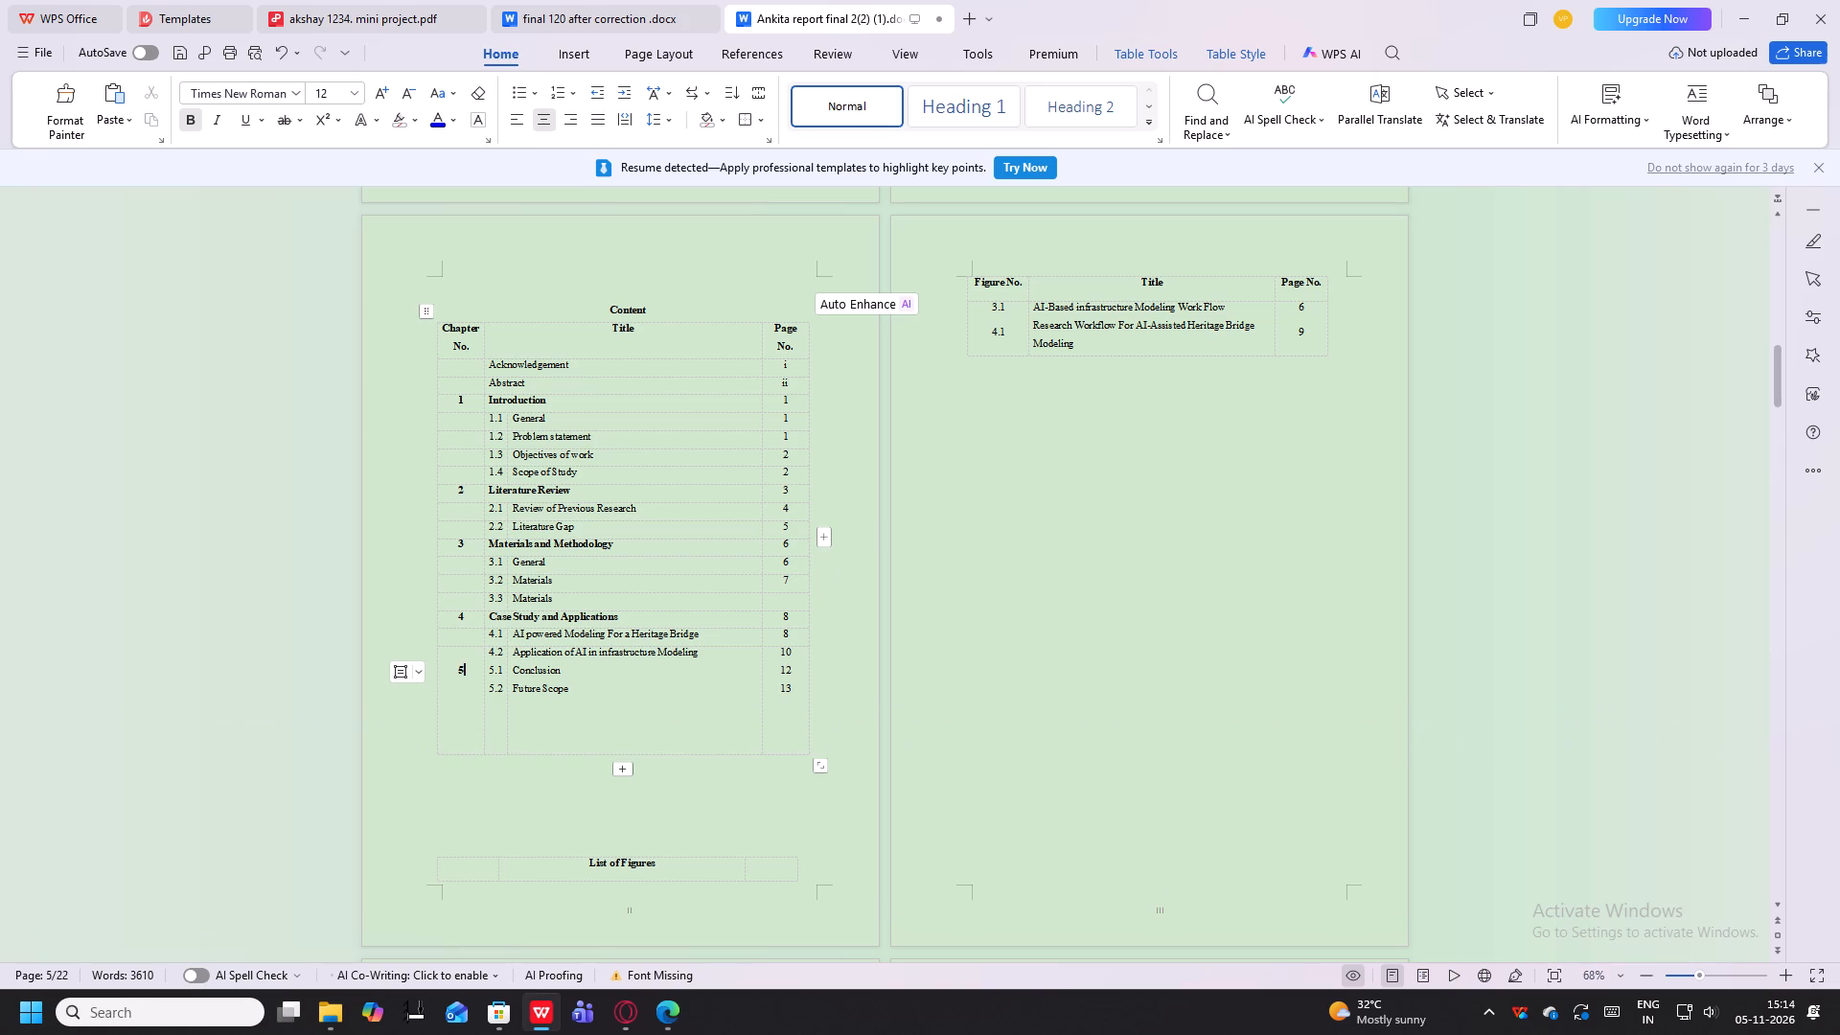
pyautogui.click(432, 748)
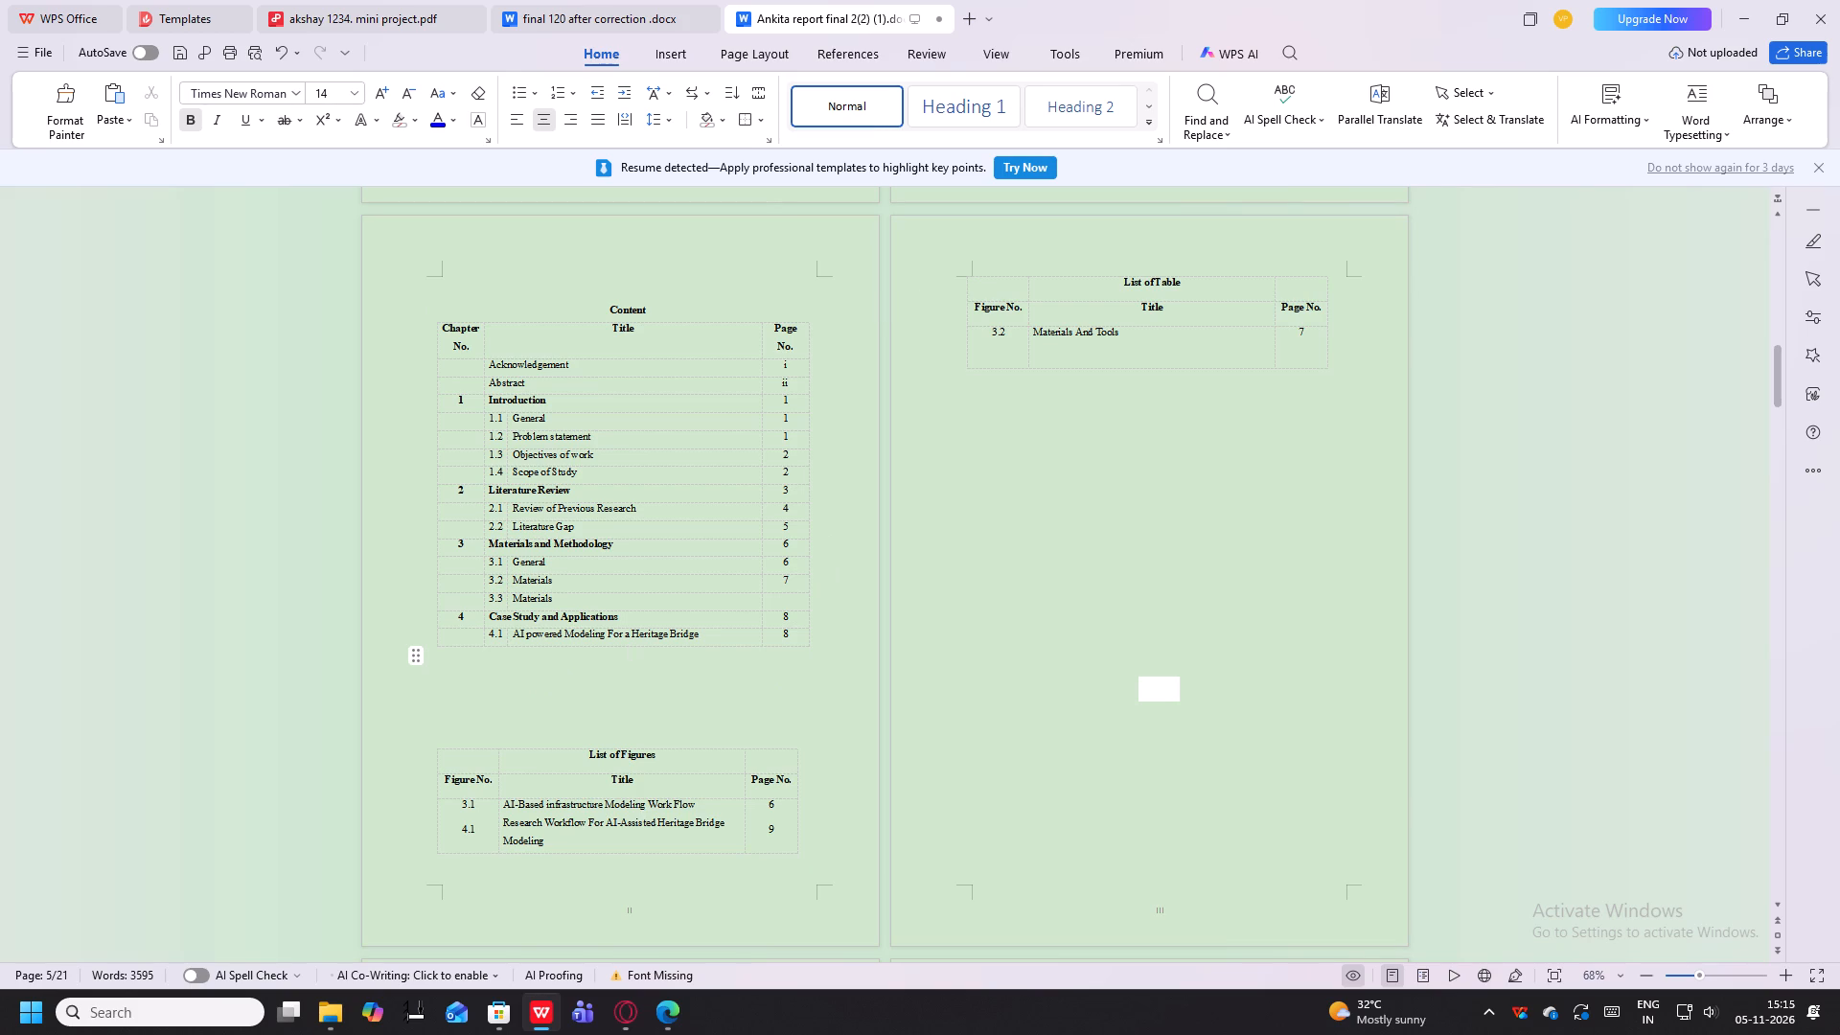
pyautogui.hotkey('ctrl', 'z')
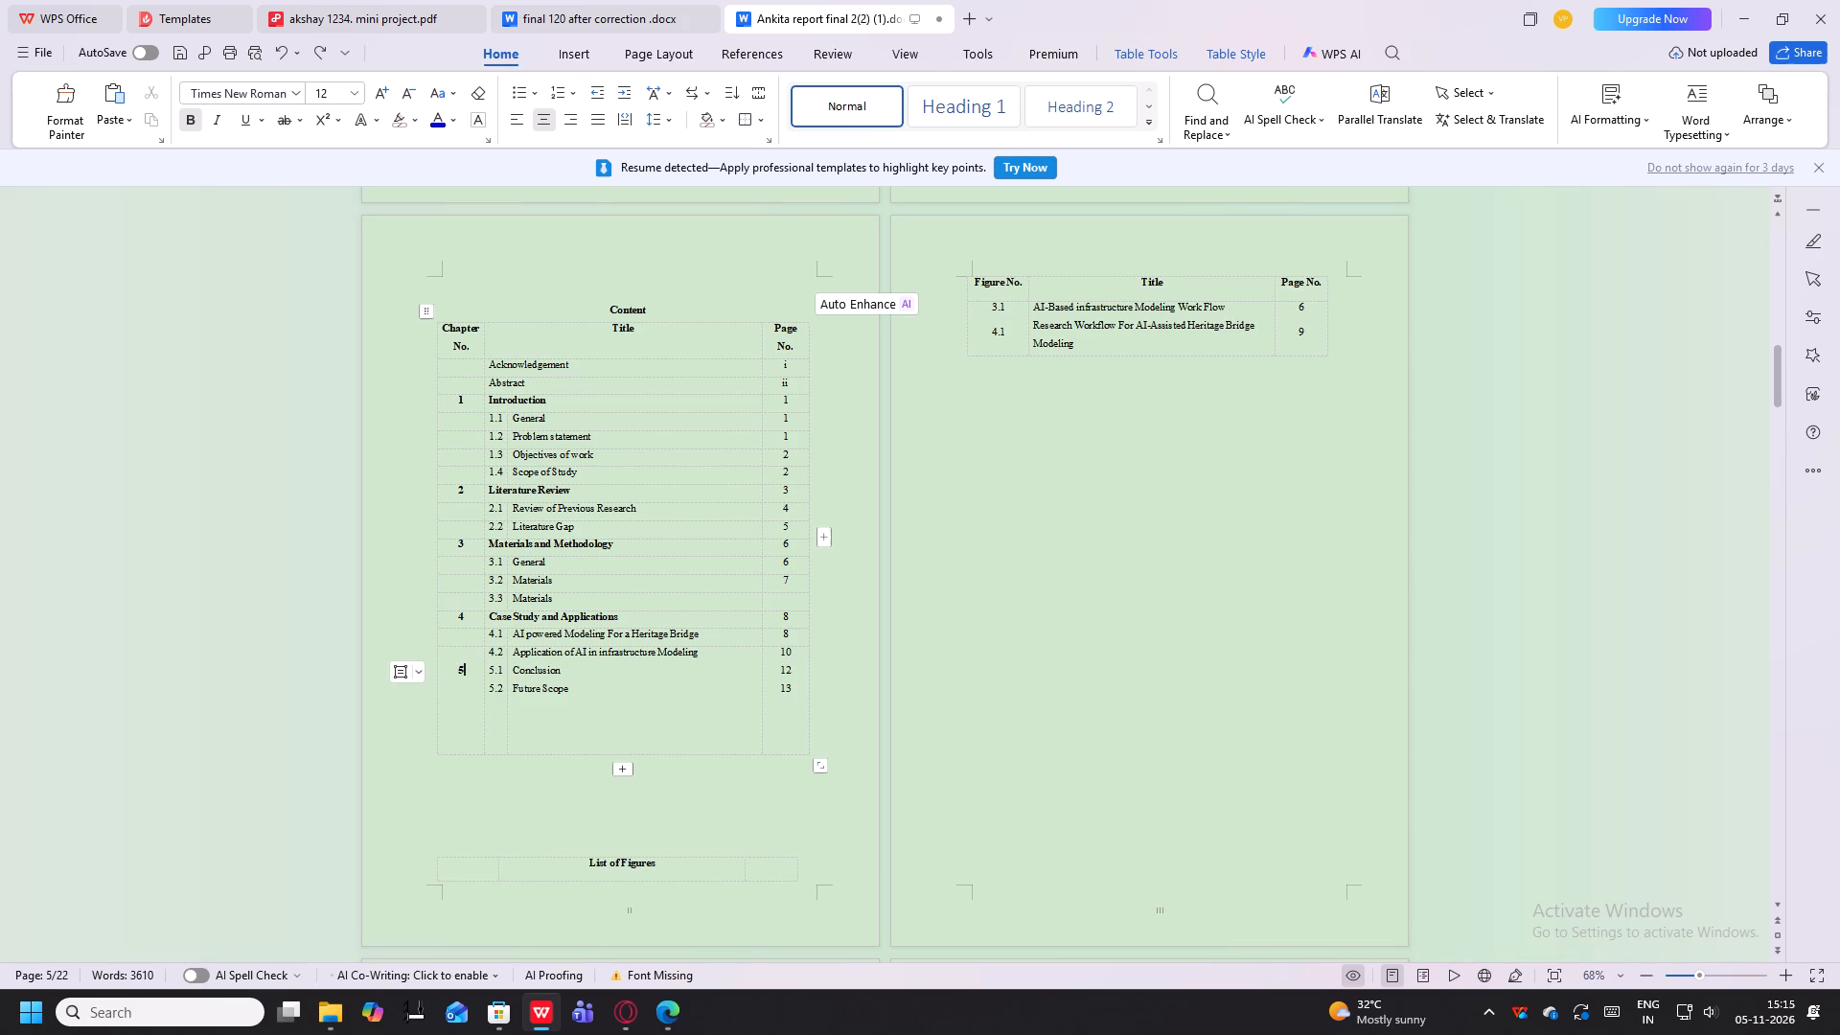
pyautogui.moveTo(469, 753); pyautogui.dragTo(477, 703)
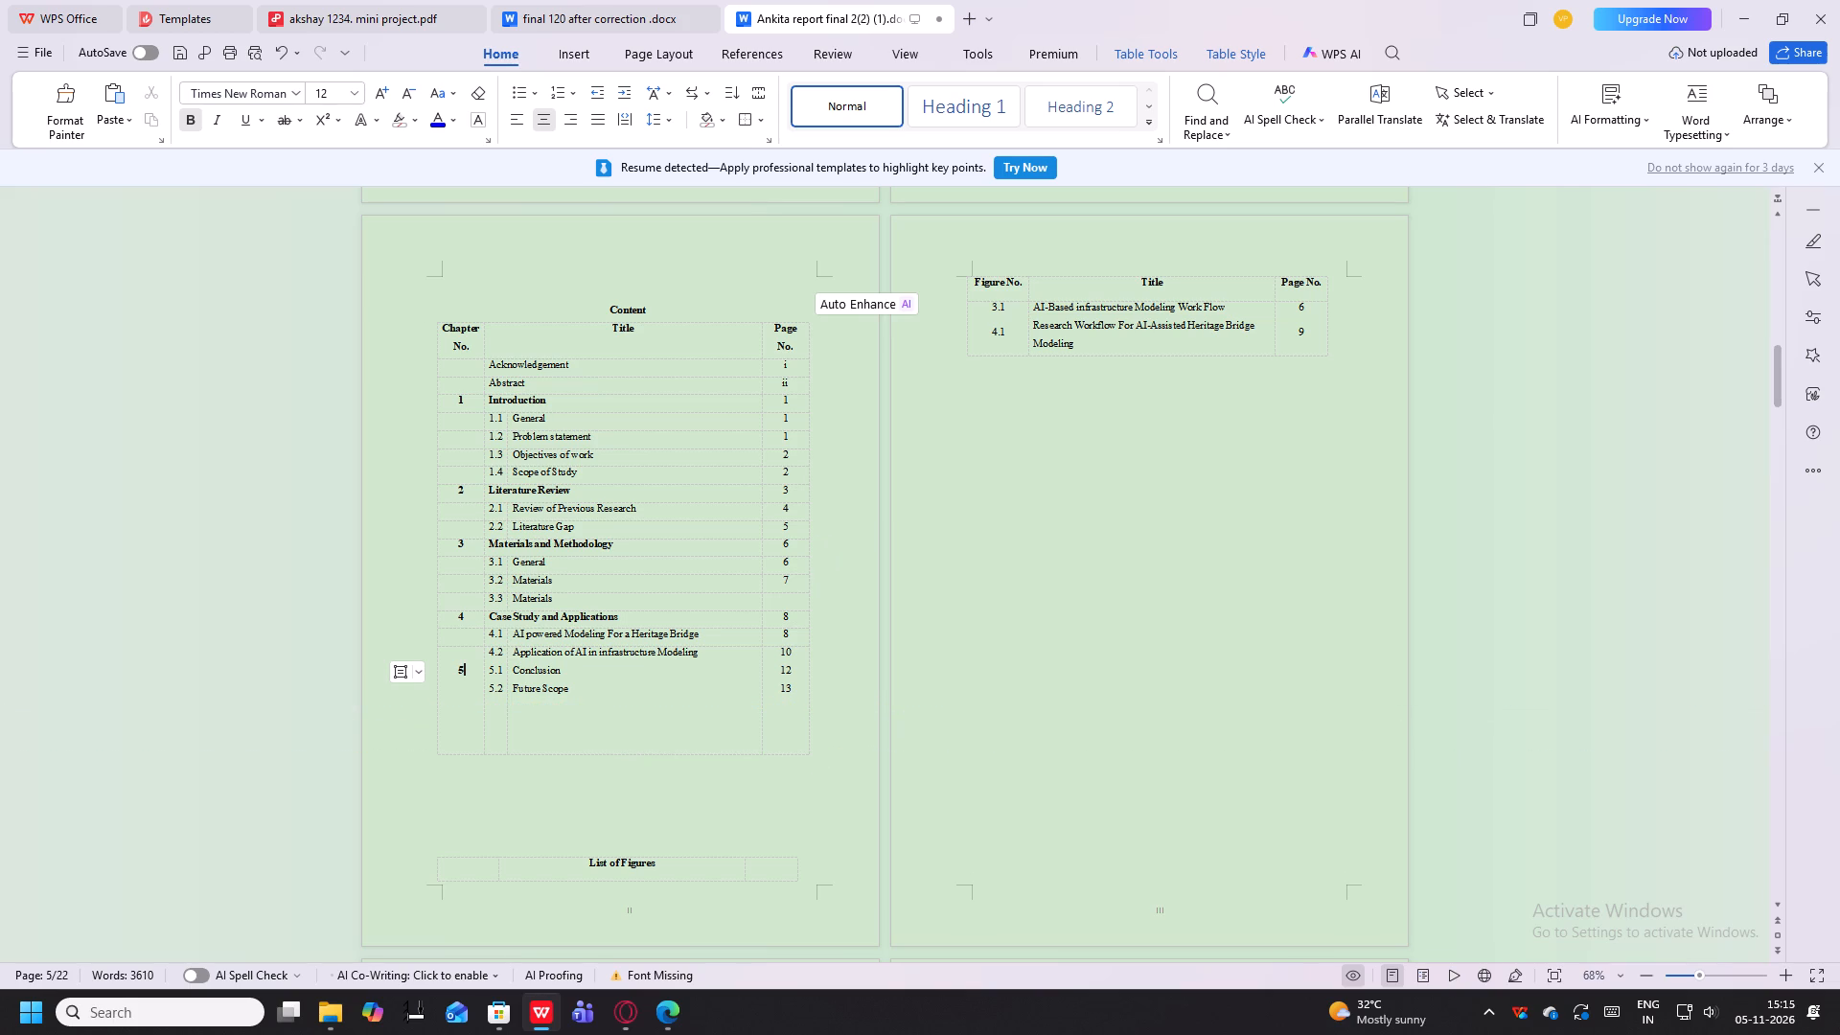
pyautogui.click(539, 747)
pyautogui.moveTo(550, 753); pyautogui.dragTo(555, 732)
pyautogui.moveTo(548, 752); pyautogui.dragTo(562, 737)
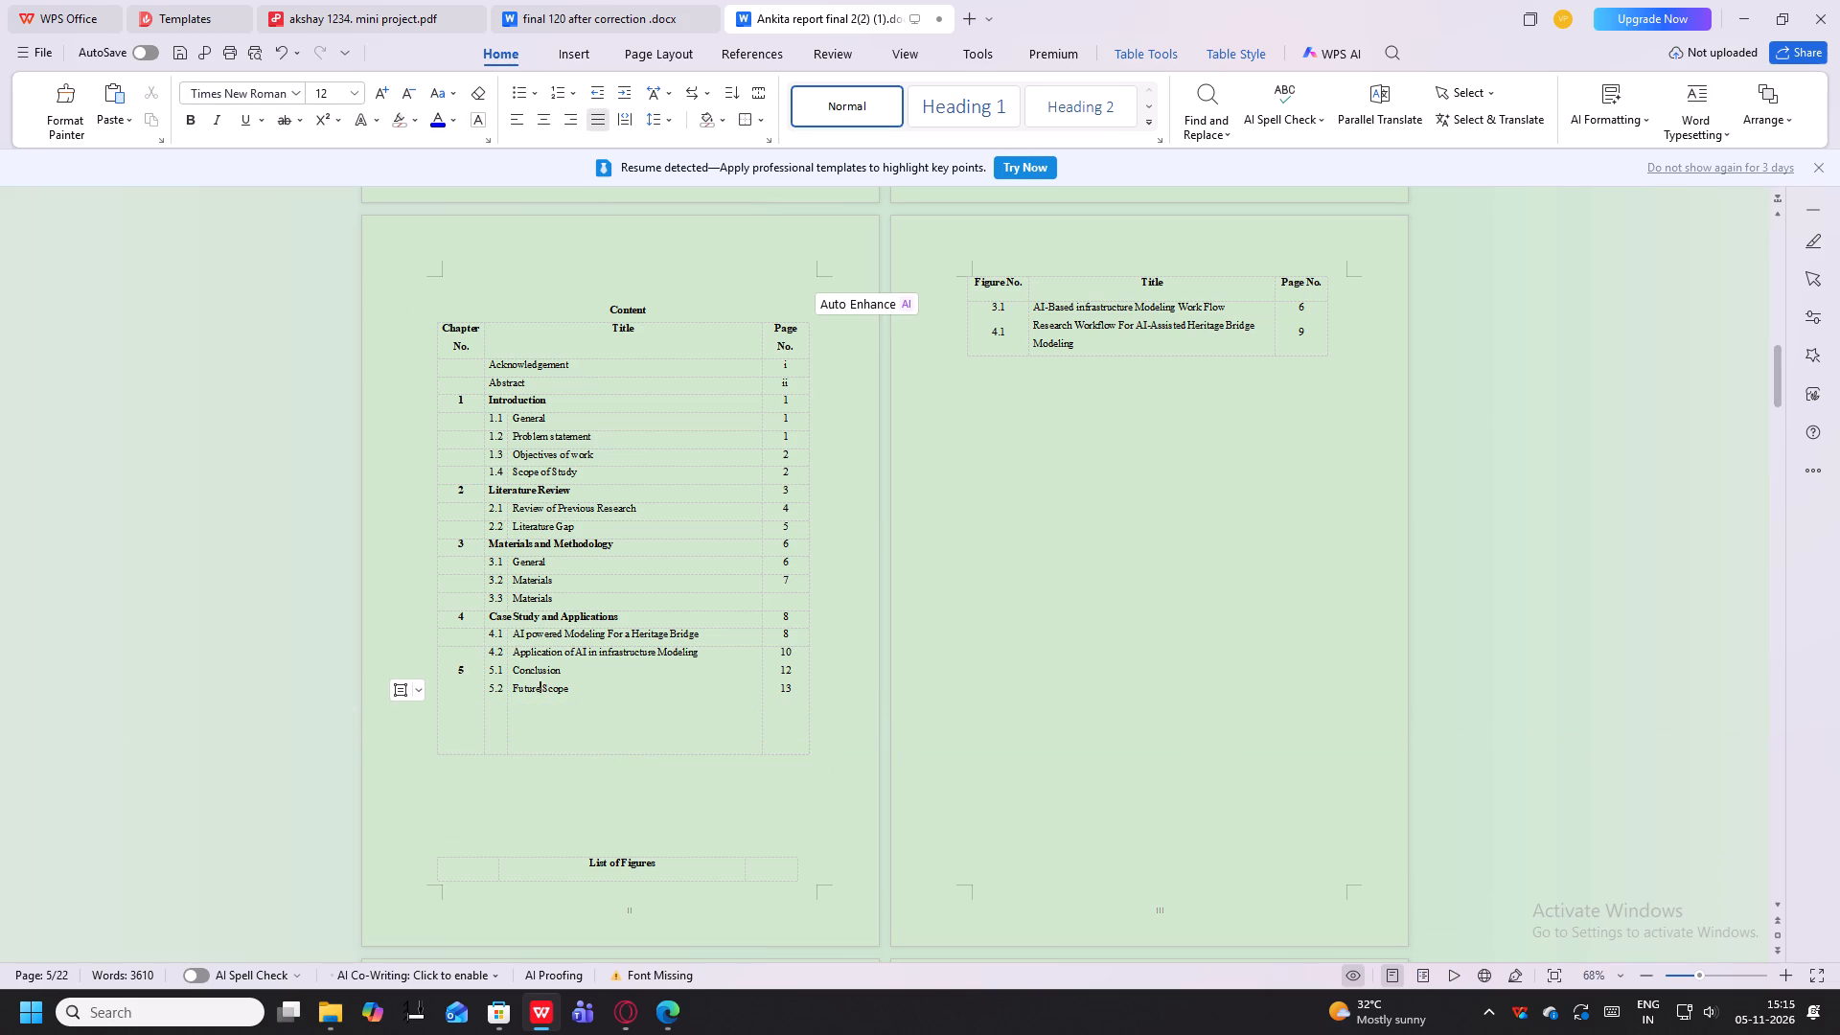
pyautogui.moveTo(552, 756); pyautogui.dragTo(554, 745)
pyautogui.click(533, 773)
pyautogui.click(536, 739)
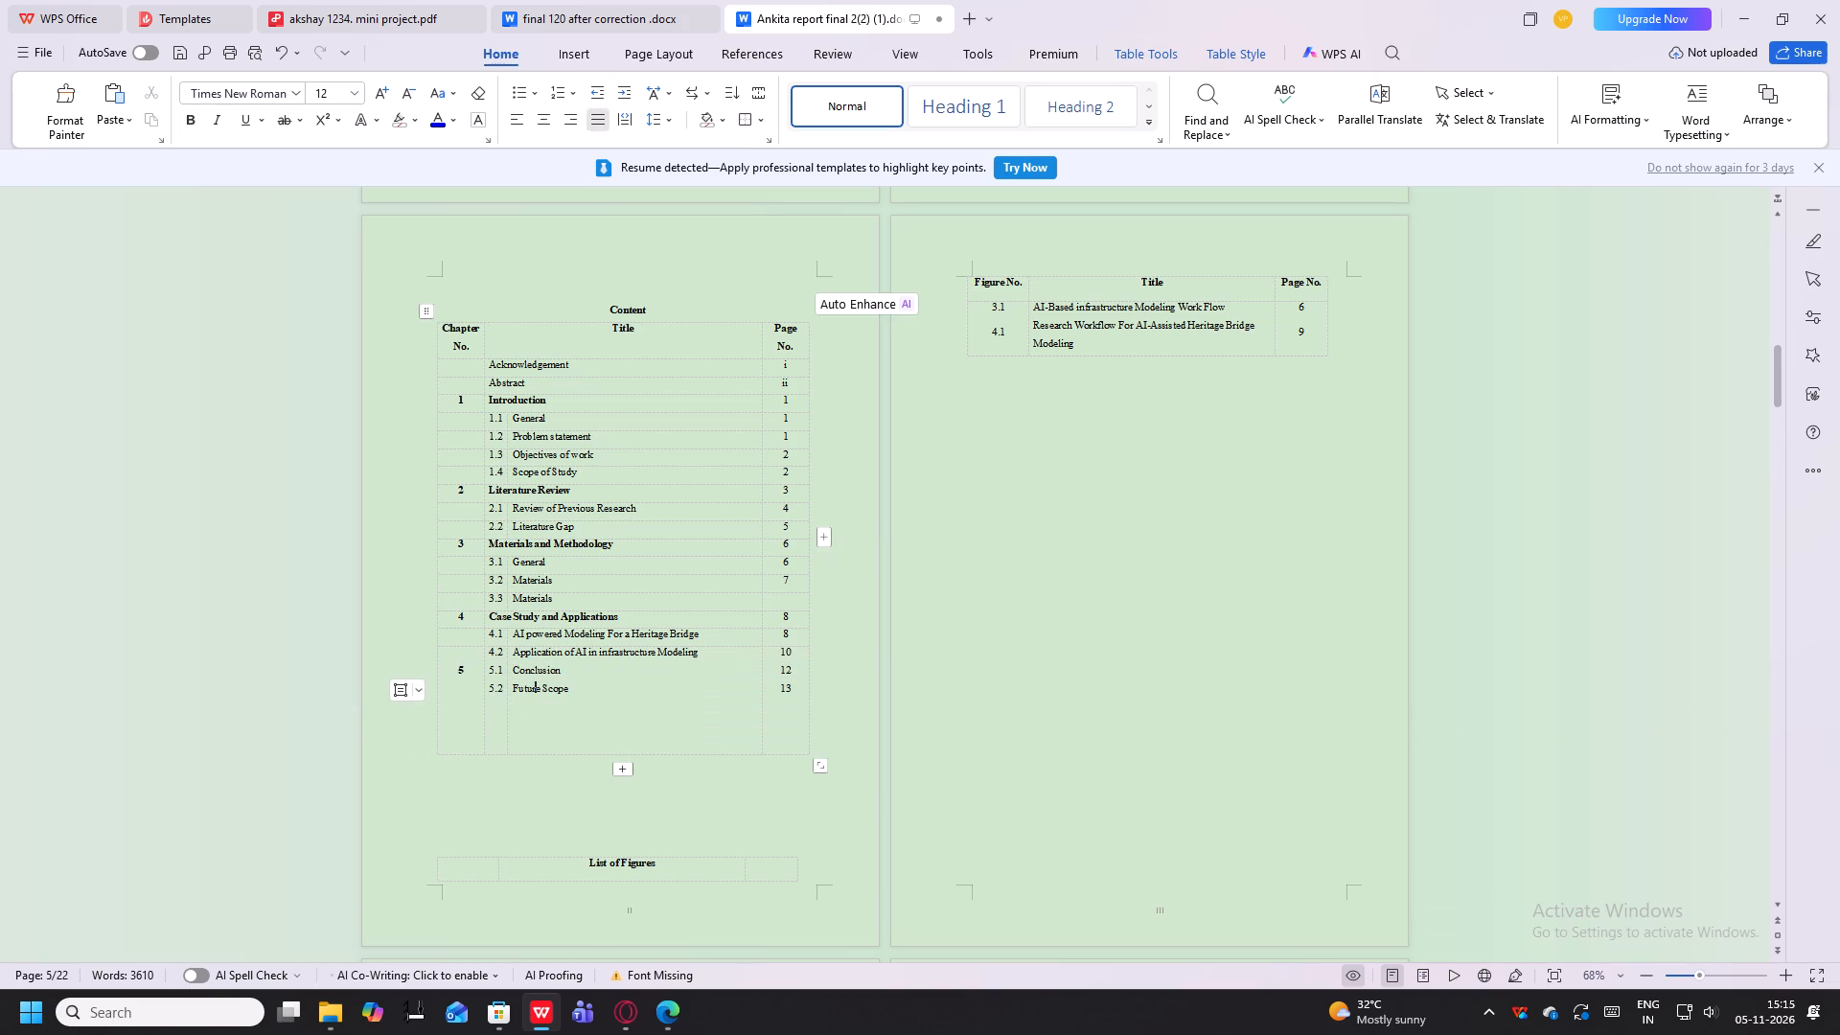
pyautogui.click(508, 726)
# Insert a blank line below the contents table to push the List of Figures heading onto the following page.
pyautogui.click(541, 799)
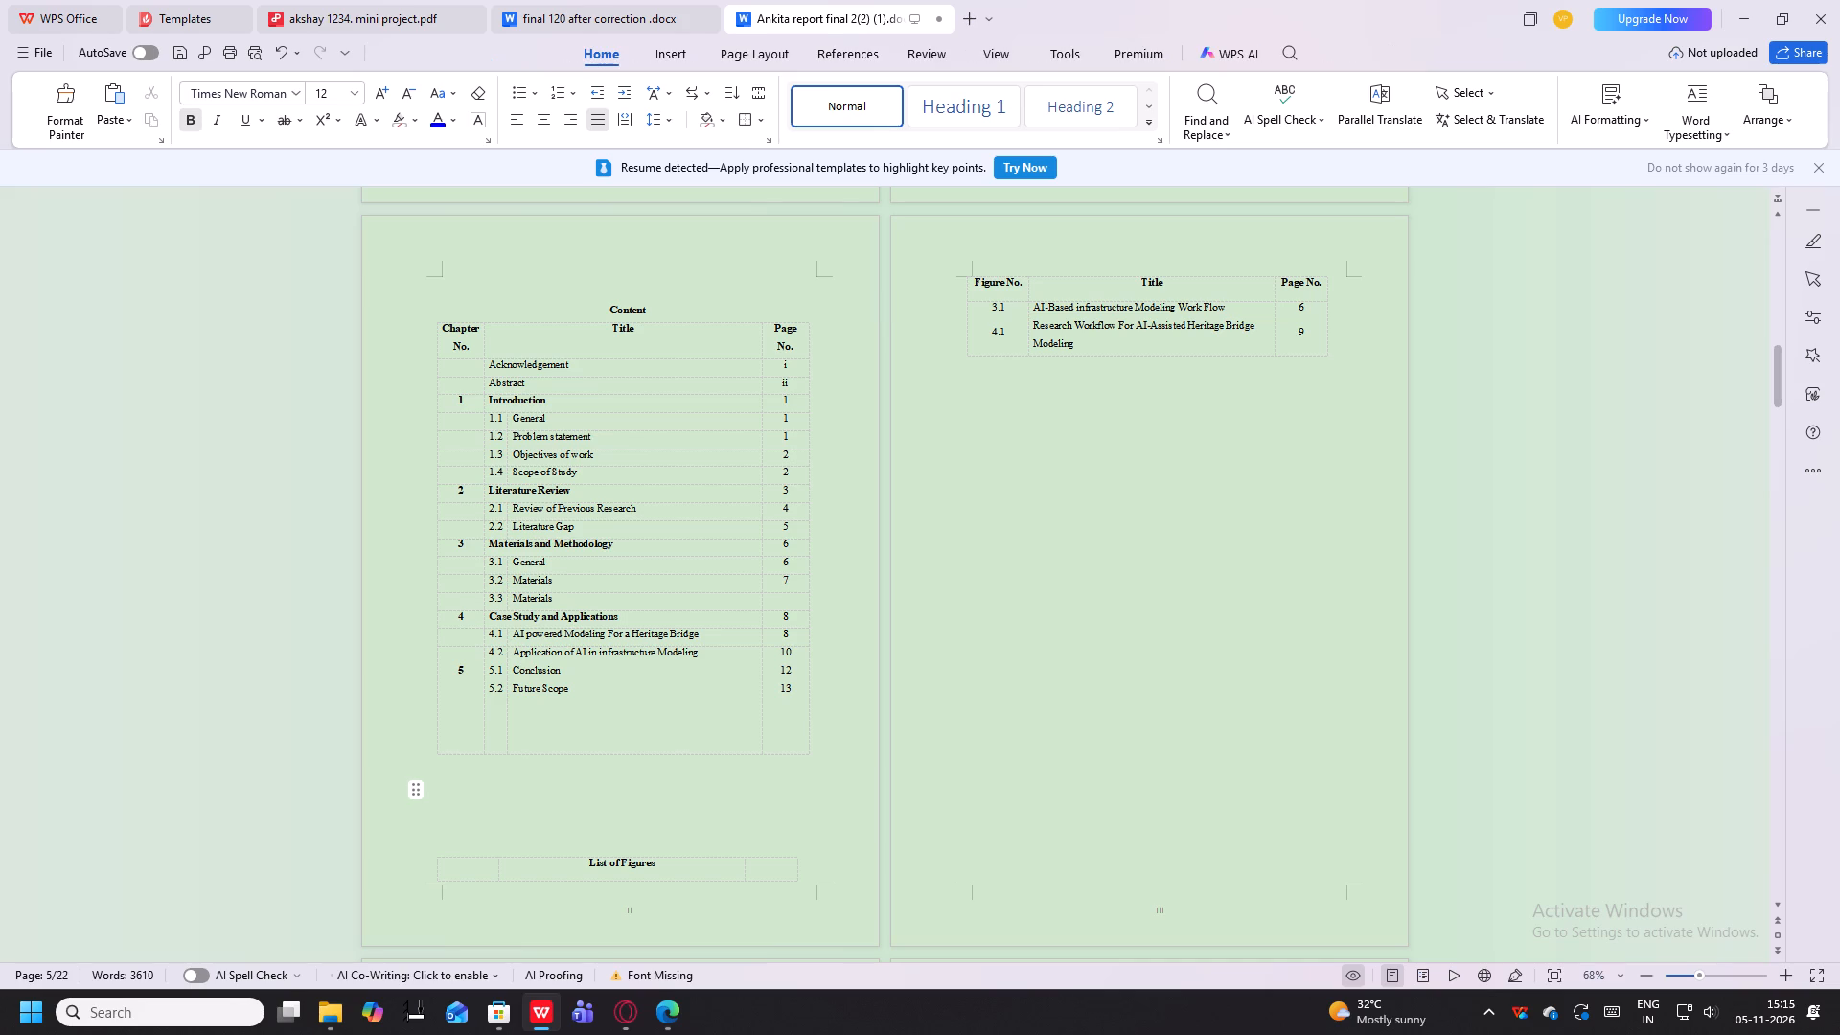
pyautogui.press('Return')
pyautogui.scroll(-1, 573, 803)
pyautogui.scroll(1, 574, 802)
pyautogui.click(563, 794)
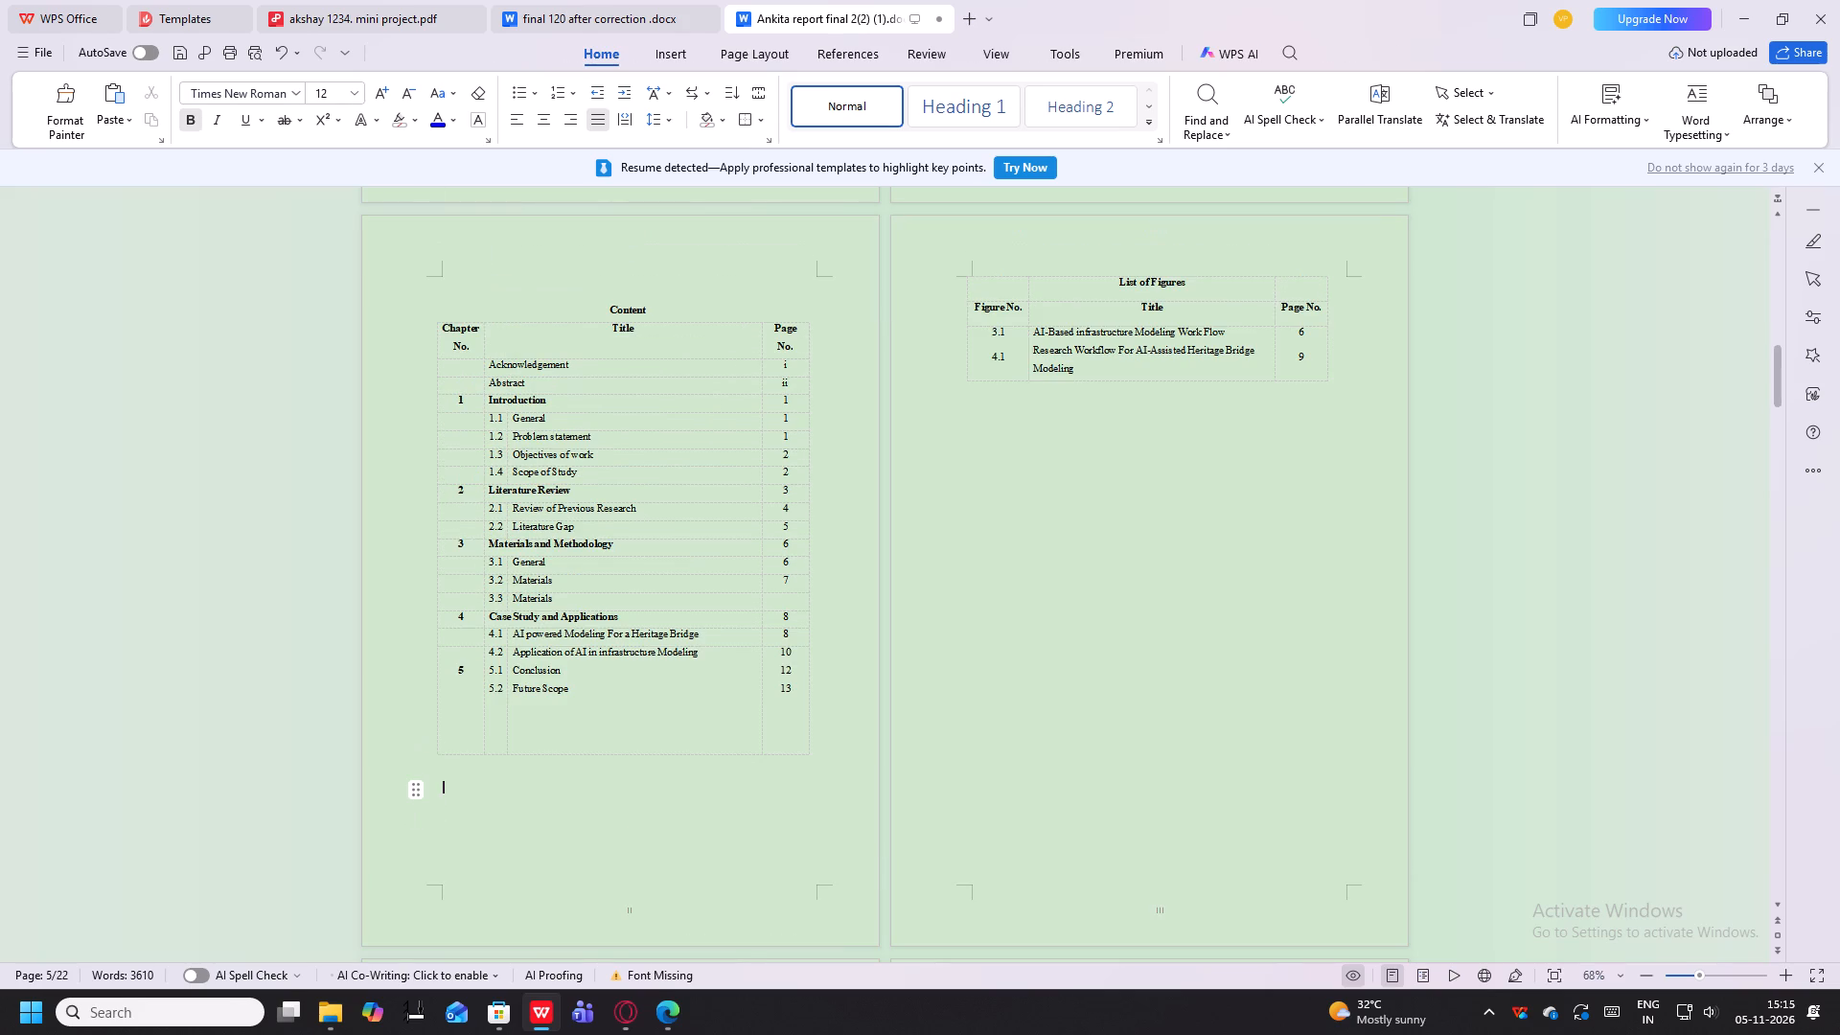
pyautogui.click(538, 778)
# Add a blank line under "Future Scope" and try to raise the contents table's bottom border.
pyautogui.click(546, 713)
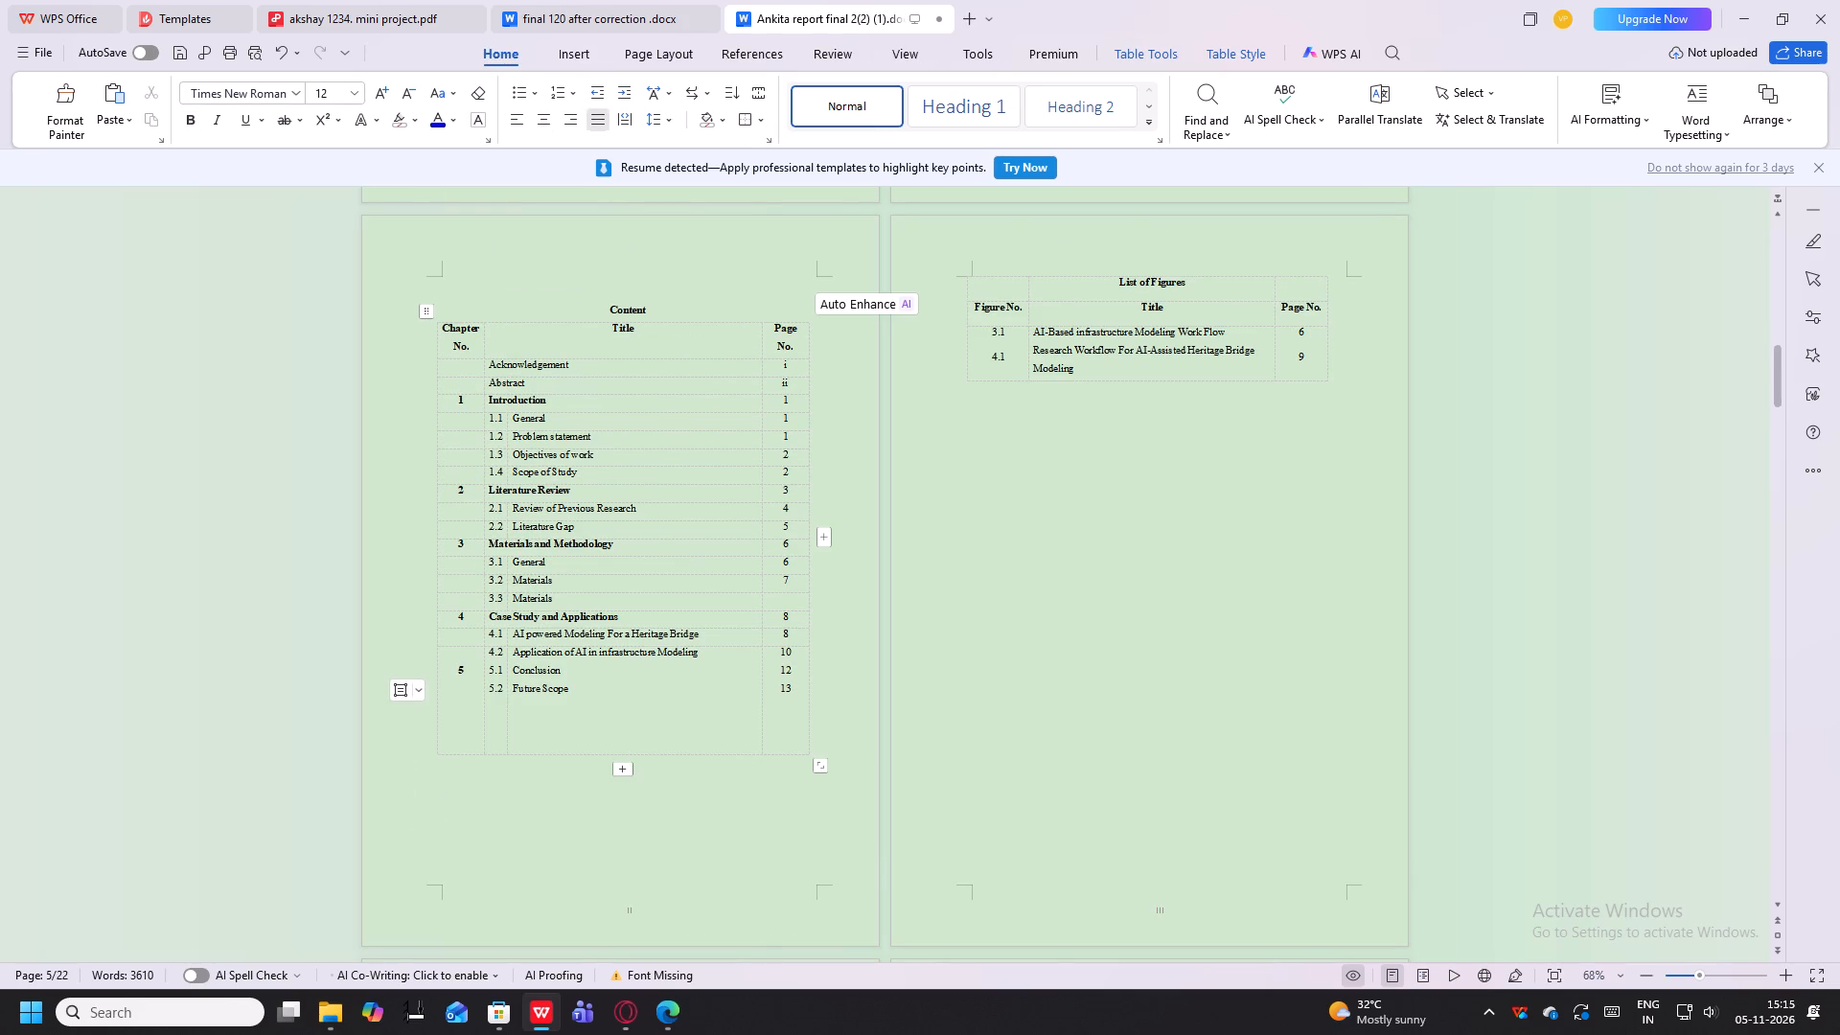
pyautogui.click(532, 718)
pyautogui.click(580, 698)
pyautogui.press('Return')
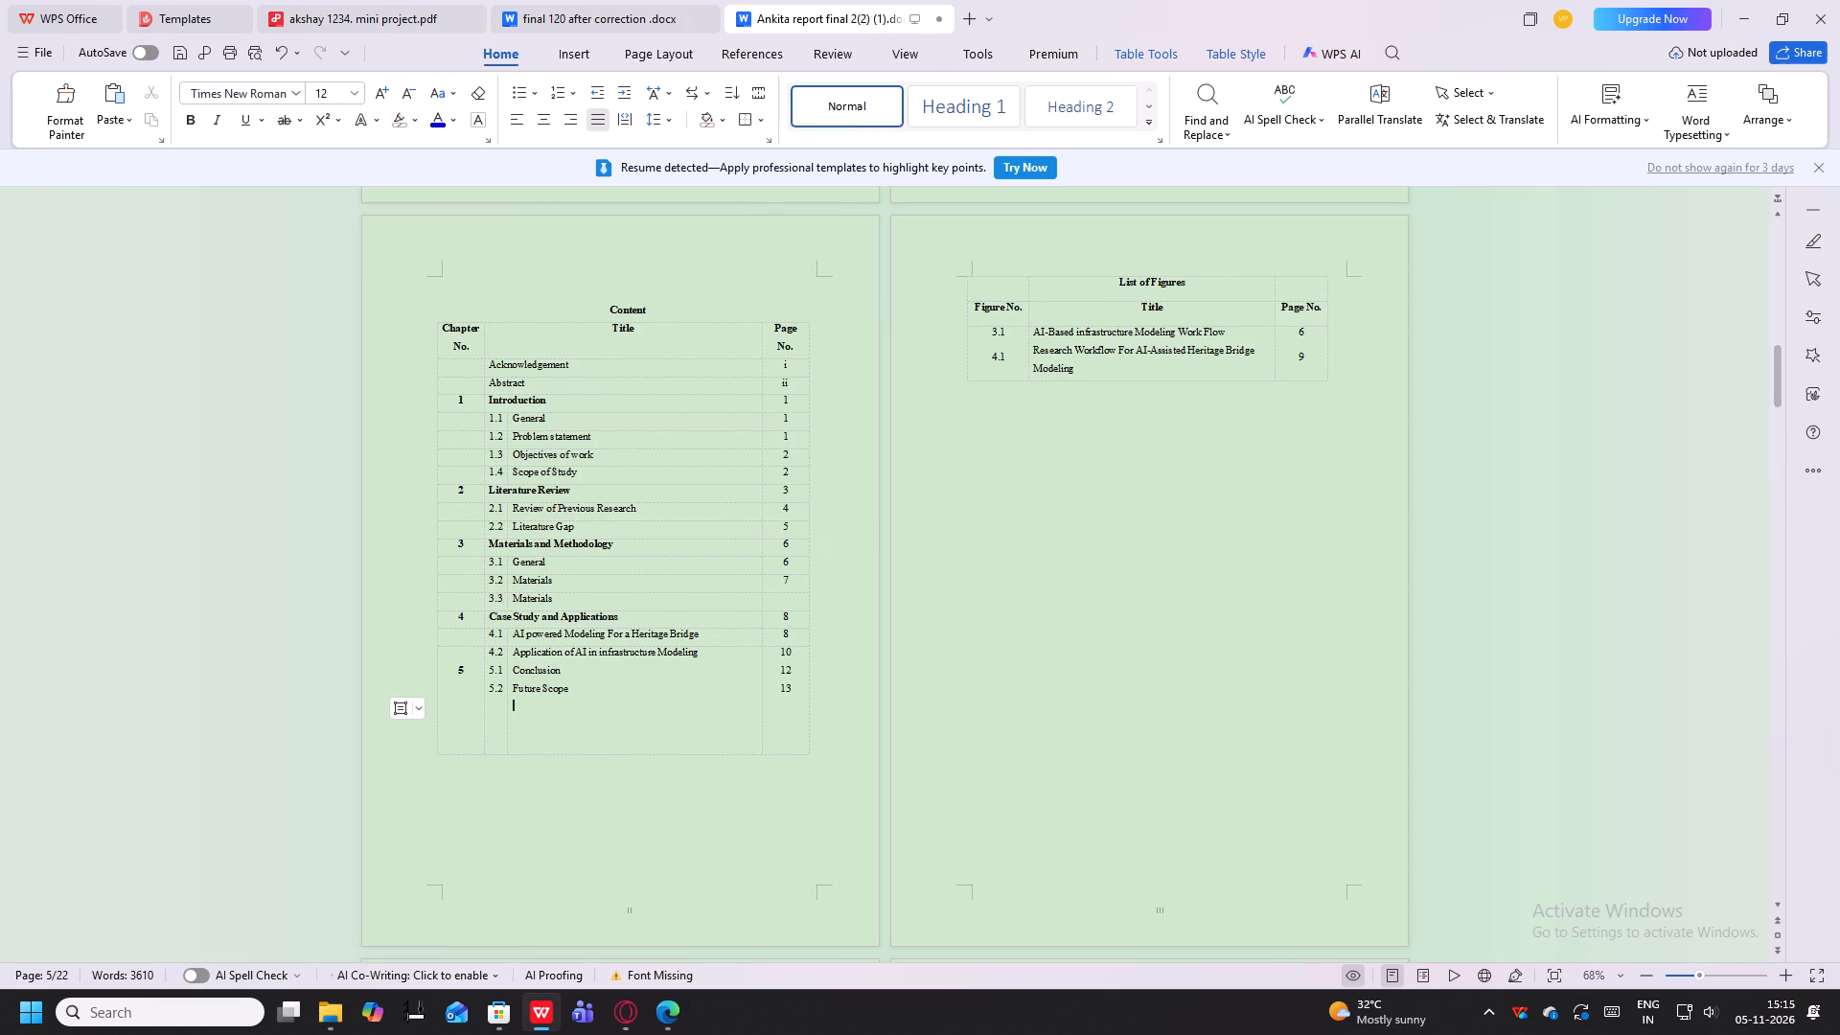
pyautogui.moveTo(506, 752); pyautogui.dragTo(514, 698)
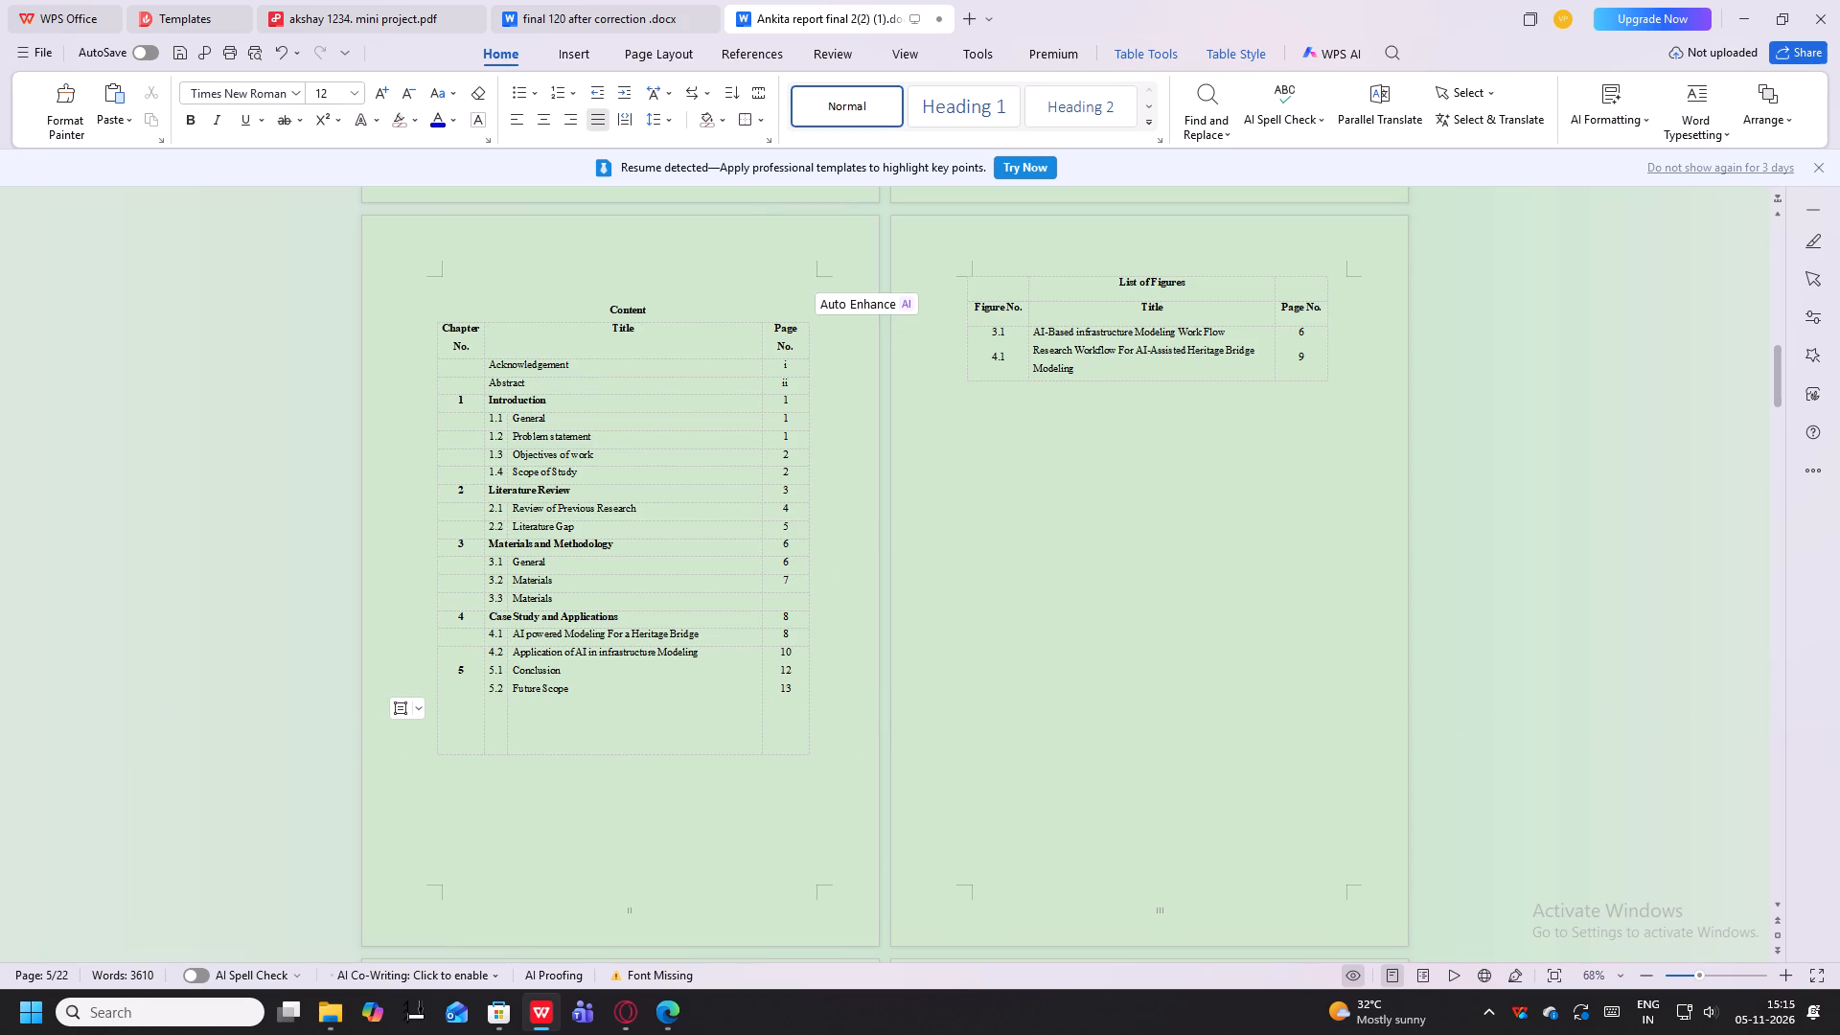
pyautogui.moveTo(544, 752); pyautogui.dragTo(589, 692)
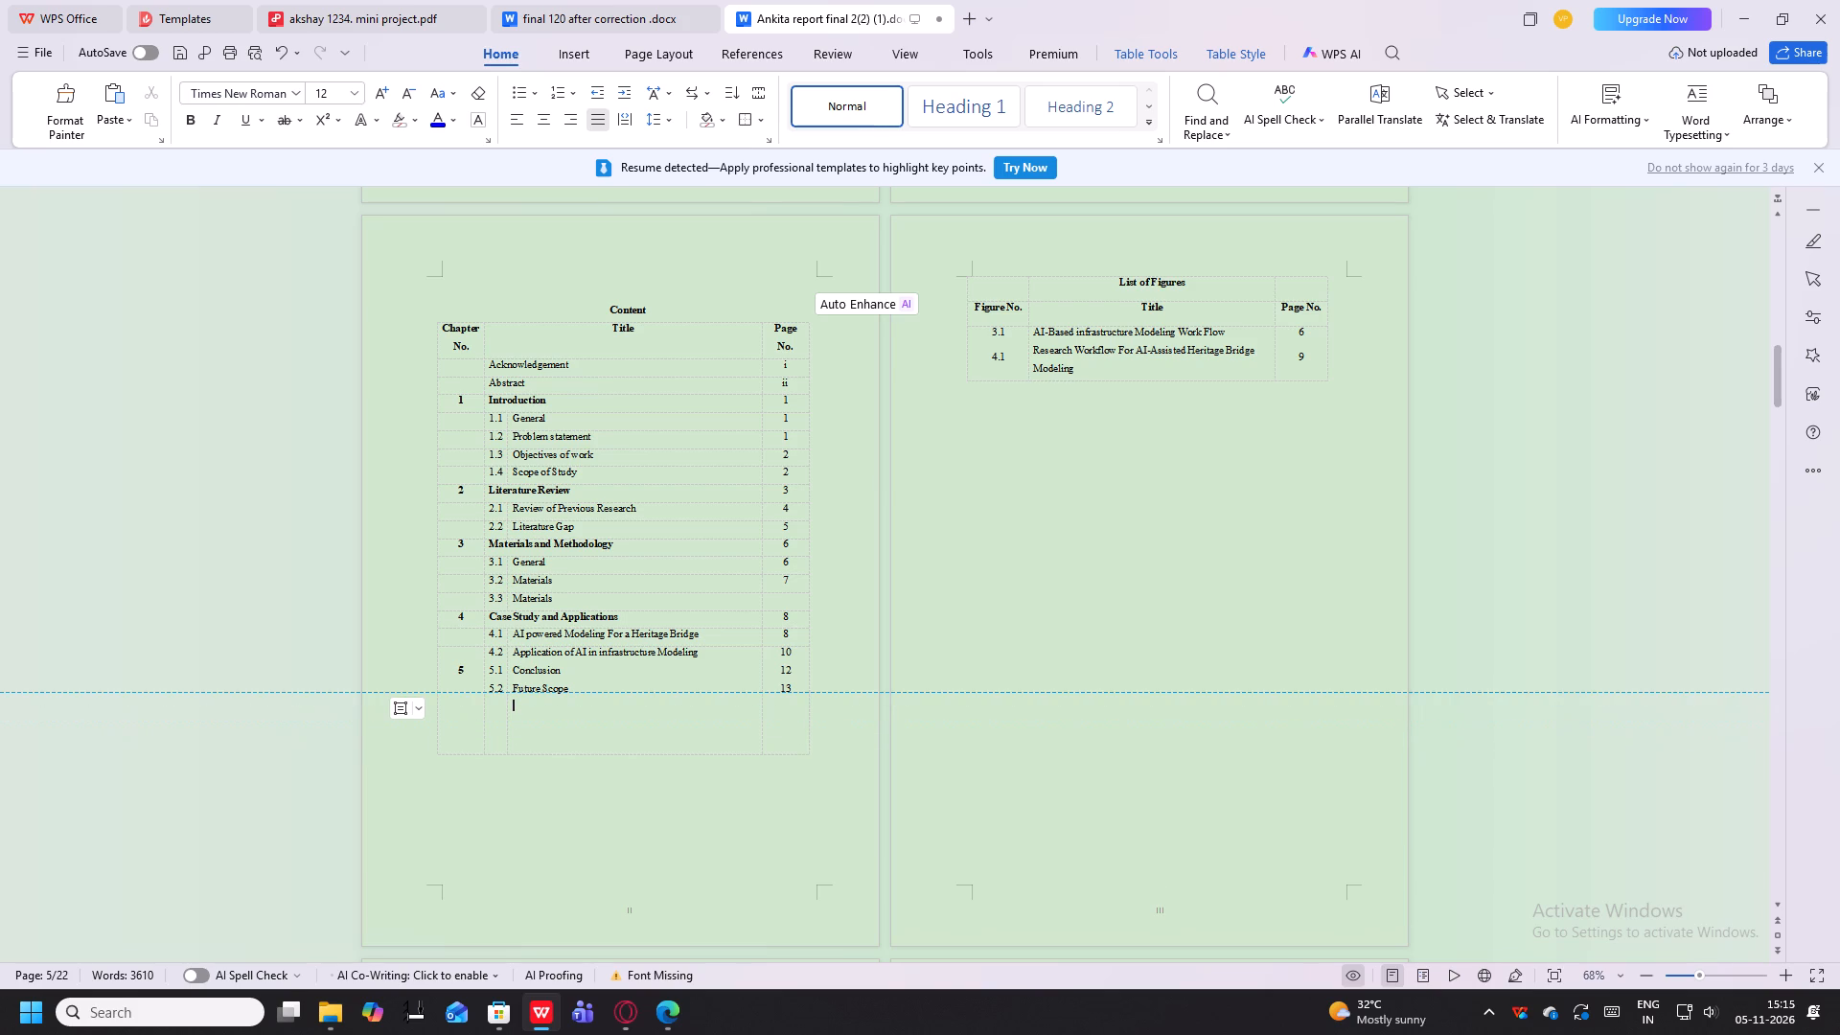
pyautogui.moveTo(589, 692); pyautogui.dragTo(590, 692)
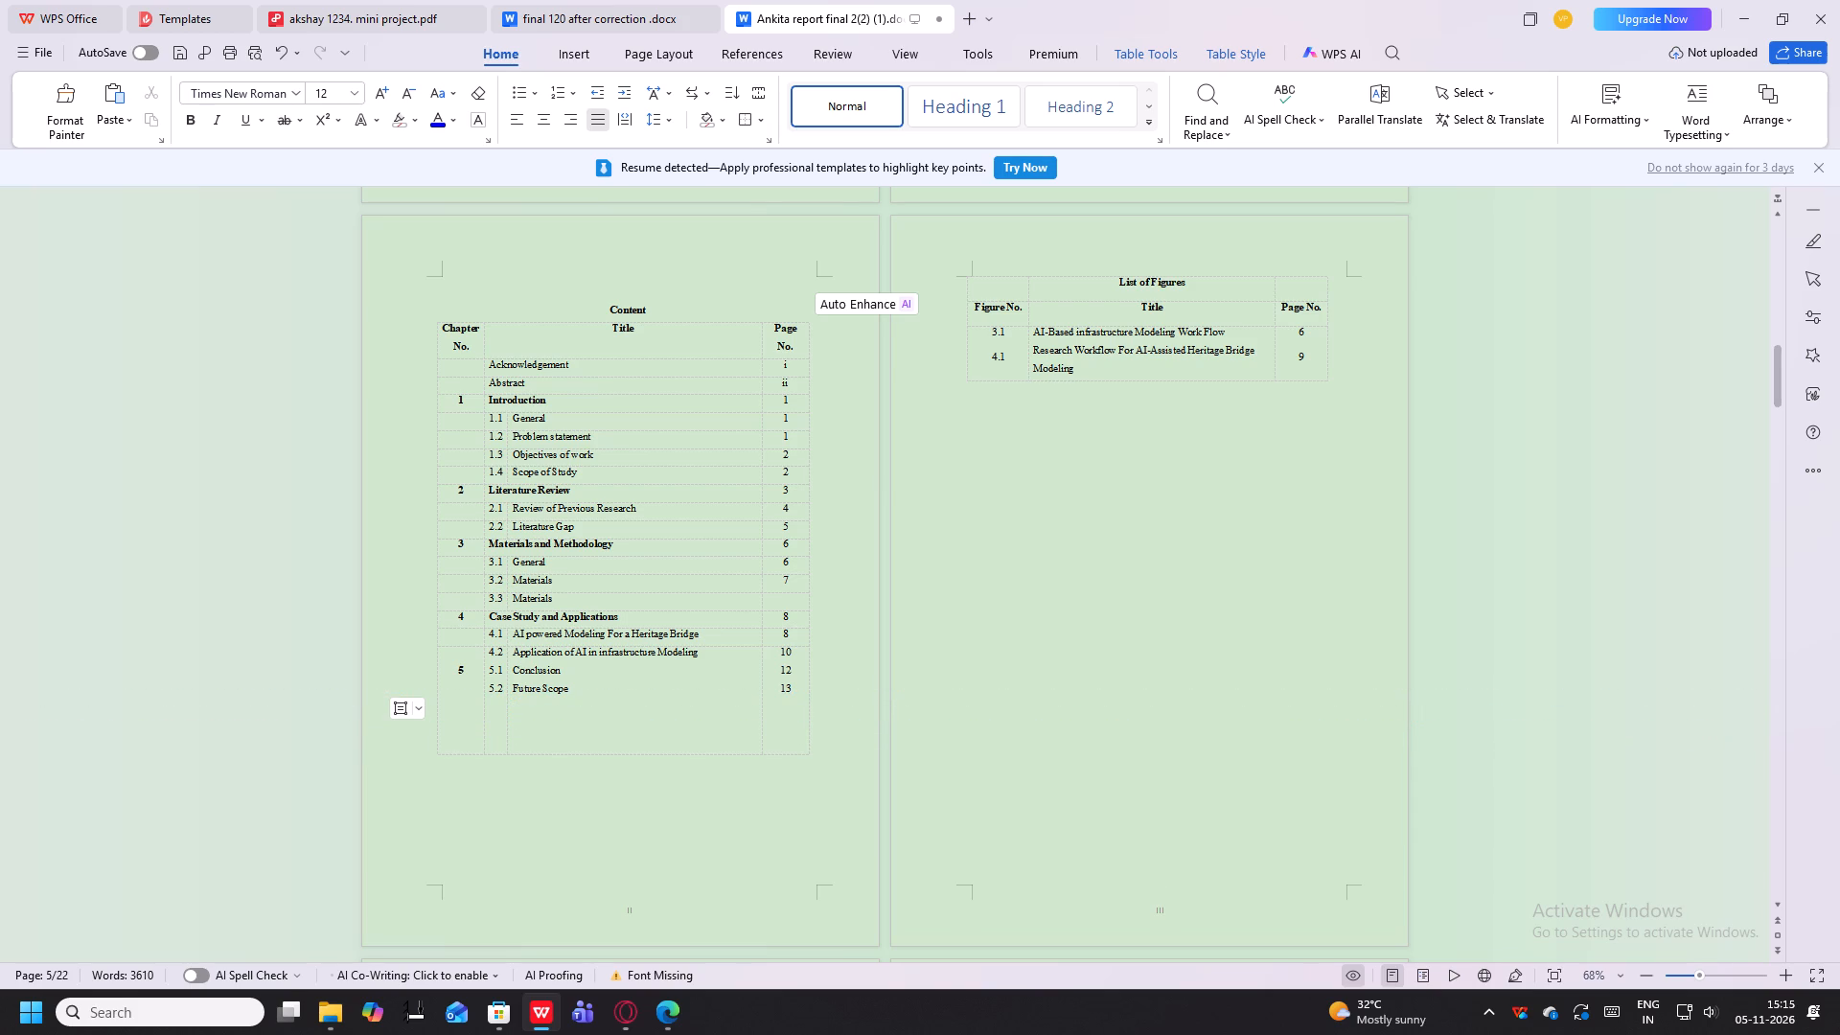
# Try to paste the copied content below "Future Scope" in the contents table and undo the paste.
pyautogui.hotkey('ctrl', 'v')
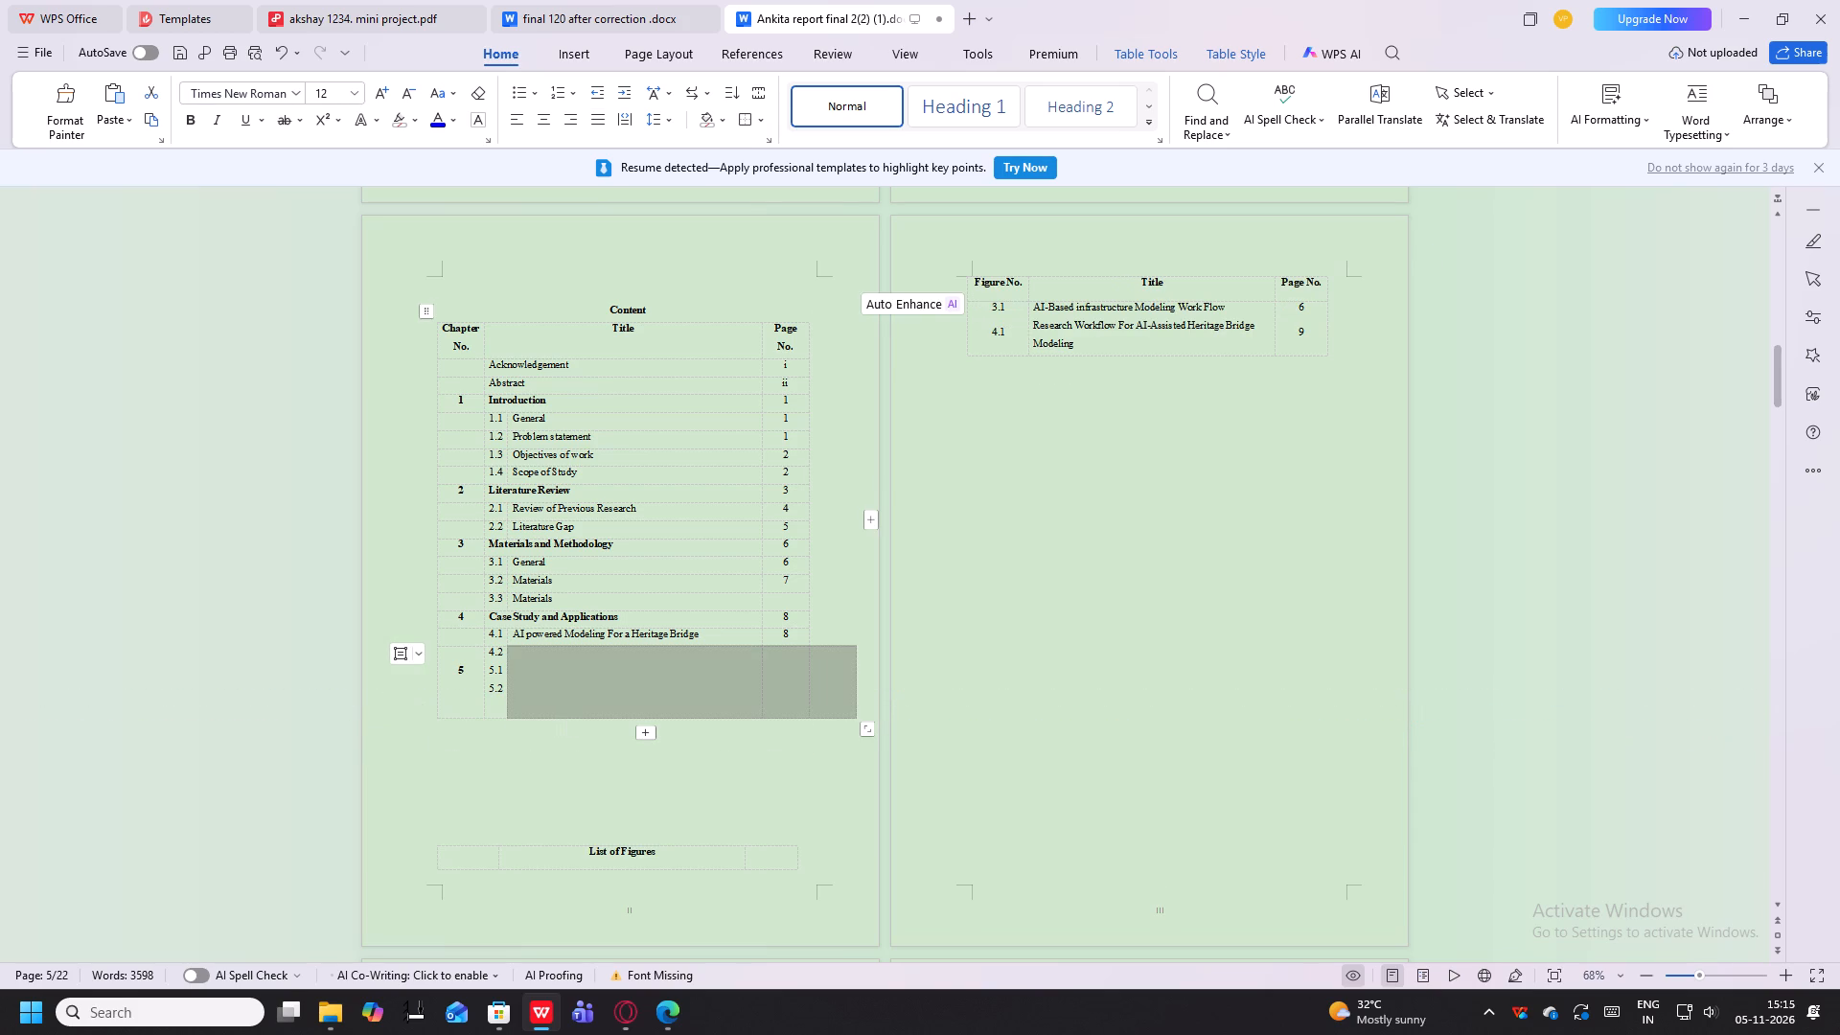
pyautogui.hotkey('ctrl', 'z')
# Undo the recent contents table edits back to where "References", its page number 14 and the empty bottom row are restored.
pyautogui.hotkey('ctrl', 'z')
pyautogui.hotkey('ctrl', 'z')
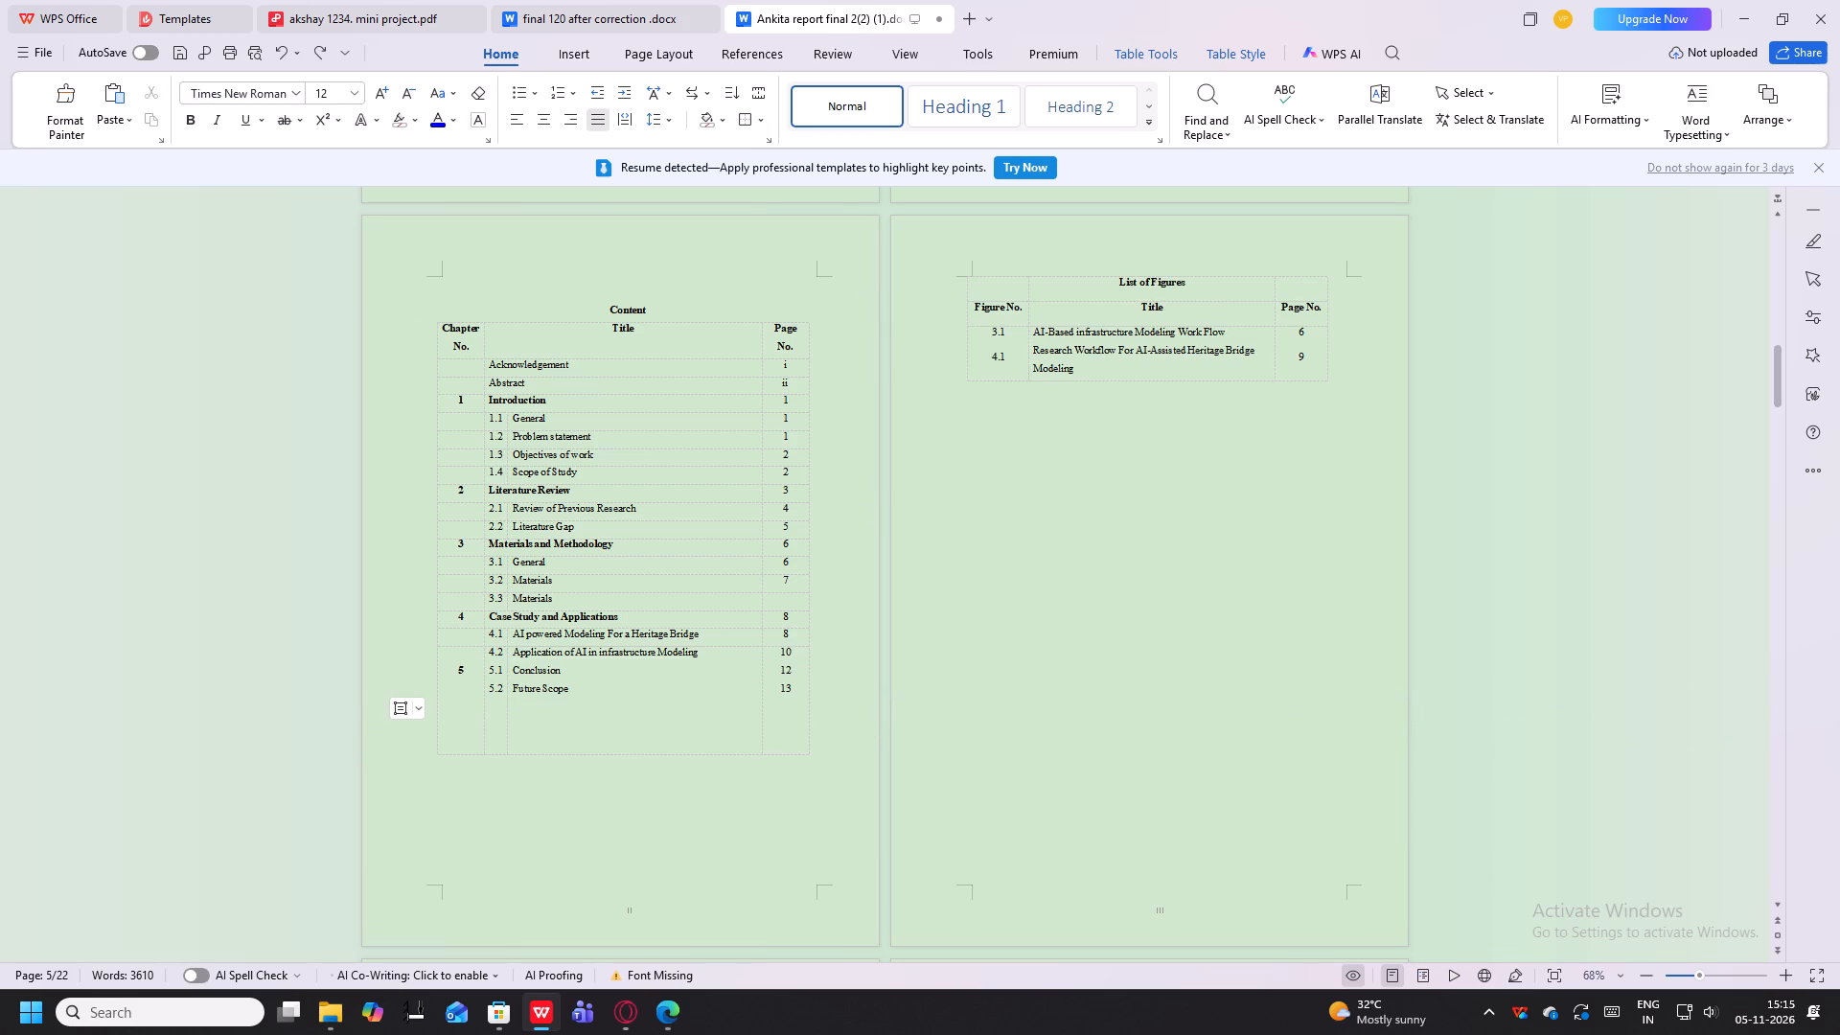
pyautogui.hotkey('ctrl', 'z')
pyautogui.hotkey('ctrl', 'z')
pyautogui.hotkey('ctrl', 'z')
pyautogui.hotkey('ctrl', 'z')
pyautogui.hotkey('ctrl', 'z')
pyautogui.hotkey('ctrl', 'z')
pyautogui.hotkey('ctrl', 'z')
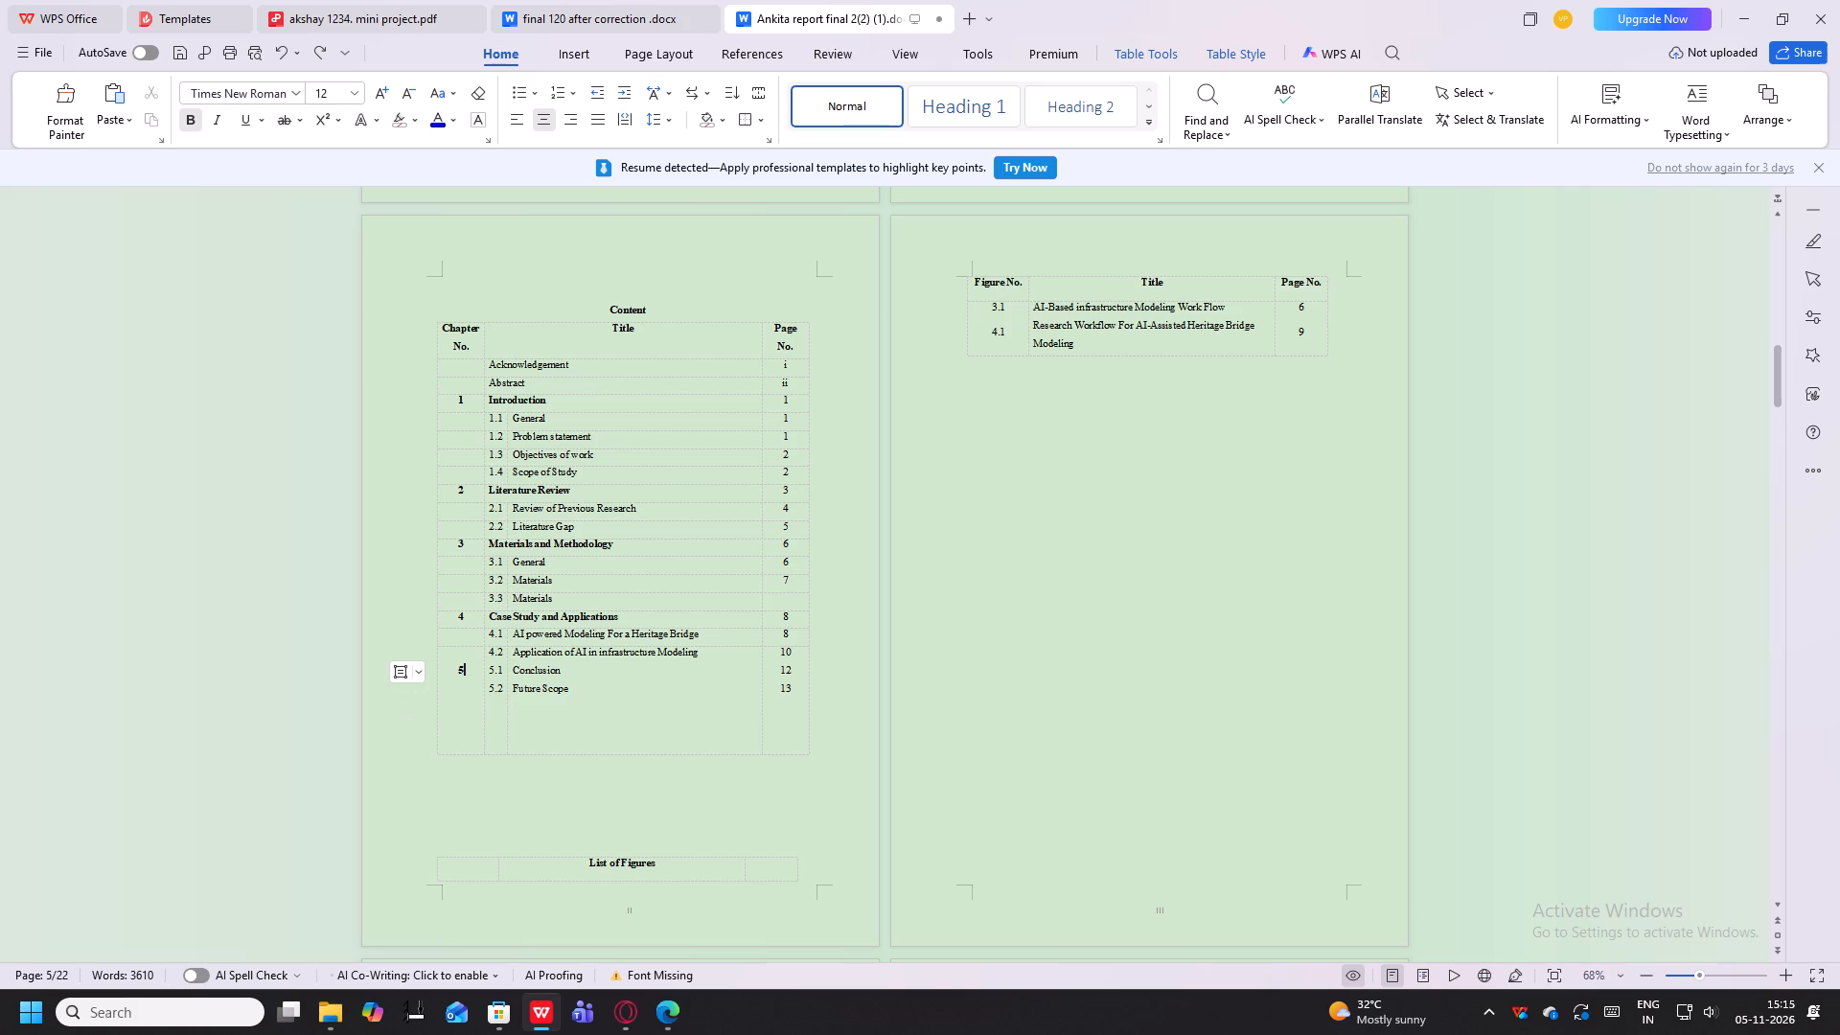
pyautogui.hotkey('ctrl', 'z')
pyautogui.hotkey('ctrl', 'z')
pyautogui.hotkey('ctrl', 'z')
pyautogui.hotkey('ctrl', 'z')
pyautogui.hotkey('ctrl', 'z')
pyautogui.hotkey('ctrl', 'z')
pyautogui.hotkey('ctrl', 'z')
pyautogui.hotkey('ctrl', 'z')
pyautogui.hotkey('ctrl', 'z')
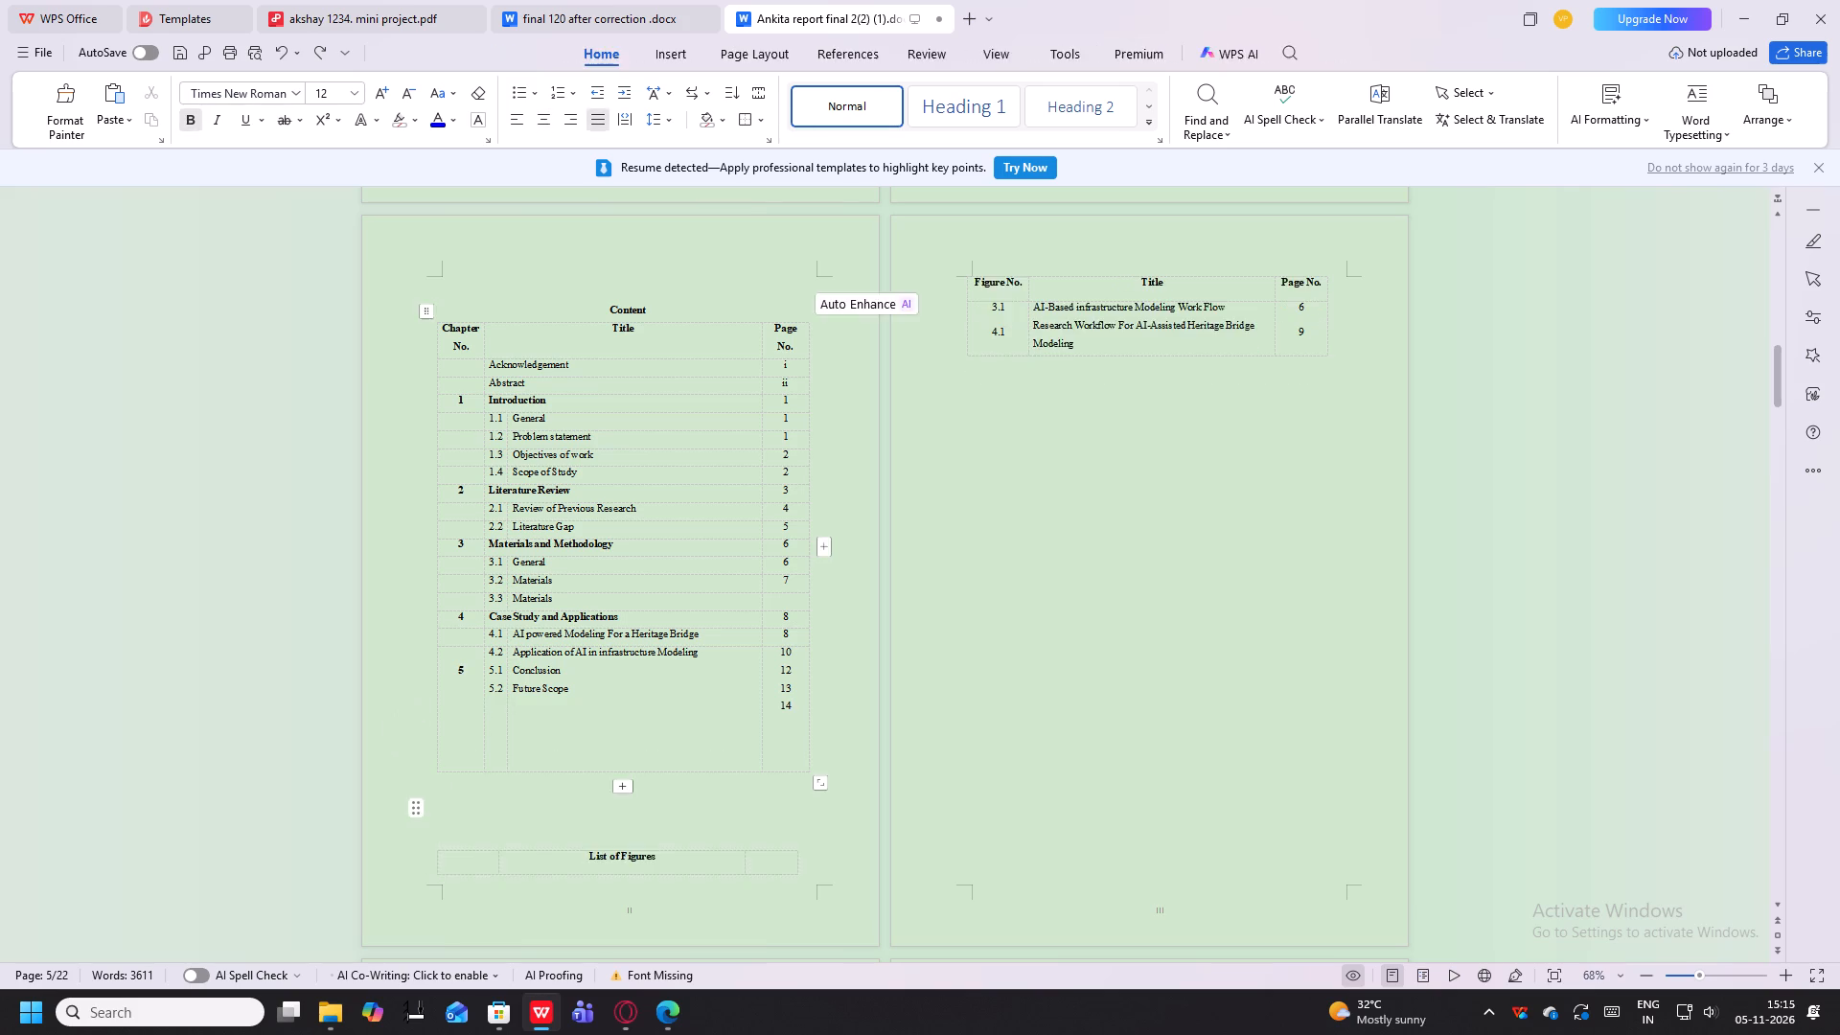
pyautogui.hotkey('ctrl', 'z')
pyautogui.hotkey('ctrl', 'z')
pyautogui.hotkey('ctrl', 'z')
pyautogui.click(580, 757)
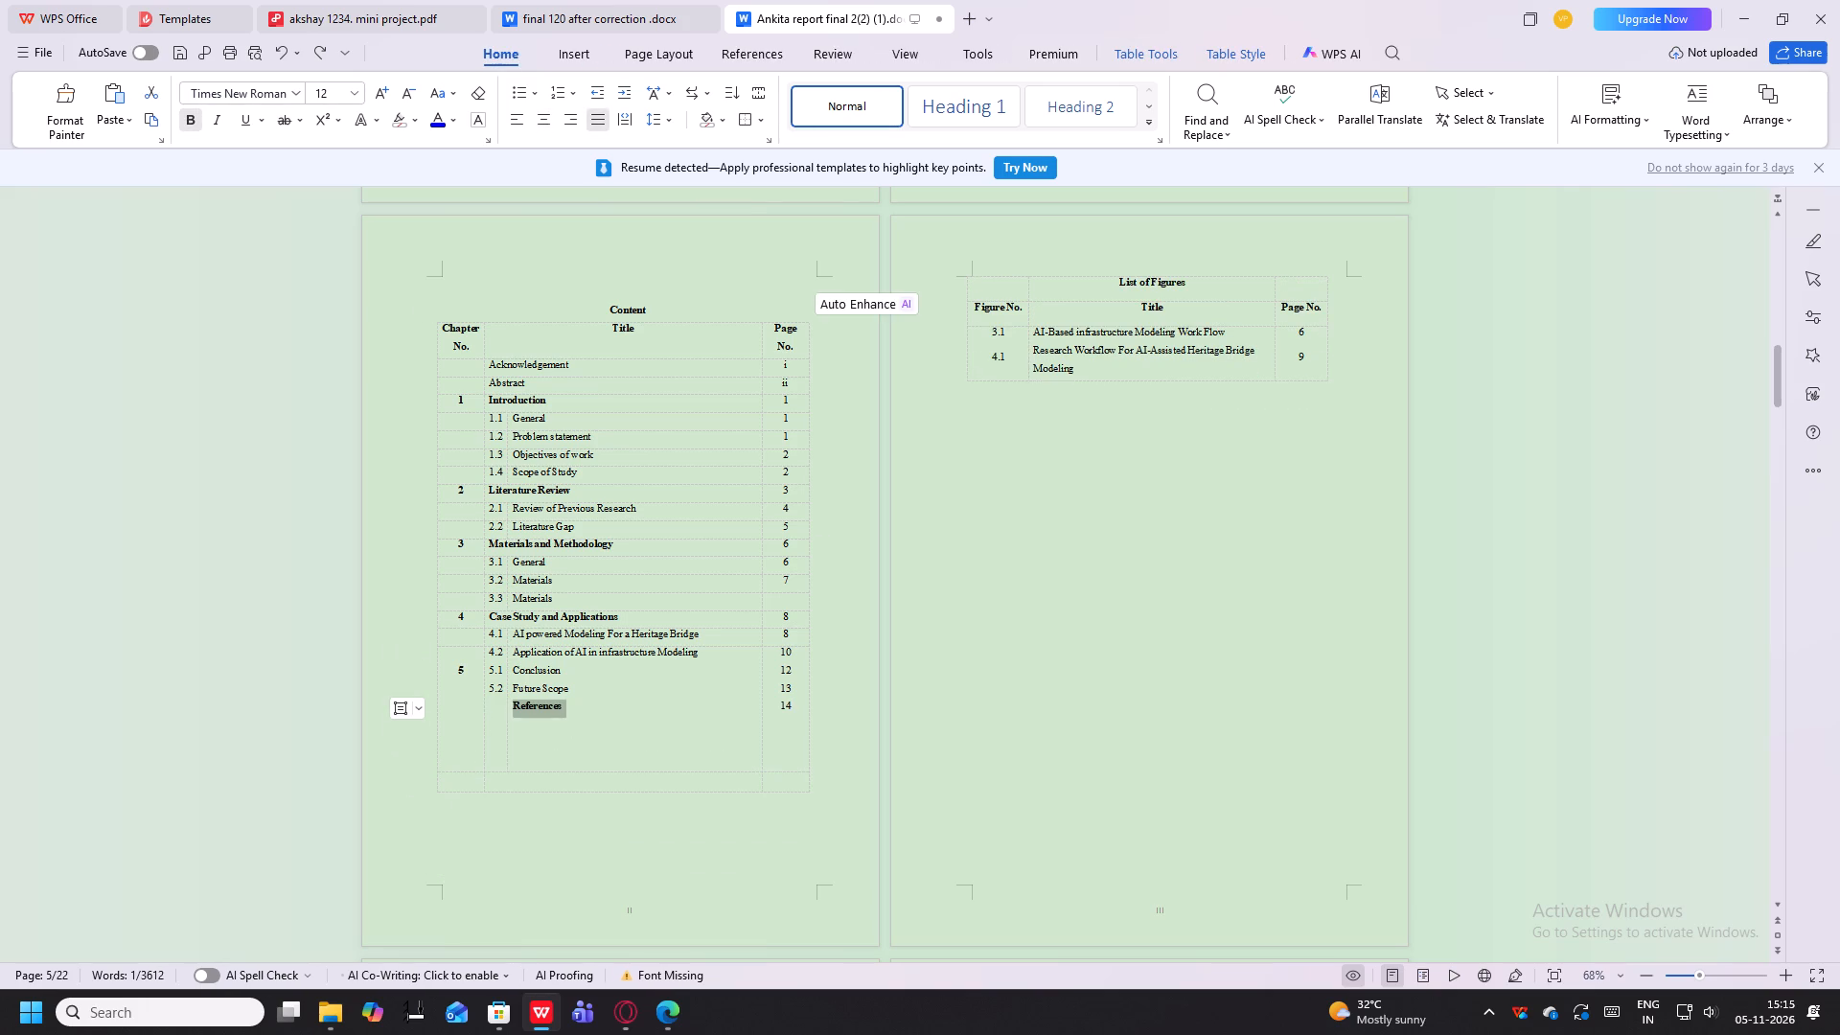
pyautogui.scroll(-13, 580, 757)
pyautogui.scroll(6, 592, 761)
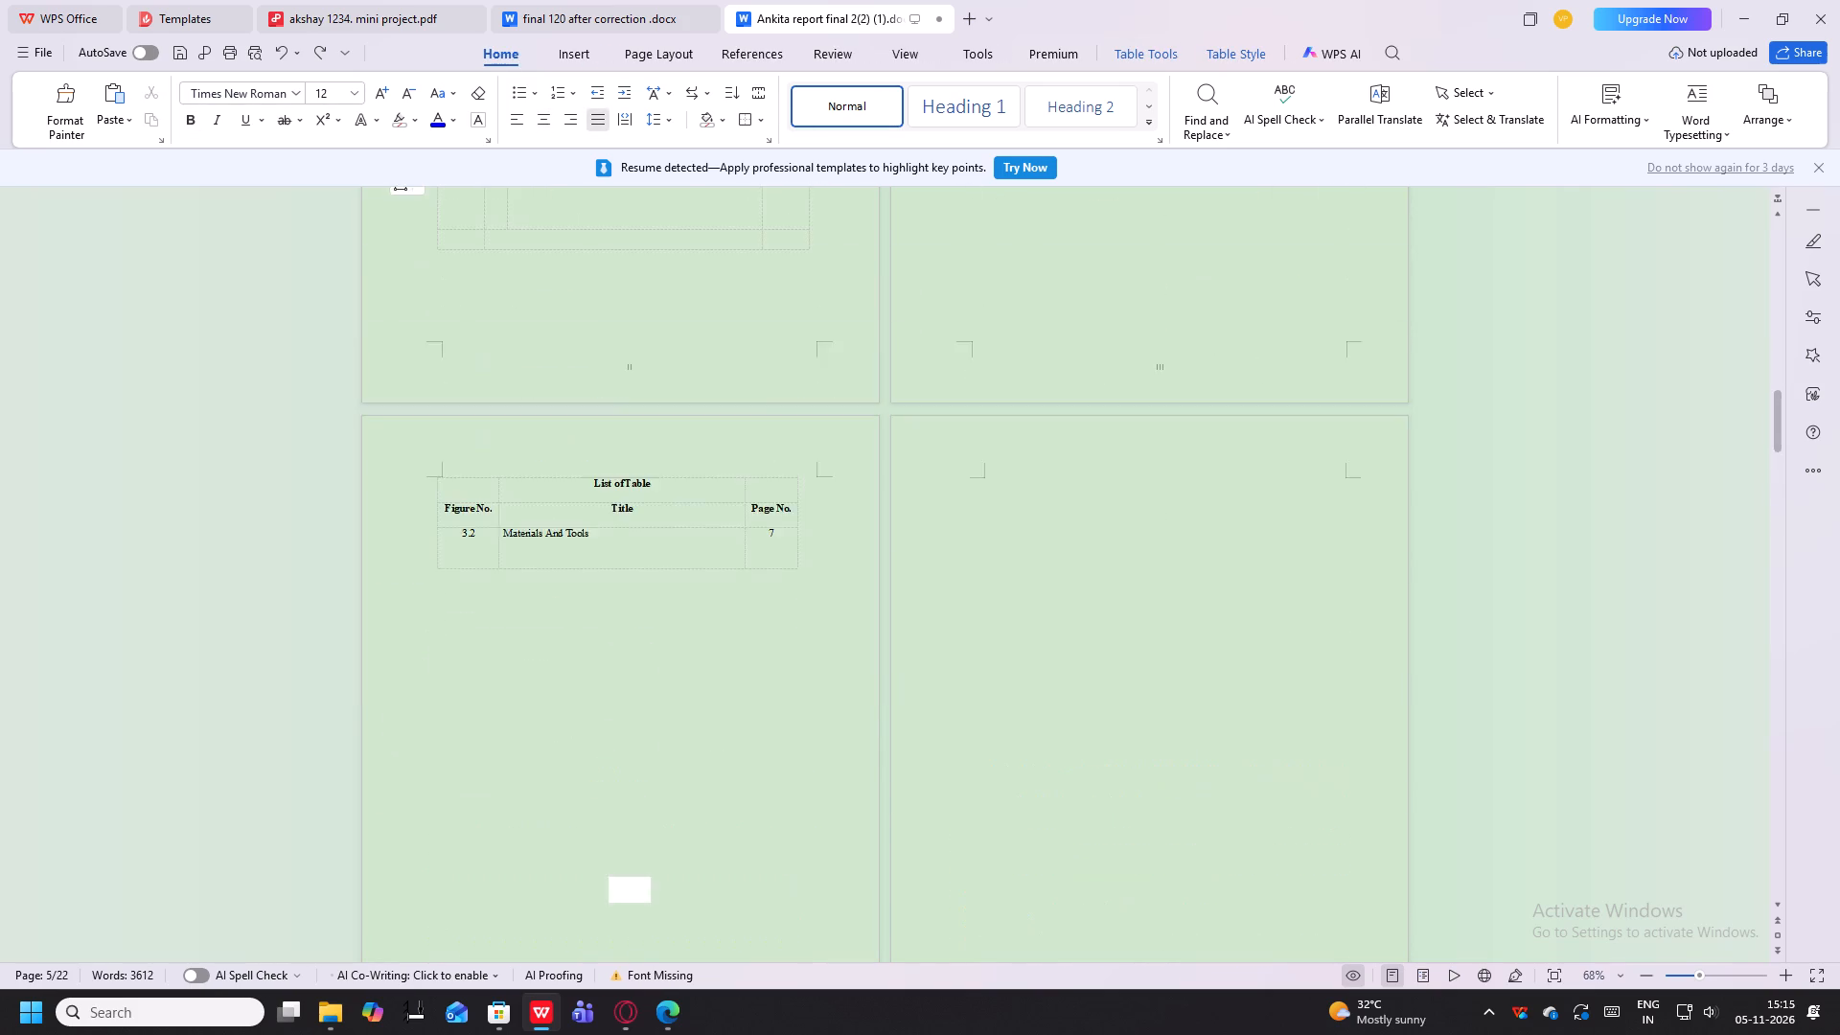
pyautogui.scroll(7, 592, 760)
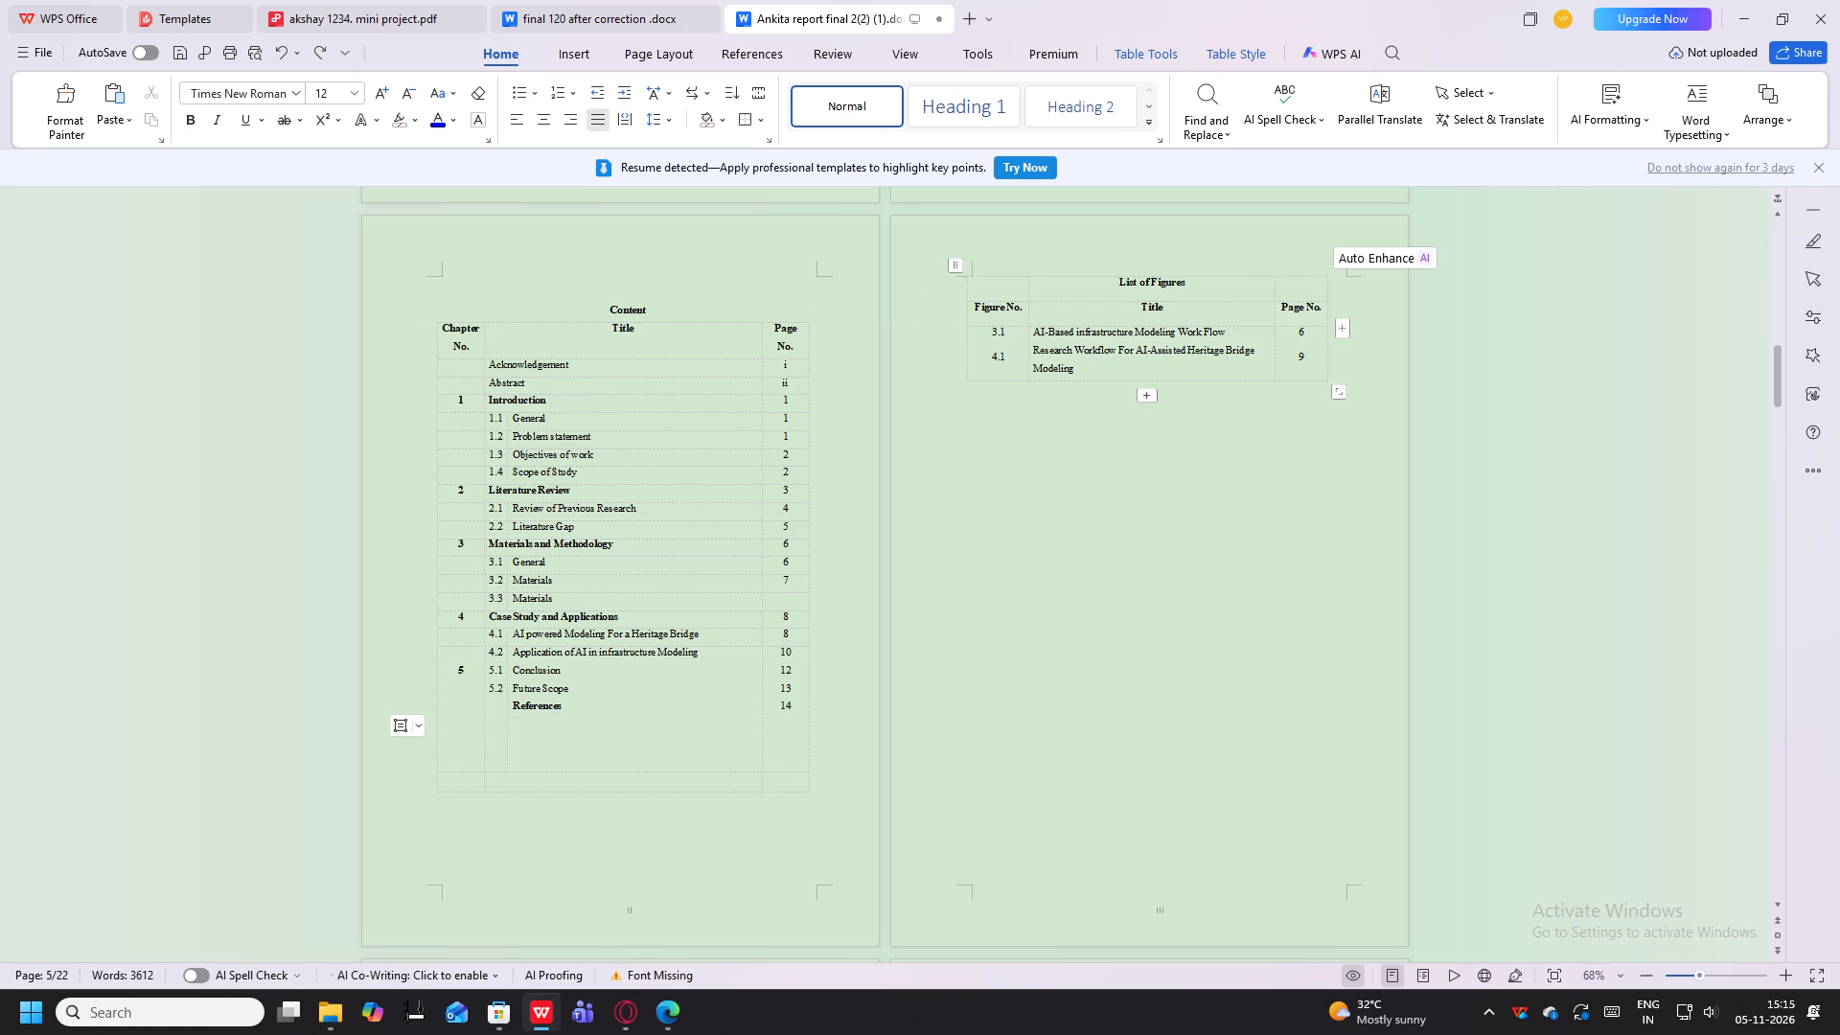
# Move "List of Figures" from the figures table's top row into the header row, replacing "Title" between "Figure No." and "Page No.".
pyautogui.moveTo(1176, 314); pyautogui.dragTo(1116, 316)
pyautogui.press('BackSpace')
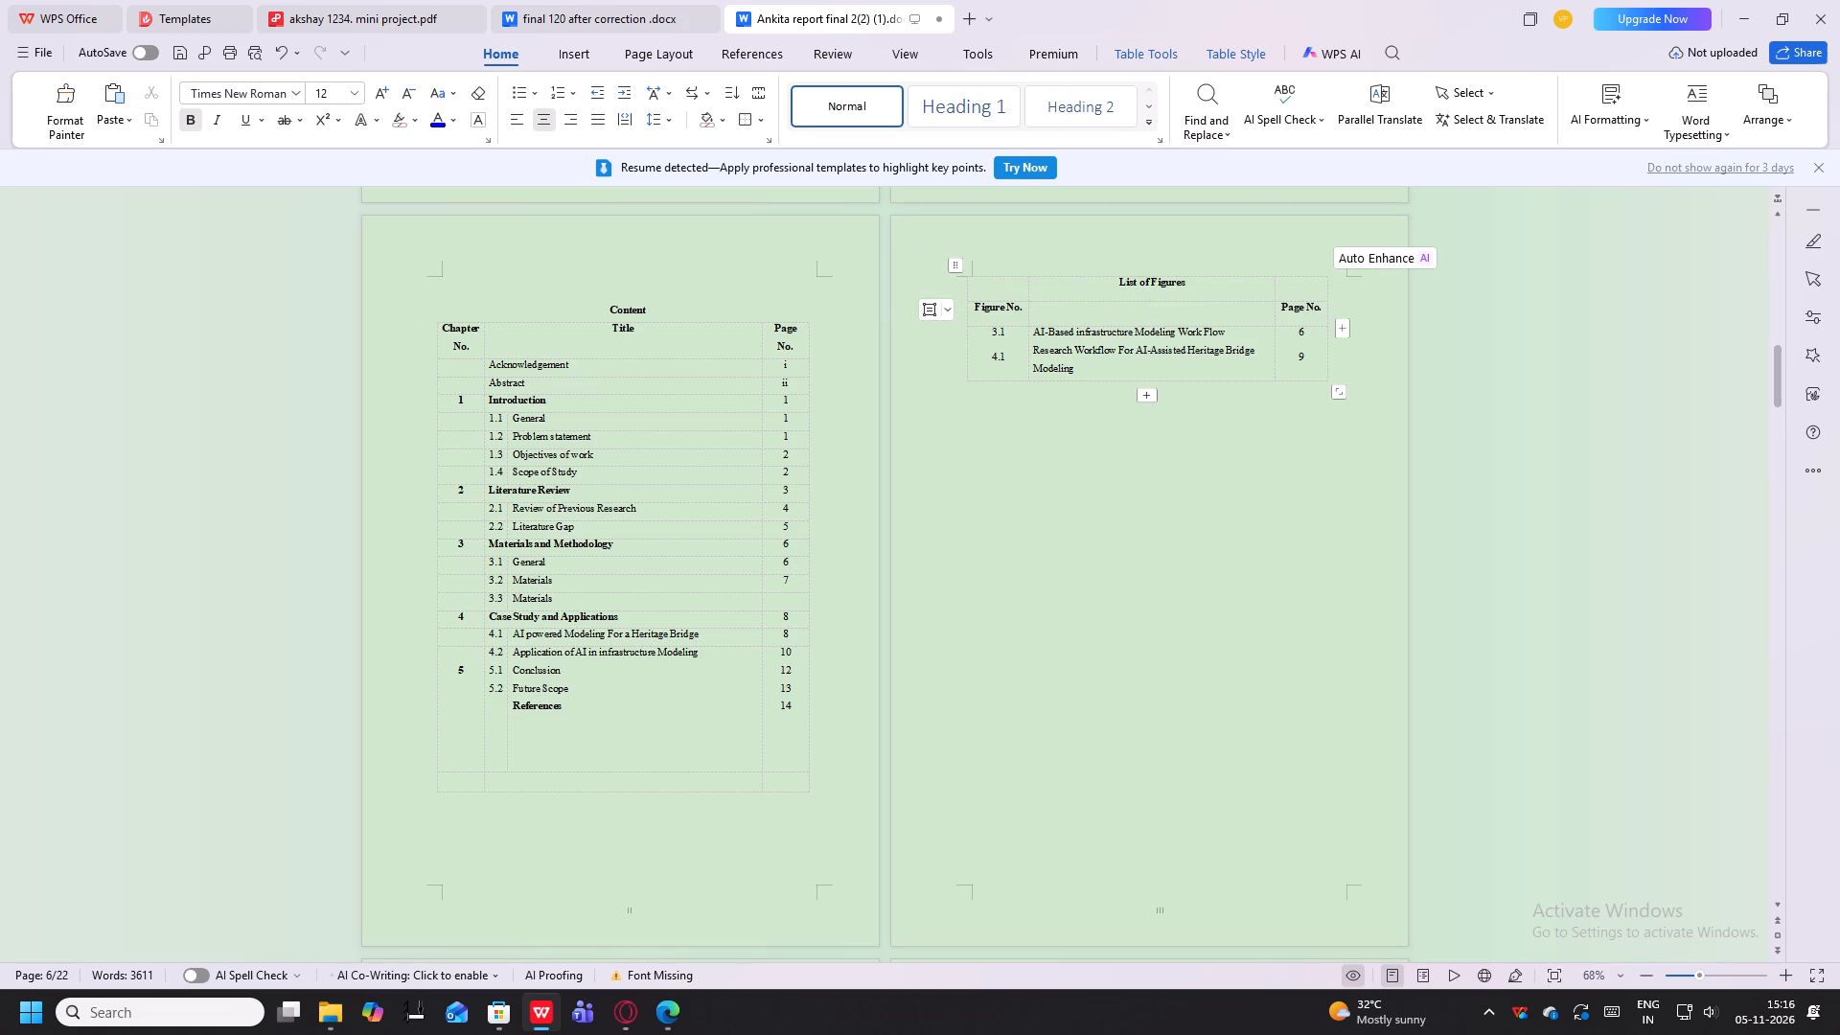
pyautogui.moveTo(1186, 280); pyautogui.dragTo(1099, 271)
pyautogui.hotkey('ctrl', 'c')
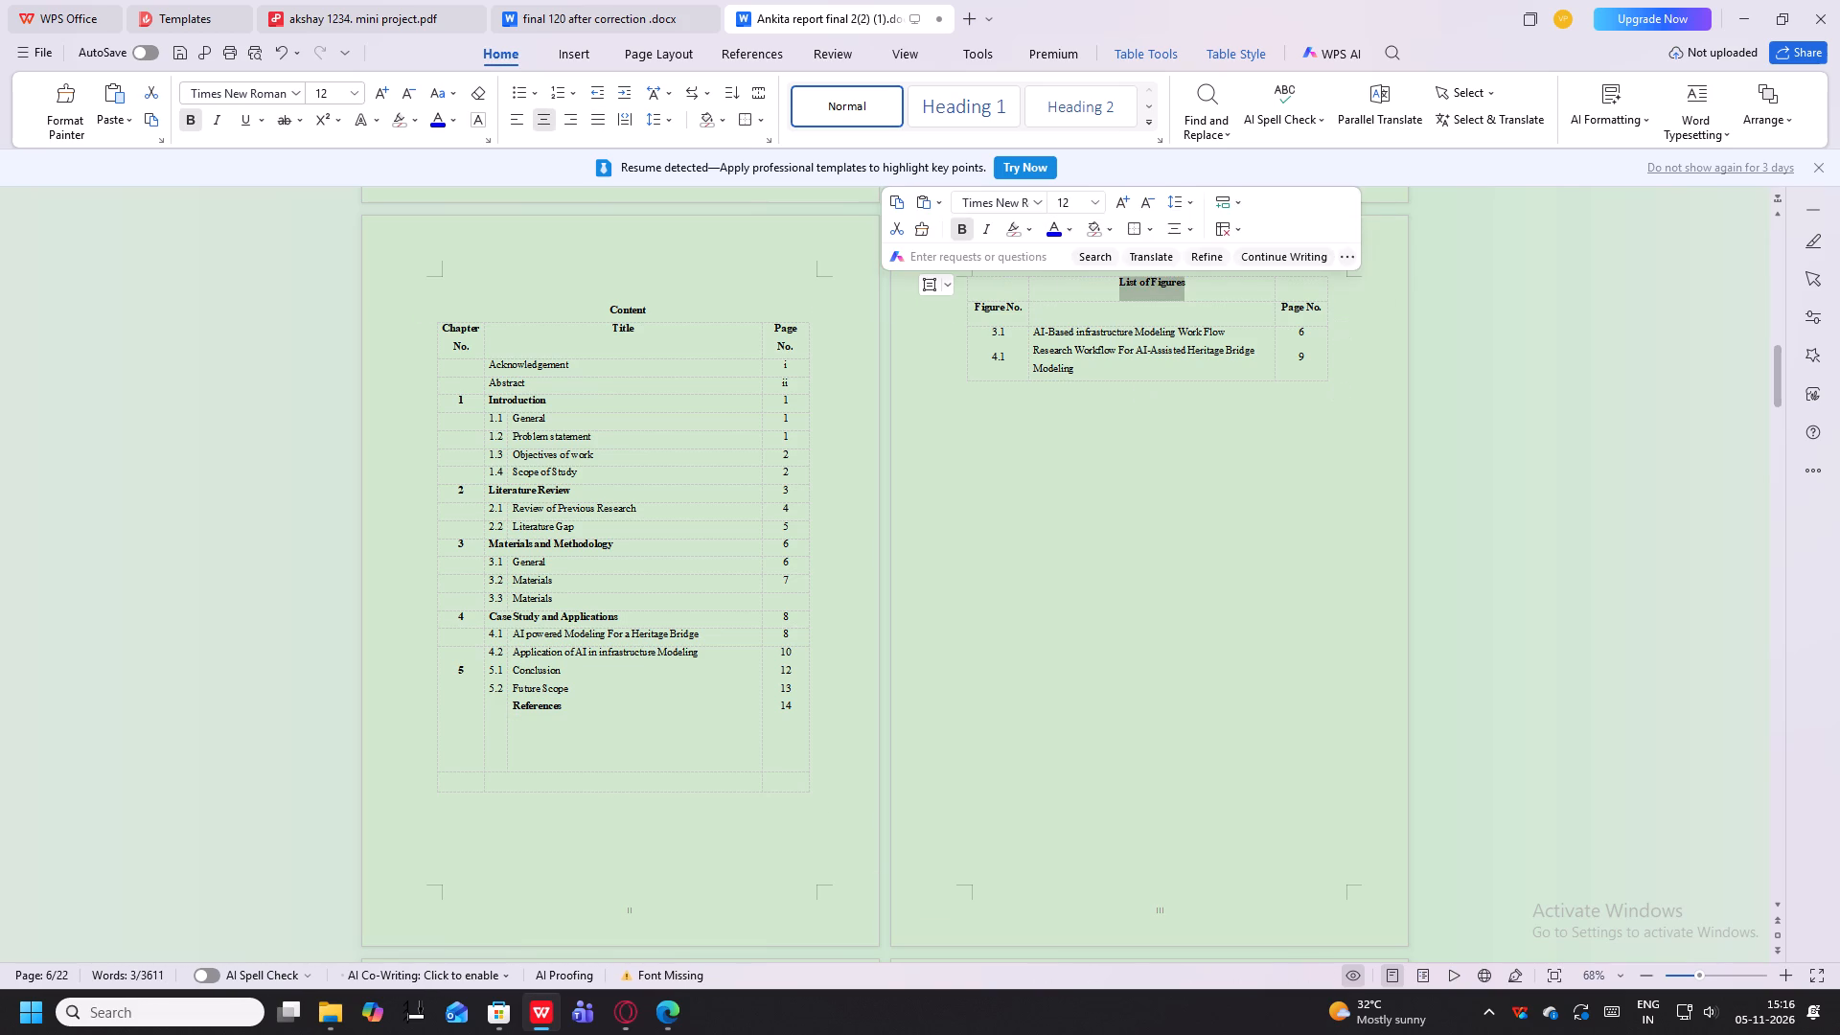
pyautogui.press('Delete')
pyautogui.click(1162, 315)
pyautogui.hotkey('ctrl', 'v')
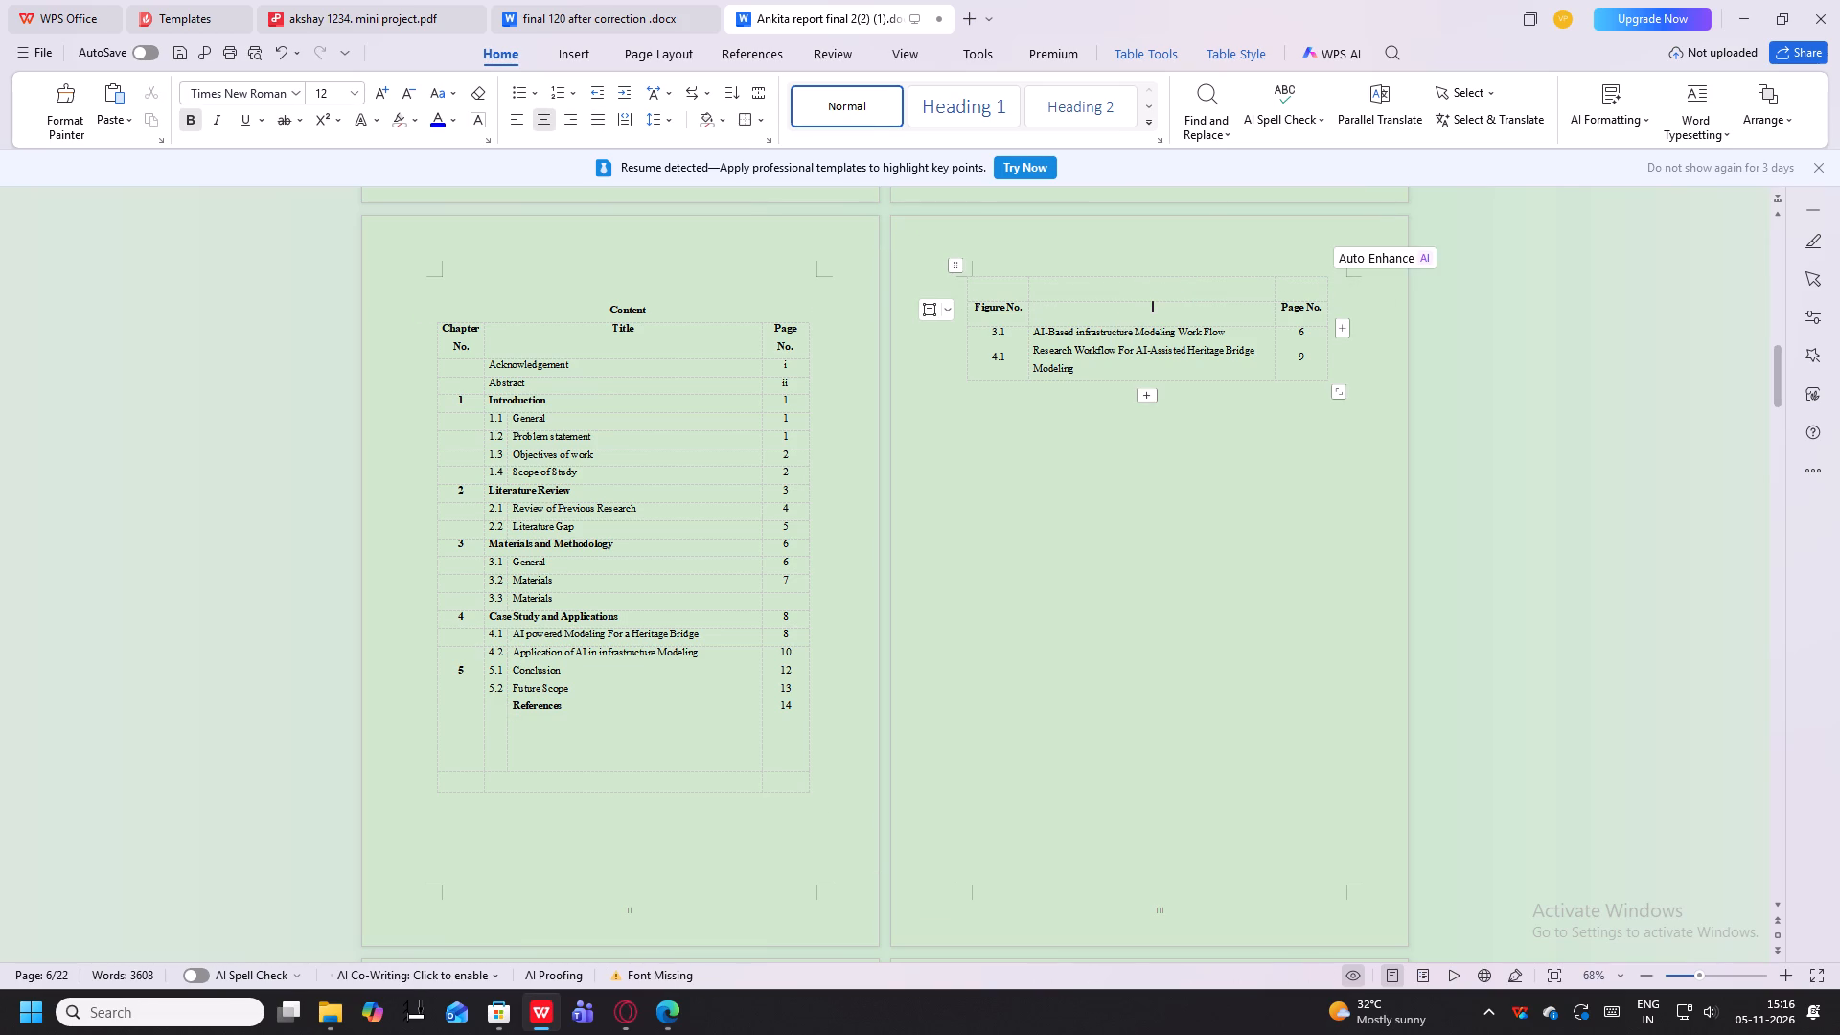
pyautogui.click(1089, 477)
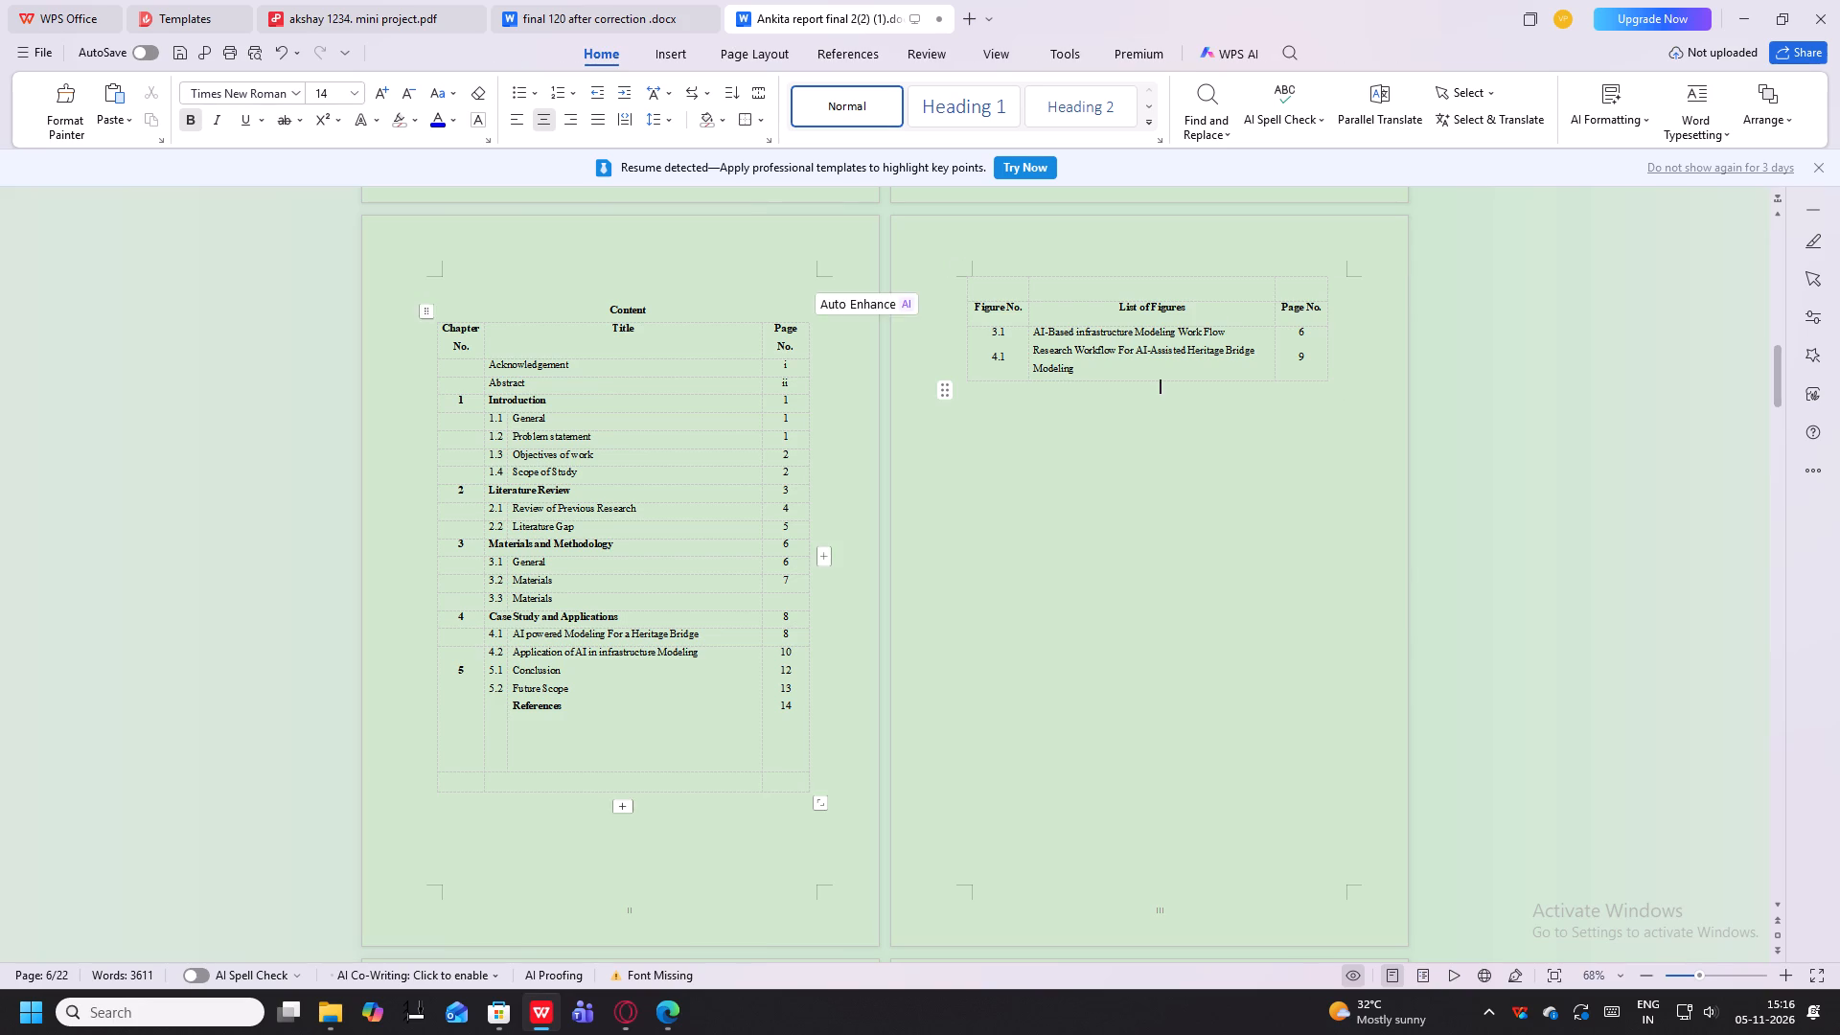
# Move "List of Table" from that table's top row into the header row in place of "Title", and adjust the spacing before "Table".
pyautogui.scroll(-6, 564, 712)
pyautogui.moveTo(662, 567); pyautogui.dragTo(589, 557)
pyautogui.hotkey('ctrl', 'c')
pyautogui.press('Delete')
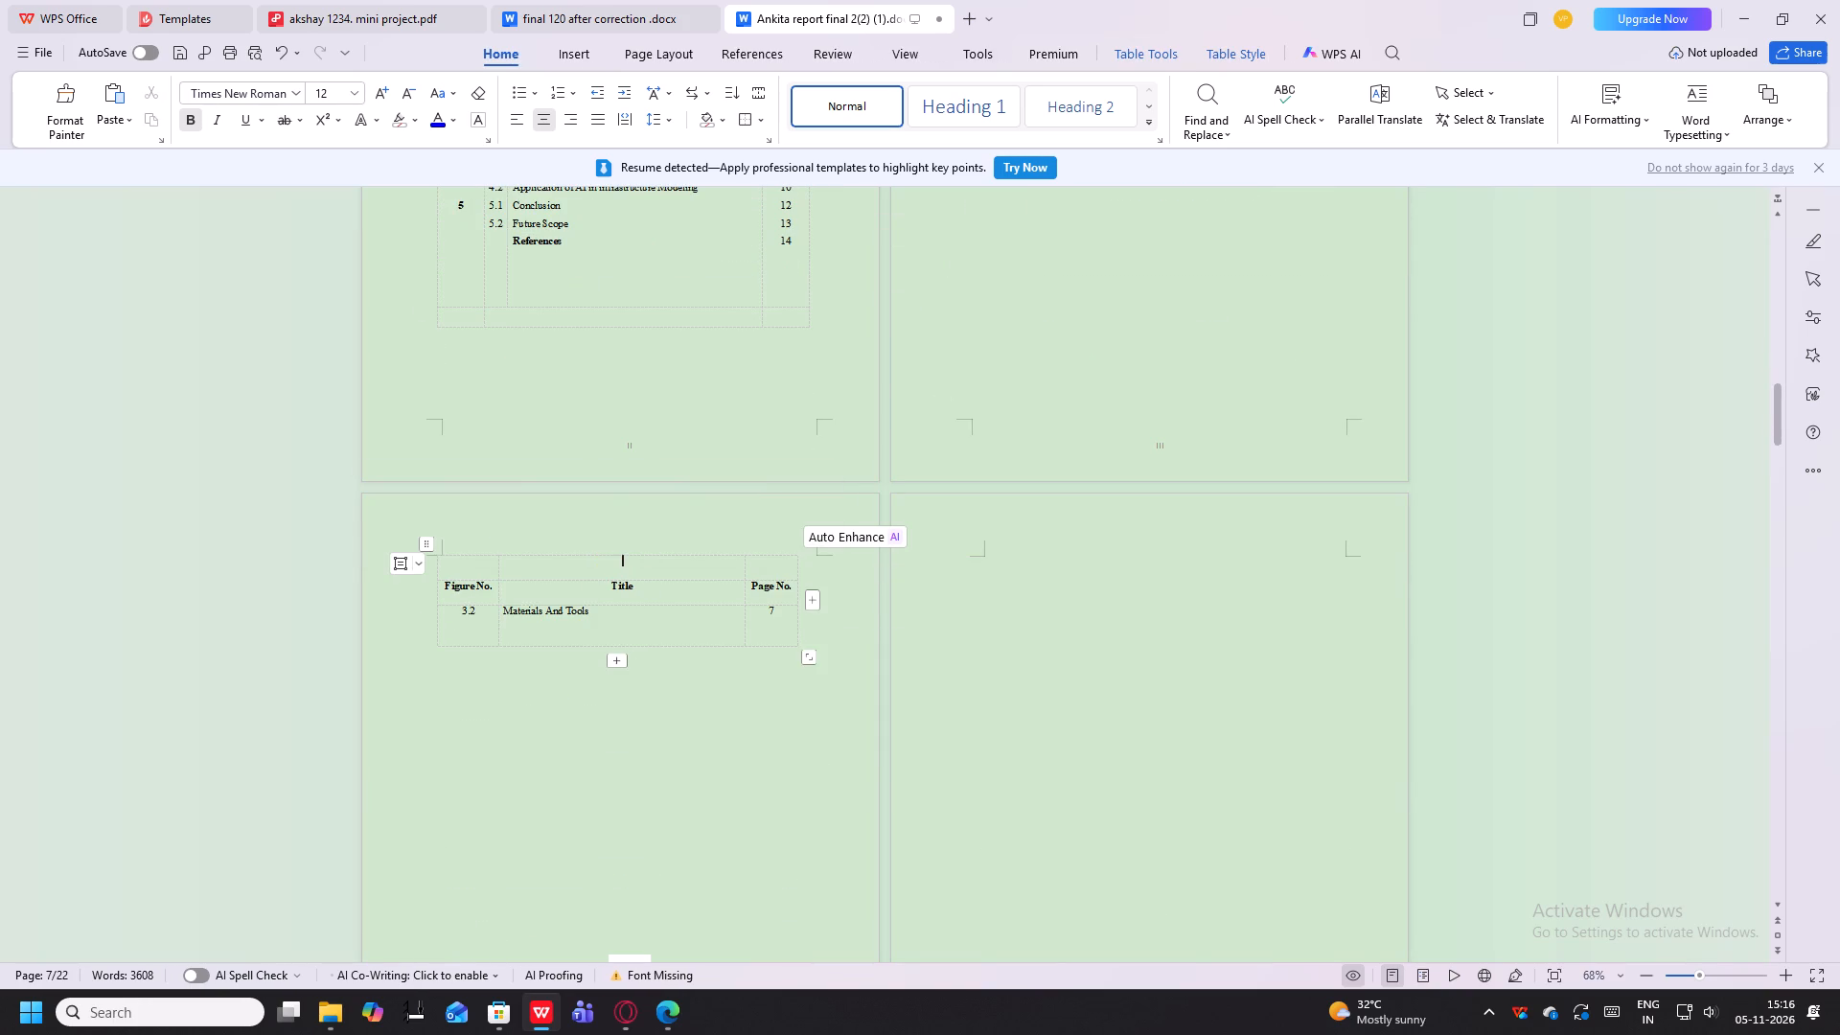
pyautogui.click(651, 584)
pyautogui.moveTo(651, 584); pyautogui.dragTo(589, 588)
pyautogui.hotkey('ctrl', 'v')
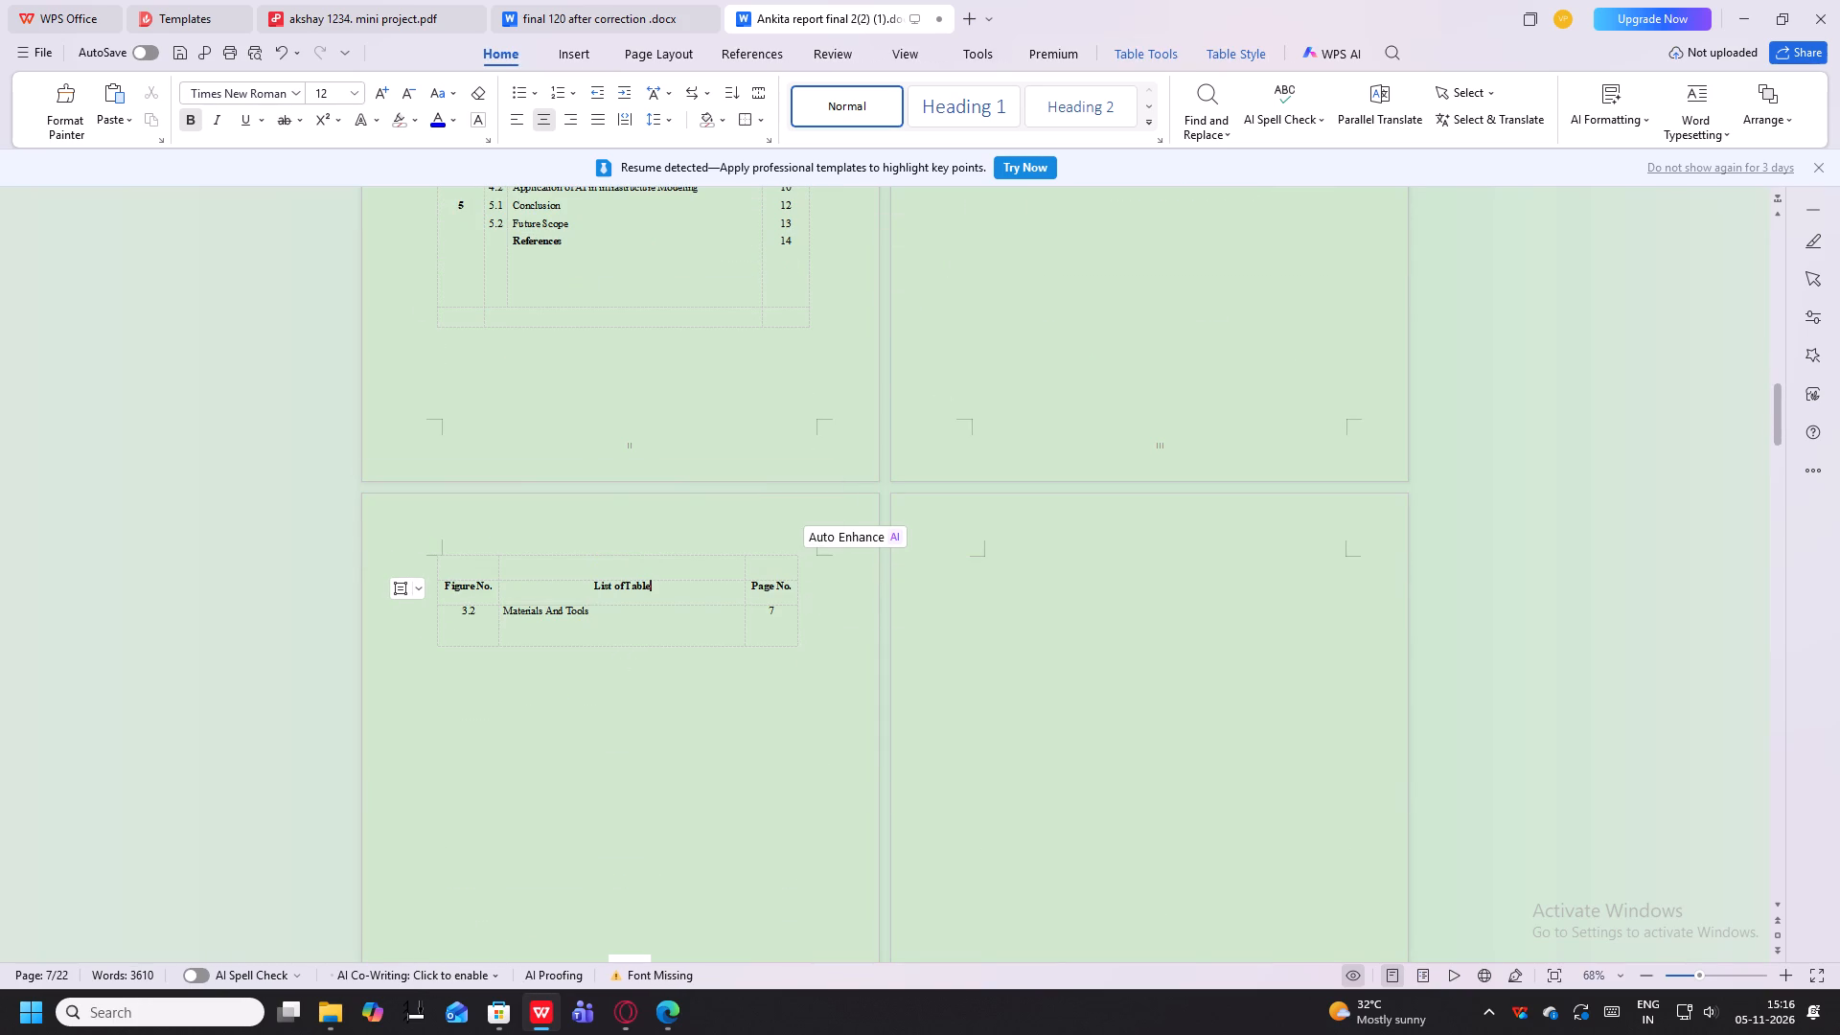
pyautogui.click(601, 713)
pyautogui.click(630, 589)
pyautogui.press('BackSpace')
pyautogui.press('space')
# Delete the small blank white box covering the lower part of the List of Table page.
pyautogui.scroll(-3, 629, 649)
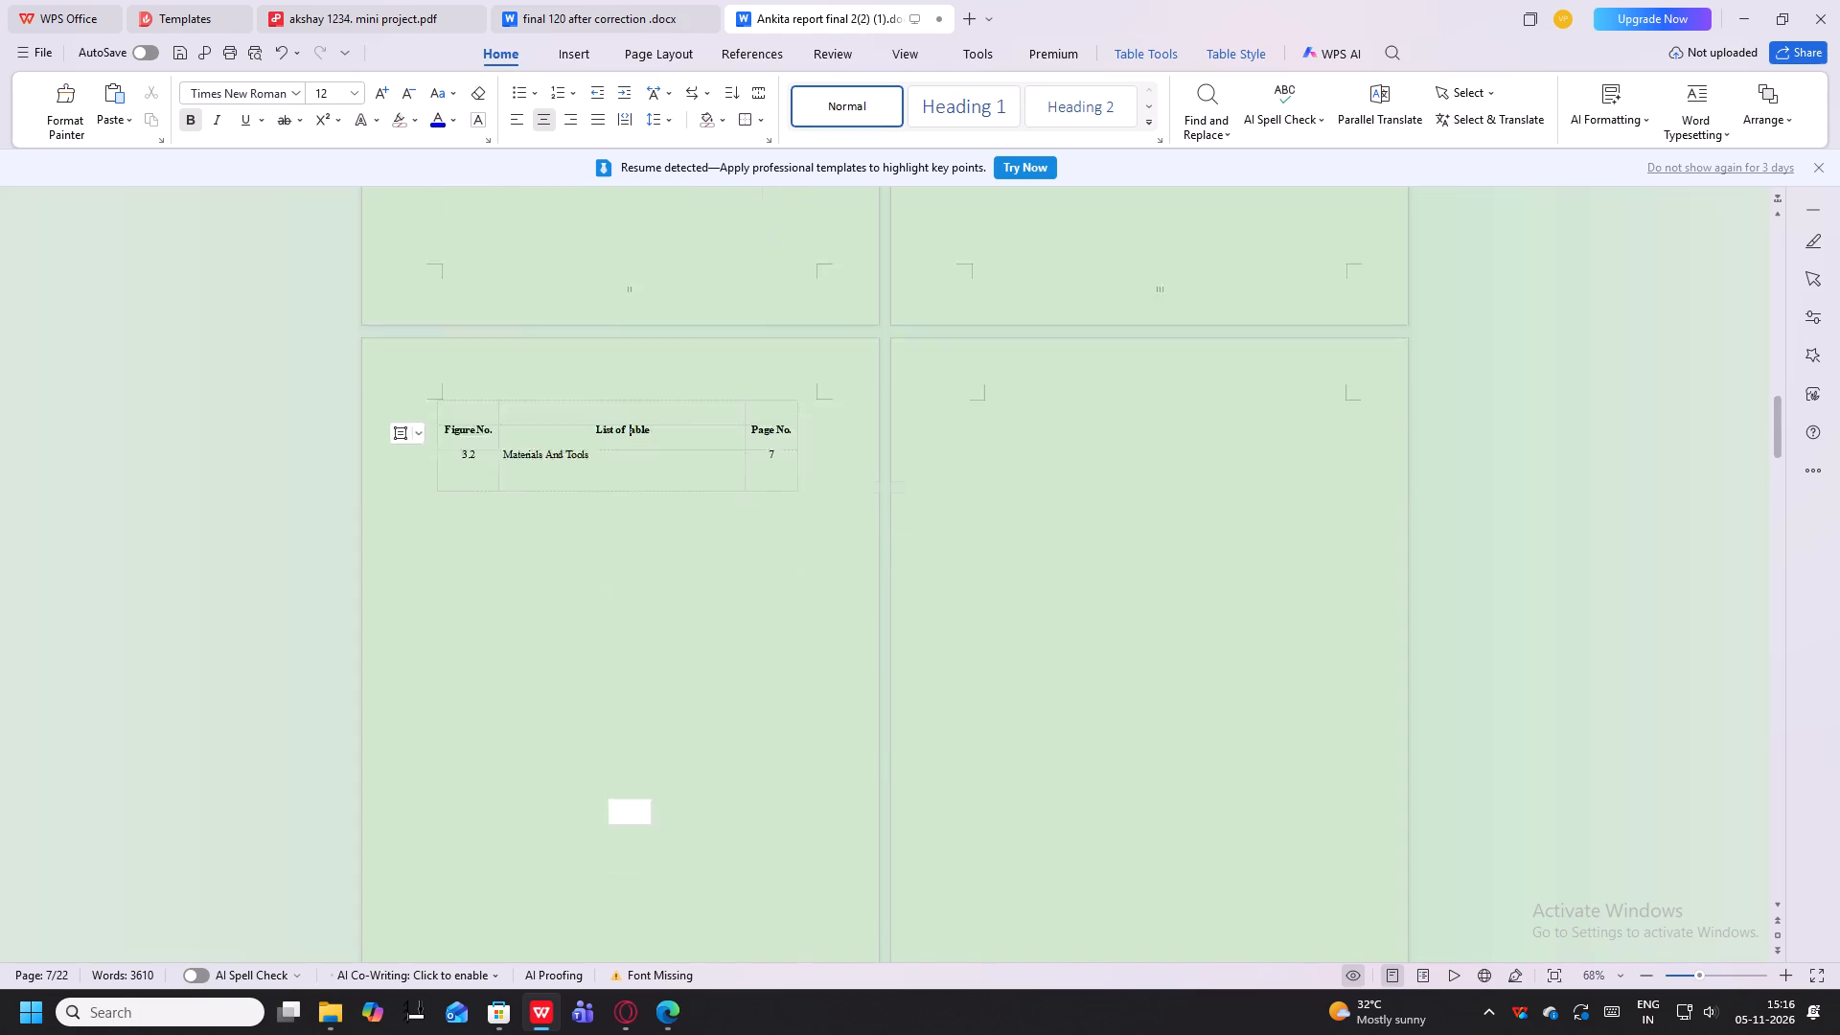
pyautogui.scroll(-3, 631, 651)
pyautogui.click(634, 500)
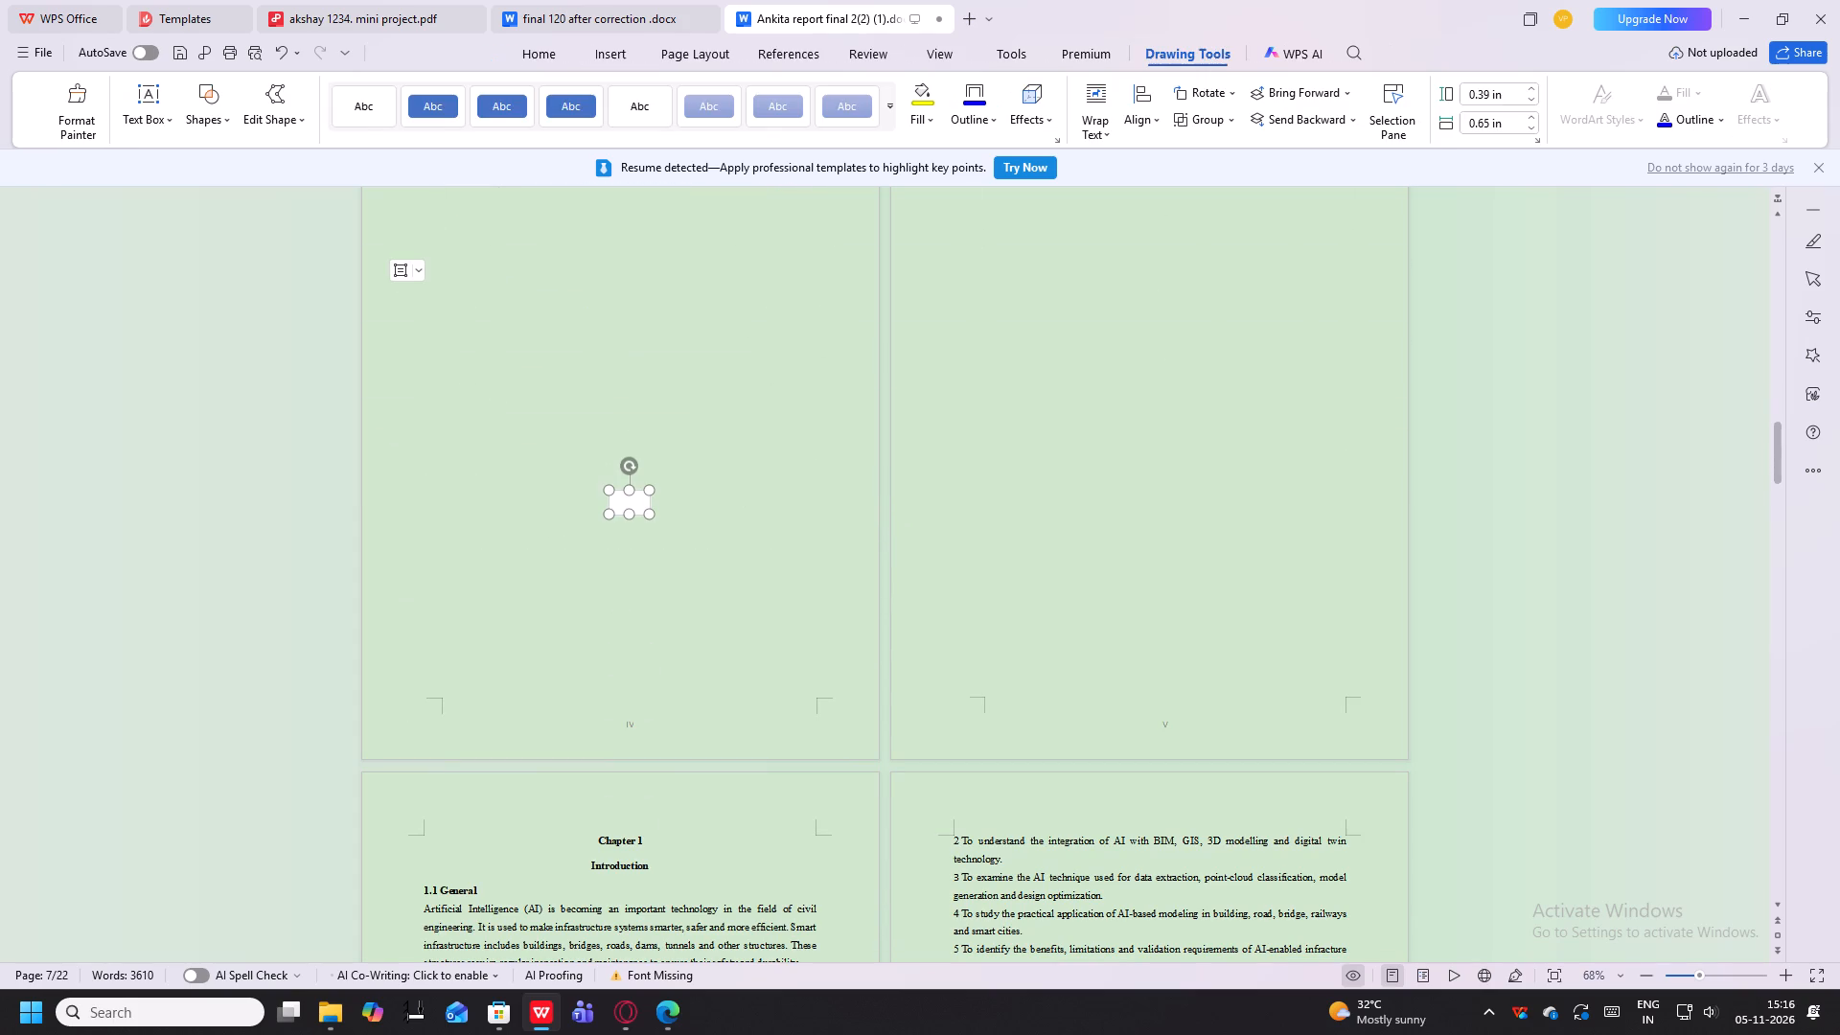
pyautogui.press('Delete')
pyautogui.scroll(-6, 686, 611)
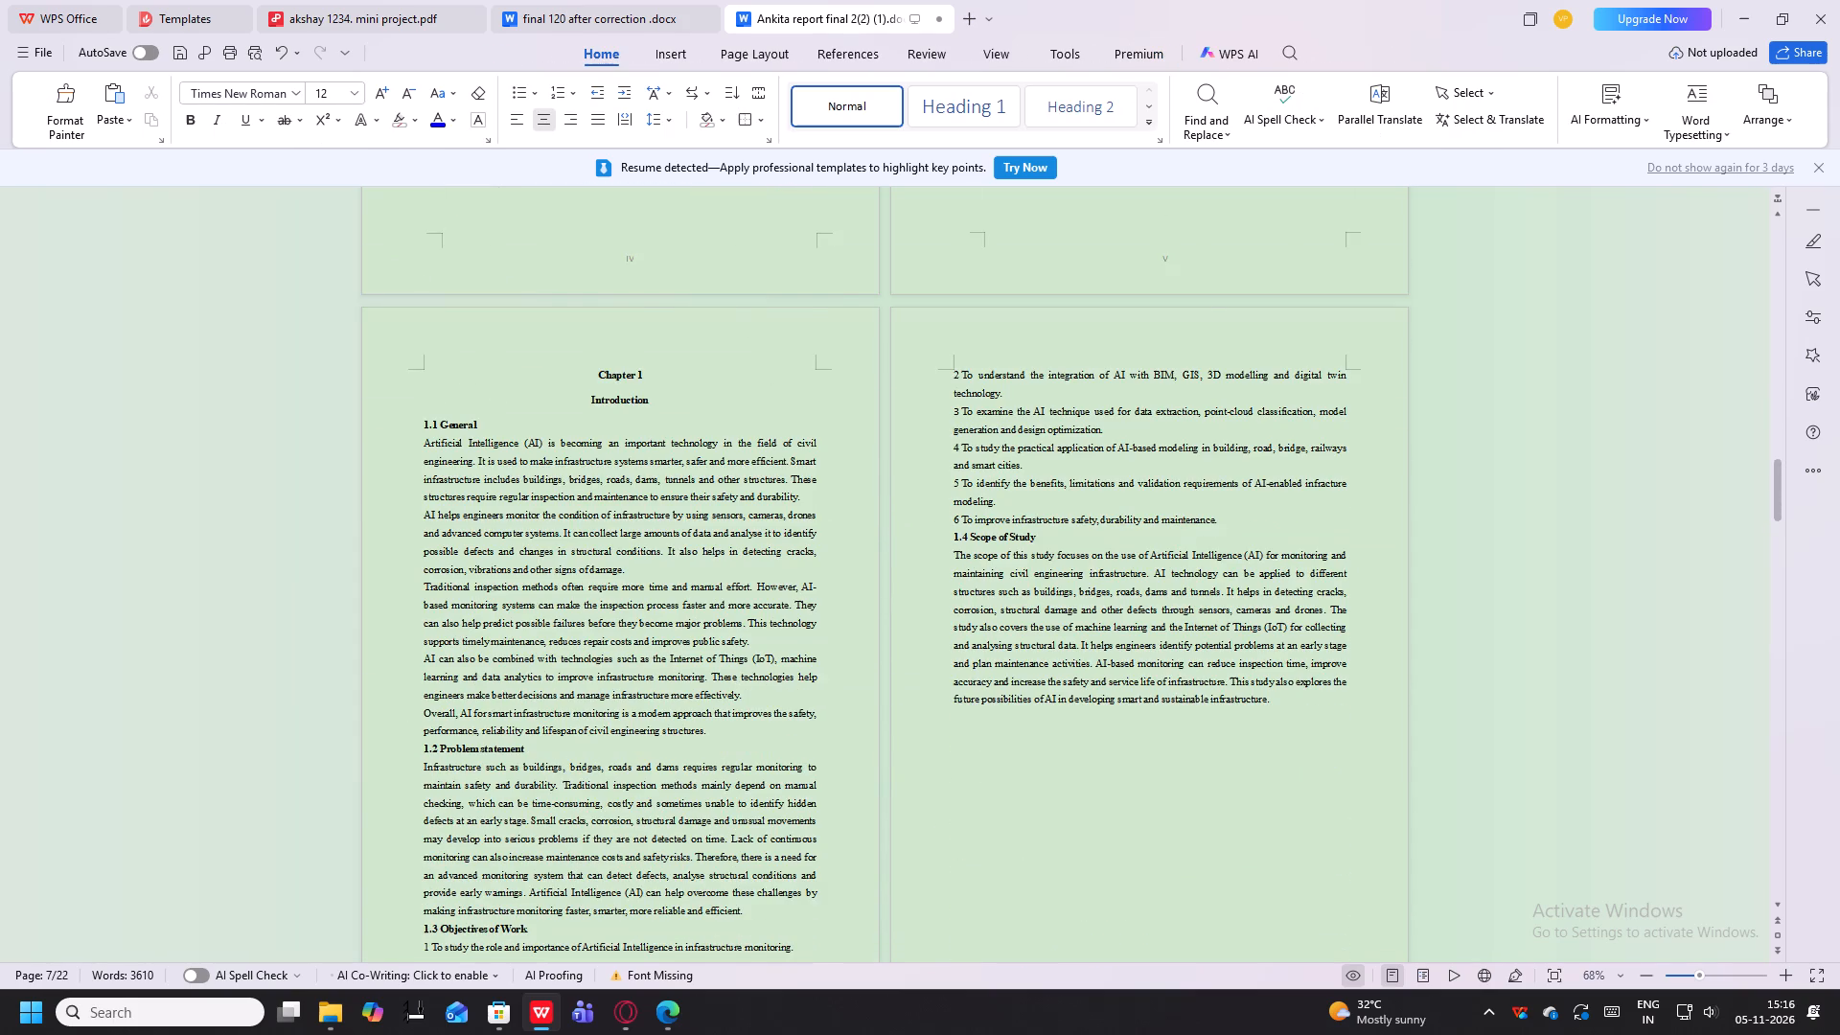
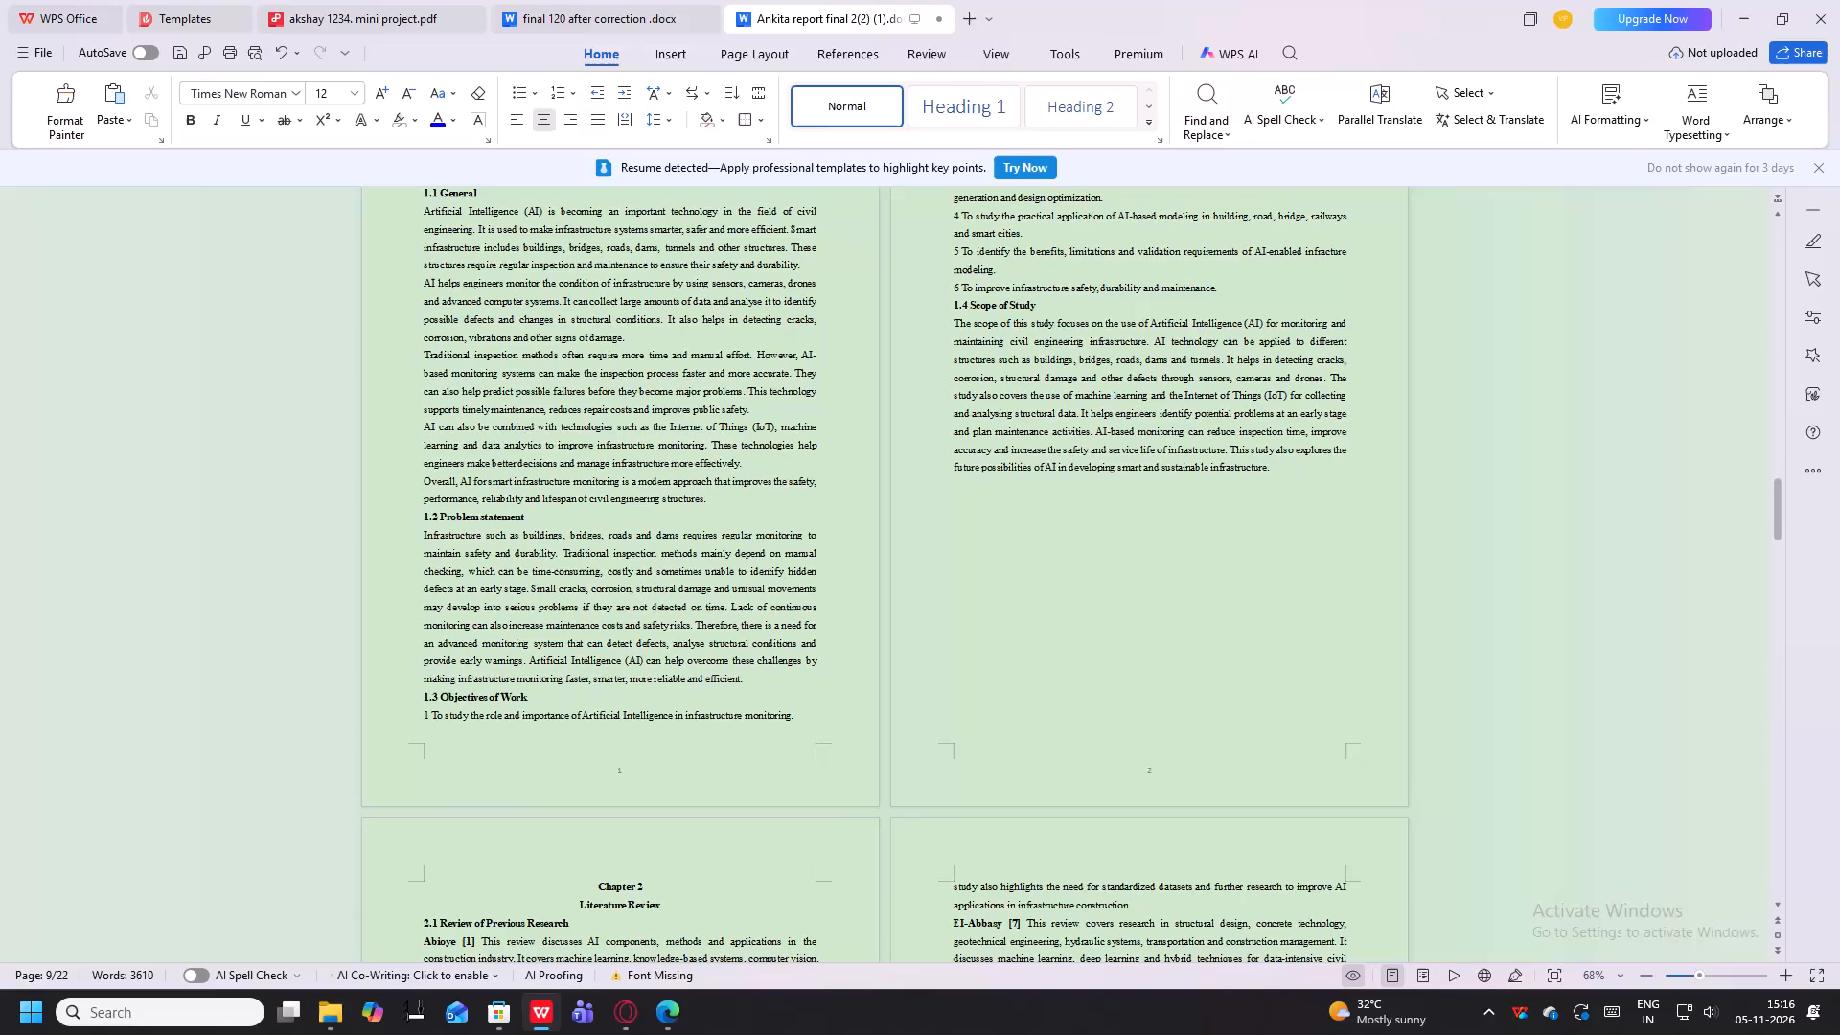
# Check Chapter 1's section pages against the contents table and set the page number of 1.3 Objectives of work to 1.
pyautogui.scroll(1, 701, 627)
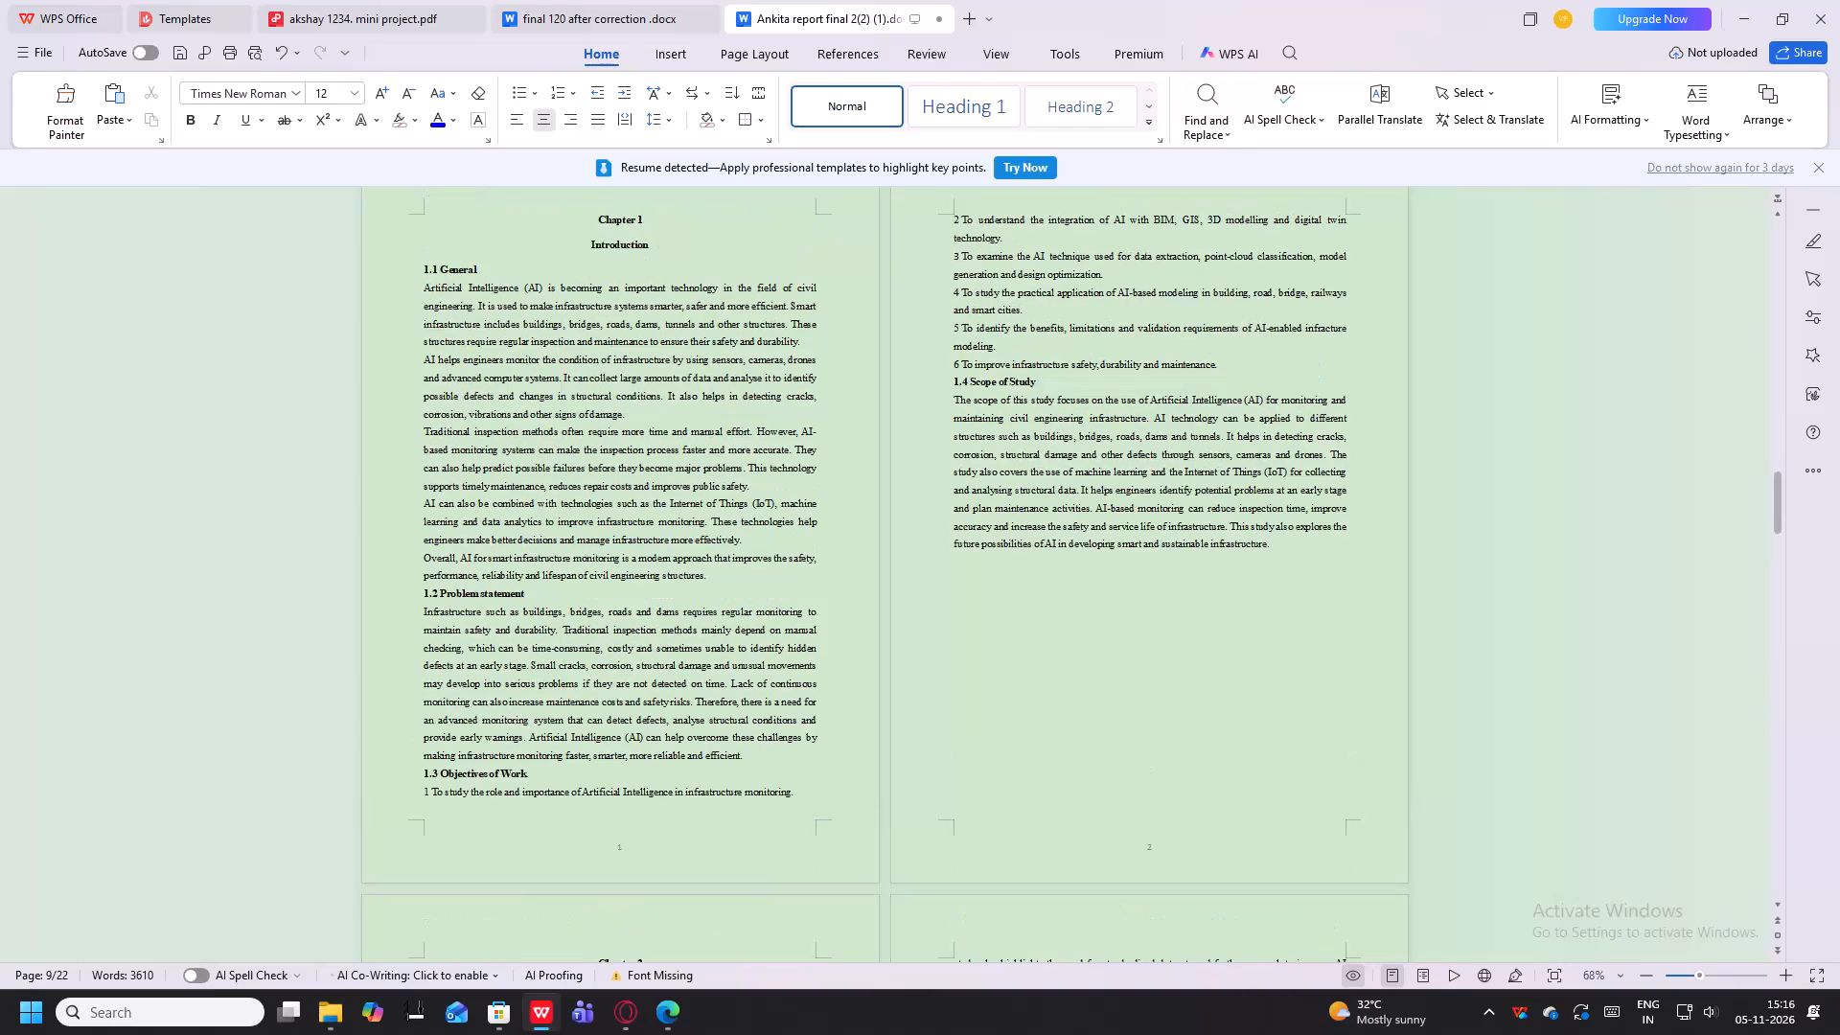
pyautogui.scroll(20, 701, 627)
pyautogui.scroll(6, 701, 627)
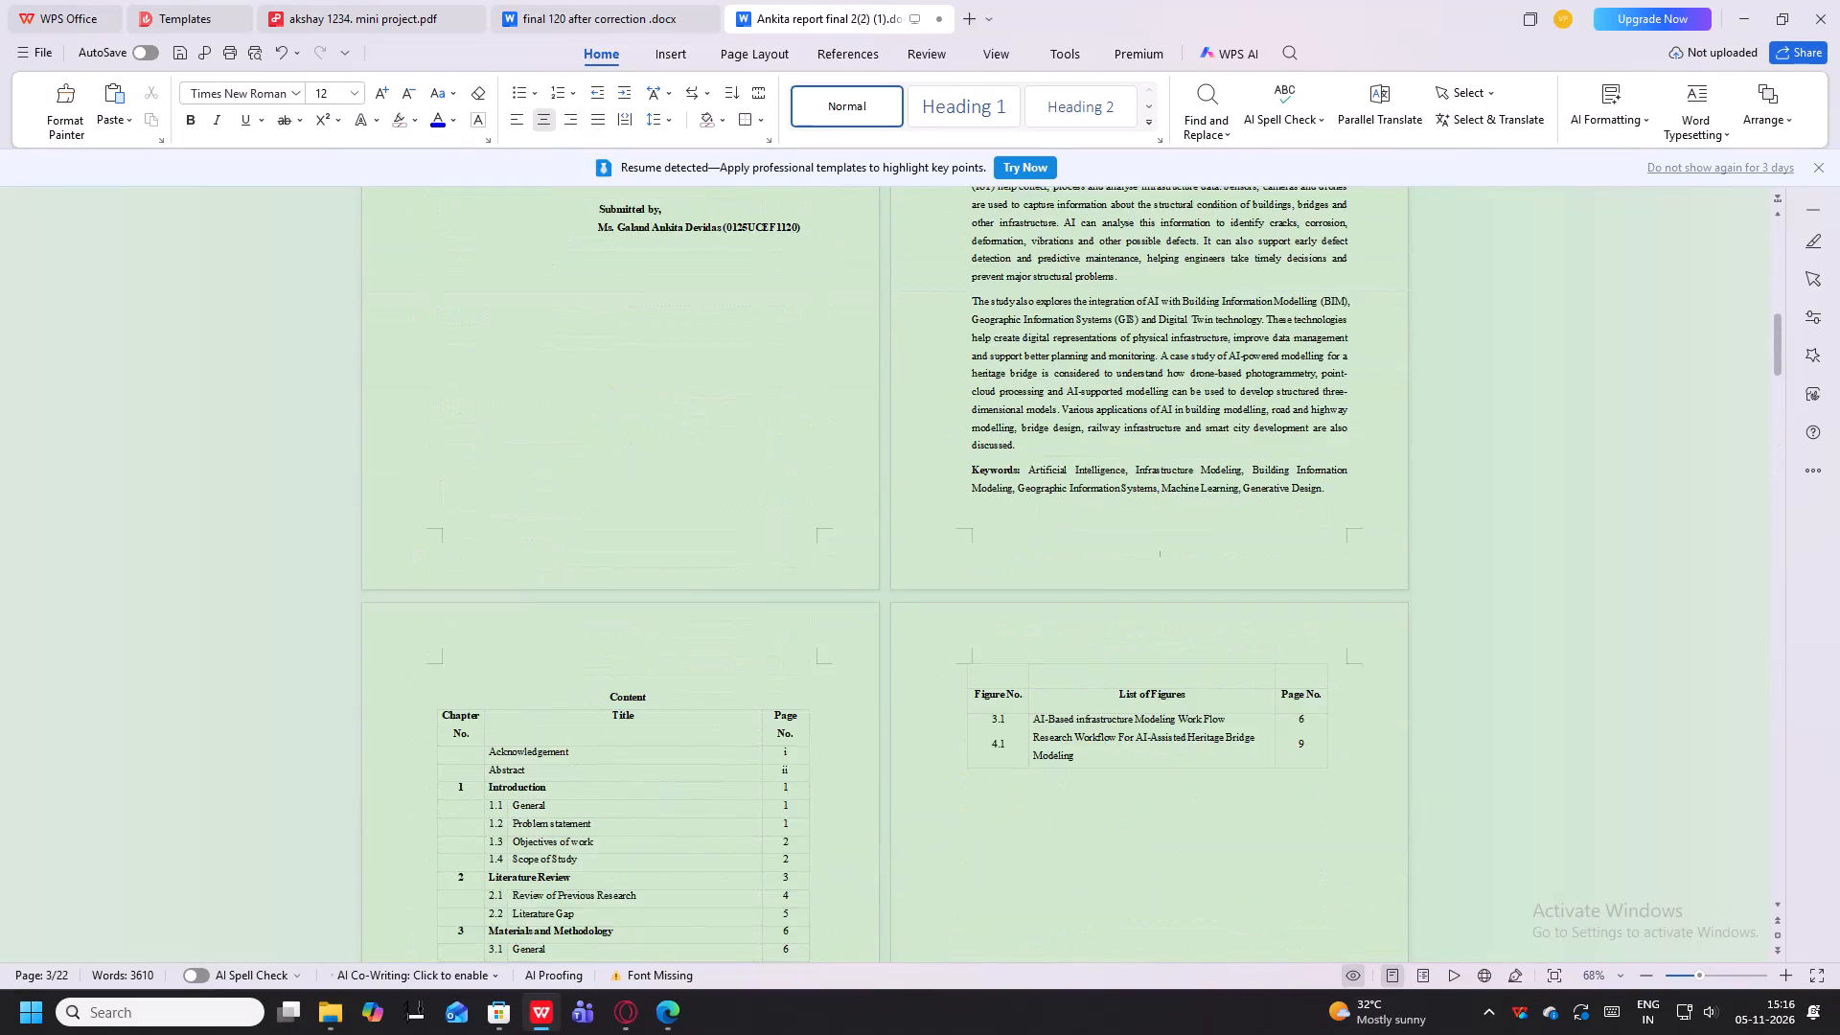
pyautogui.scroll(-4, 701, 629)
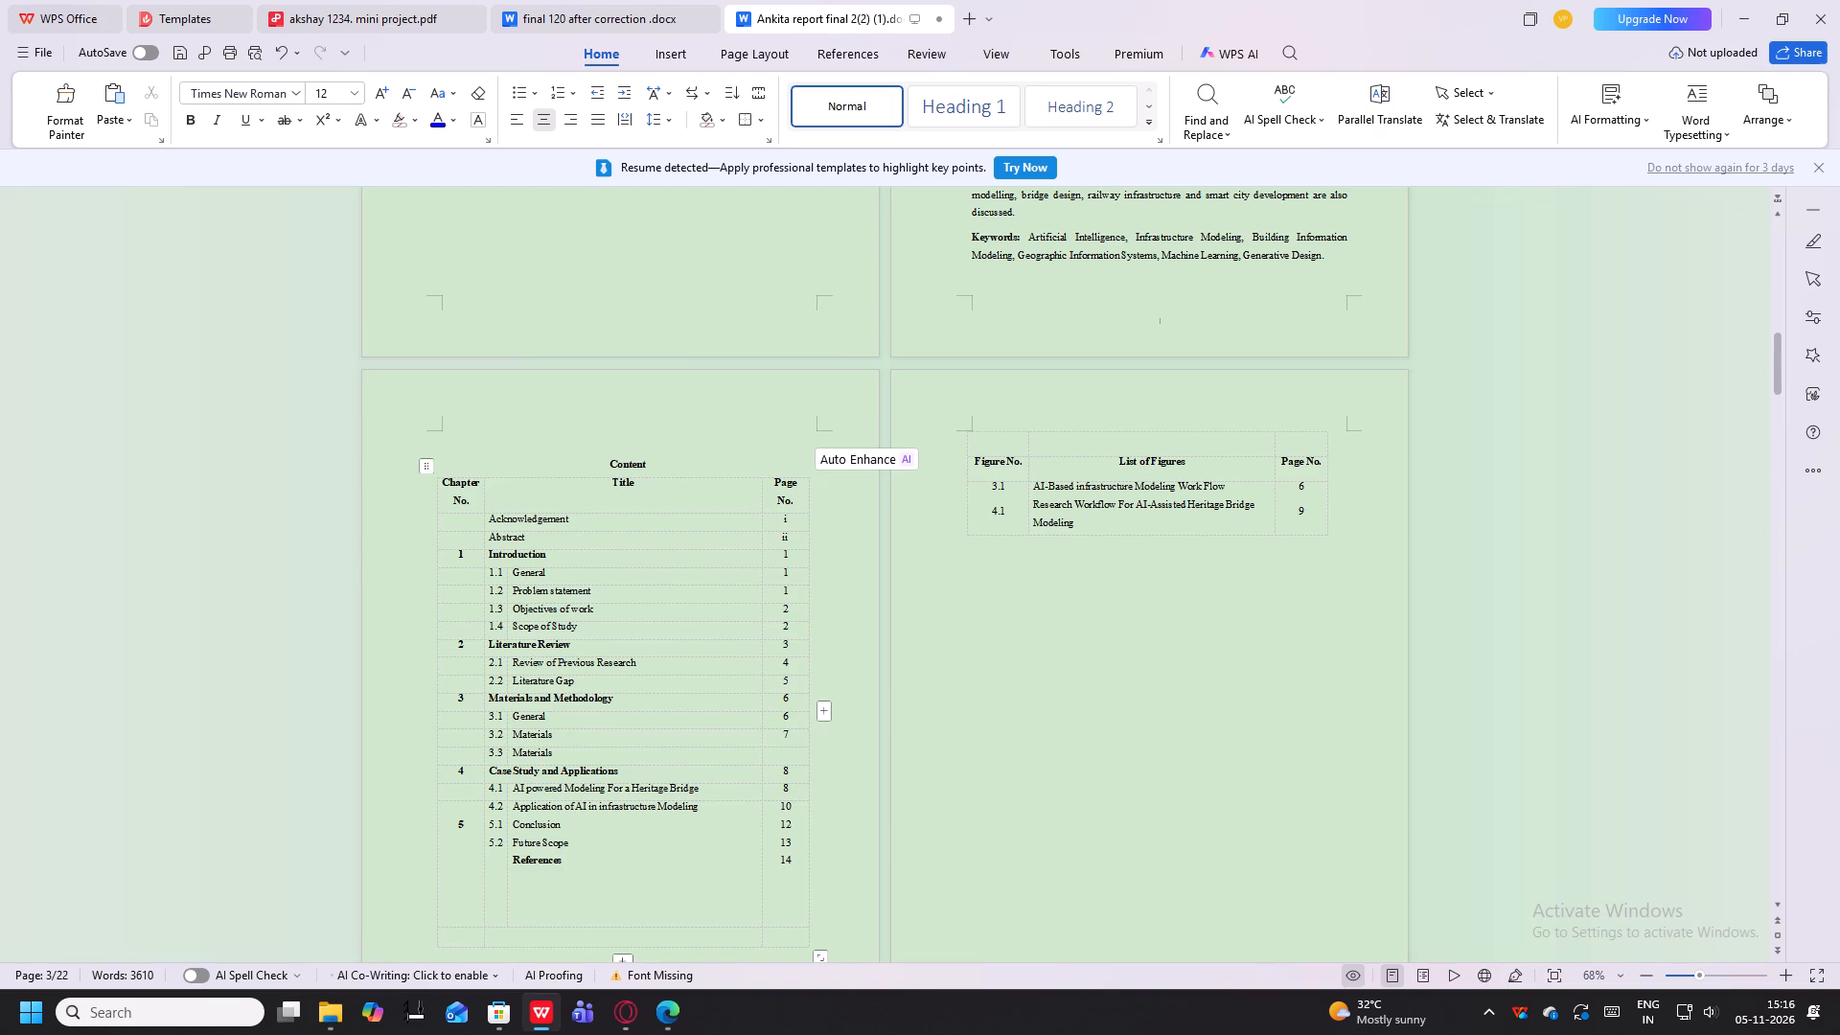
pyautogui.scroll(-7, 731, 668)
pyautogui.scroll(1, 732, 668)
pyautogui.scroll(-17, 732, 669)
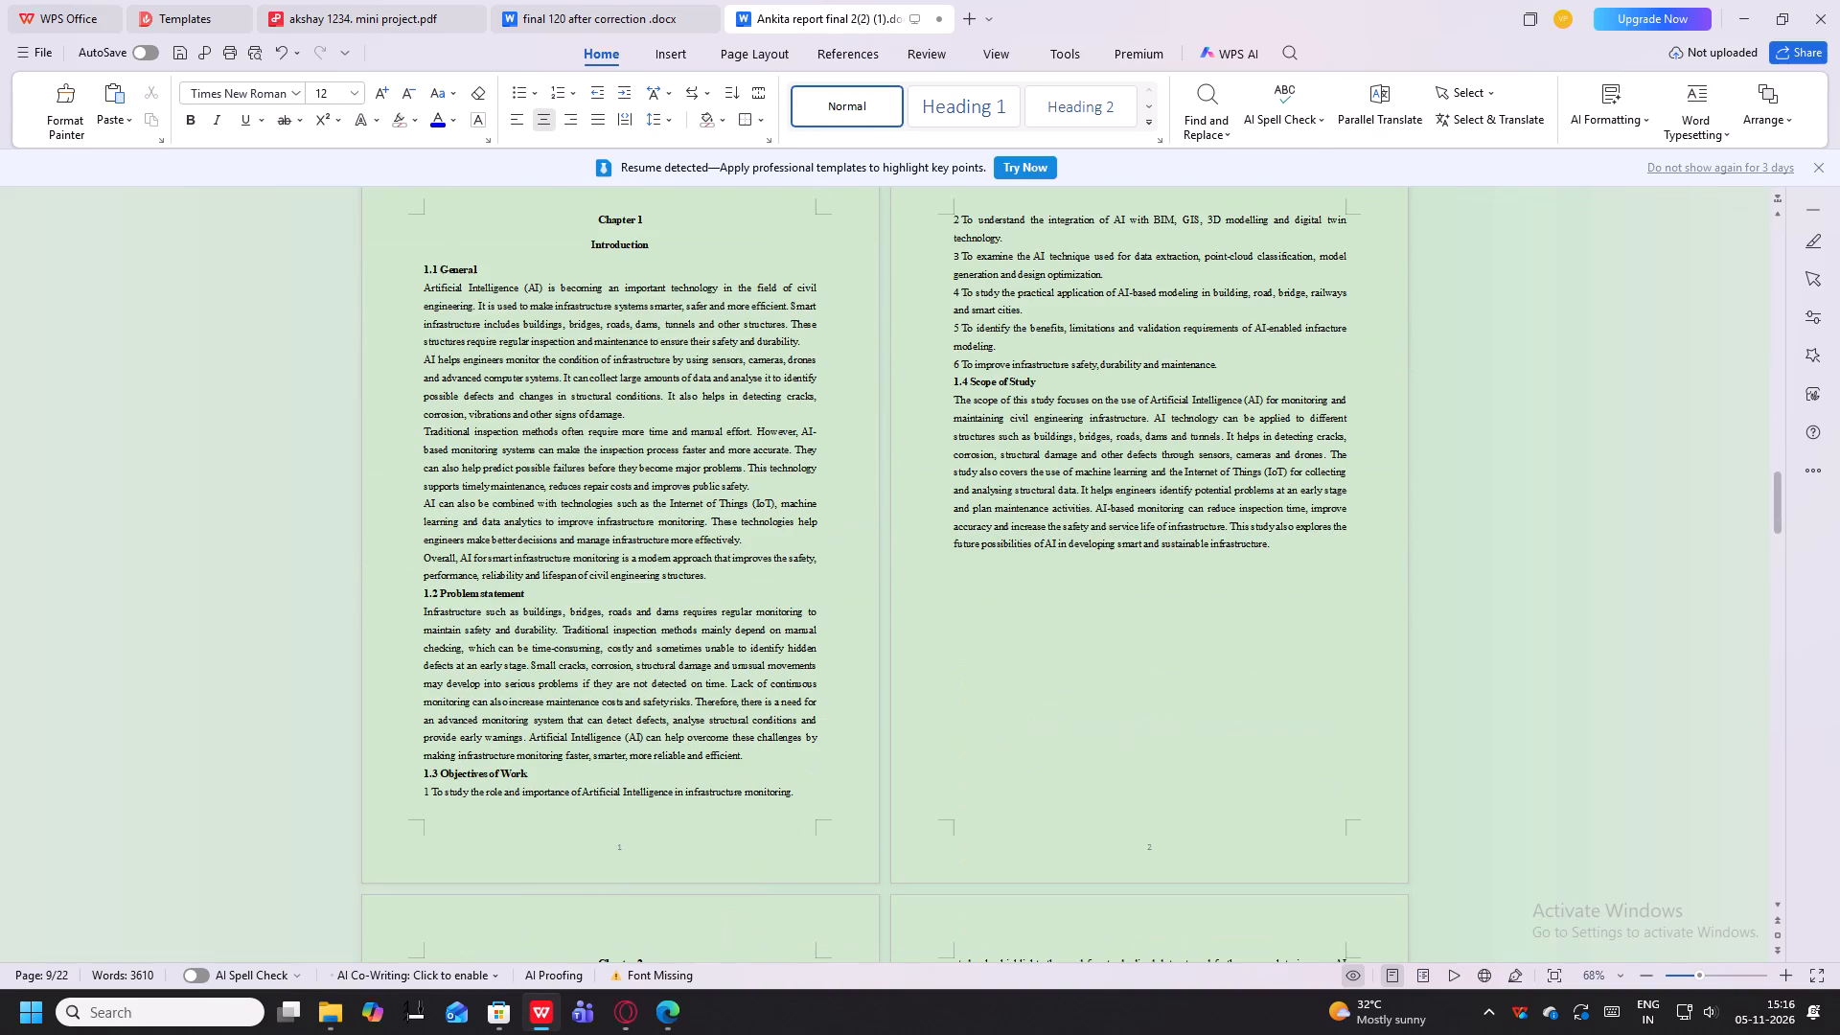
pyautogui.scroll(3, 733, 669)
pyautogui.scroll(-8, 733, 669)
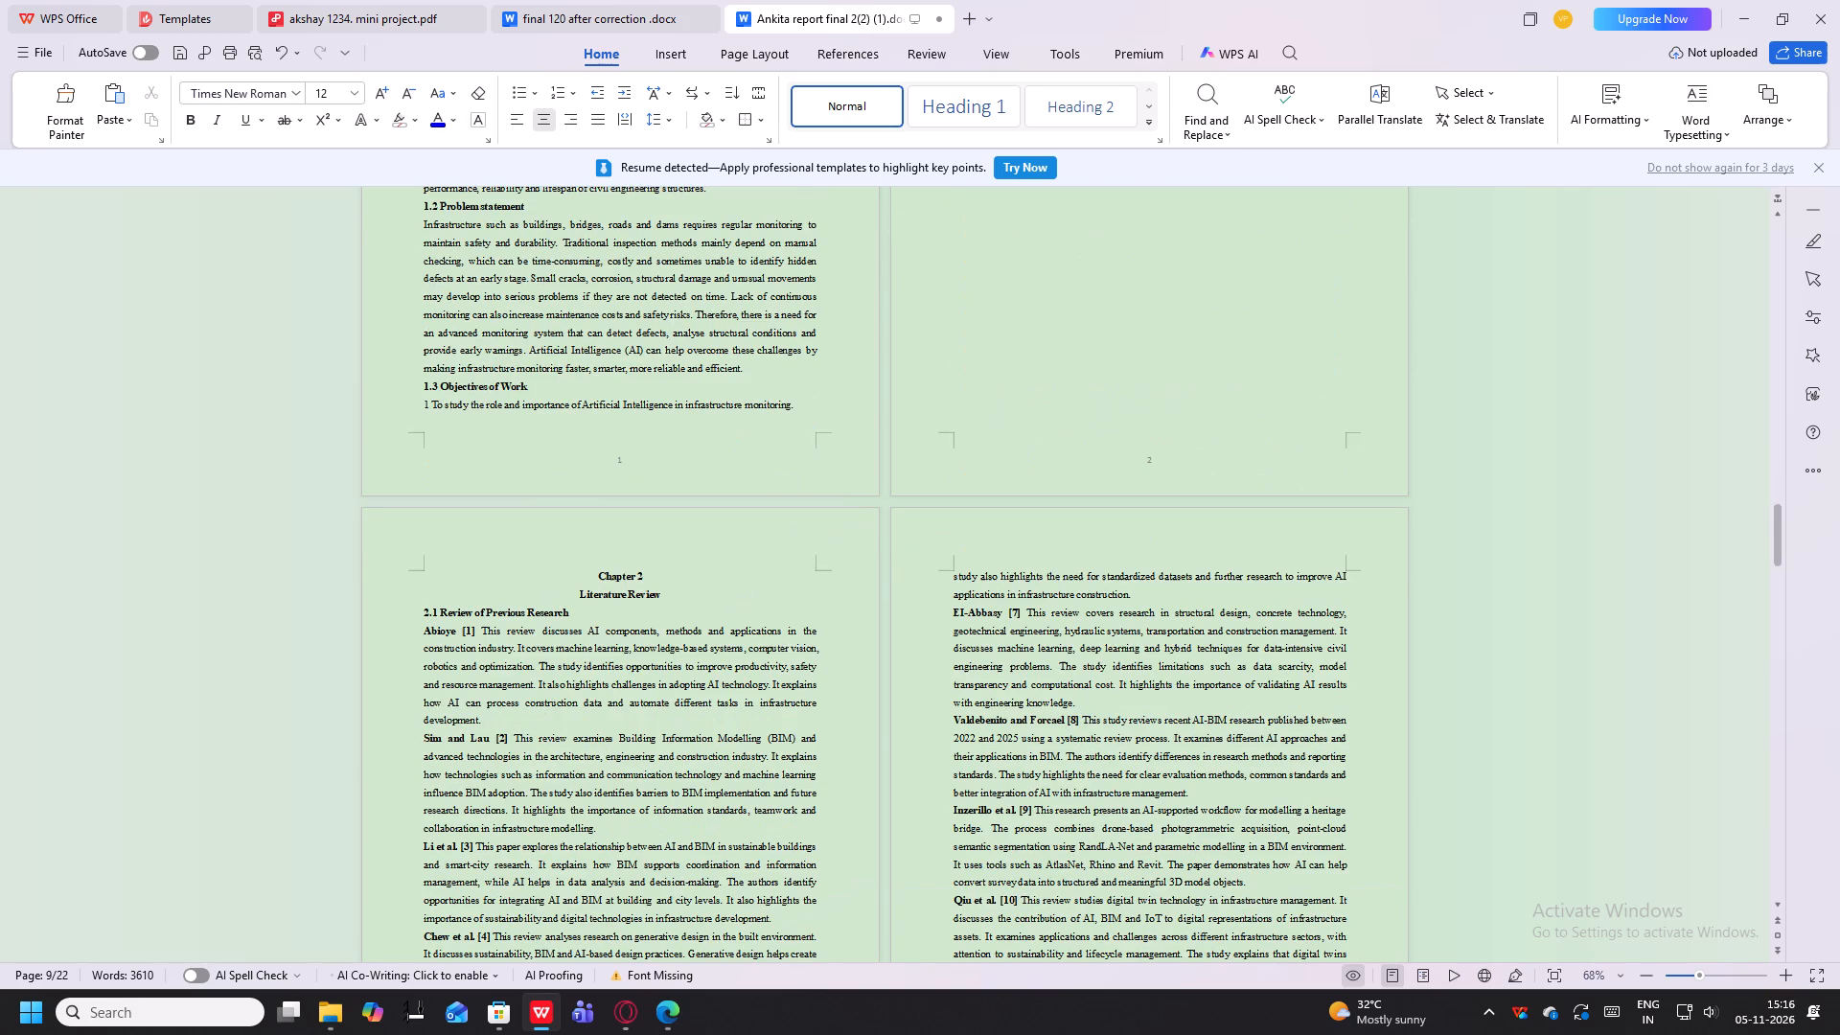
pyautogui.scroll(4, 733, 669)
pyautogui.scroll(-1, 733, 669)
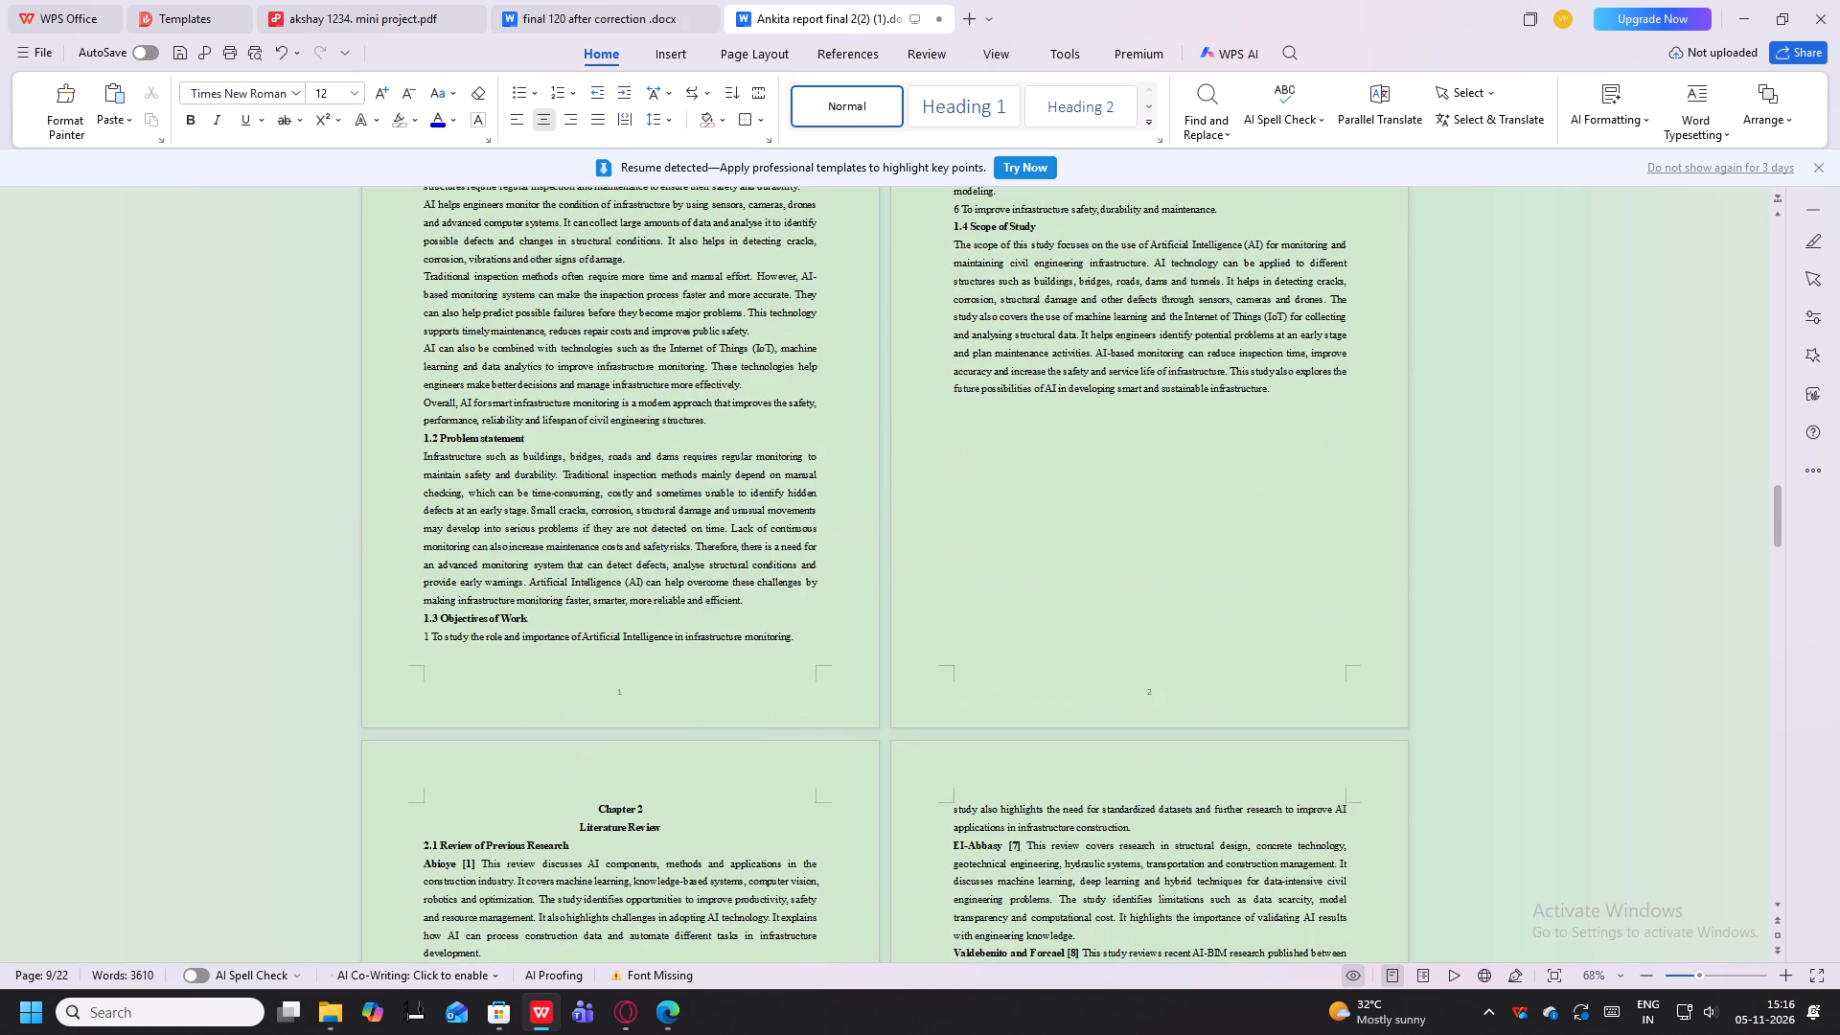
pyautogui.scroll(13, 680, 660)
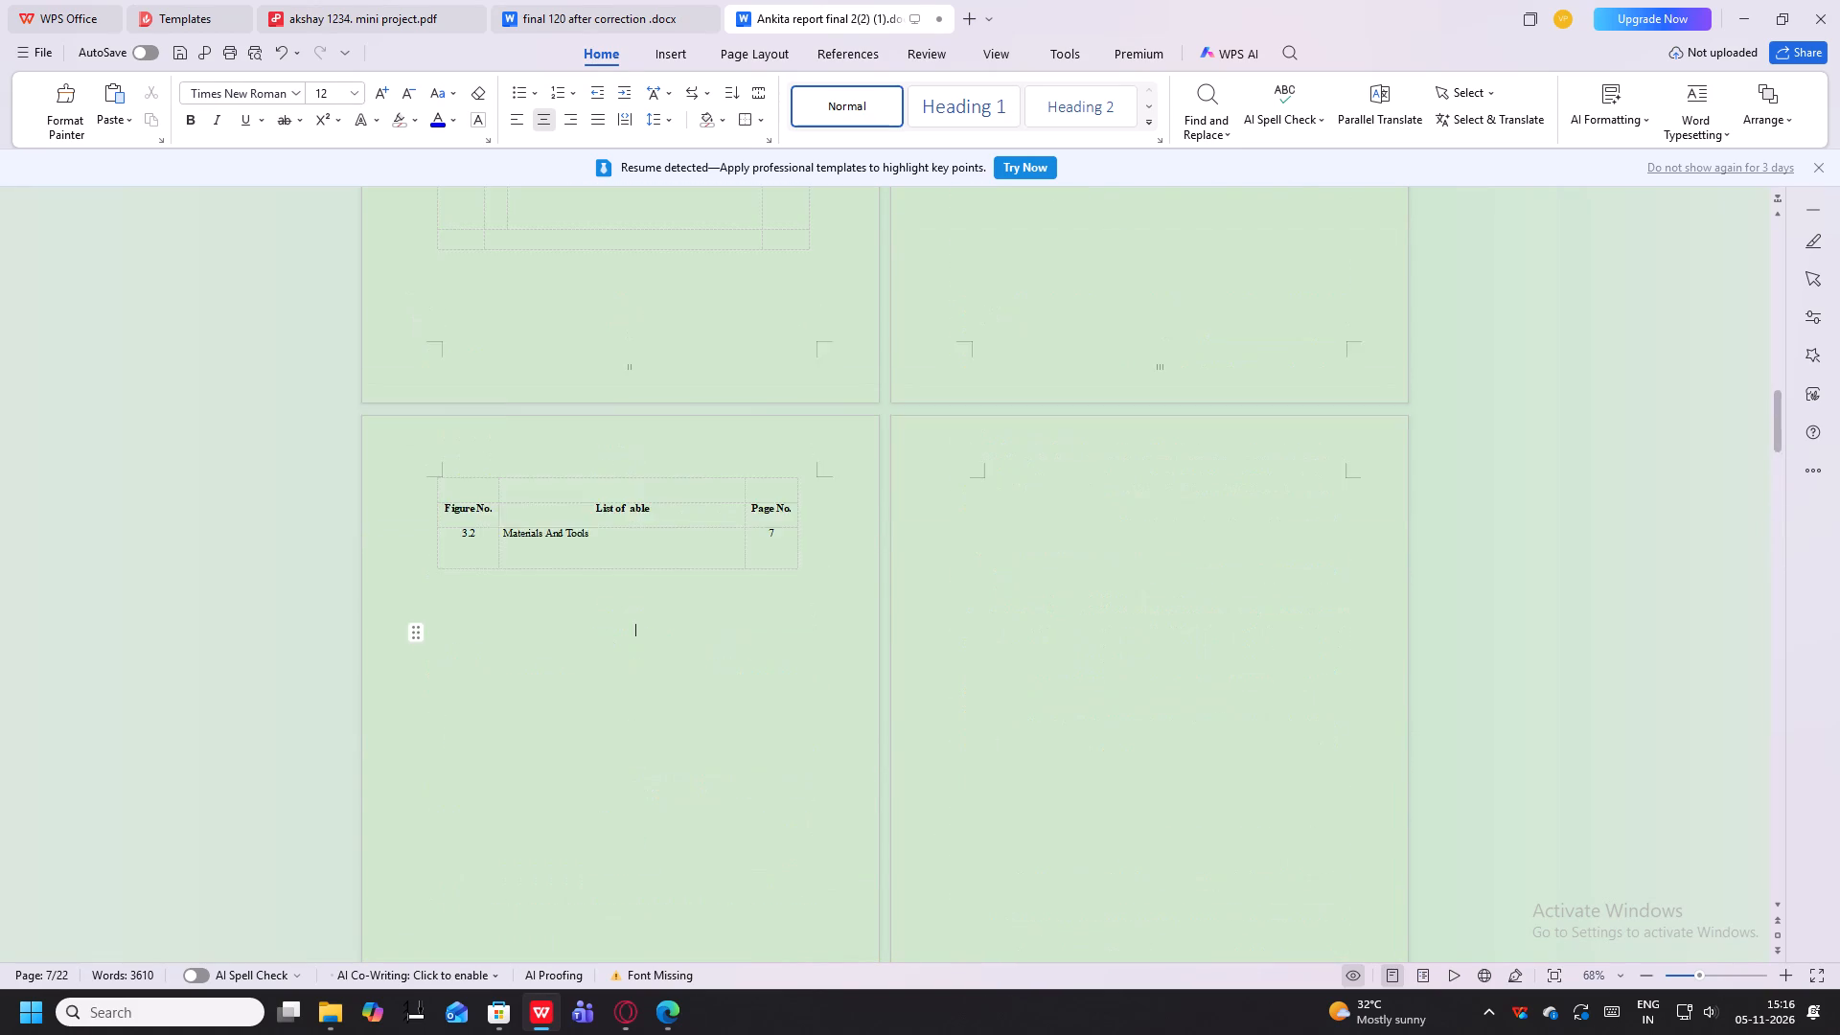
pyautogui.scroll(9, 669, 663)
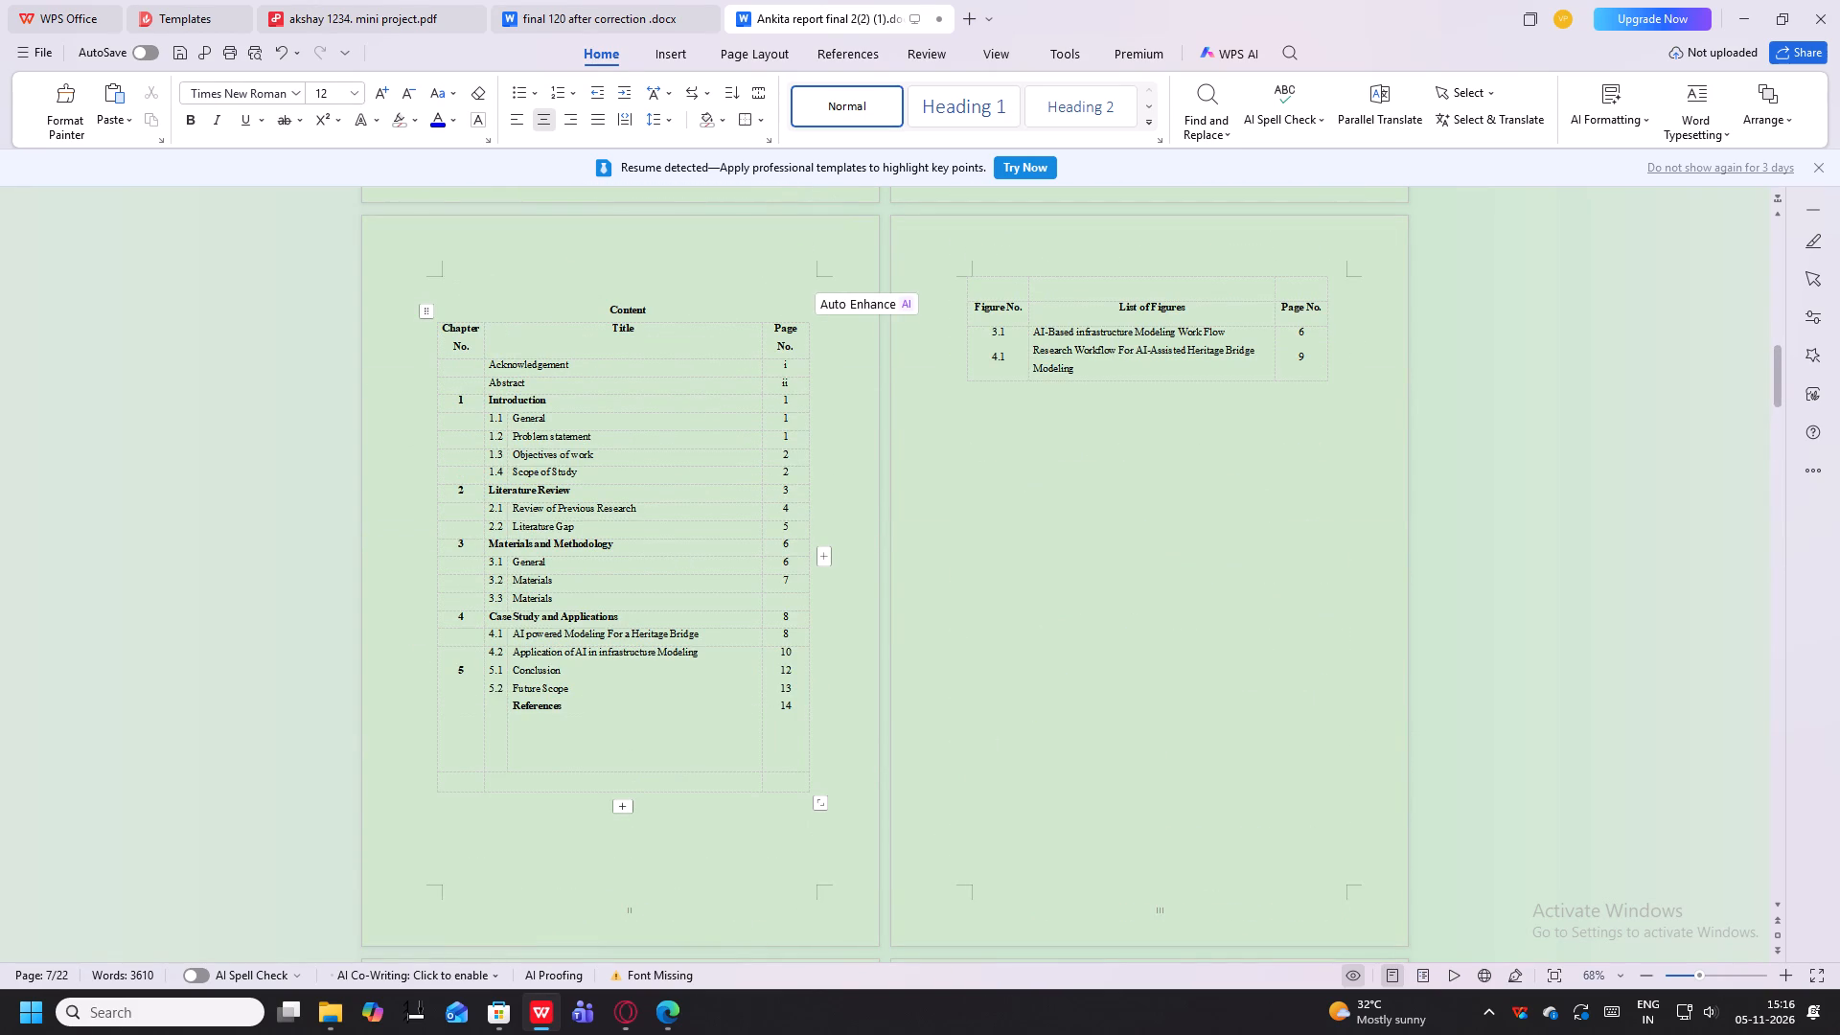
pyautogui.click(788, 453)
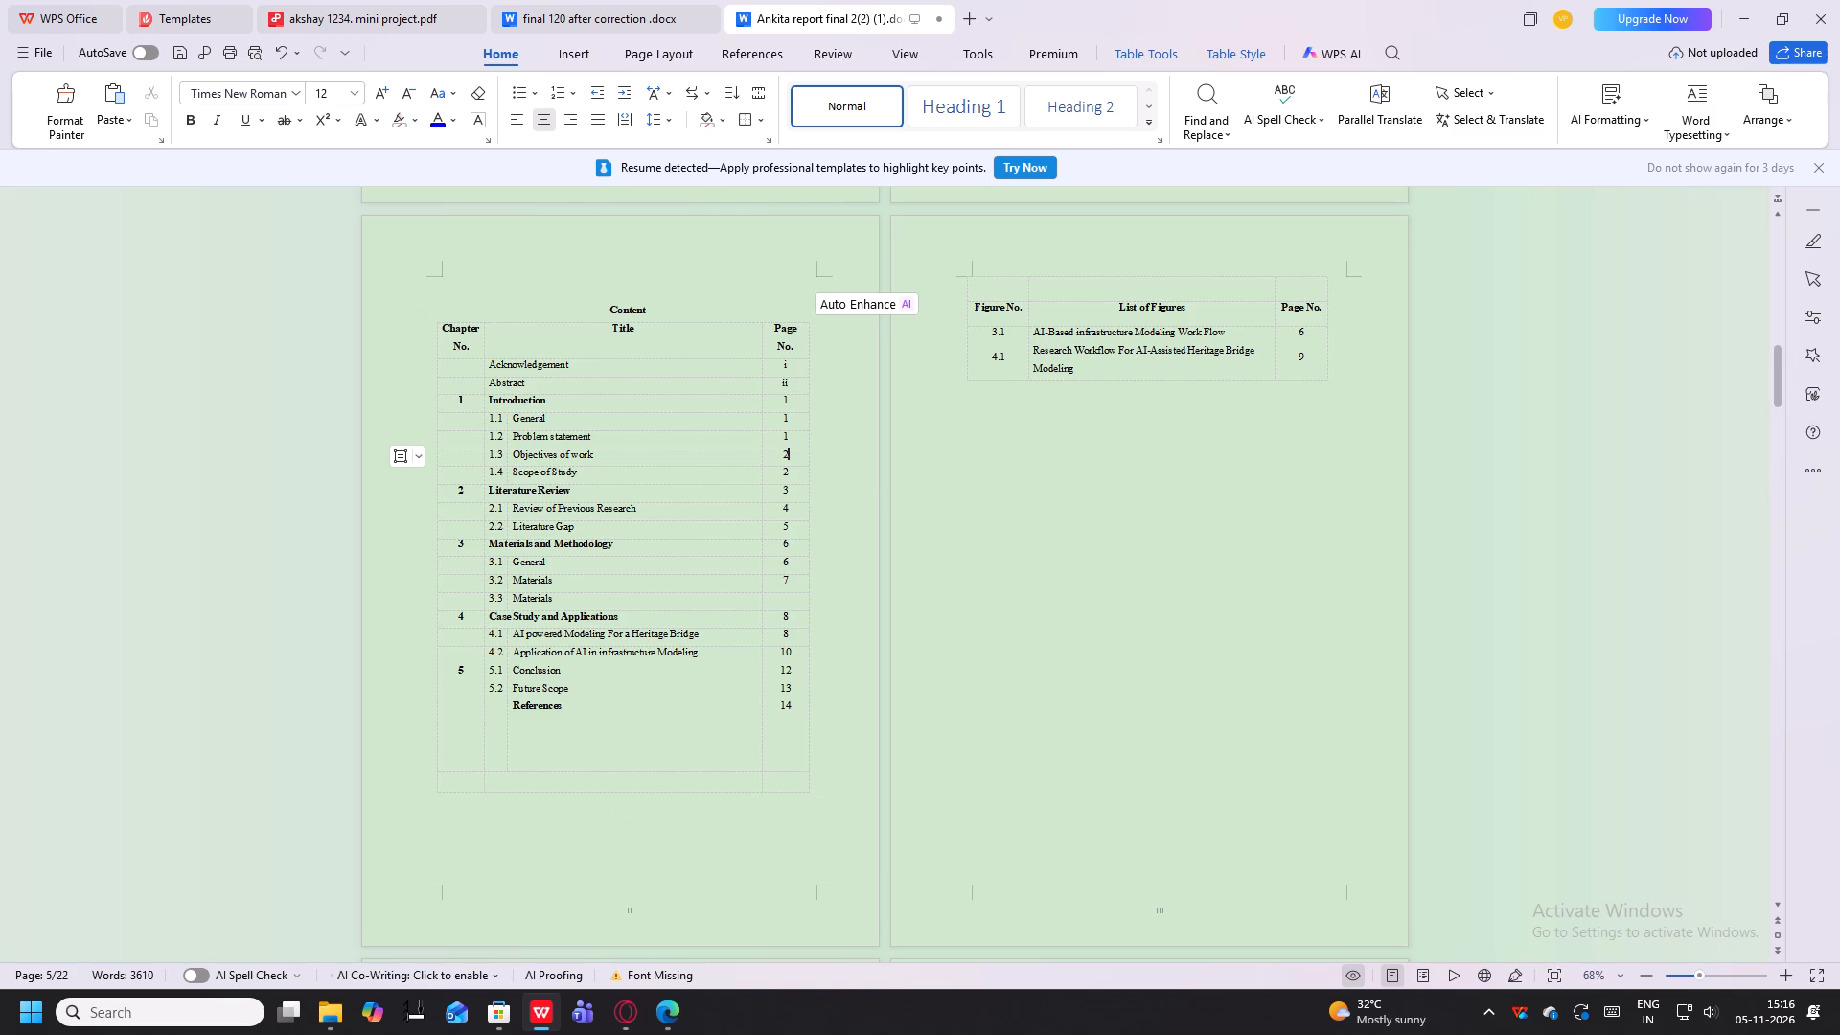
pyautogui.press('BackSpace')
pyautogui.press('1')
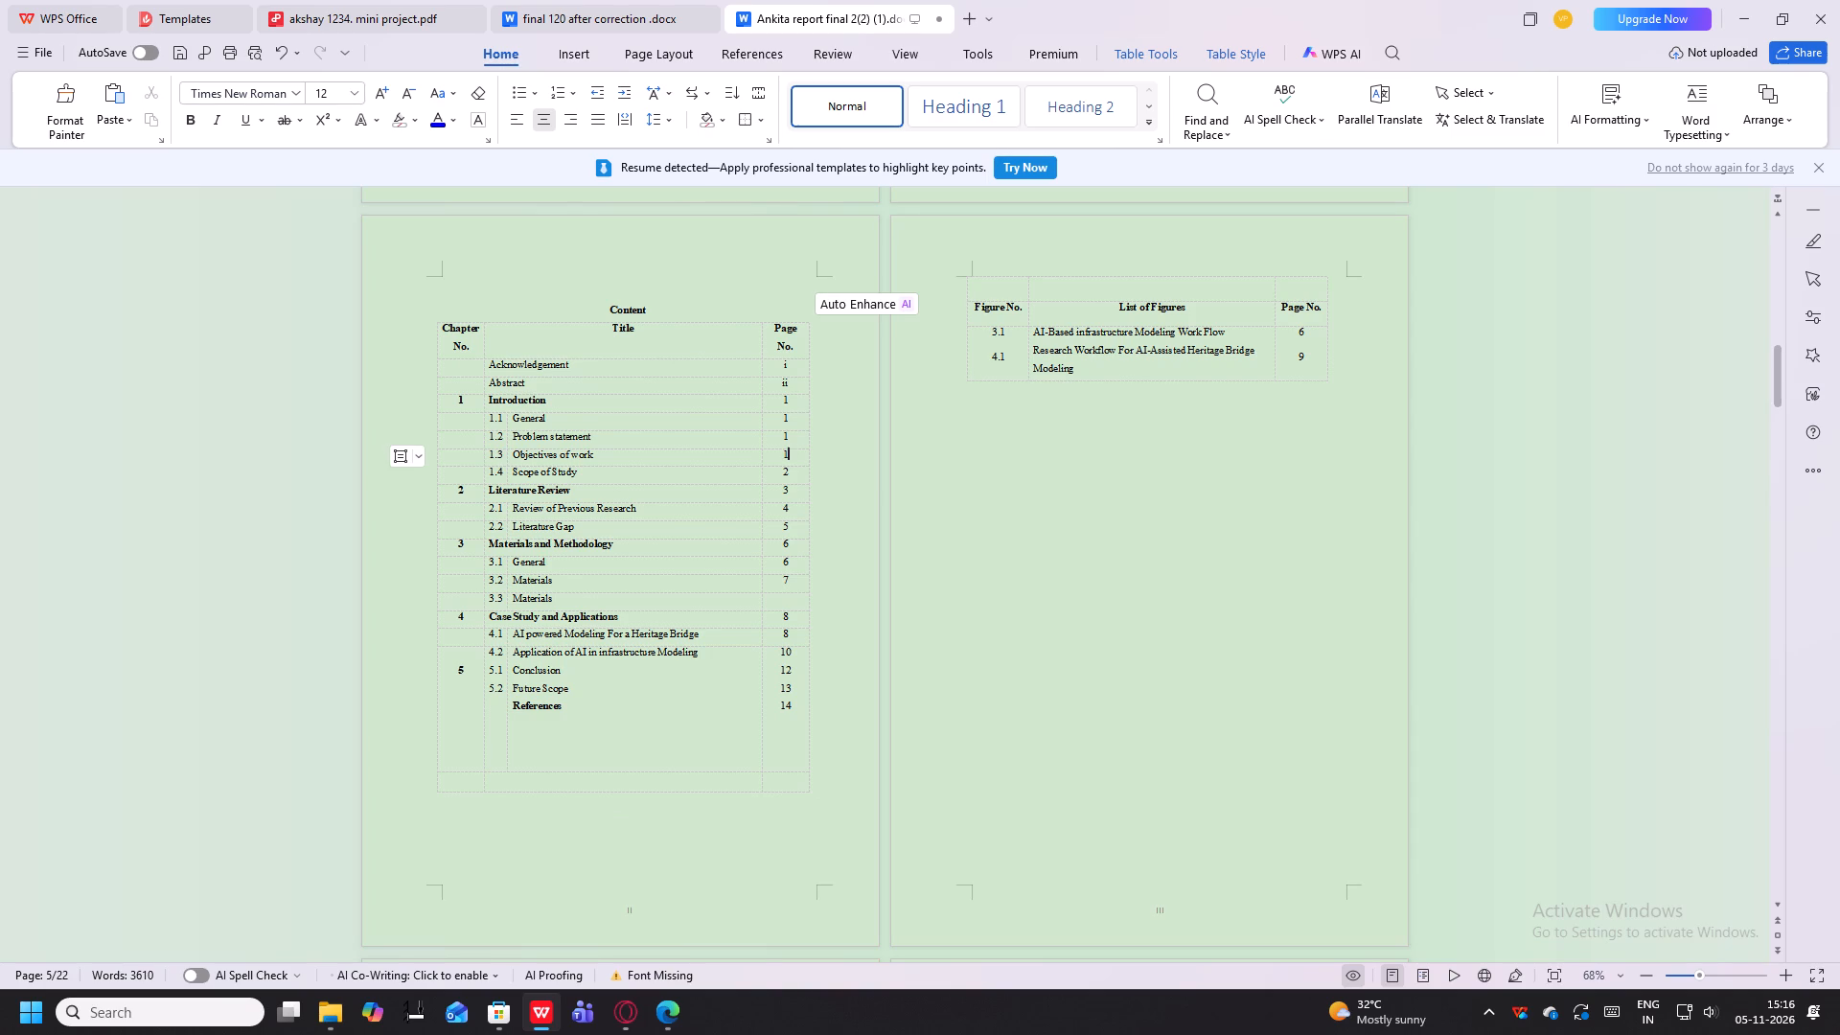
# Examine the pages of Chapters 2 and 3 and compare their section headings and page numbers with the contents table.
pyautogui.click(791, 468)
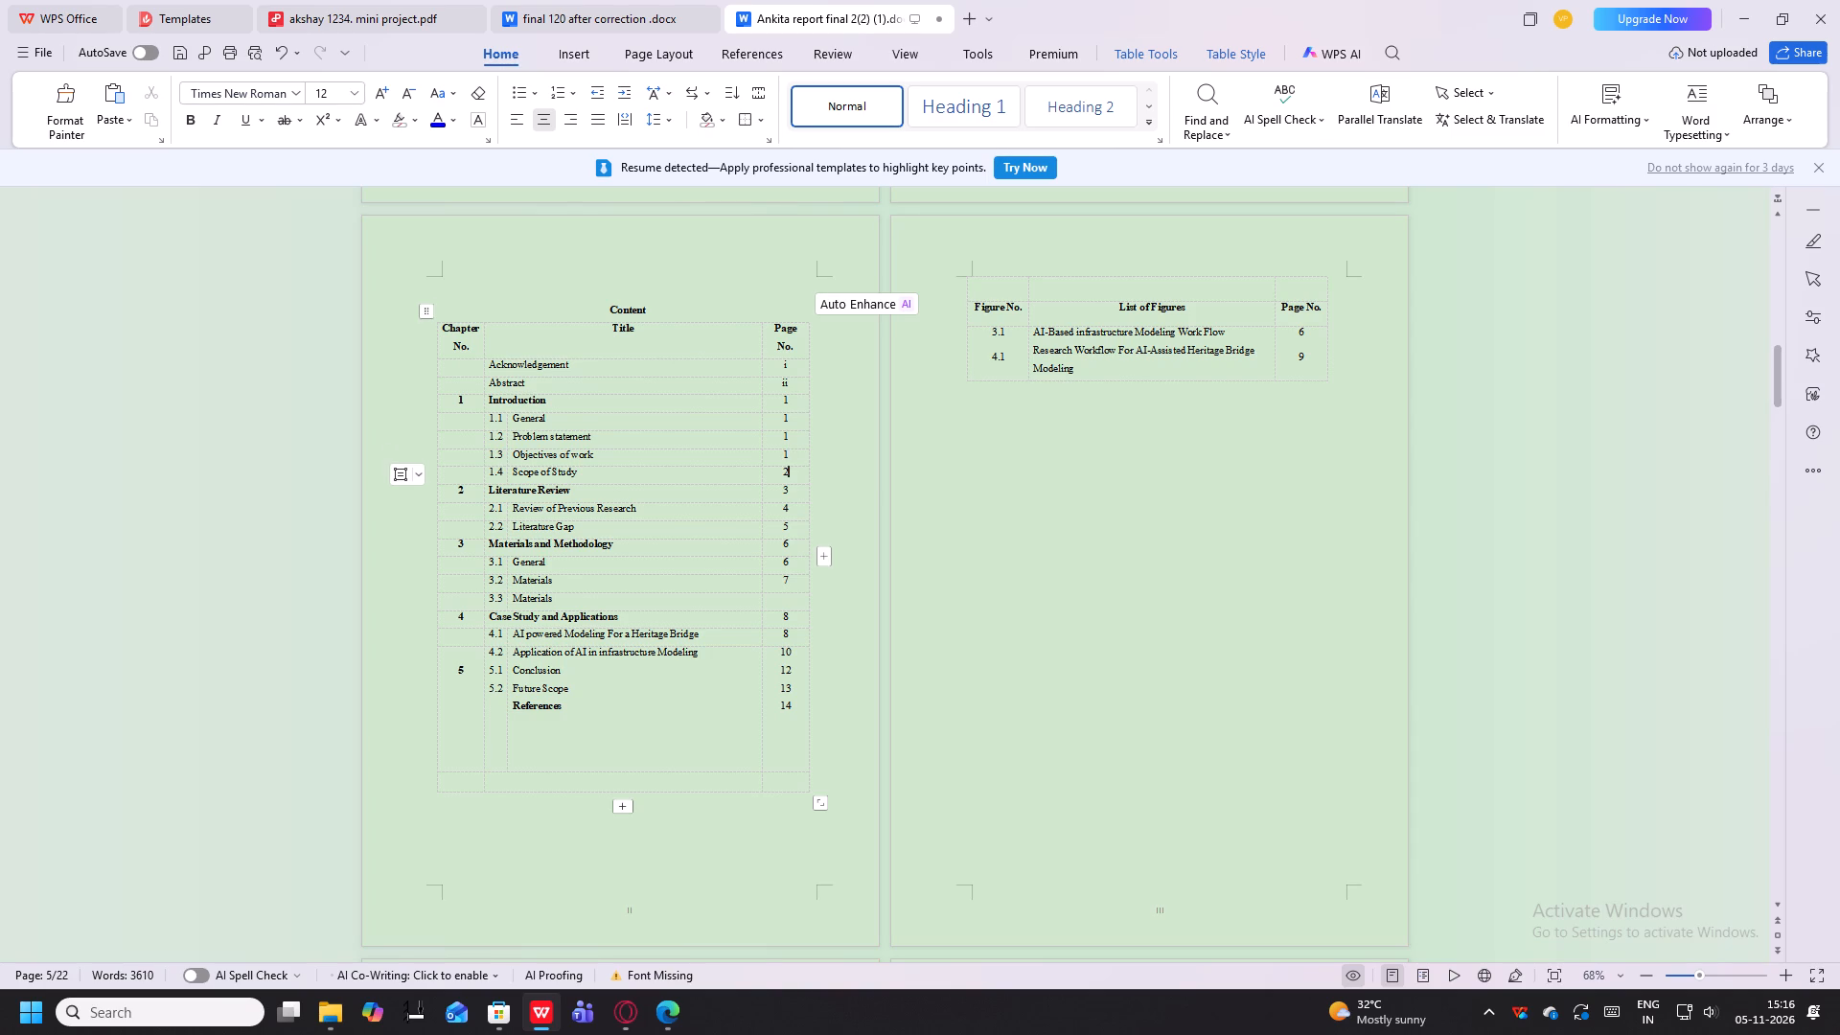
pyautogui.click(796, 490)
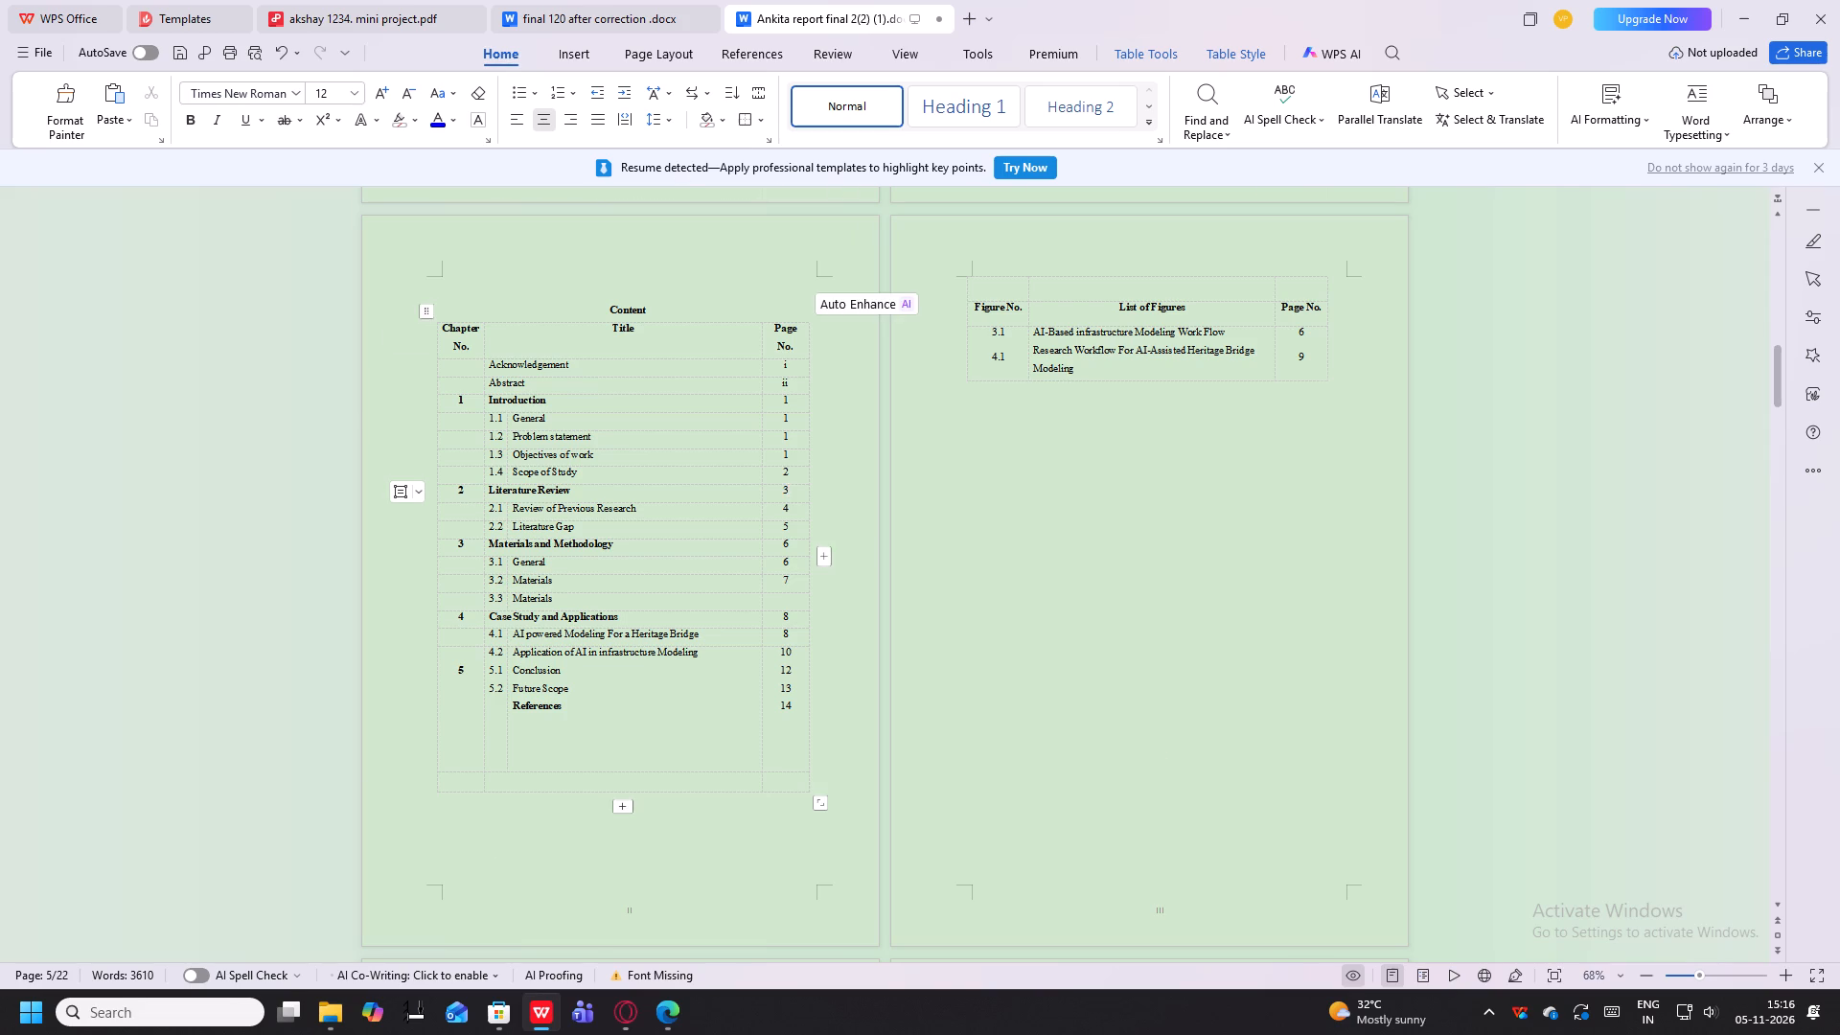
pyautogui.scroll(-20, 671, 571)
pyautogui.scroll(-18, 688, 576)
pyautogui.scroll(-3, 690, 576)
pyautogui.scroll(4, 690, 576)
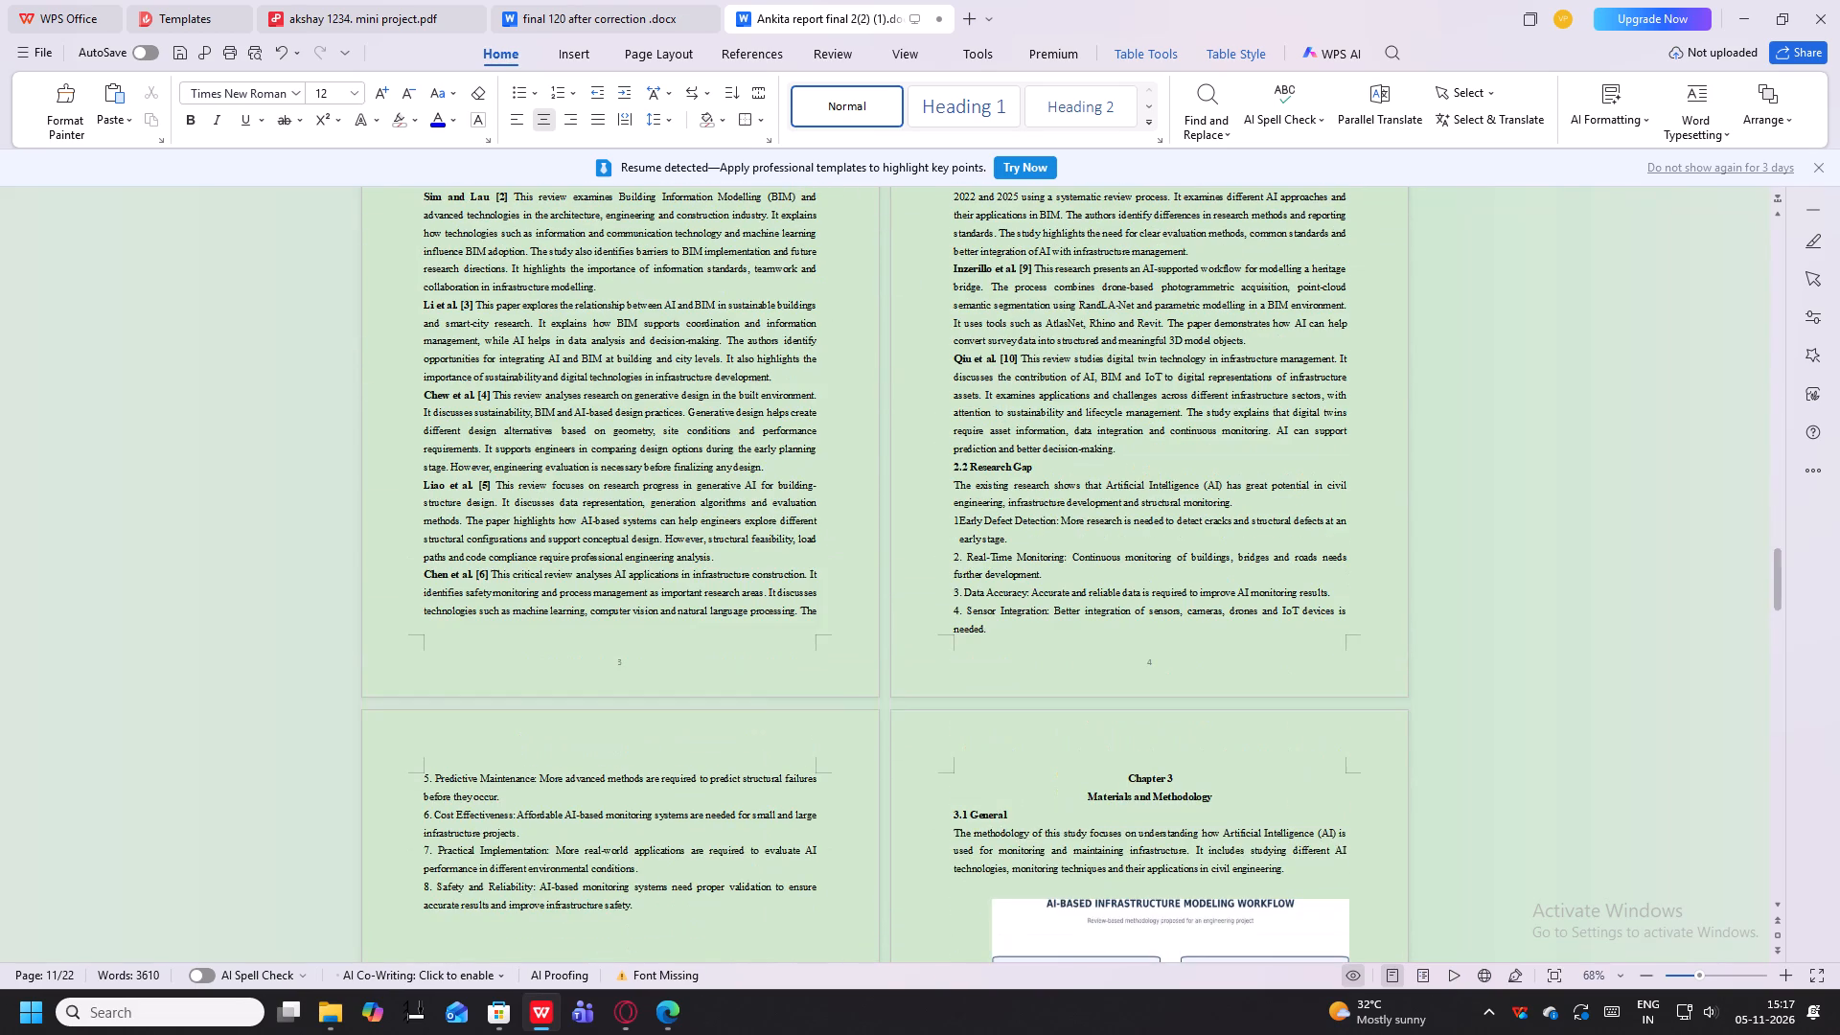
pyautogui.scroll(-4, 1001, 565)
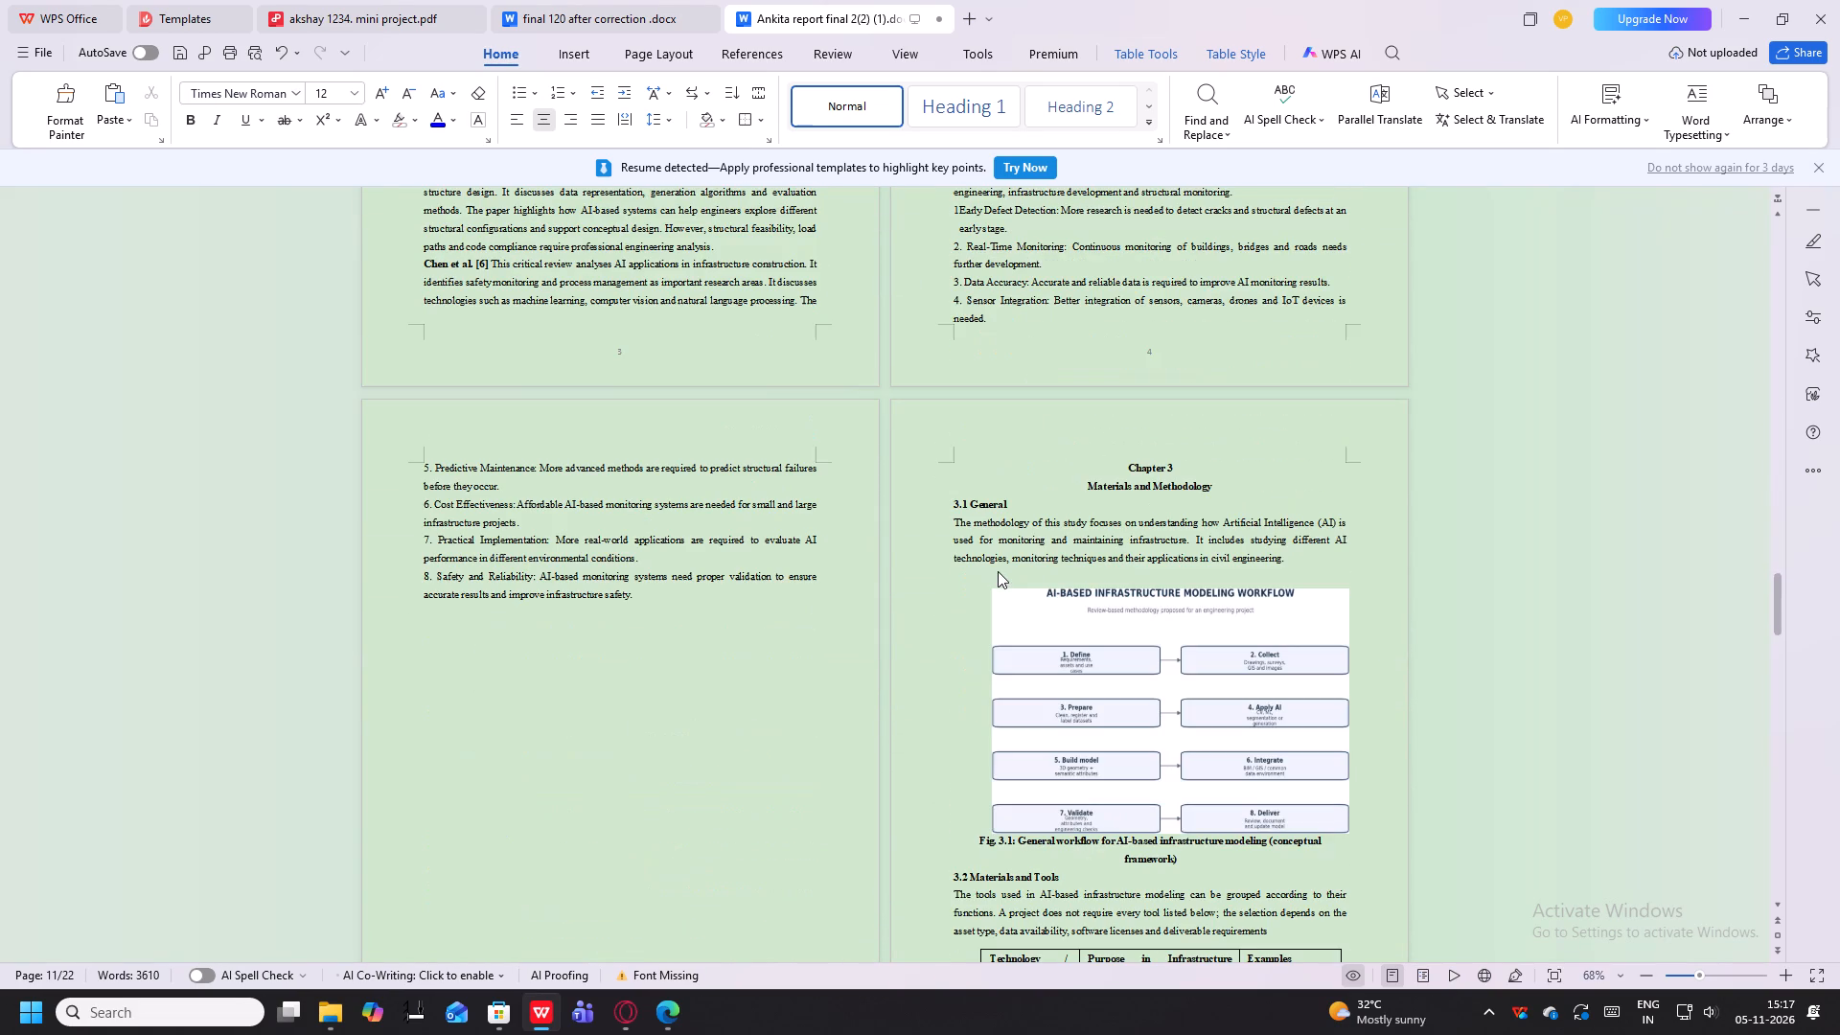
pyautogui.scroll(-2, 981, 575)
pyautogui.scroll(3, 929, 543)
pyautogui.scroll(-3, 930, 543)
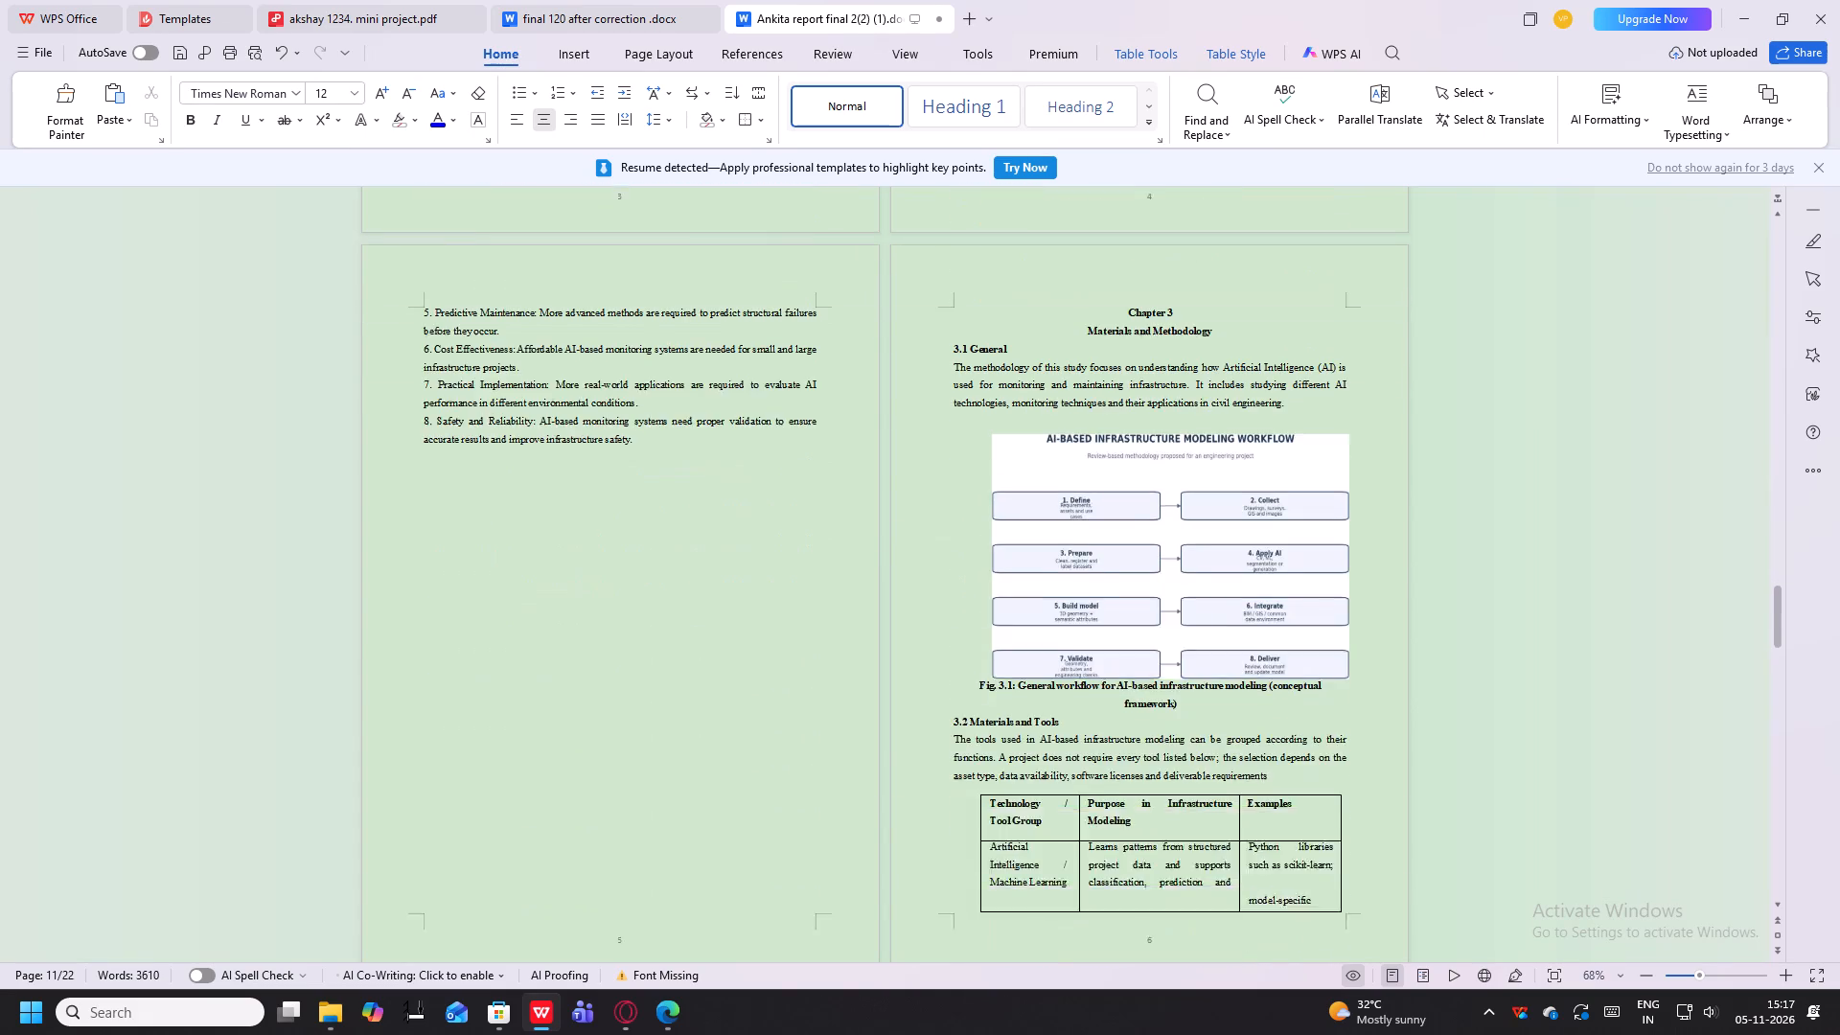
pyautogui.scroll(-7, 931, 544)
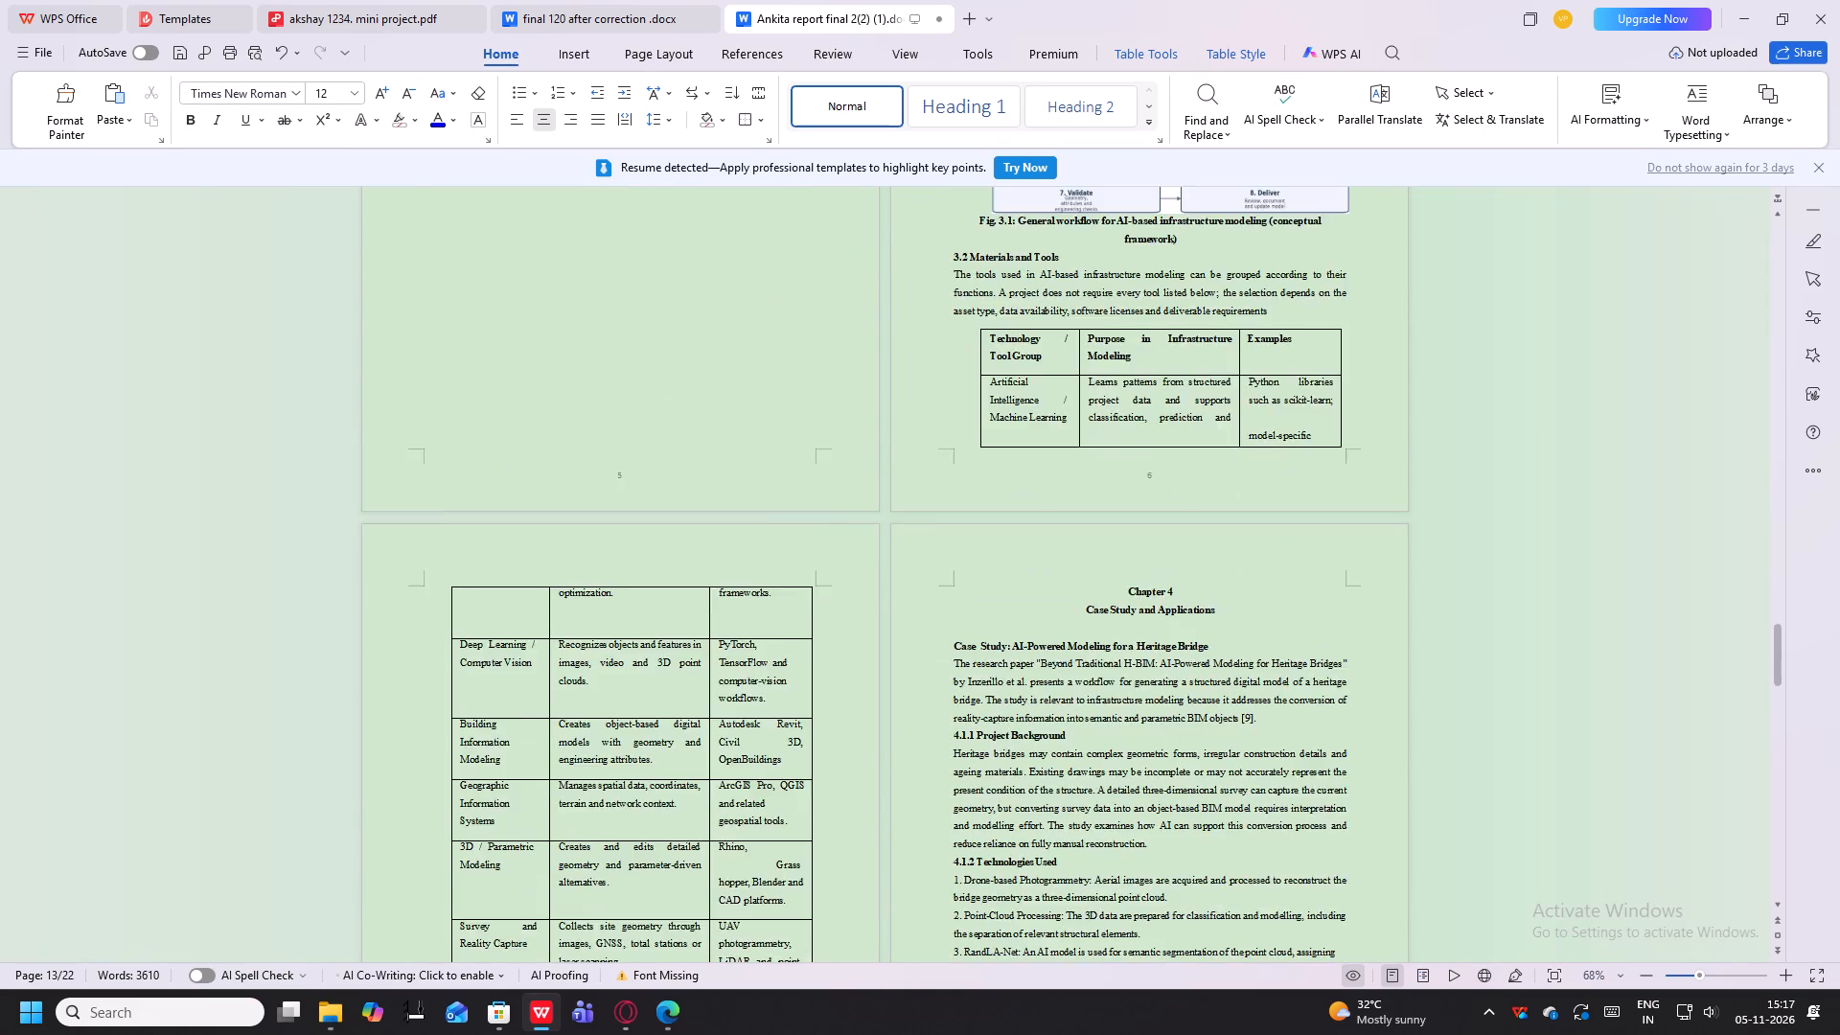
pyautogui.scroll(-3, 962, 553)
pyautogui.scroll(17, 962, 551)
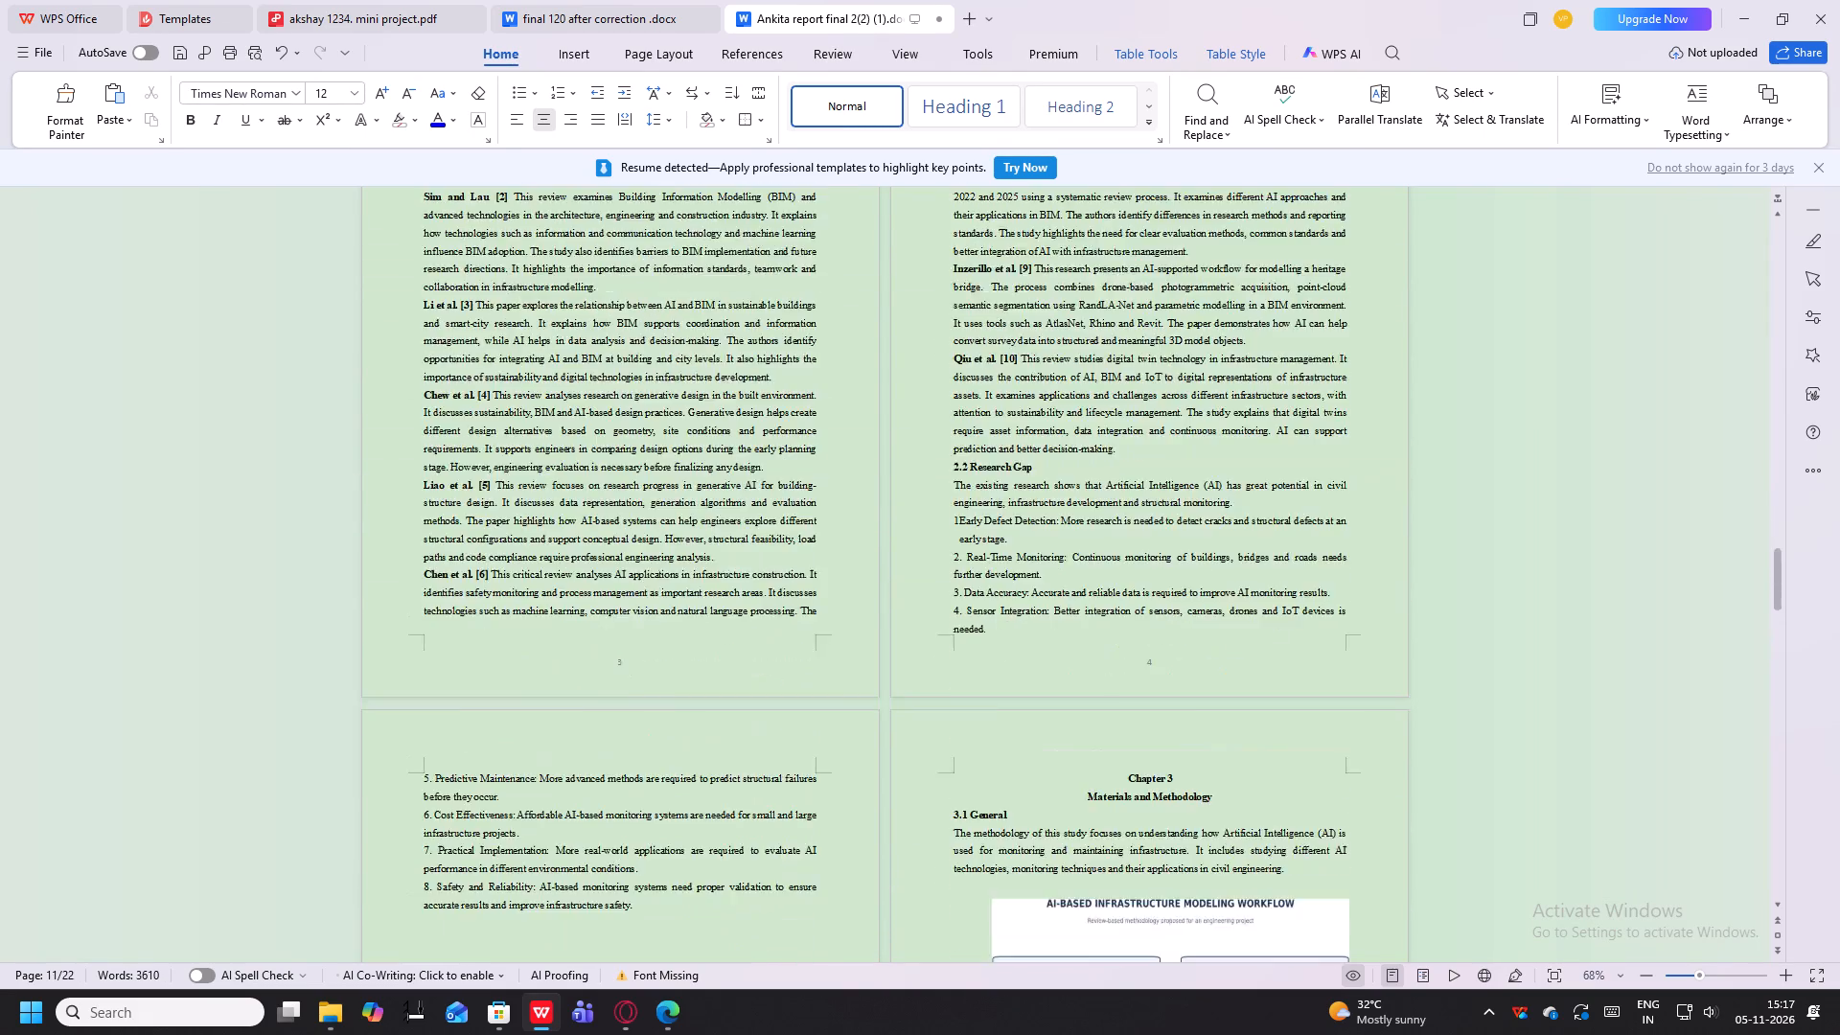
pyautogui.scroll(20, 952, 555)
pyautogui.scroll(20, 952, 555)
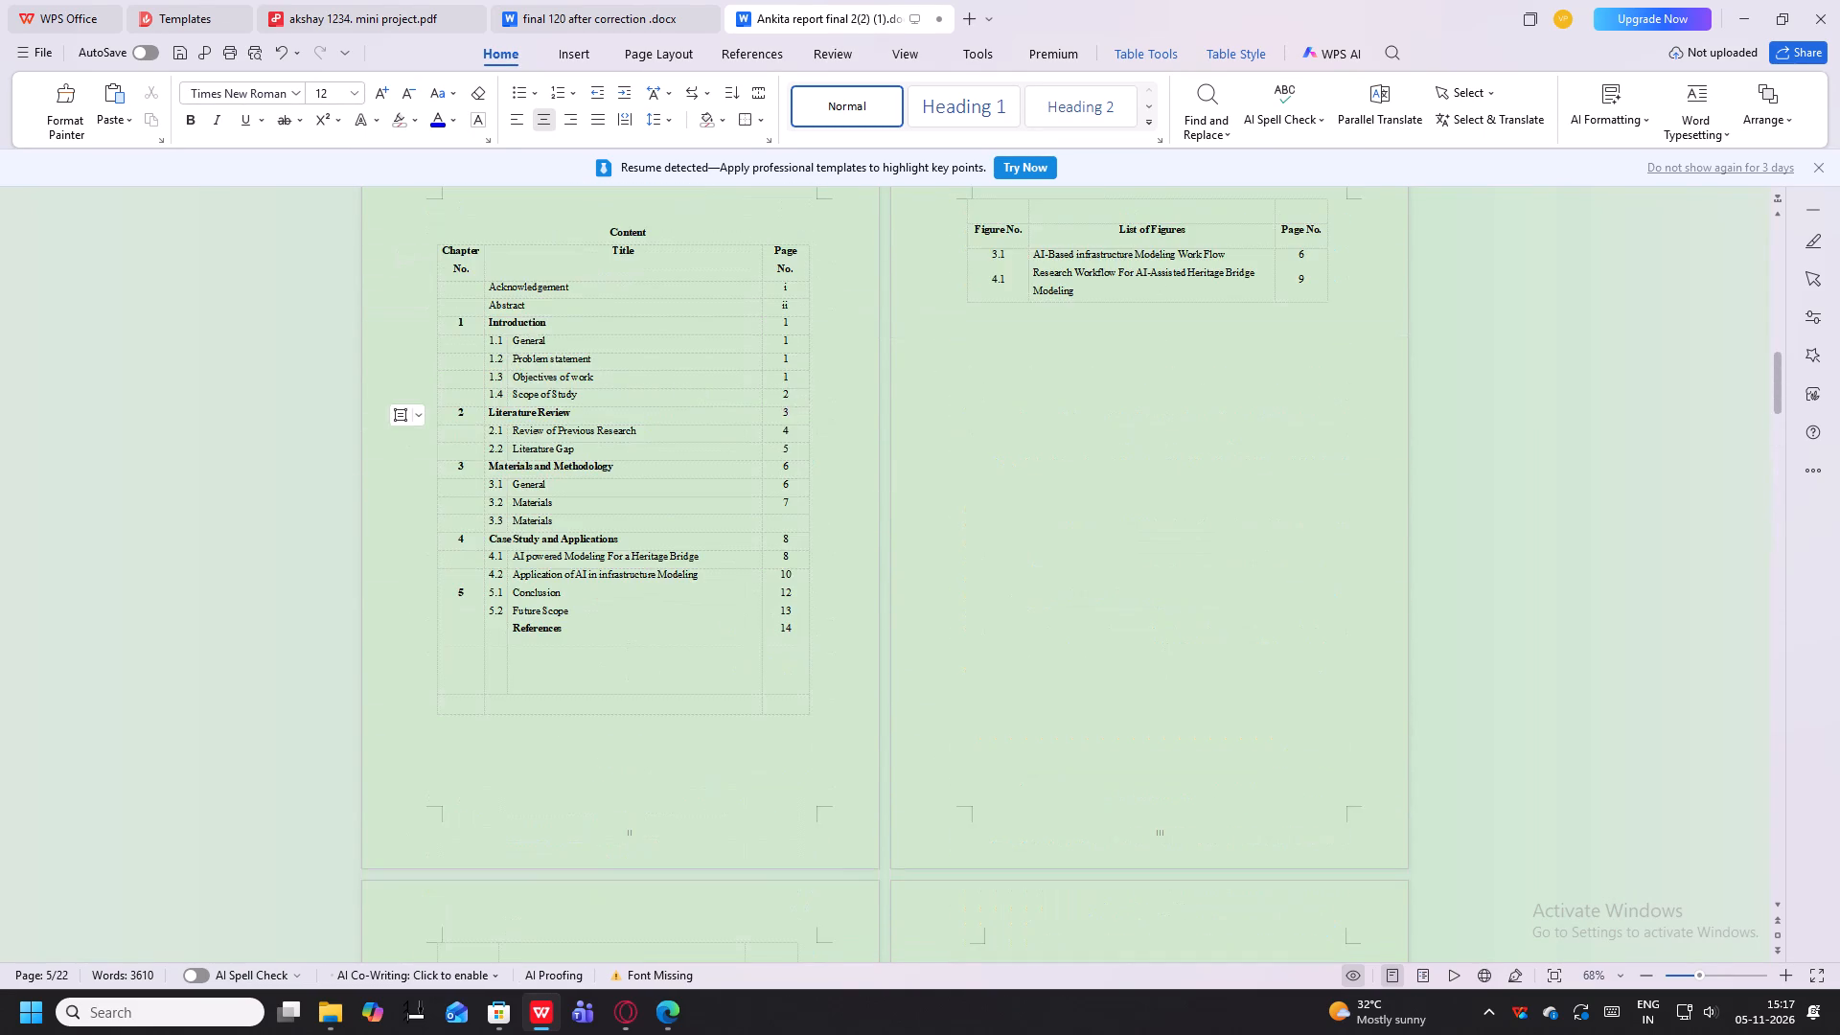
pyautogui.scroll(16, 950, 556)
pyautogui.scroll(-13, 950, 556)
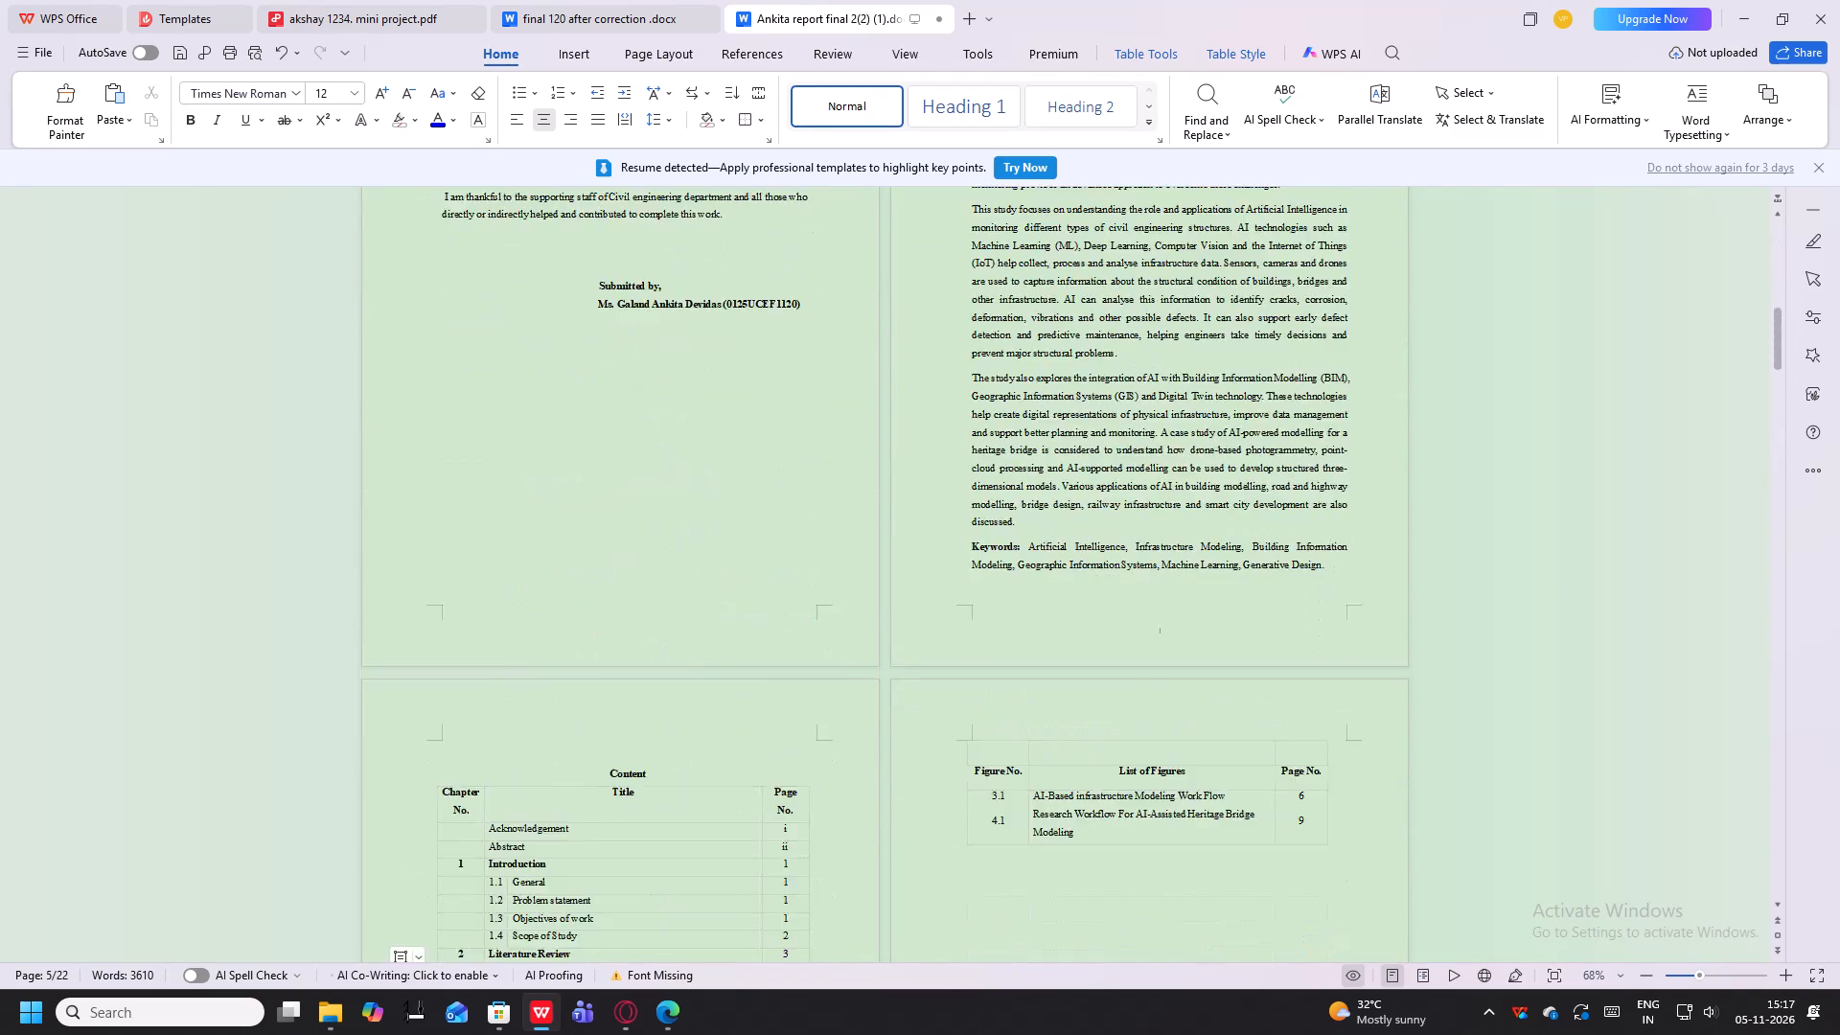
pyautogui.scroll(-5, 943, 615)
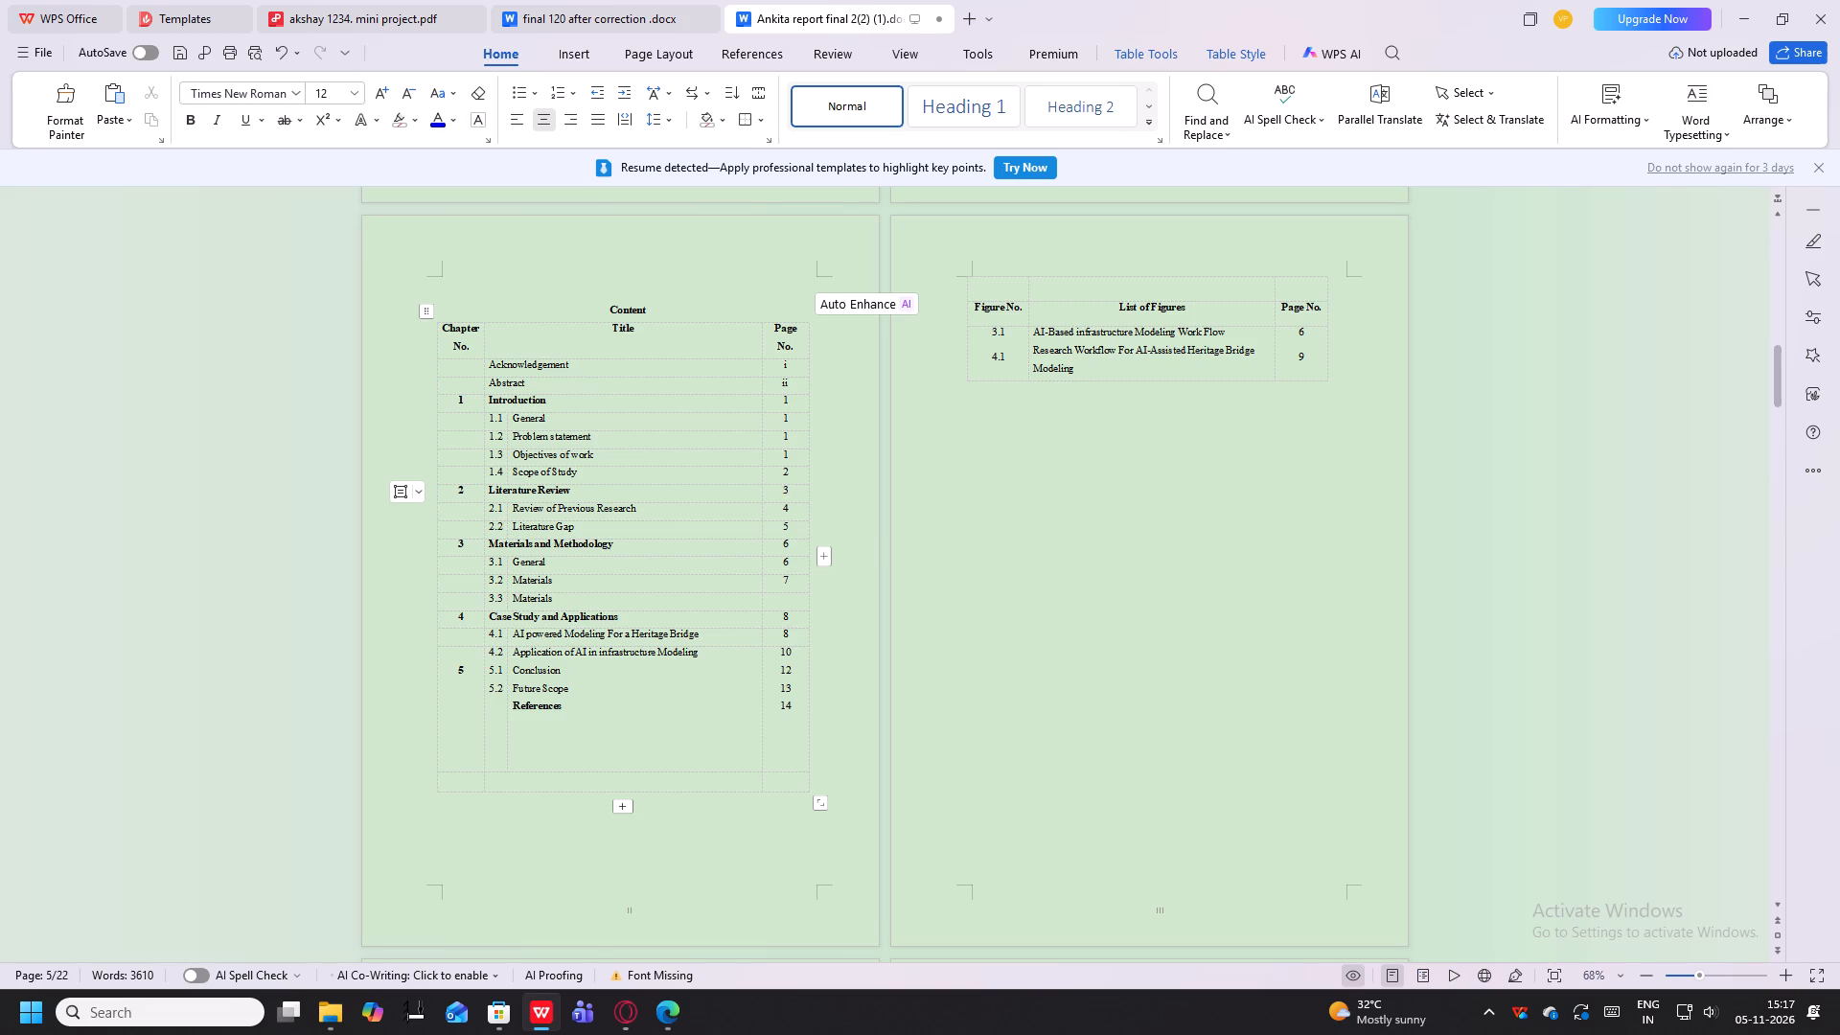
# Examine the Chapter 3 and 4 section headings and page numbers again and compare them with the contents table.
pyautogui.scroll(-20, 606, 601)
pyautogui.scroll(-17, 606, 601)
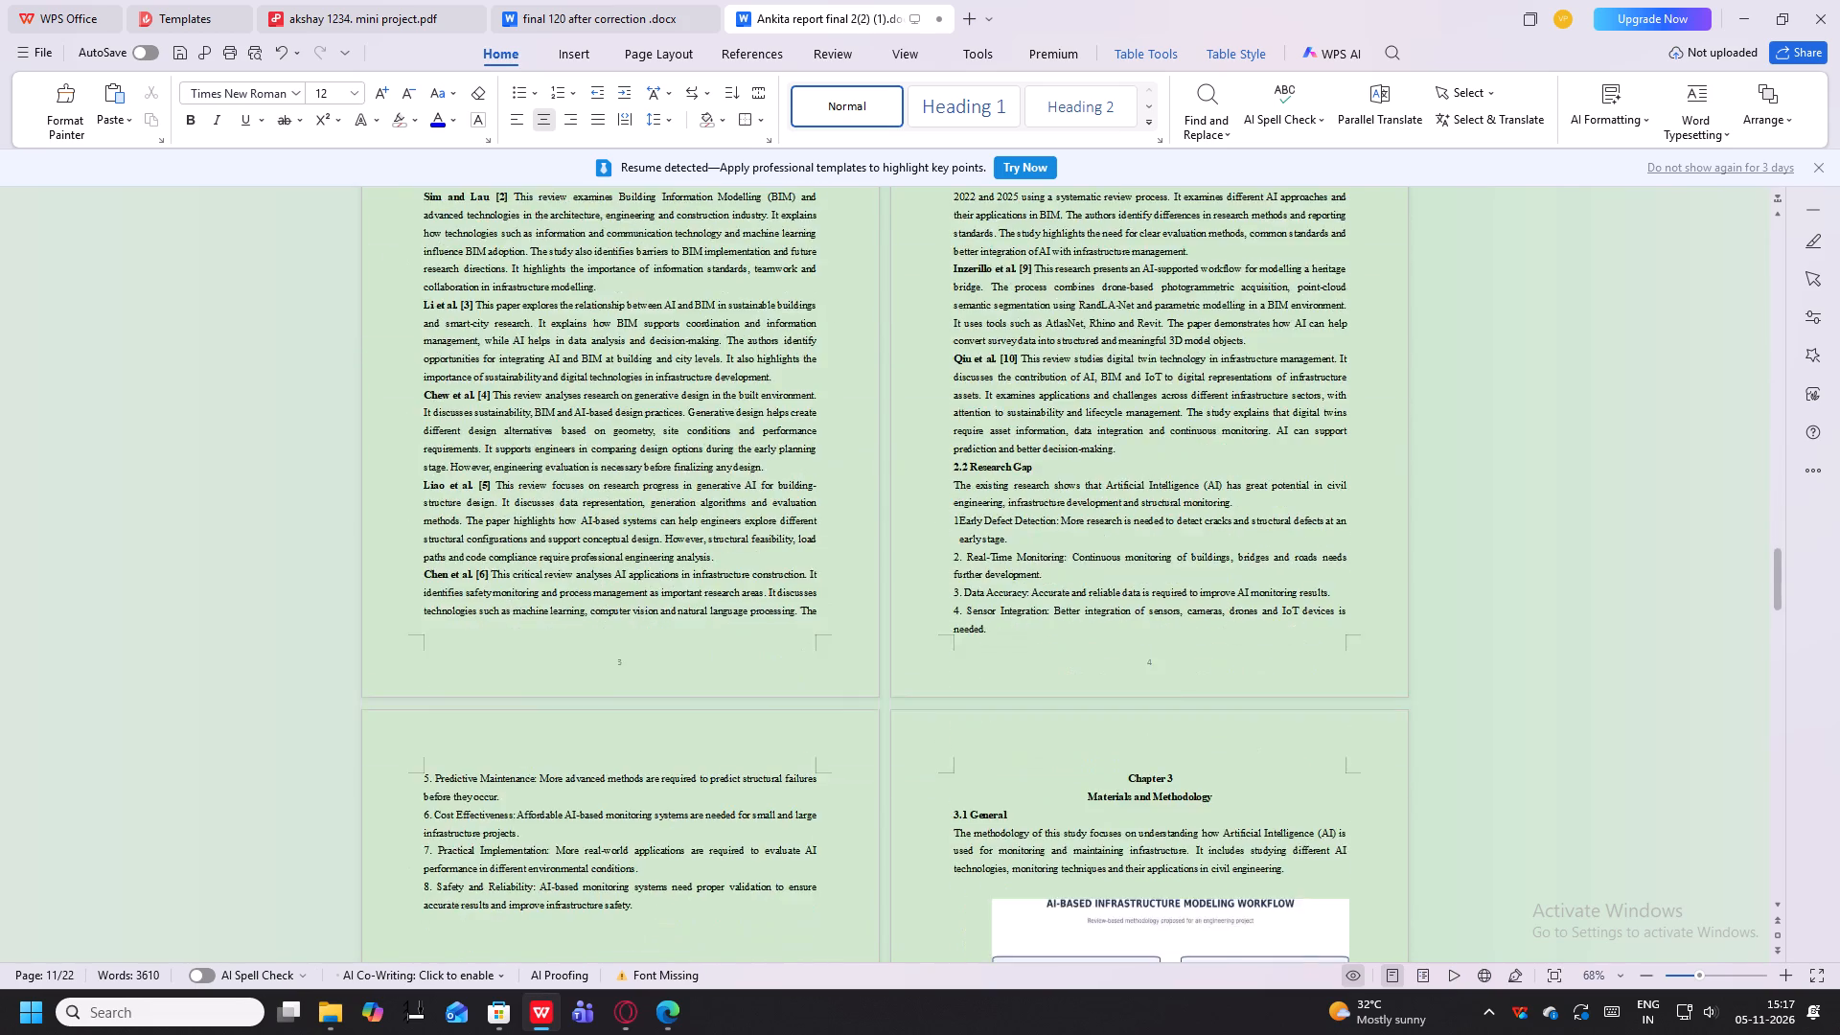
pyautogui.scroll(-9, 646, 584)
pyautogui.scroll(3, 651, 580)
pyautogui.scroll(-15, 652, 580)
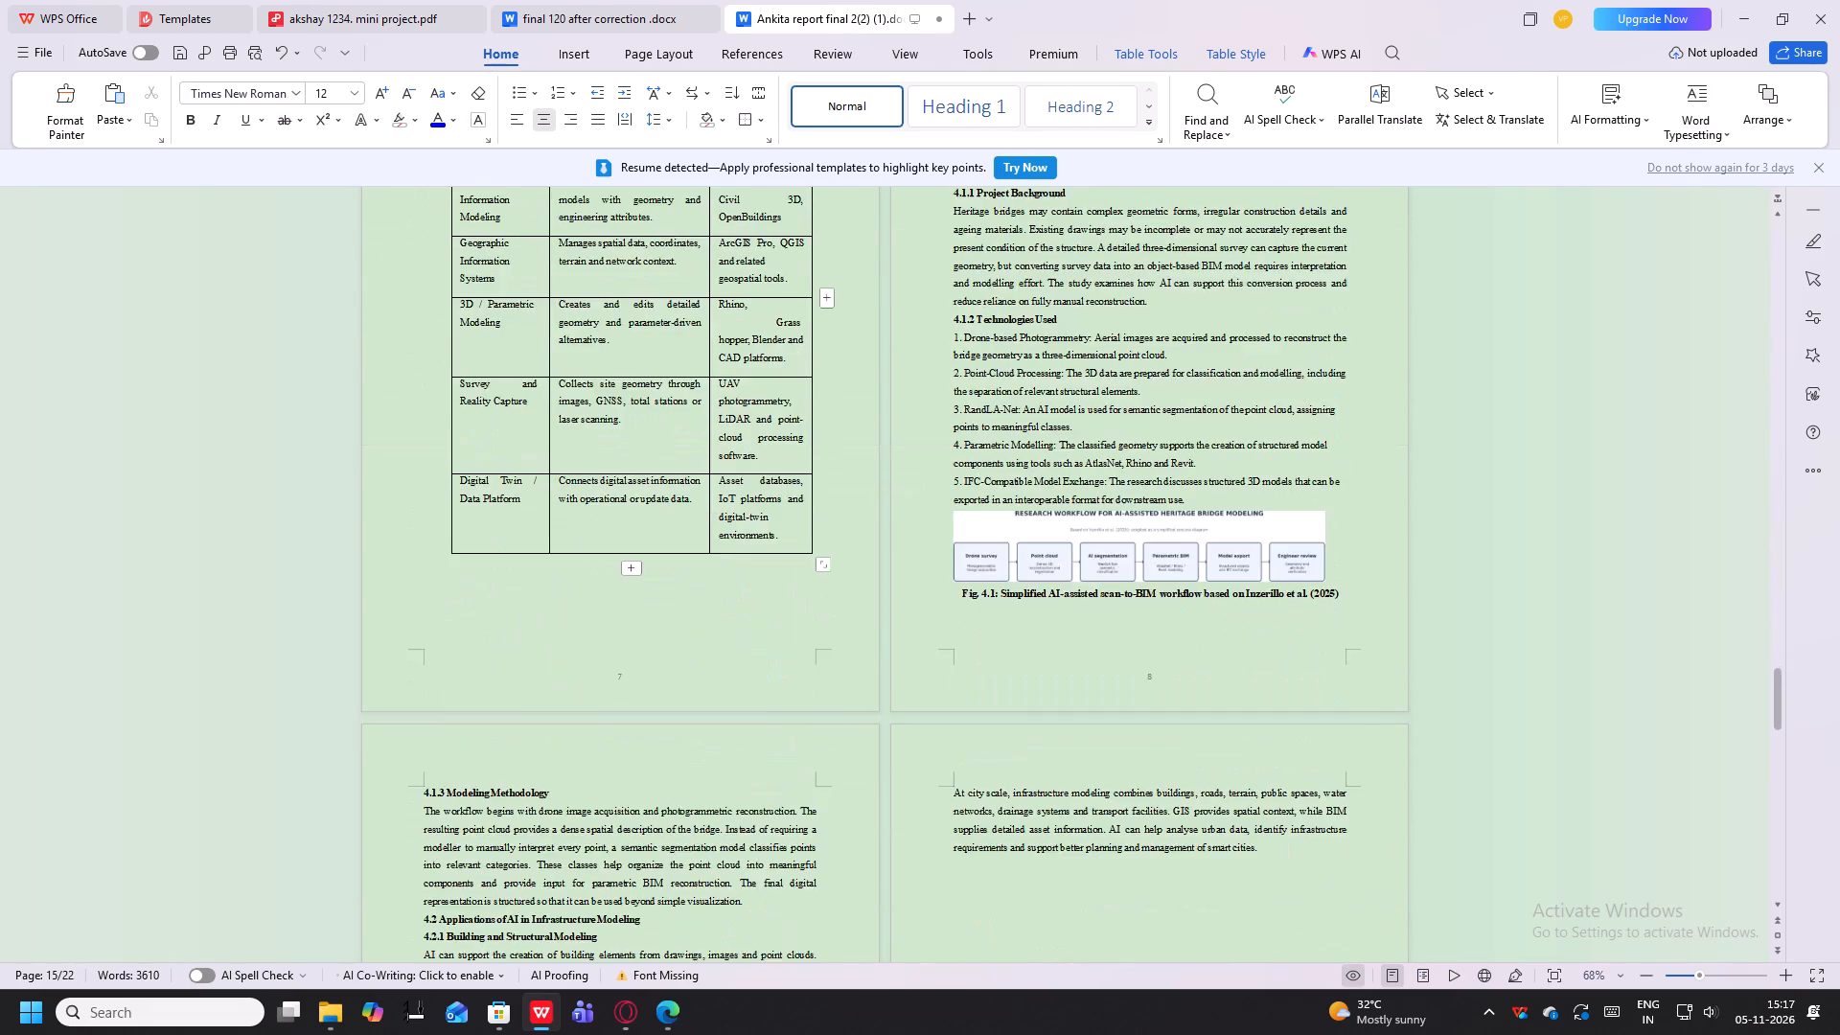
pyautogui.scroll(-1, 655, 579)
pyautogui.scroll(13, 655, 579)
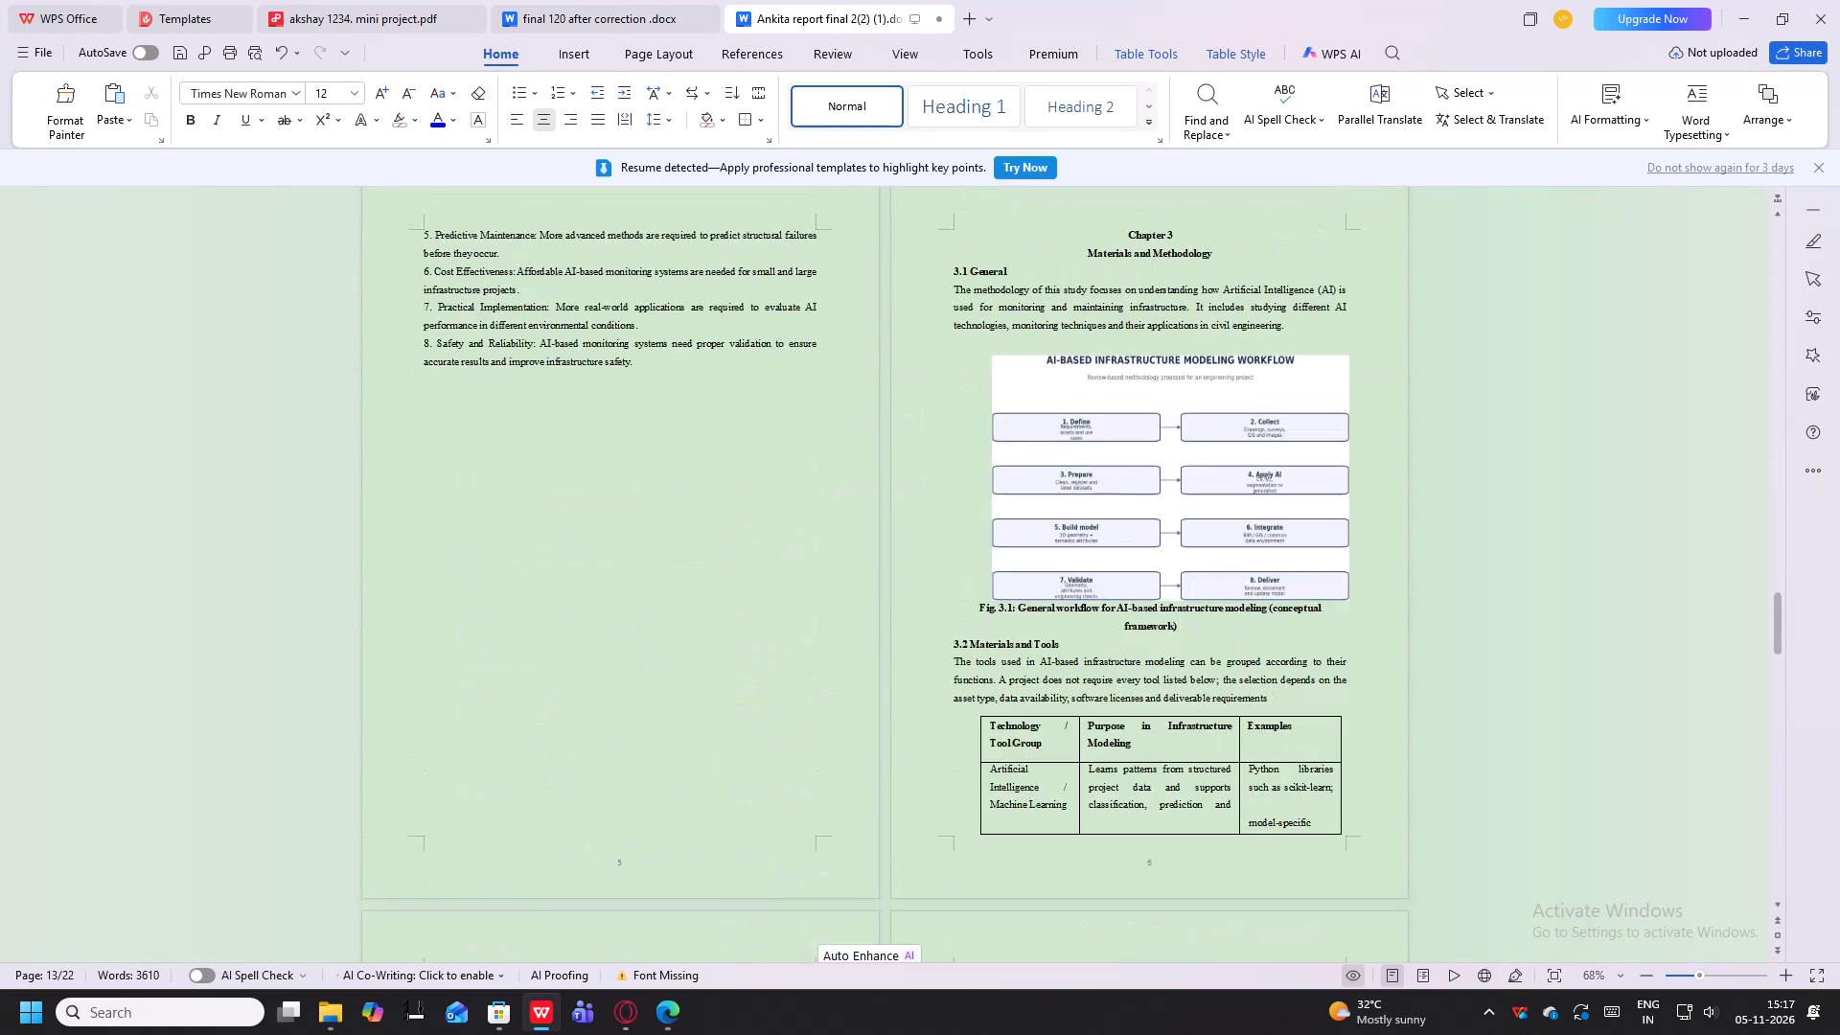
pyautogui.scroll(-12, 662, 576)
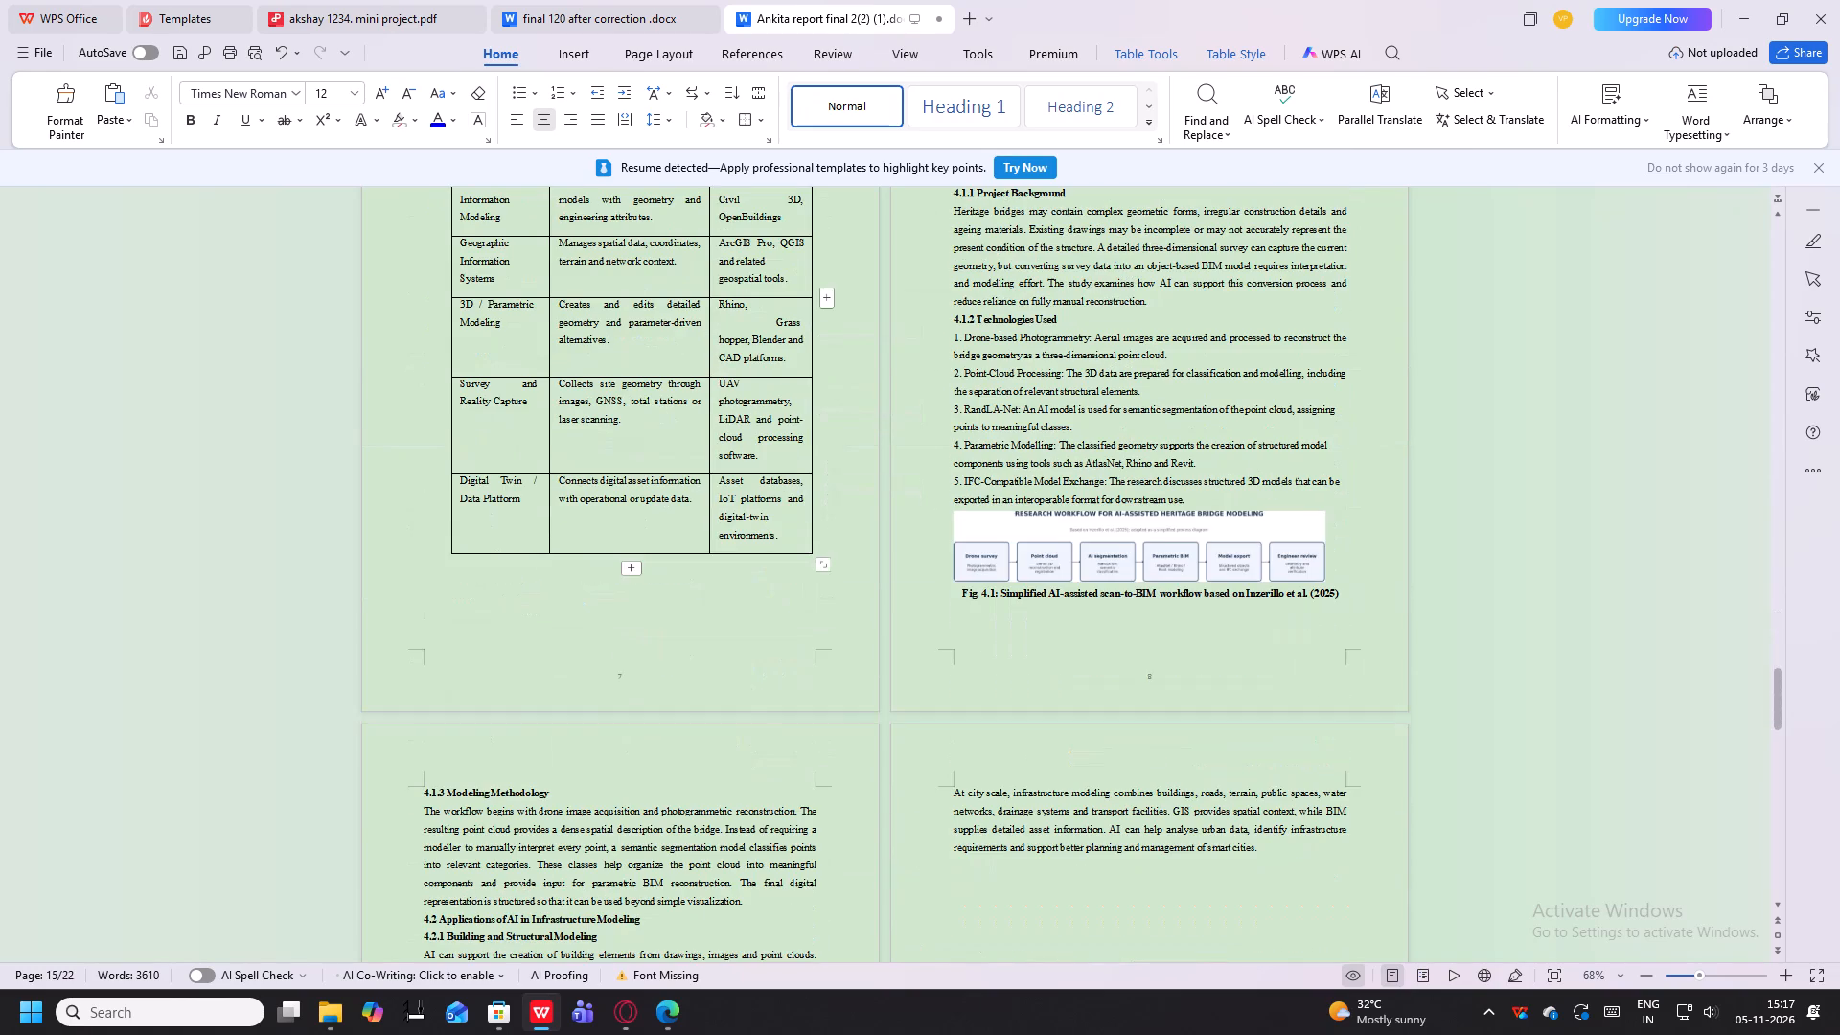
pyautogui.scroll(15, 679, 508)
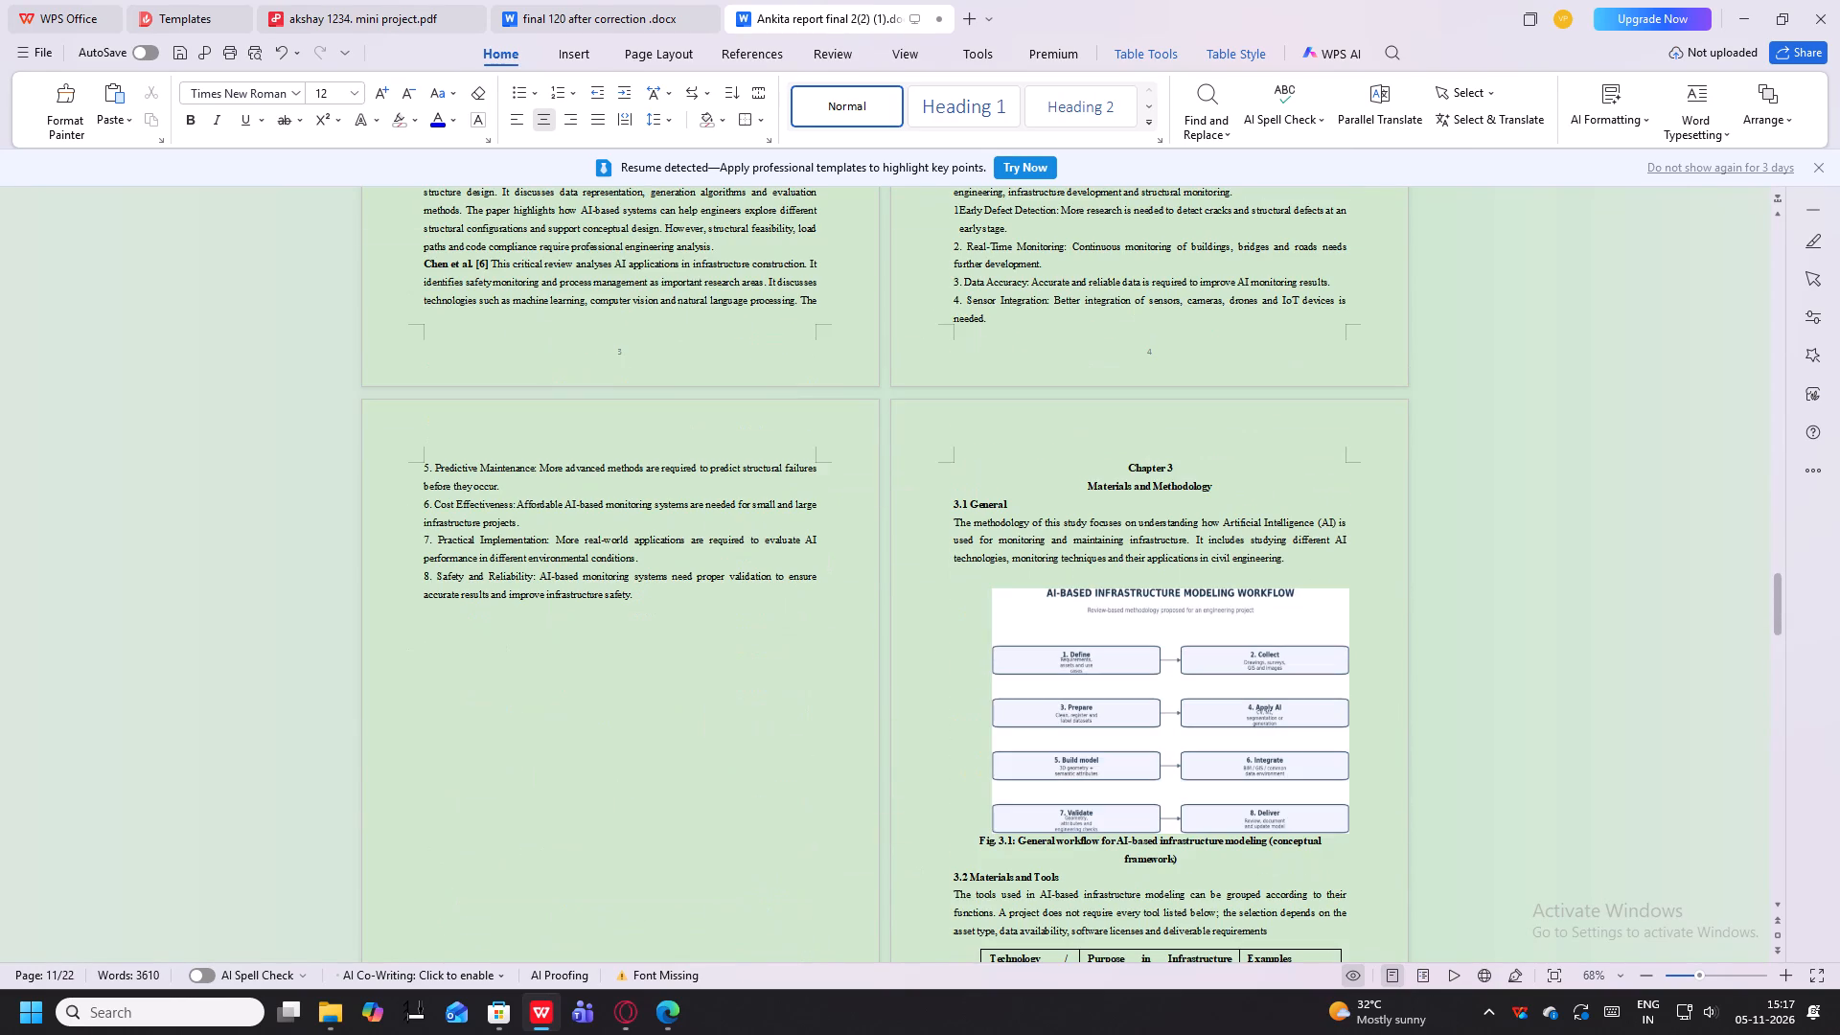
pyautogui.scroll(20, 700, 394)
pyautogui.scroll(10, 700, 394)
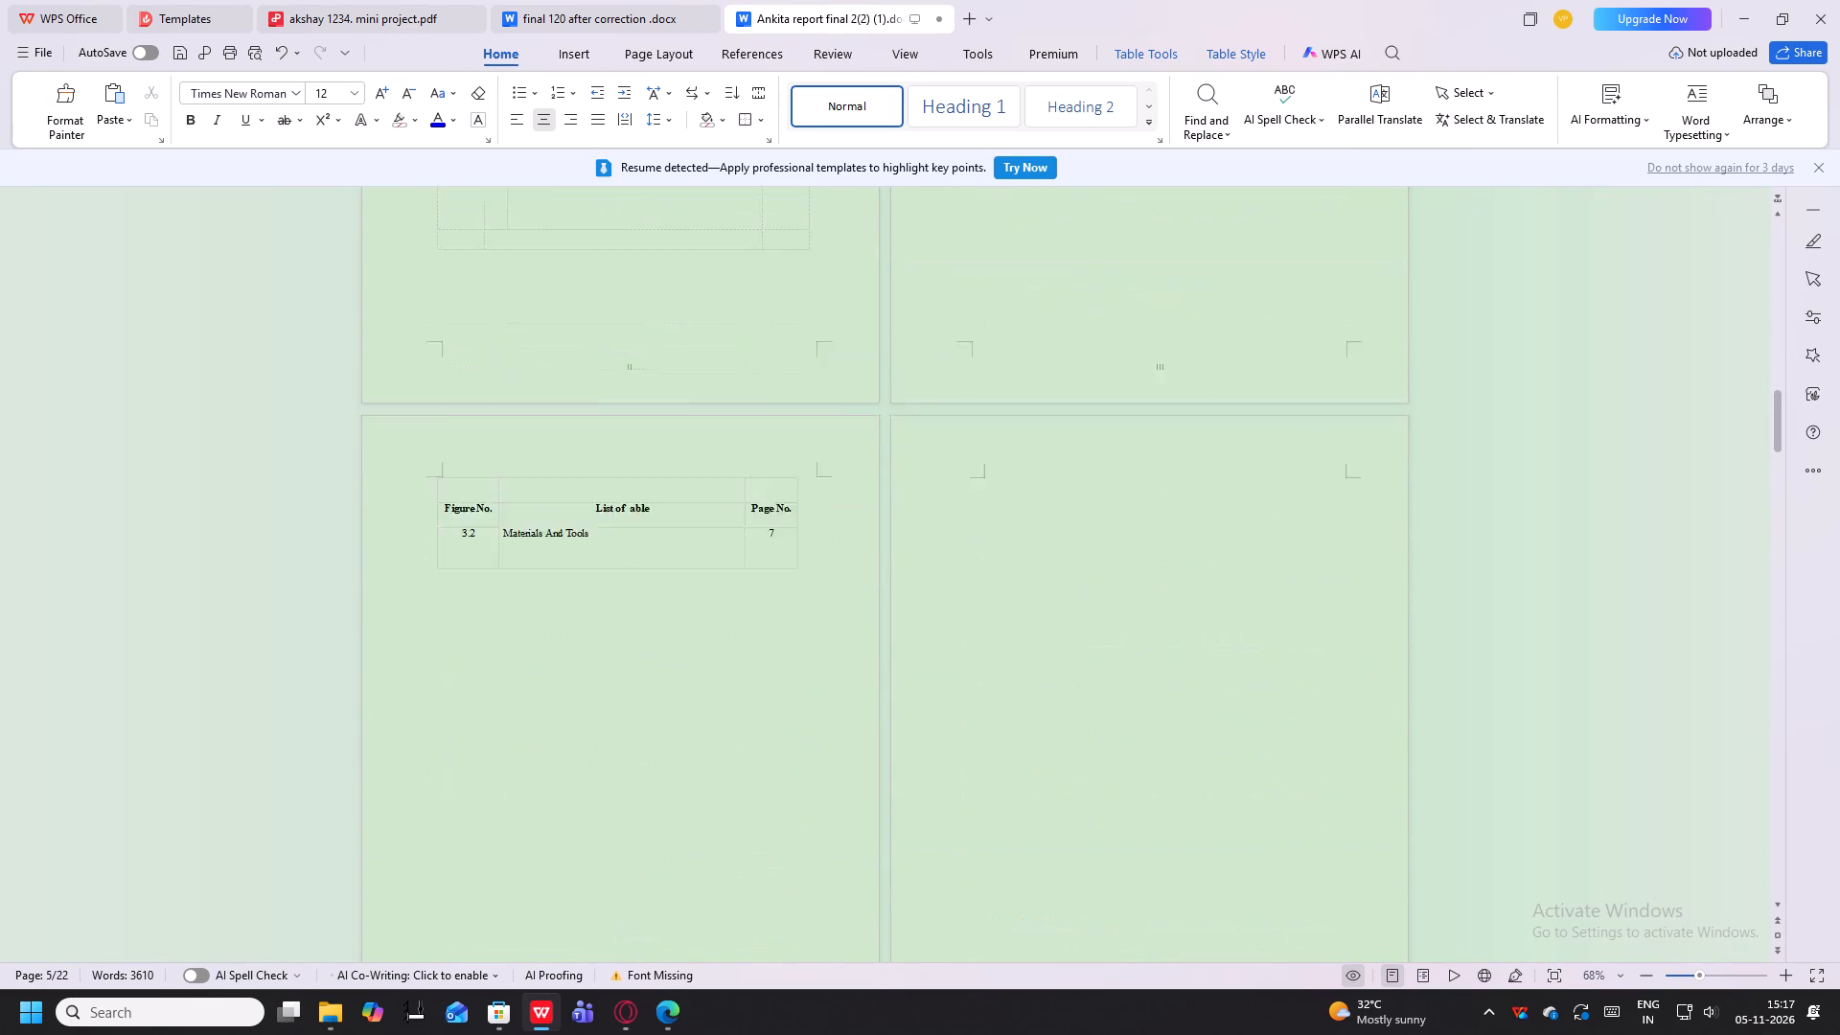
pyautogui.scroll(12, 678, 401)
pyautogui.scroll(-3, 729, 448)
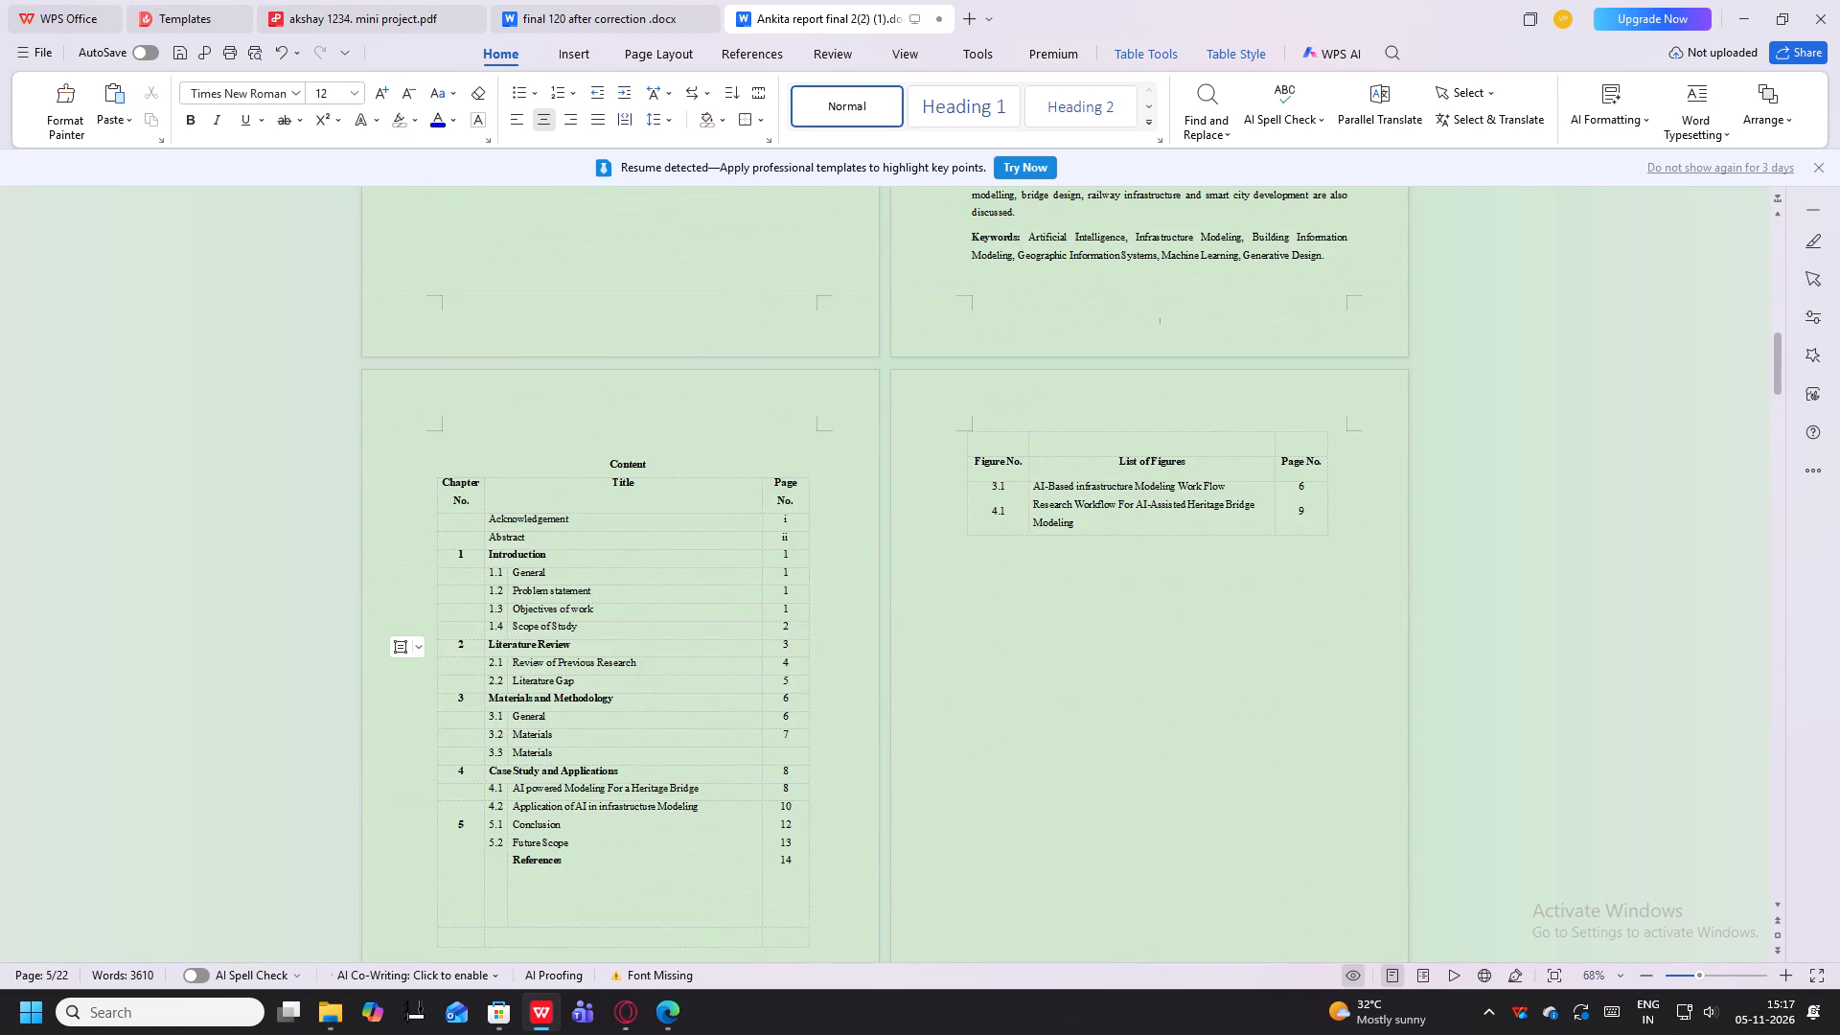
# Clear the "3.3 Materials" entry from the contents table.
pyautogui.moveTo(556, 757); pyautogui.dragTo(542, 750)
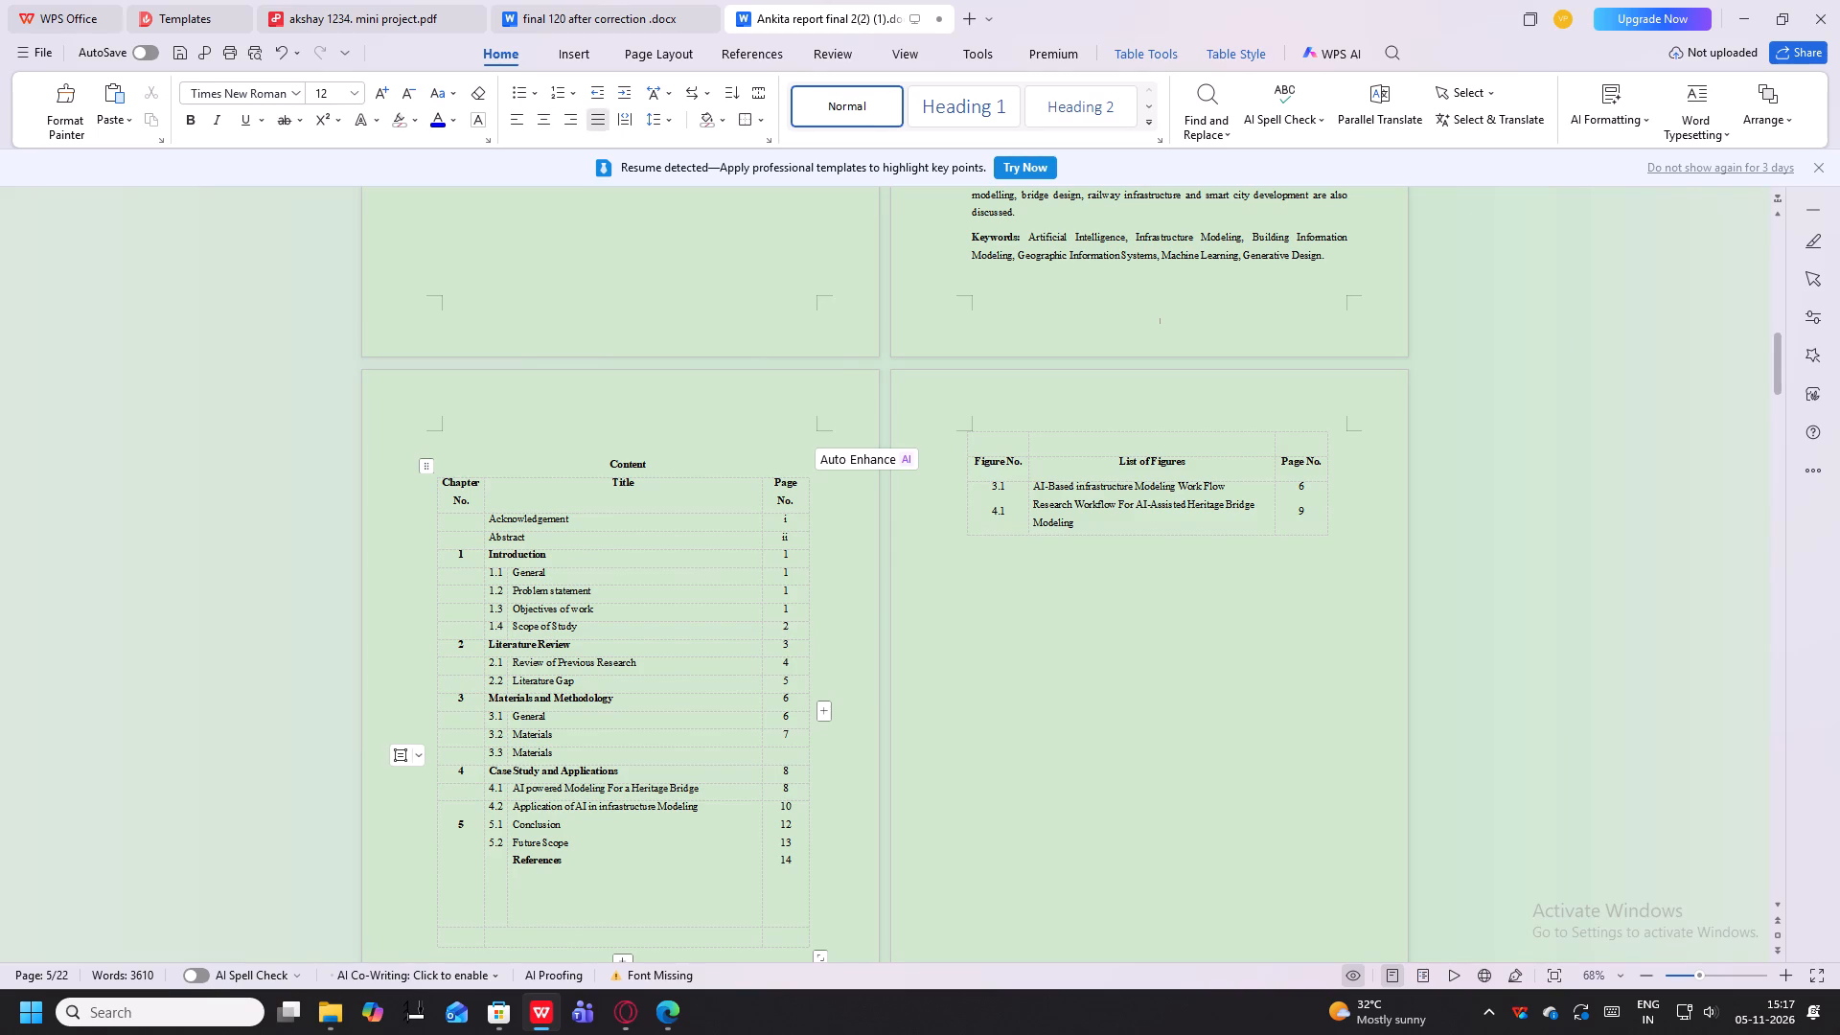
pyautogui.moveTo(542, 750); pyautogui.dragTo(473, 750)
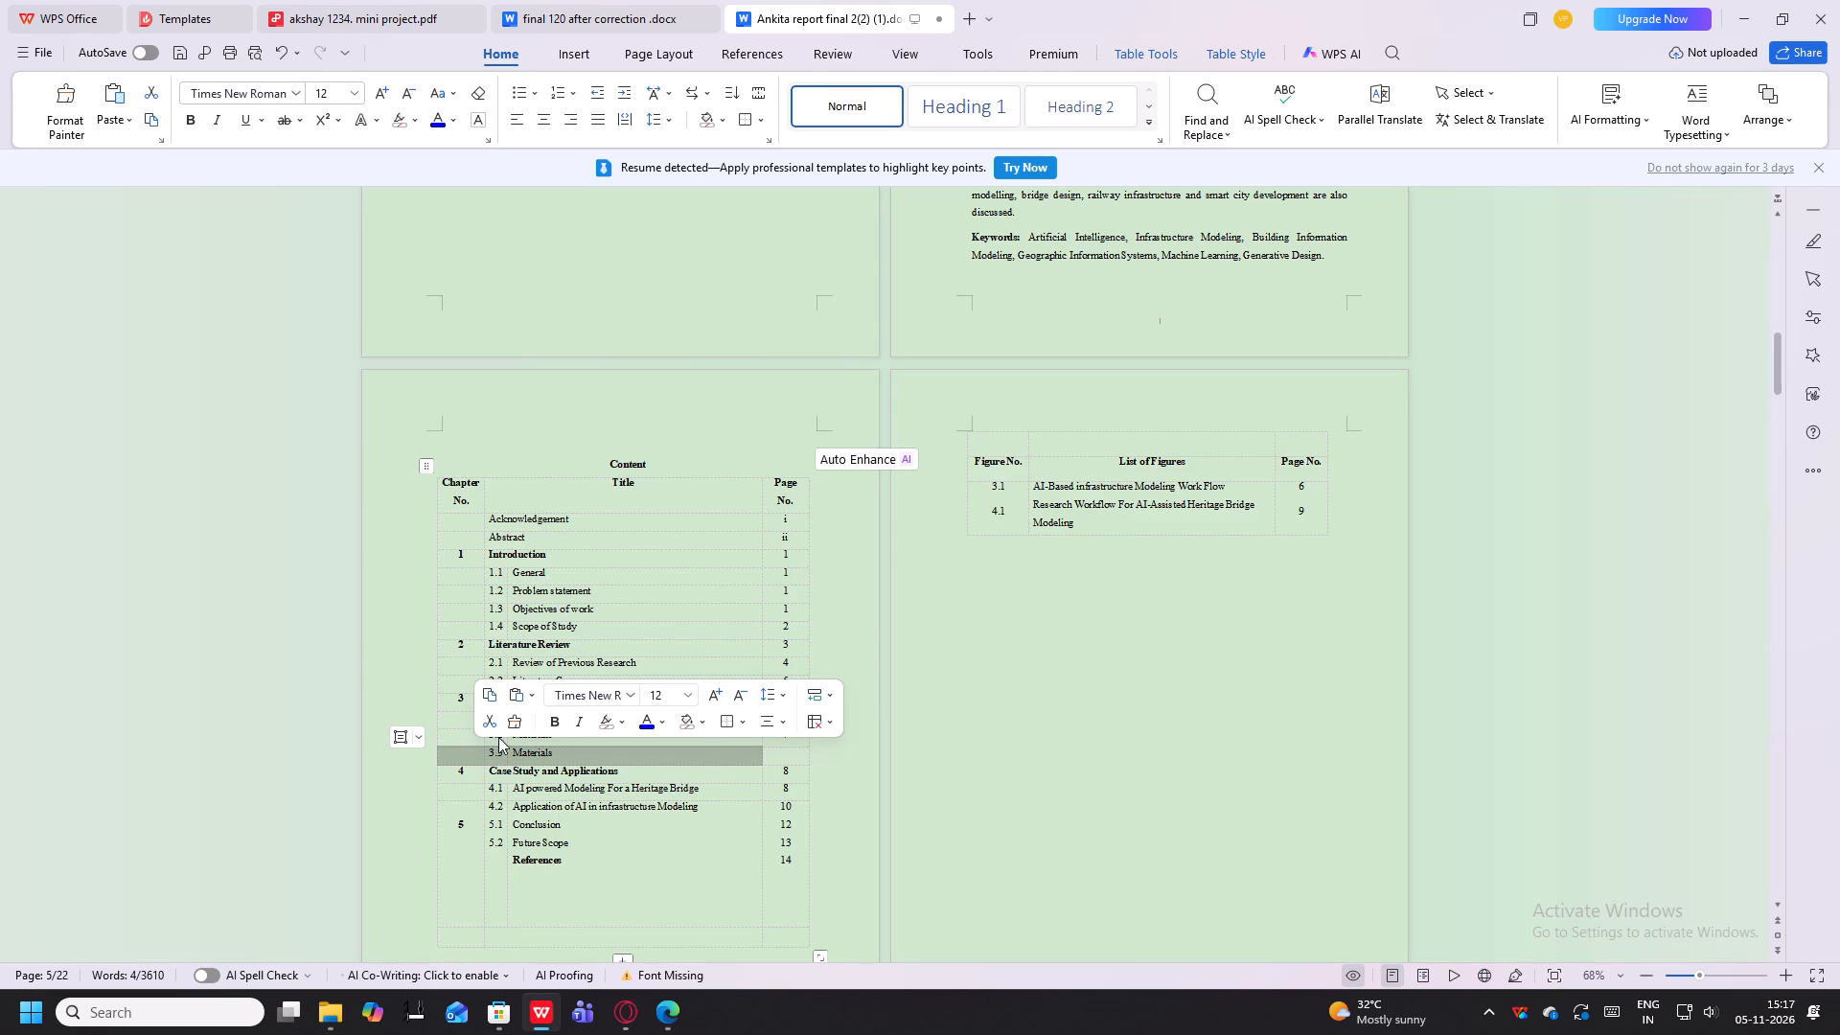
pyautogui.press('Delete')
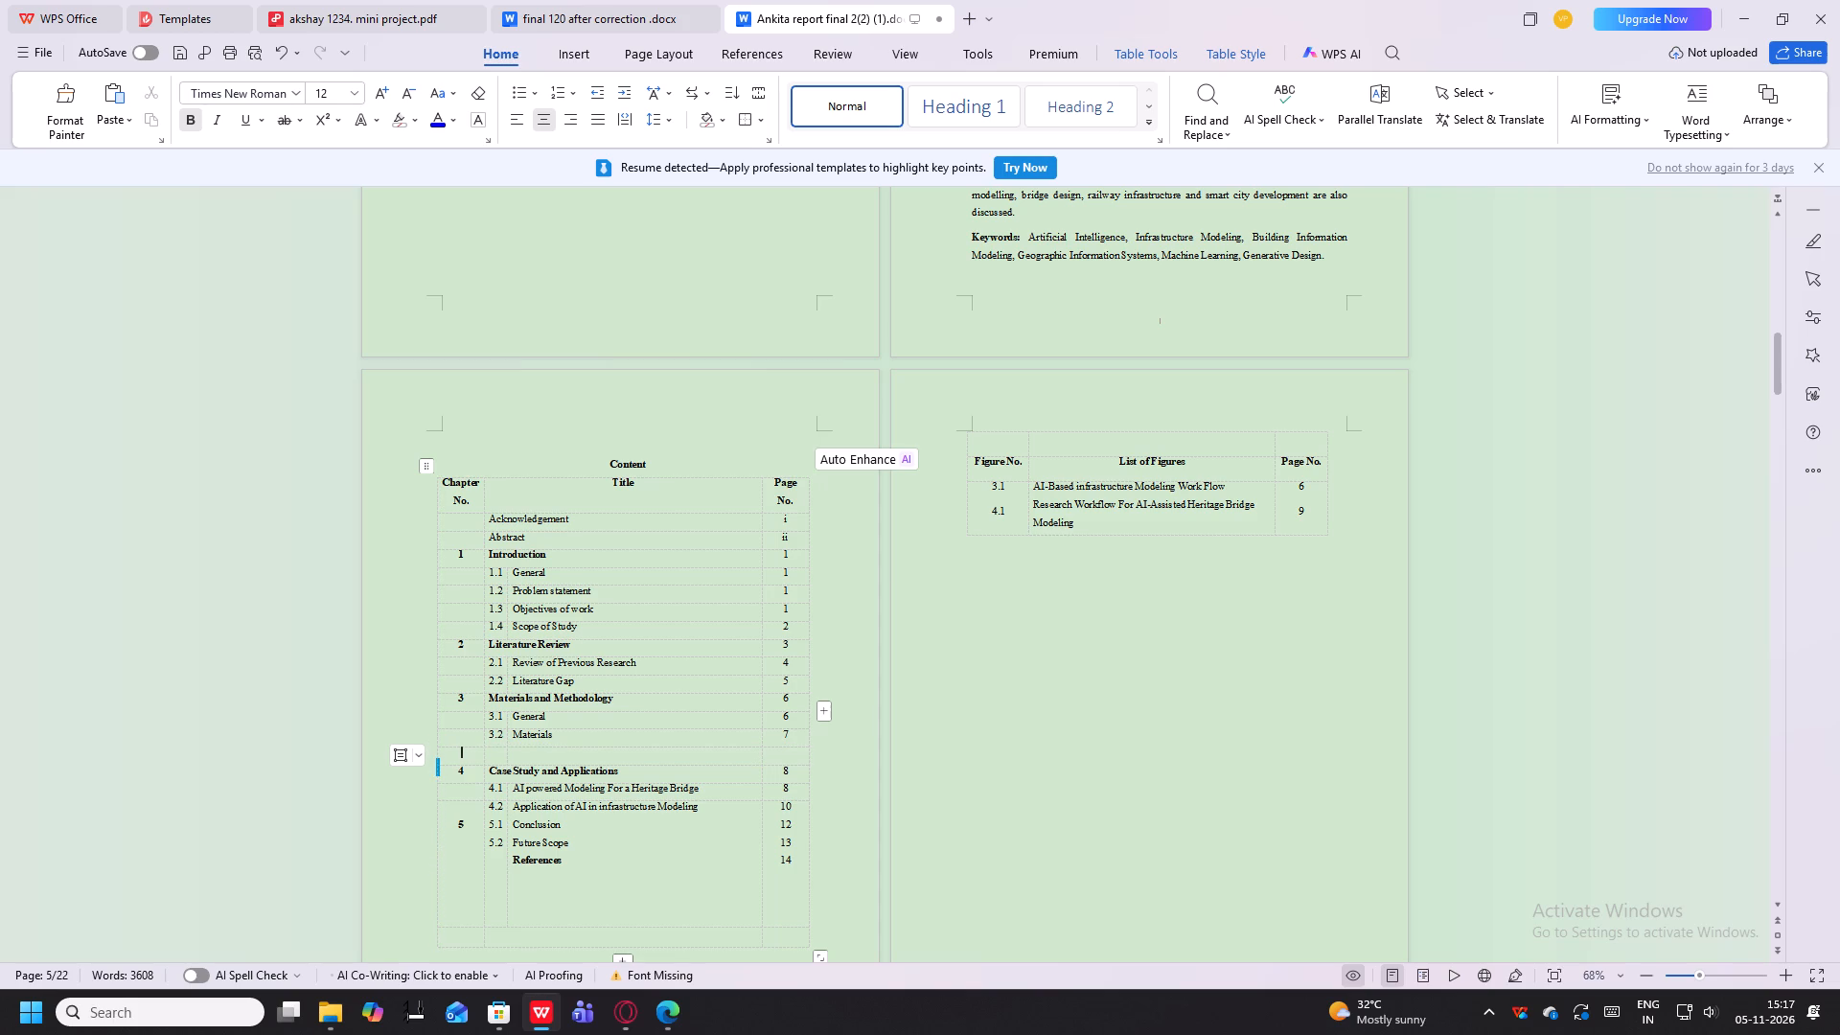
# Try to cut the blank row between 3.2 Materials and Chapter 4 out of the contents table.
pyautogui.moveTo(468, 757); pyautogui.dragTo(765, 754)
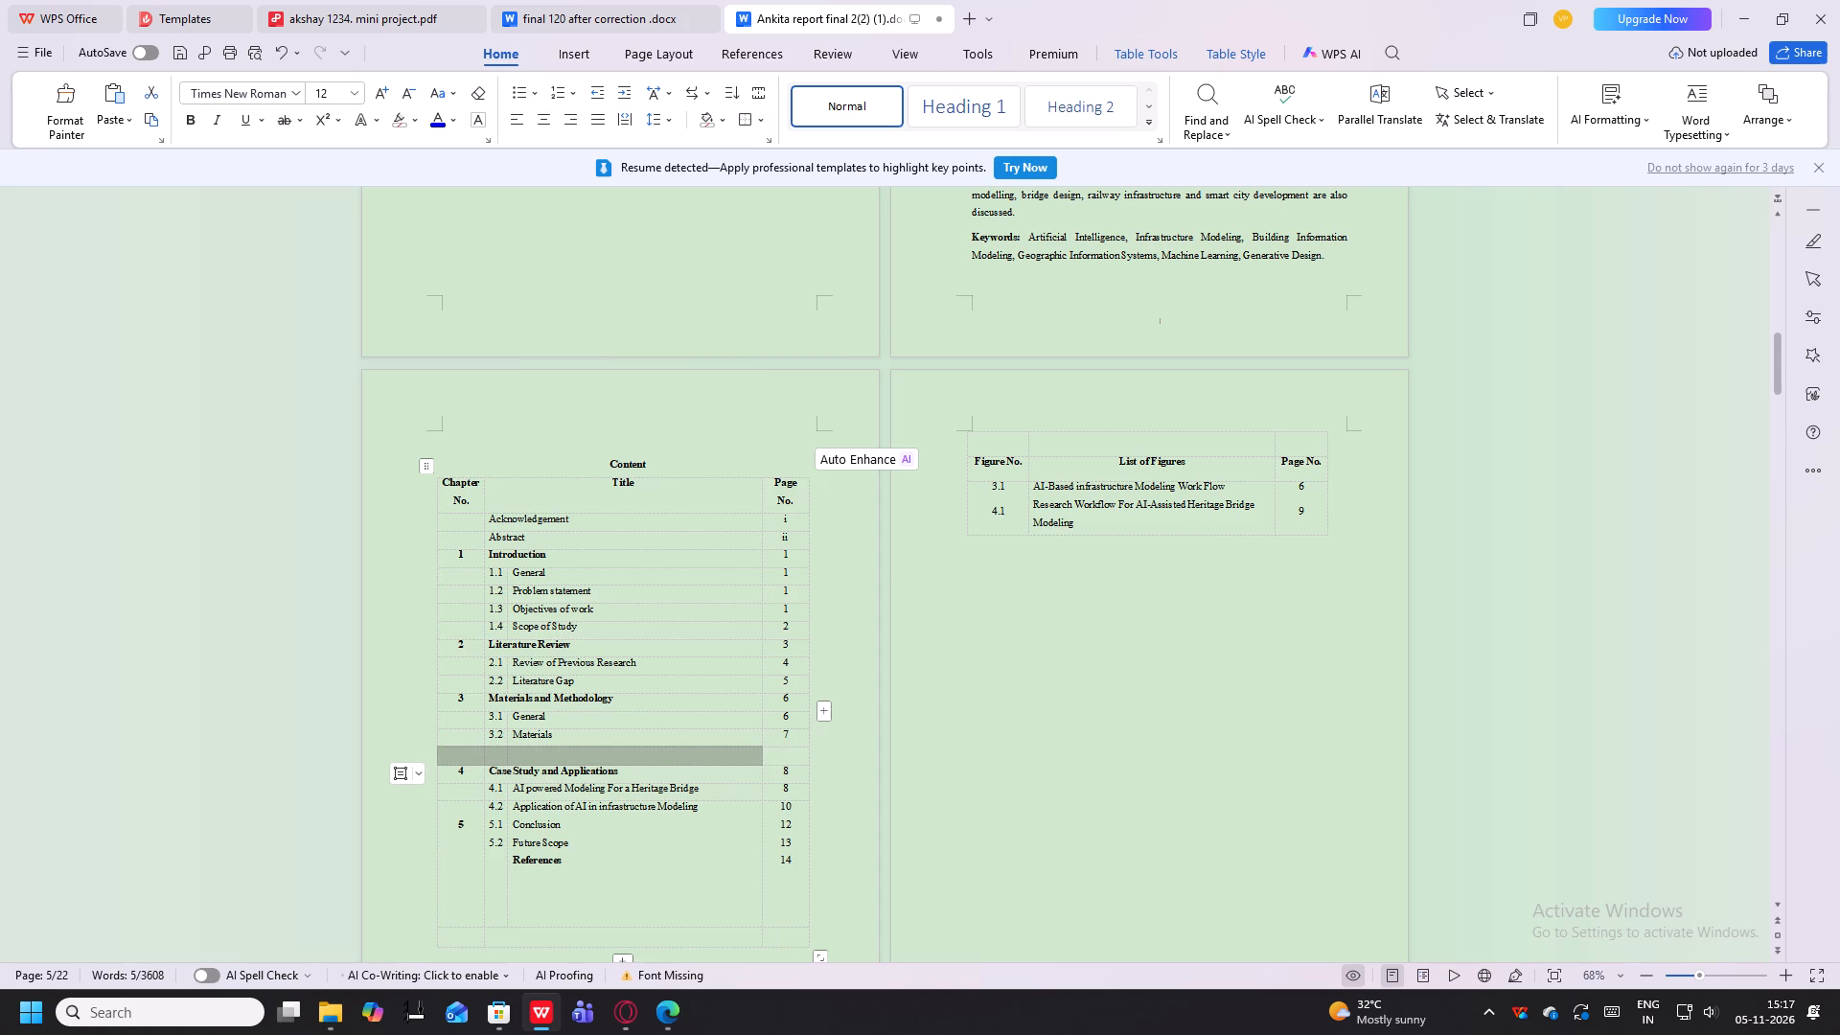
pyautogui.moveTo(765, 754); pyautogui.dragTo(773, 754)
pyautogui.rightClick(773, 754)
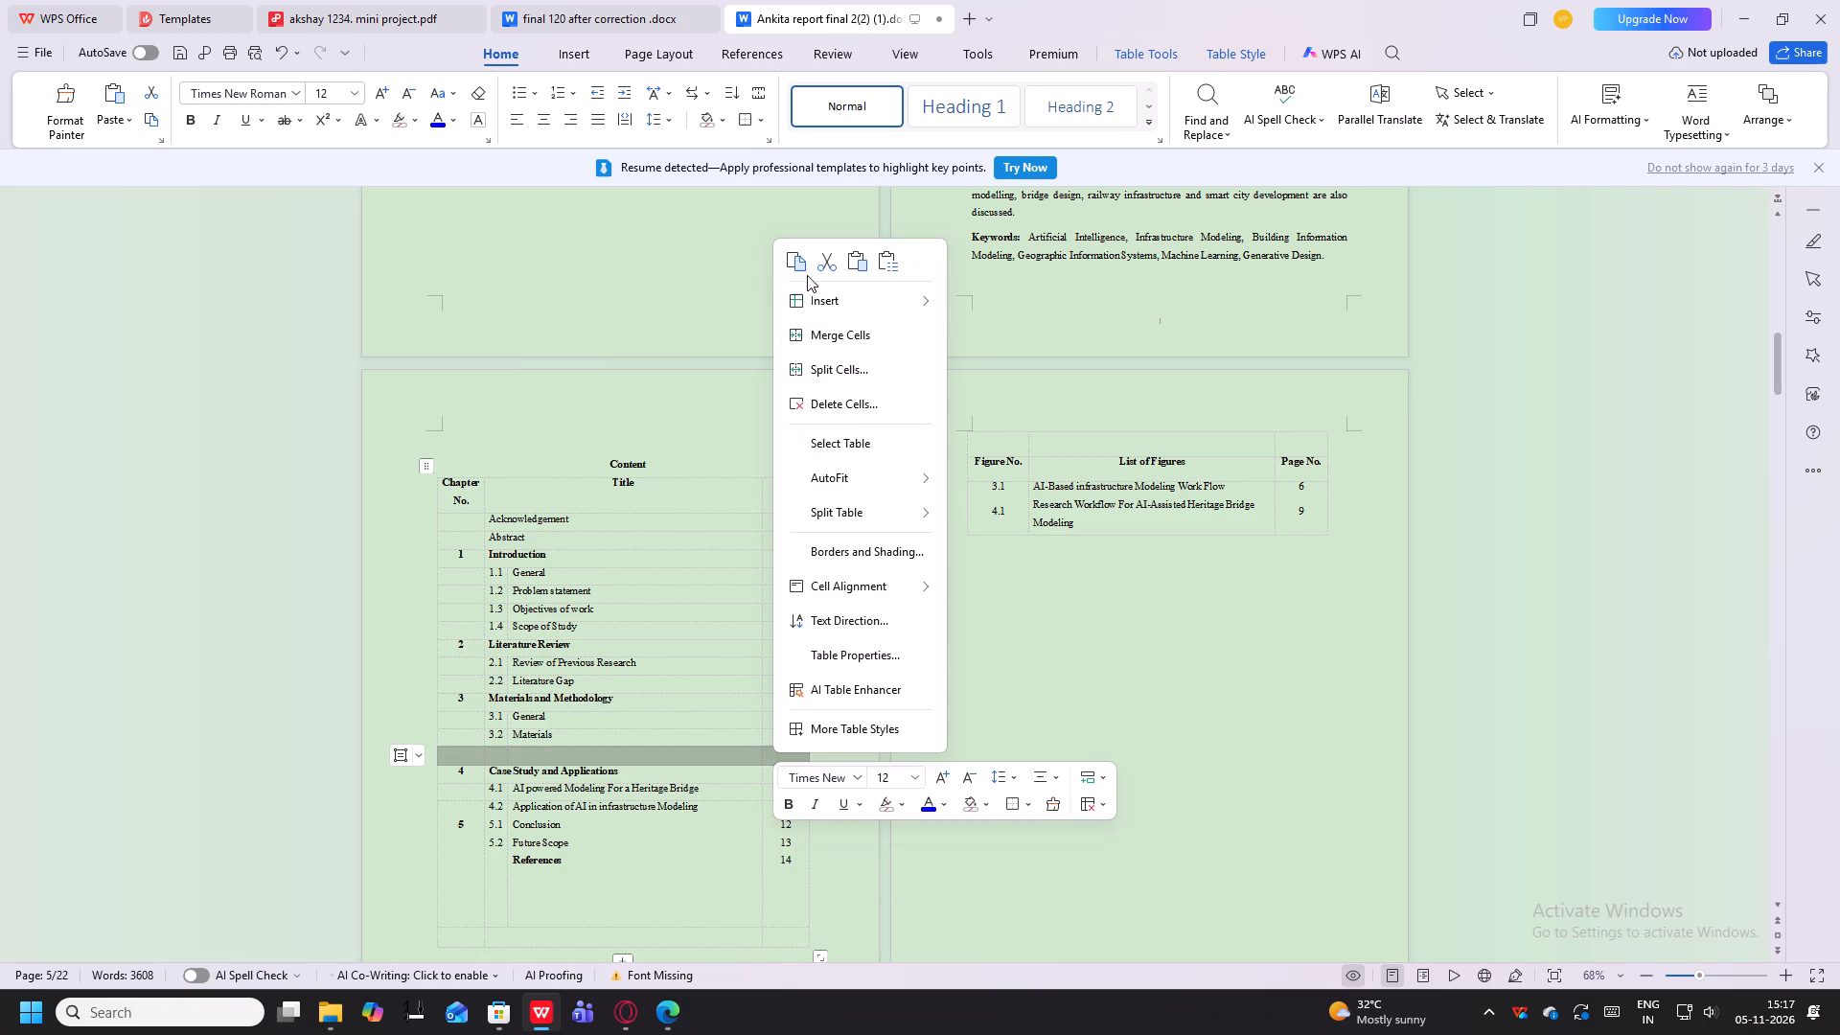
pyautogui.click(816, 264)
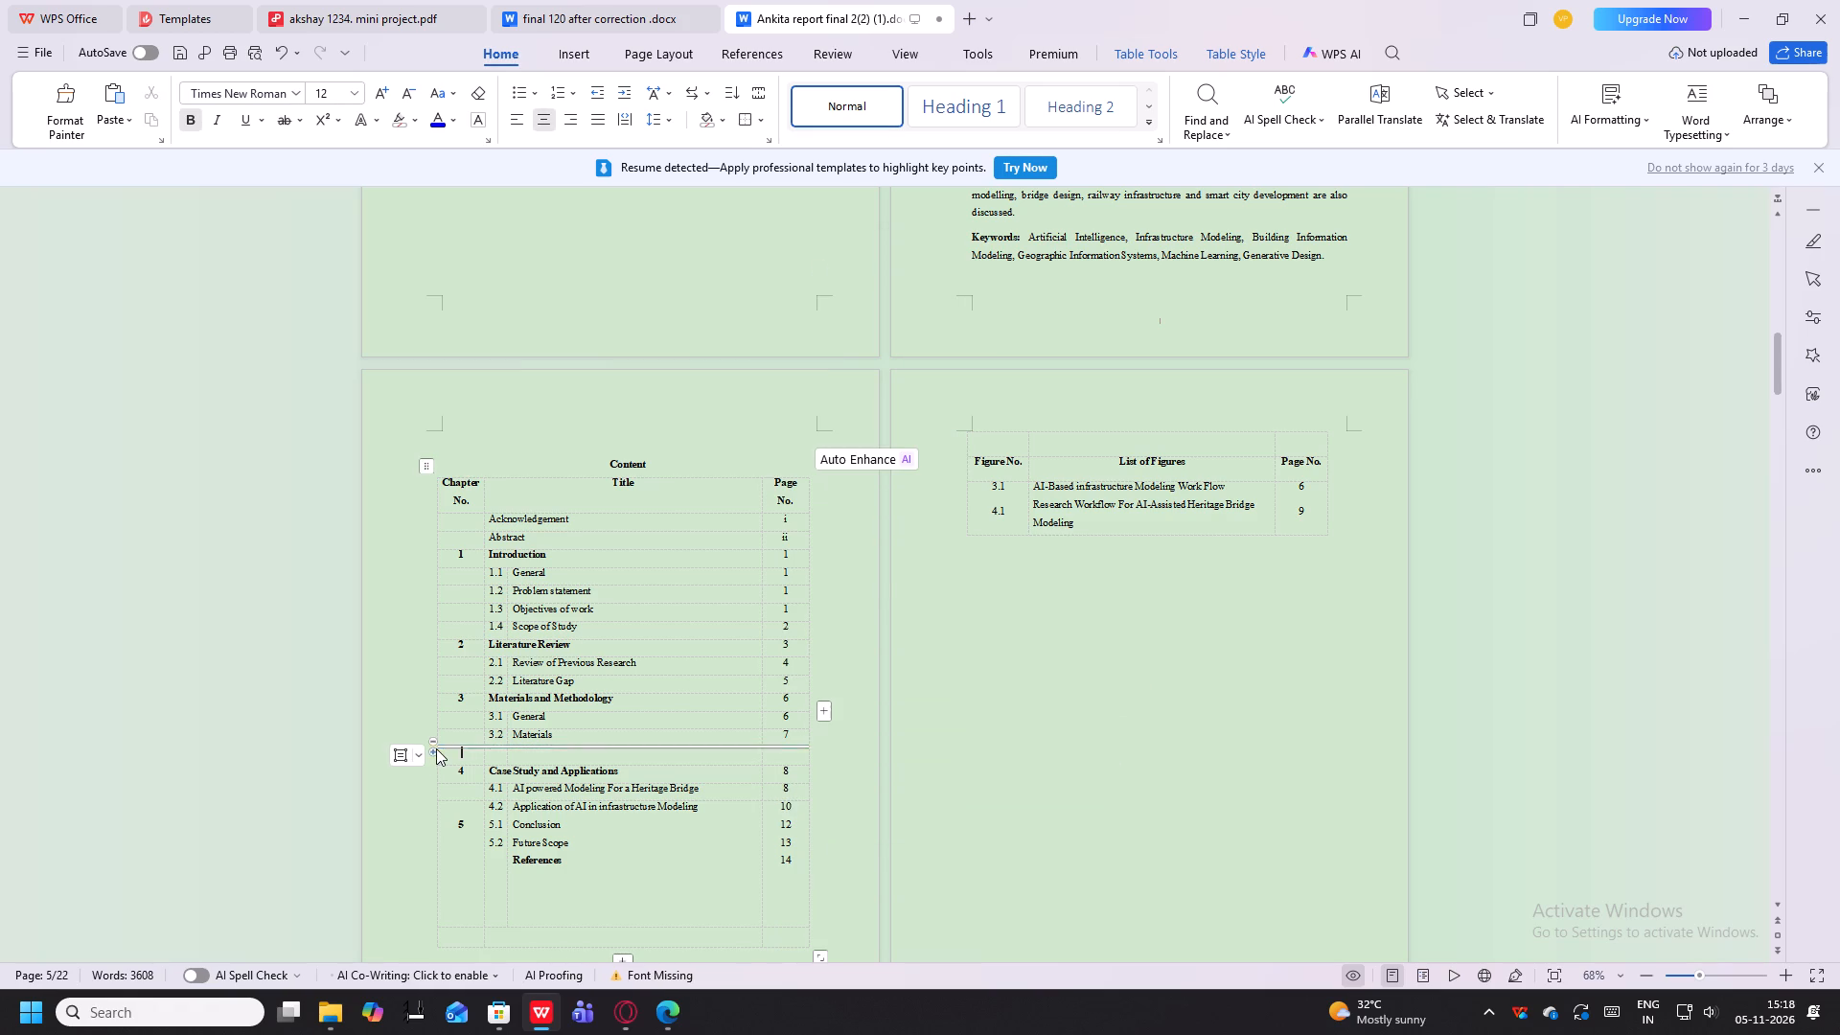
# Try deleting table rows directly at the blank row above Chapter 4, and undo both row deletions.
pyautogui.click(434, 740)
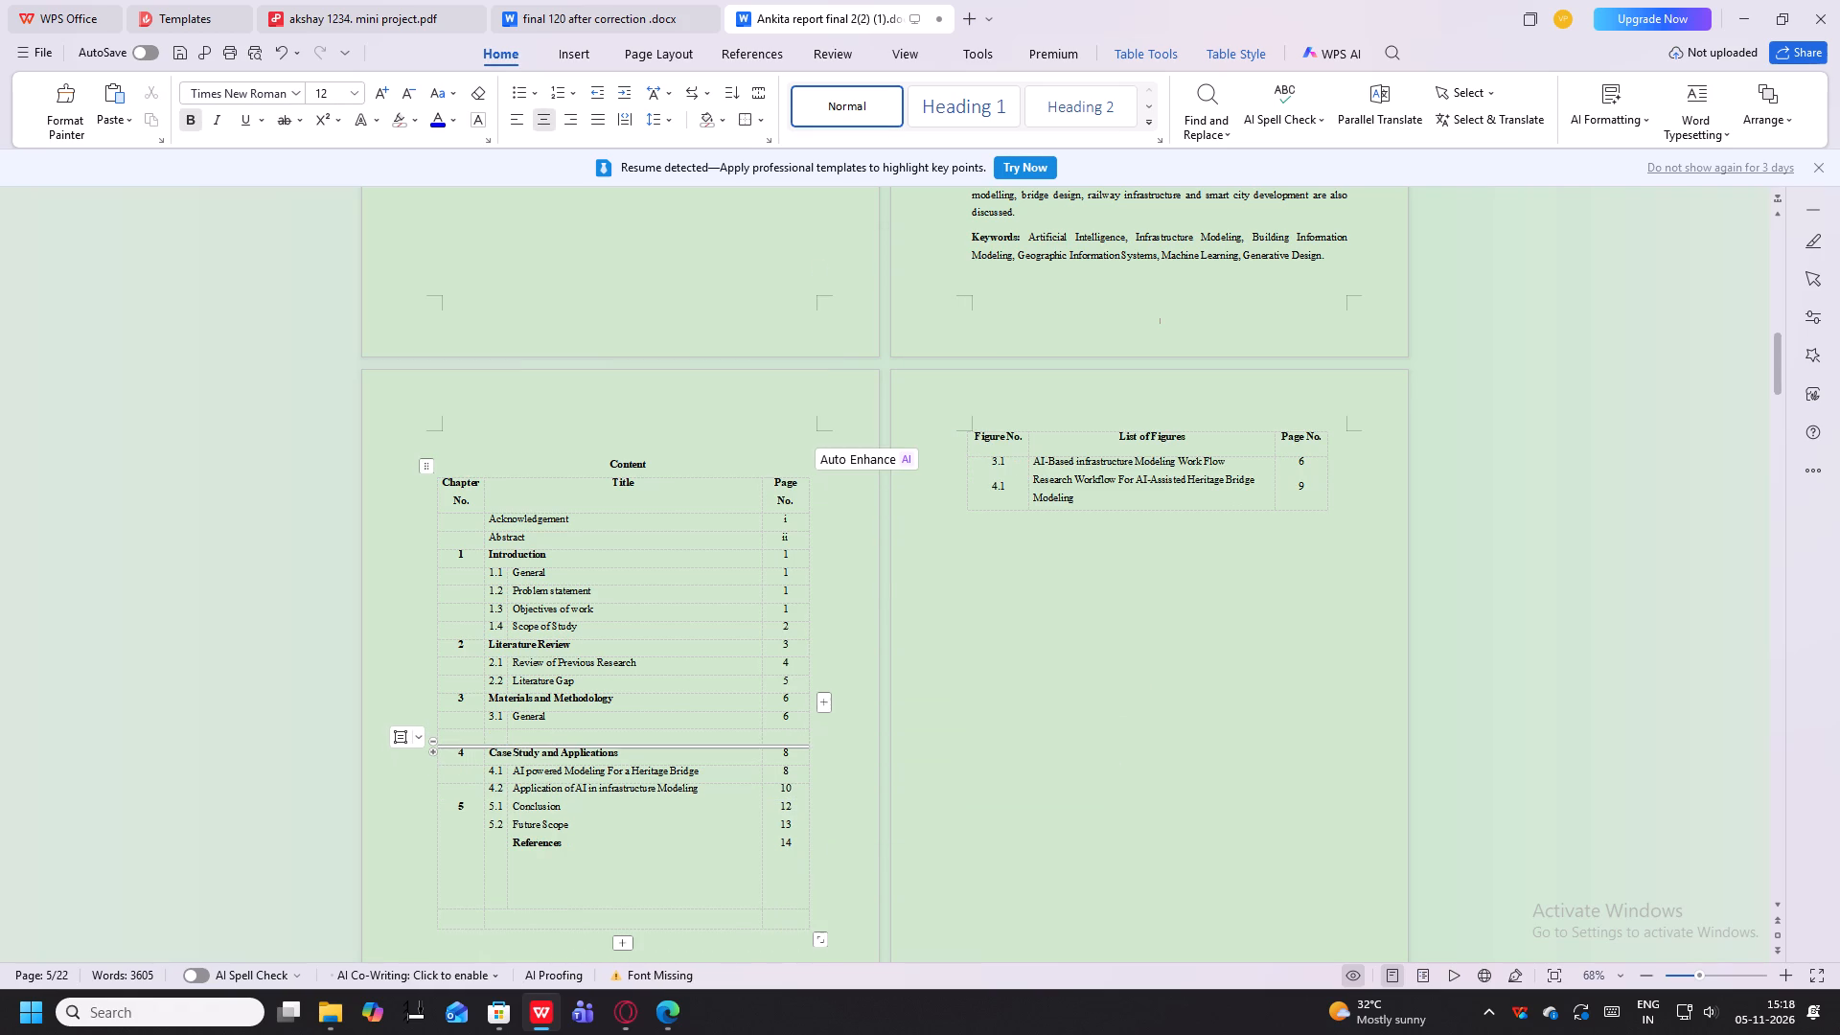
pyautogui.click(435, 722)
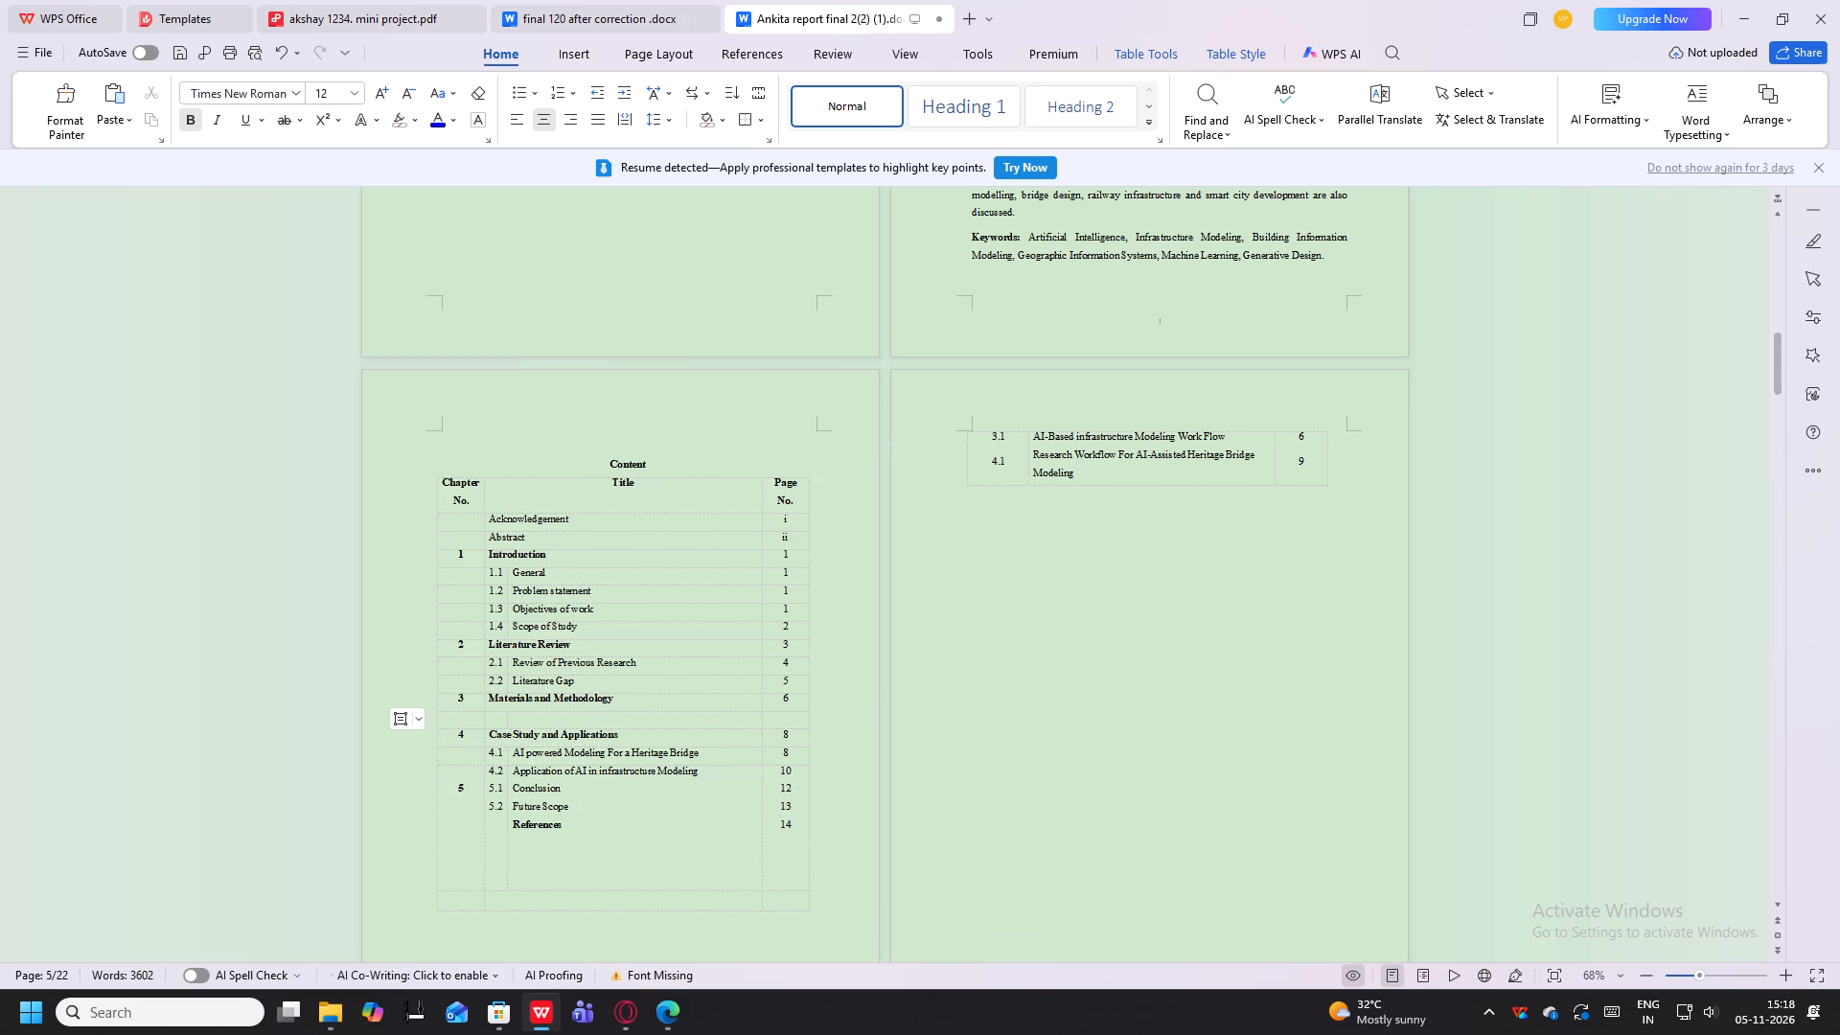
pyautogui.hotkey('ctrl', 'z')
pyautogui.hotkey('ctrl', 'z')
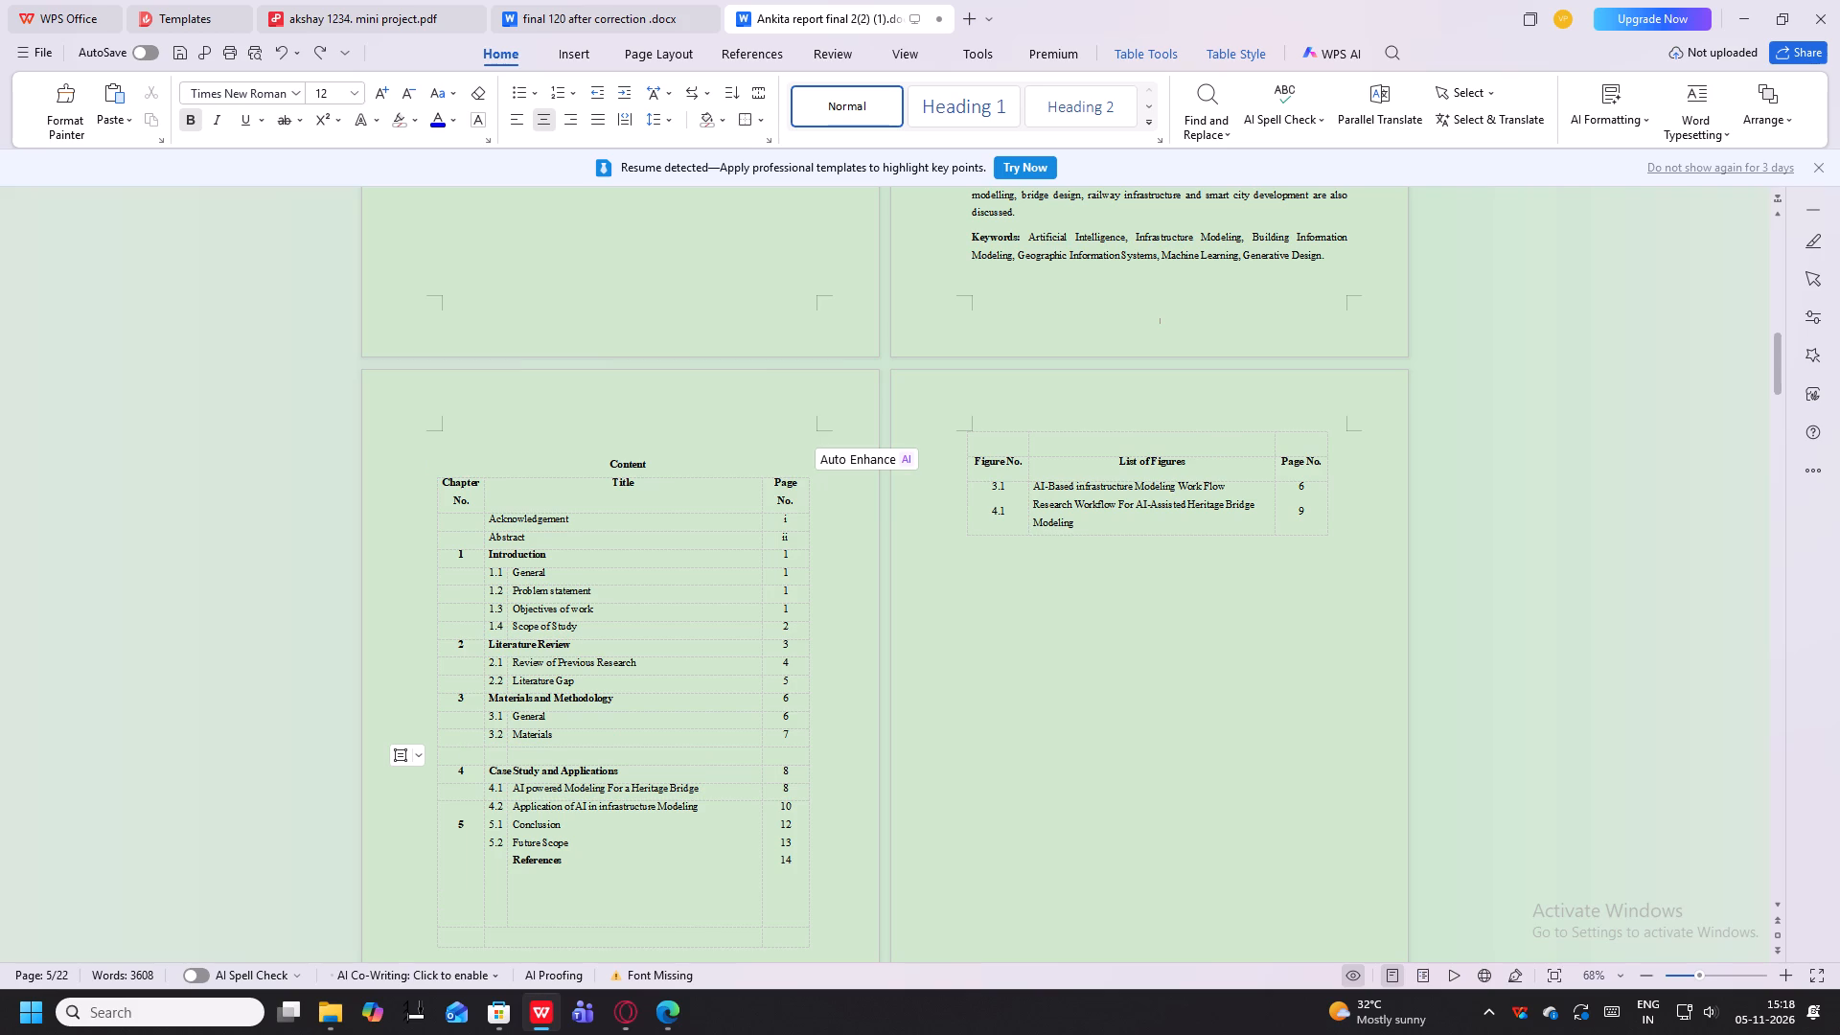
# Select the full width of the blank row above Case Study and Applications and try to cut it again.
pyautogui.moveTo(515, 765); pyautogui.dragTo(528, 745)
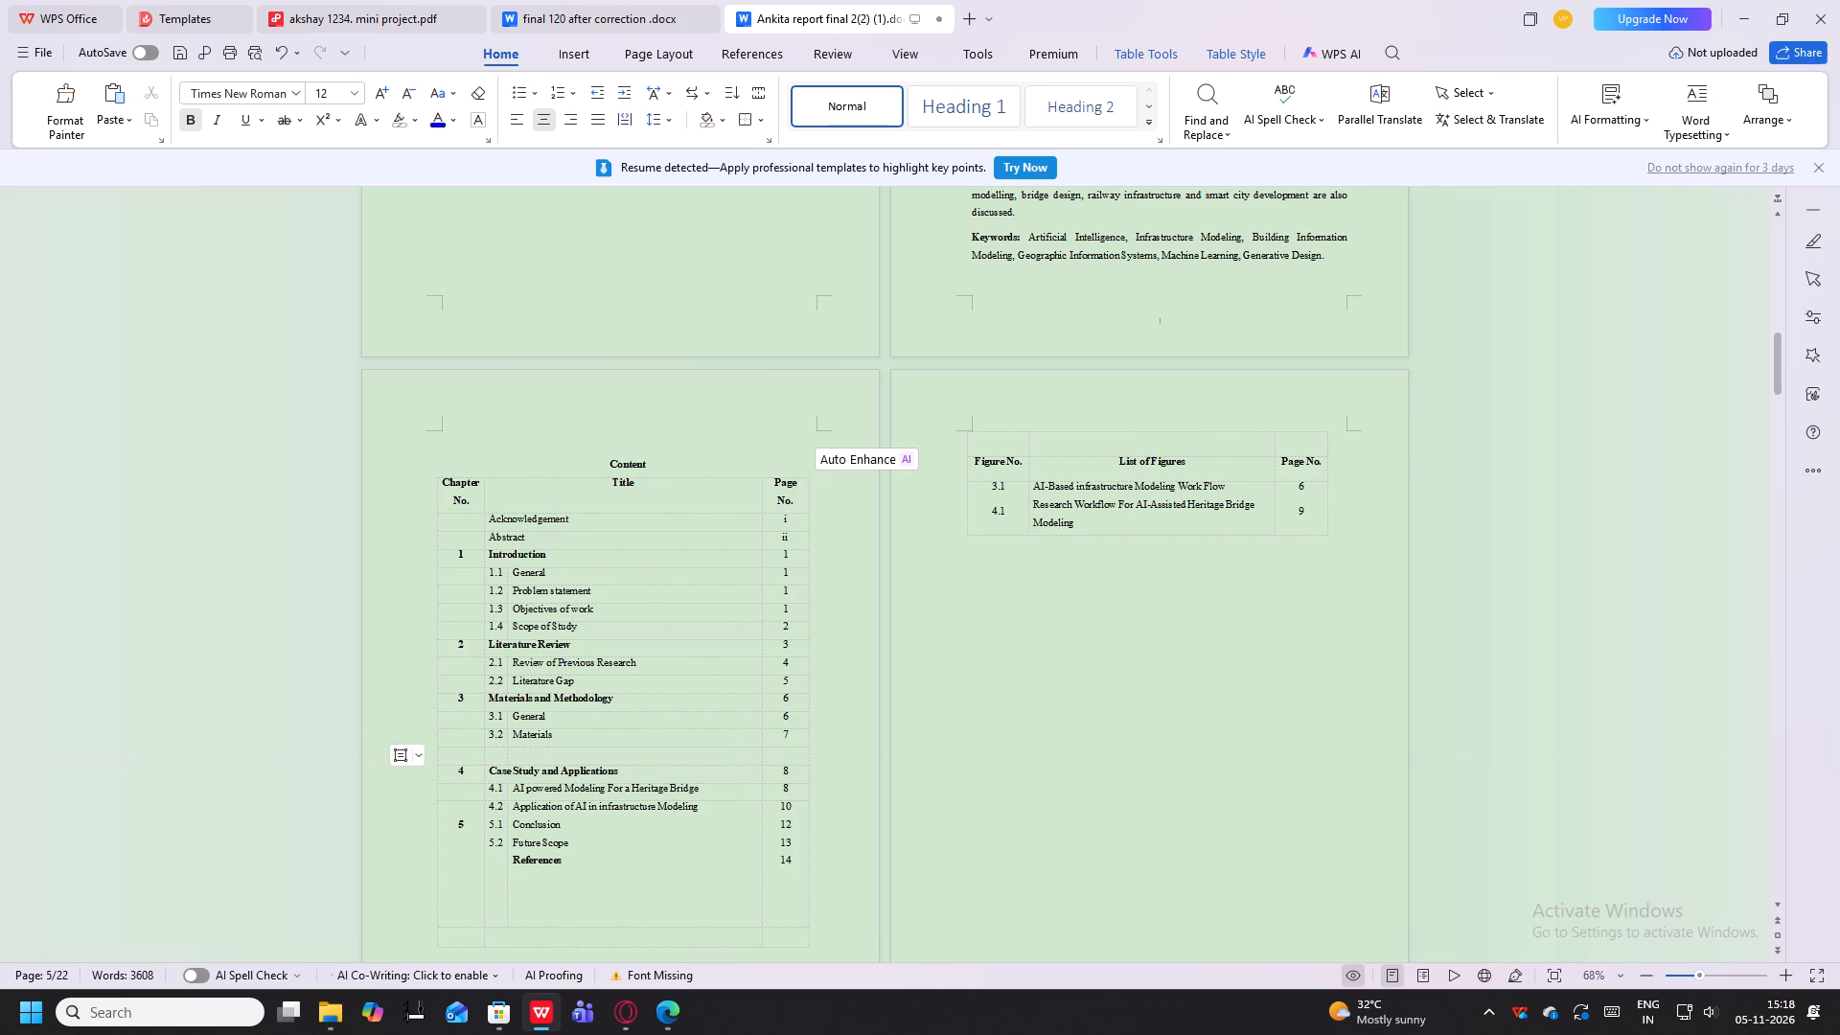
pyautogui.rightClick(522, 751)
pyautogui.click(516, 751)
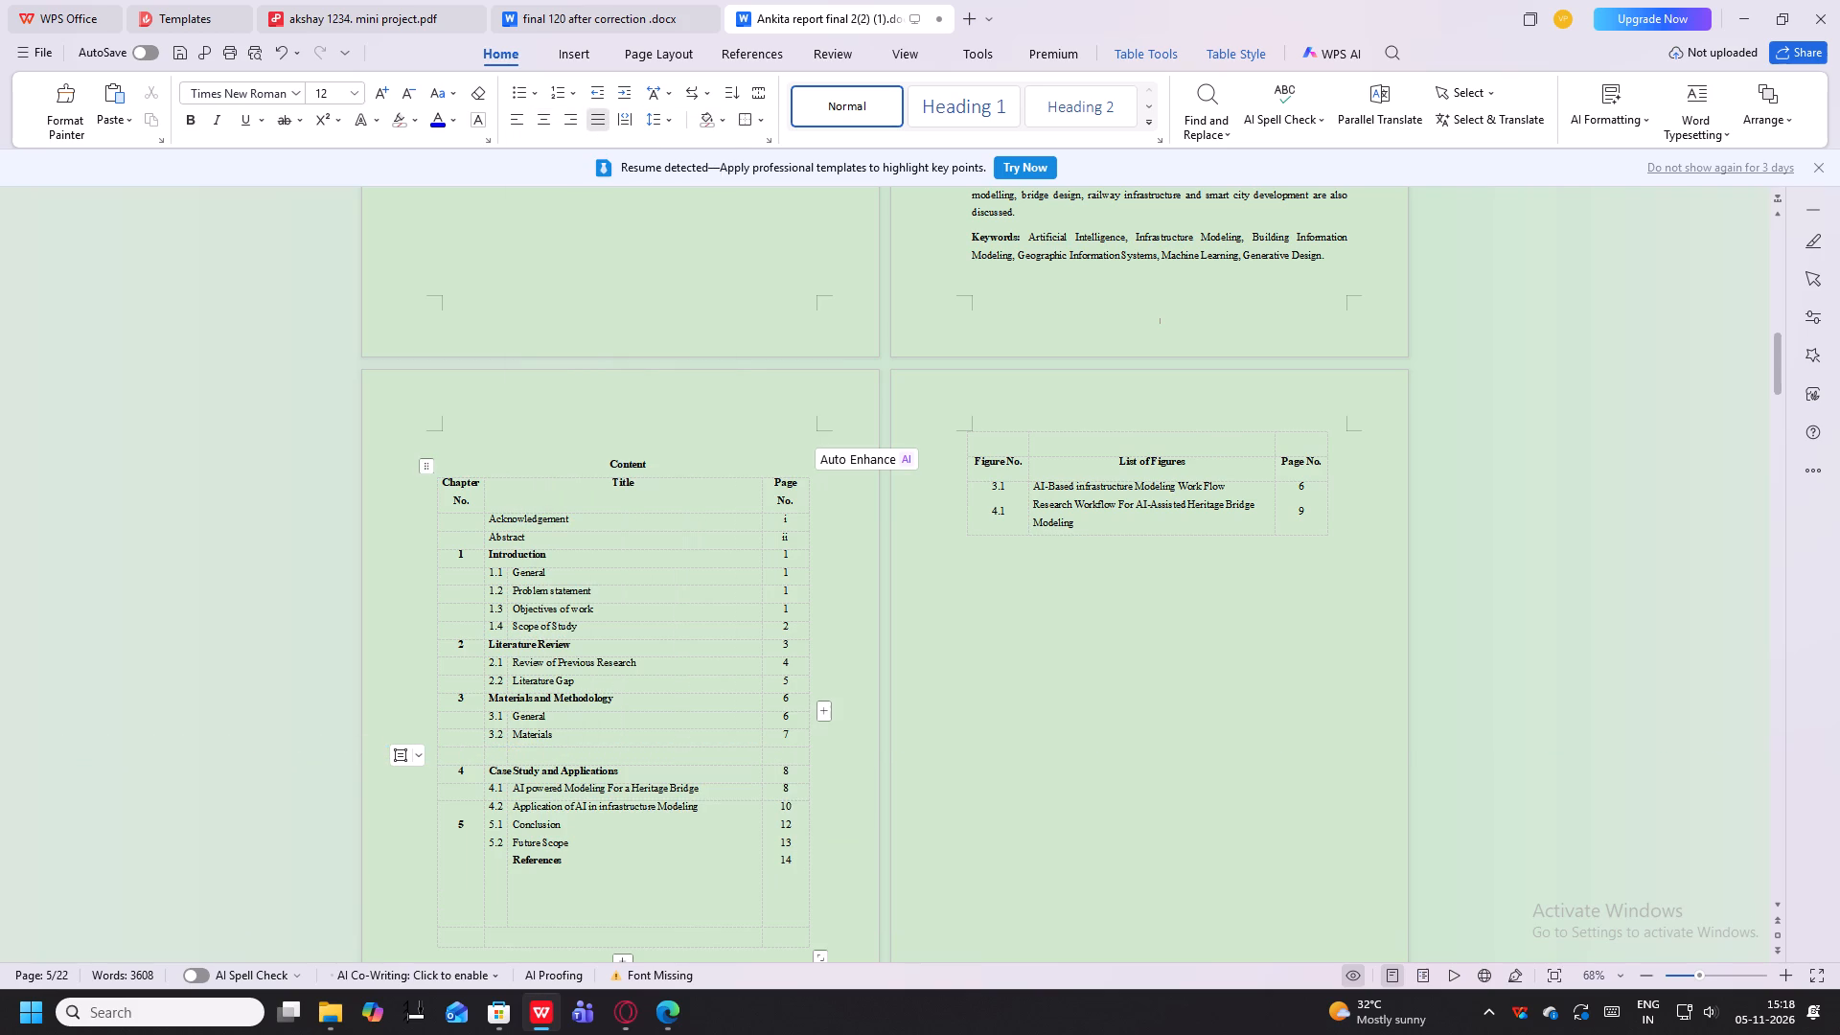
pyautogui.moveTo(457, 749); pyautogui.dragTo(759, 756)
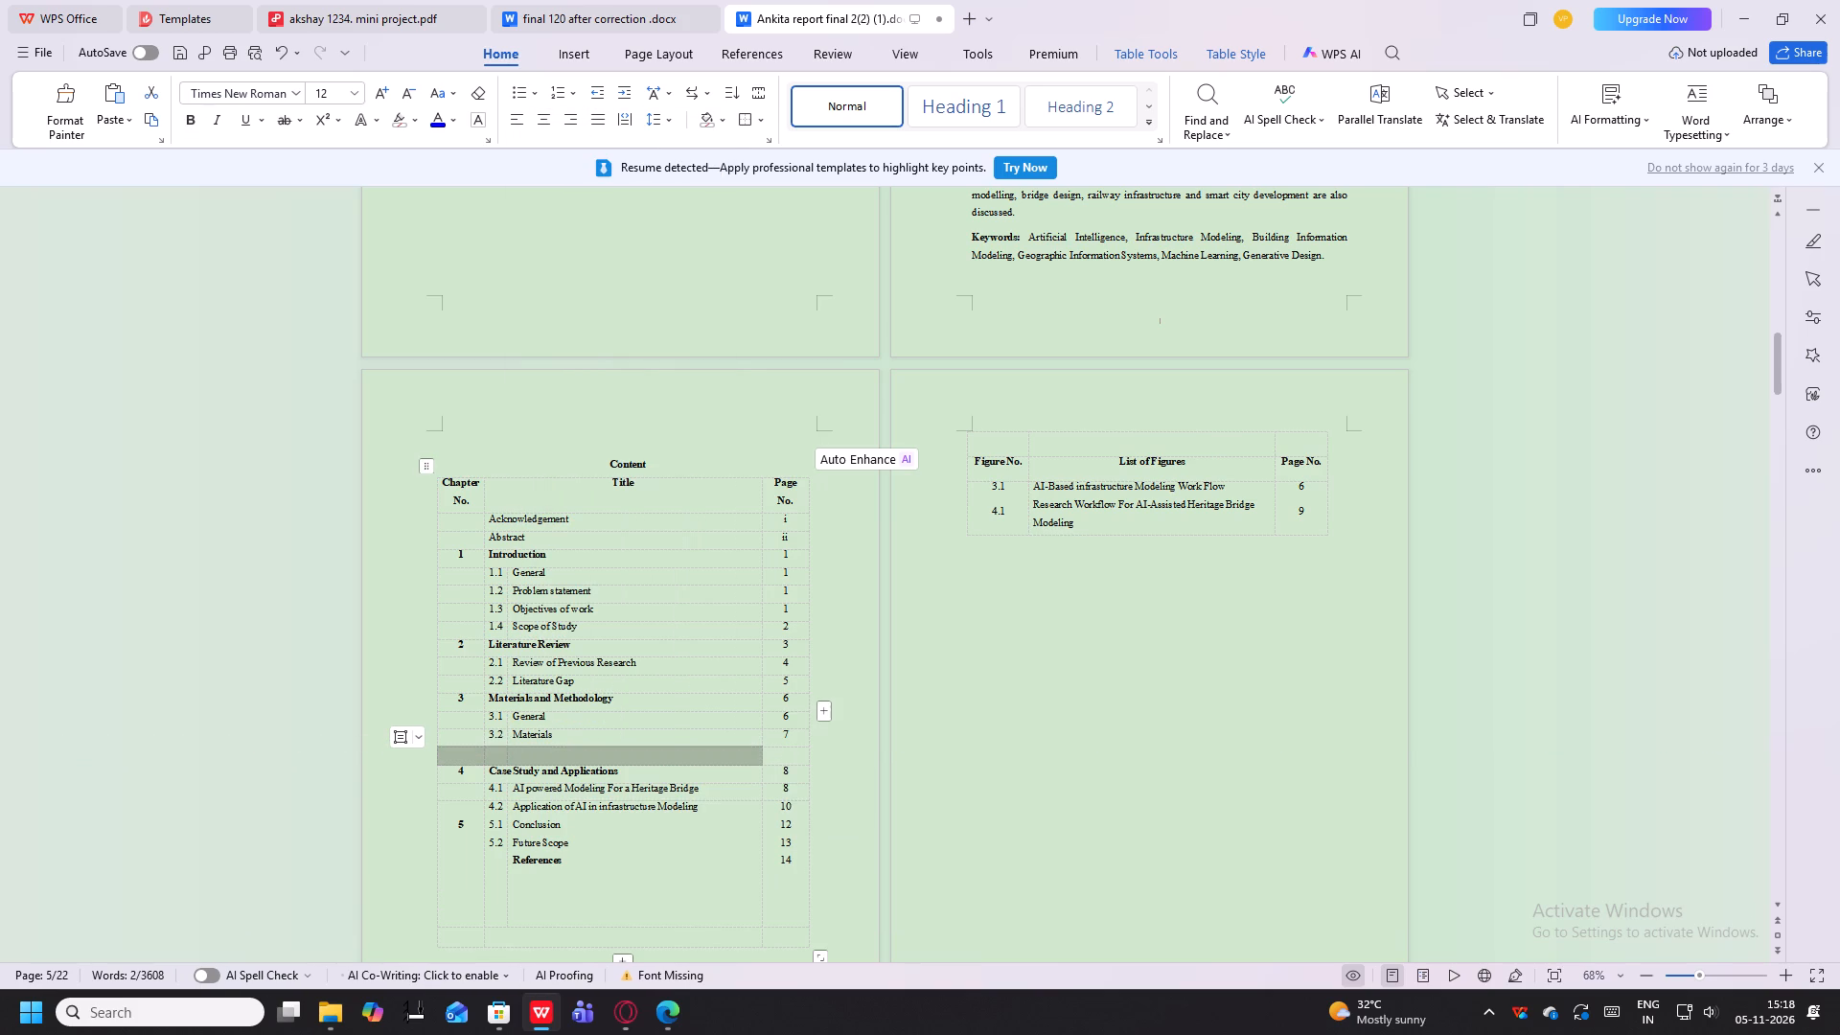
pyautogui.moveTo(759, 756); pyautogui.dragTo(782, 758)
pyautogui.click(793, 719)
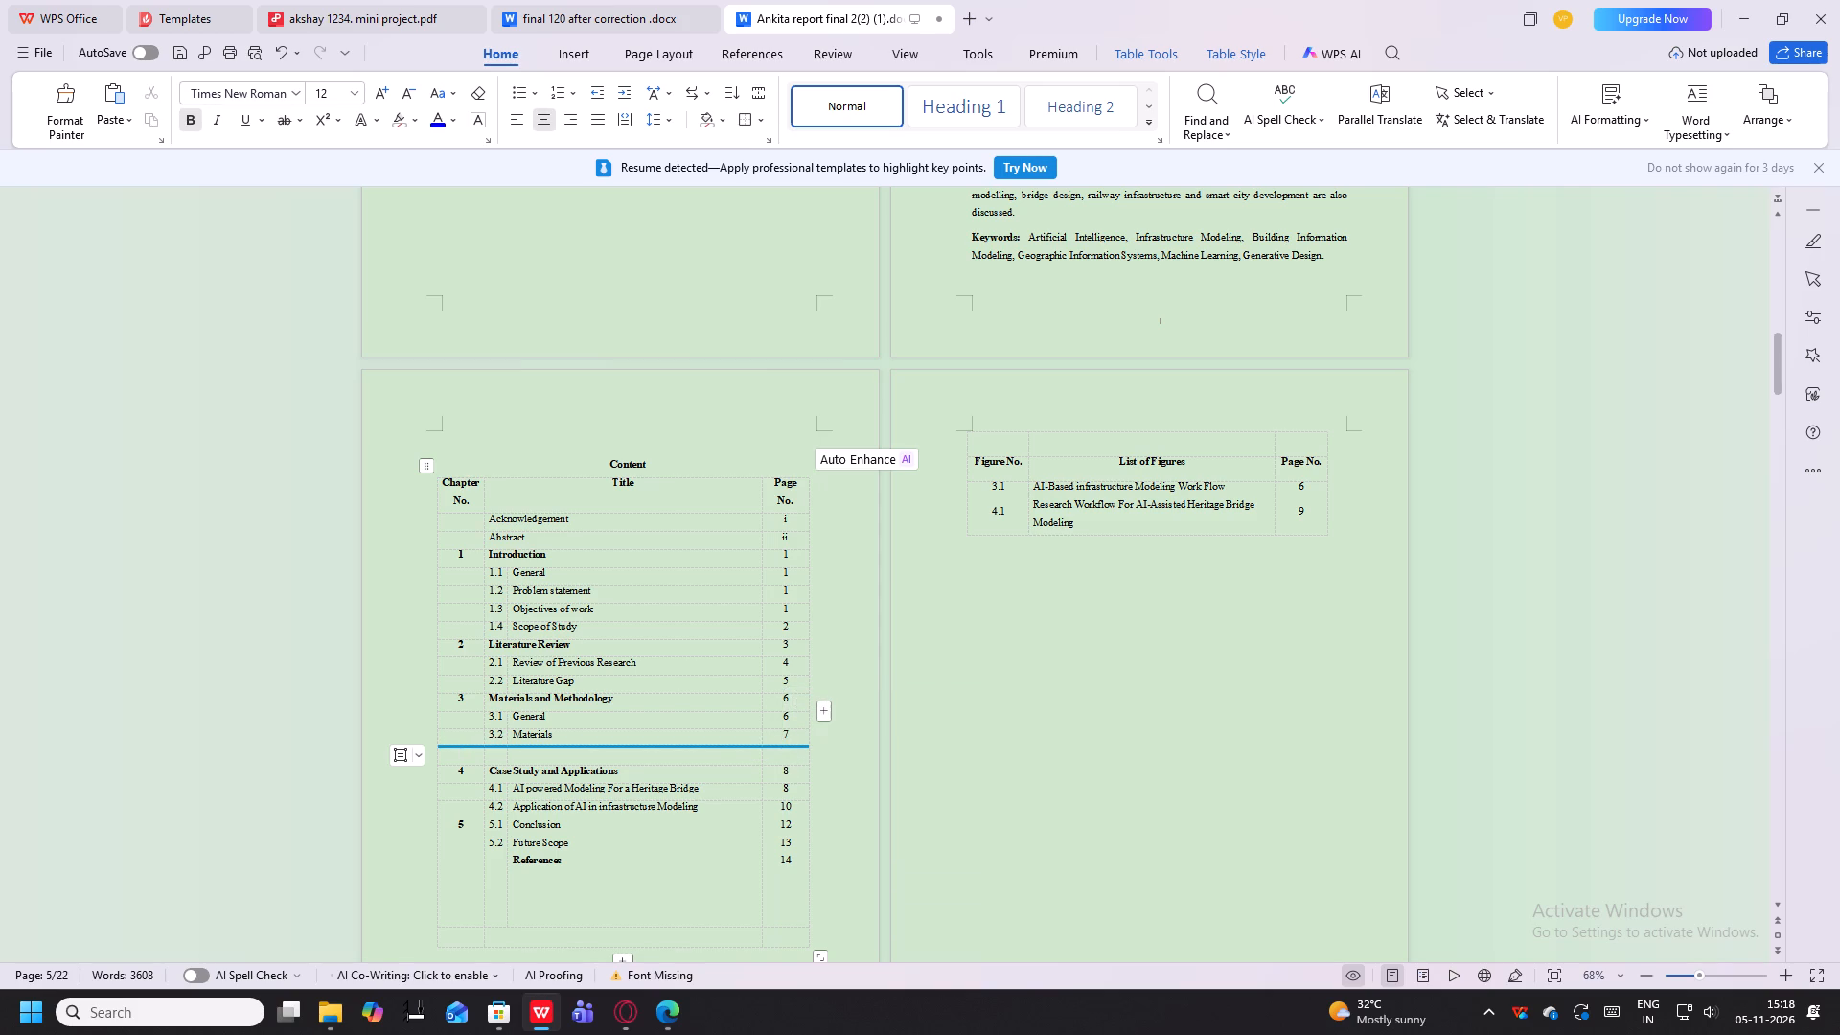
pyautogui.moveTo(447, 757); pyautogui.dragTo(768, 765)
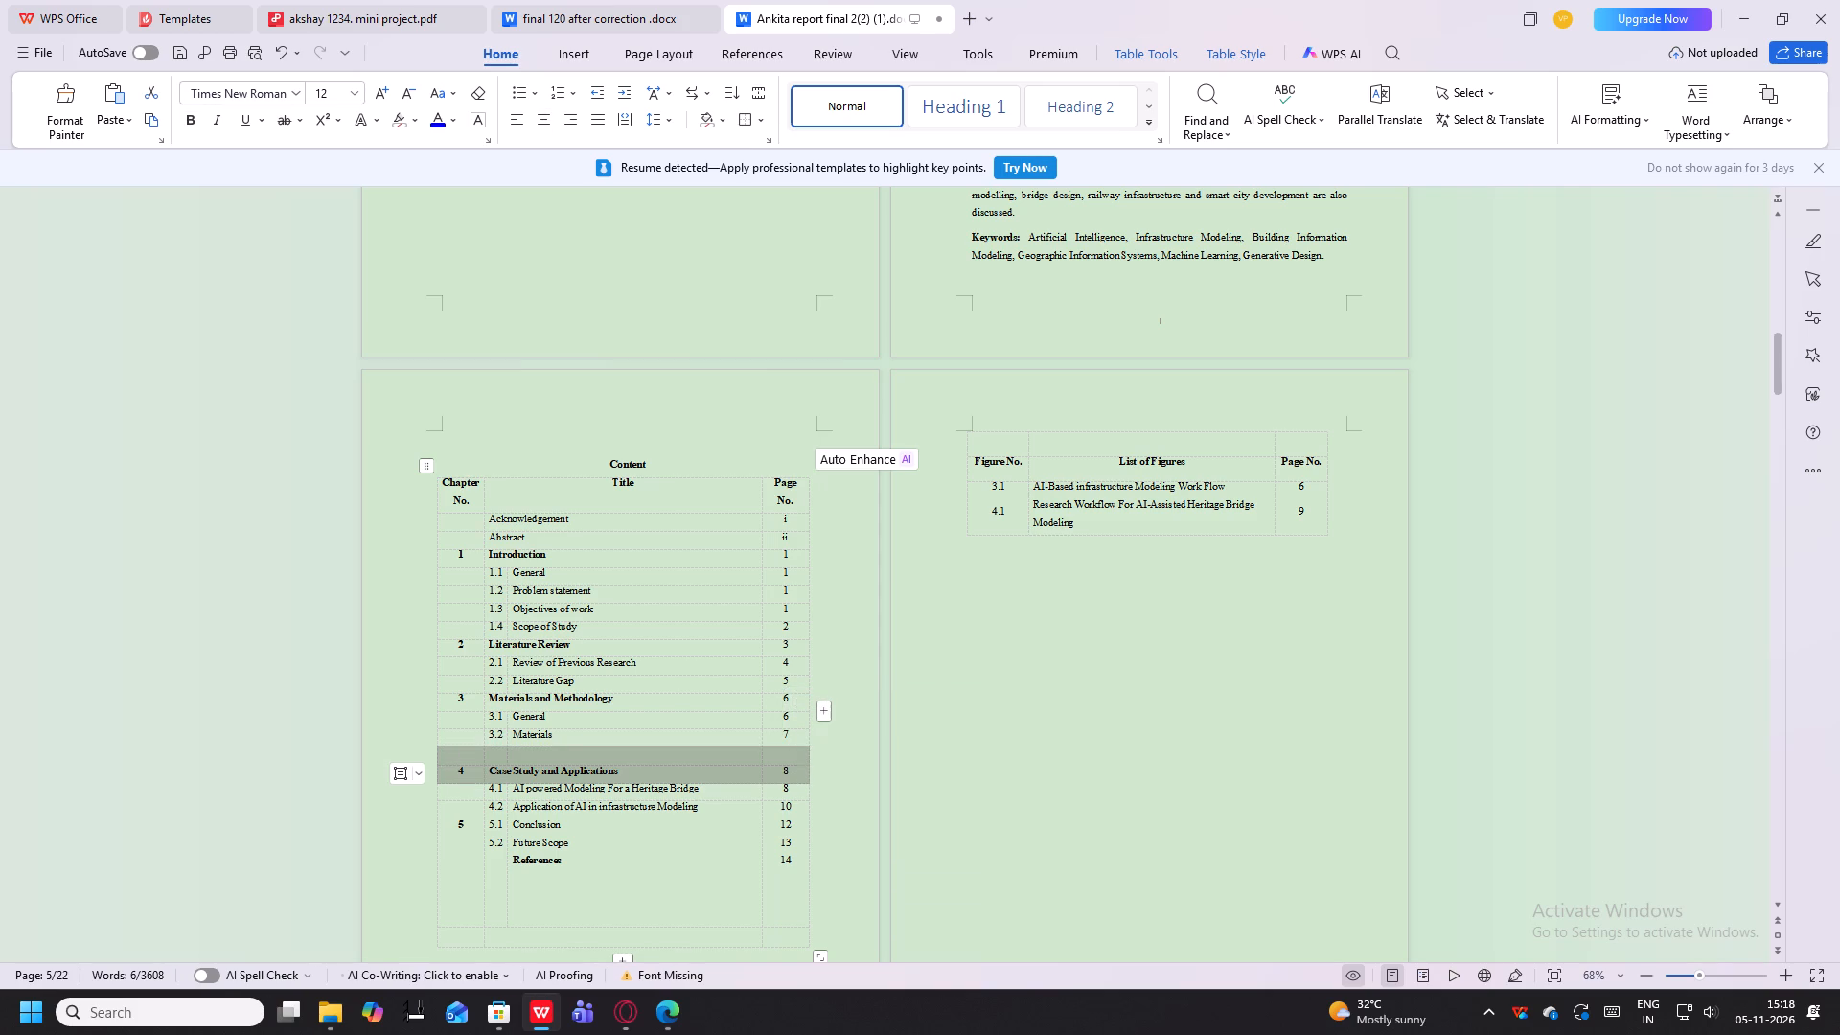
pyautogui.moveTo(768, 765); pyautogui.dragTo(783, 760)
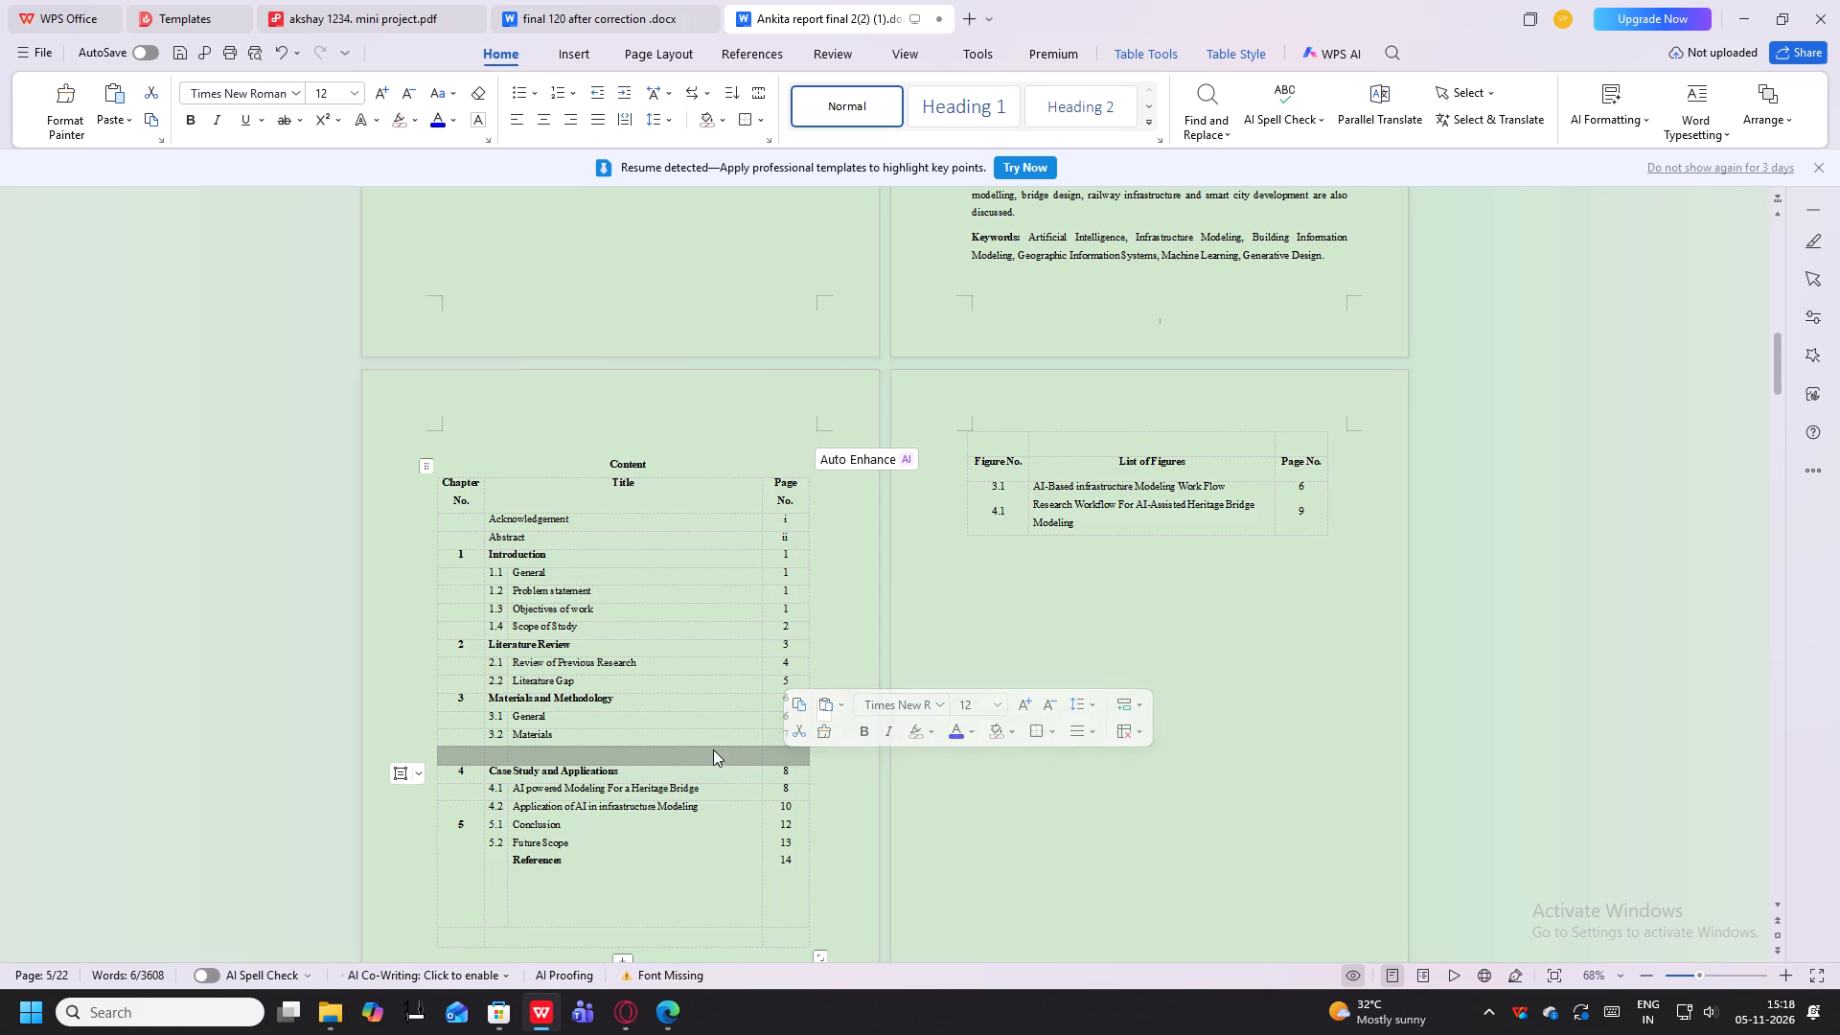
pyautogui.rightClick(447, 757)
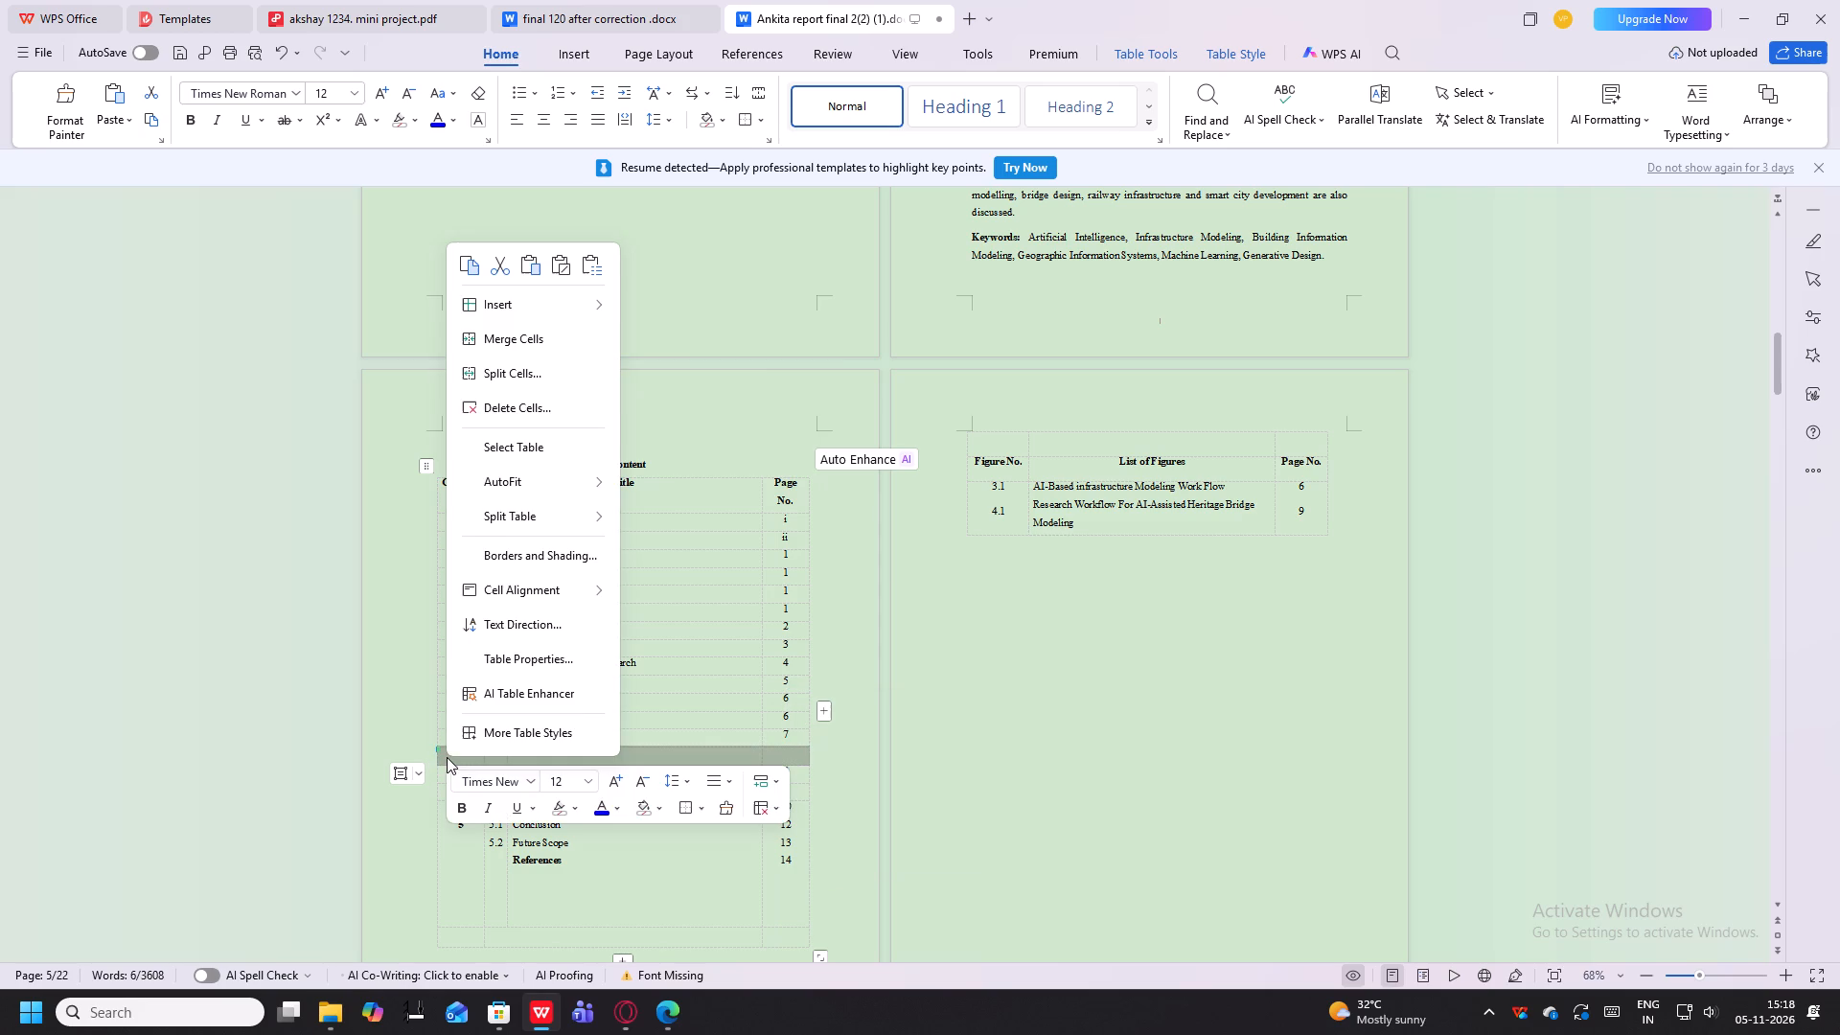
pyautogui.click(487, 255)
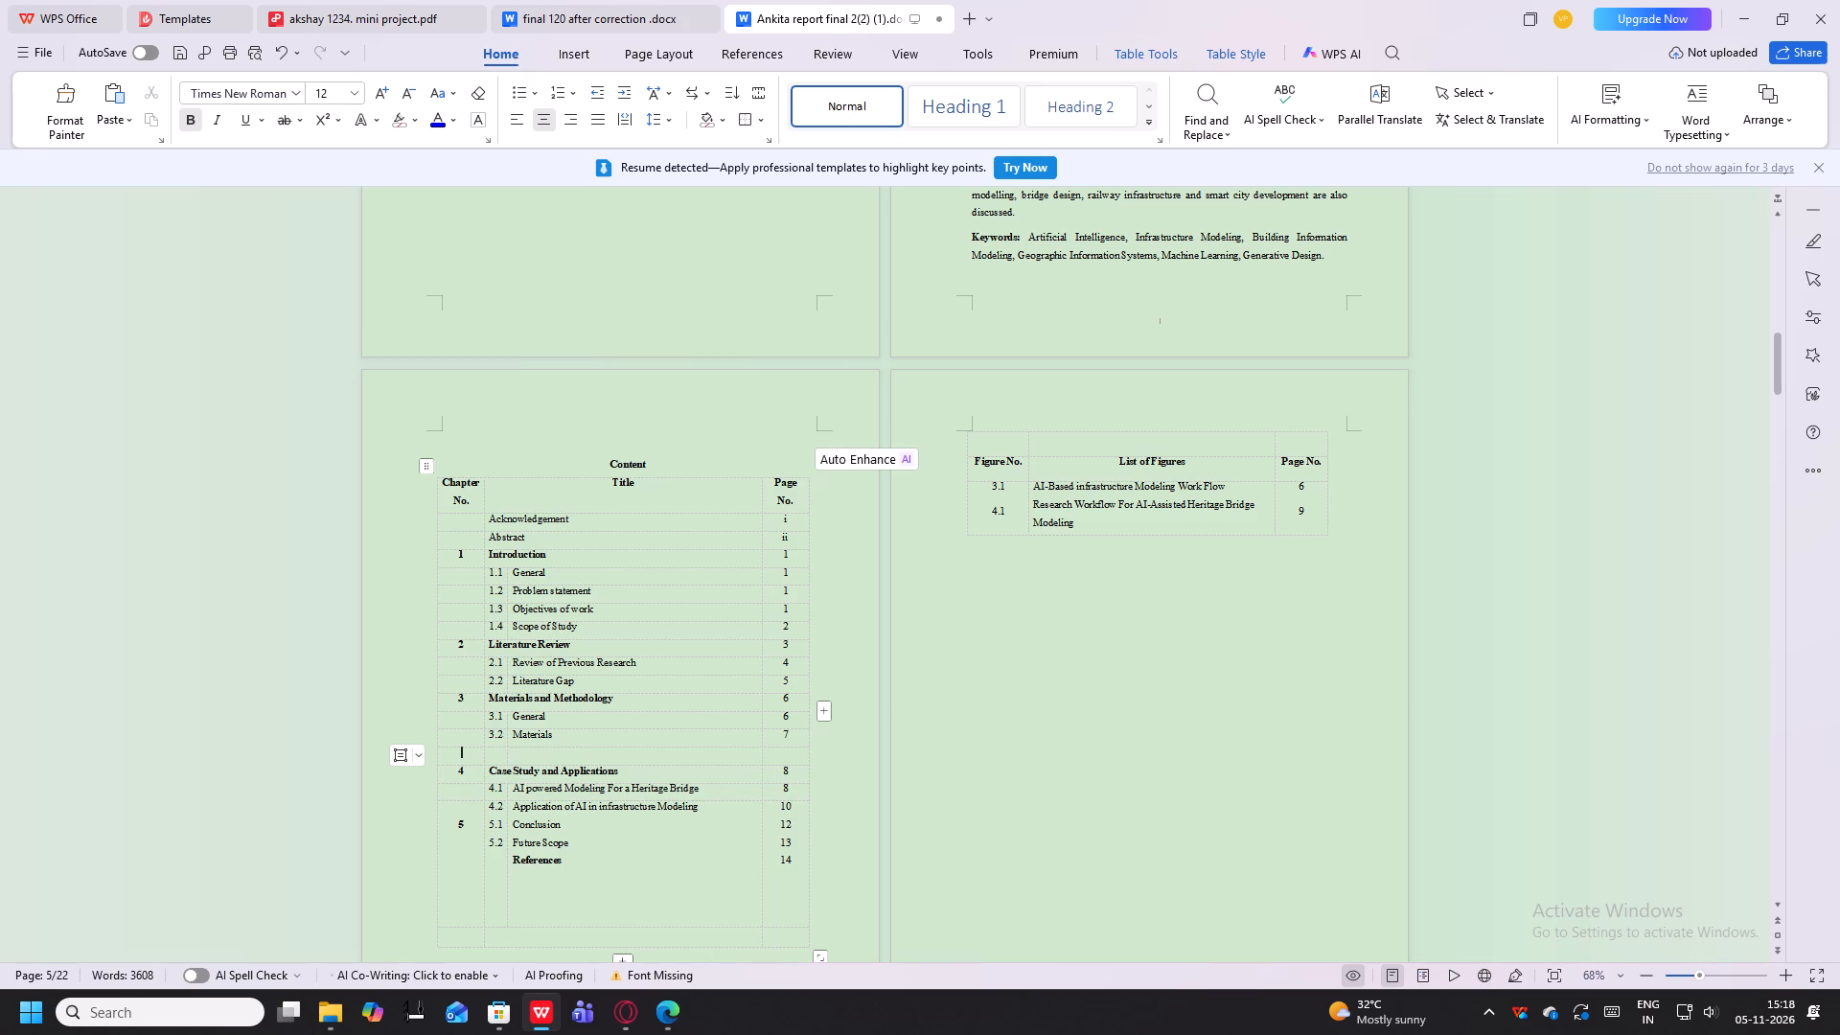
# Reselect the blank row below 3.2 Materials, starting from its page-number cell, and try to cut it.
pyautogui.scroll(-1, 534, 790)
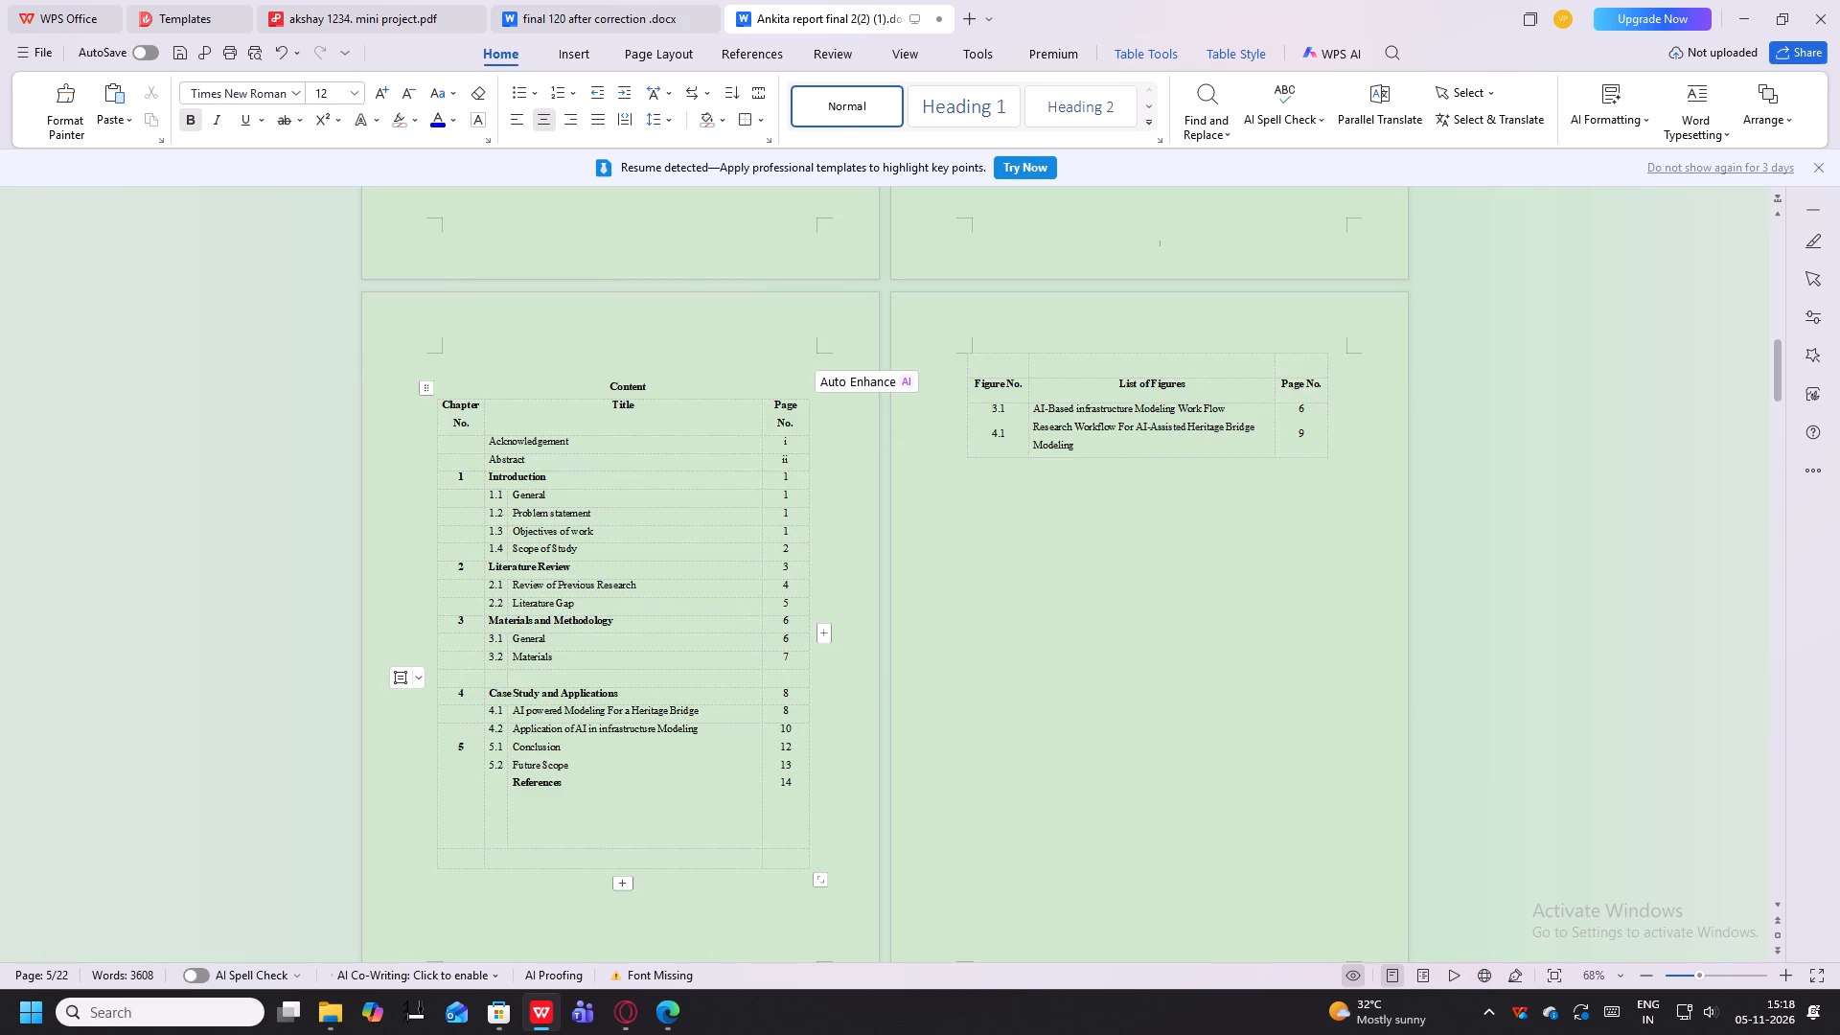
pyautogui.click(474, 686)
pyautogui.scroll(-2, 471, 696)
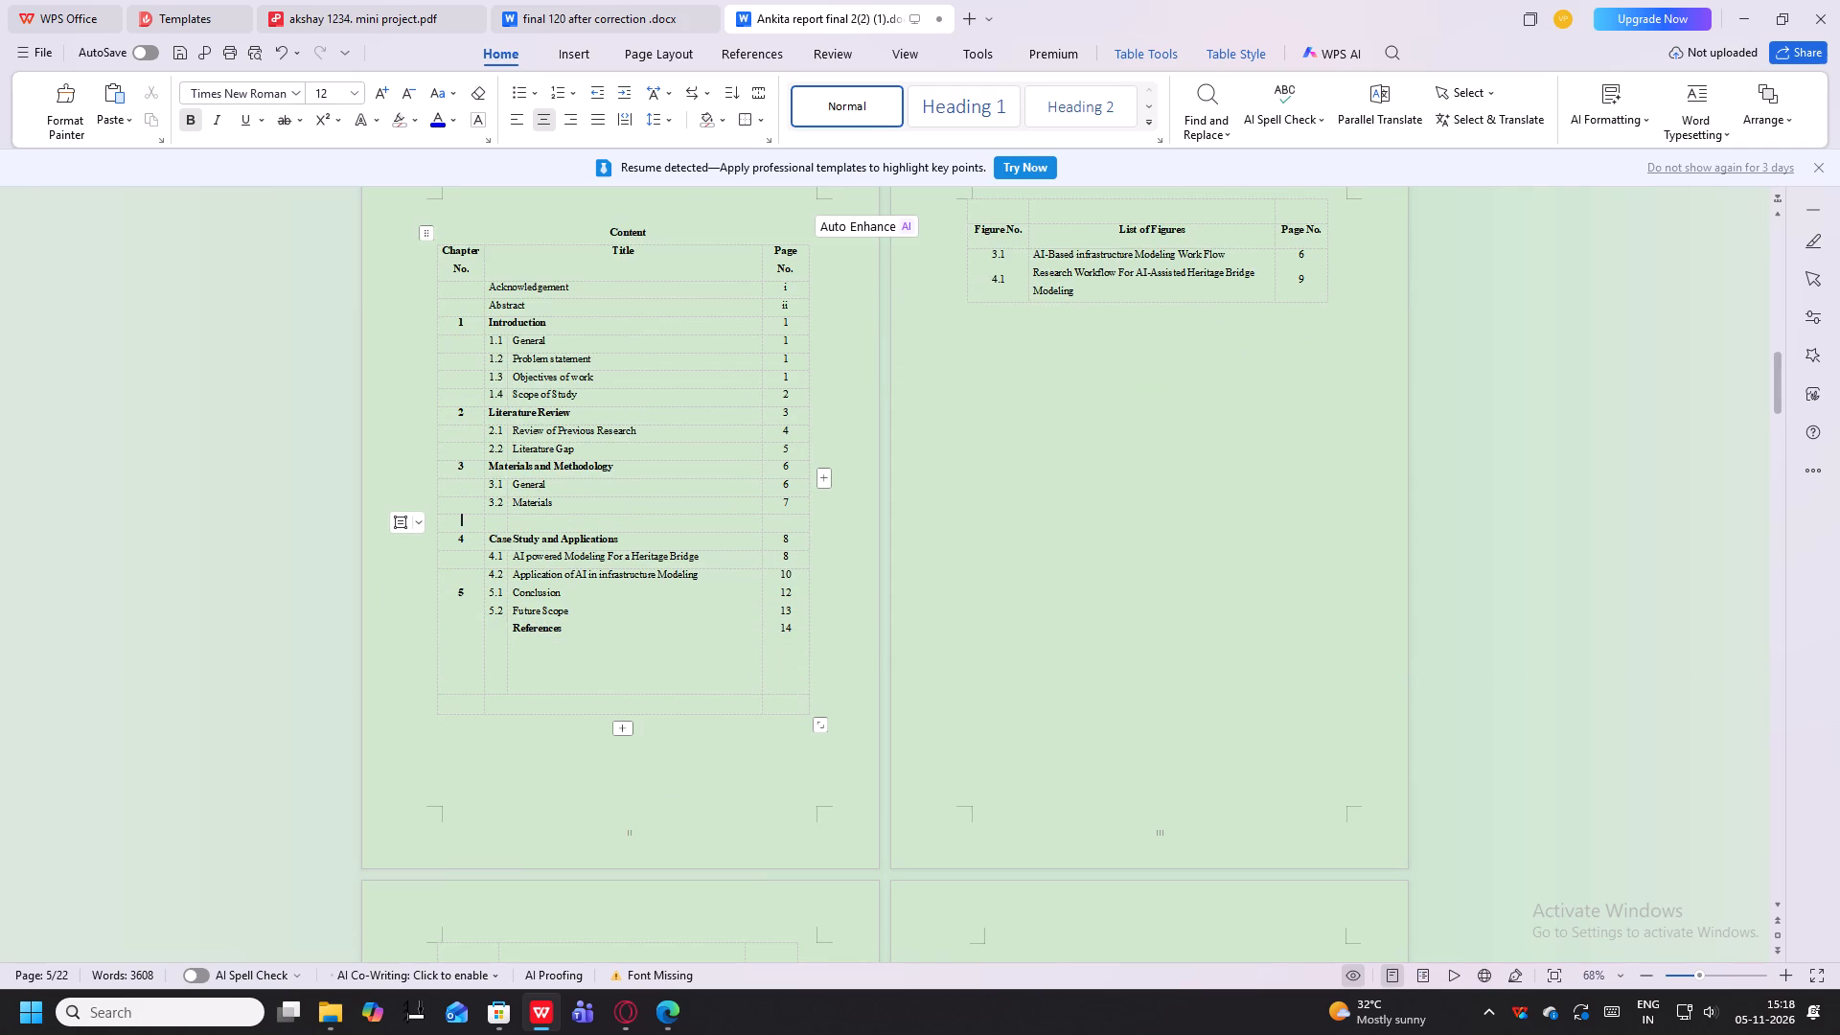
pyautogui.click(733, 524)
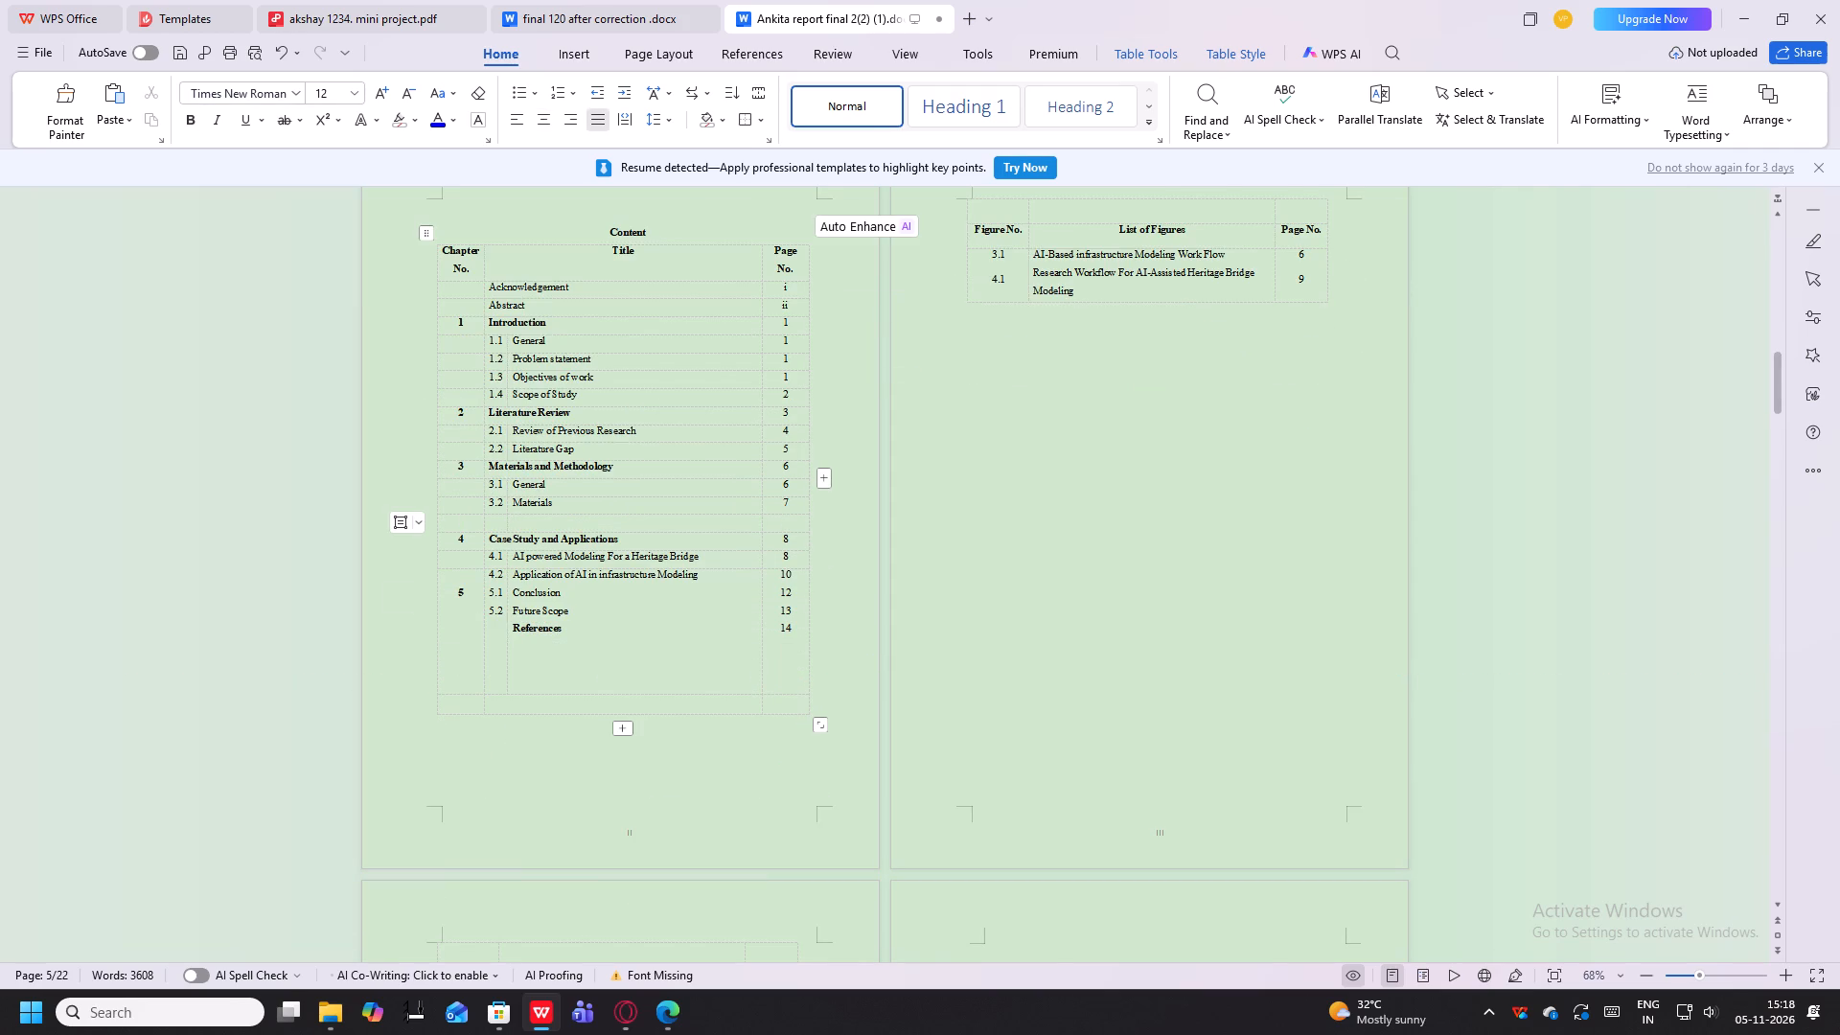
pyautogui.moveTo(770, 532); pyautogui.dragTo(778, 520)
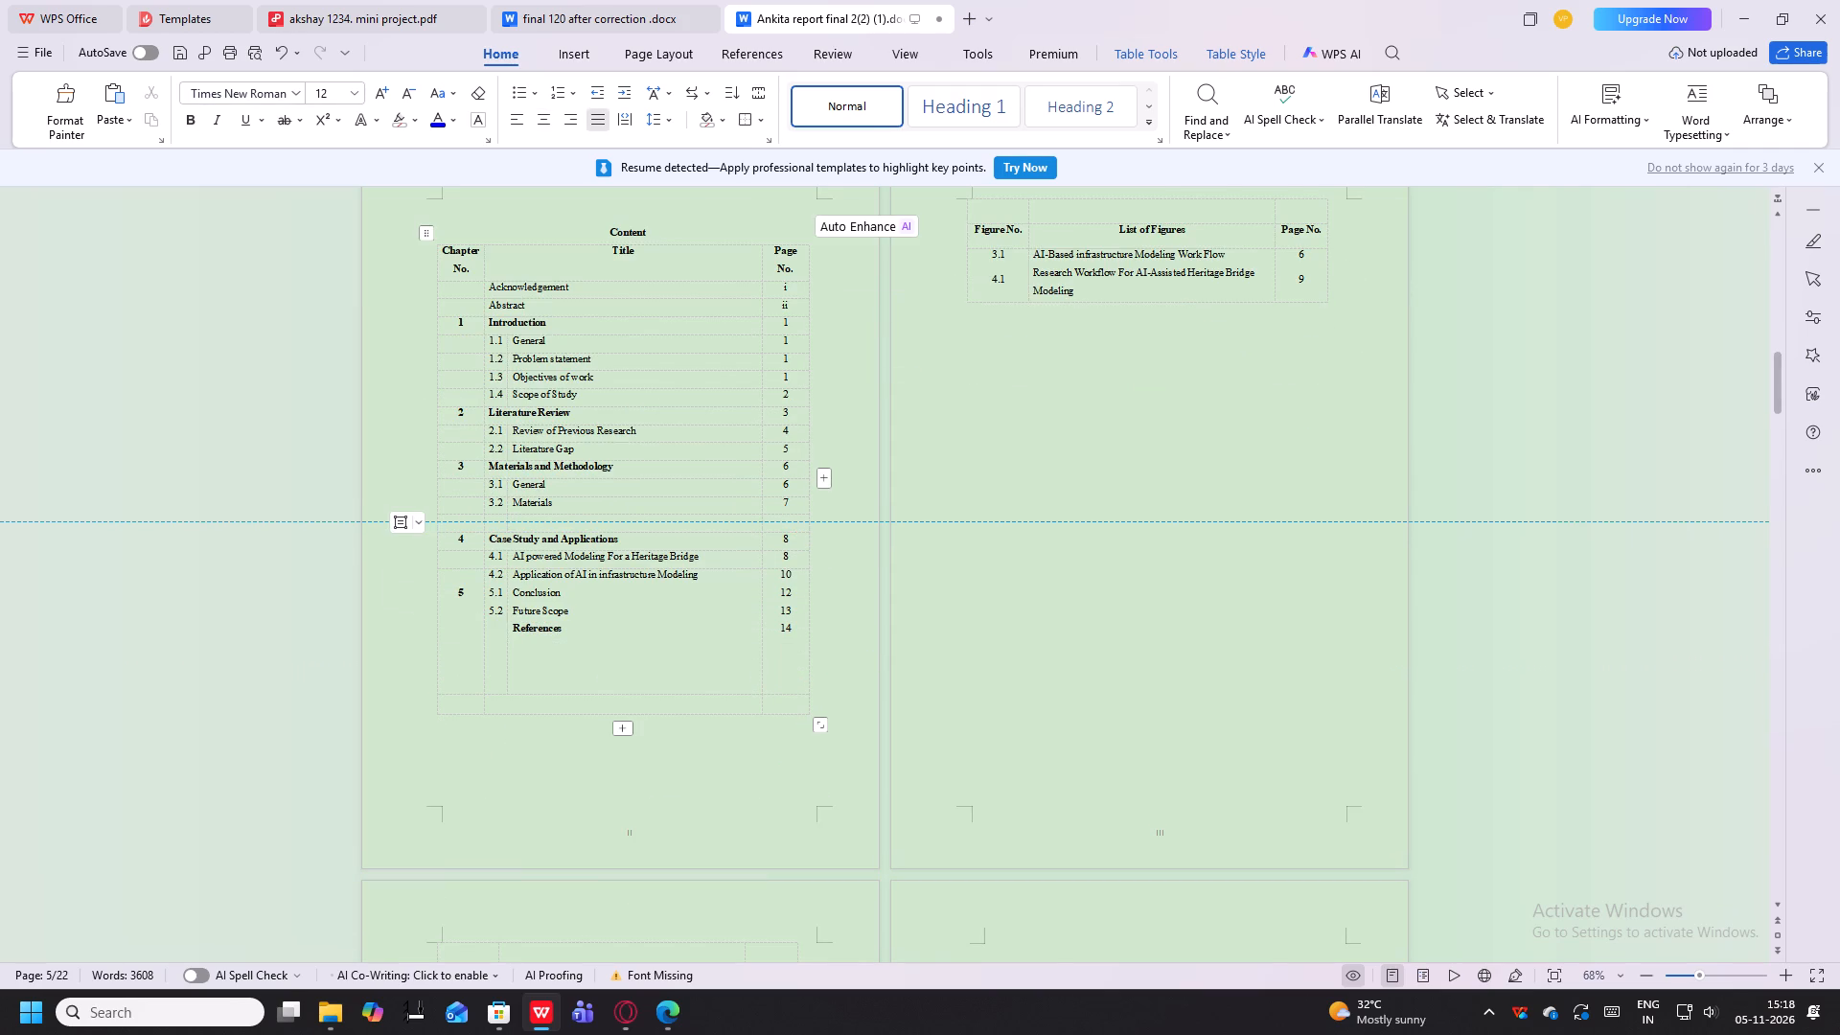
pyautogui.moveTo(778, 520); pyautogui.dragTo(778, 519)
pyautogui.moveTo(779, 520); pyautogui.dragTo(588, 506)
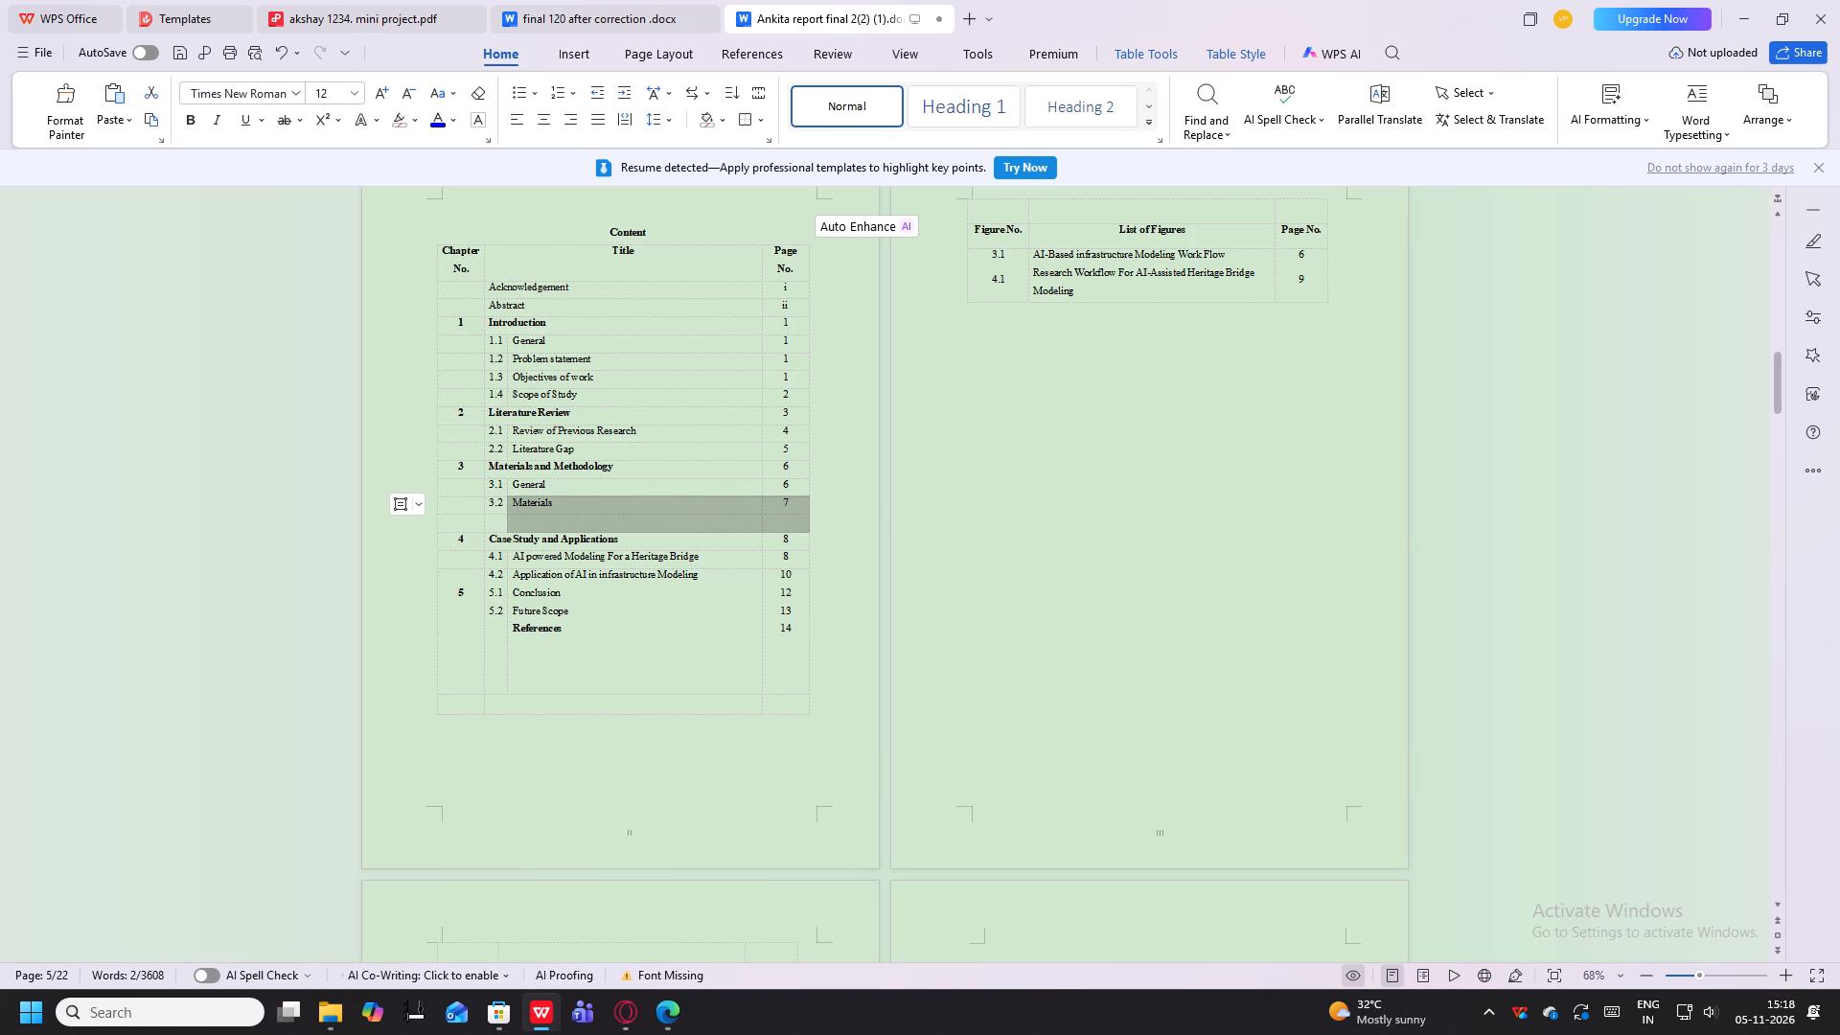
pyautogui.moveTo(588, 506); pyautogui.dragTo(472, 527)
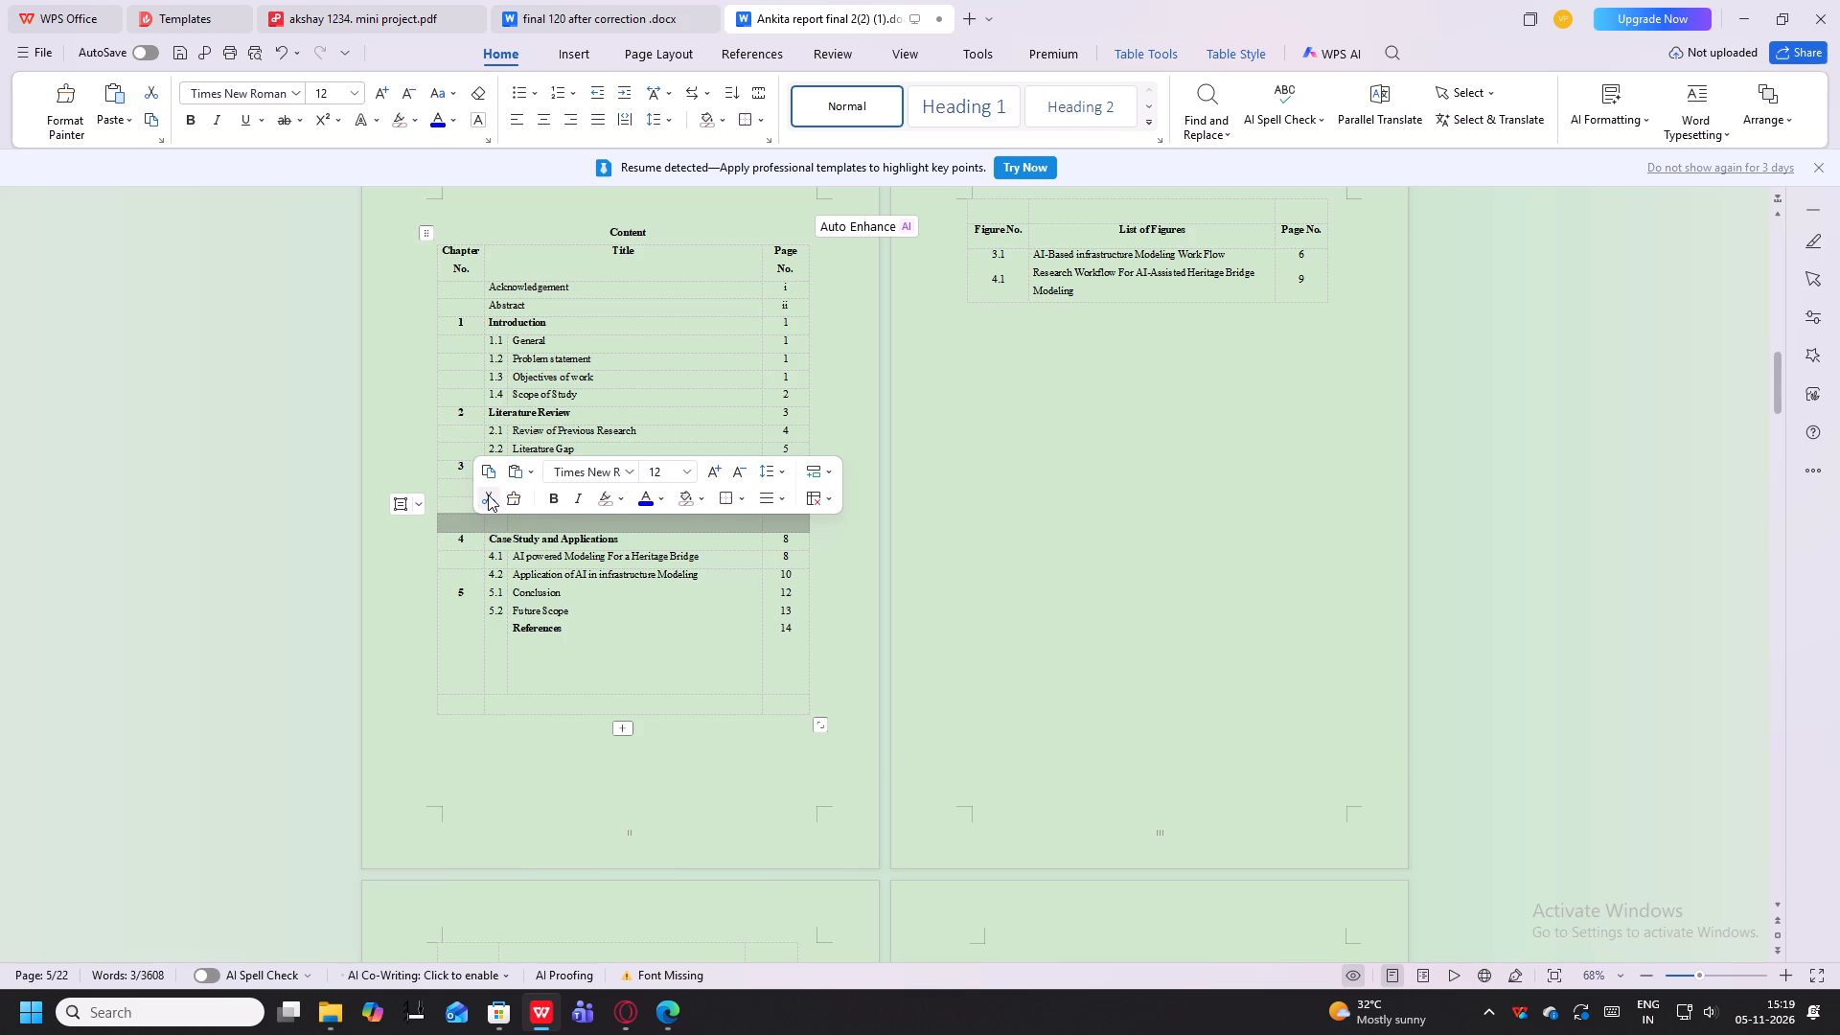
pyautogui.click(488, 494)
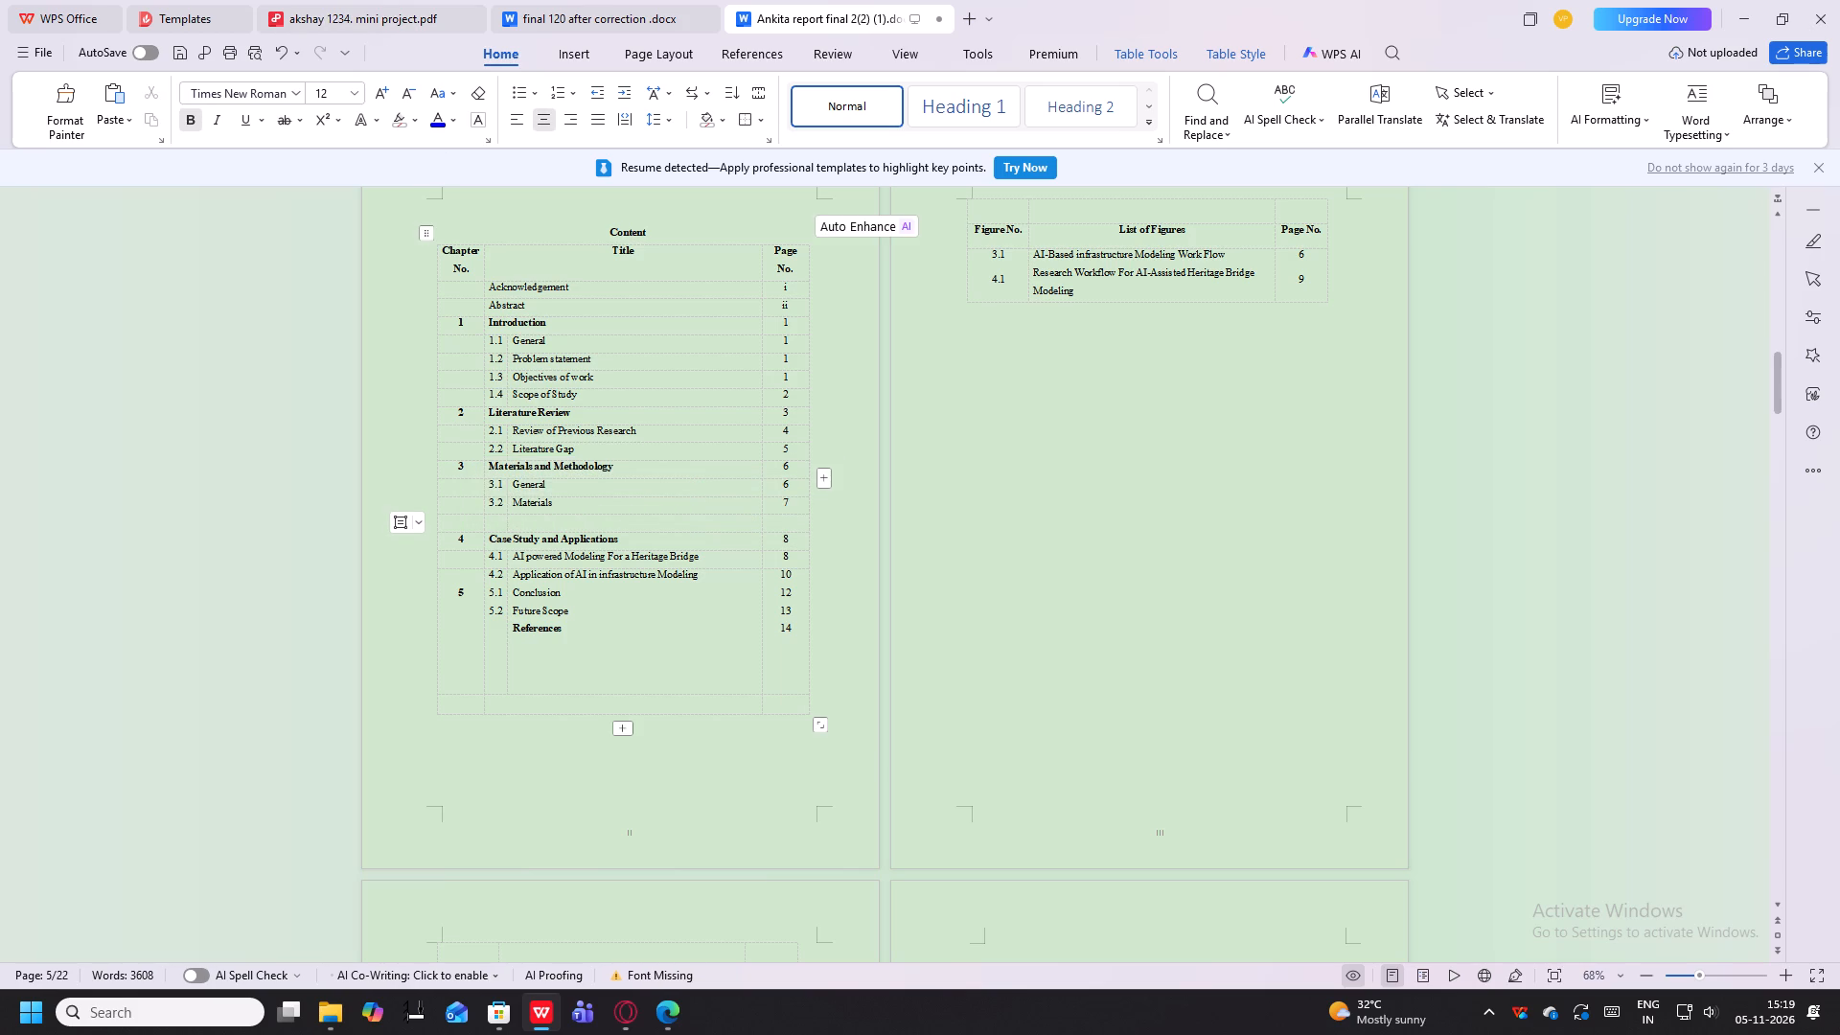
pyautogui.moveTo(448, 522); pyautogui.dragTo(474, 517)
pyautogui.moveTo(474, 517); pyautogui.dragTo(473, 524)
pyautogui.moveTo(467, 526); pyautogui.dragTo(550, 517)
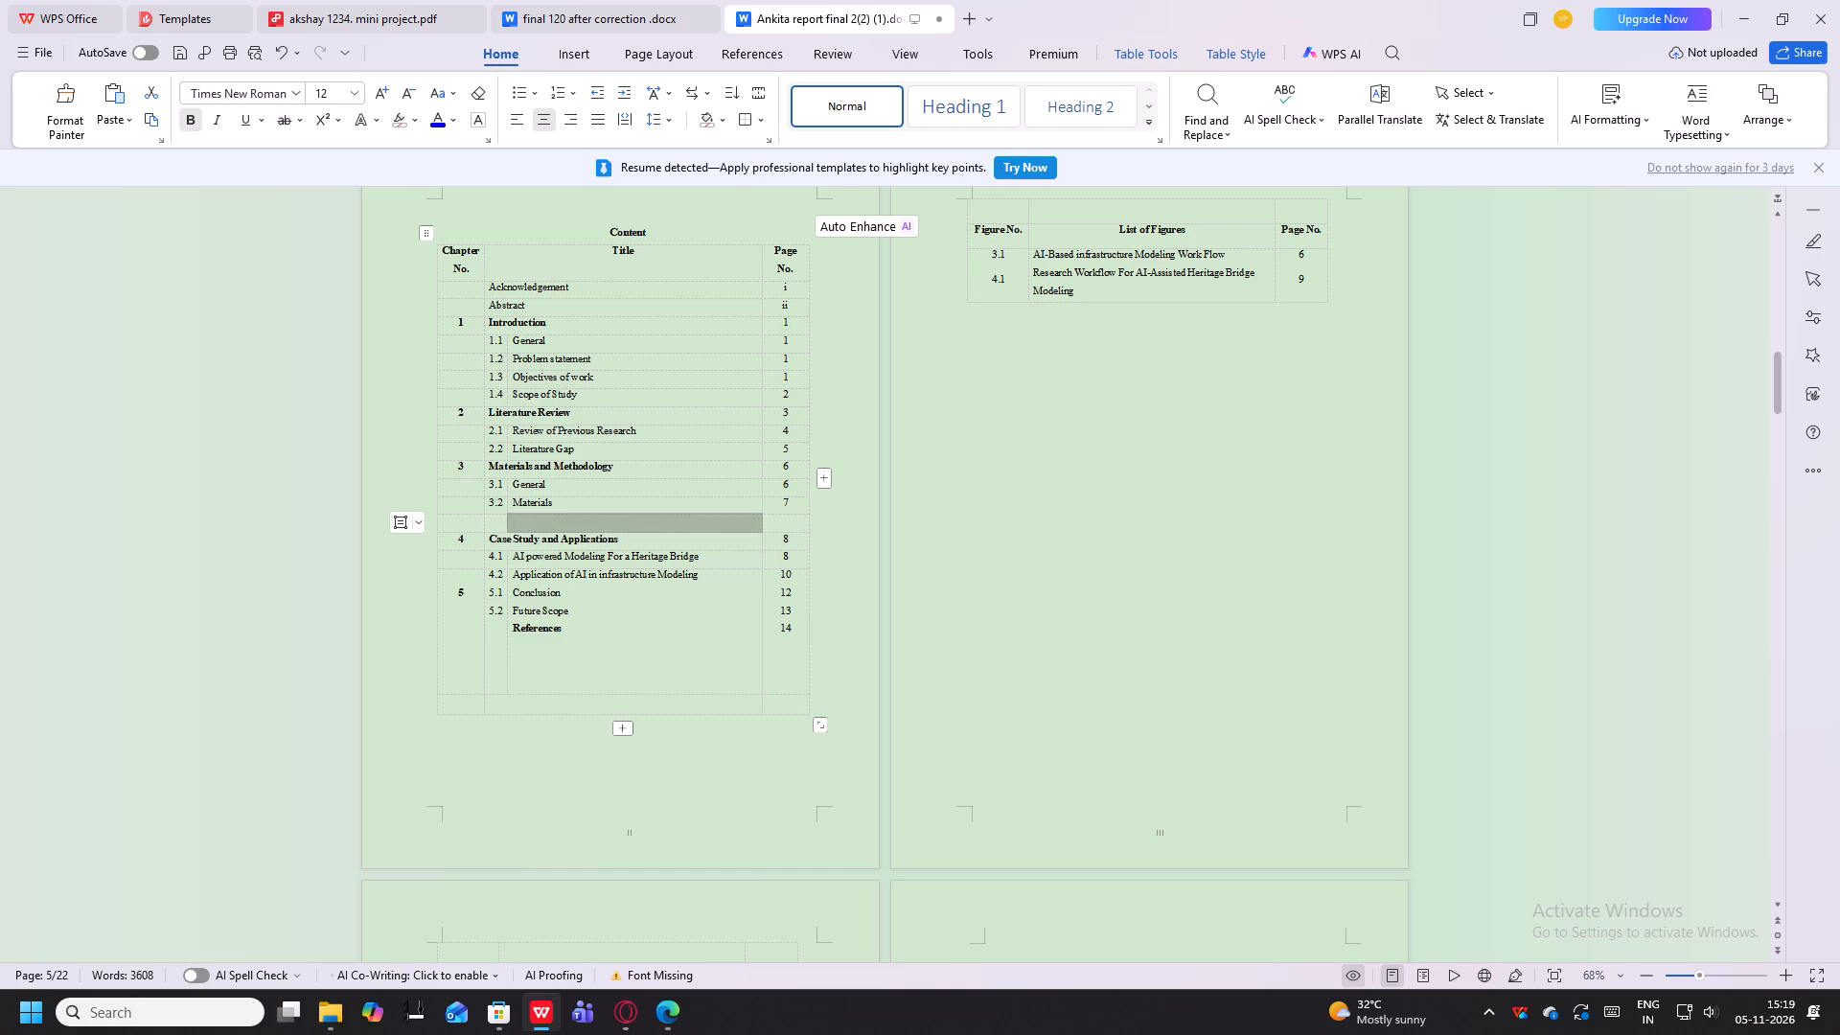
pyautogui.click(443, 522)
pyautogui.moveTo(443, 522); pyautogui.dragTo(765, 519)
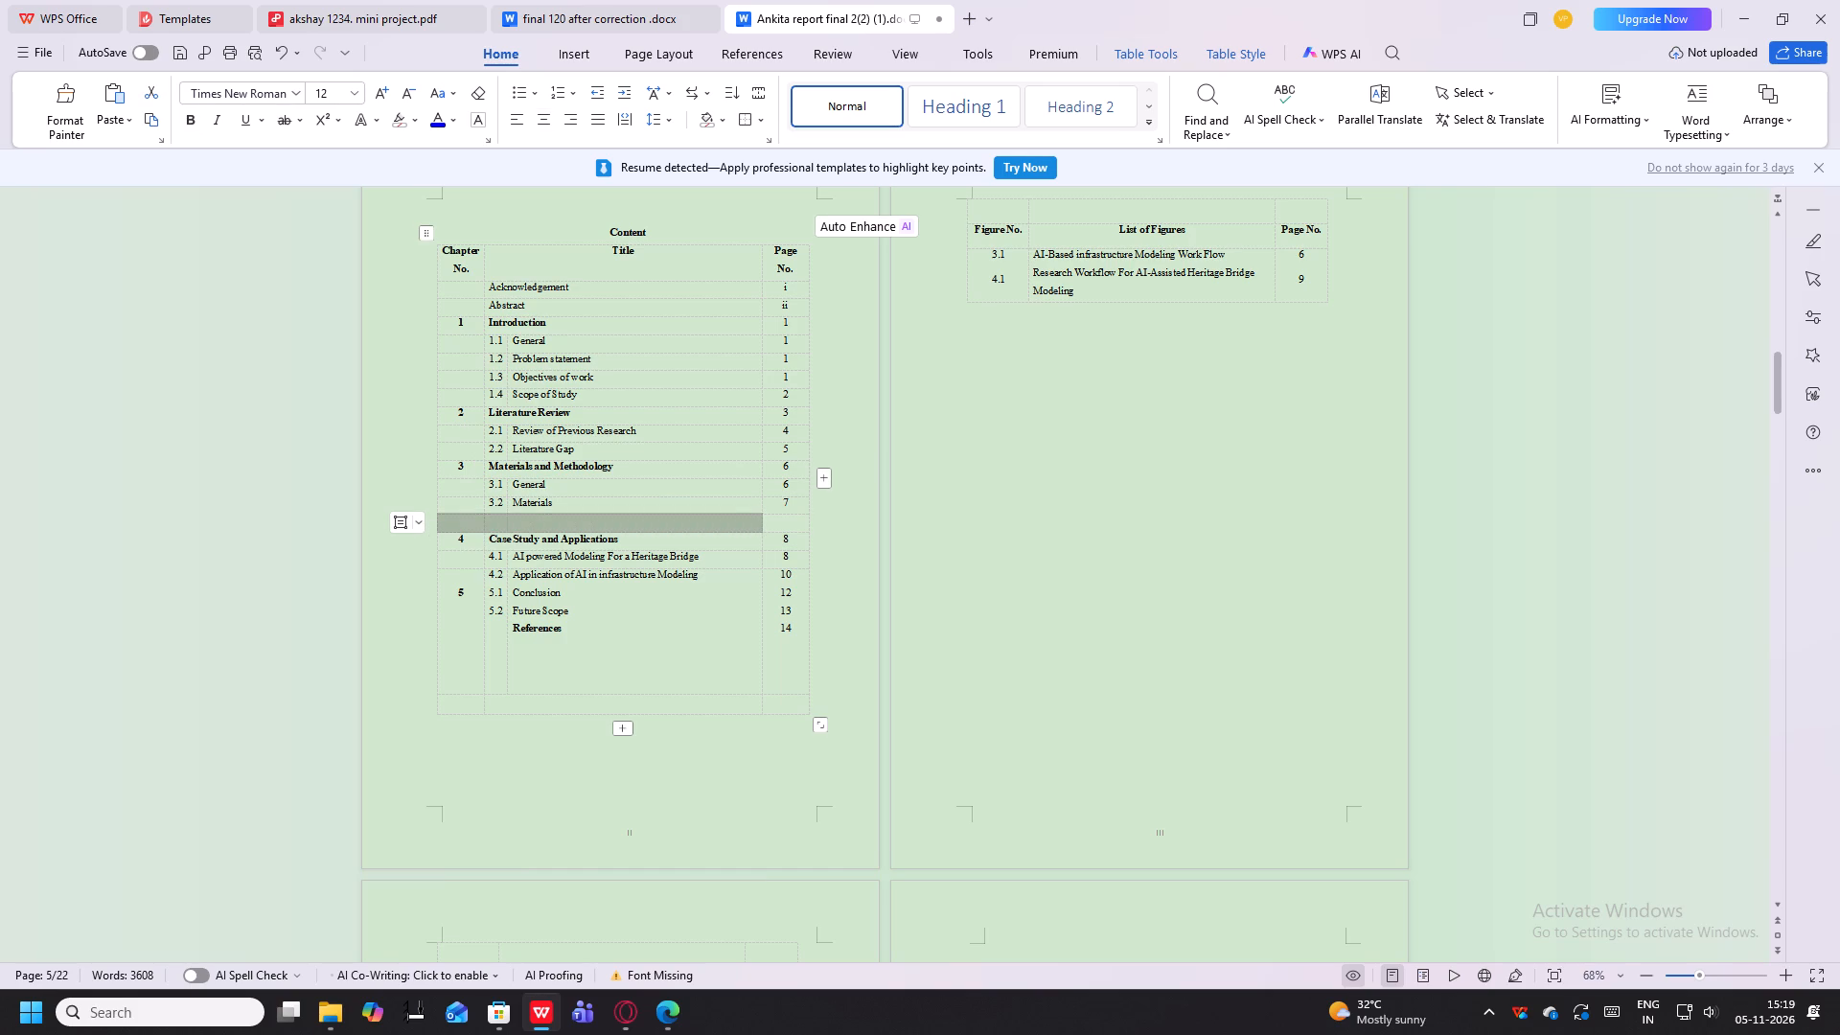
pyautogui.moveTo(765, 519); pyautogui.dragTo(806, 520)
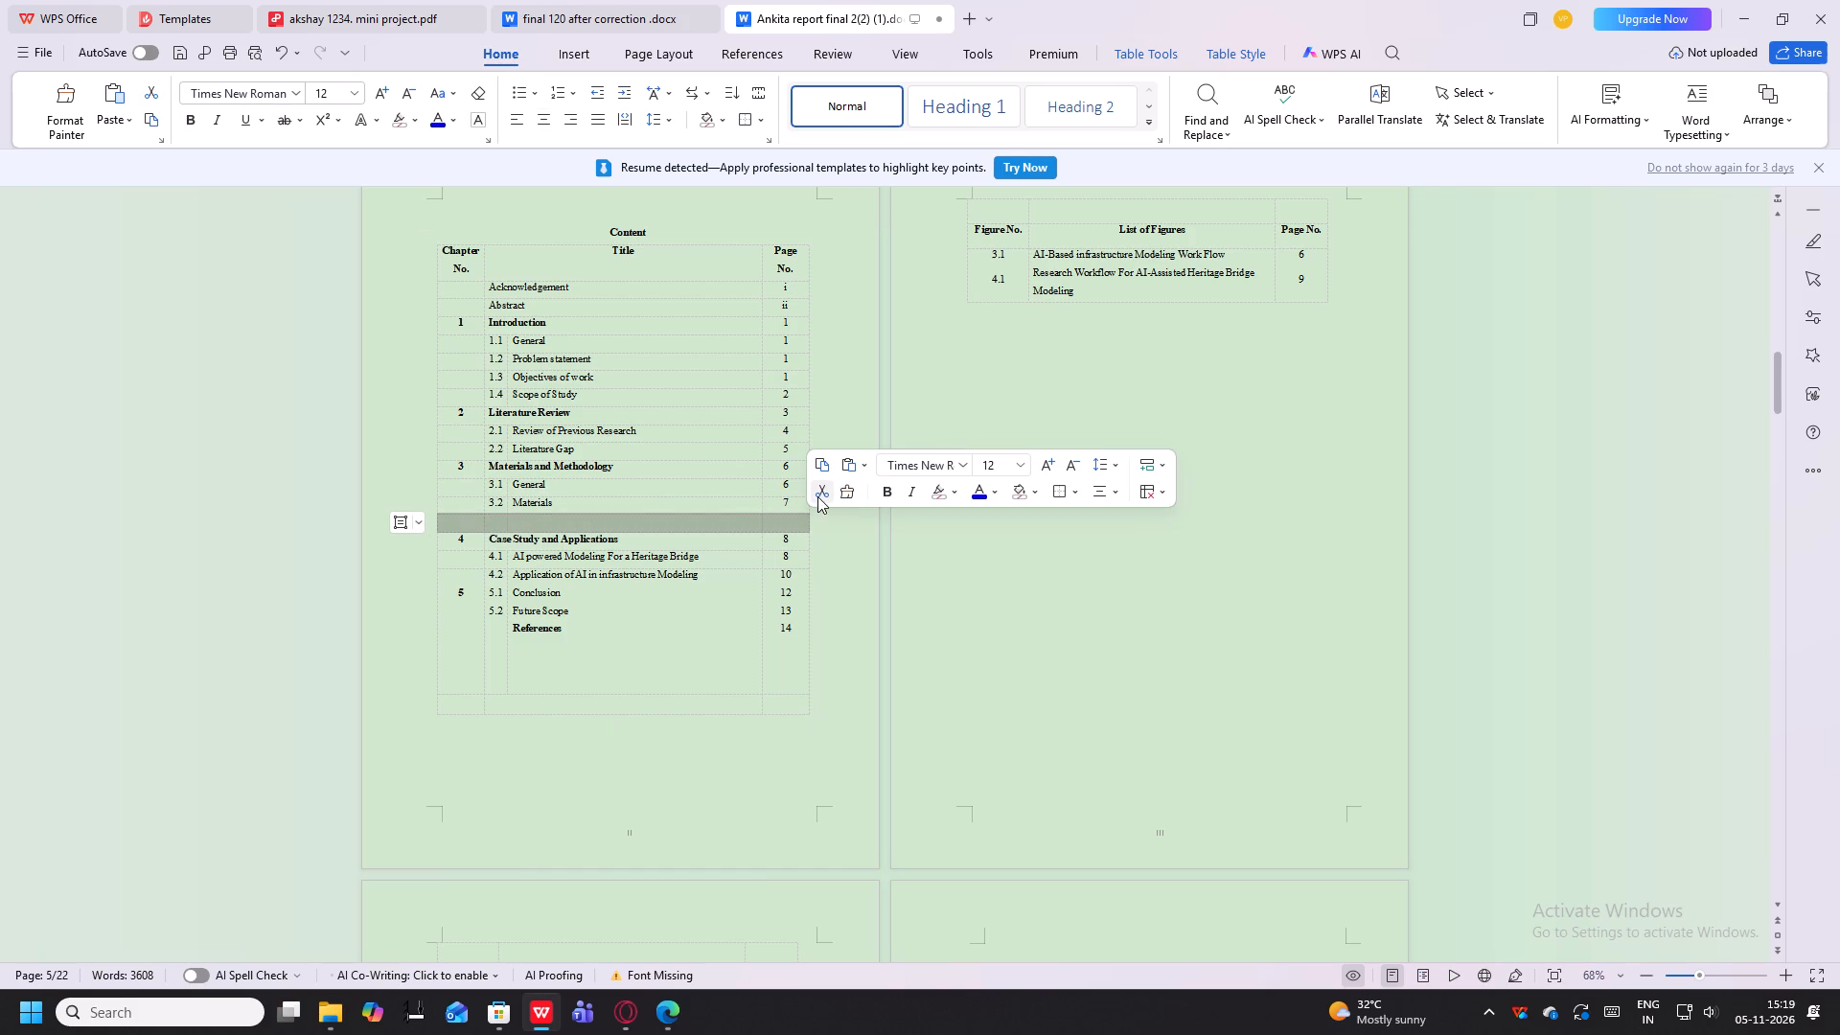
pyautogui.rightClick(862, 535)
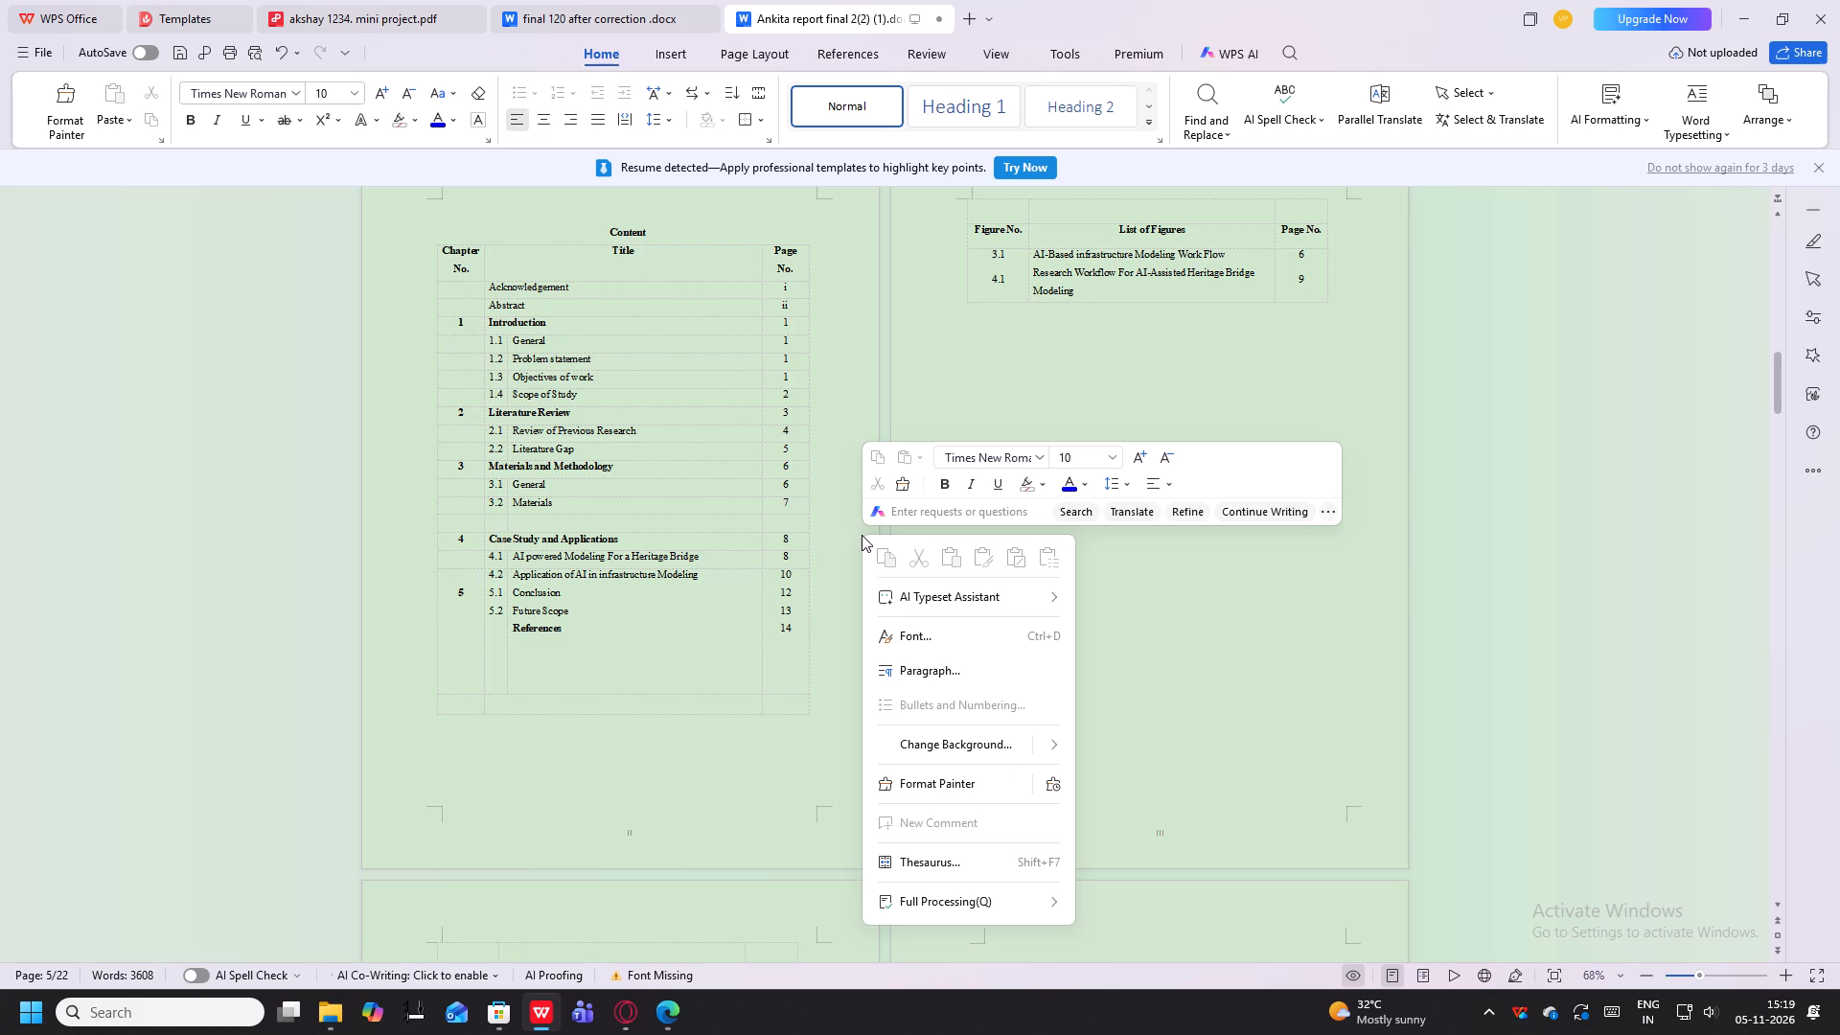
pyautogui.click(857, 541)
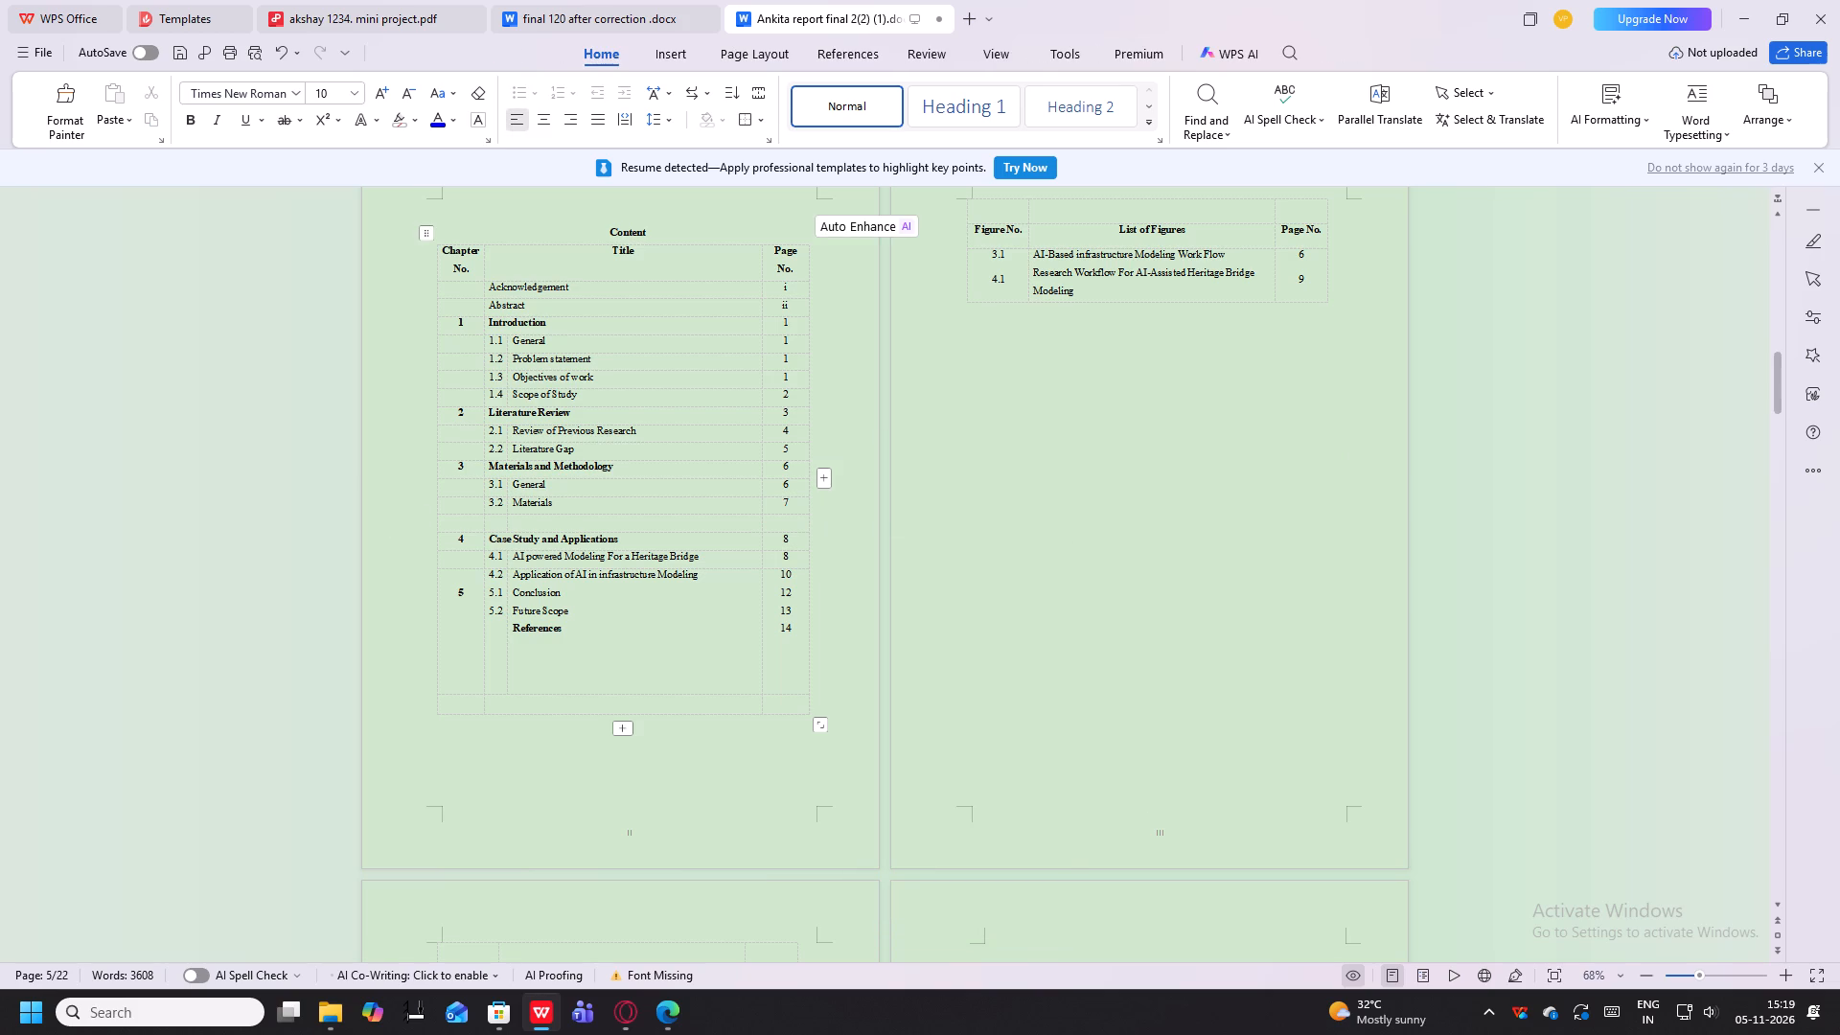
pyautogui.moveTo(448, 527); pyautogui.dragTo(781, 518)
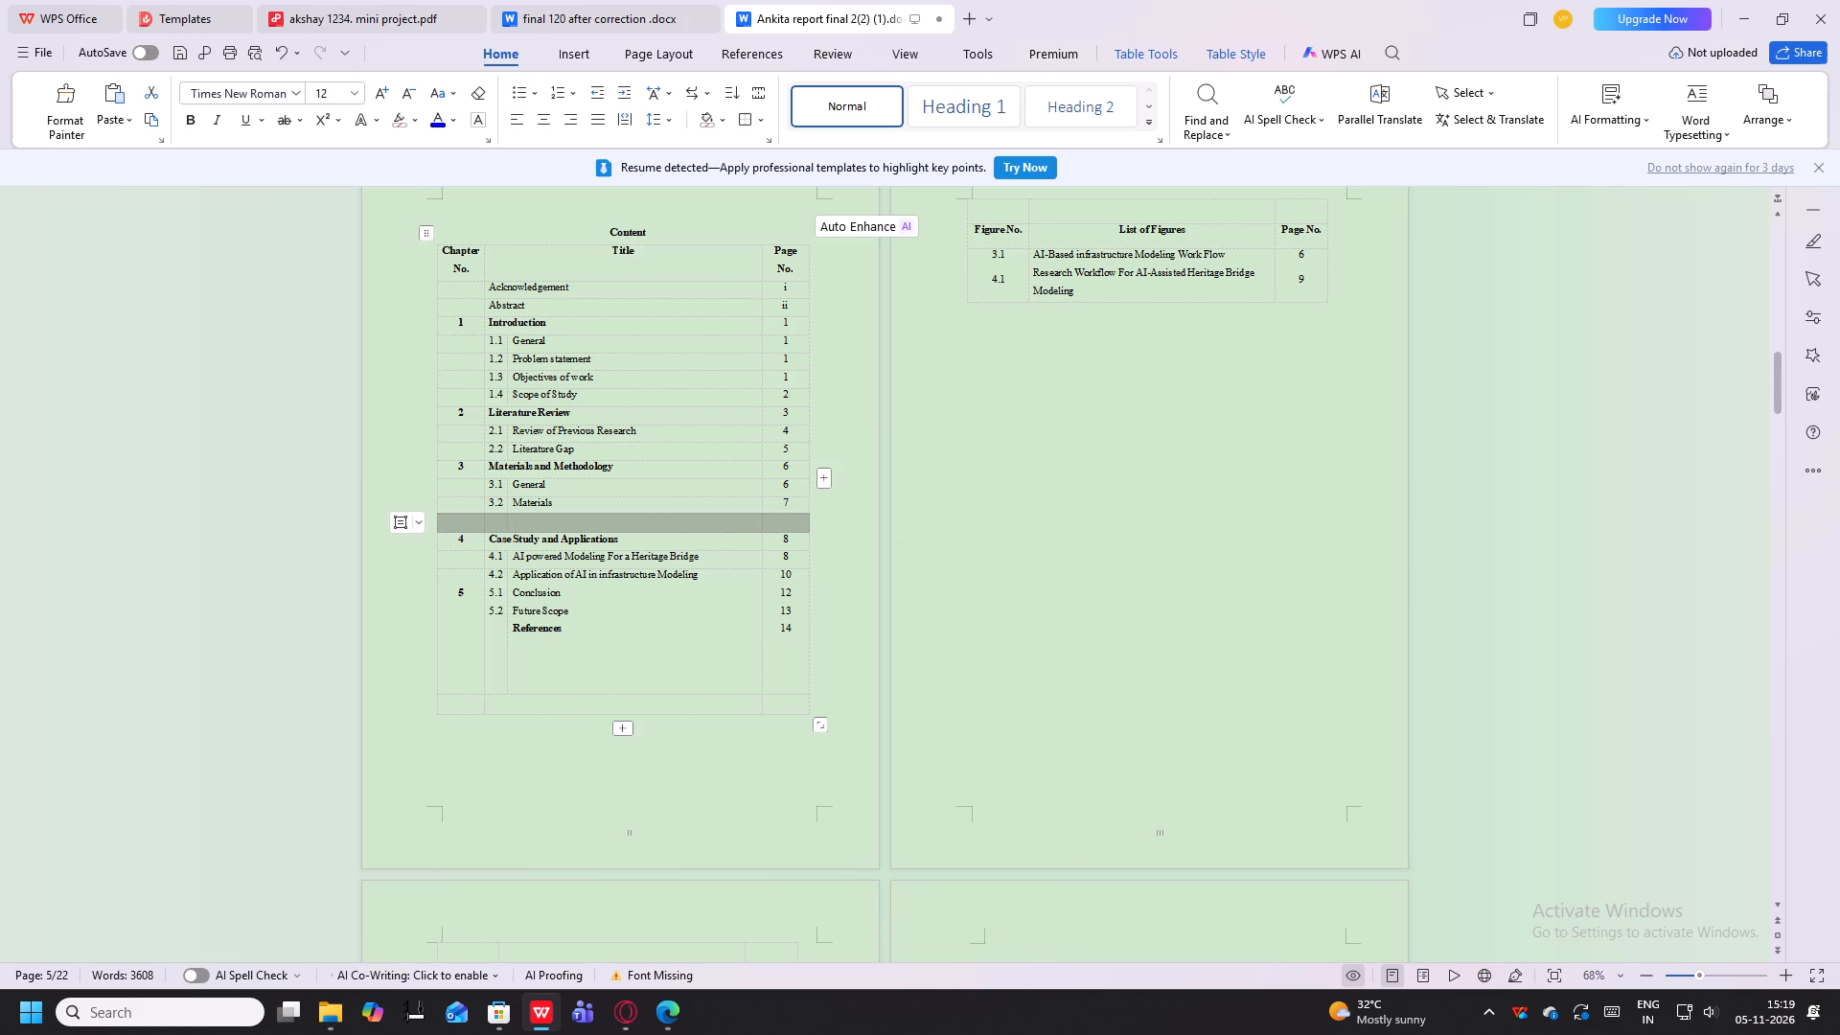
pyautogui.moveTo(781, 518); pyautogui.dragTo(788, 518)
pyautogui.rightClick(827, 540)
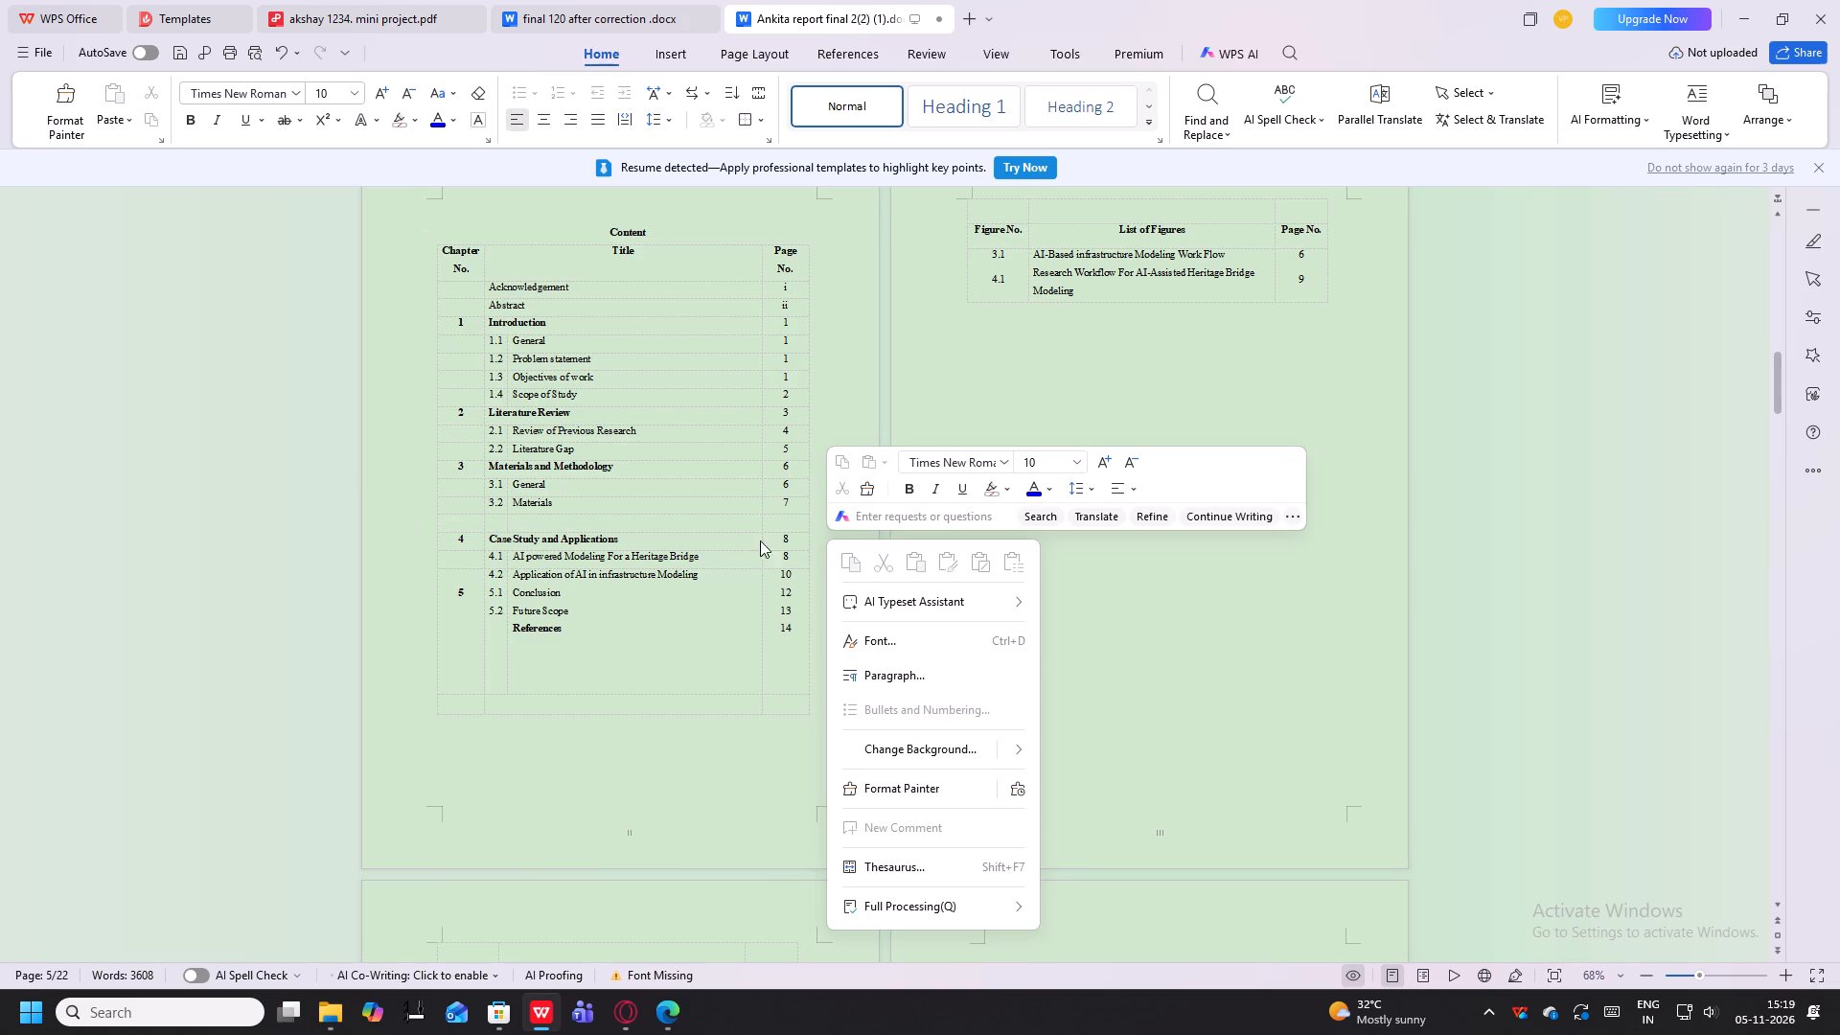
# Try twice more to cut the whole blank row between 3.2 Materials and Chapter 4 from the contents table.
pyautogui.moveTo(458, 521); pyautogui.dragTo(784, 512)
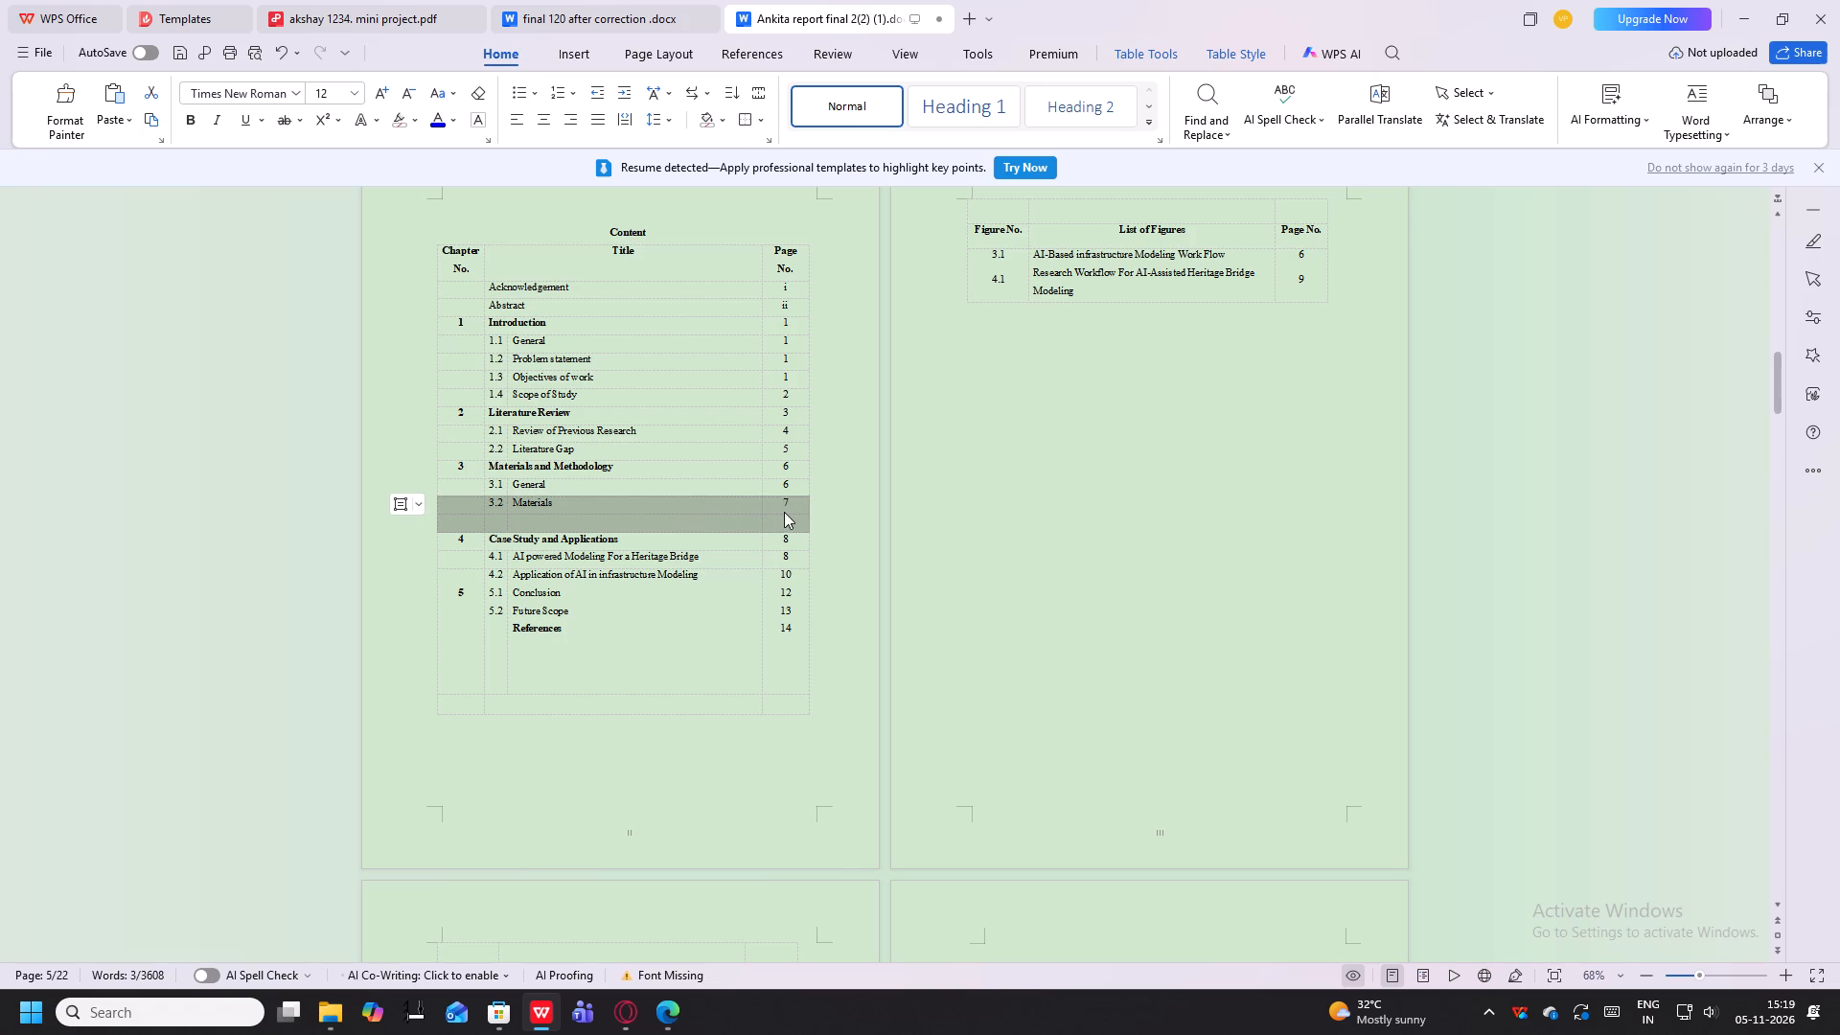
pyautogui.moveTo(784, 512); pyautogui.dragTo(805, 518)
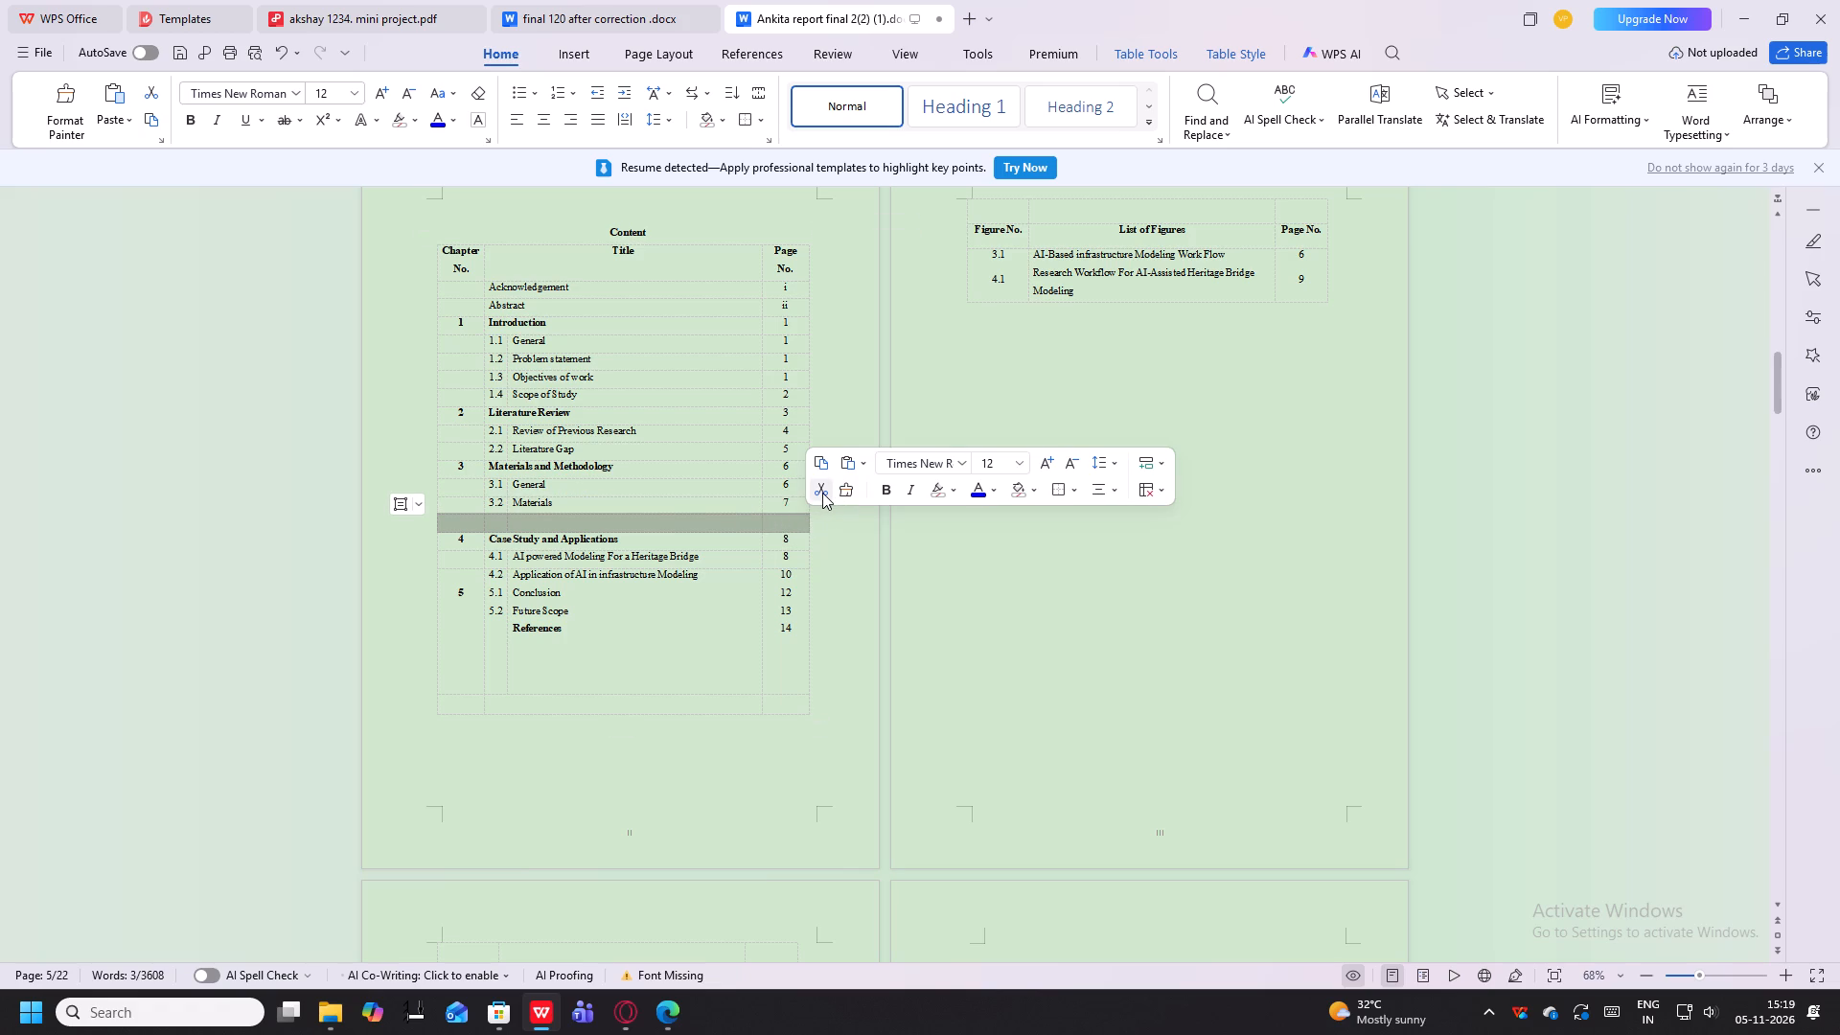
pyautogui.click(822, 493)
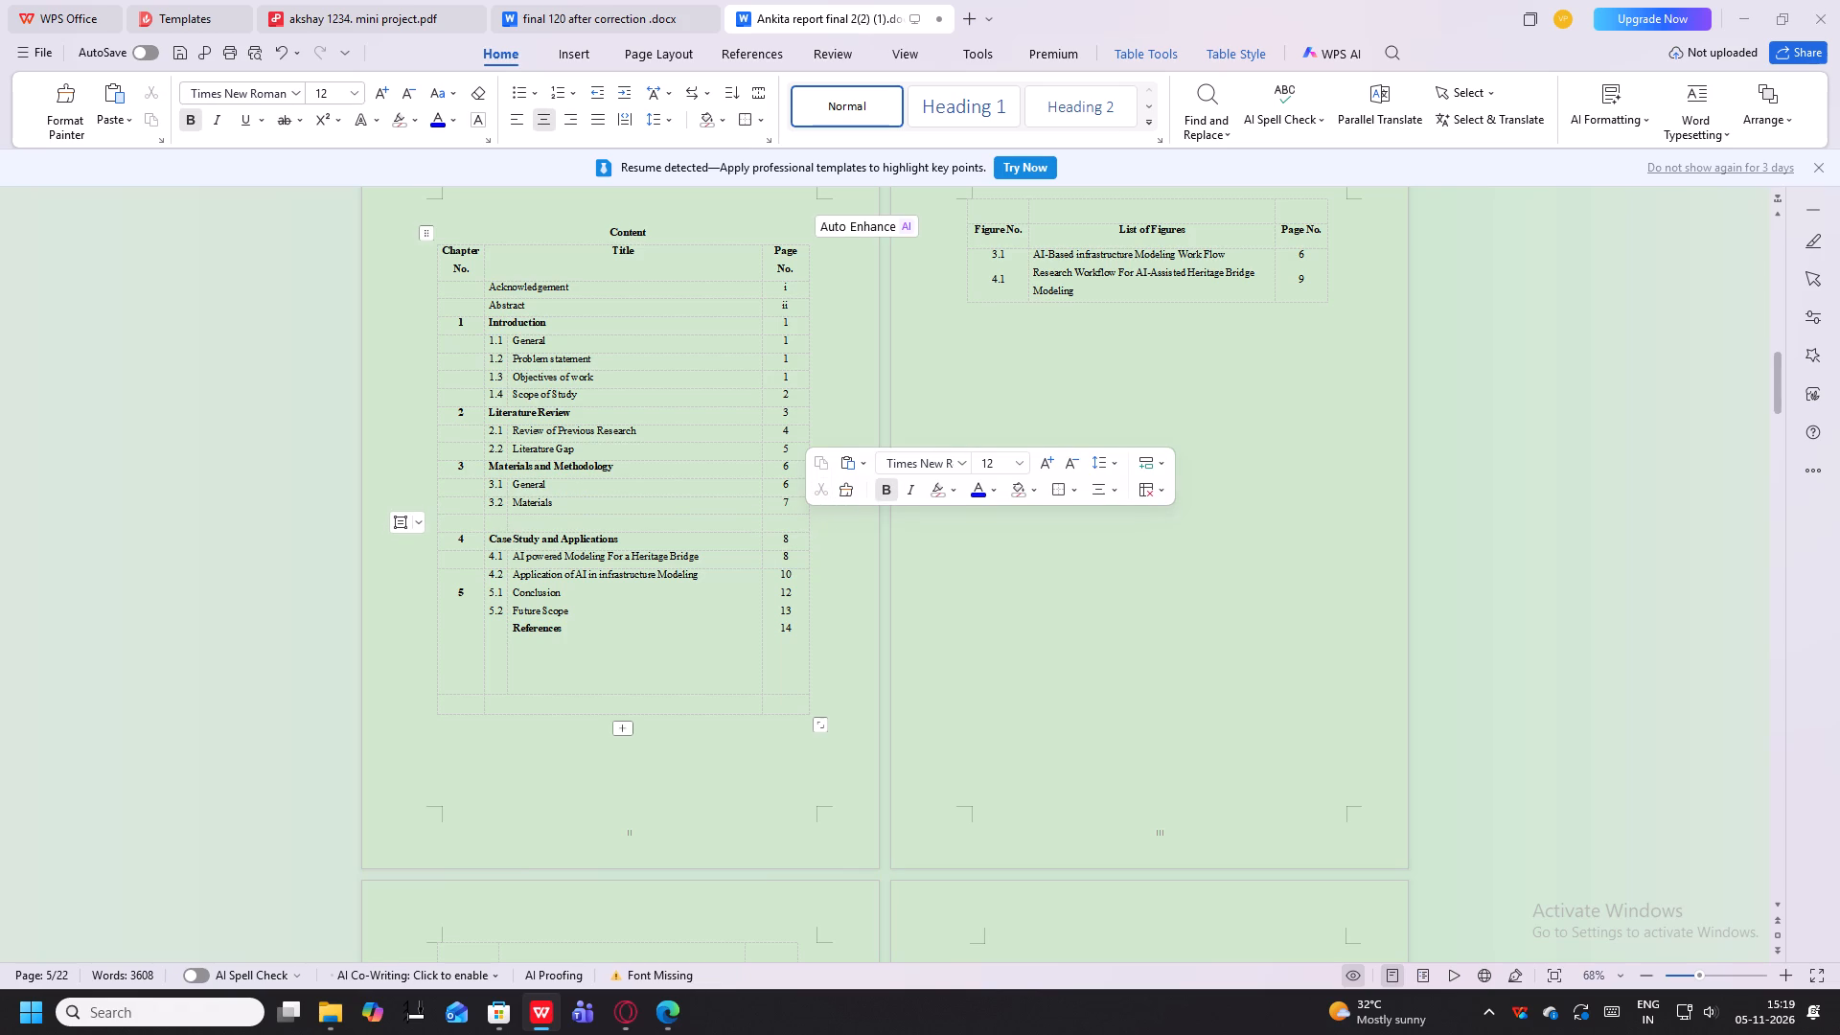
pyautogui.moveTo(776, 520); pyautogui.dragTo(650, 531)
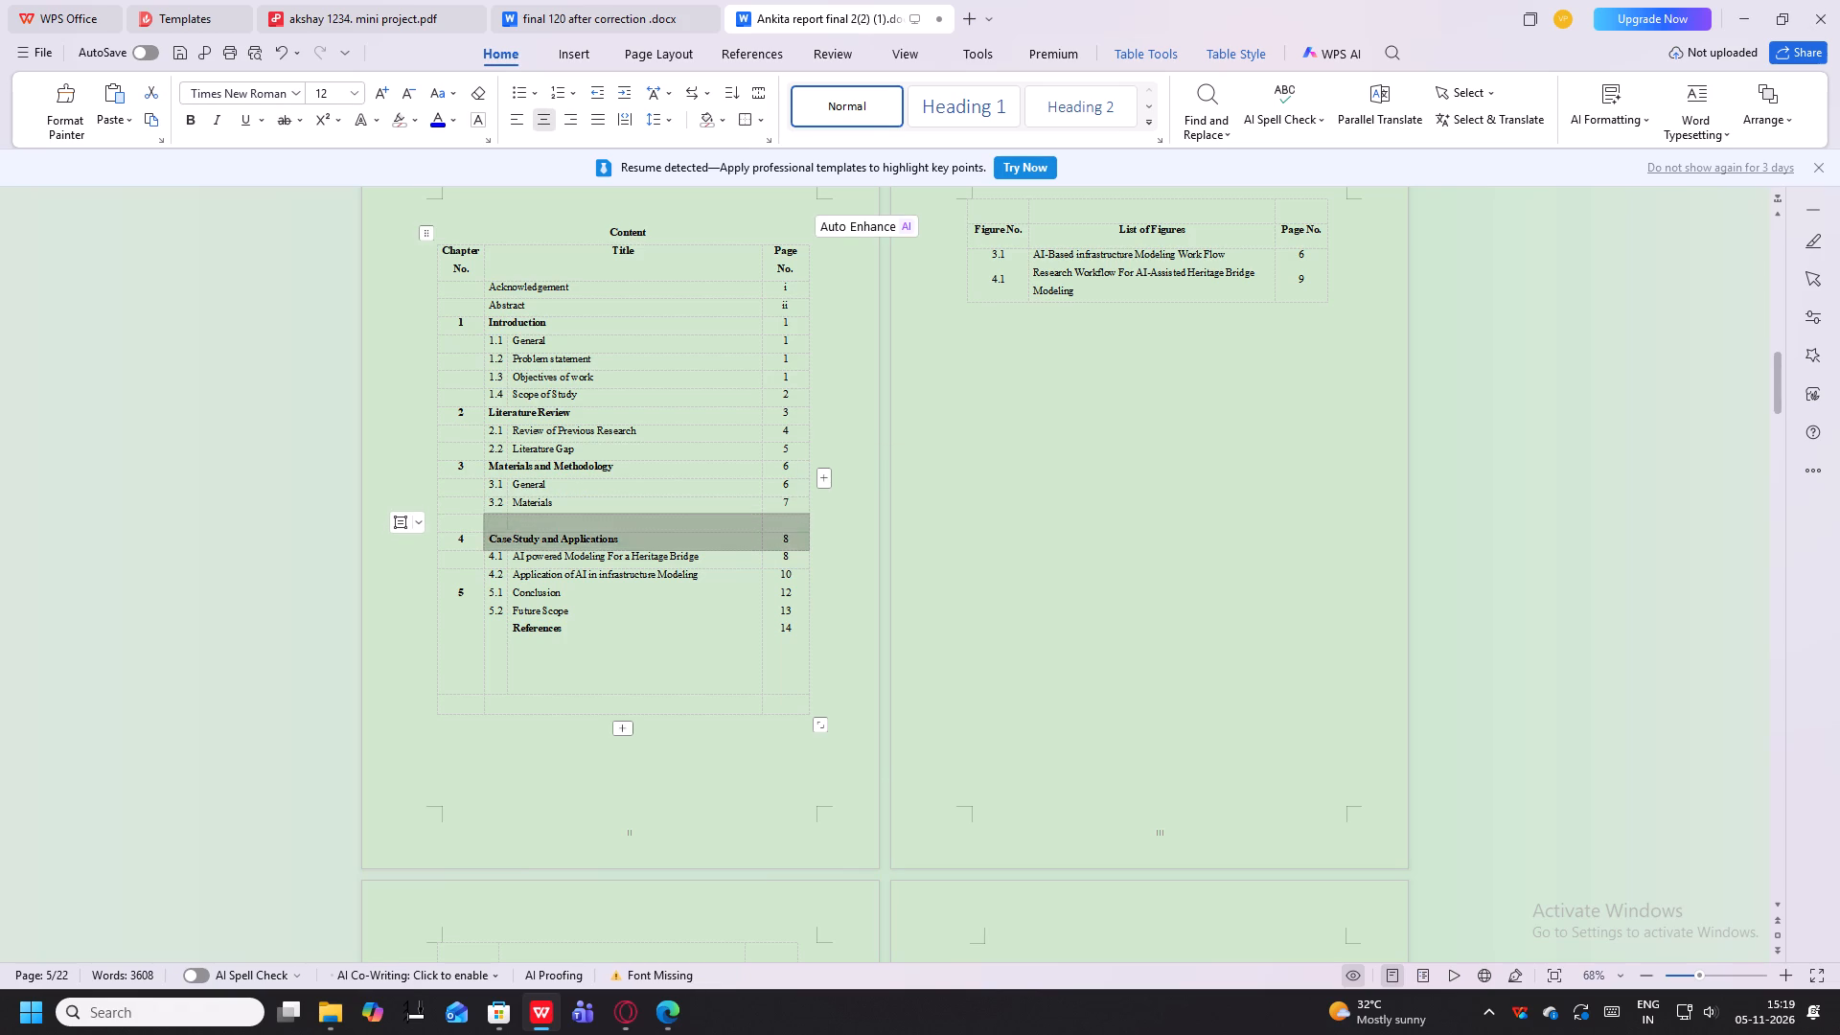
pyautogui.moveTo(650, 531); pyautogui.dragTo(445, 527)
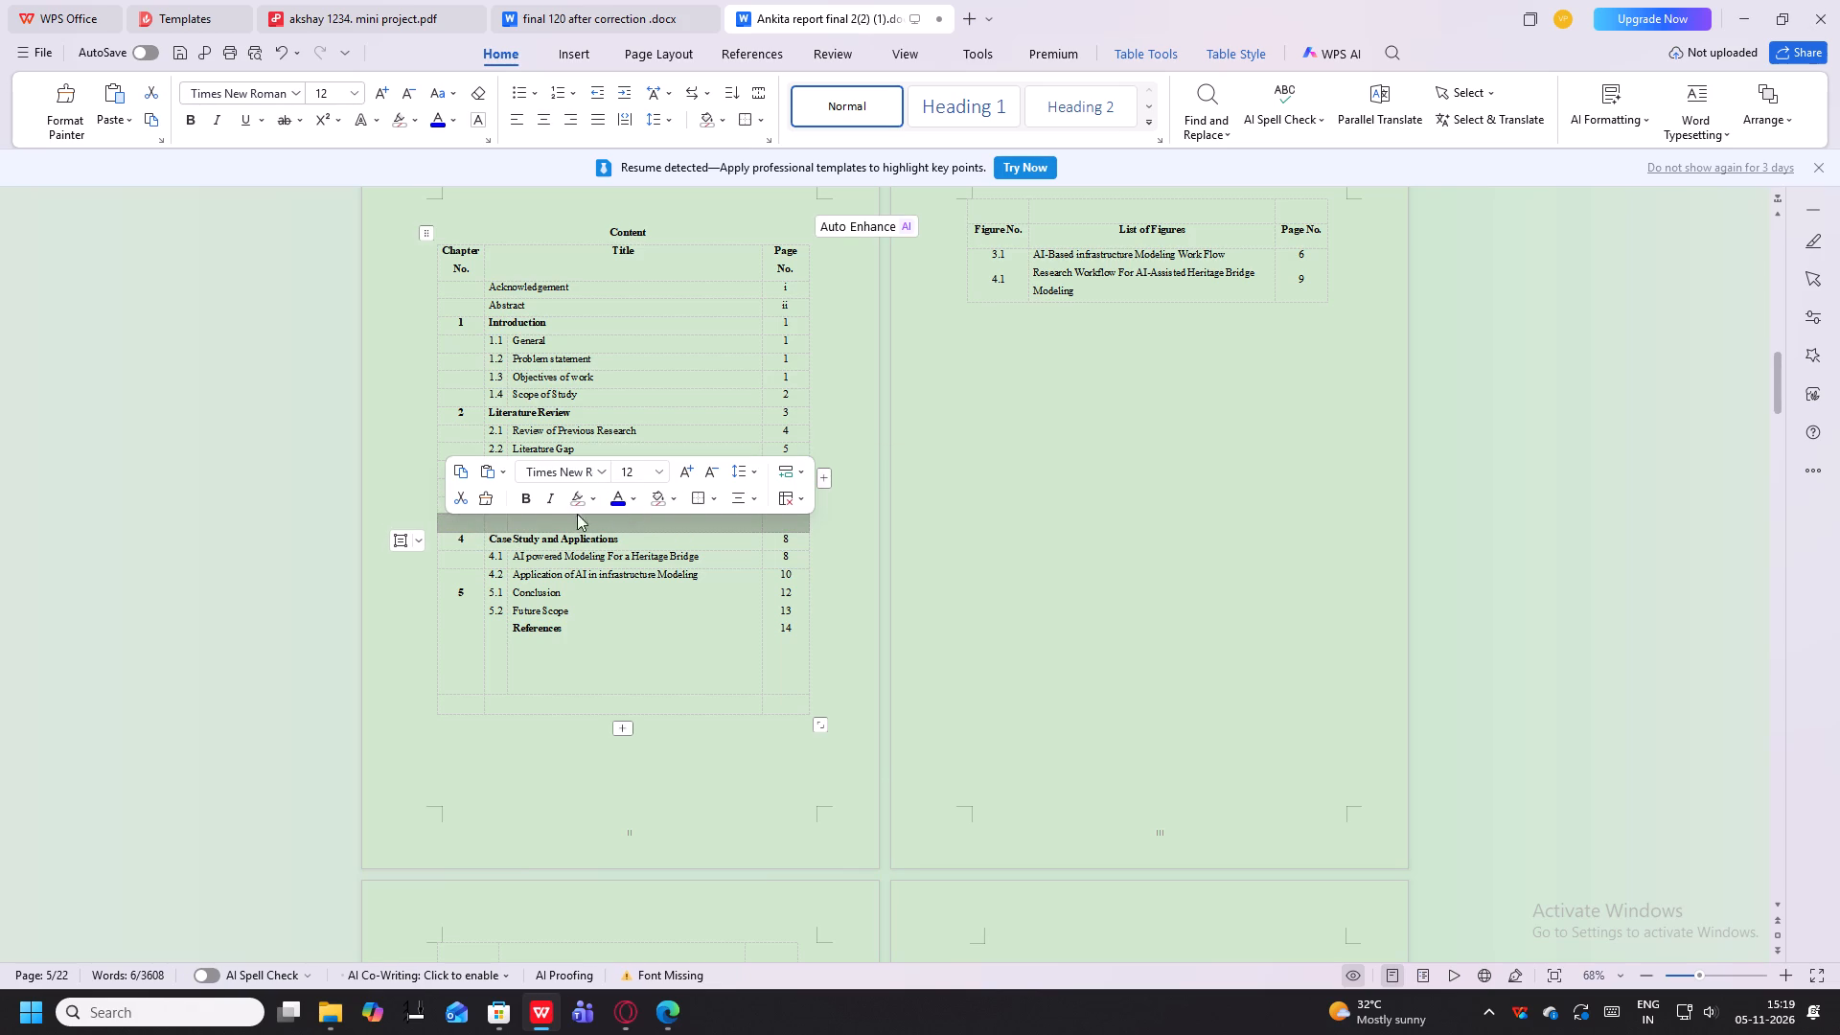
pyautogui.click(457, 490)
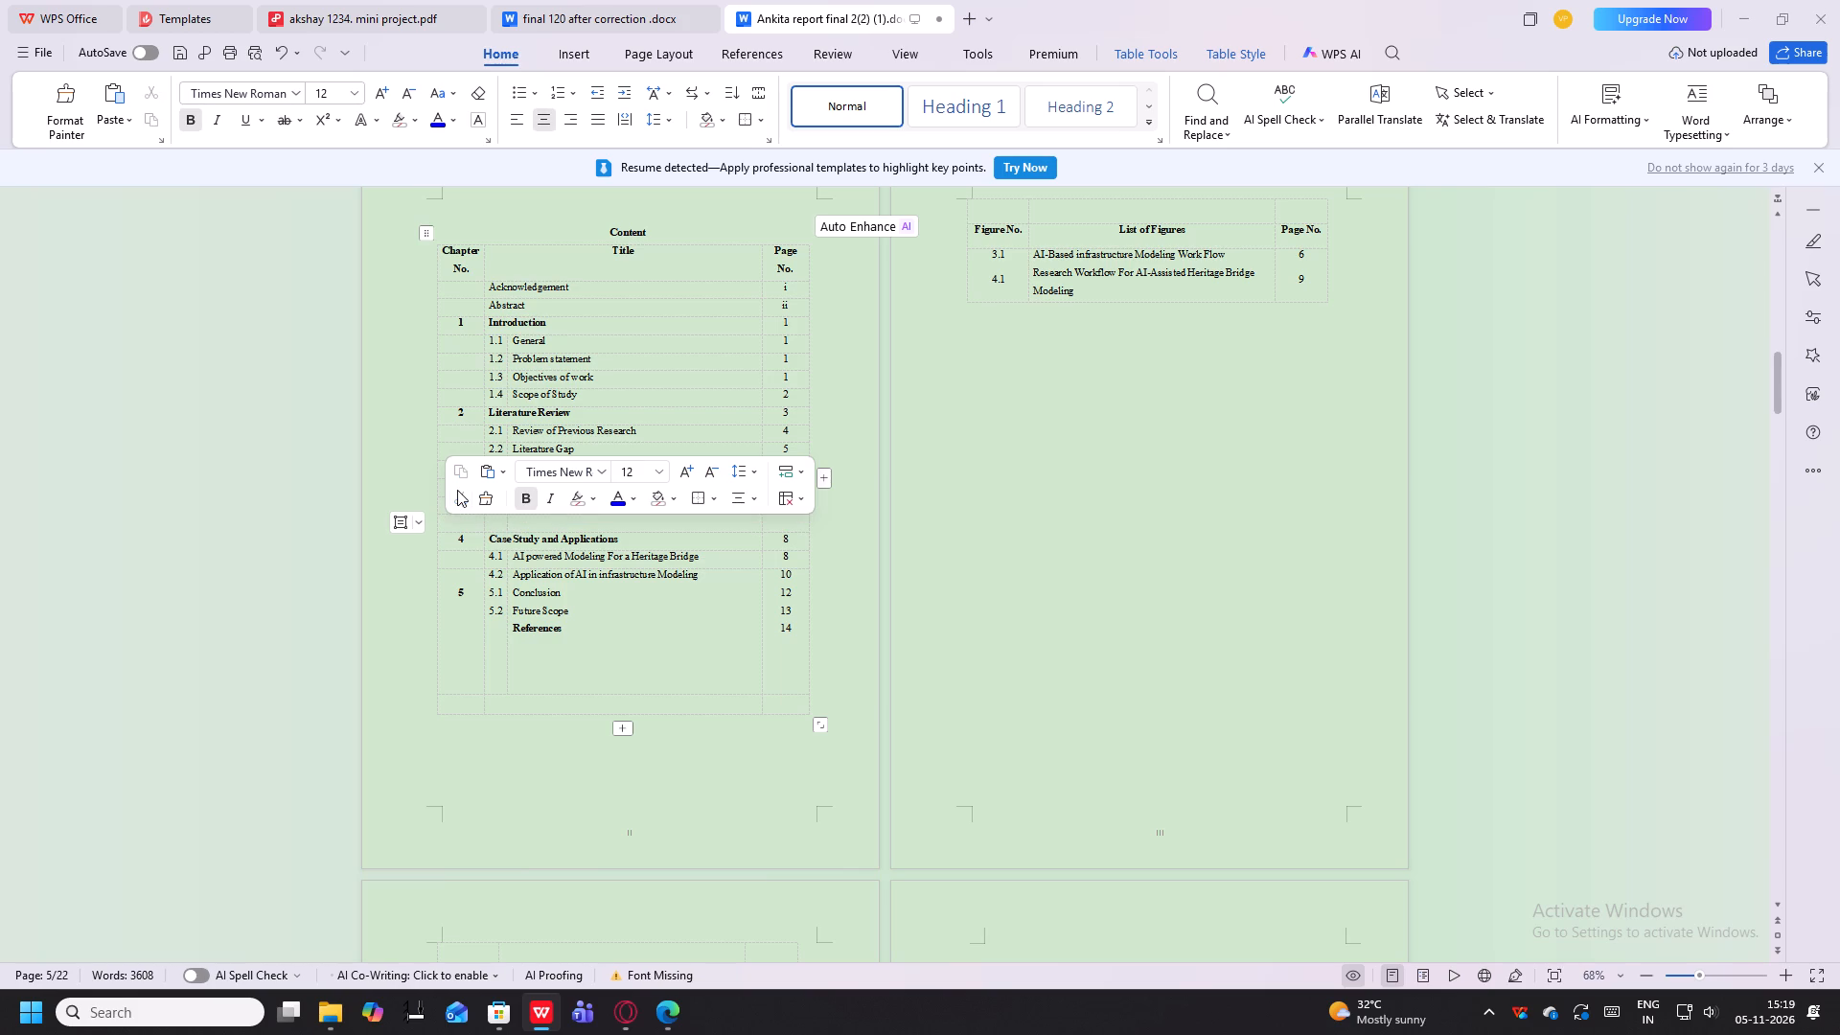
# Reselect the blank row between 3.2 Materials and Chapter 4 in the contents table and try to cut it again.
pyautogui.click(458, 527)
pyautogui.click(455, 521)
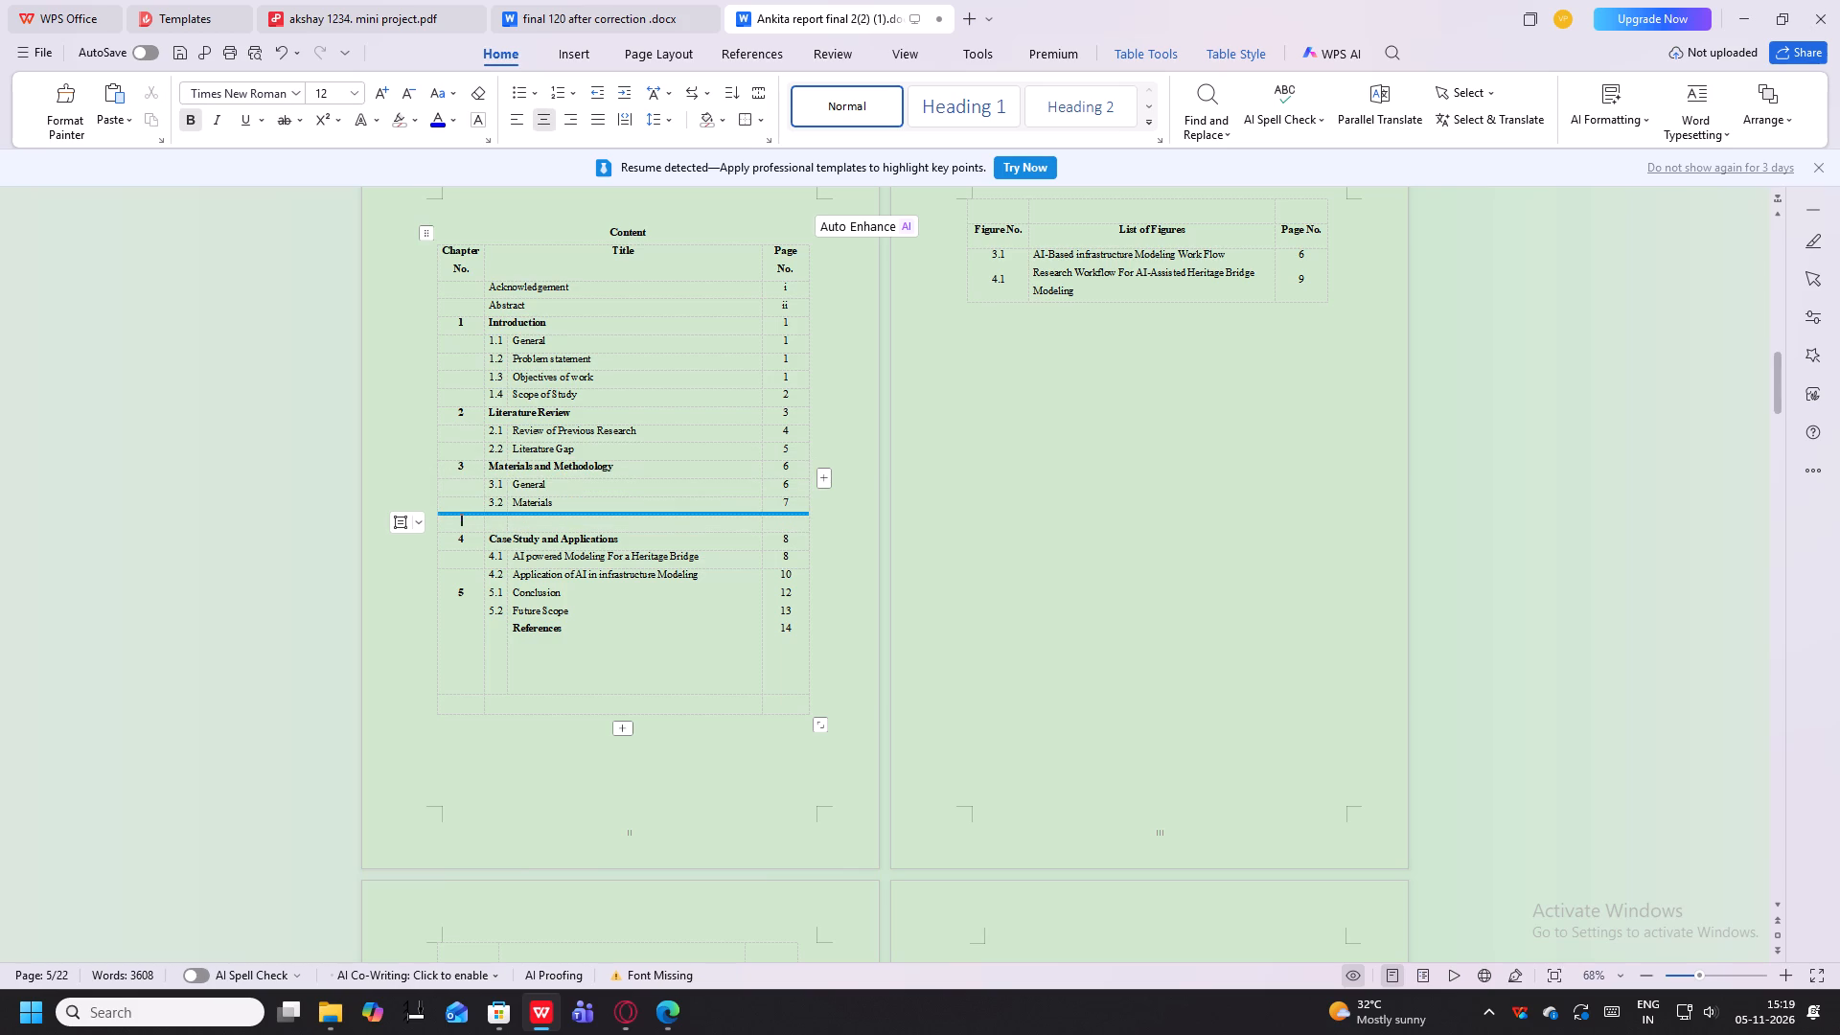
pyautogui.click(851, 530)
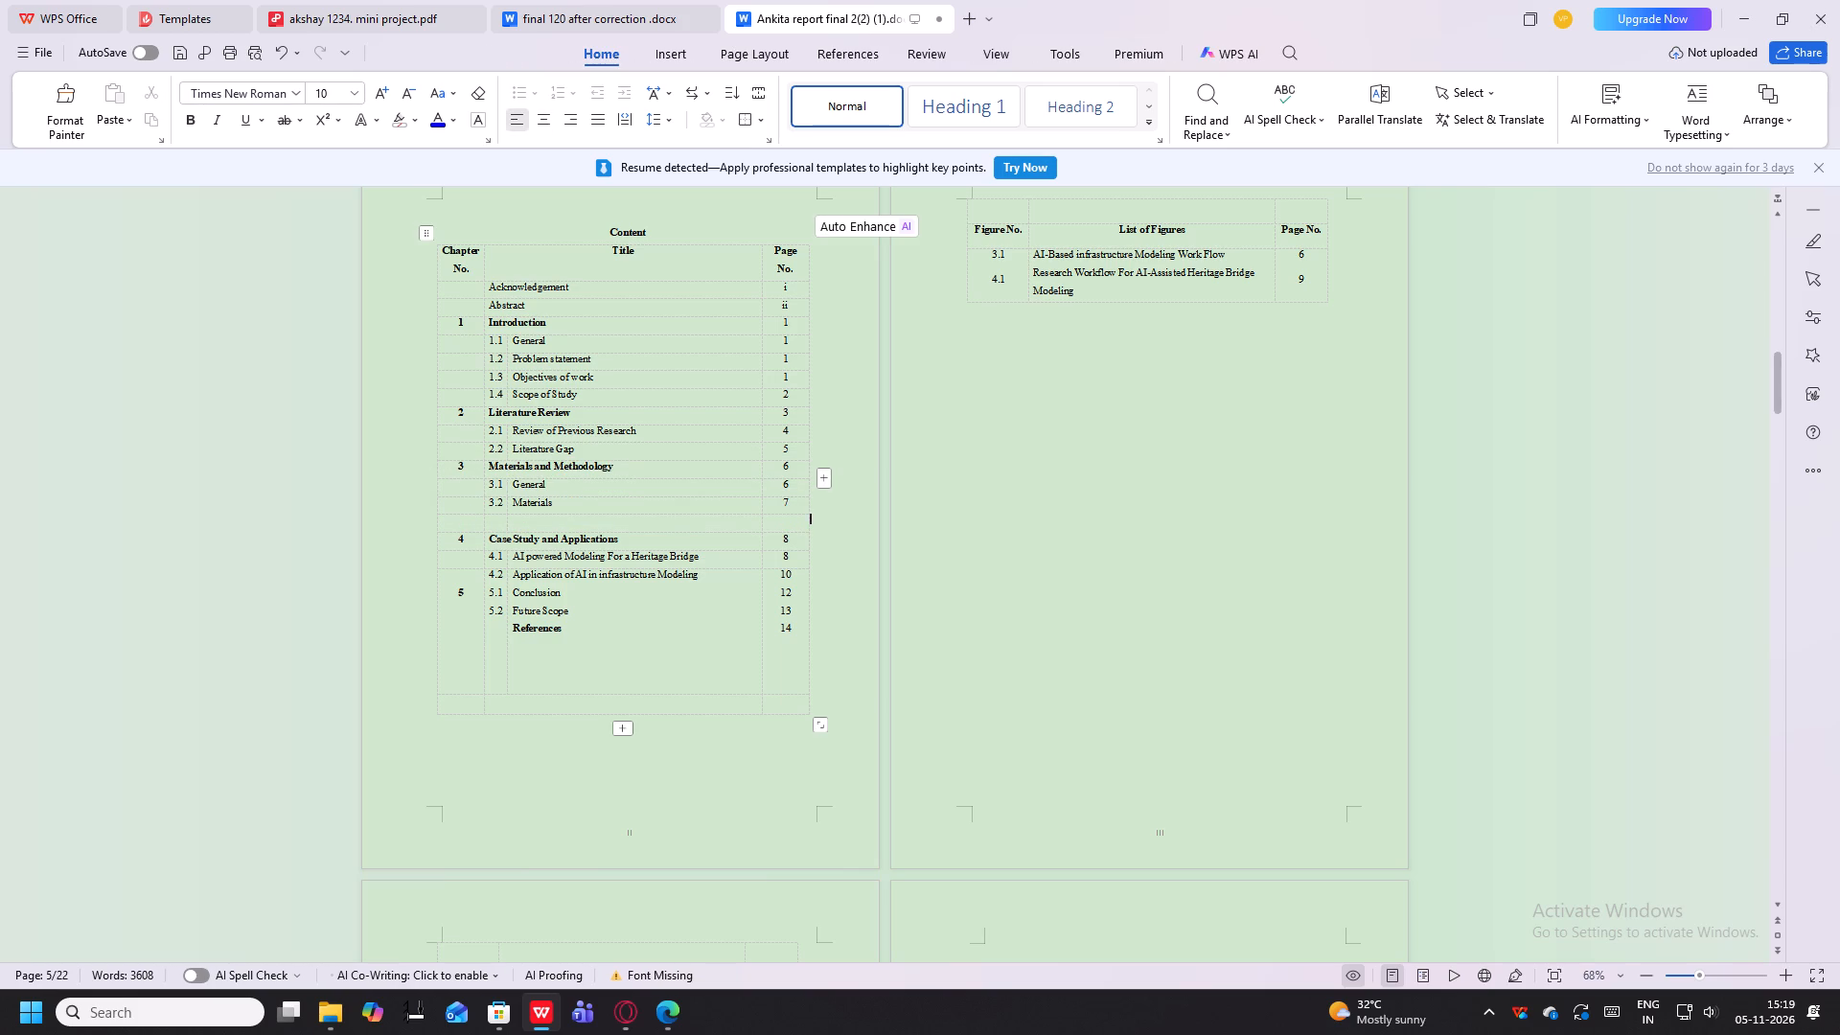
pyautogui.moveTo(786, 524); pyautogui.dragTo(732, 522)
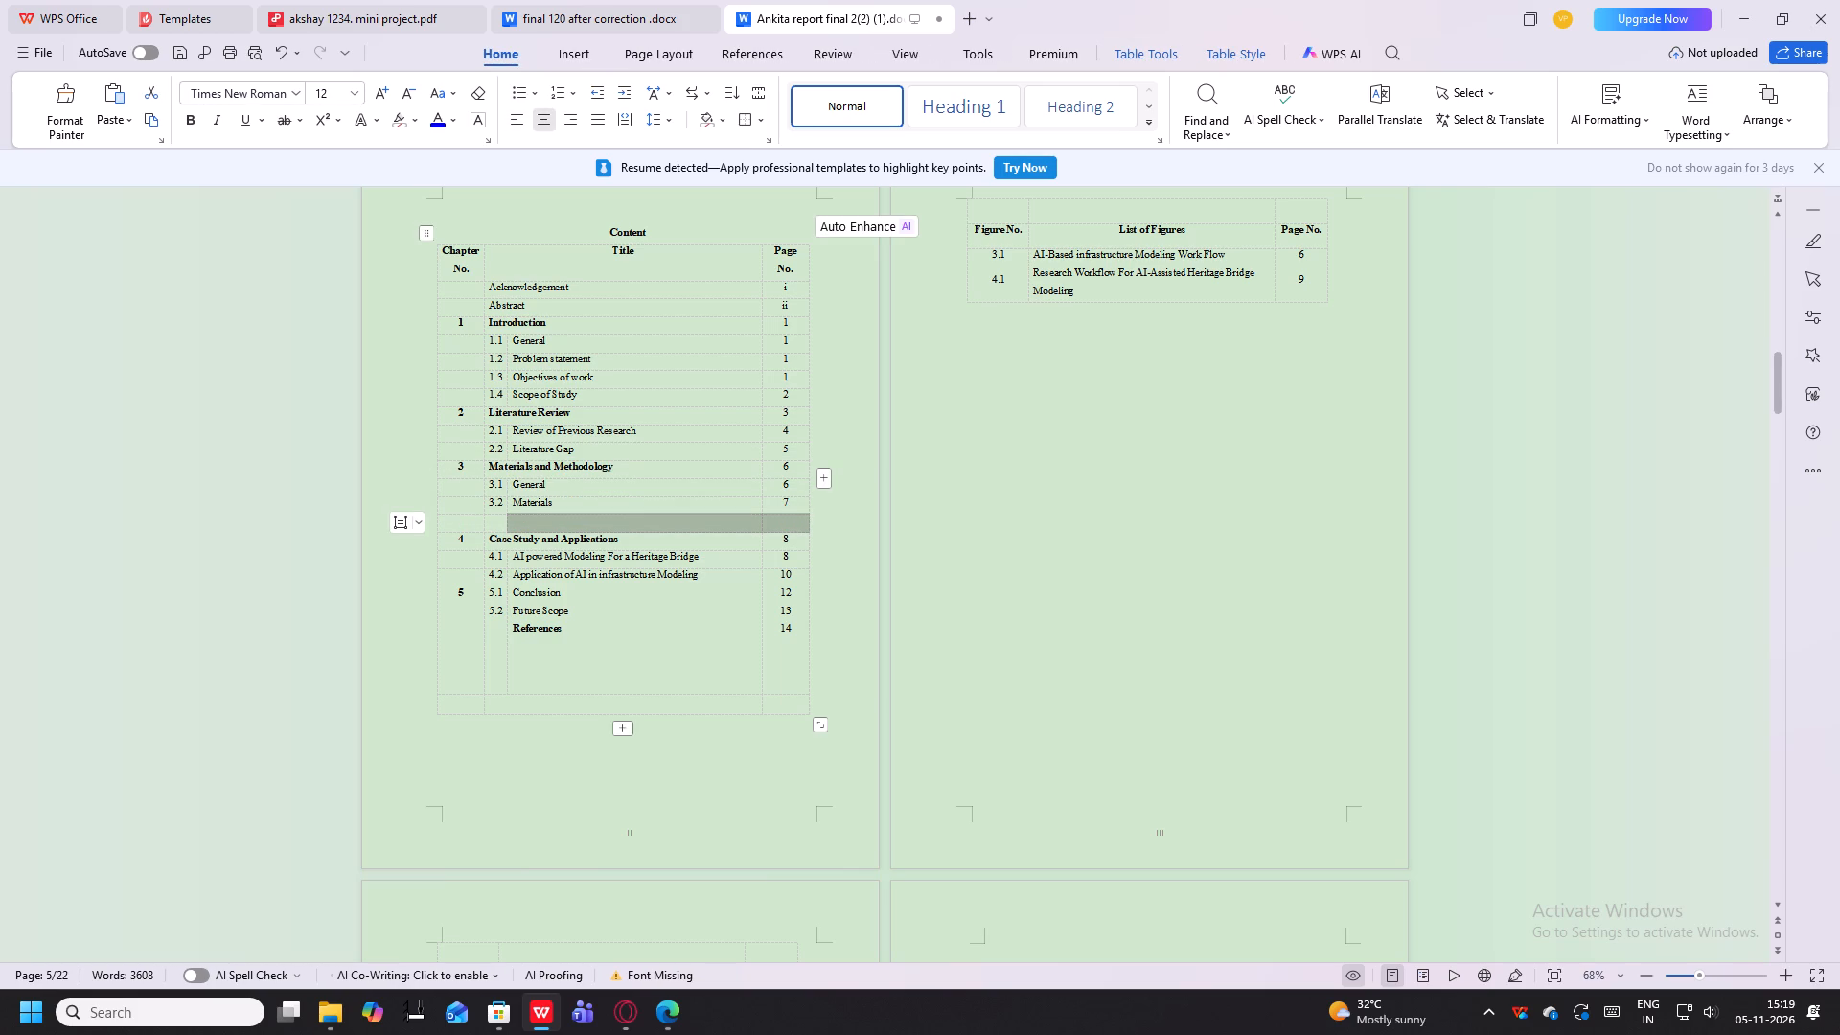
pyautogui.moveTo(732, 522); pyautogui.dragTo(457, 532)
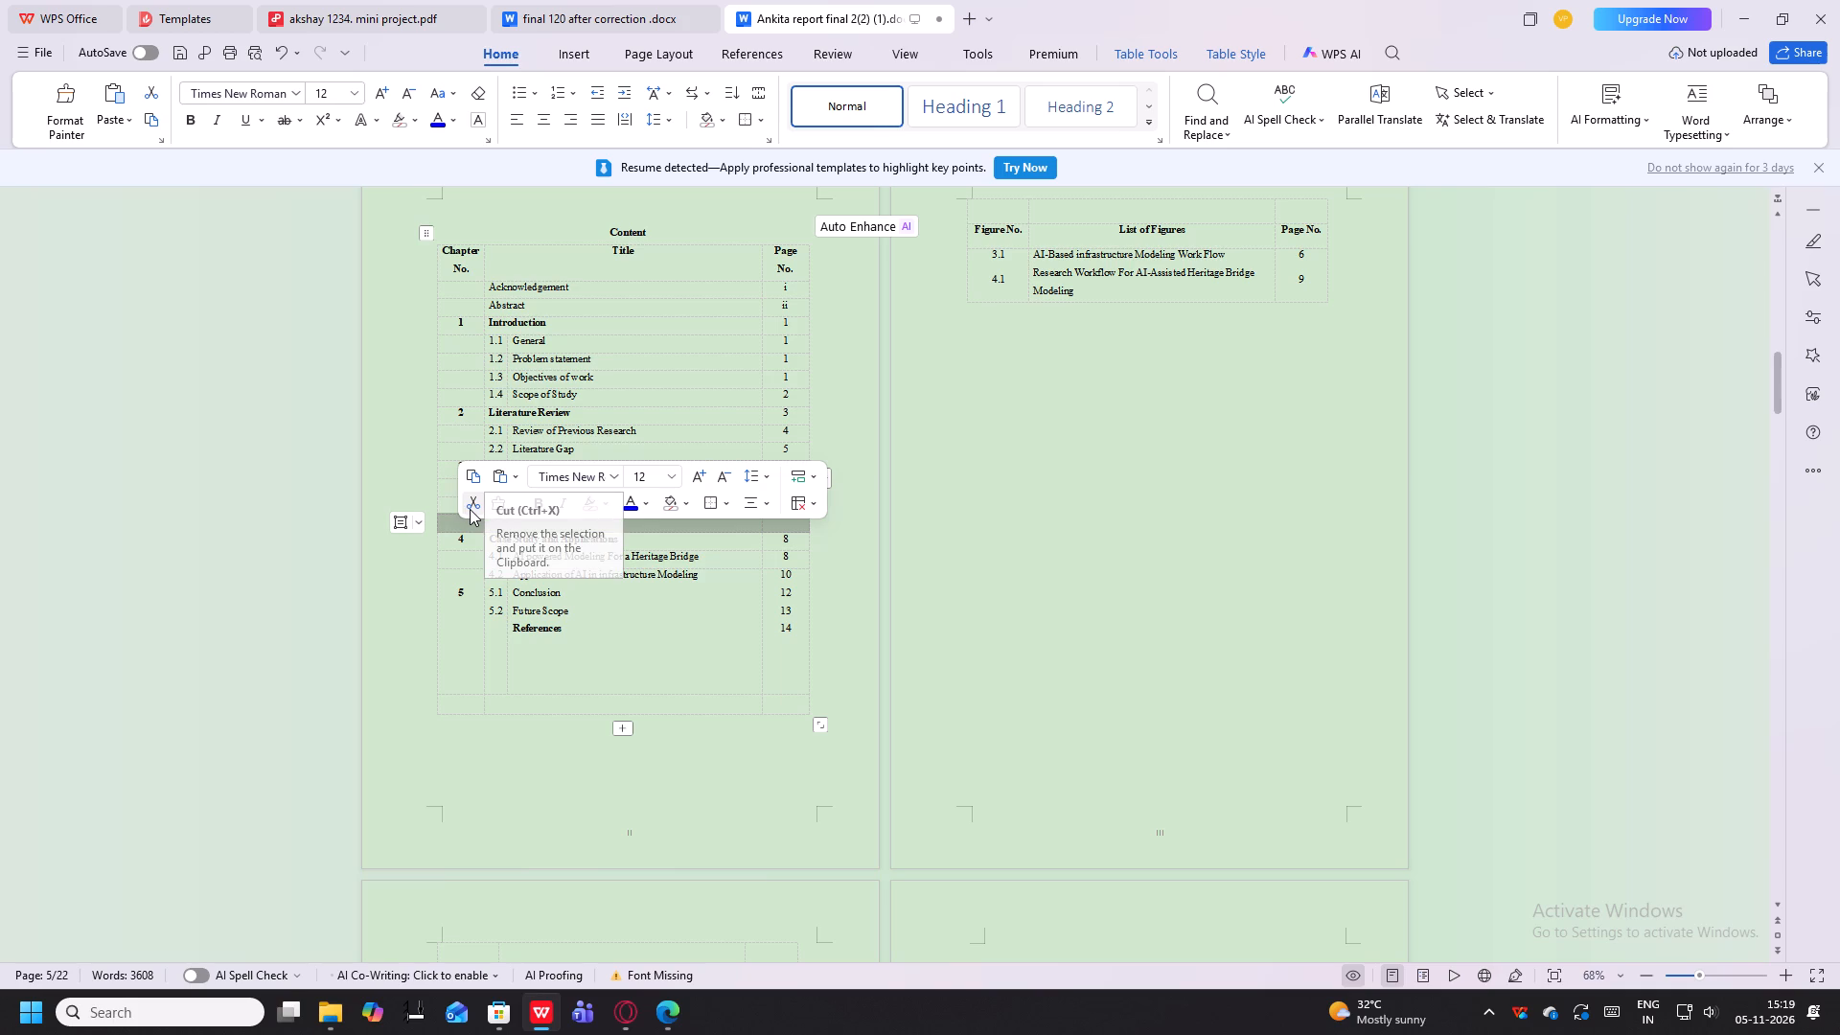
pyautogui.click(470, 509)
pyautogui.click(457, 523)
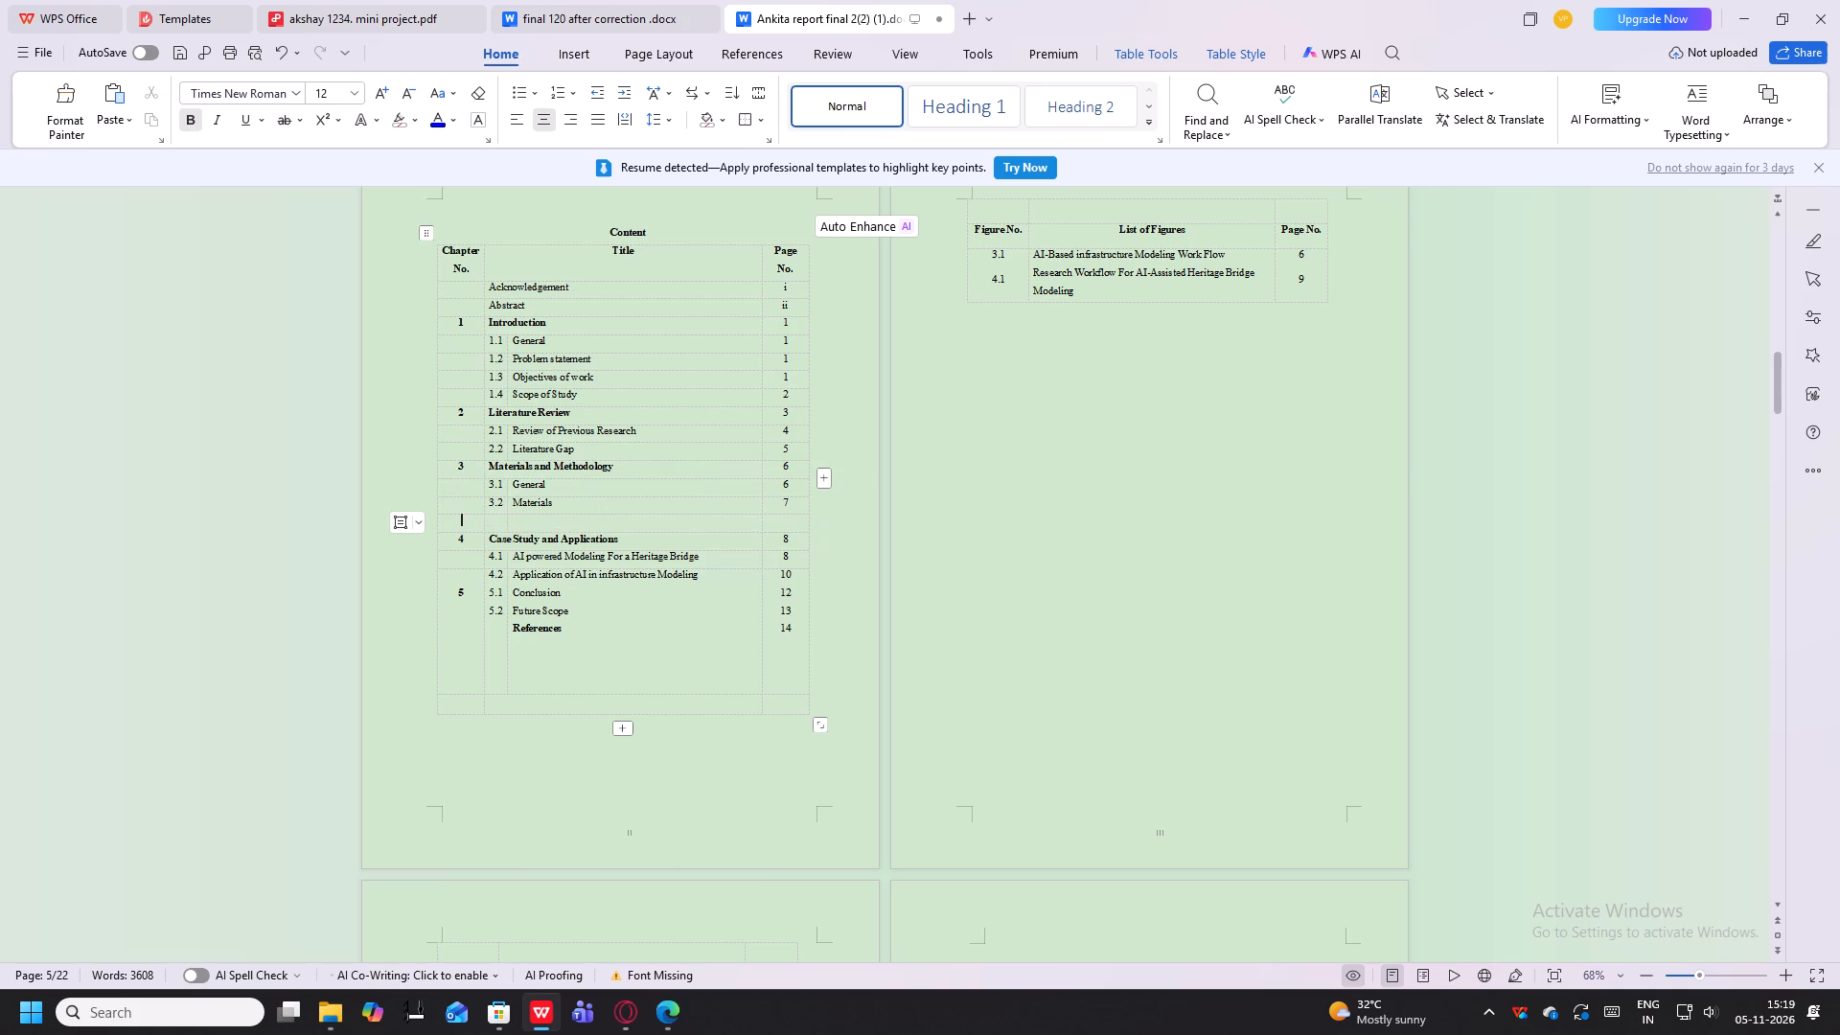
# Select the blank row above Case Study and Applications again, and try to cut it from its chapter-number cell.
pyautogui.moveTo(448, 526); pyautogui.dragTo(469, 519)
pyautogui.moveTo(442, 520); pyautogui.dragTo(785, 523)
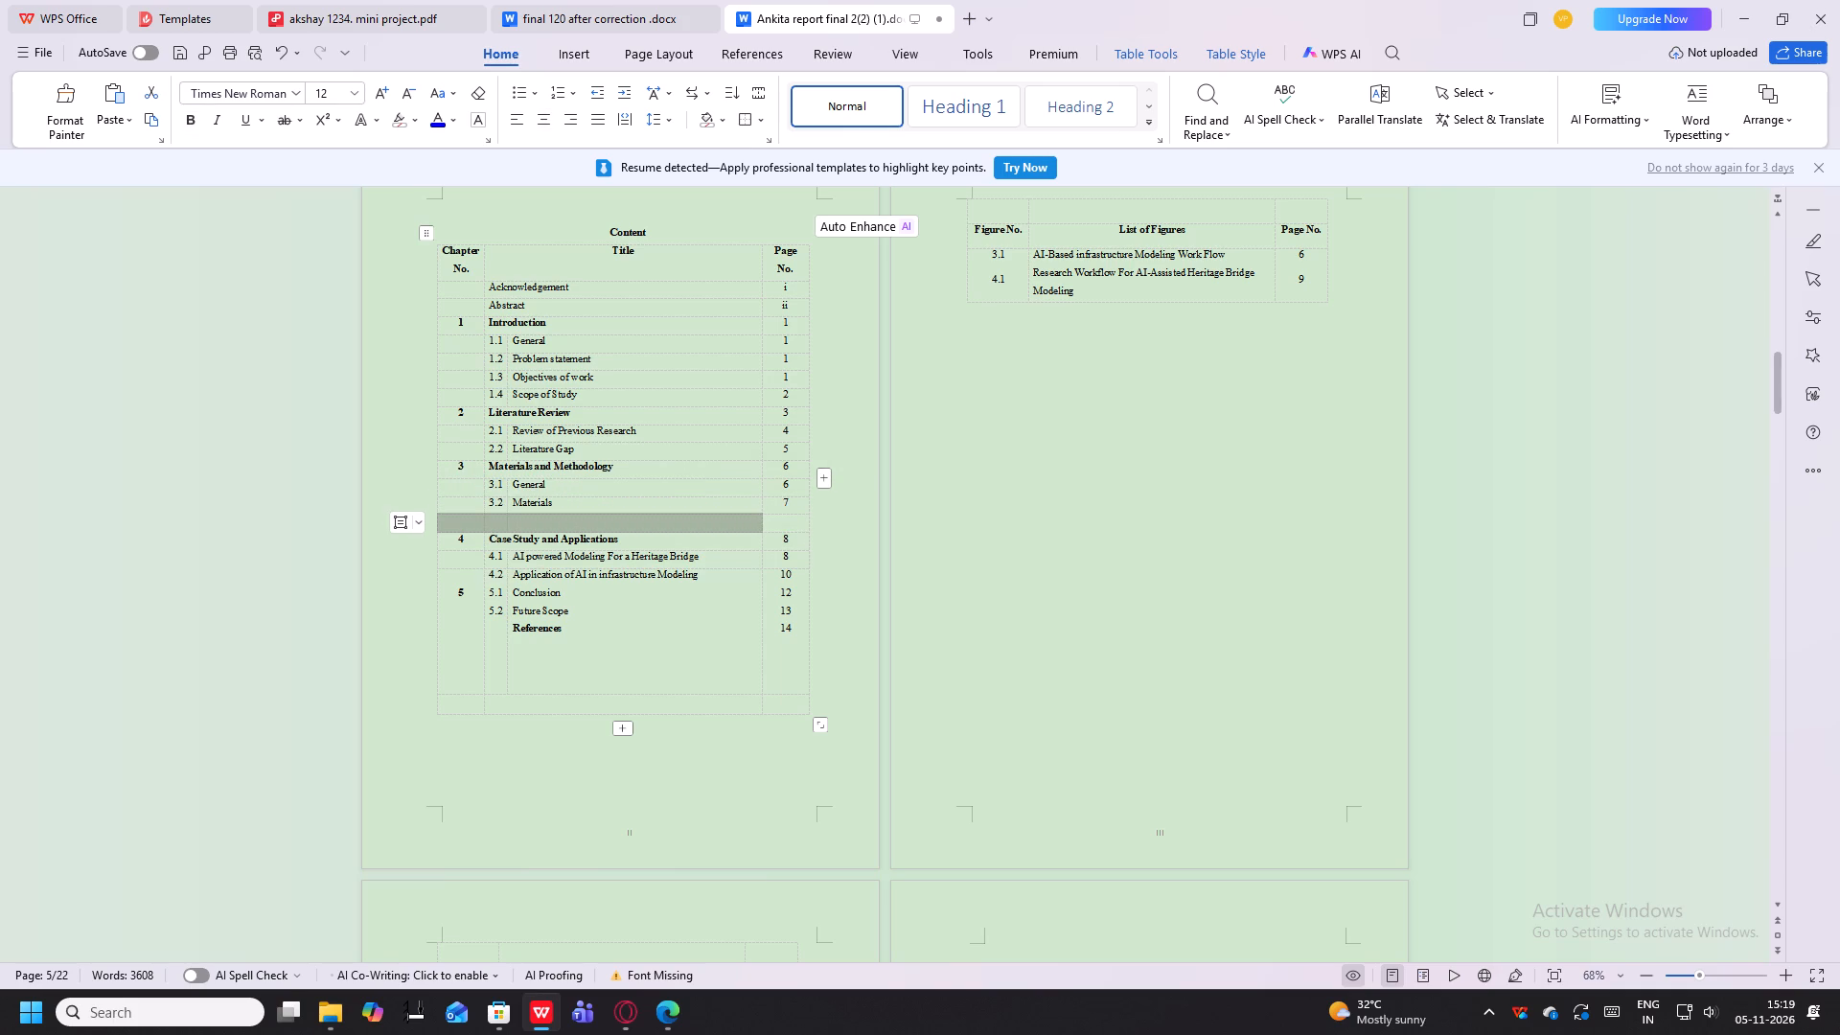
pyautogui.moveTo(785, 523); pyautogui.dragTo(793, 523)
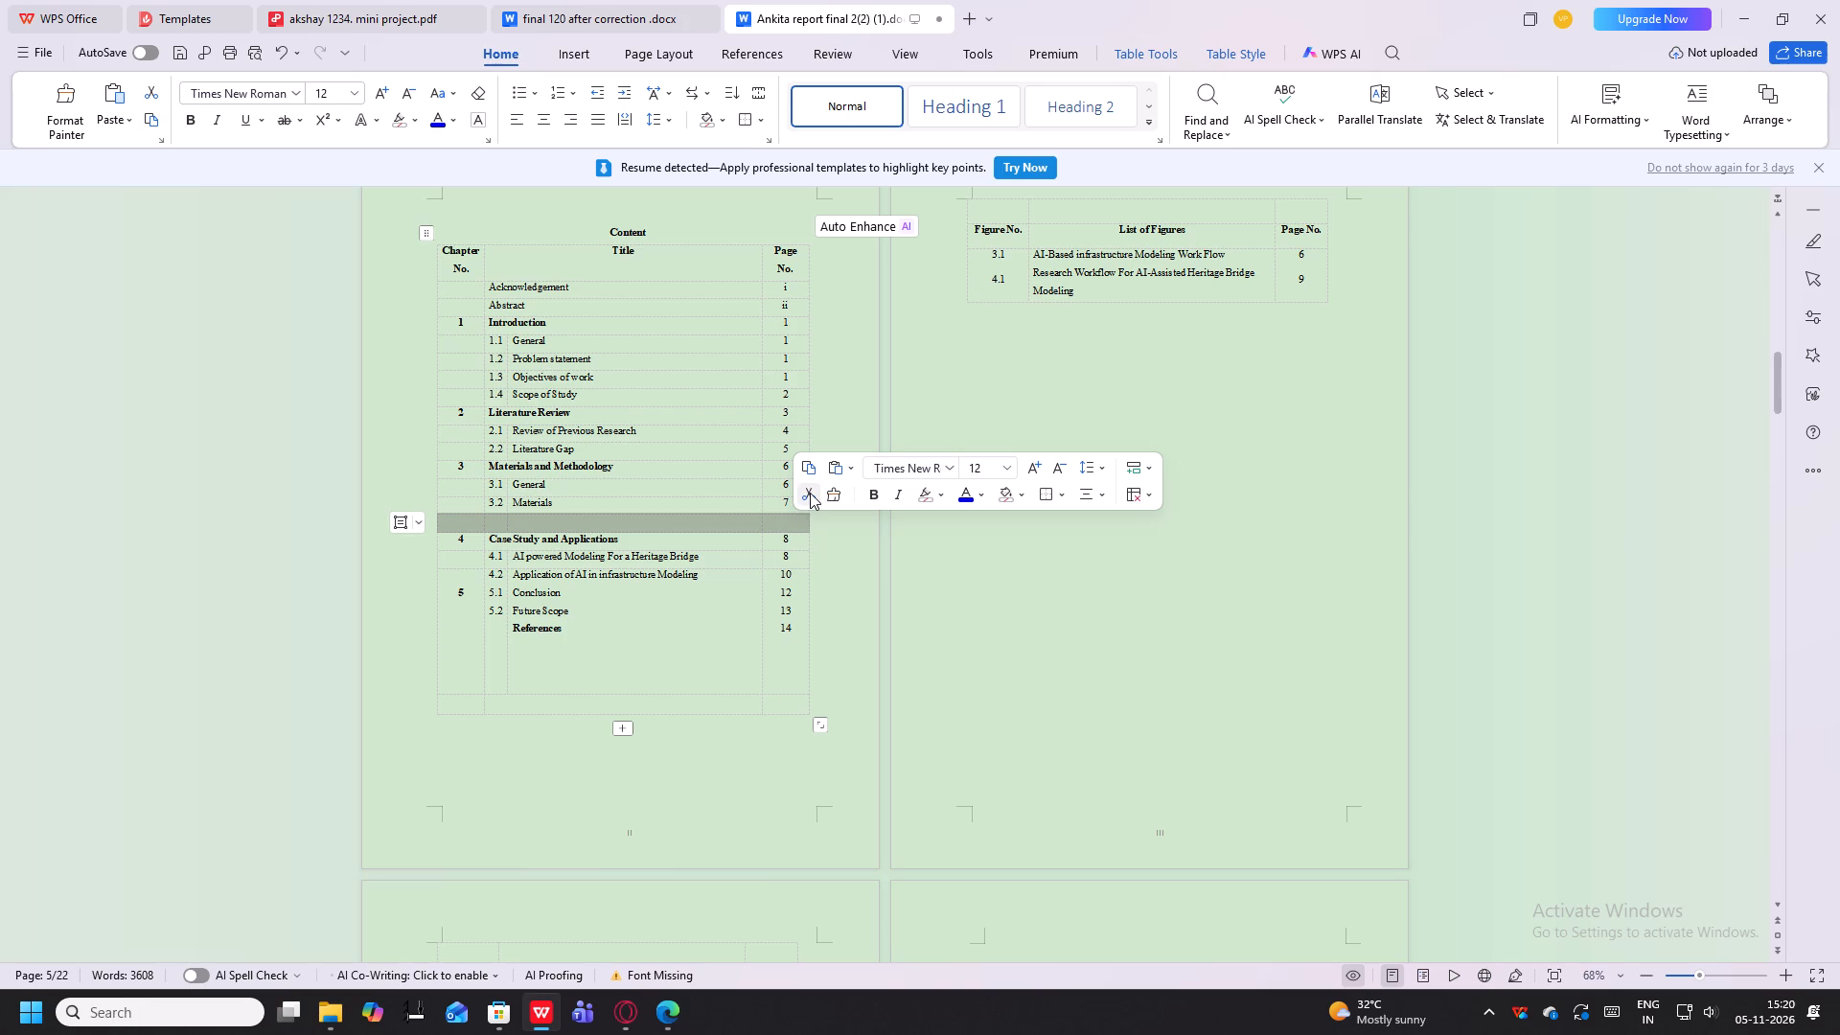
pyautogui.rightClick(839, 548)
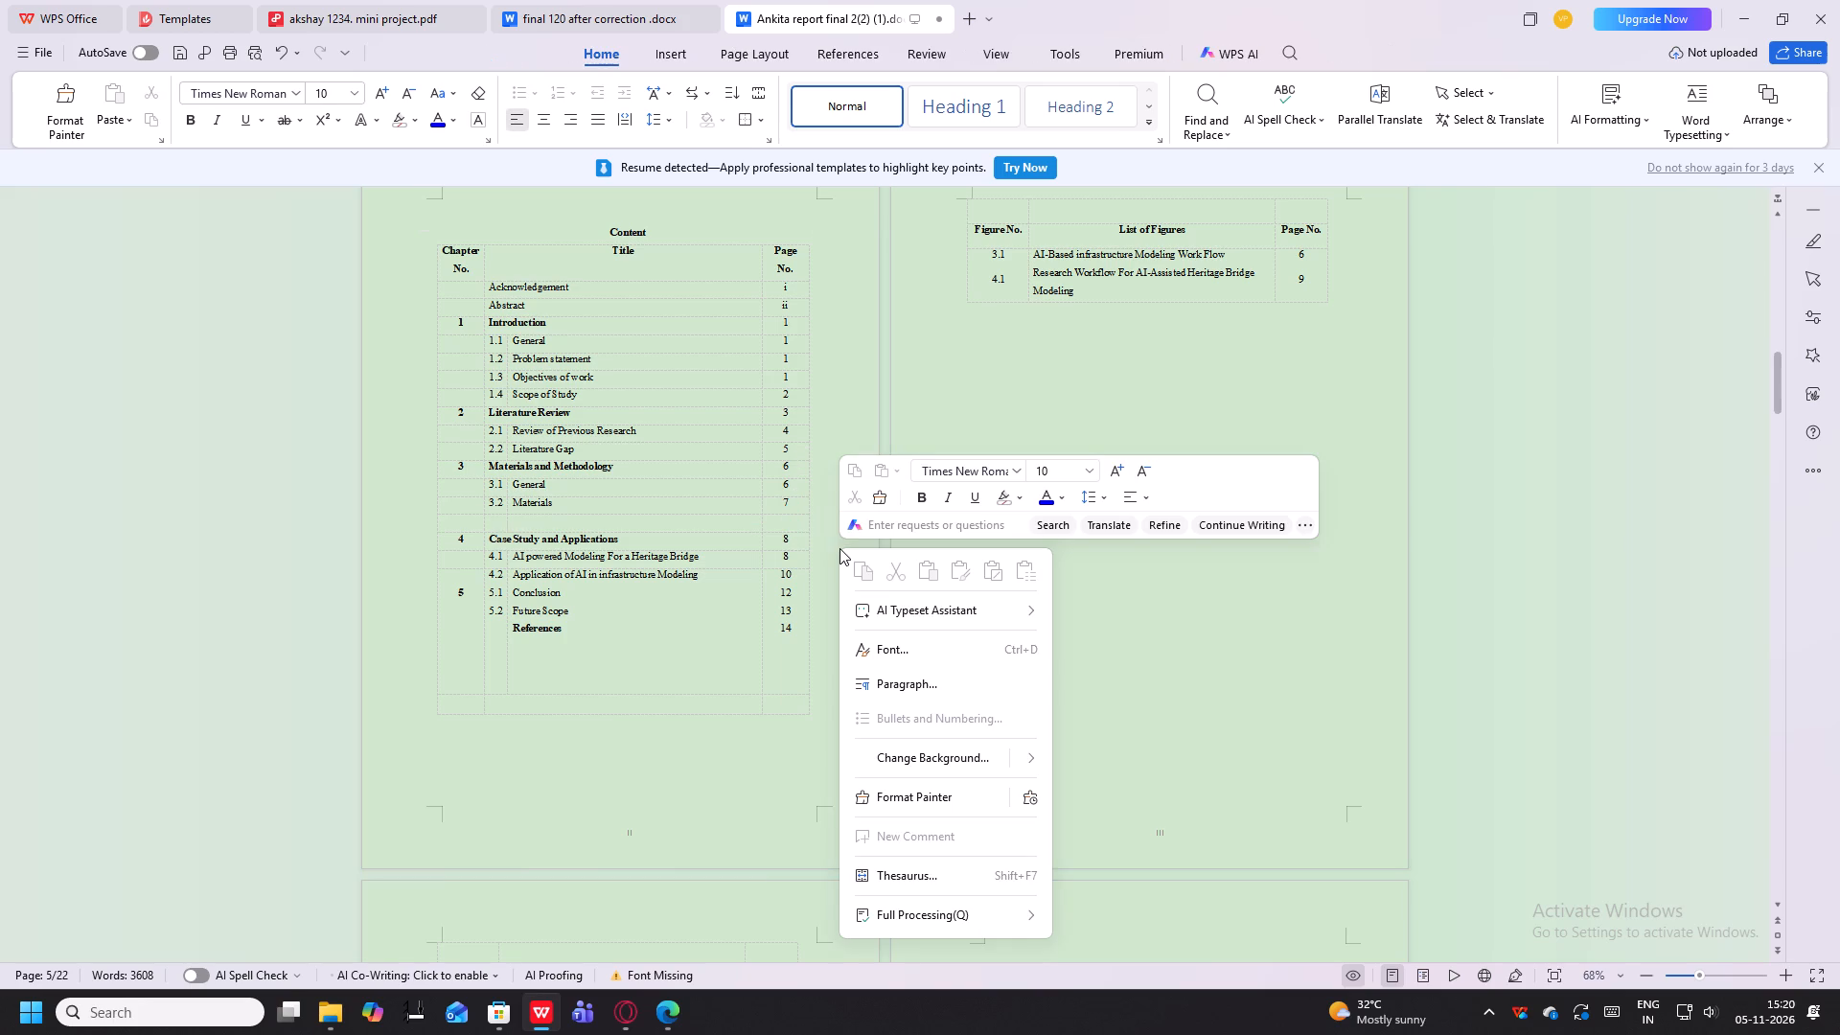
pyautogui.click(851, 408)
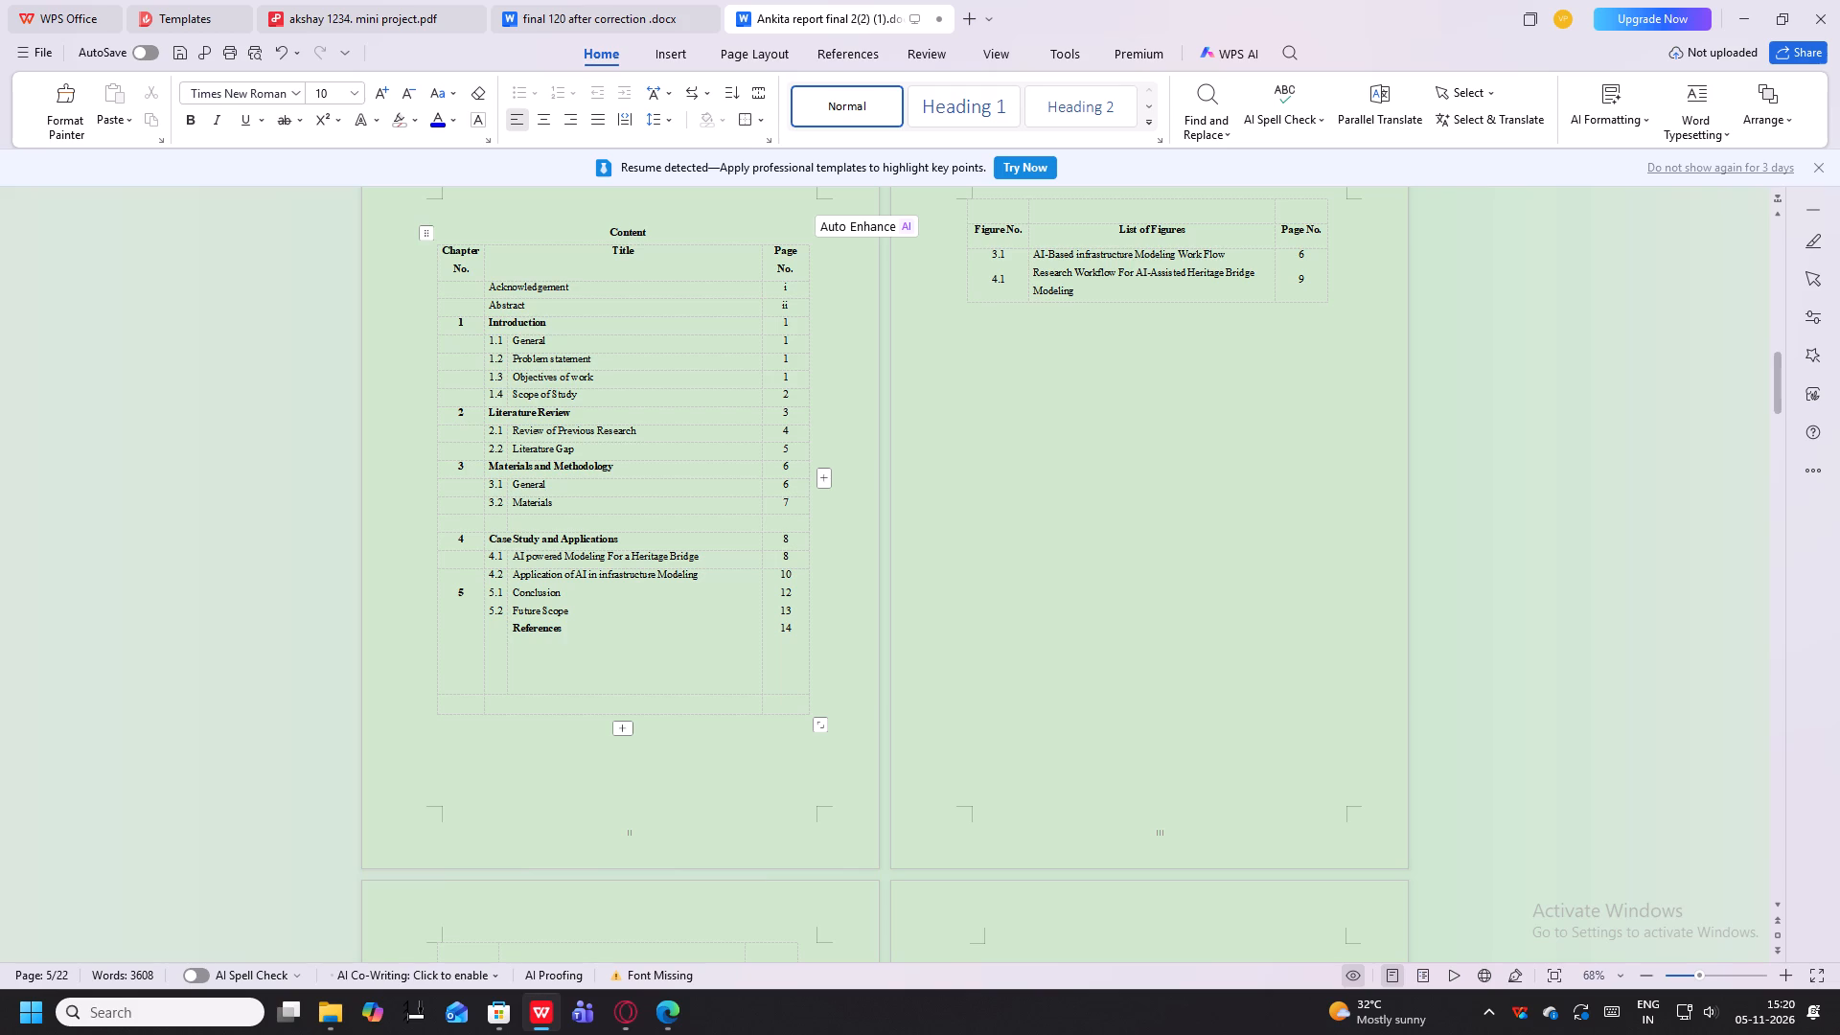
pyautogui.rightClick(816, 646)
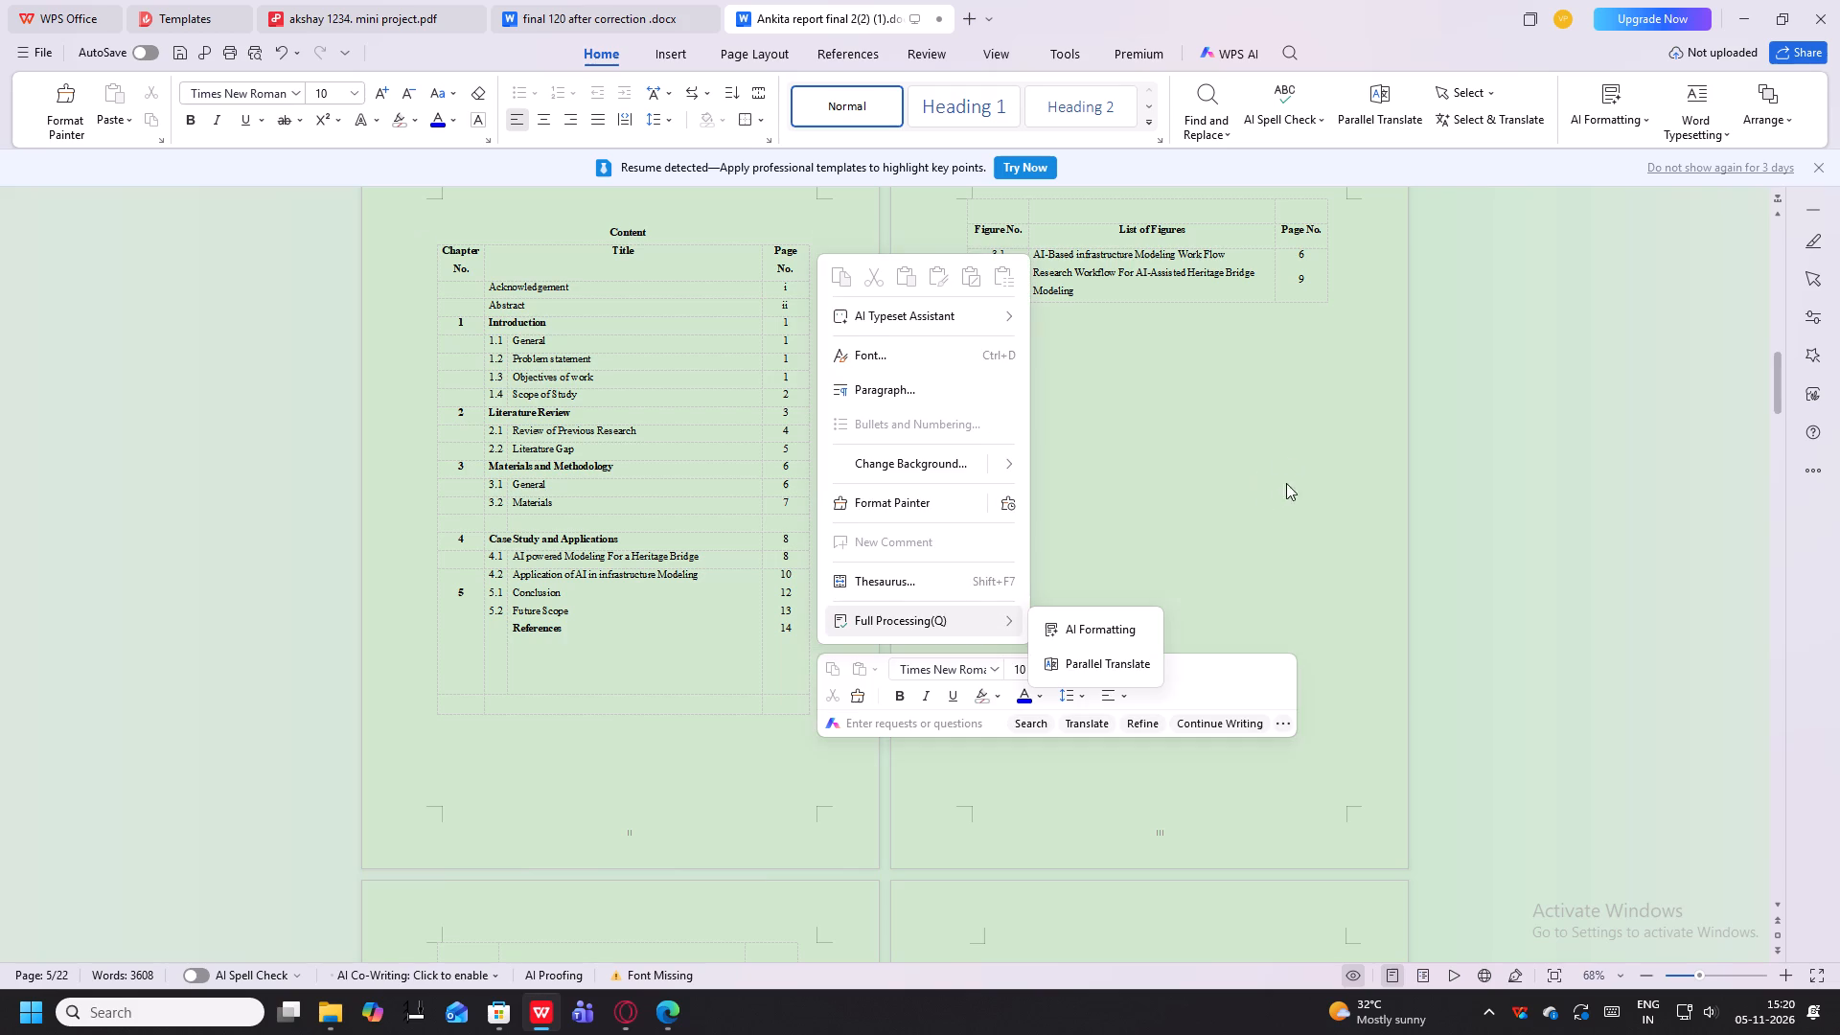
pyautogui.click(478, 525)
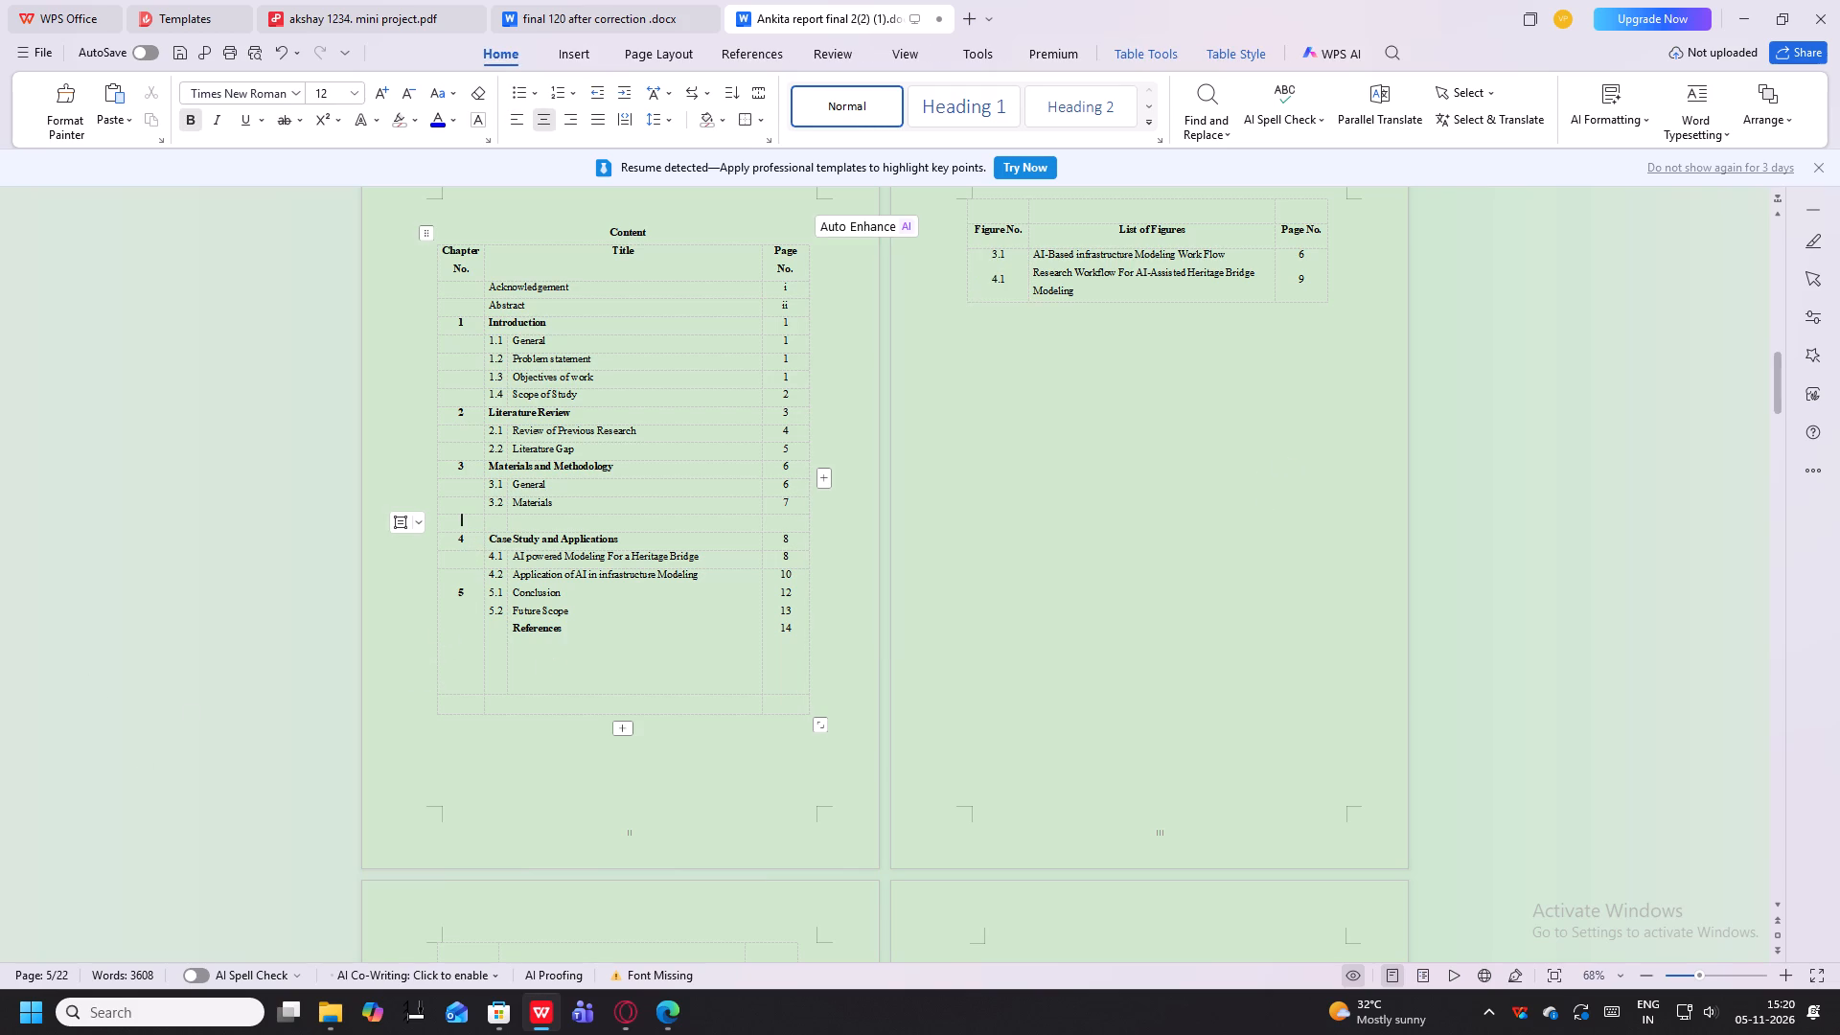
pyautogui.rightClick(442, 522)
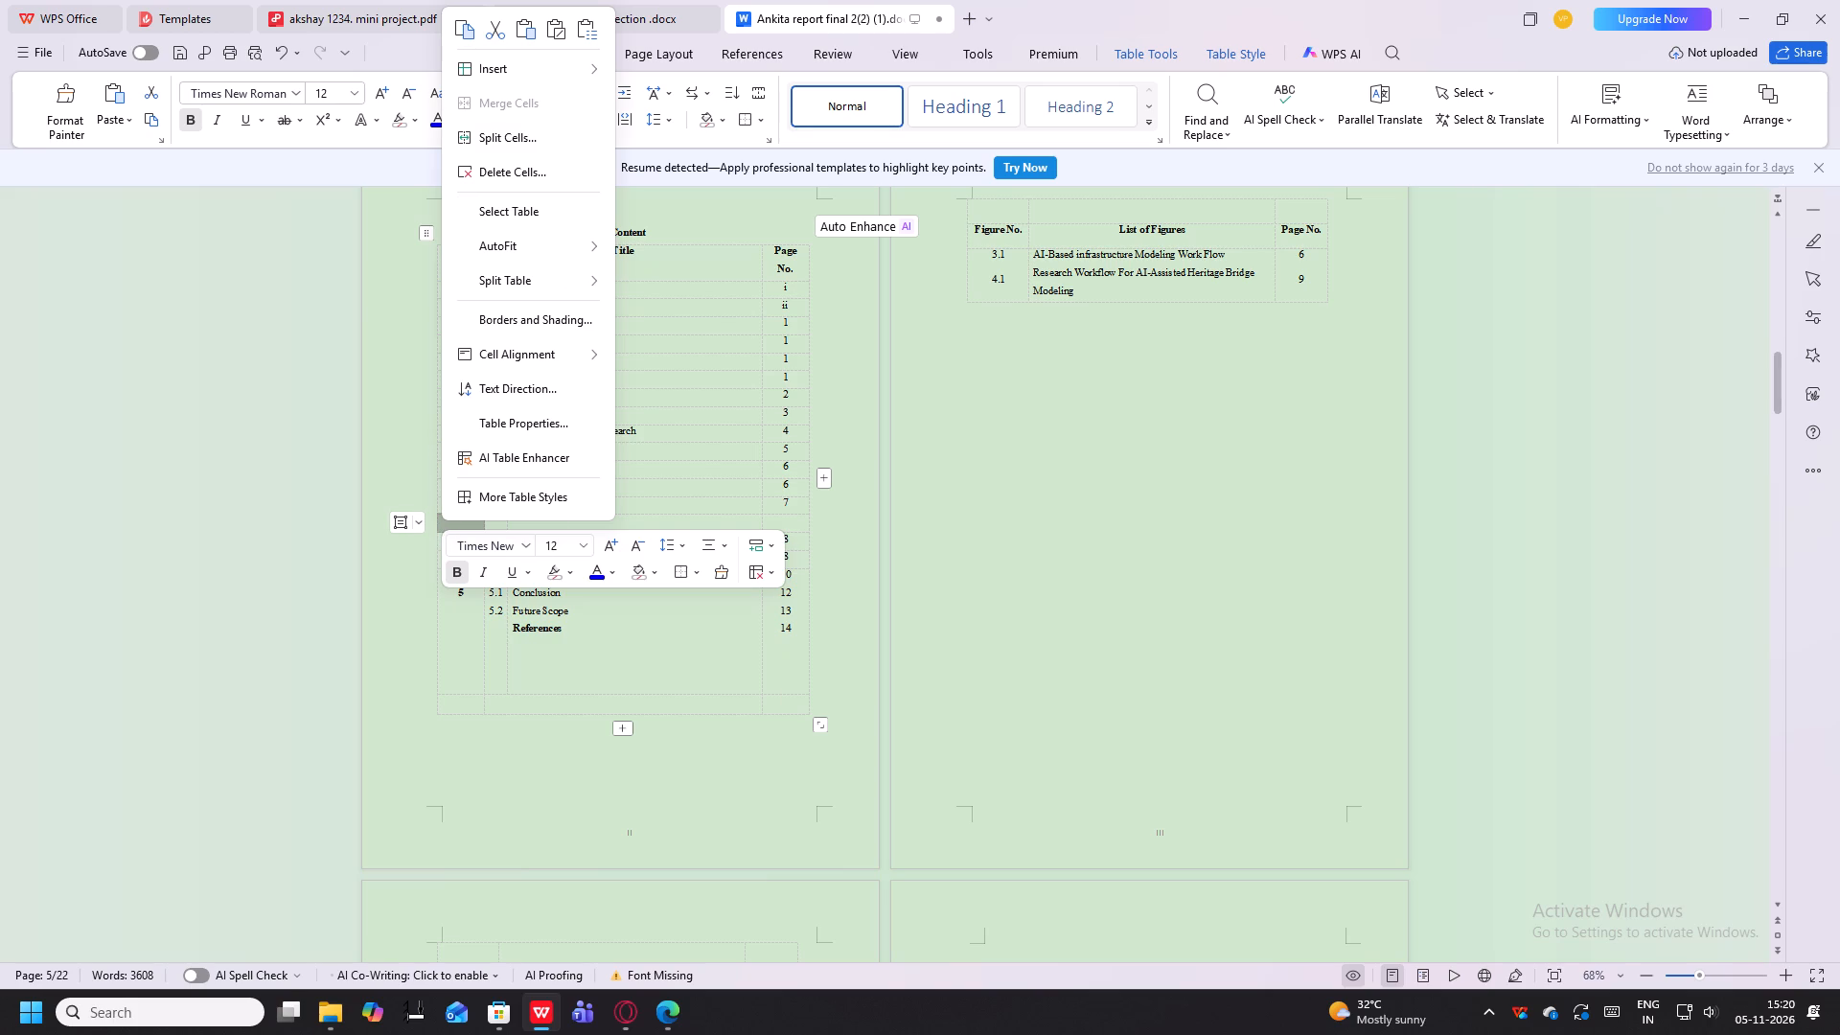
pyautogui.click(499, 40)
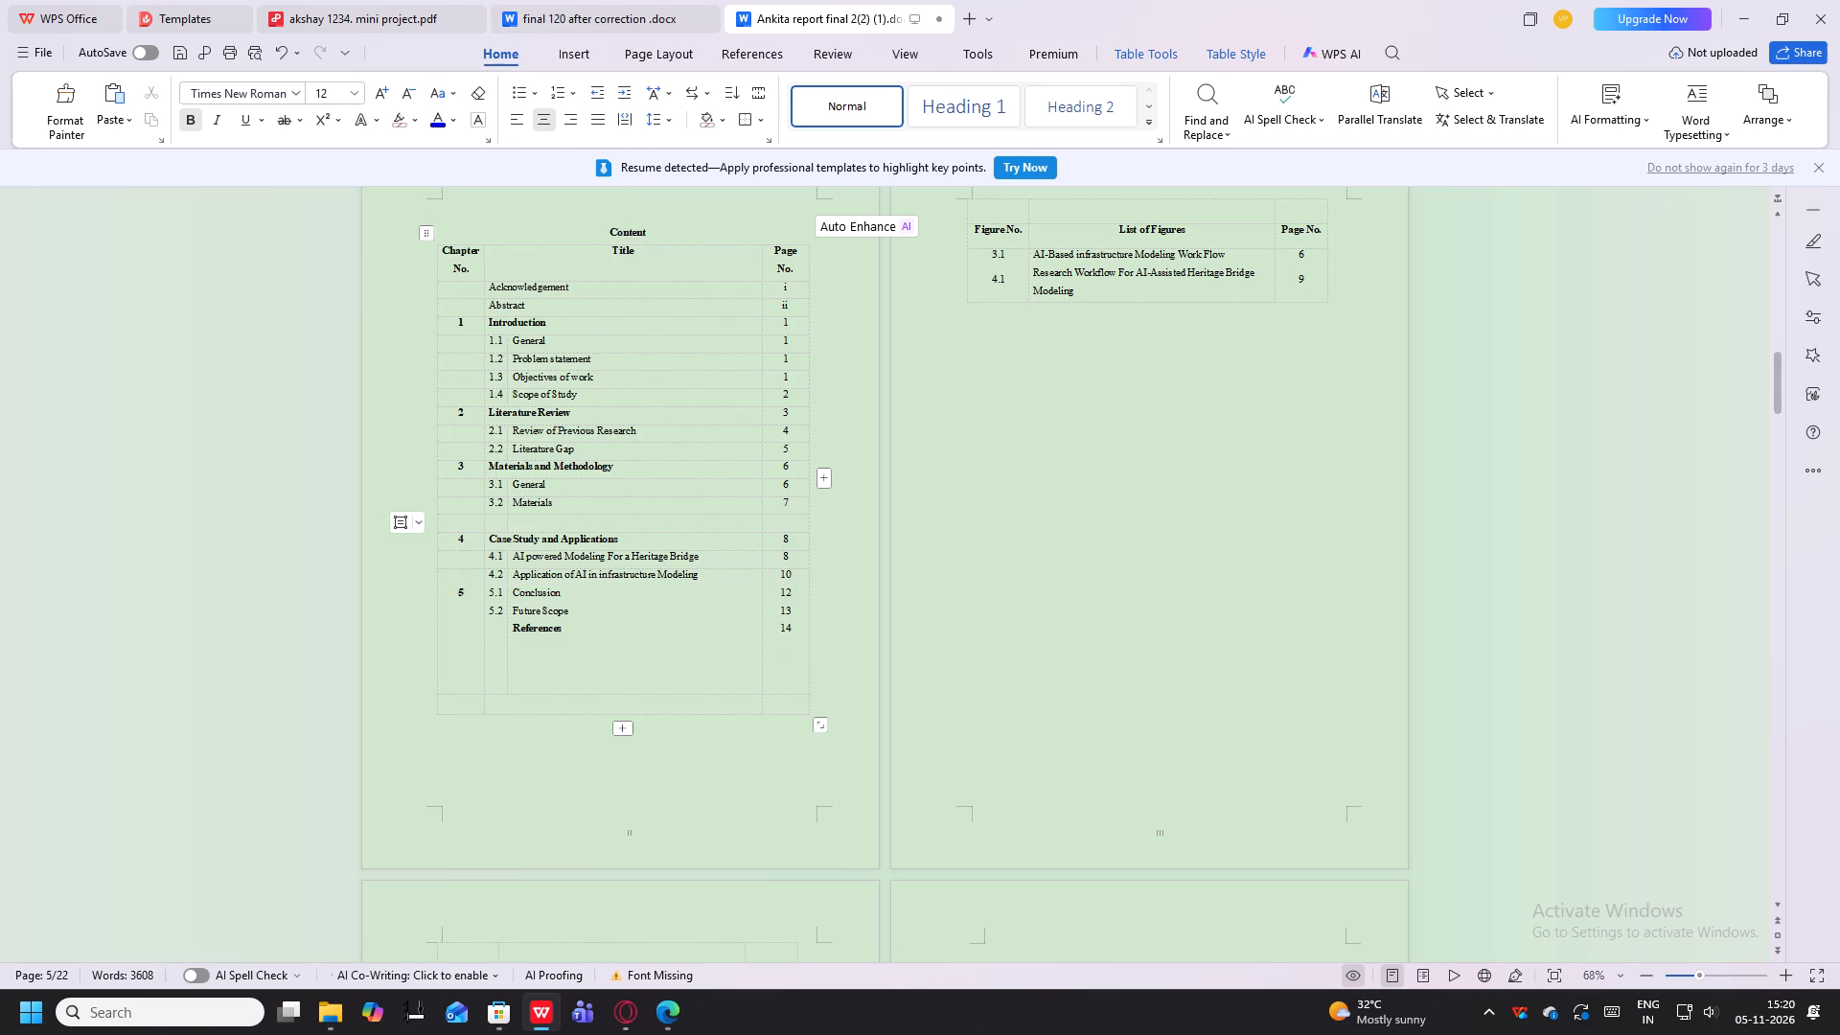
# Delete the entire blank row between 3.2 Materials and Chapter 4 in the contents table, using Delete Cells.
pyautogui.moveTo(481, 521); pyautogui.dragTo(473, 522)
pyautogui.moveTo(473, 522); pyautogui.dragTo(791, 517)
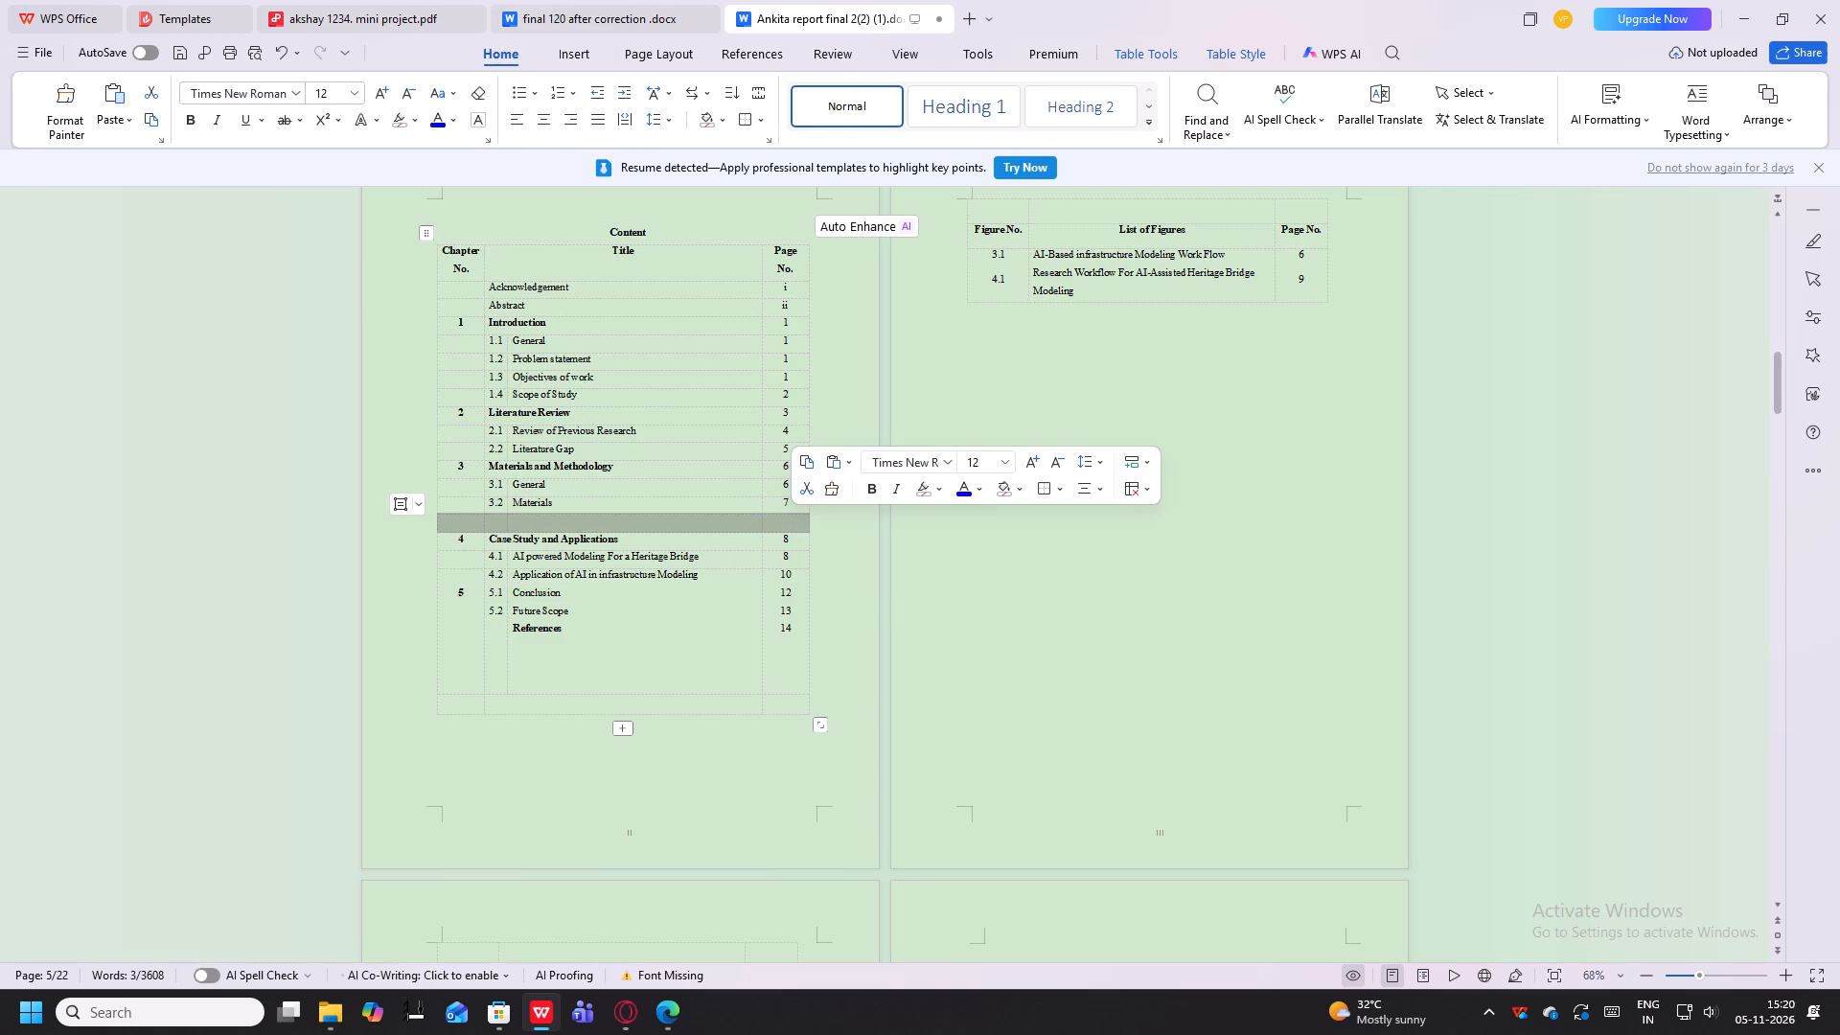
pyautogui.rightClick(809, 521)
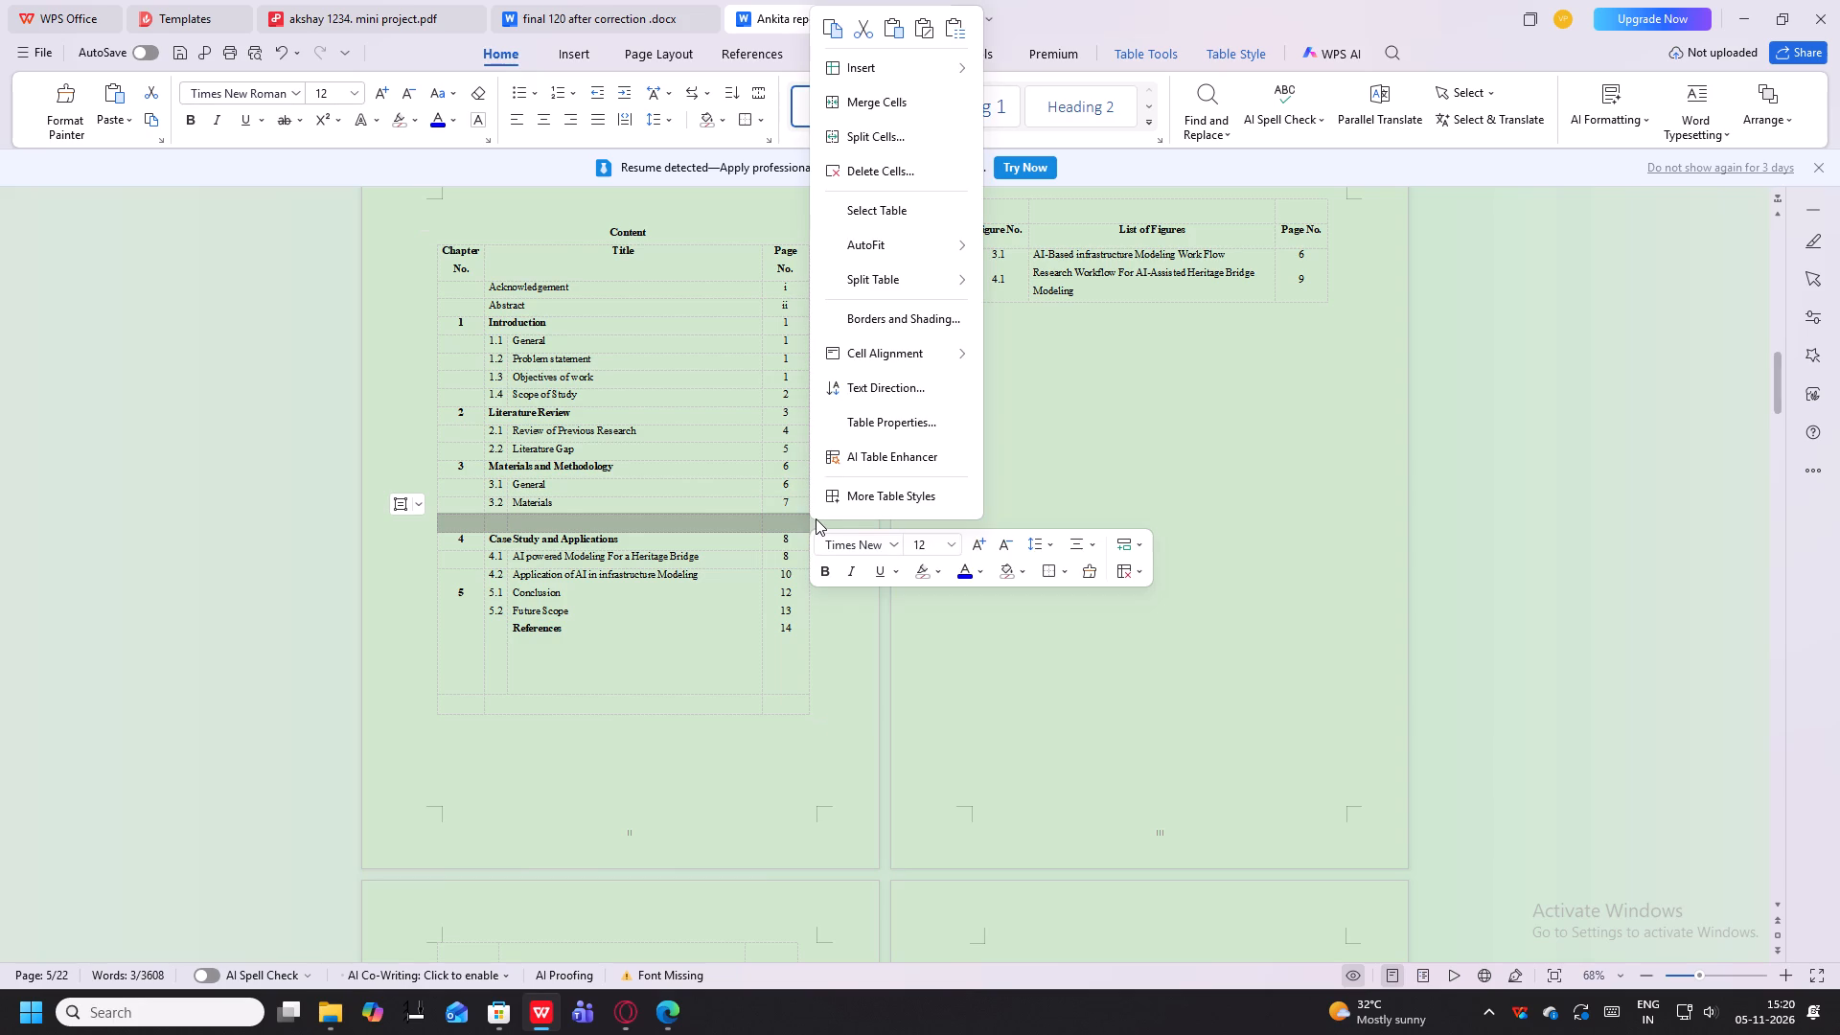
pyautogui.click(925, 166)
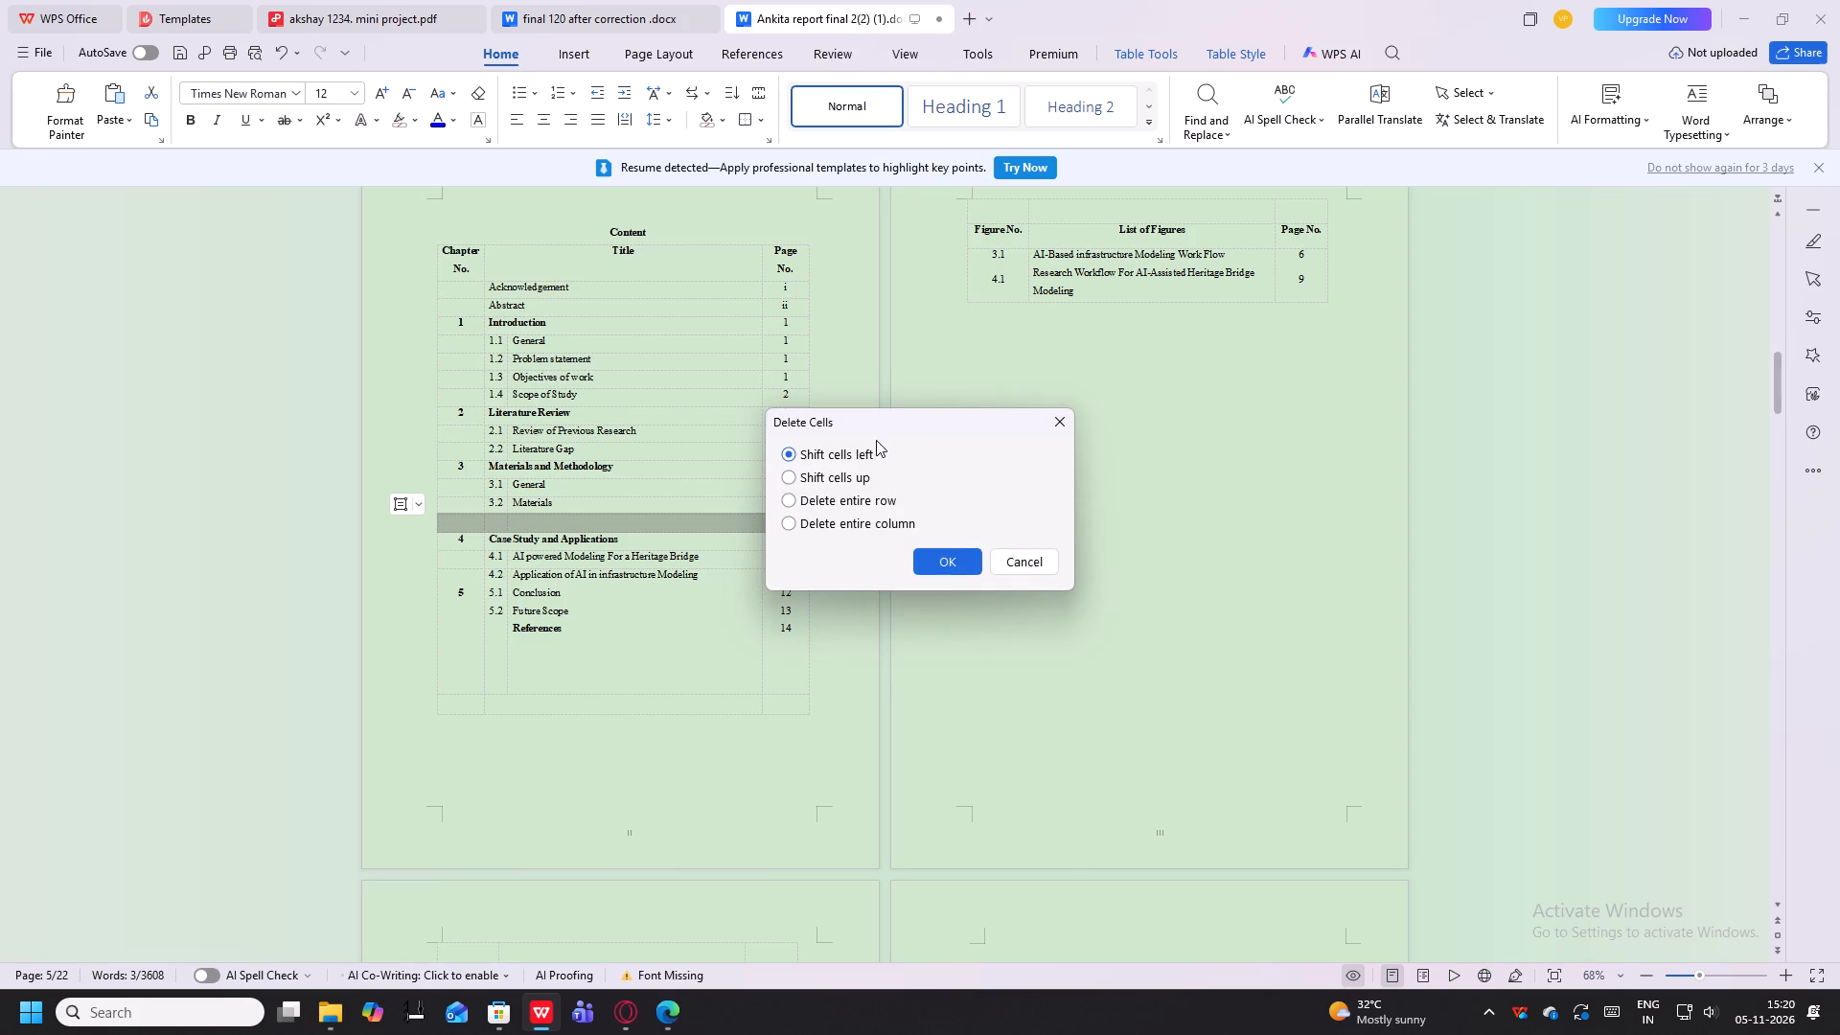
pyautogui.click(860, 509)
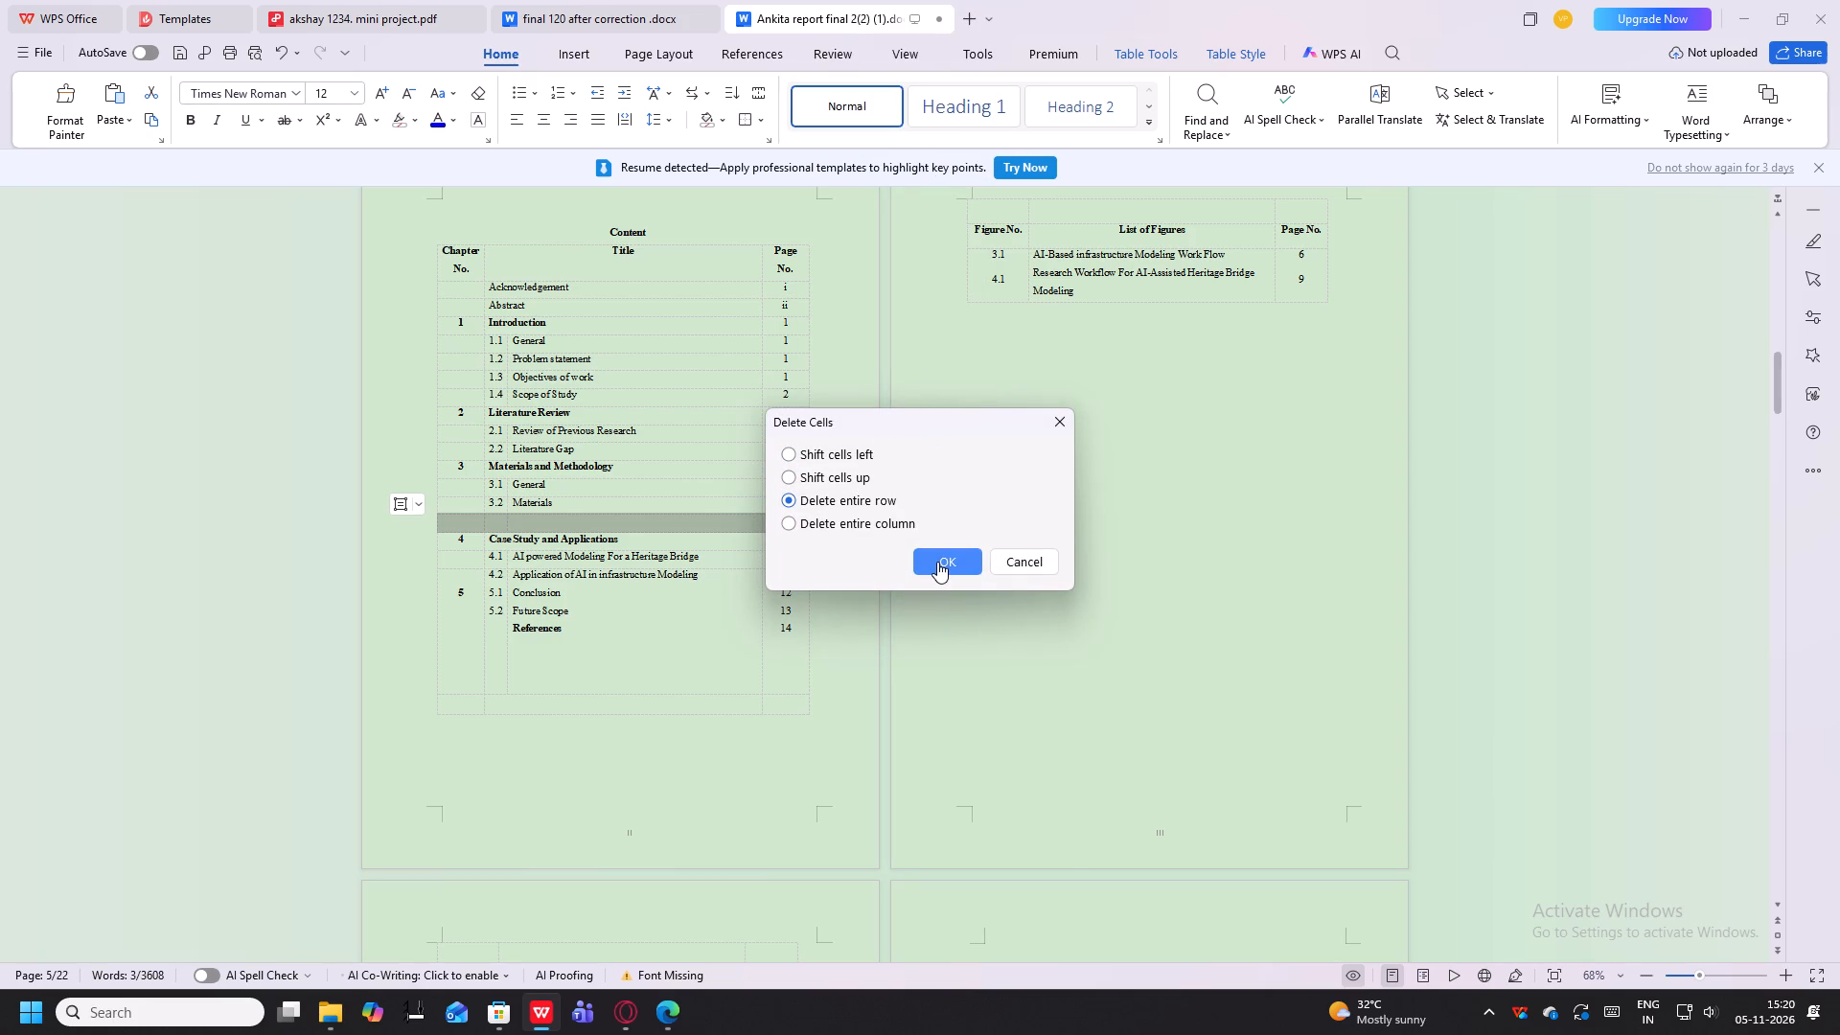
pyautogui.click(937, 562)
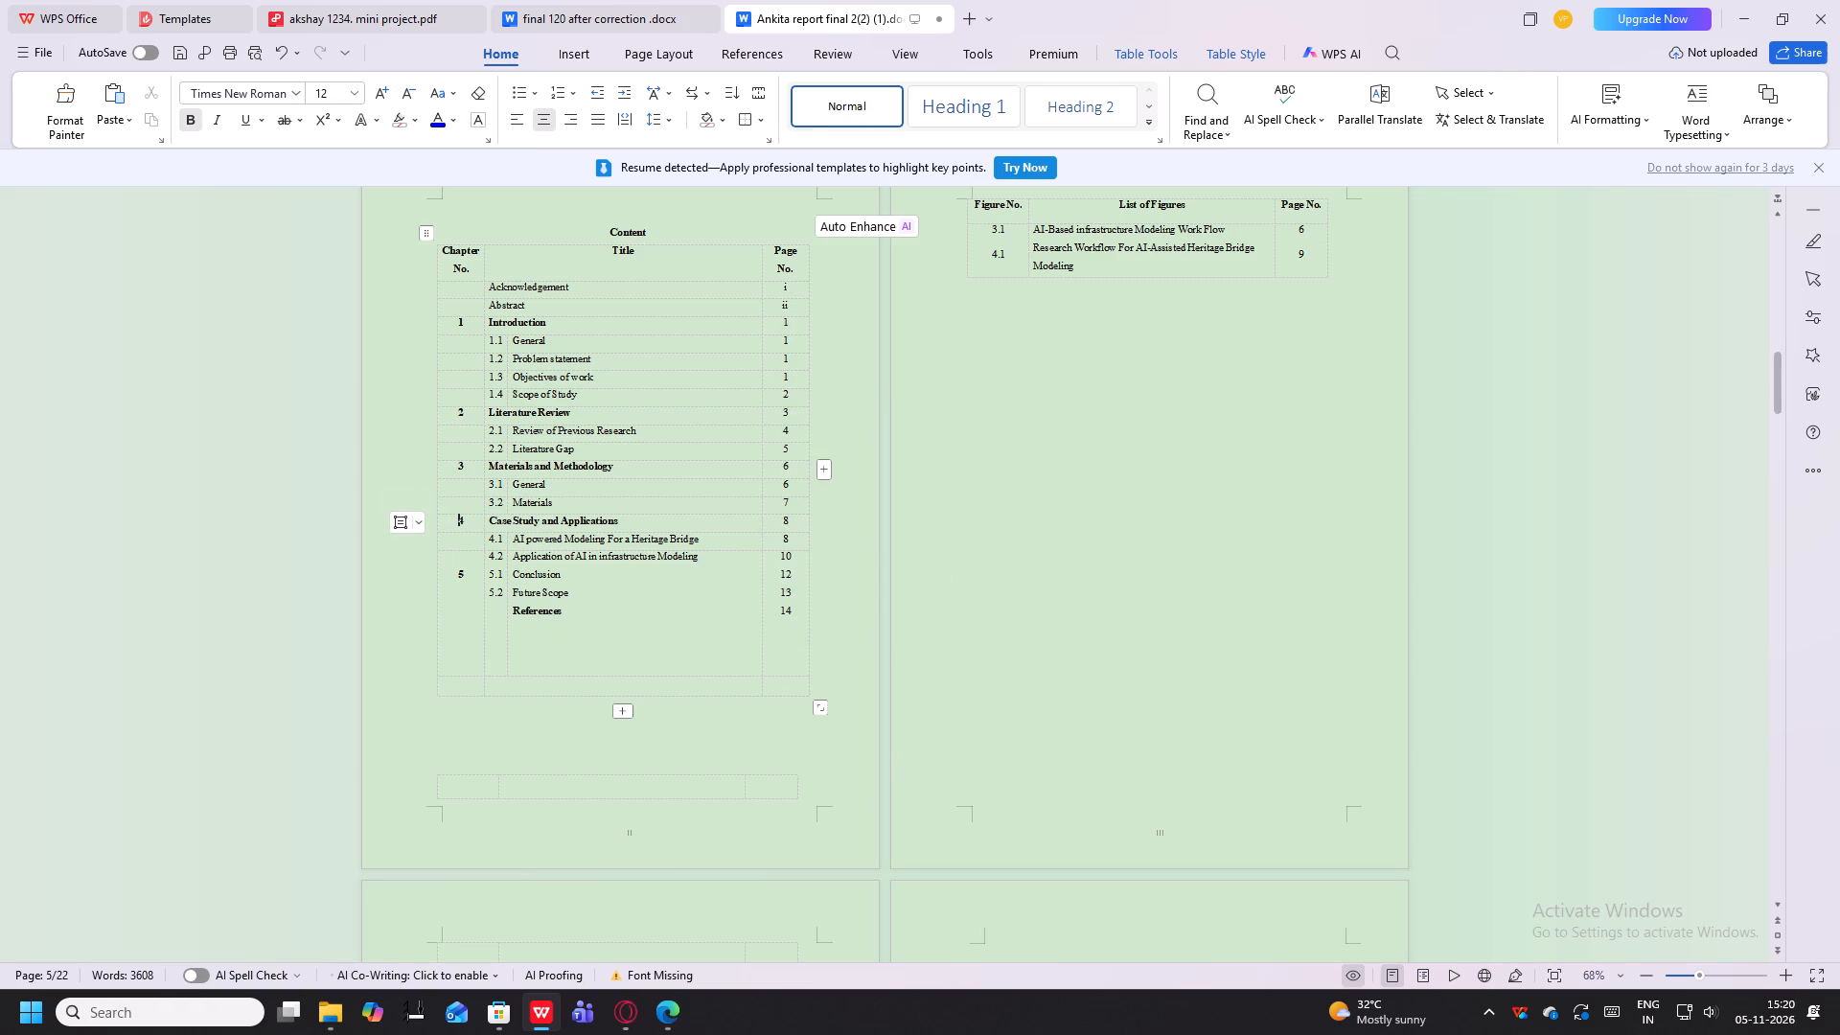
# Delete the entire blank row at the top of the List of Figures table, above its header row.
pyautogui.scroll(-4, 584, 657)
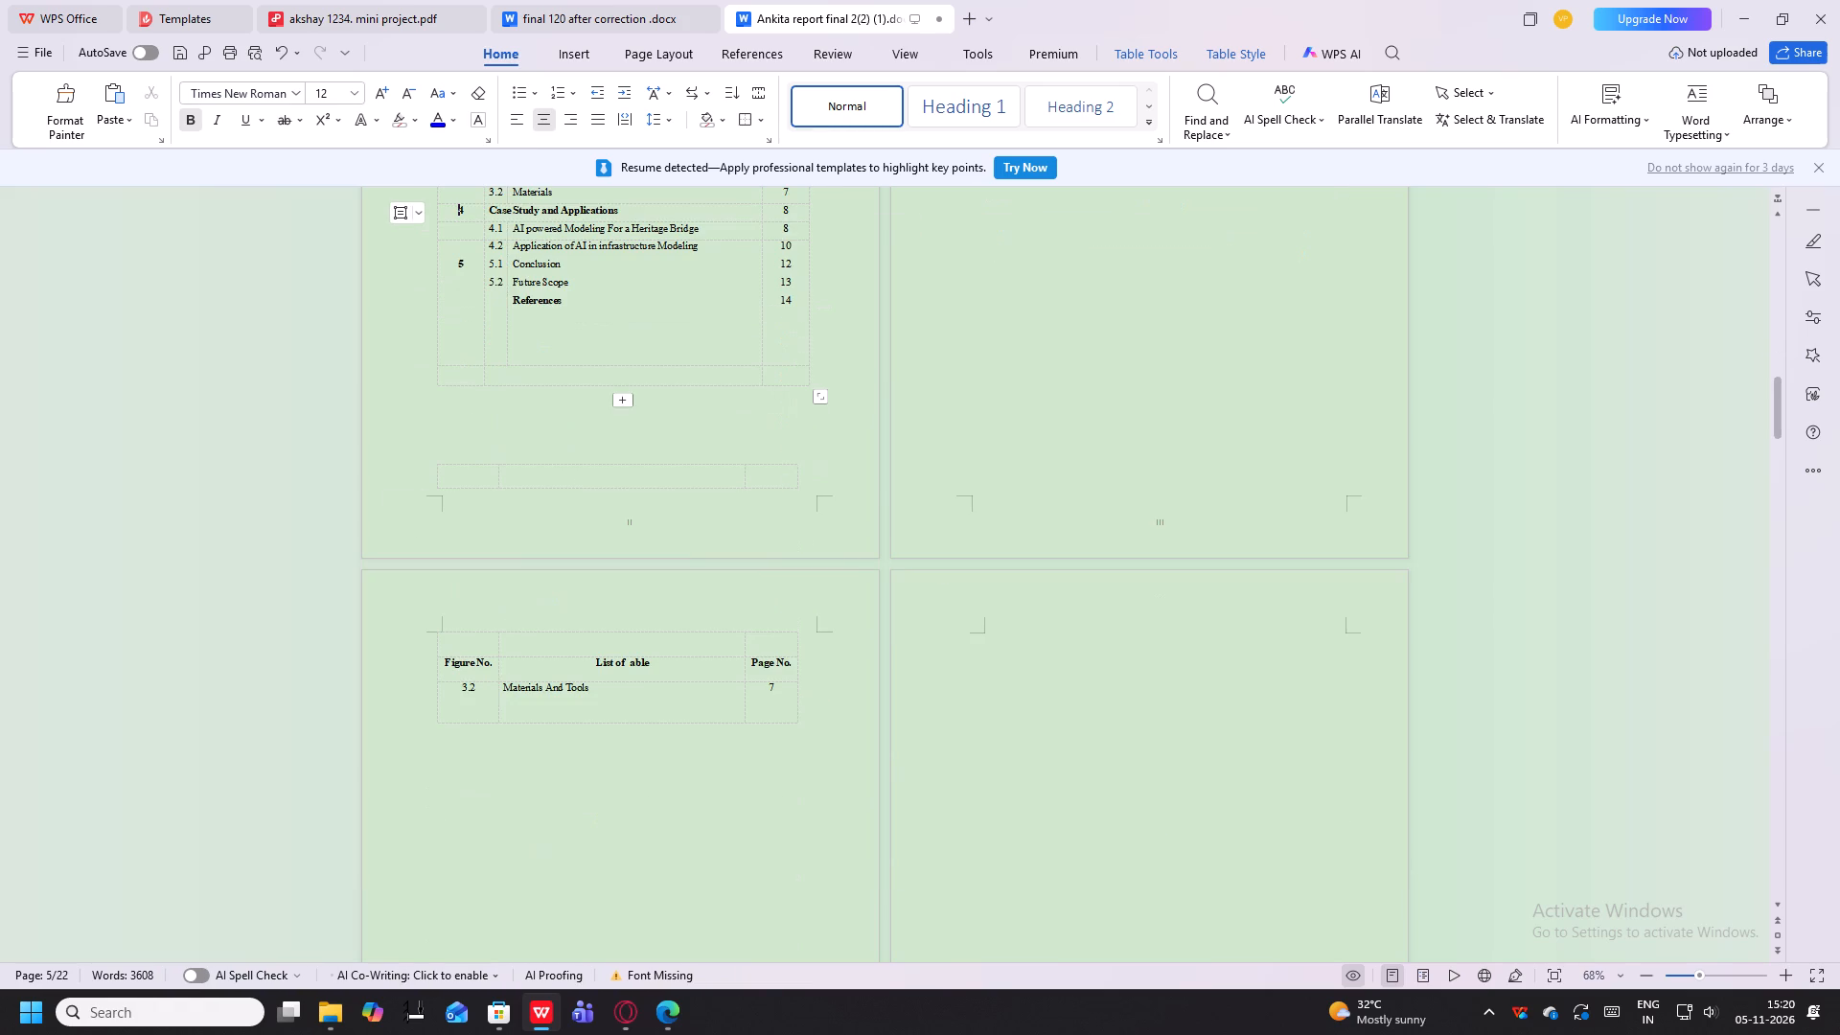
pyautogui.moveTo(787, 537); pyautogui.dragTo(757, 521)
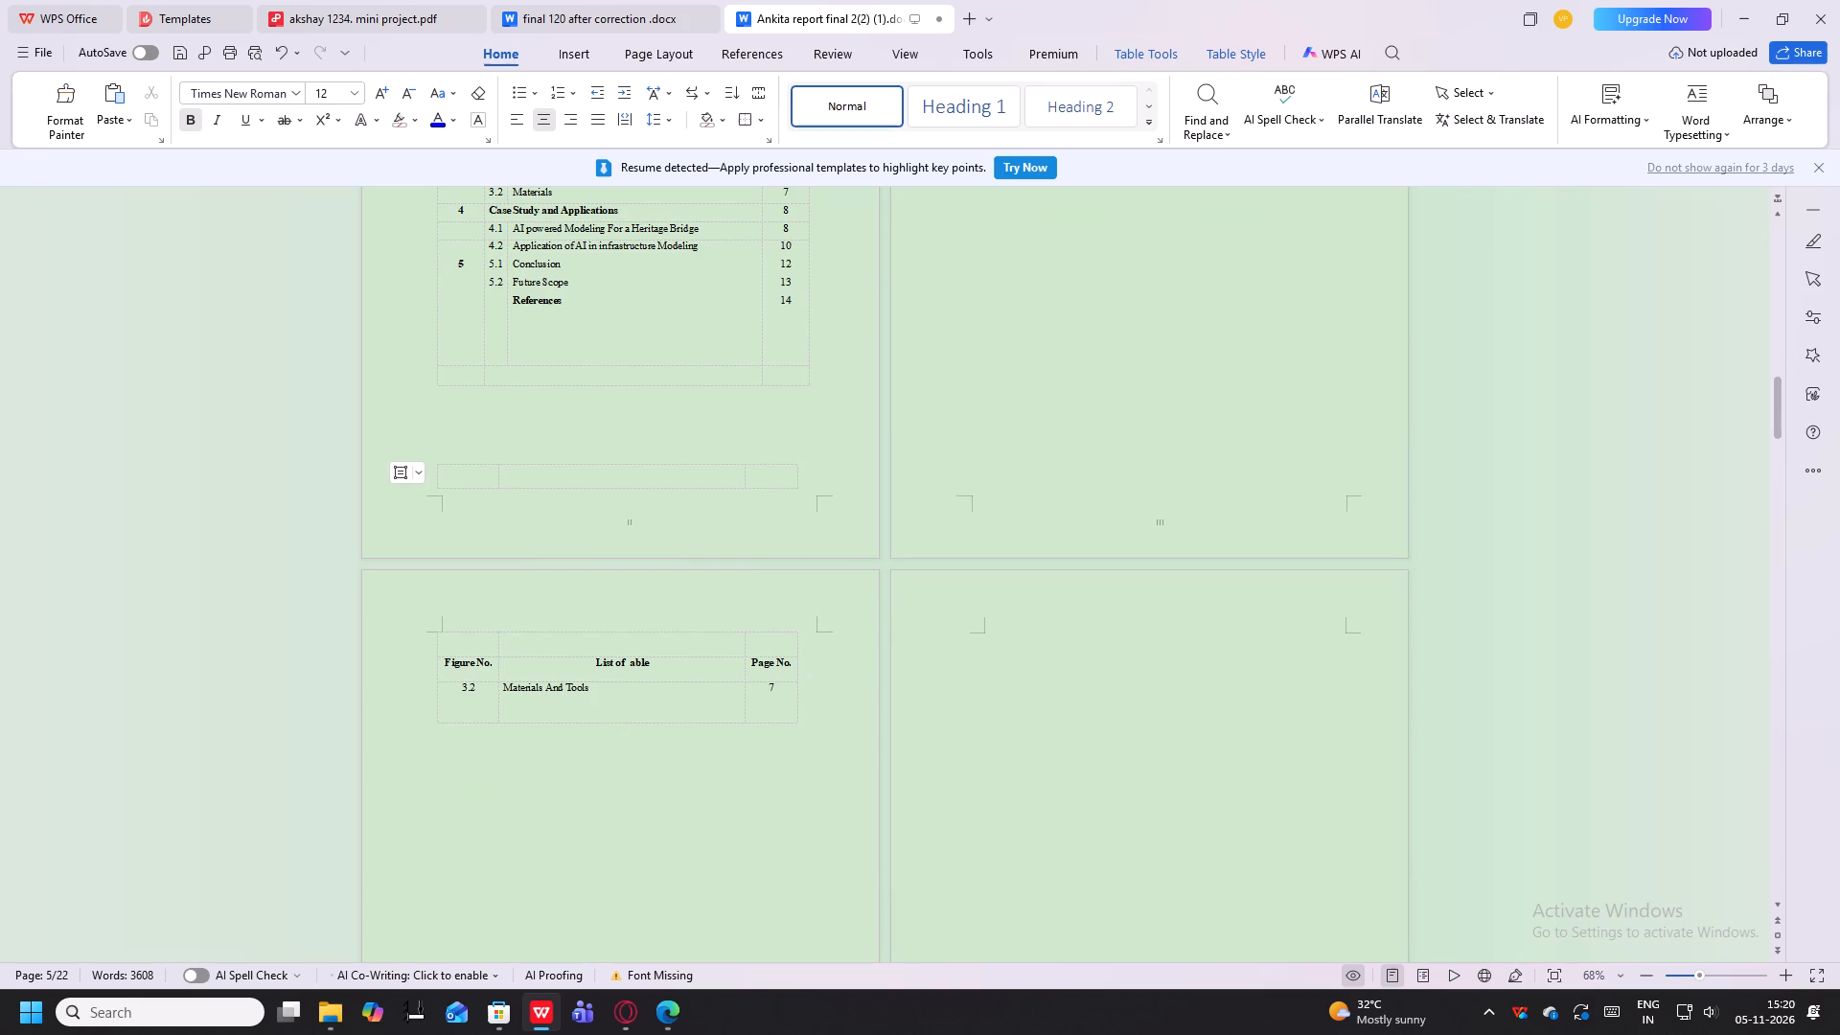
pyautogui.moveTo(757, 521); pyautogui.dragTo(656, 490)
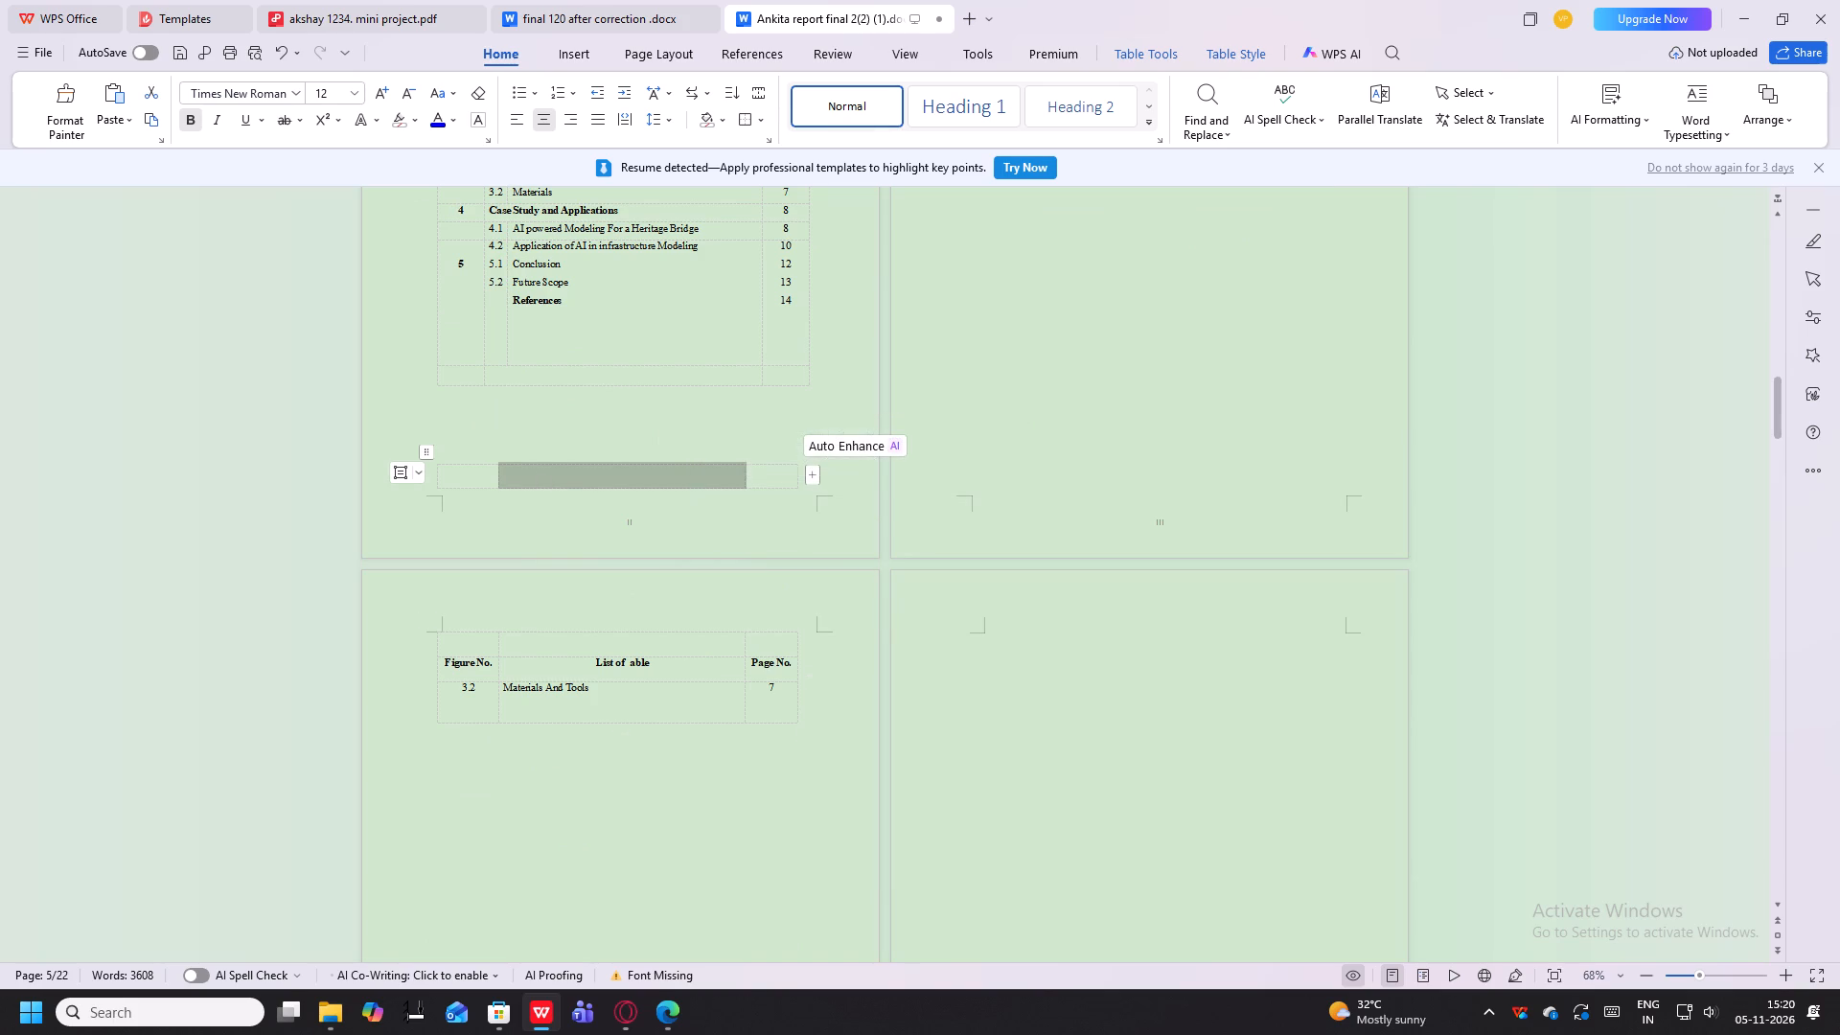
pyautogui.click(471, 491)
pyautogui.moveTo(776, 478); pyautogui.dragTo(528, 470)
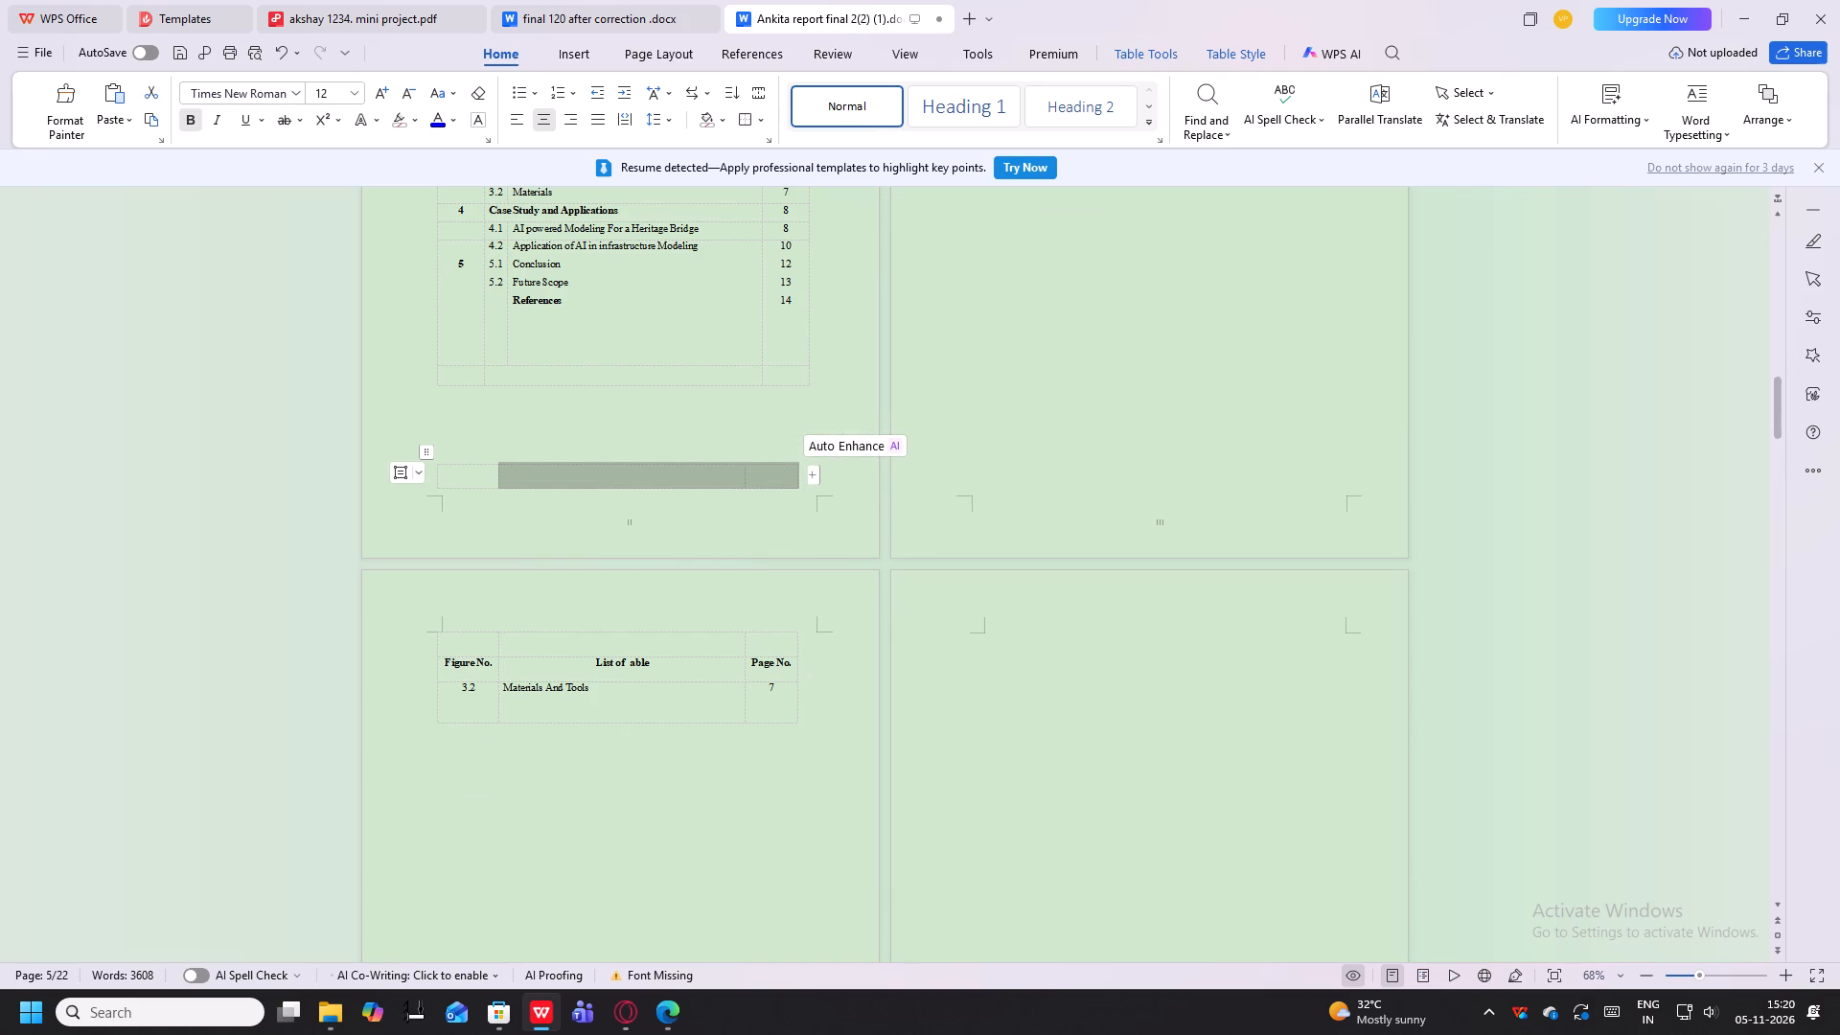
pyautogui.moveTo(528, 470); pyautogui.dragTo(440, 472)
pyautogui.rightClick(440, 472)
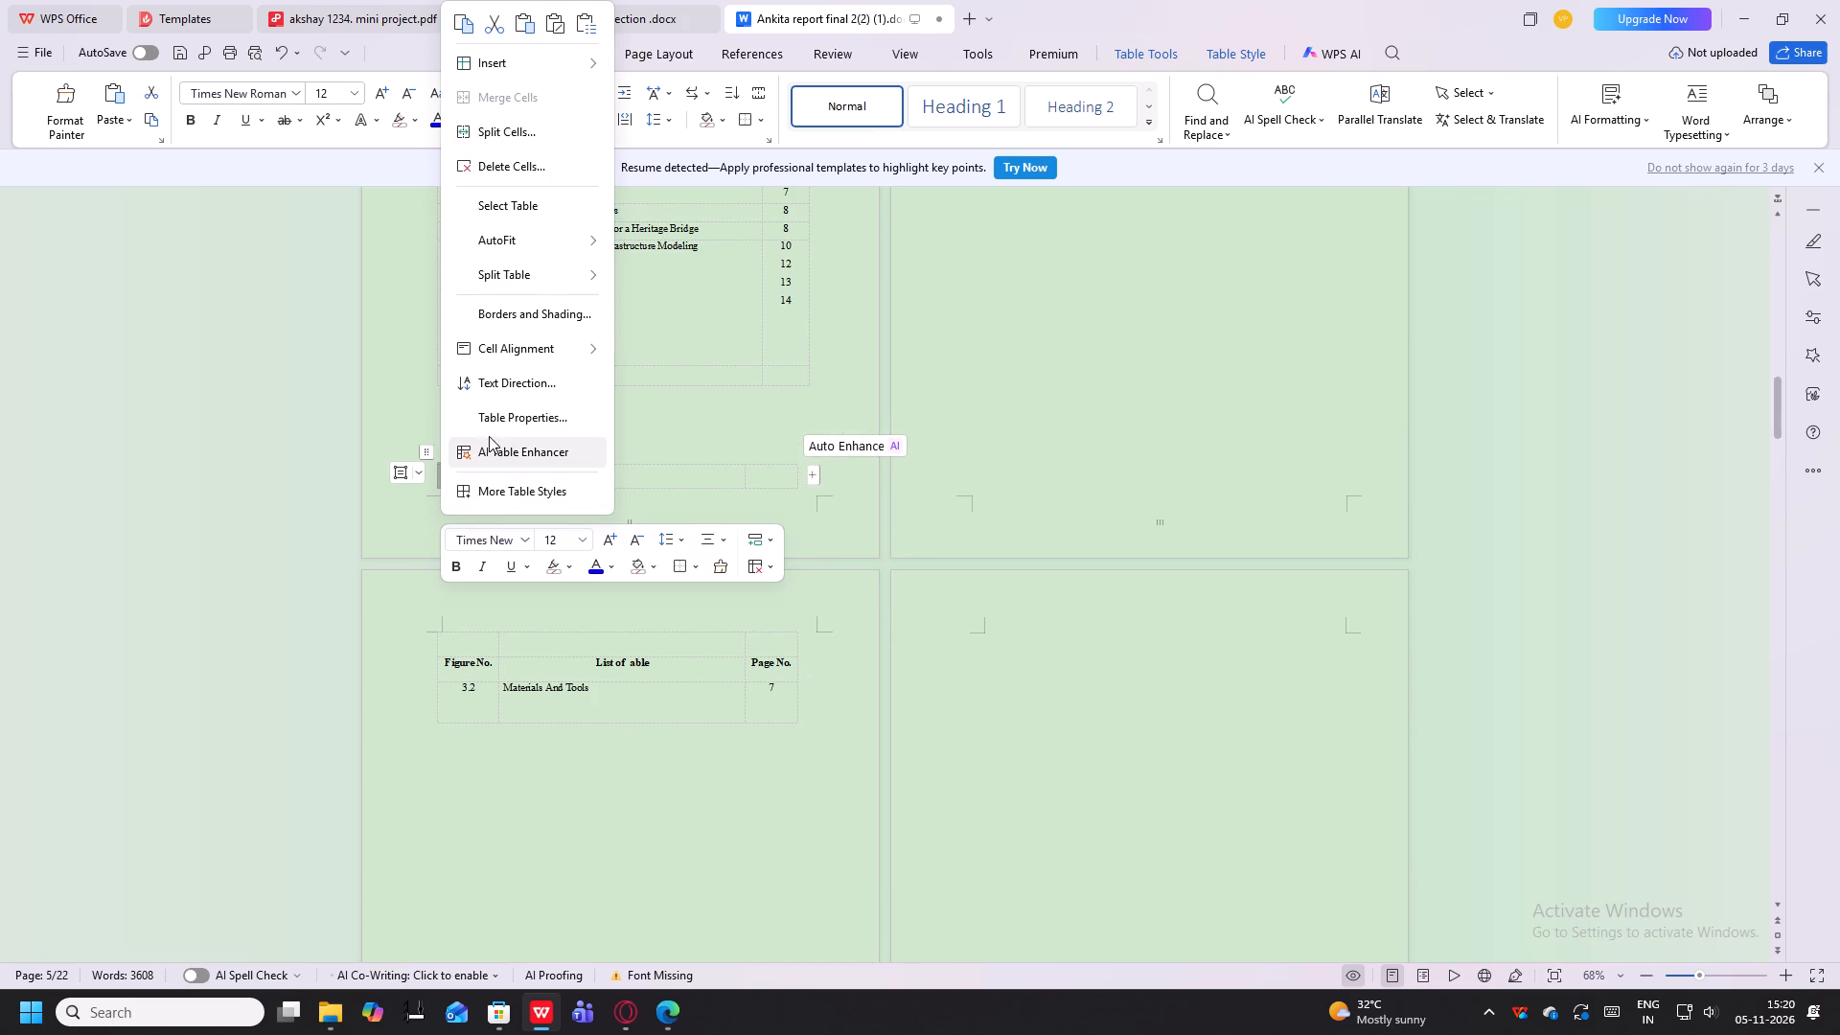
pyautogui.click(493, 166)
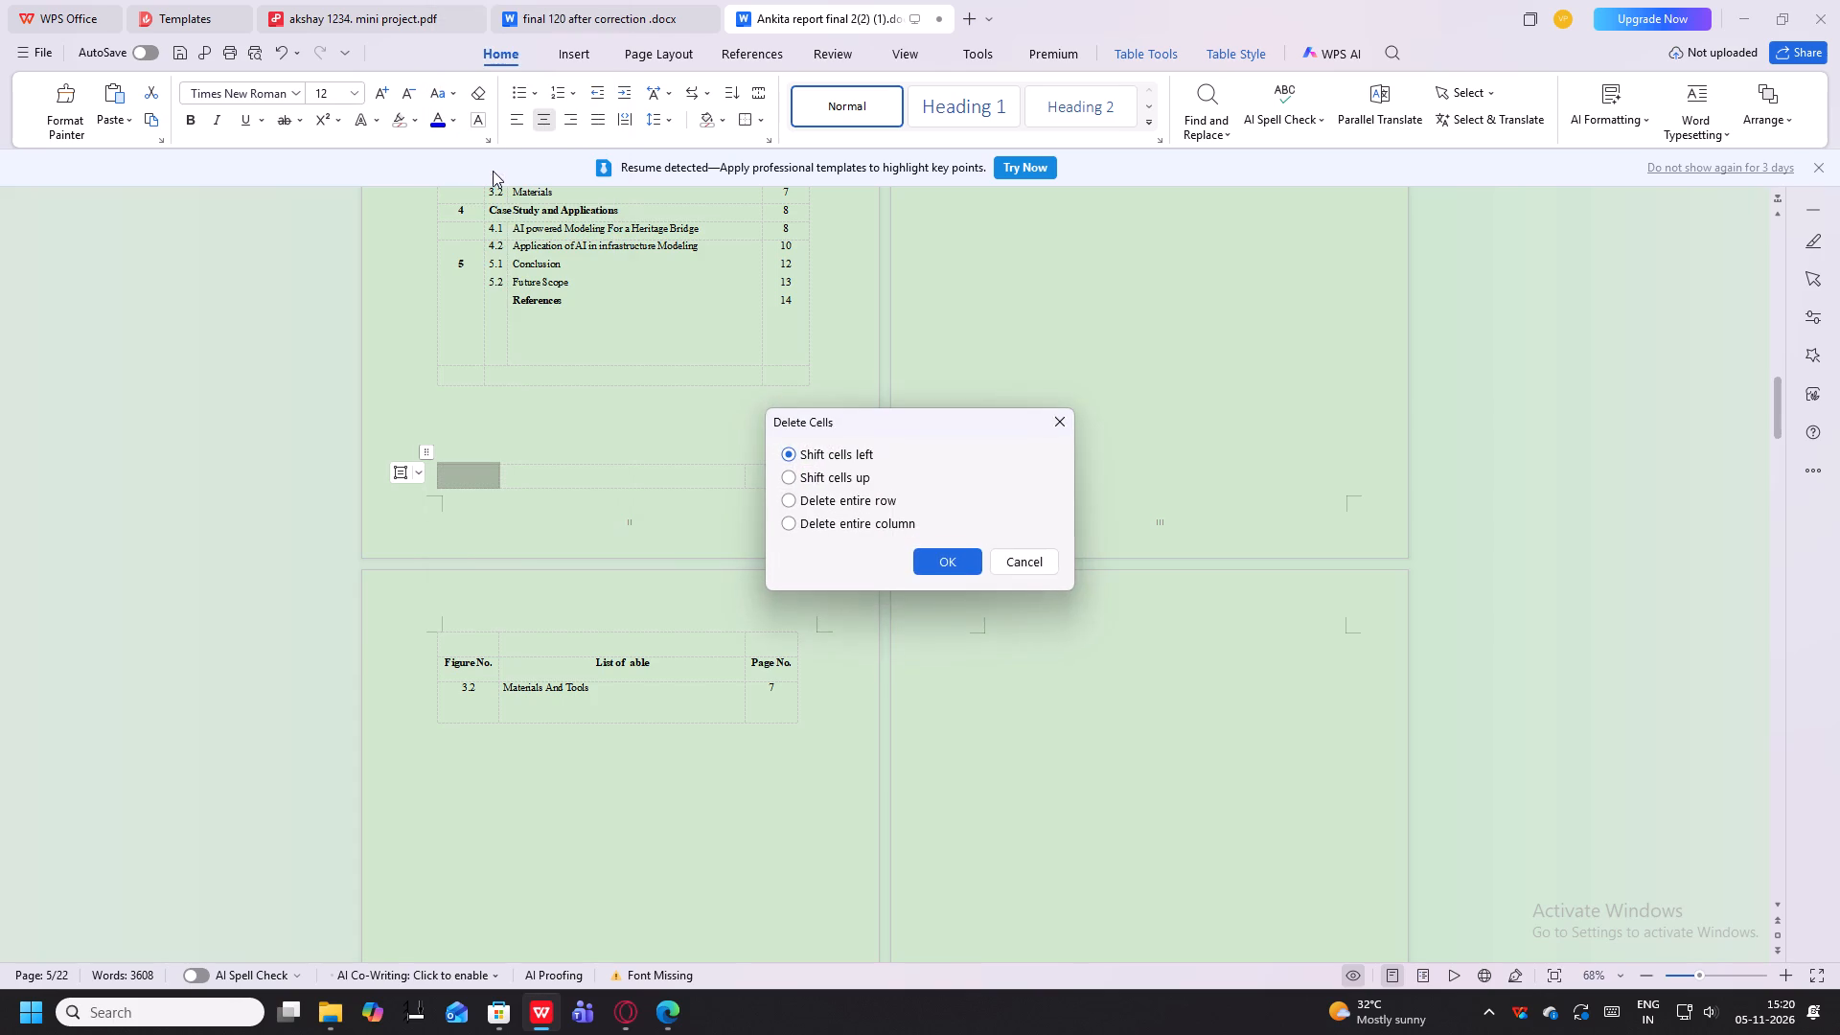
pyautogui.click(798, 524)
pyautogui.click(898, 496)
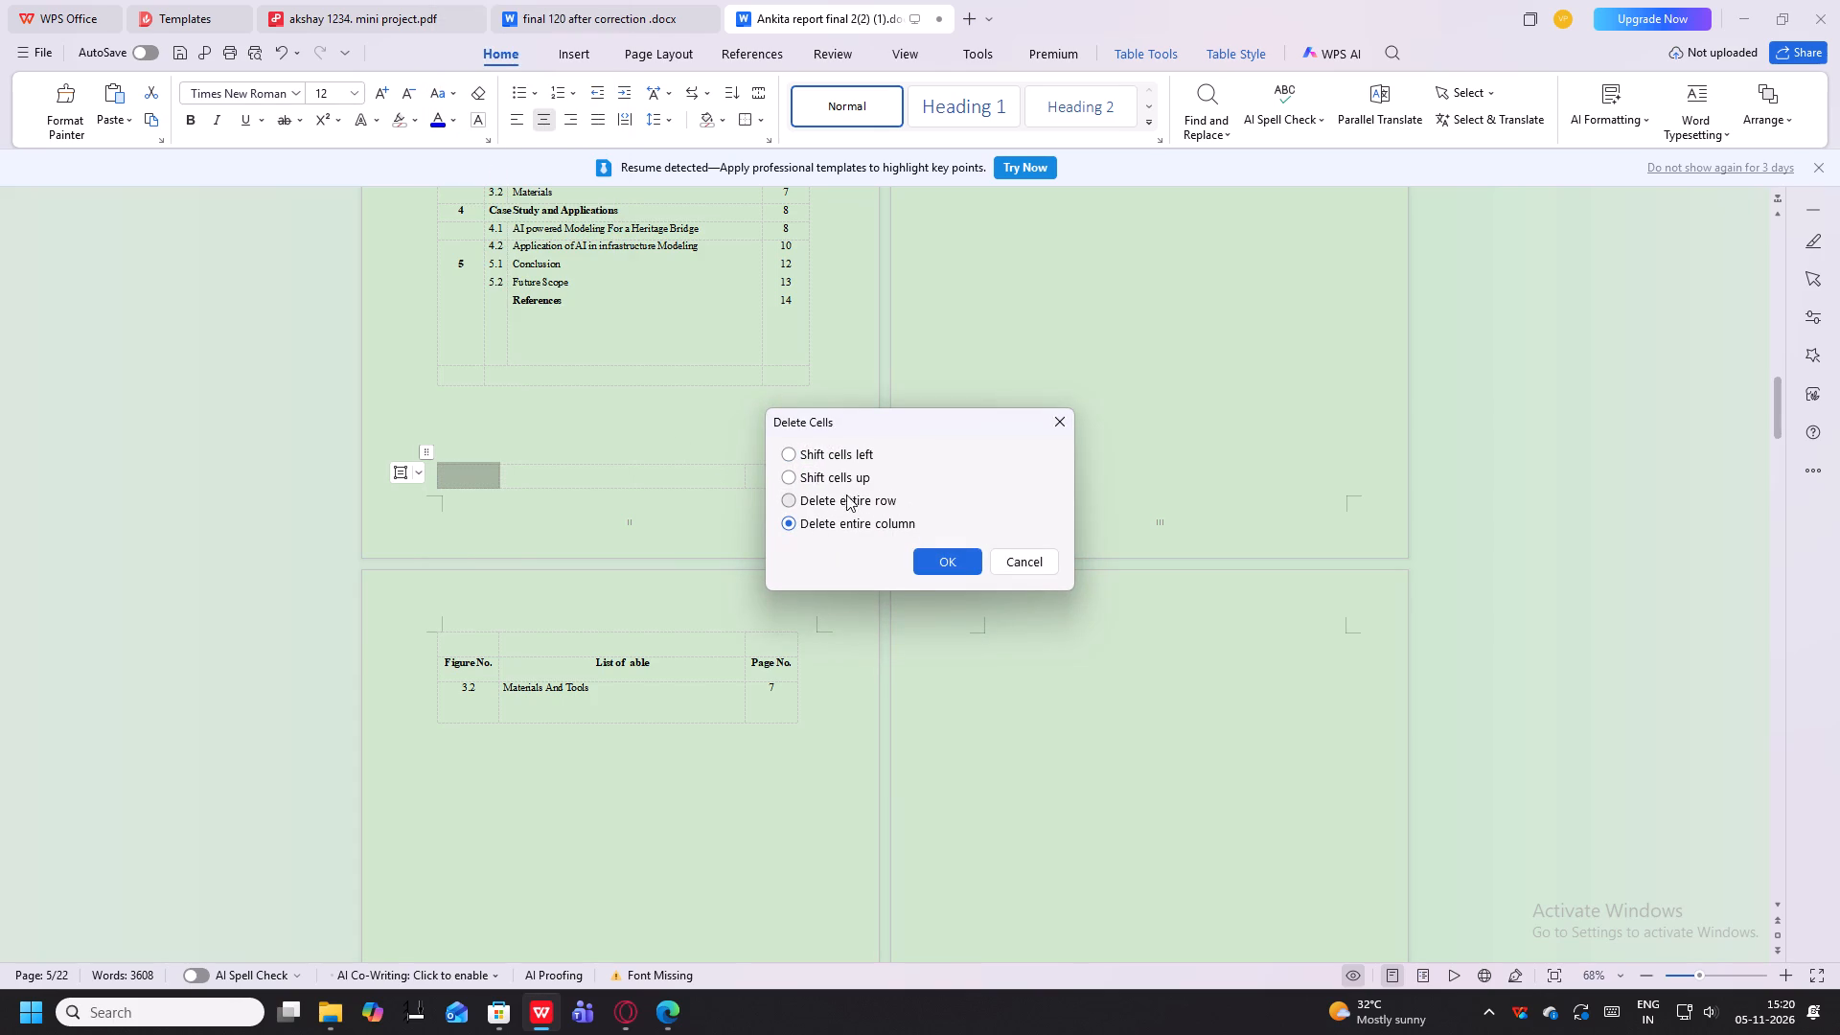
pyautogui.click(829, 490)
pyautogui.click(806, 498)
pyautogui.click(951, 559)
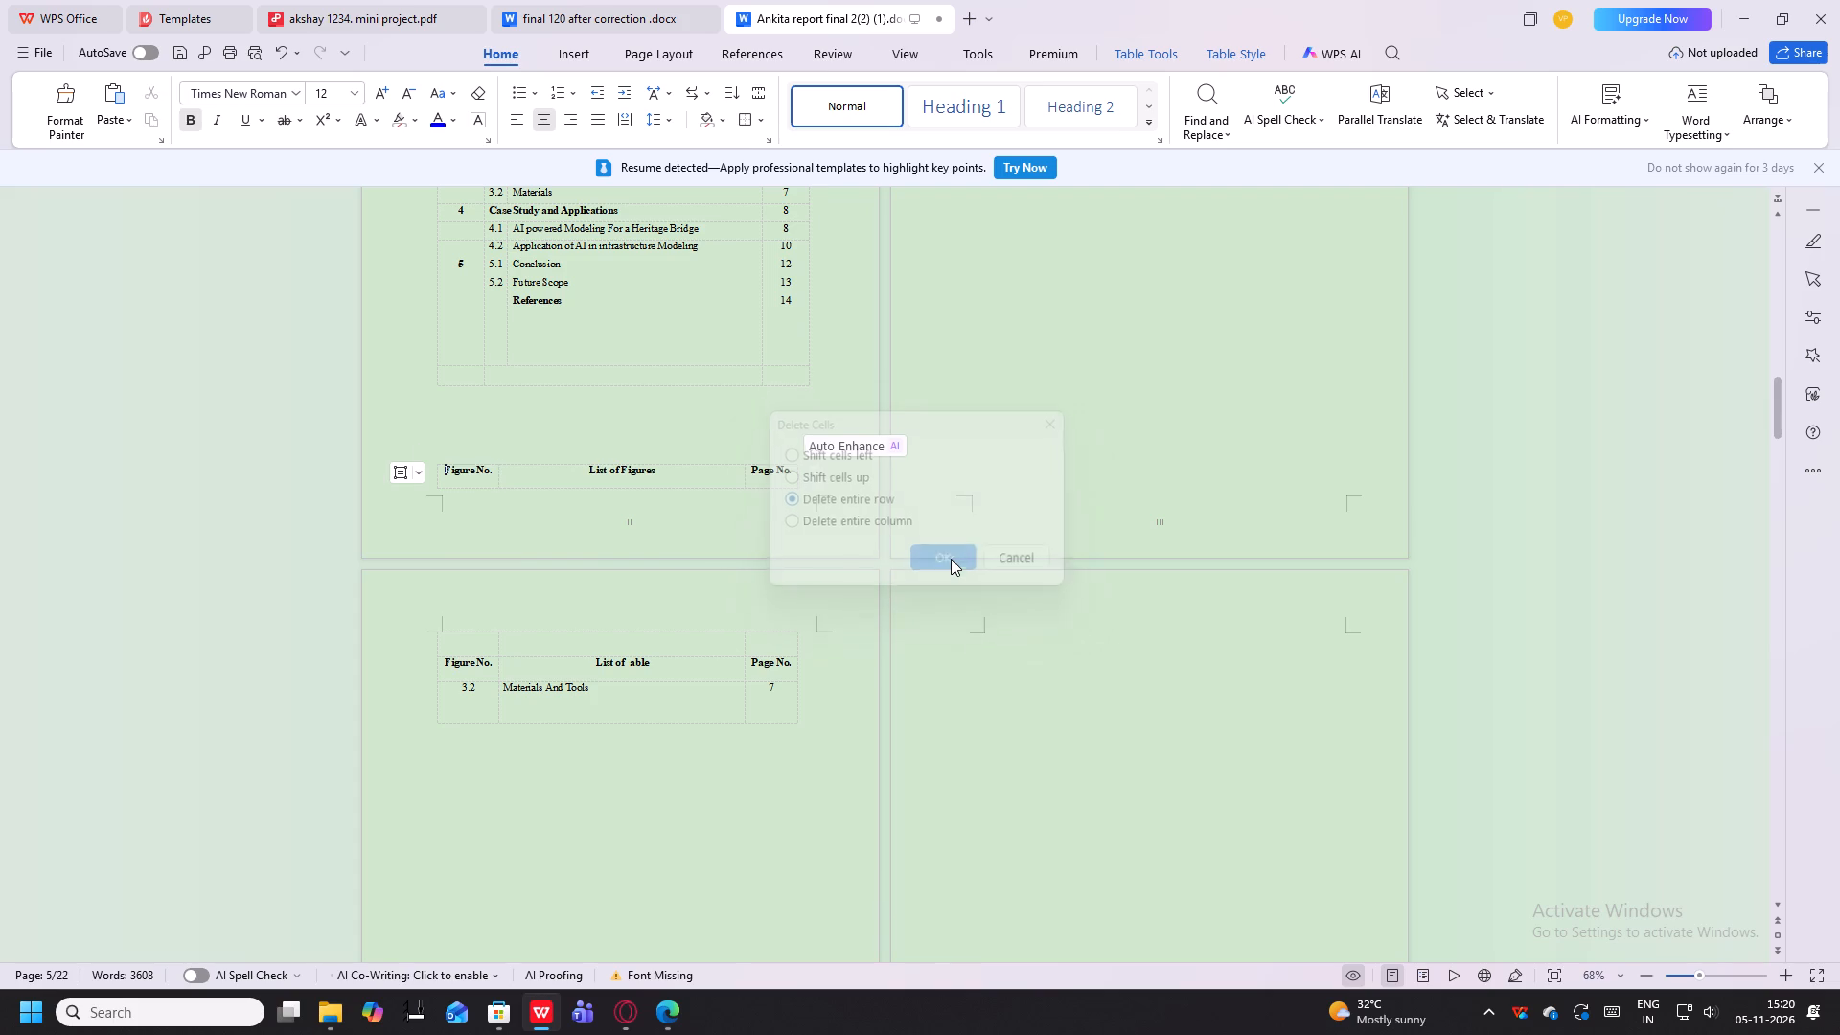
# Insert an empty line above the List of Figures table to push it off the contents page.
pyautogui.click(782, 447)
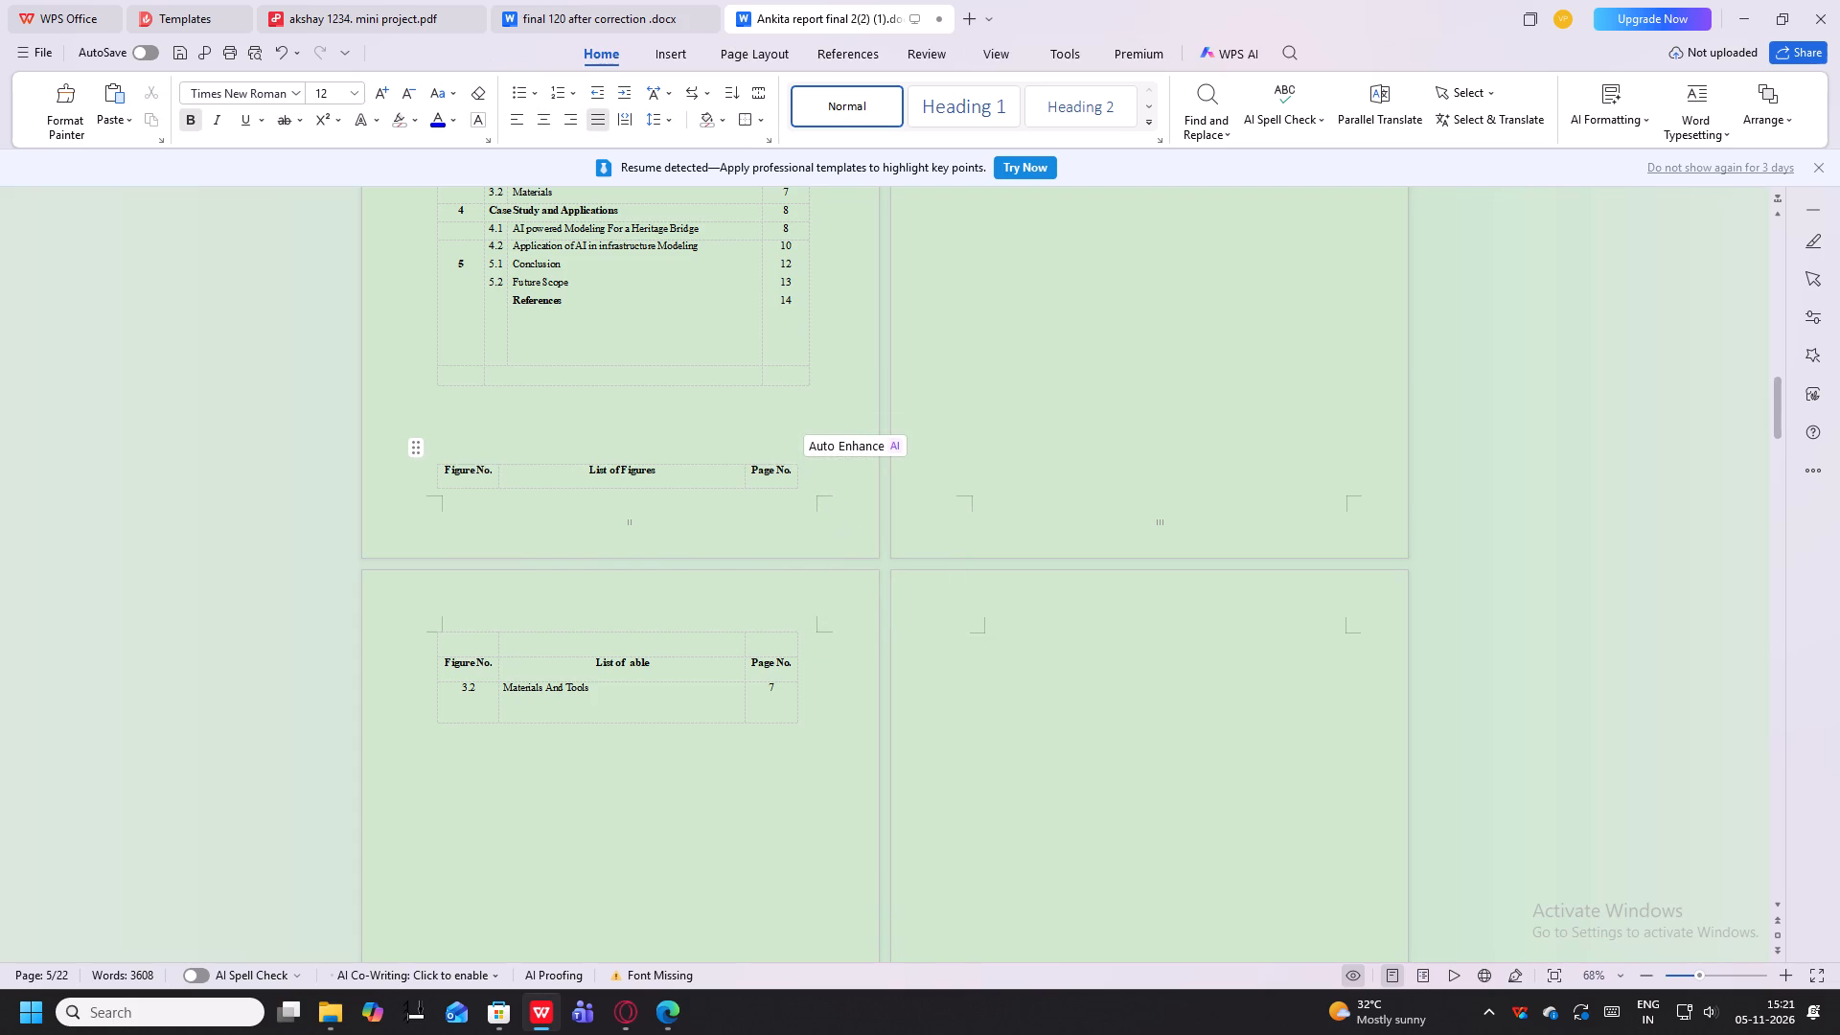
pyautogui.press('Return')
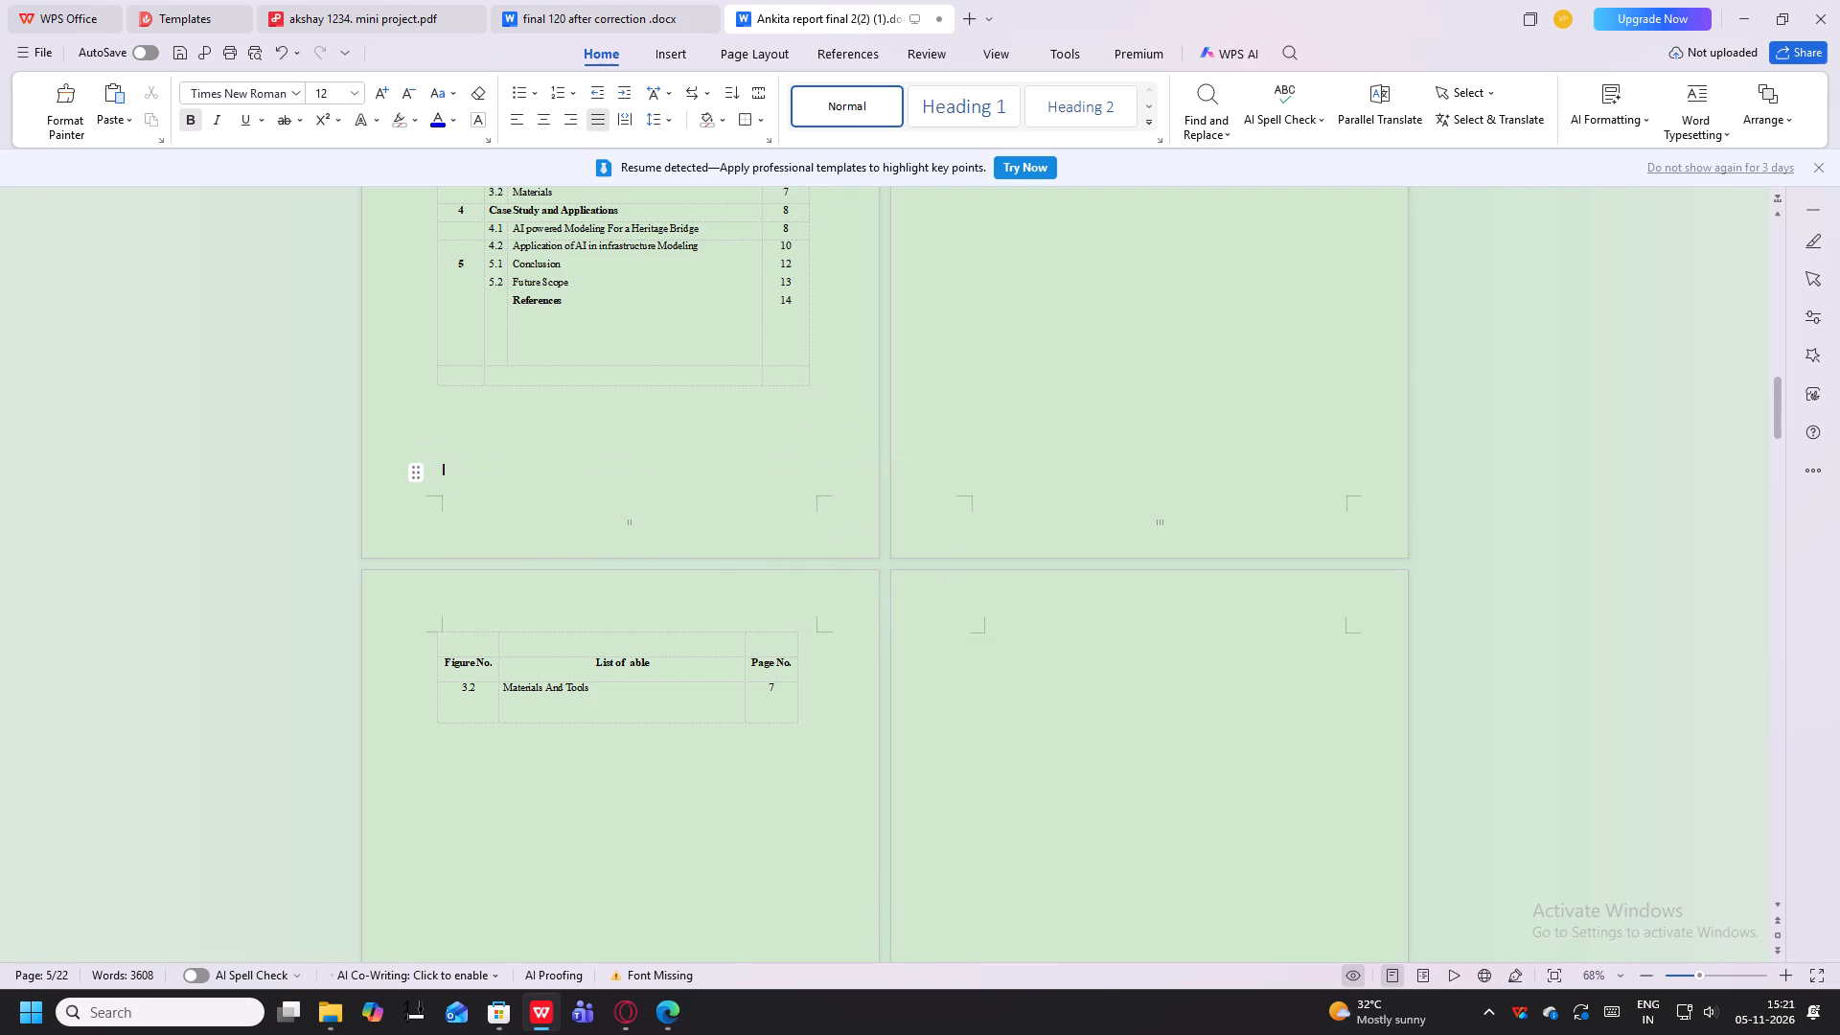
# Review the report from the table lists through the chapters to the References, checking layout, headings and page numbers.
pyautogui.scroll(-5, 793, 436)
pyautogui.scroll(4, 790, 436)
pyautogui.scroll(-12, 775, 442)
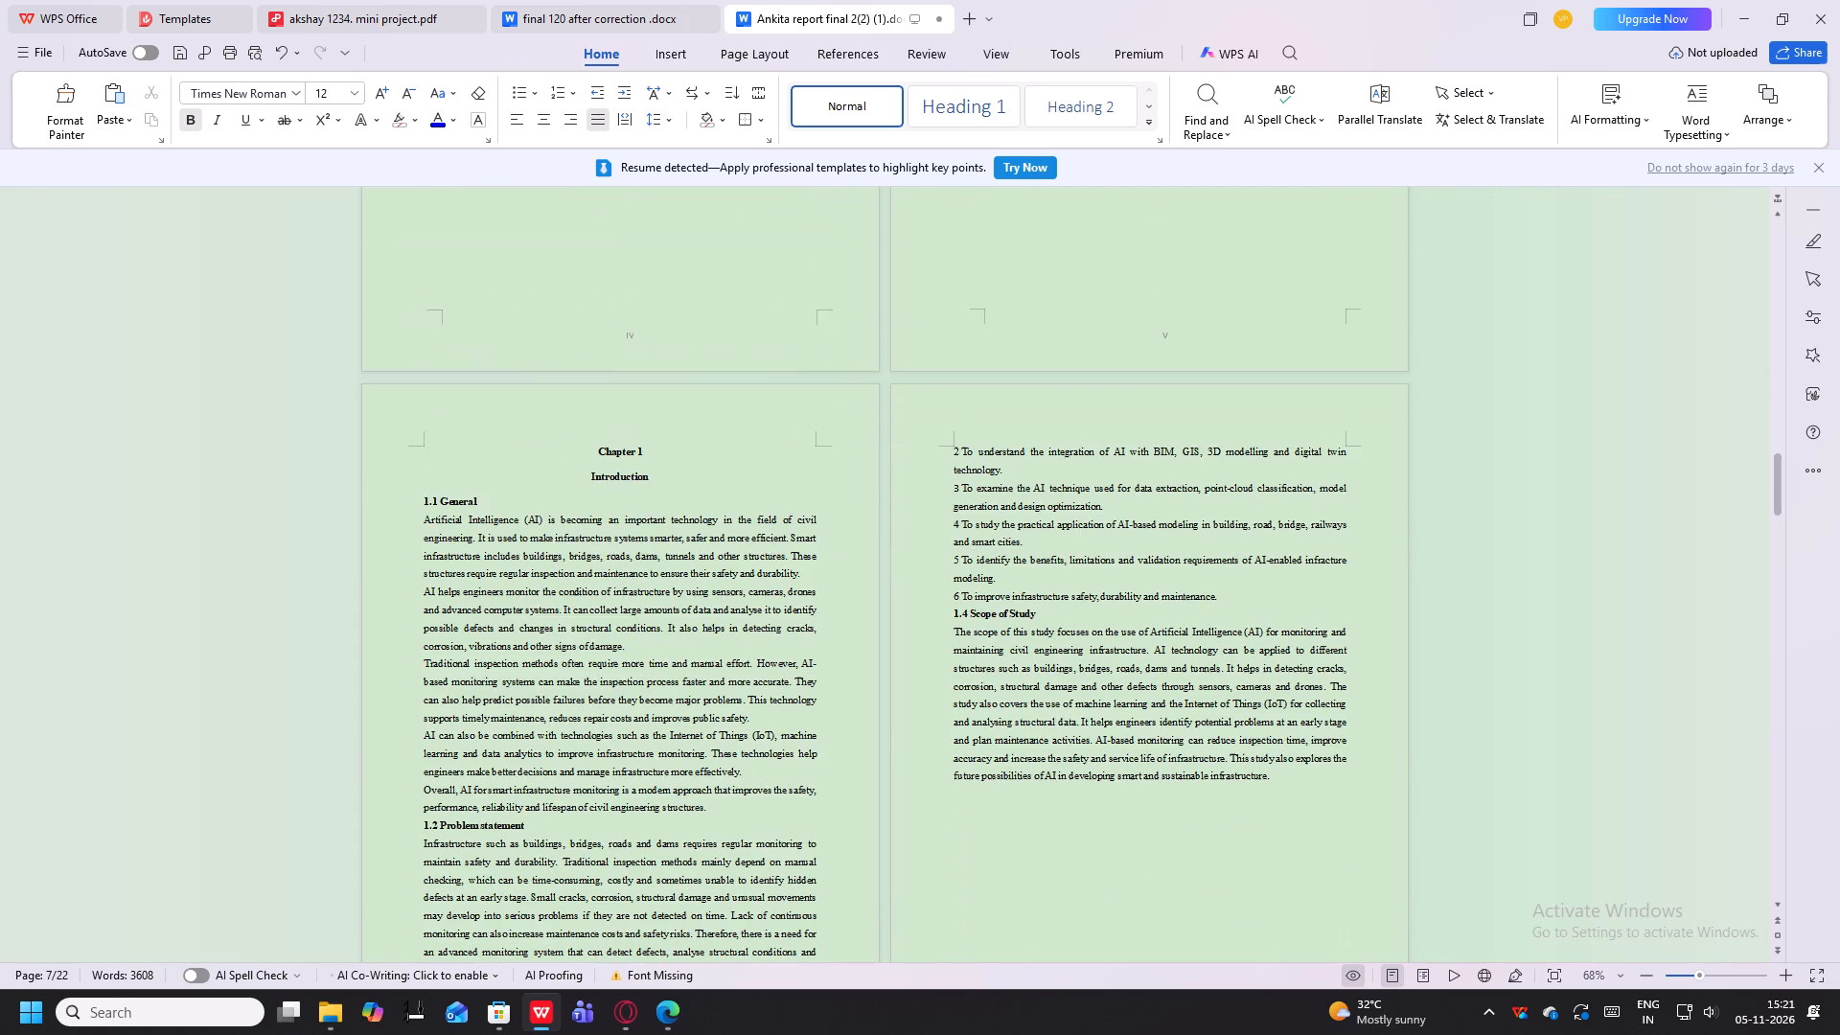
pyautogui.scroll(-15, 774, 442)
pyautogui.scroll(3, 783, 440)
pyautogui.scroll(-11, 783, 440)
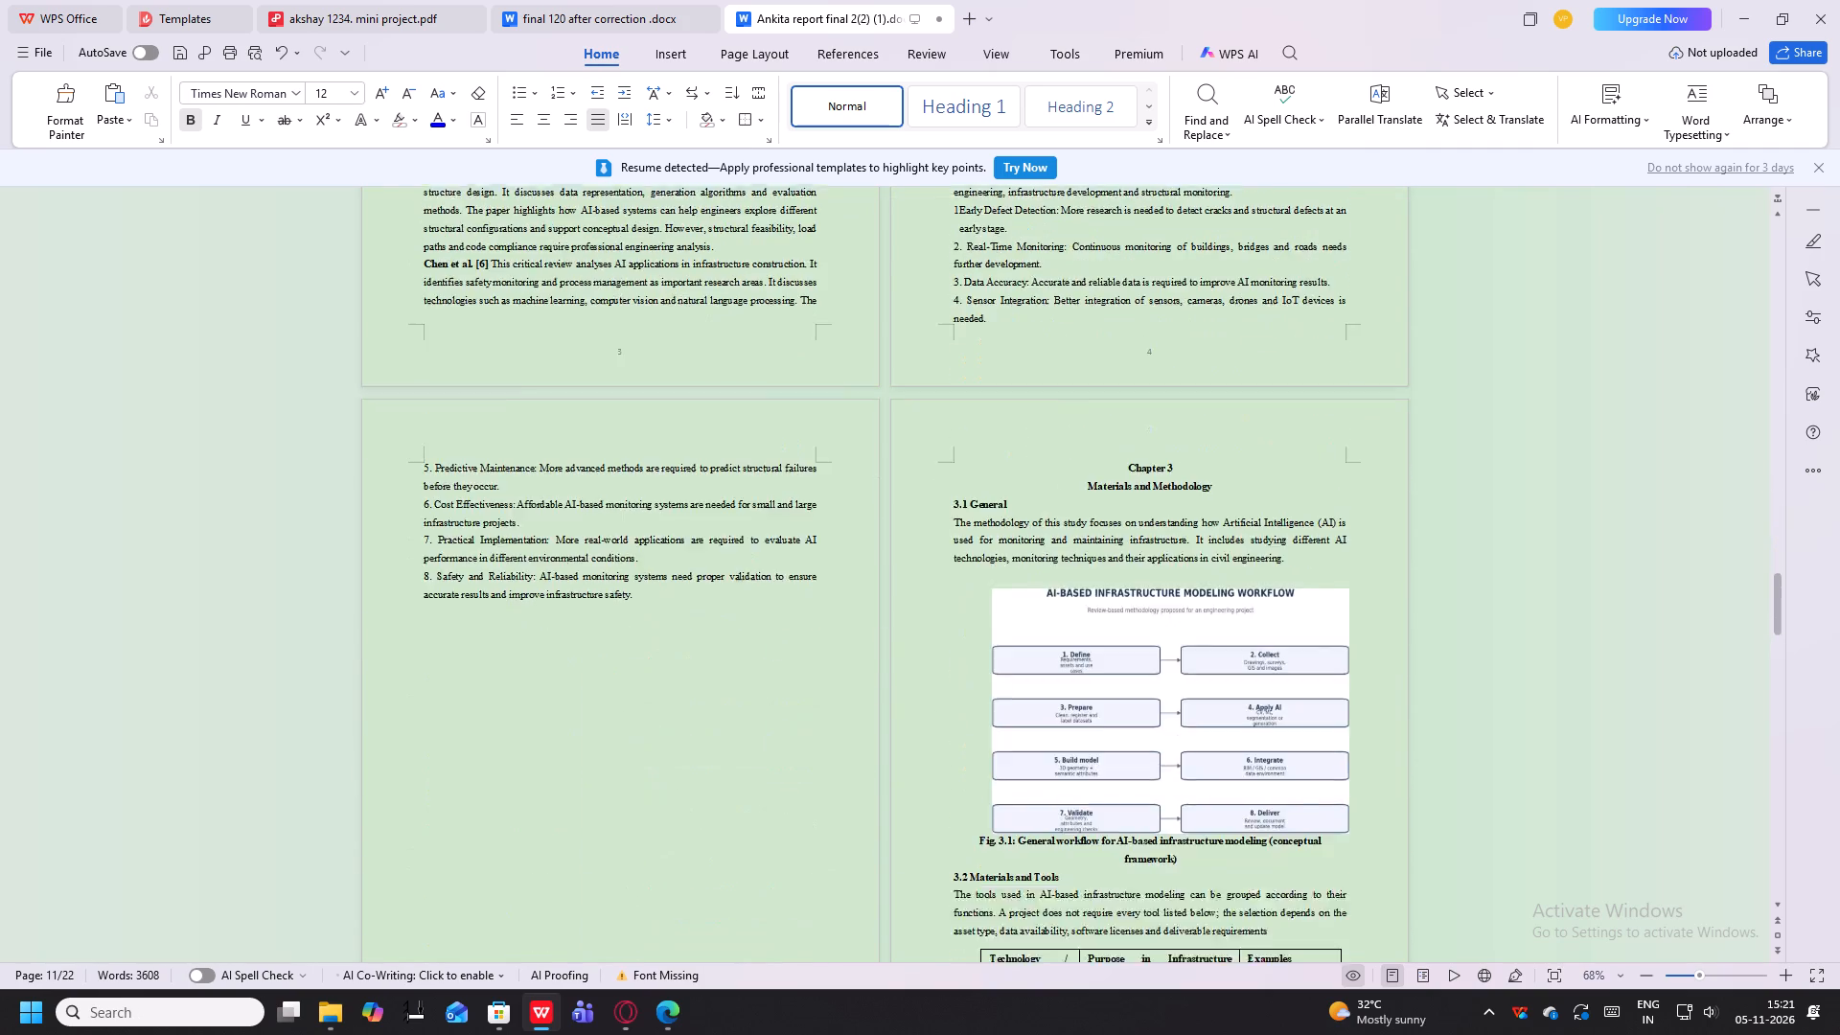
pyautogui.scroll(-2, 792, 438)
pyautogui.scroll(1, 792, 438)
pyautogui.scroll(-17, 803, 504)
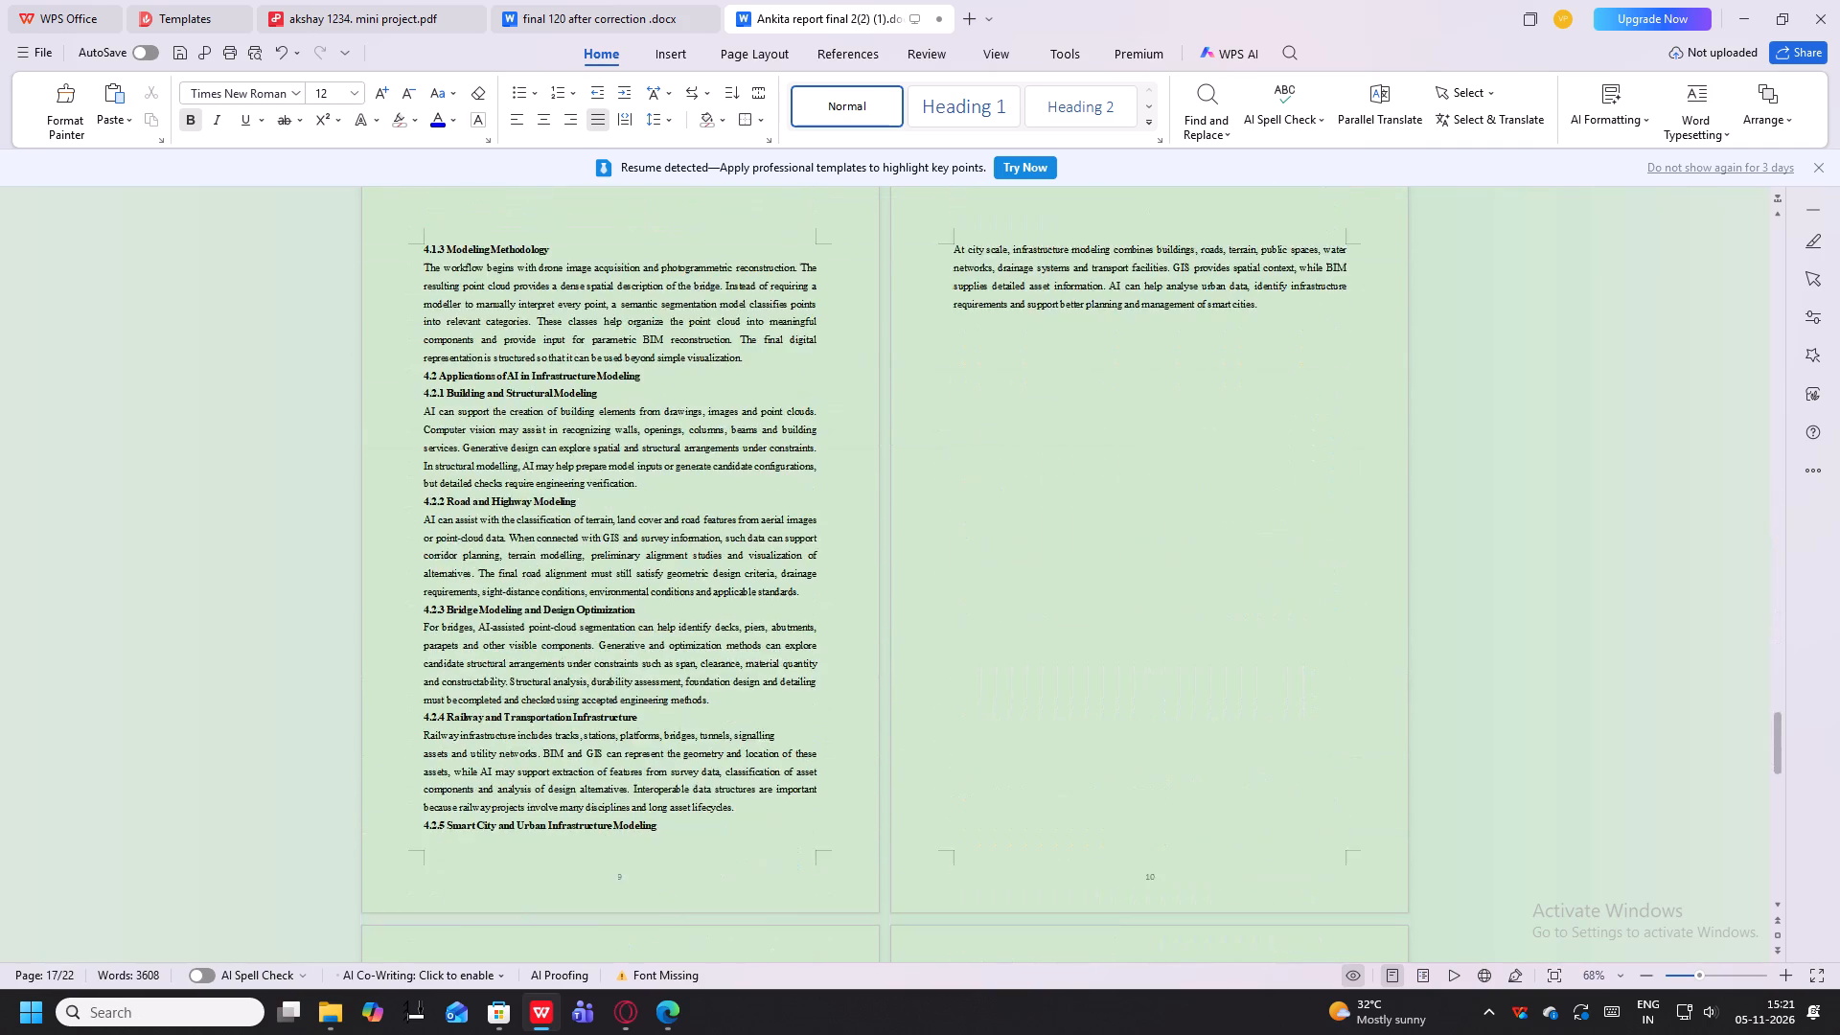
pyautogui.scroll(-19, 804, 514)
pyautogui.scroll(-3, 803, 517)
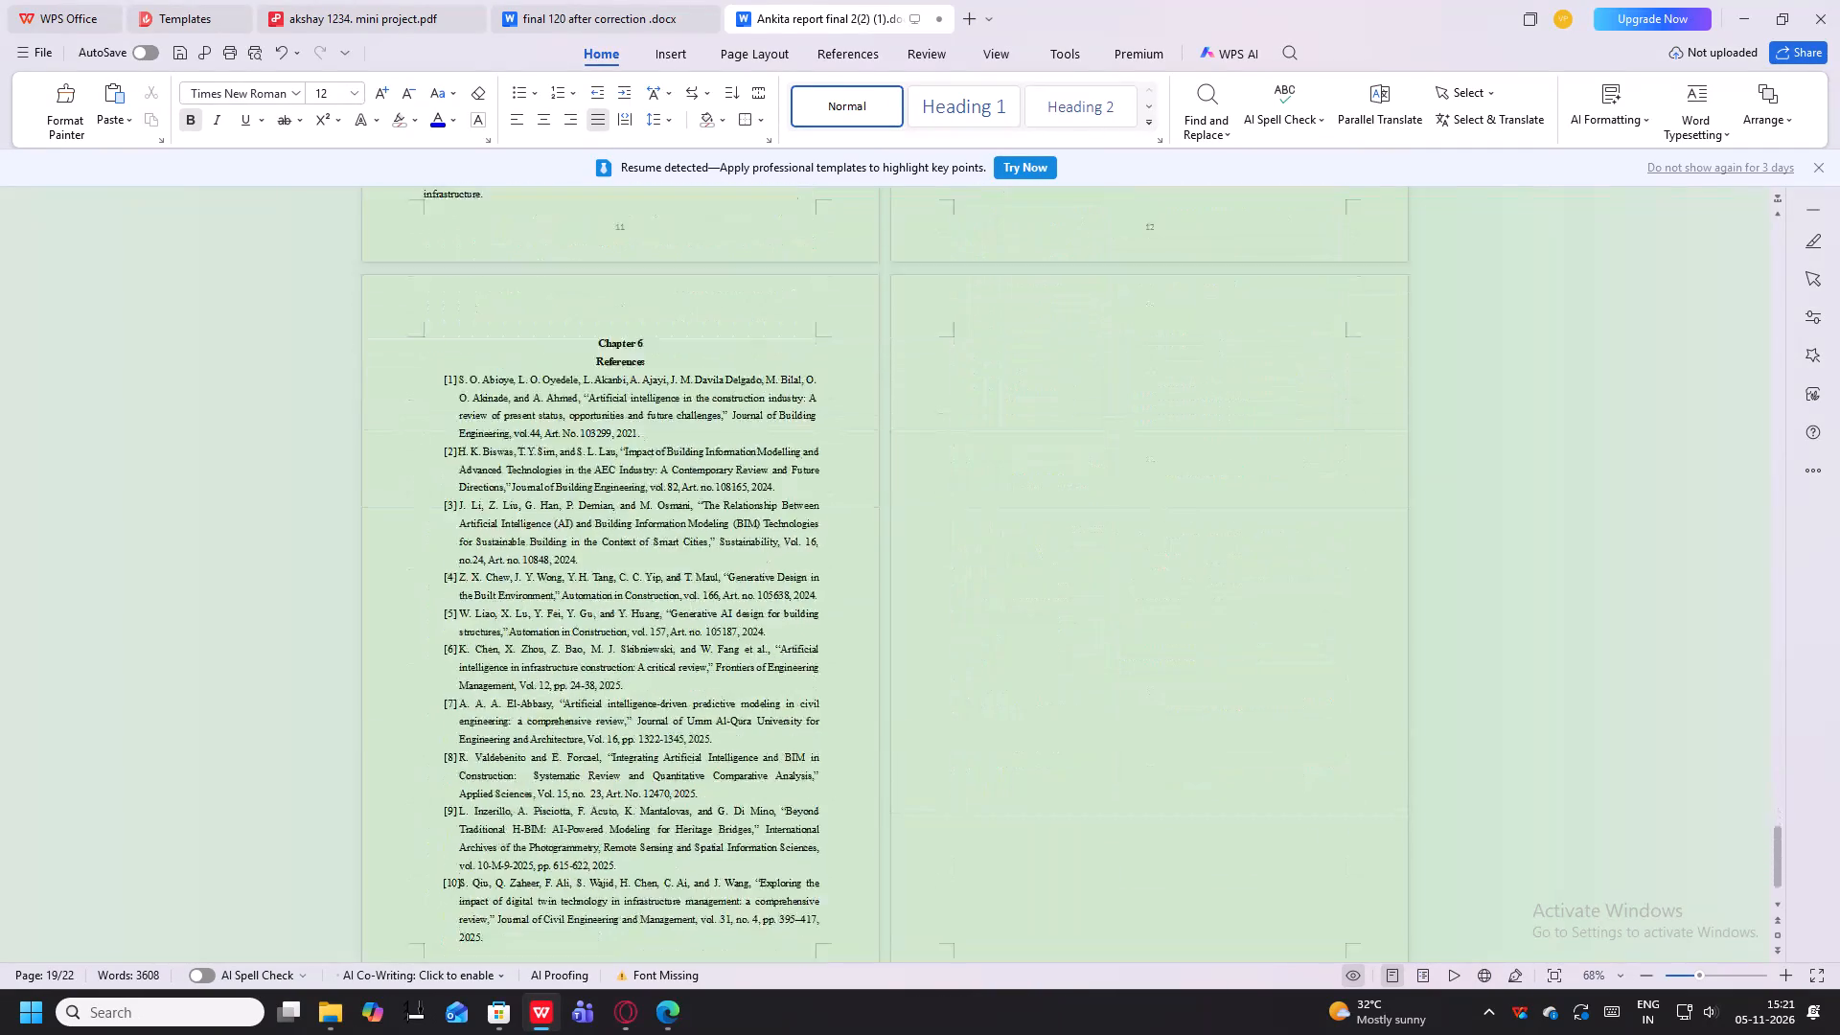
pyautogui.scroll(-3, 803, 517)
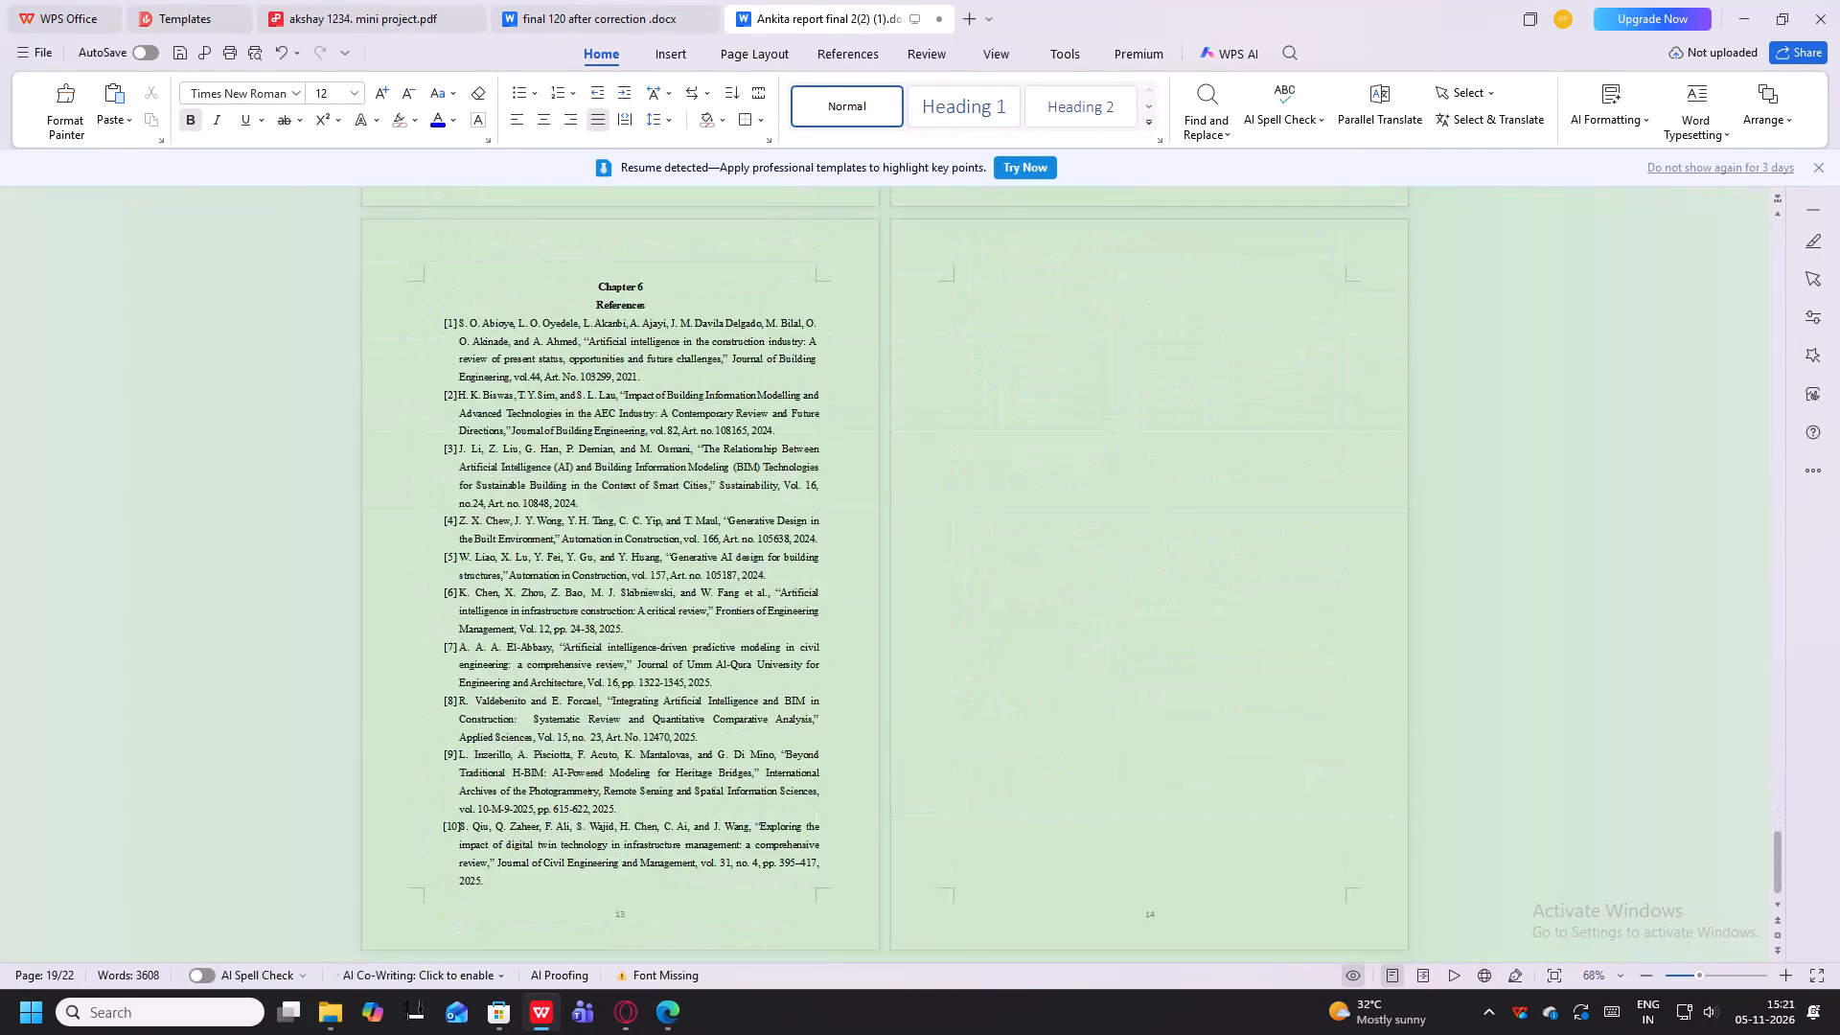
# Review the report from the References back through the case study and chapters to the cover page, checking layout and page numbers.
pyautogui.scroll(15, 803, 517)
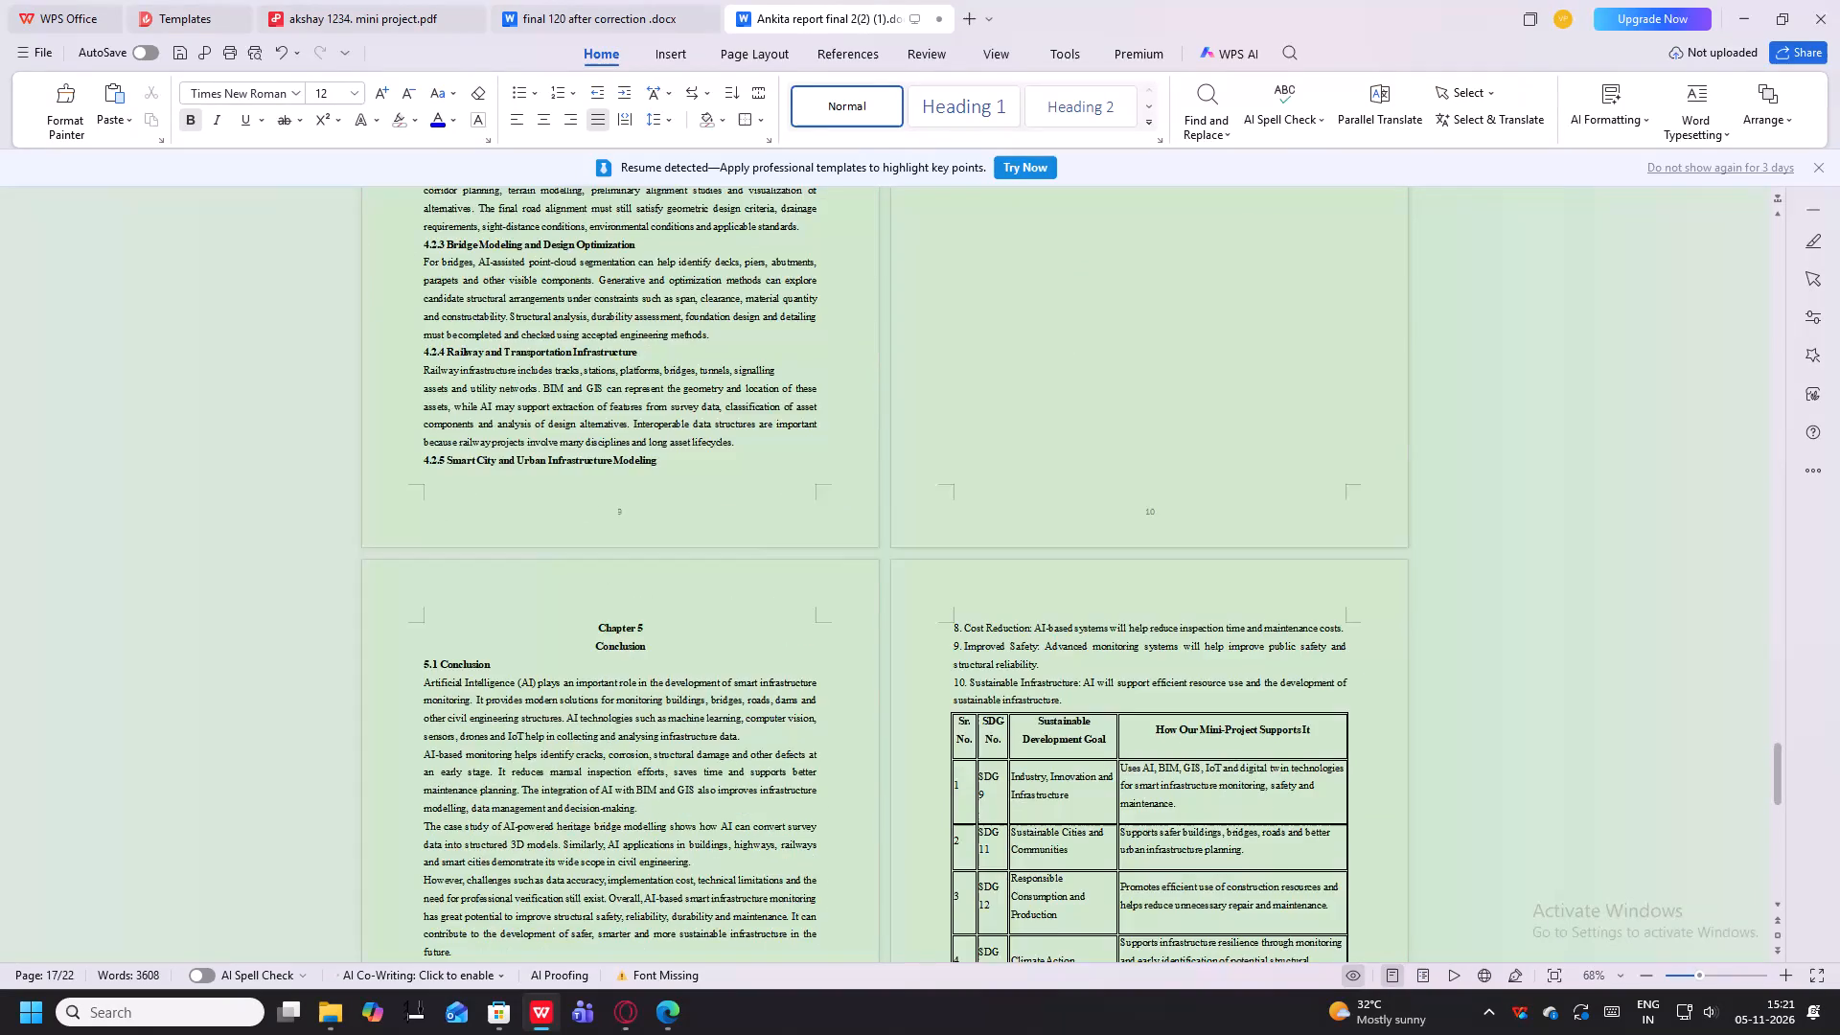
pyautogui.scroll(13, 803, 517)
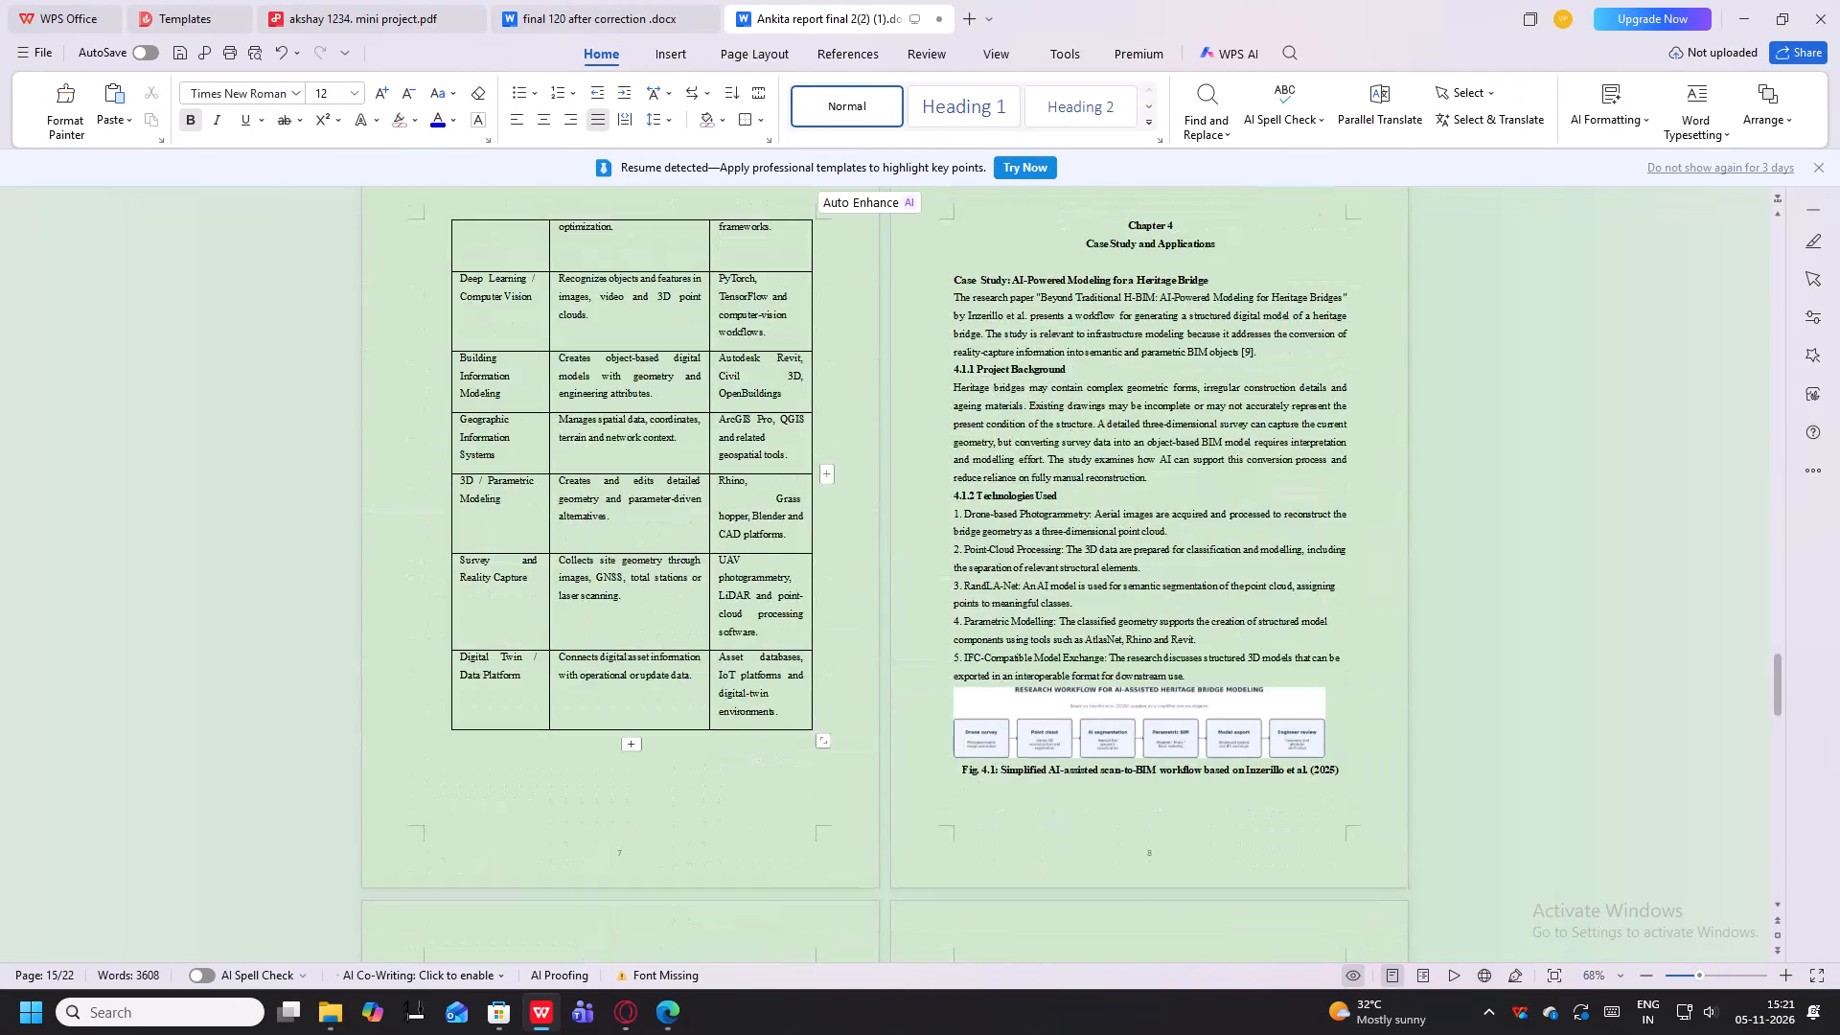
pyautogui.scroll(-7, 802, 517)
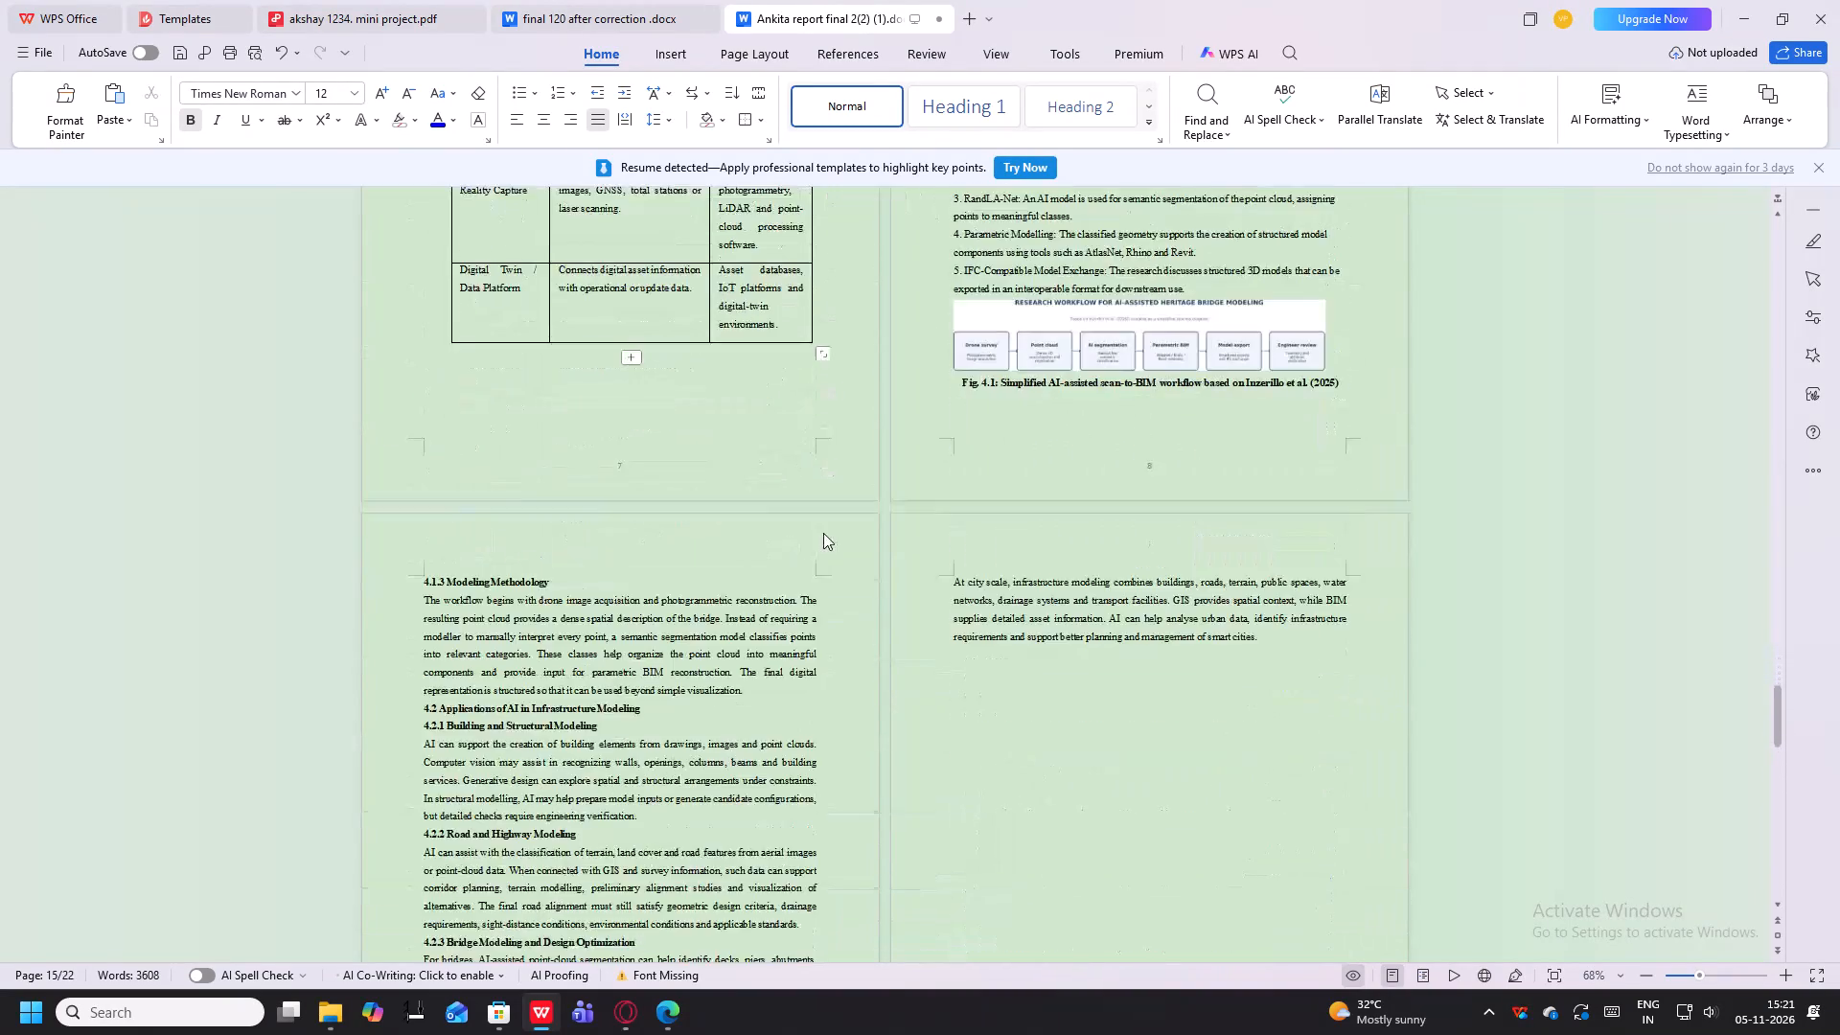
pyautogui.scroll(-17, 823, 533)
pyautogui.scroll(6, 830, 531)
pyautogui.scroll(-6, 830, 531)
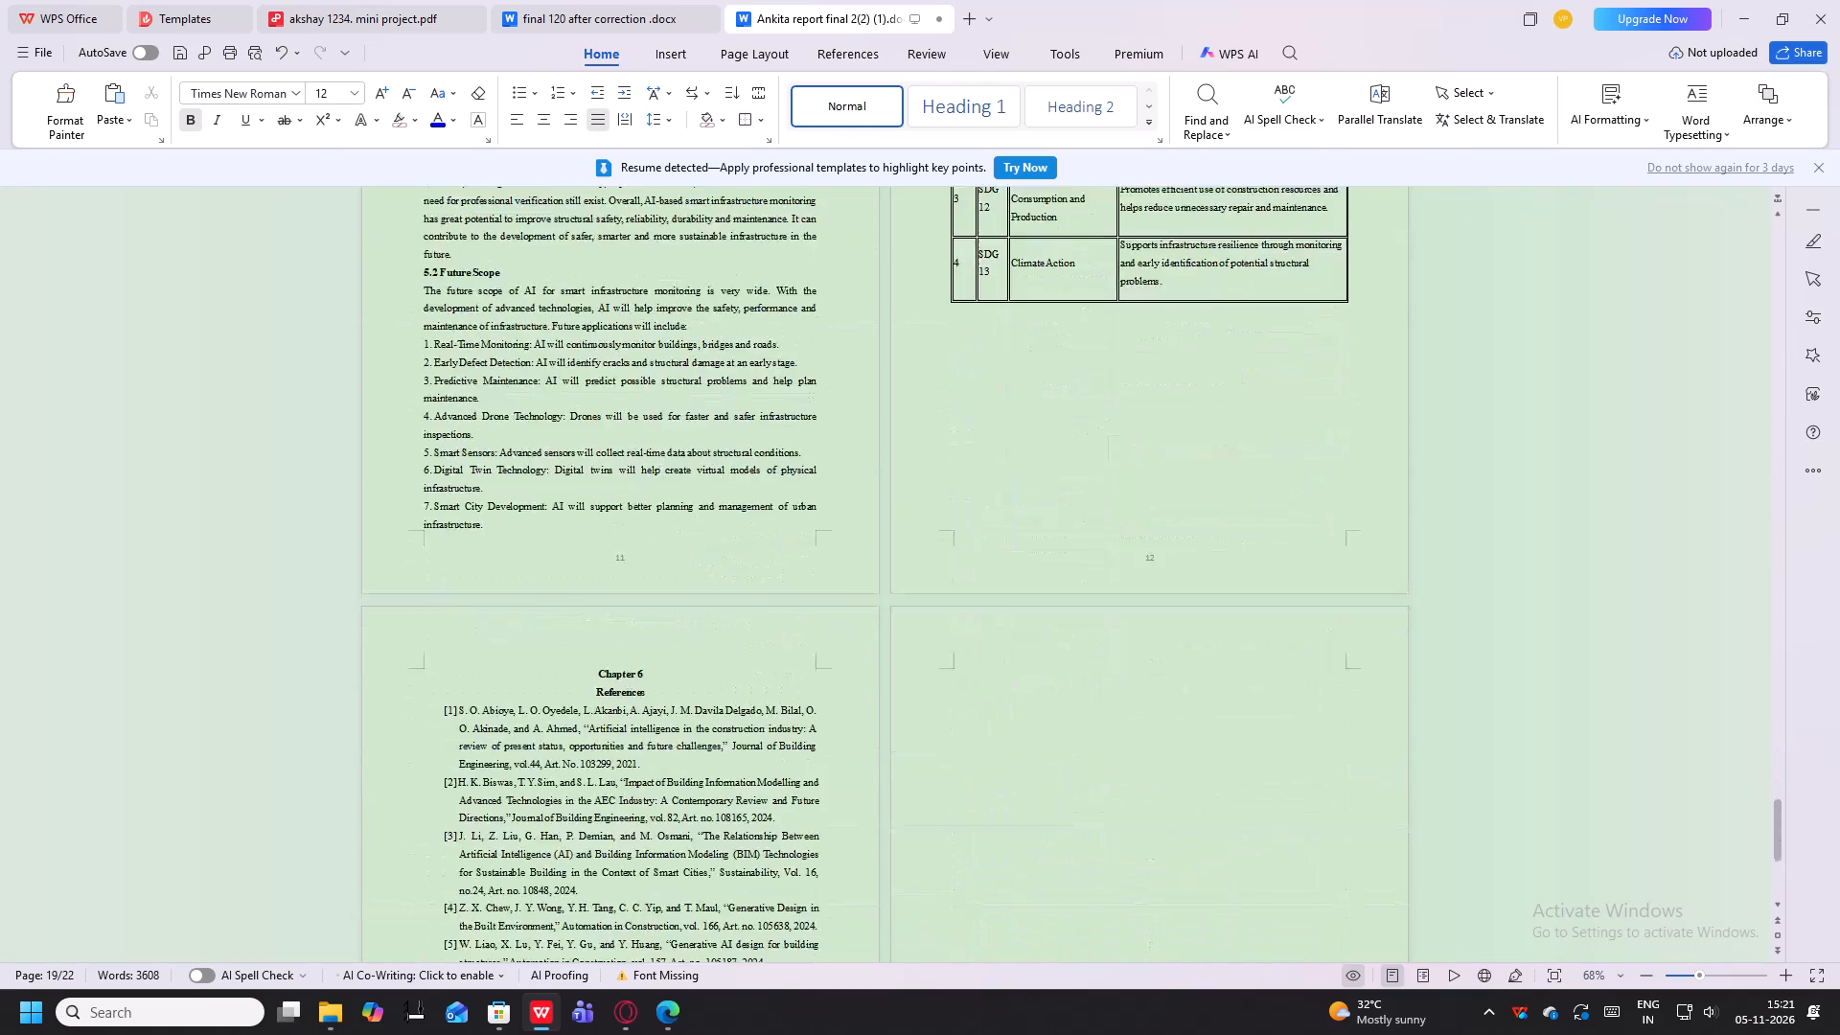
pyautogui.scroll(-4, 836, 530)
pyautogui.scroll(20, 833, 528)
pyautogui.scroll(6, 833, 528)
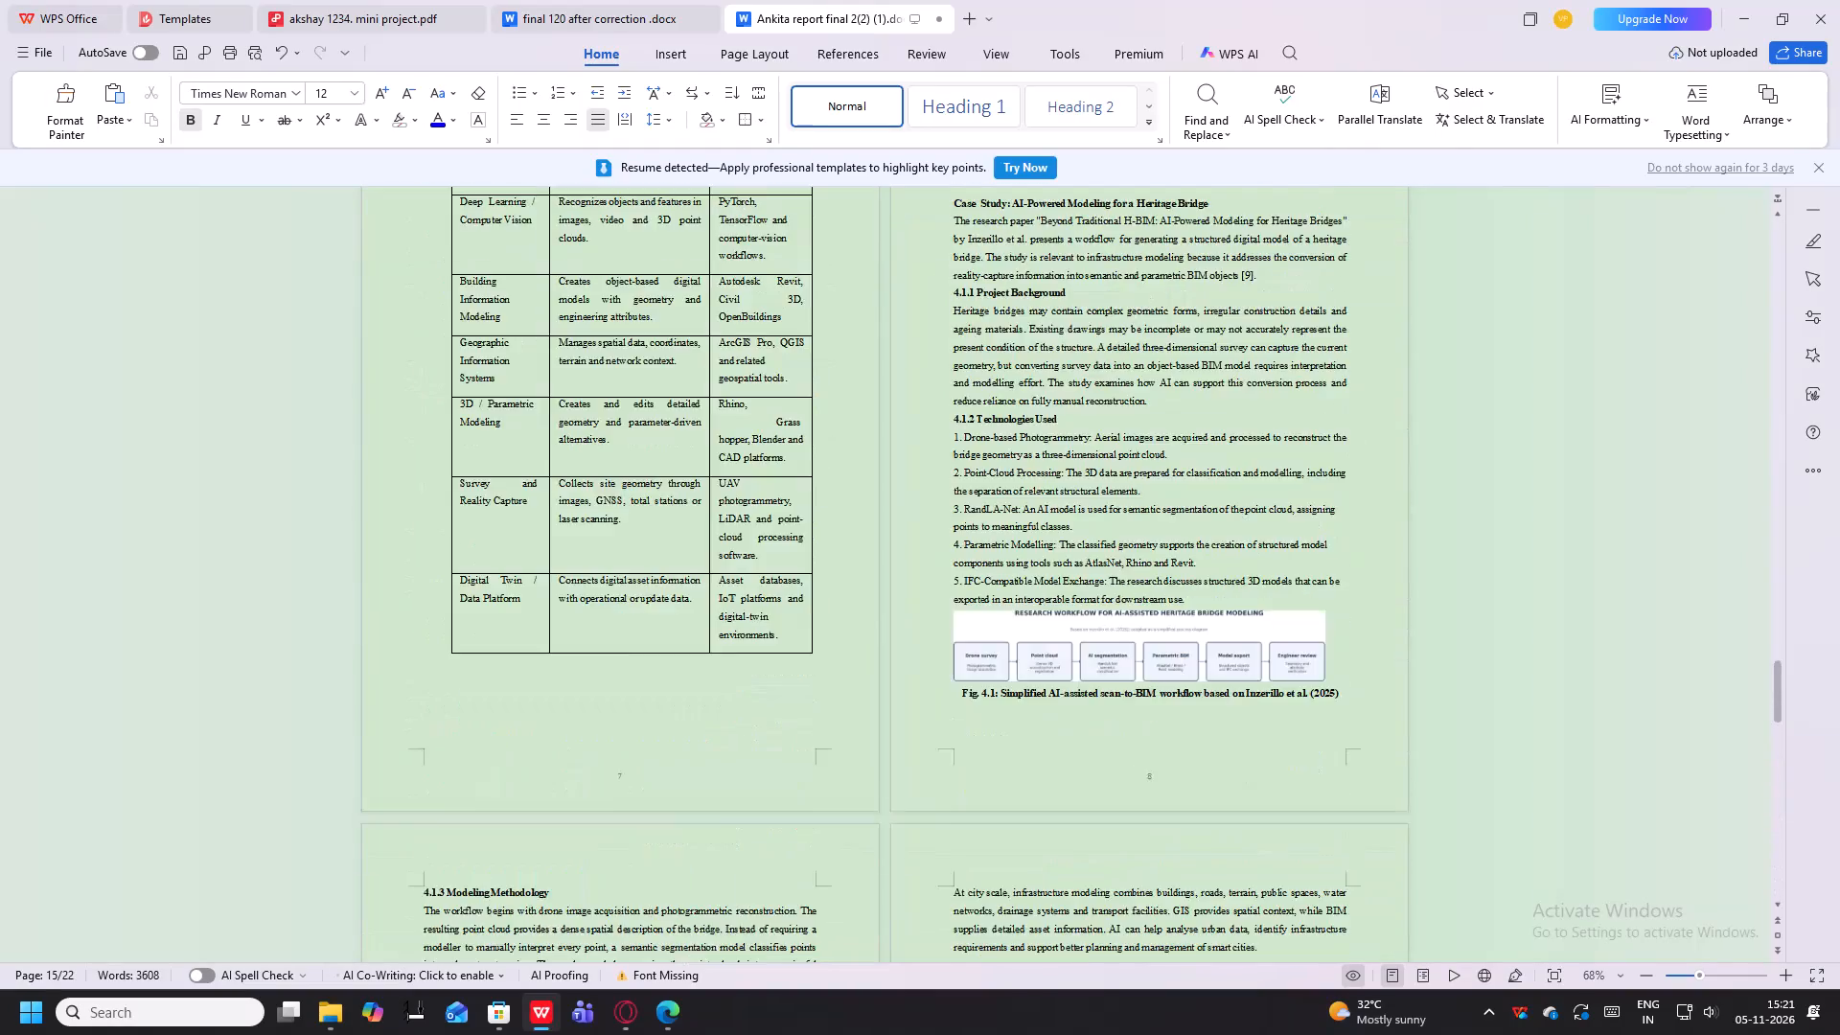
pyautogui.scroll(20, 811, 536)
pyautogui.scroll(15, 811, 536)
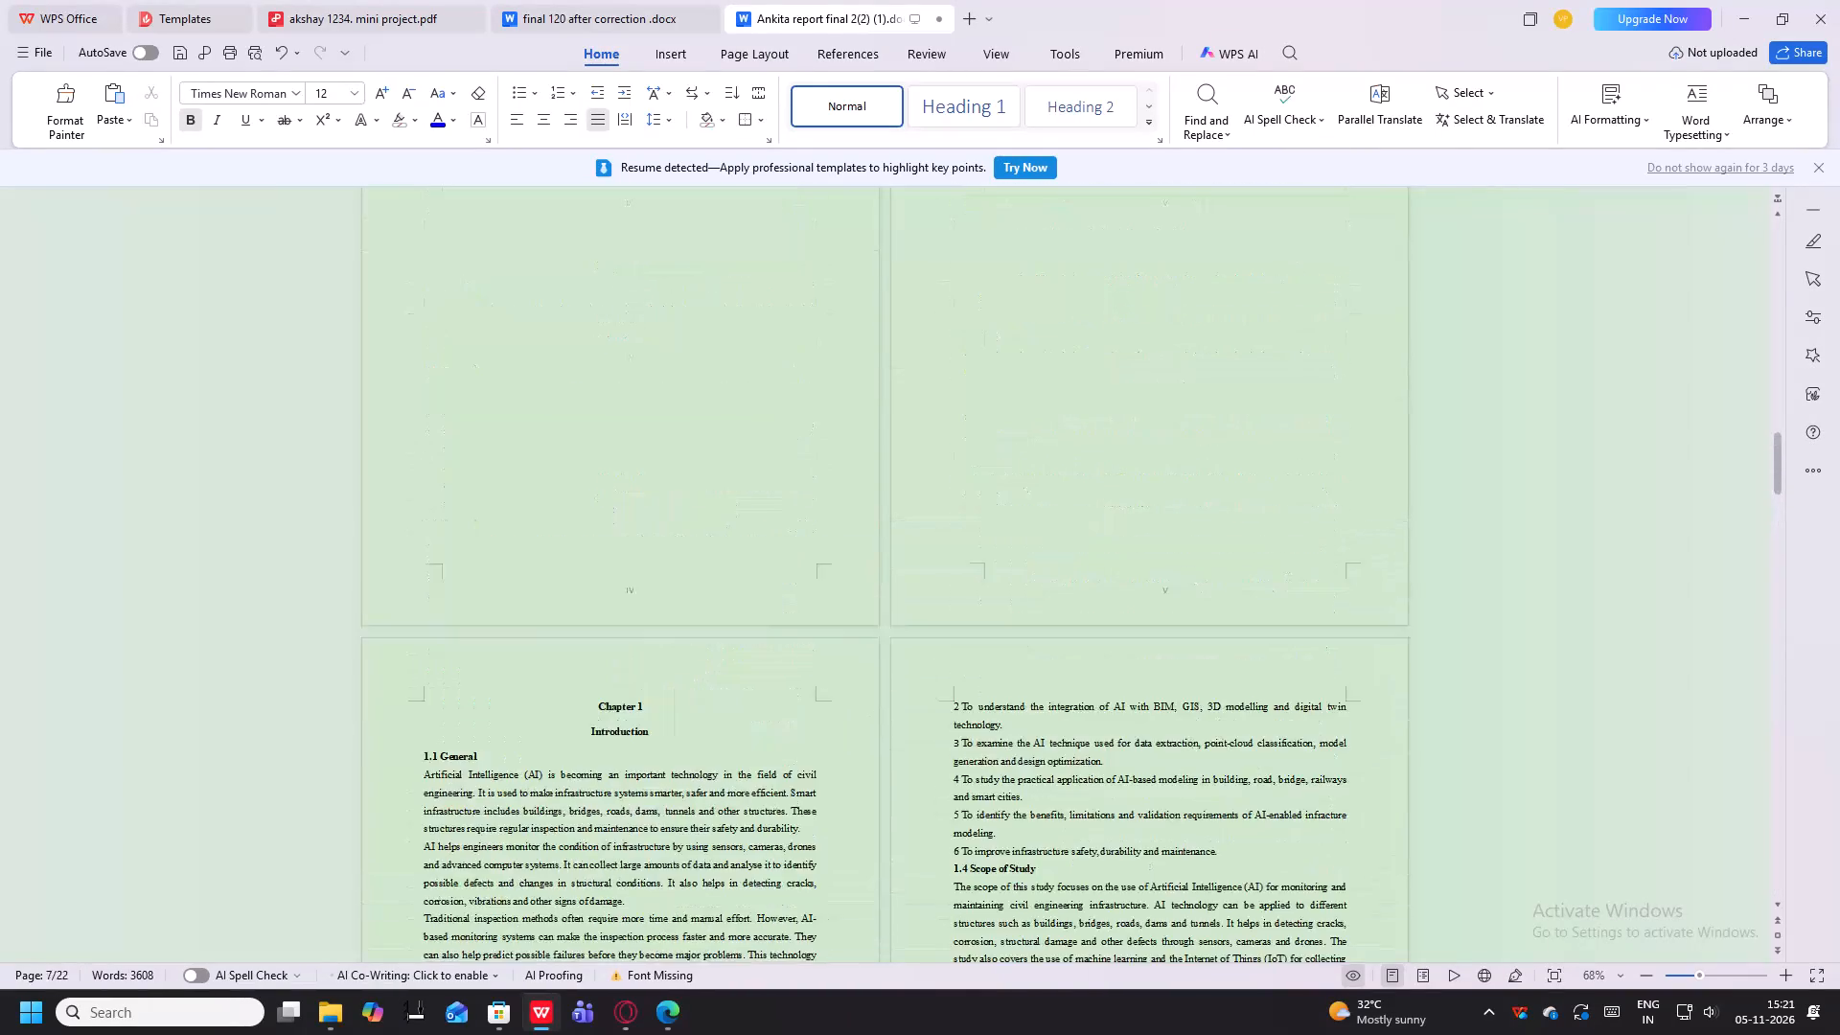
pyautogui.scroll(20, 793, 542)
pyautogui.scroll(15, 793, 542)
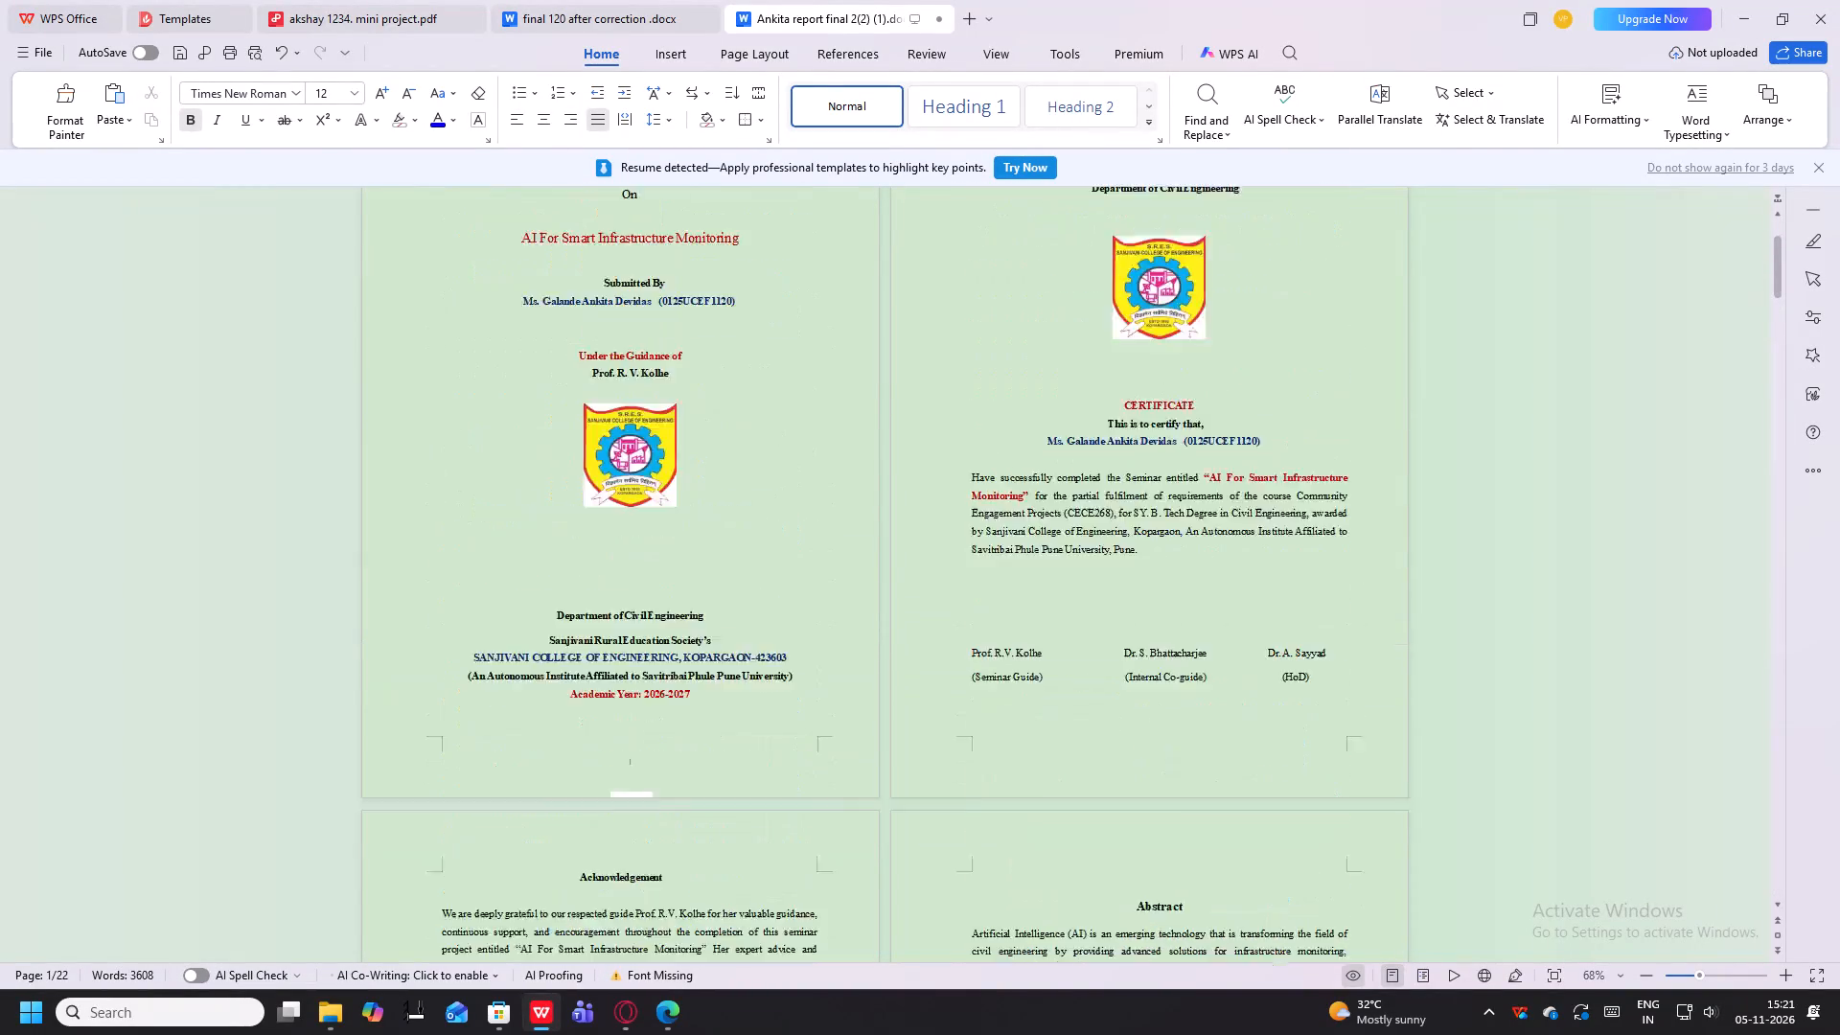
pyautogui.scroll(8, 761, 548)
pyautogui.click(34, 63)
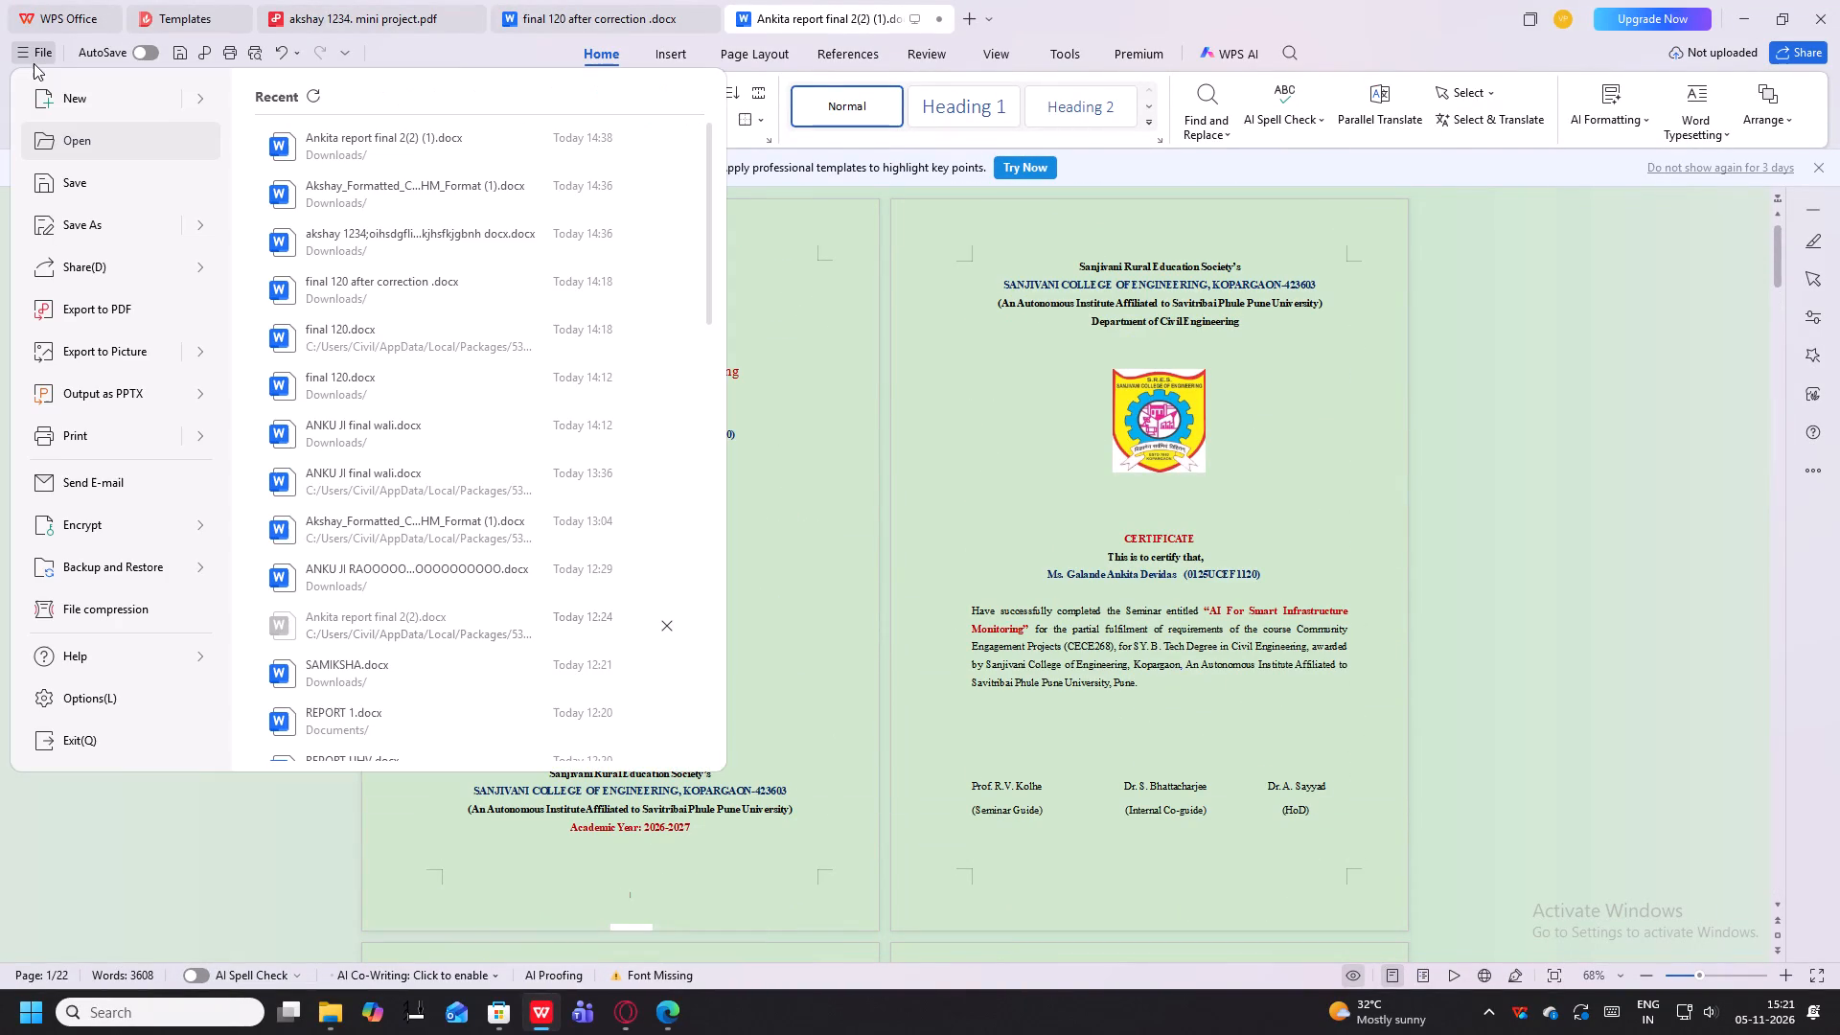
pyautogui.click(770, 415)
# Change the footer page number format on the Abstract page to i, ii, iii, centred, applied to the entire document.
pyautogui.scroll(-11, 775, 428)
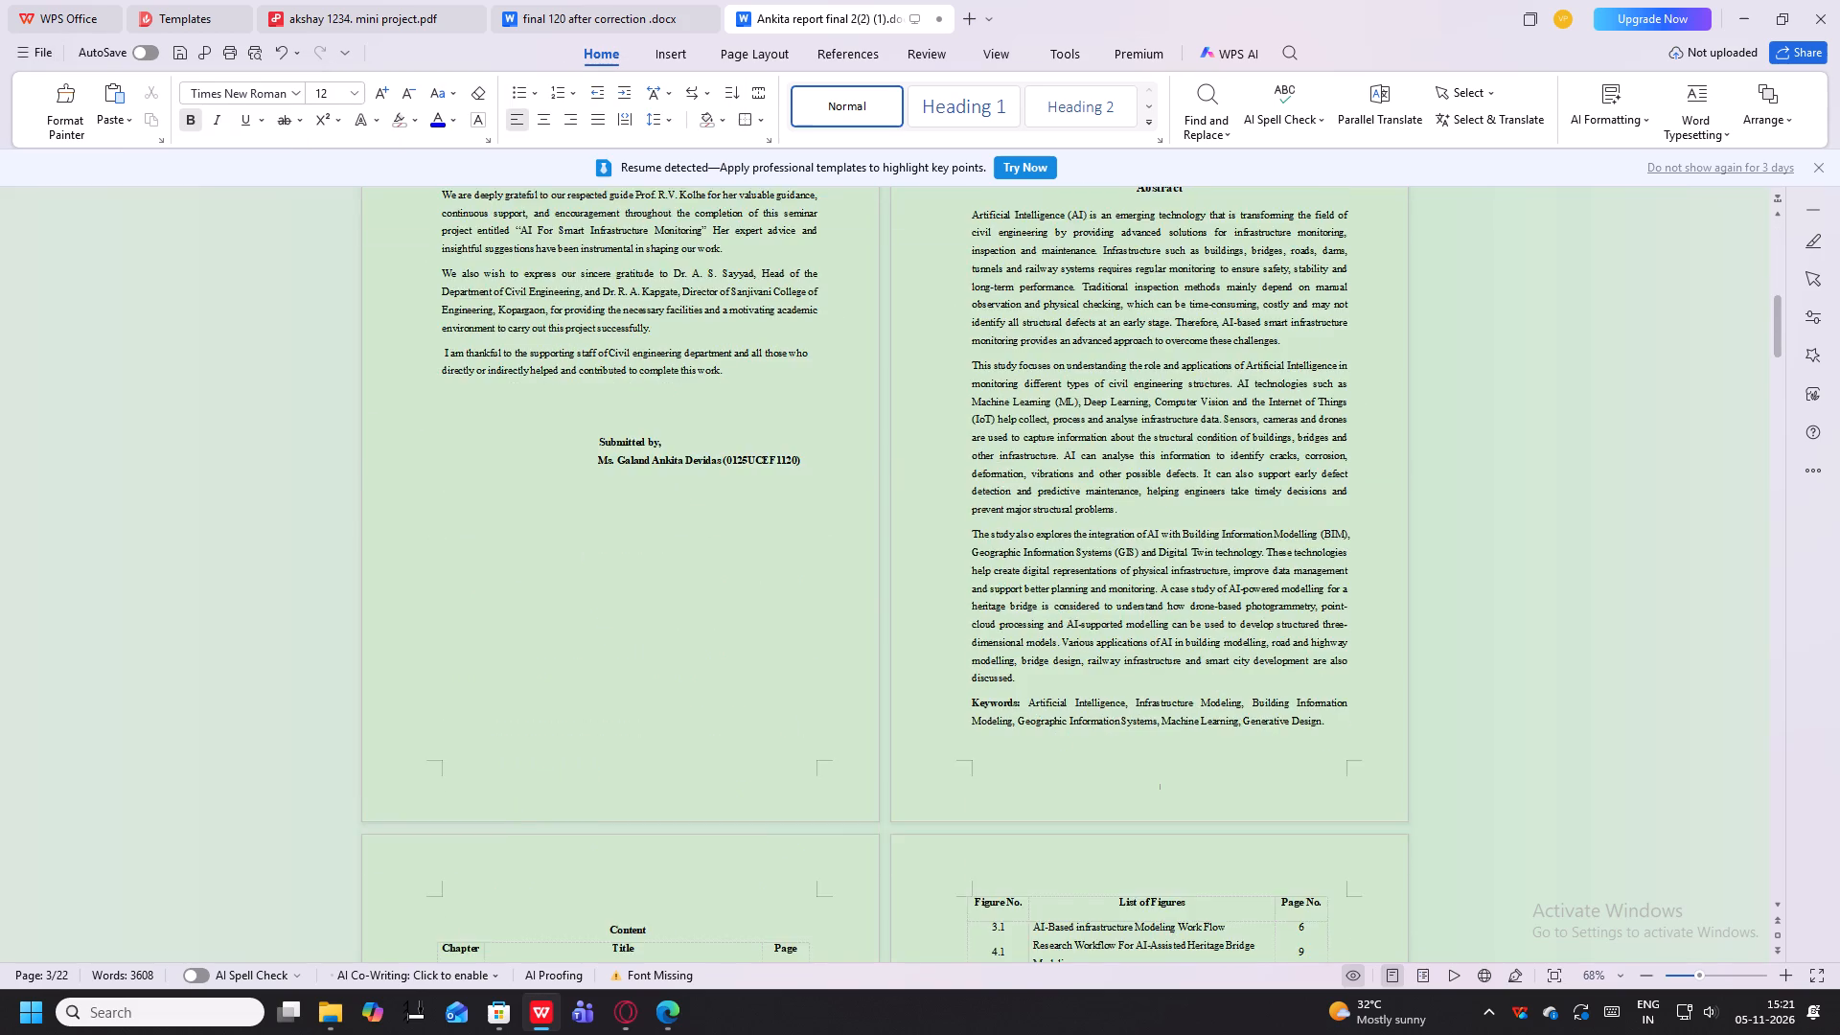
pyautogui.scroll(-12, 775, 435)
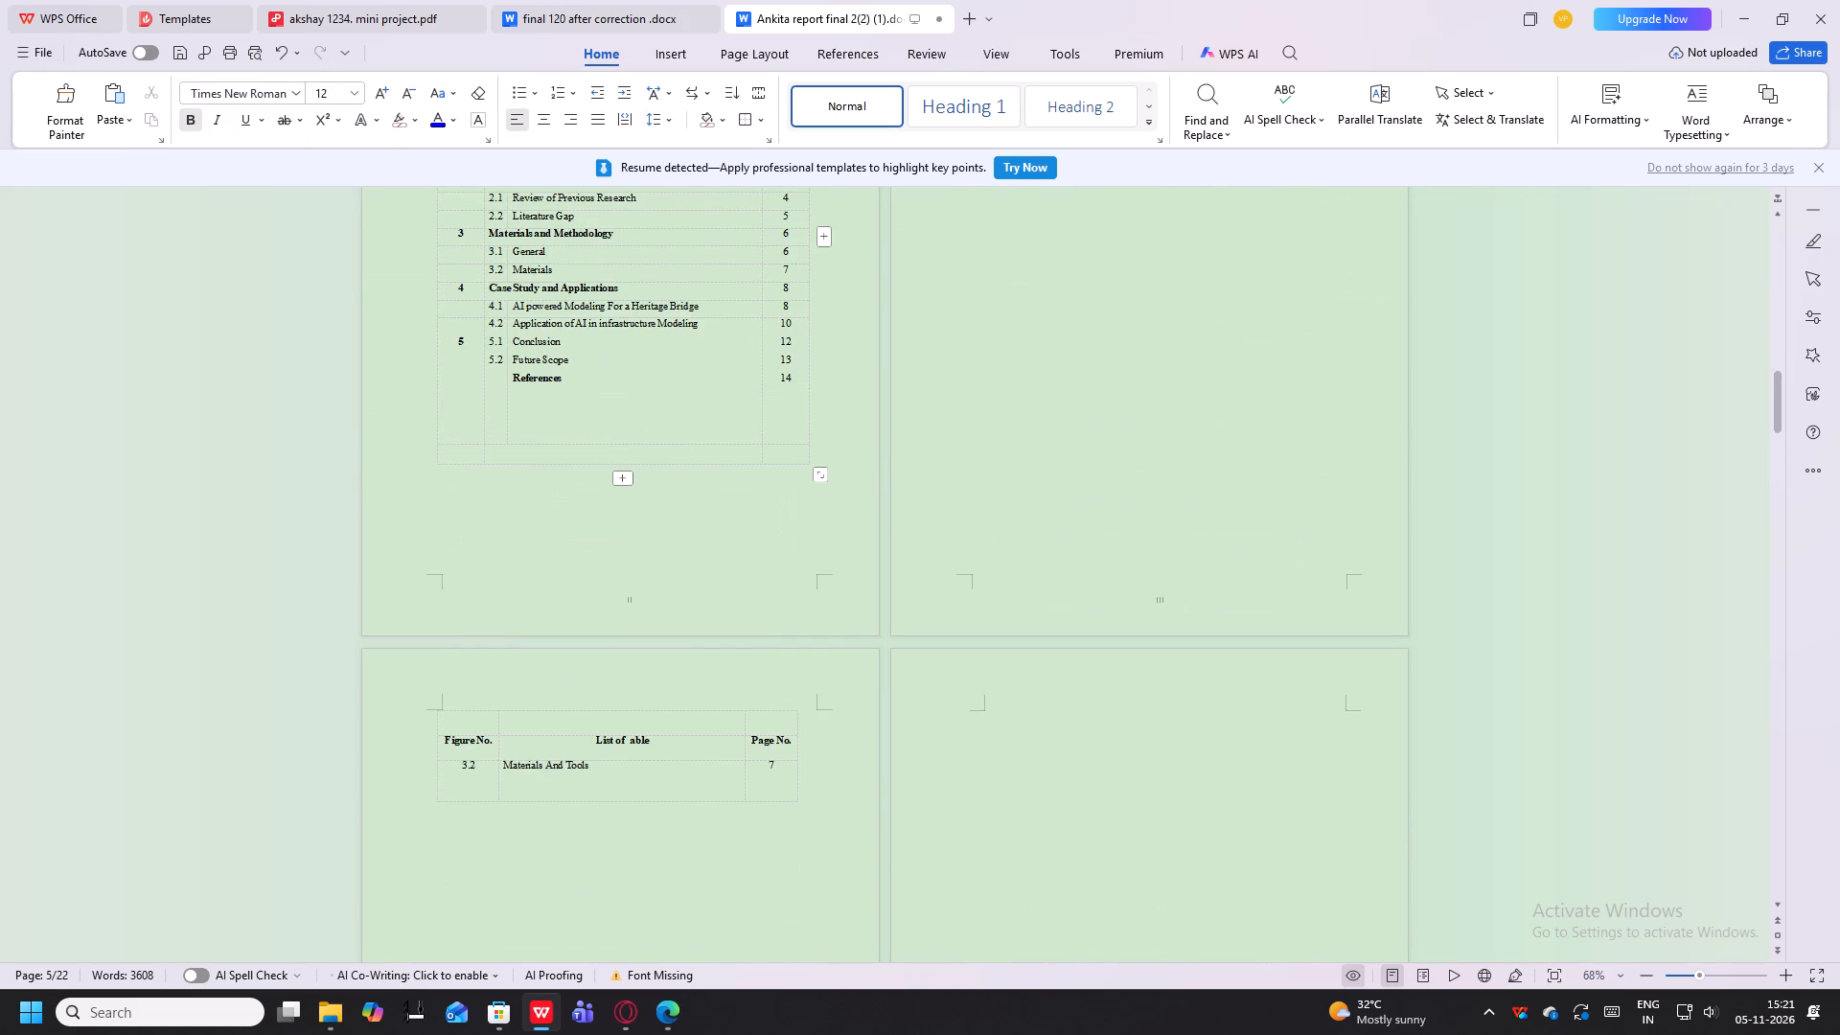
pyautogui.scroll(6, 682, 608)
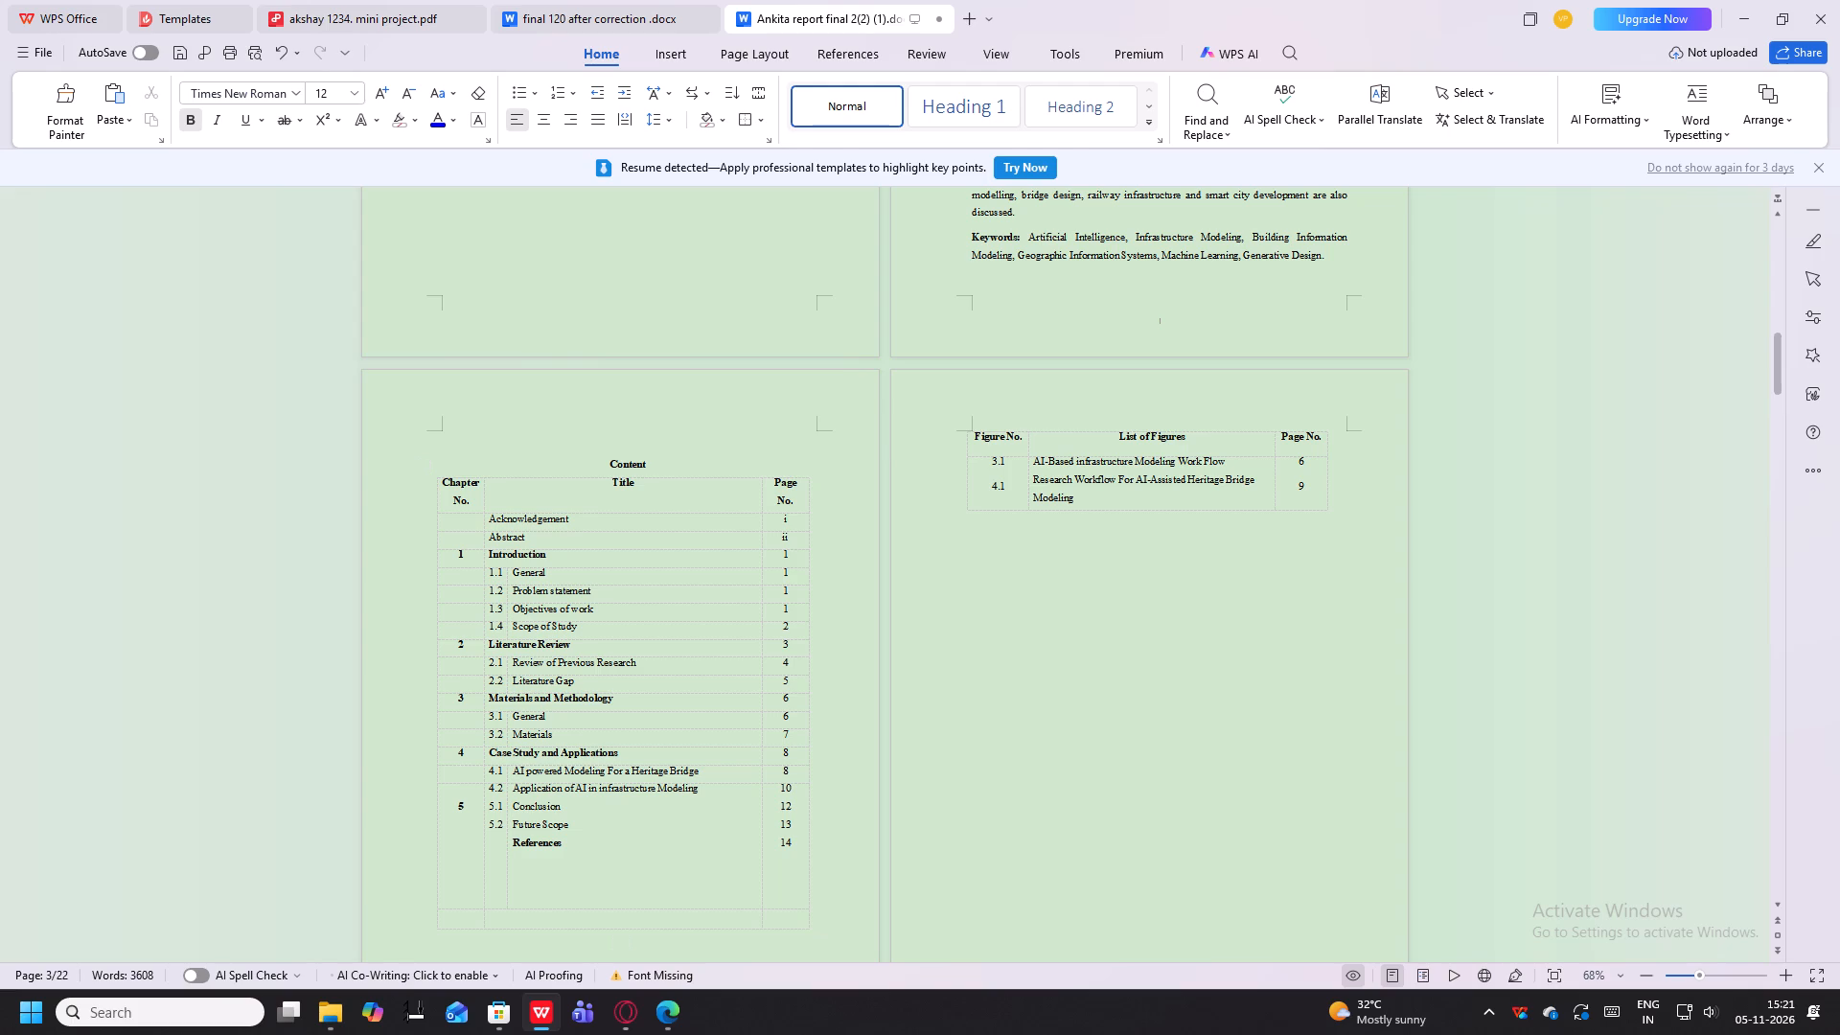
pyautogui.click(1163, 324)
pyautogui.click(1161, 315)
pyautogui.click(1073, 329)
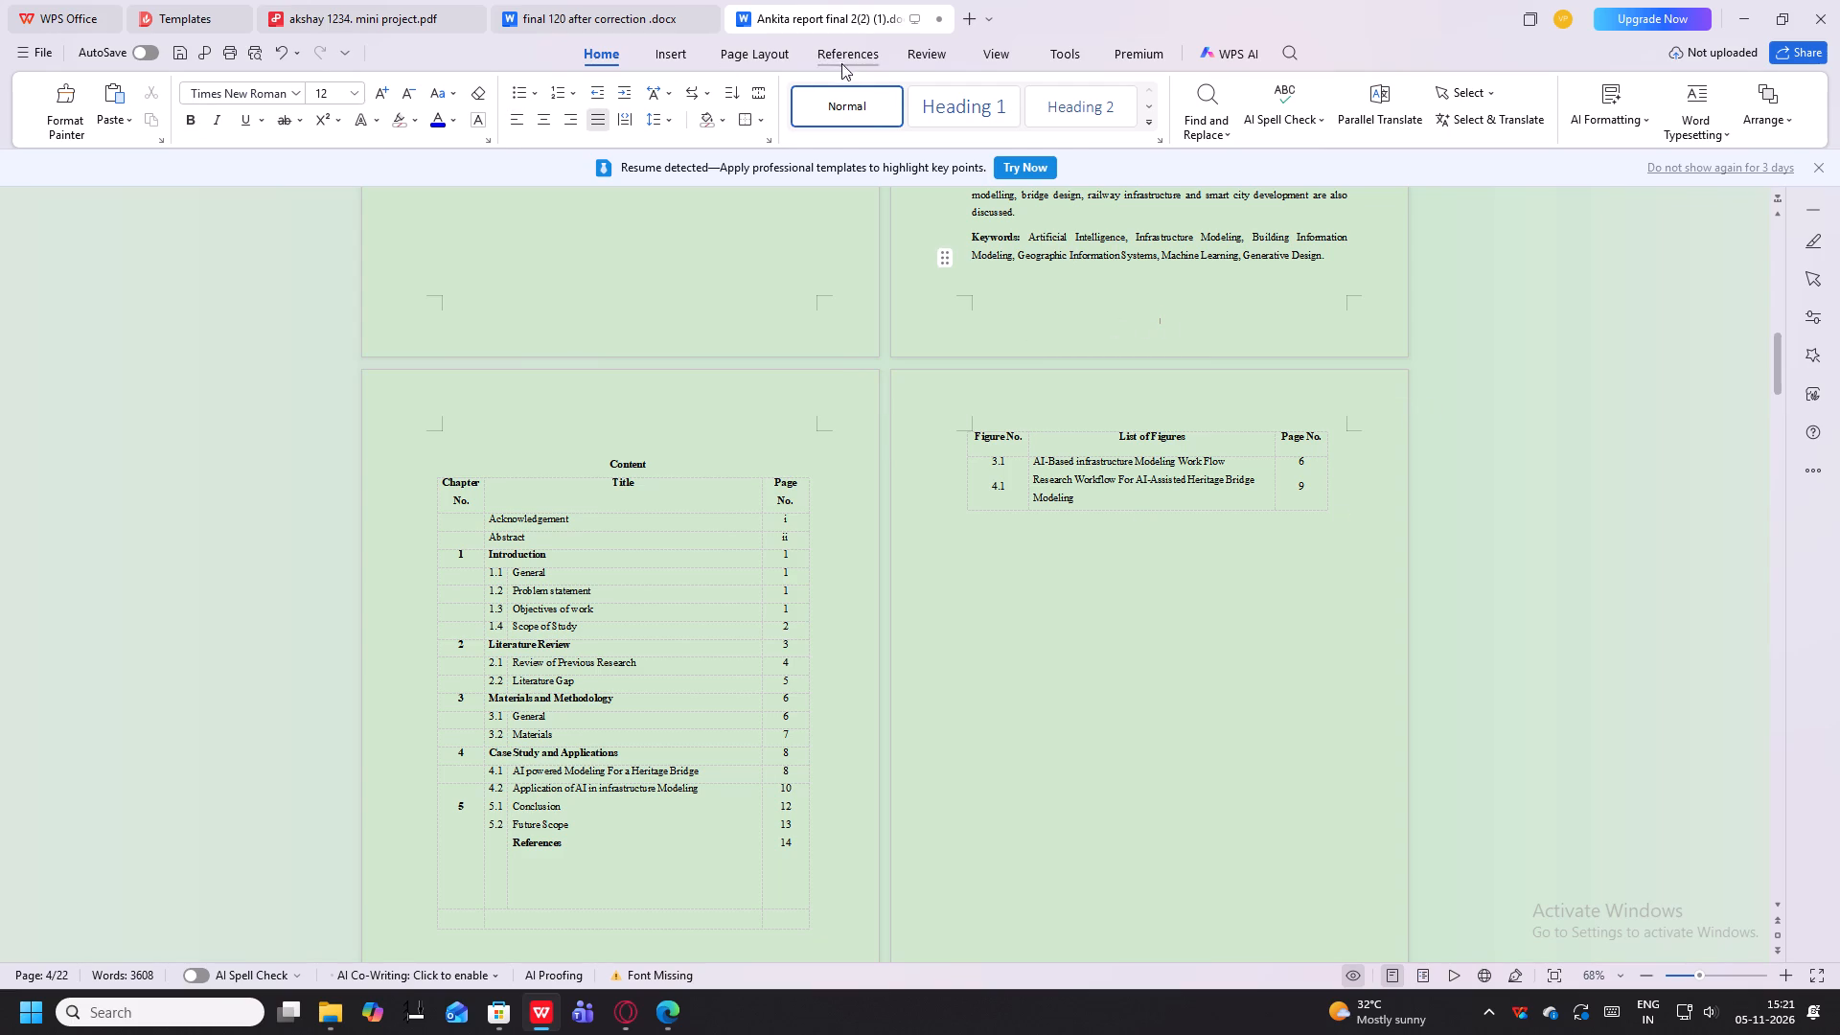
pyautogui.click(995, 45)
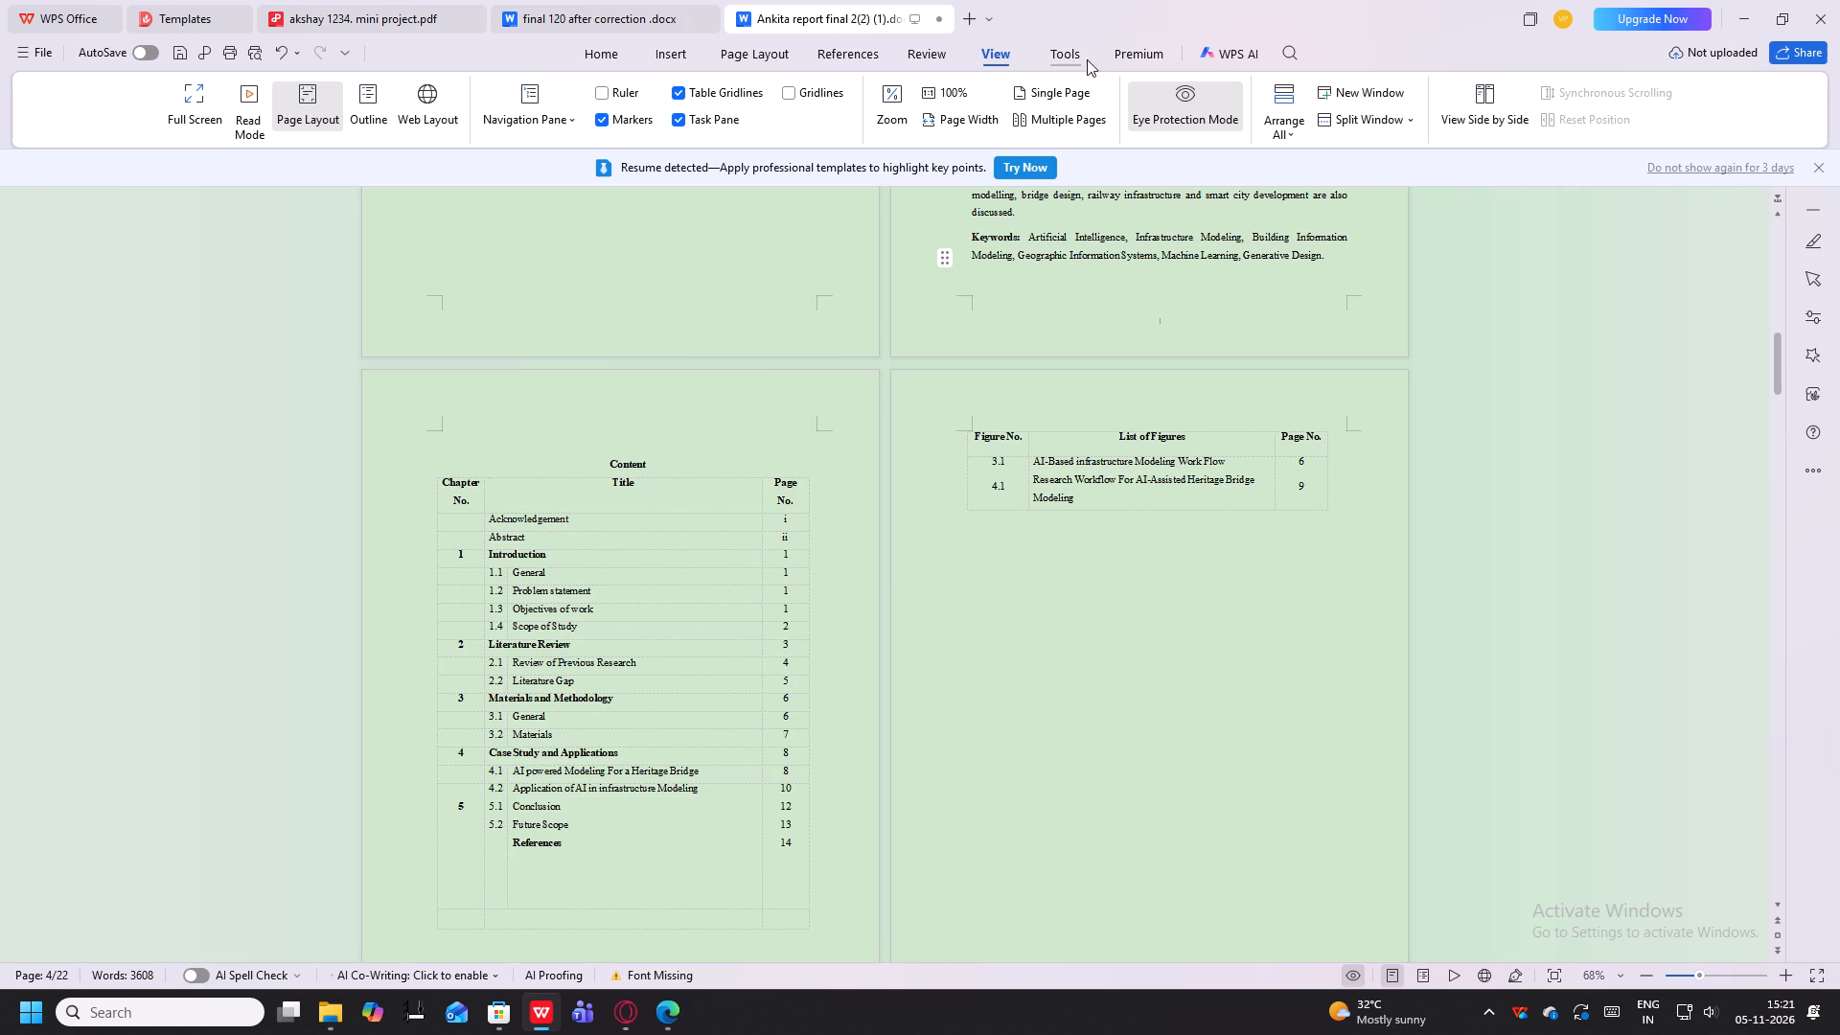
pyautogui.click(914, 57)
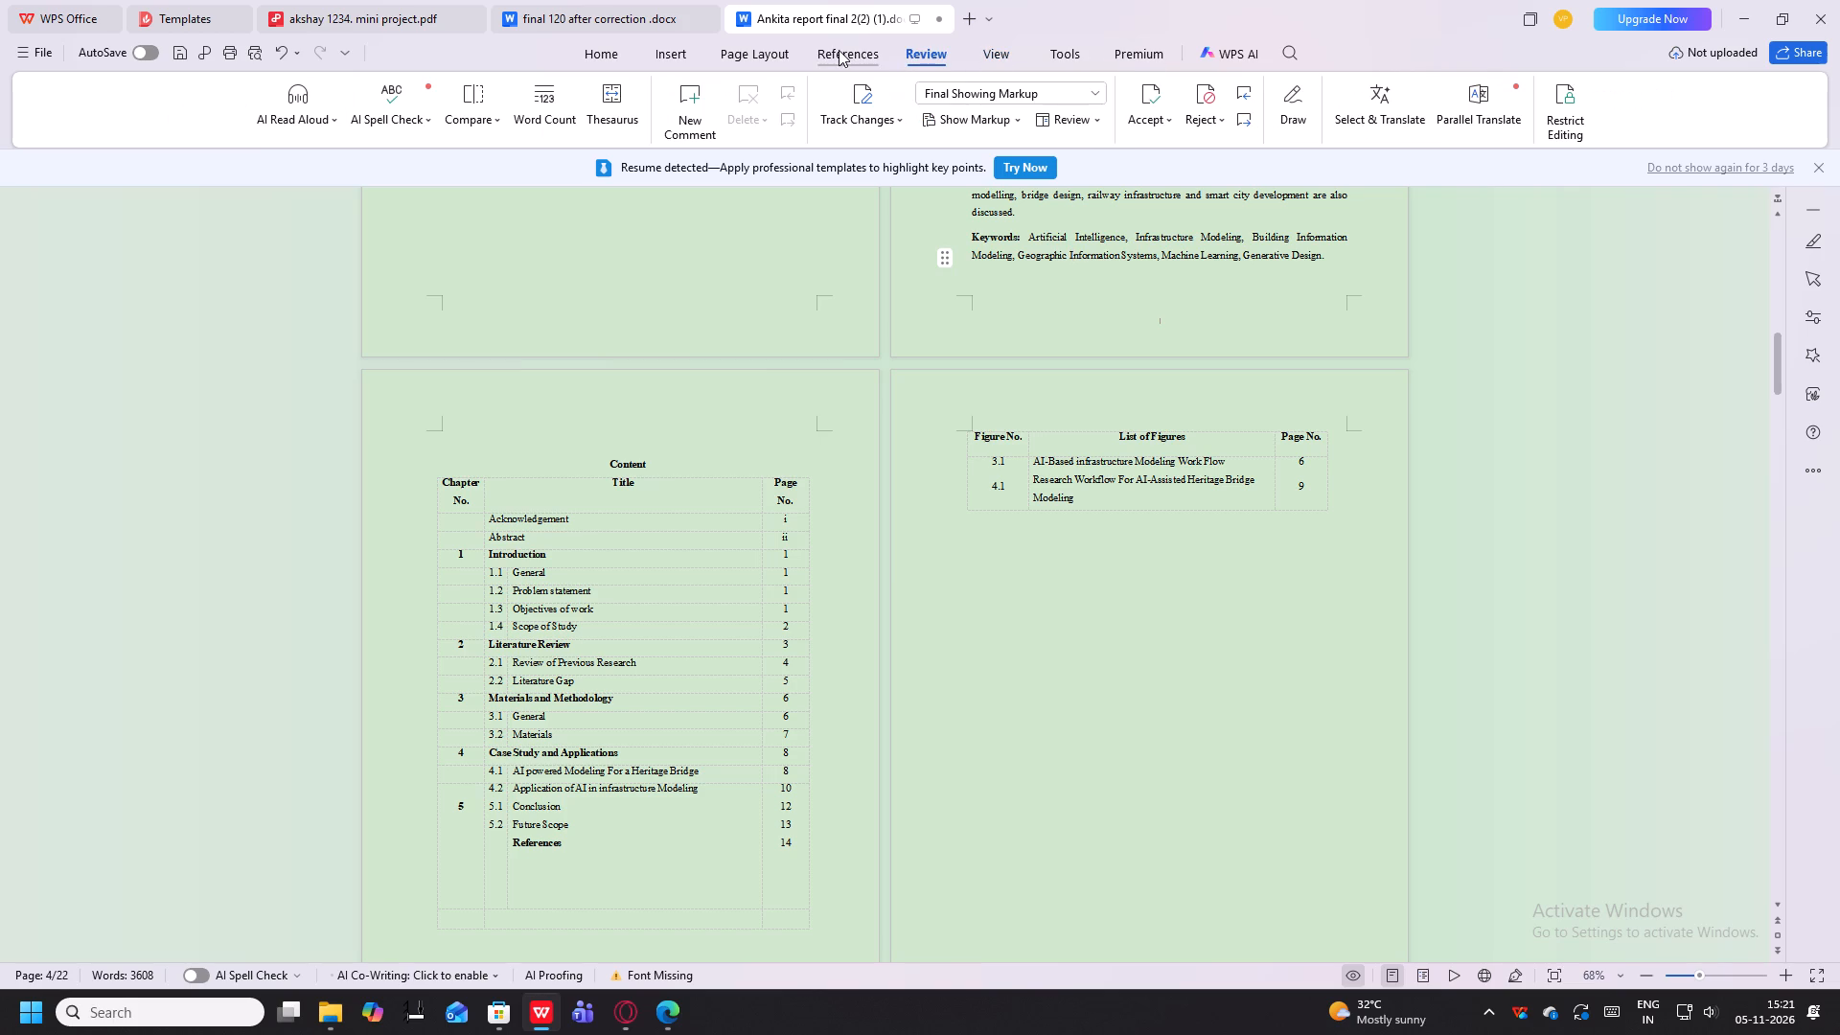
pyautogui.click(775, 46)
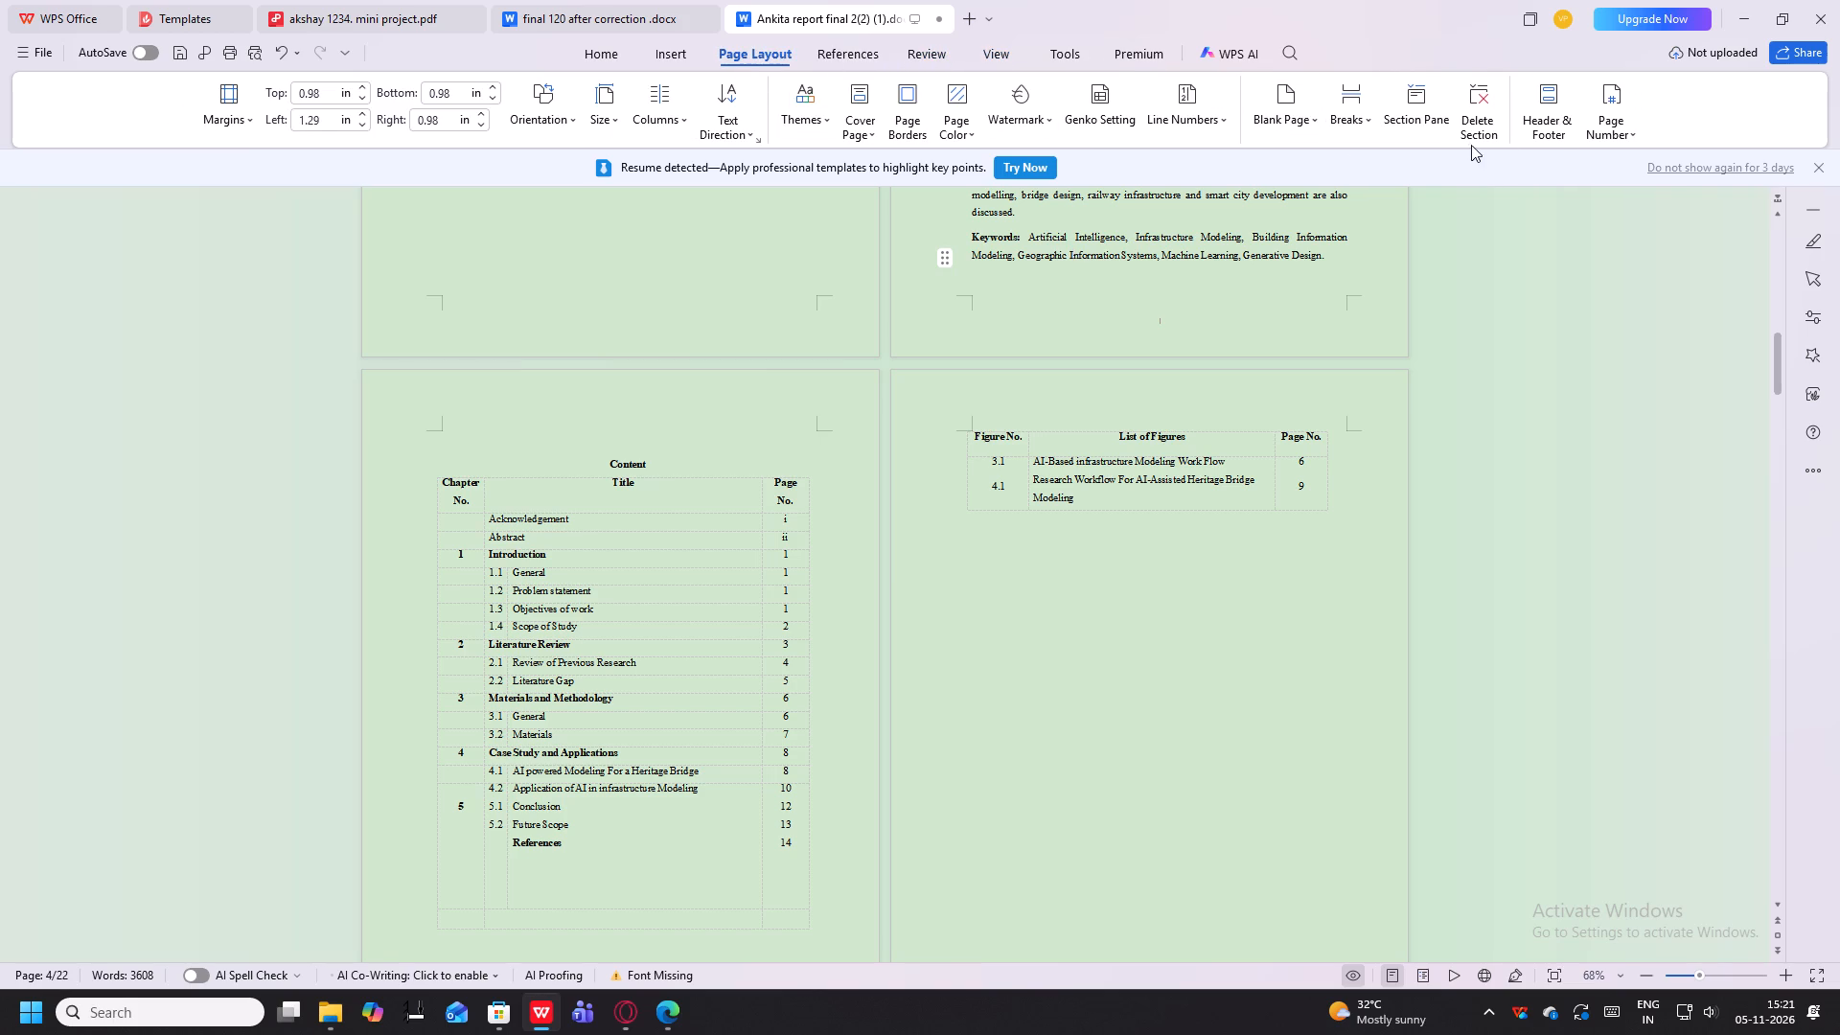
pyautogui.click(1541, 130)
pyautogui.scroll(-3, 1144, 418)
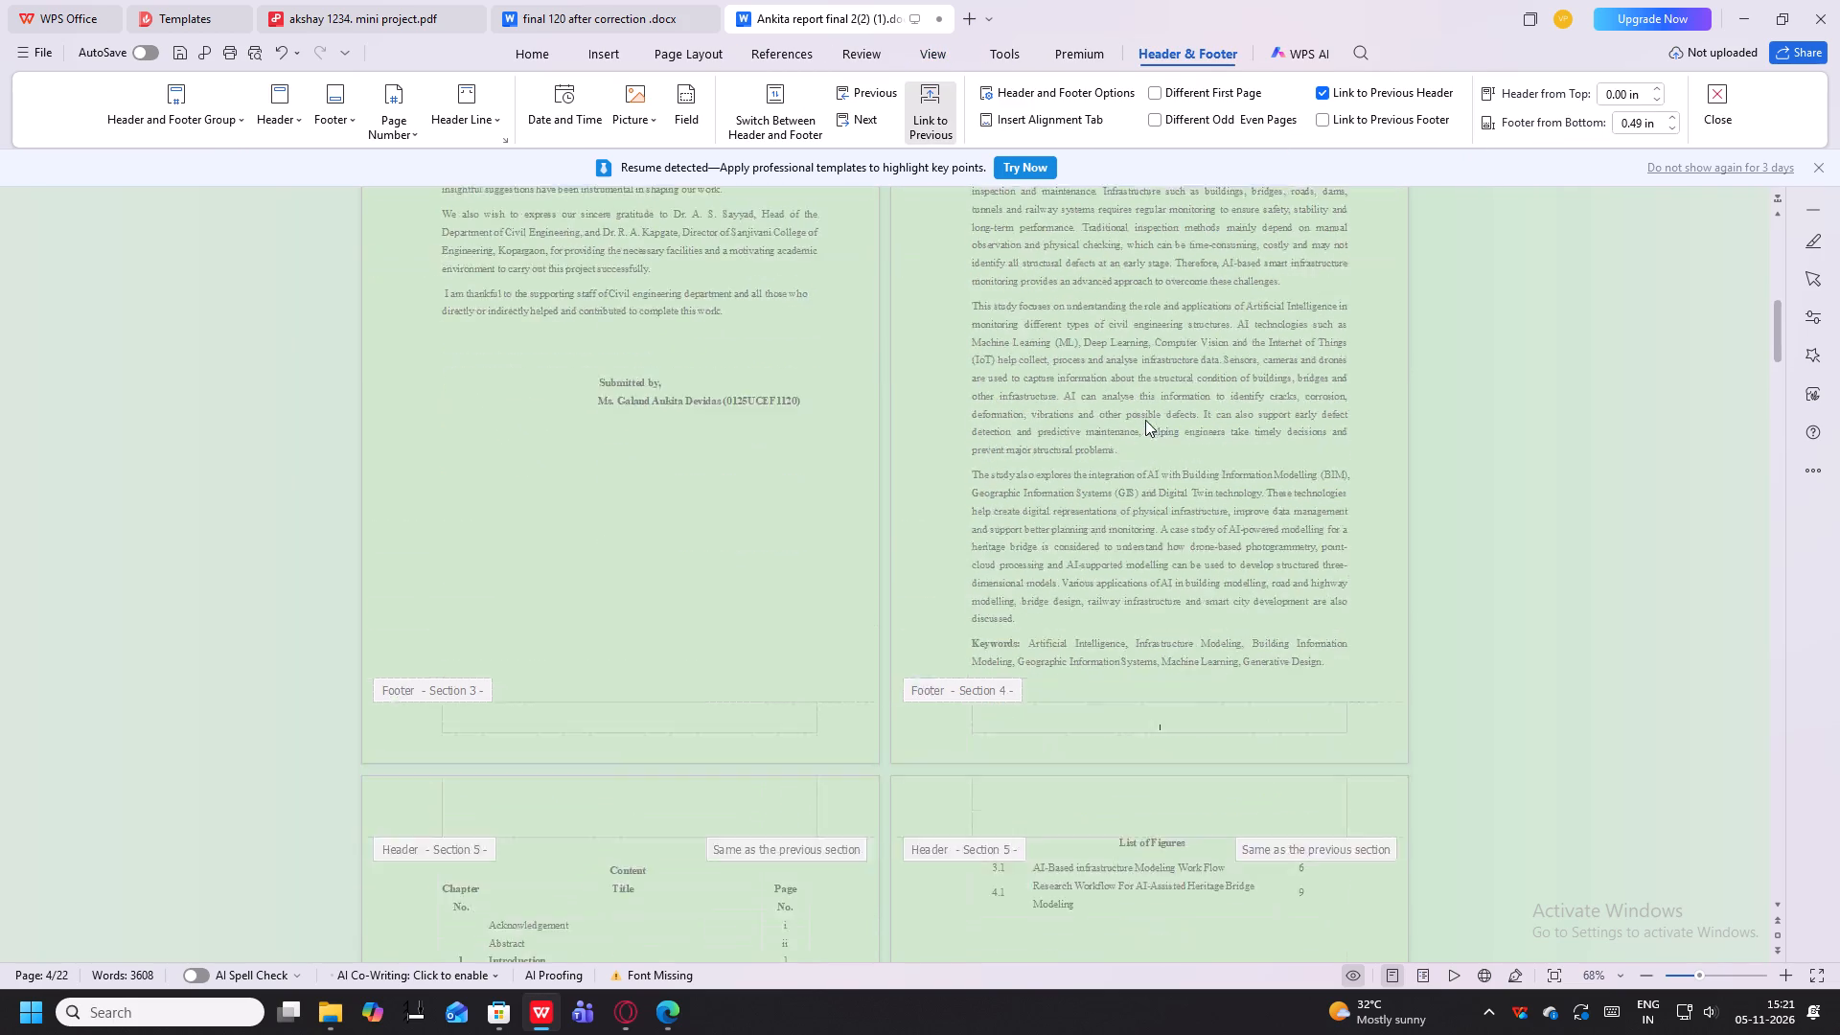
pyautogui.scroll(-1, 1145, 420)
pyautogui.click(1152, 562)
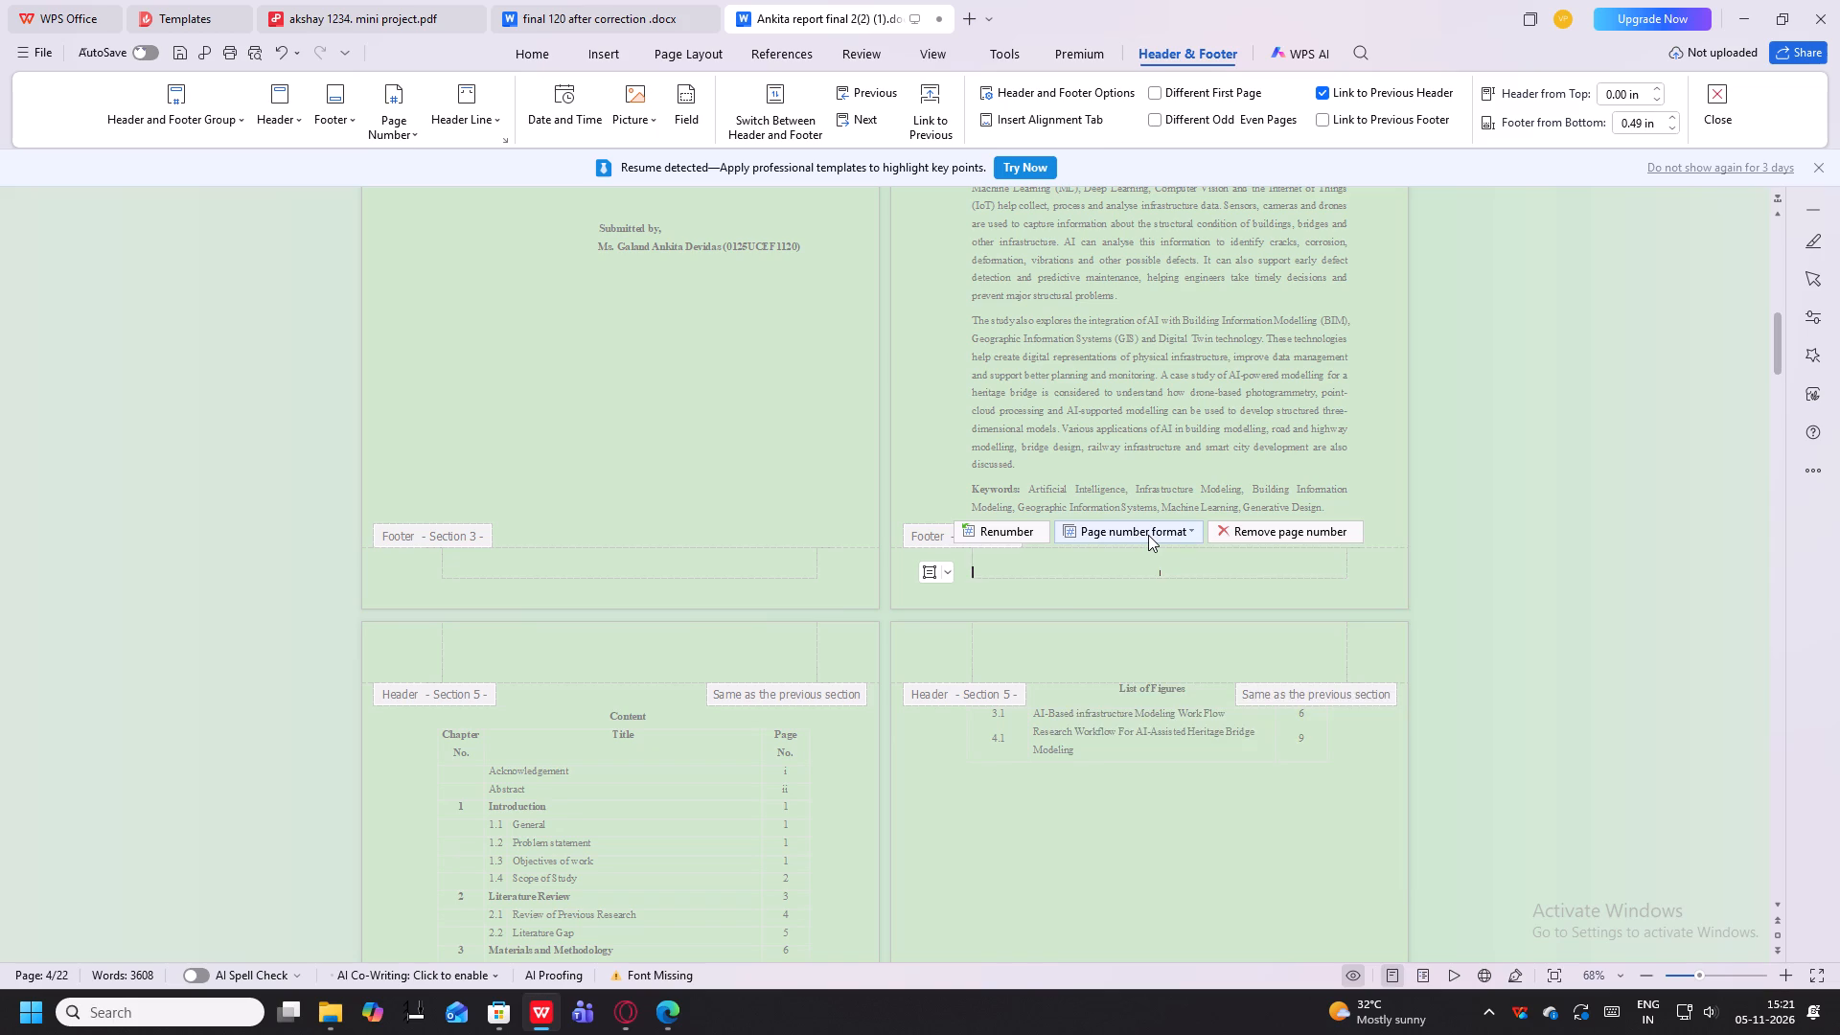
pyautogui.click(1148, 535)
pyautogui.click(1200, 576)
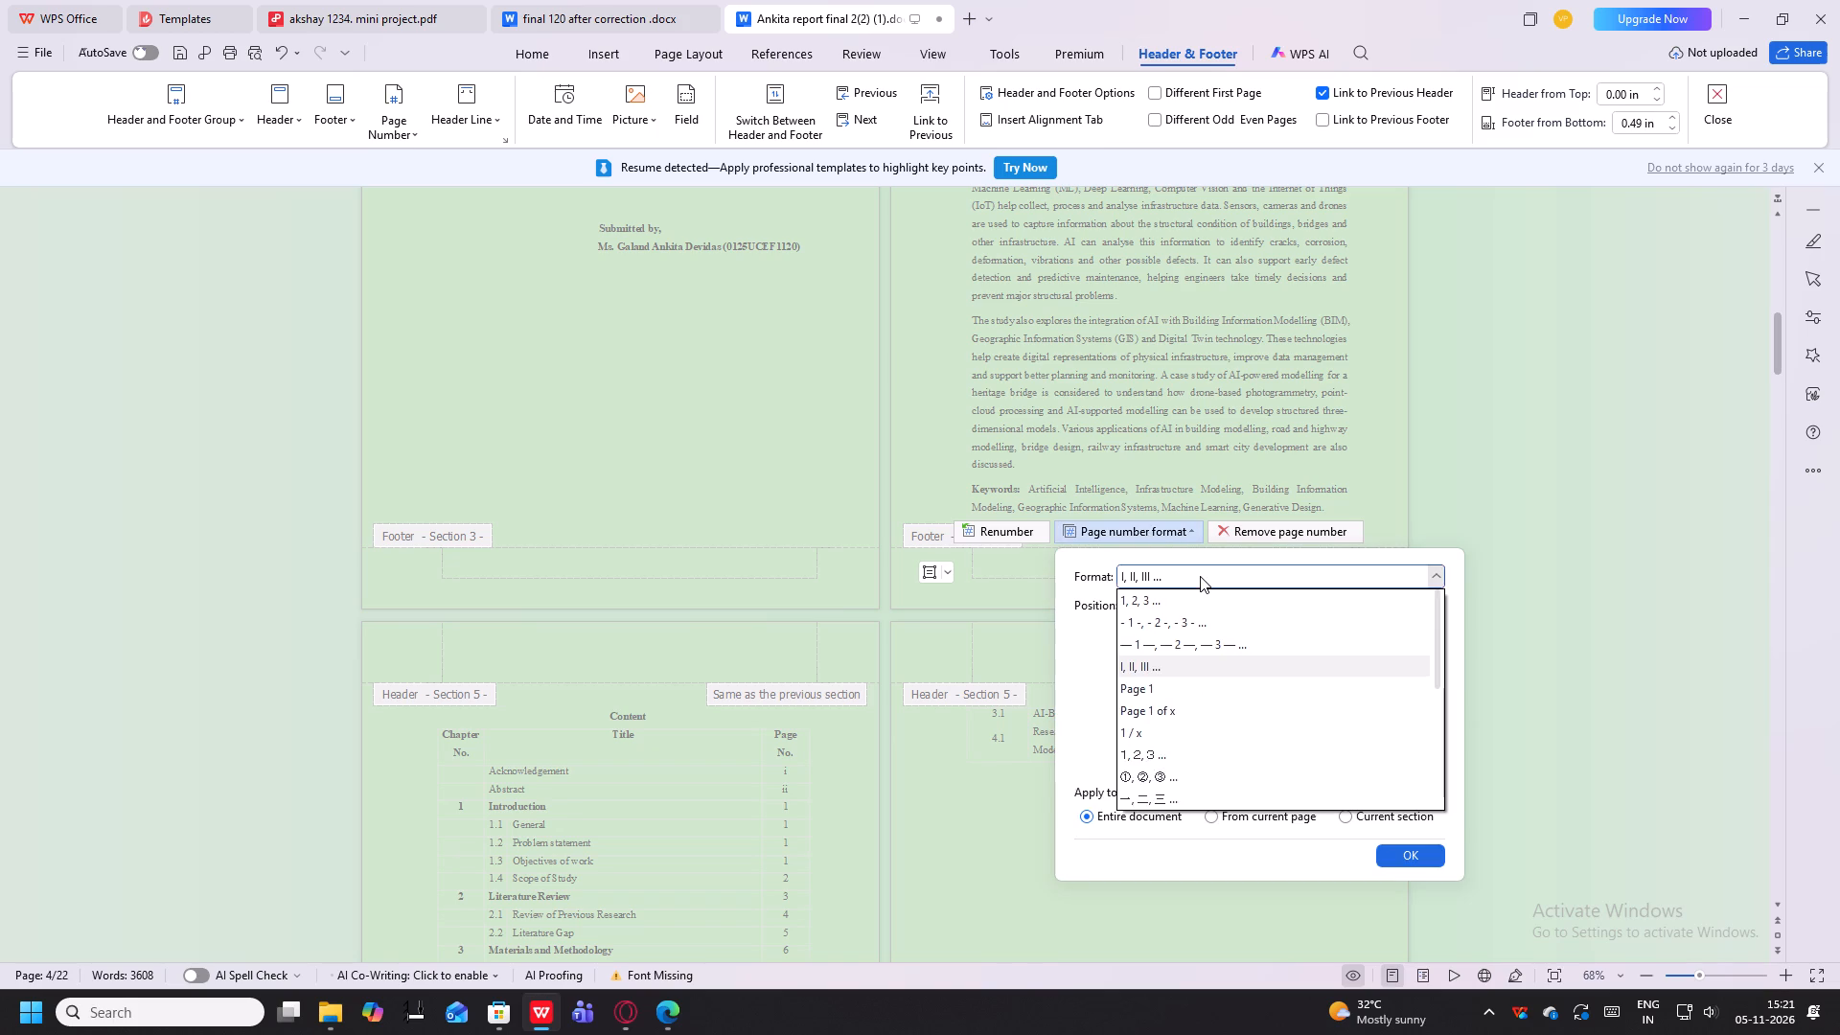
pyautogui.scroll(-4, 1198, 773)
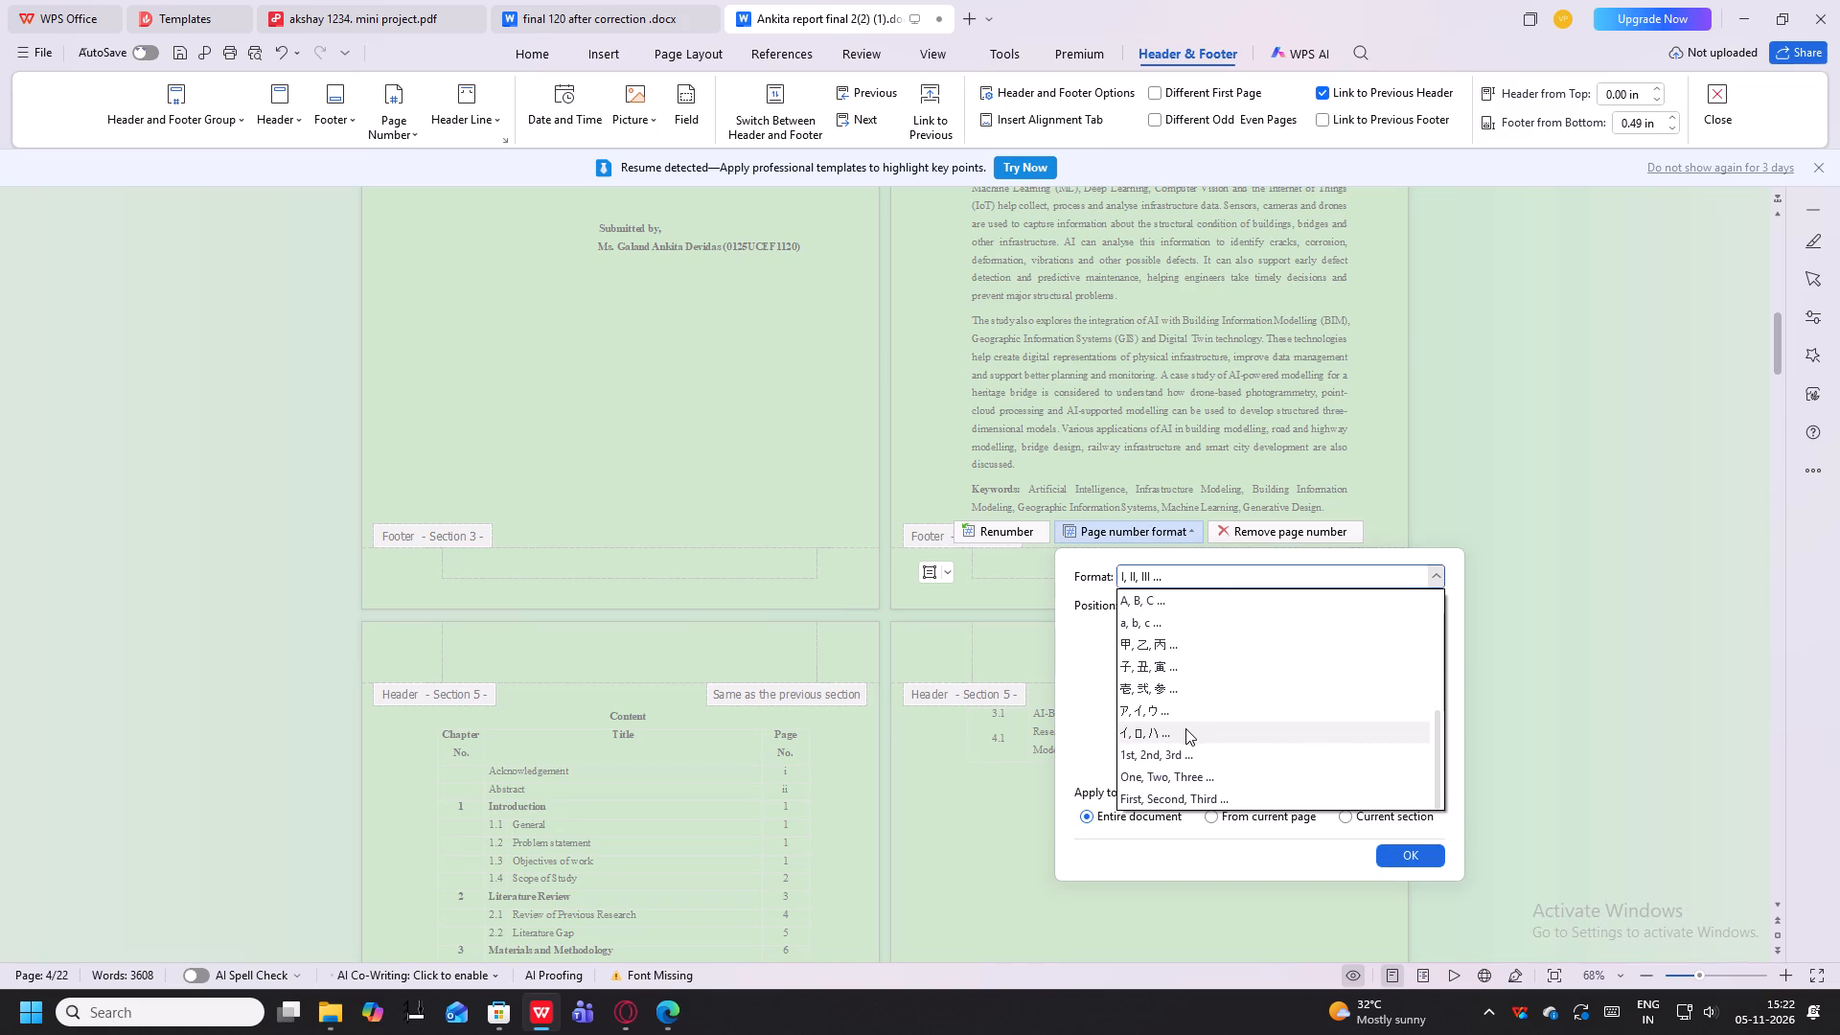
pyautogui.scroll(1, 1183, 724)
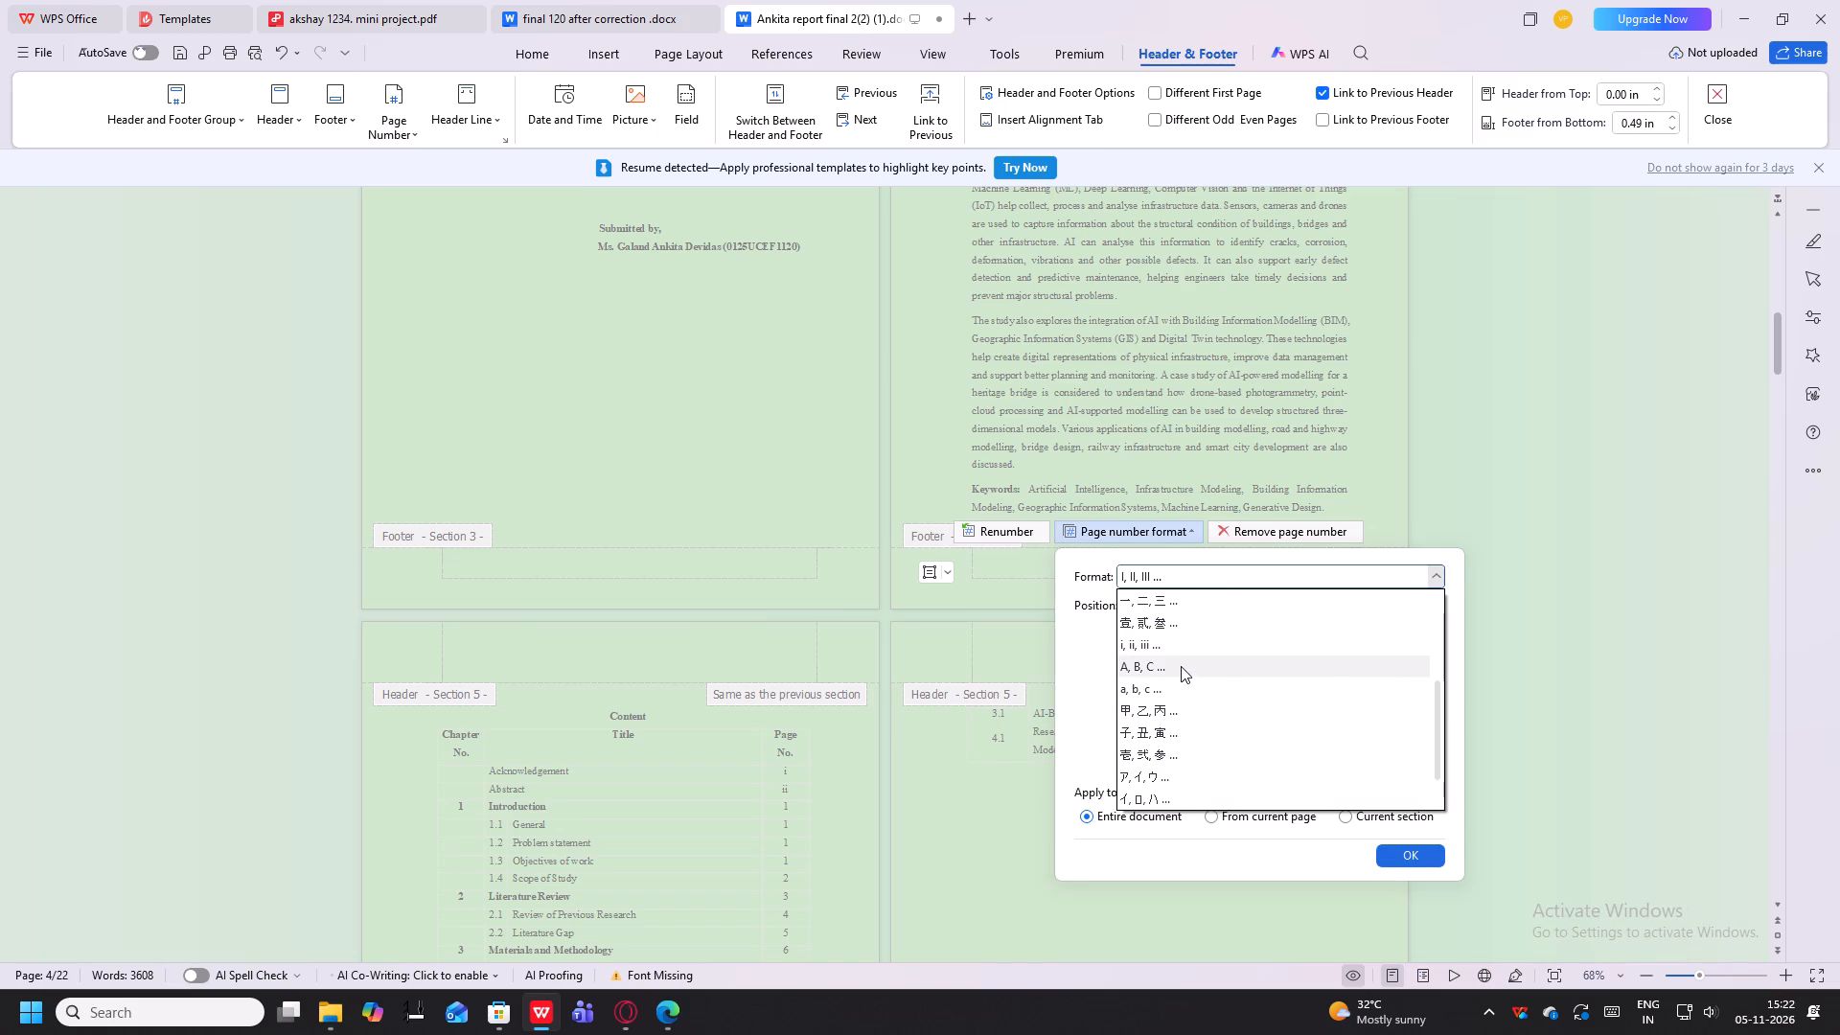
pyautogui.click(1181, 650)
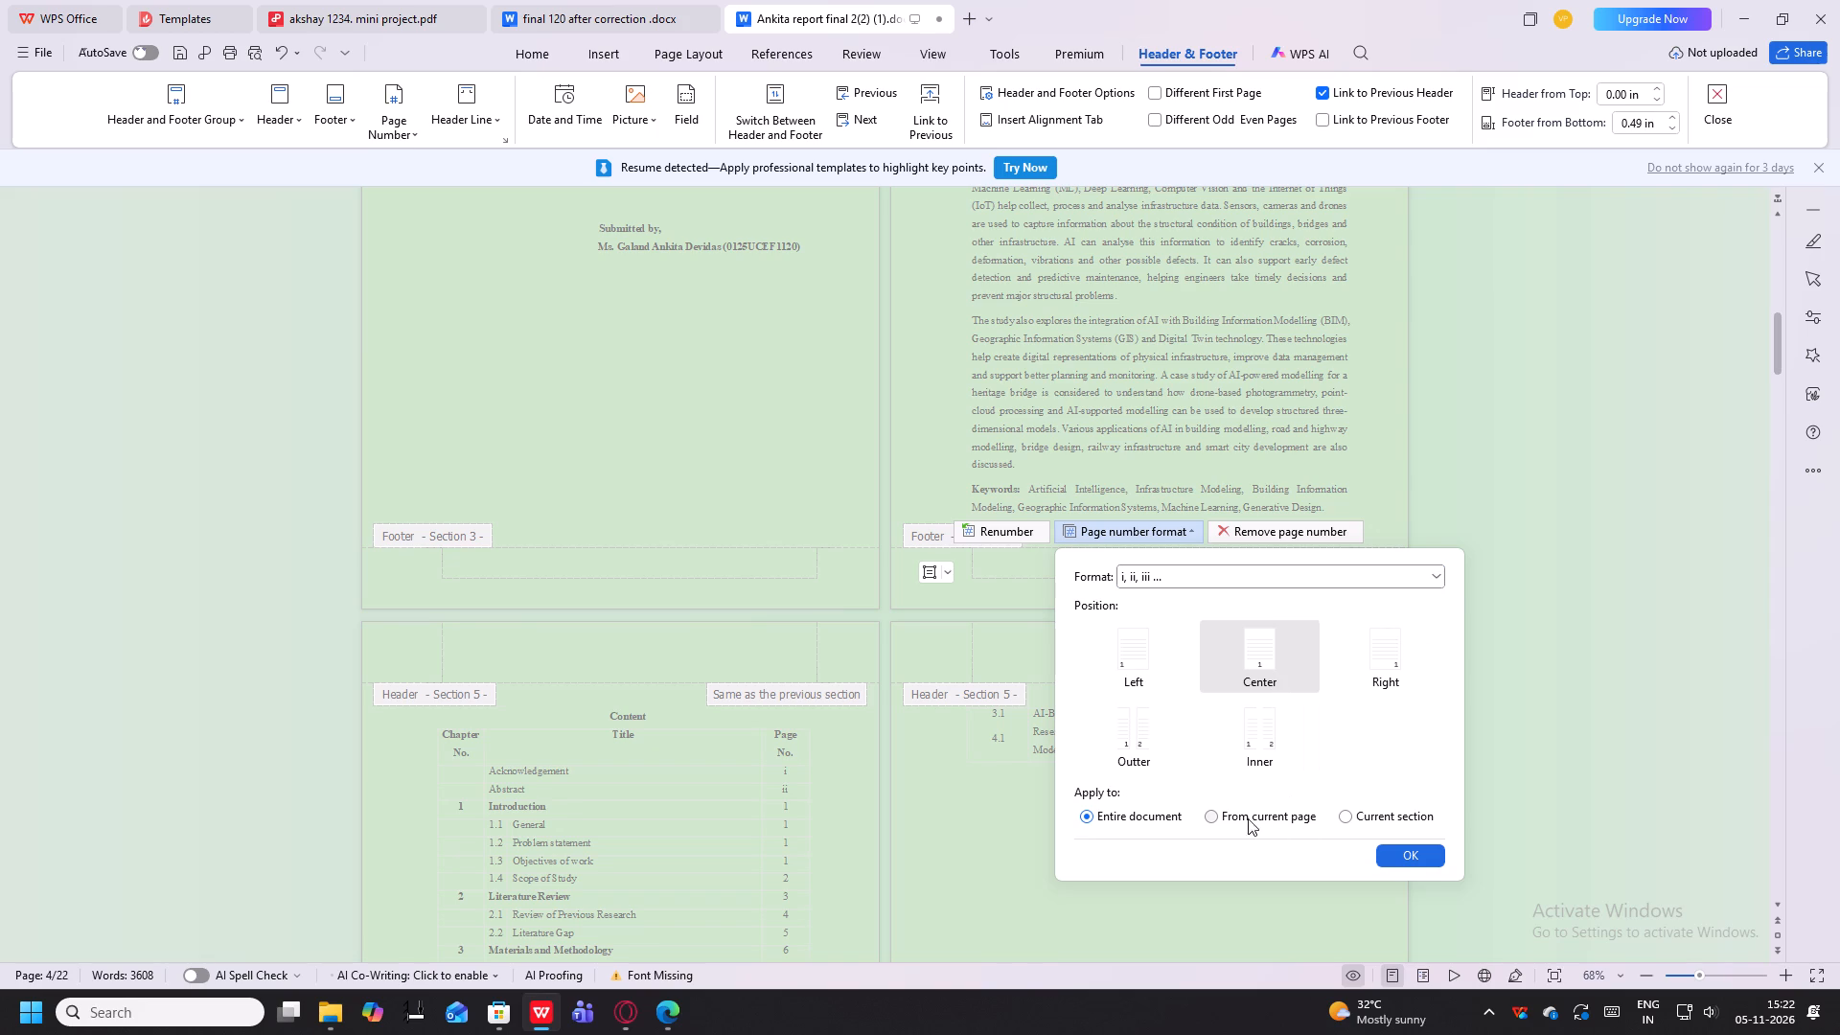
pyautogui.click(1420, 855)
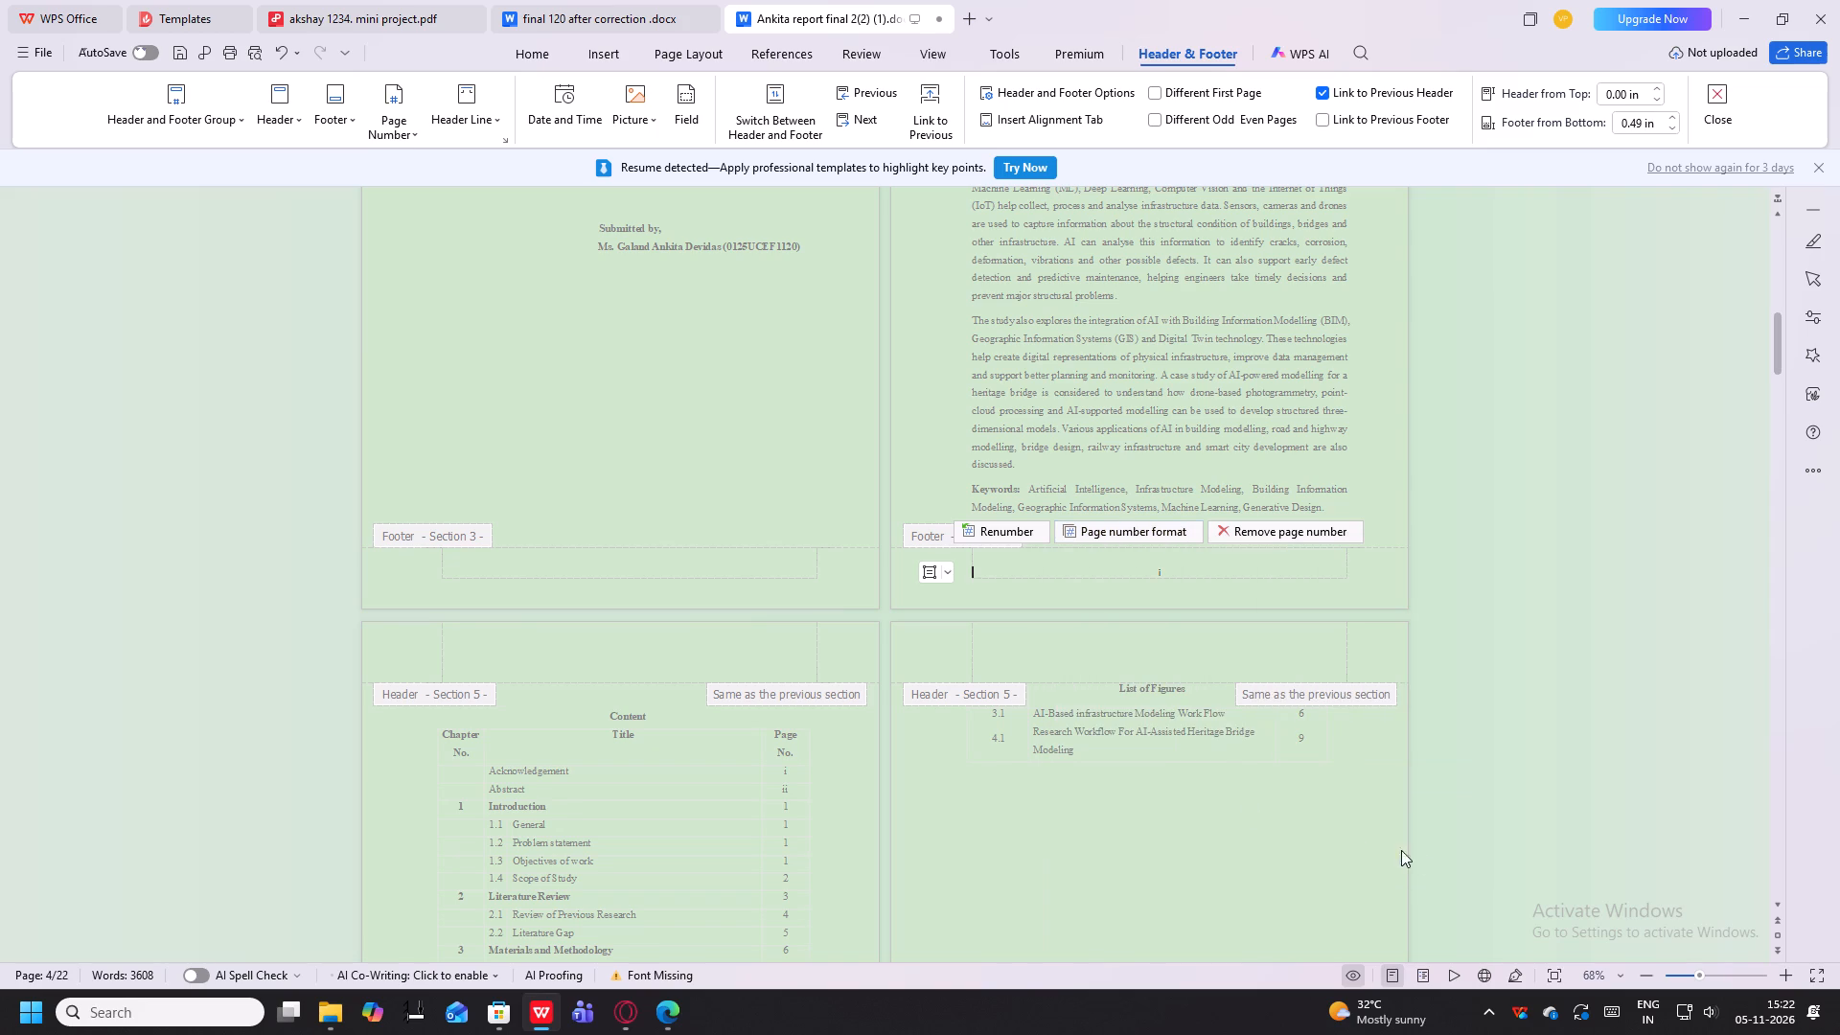
# Check the footer page numbers from the contents page through the table lists to Chapters 1 and 2.
pyautogui.scroll(-2, 1184, 766)
pyautogui.scroll(-4, 883, 715)
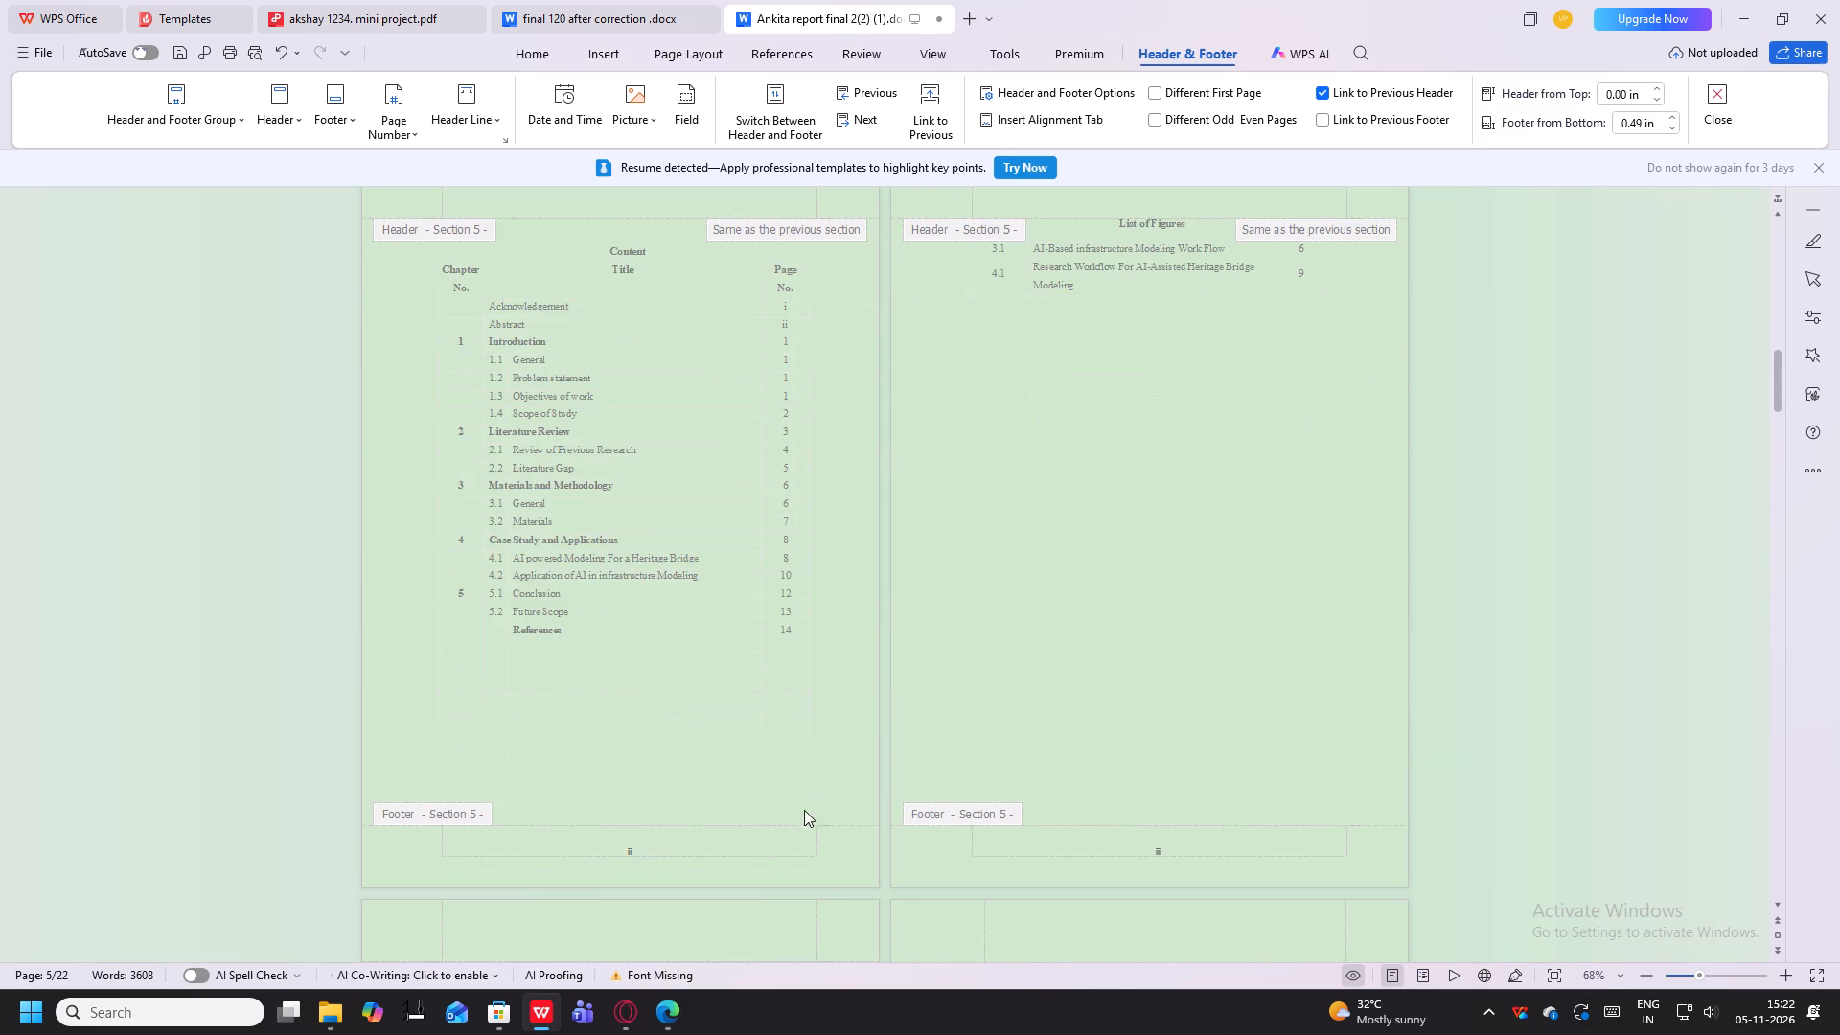
pyautogui.scroll(-6, 1284, 860)
pyautogui.scroll(-6, 1048, 820)
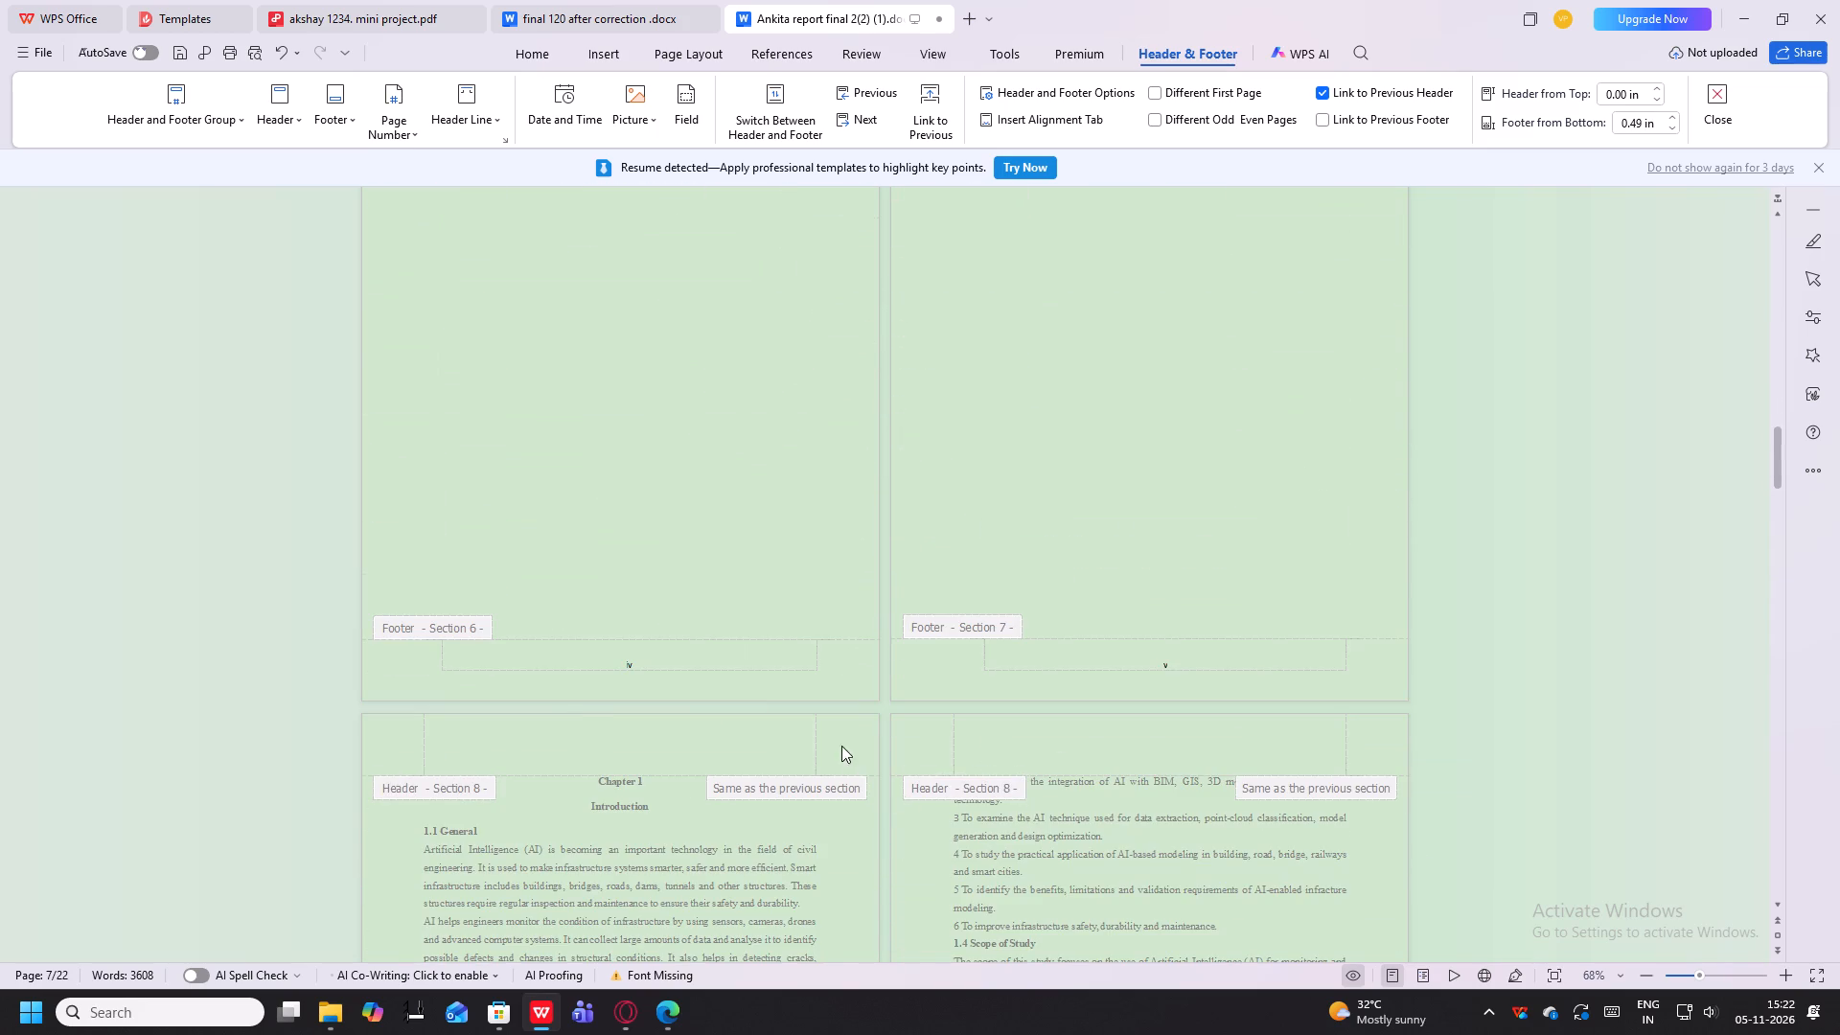
pyautogui.scroll(-6, 1168, 682)
pyautogui.scroll(1, 983, 714)
pyautogui.scroll(-3, 953, 728)
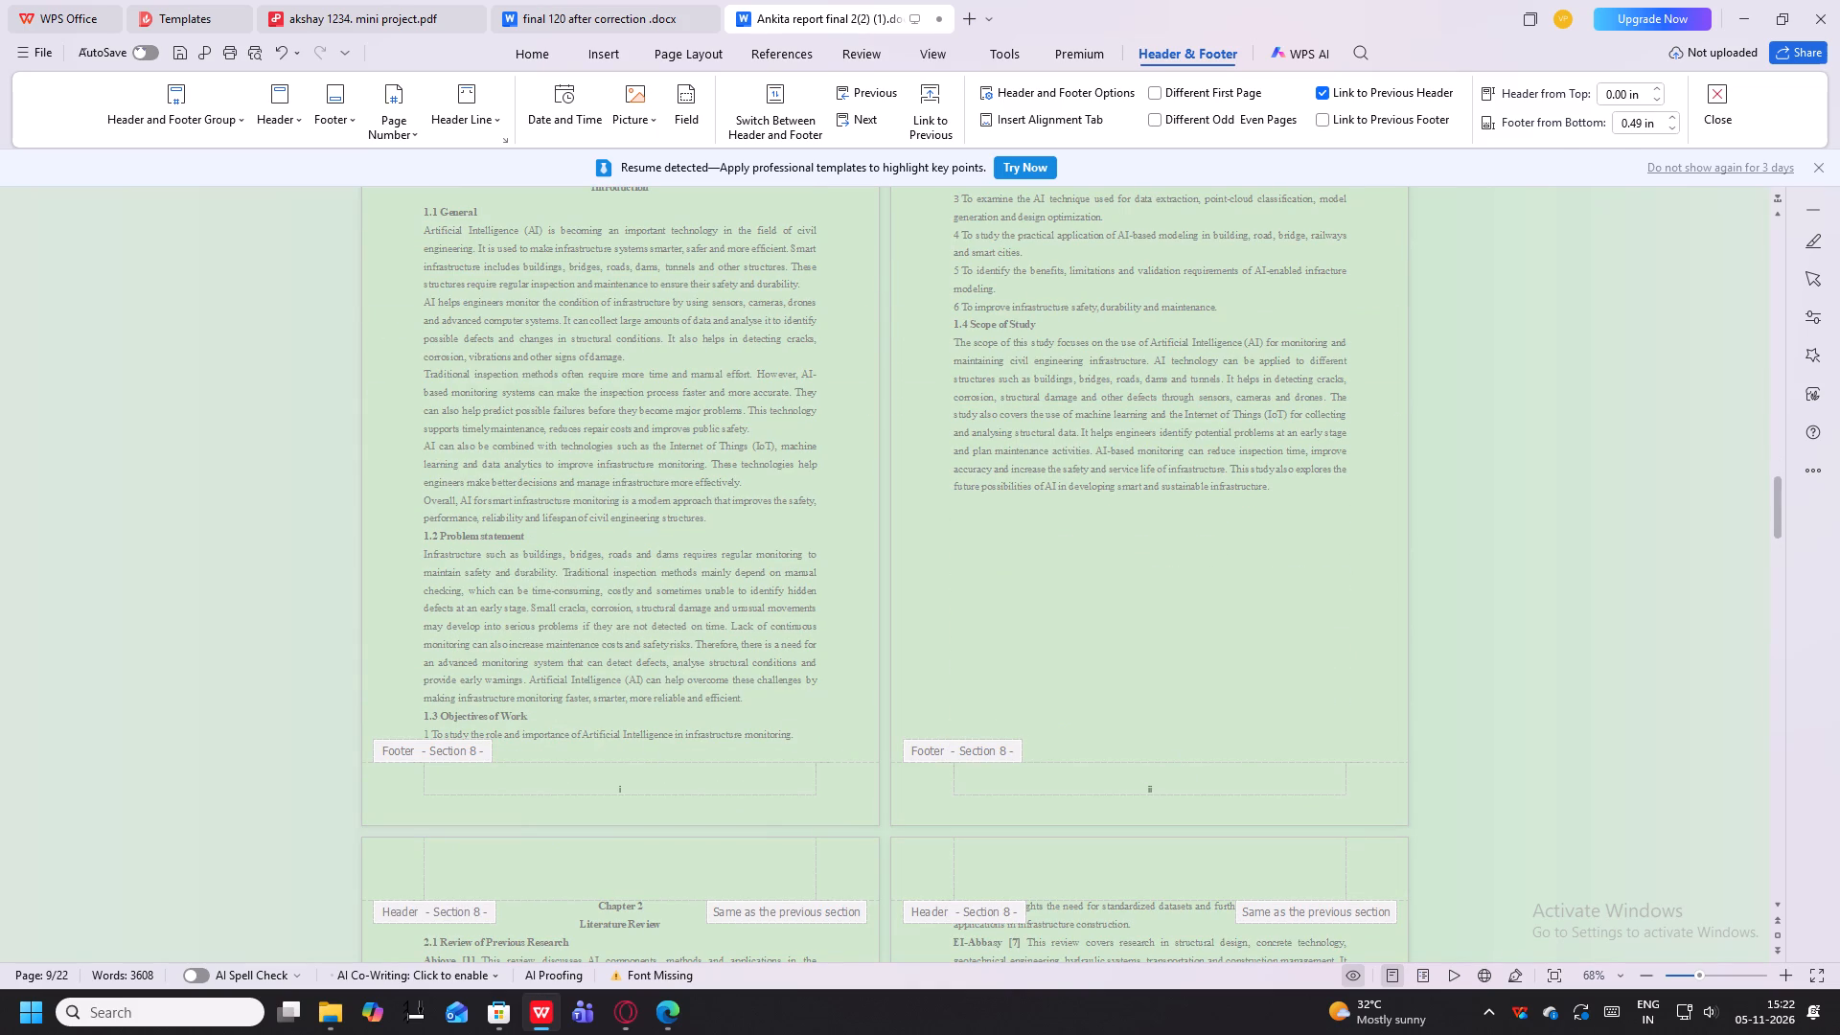
pyautogui.press('Escape')
pyautogui.scroll(2, 948, 668)
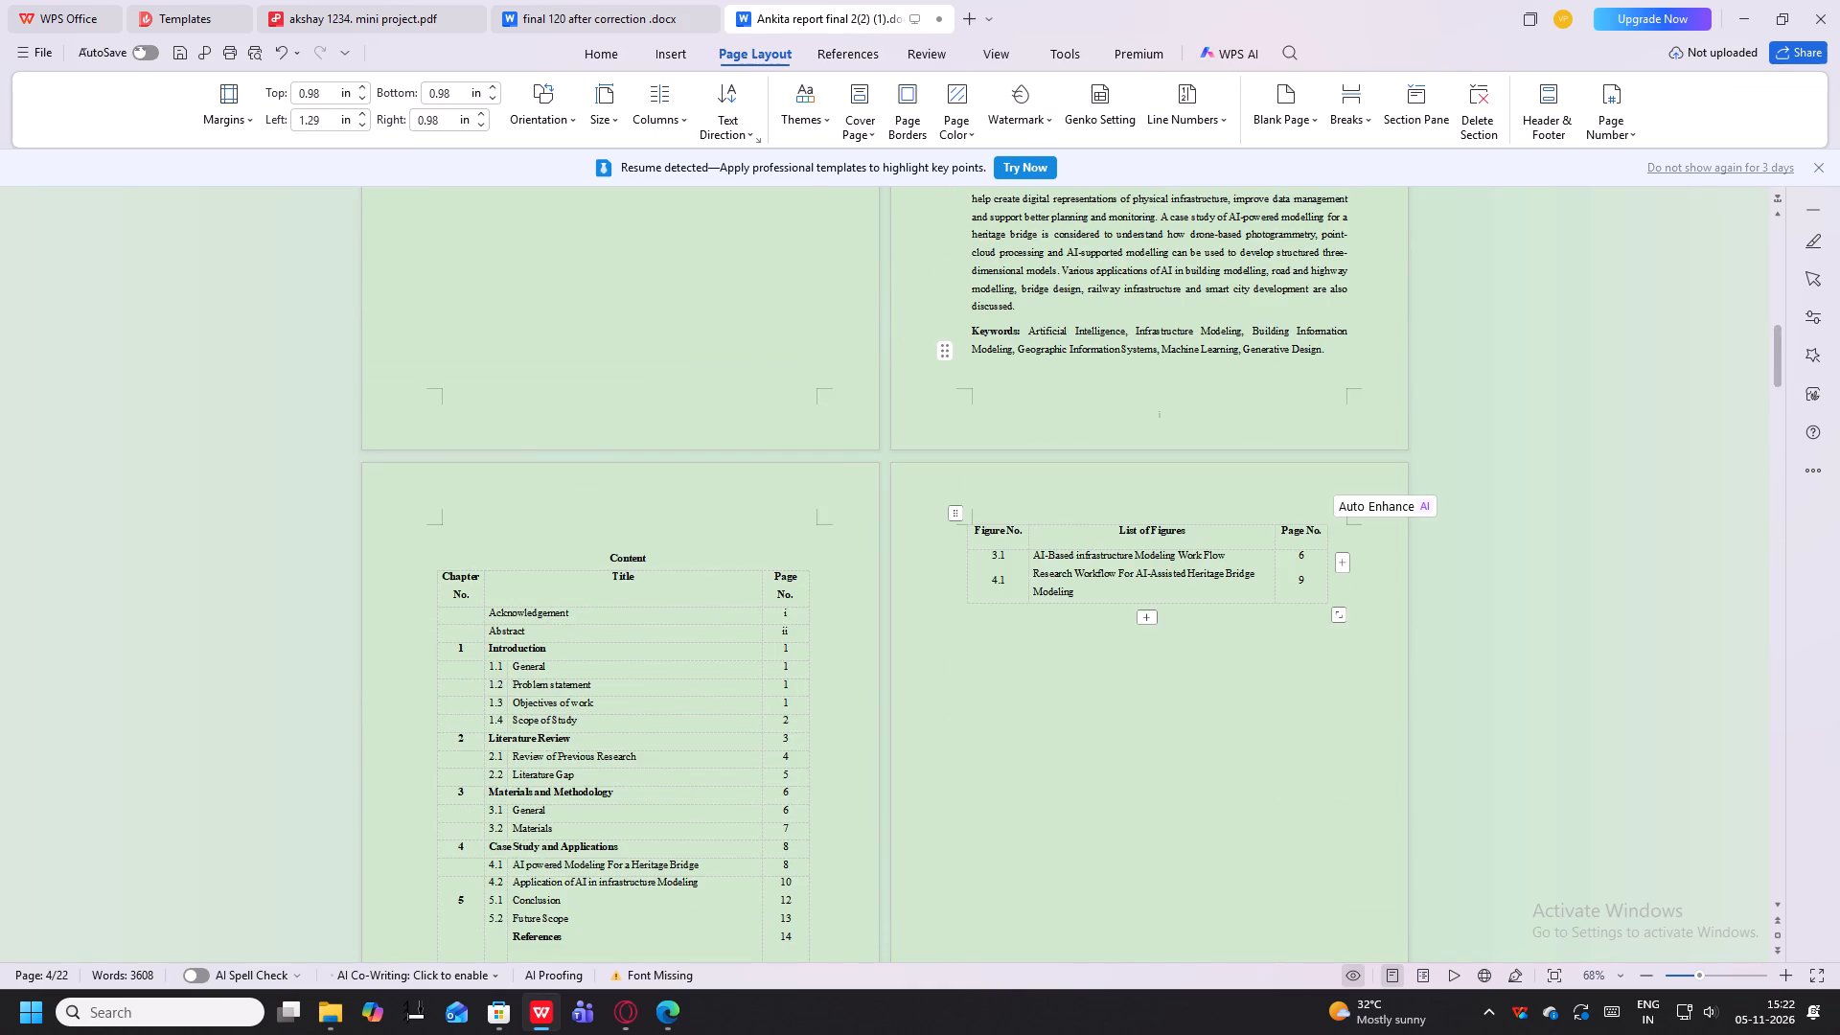
pyautogui.scroll(-10, 1070, 540)
pyautogui.scroll(-9, 733, 570)
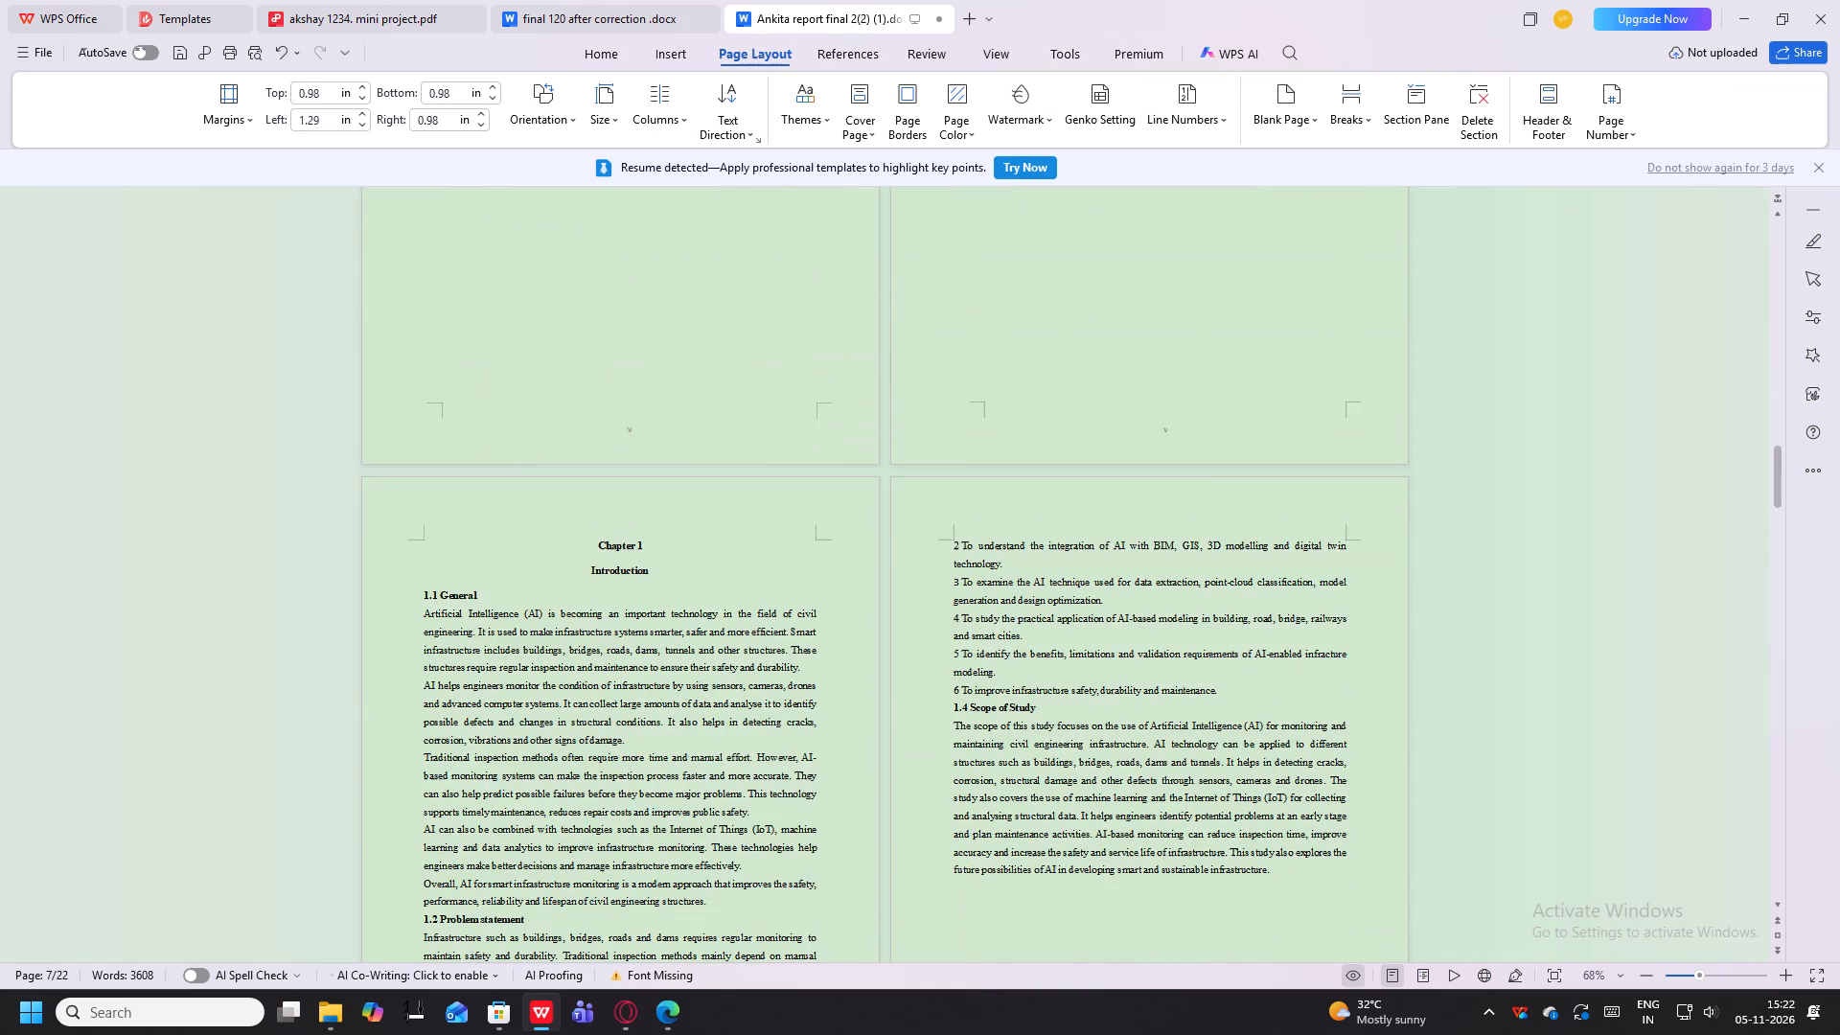
pyautogui.scroll(-8, 733, 570)
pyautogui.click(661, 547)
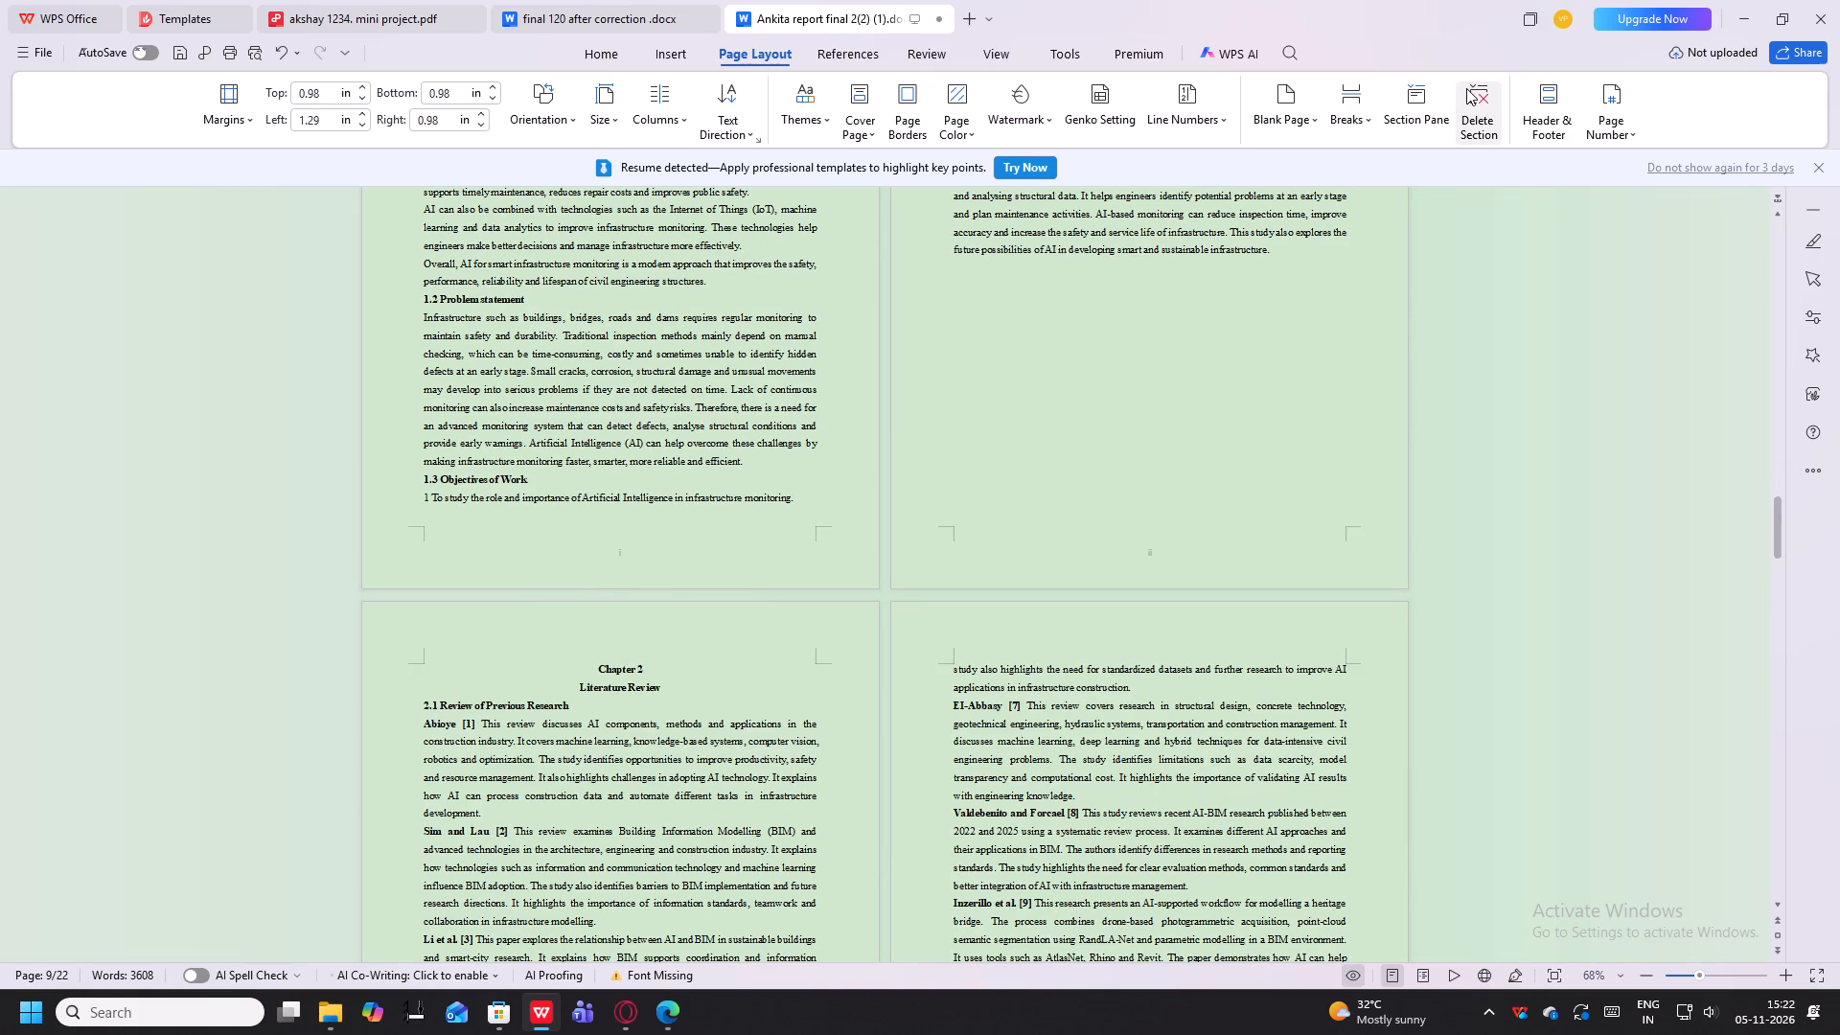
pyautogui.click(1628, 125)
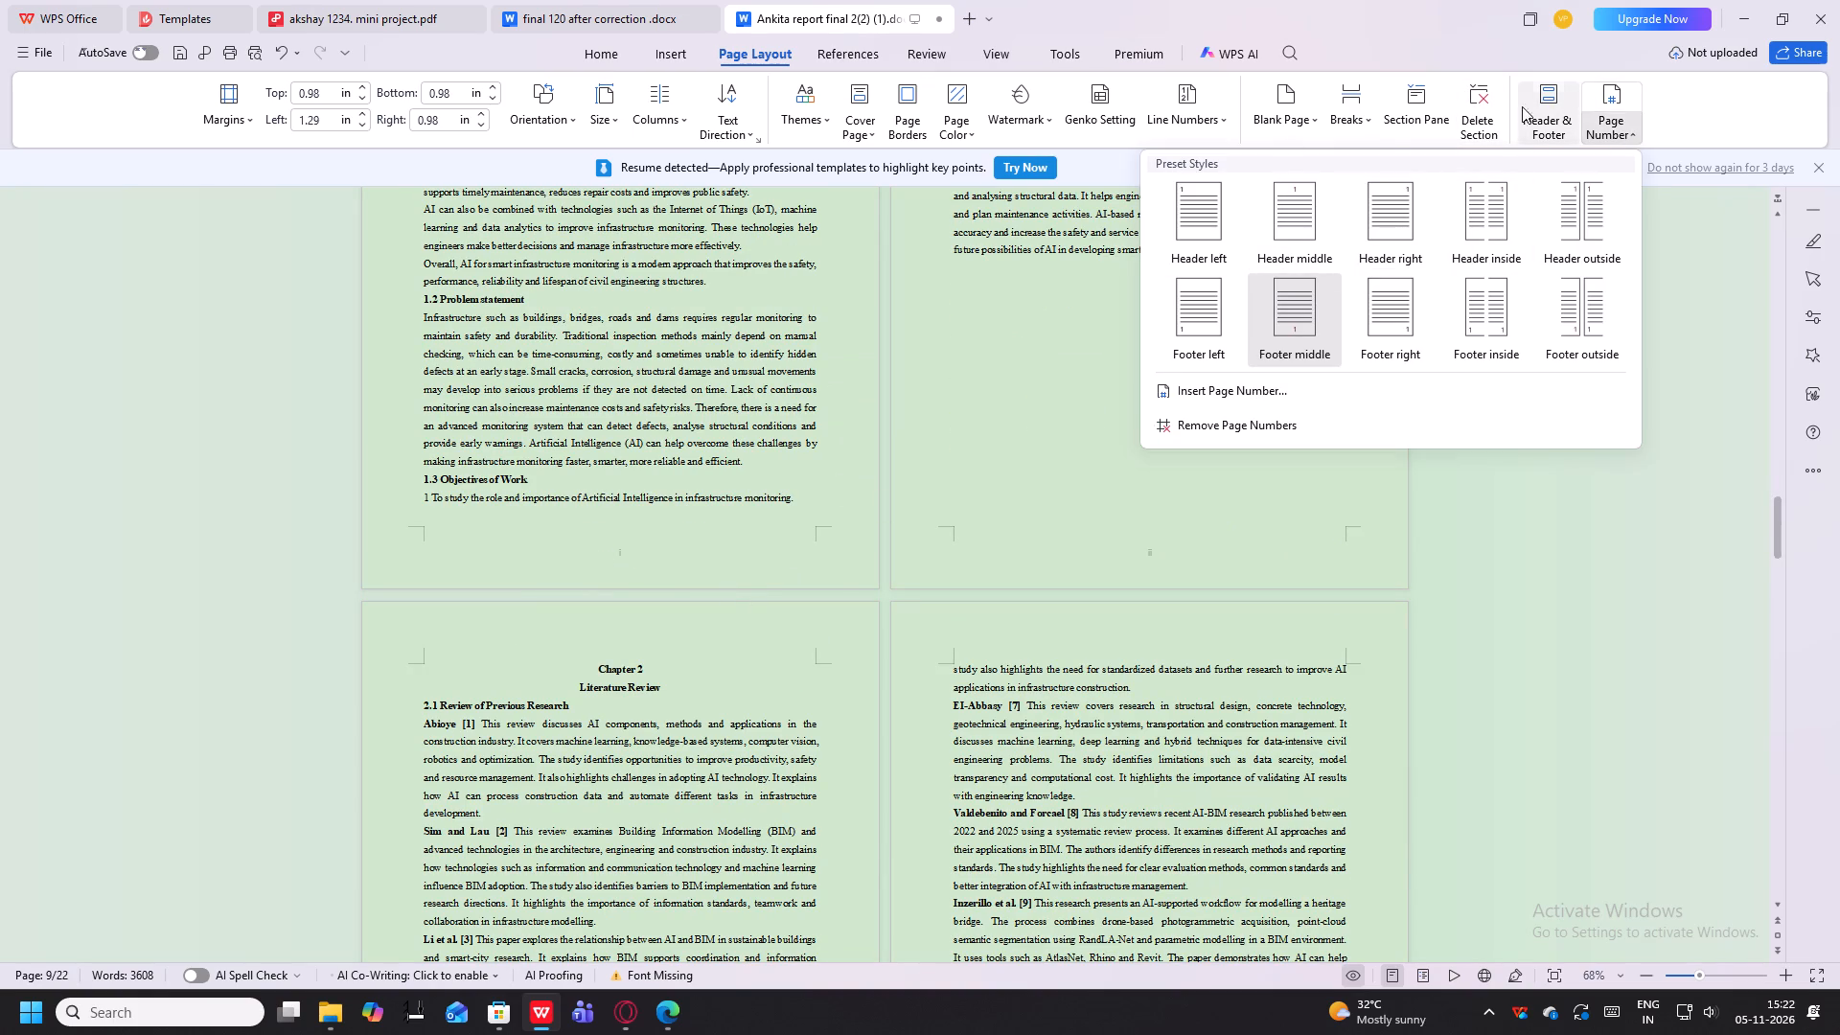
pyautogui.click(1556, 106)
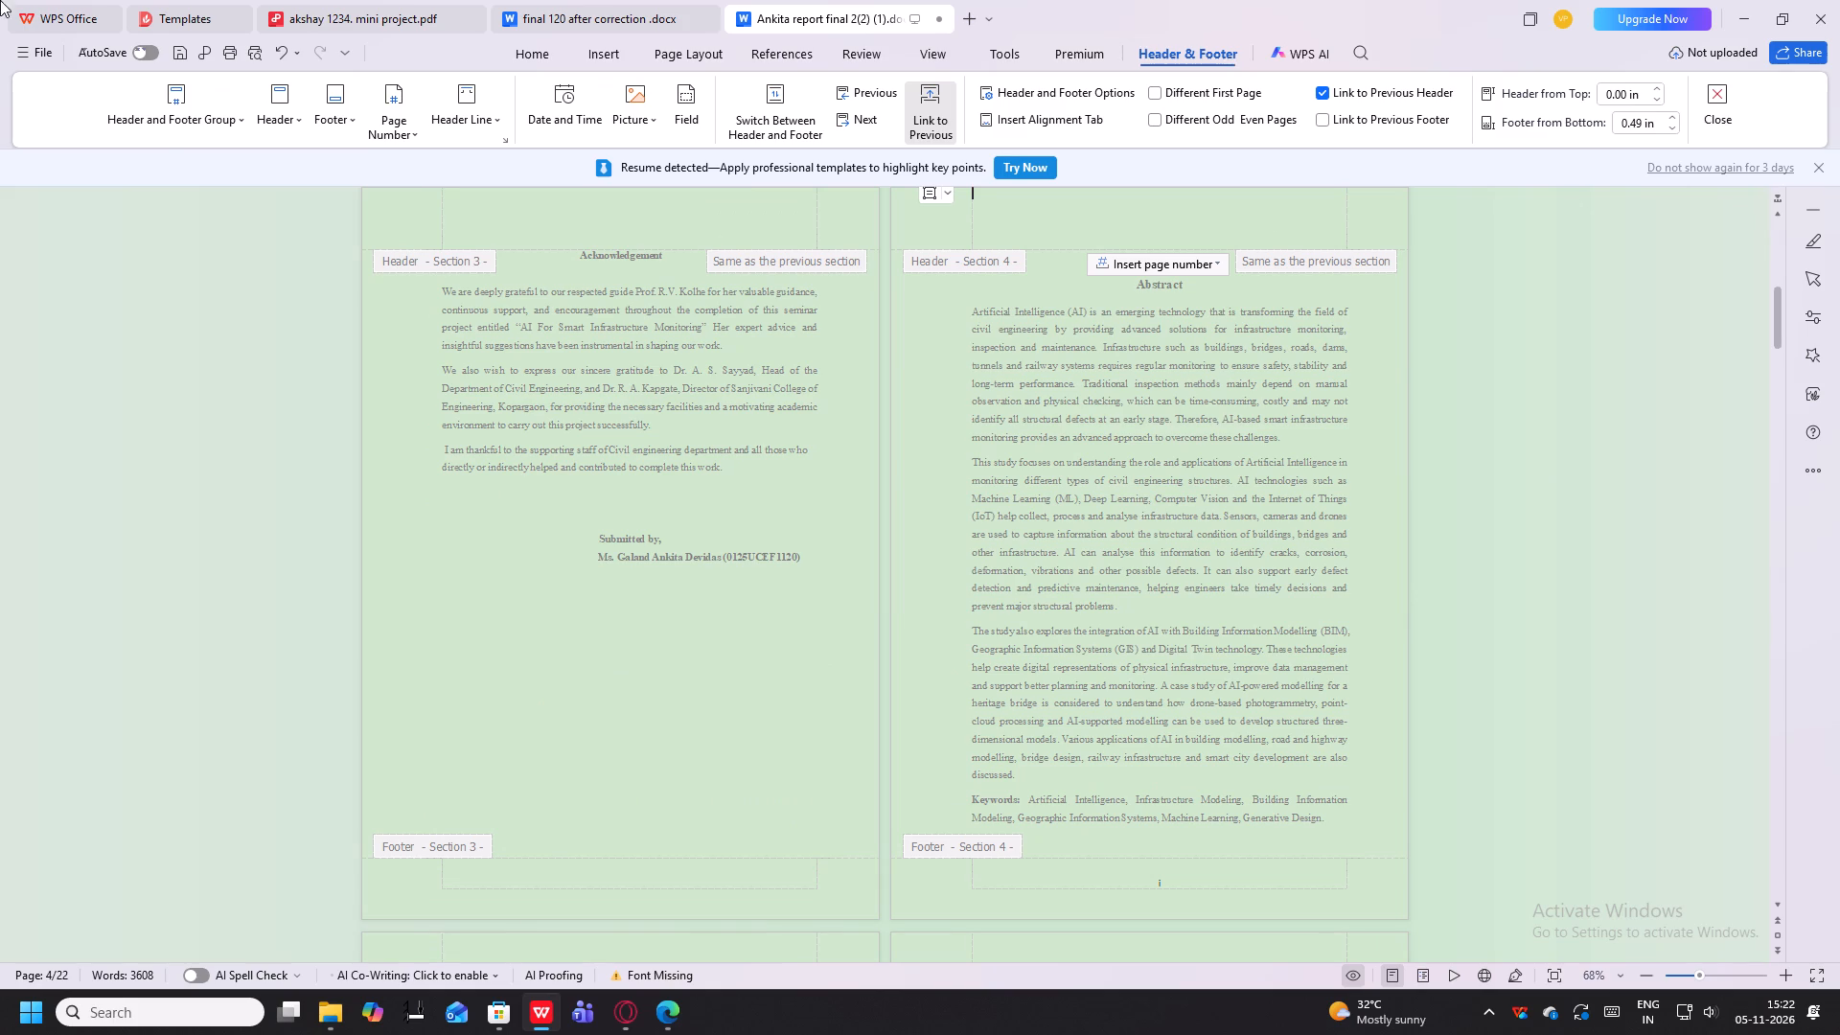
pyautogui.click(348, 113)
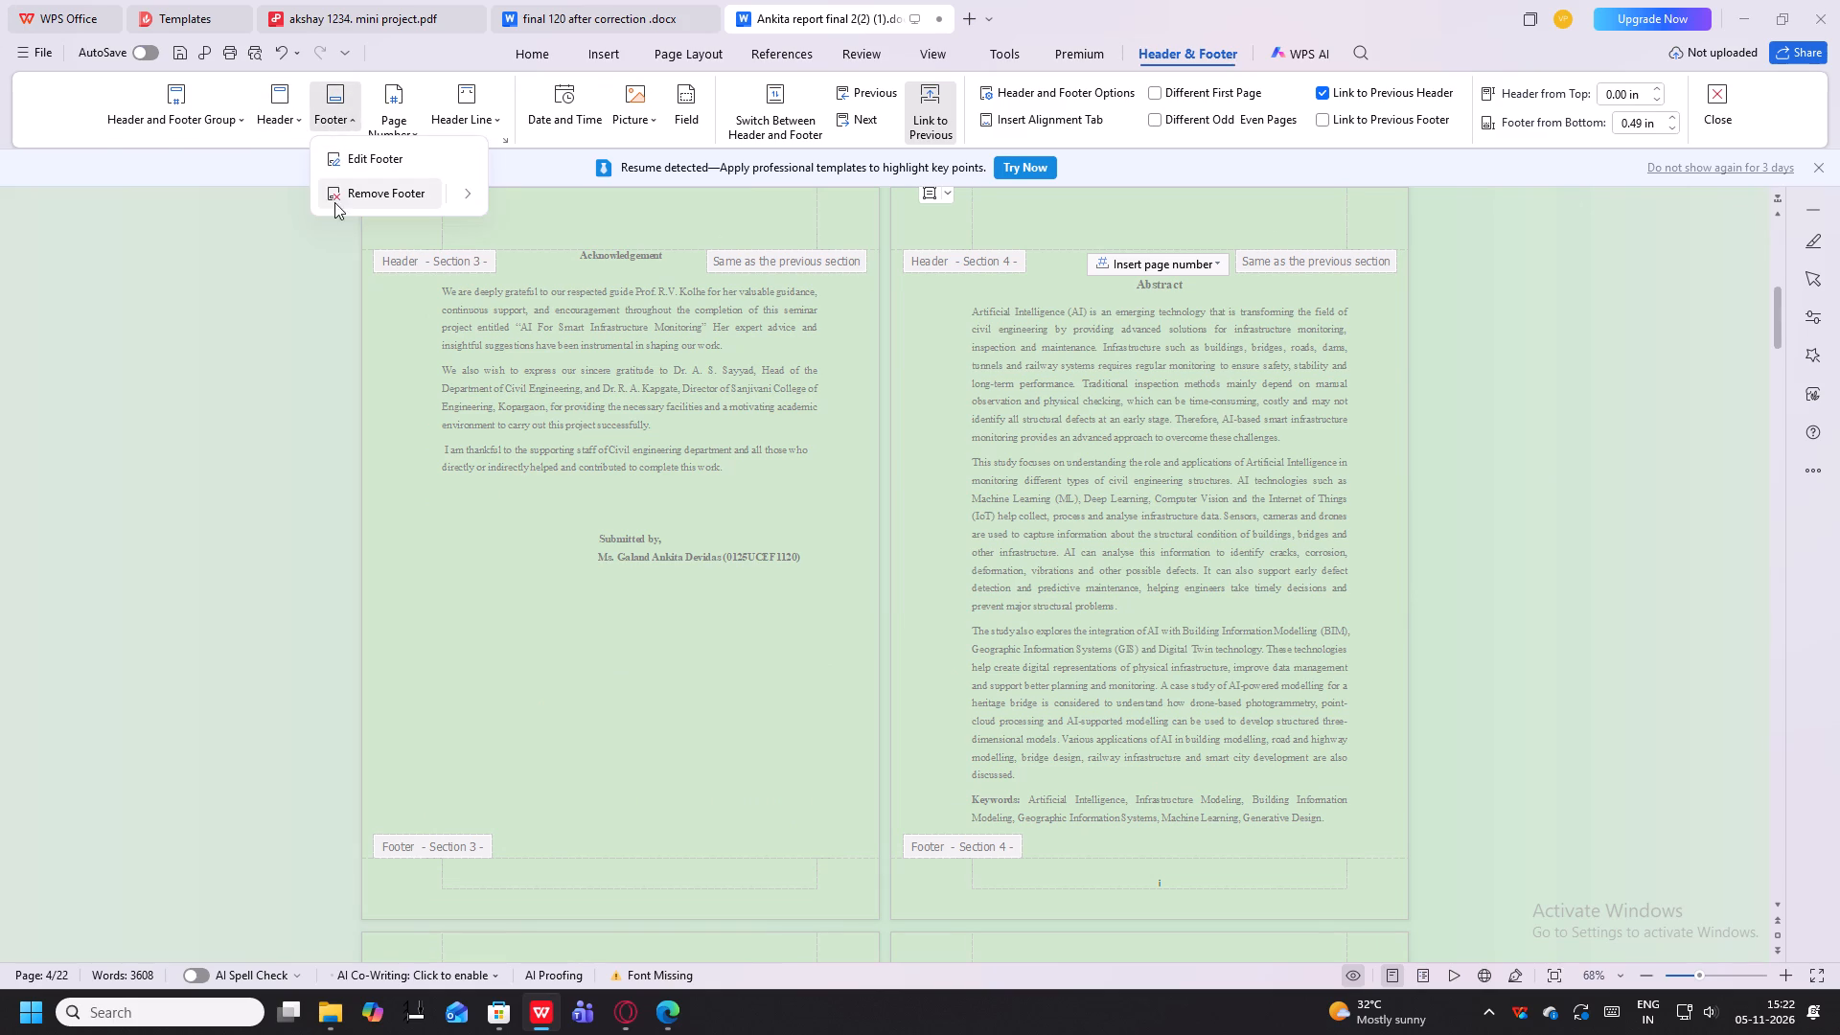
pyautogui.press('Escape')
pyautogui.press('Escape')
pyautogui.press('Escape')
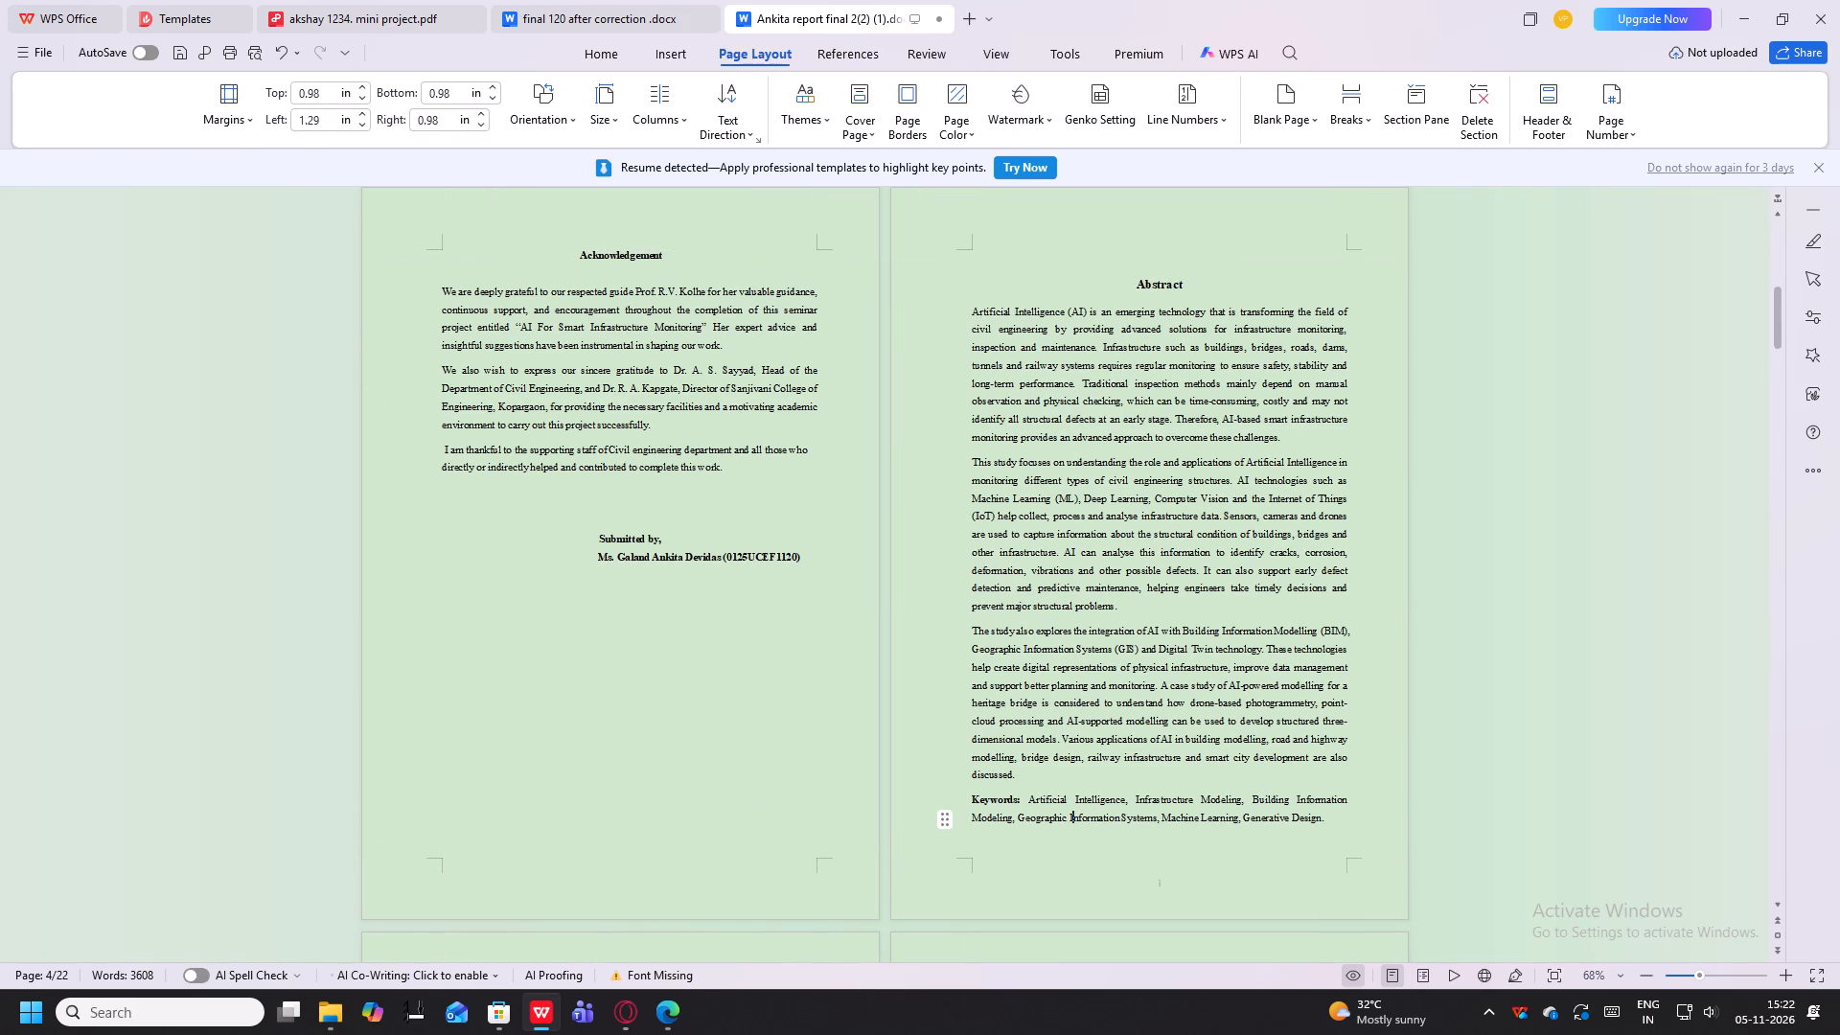
# Change the footer page number format on the first Chapter 1 page to 1, 2, 3, centred, applied to the entire document.
pyautogui.scroll(-9, 618, 666)
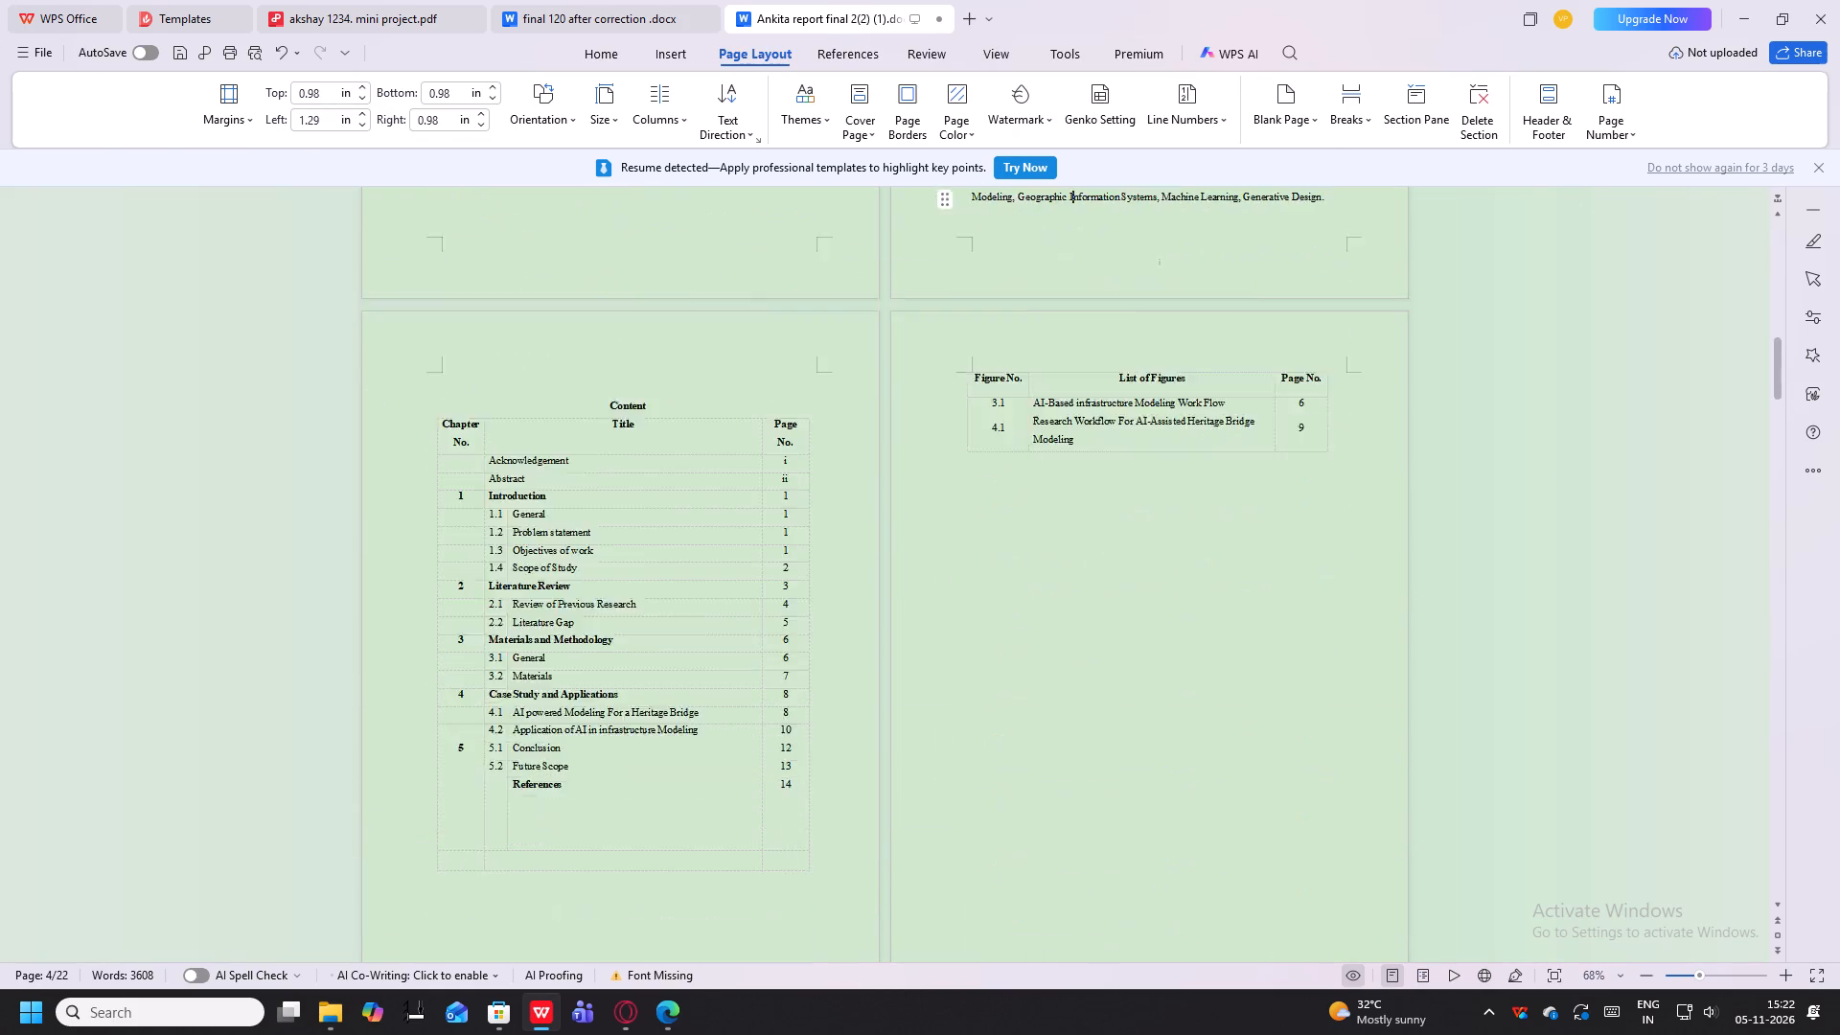
pyautogui.scroll(-15, 618, 666)
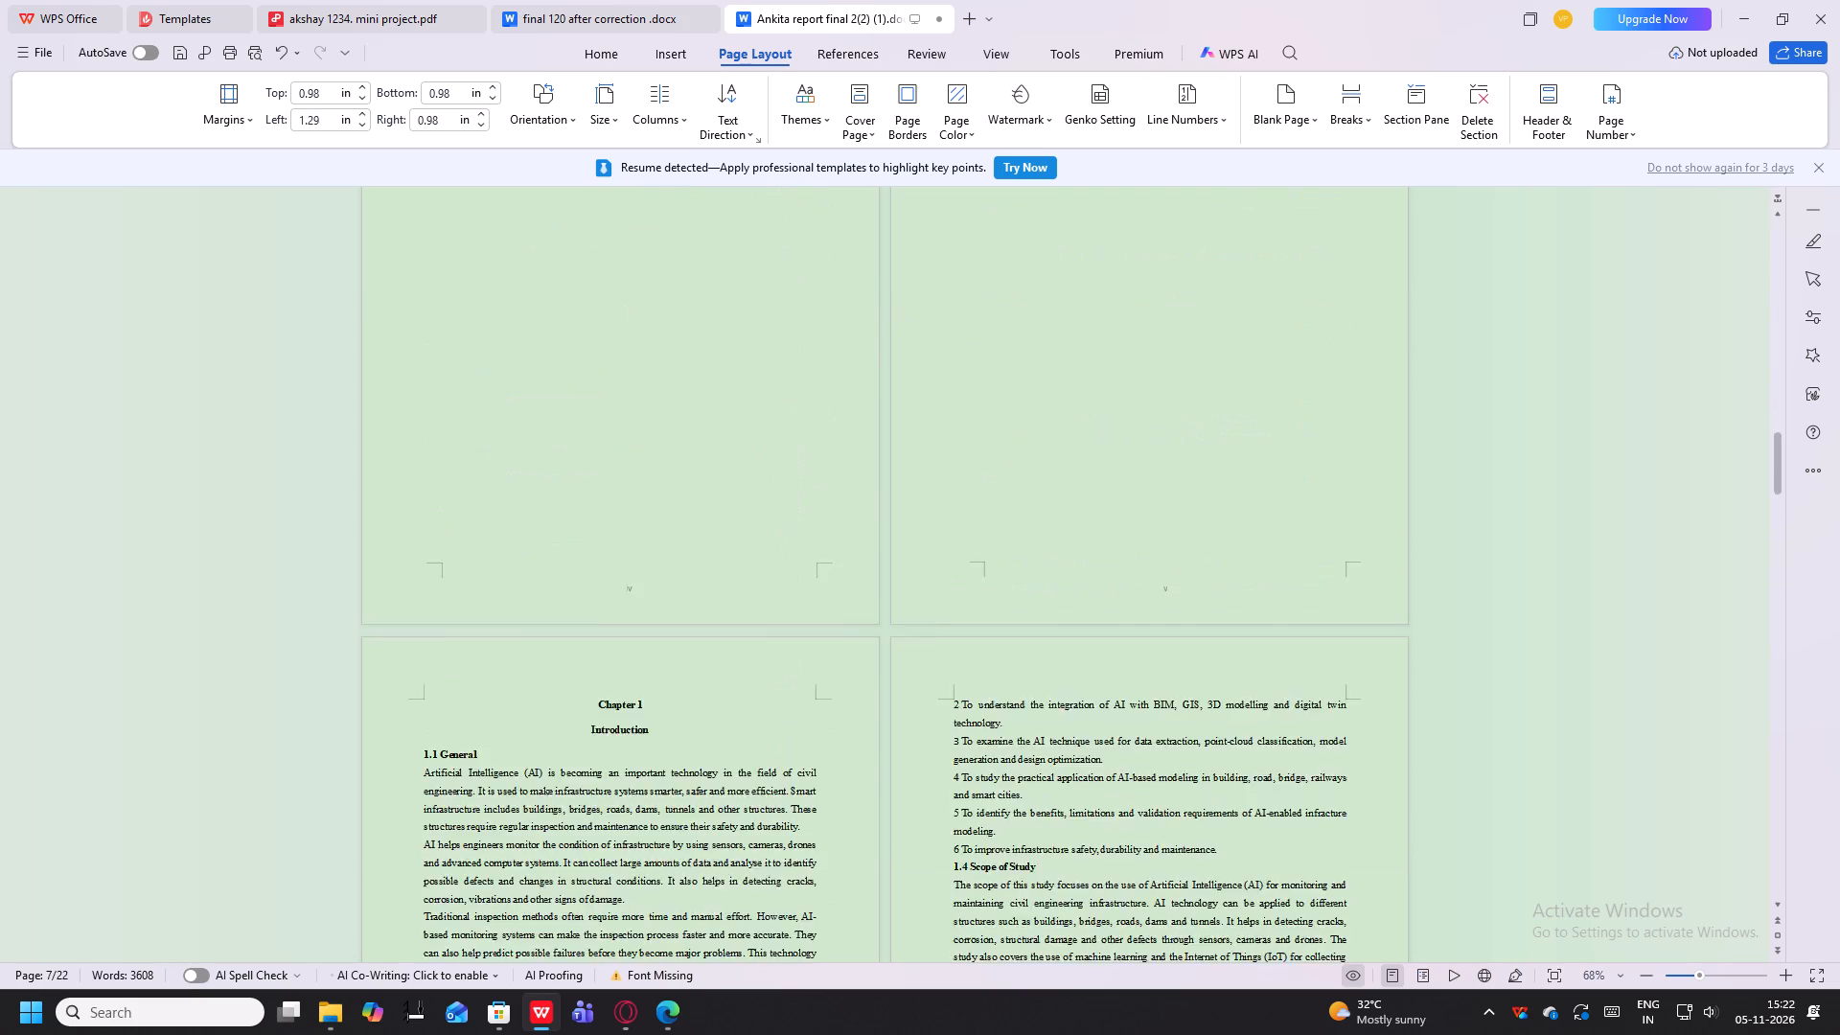
pyautogui.scroll(-7, 615, 665)
pyautogui.click(629, 722)
pyautogui.rightClick(631, 704)
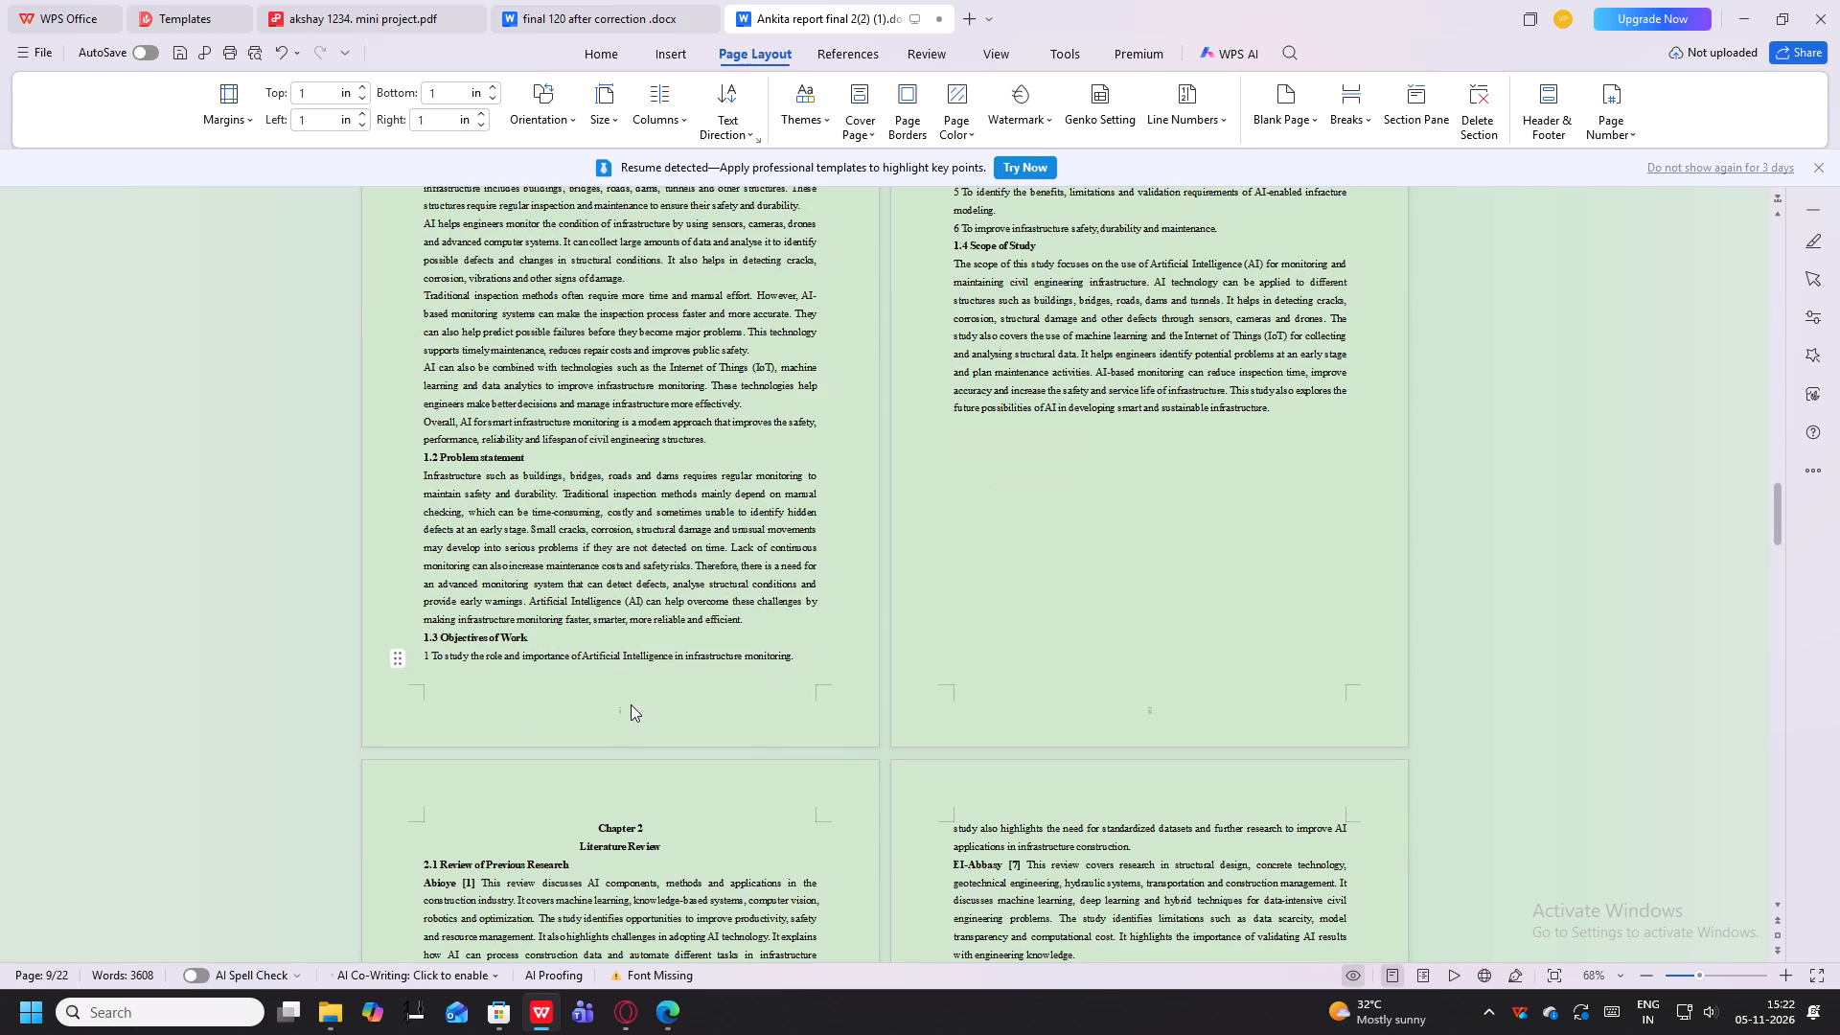
pyautogui.click(660, 725)
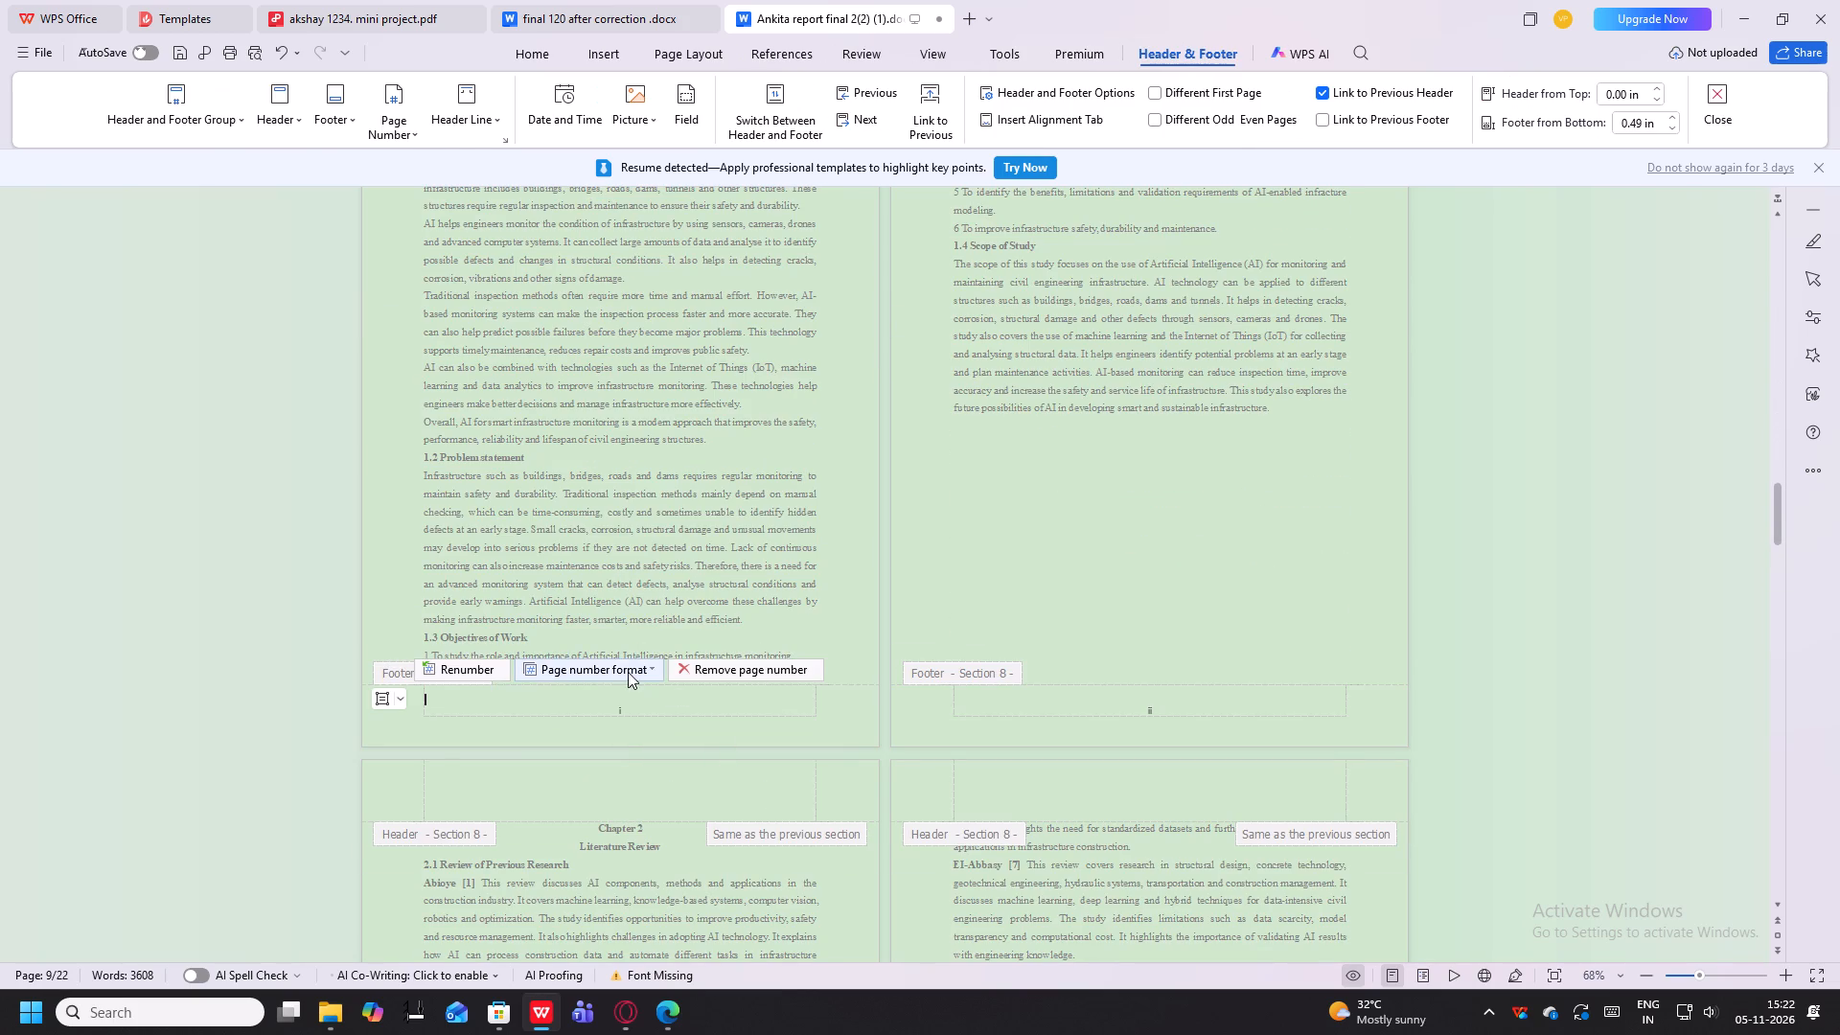
pyautogui.click(619, 668)
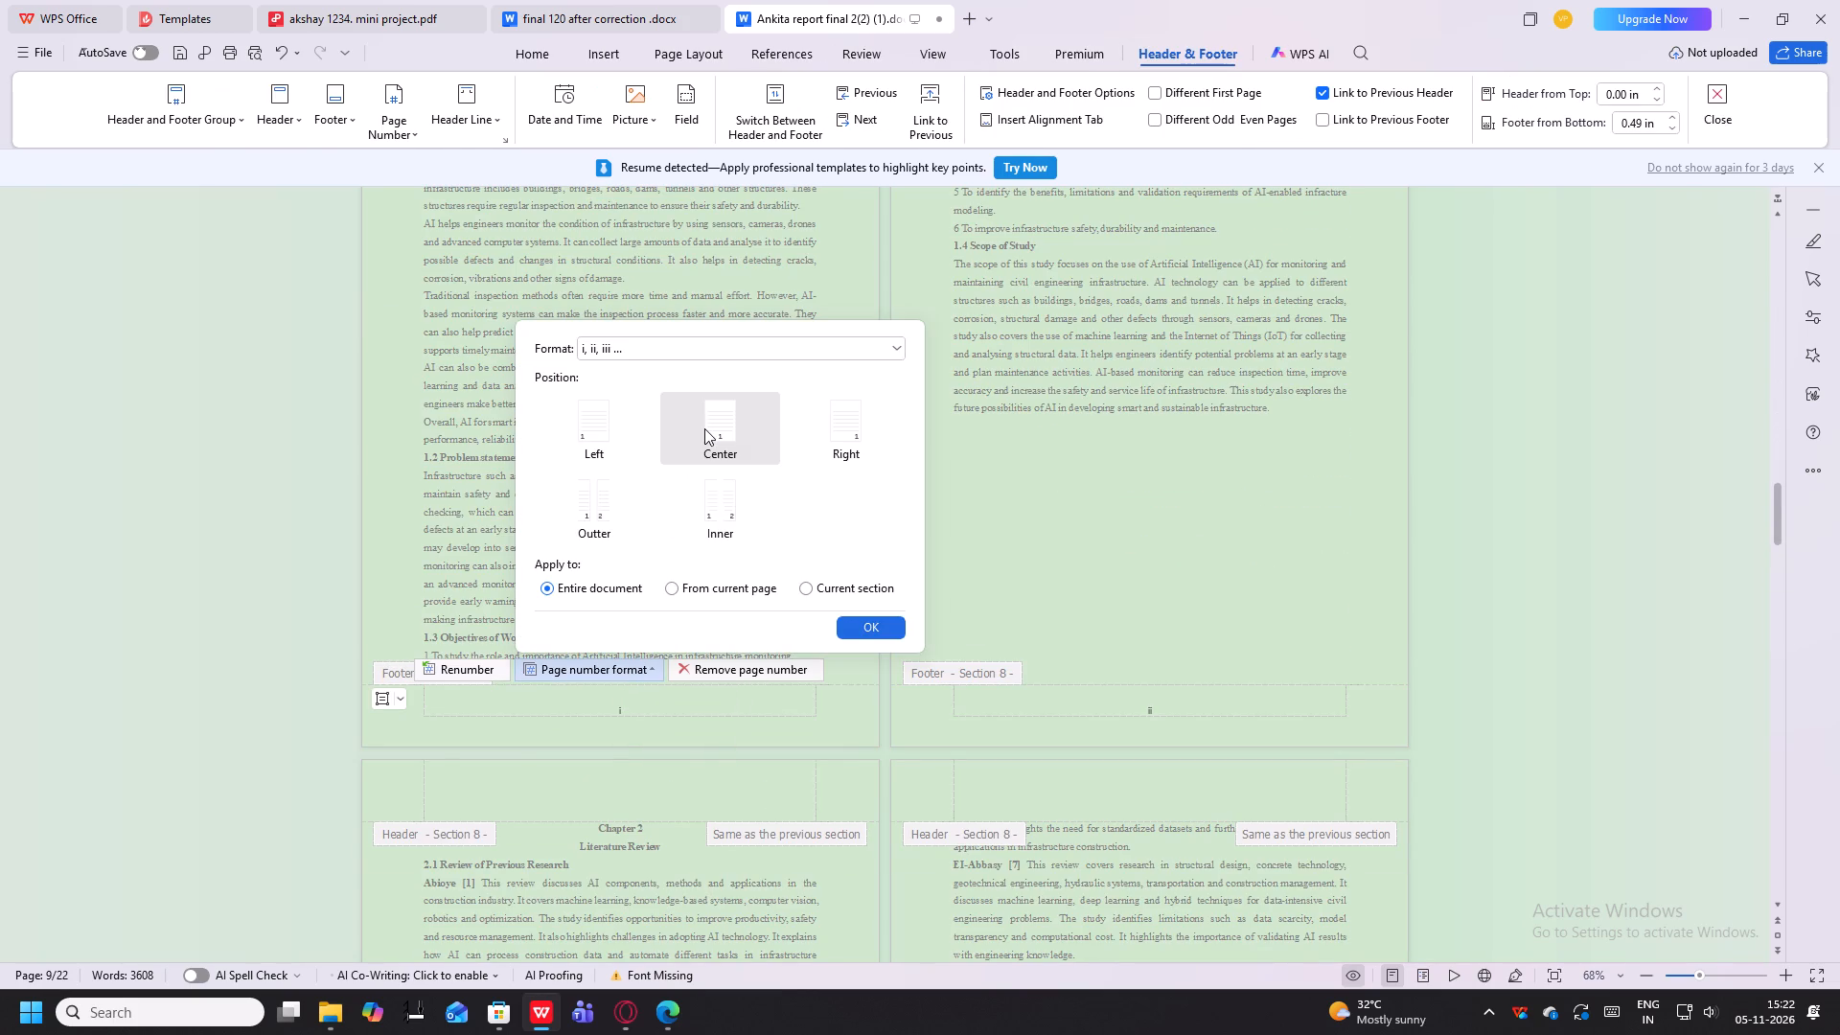
pyautogui.click(704, 428)
pyautogui.click(462, 677)
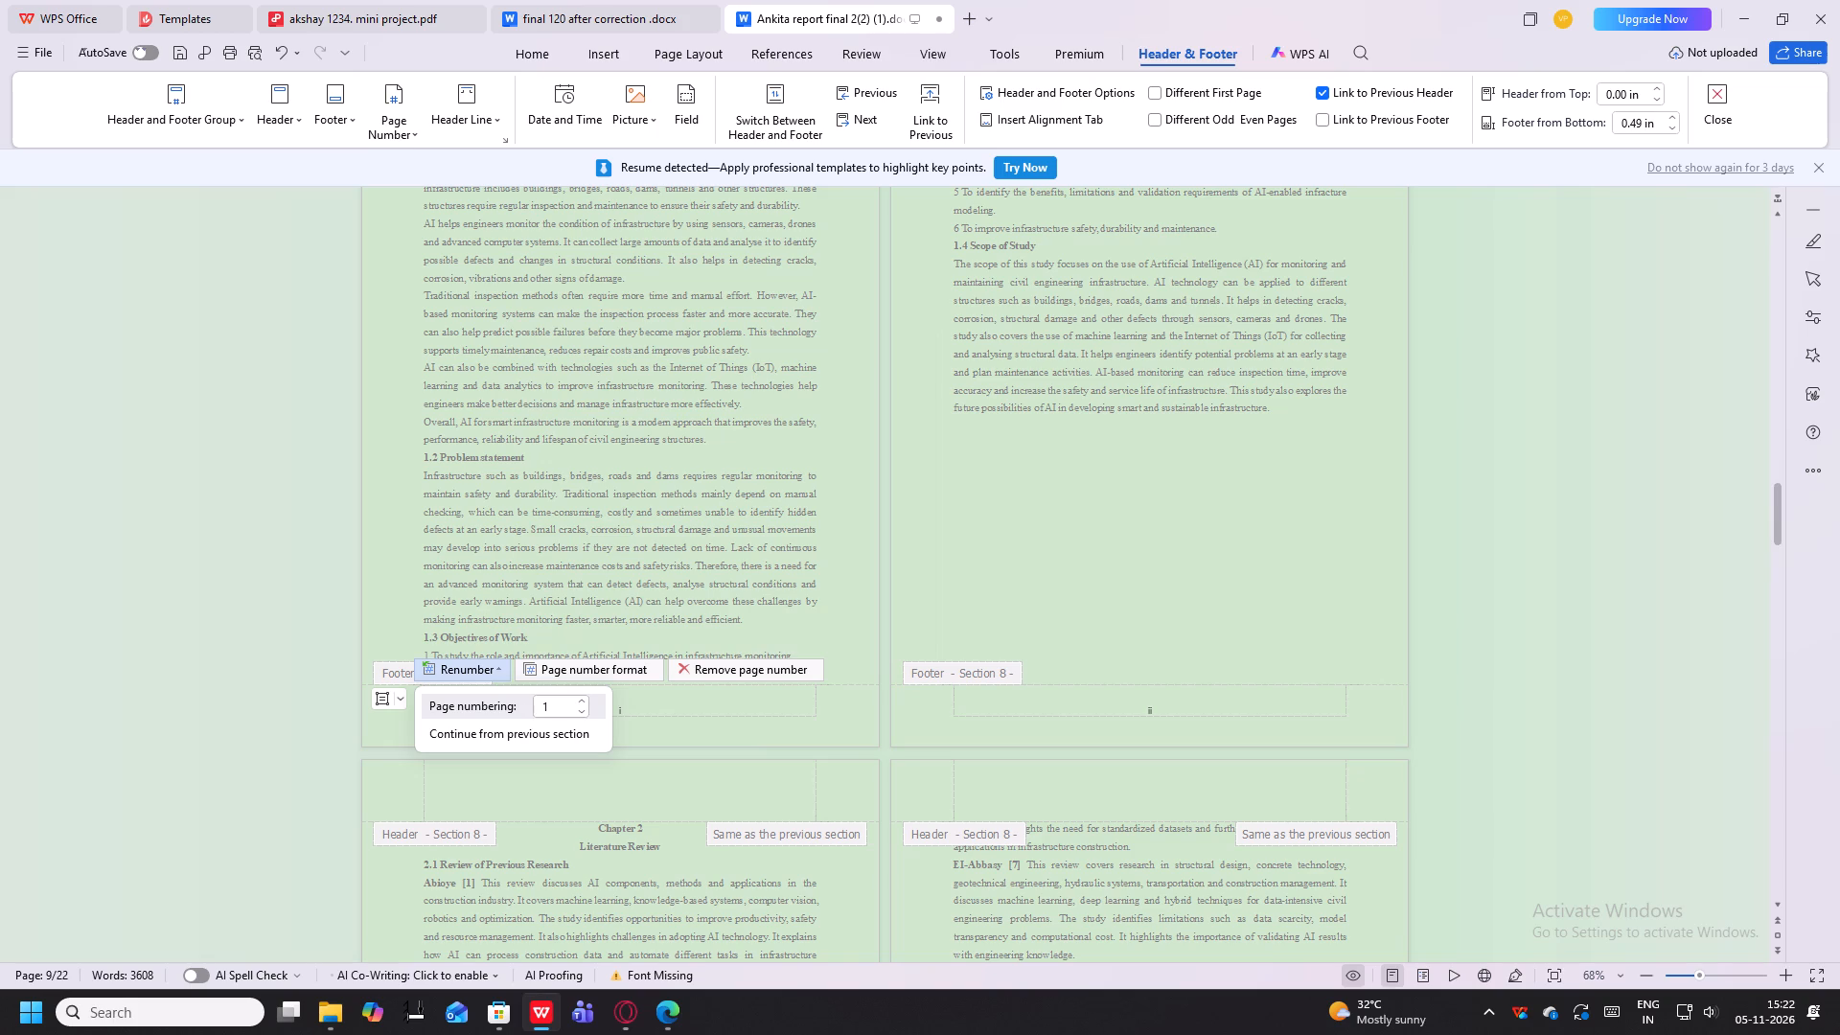
pyautogui.click(652, 714)
pyautogui.click(646, 680)
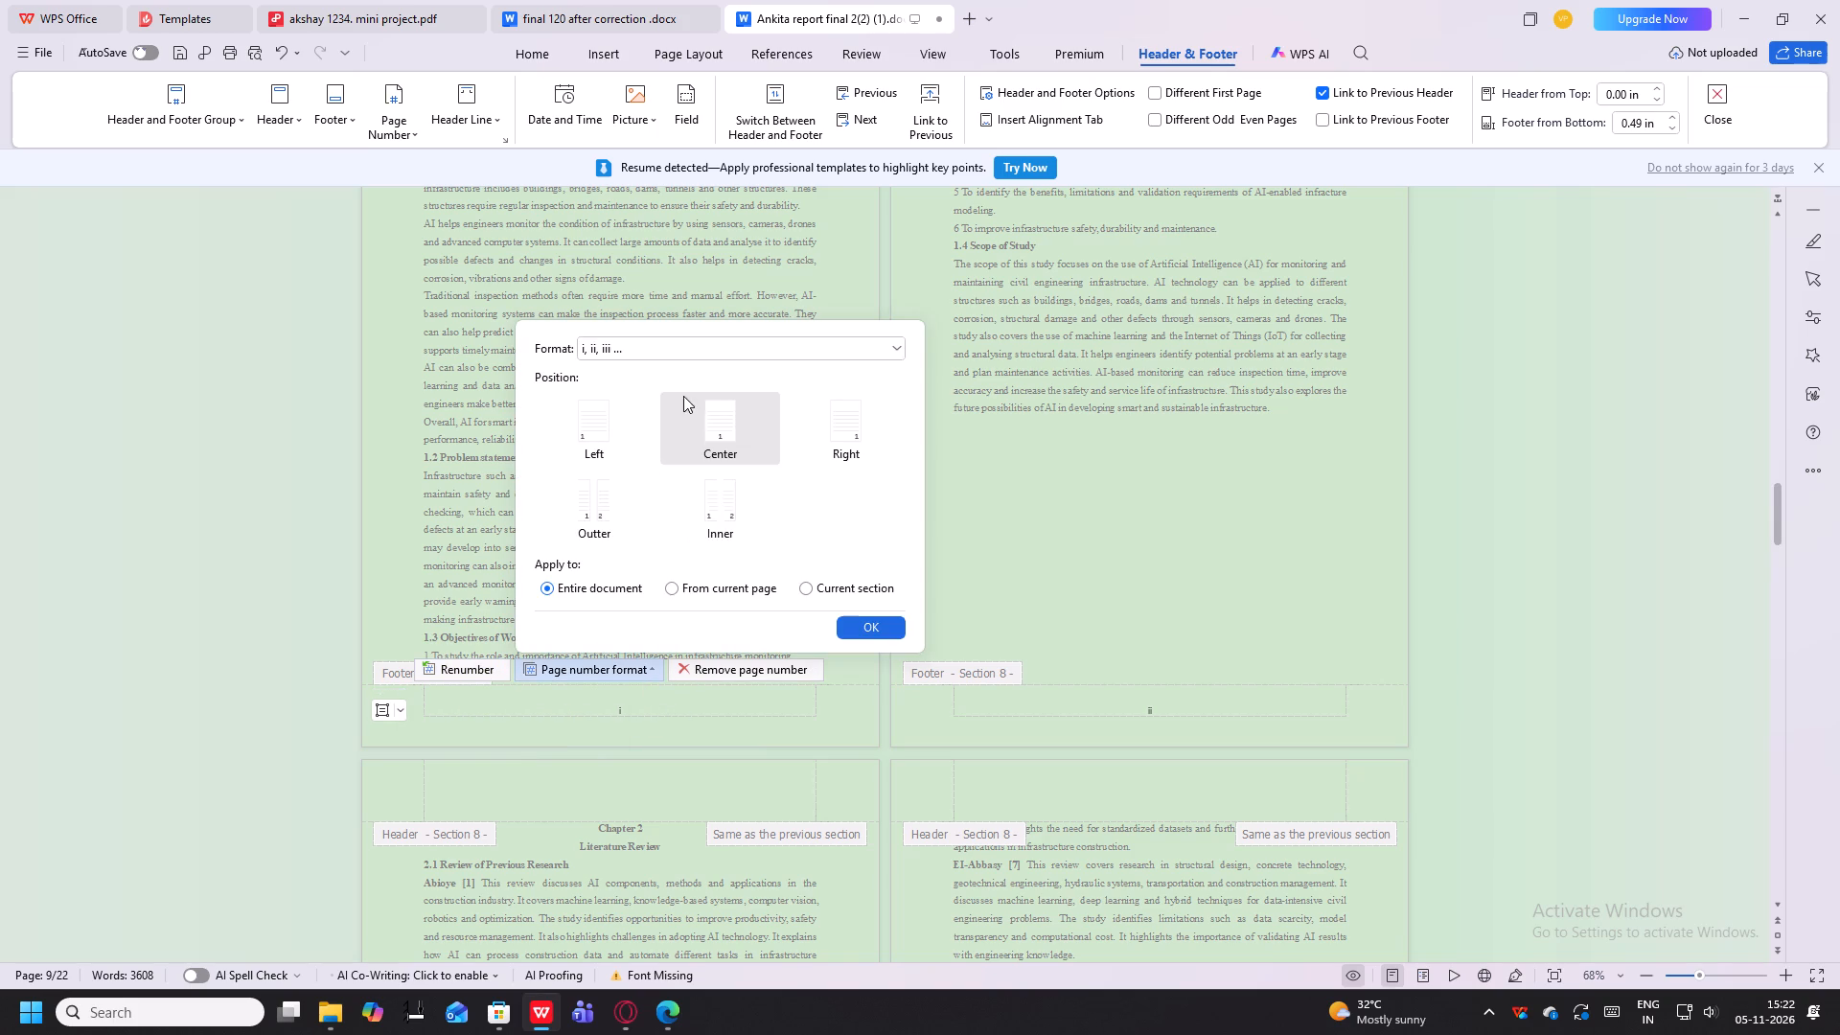
pyautogui.click(721, 354)
pyautogui.scroll(6, 696, 424)
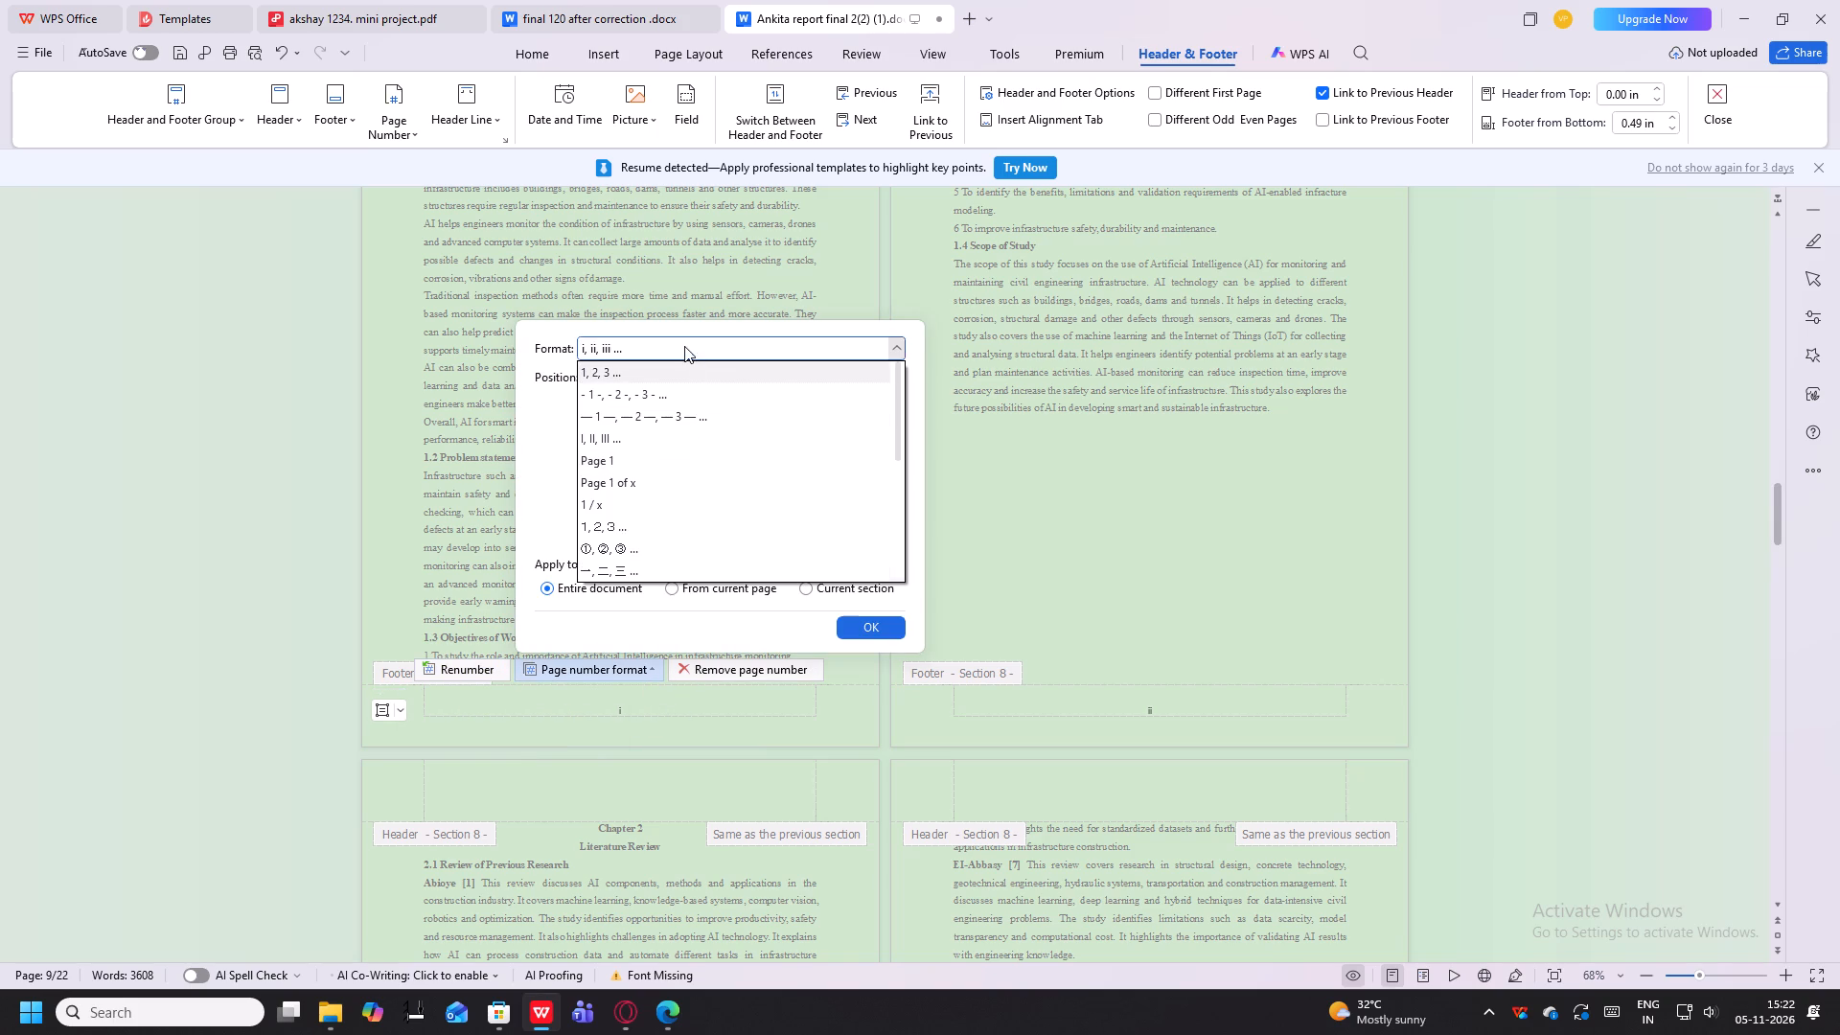
pyautogui.click(677, 363)
pyautogui.click(878, 629)
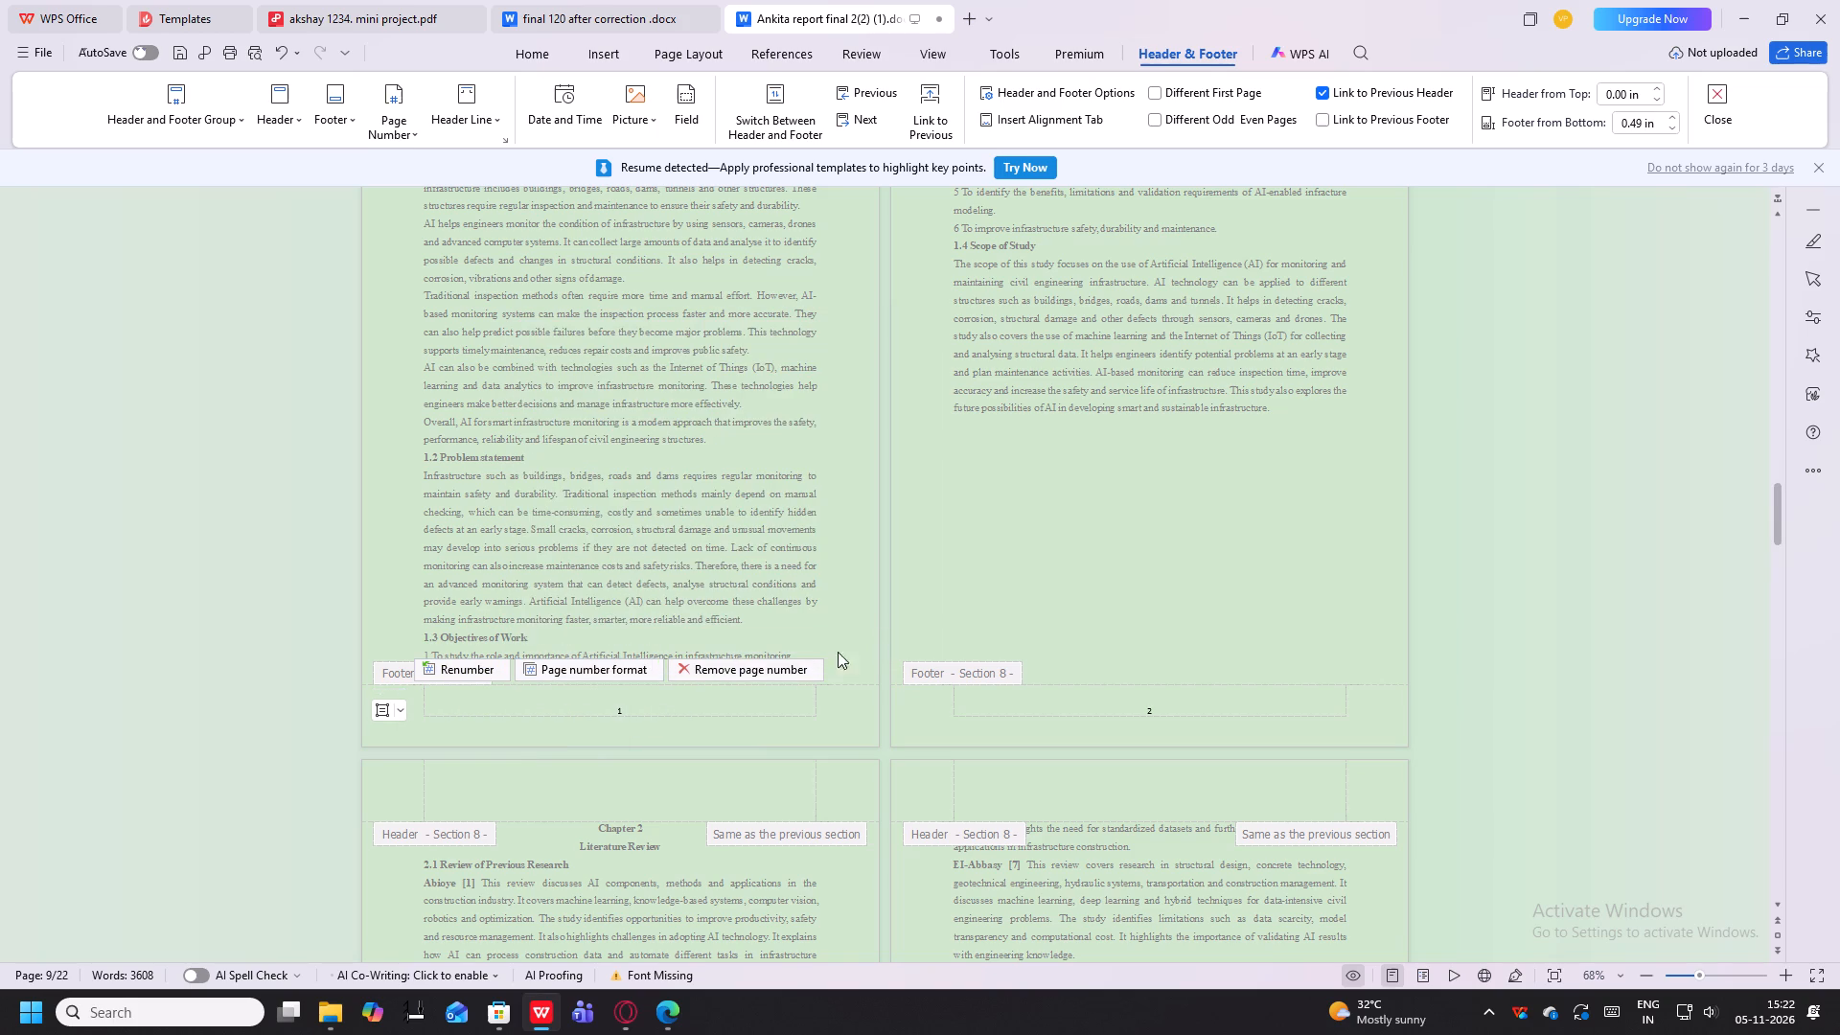
# Check the footer page numbers from Chapter 2 through the References, leave footer editing, and look over the Chapter 4 pages.
pyautogui.scroll(-13, 667, 745)
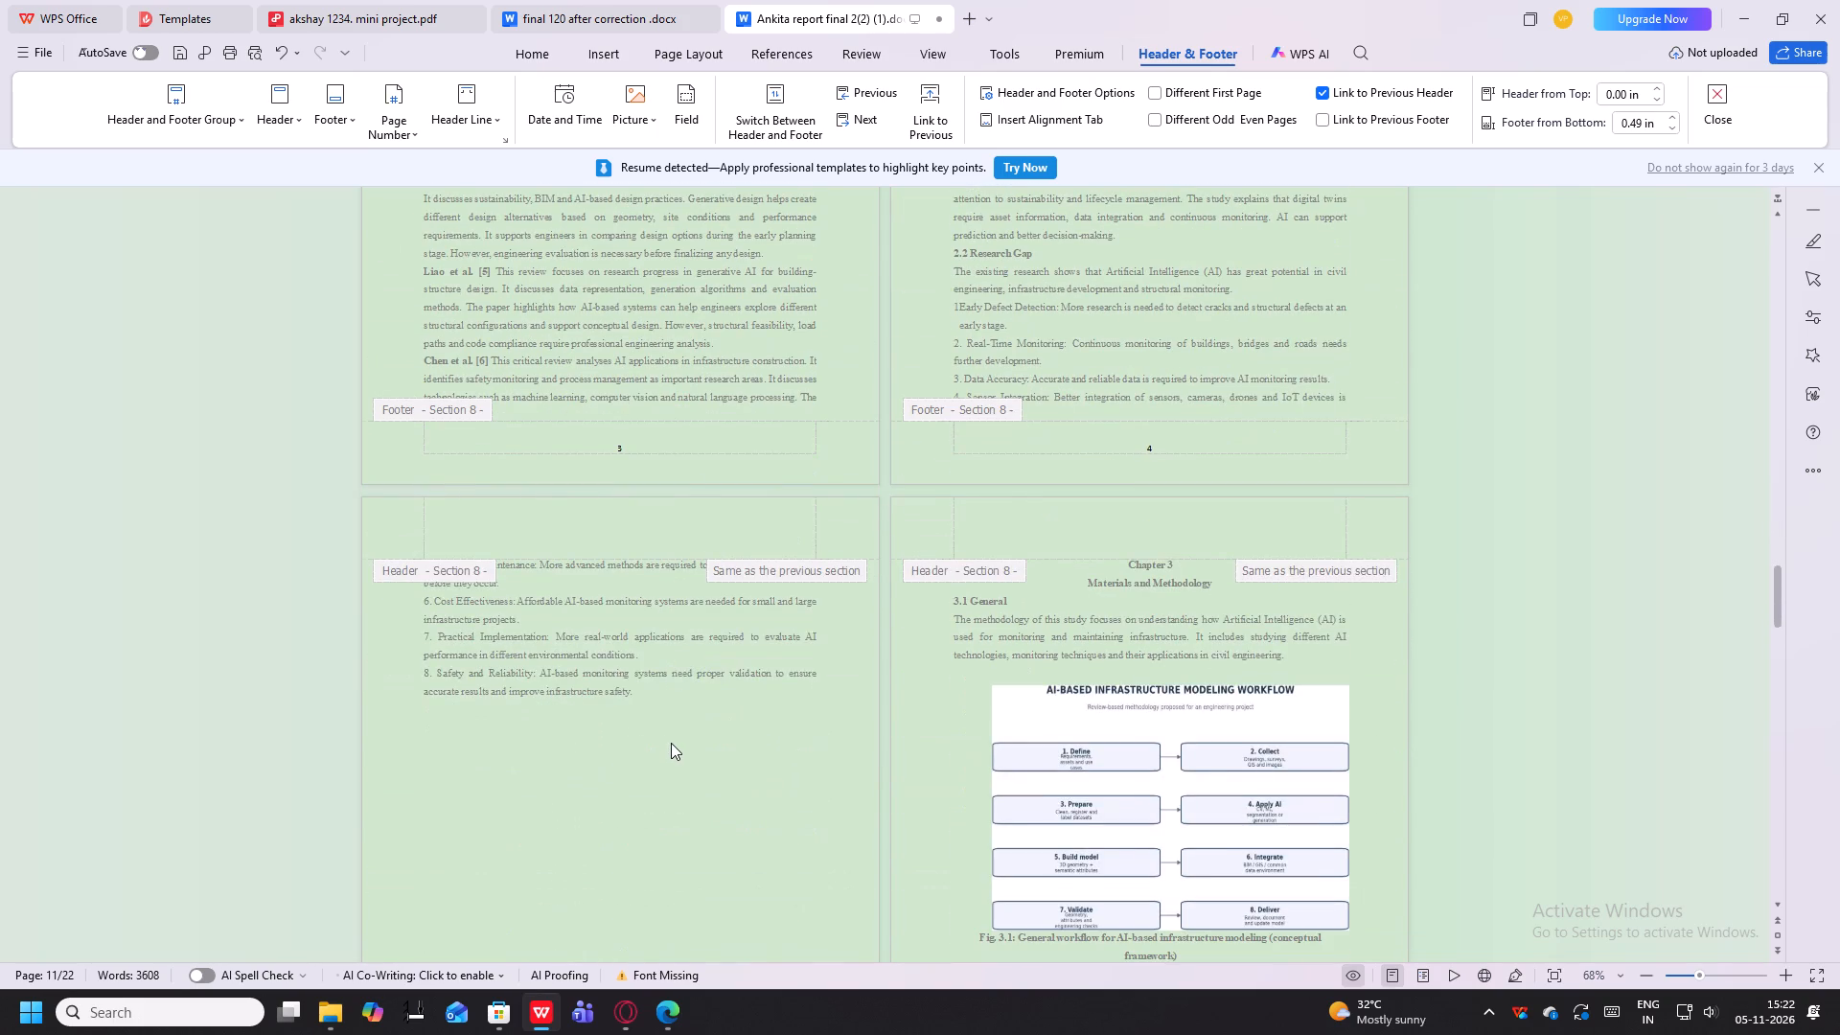
pyautogui.scroll(-16, 671, 743)
pyautogui.scroll(3, 680, 739)
pyautogui.scroll(-20, 680, 739)
pyautogui.scroll(-20, 680, 739)
pyautogui.scroll(-7, 680, 739)
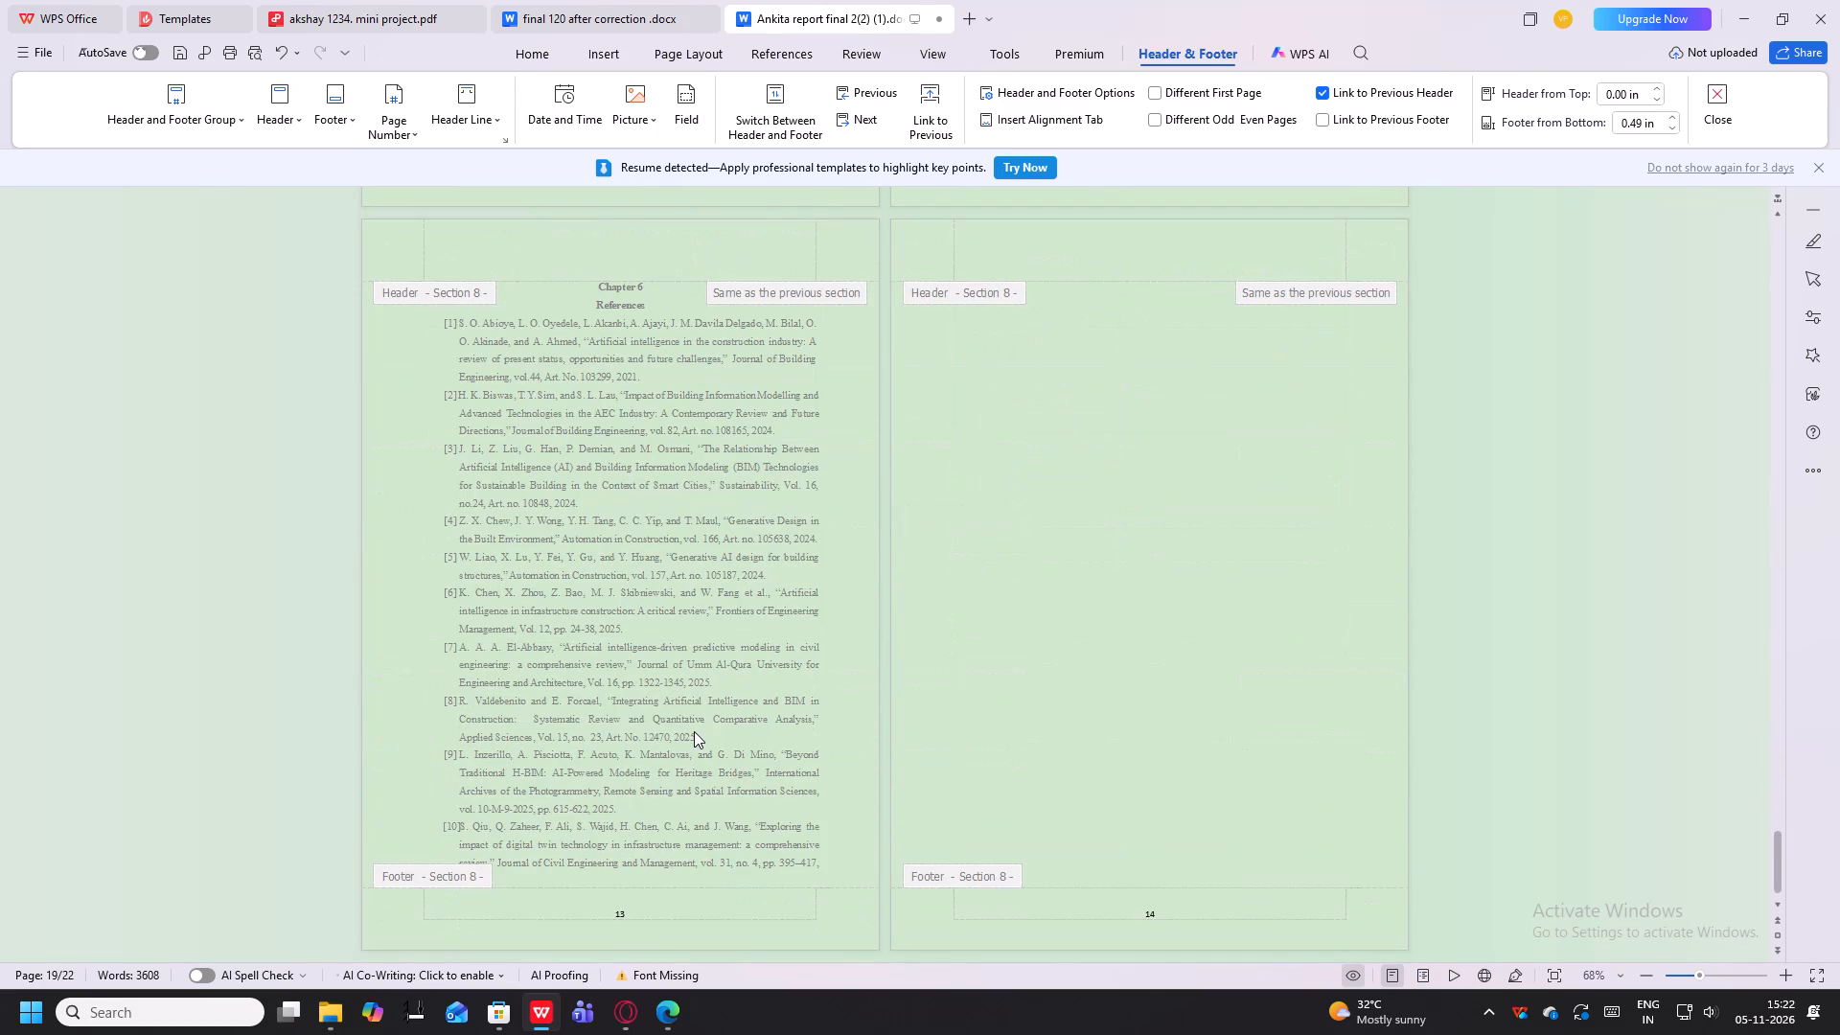
pyautogui.scroll(-18, 694, 731)
pyautogui.press('Return')
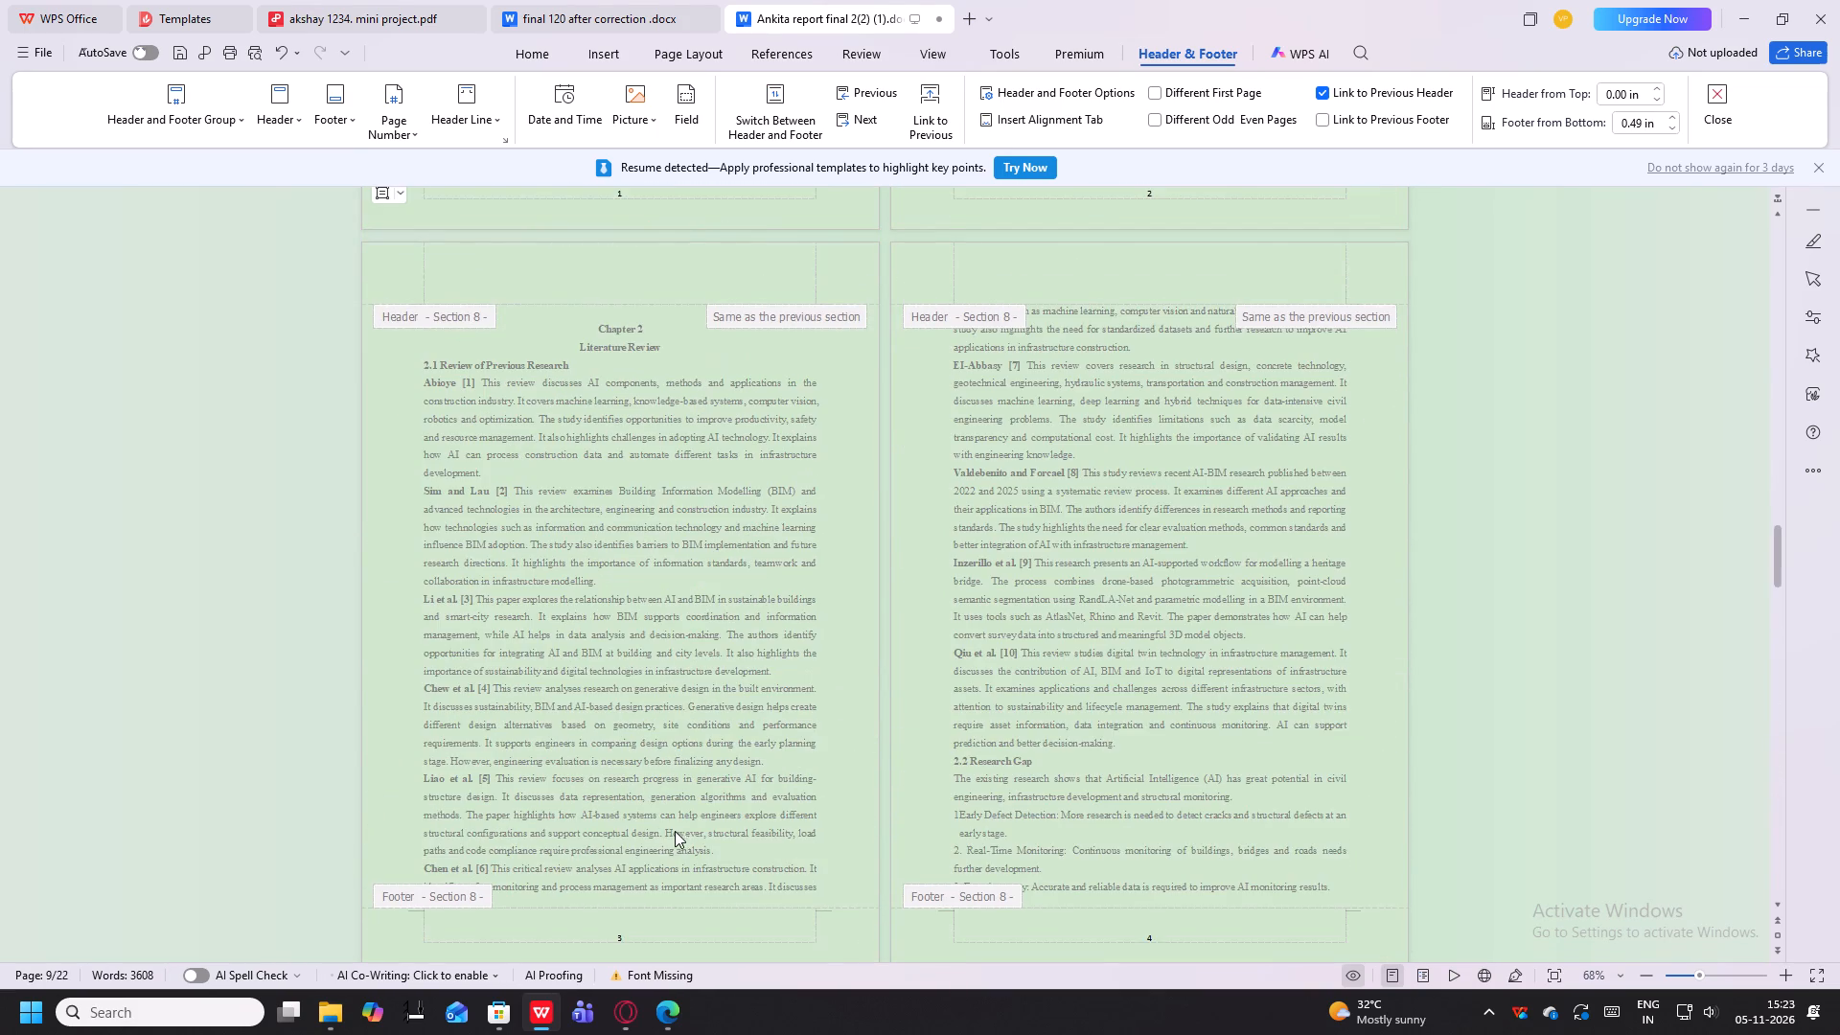
pyautogui.scroll(-7, 678, 829)
pyautogui.scroll(1, 678, 829)
pyautogui.scroll(-12, 678, 829)
pyautogui.press('Return')
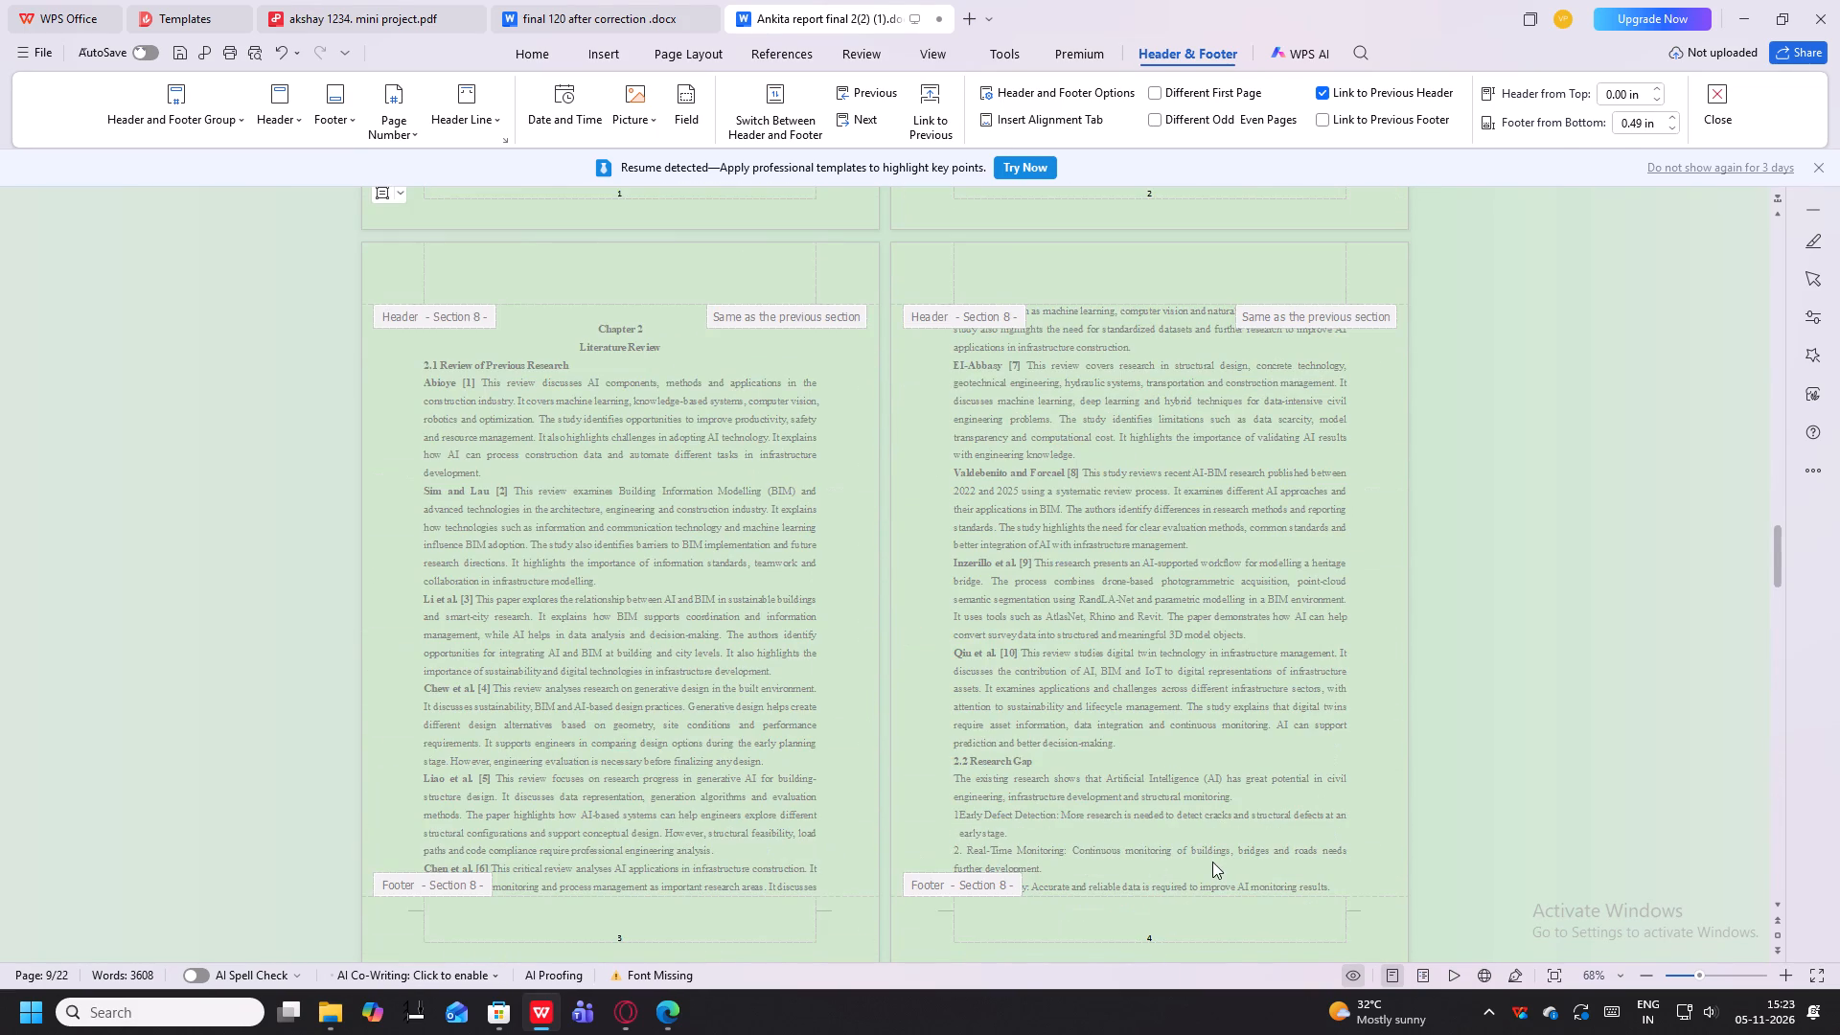
pyautogui.press('Escape')
pyautogui.scroll(-20, 1213, 862)
pyautogui.scroll(-12, 1213, 862)
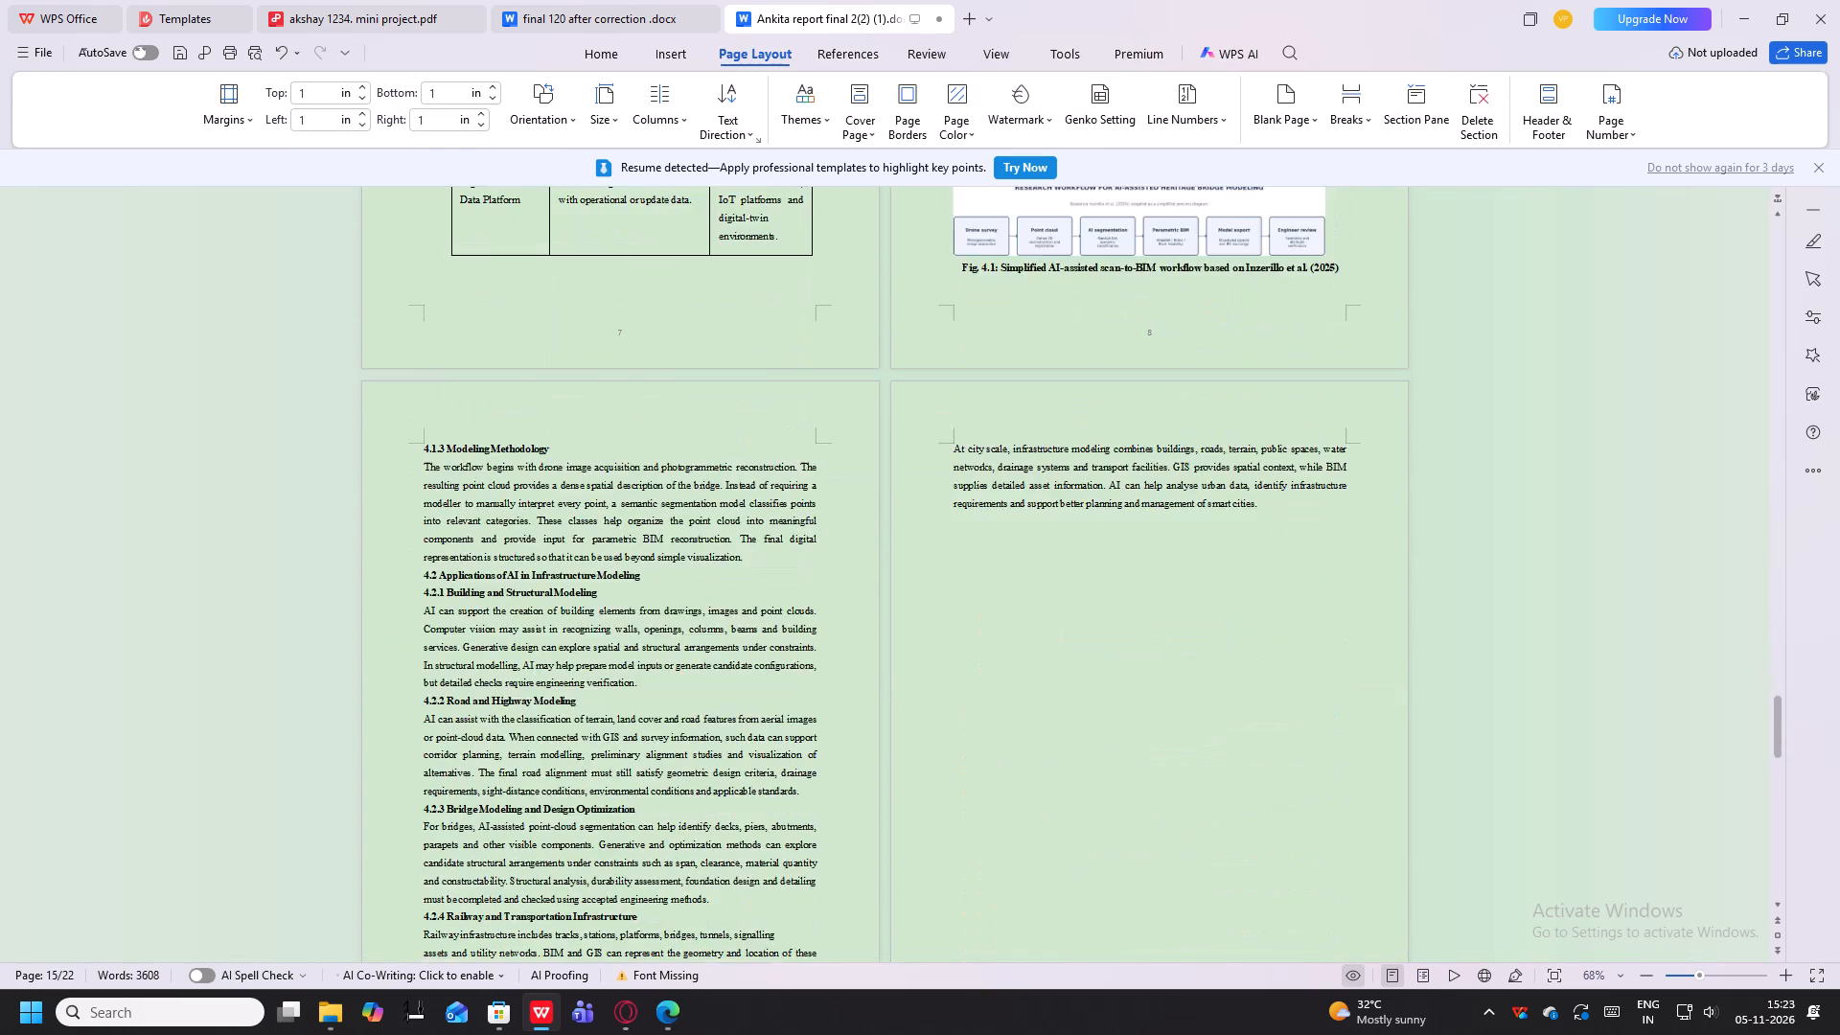
pyautogui.scroll(-9, 1200, 897)
# Apply 1.5 line spacing to the text from the 4.2.3 heading through the 4.2.4 heading.
pyautogui.hotkey('ctrl', 'a')
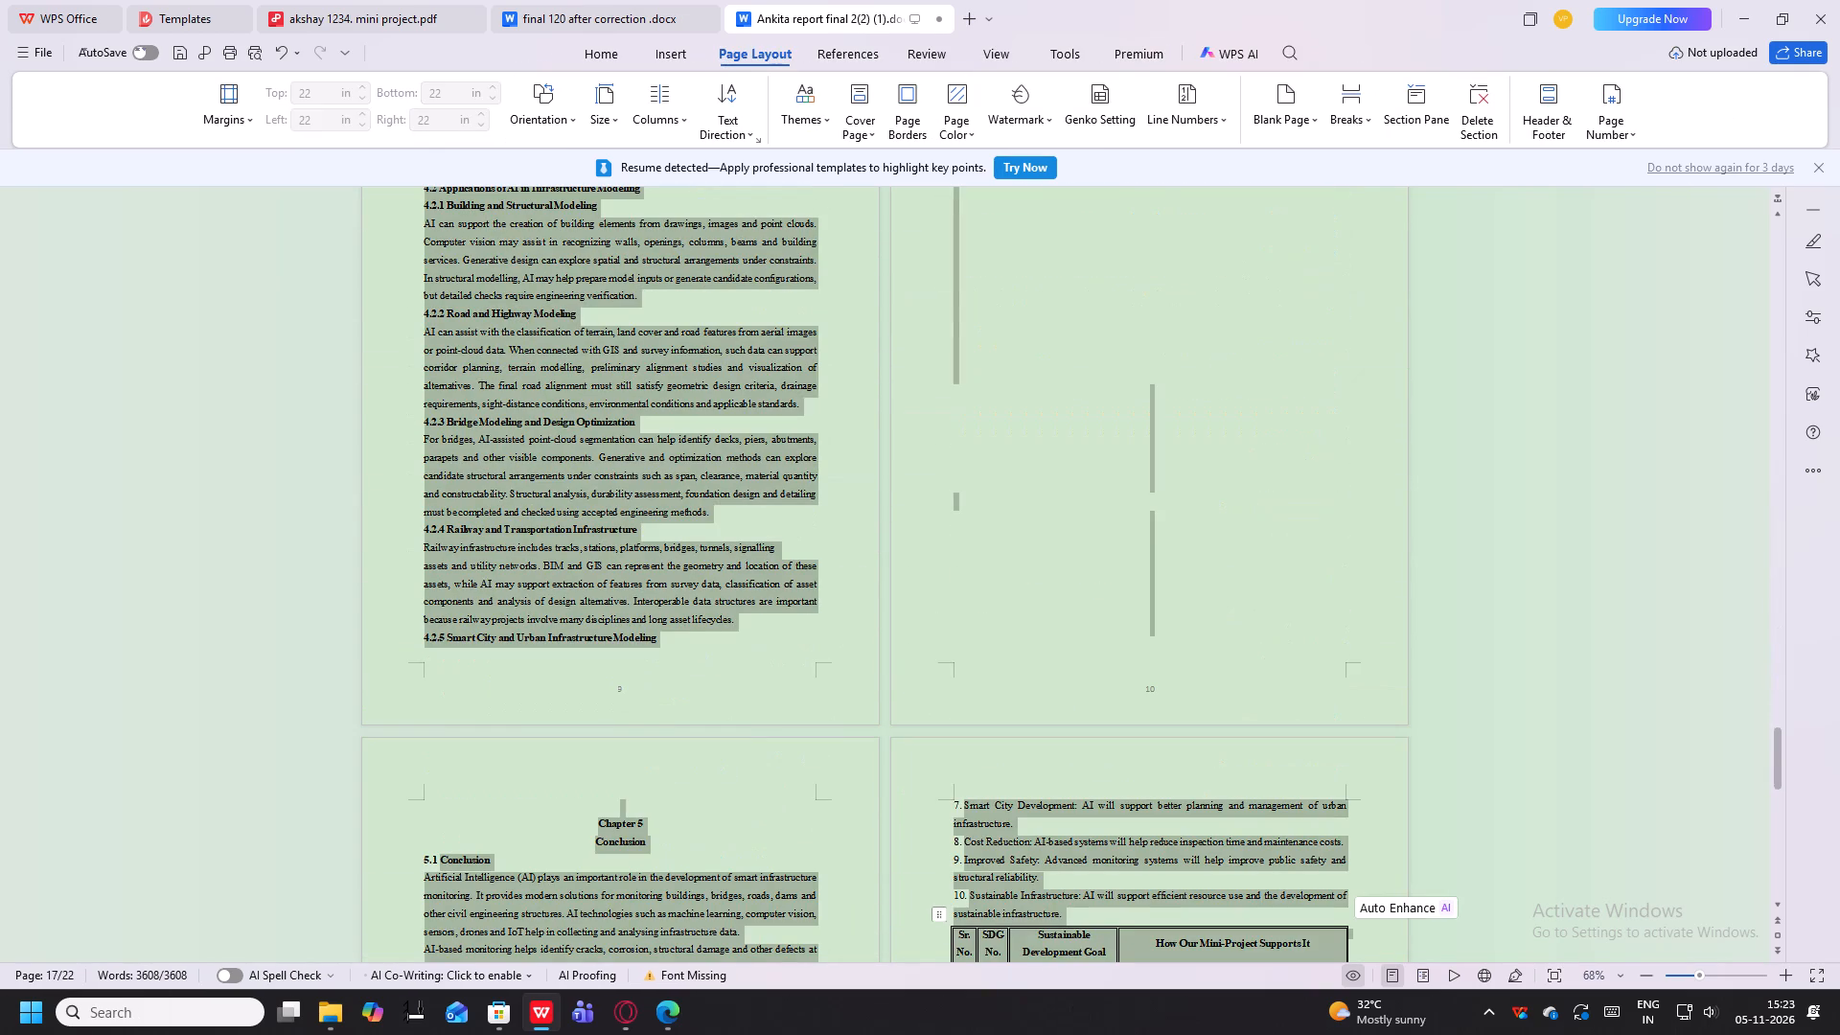
pyautogui.click(469, 480)
pyautogui.moveTo(720, 531); pyautogui.dragTo(549, 419)
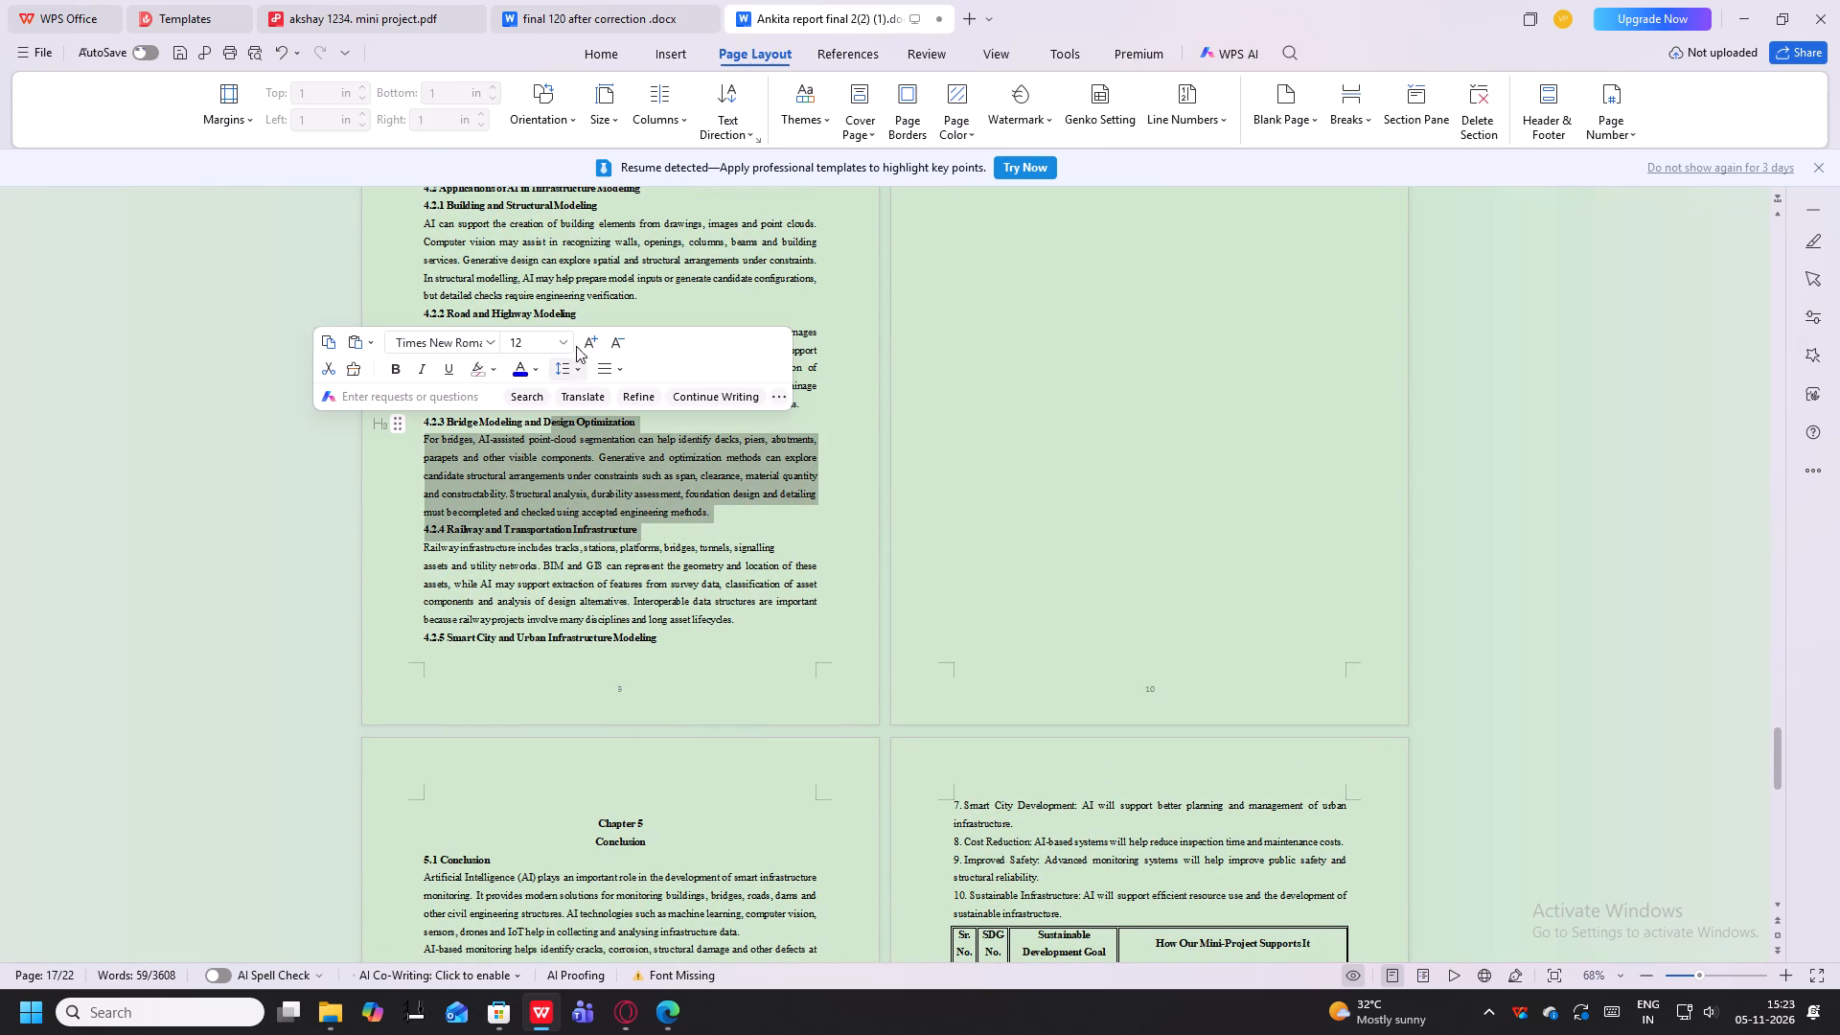
pyautogui.click(581, 53)
pyautogui.click(661, 125)
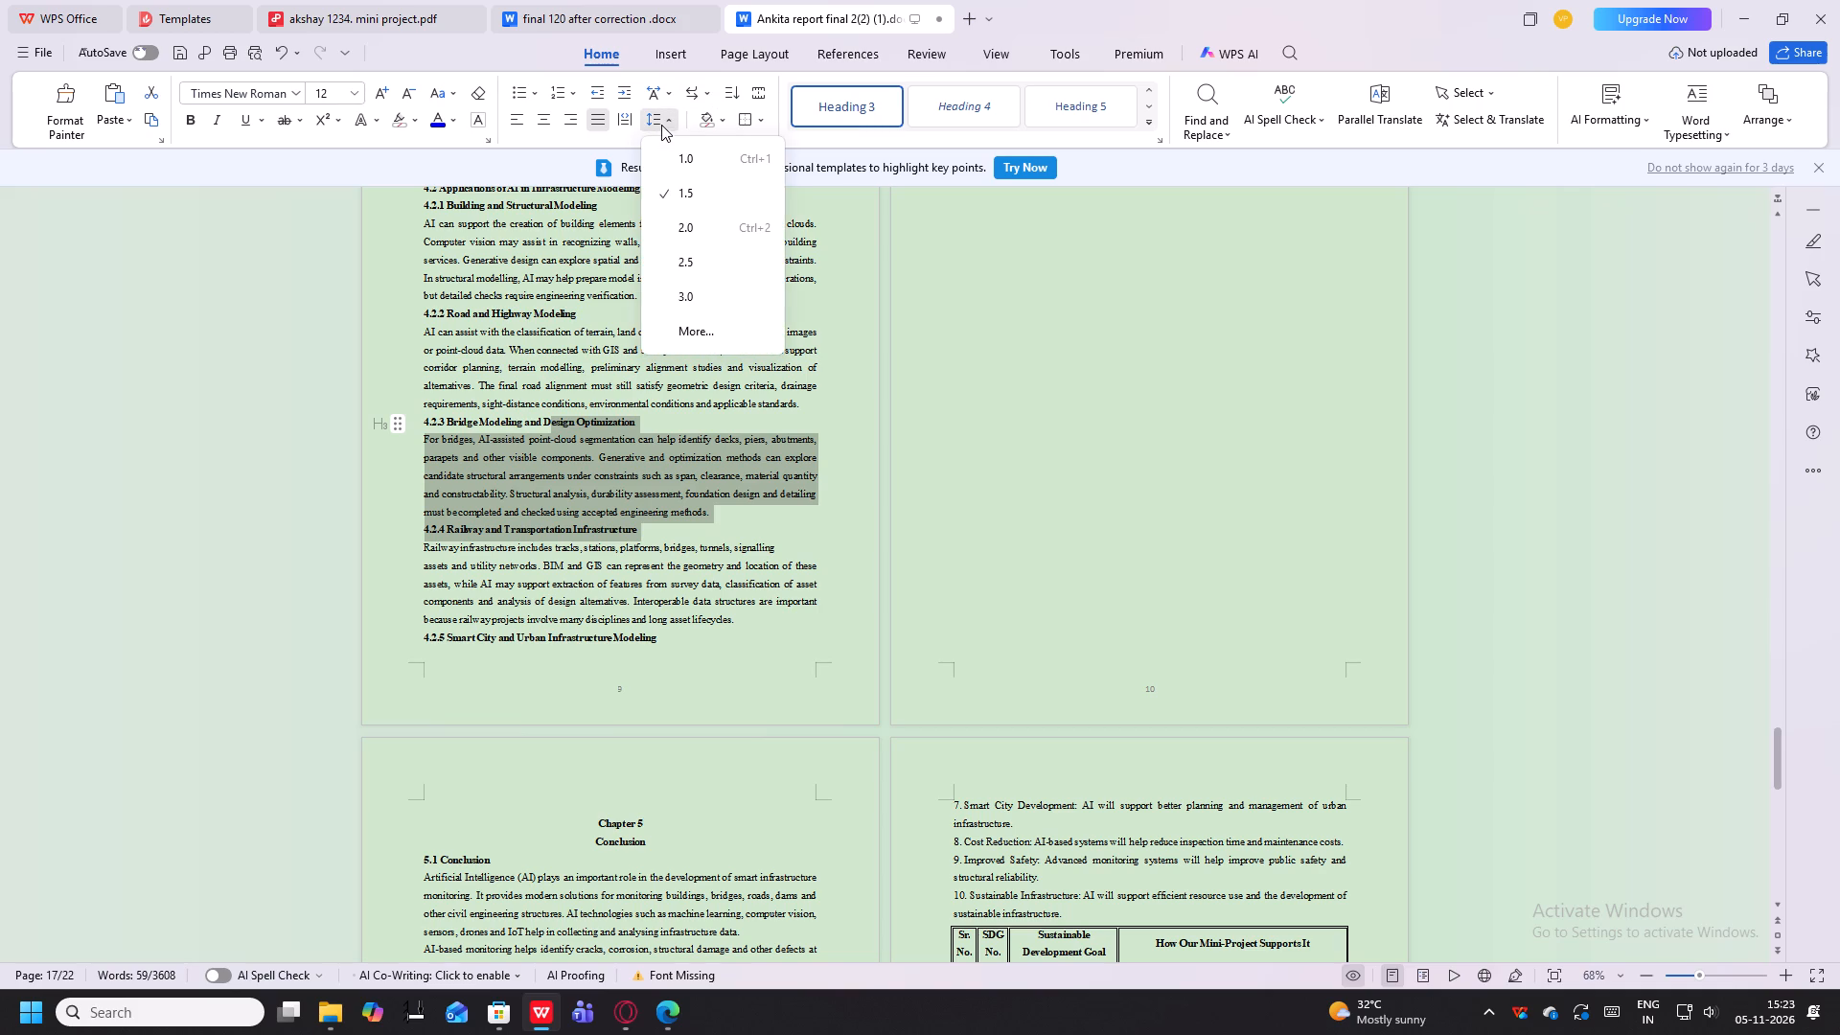
pyautogui.click(673, 190)
pyautogui.click(594, 522)
# Print all pages with Microsoft Print to PDF, one page per sheet, scaled to A4 paper.
pyautogui.scroll(11, 642, 527)
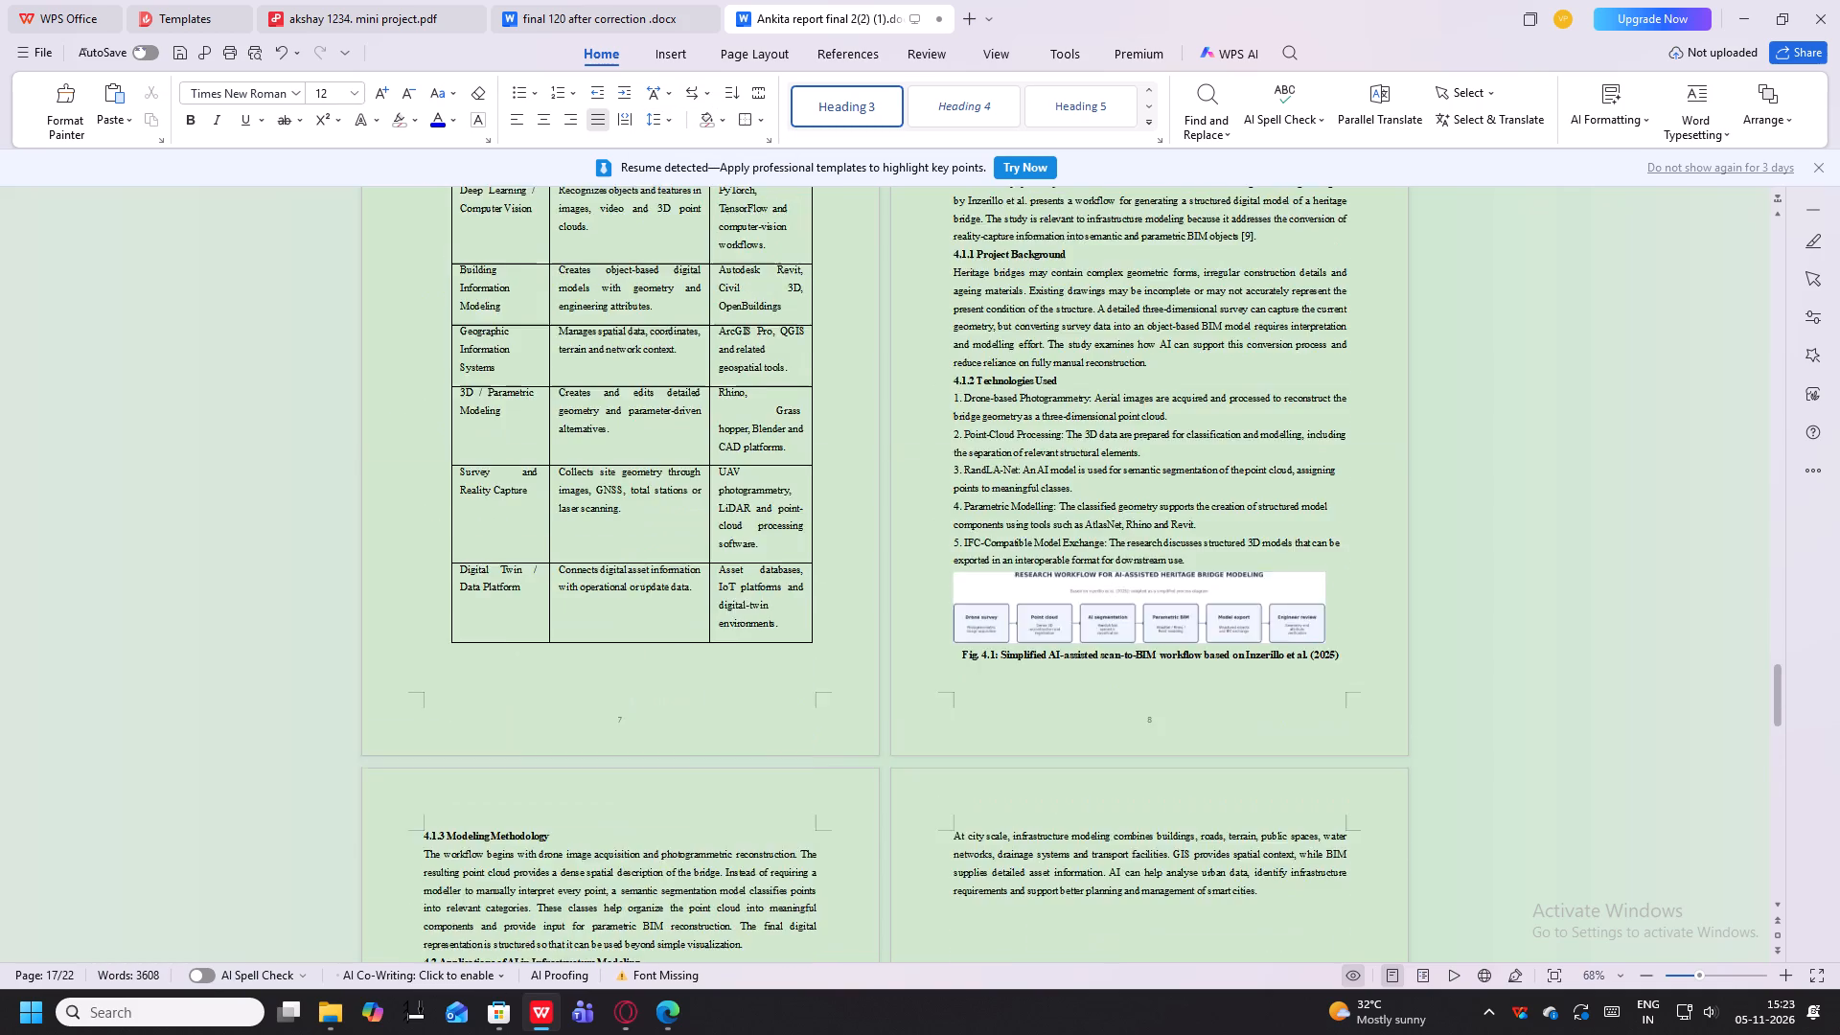
pyautogui.hotkey('ctrl', 'p')
pyautogui.click(730, 367)
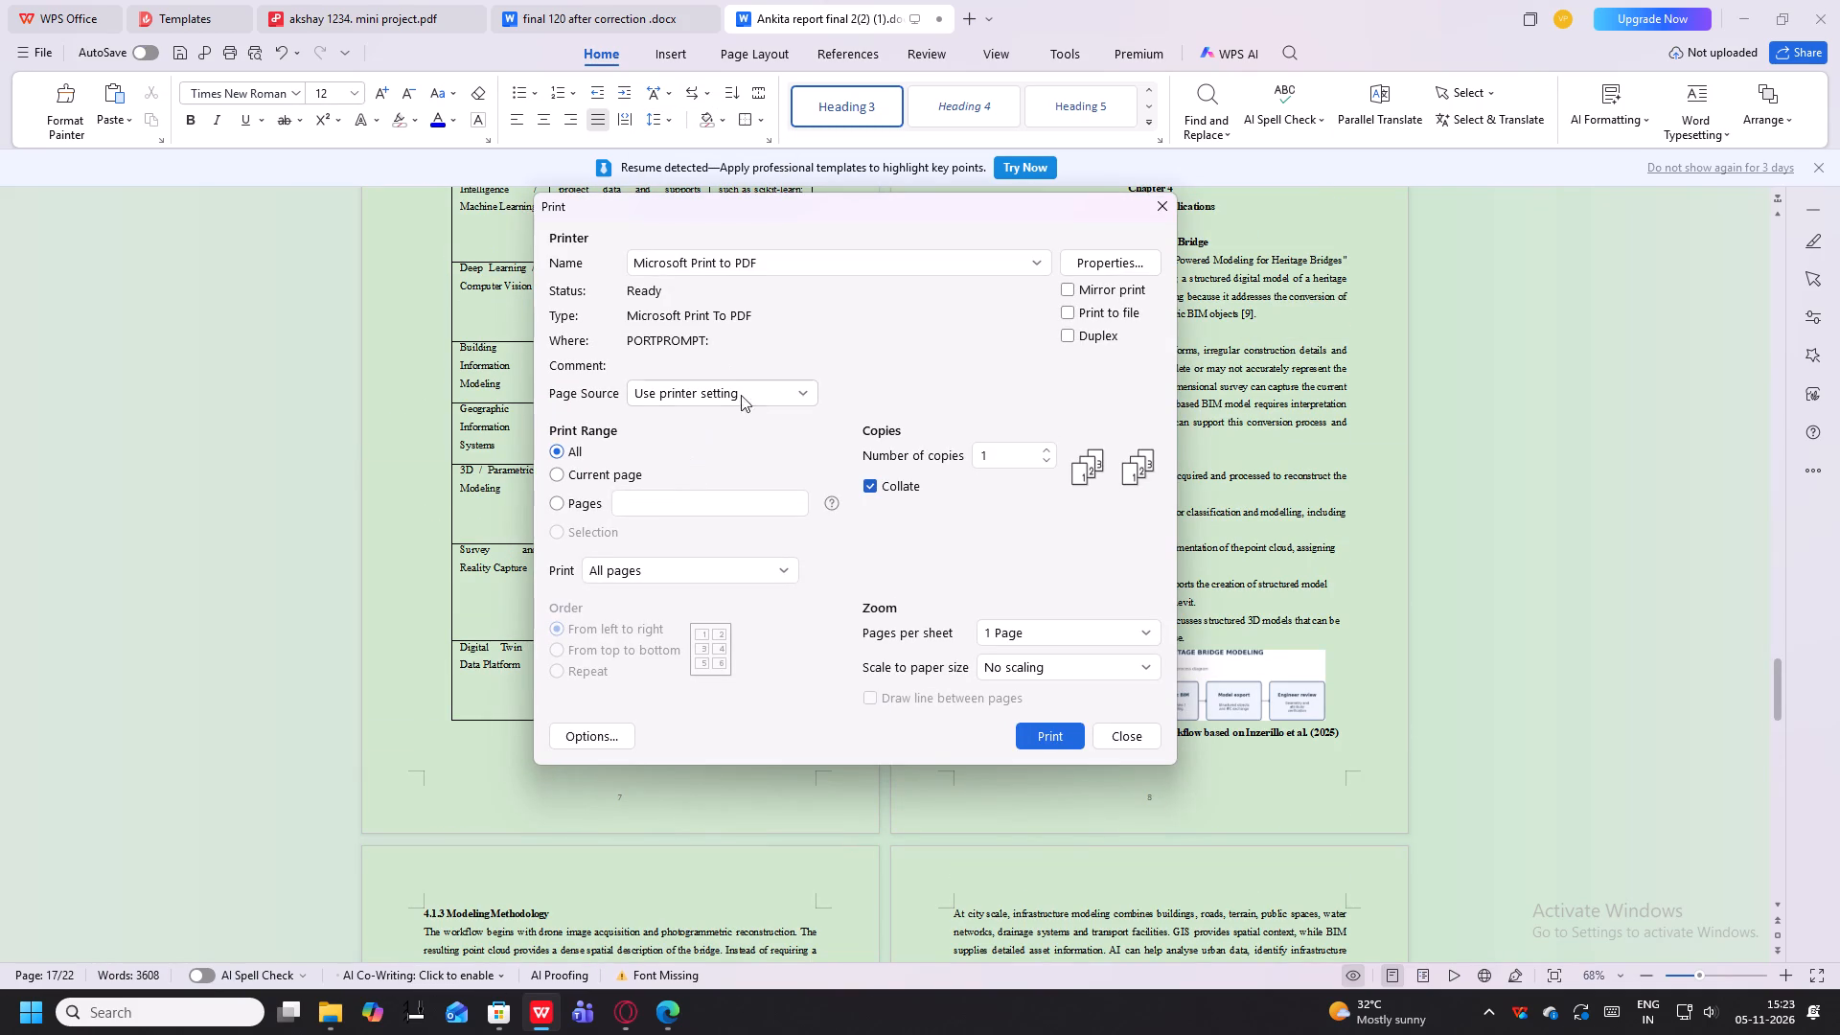
pyautogui.click(743, 399)
pyautogui.click(746, 401)
pyautogui.click(719, 570)
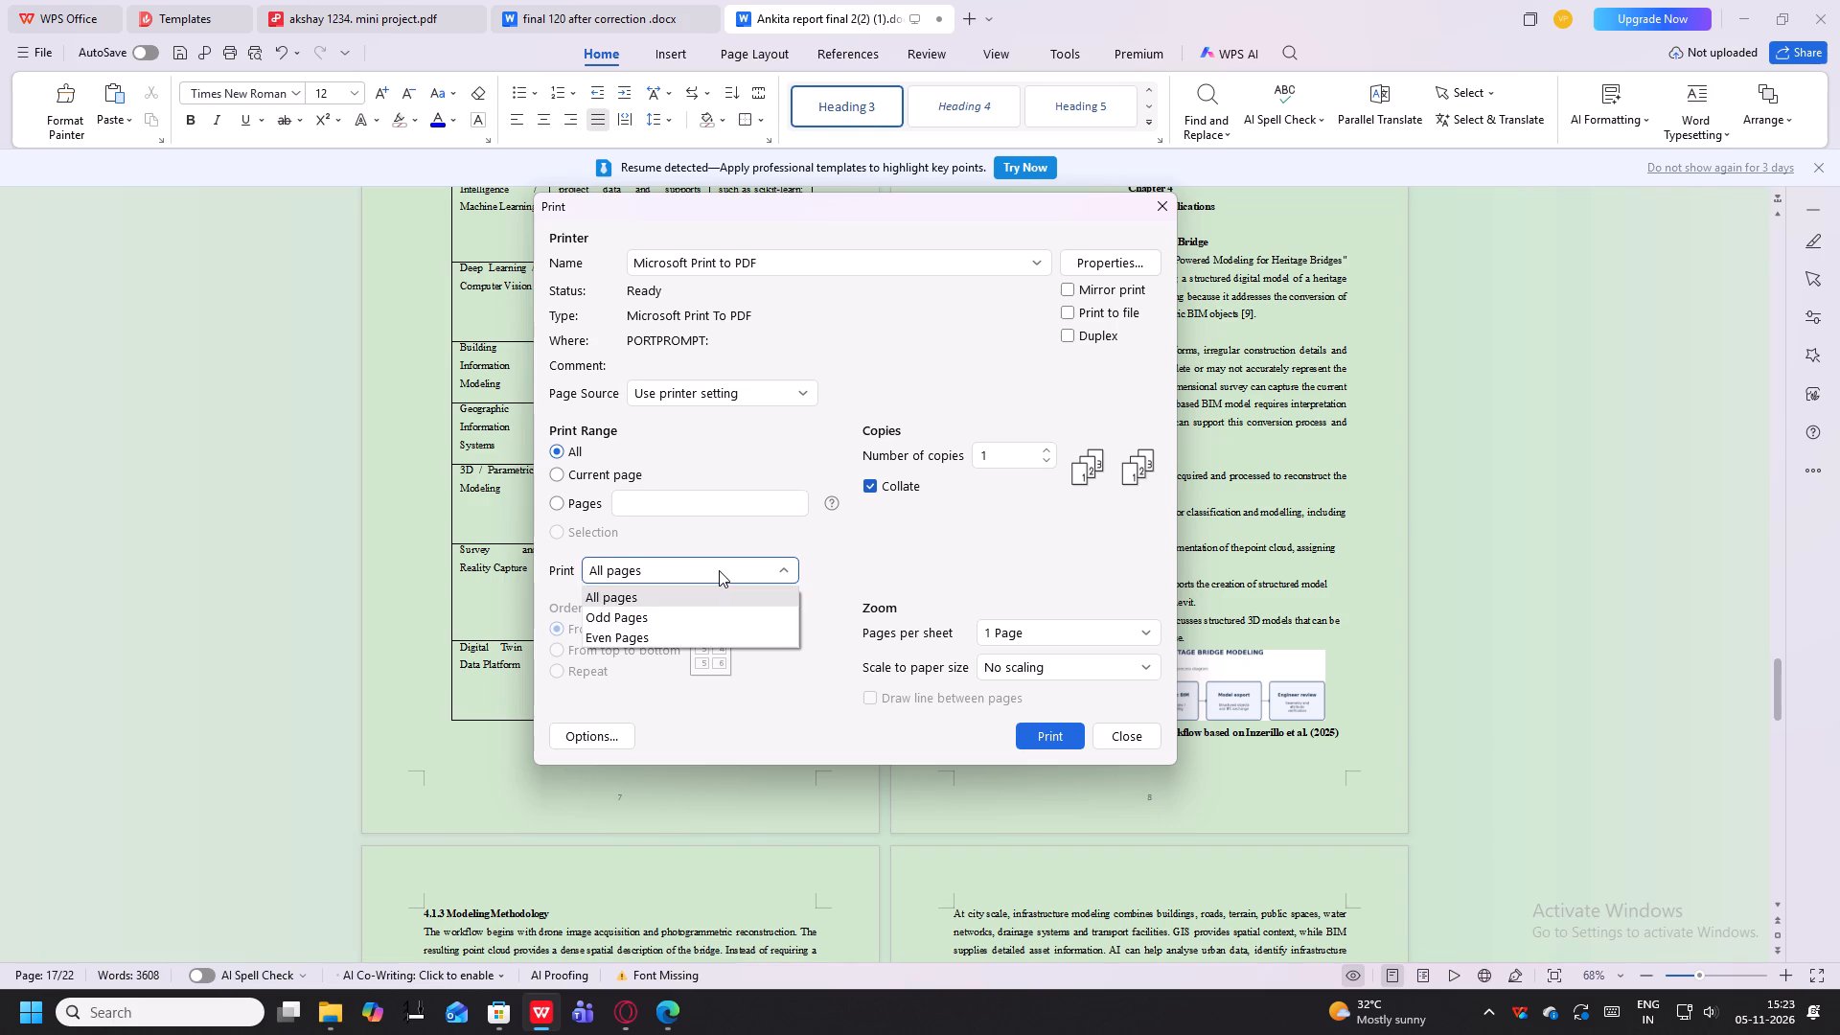
pyautogui.click(719, 570)
pyautogui.click(1084, 637)
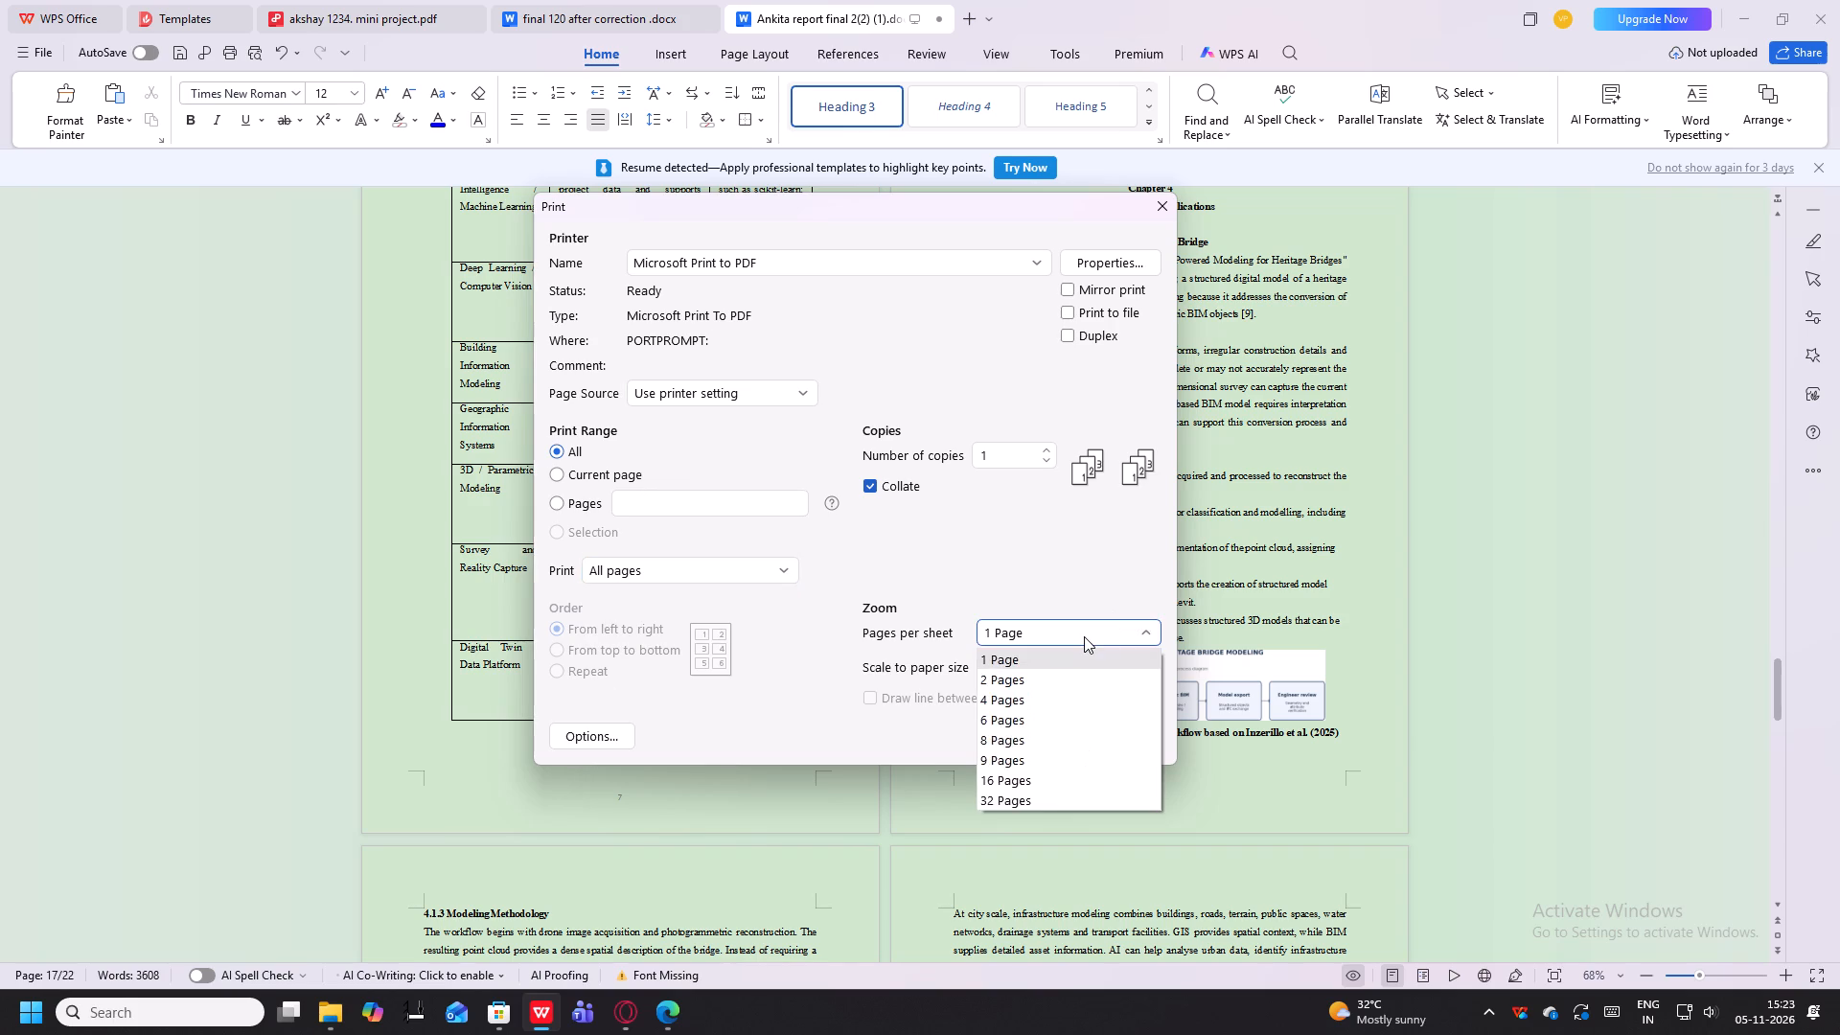
pyautogui.click(1084, 636)
pyautogui.click(1052, 678)
pyautogui.click(1052, 678)
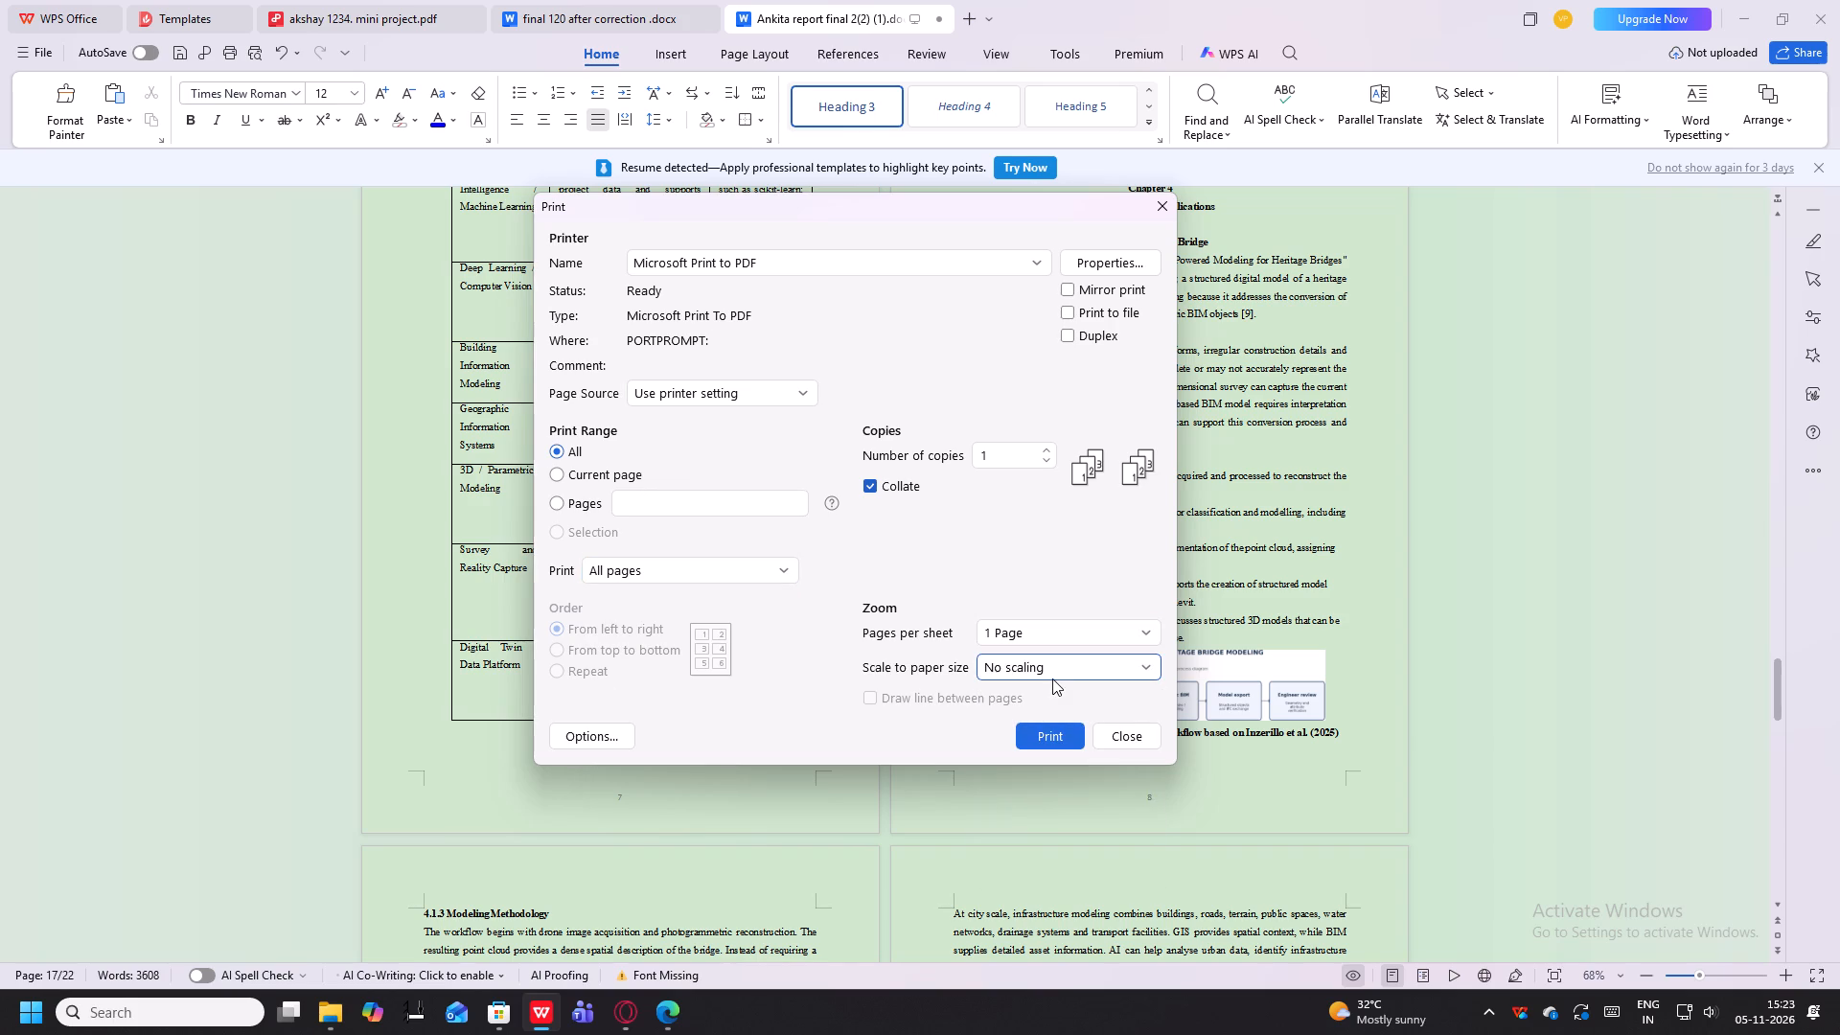
pyautogui.click(1042, 660)
pyautogui.click(1016, 730)
pyautogui.click(1042, 729)
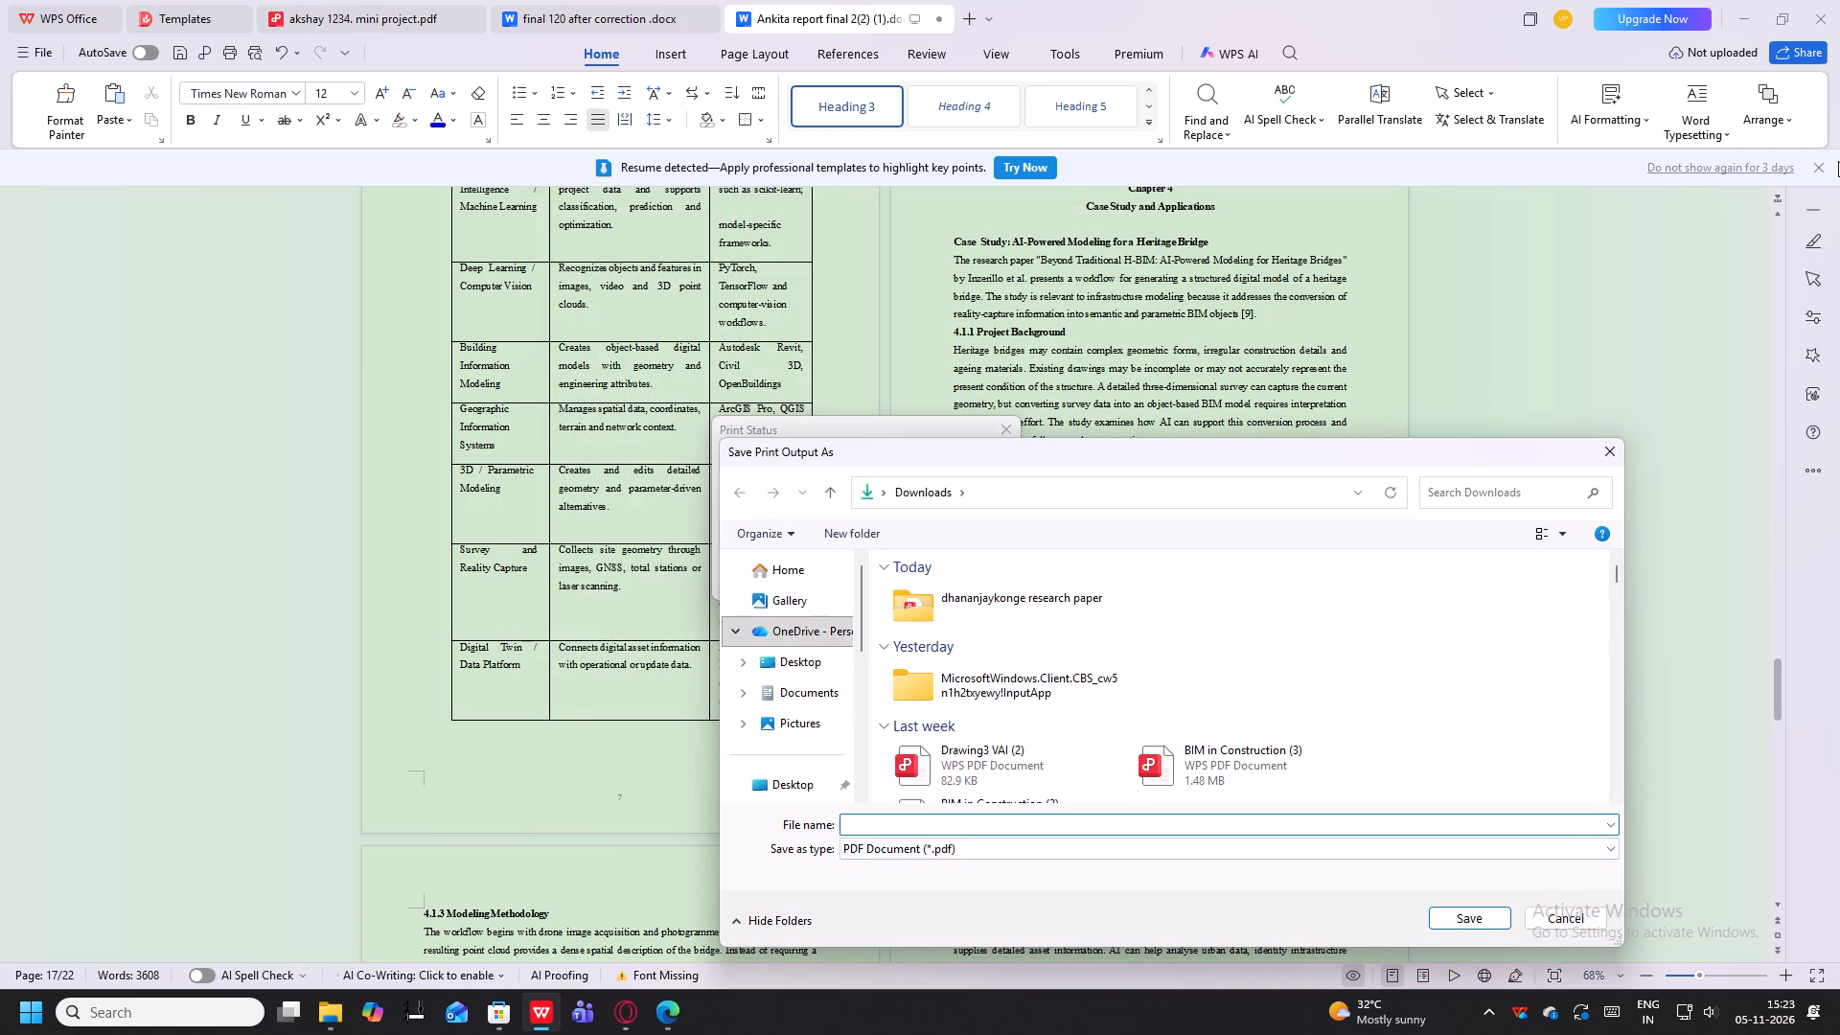
# Name the PDF output "madam ji 1234" and choose the Downloads folder as its location.
pyautogui.write('madam ji 1234')
pyautogui.press('space')
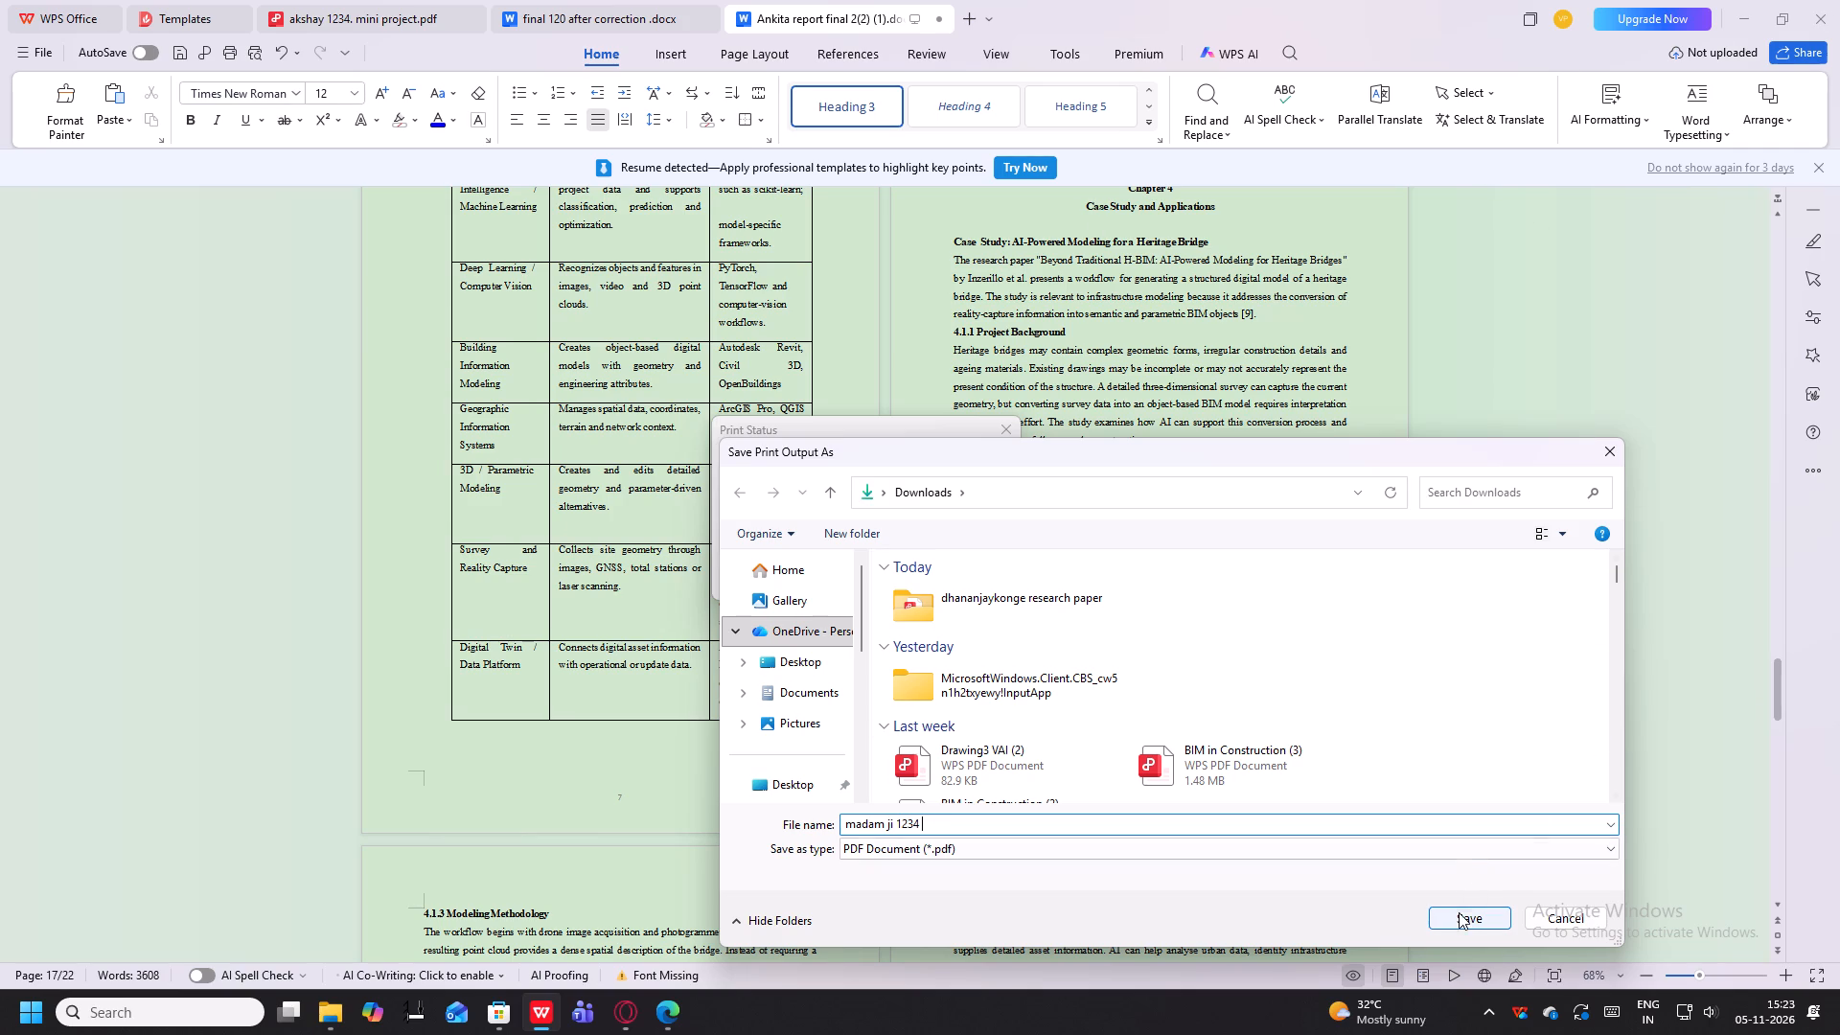
pyautogui.click(784, 708)
pyautogui.click(794, 689)
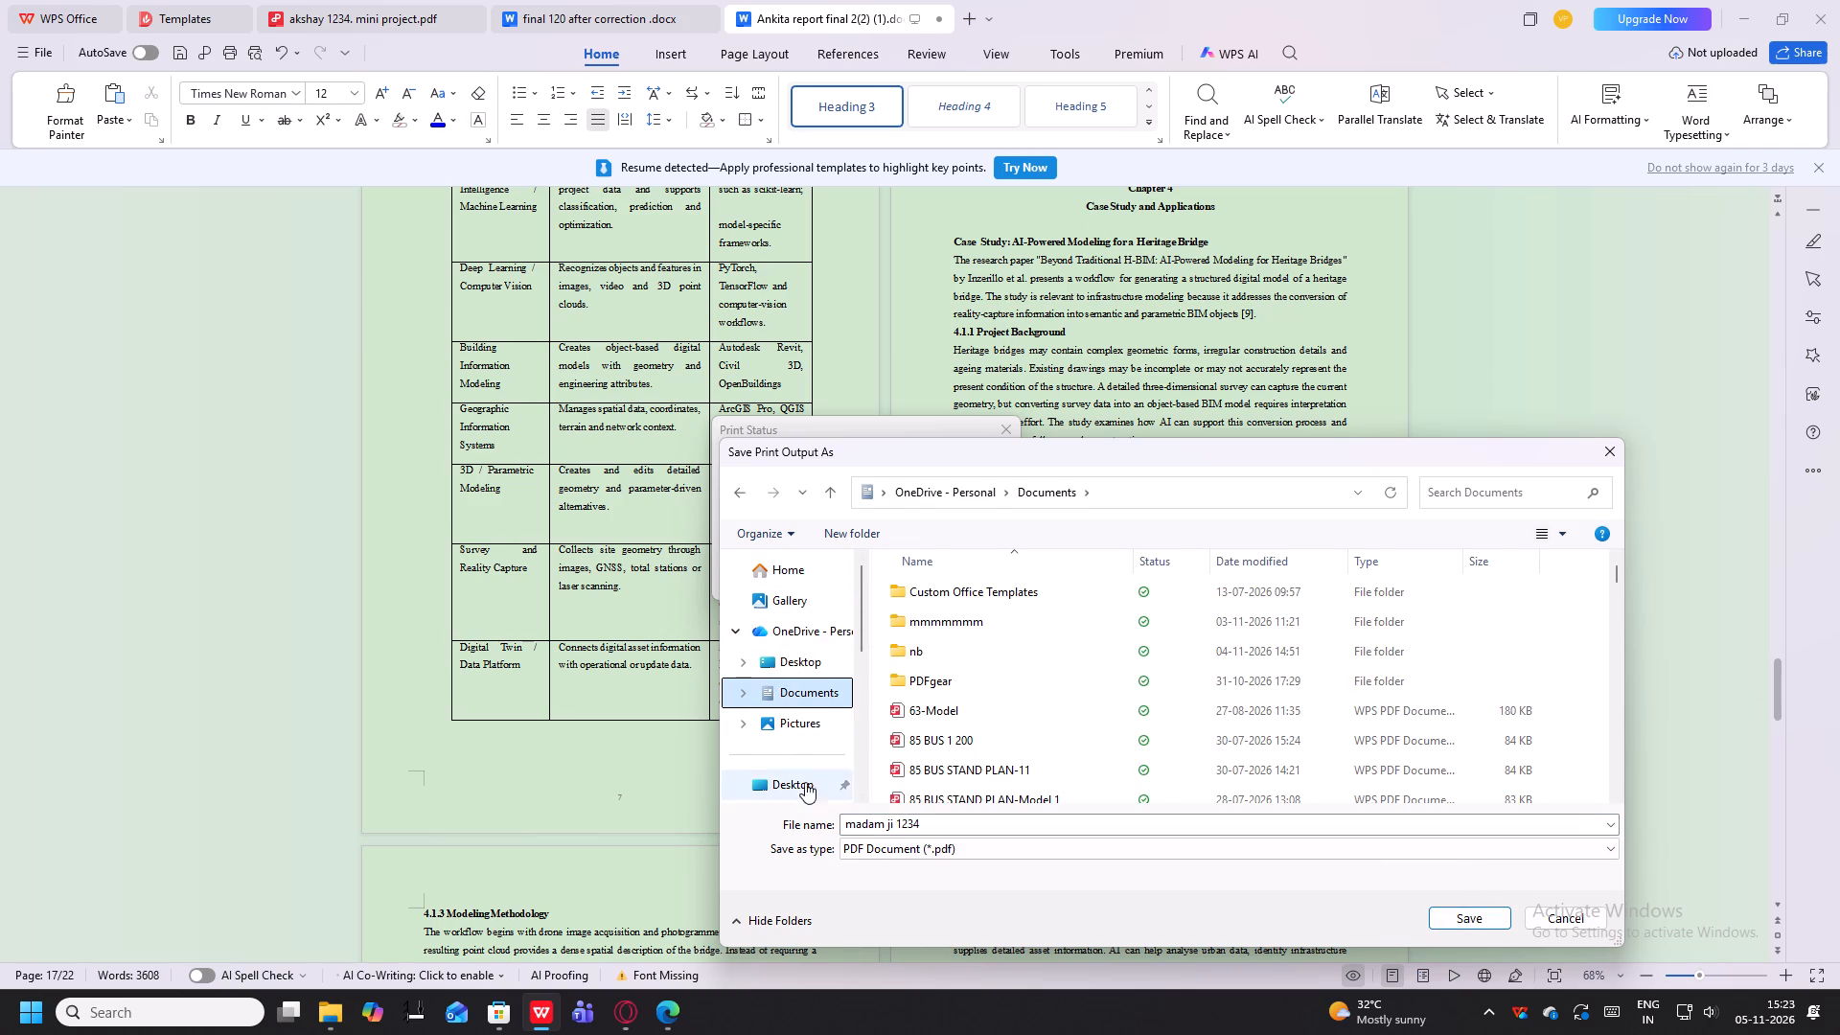
pyautogui.scroll(-2, 840, 668)
pyautogui.click(794, 641)
pyautogui.click(794, 630)
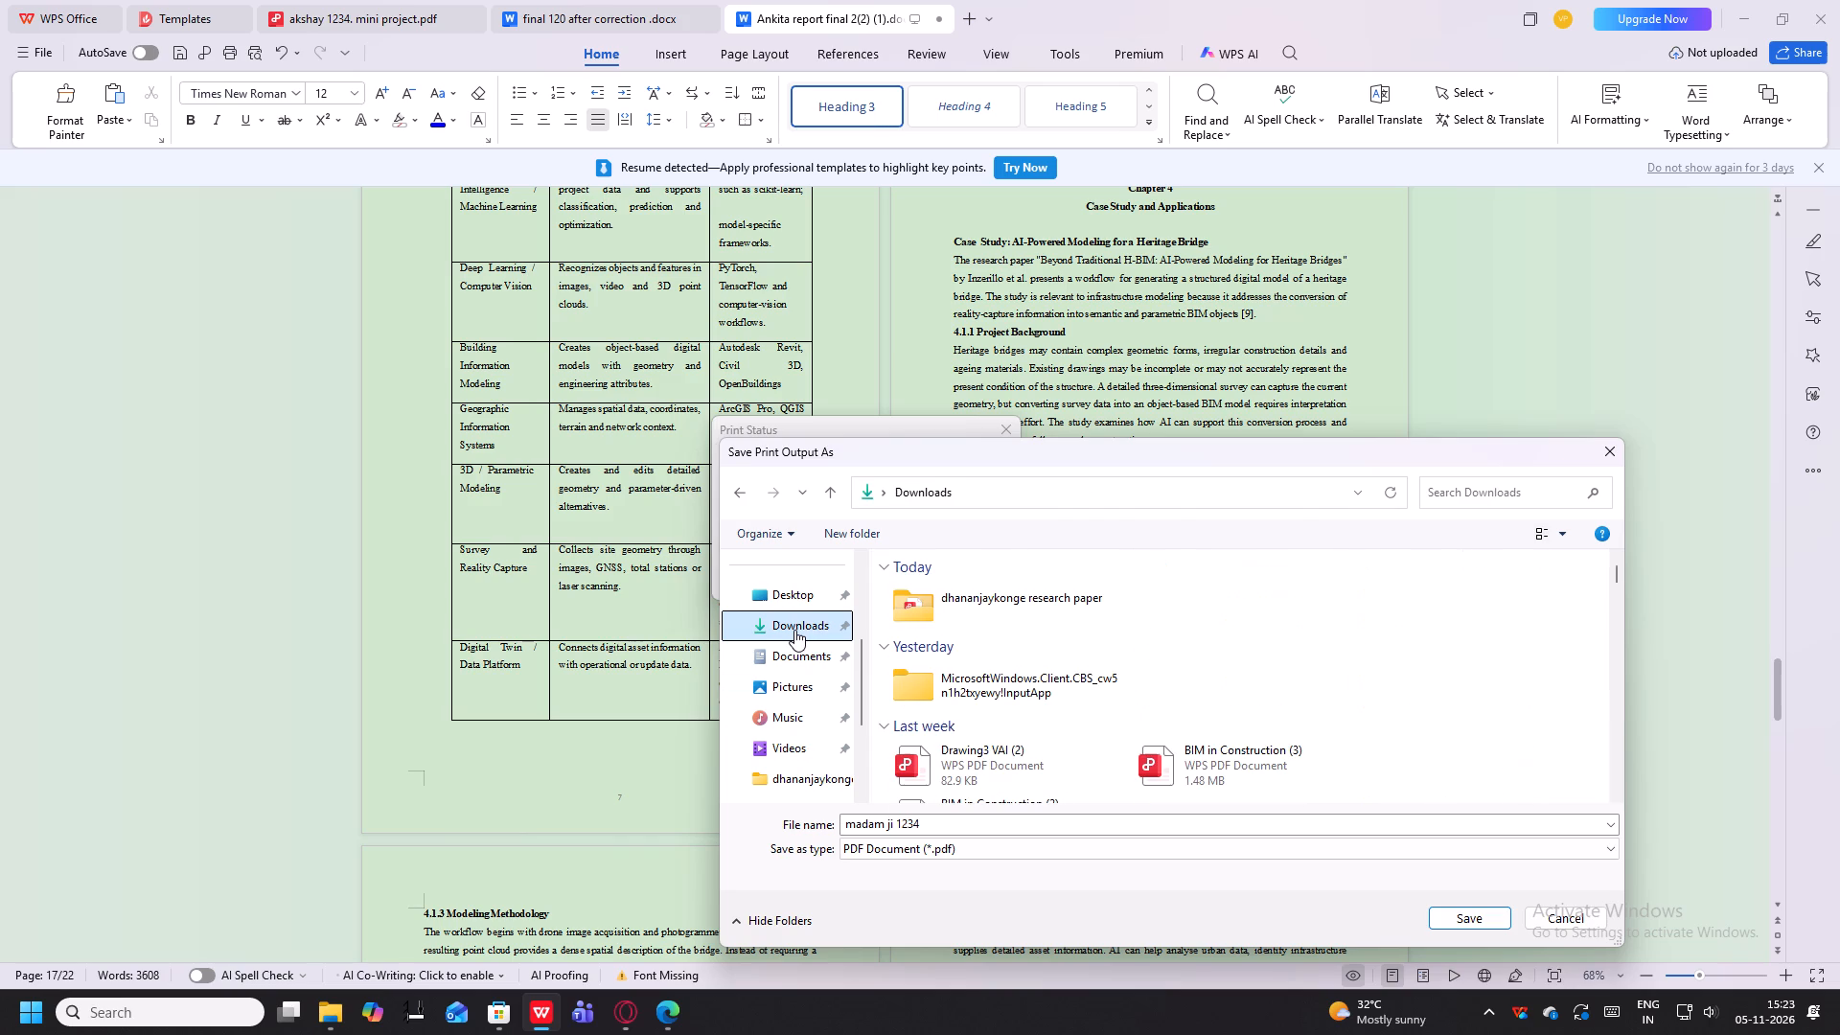
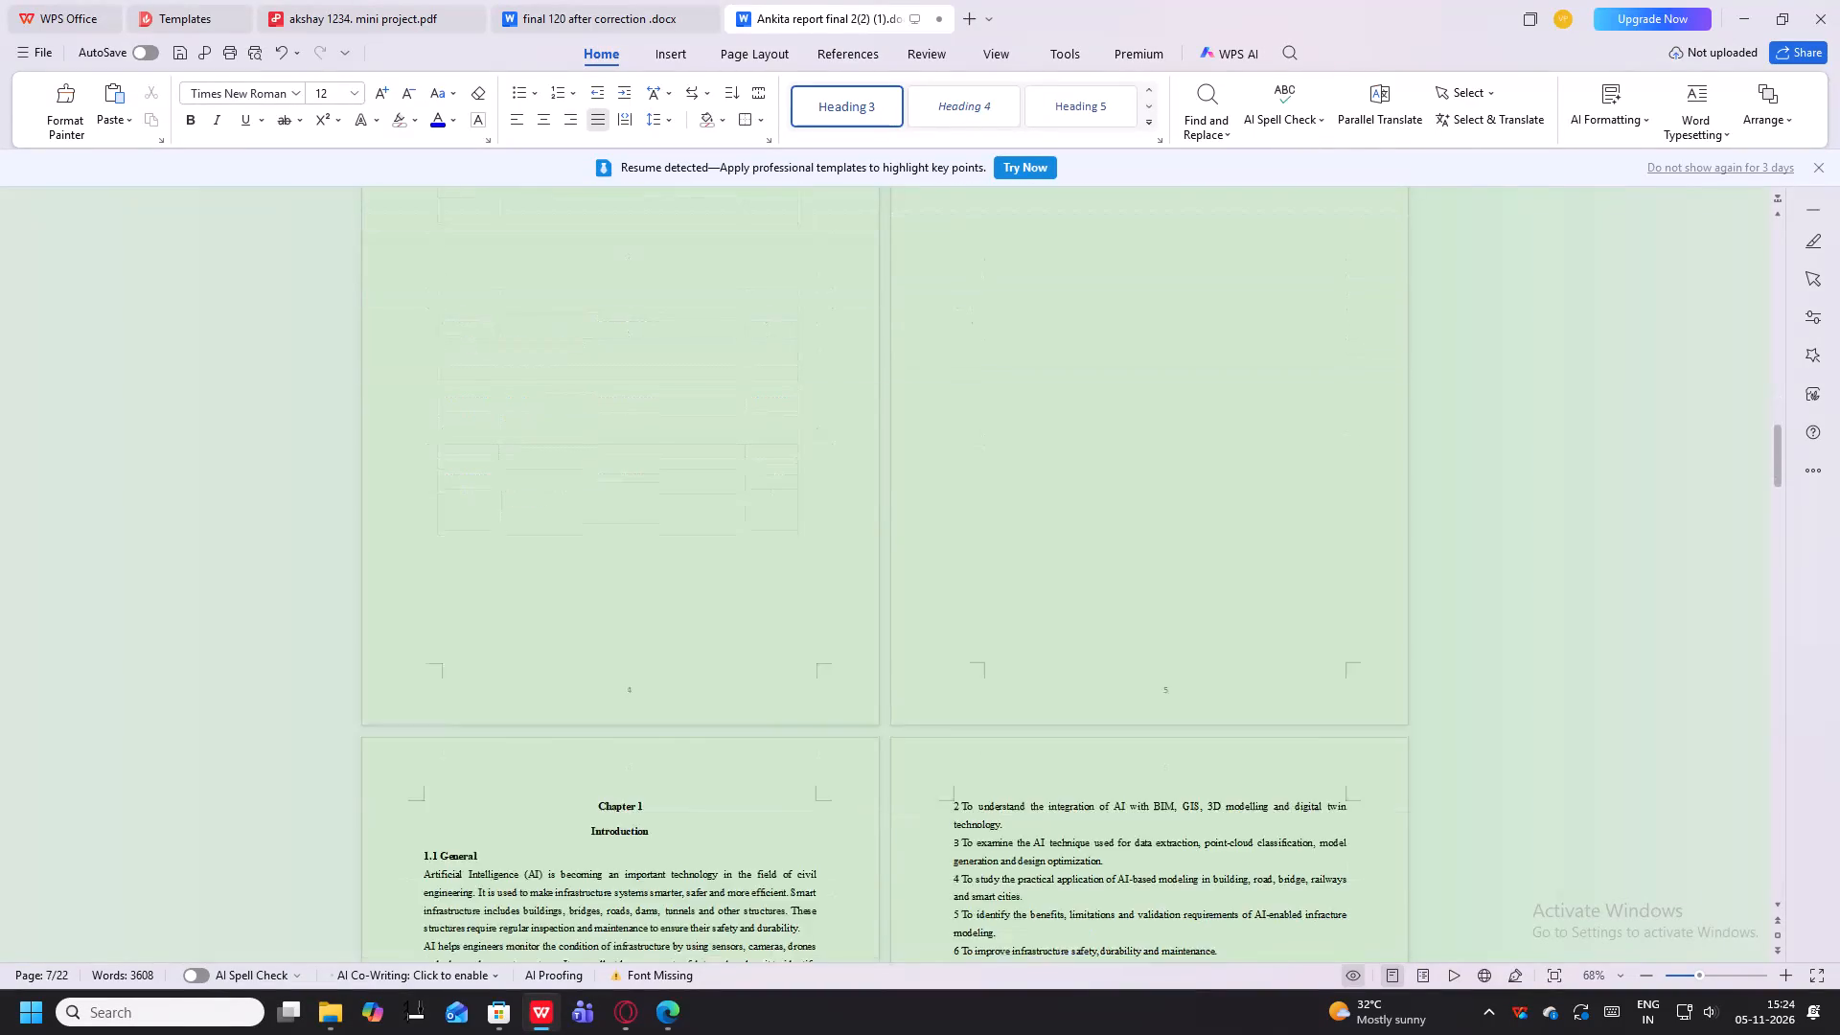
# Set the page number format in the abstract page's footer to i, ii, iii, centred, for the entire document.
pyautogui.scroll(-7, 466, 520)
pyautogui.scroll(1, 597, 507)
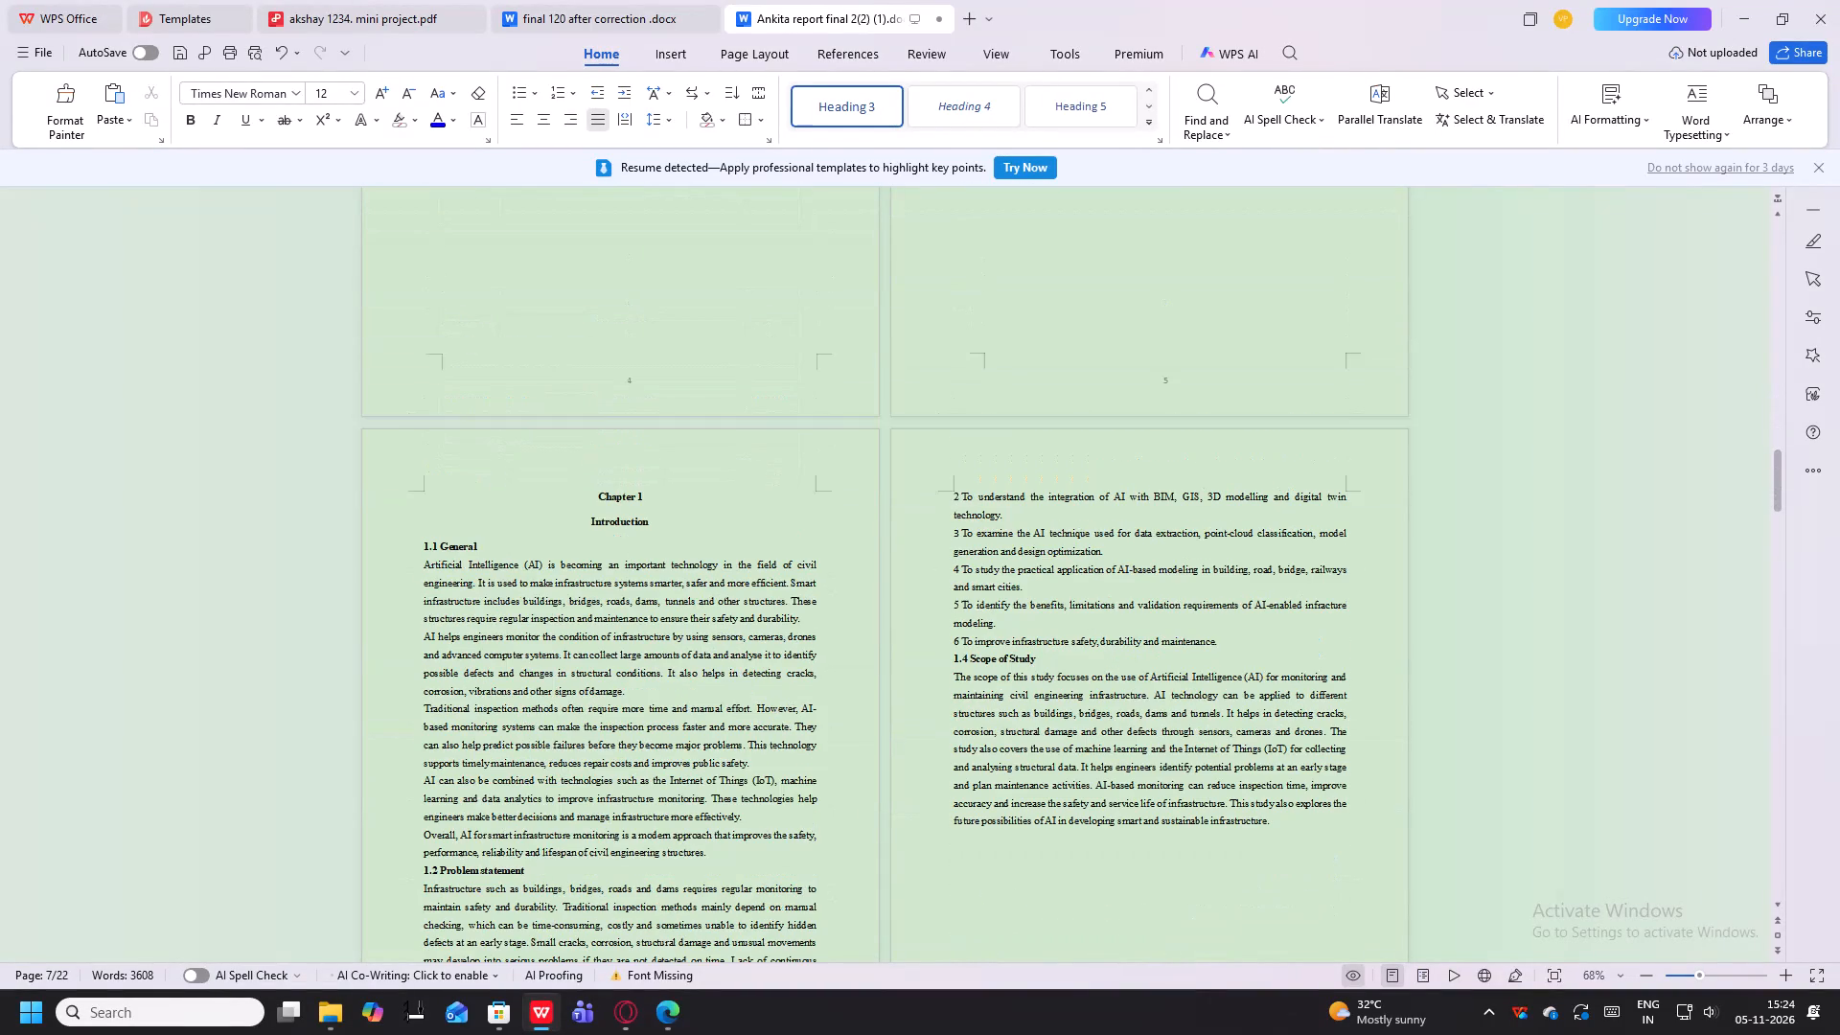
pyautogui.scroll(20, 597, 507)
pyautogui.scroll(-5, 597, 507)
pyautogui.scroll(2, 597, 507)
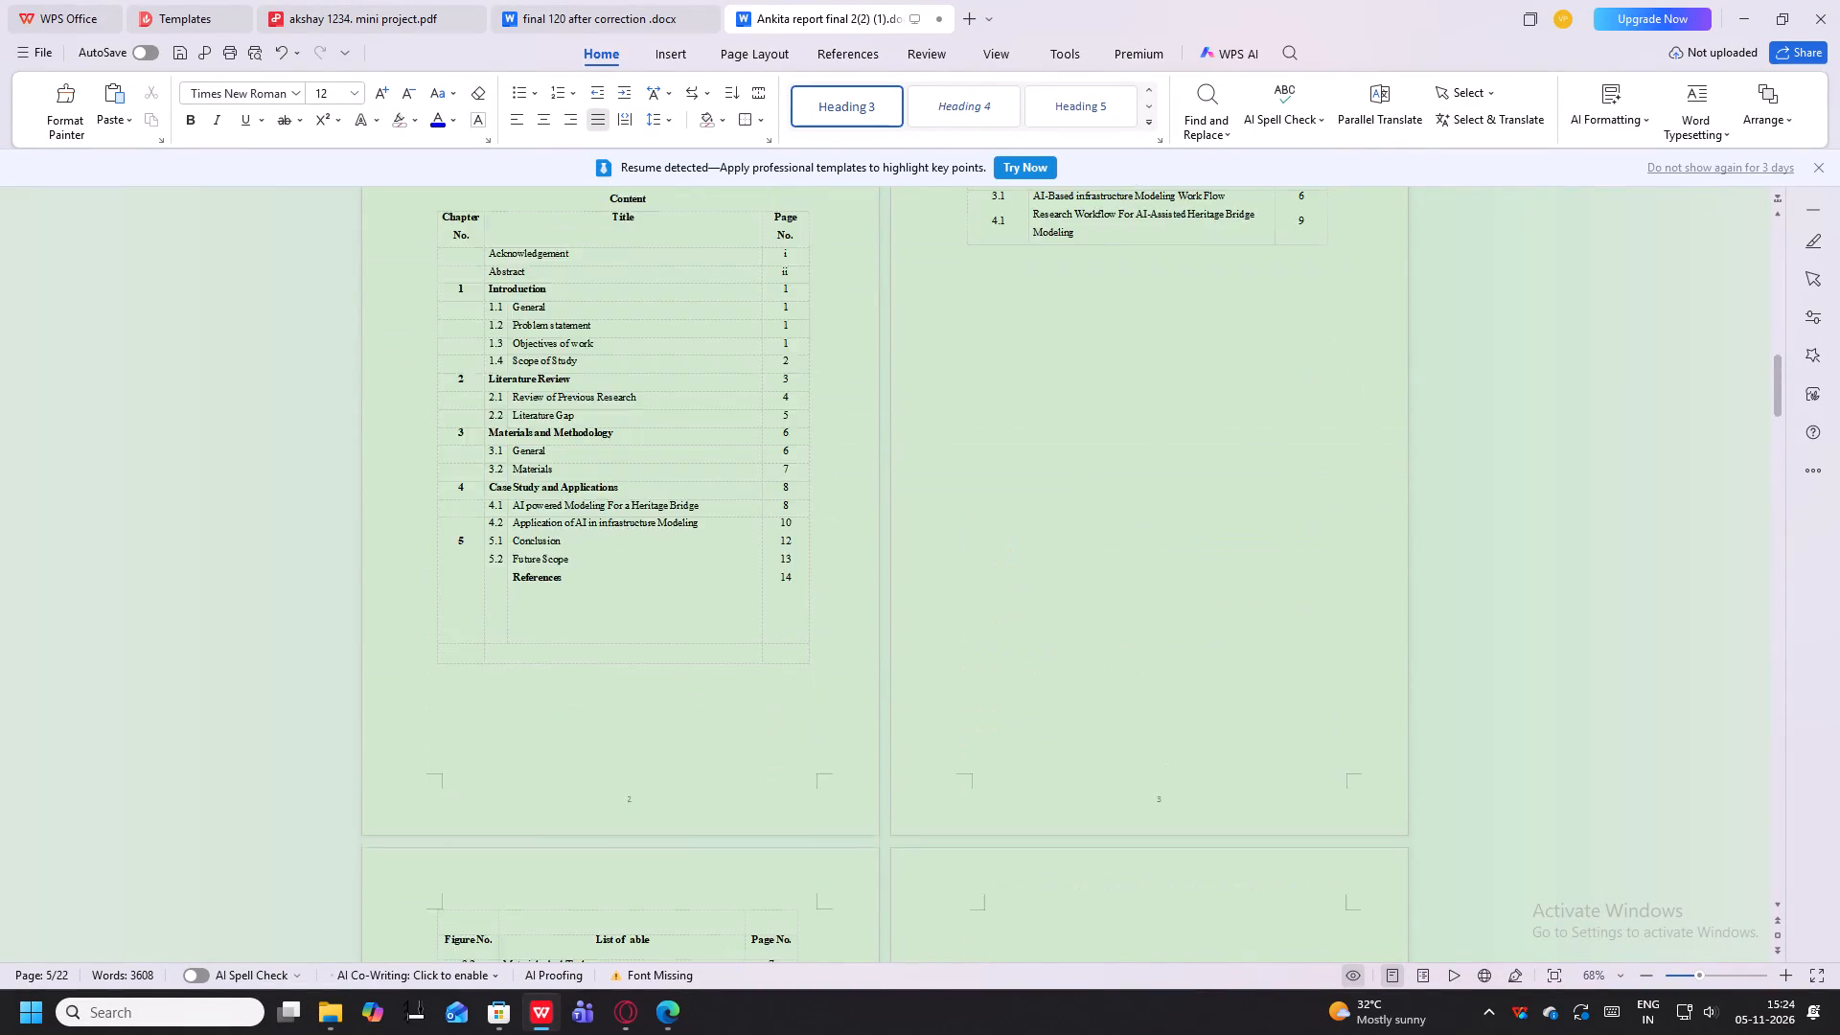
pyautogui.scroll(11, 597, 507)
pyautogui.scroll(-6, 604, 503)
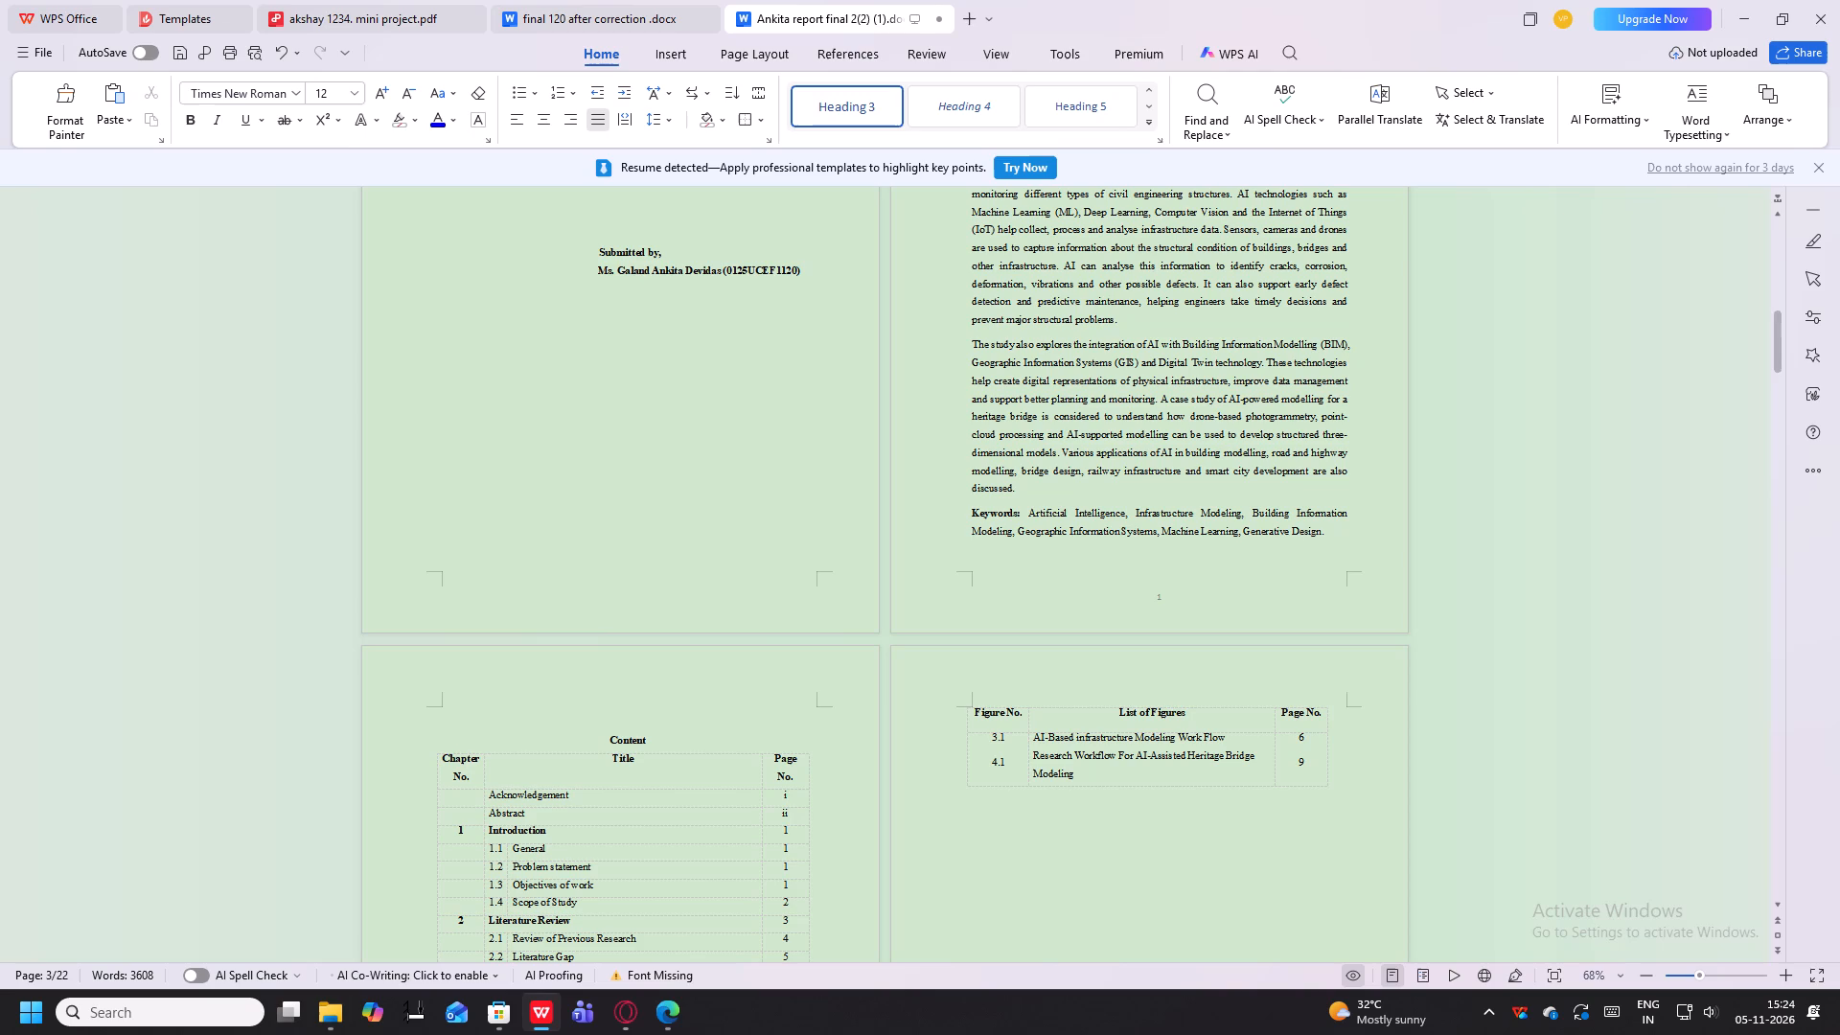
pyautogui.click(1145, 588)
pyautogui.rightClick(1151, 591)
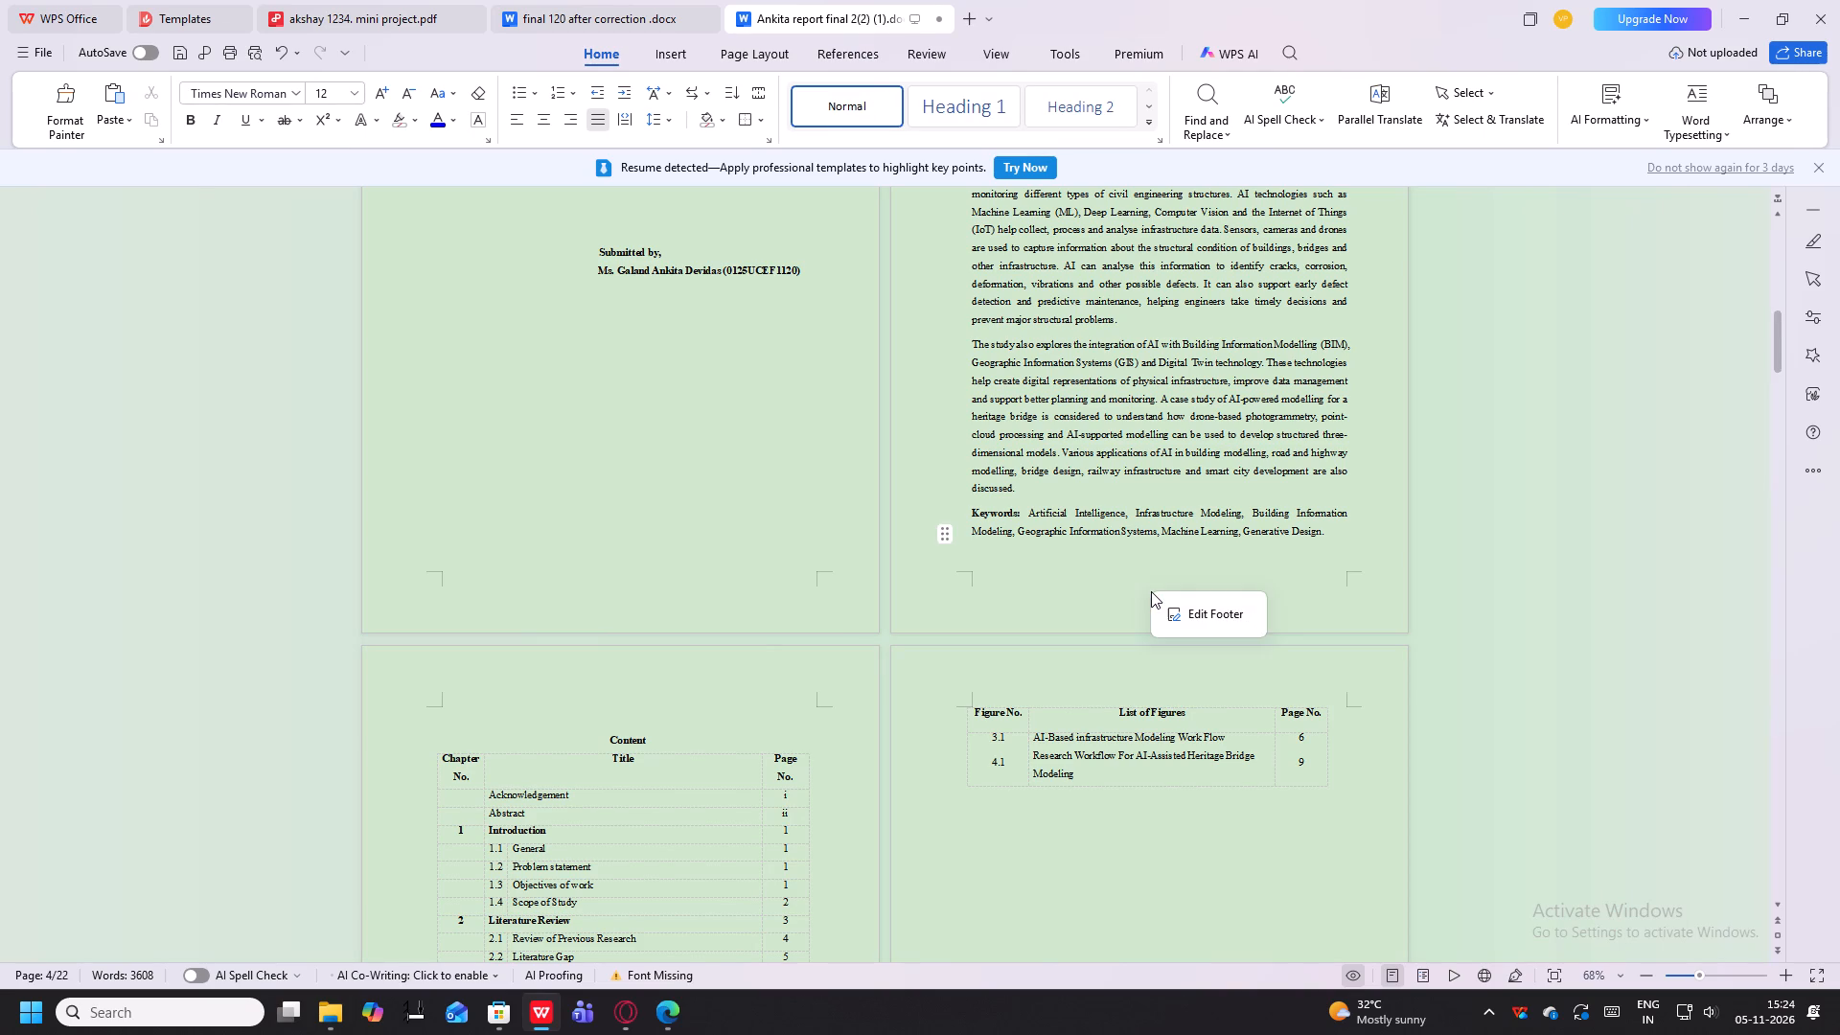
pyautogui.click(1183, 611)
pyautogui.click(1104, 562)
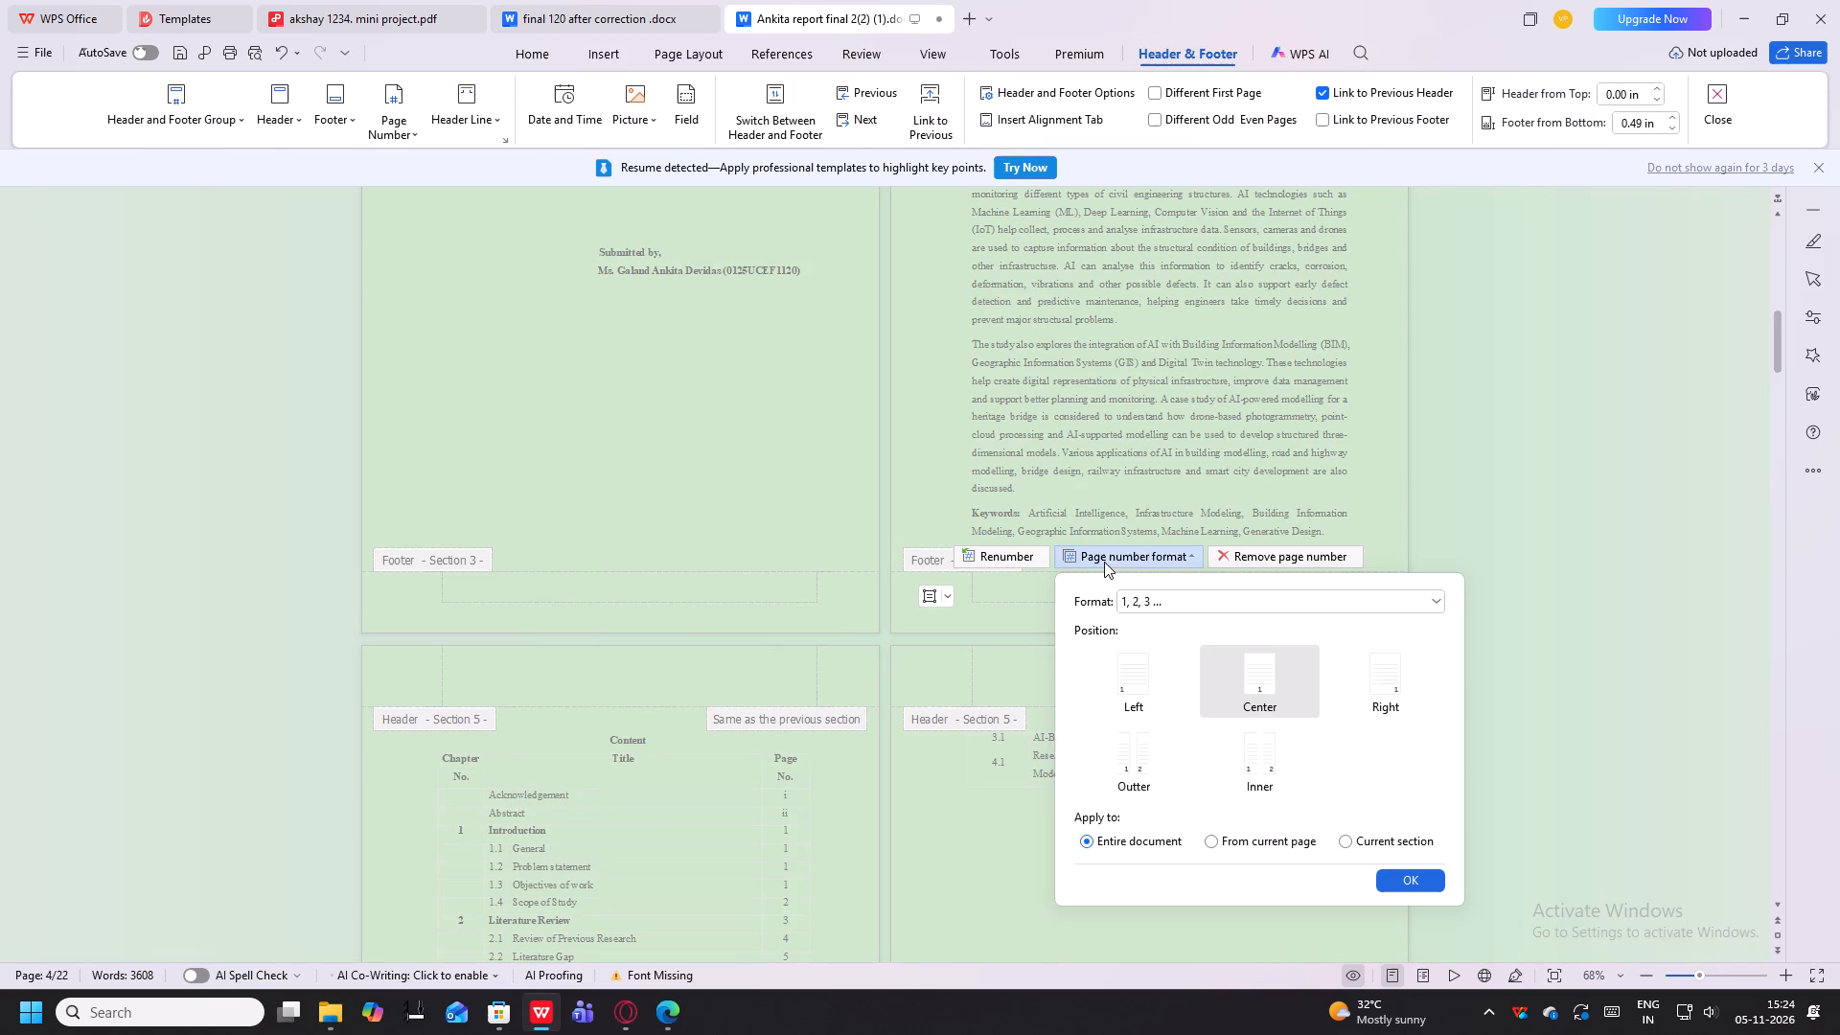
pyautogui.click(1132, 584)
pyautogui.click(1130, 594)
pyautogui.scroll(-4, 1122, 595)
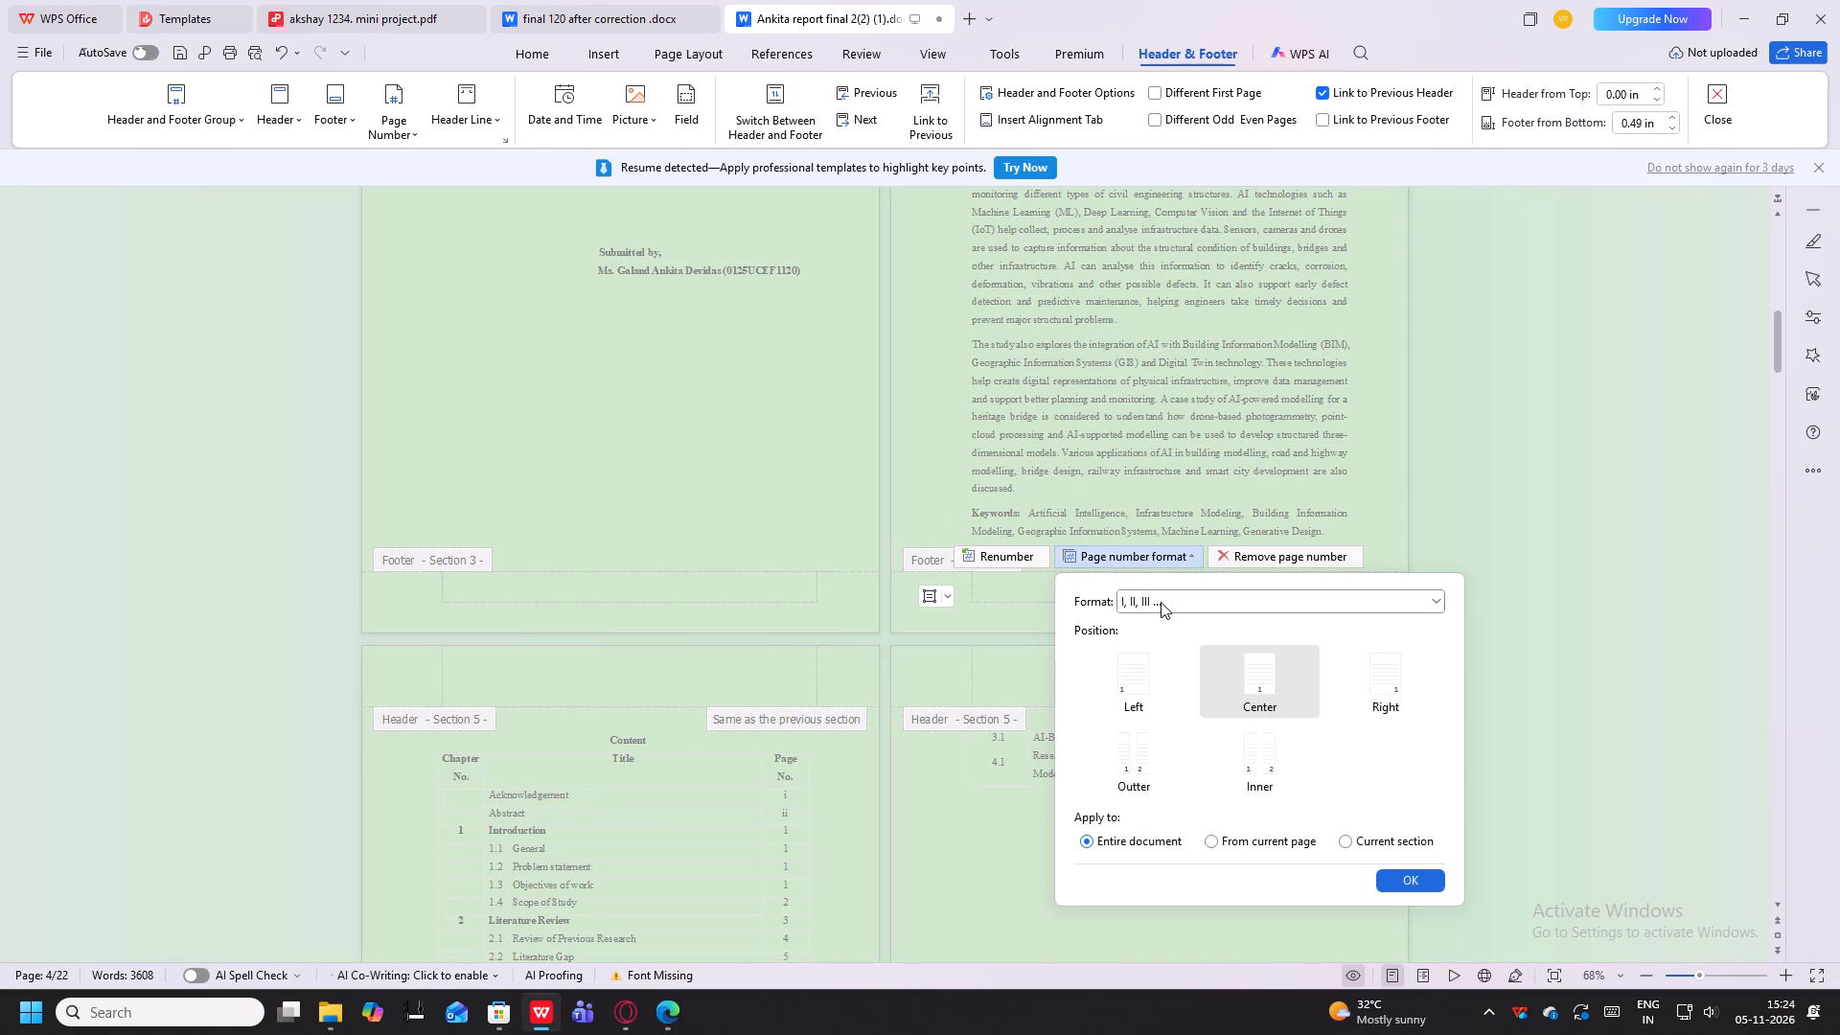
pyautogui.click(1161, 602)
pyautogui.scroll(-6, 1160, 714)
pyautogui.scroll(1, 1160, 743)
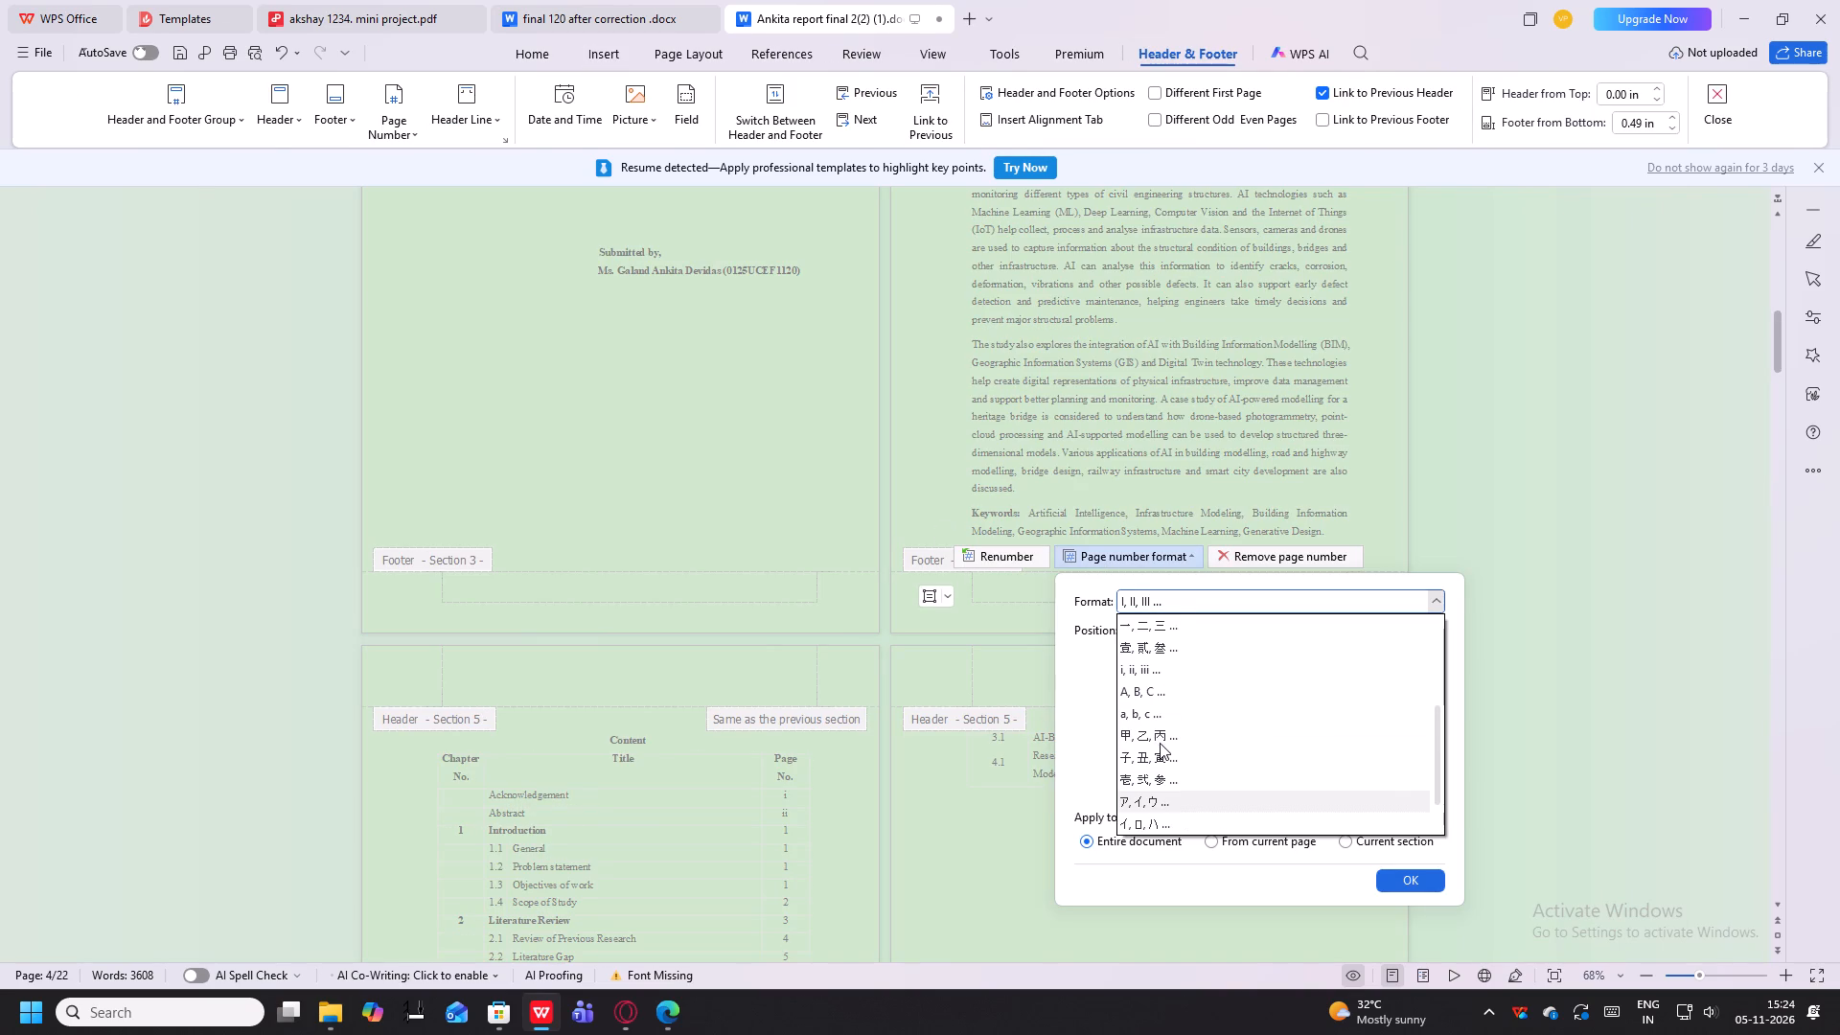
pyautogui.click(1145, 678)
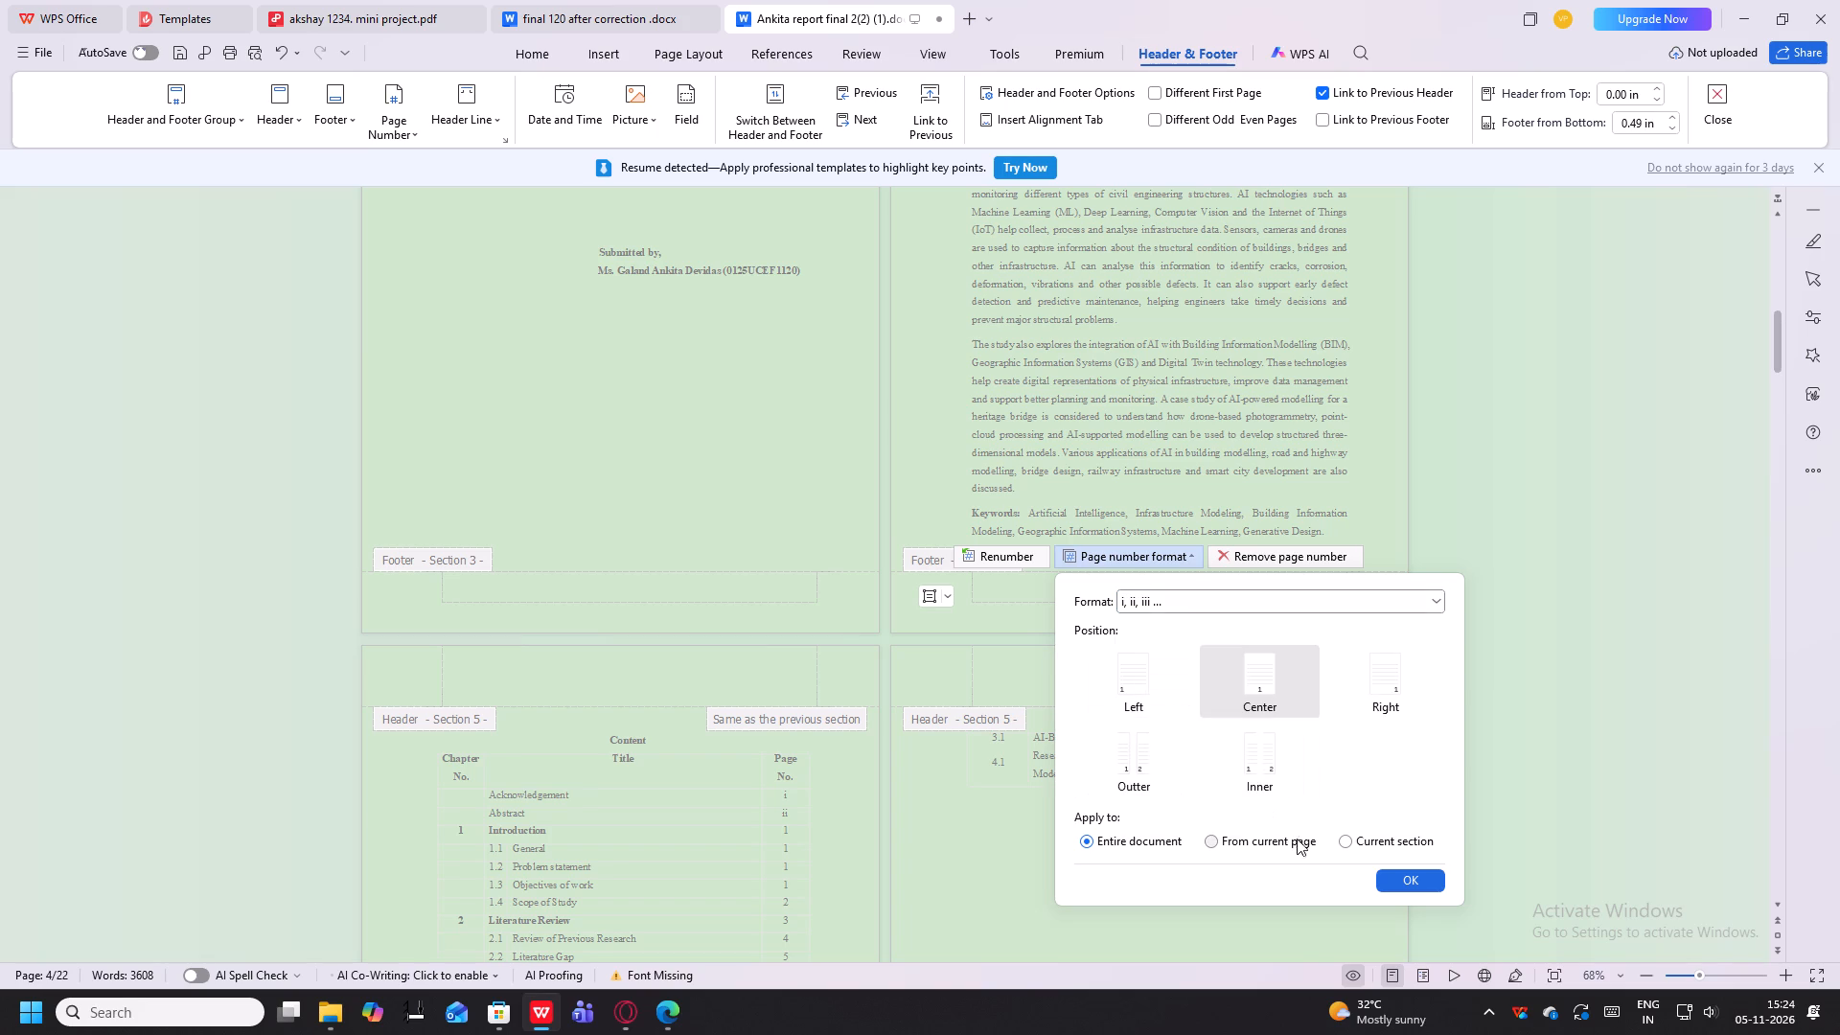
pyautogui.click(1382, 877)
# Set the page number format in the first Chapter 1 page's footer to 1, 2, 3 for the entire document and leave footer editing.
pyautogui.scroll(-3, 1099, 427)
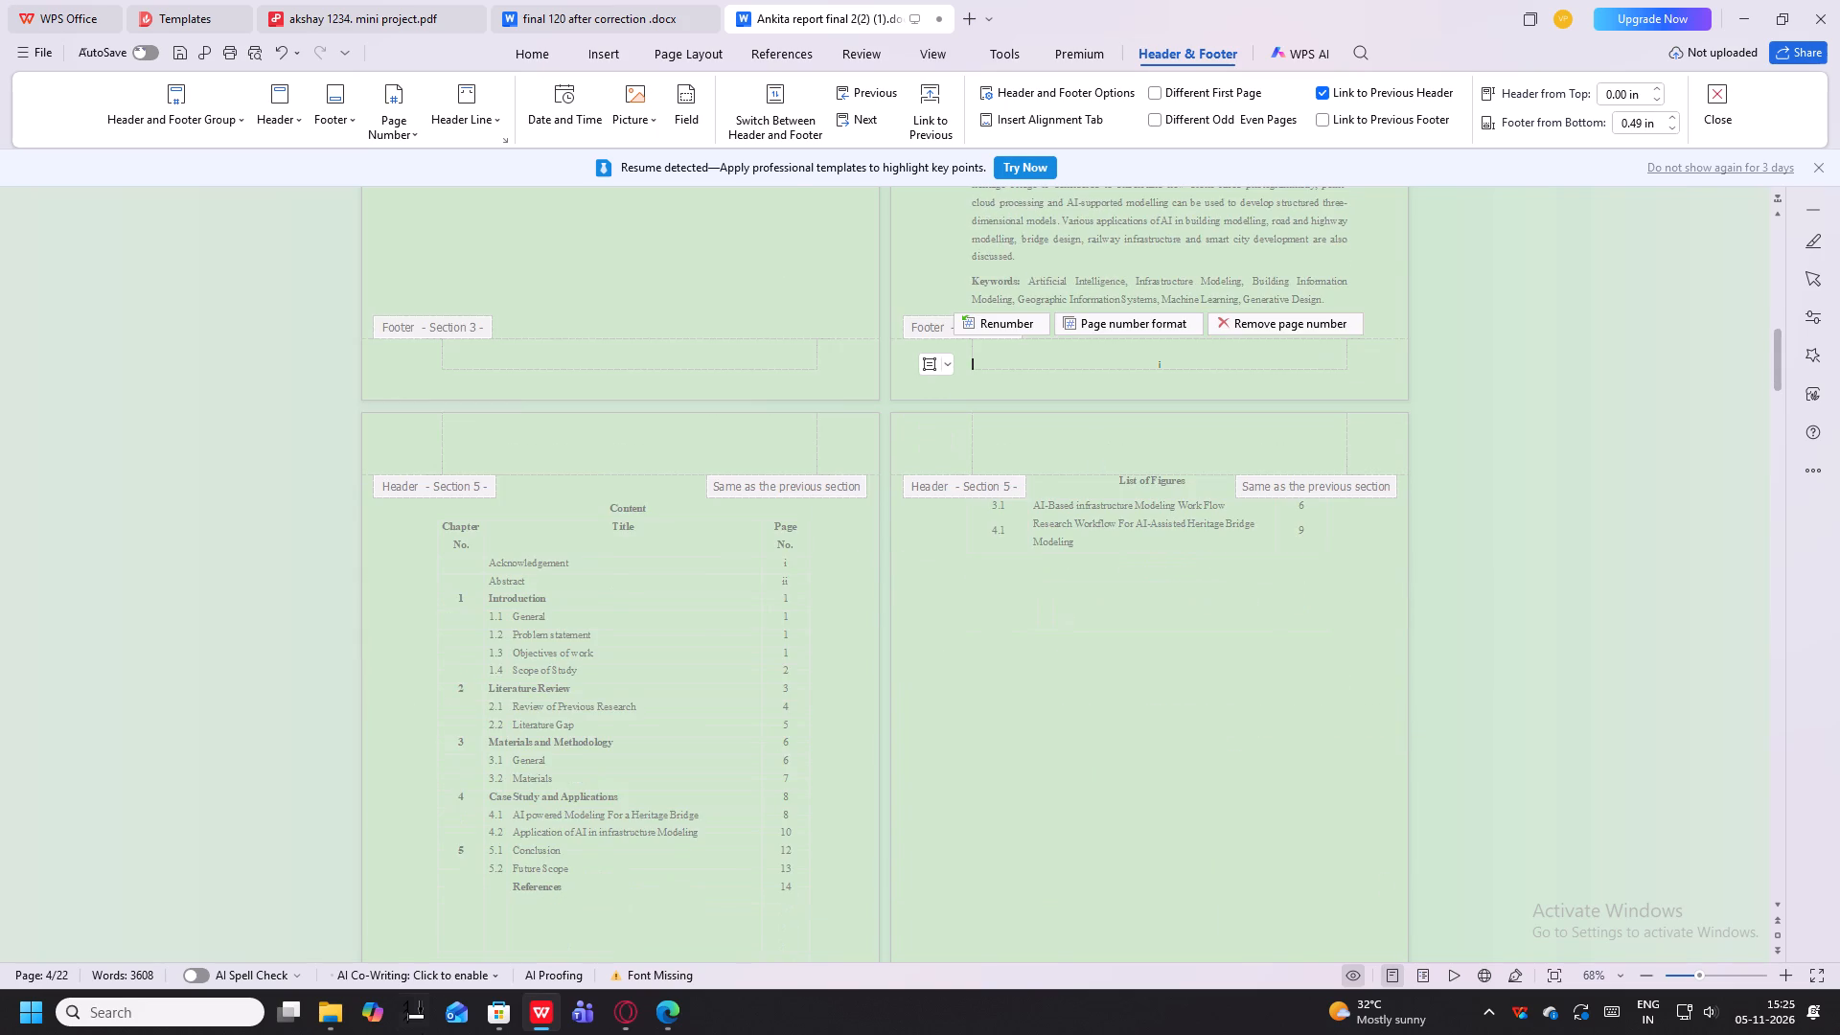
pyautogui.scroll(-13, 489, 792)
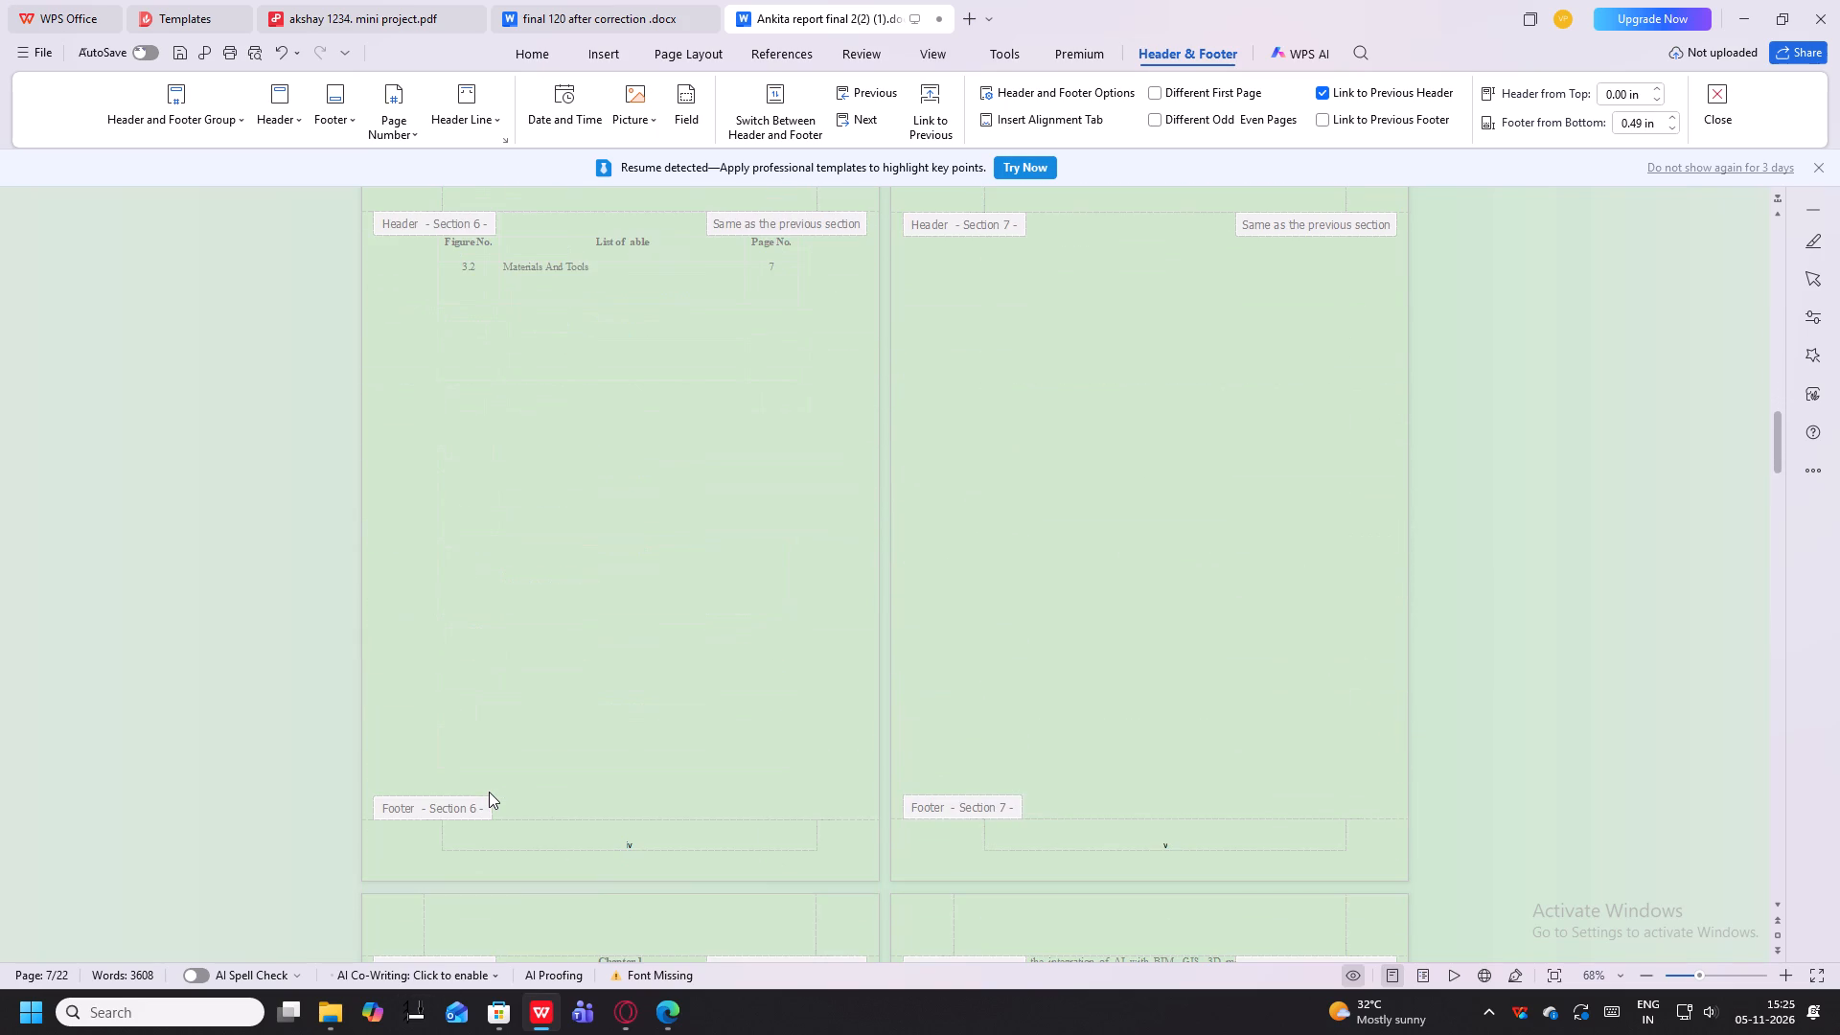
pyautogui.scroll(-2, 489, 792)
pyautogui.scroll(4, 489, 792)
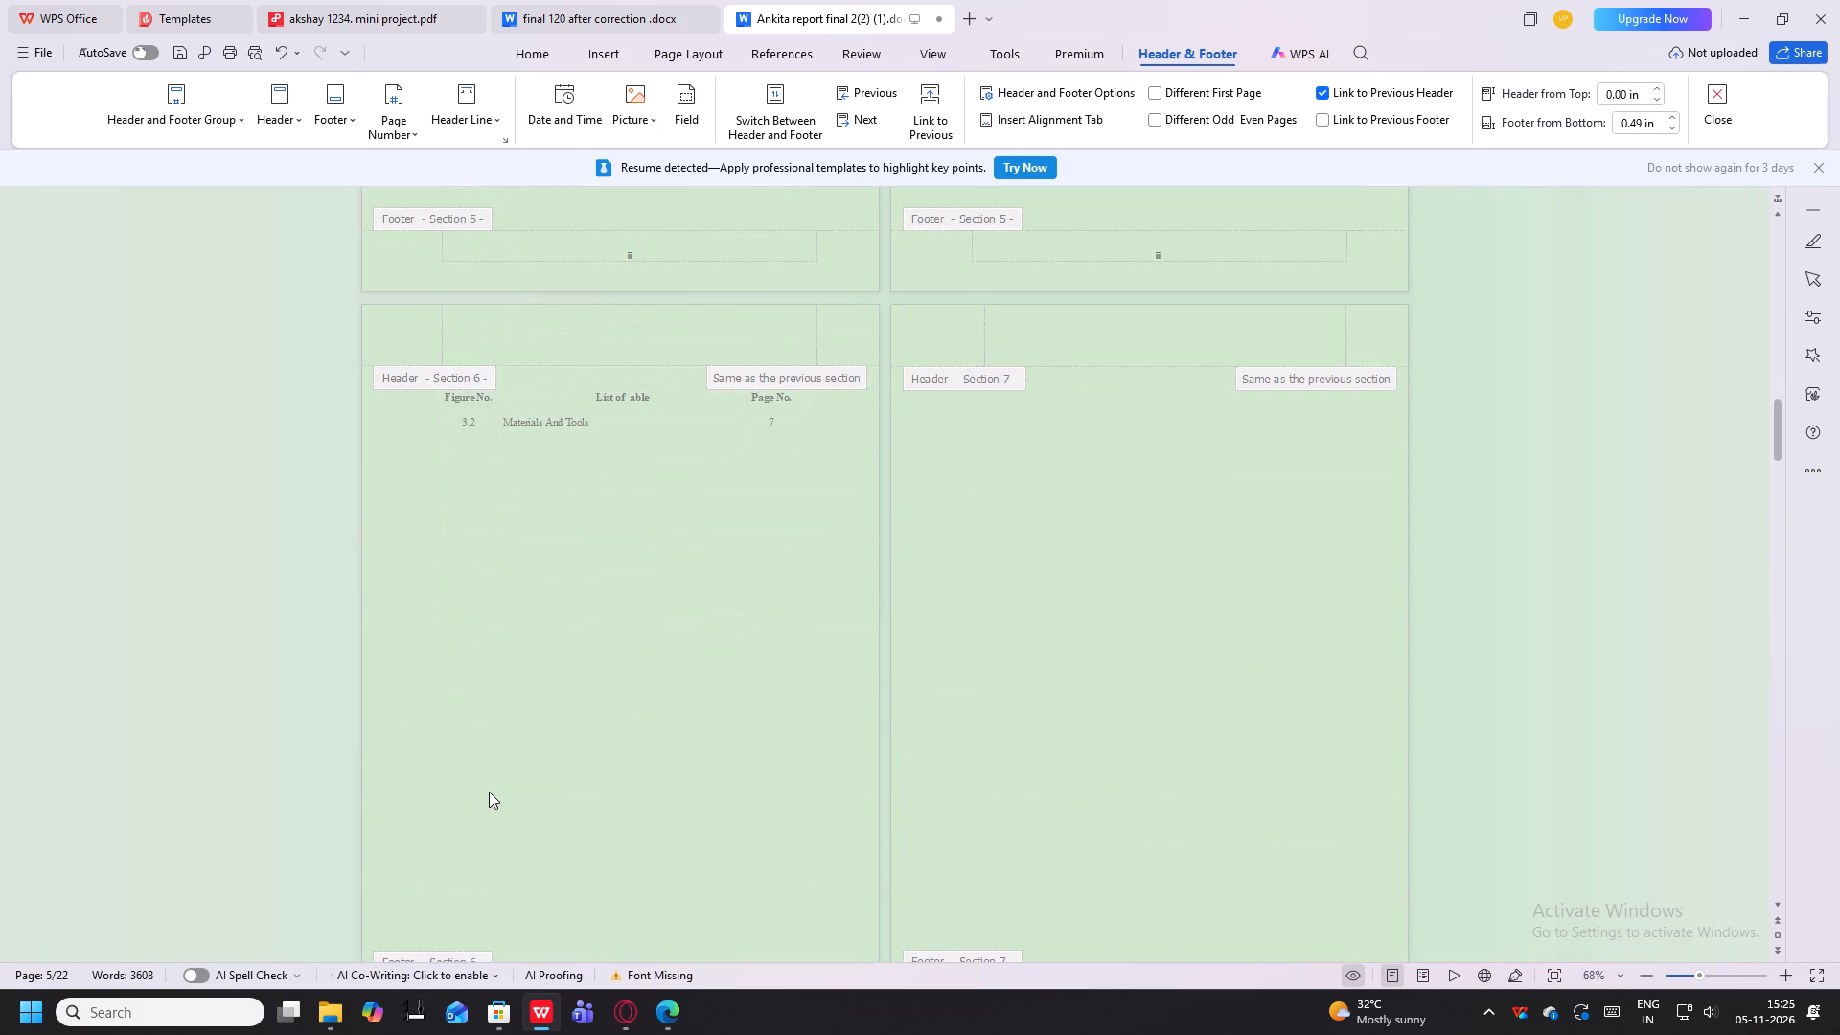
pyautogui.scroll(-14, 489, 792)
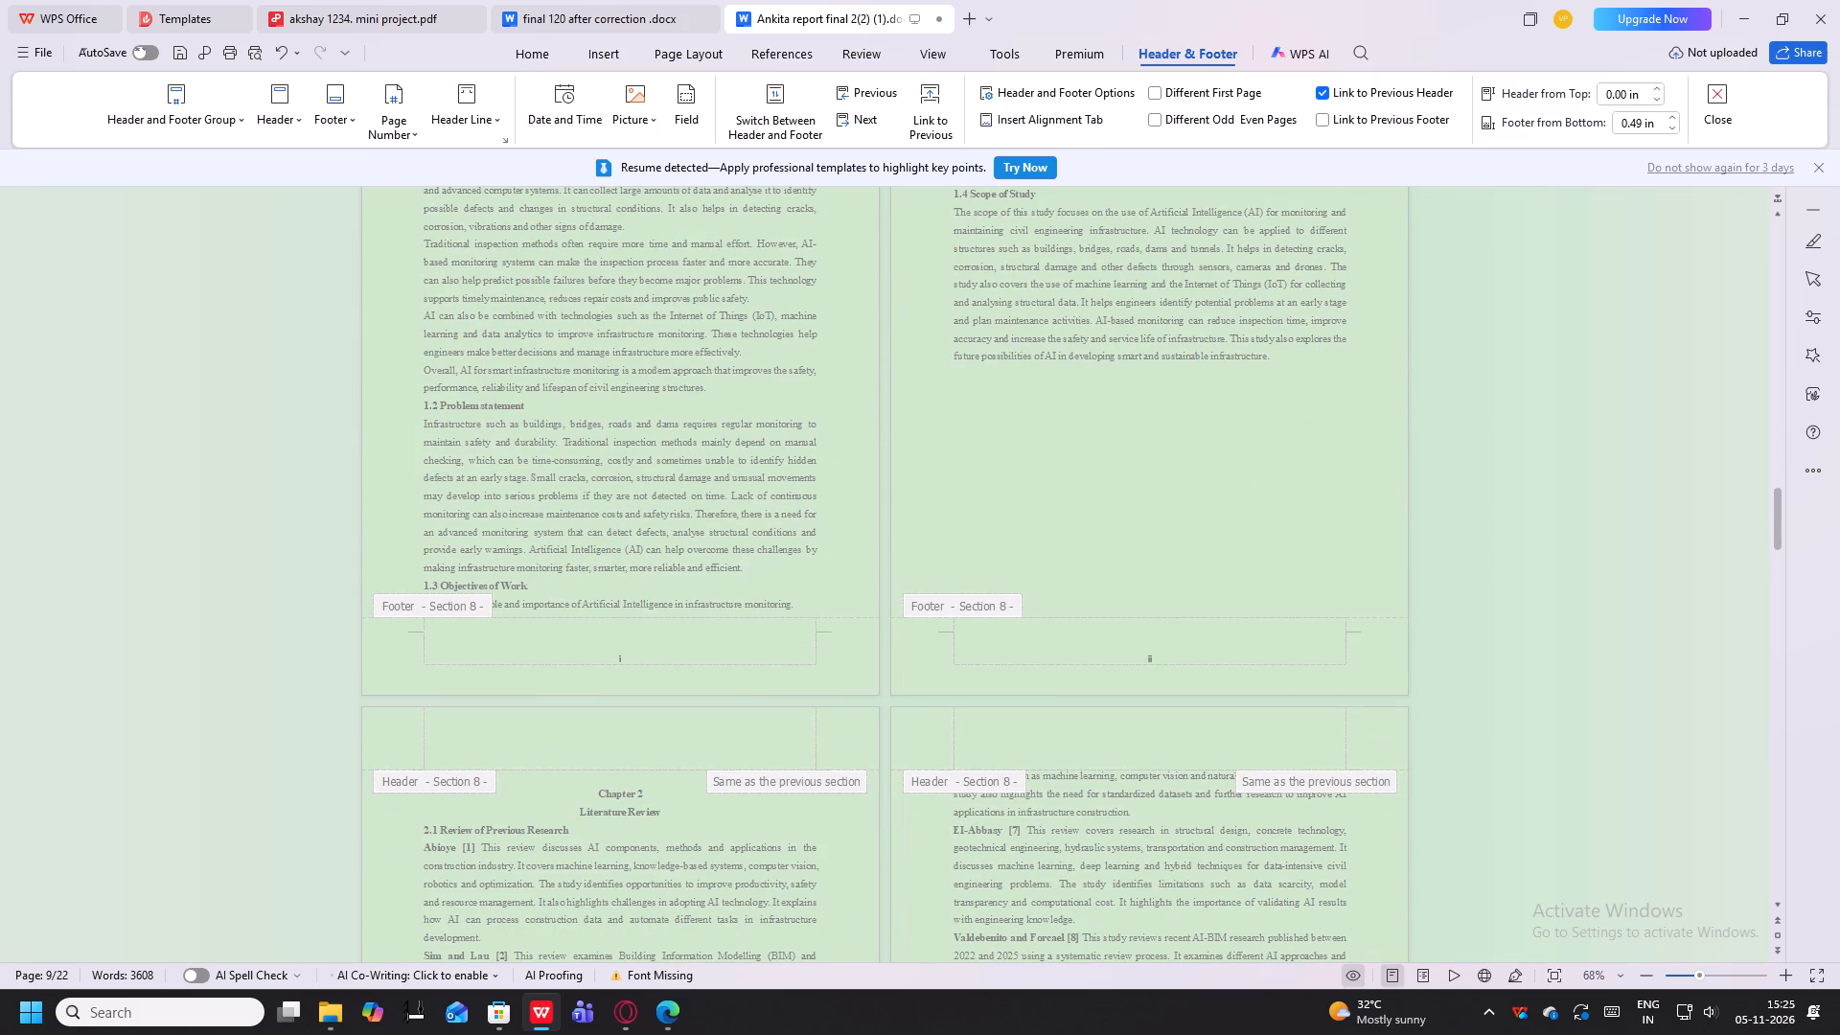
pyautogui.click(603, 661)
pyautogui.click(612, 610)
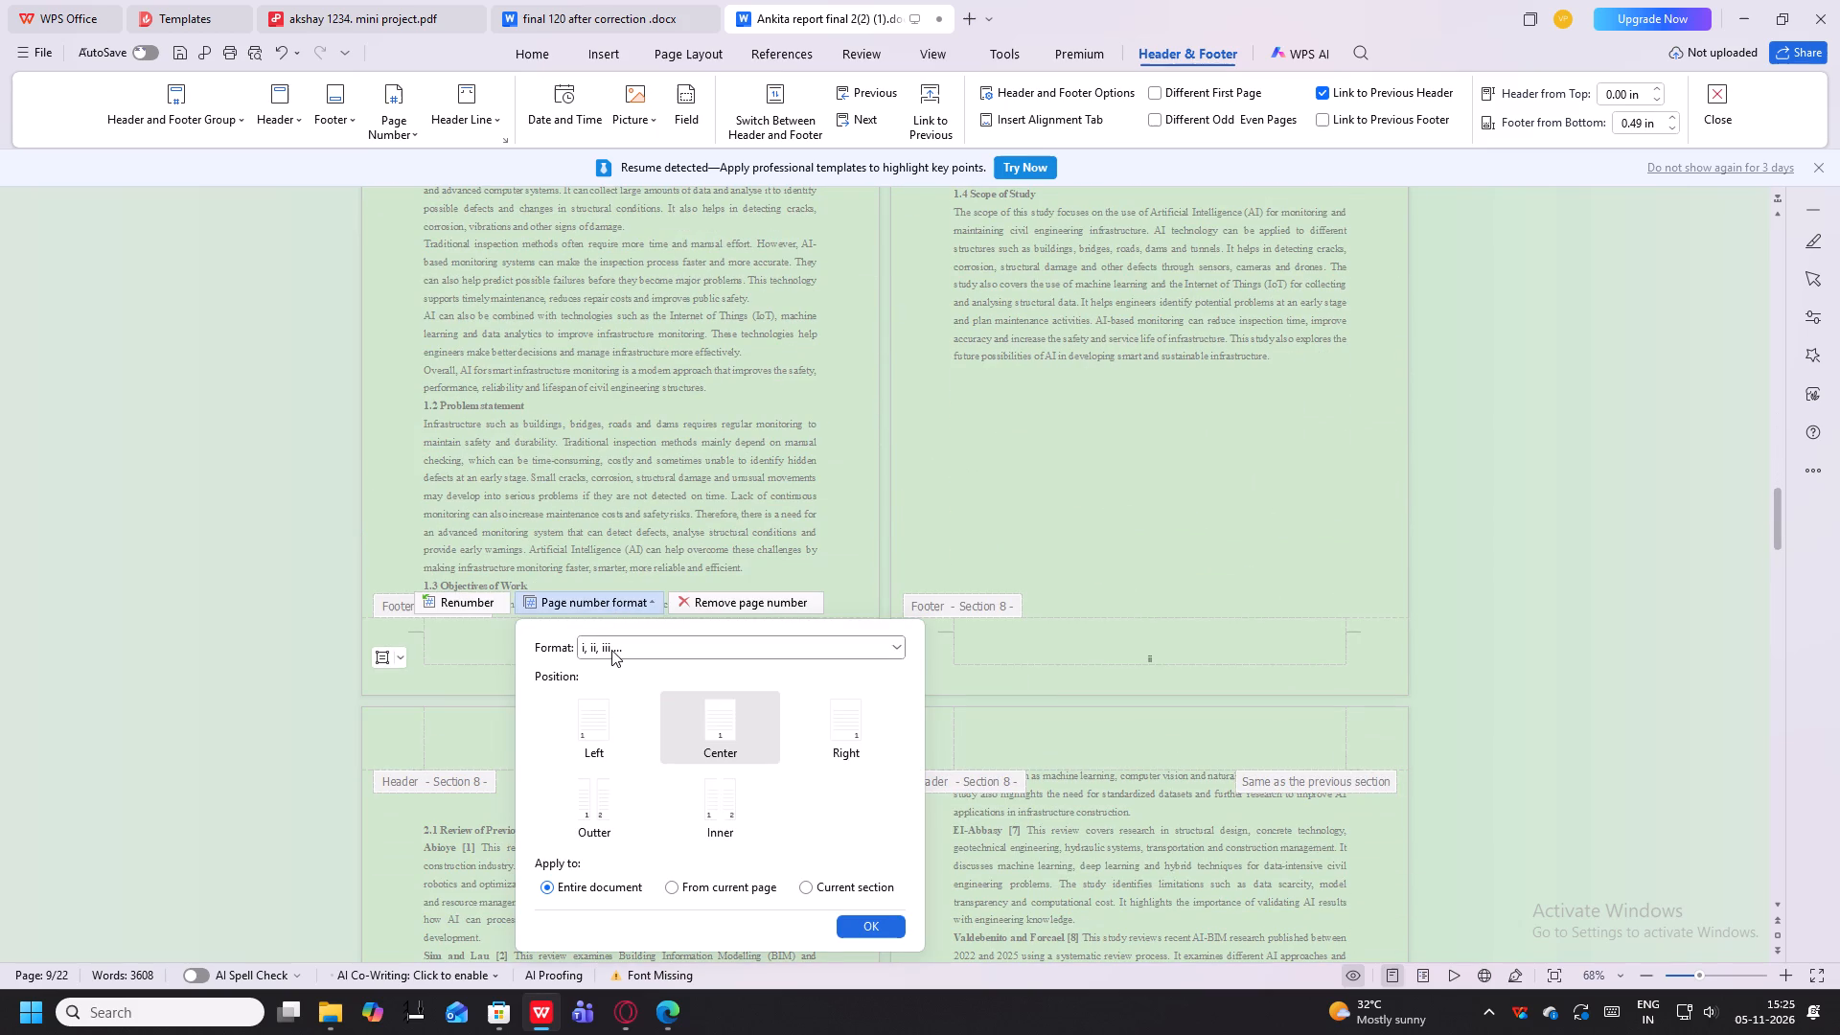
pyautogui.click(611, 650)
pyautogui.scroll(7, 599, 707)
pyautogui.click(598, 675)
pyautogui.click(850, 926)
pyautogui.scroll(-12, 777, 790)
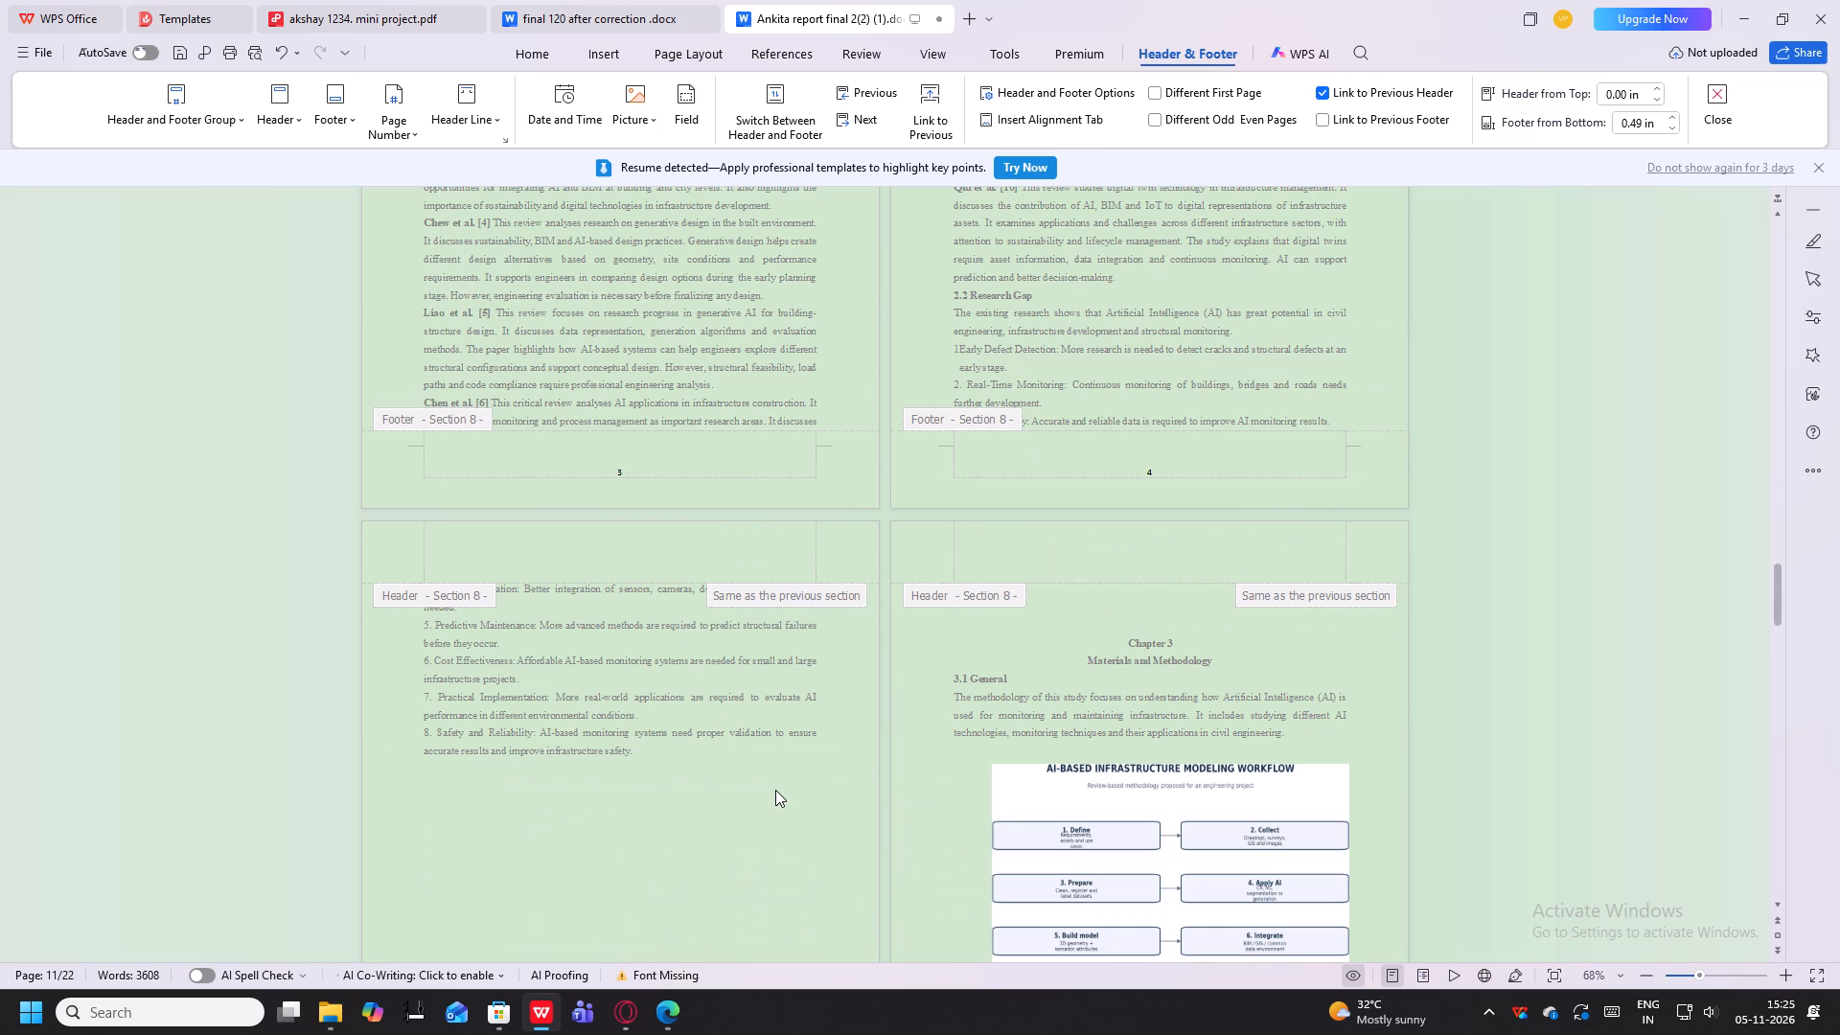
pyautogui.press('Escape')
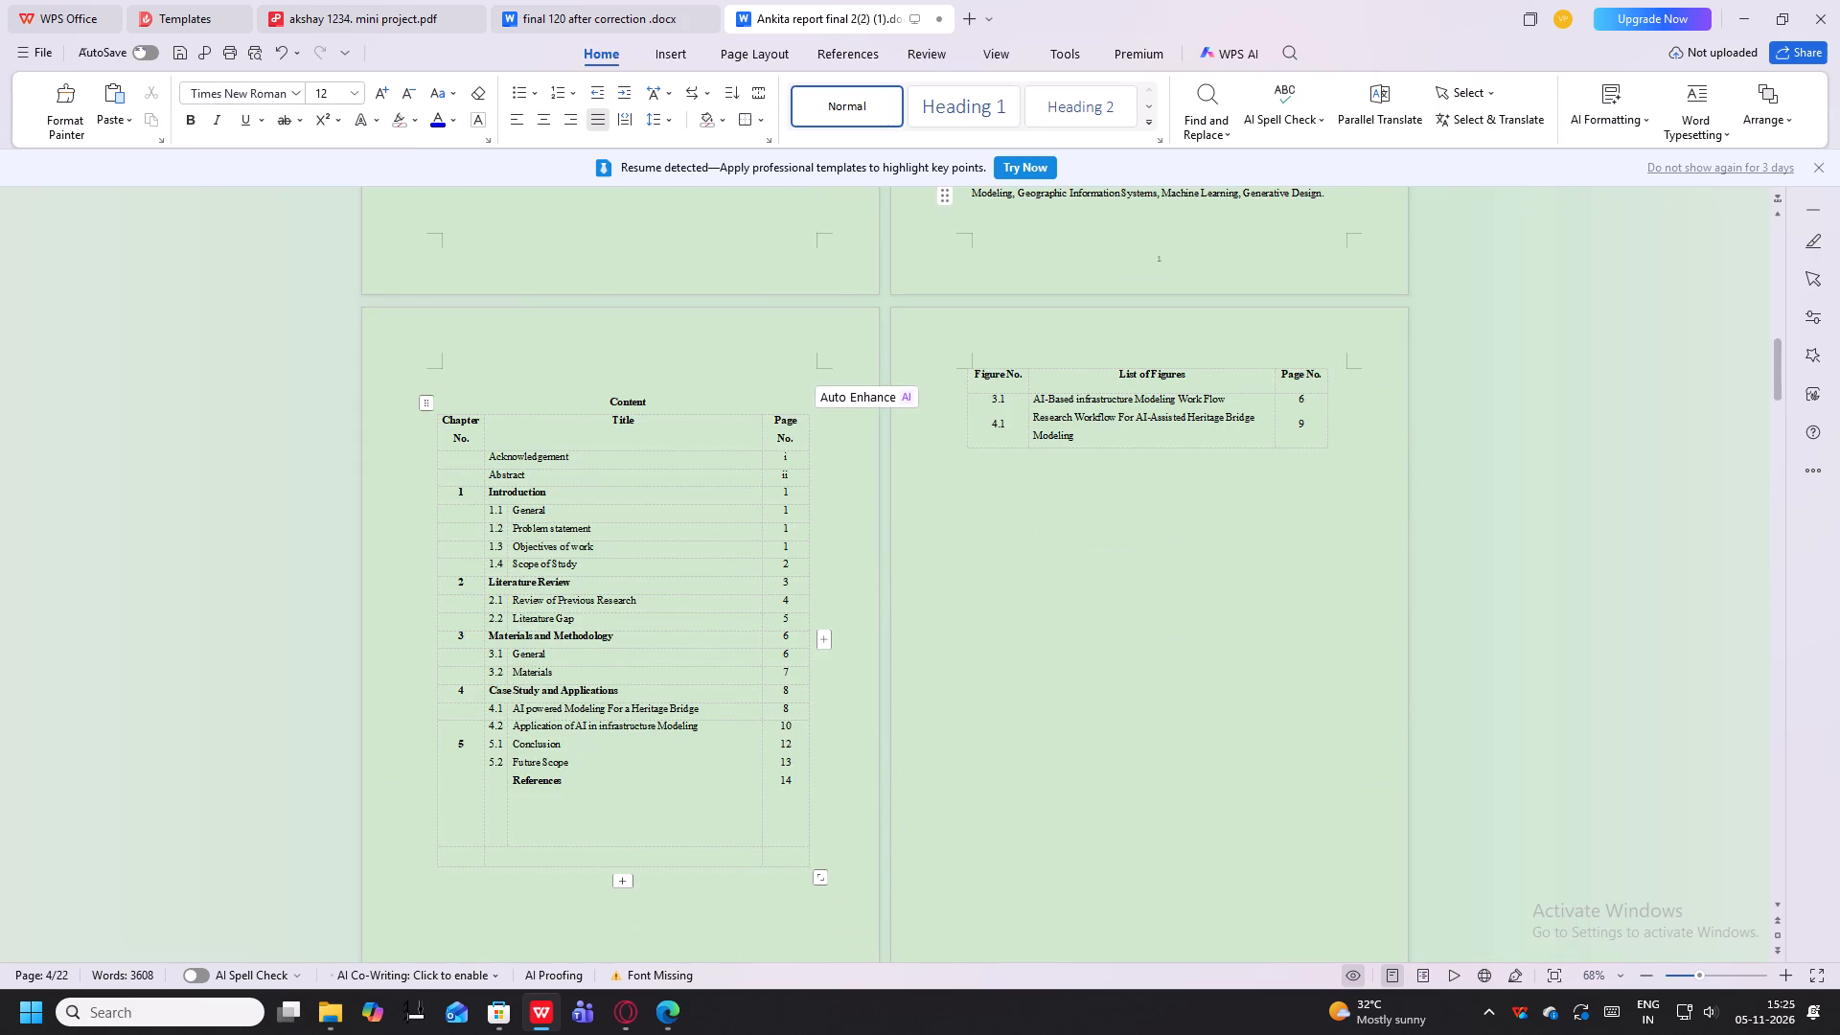
# Check the footer page numbers on the abstract, contents, list of figures and list of tables pages.
pyautogui.scroll(-6, 765, 894)
pyautogui.scroll(2, 765, 894)
pyautogui.scroll(-2, 765, 894)
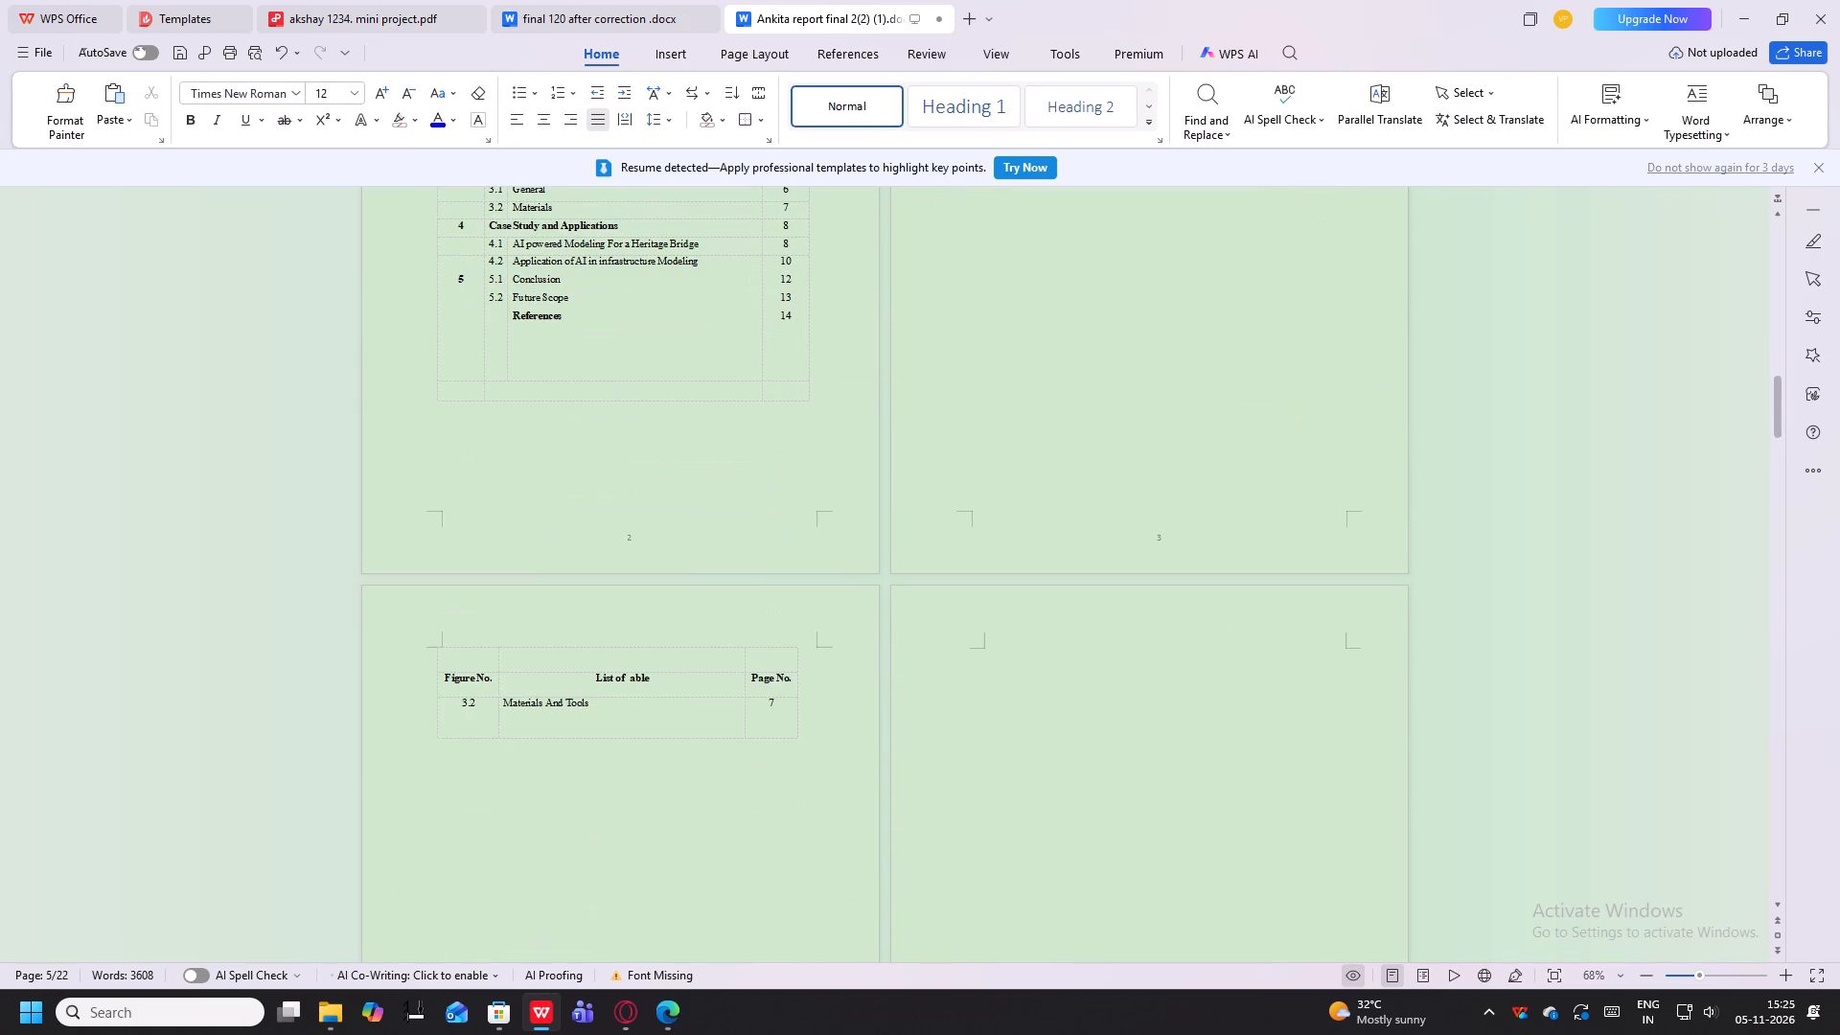
pyautogui.scroll(7, 765, 894)
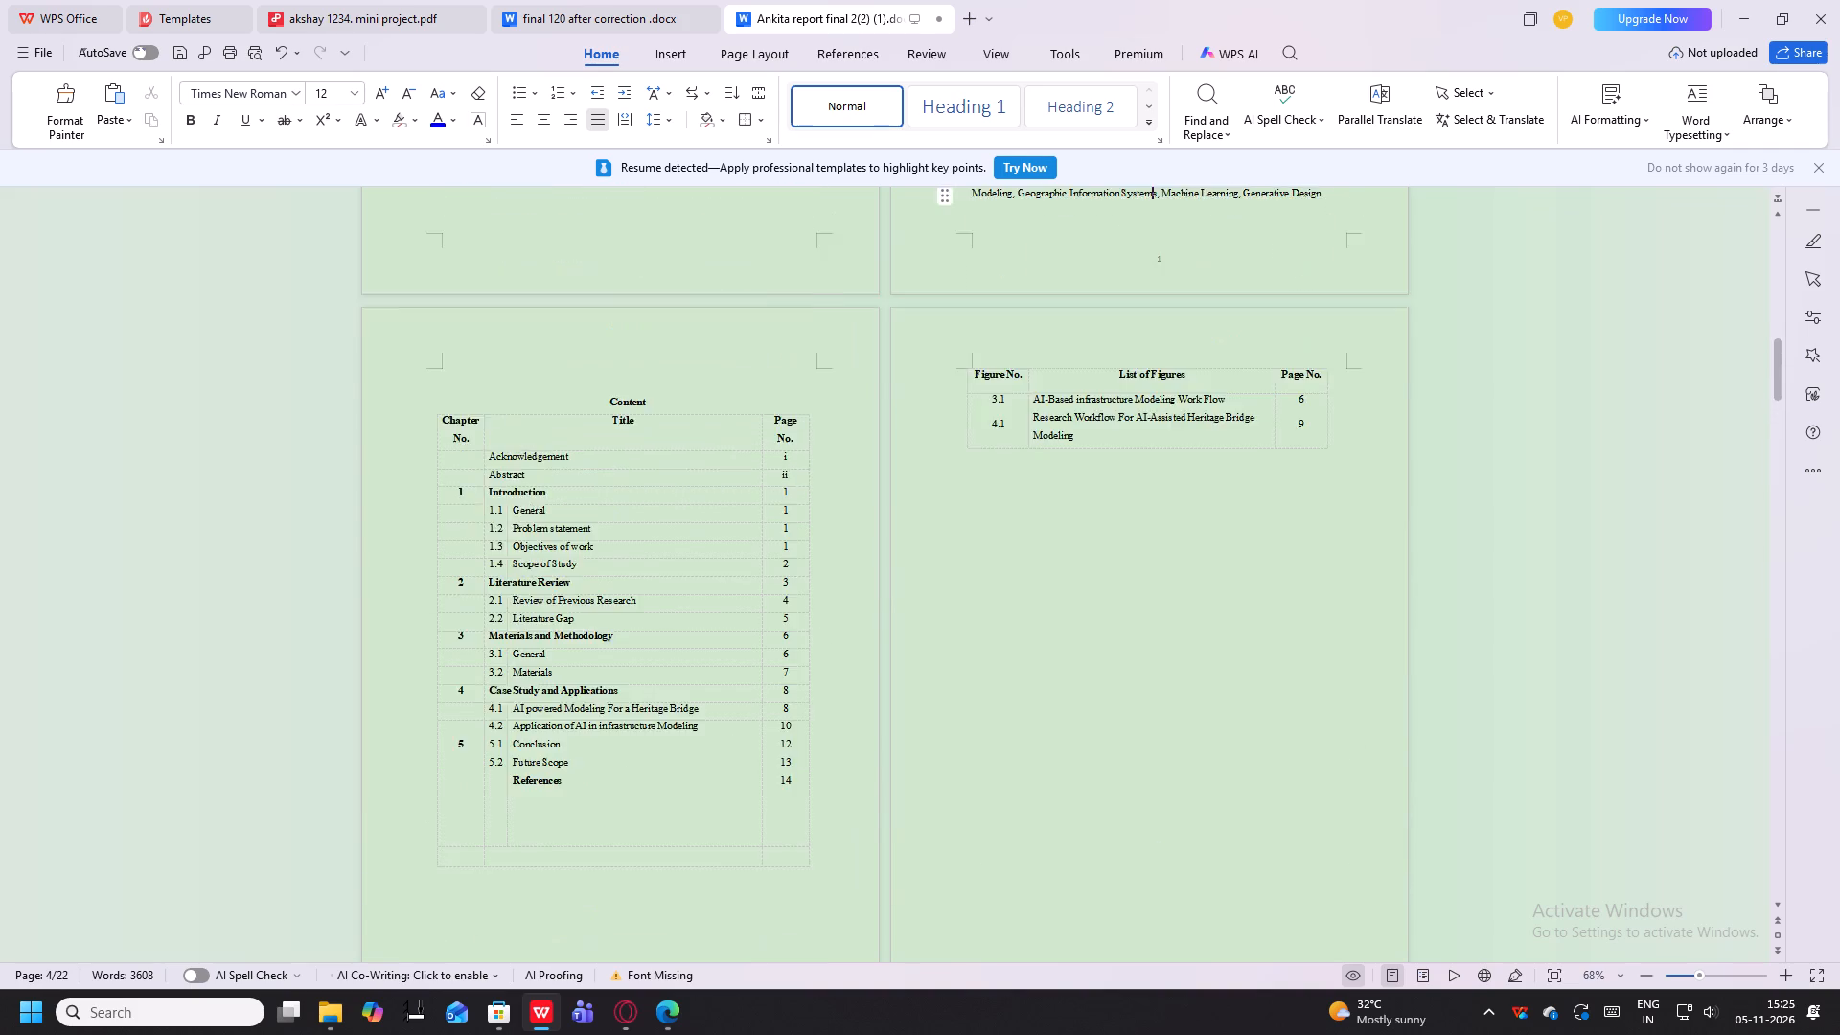
pyautogui.scroll(1, 748, 898)
pyautogui.scroll(-5, 748, 898)
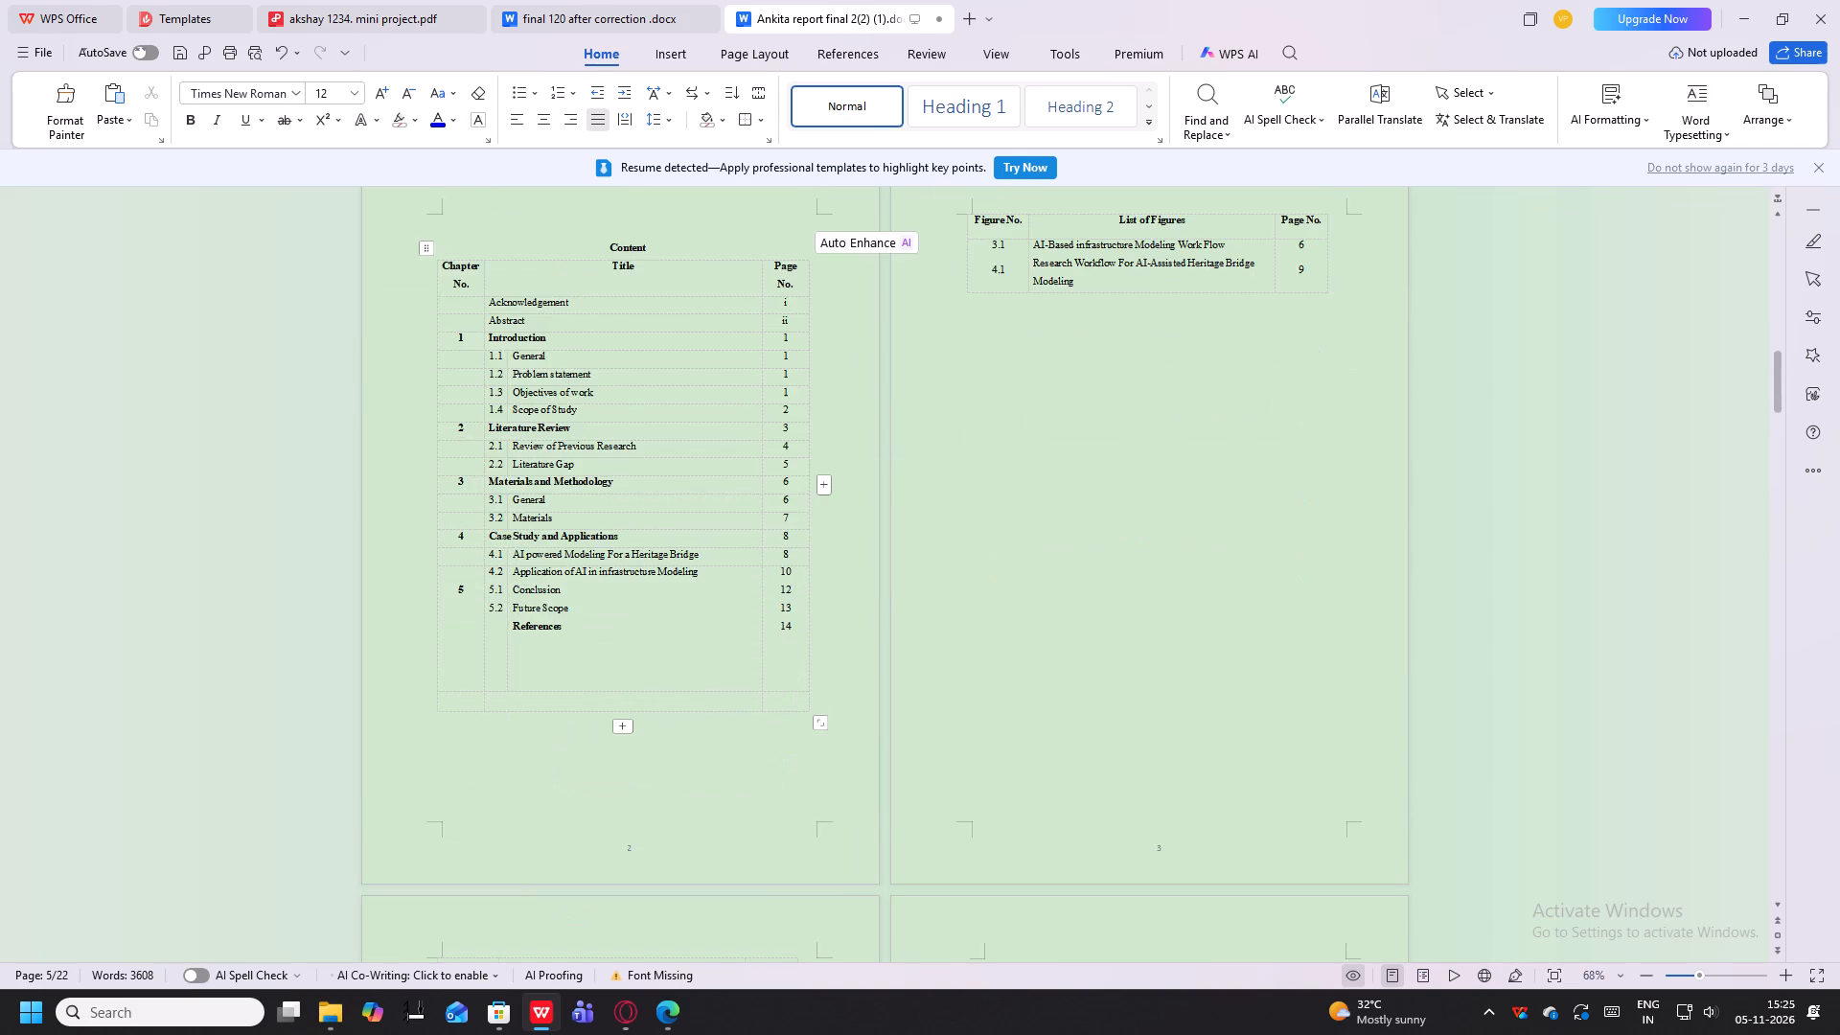
pyautogui.press('Escape')
pyautogui.press('Escape')
# Open the footer of the abstract page for editing.
pyautogui.scroll(5, 834, 356)
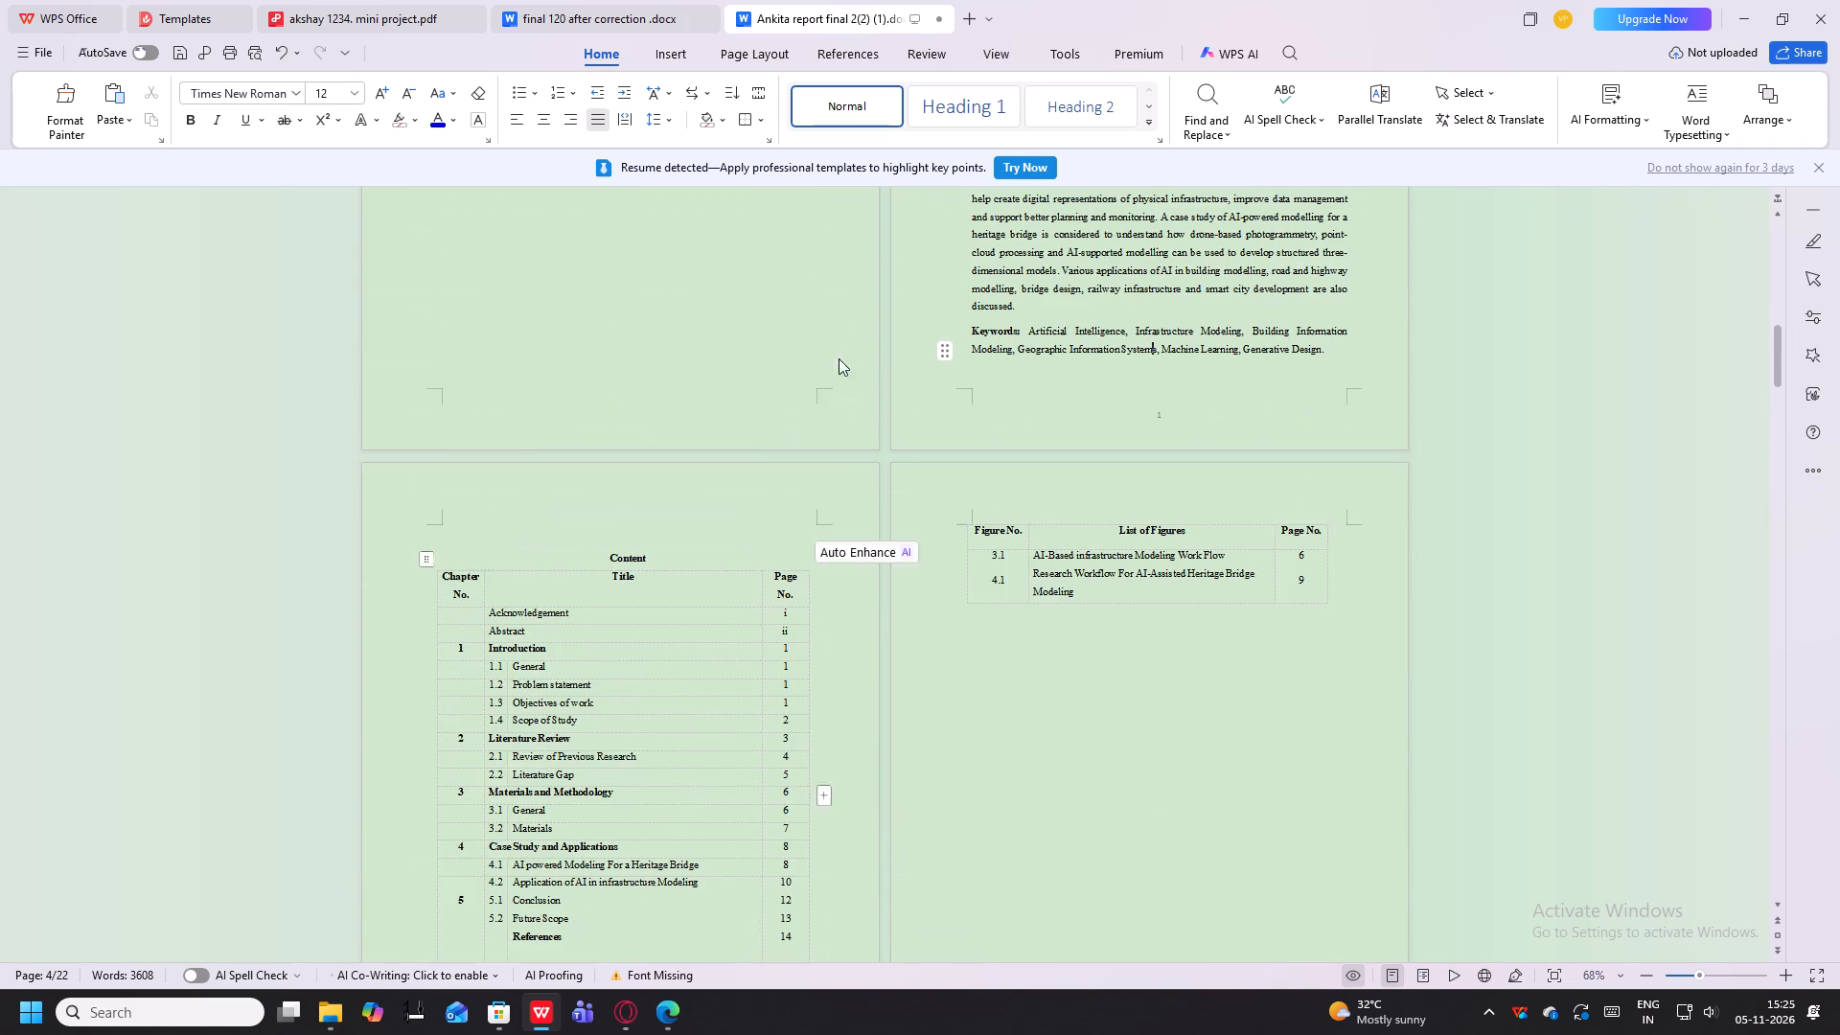
pyautogui.click(1163, 409)
pyautogui.click(1159, 417)
pyautogui.click(1119, 423)
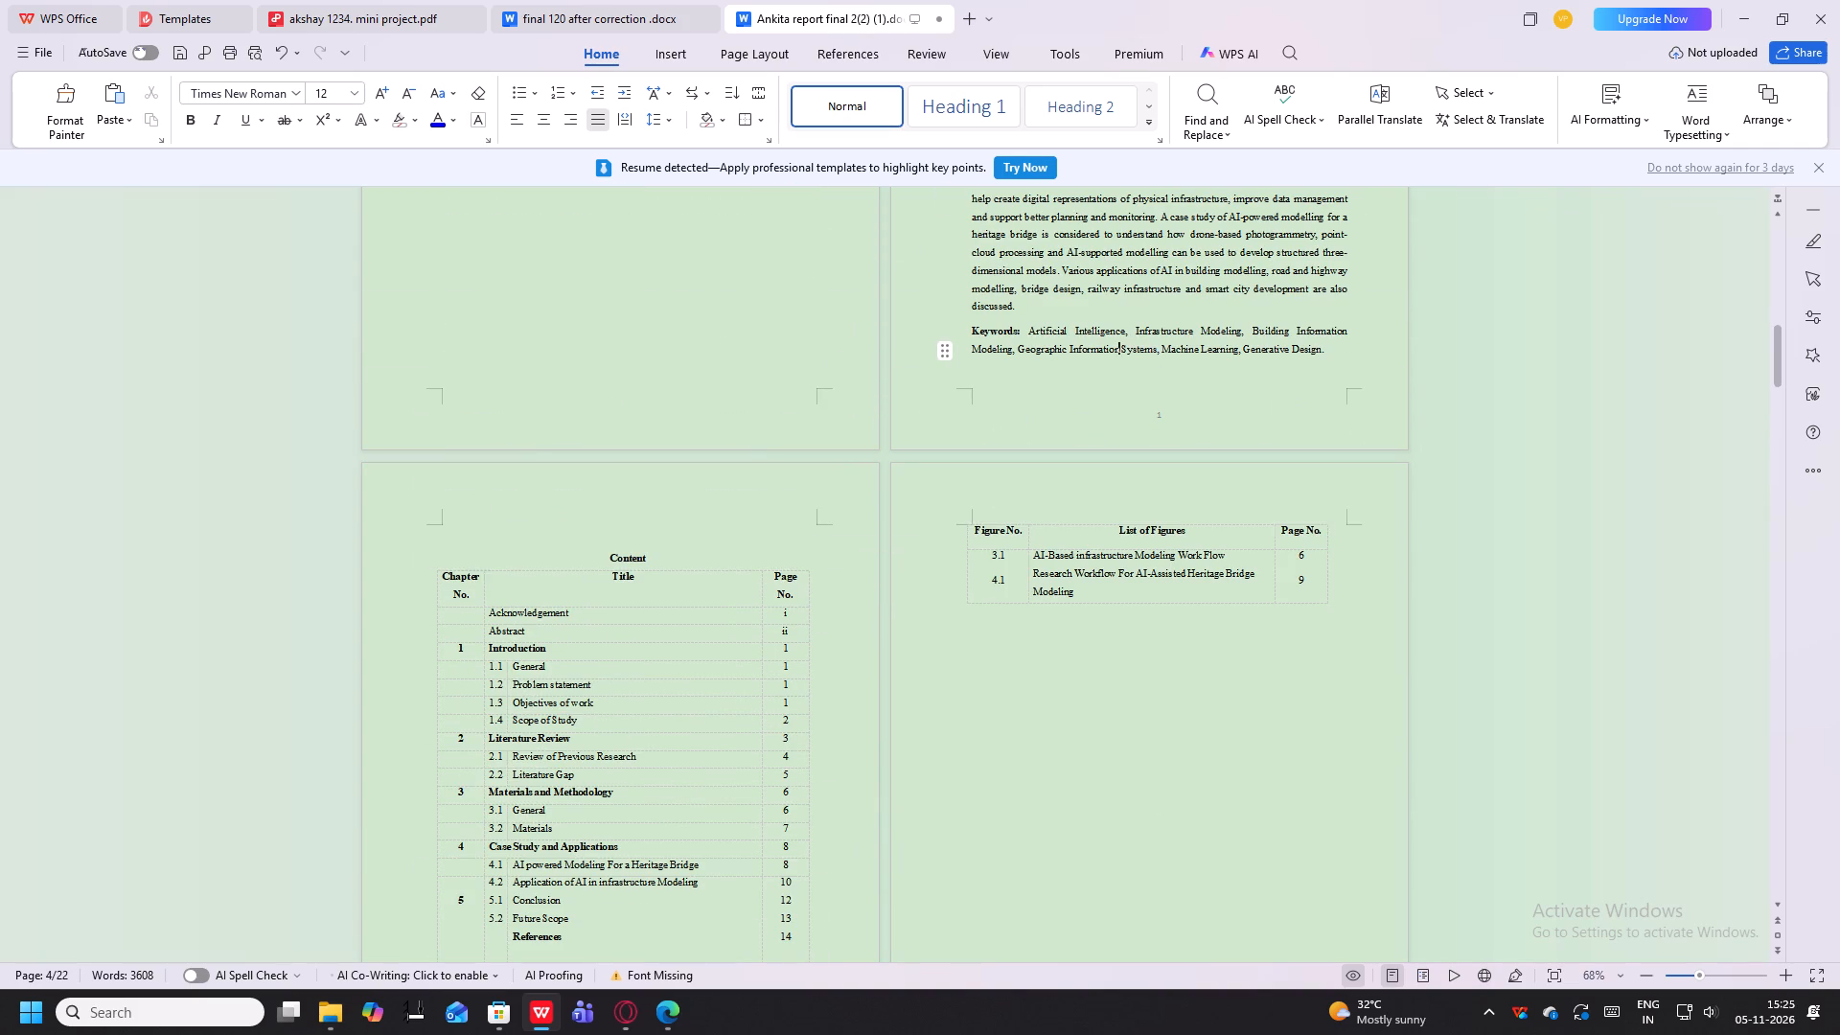
pyautogui.click(1157, 424)
pyautogui.click(1115, 426)
pyautogui.press('Escape')
pyautogui.press('Escape')
pyautogui.press('Escape')
pyautogui.click(1133, 416)
pyautogui.click(1173, 426)
pyautogui.click(1069, 379)
pyautogui.click(1024, 386)
pyautogui.click(983, 389)
pyautogui.click(970, 393)
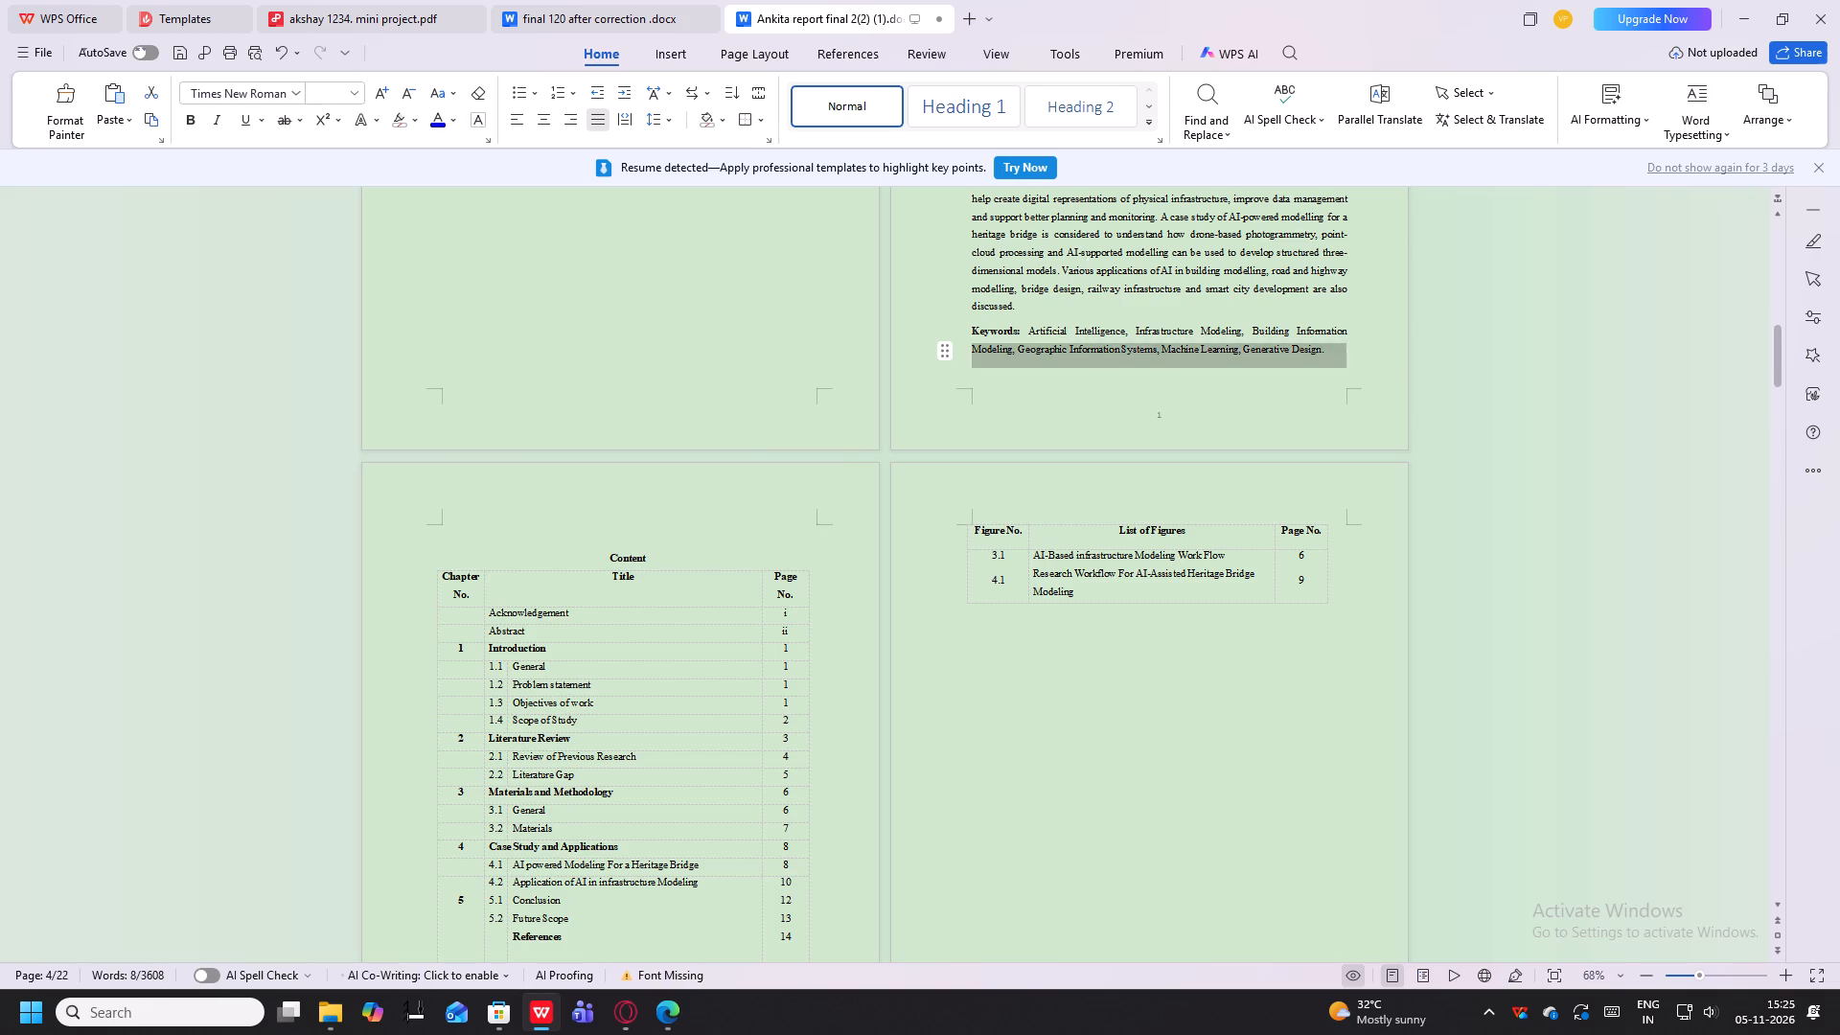
pyautogui.rightClick(968, 393)
pyautogui.click(968, 393)
pyautogui.click(983, 402)
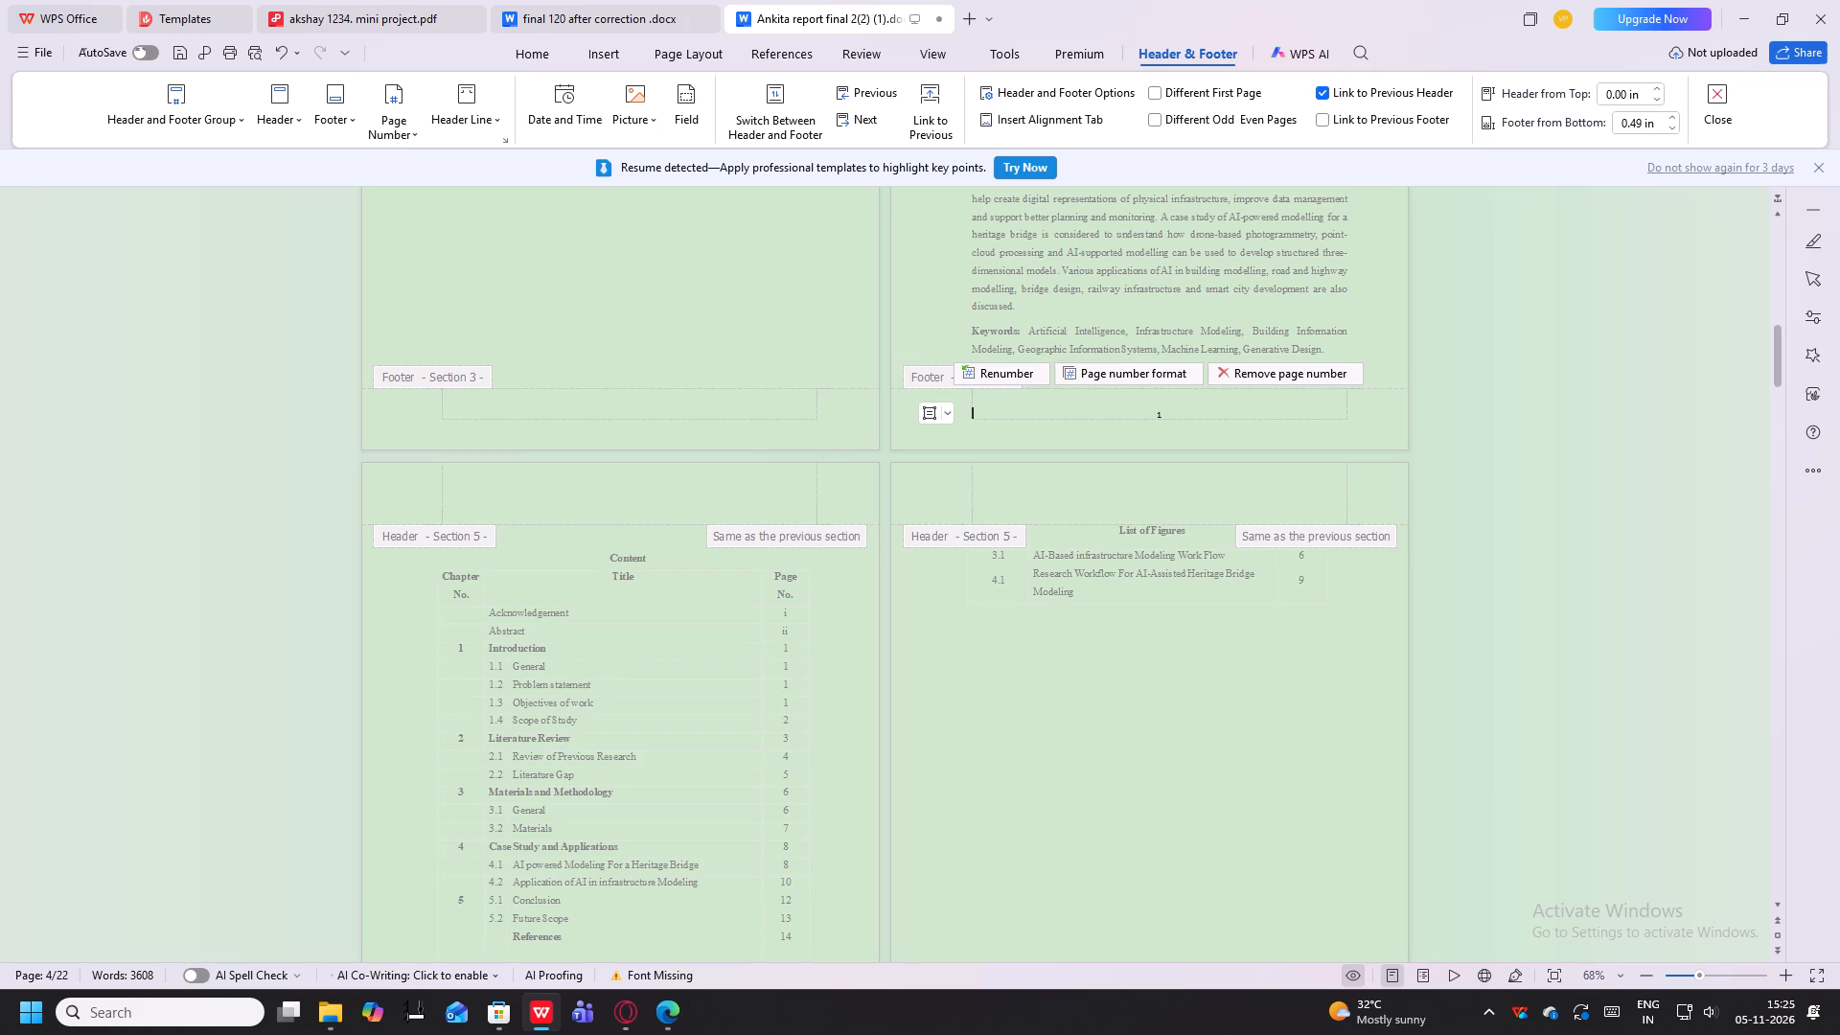
# Apply the centred i, ii, iii page number format from the abstract page onward.
pyautogui.click(1007, 376)
pyautogui.click(1007, 376)
pyautogui.click(1141, 382)
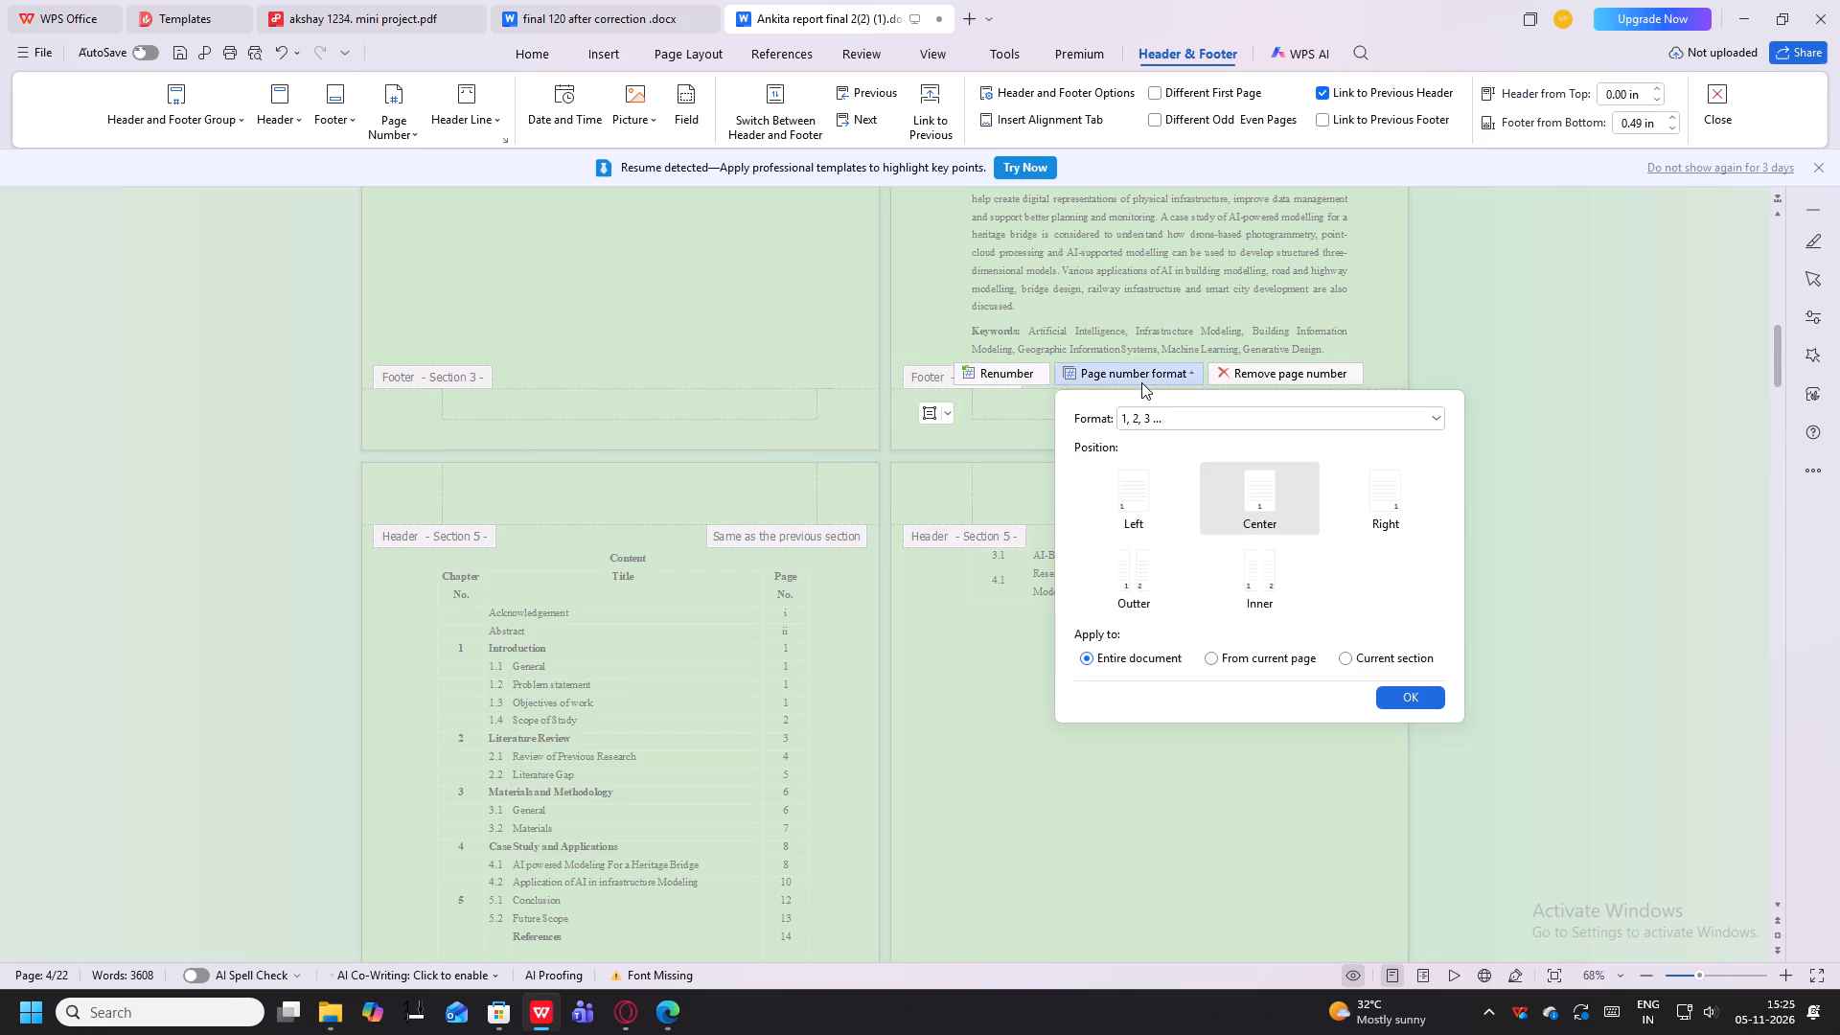
pyautogui.click(1266, 519)
pyautogui.doubleClick(1237, 411)
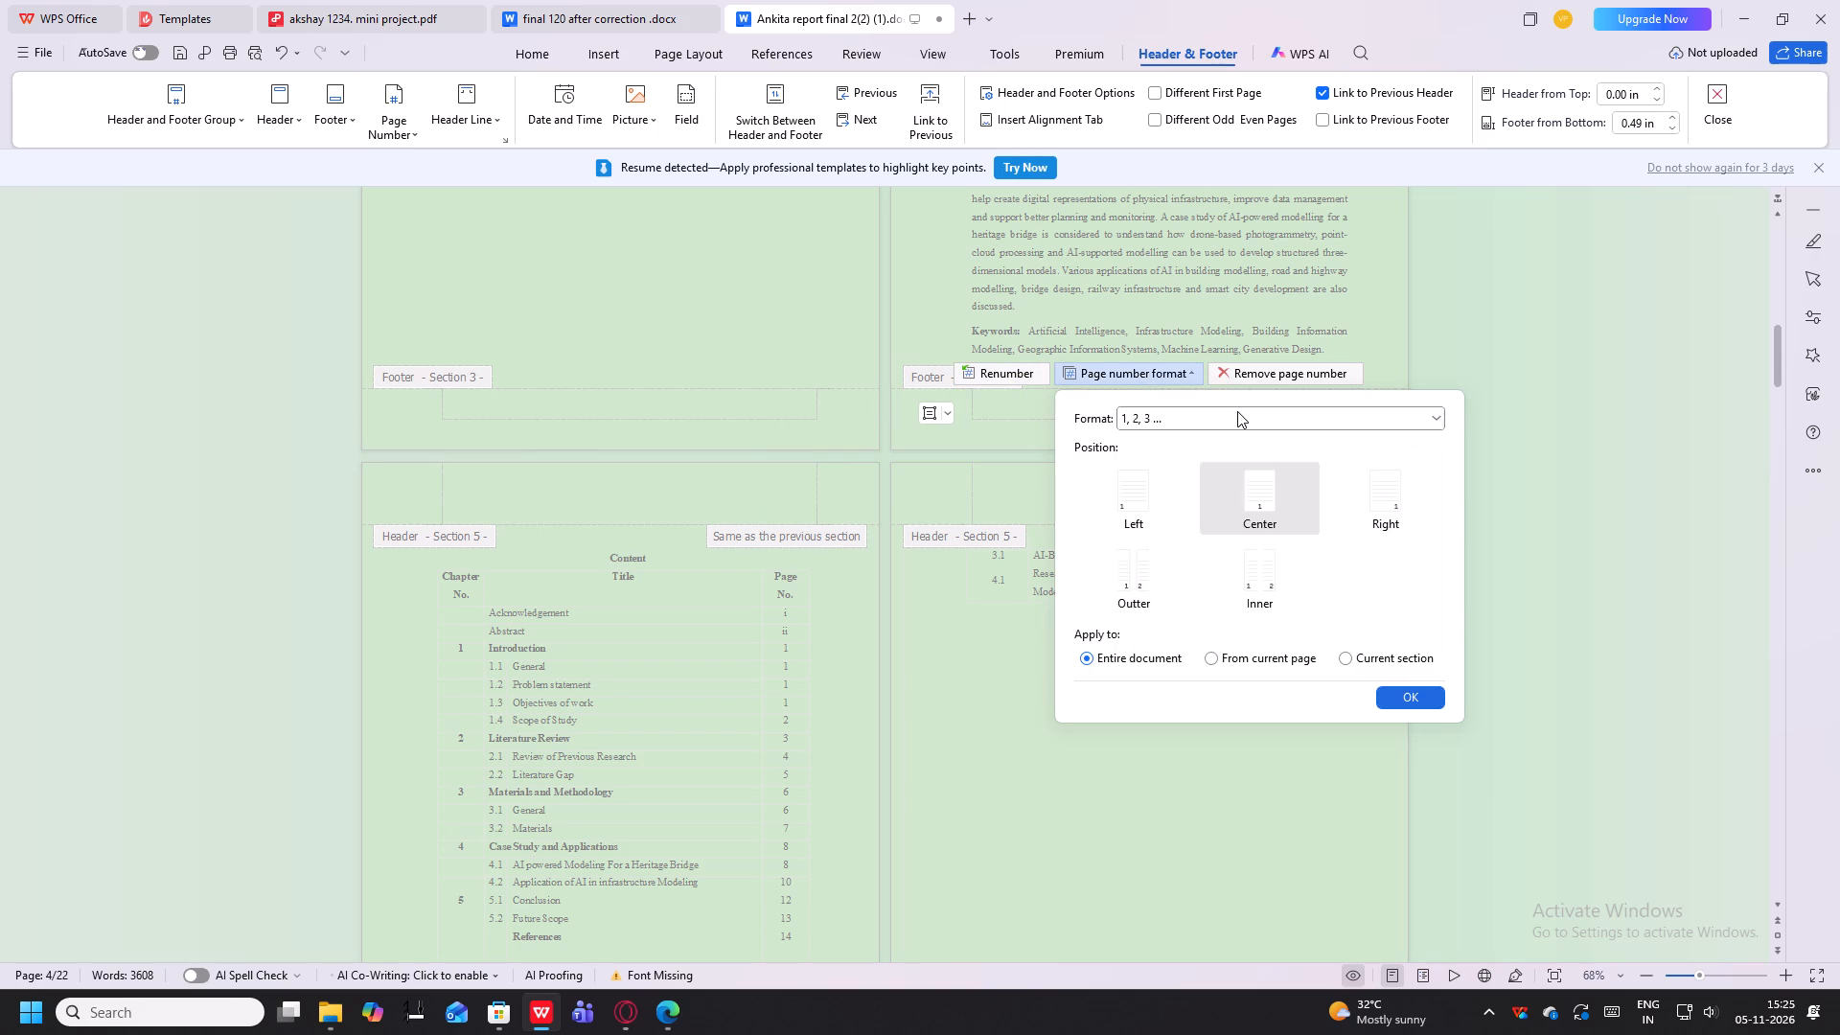
pyautogui.click(1222, 416)
pyautogui.scroll(-5, 1181, 536)
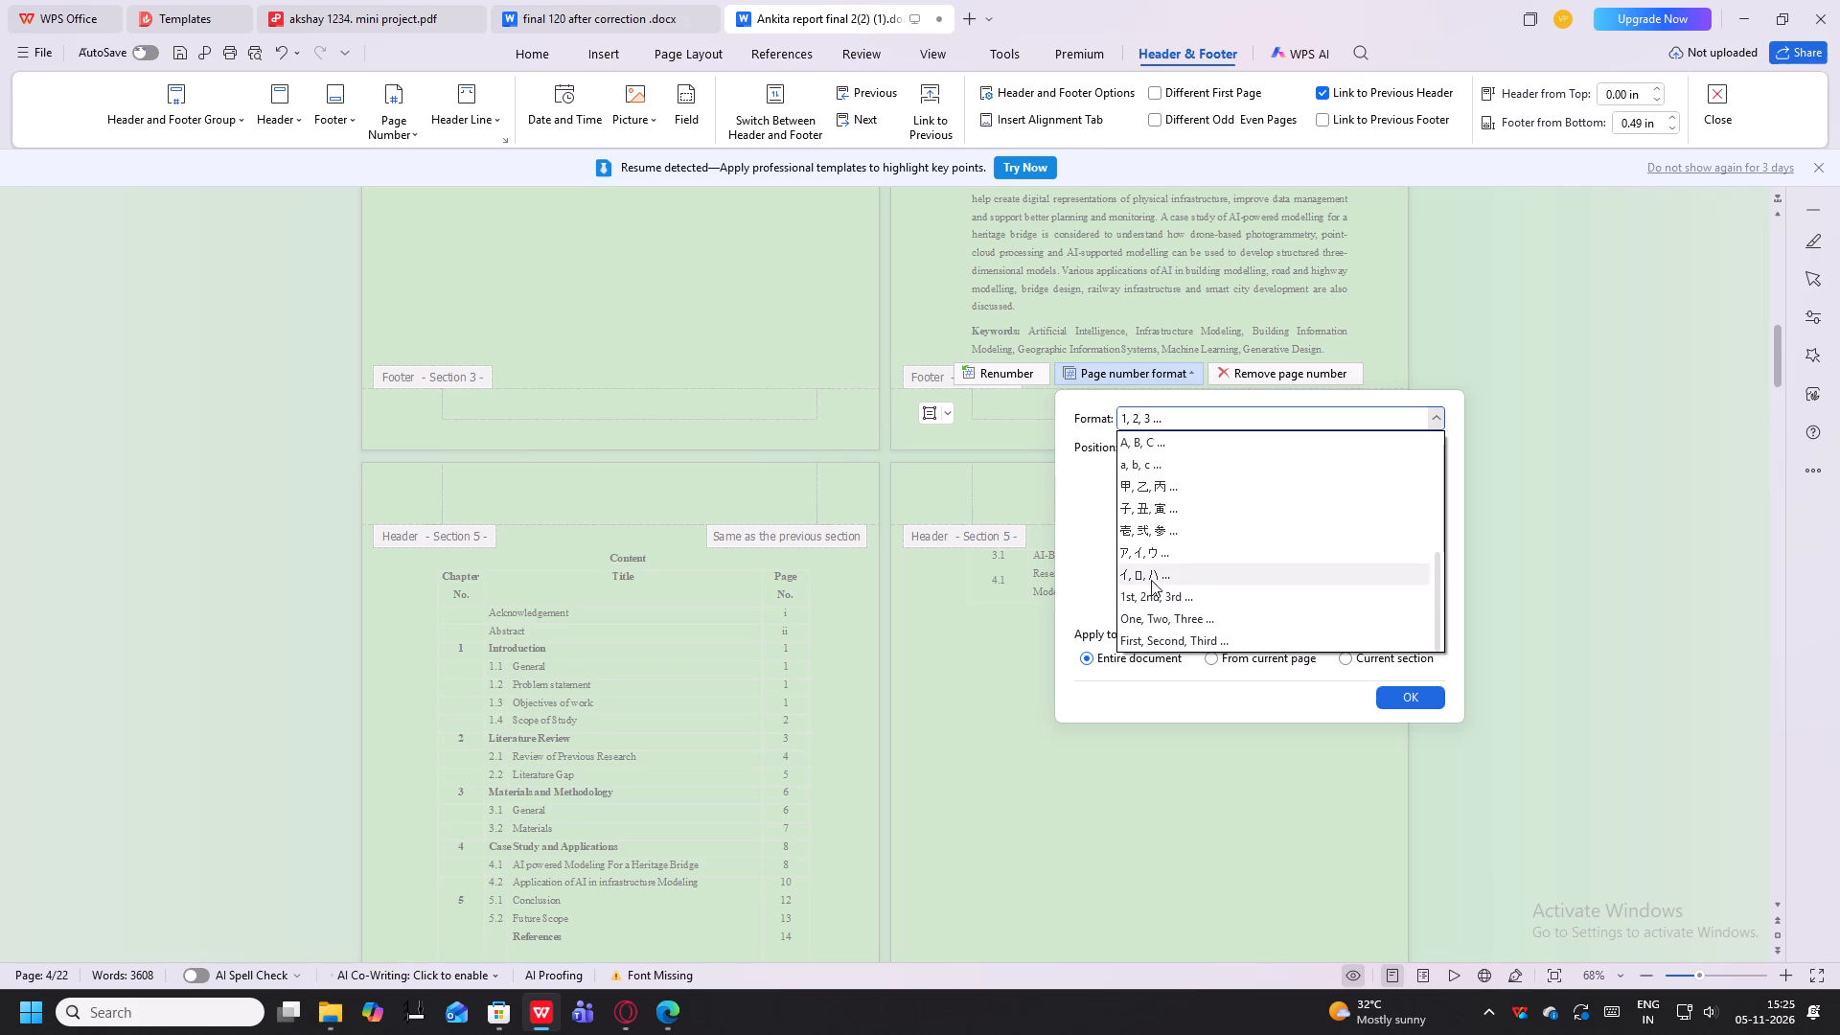
pyautogui.scroll(-2, 1148, 553)
pyautogui.scroll(1, 1167, 614)
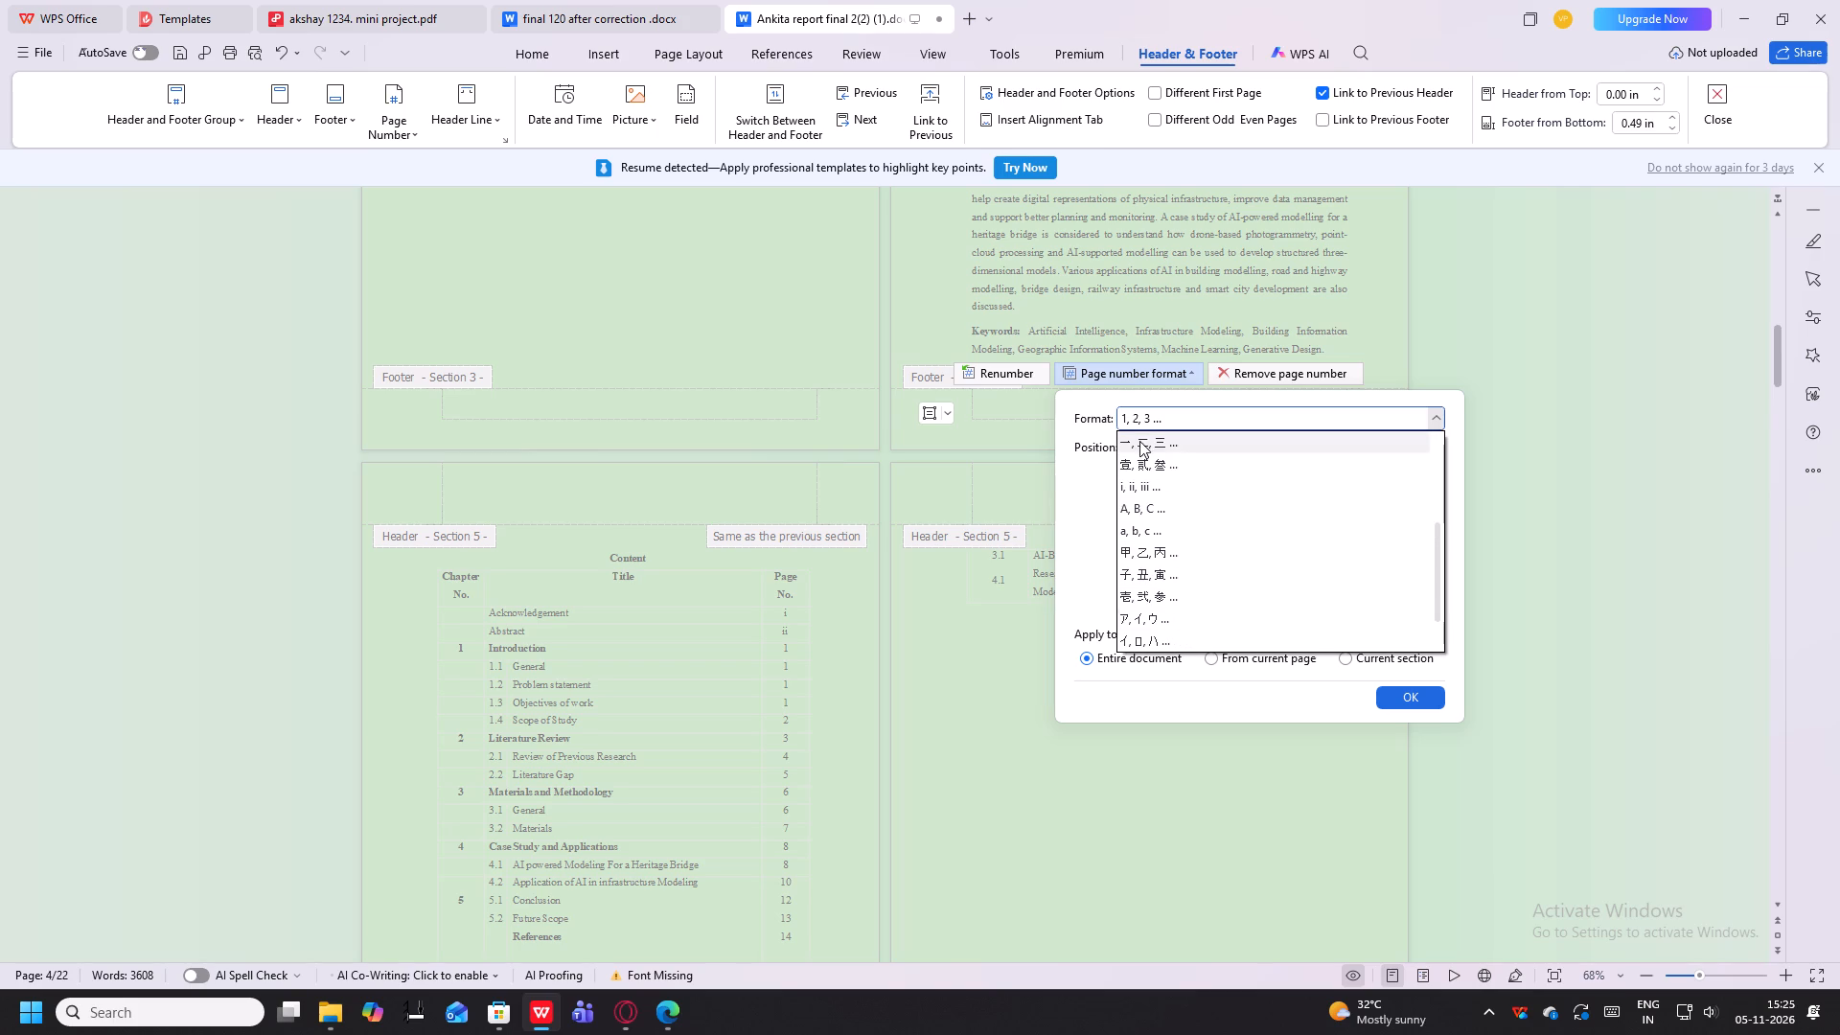
pyautogui.click(1137, 479)
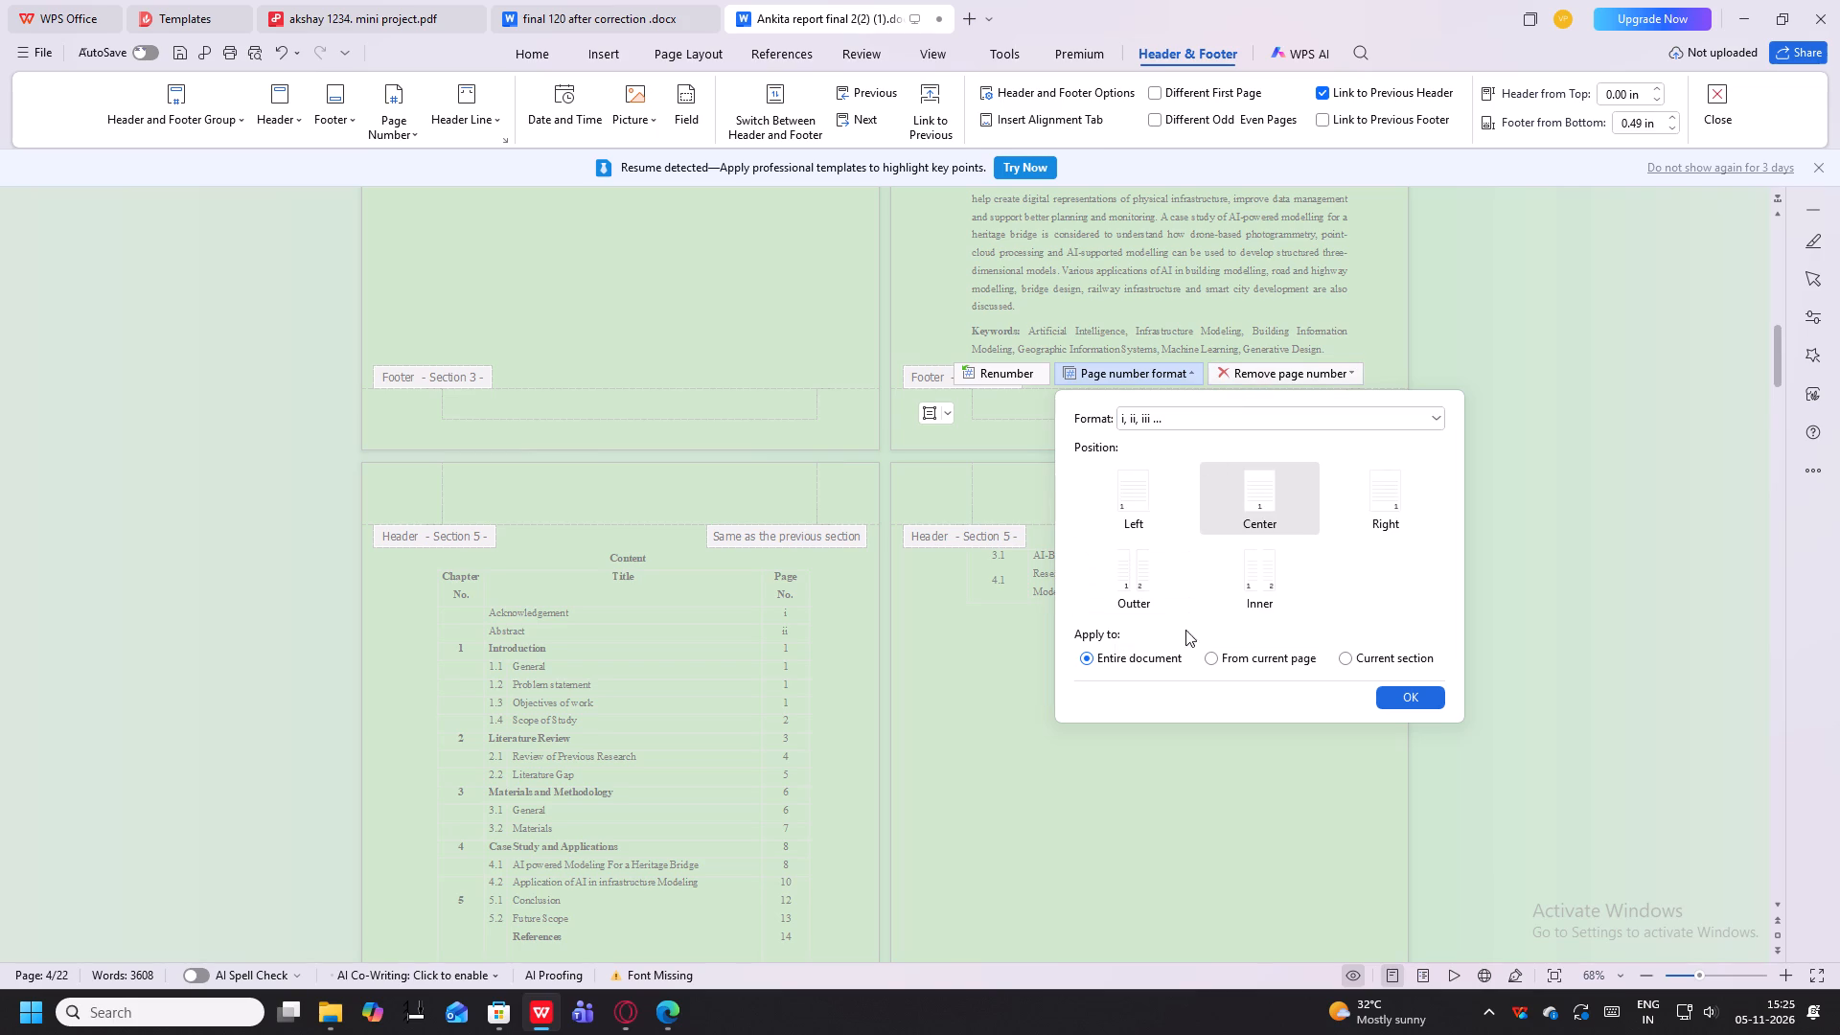
pyautogui.click(1236, 659)
pyautogui.click(1413, 702)
# Apply the centred 1, 2, 3 page number format from the first Chapter 1 page onward and leave footer editing.
pyautogui.scroll(-7, 1168, 692)
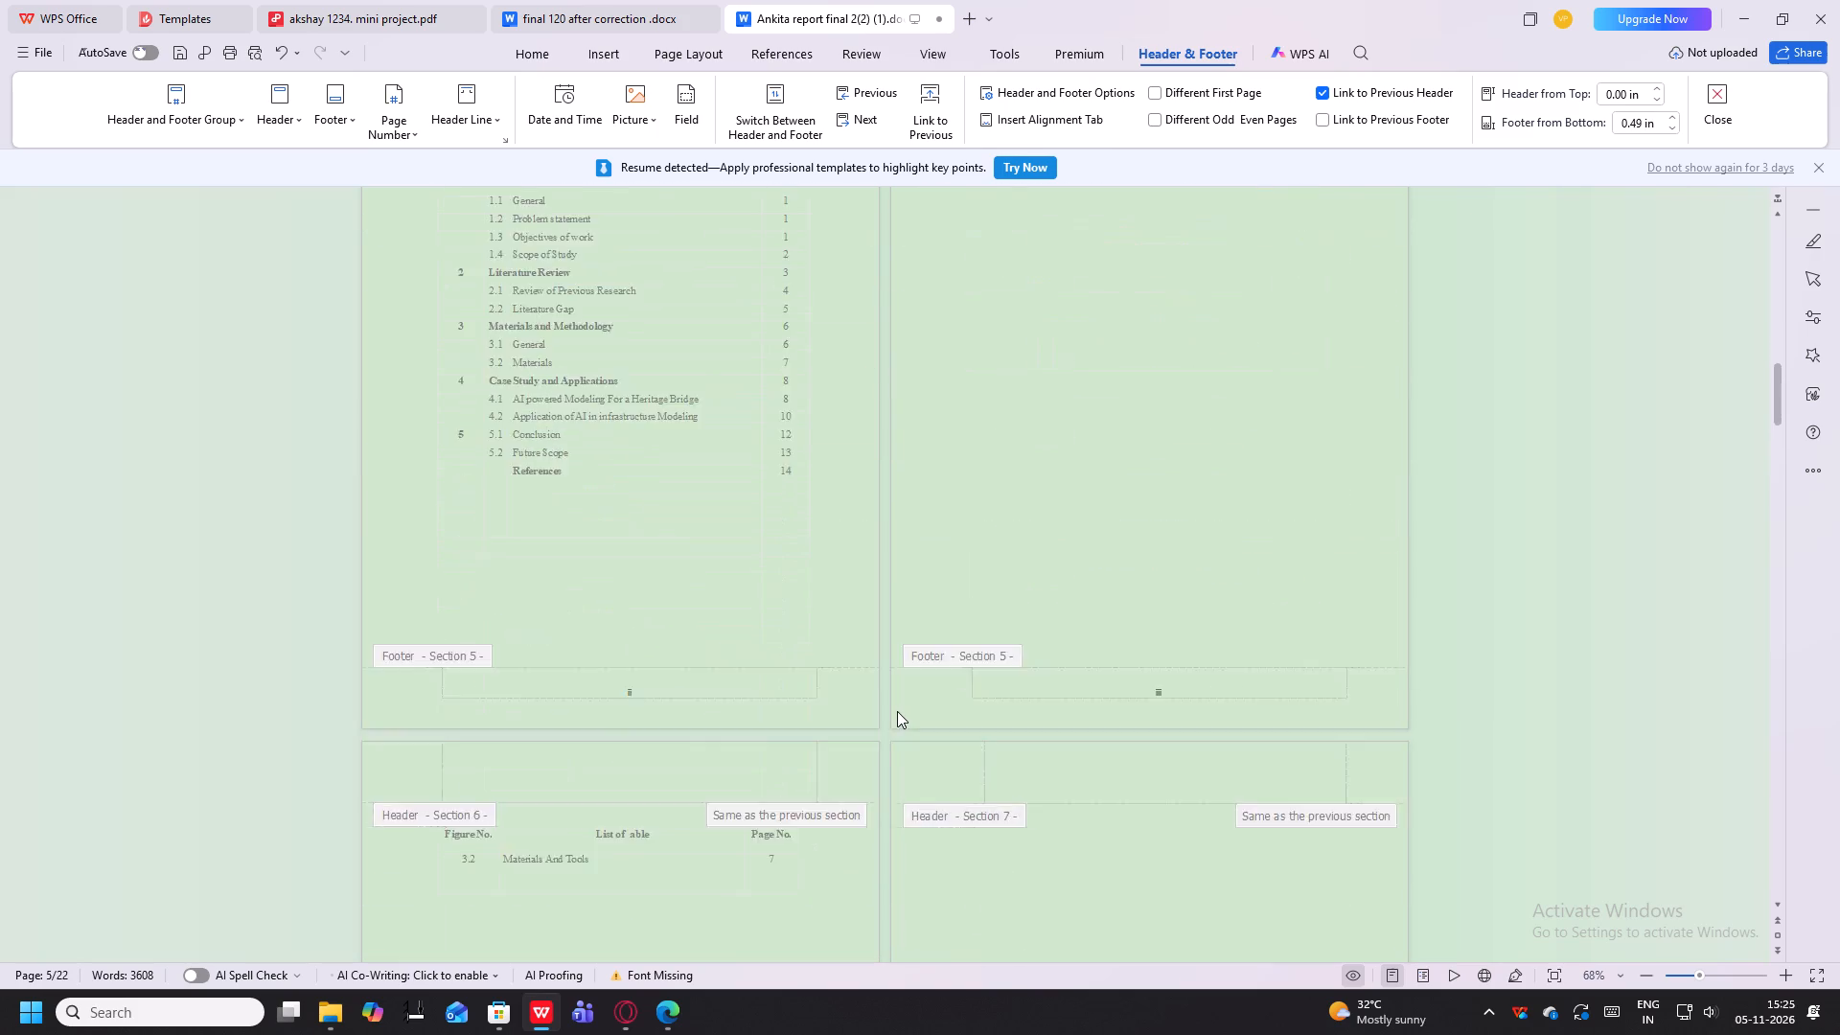
pyautogui.scroll(-7, 1134, 701)
pyautogui.scroll(-3, 997, 731)
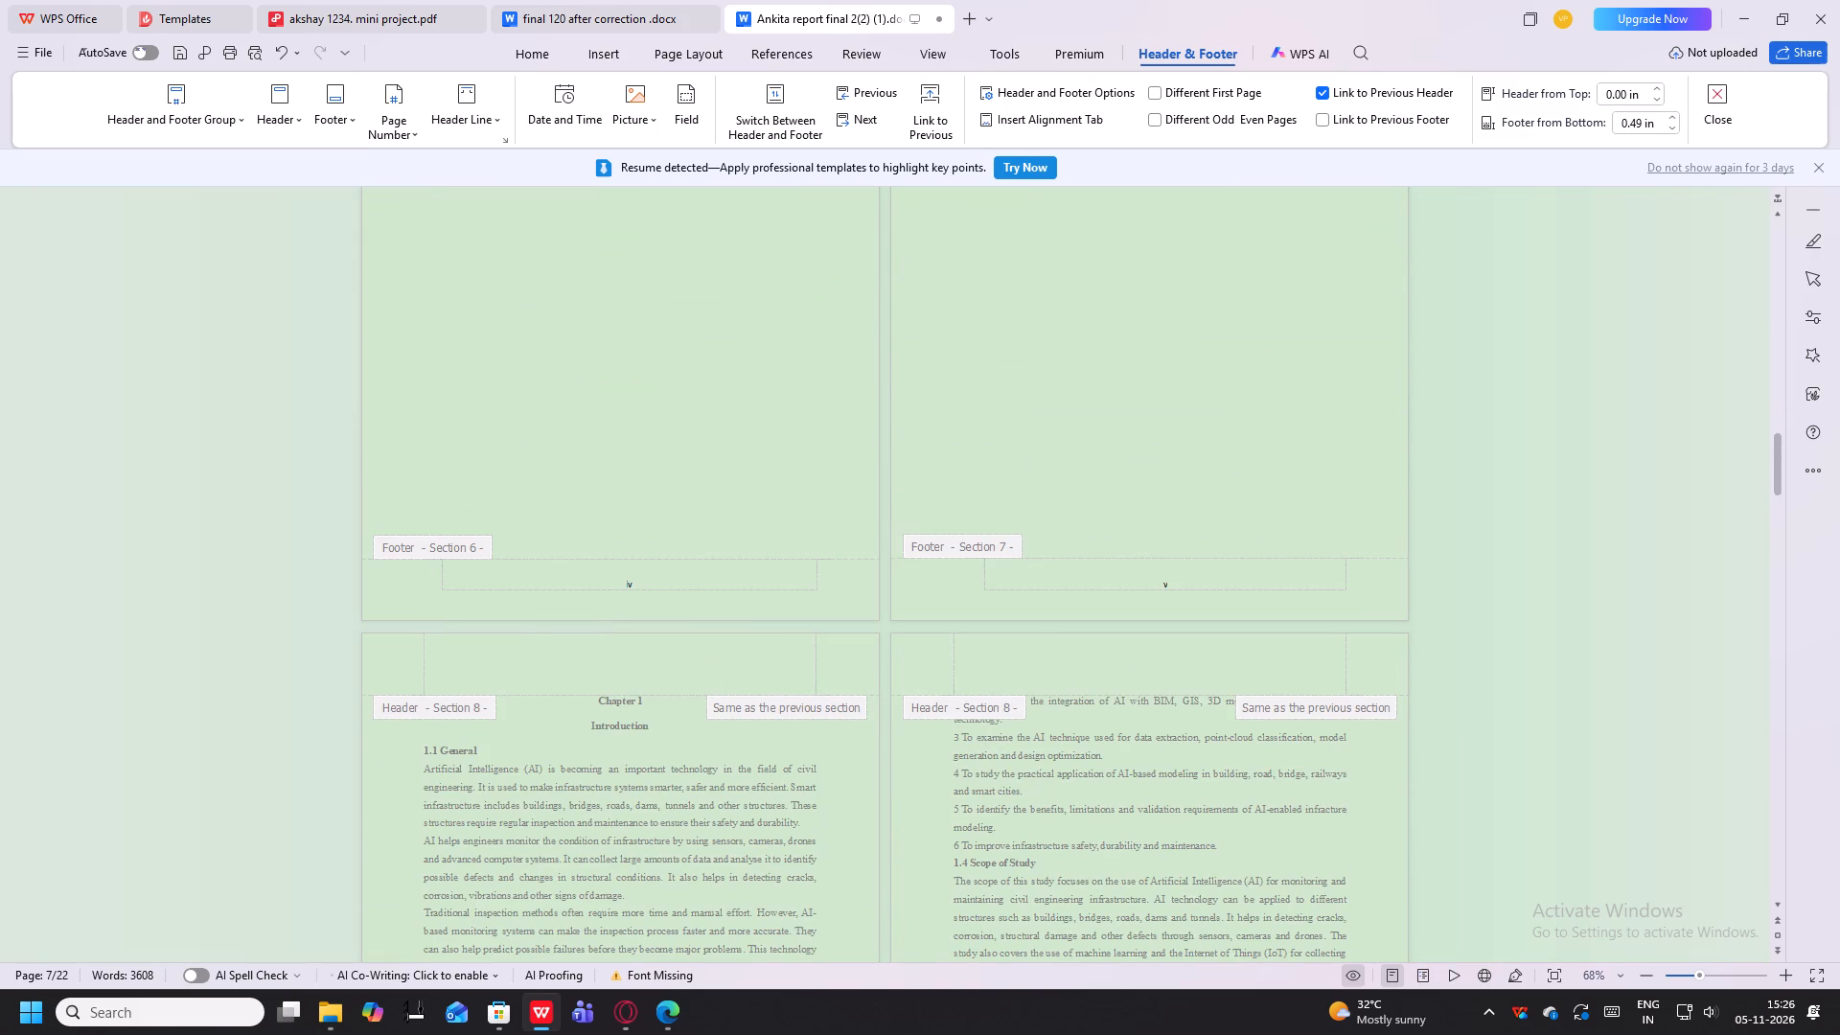
pyautogui.scroll(-2, 1352, 623)
pyautogui.scroll(-4, 934, 664)
pyautogui.click(659, 858)
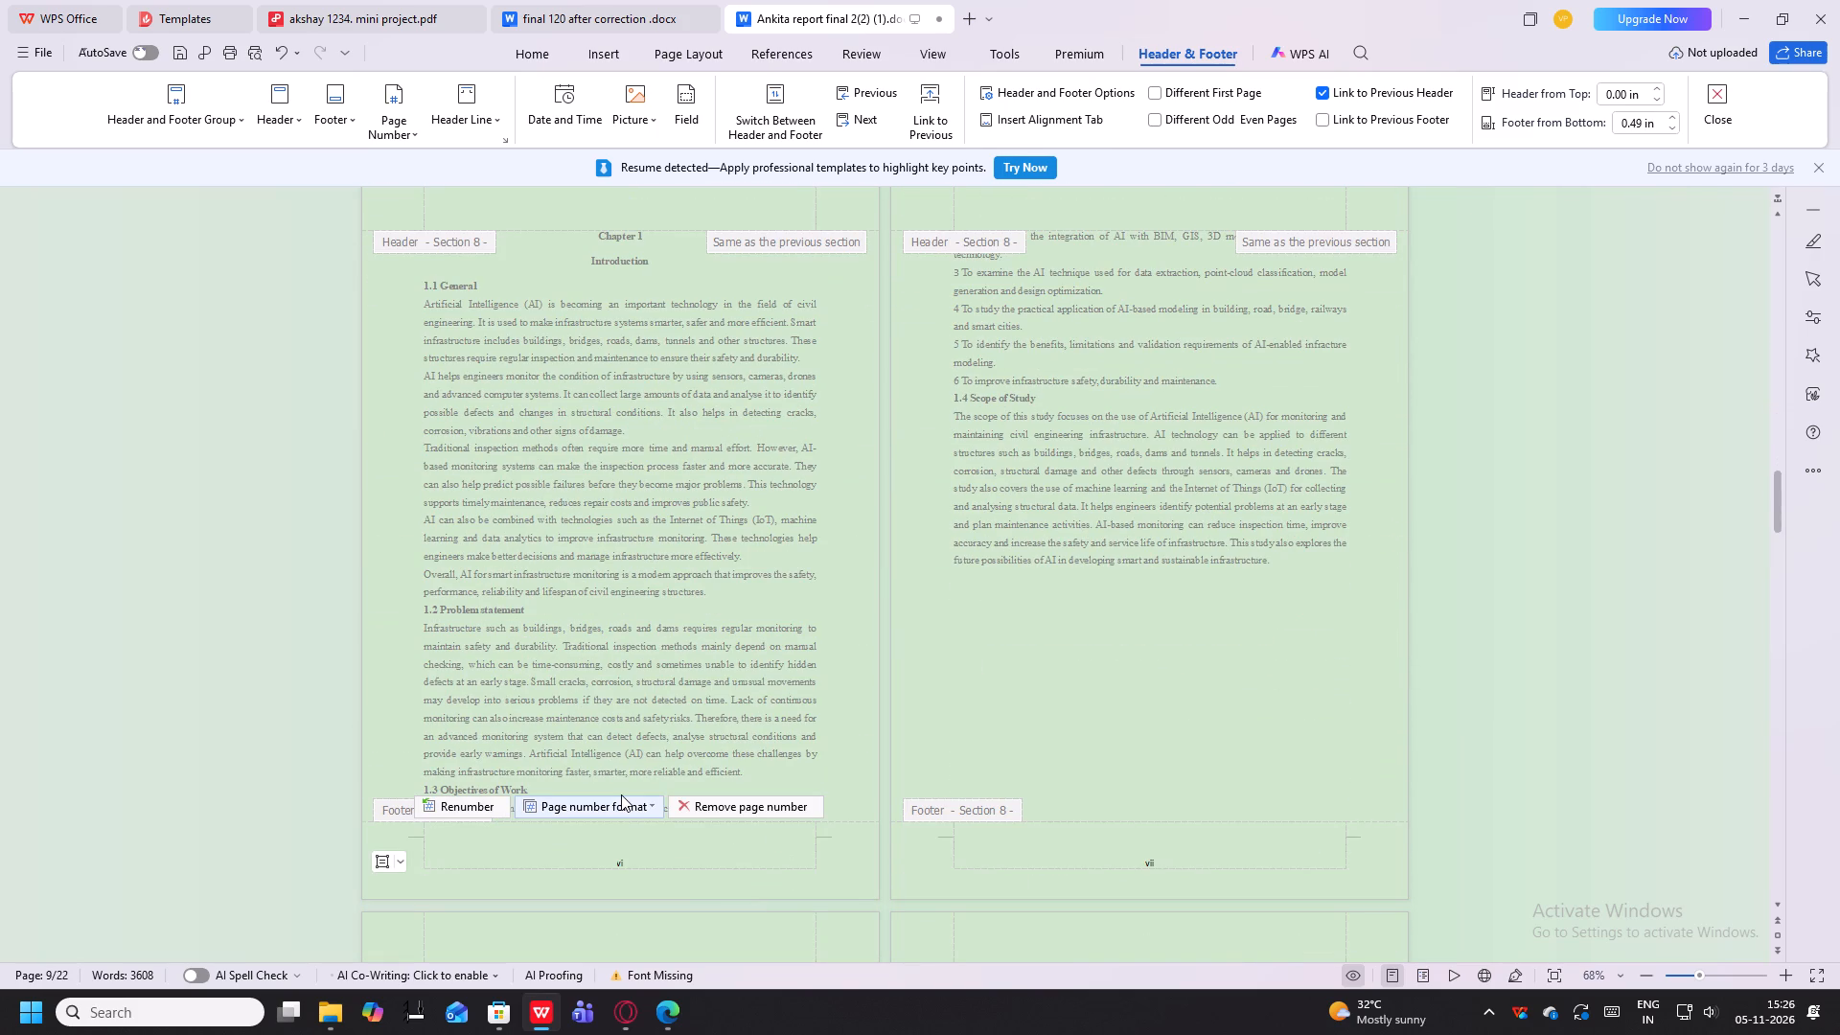
pyautogui.click(619, 803)
pyautogui.click(633, 497)
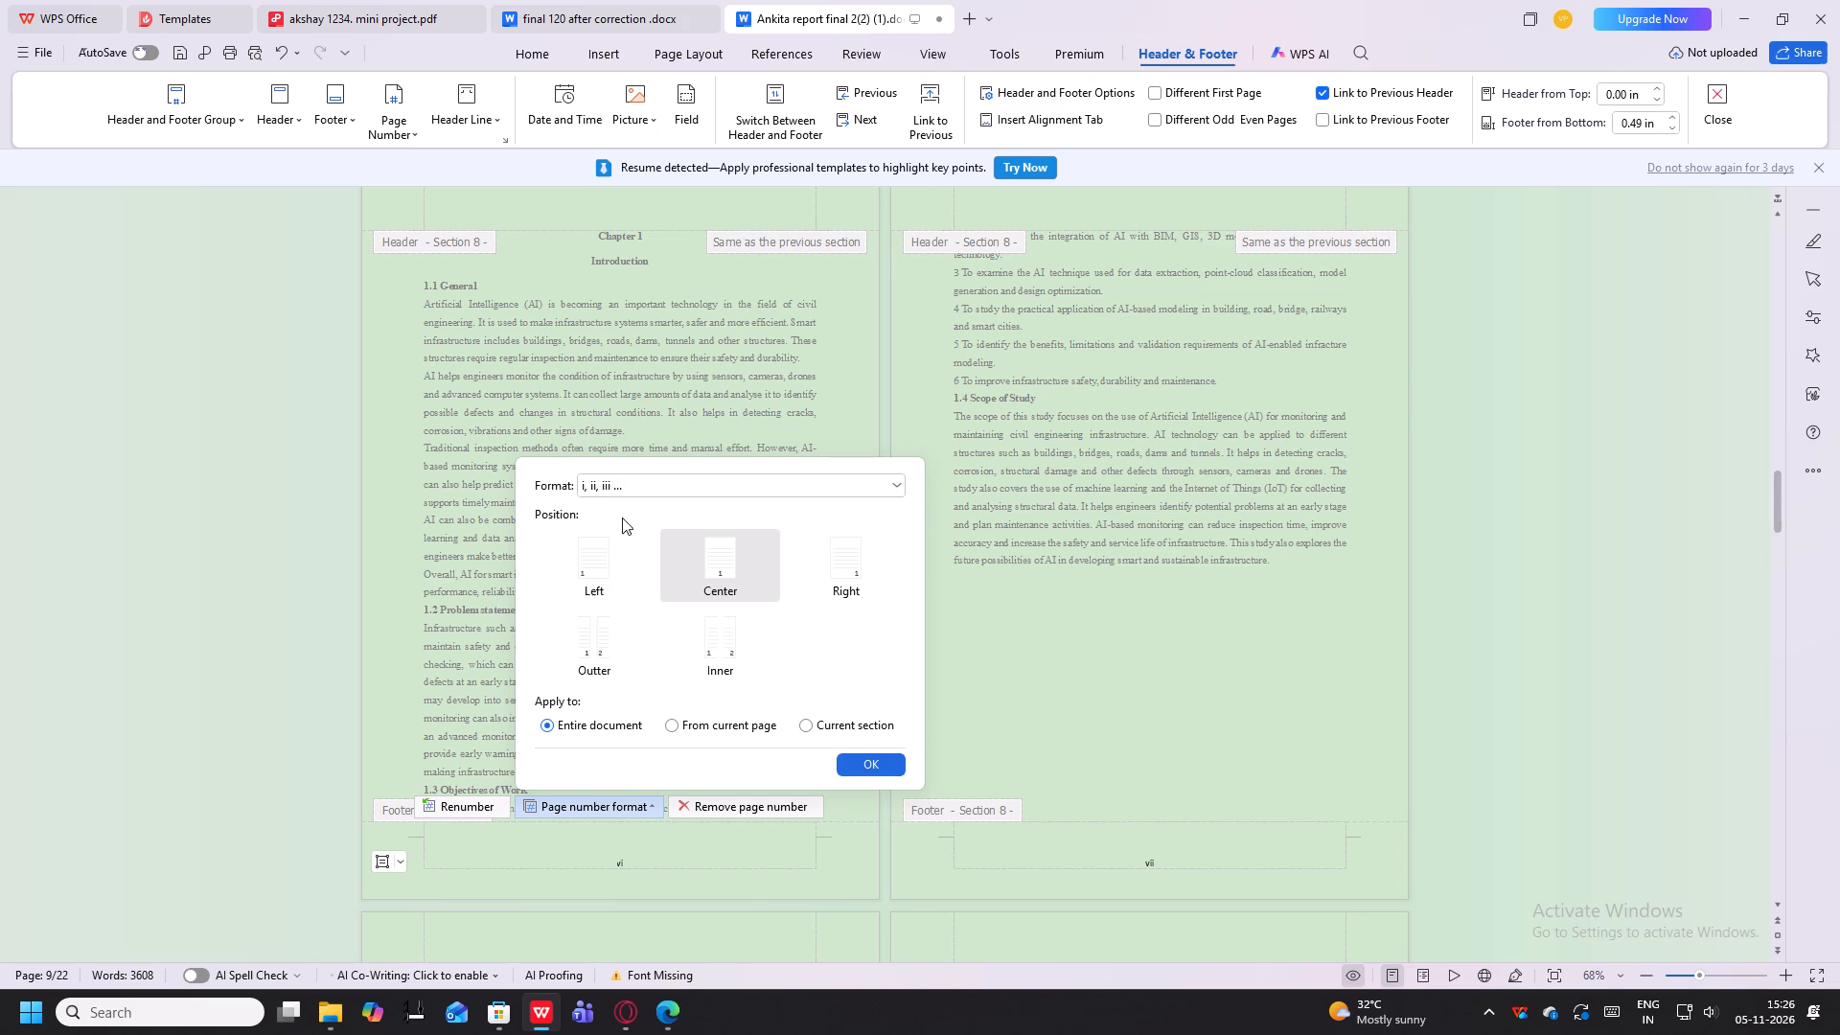
pyautogui.click(647, 478)
pyautogui.scroll(5, 638, 571)
pyautogui.click(650, 497)
pyautogui.click(627, 477)
pyautogui.scroll(6, 639, 556)
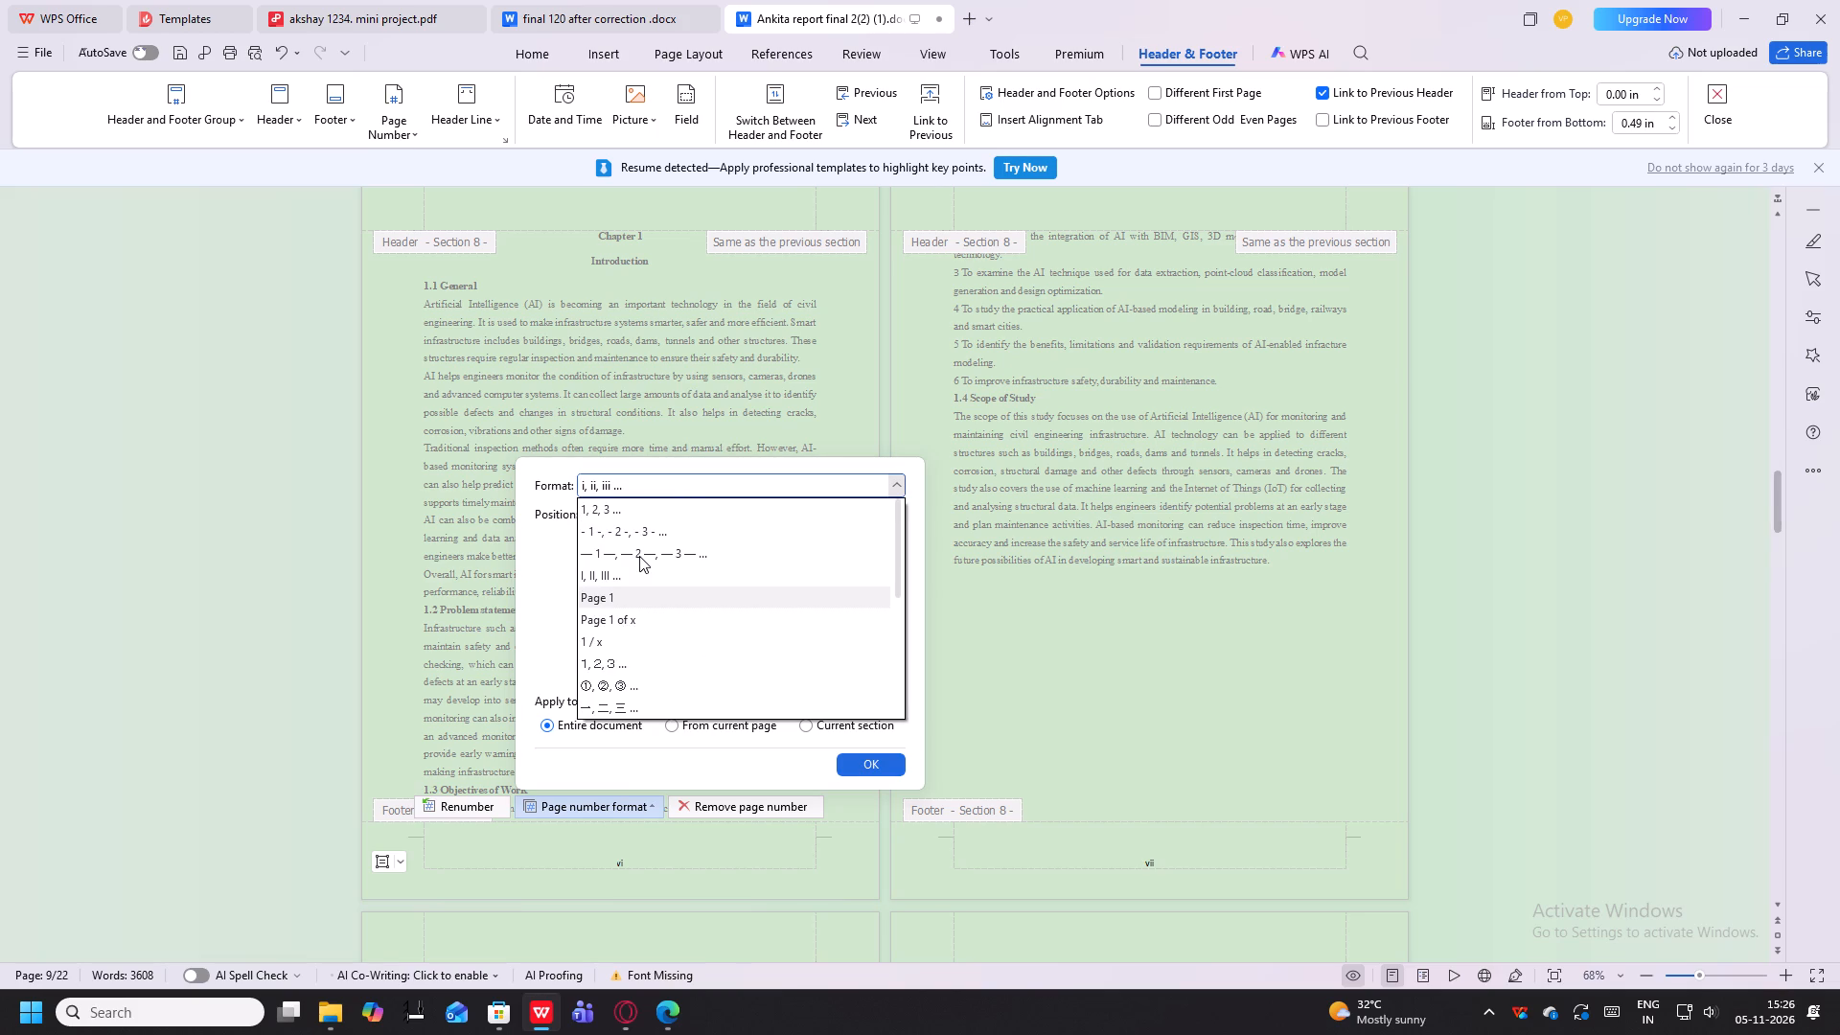
pyautogui.click(627, 511)
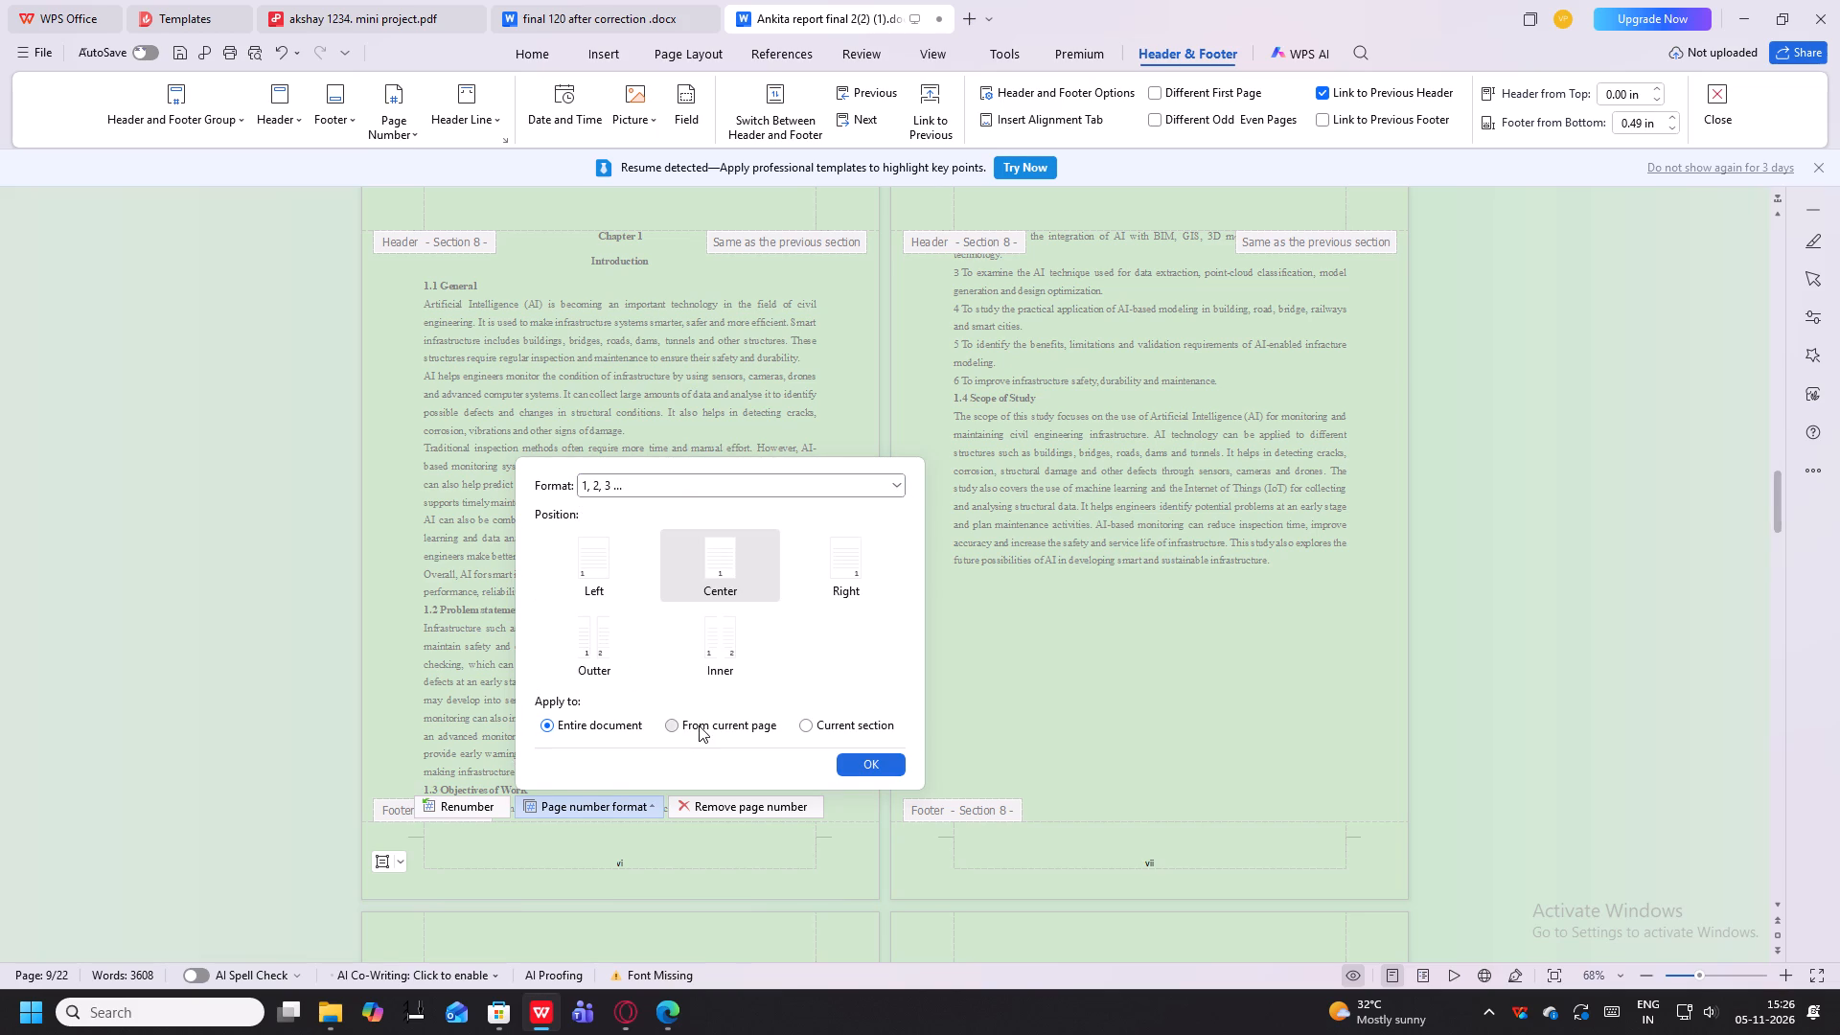
pyautogui.click(699, 725)
pyautogui.click(846, 771)
pyautogui.scroll(-7, 846, 771)
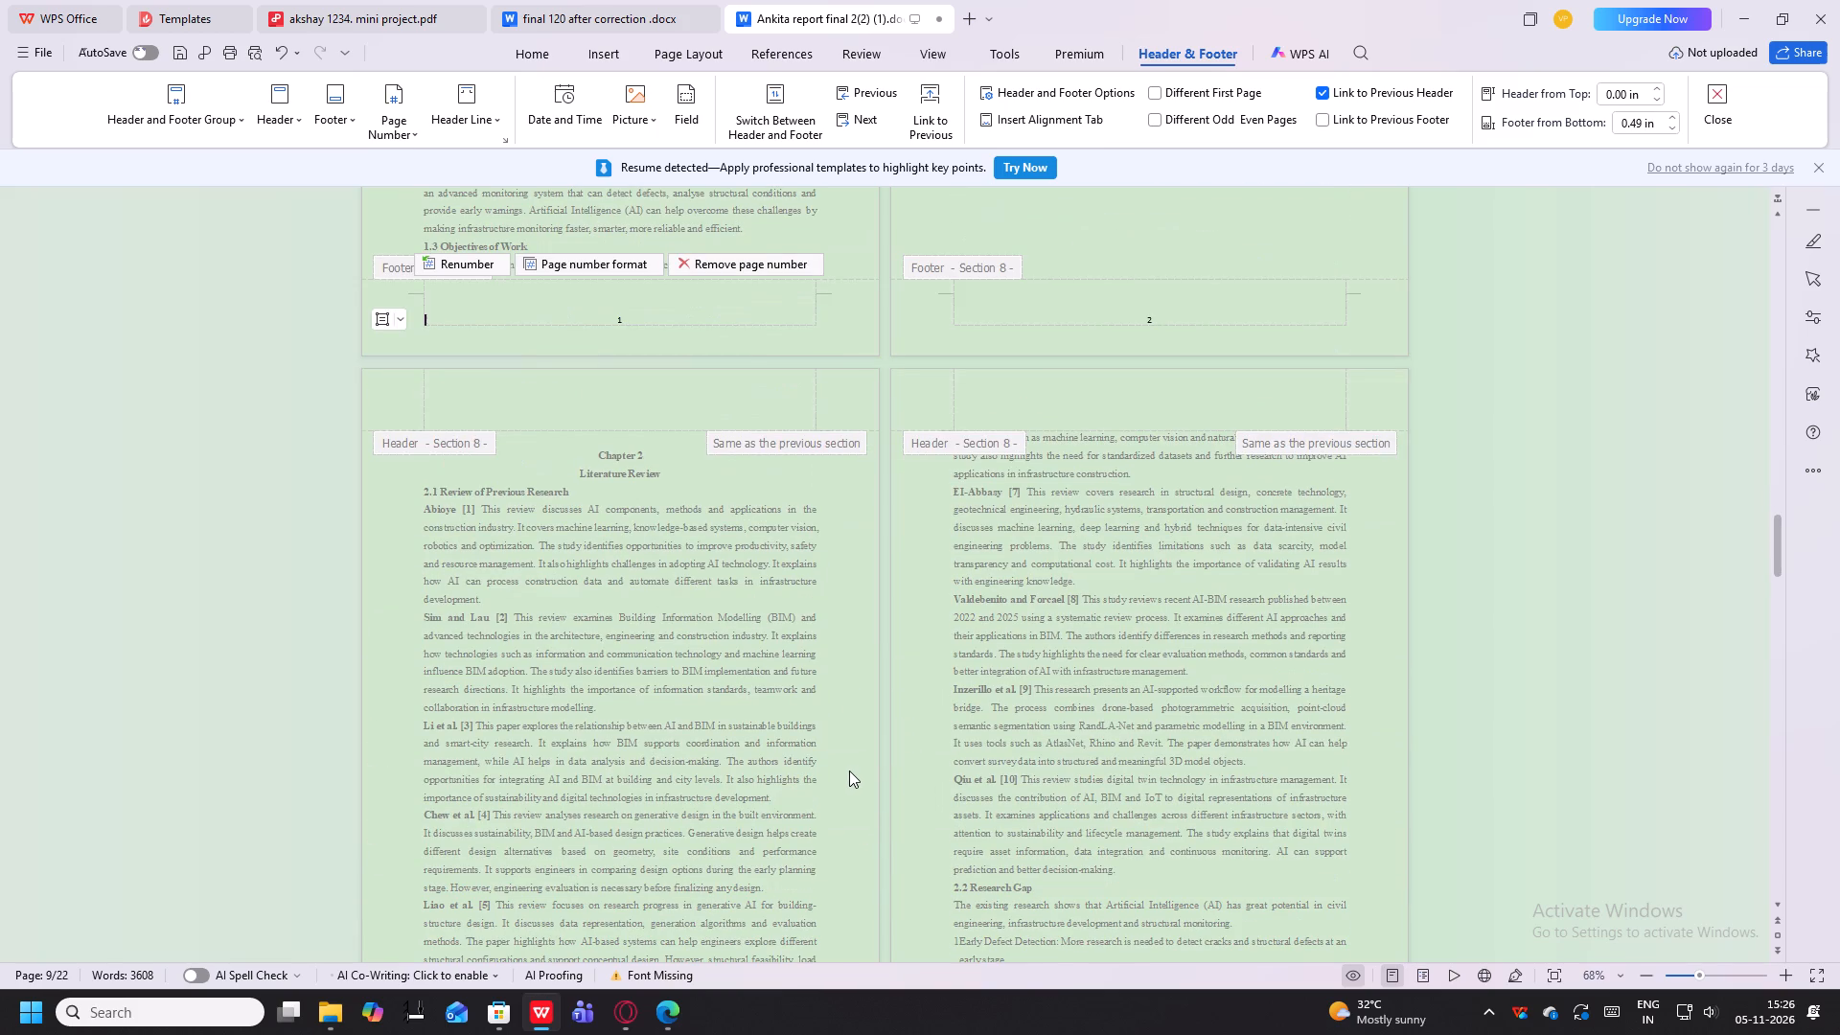
pyautogui.press('Escape')
# Check the footer page numbers on the contents, list of tables and Chapter 1 pages.
pyautogui.scroll(-4, 940, 781)
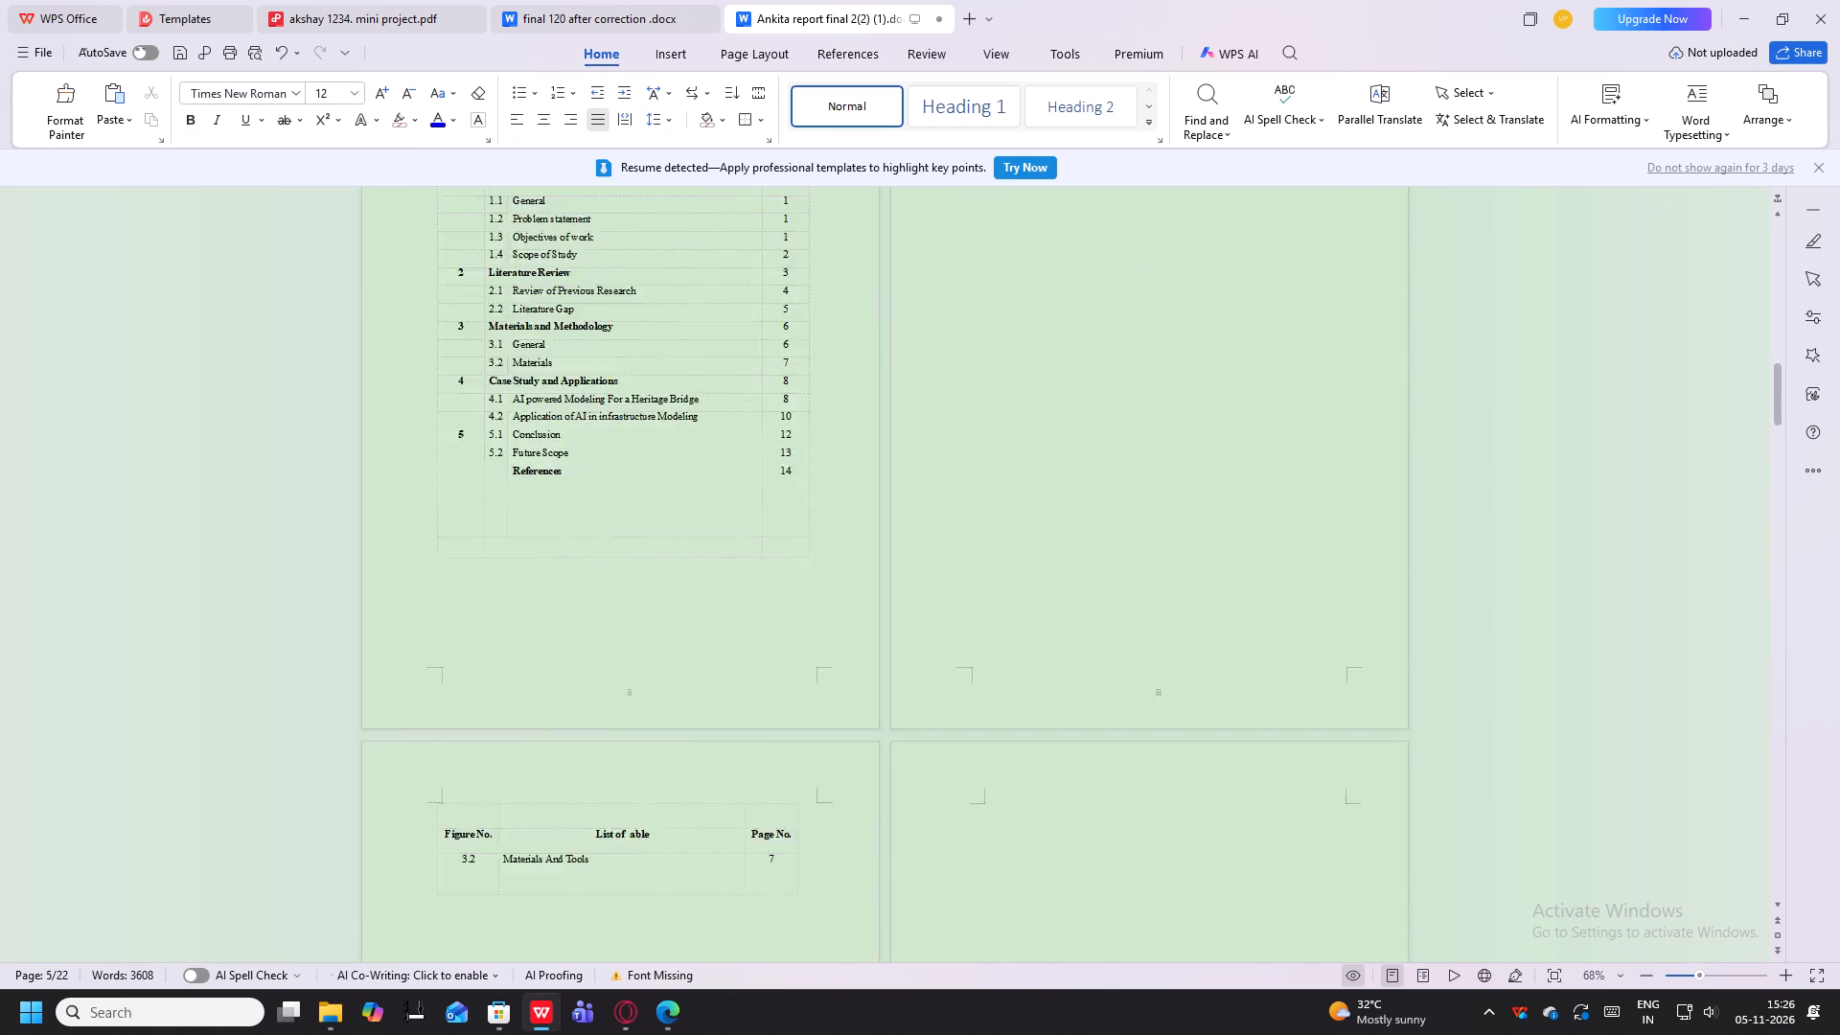
pyautogui.scroll(-9, 940, 781)
pyautogui.scroll(1, 940, 781)
pyautogui.scroll(-10, 940, 781)
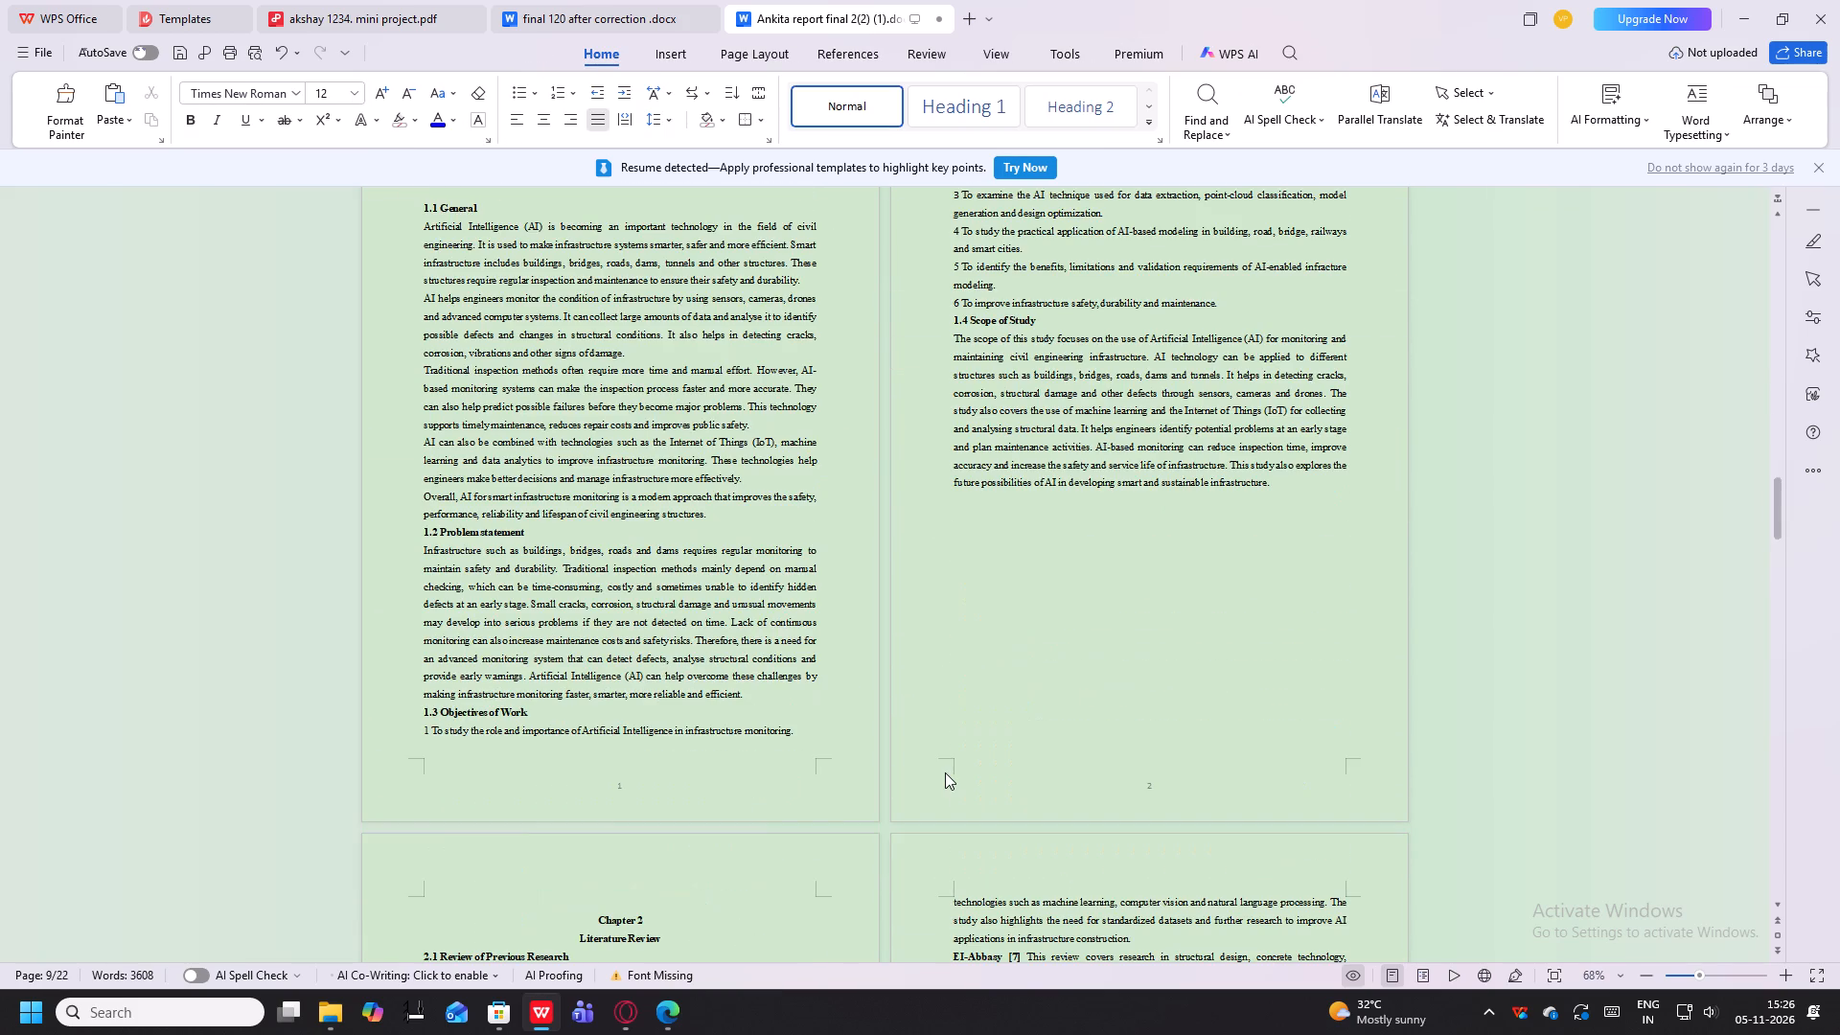
pyautogui.scroll(16, 945, 771)
pyautogui.scroll(-6, 1057, 648)
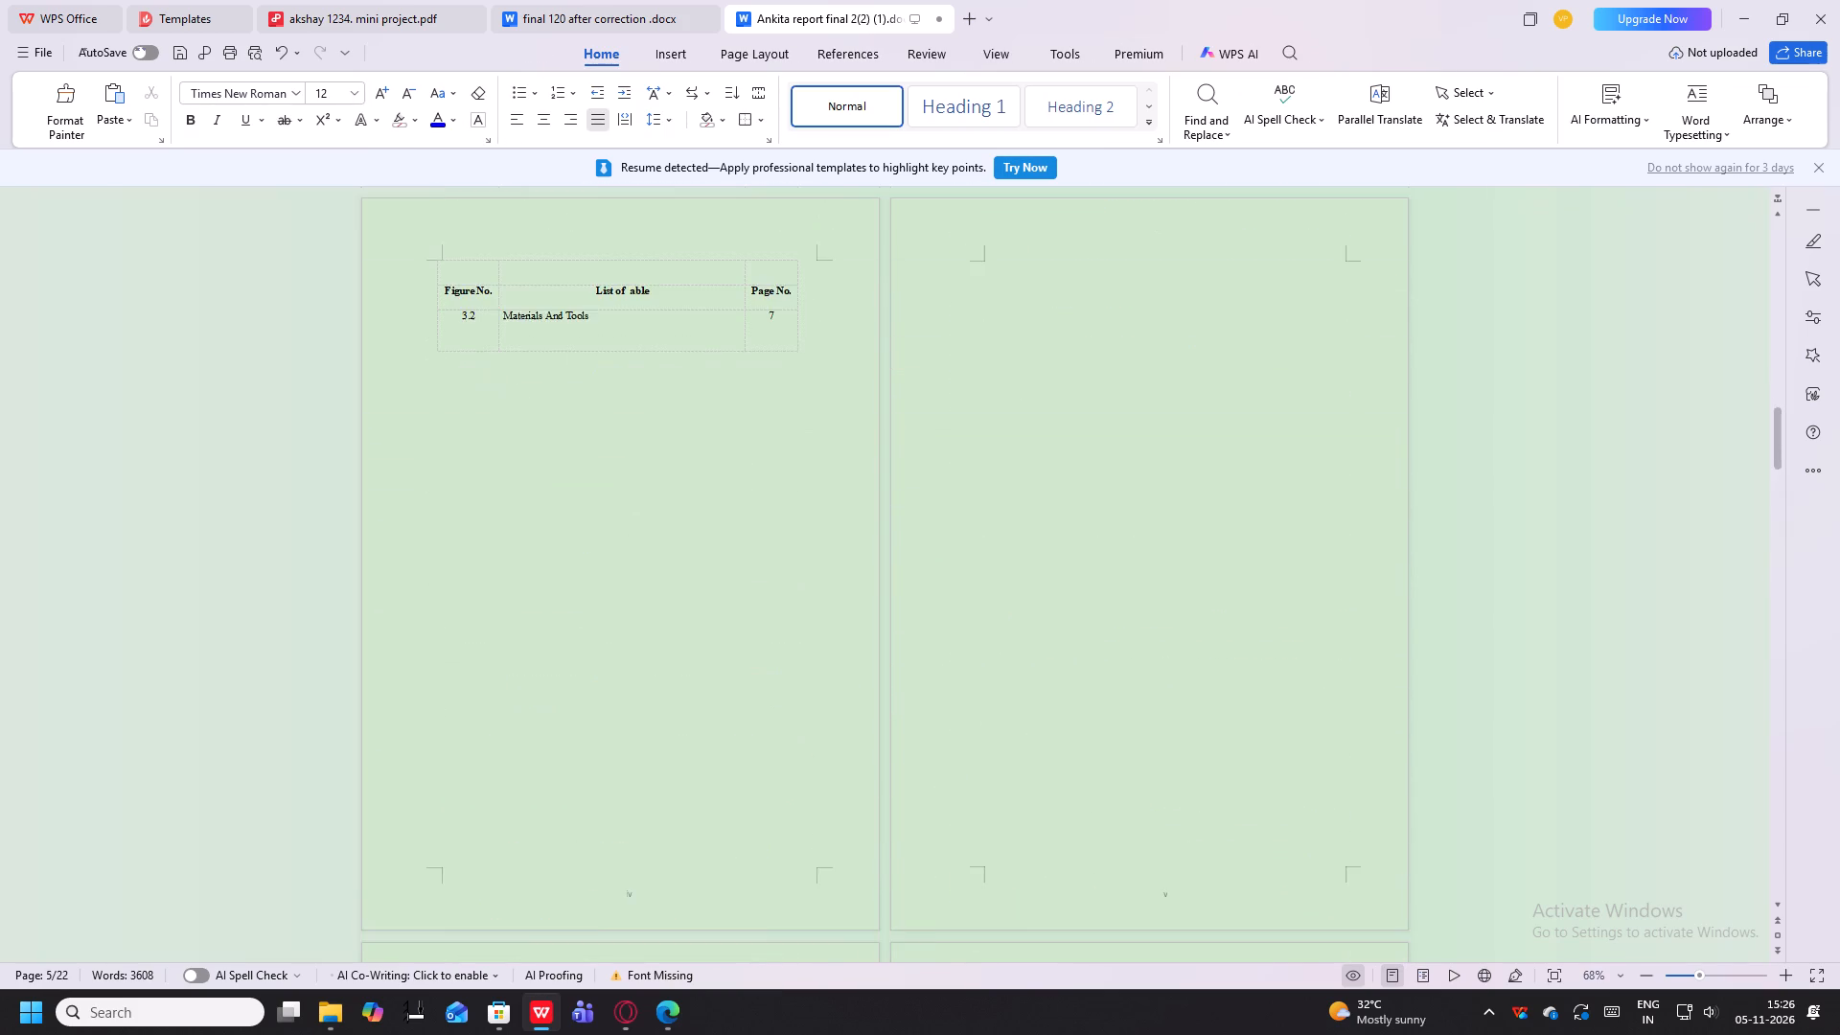
# Print the whole report with Microsoft Print to PDF, scaled to A4, and save it in Downloads as "madam ji final wali".
pyautogui.hotkey('ctrl', 'p')
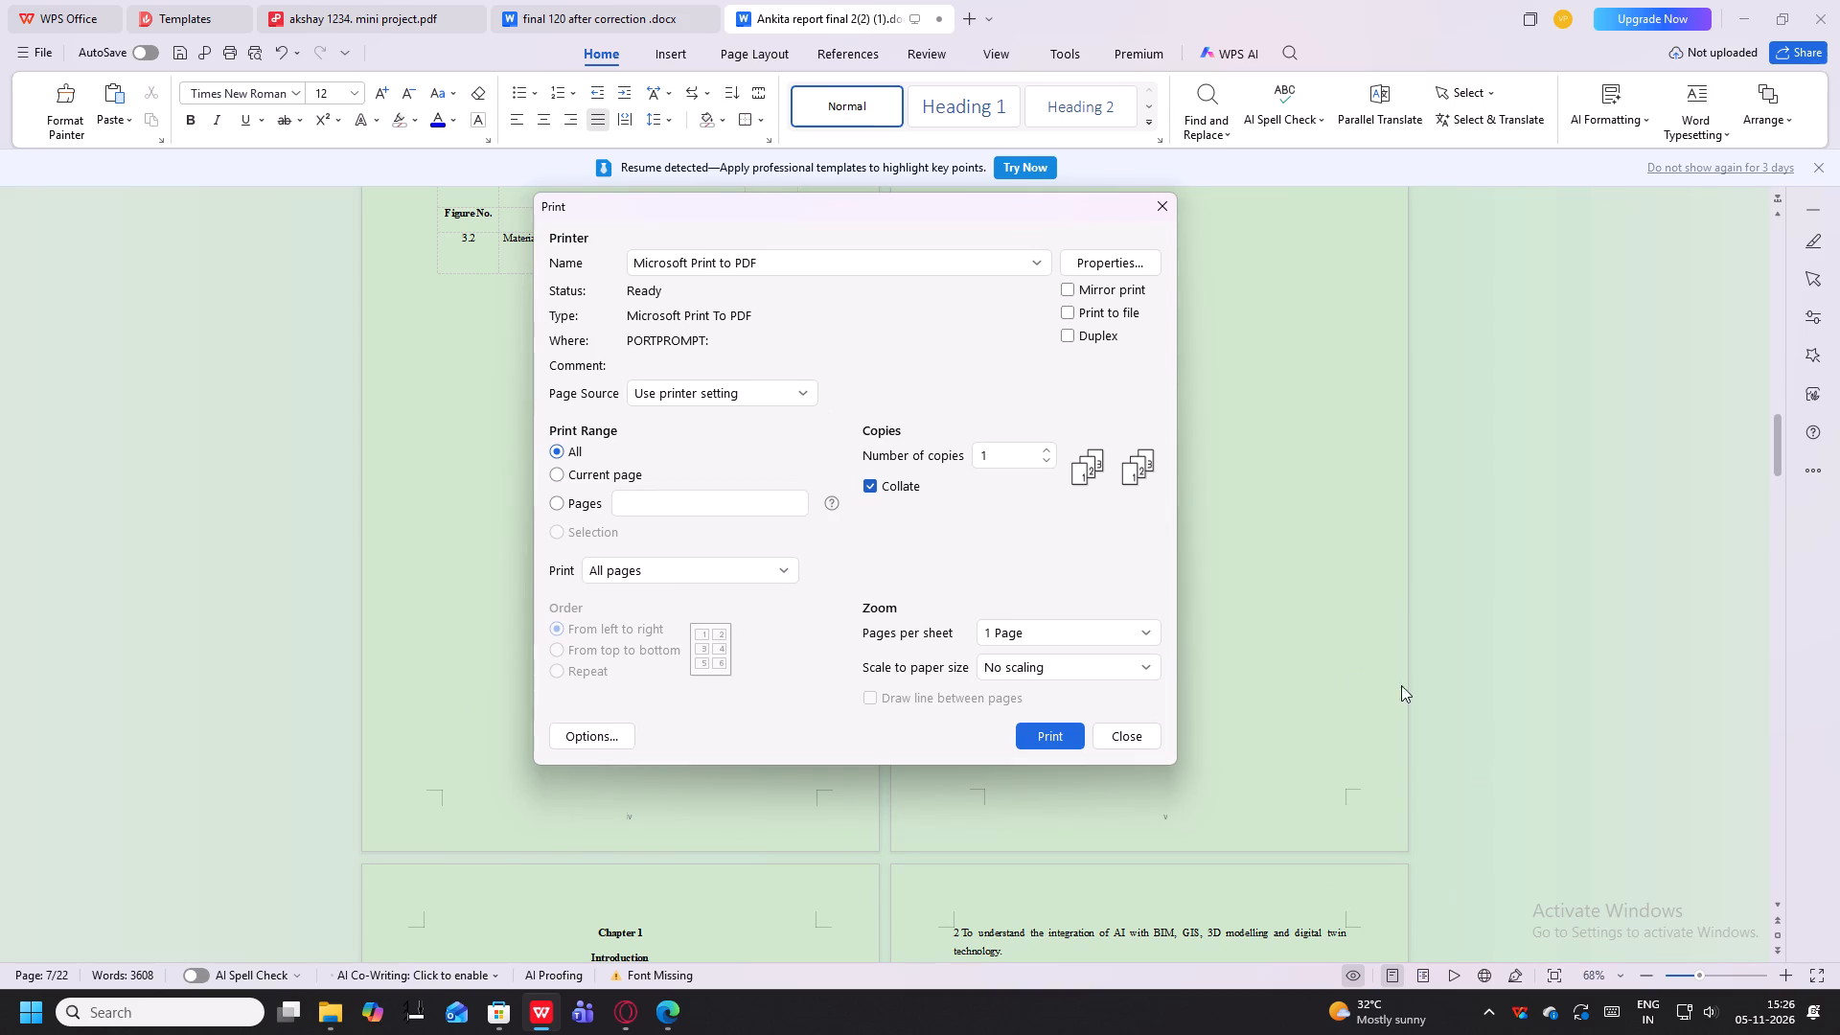
pyautogui.click(1041, 660)
pyautogui.click(1034, 724)
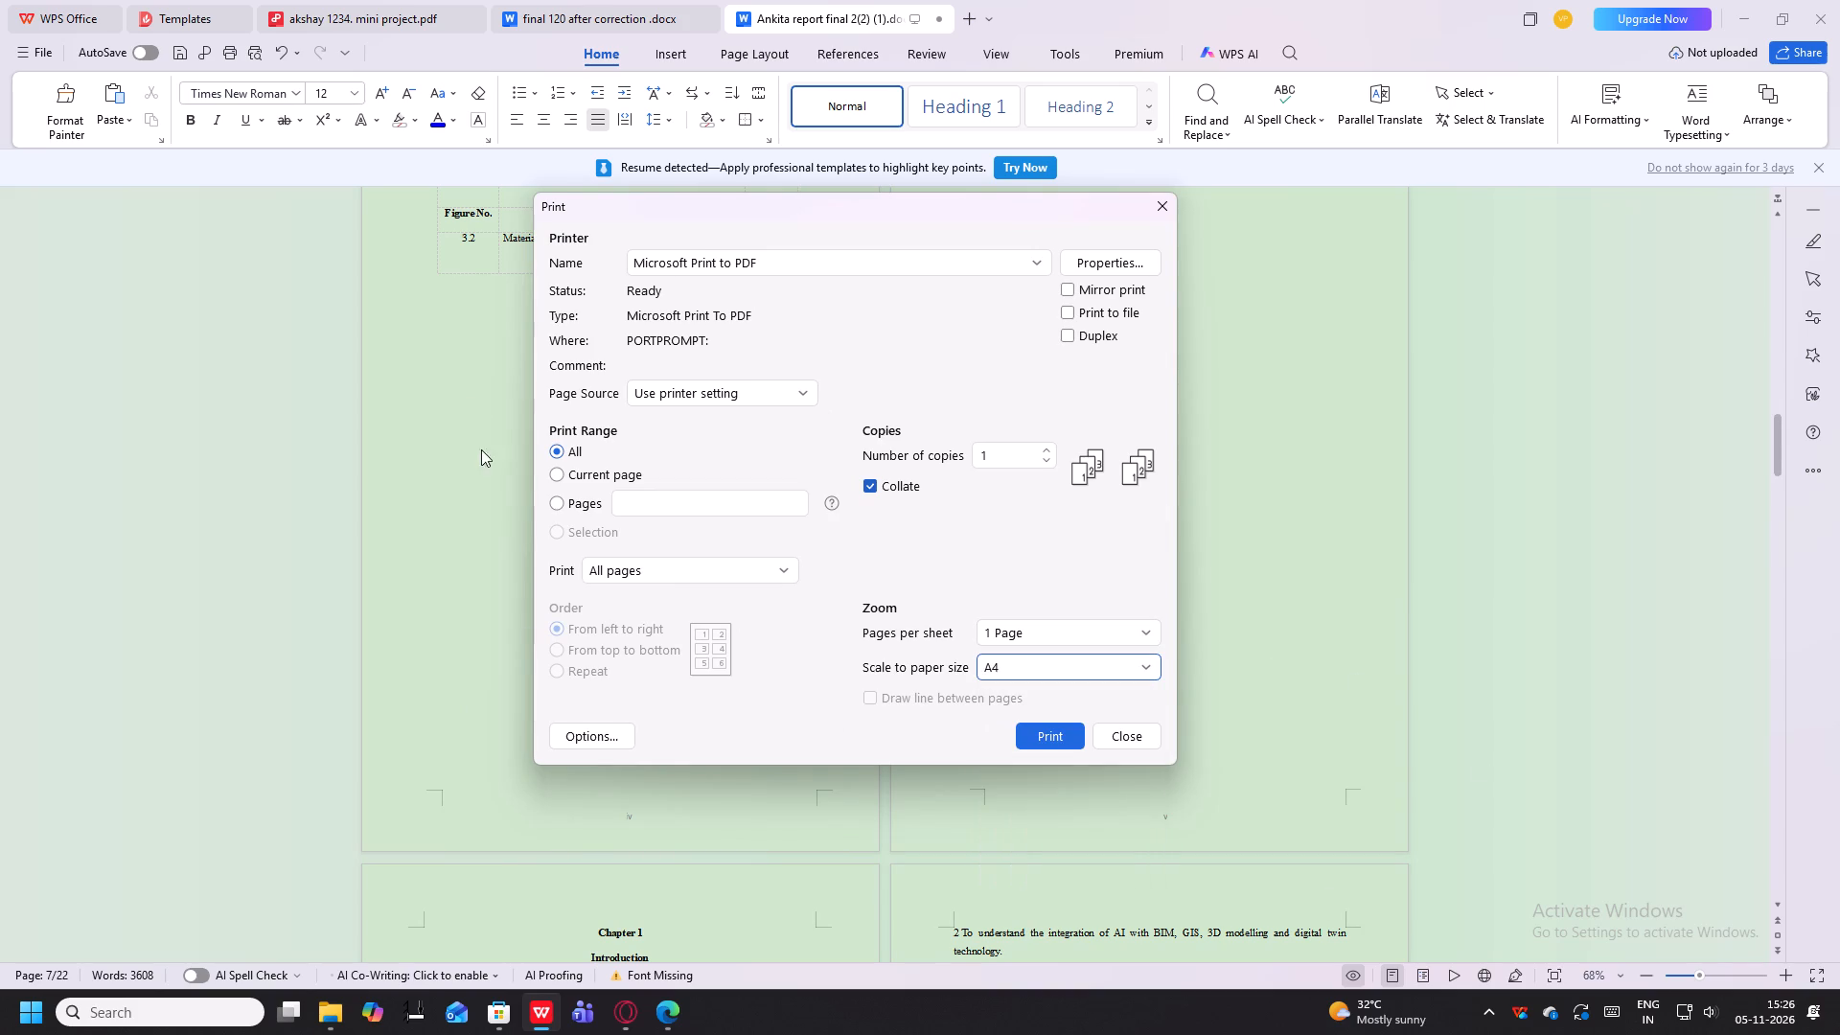
pyautogui.click(1046, 725)
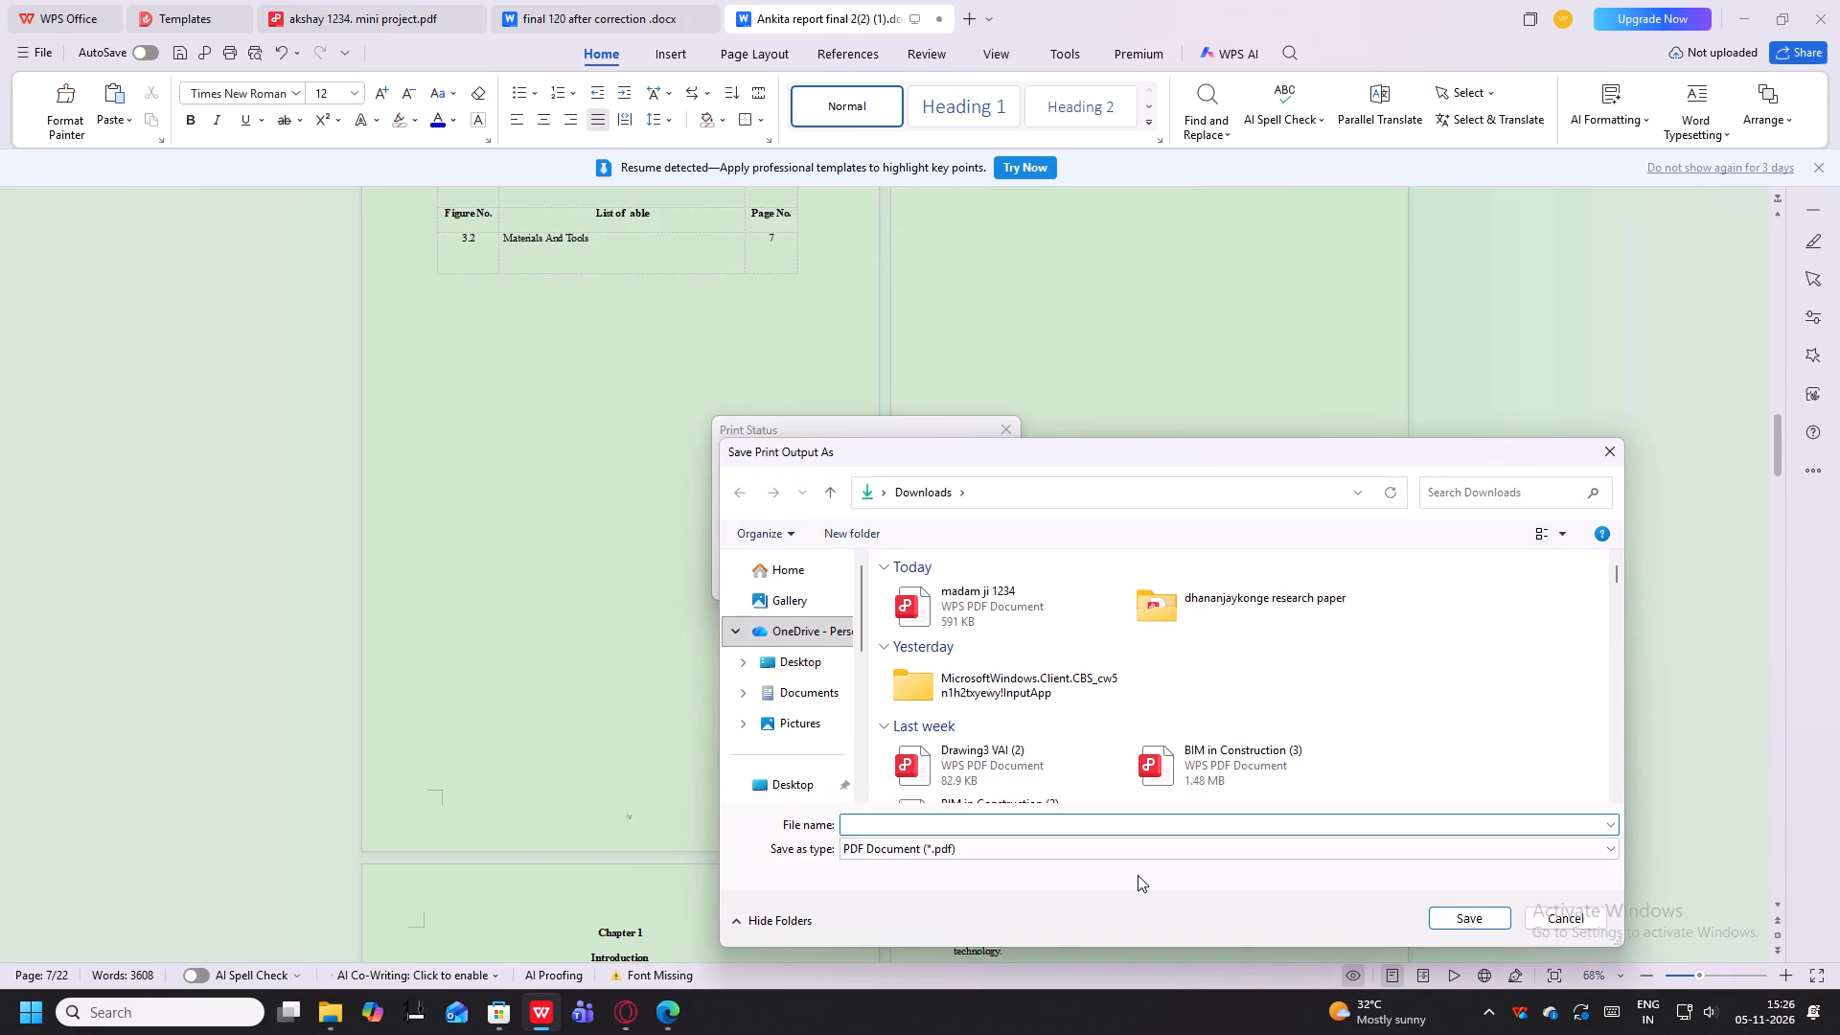
pyautogui.write('madam ji fib')
pyautogui.press('BackSpace')
pyautogui.write('nal')
pyautogui.press('space')
pyautogui.write('wali')
pyautogui.press('space')
pyautogui.press('Return')
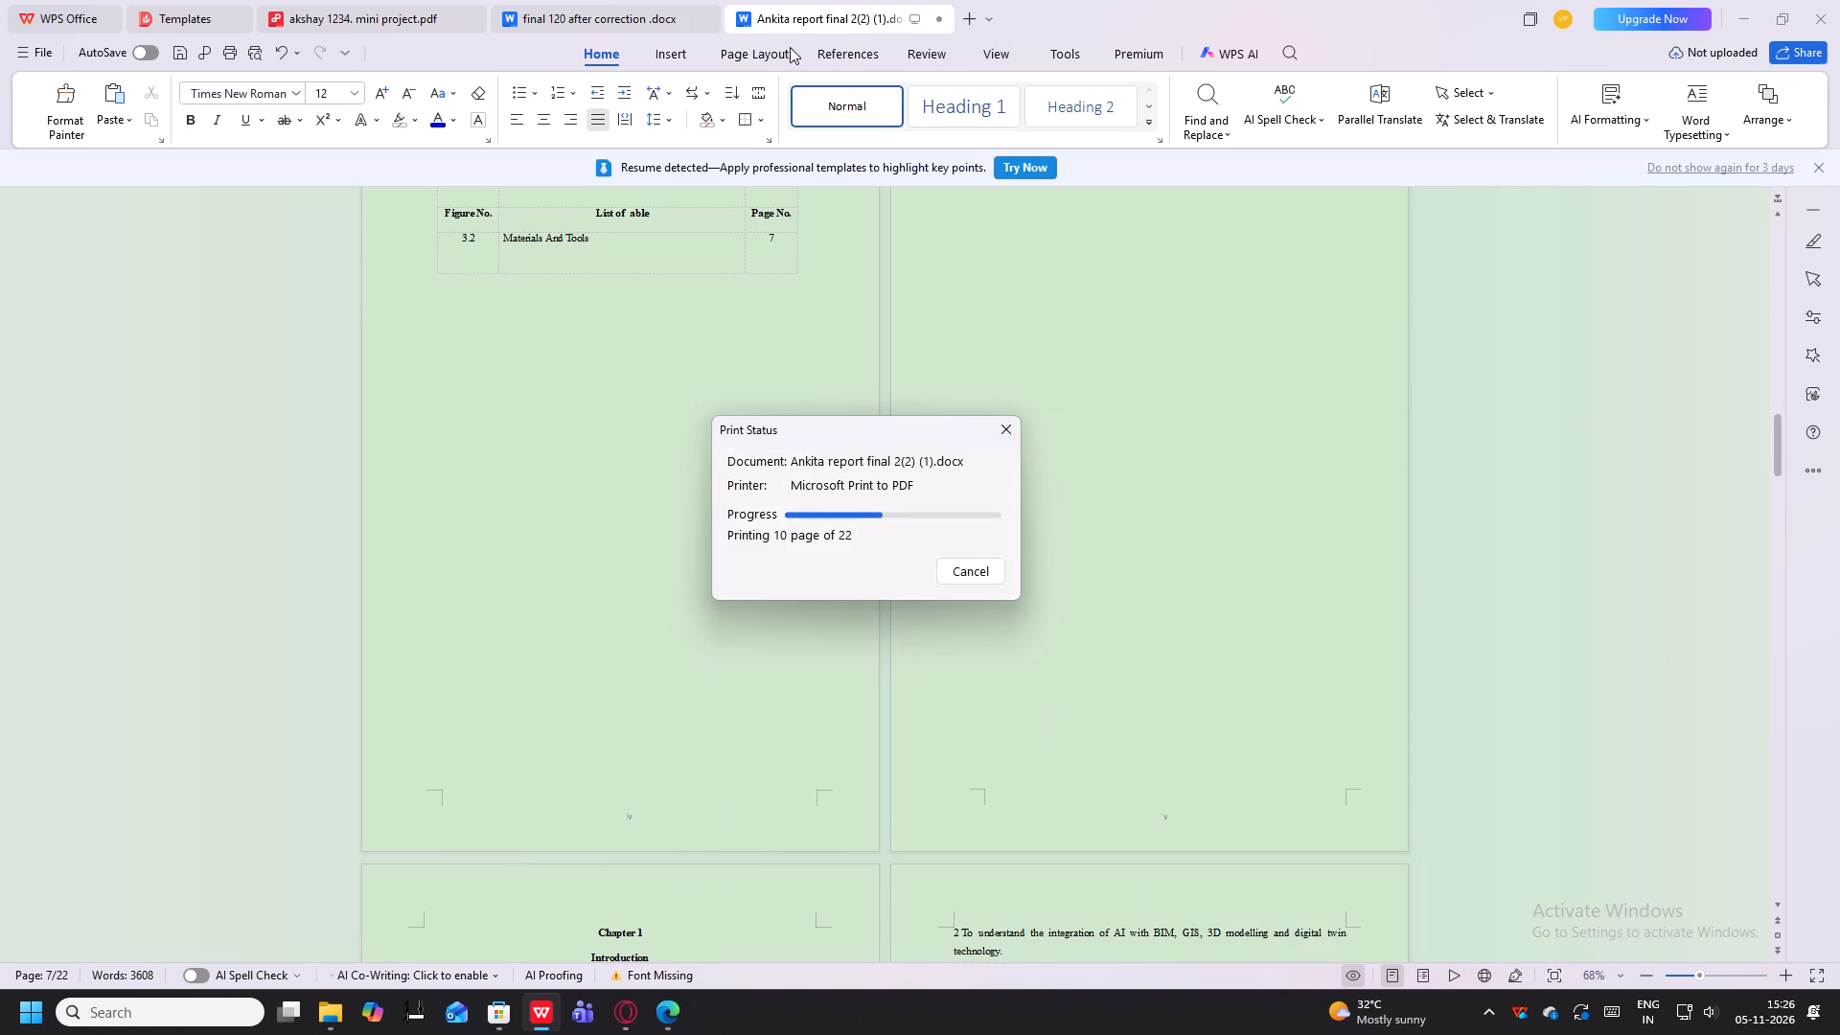
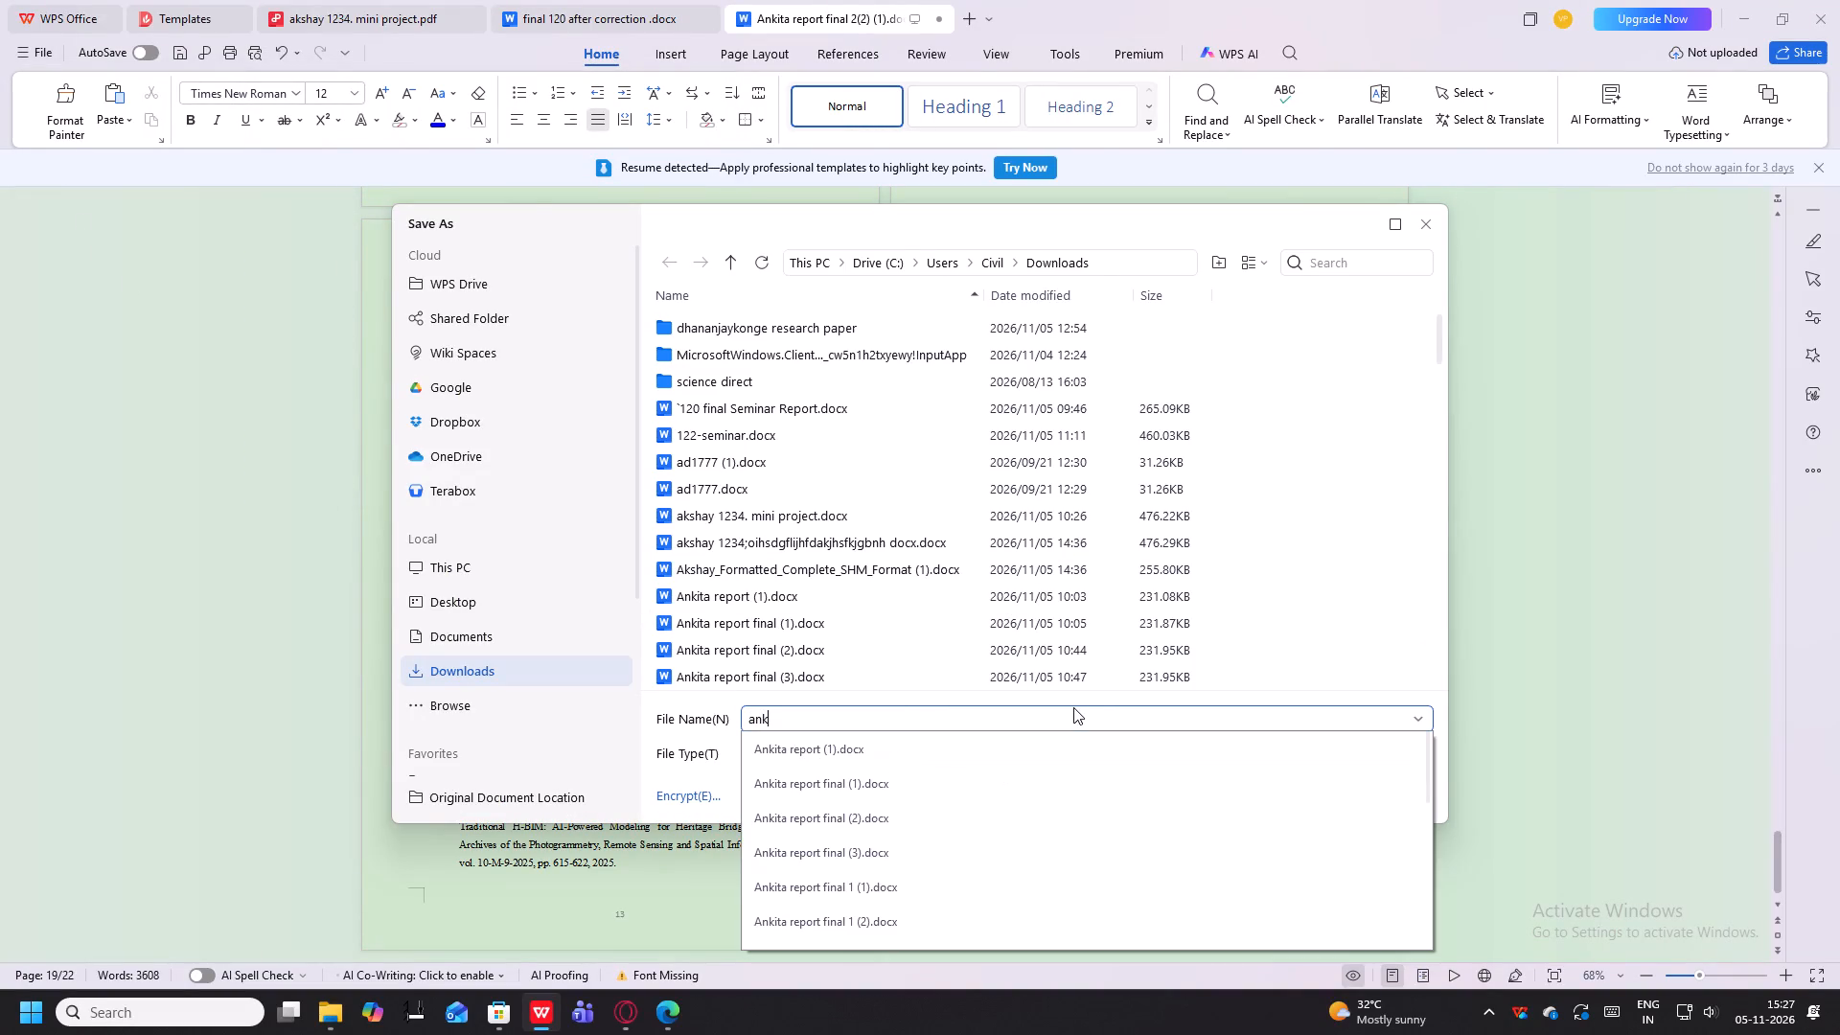
# Save a copy of the report in Downloads as a Word document named "anku word file".
pyautogui.write('u word f')
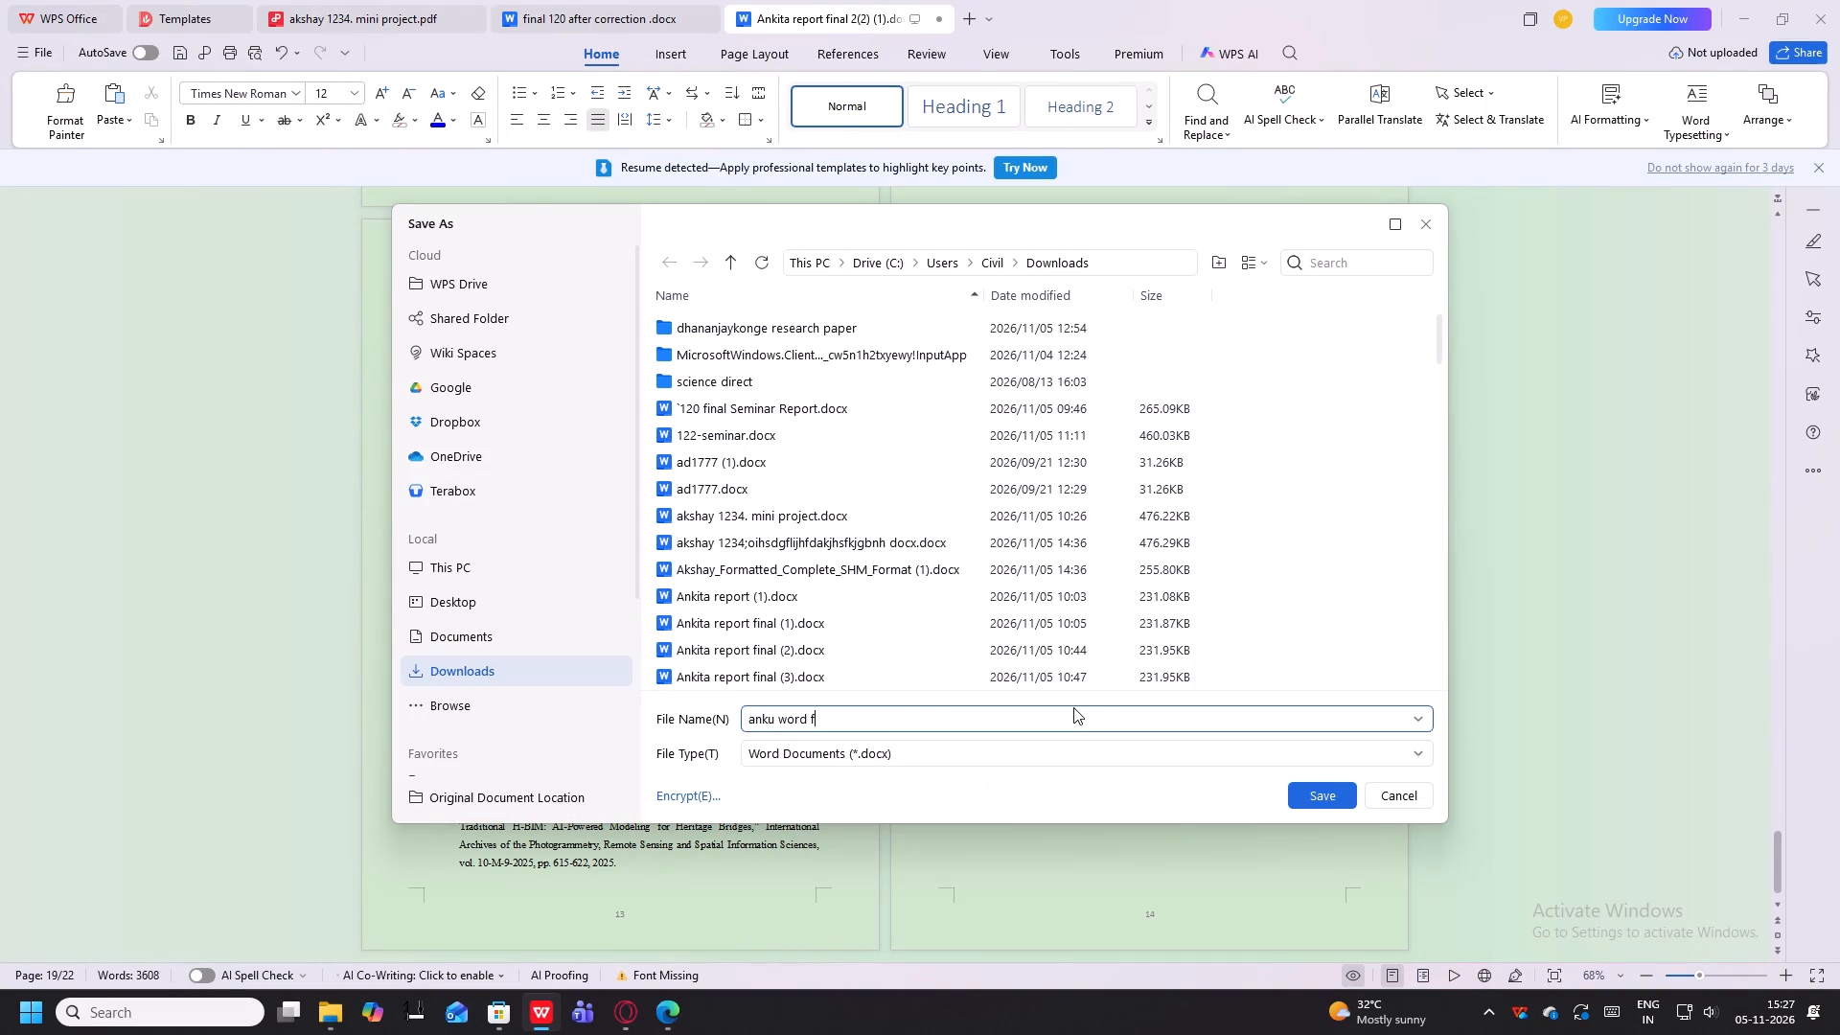
pyautogui.write('ile')
pyautogui.press('space')
pyautogui.click(1336, 804)
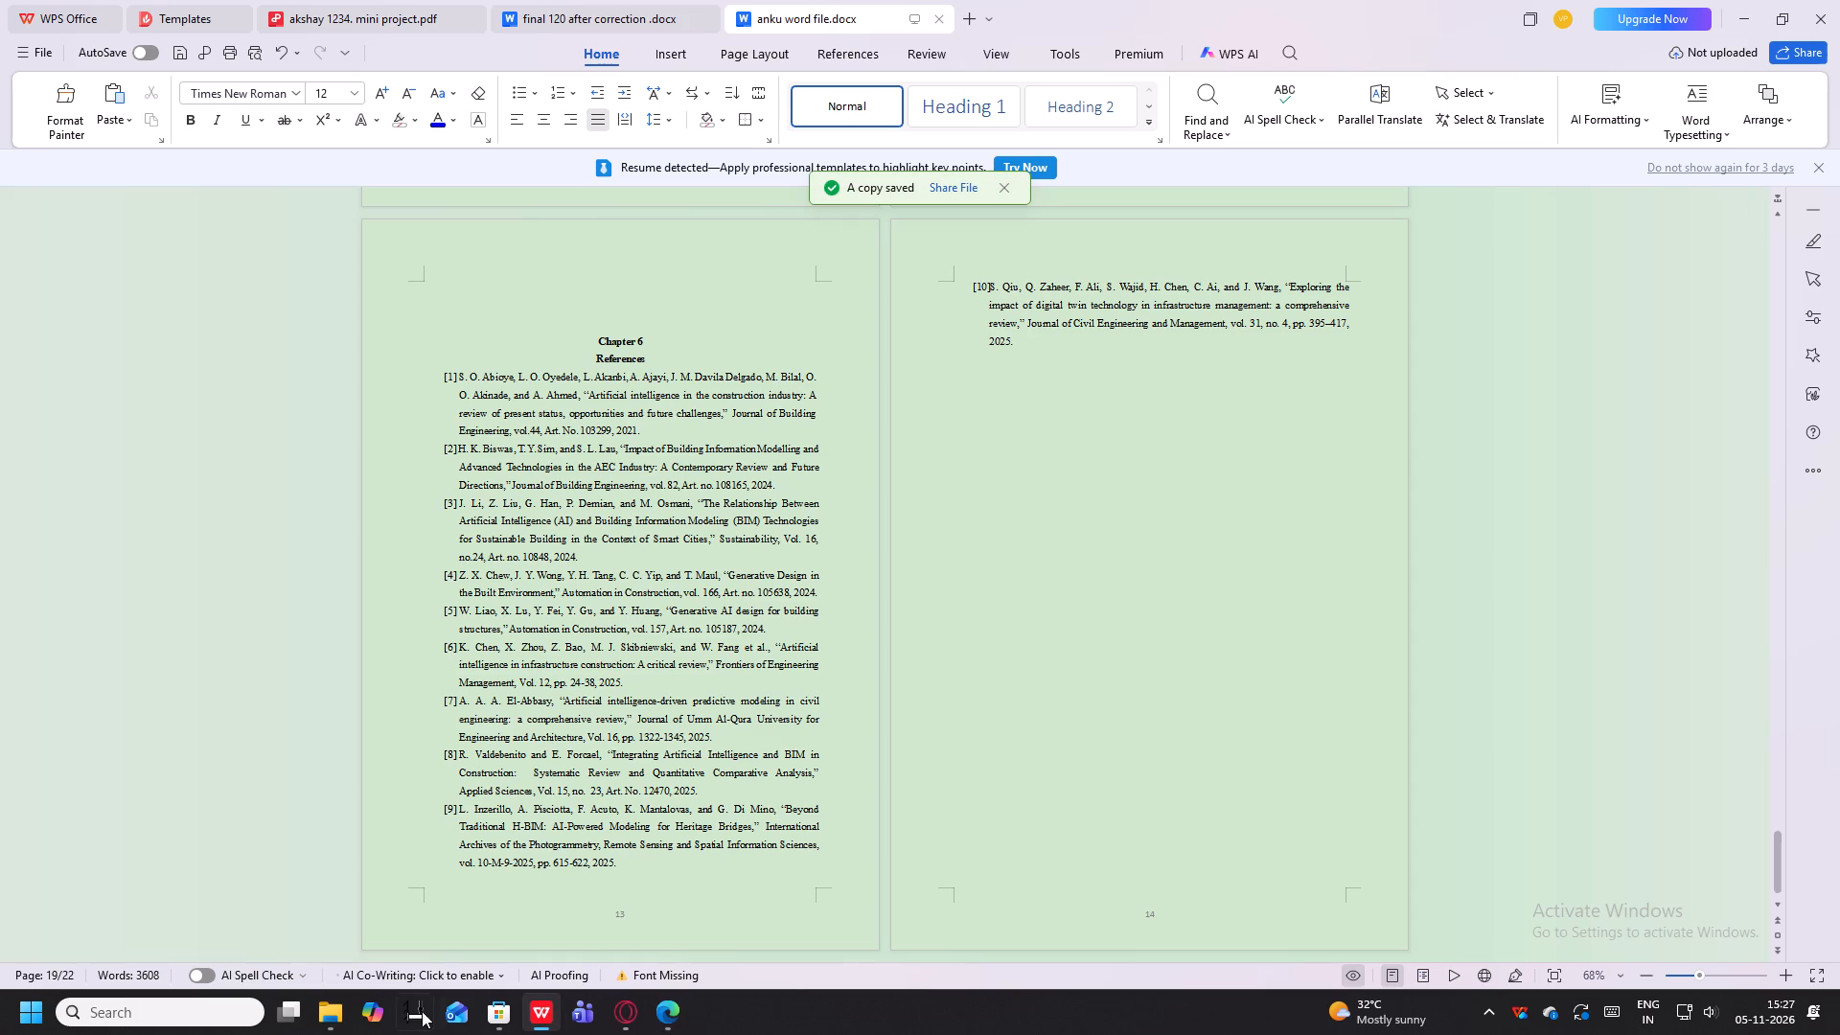